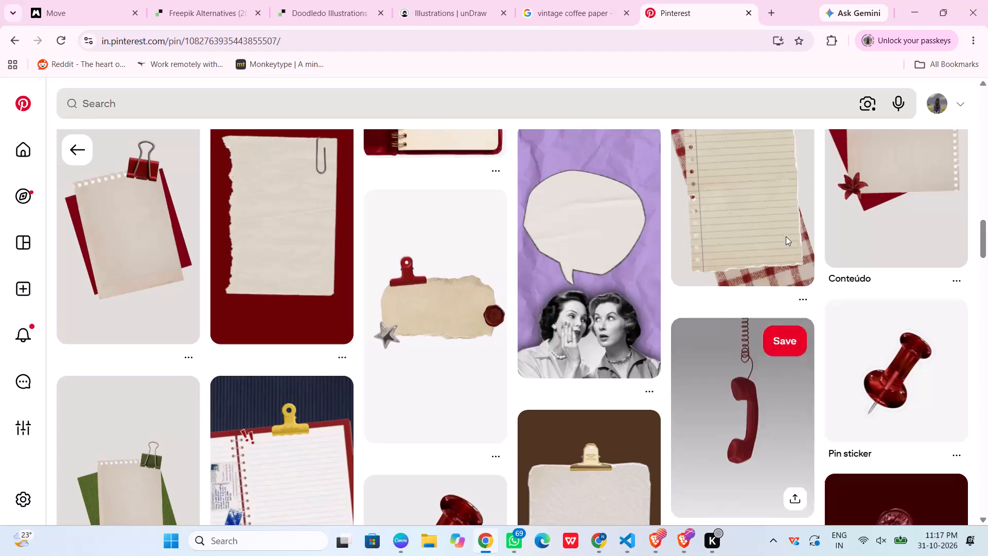
Examine the clipped notepaper collage pin and its related designs, including the horizontal notepaper variant, and return to the original pin.
{"action": "scroll", "coordinate": [439, 415], "scroll_direction": "up", "scroll_amount": 14}
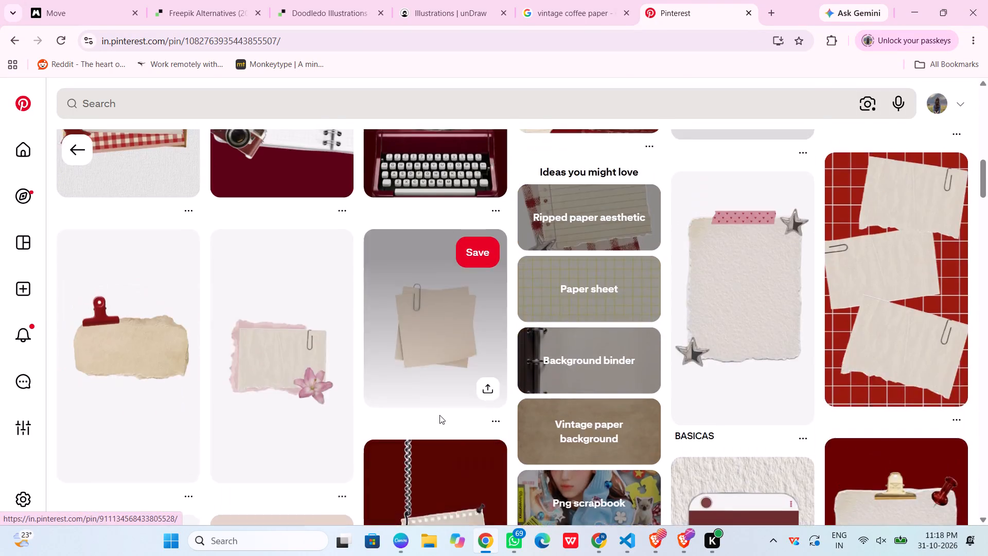
{"action": "scroll", "coordinate": [439, 415], "scroll_direction": "up", "scroll_amount": 10}
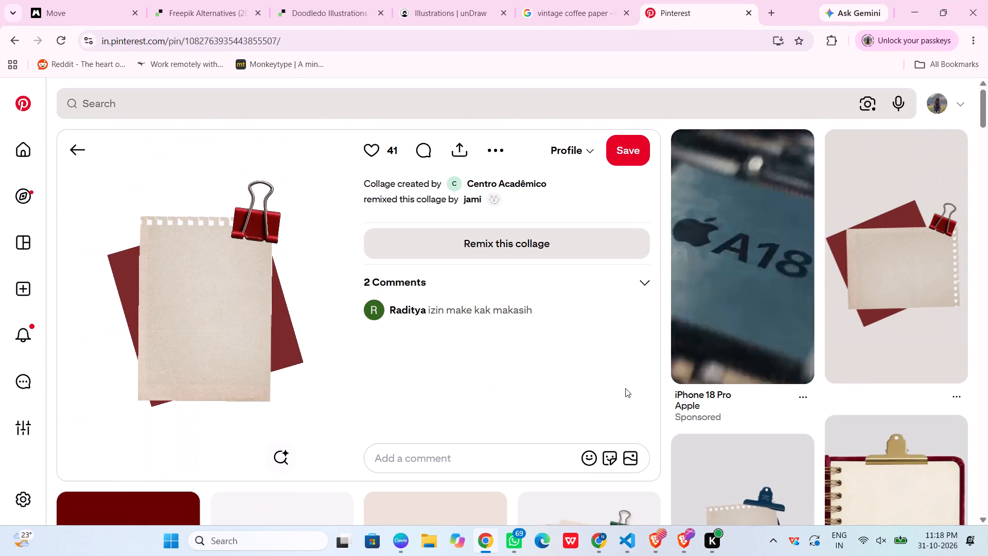
{"action": "scroll", "coordinate": [625, 389], "scroll_direction": "down", "scroll_amount": 9}
{"action": "scroll", "coordinate": [624, 417], "scroll_direction": "up", "scroll_amount": 6}
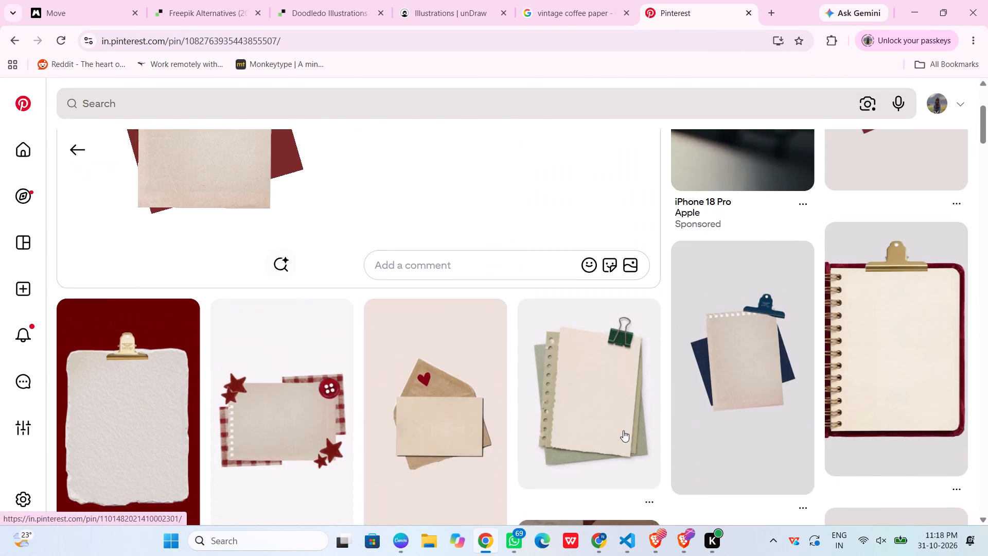
{"action": "scroll", "coordinate": [623, 430], "scroll_direction": "down", "scroll_amount": 5}
{"action": "scroll", "coordinate": [623, 432], "scroll_direction": "up", "scroll_amount": 11}
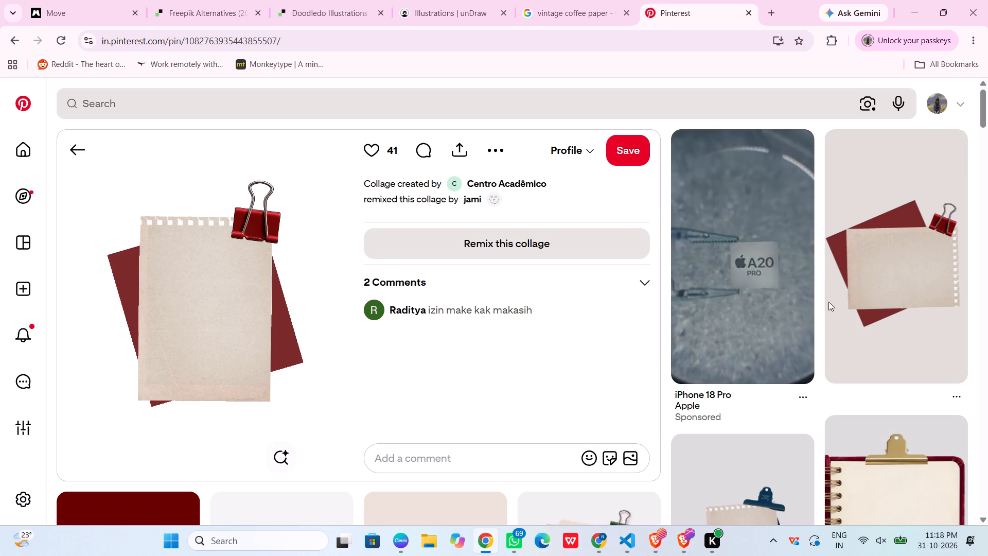
{"action": "left_click", "coordinate": [876, 286]}
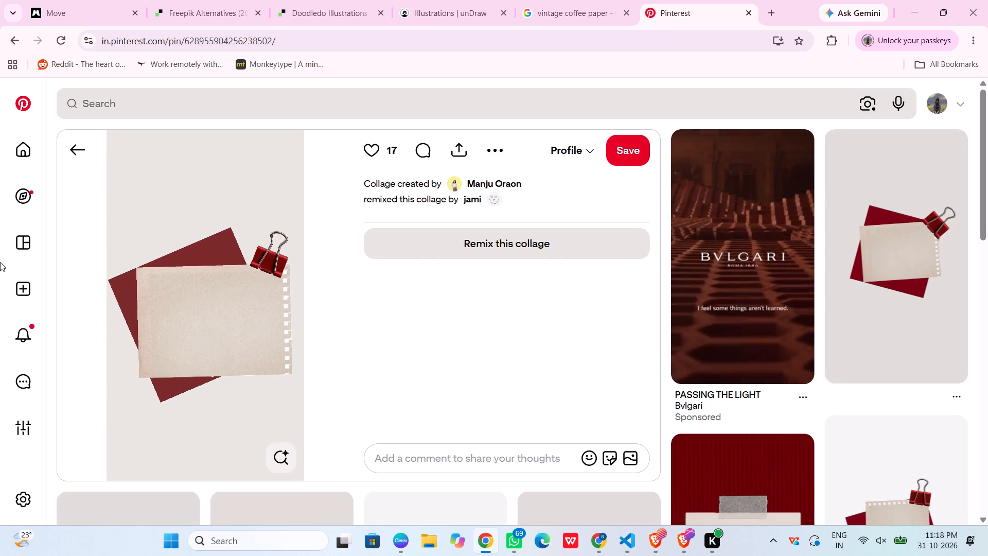
{"action": "left_click", "coordinate": [64, 151]}
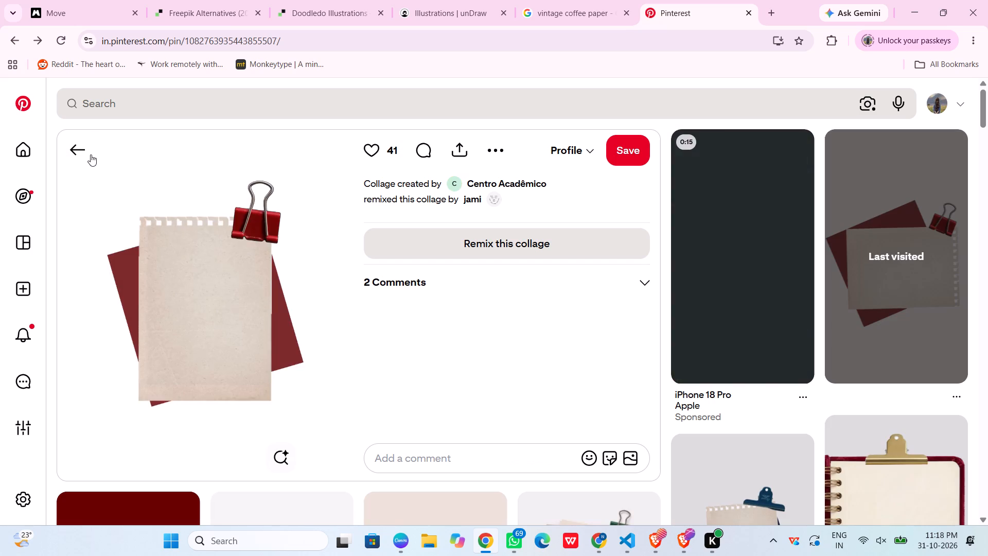
Save the notepaper collage image with the red binder clip to the Downloads folder as the PNG "download (1)".
{"action": "right_click", "coordinate": [221, 276]}
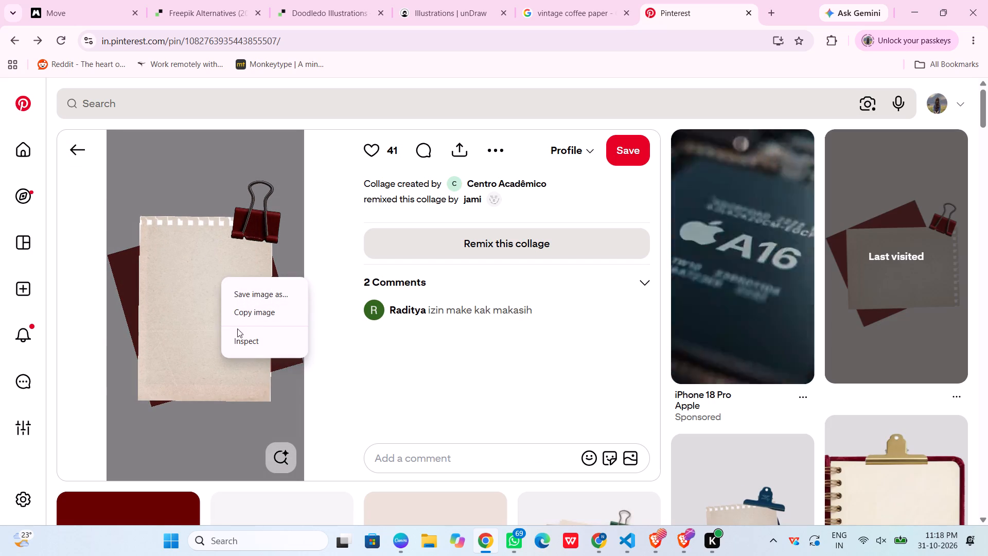
{"action": "left_click", "coordinate": [250, 298]}
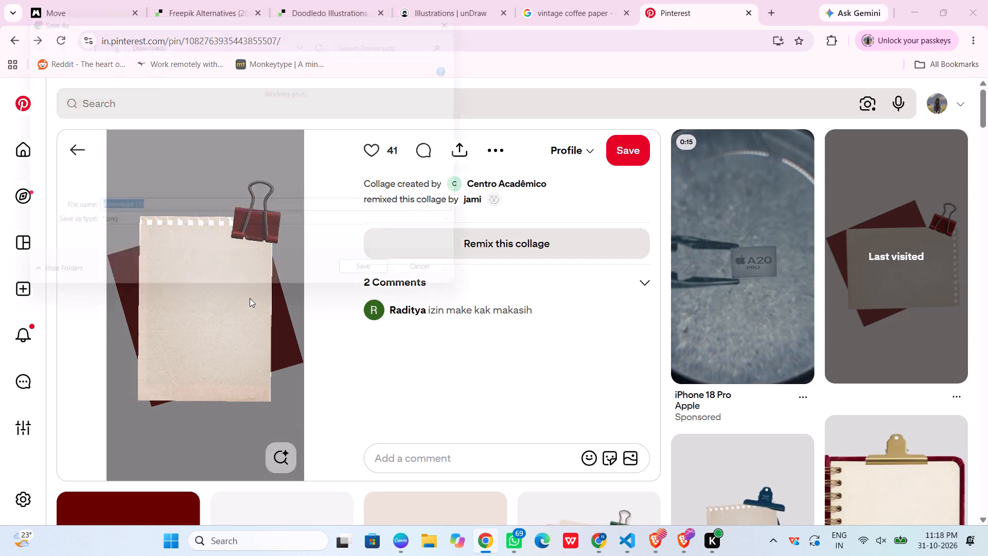
{"action": "left_click", "coordinate": [31, 183]}
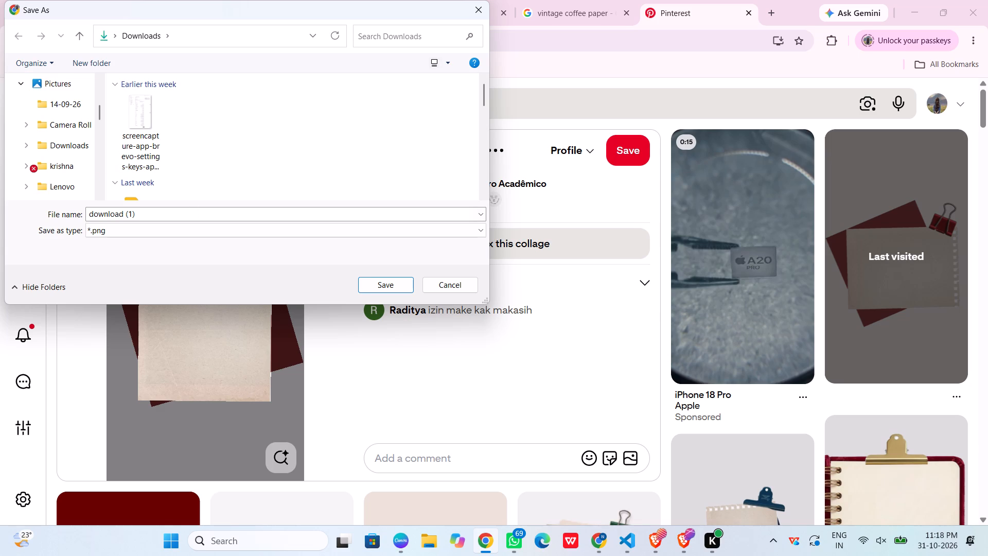
{"action": "left_click", "coordinate": [381, 288]}
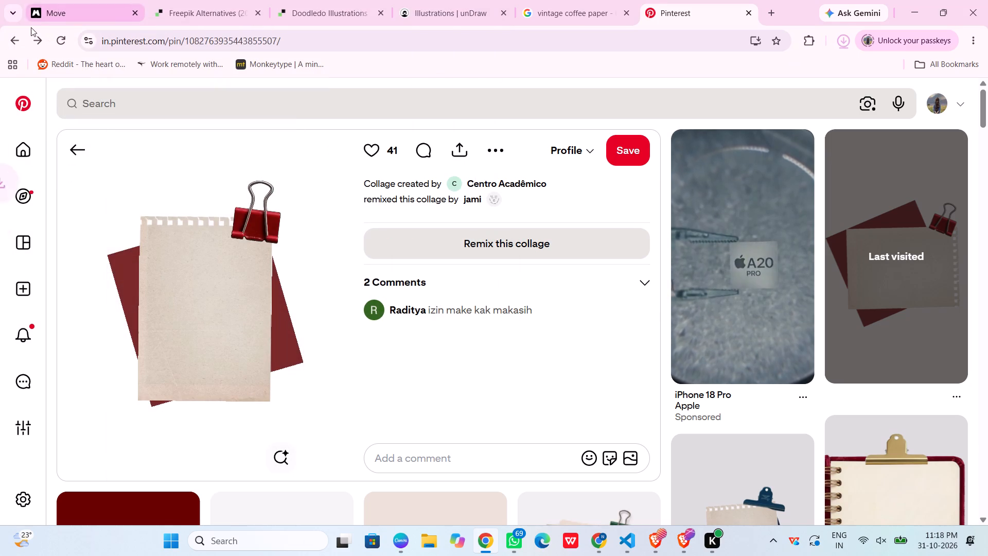
Return to the previously viewed tilted notepaper pin and look through its related paper and scrapbook designs.
{"action": "left_click", "coordinate": [78, 146]}
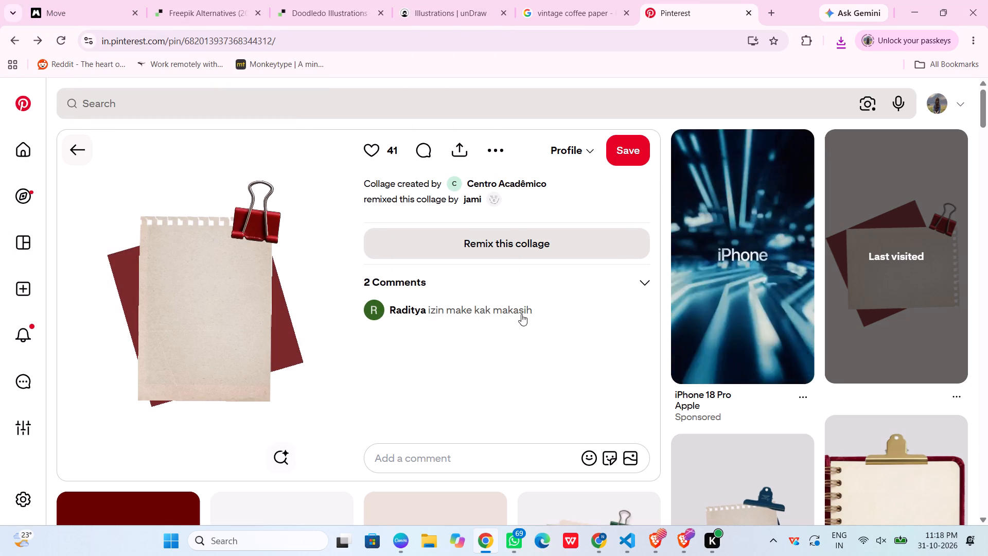
{"action": "scroll", "coordinate": [353, 332], "scroll_direction": "down", "scroll_amount": 5}
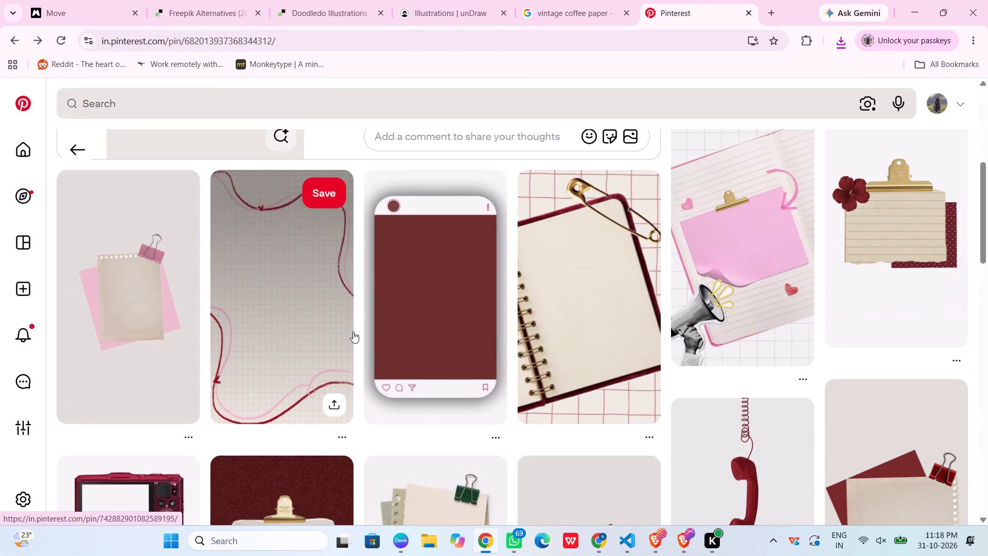
{"action": "scroll", "coordinate": [353, 332], "scroll_direction": "up", "scroll_amount": 1}
{"action": "scroll", "coordinate": [353, 332], "scroll_direction": "down", "scroll_amount": 5}
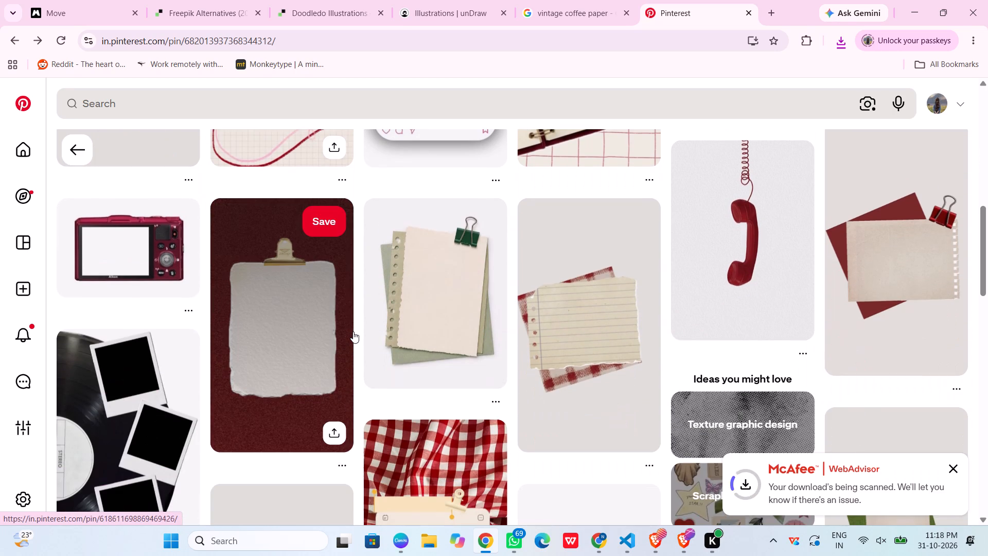
{"action": "scroll", "coordinate": [353, 332], "scroll_direction": "down", "scroll_amount": 1}
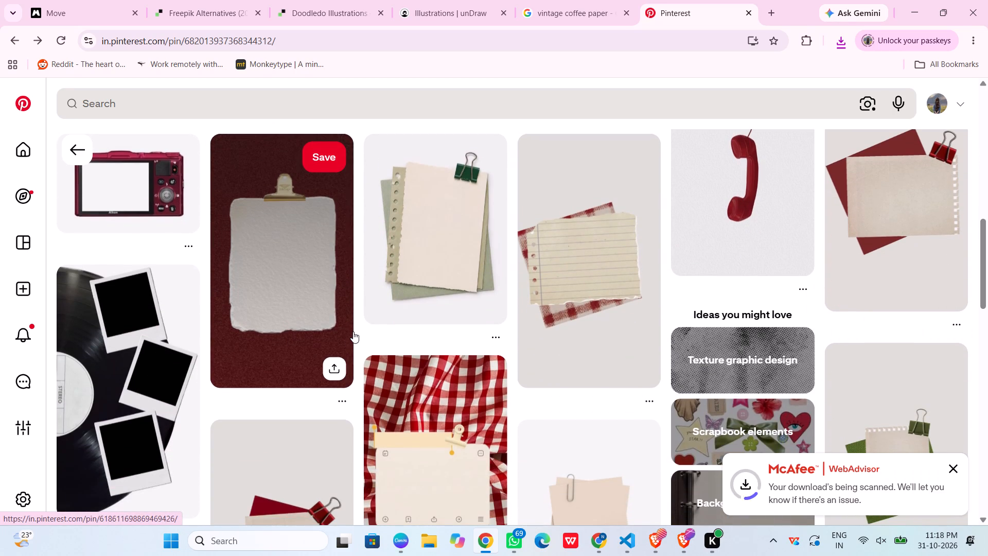
{"action": "scroll", "coordinate": [353, 332], "scroll_direction": "up", "scroll_amount": 16}
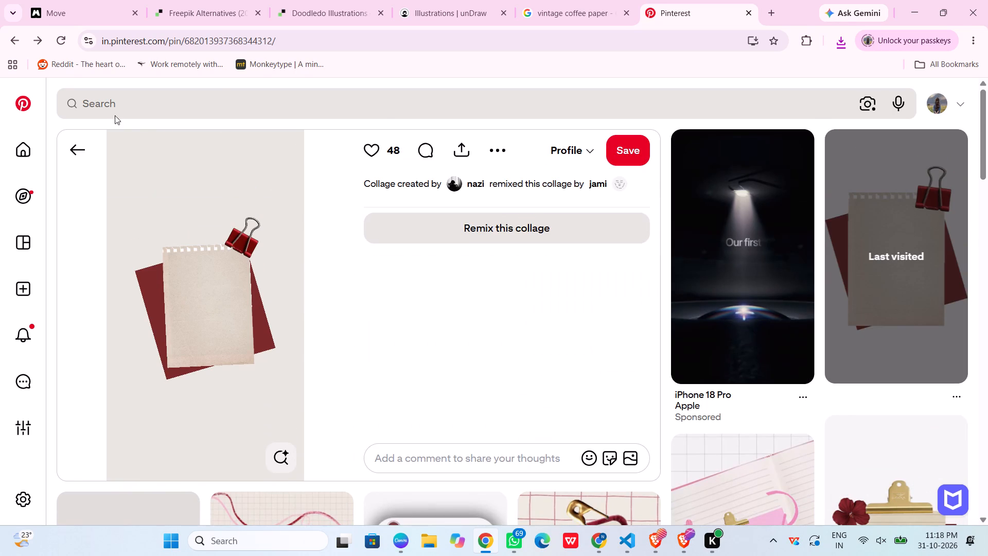
Go back to the white blank sticky note pin with the red pushpin and browse its related note and paper designs.
{"action": "left_click", "coordinate": [66, 159]}
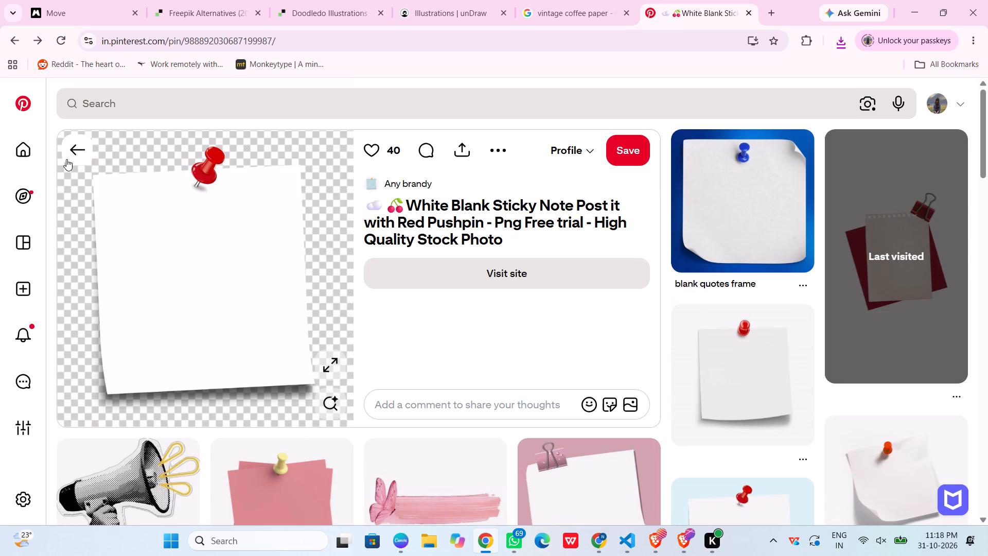
{"action": "scroll", "coordinate": [434, 380], "scroll_direction": "down", "scroll_amount": 6}
{"action": "scroll", "coordinate": [434, 380], "scroll_direction": "up", "scroll_amount": 3}
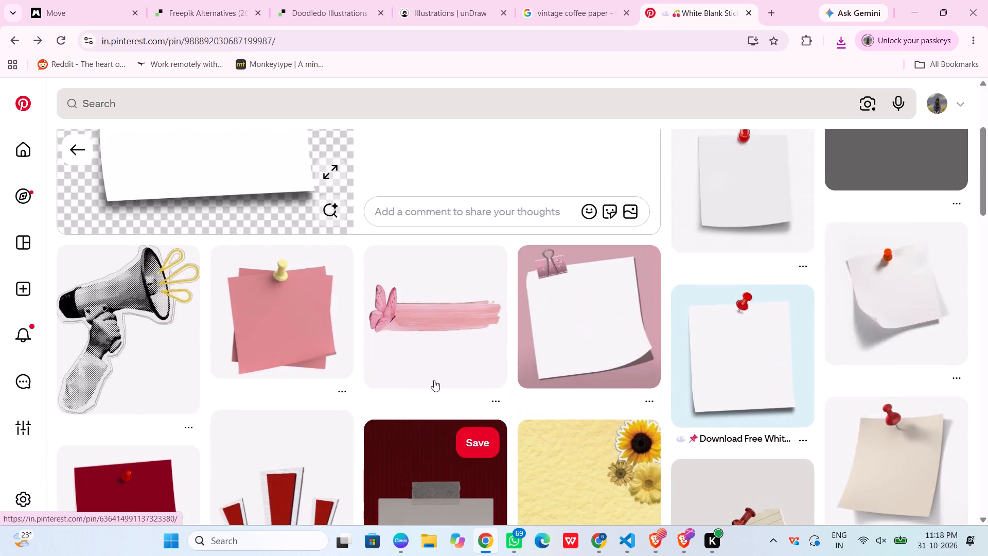
{"action": "scroll", "coordinate": [434, 380], "scroll_direction": "up", "scroll_amount": 2}
{"action": "scroll", "coordinate": [434, 380], "scroll_direction": "down", "scroll_amount": 7}
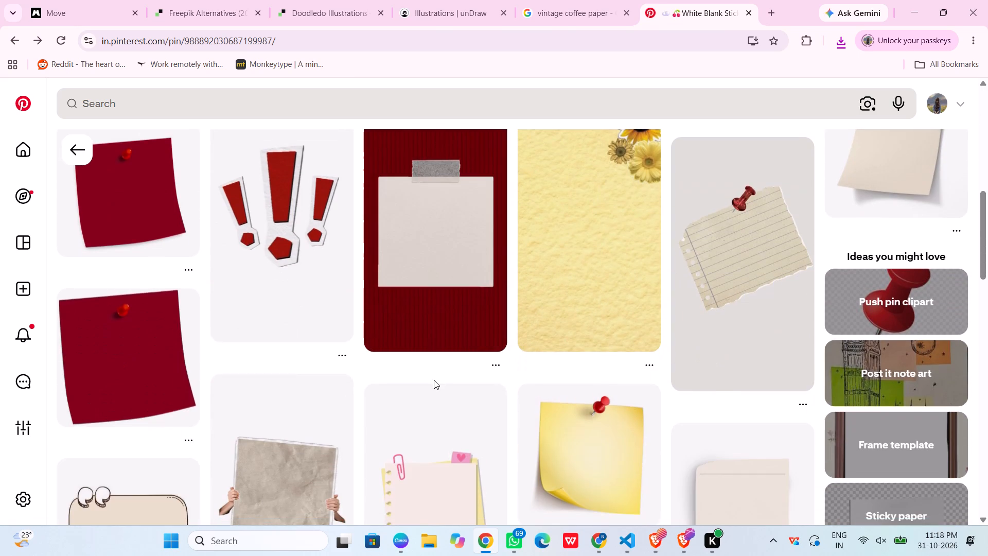
{"action": "scroll", "coordinate": [434, 380], "scroll_direction": "down", "scroll_amount": 5}
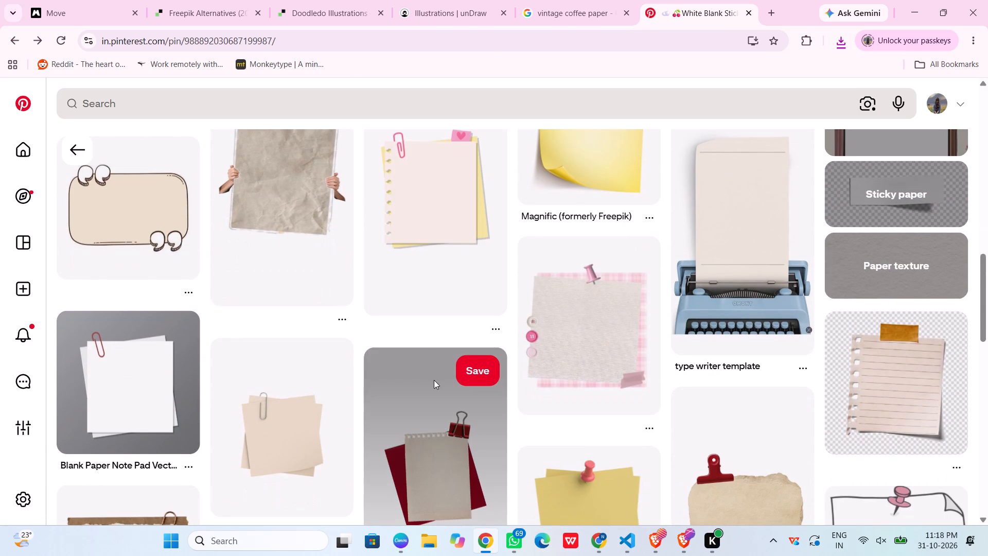
{"action": "scroll", "coordinate": [434, 380], "scroll_direction": "down", "scroll_amount": 5}
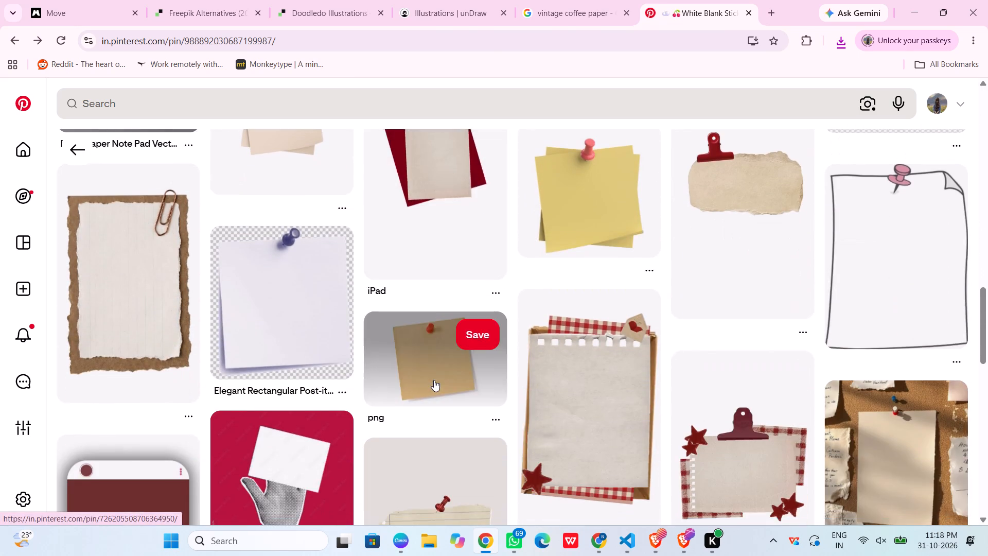
{"action": "scroll", "coordinate": [434, 380], "scroll_direction": "down", "scroll_amount": 4}
{"action": "scroll", "coordinate": [434, 380], "scroll_direction": "up", "scroll_amount": 5}
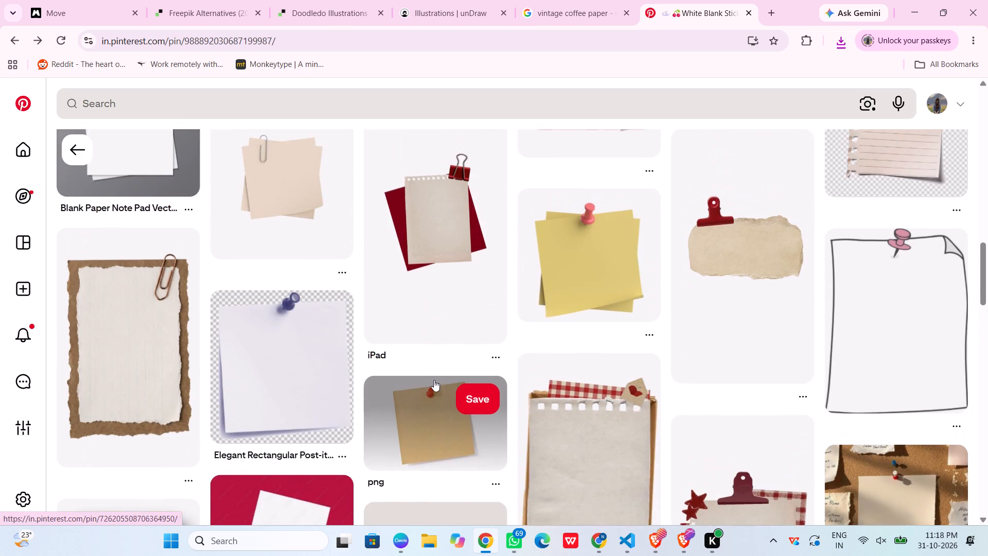
{"action": "scroll", "coordinate": [435, 383], "scroll_direction": "down", "scroll_amount": 7}
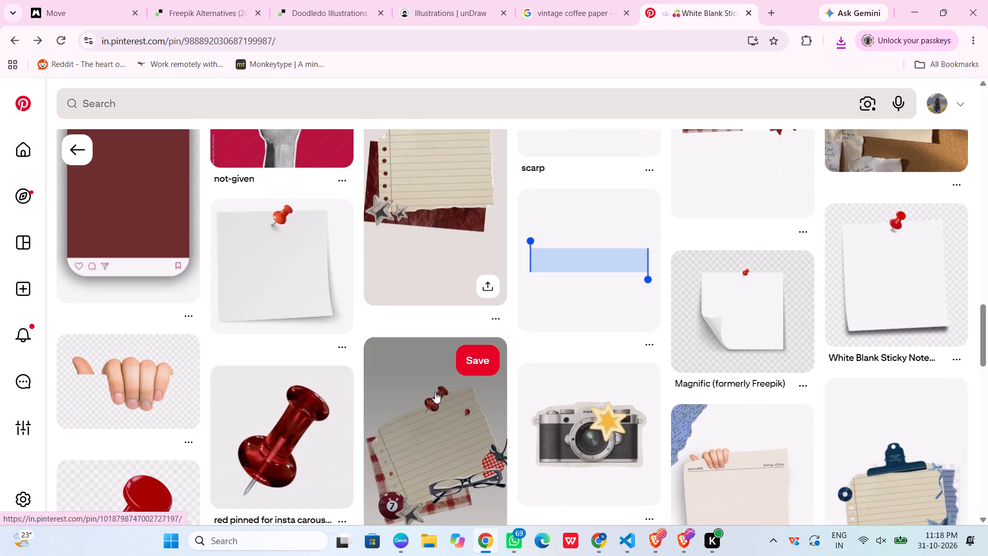
{"action": "scroll", "coordinate": [435, 392], "scroll_direction": "down", "scroll_amount": 10}
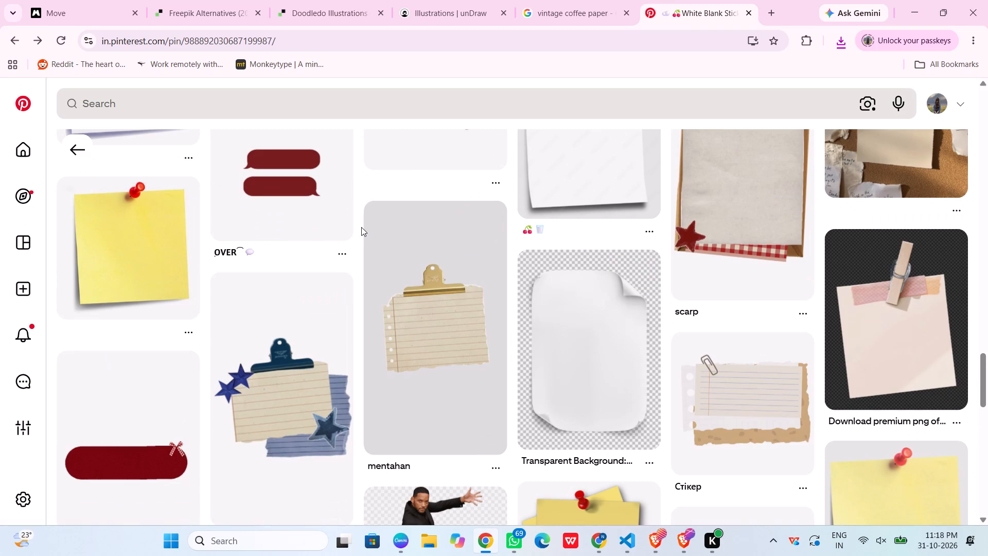
{"action": "scroll", "coordinate": [352, 410], "scroll_direction": "down", "scroll_amount": 9}
{"action": "scroll", "coordinate": [353, 423], "scroll_direction": "up", "scroll_amount": 3}
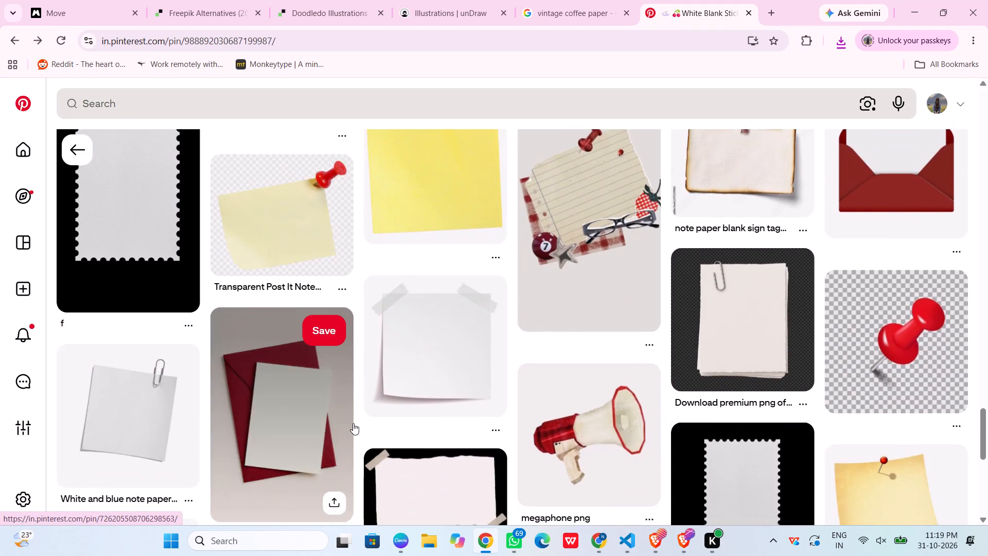
{"action": "scroll", "coordinate": [353, 423], "scroll_direction": "up", "scroll_amount": 17}
{"action": "scroll", "coordinate": [363, 417], "scroll_direction": "up", "scroll_amount": 5}
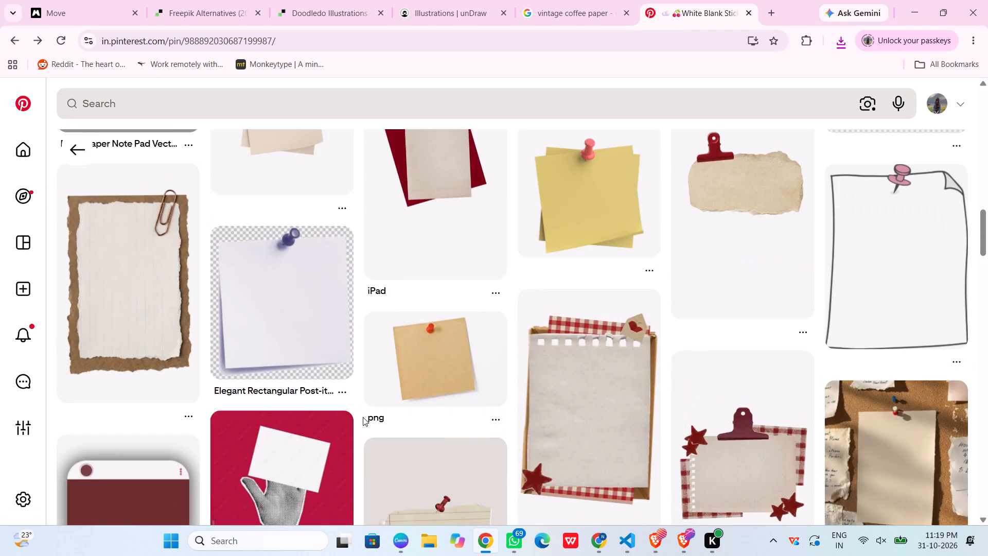
{"action": "scroll", "coordinate": [363, 417], "scroll_direction": "up", "scroll_amount": 12}
{"action": "scroll", "coordinate": [363, 417], "scroll_direction": "down", "scroll_amount": 5}
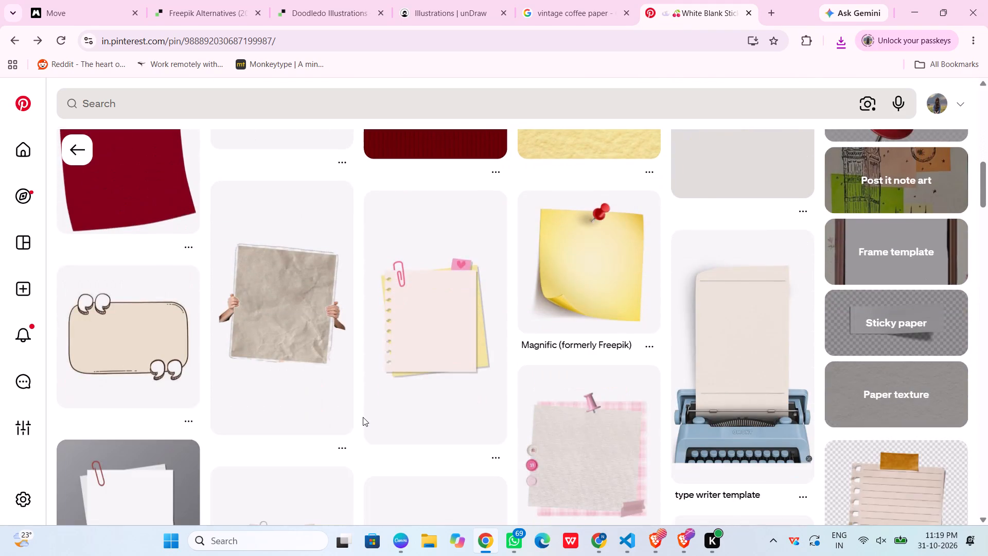
Open the pin of blank paper taped on a dark red striped background and examine its related red paper designs.
{"action": "scroll", "coordinate": [363, 417], "scroll_direction": "up", "scroll_amount": 5}
{"action": "left_click", "coordinate": [399, 402]}
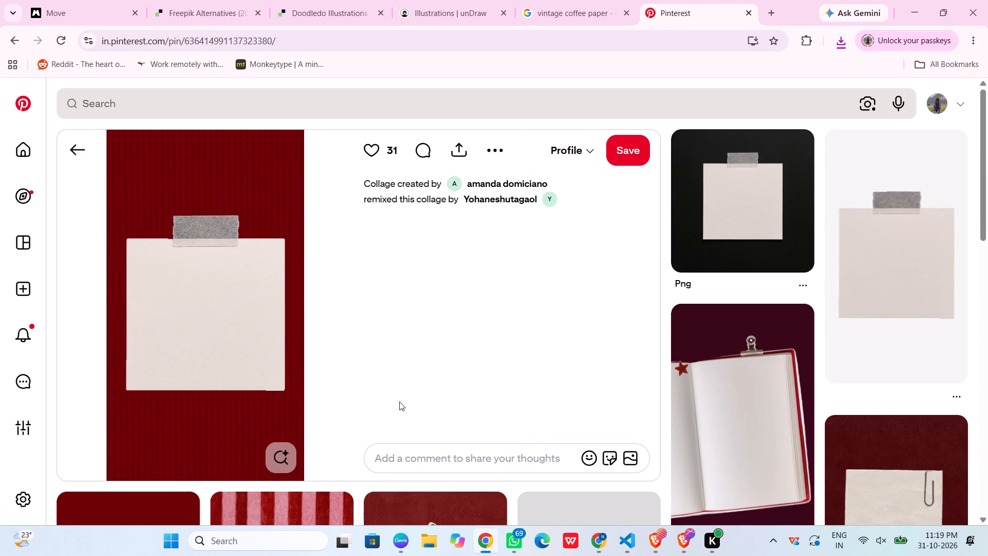
{"action": "scroll", "coordinate": [583, 246], "scroll_direction": "down", "scroll_amount": 7}
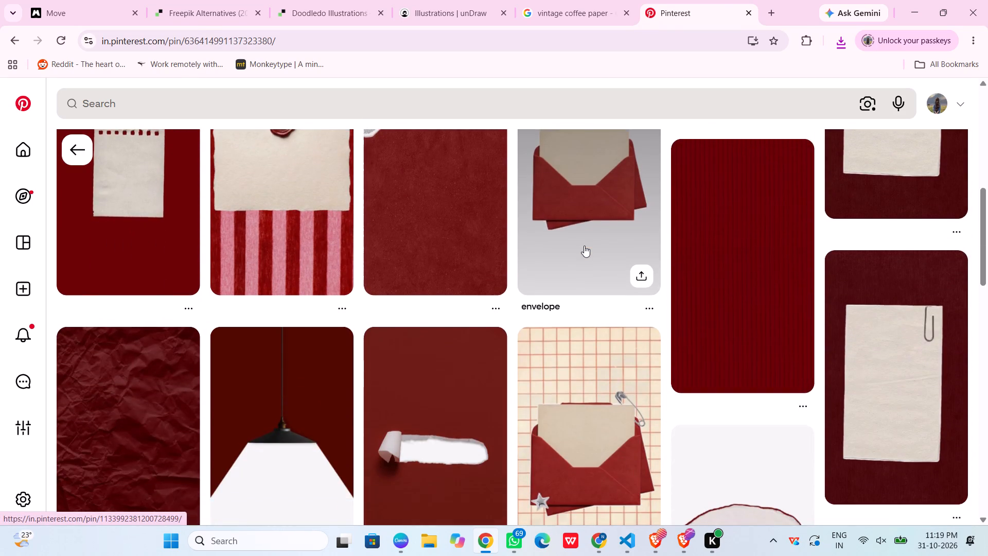
{"action": "scroll", "coordinate": [584, 246], "scroll_direction": "down", "scroll_amount": 5}
{"action": "scroll", "coordinate": [584, 246], "scroll_direction": "up", "scroll_amount": 2}
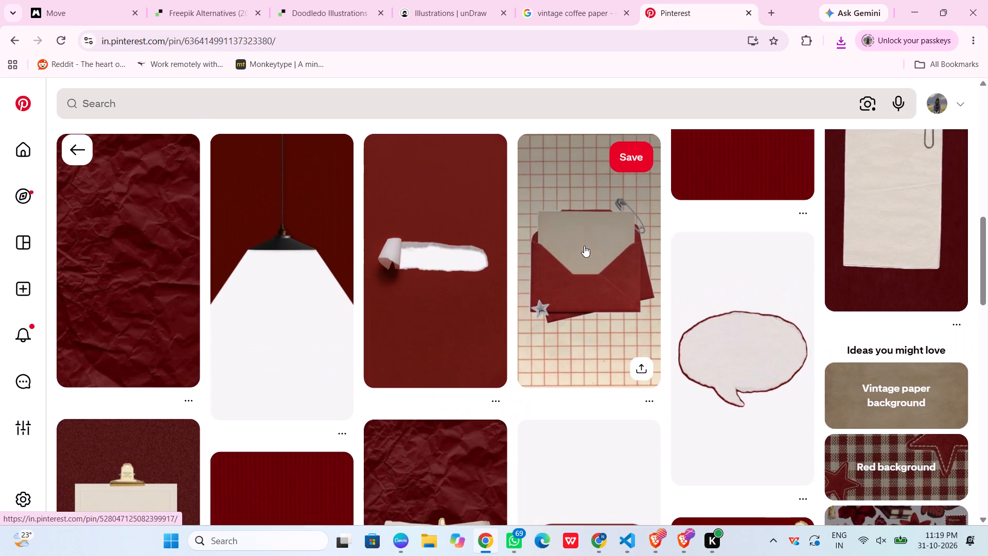
{"action": "scroll", "coordinate": [584, 246], "scroll_direction": "down", "scroll_amount": 1}
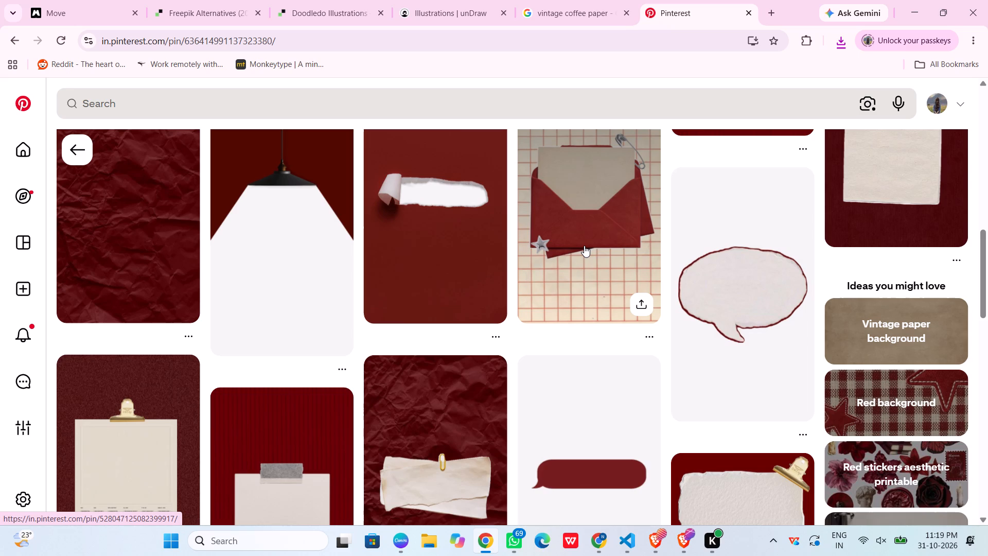
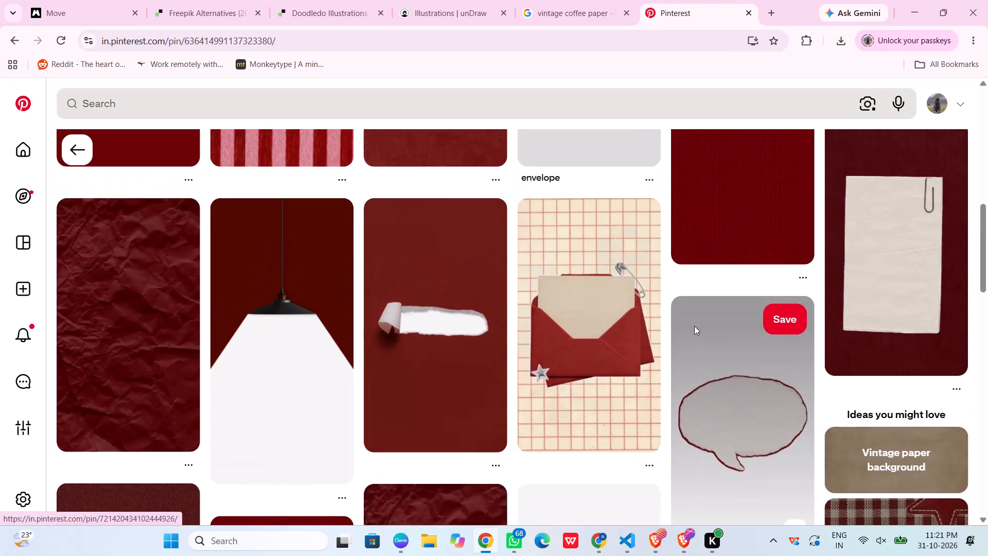
Examine the red paper, envelope and notepaper designs related to the taped blank paper pin for further usable assets.
{"action": "scroll", "coordinate": [694, 326], "scroll_direction": "up", "scroll_amount": 2}
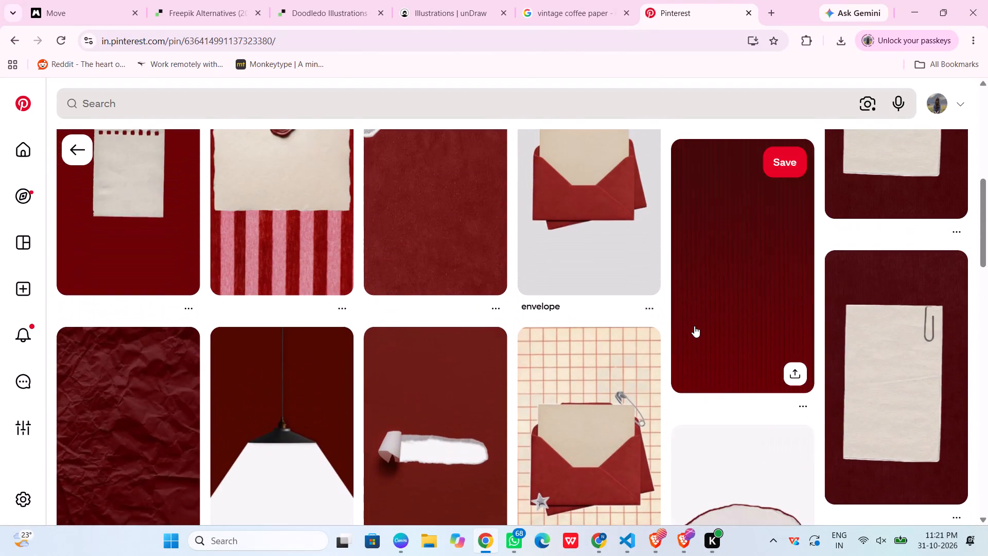
{"action": "scroll", "coordinate": [694, 326], "scroll_direction": "up", "scroll_amount": 3}
{"action": "scroll", "coordinate": [694, 326], "scroll_direction": "down", "scroll_amount": 3}
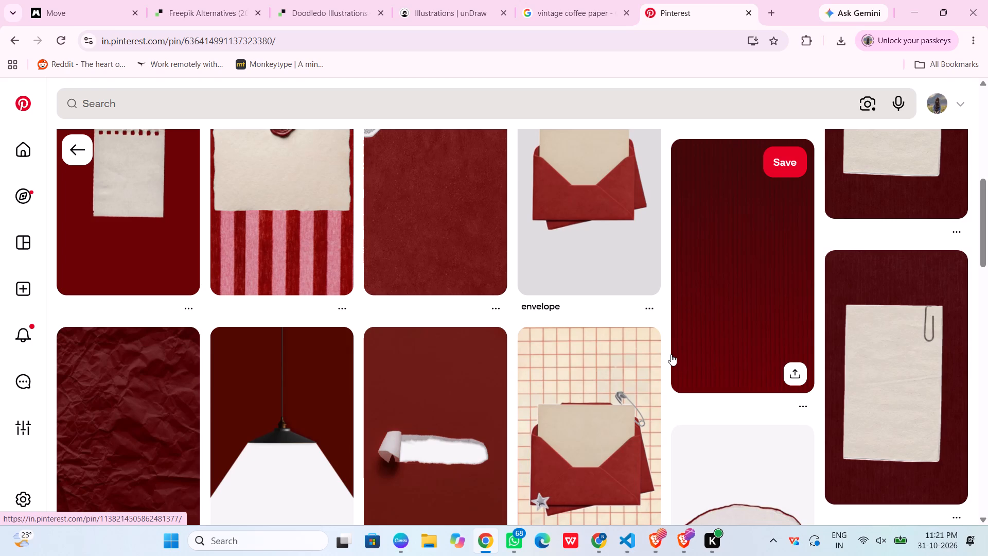
{"action": "scroll", "coordinate": [535, 334], "scroll_direction": "down", "scroll_amount": 1}
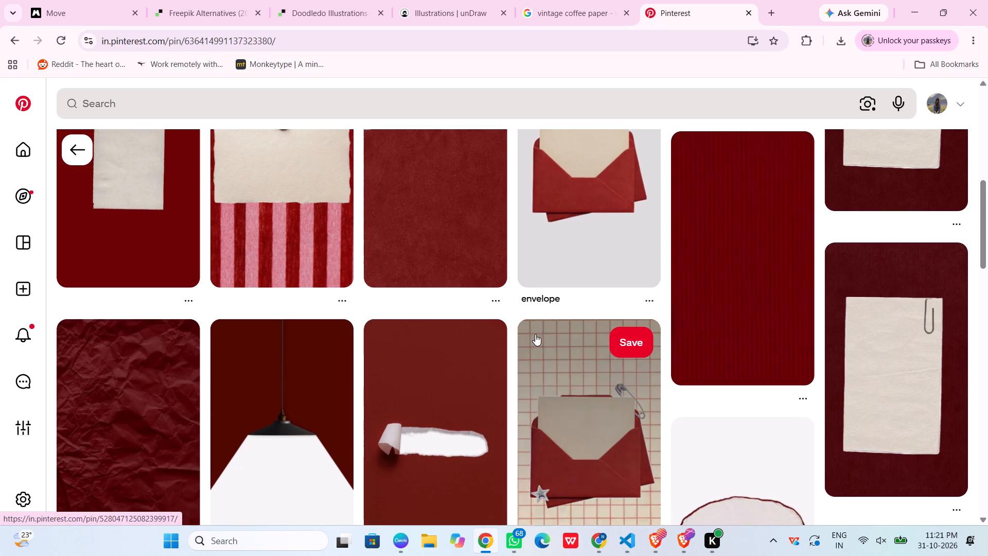
{"action": "scroll", "coordinate": [535, 334], "scroll_direction": "down", "scroll_amount": 3}
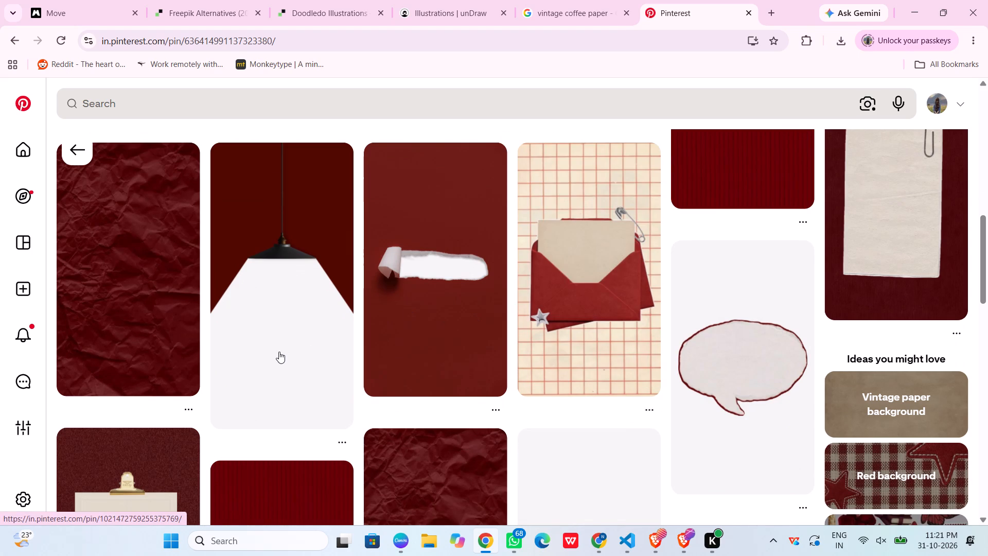
{"action": "scroll", "coordinate": [279, 352], "scroll_direction": "down", "scroll_amount": 1}
{"action": "scroll", "coordinate": [279, 352], "scroll_direction": "up", "scroll_amount": 2}
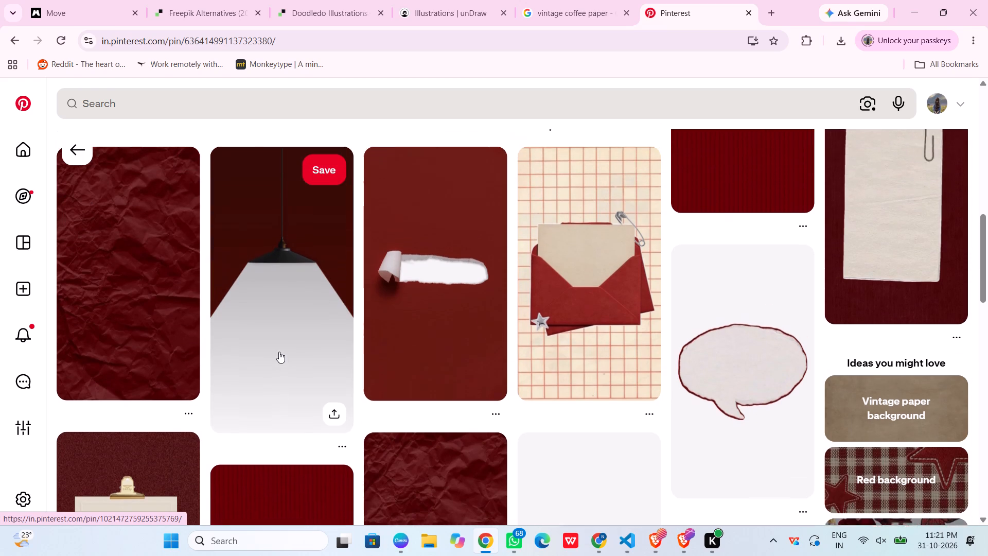
{"action": "scroll", "coordinate": [279, 352], "scroll_direction": "up", "scroll_amount": 4}
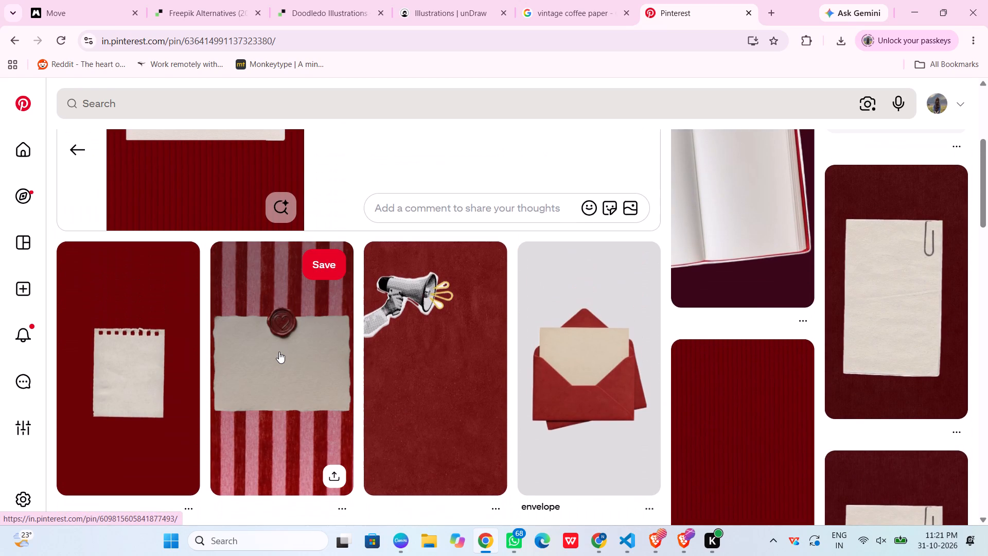
{"action": "scroll", "coordinate": [279, 352], "scroll_direction": "down", "scroll_amount": 3}
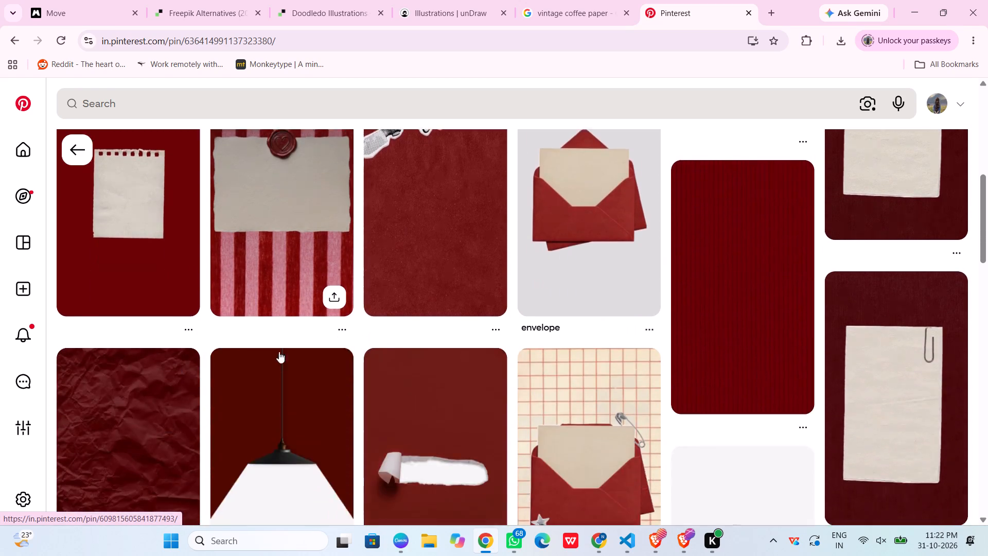
{"action": "scroll", "coordinate": [279, 352], "scroll_direction": "down", "scroll_amount": 8}
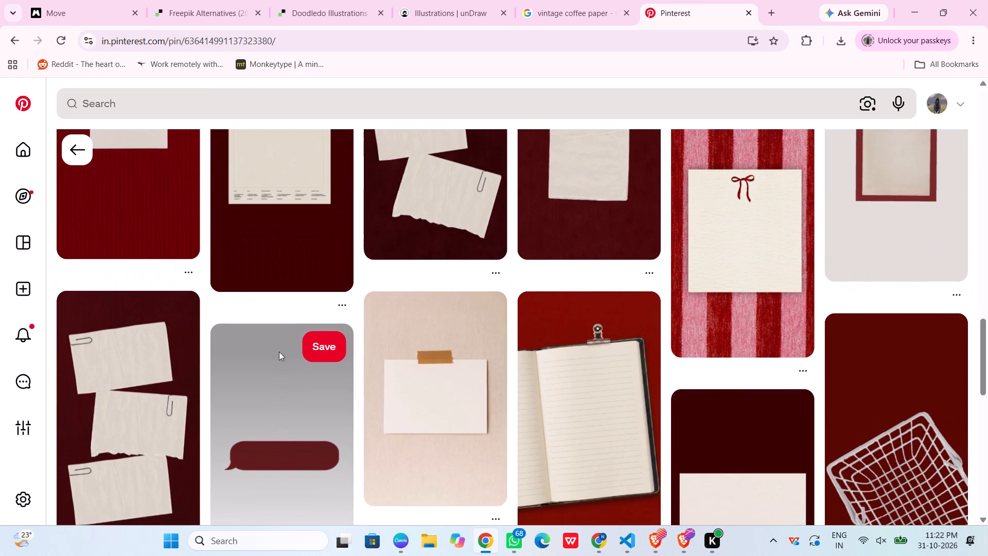
{"action": "scroll", "coordinate": [279, 352], "scroll_direction": "up", "scroll_amount": 3}
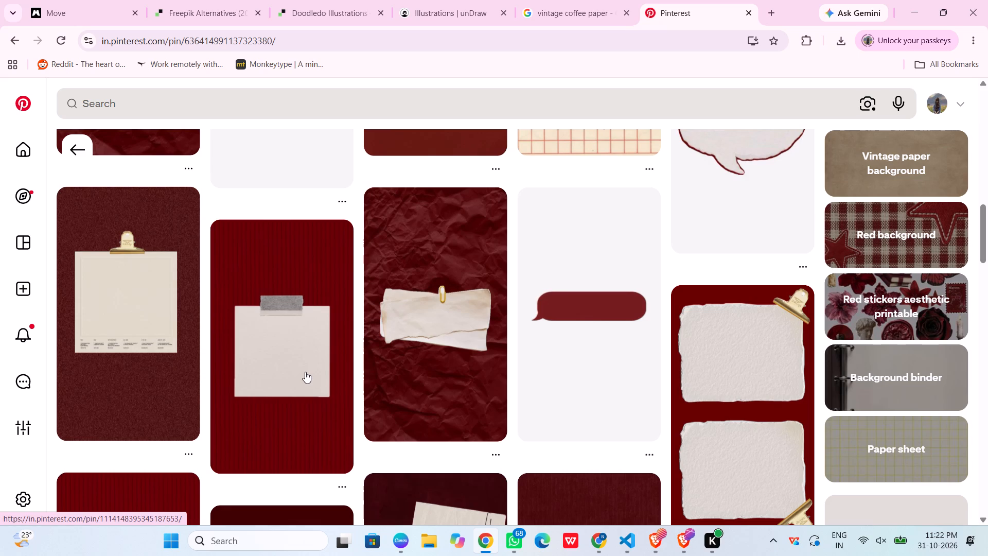
{"action": "scroll", "coordinate": [416, 393], "scroll_direction": "up", "scroll_amount": 6}
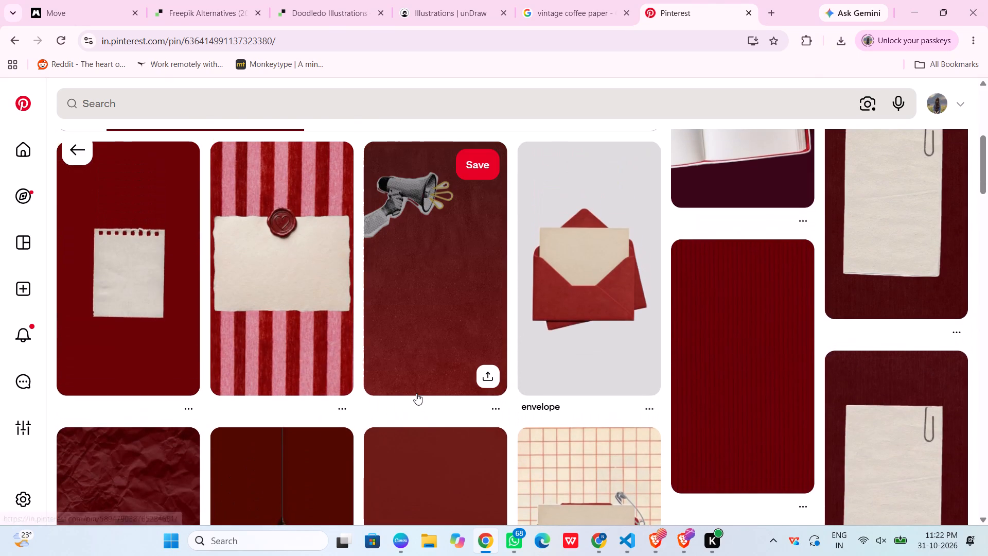
{"action": "scroll", "coordinate": [416, 393], "scroll_direction": "up", "scroll_amount": 1}
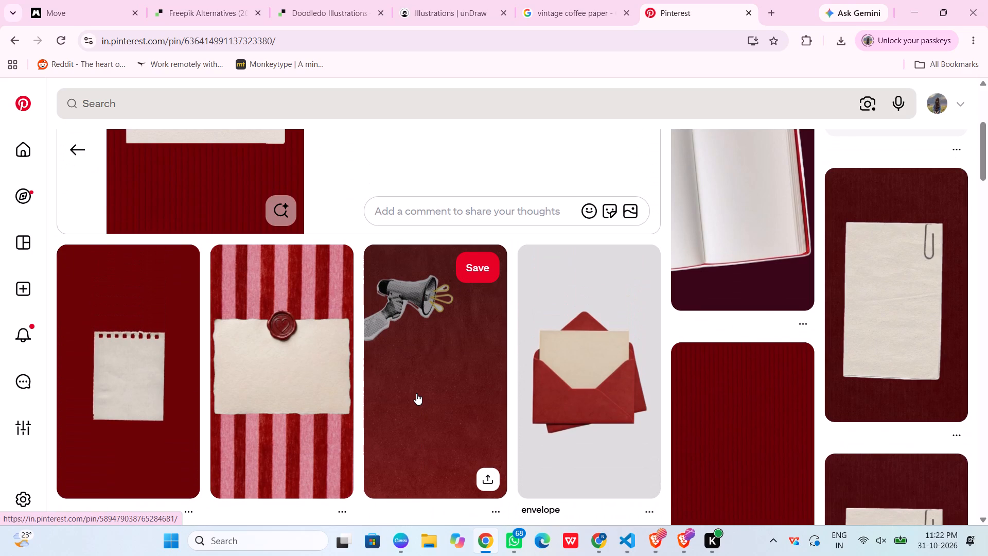
{"action": "scroll", "coordinate": [416, 393], "scroll_direction": "up", "scroll_amount": 3}
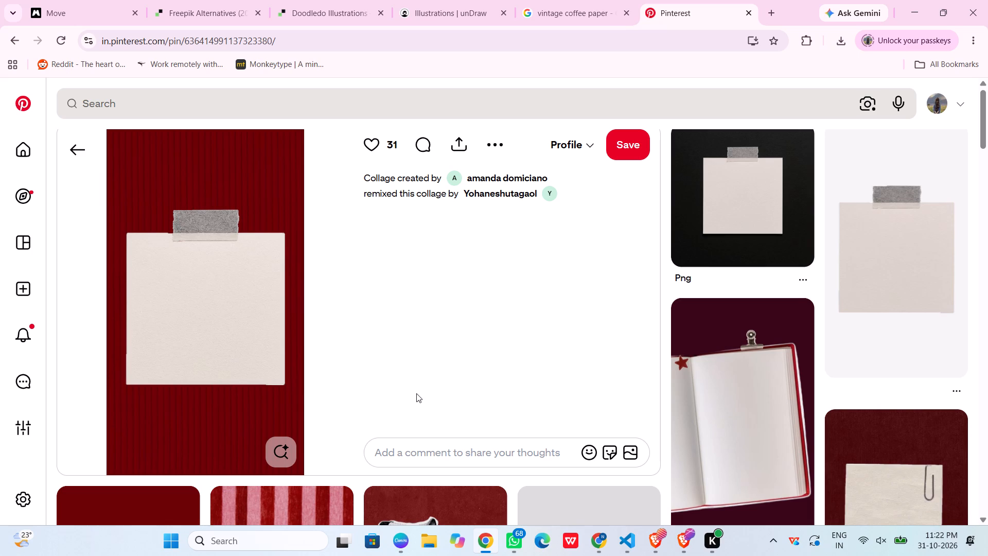
{"action": "scroll", "coordinate": [416, 393], "scroll_direction": "down", "scroll_amount": 3}
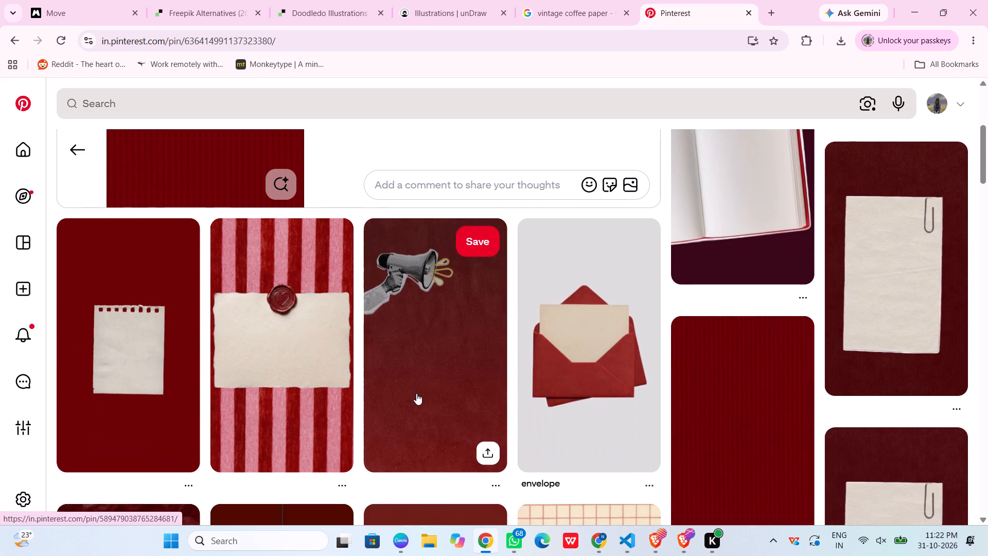
{"action": "scroll", "coordinate": [353, 269], "scroll_direction": "down", "scroll_amount": 3}
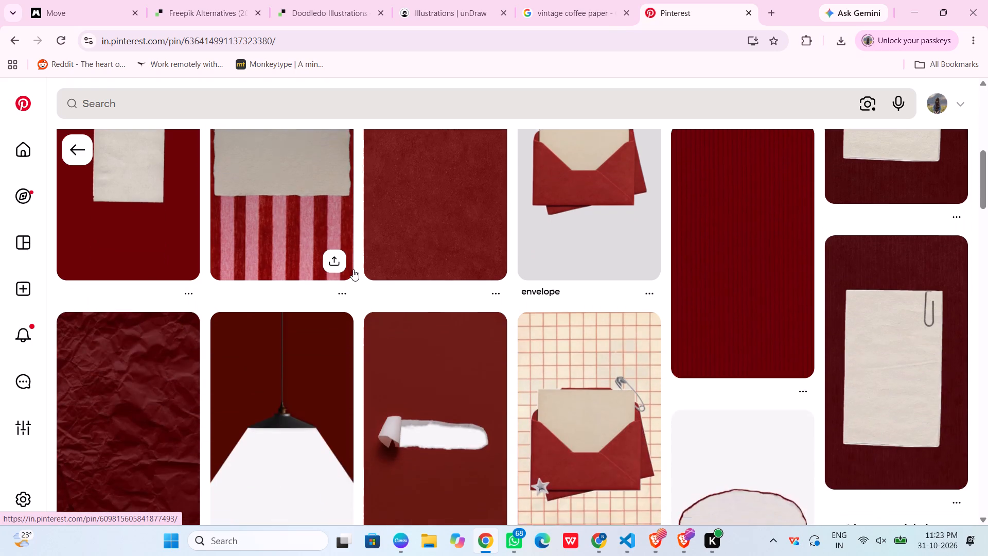
Open the pin of the black pendant lamp on a dark red background and copy its page link.
{"action": "scroll", "coordinate": [353, 269], "scroll_direction": "down", "scroll_amount": 2}
{"action": "left_click", "coordinate": [319, 296]}
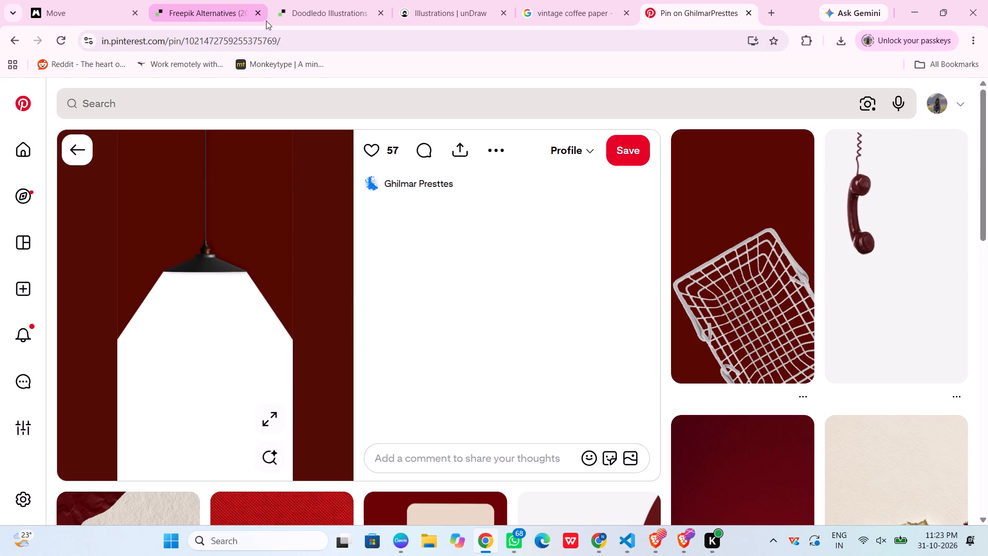
{"action": "left_click", "coordinate": [263, 37]}
{"action": "key", "text": "ctrl+c"}
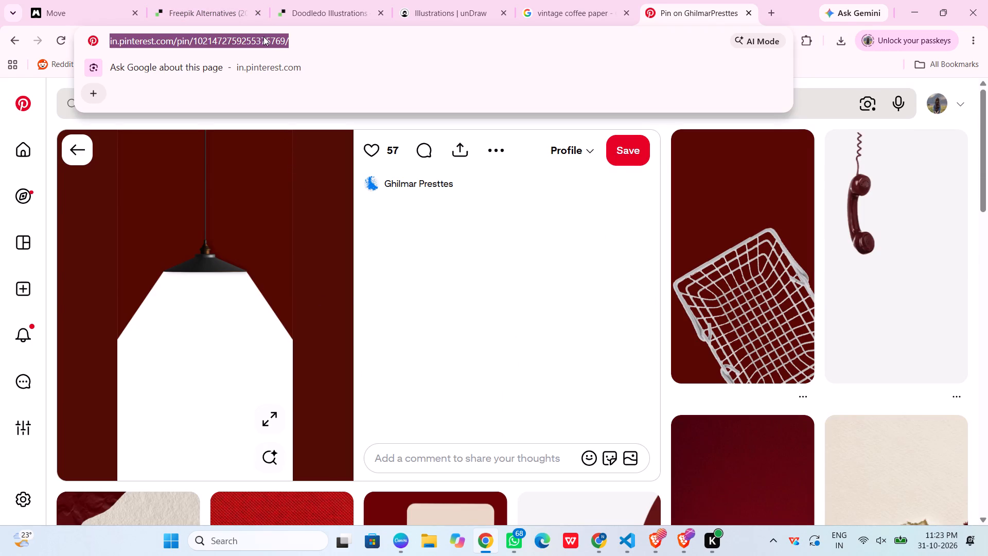
Open Notepad, start a new blank note and paste the lamp pin's link, leaving an empty line below it.
{"action": "left_click", "coordinate": [160, 545]}
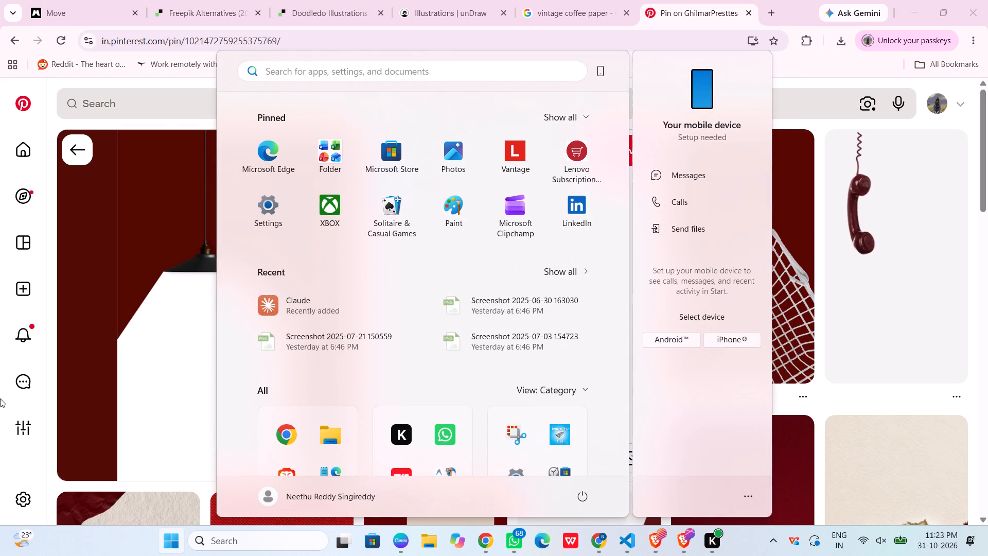
{"action": "key", "text": "h"}
{"action": "key", "text": "i"}
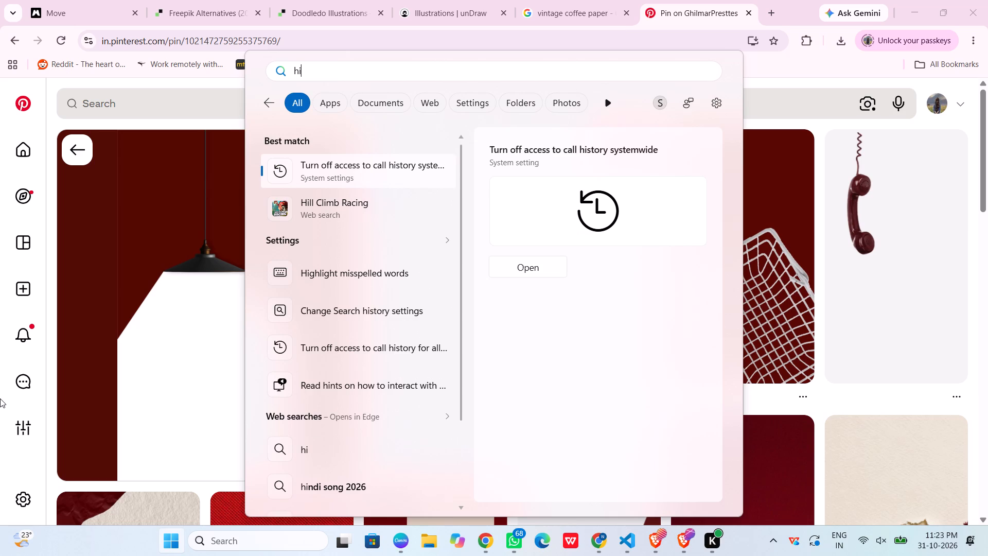
{"action": "key", "text": "BackSpace"}
{"action": "key", "text": "BackSpace"}
{"action": "key", "text": "BackSpace"}
{"action": "key", "text": "BackSpace"}
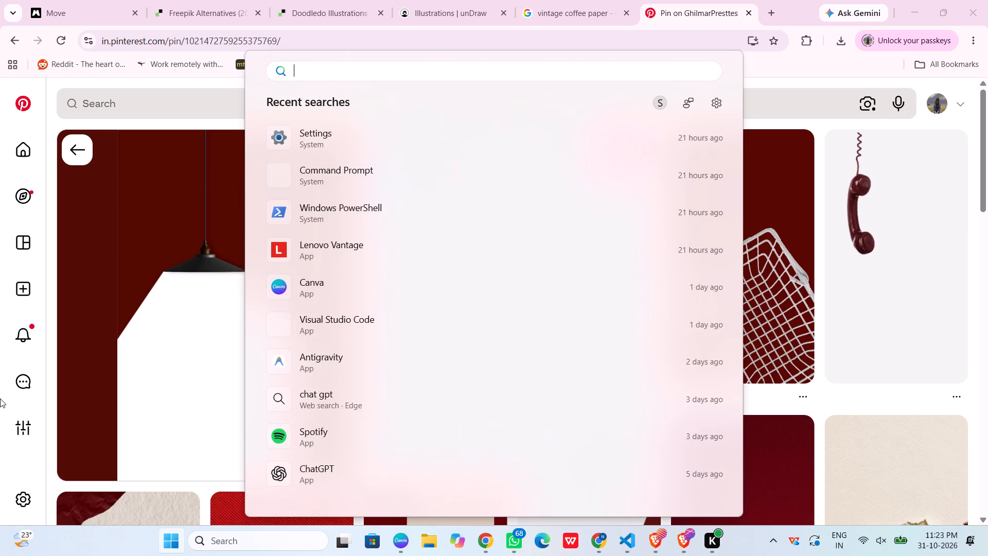
{"action": "type", "text": "notepad"}
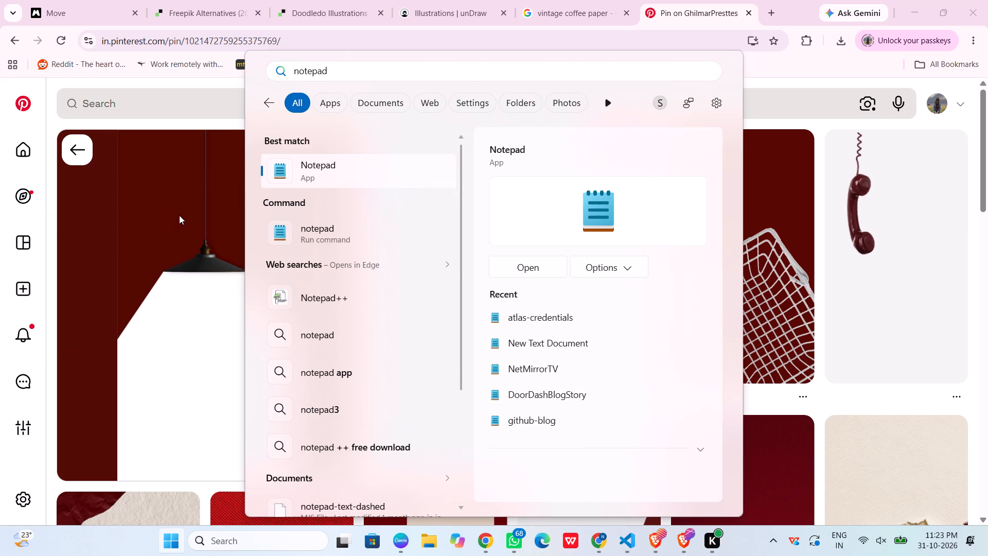
{"action": "left_click", "coordinate": [317, 167]}
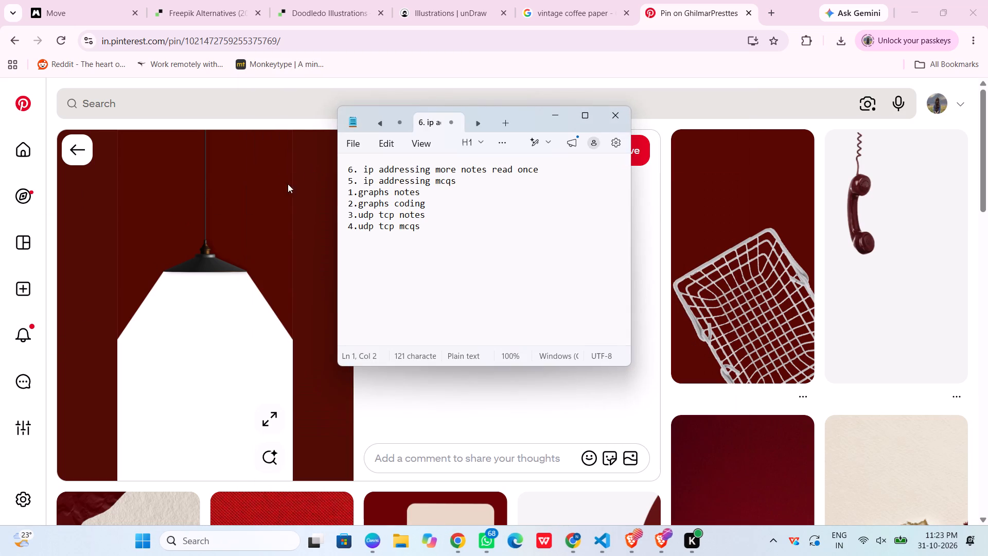
{"action": "left_click", "coordinate": [503, 120]}
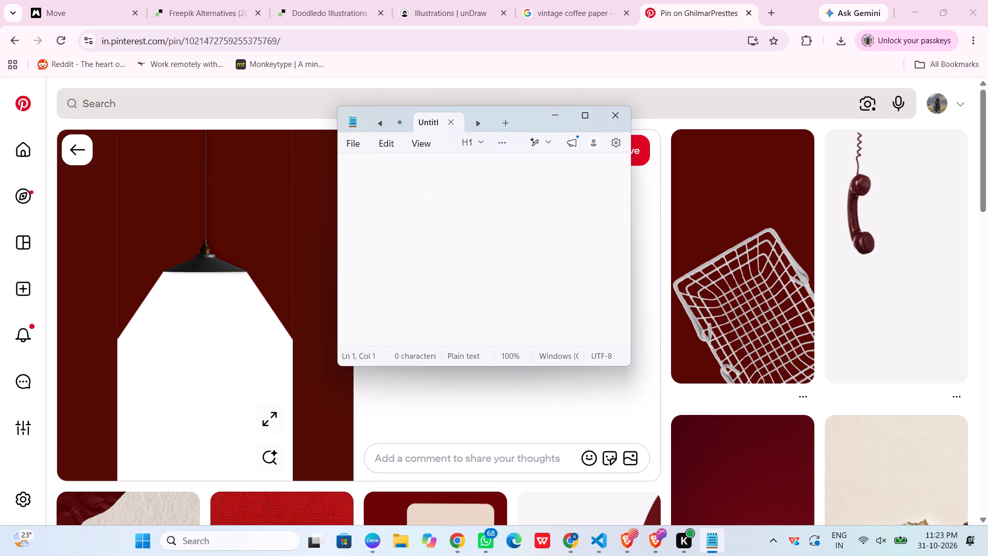
{"action": "key", "text": "ctrl+v"}
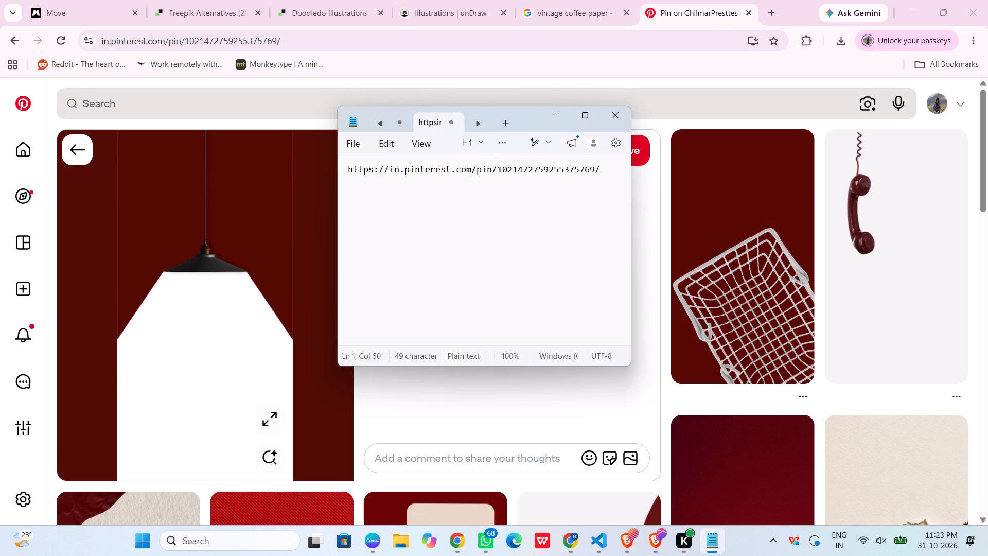
{"action": "key", "text": "shift+Return"}
{"action": "key", "text": "shift+Return"}
Go back to the related red designs, open the torn, rolled-back red paper pin and add its link below the lamp link in Notepad.
{"action": "scroll", "coordinate": [384, 436], "scroll_direction": "down", "scroll_amount": 4}
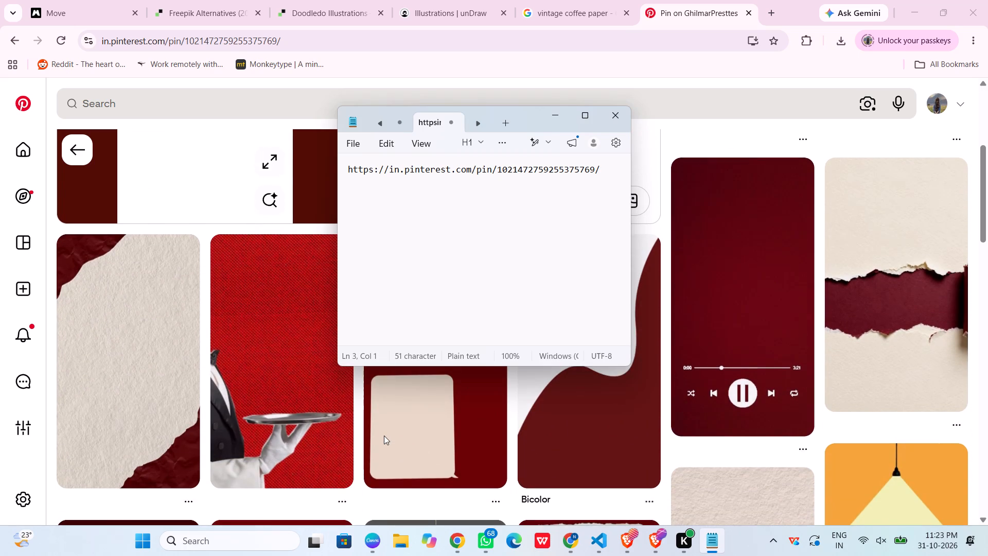
{"action": "scroll", "coordinate": [384, 436], "scroll_direction": "up", "scroll_amount": 6}
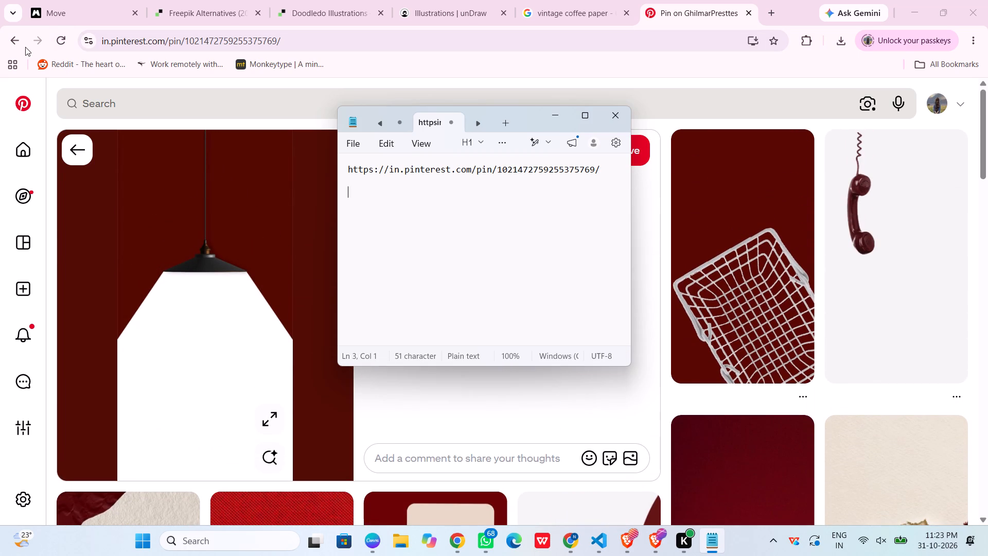
{"action": "left_click", "coordinate": [21, 41]}
{"action": "scroll", "coordinate": [351, 311], "scroll_direction": "down", "scroll_amount": 3}
{"action": "scroll", "coordinate": [370, 302], "scroll_direction": "up", "scroll_amount": 2}
{"action": "left_click", "coordinate": [446, 271]}
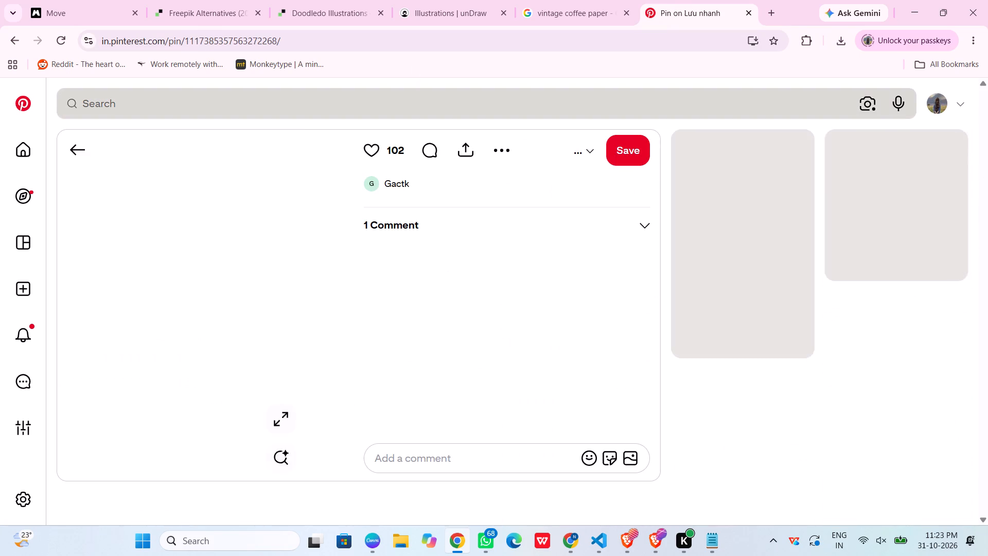
{"action": "left_click", "coordinate": [226, 39]}
{"action": "key", "text": "ctrl+c"}
{"action": "key", "text": "ctrl+c"}
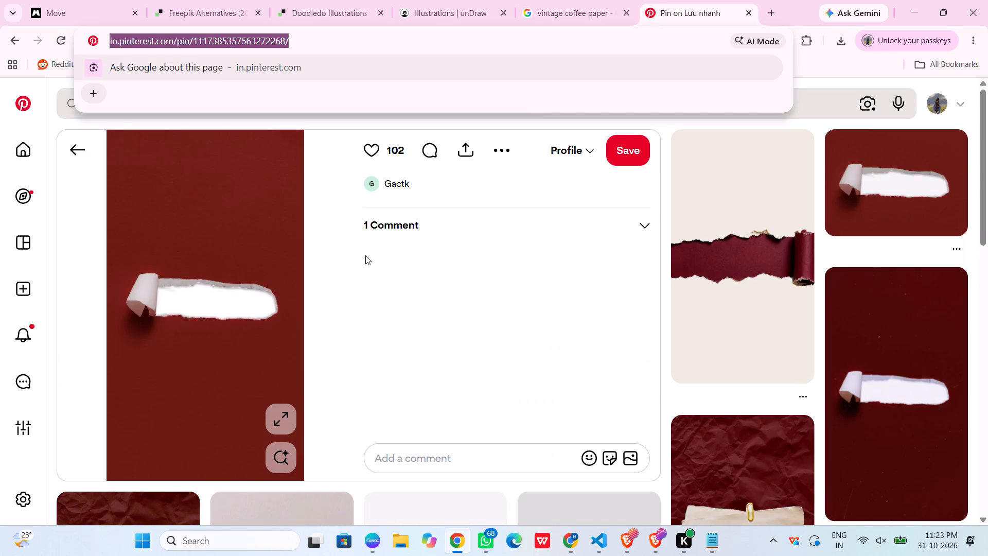
{"action": "left_click", "coordinate": [703, 536]}
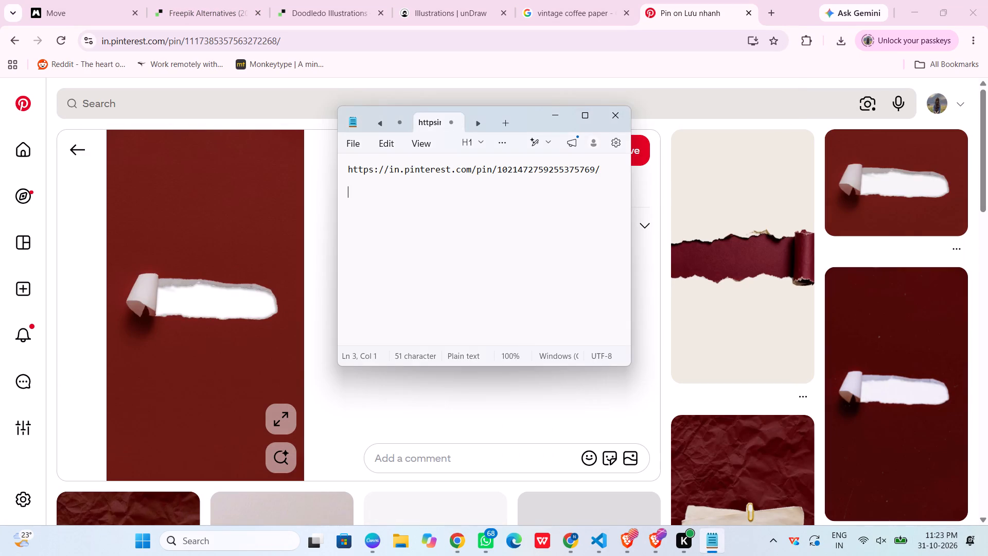
{"action": "key", "text": "ctrl+v"}
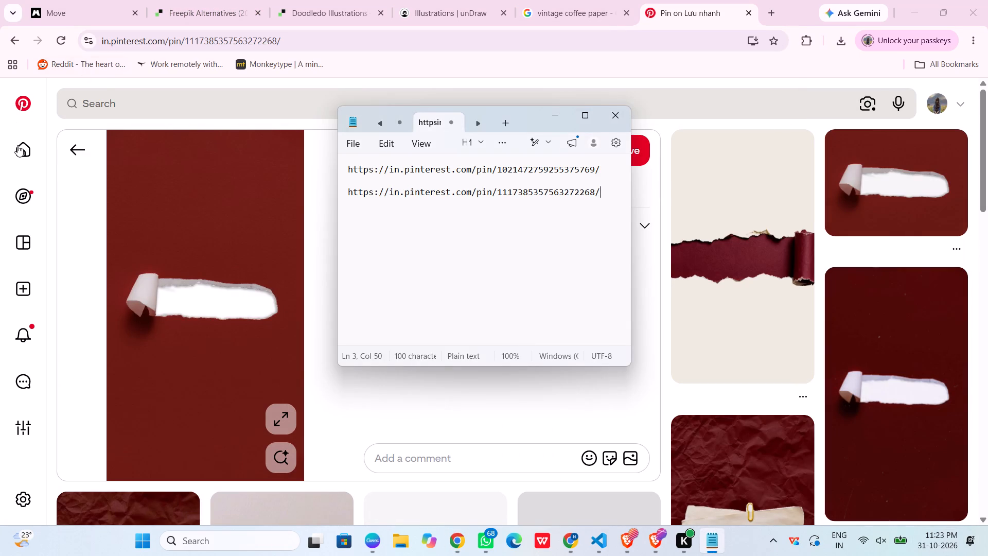
Return to the taped blank paper pin and look through more of its related red paper and clipped-note designs.
{"action": "left_click", "coordinate": [69, 149]}
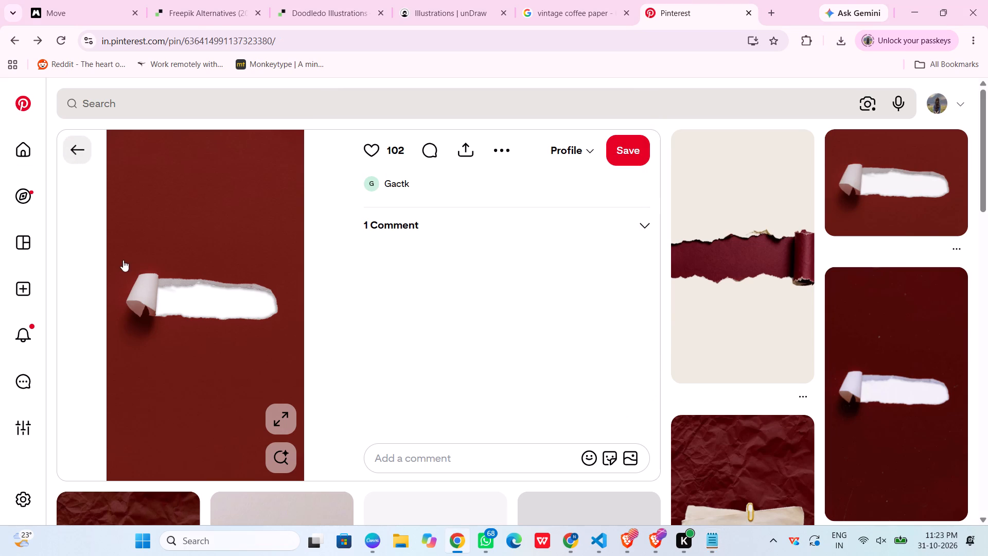
{"action": "scroll", "coordinate": [439, 337], "scroll_direction": "down", "scroll_amount": 1}
{"action": "scroll", "coordinate": [439, 337], "scroll_direction": "up", "scroll_amount": 7}
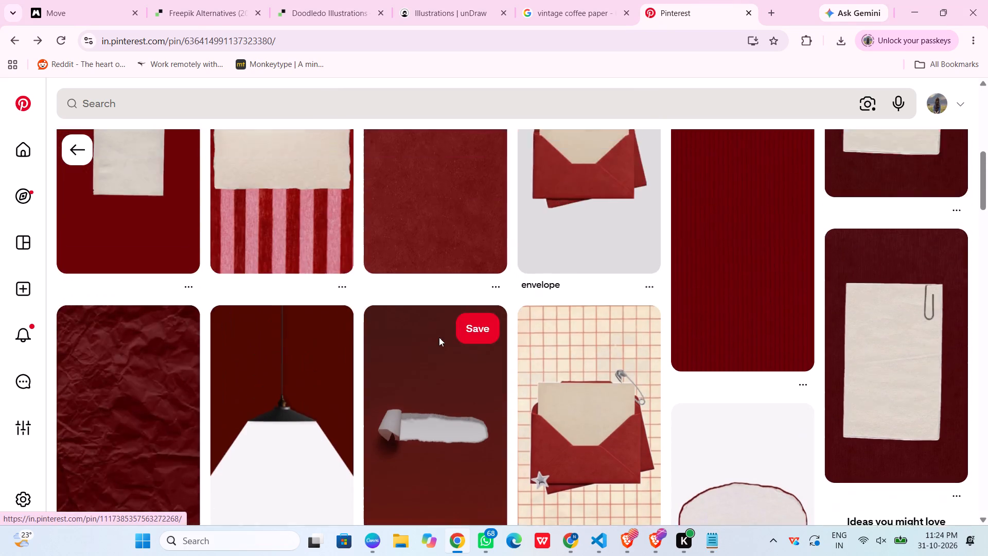
{"action": "scroll", "coordinate": [436, 338], "scroll_direction": "down", "scroll_amount": 9}
{"action": "scroll", "coordinate": [425, 338], "scroll_direction": "up", "scroll_amount": 1}
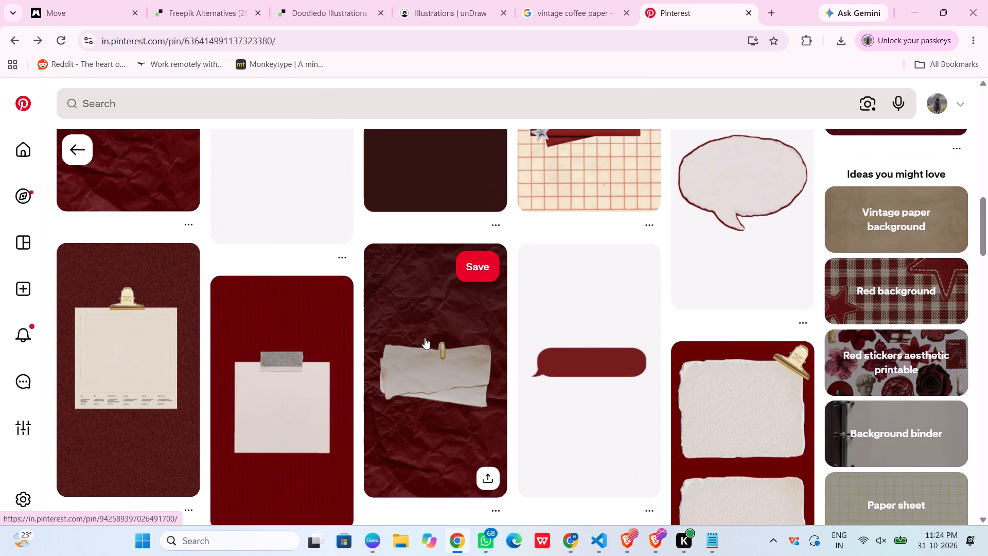
{"action": "scroll", "coordinate": [425, 338], "scroll_direction": "up", "scroll_amount": 1}
{"action": "scroll", "coordinate": [425, 338], "scroll_direction": "down", "scroll_amount": 9}
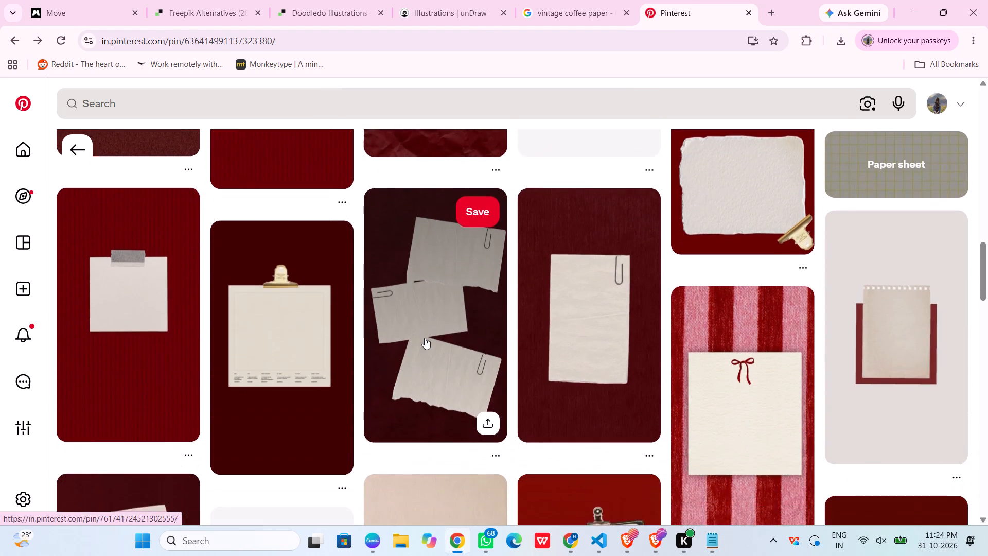
{"action": "scroll", "coordinate": [425, 338], "scroll_direction": "down", "scroll_amount": 2}
{"action": "scroll", "coordinate": [425, 338], "scroll_direction": "up", "scroll_amount": 1}
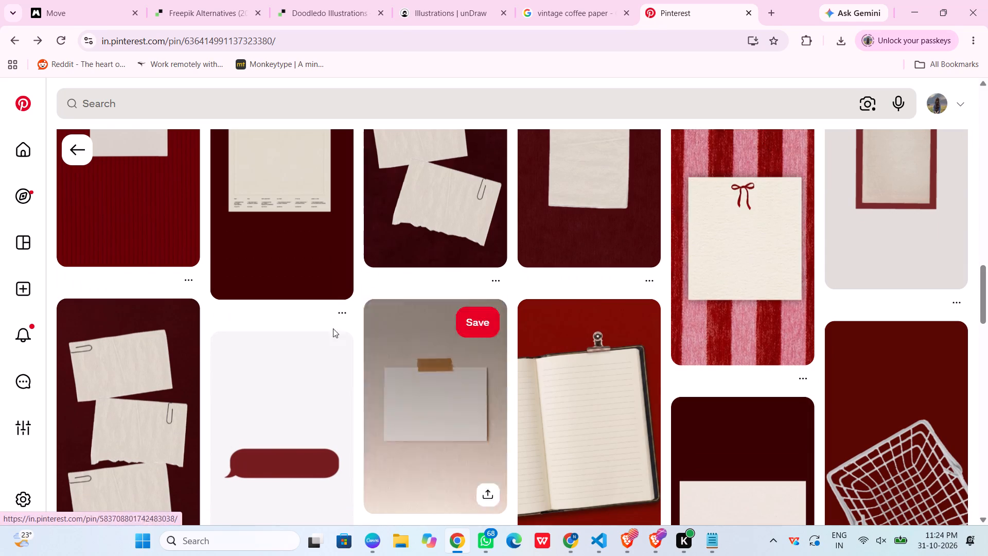
Go back to the white blank sticky note pin and open the related pin of beige notebook paper clipped over dark red paper.
{"action": "scroll", "coordinate": [325, 333], "scroll_direction": "up", "scroll_amount": 15}
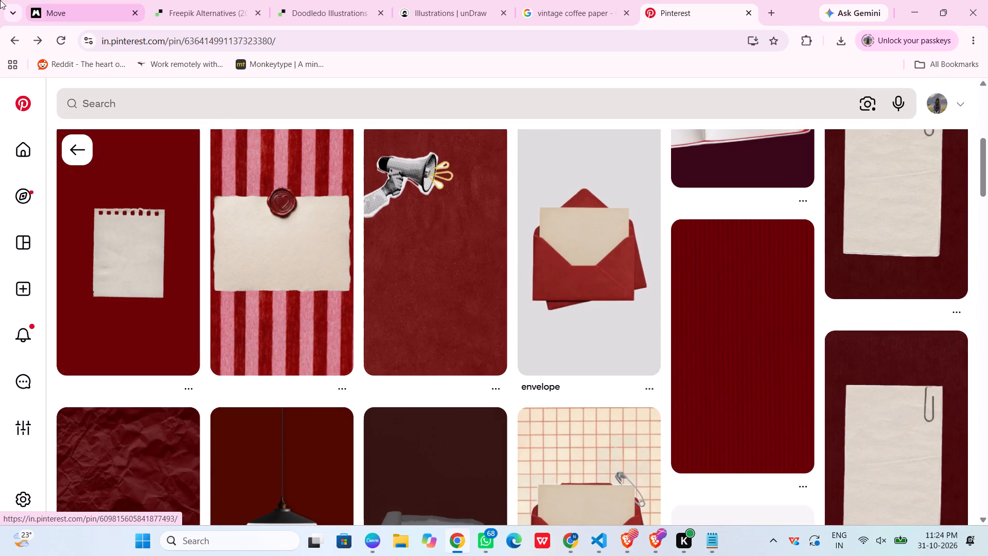
{"action": "left_click", "coordinate": [63, 160]}
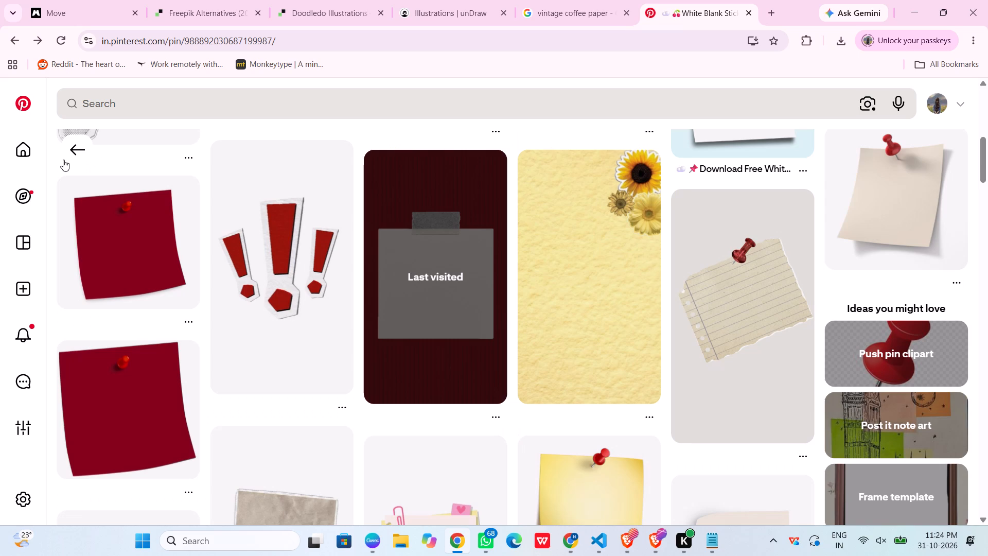
{"action": "scroll", "coordinate": [543, 322], "scroll_direction": "down", "scroll_amount": 4}
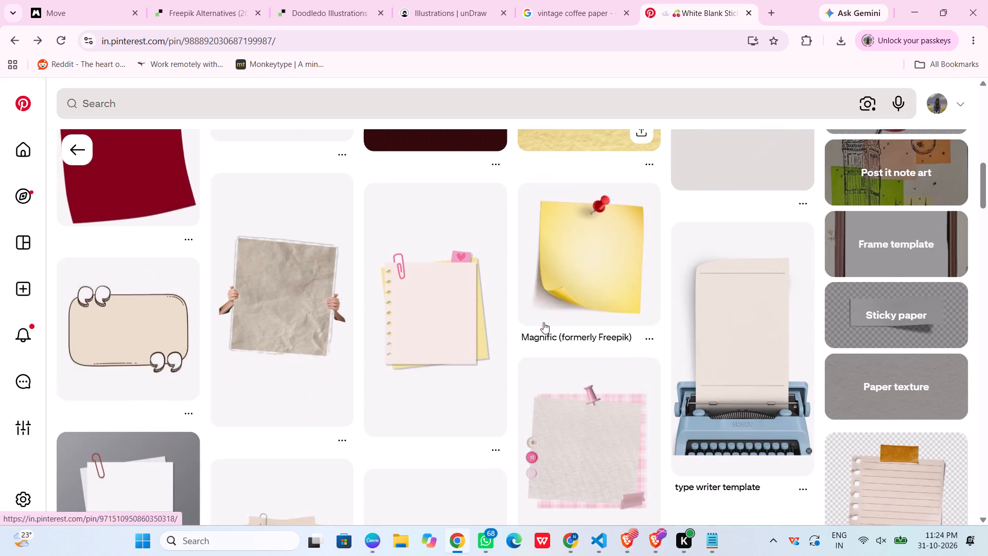
{"action": "scroll", "coordinate": [543, 322], "scroll_direction": "down", "scroll_amount": 2}
{"action": "scroll", "coordinate": [543, 322], "scroll_direction": "up", "scroll_amount": 11}
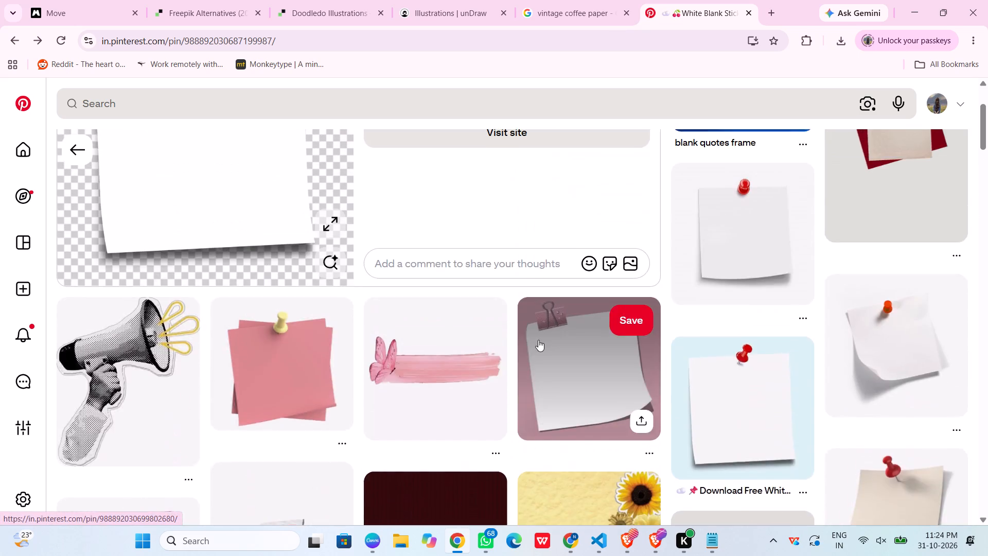
{"action": "scroll", "coordinate": [538, 342], "scroll_direction": "up", "scroll_amount": 4}
{"action": "scroll", "coordinate": [538, 342], "scroll_direction": "down", "scroll_amount": 8}
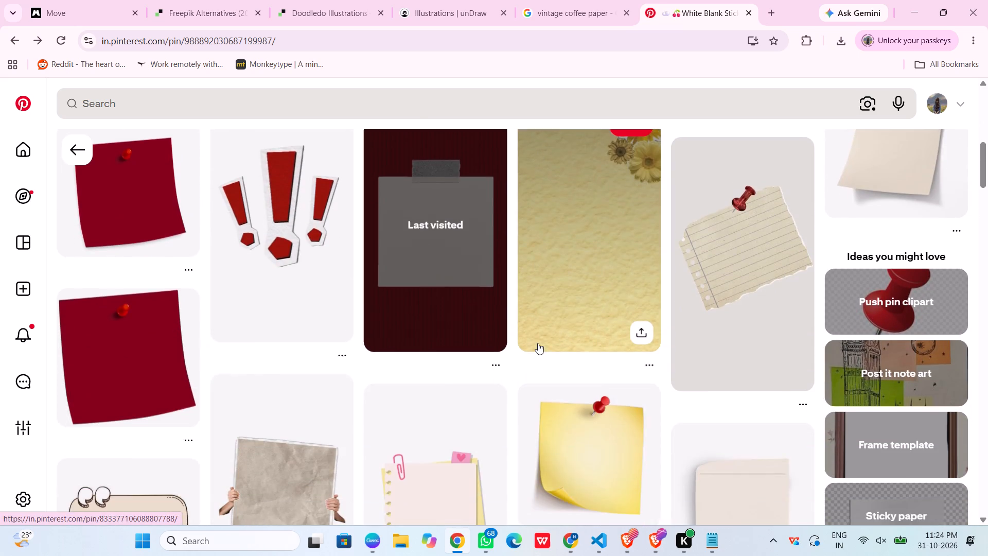
{"action": "scroll", "coordinate": [538, 343], "scroll_direction": "down", "scroll_amount": 8}
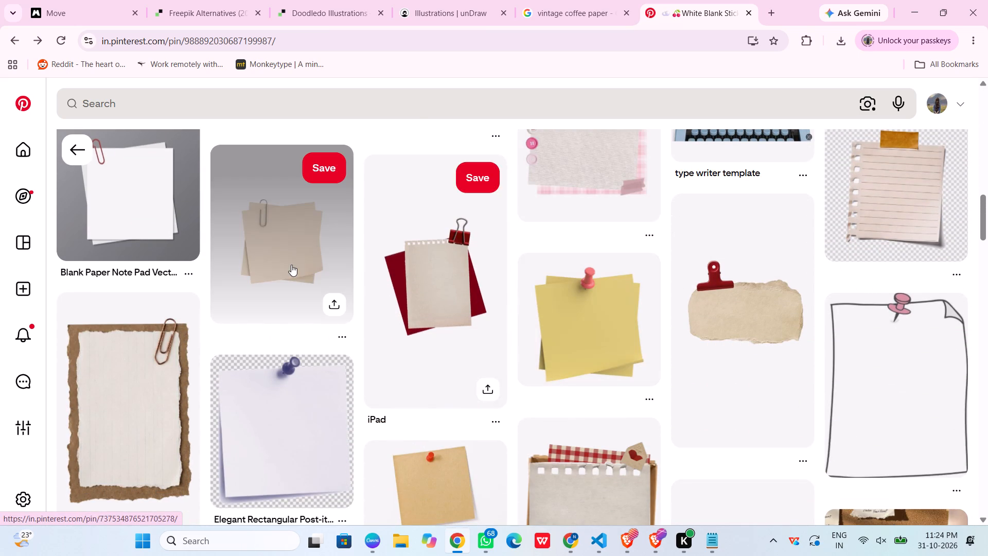
{"action": "left_click", "coordinate": [396, 307]}
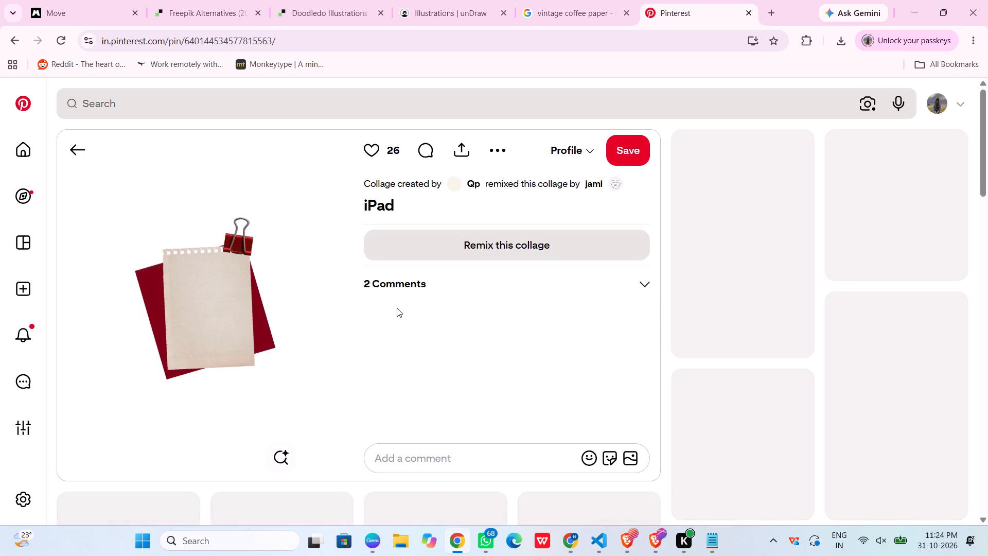
Look through the red paper, clip and notebook designs related to the clipped notebook paper pin.
{"action": "scroll", "coordinate": [397, 308], "scroll_direction": "down", "scroll_amount": 4}
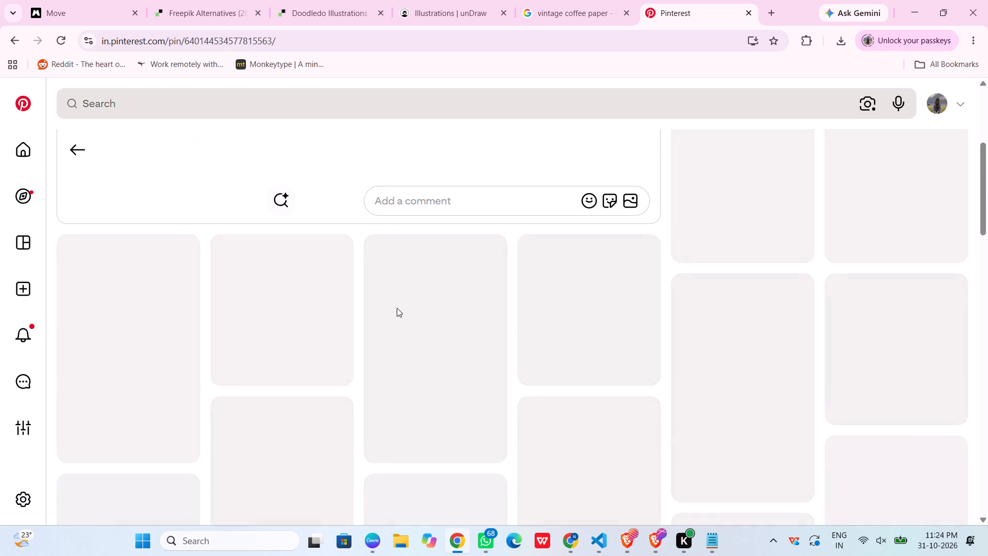
{"action": "scroll", "coordinate": [397, 333], "scroll_direction": "down", "scroll_amount": 4}
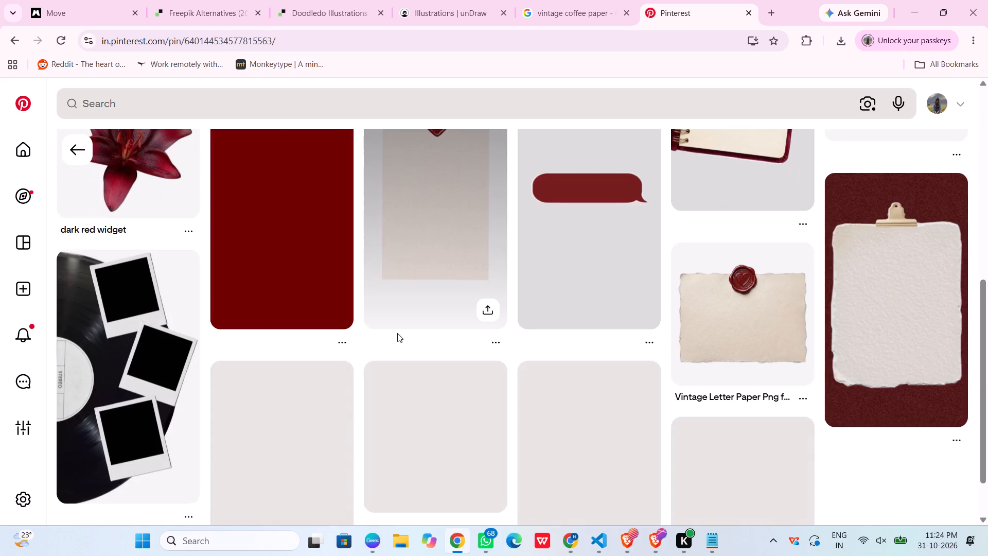
{"action": "scroll", "coordinate": [398, 342], "scroll_direction": "up", "scroll_amount": 3}
{"action": "scroll", "coordinate": [398, 342], "scroll_direction": "down", "scroll_amount": 4}
{"action": "scroll", "coordinate": [398, 342], "scroll_direction": "up", "scroll_amount": 8}
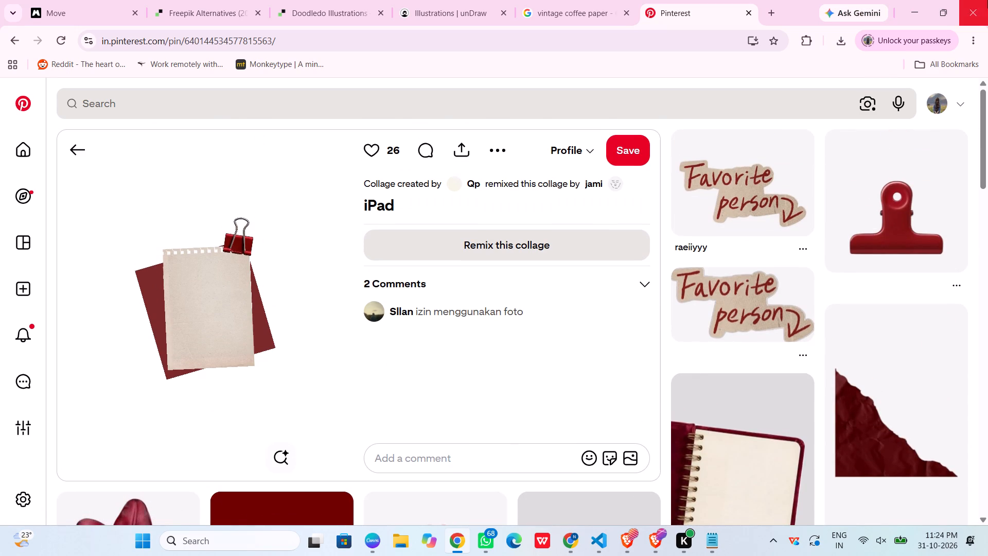
{"action": "scroll", "coordinate": [600, 361], "scroll_direction": "down", "scroll_amount": 12}
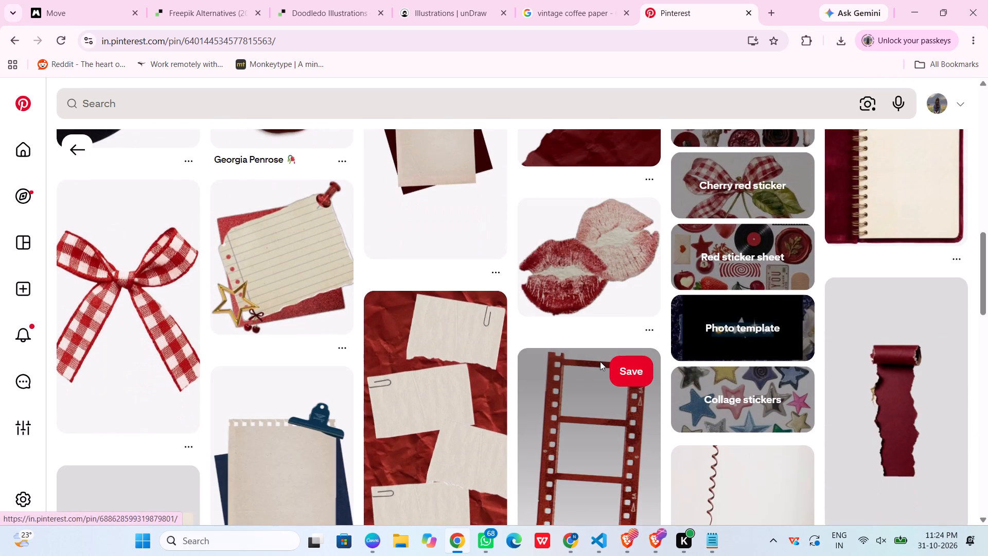
Continue looking through the red paper, torn paper, film strip and clipboard designs related to the clipped notebook paper pin.
{"action": "scroll", "coordinate": [600, 361], "scroll_direction": "down", "scroll_amount": 4}
{"action": "scroll", "coordinate": [600, 361], "scroll_direction": "up", "scroll_amount": 5}
{"action": "scroll", "coordinate": [600, 361], "scroll_direction": "down", "scroll_amount": 5}
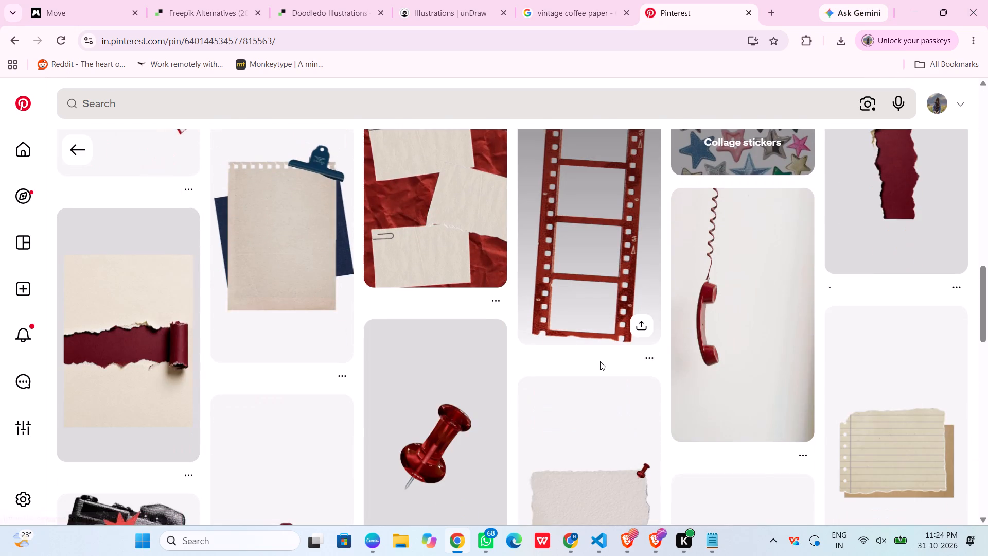
{"action": "scroll", "coordinate": [600, 361], "scroll_direction": "down", "scroll_amount": 1}
{"action": "scroll", "coordinate": [600, 361], "scroll_direction": "up", "scroll_amount": 4}
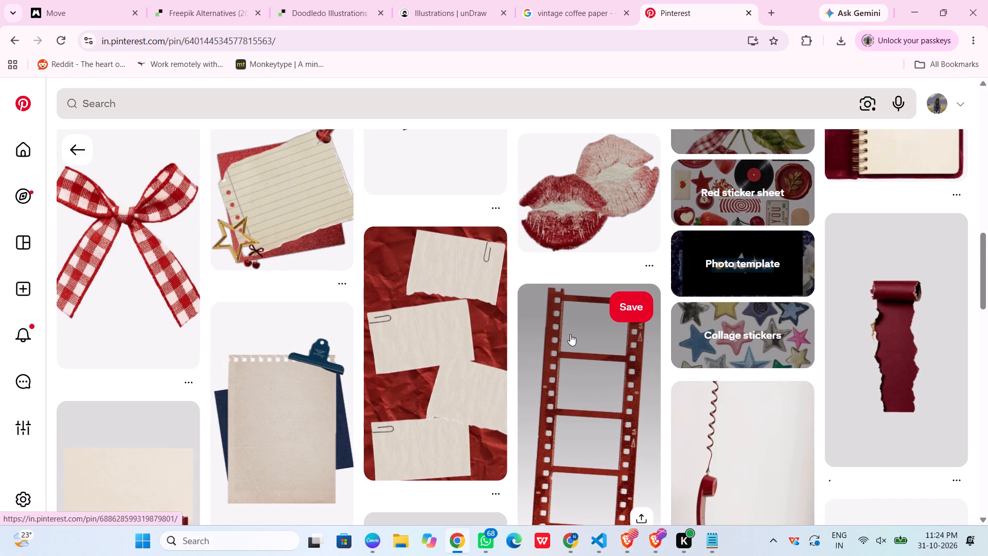
{"action": "scroll", "coordinate": [570, 334], "scroll_direction": "down", "scroll_amount": 1}
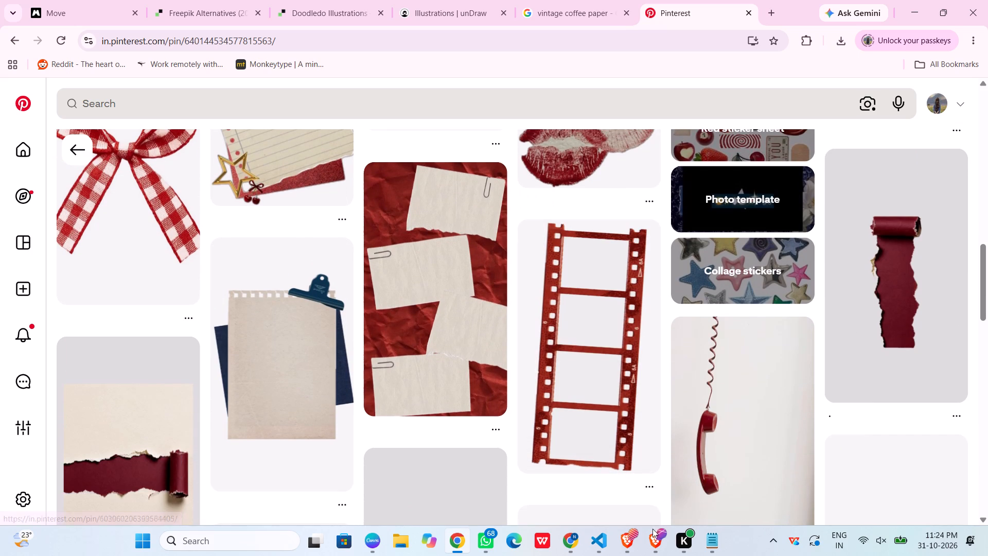
Switch to Canva and look through the sticky note photo results for suitable note and torn paper elements.
{"action": "left_click", "coordinate": [371, 532]}
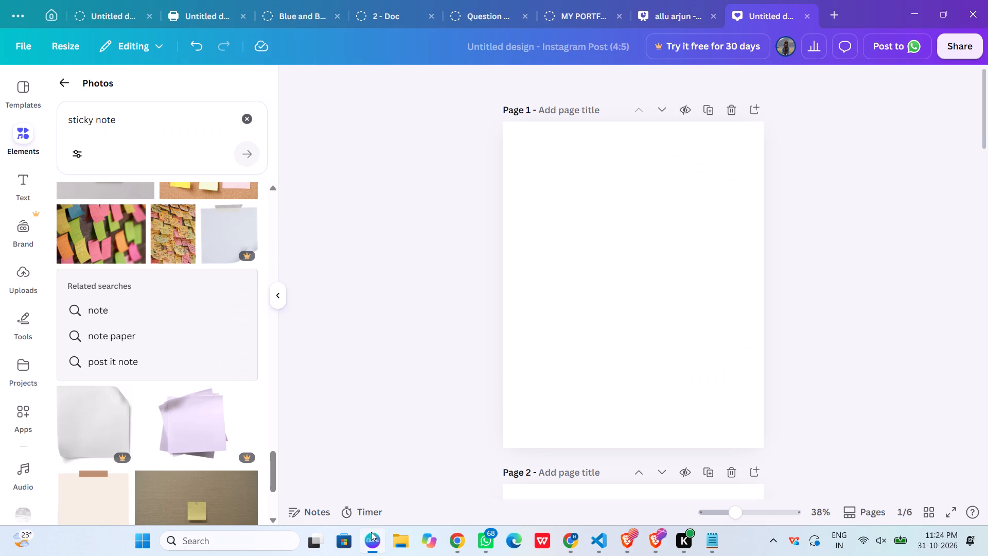
{"action": "scroll", "coordinate": [157, 409], "scroll_direction": "up", "scroll_amount": 7}
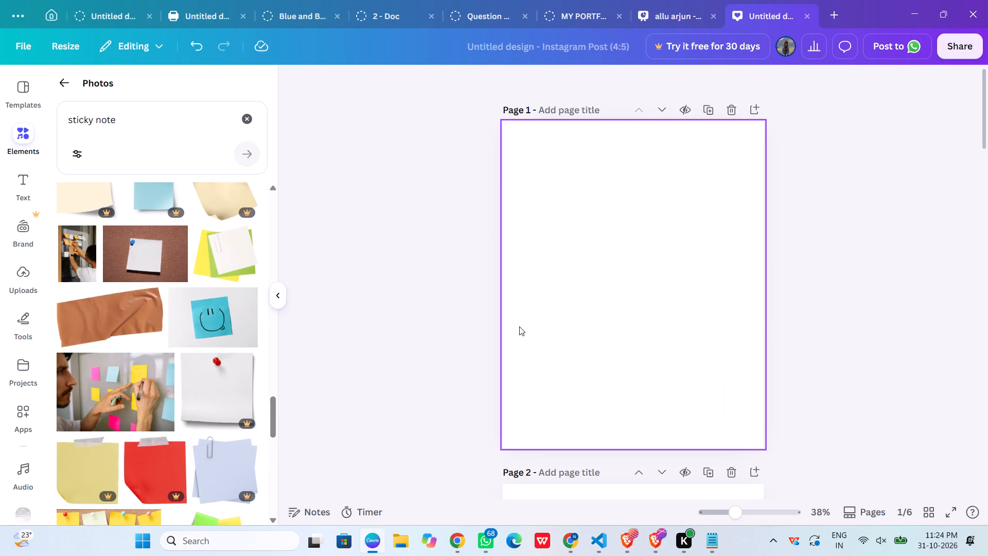
{"action": "scroll", "coordinate": [121, 380], "scroll_direction": "up", "scroll_amount": 12}
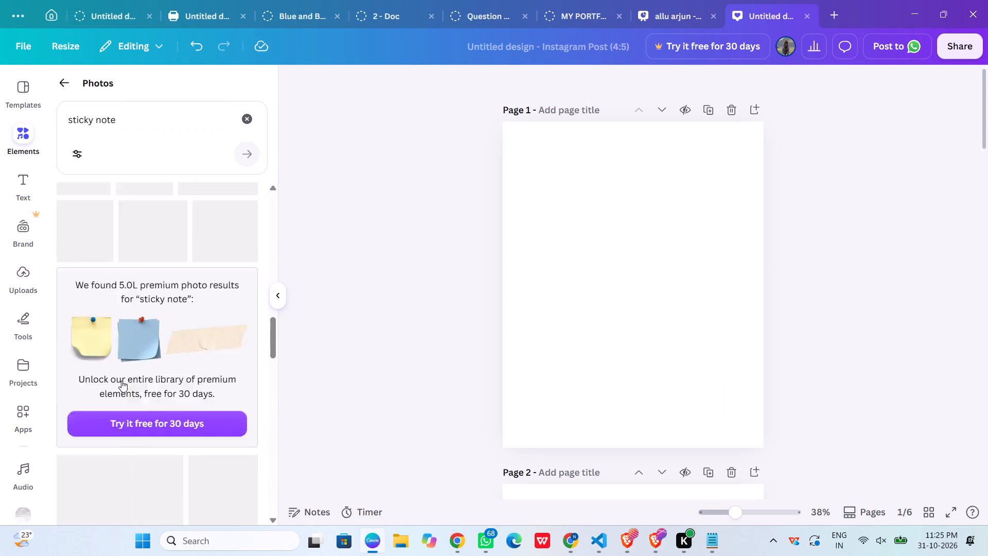
{"action": "scroll", "coordinate": [121, 380], "scroll_direction": "up", "scroll_amount": 12}
{"action": "scroll", "coordinate": [121, 380], "scroll_direction": "up", "scroll_amount": 9}
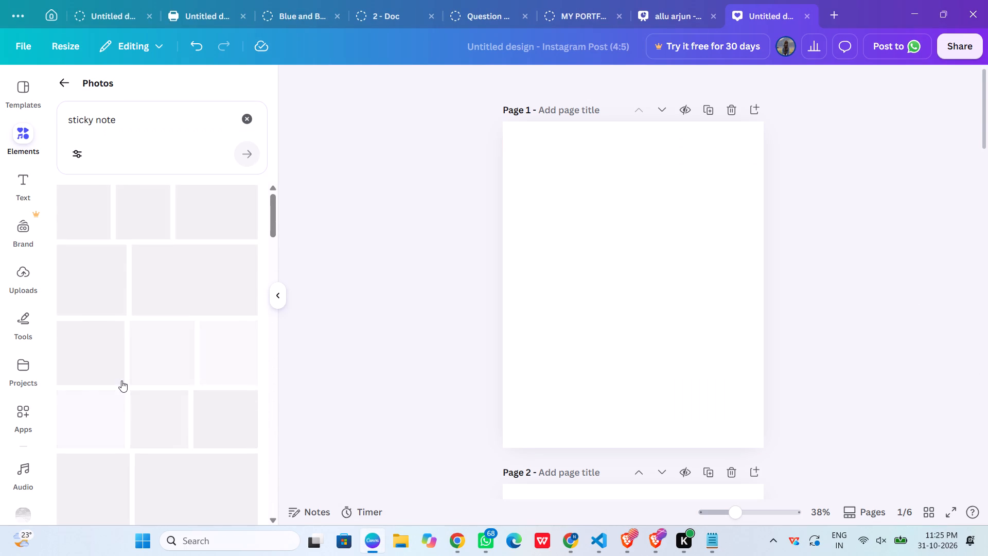
{"action": "scroll", "coordinate": [121, 380], "scroll_direction": "down", "scroll_amount": 5}
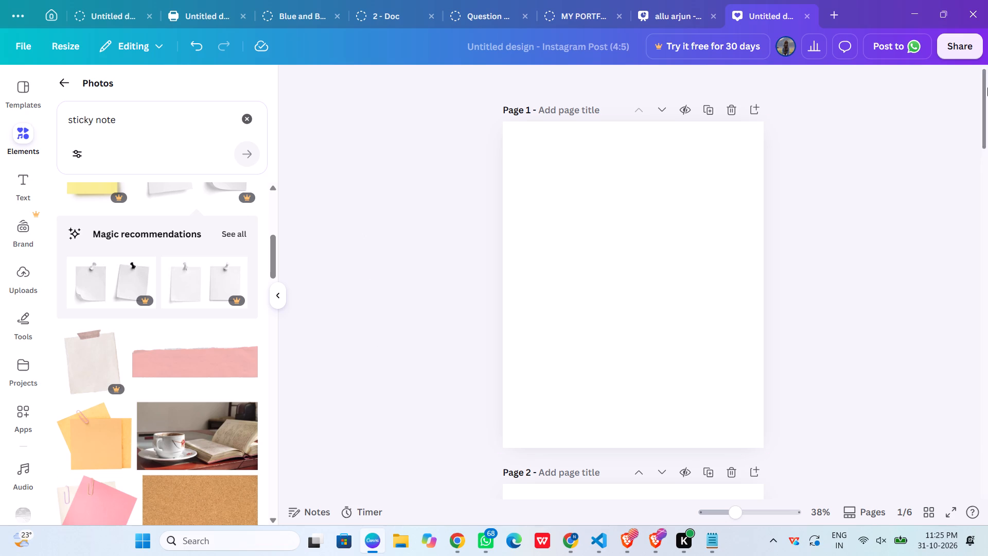
{"action": "scroll", "coordinate": [103, 436], "scroll_direction": "down", "scroll_amount": 11}
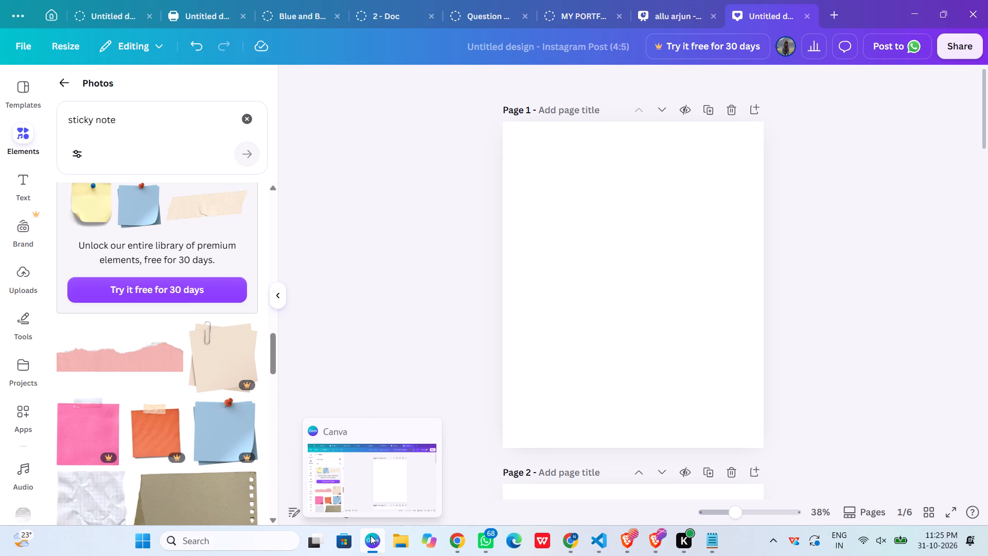
Return from Canva to Pinterest and examine further related designs for red-themed papers, clips, envelopes, typewriters and film strips.
{"action": "left_click", "coordinate": [370, 535]}
{"action": "scroll", "coordinate": [468, 402], "scroll_direction": "down", "scroll_amount": 4}
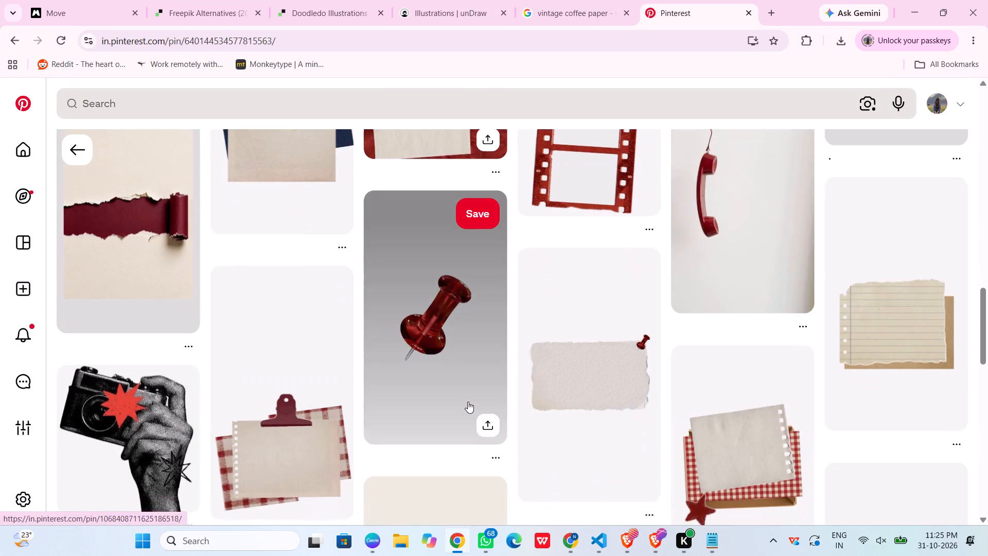
{"action": "scroll", "coordinate": [468, 402], "scroll_direction": "down", "scroll_amount": 9}
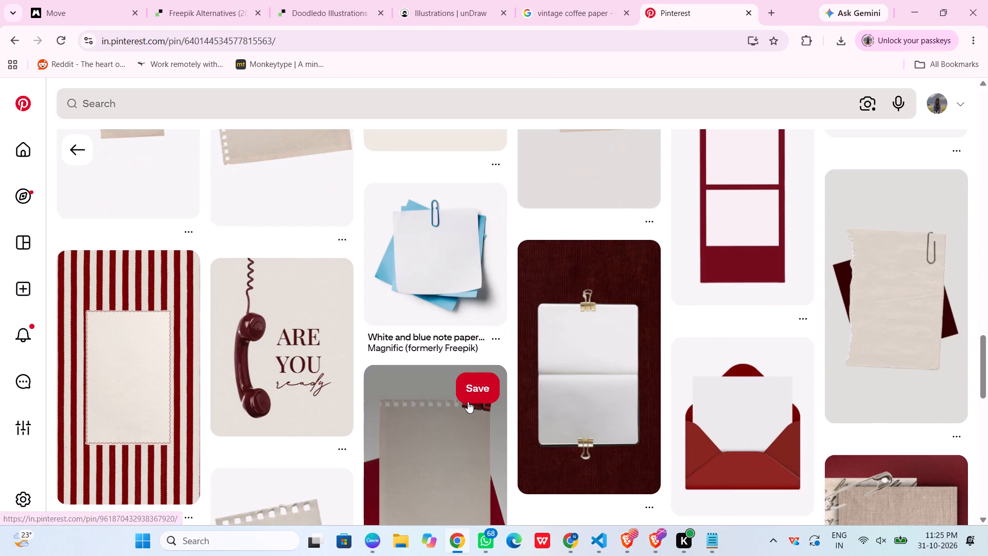
{"action": "scroll", "coordinate": [468, 402], "scroll_direction": "down", "scroll_amount": 9}
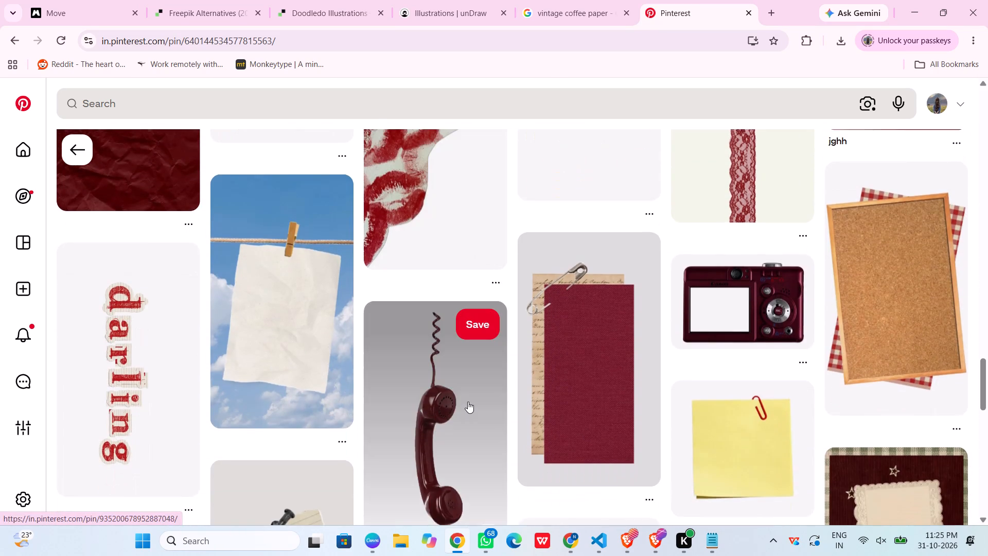
{"action": "scroll", "coordinate": [468, 402], "scroll_direction": "down", "scroll_amount": 3}
{"action": "scroll", "coordinate": [468, 402], "scroll_direction": "up", "scroll_amount": 2}
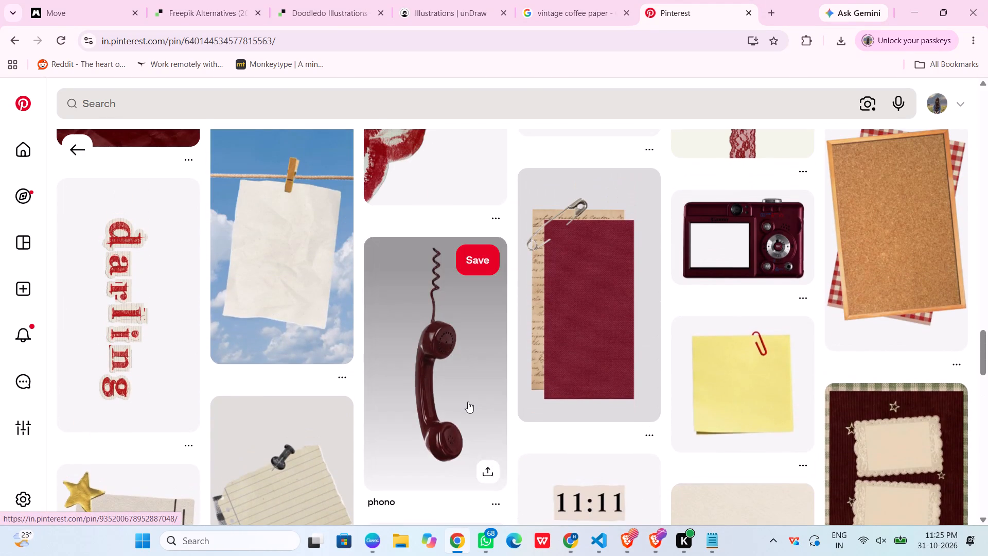
{"action": "scroll", "coordinate": [468, 402], "scroll_direction": "down", "scroll_amount": 13}
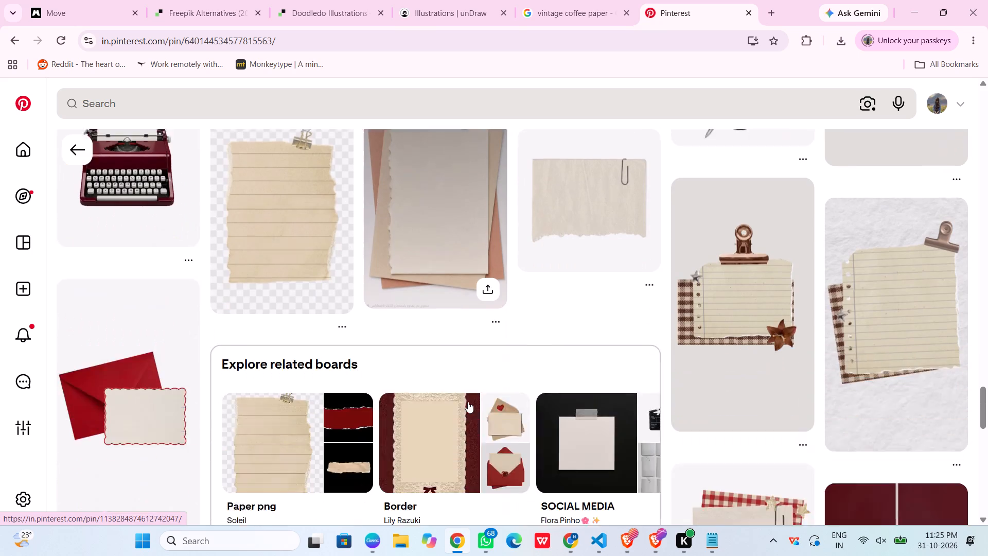
{"action": "scroll", "coordinate": [468, 402], "scroll_direction": "down", "scroll_amount": 14}
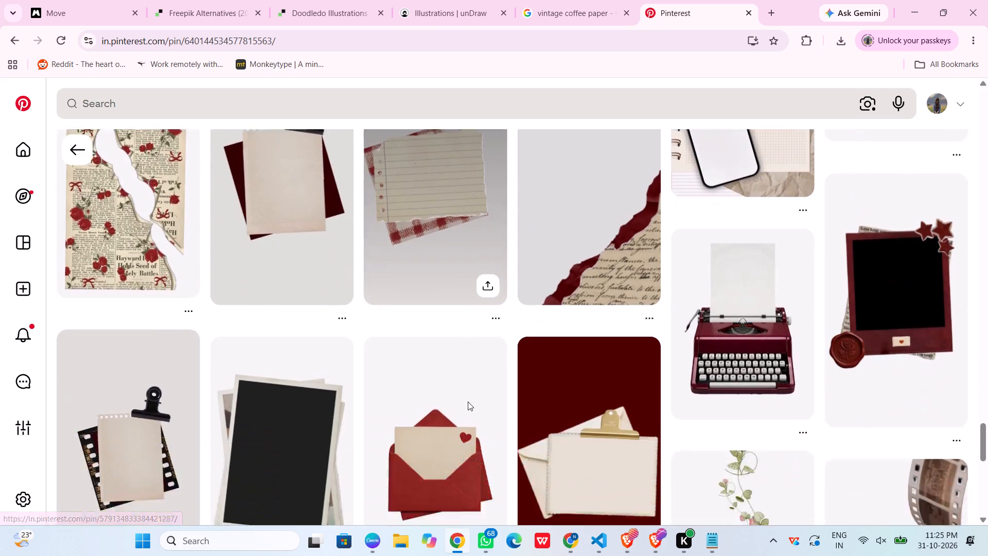
{"action": "scroll", "coordinate": [468, 402], "scroll_direction": "down", "scroll_amount": 11}
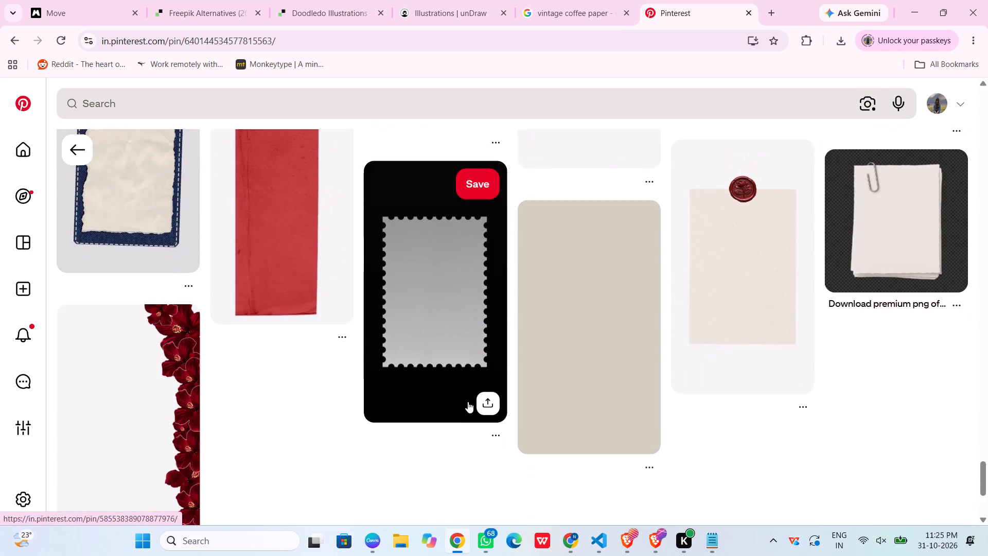
{"action": "scroll", "coordinate": [468, 402], "scroll_direction": "down", "scroll_amount": 11}
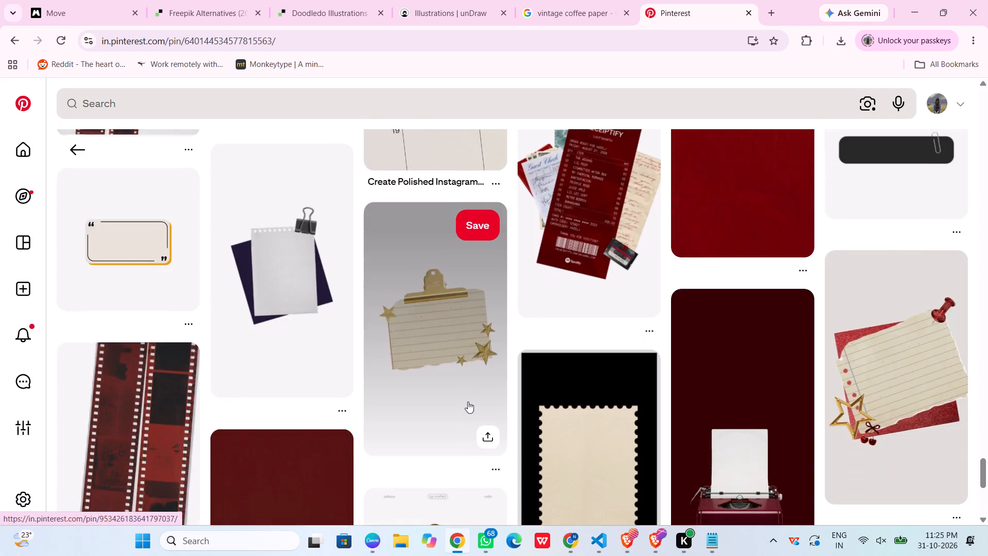
{"action": "scroll", "coordinate": [468, 402], "scroll_direction": "down", "scroll_amount": 9}
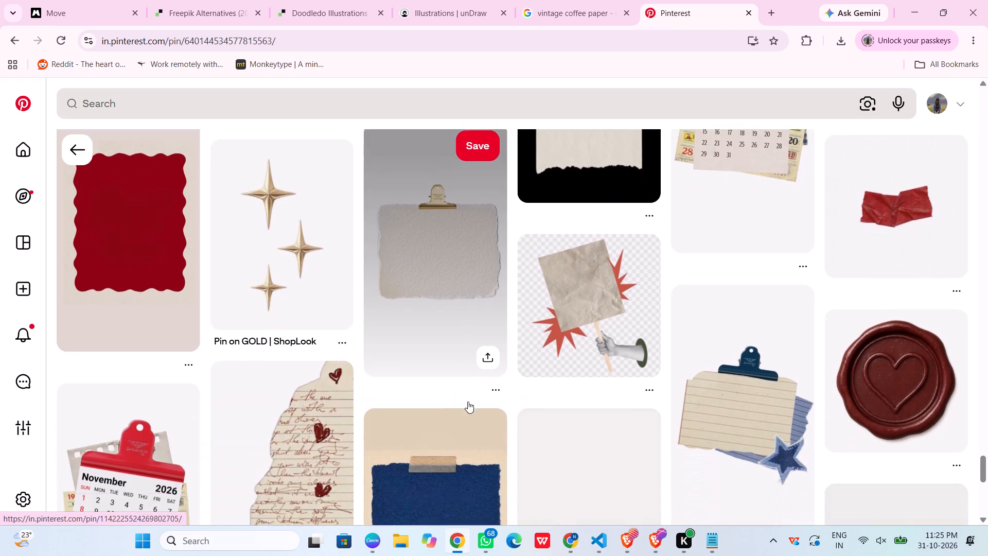
{"action": "scroll", "coordinate": [468, 402], "scroll_direction": "down", "scroll_amount": 12}
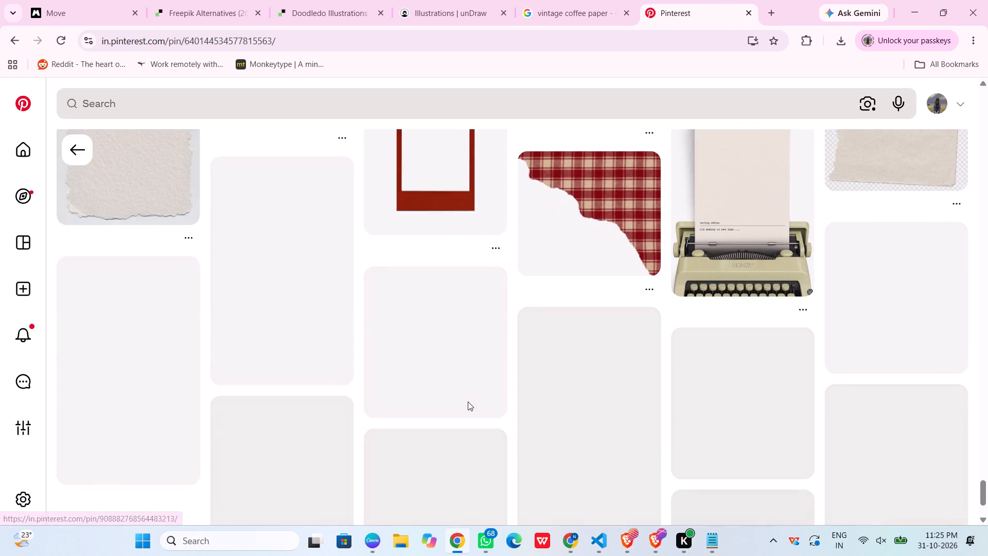
Examine the related plaid paper, torn red paper, envelope and camera collage designs further along the feed.
{"action": "scroll", "coordinate": [468, 402], "scroll_direction": "up", "scroll_amount": 2}
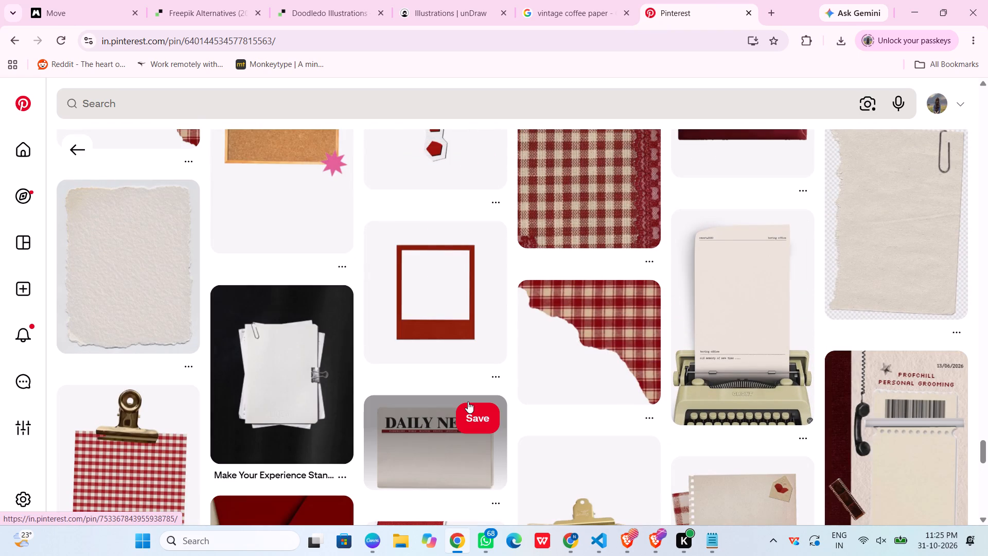
{"action": "scroll", "coordinate": [468, 402], "scroll_direction": "down", "scroll_amount": 6}
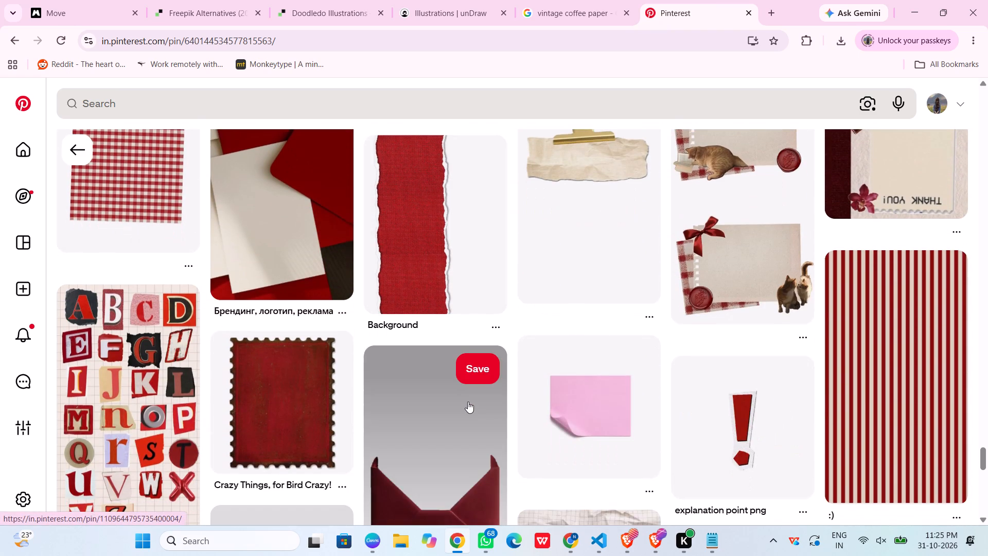
{"action": "scroll", "coordinate": [468, 402], "scroll_direction": "up", "scroll_amount": 3}
{"action": "scroll", "coordinate": [468, 402], "scroll_direction": "down", "scroll_amount": 4}
{"action": "scroll", "coordinate": [468, 402], "scroll_direction": "up", "scroll_amount": 1}
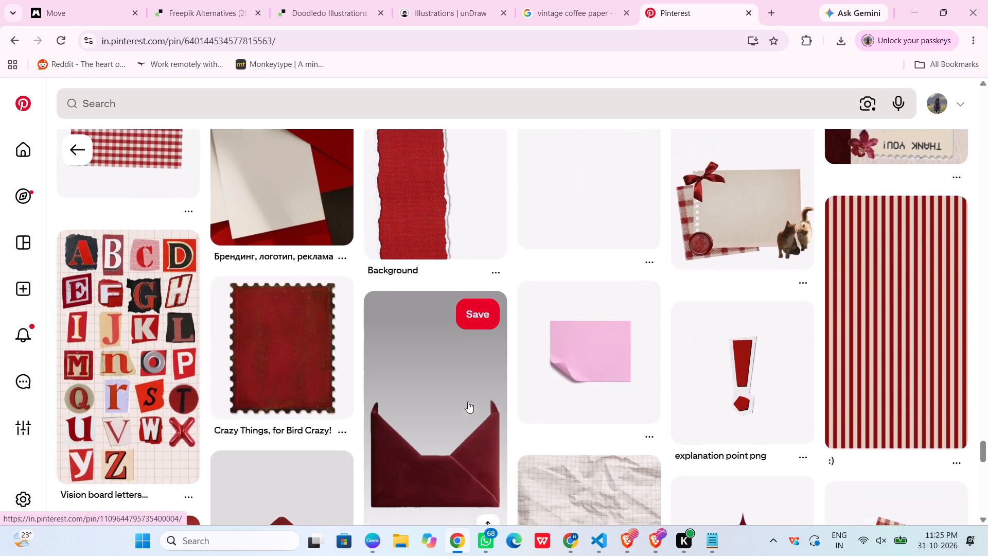
{"action": "scroll", "coordinate": [468, 402], "scroll_direction": "up", "scroll_amount": 1}
{"action": "scroll", "coordinate": [468, 402], "scroll_direction": "down", "scroll_amount": 9}
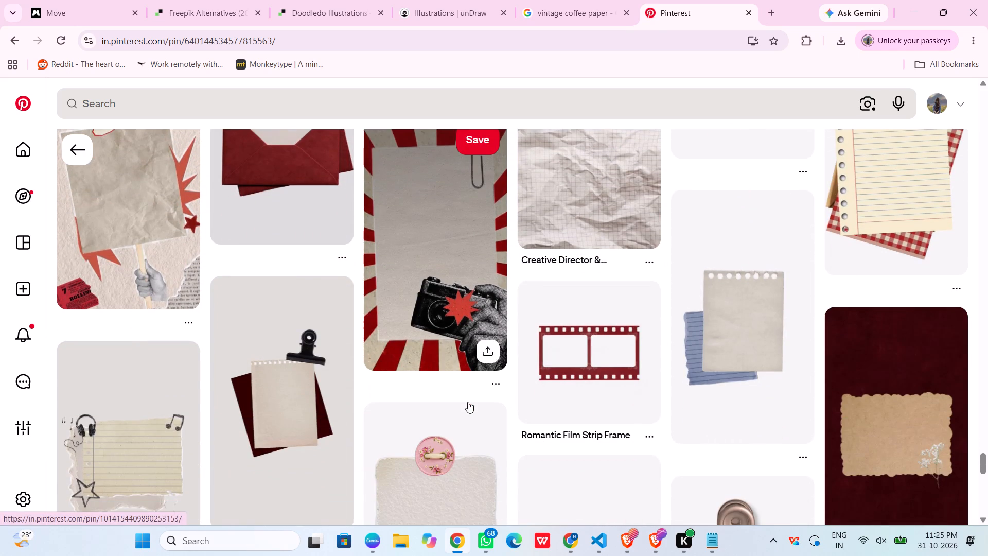
{"action": "scroll", "coordinate": [468, 402], "scroll_direction": "down", "scroll_amount": 7}
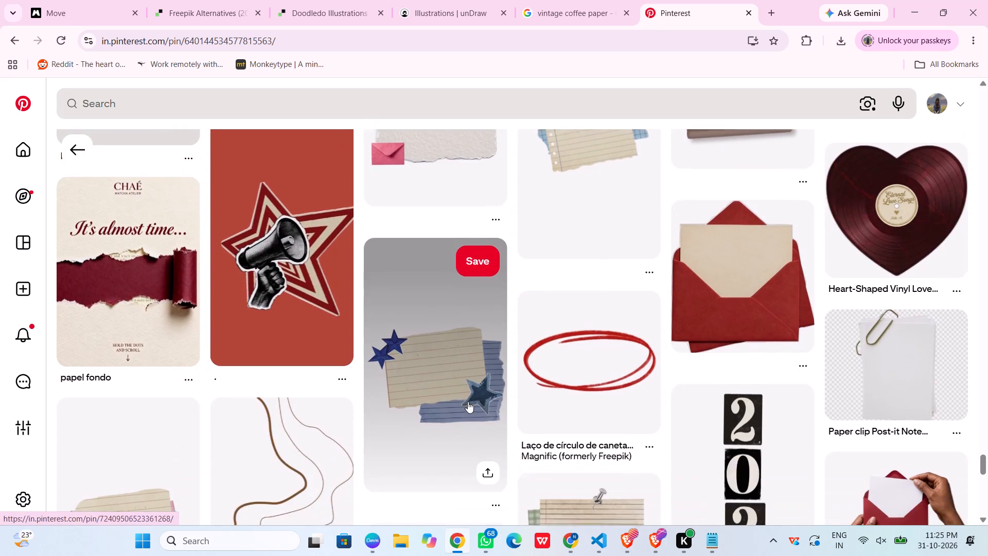
{"action": "scroll", "coordinate": [468, 402], "scroll_direction": "down", "scroll_amount": 7}
Review the envelope, plaid paper, typewriter, film strip and clipped note designs in the feed related to the clipped notebook paper pin.
{"action": "scroll", "coordinate": [468, 402], "scroll_direction": "up", "scroll_amount": 6}
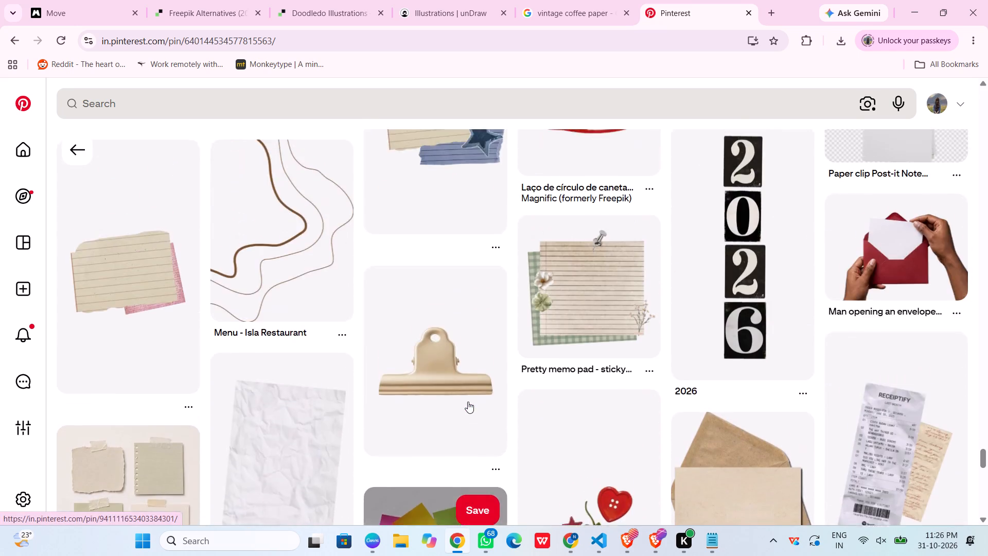
{"action": "scroll", "coordinate": [468, 402], "scroll_direction": "up", "scroll_amount": 20}
{"action": "scroll", "coordinate": [468, 402], "scroll_direction": "up", "scroll_amount": 1}
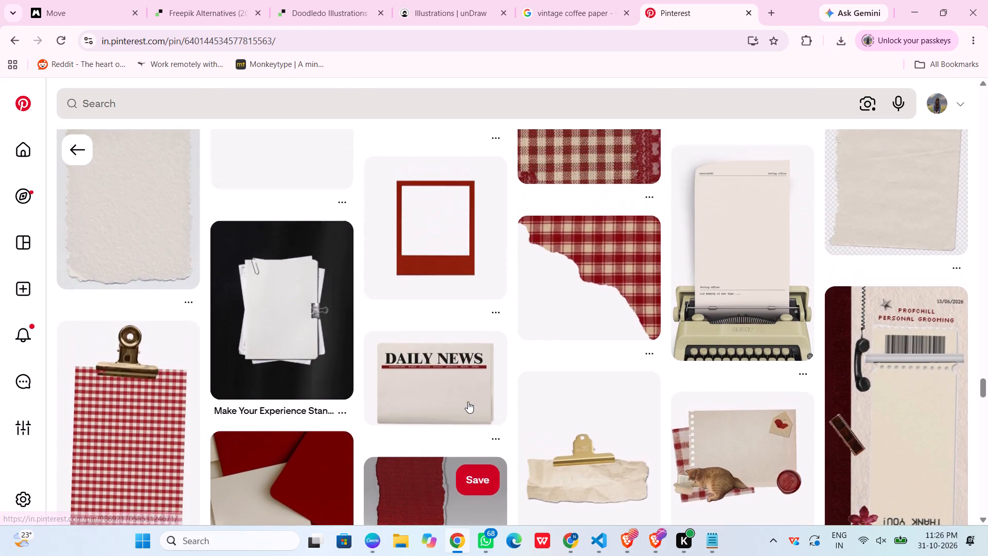
{"action": "scroll", "coordinate": [468, 402], "scroll_direction": "down", "scroll_amount": 10}
{"action": "scroll", "coordinate": [468, 402], "scroll_direction": "up", "scroll_amount": 2}
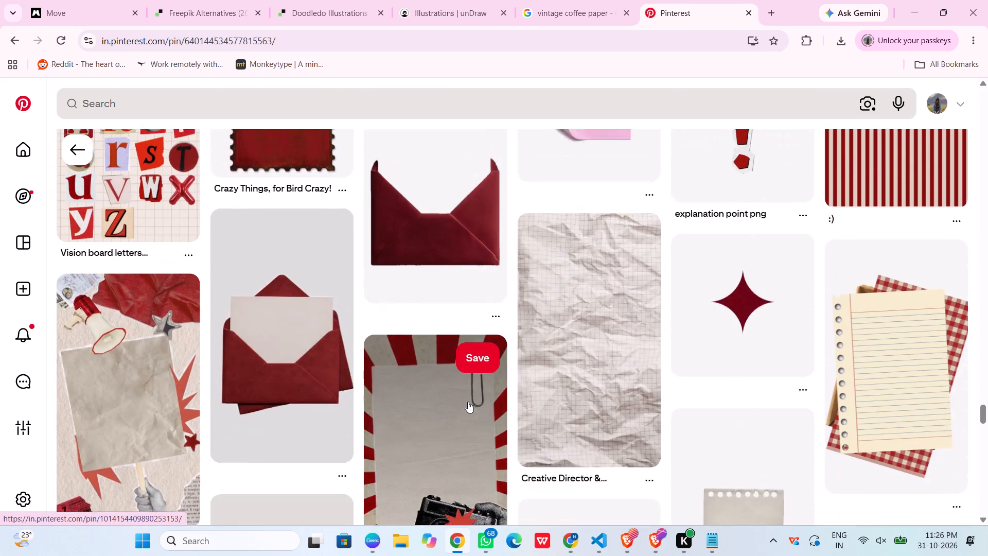
{"action": "scroll", "coordinate": [468, 402], "scroll_direction": "up", "scroll_amount": 14}
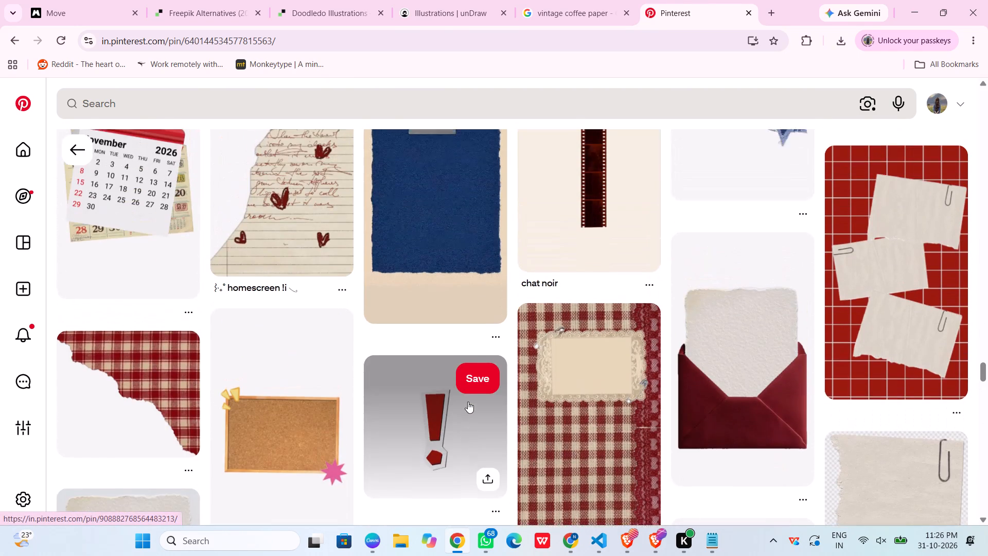
{"action": "scroll", "coordinate": [468, 402], "scroll_direction": "up", "scroll_amount": 13}
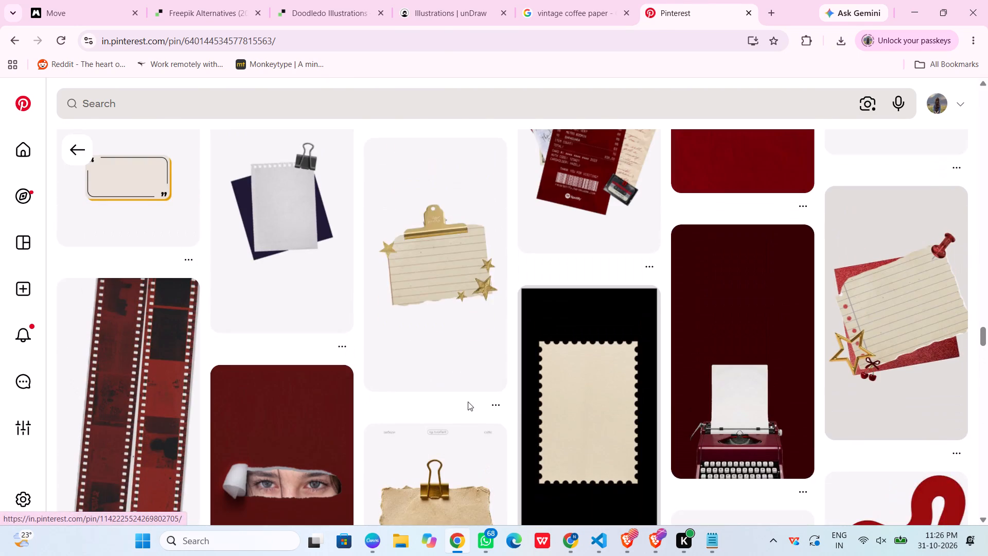
{"action": "scroll", "coordinate": [468, 402], "scroll_direction": "up", "scroll_amount": 1}
{"action": "scroll", "coordinate": [468, 402], "scroll_direction": "down", "scroll_amount": 5}
{"action": "scroll", "coordinate": [468, 402], "scroll_direction": "up", "scroll_amount": 7}
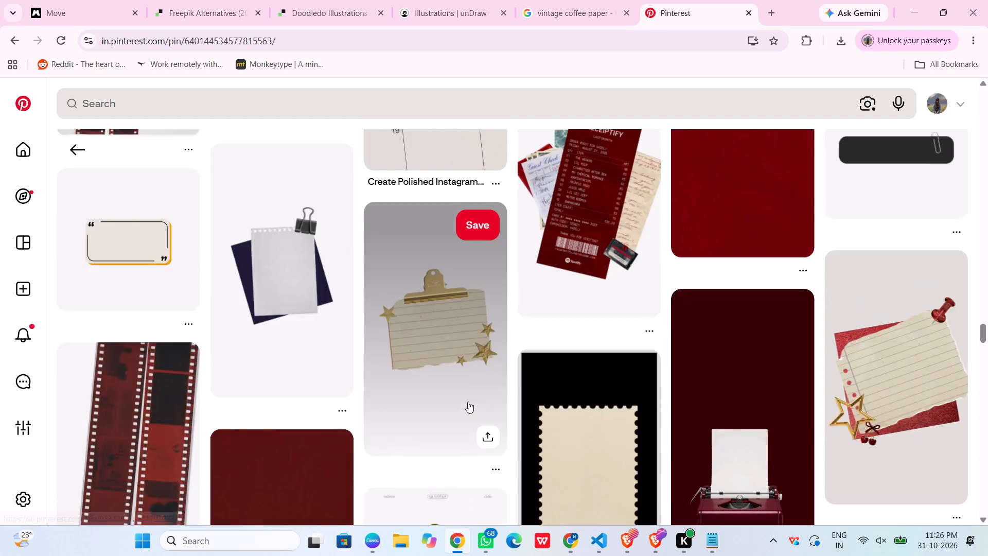
Re-examine the earlier related paper, clip, torn red paper and wax seal designs, back to the clipped notebook paper pin itself.
{"action": "scroll", "coordinate": [468, 402], "scroll_direction": "up", "scroll_amount": 17}
{"action": "scroll", "coordinate": [468, 402], "scroll_direction": "up", "scroll_amount": 19}
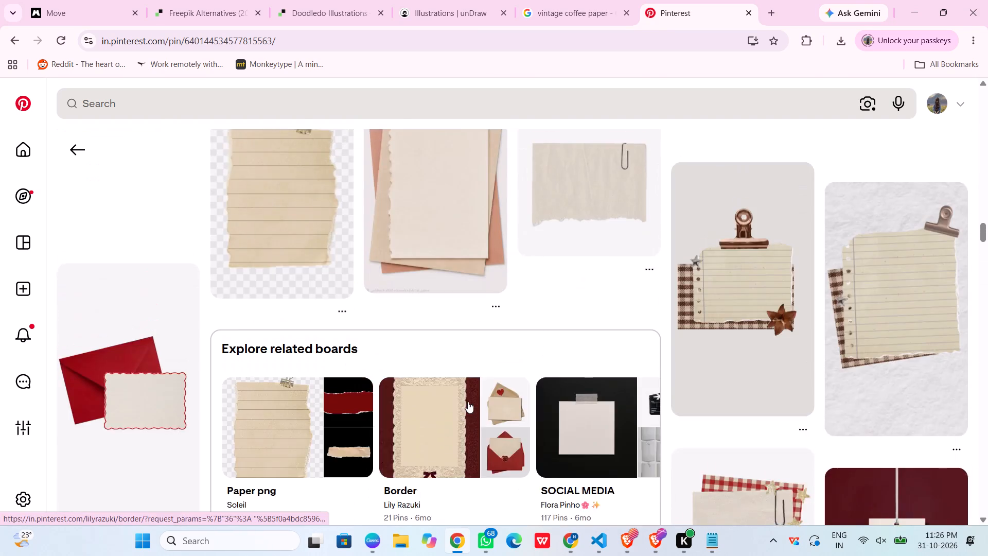
{"action": "scroll", "coordinate": [468, 402], "scroll_direction": "up", "scroll_amount": 17}
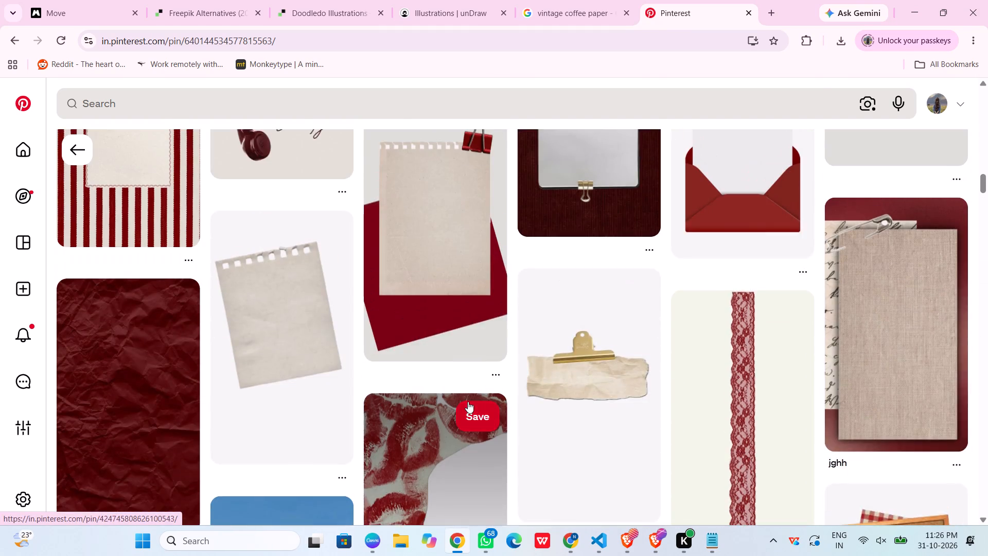
{"action": "scroll", "coordinate": [468, 402], "scroll_direction": "up", "scroll_amount": 5}
{"action": "scroll", "coordinate": [468, 402], "scroll_direction": "down", "scroll_amount": 3}
{"action": "scroll", "coordinate": [468, 402], "scroll_direction": "up", "scroll_amount": 6}
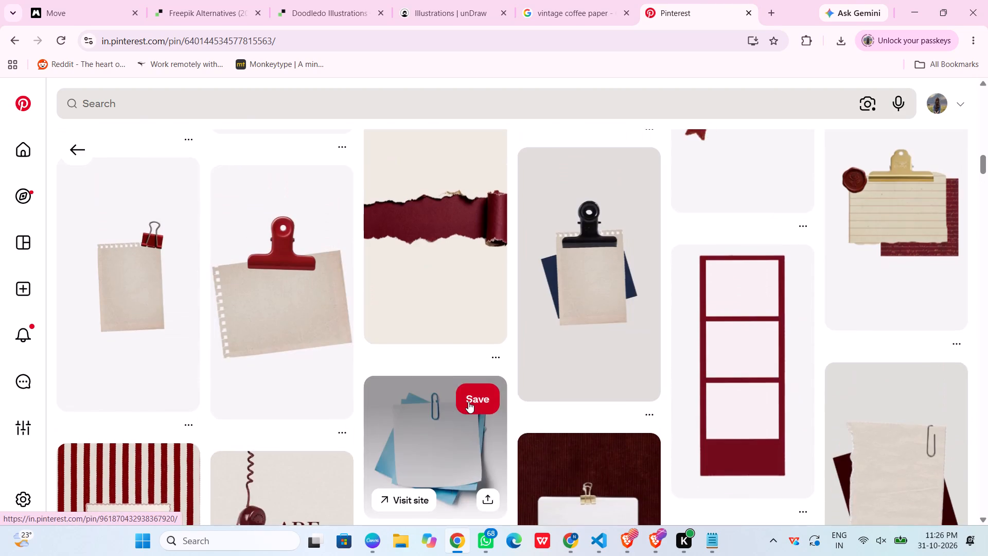
{"action": "scroll", "coordinate": [468, 402], "scroll_direction": "up", "scroll_amount": 14}
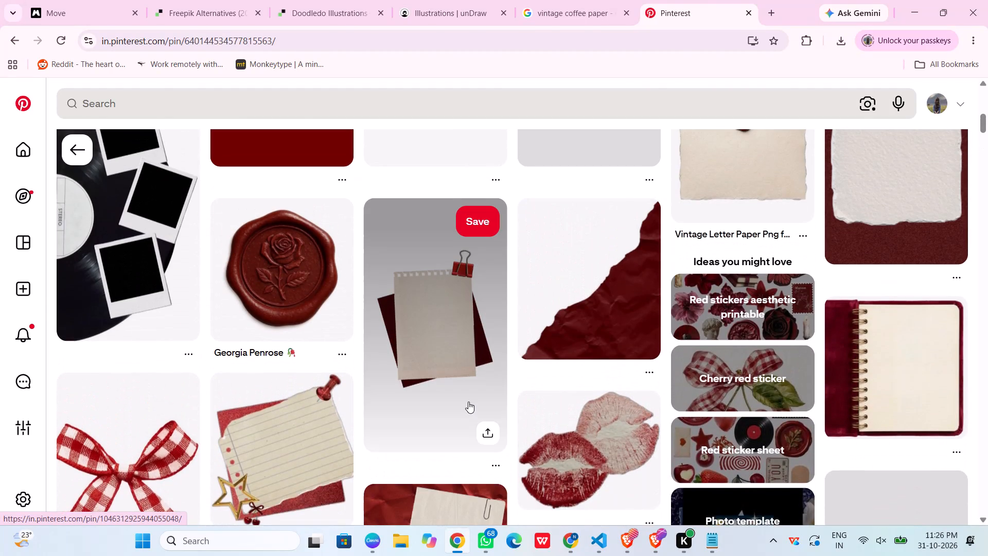
{"action": "scroll", "coordinate": [468, 402], "scroll_direction": "up", "scroll_amount": 11}
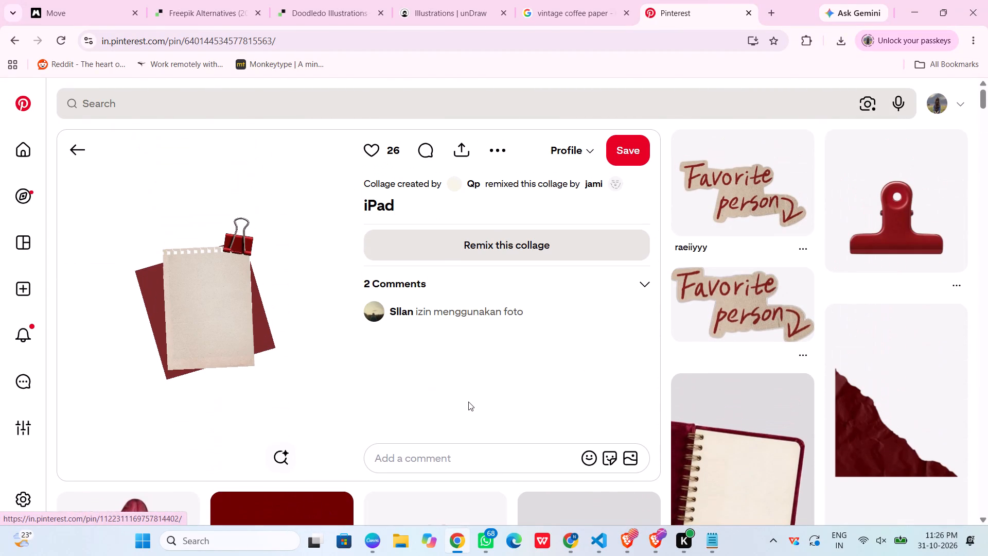
Go back to the white blank sticky note pin and examine its related pinned notes, clipped papers and pushpins.
{"action": "left_click_drag", "start_coordinate": [76, 0], "coordinate": [60, 5]}
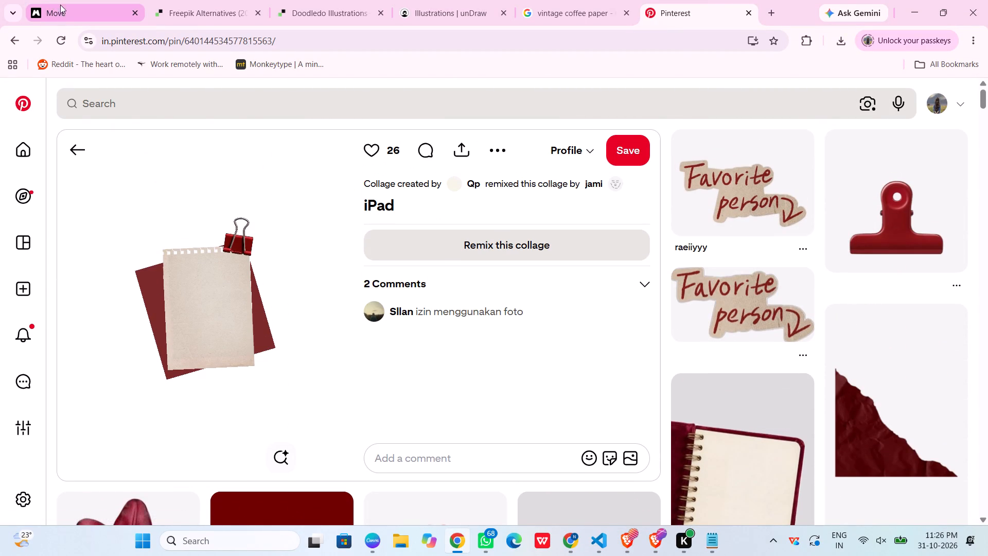
{"action": "left_click_drag", "start_coordinate": [60, 5], "coordinate": [69, 89]}
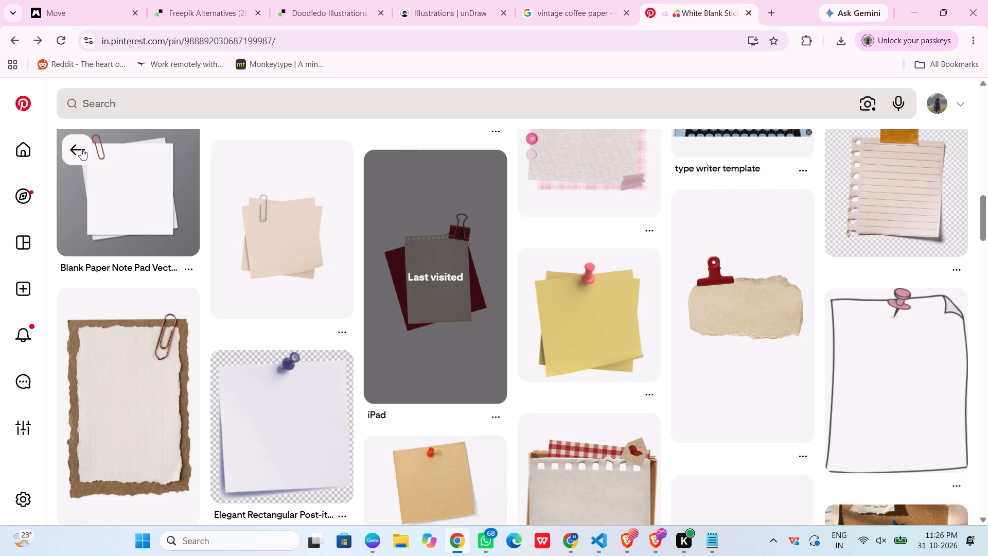
{"action": "scroll", "coordinate": [406, 307], "scroll_direction": "down", "scroll_amount": 5}
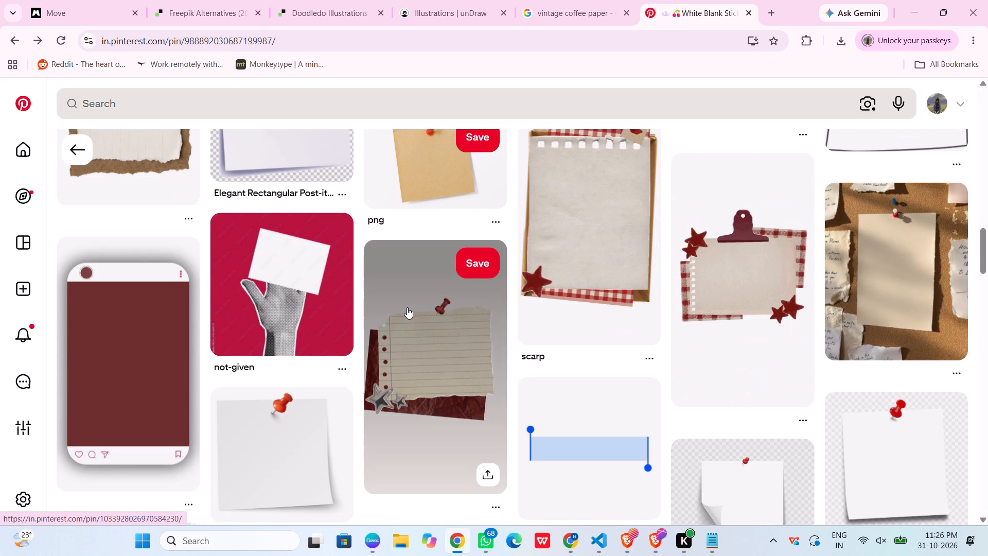
{"action": "scroll", "coordinate": [407, 307], "scroll_direction": "down", "scroll_amount": 8}
{"action": "scroll", "coordinate": [407, 307], "scroll_direction": "up", "scroll_amount": 5}
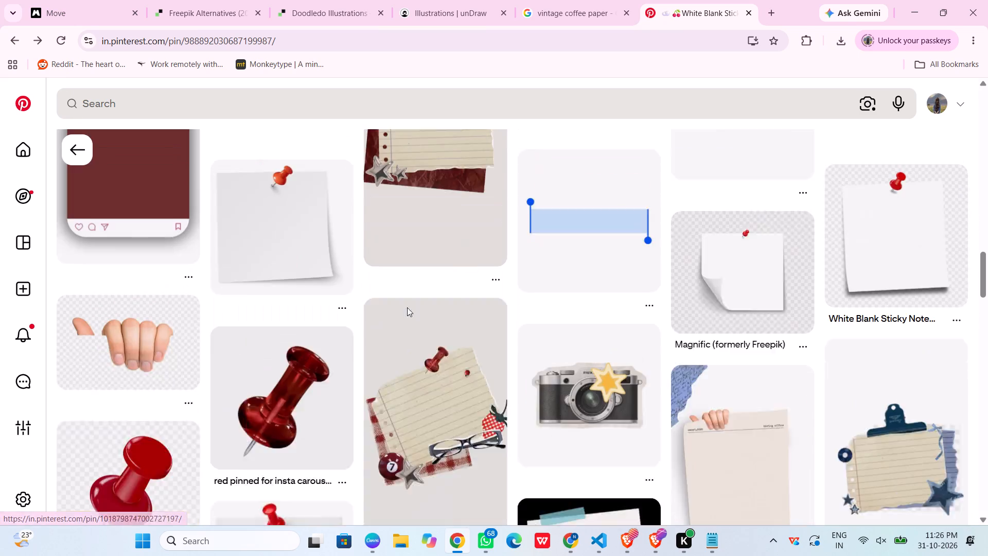
{"action": "scroll", "coordinate": [407, 307], "scroll_direction": "up", "scroll_amount": 12}
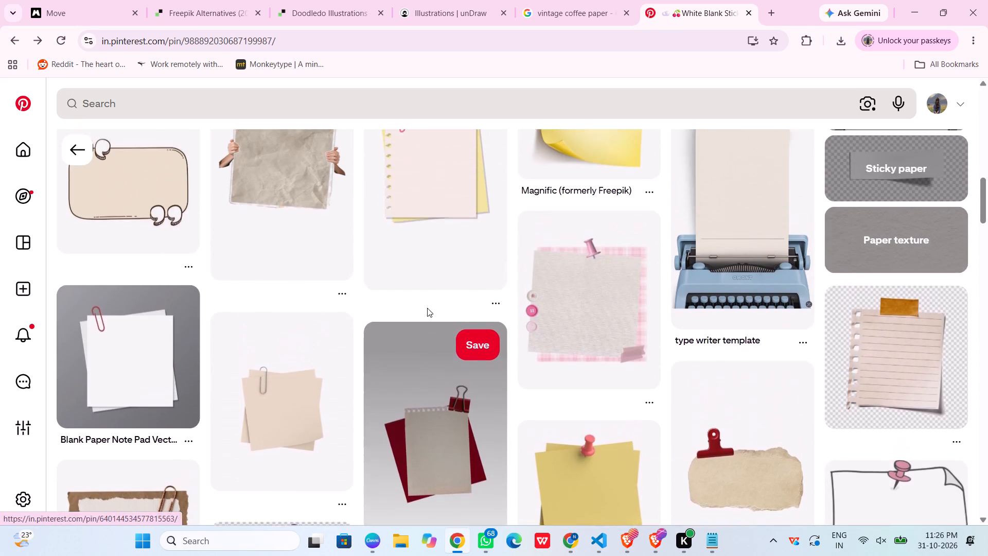
{"action": "scroll", "coordinate": [428, 308], "scroll_direction": "up", "scroll_amount": 4}
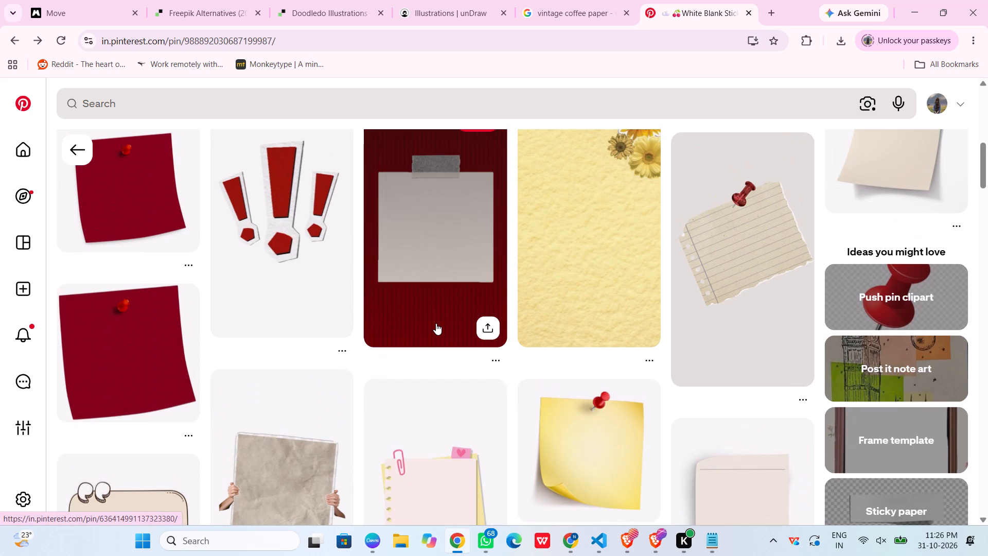
{"action": "scroll", "coordinate": [436, 323], "scroll_direction": "up", "scroll_amount": 4}
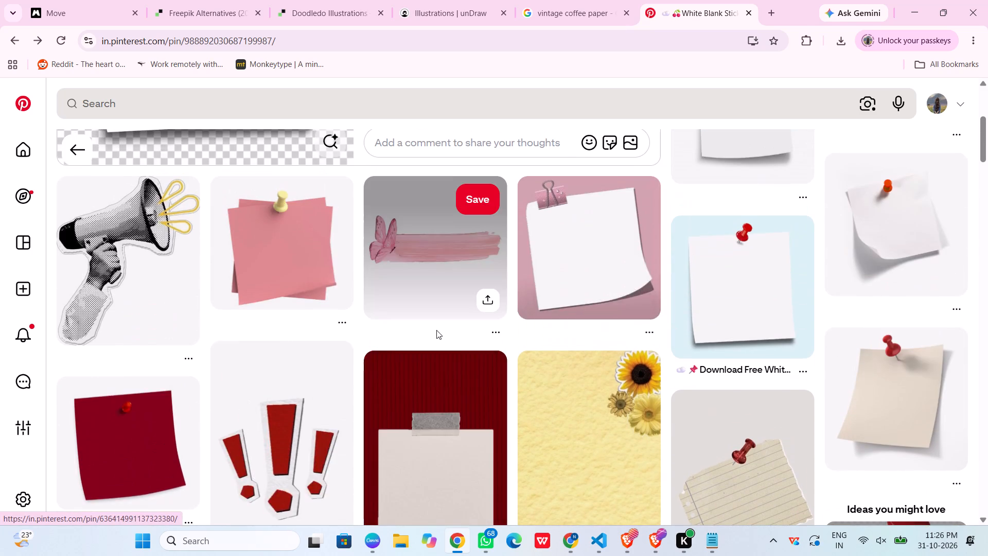
{"action": "scroll", "coordinate": [436, 330], "scroll_direction": "up", "scroll_amount": 6}
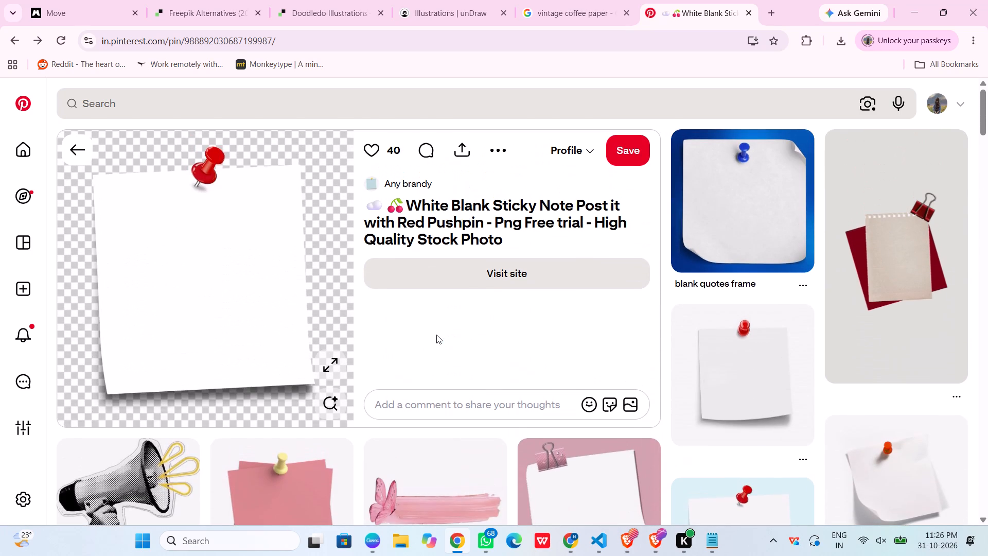
Compare the red sticky note, taped paper, exclamation mark and pinned paper designs closest to the white sticky note pin.
{"action": "scroll", "coordinate": [264, 329], "scroll_direction": "down", "scroll_amount": 4}
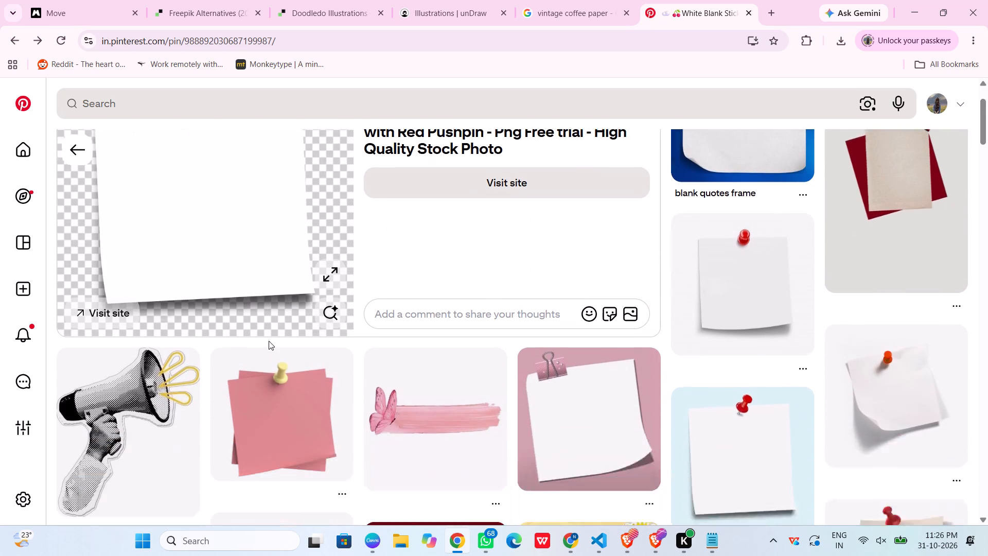
{"action": "scroll", "coordinate": [269, 341], "scroll_direction": "up", "scroll_amount": 7}
{"action": "scroll", "coordinate": [269, 341], "scroll_direction": "down", "scroll_amount": 4}
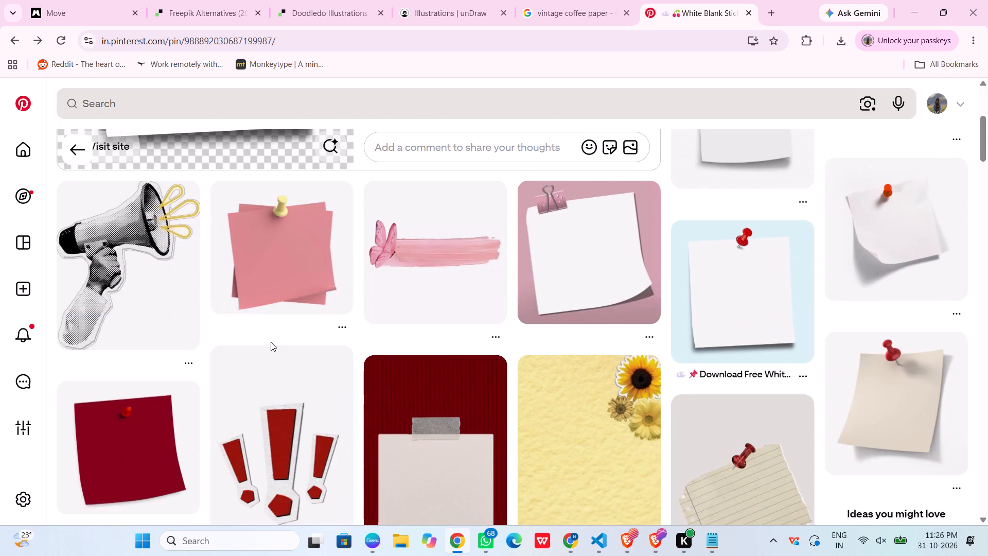
{"action": "scroll", "coordinate": [271, 342], "scroll_direction": "down", "scroll_amount": 4}
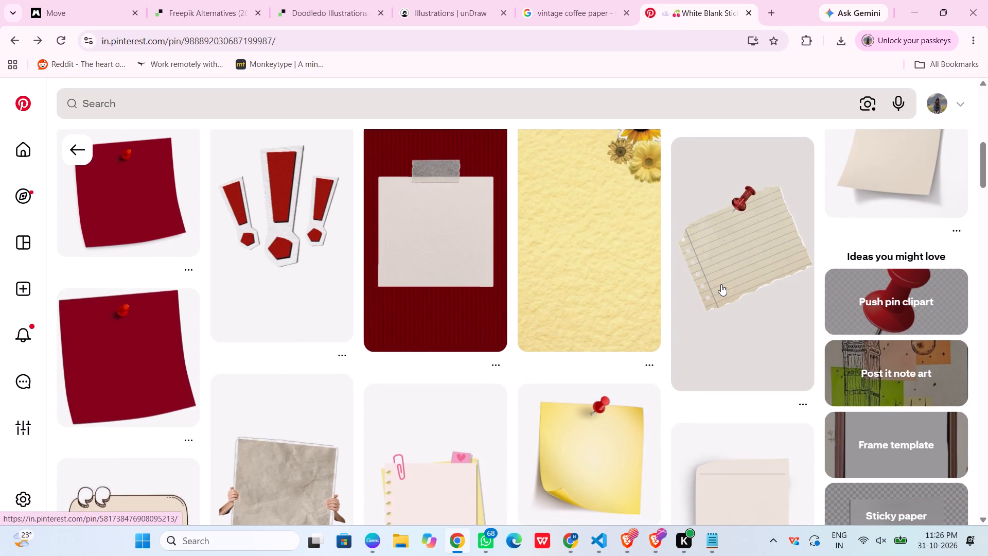
{"action": "scroll", "coordinate": [721, 284], "scroll_direction": "up", "scroll_amount": 2}
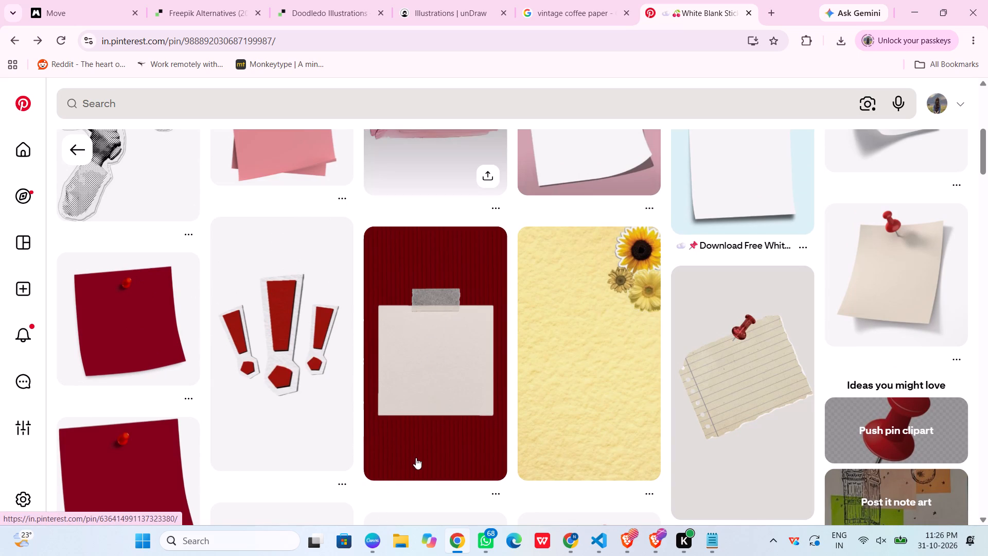
{"action": "scroll", "coordinate": [412, 449], "scroll_direction": "down", "scroll_amount": 6}
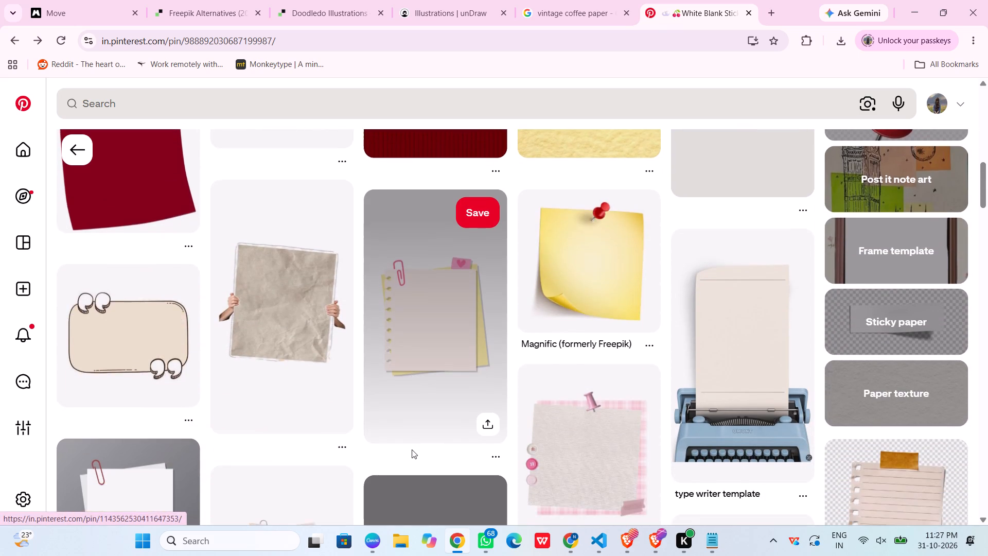
{"action": "scroll", "coordinate": [412, 449], "scroll_direction": "down", "scroll_amount": 5}
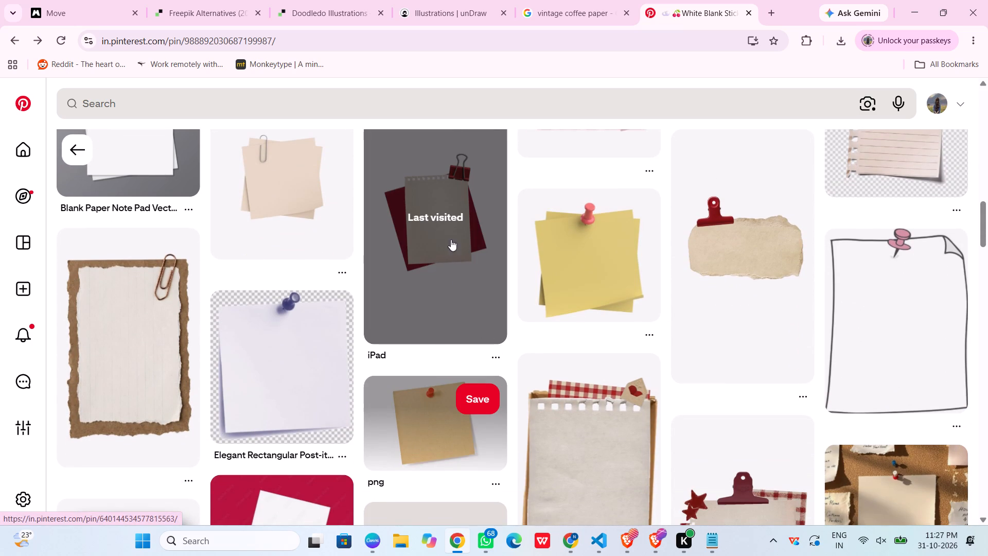
Examine the pushpin, sticky note, clipboard, camera and taped paper designs further along the white sticky note pin's related feed.
{"action": "scroll", "coordinate": [458, 250], "scroll_direction": "down", "scroll_amount": 2}
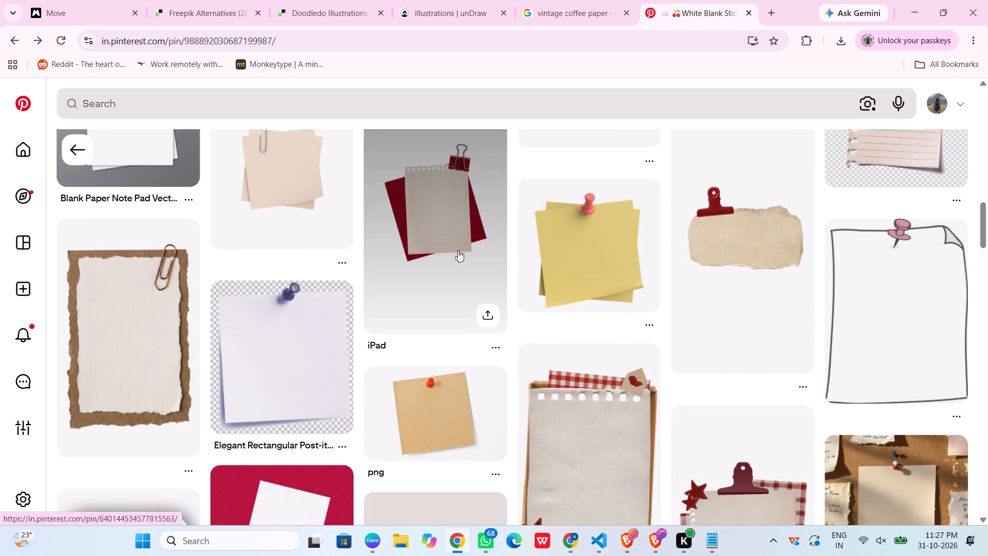
{"action": "scroll", "coordinate": [458, 250], "scroll_direction": "down", "scroll_amount": 10}
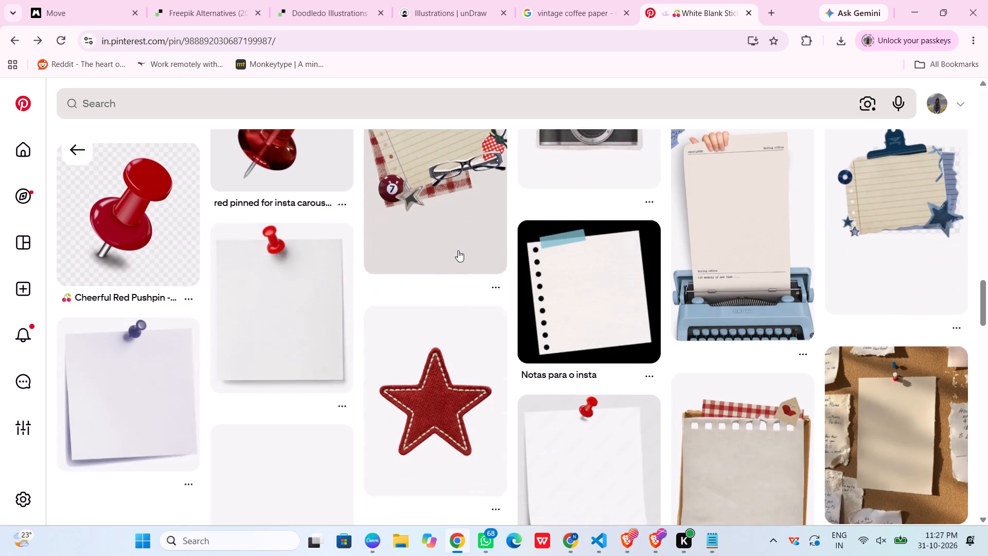
{"action": "scroll", "coordinate": [458, 250], "scroll_direction": "down", "scroll_amount": 9}
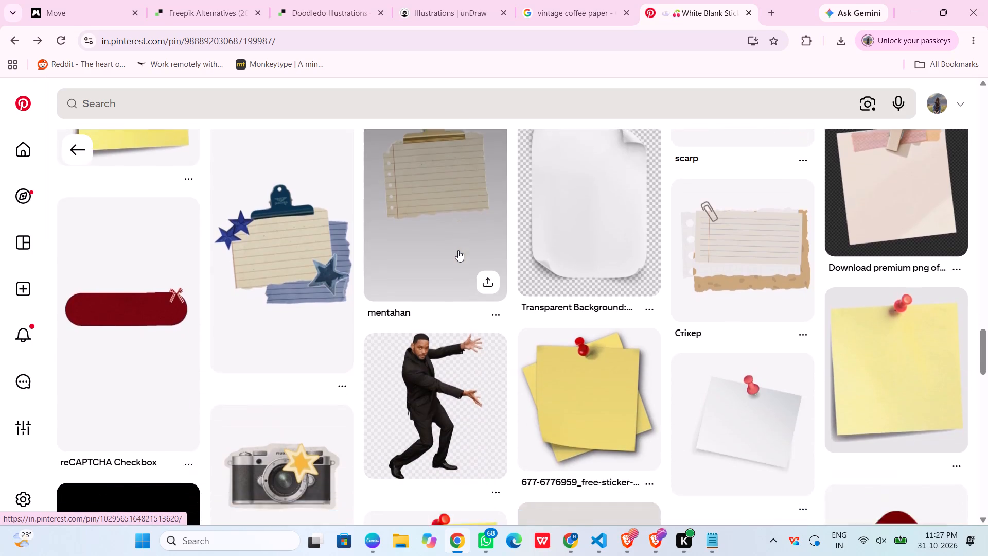
{"action": "scroll", "coordinate": [458, 250], "scroll_direction": "down", "scroll_amount": 8}
{"action": "scroll", "coordinate": [458, 250], "scroll_direction": "up", "scroll_amount": 1}
{"action": "scroll", "coordinate": [458, 250], "scroll_direction": "down", "scroll_amount": 10}
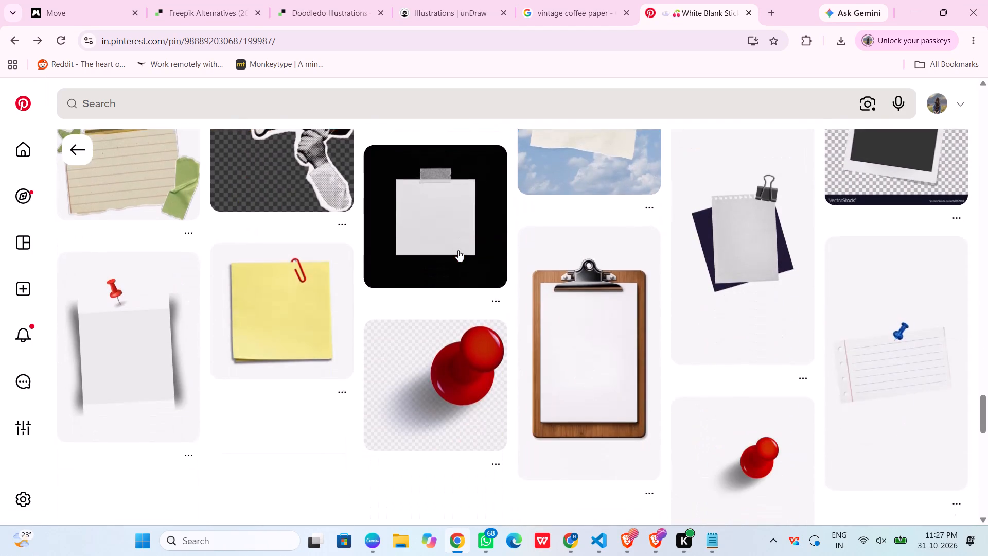
{"action": "scroll", "coordinate": [458, 250], "scroll_direction": "down", "scroll_amount": 10}
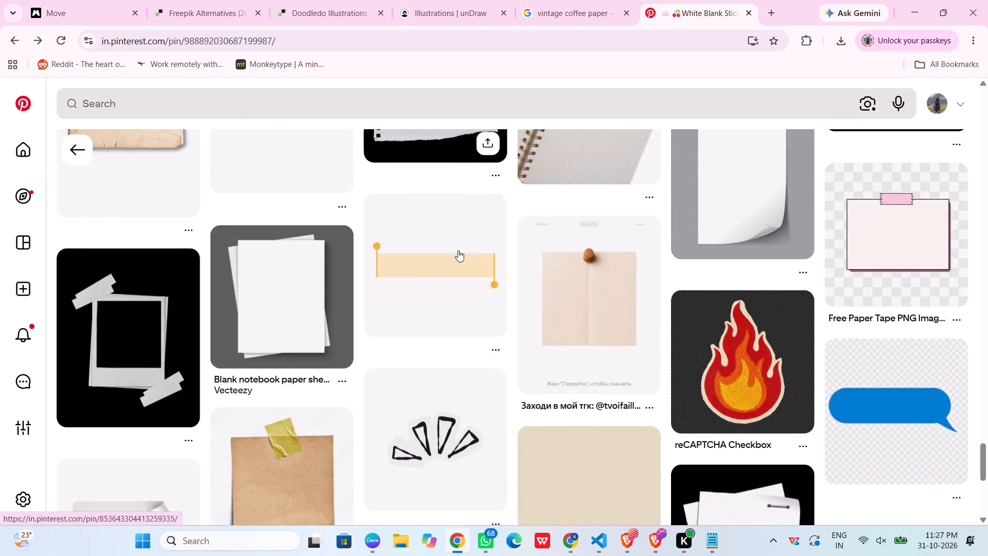
{"action": "scroll", "coordinate": [458, 250], "scroll_direction": "down", "scroll_amount": 5}
{"action": "scroll", "coordinate": [458, 250], "scroll_direction": "up", "scroll_amount": 5}
Search Google for "rustic red" in a new browser tab.
{"action": "left_click", "coordinate": [767, 8]}
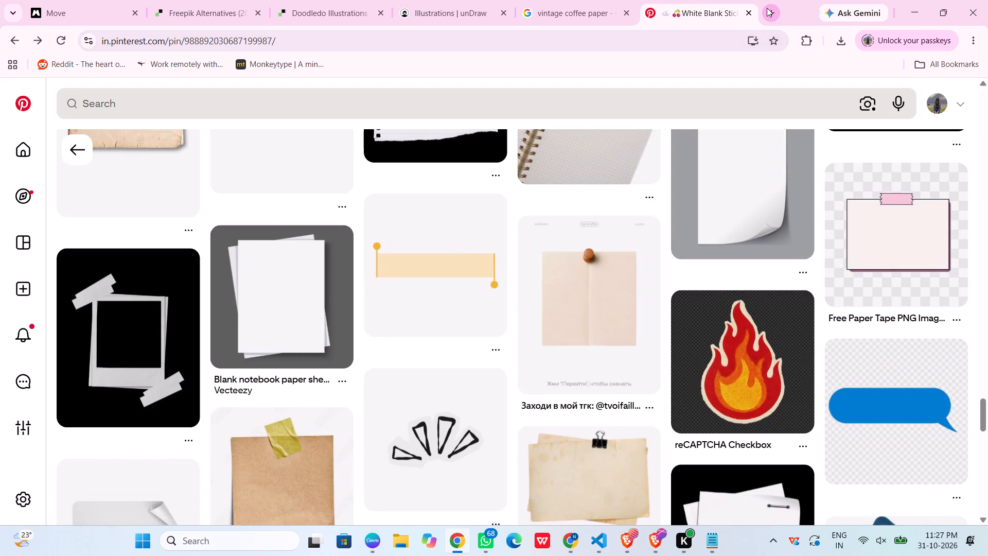
{"action": "type", "text": "rustic red"}
{"action": "key", "text": "Return"}
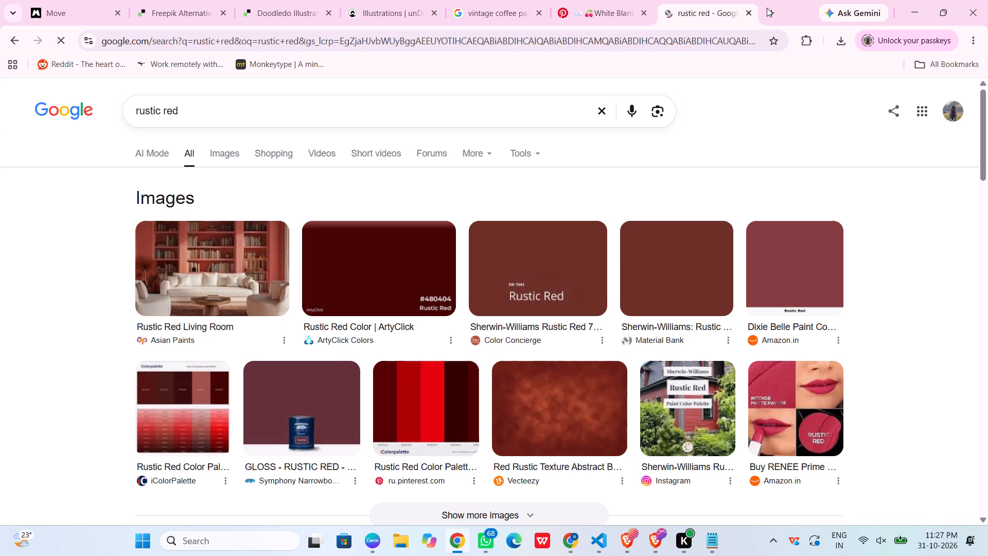
{"action": "key", "text": "ctrl+a"}
{"action": "left_click", "coordinate": [781, 133]}
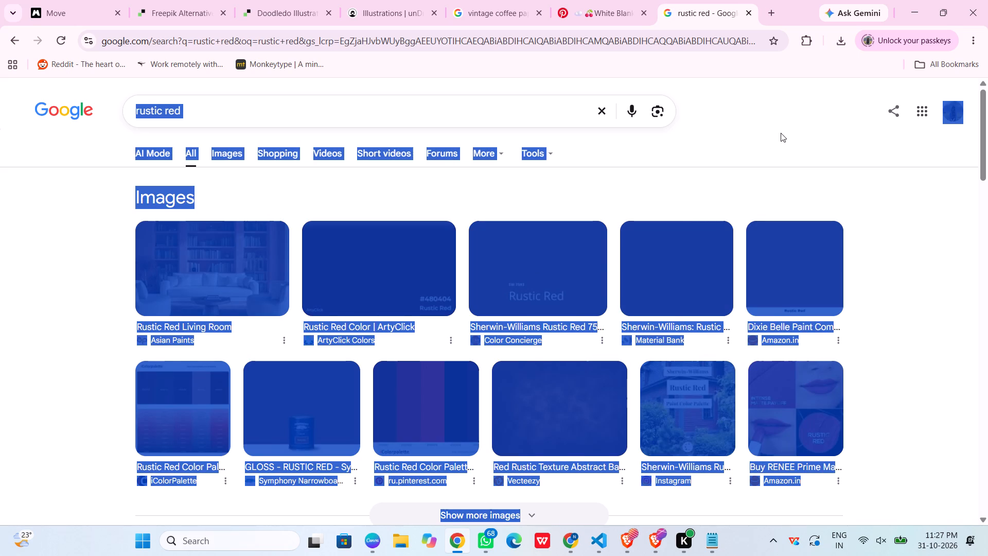
Return to the white blank sticky note pin on Pinterest.
{"action": "left_click", "coordinate": [567, 4]}
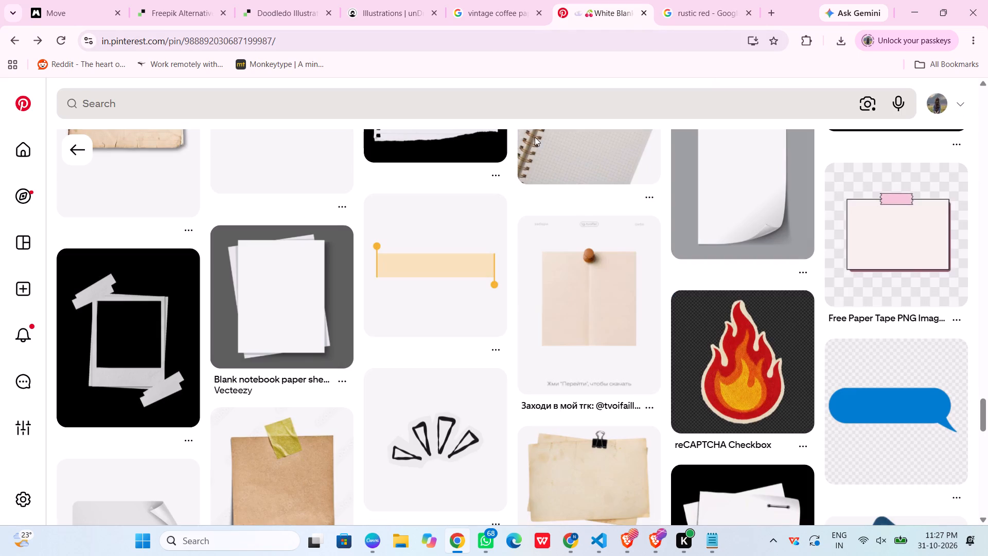
{"action": "scroll", "coordinate": [505, 345], "scroll_direction": "up", "scroll_amount": 11}
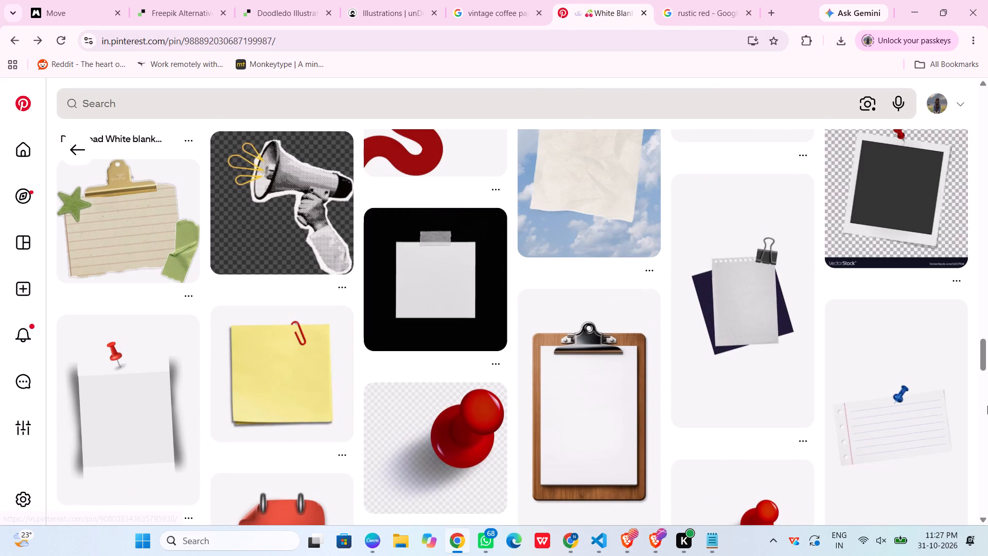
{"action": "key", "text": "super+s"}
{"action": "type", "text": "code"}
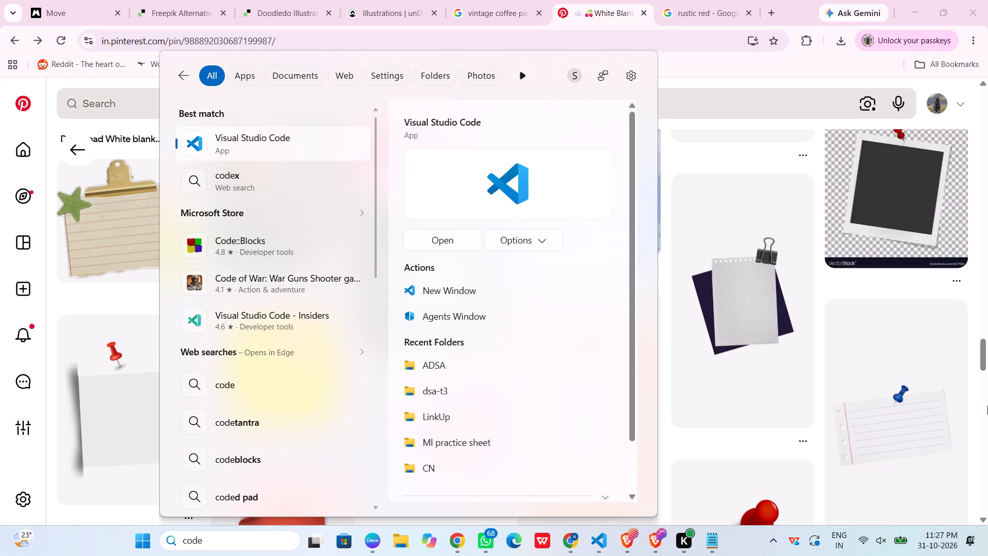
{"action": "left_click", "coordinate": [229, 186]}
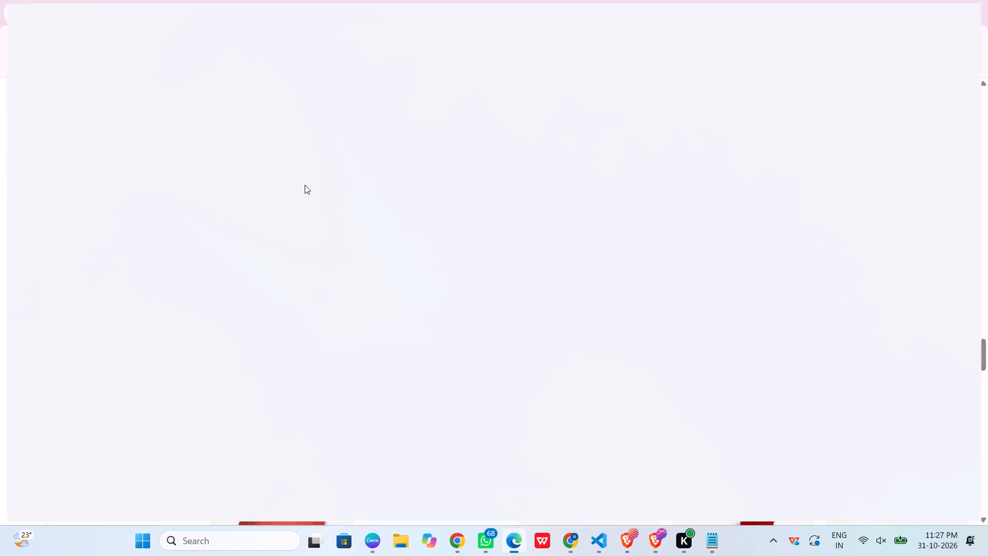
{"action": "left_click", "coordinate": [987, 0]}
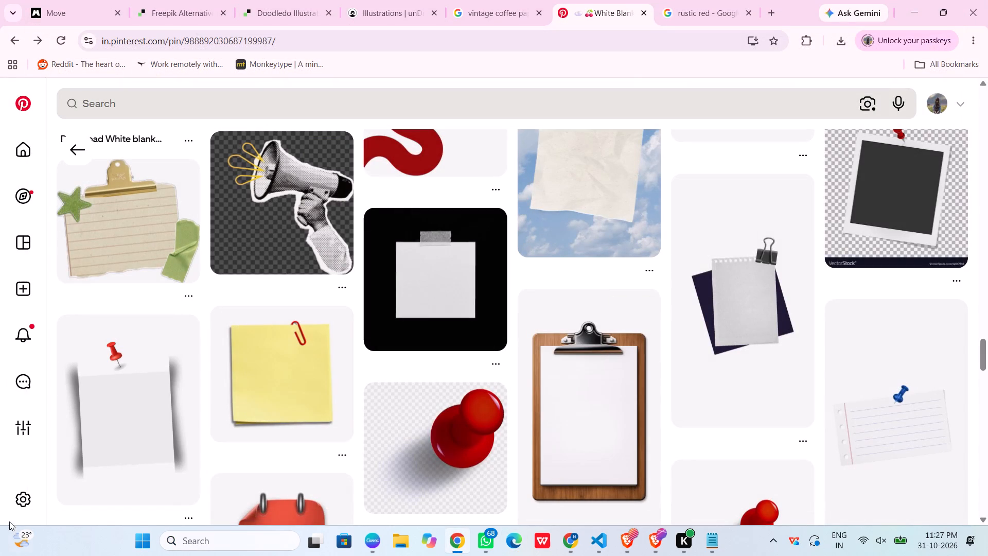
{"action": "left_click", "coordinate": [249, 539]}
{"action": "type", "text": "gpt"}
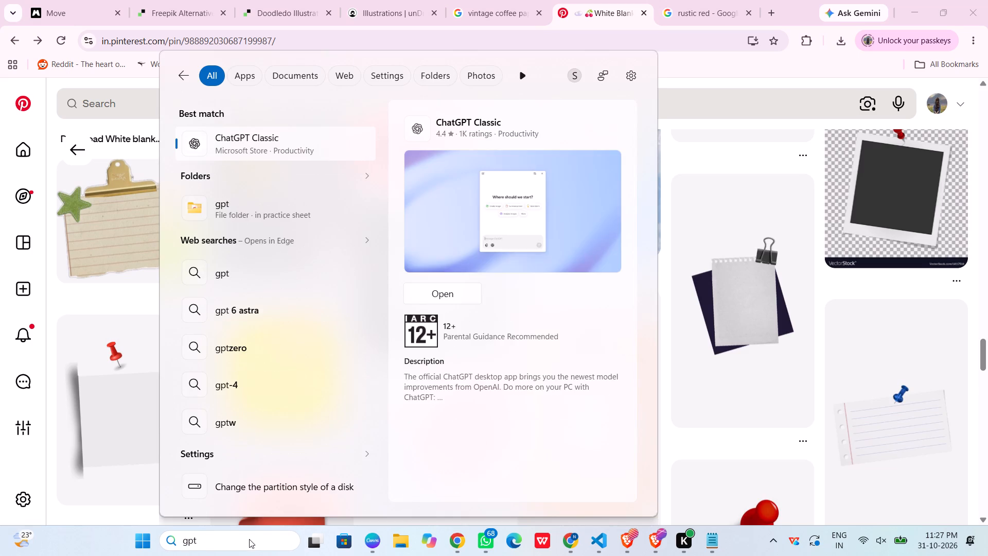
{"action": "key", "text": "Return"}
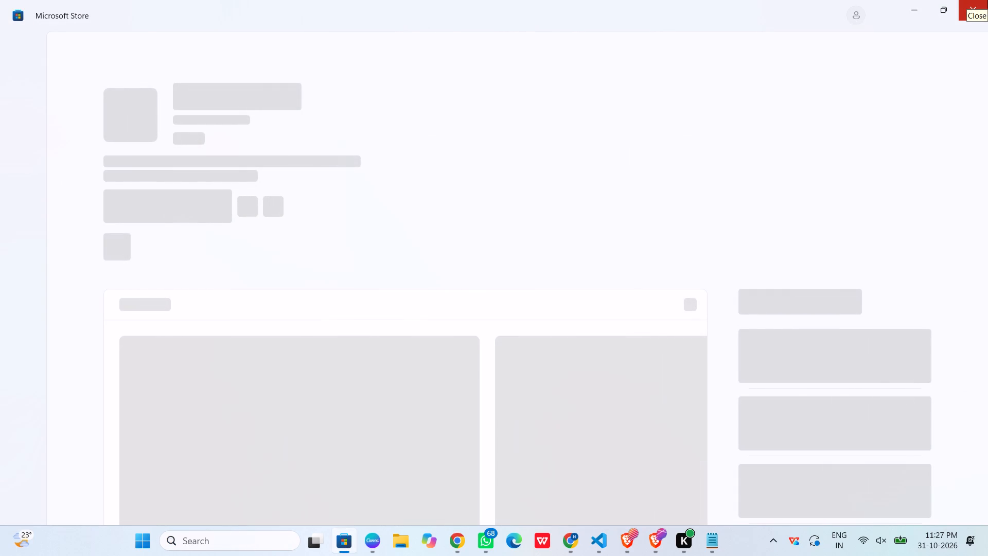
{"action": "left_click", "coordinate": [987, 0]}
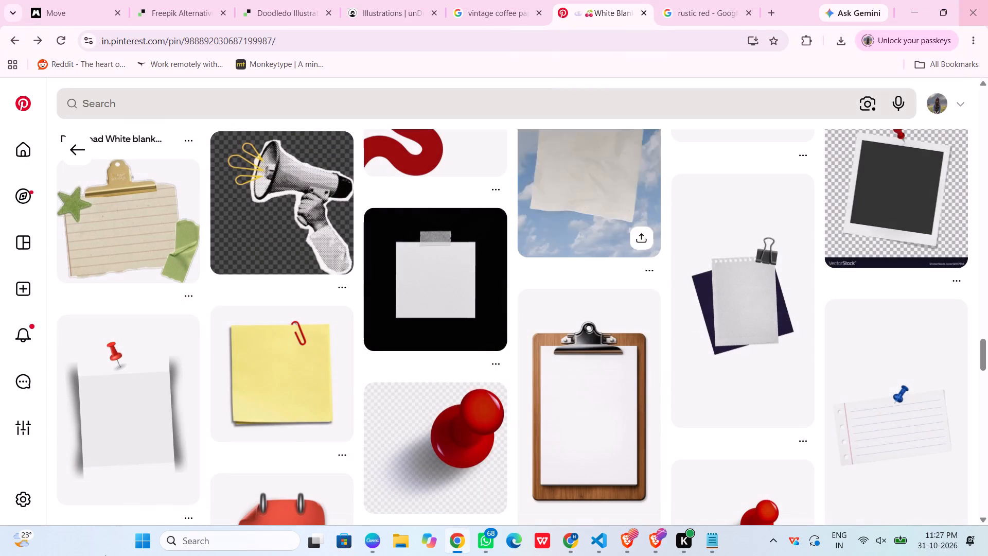
Find the installed ChatGPT desktop app by searching for "chat" and launch it.
{"action": "left_click", "coordinate": [149, 551]}
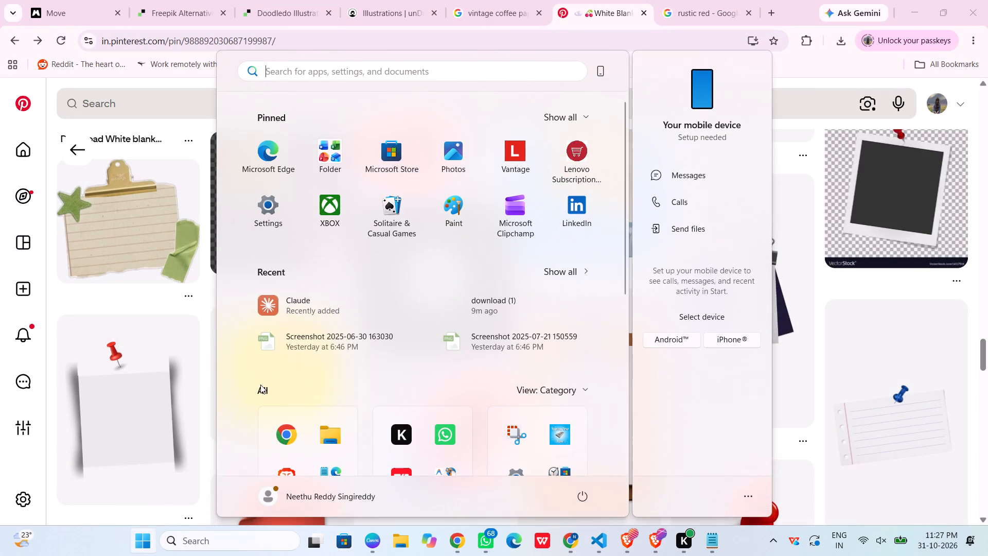
{"action": "type", "text": "got"}
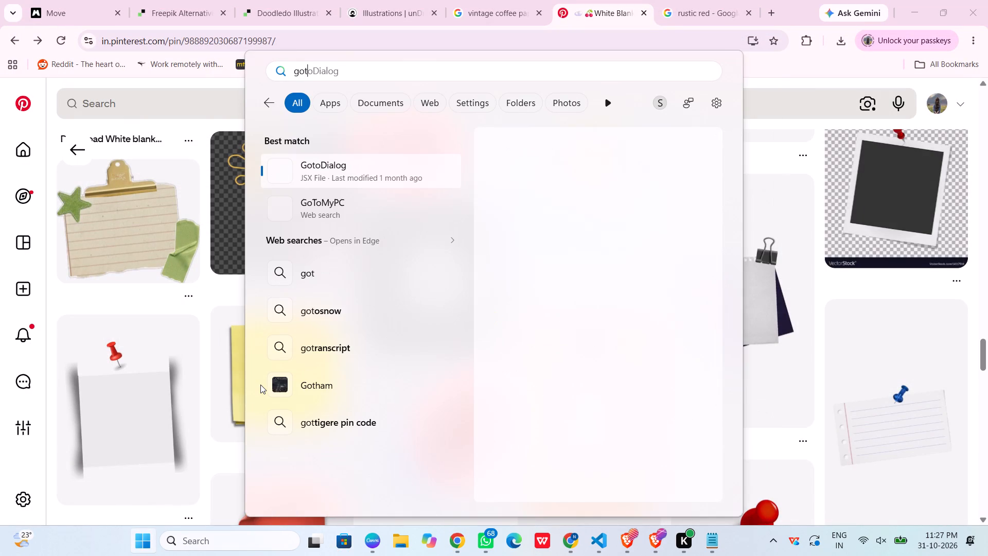
{"action": "key", "text": "ctrl+a"}
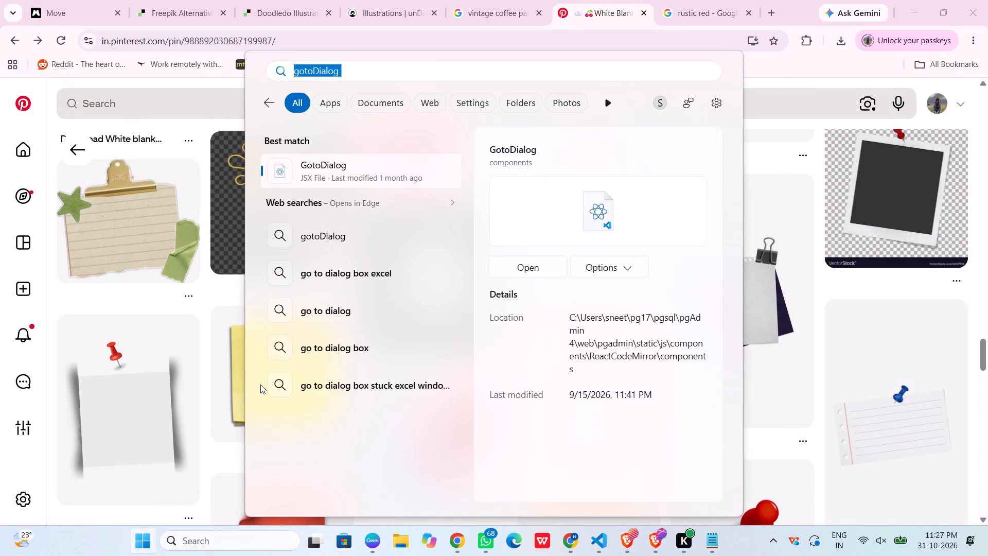
{"action": "key", "text": "g"}
{"action": "key", "text": "BackSpace"}
{"action": "type", "text": "chat"}
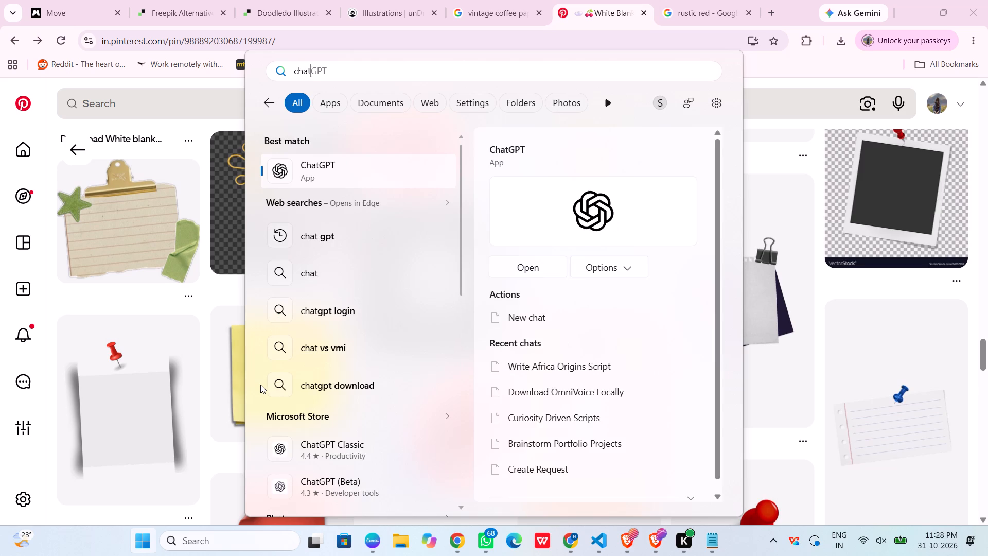
{"action": "key", "text": "Return"}
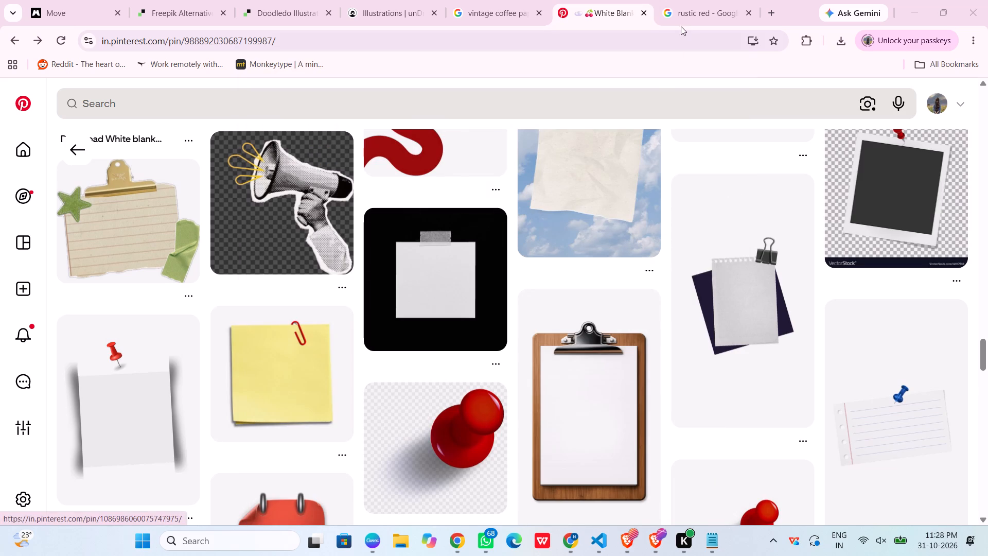
Examine the white sticky note pin's related notes, clipped papers and red cutouts back up to the original pin.
{"action": "scroll", "coordinate": [554, 297], "scroll_direction": "up", "scroll_amount": 8}
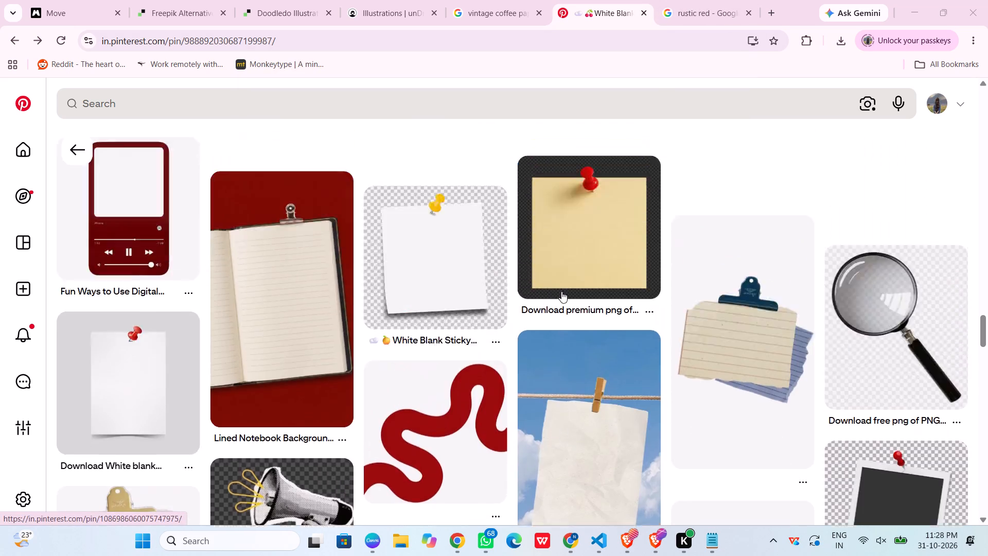
{"action": "scroll", "coordinate": [561, 291], "scroll_direction": "up", "scroll_amount": 19}
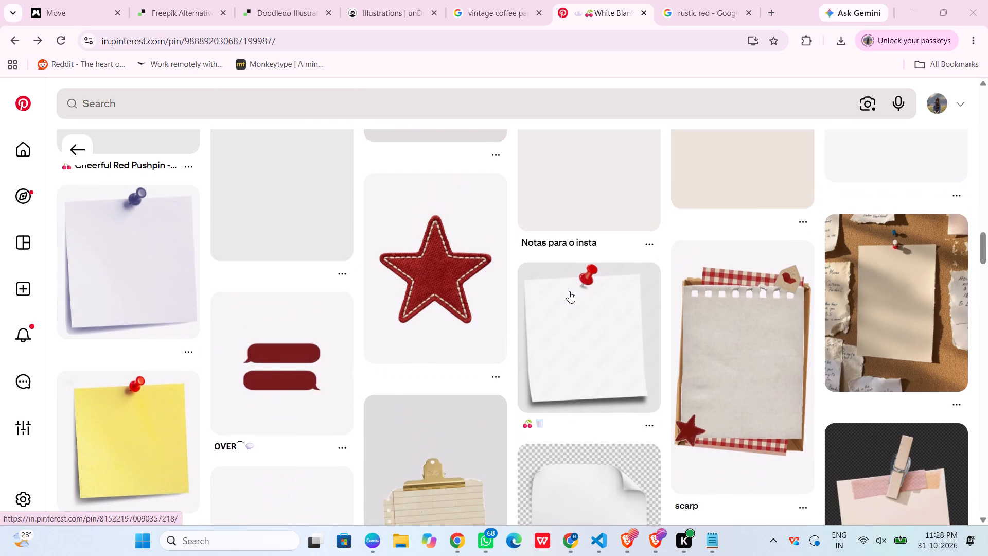
{"action": "scroll", "coordinate": [569, 291], "scroll_direction": "up", "scroll_amount": 9}
{"action": "scroll", "coordinate": [569, 291], "scroll_direction": "up", "scroll_amount": 12}
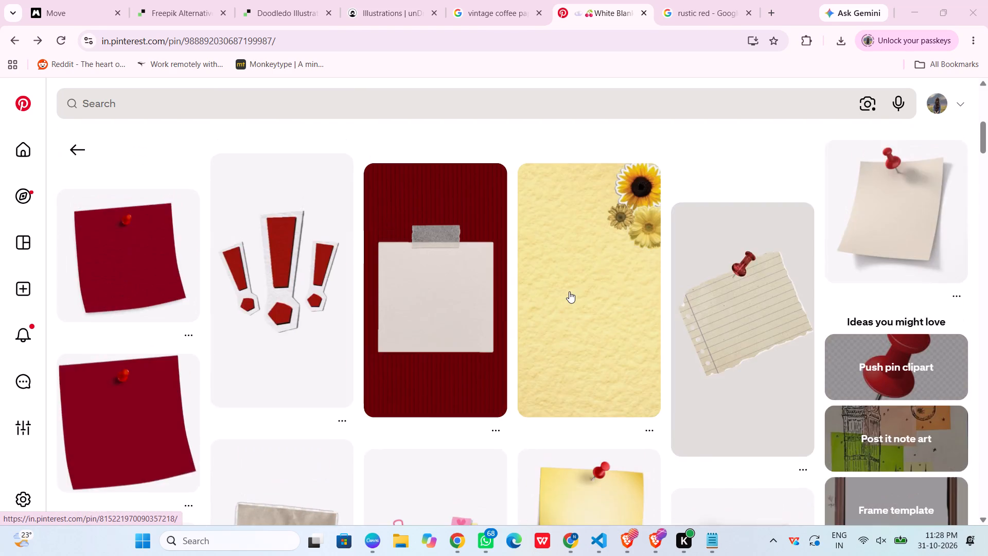
{"action": "scroll", "coordinate": [569, 291], "scroll_direction": "up", "scroll_amount": 4}
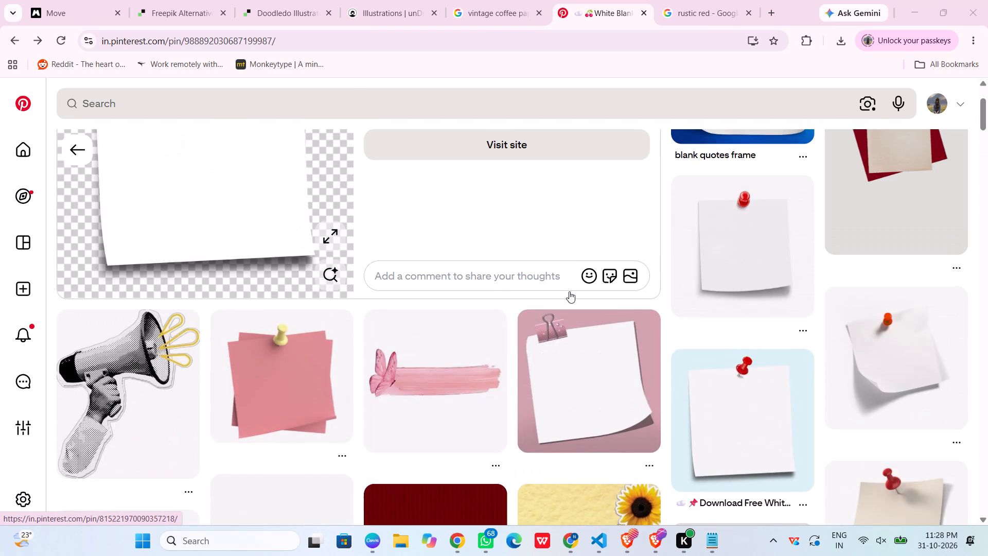
{"action": "scroll", "coordinate": [569, 291], "scroll_direction": "up", "scroll_amount": 2}
{"action": "scroll", "coordinate": [569, 291], "scroll_direction": "down", "scroll_amount": 5}
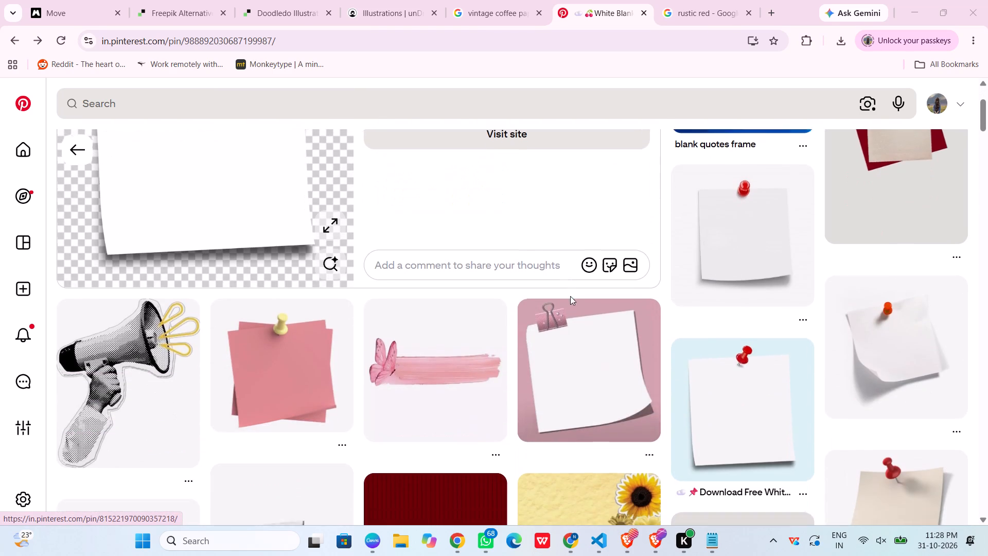
{"action": "scroll", "coordinate": [570, 297], "scroll_direction": "down", "scroll_amount": 4}
{"action": "scroll", "coordinate": [570, 297], "scroll_direction": "up", "scroll_amount": 2}
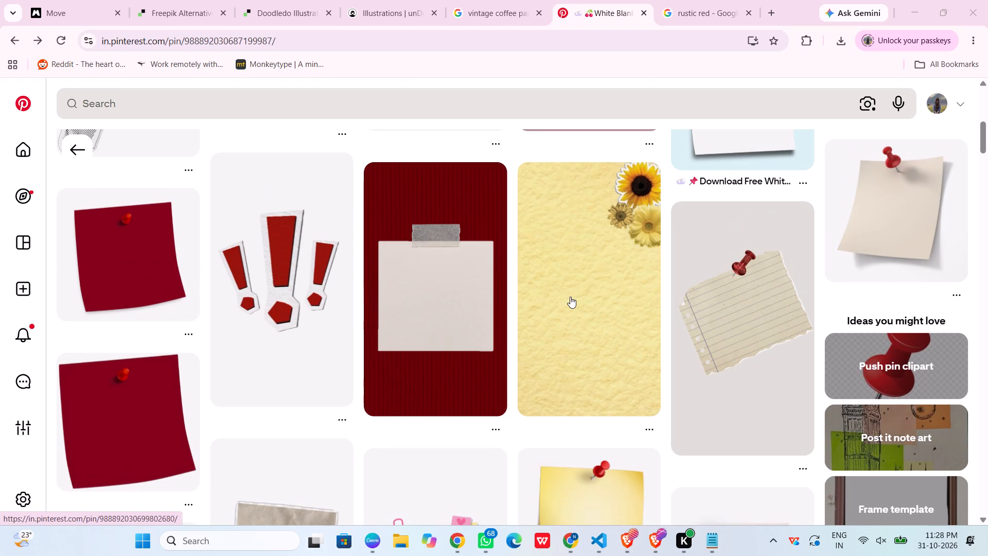
{"action": "scroll", "coordinate": [570, 297], "scroll_direction": "down", "scroll_amount": 4}
{"action": "scroll", "coordinate": [570, 297], "scroll_direction": "up", "scroll_amount": 7}
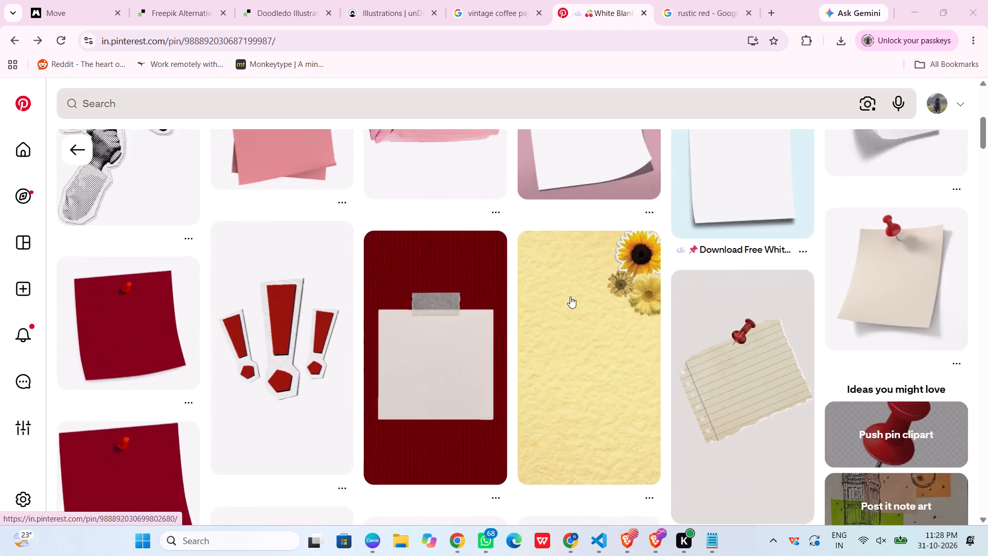
{"action": "scroll", "coordinate": [570, 297], "scroll_direction": "up", "scroll_amount": 10}
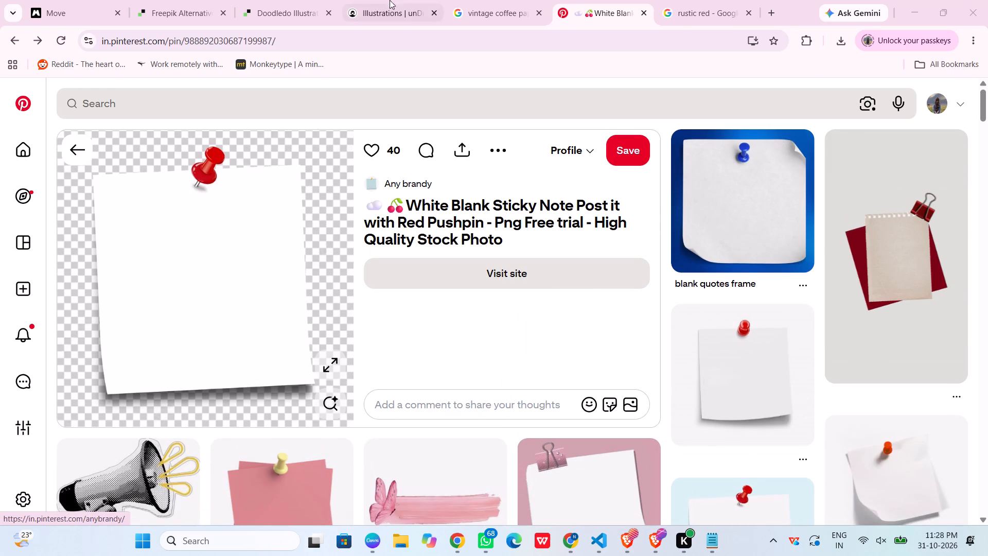
{"action": "left_click", "coordinate": [13, 38]}
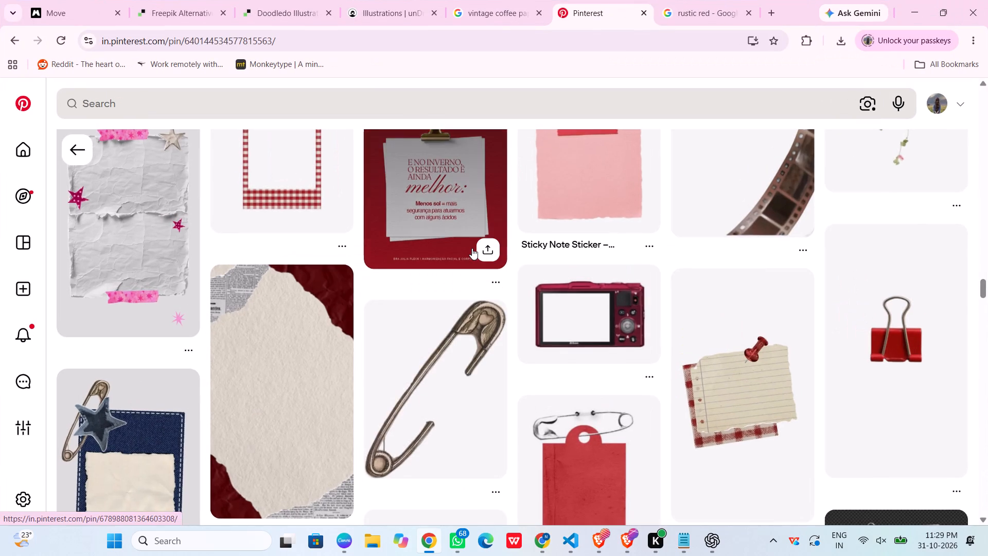
{"action": "scroll", "coordinate": [472, 248], "scroll_direction": "down", "scroll_amount": 2}
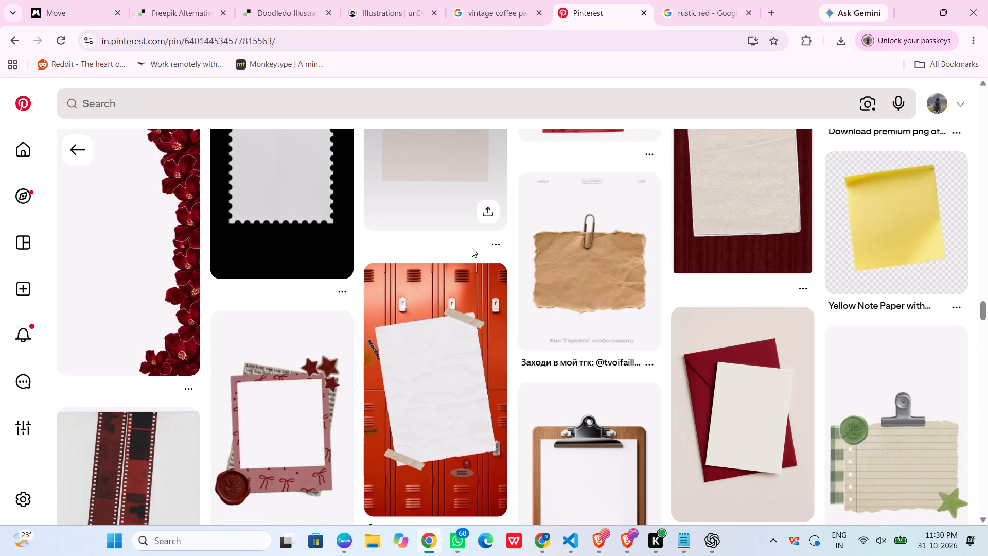
{"action": "scroll", "coordinate": [489, 334], "scroll_direction": "down", "scroll_amount": 8}
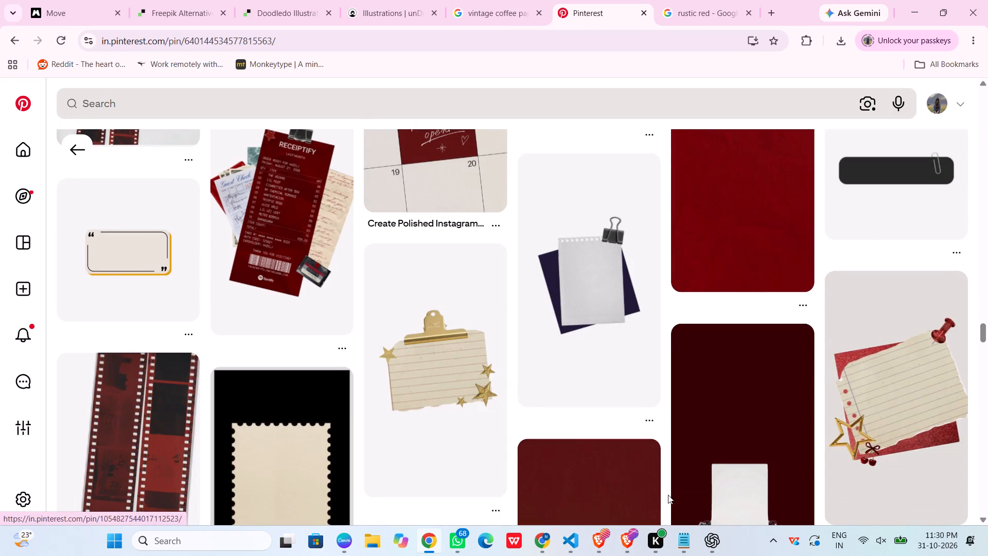
{"action": "left_click", "coordinate": [675, 539]}
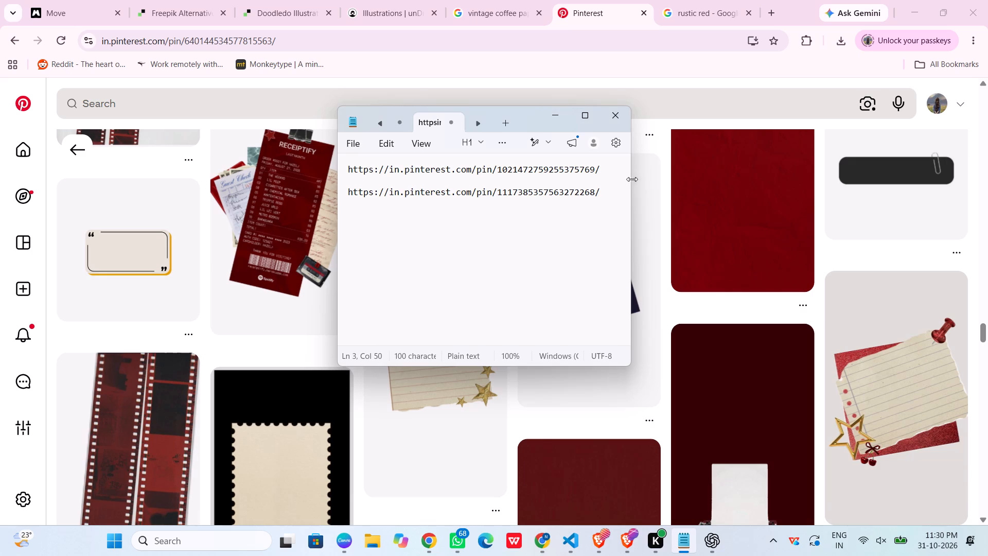
{"action": "left_click_drag", "start_coordinate": [609, 168], "coordinate": [272, 169]}
{"action": "key", "text": "ctrl+c"}
{"action": "key", "text": "ctrl+c"}
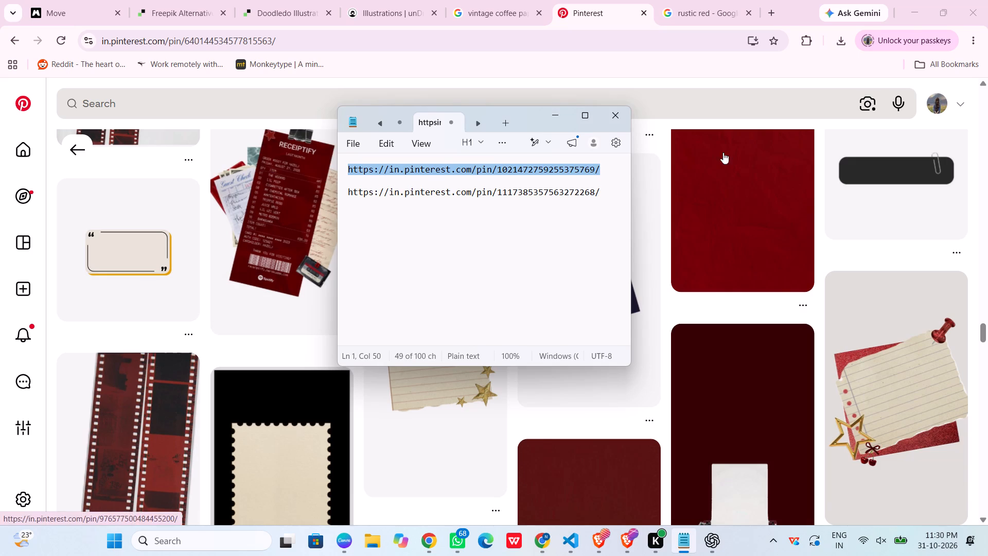
{"action": "left_click", "coordinate": [775, 14]}
{"action": "key", "text": "ctrl+v"}
{"action": "key", "text": "Return"}
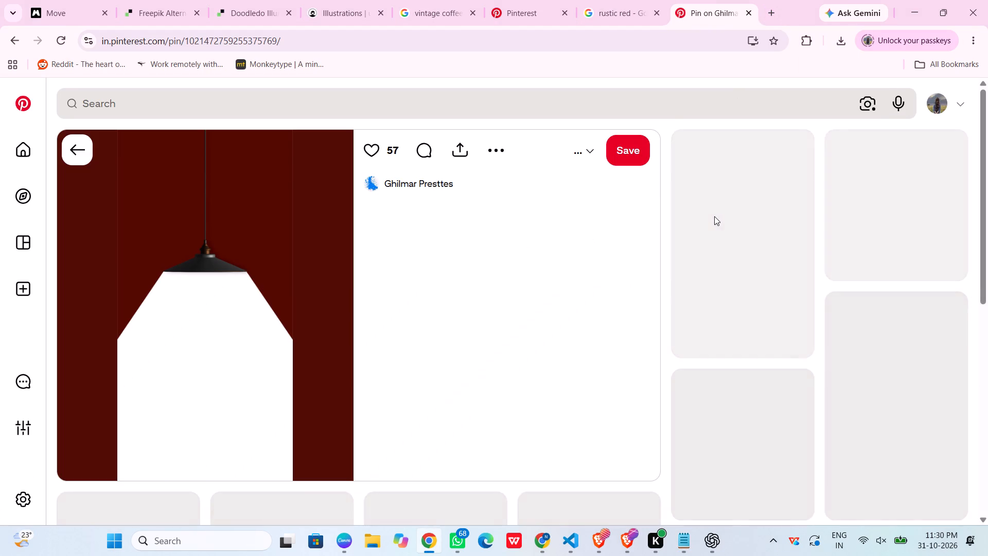
Examine the hanging-lamp pin's related dark red backgrounds, taped and clipped papers, typewriter and lamp-light designs.
{"action": "scroll", "coordinate": [523, 327], "scroll_direction": "down", "scroll_amount": 4}
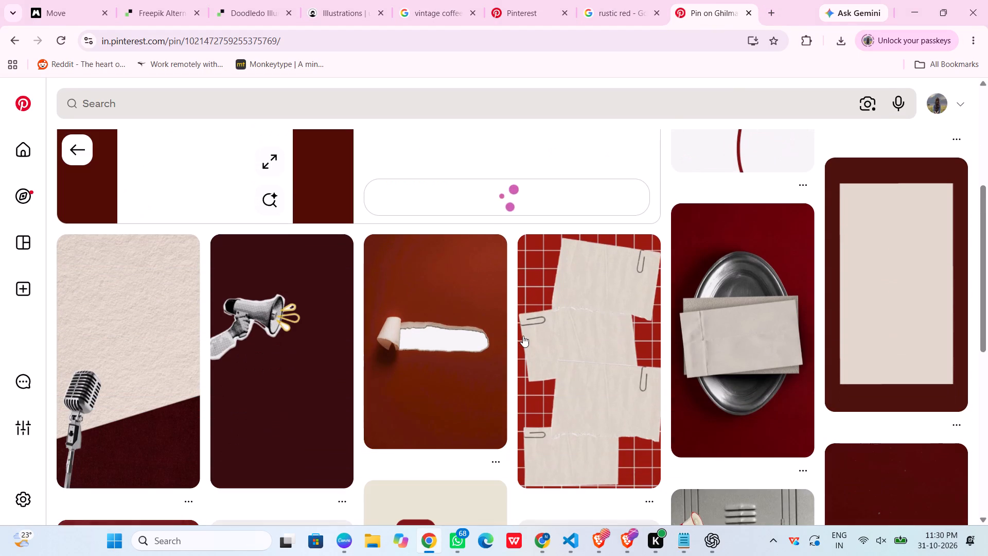
{"action": "scroll", "coordinate": [523, 336], "scroll_direction": "down", "scroll_amount": 4}
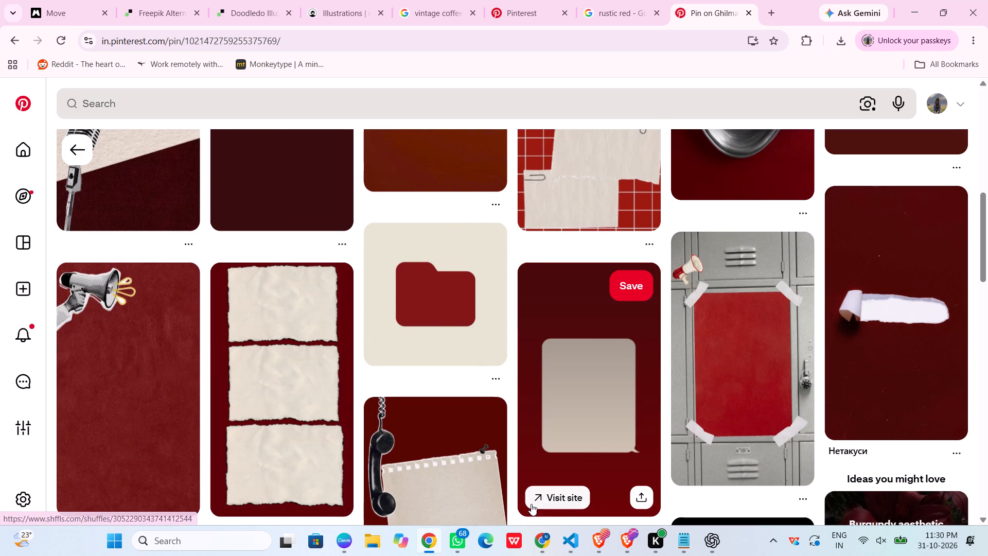
{"action": "scroll", "coordinate": [689, 427], "scroll_direction": "down", "scroll_amount": 6}
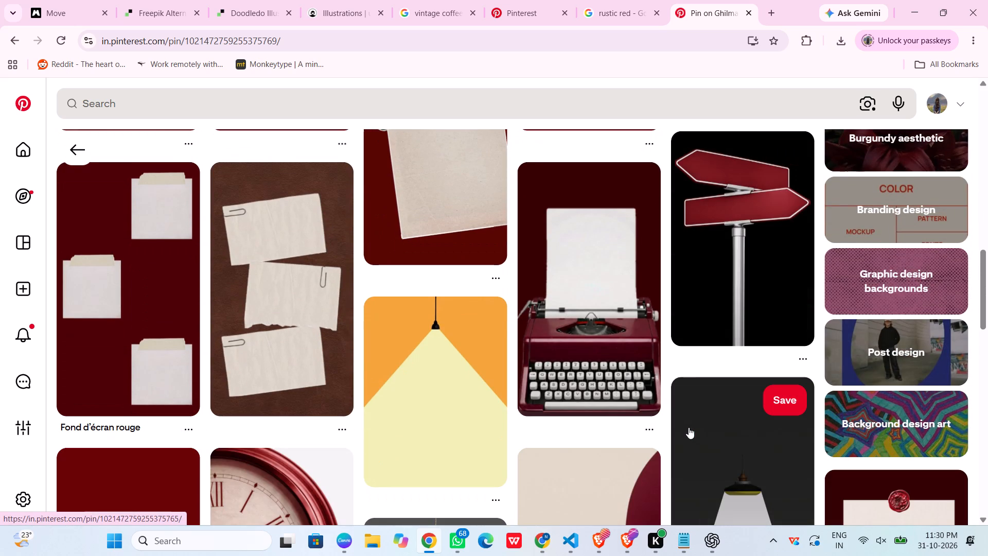
{"action": "scroll", "coordinate": [689, 427], "scroll_direction": "down", "scroll_amount": 3}
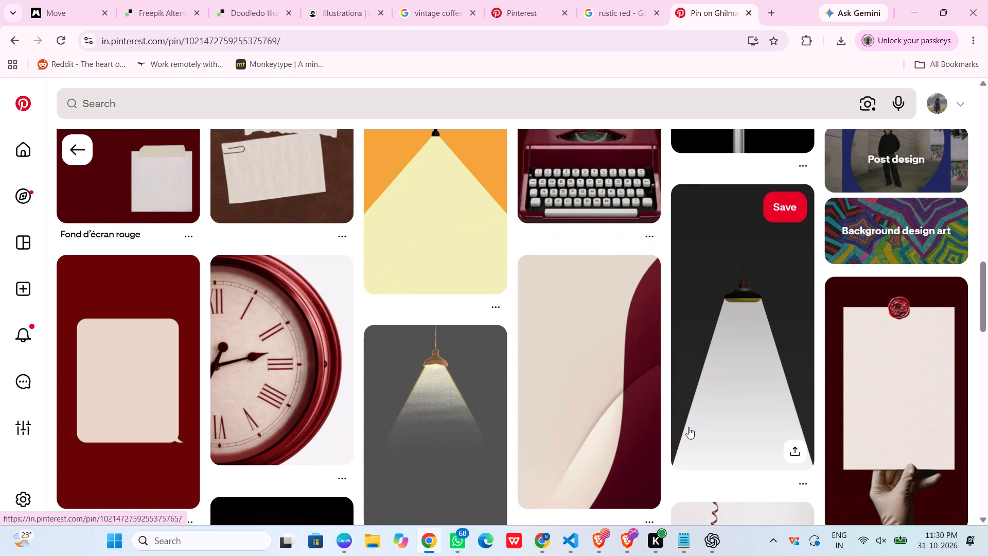
{"action": "scroll", "coordinate": [689, 427], "scroll_direction": "up", "scroll_amount": 4}
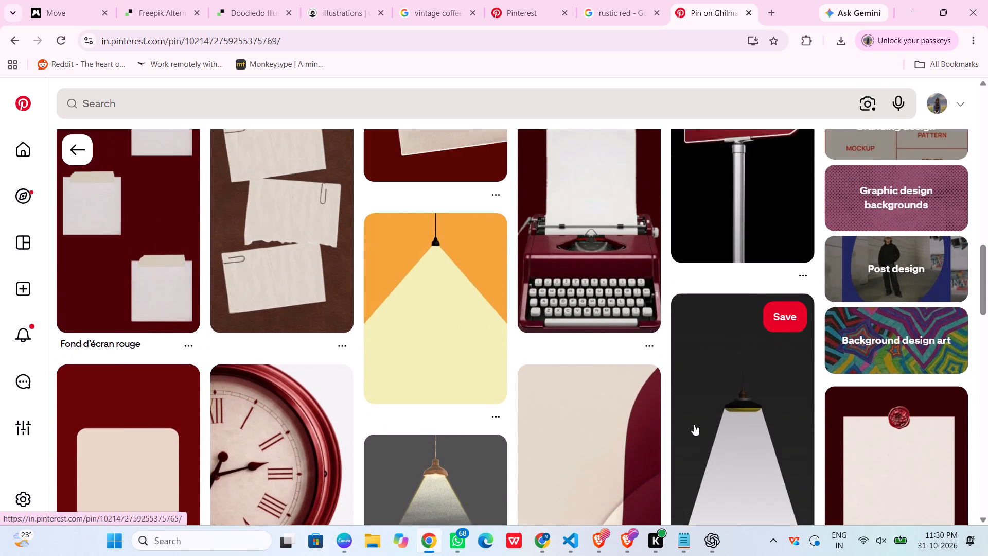
{"action": "scroll", "coordinate": [694, 424], "scroll_direction": "up", "scroll_amount": 4}
{"action": "scroll", "coordinate": [694, 424], "scroll_direction": "down", "scroll_amount": 1}
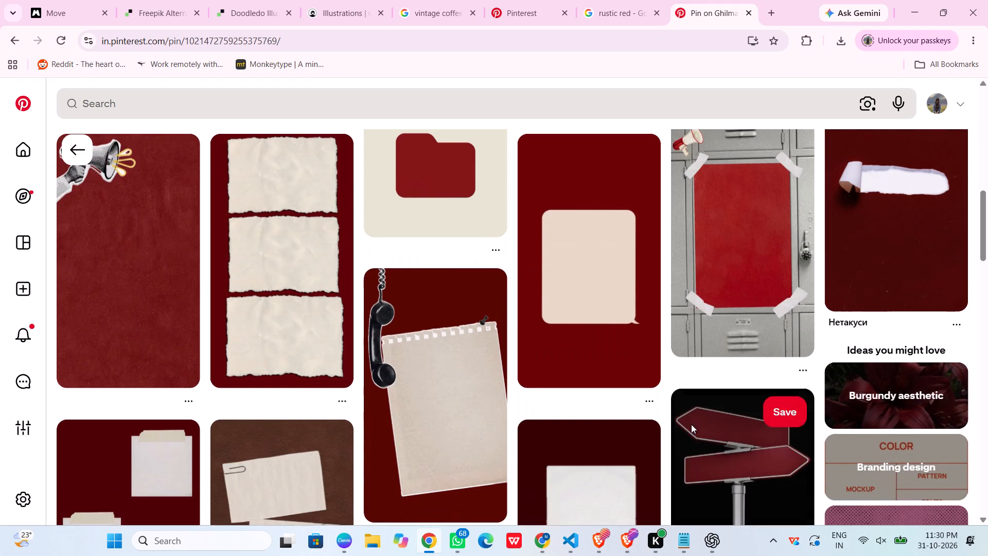
{"action": "left_click", "coordinate": [419, 396]}
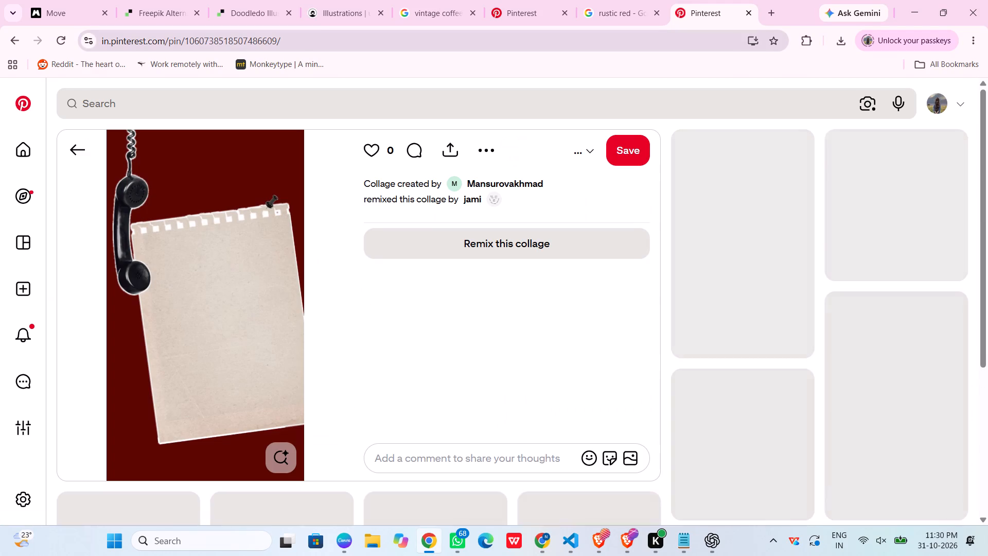
{"action": "left_click", "coordinate": [317, 47]}
{"action": "key", "text": "ctrl+c"}
{"action": "key", "text": "ctrl+c"}
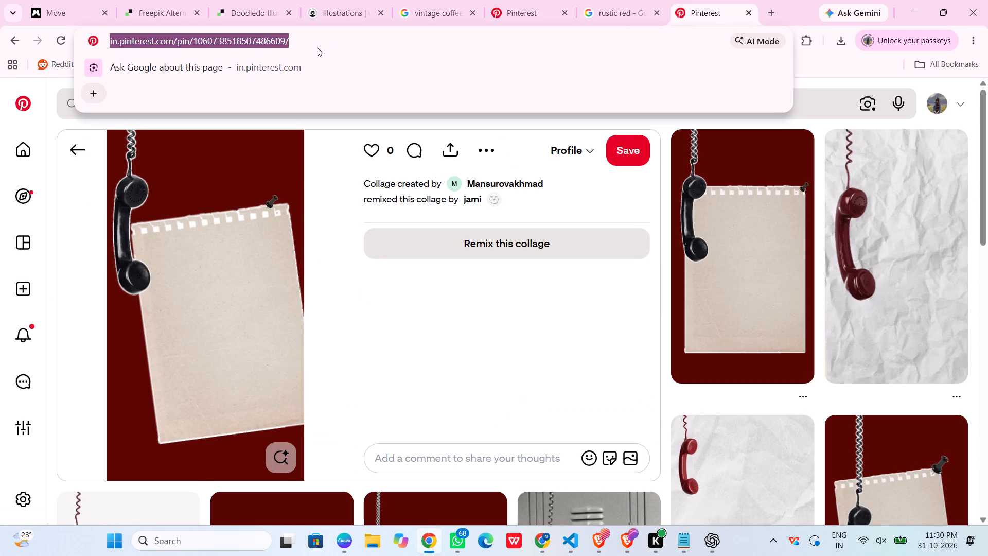
{"action": "left_click", "coordinate": [673, 541]}
{"action": "left_click", "coordinate": [362, 225]}
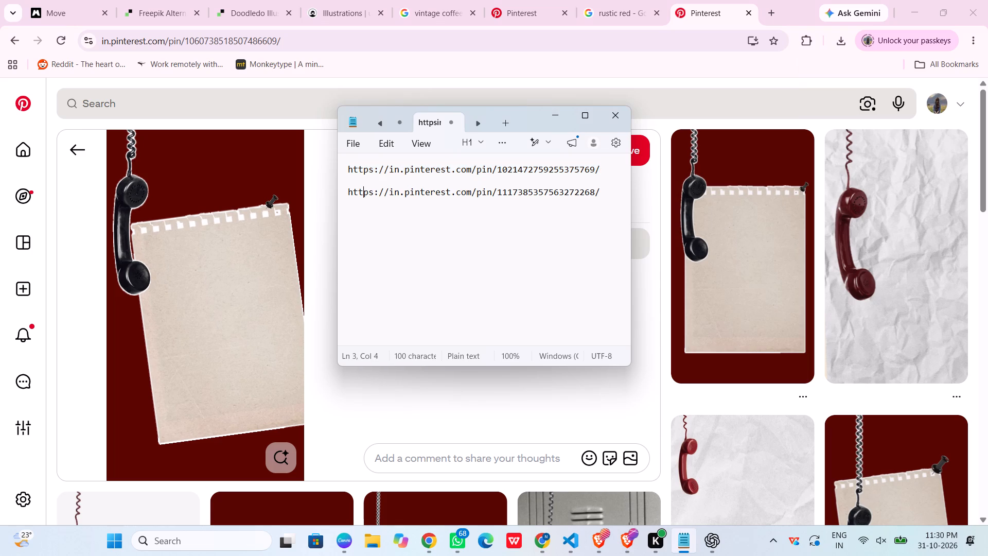
{"action": "left_click", "coordinate": [362, 239]}
{"action": "left_click", "coordinate": [606, 190]}
{"action": "key", "text": "shift+Return"}
{"action": "key", "text": "ctrl+v"}
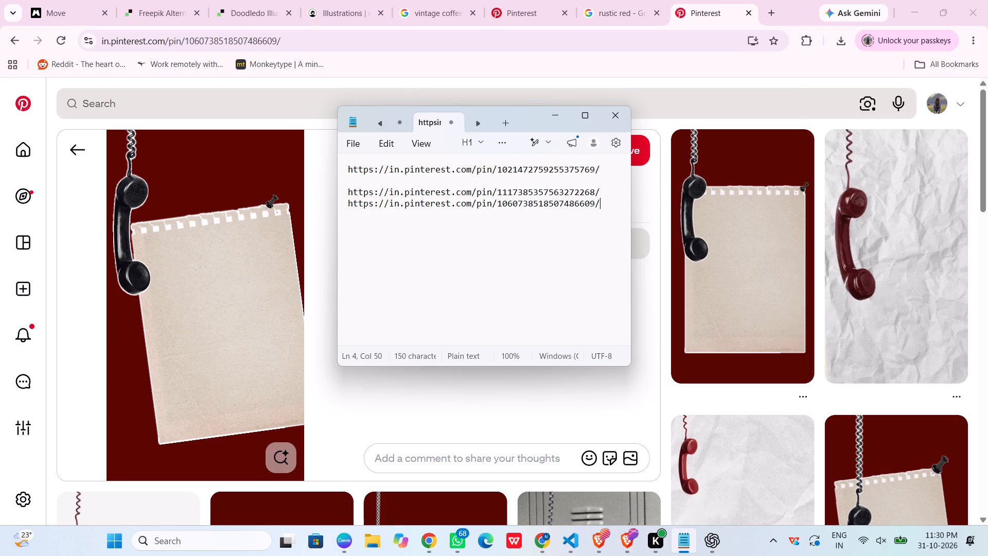
Return to the hanging-lamp pin on Pinterest and re-examine its related dark red backgrounds, torn papers, megaphone and clipped-note designs.
{"action": "left_click", "coordinate": [323, 297]}
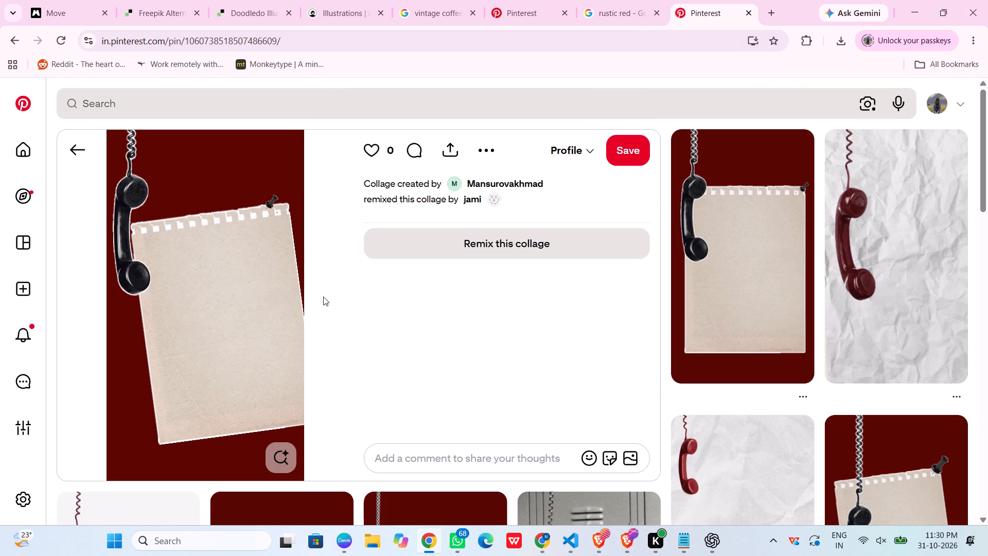
{"action": "left_click", "coordinate": [84, 150]}
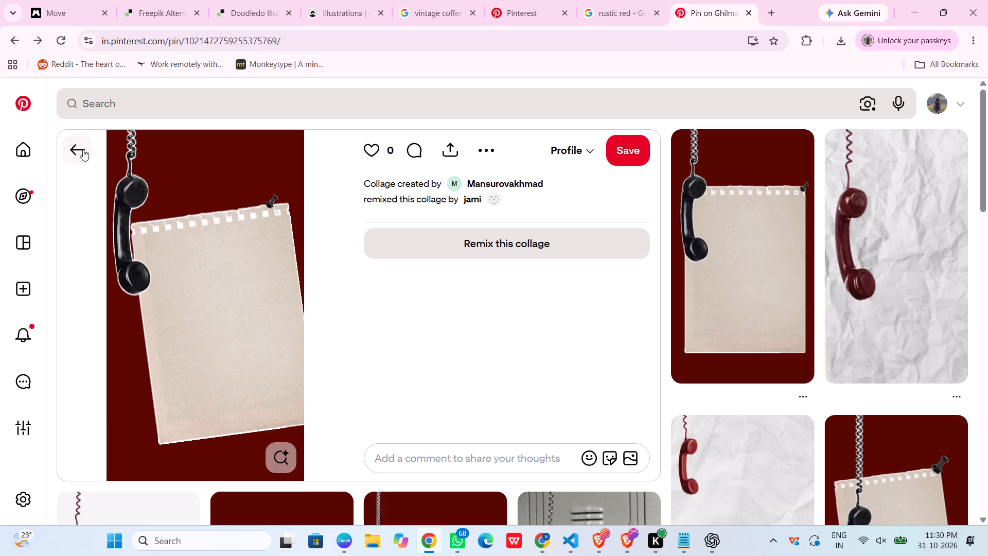
{"action": "scroll", "coordinate": [679, 401], "scroll_direction": "up", "scroll_amount": 3}
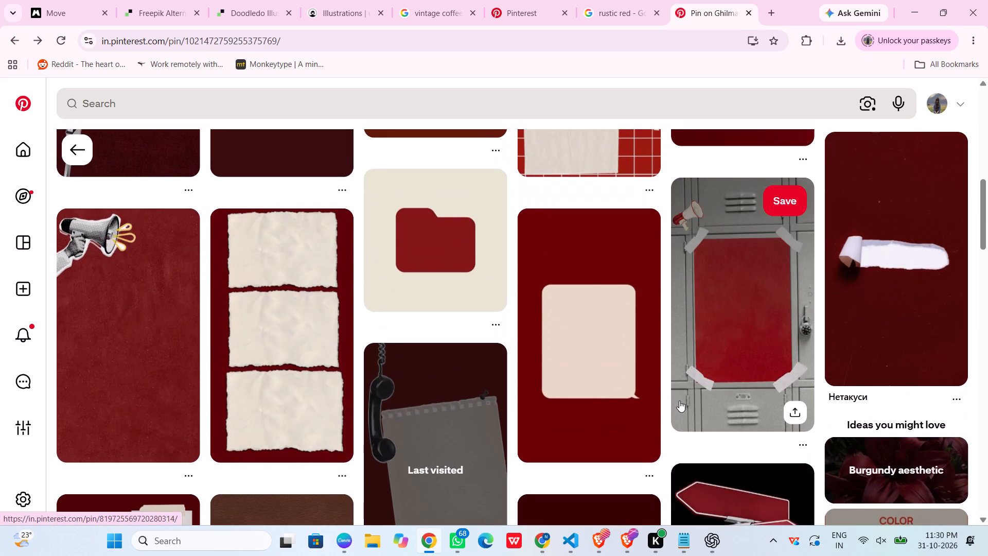
{"action": "scroll", "coordinate": [679, 401], "scroll_direction": "up", "scroll_amount": 6}
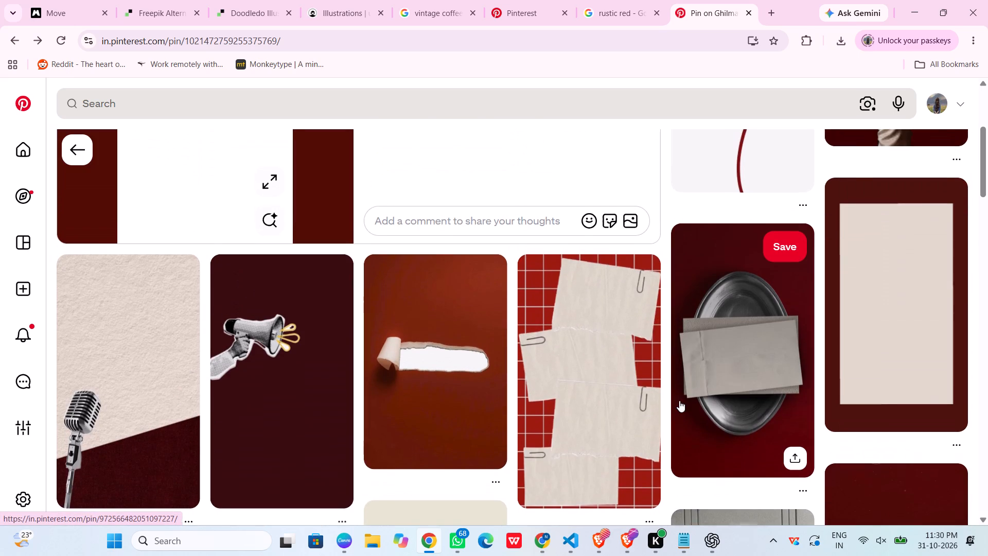
{"action": "scroll", "coordinate": [679, 401], "scroll_direction": "down", "scroll_amount": 3}
{"action": "scroll", "coordinate": [679, 401], "scroll_direction": "up", "scroll_amount": 4}
{"action": "scroll", "coordinate": [679, 401], "scroll_direction": "down", "scroll_amount": 7}
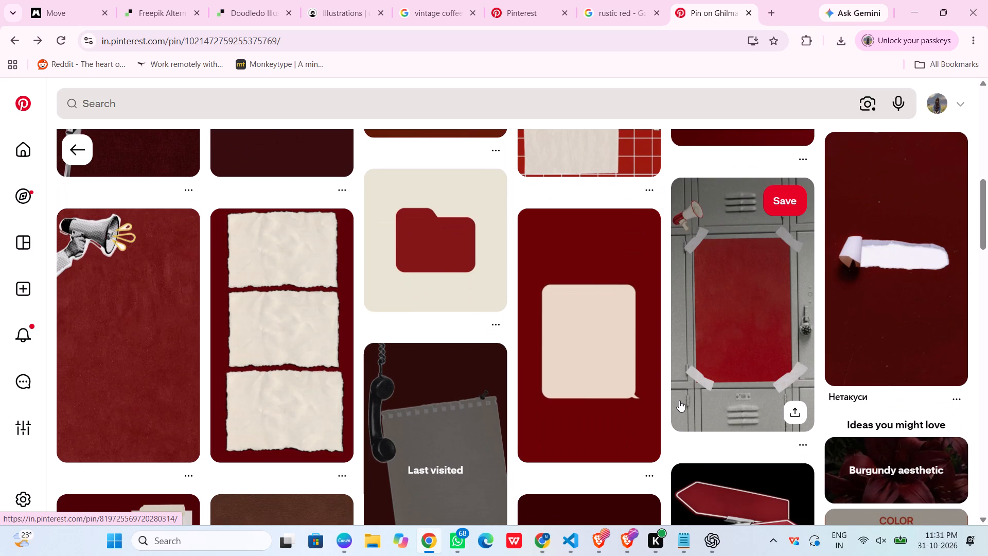
Open the dark red collage with the megaphone in its corner and examine its related megaphone, torn-paper, telephone and microphone designs.
{"action": "left_click", "coordinate": [126, 326]}
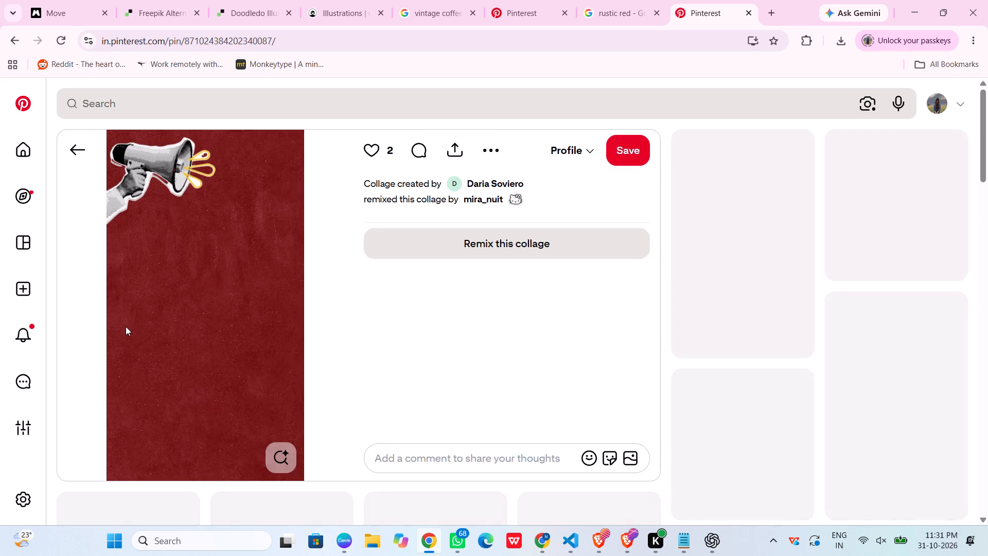
{"action": "scroll", "coordinate": [538, 276], "scroll_direction": "down", "scroll_amount": 1}
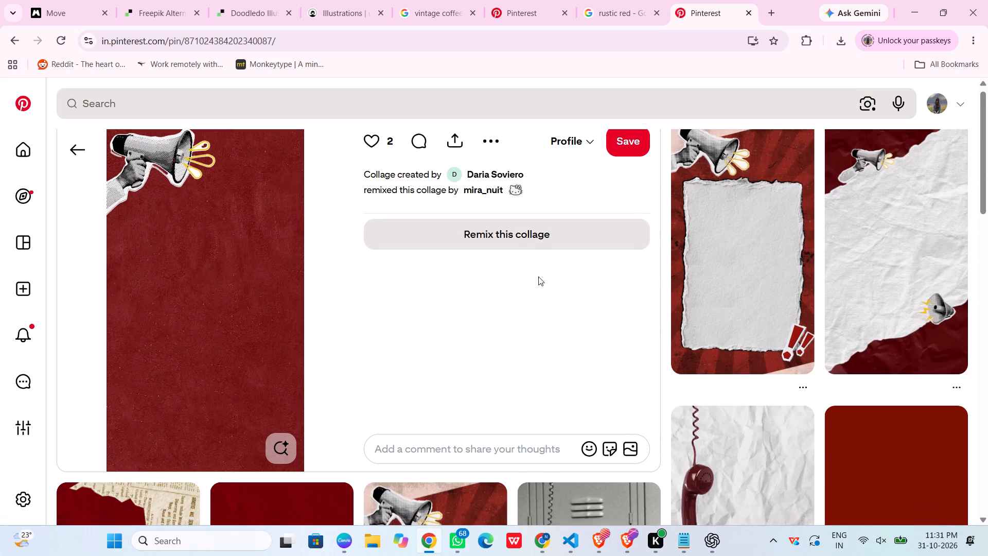
{"action": "scroll", "coordinate": [538, 276], "scroll_direction": "down", "scroll_amount": 3}
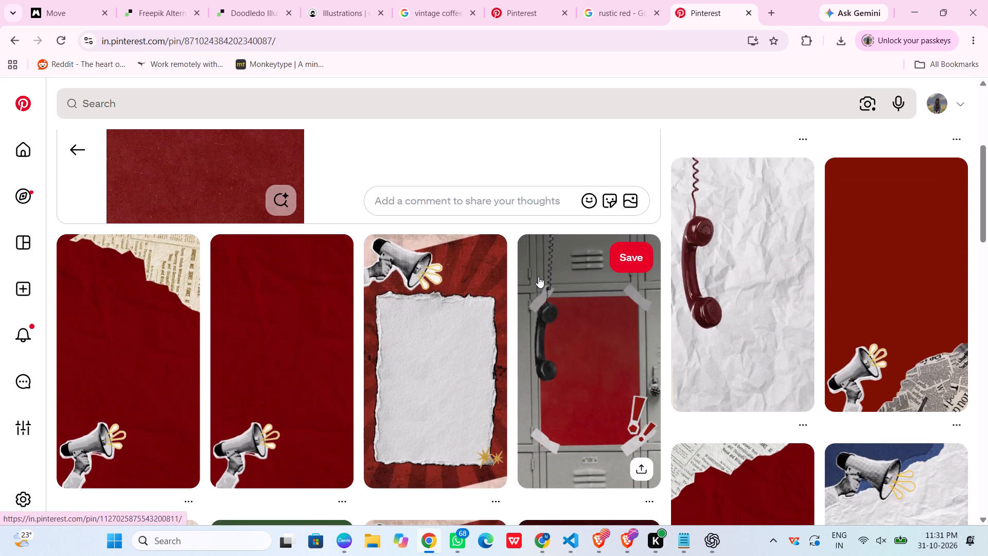
{"action": "scroll", "coordinate": [545, 301], "scroll_direction": "up", "scroll_amount": 5}
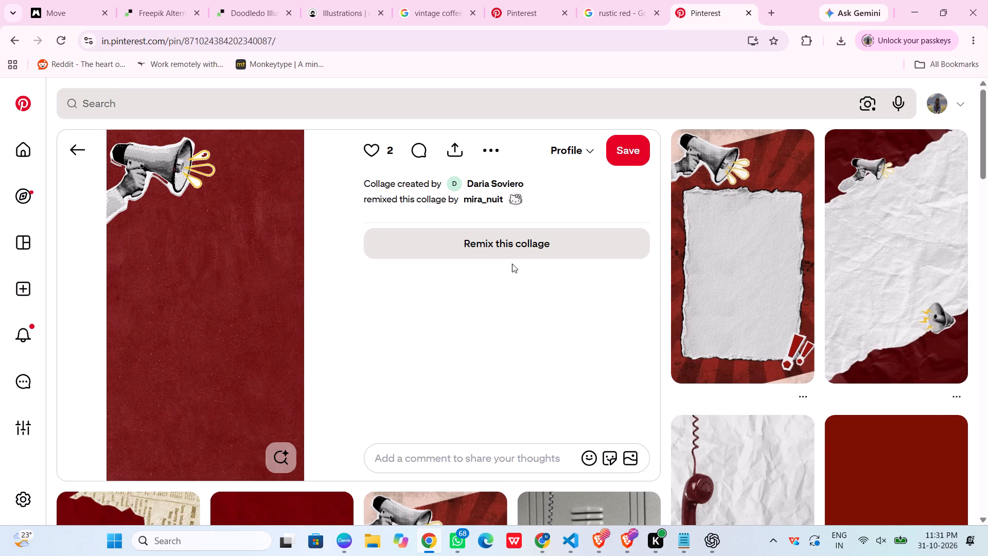
{"action": "scroll", "coordinate": [535, 255], "scroll_direction": "down", "scroll_amount": 3}
{"action": "scroll", "coordinate": [603, 251], "scroll_direction": "down", "scroll_amount": 2}
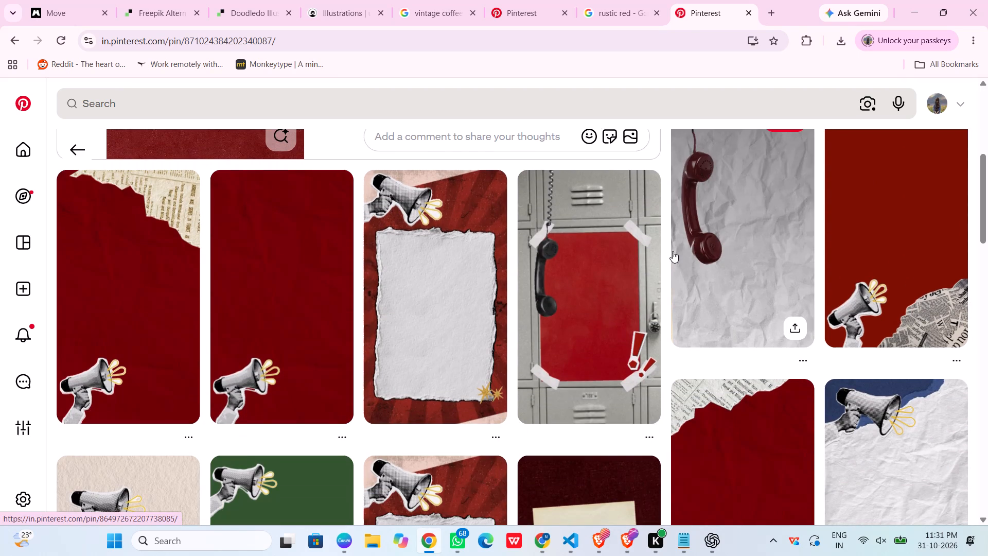
{"action": "scroll", "coordinate": [663, 220], "scroll_direction": "down", "scroll_amount": 3}
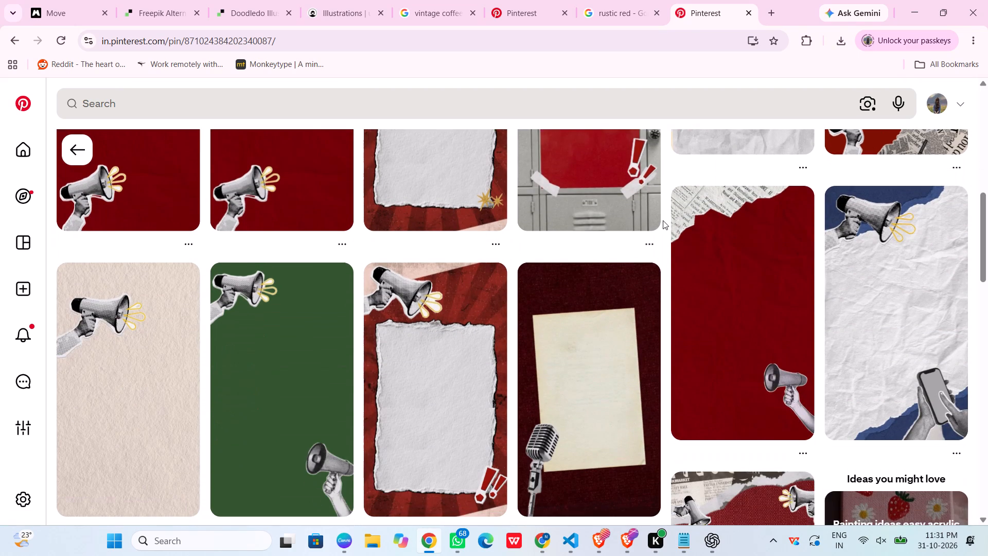
{"action": "scroll", "coordinate": [663, 220], "scroll_direction": "down", "scroll_amount": 3}
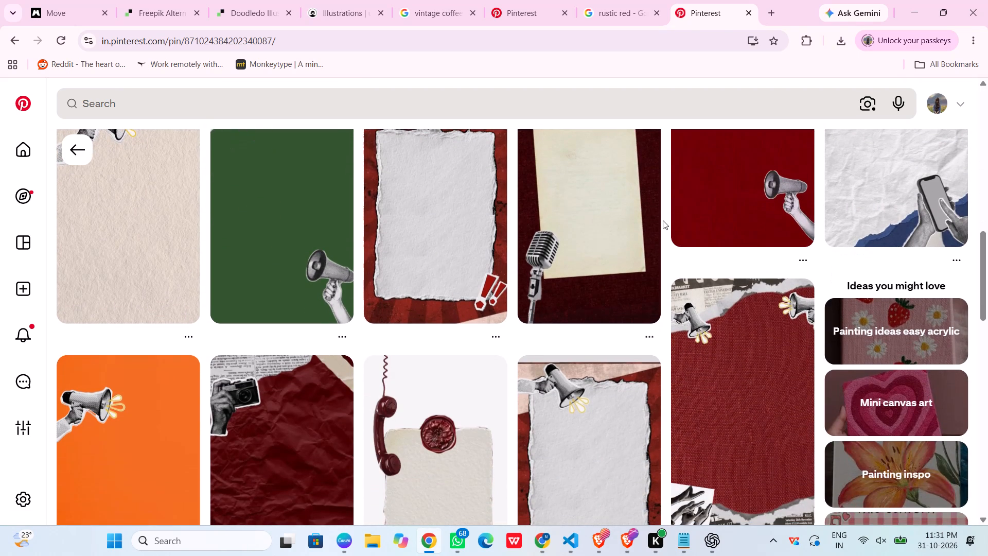
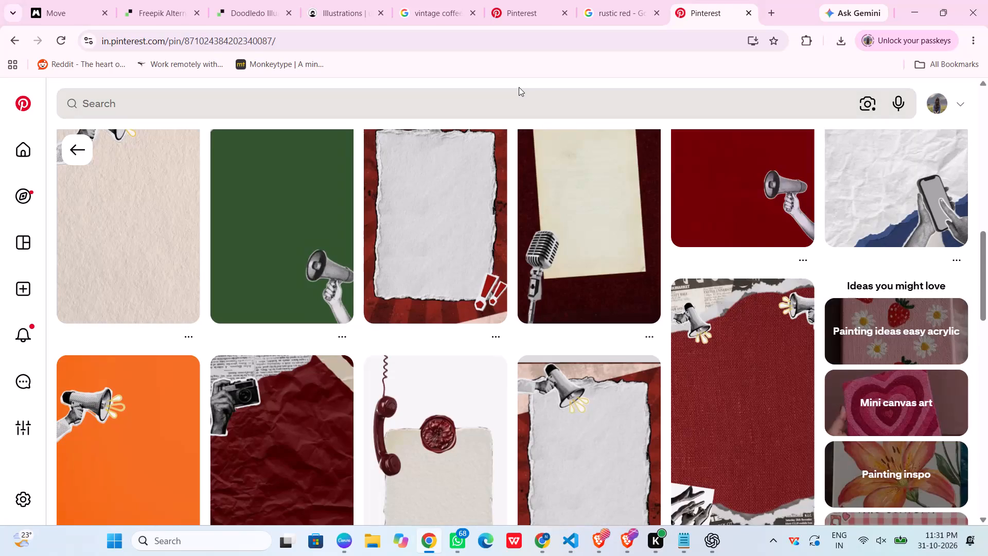
Examine the megaphone pin's related red-paper, telephone and torn-paper designs once more, returning to the main collage.
{"action": "scroll", "coordinate": [422, 201], "scroll_direction": "down", "scroll_amount": 4}
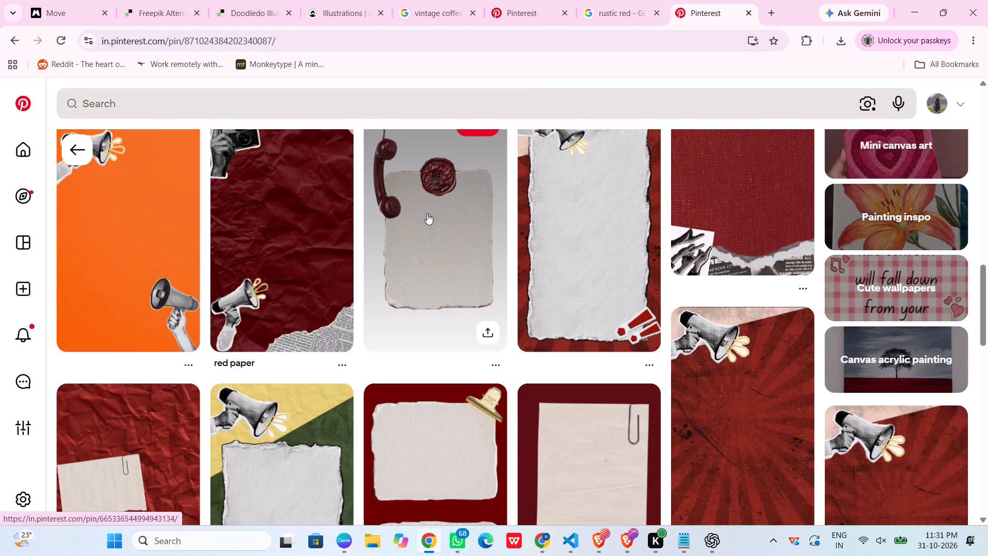
{"action": "scroll", "coordinate": [429, 232], "scroll_direction": "down", "scroll_amount": 1}
{"action": "scroll", "coordinate": [429, 232], "scroll_direction": "up", "scroll_amount": 2}
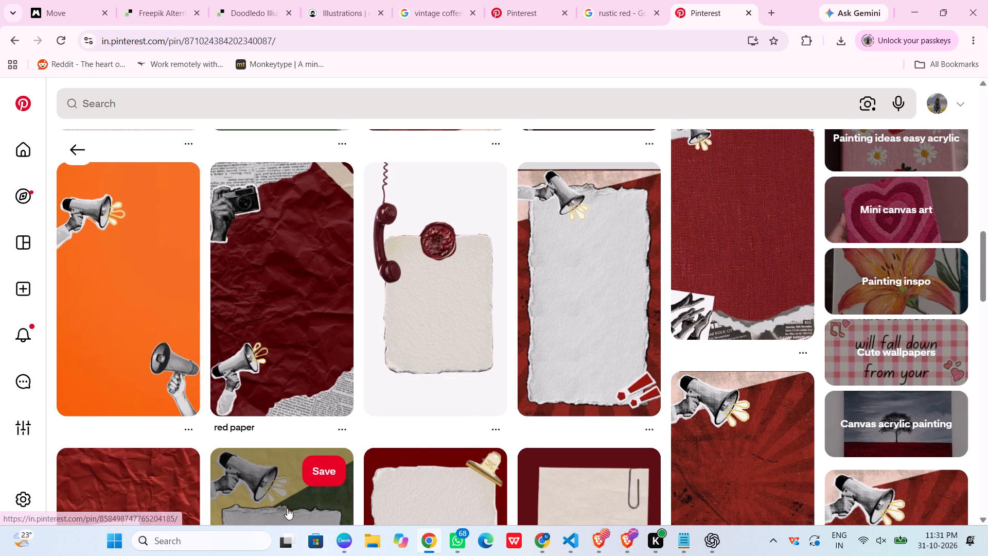
{"action": "scroll", "coordinate": [395, 464], "scroll_direction": "up", "scroll_amount": 20}
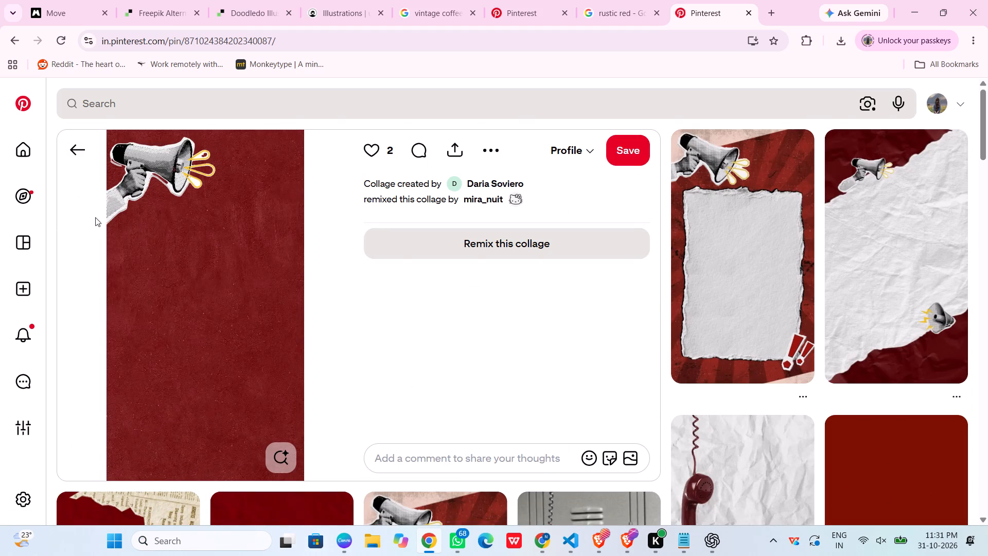
{"action": "left_click", "coordinate": [691, 547]}
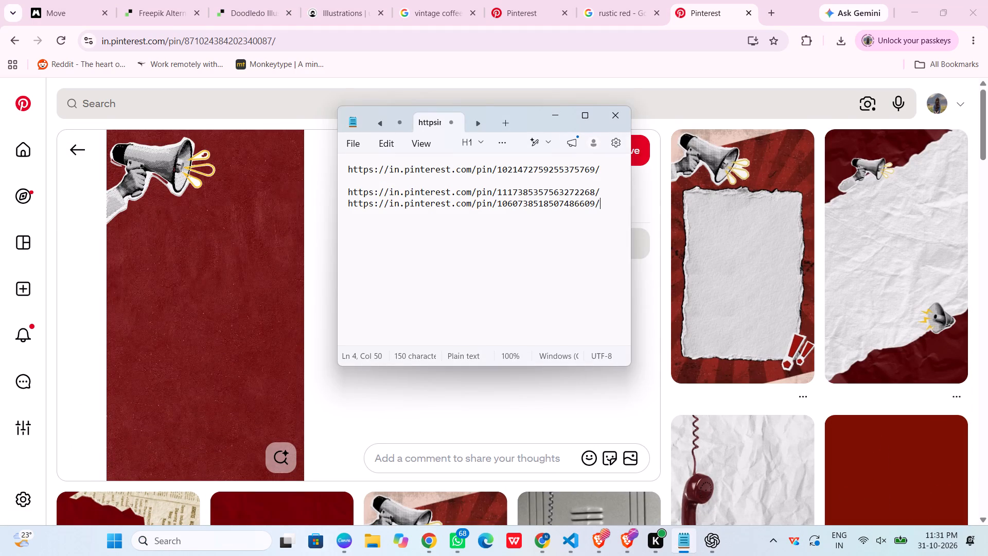
{"action": "left_click_drag", "start_coordinate": [612, 206], "coordinate": [320, 210]}
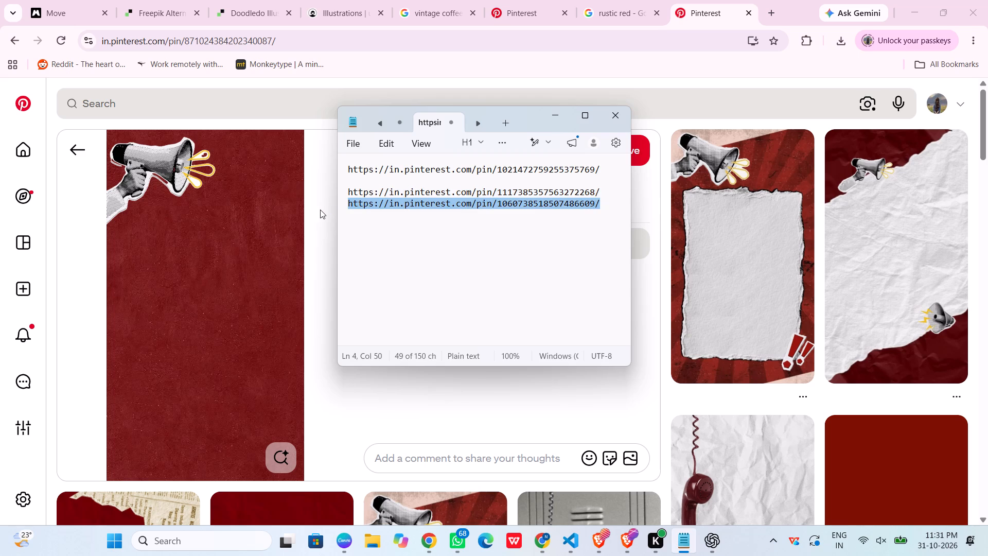
{"action": "key", "text": "ctrl+c"}
{"action": "left_click", "coordinate": [765, 16]}
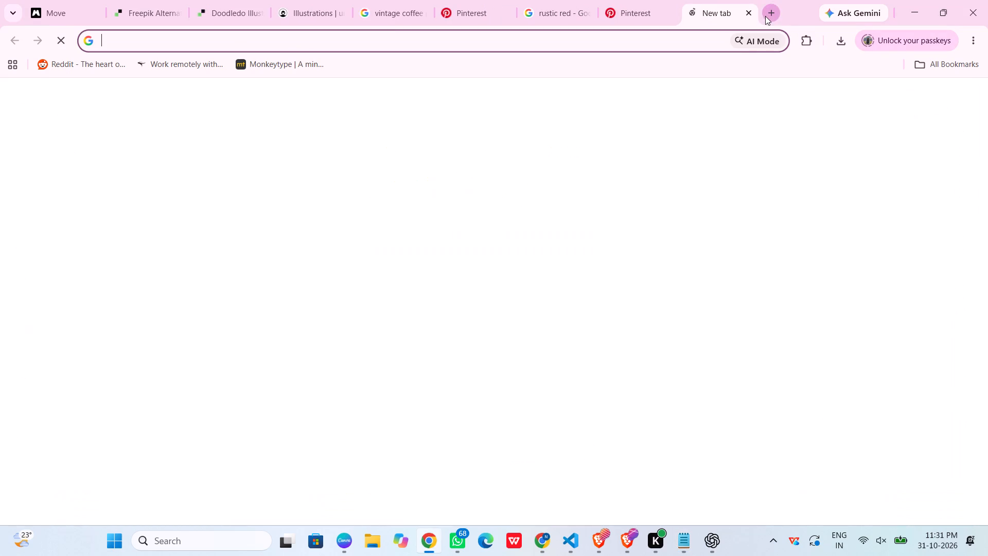
{"action": "key", "text": "ctrl+v"}
{"action": "key", "text": "Return"}
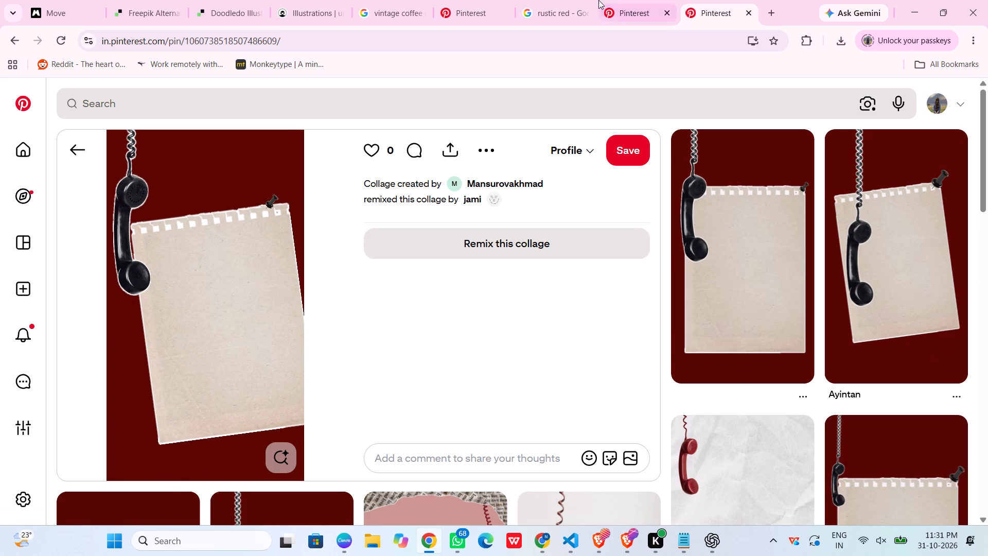
Return to the megaphone collage pin and examine its related clipped notes, camera collages, torn papers, microphone and red background designs.
{"action": "left_click", "coordinate": [639, 6]}
{"action": "scroll", "coordinate": [607, 419], "scroll_direction": "down", "scroll_amount": 10}
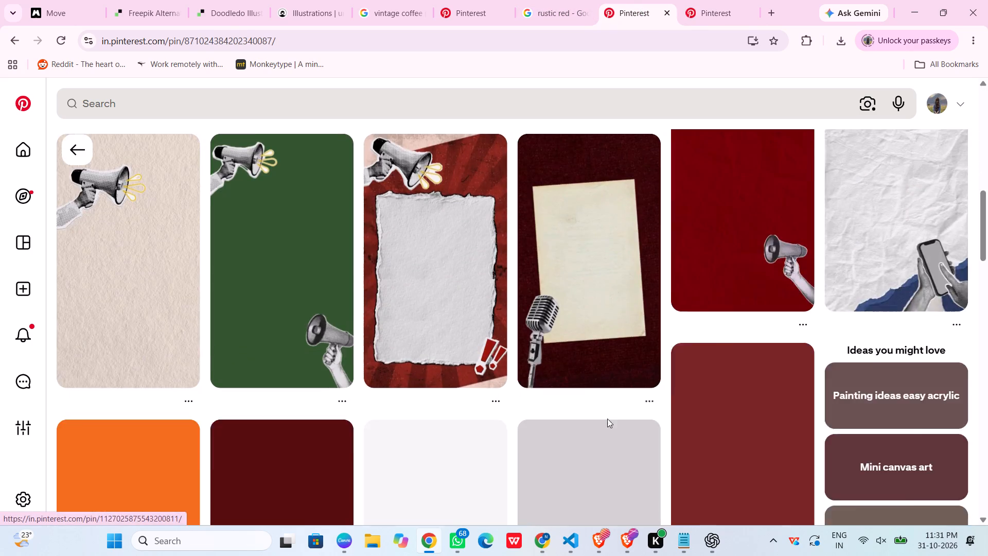
{"action": "scroll", "coordinate": [607, 419], "scroll_direction": "down", "scroll_amount": 18}
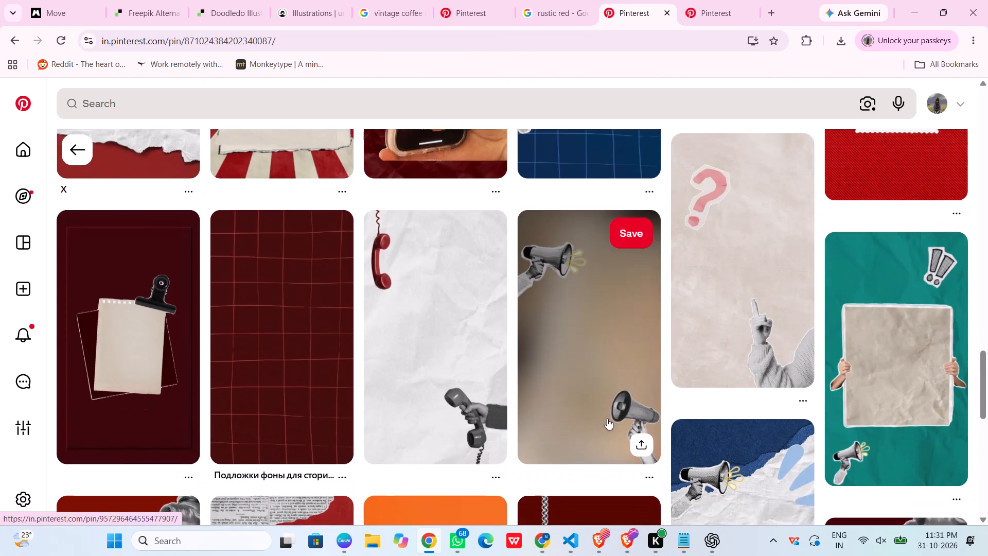
{"action": "scroll", "coordinate": [607, 419], "scroll_direction": "down", "scroll_amount": 6}
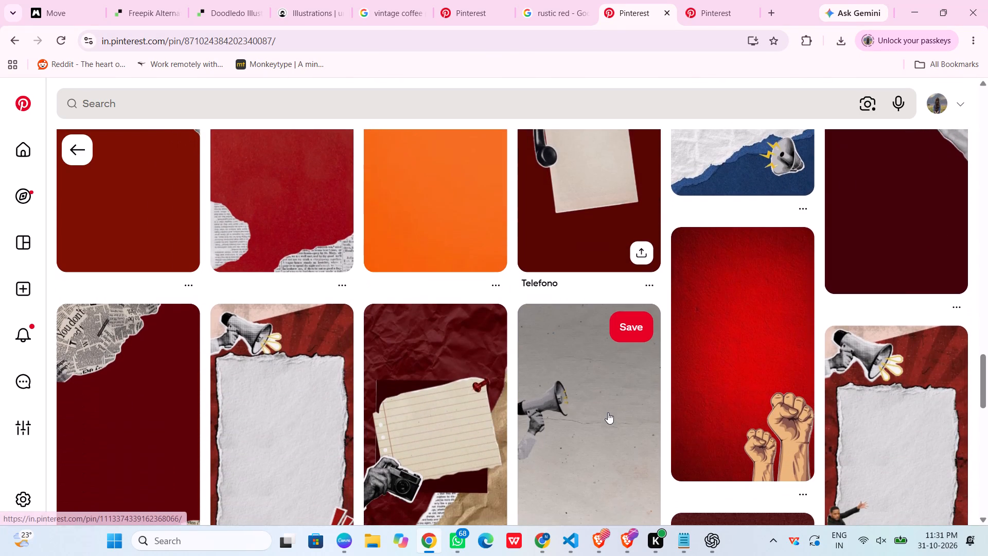
{"action": "scroll", "coordinate": [608, 412], "scroll_direction": "down", "scroll_amount": 1}
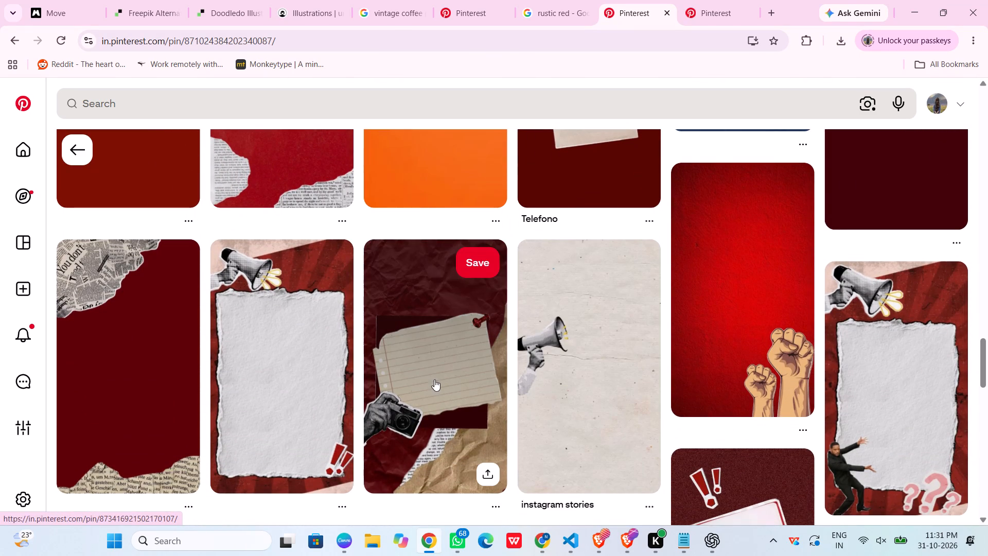
{"action": "scroll", "coordinate": [497, 392], "scroll_direction": "down", "scroll_amount": 2}
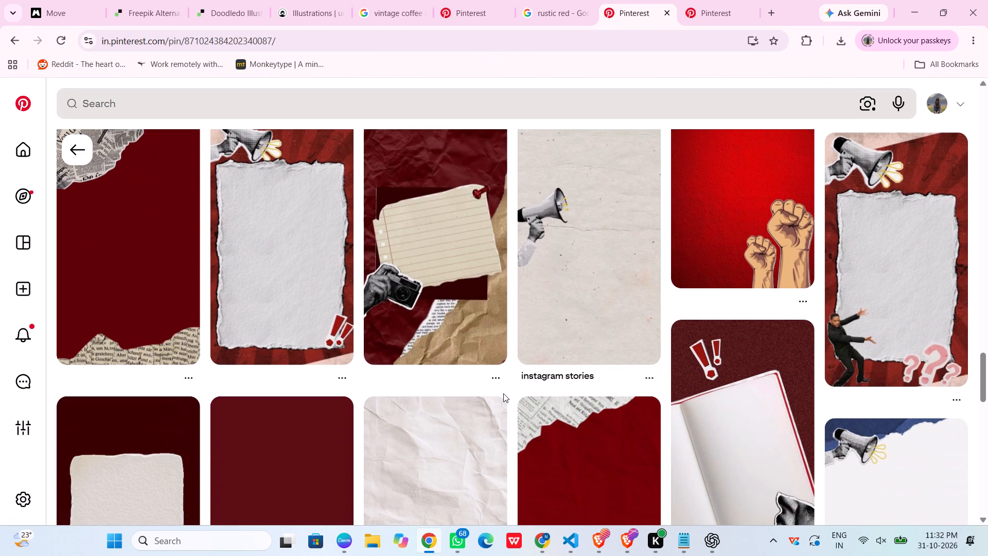
{"action": "scroll", "coordinate": [511, 293], "scroll_direction": "down", "scroll_amount": 7}
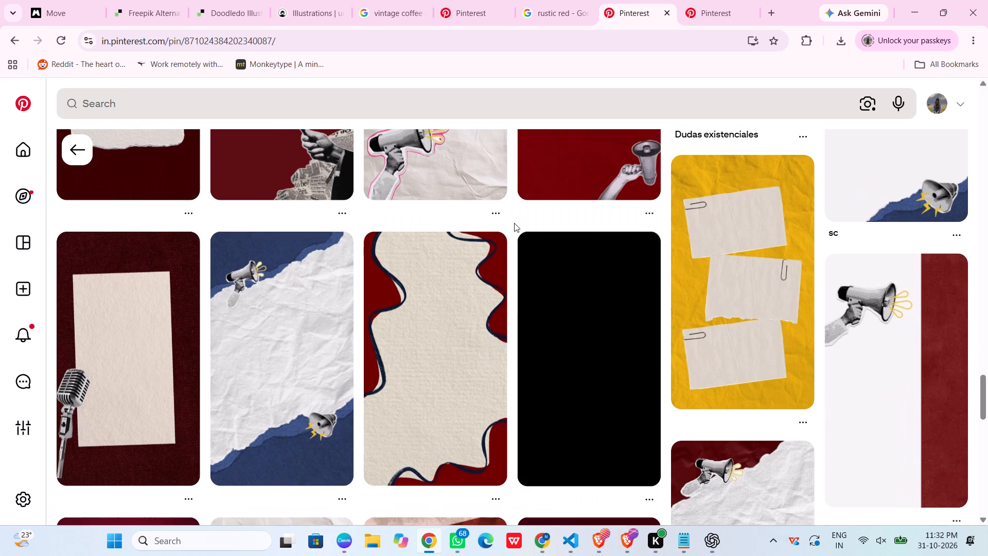
{"action": "scroll", "coordinate": [514, 221], "scroll_direction": "down", "scroll_amount": 4}
{"action": "scroll", "coordinate": [514, 221], "scroll_direction": "up", "scroll_amount": 3}
{"action": "scroll", "coordinate": [514, 221], "scroll_direction": "down", "scroll_amount": 4}
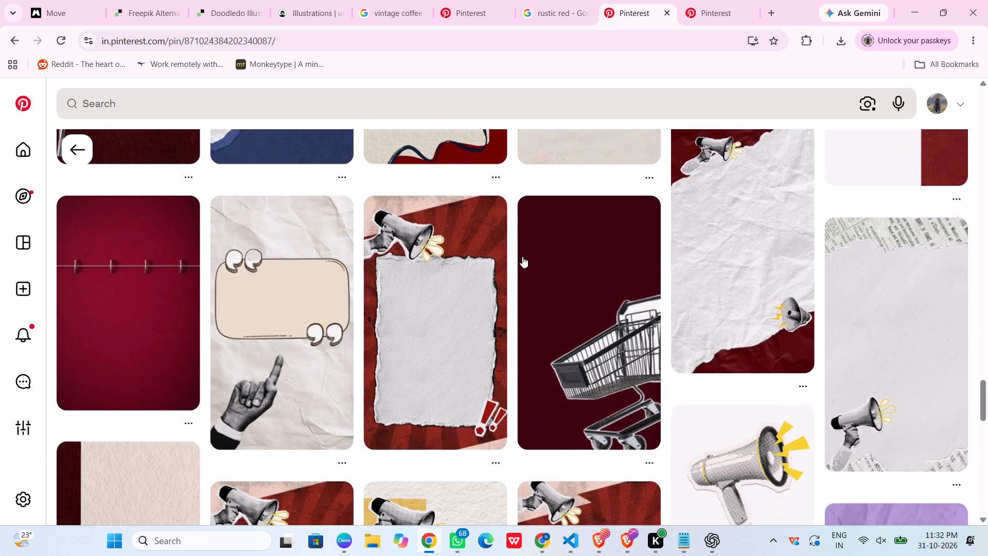
{"action": "scroll", "coordinate": [523, 260], "scroll_direction": "down", "scroll_amount": 3}
{"action": "scroll", "coordinate": [542, 327], "scroll_direction": "down", "scroll_amount": 7}
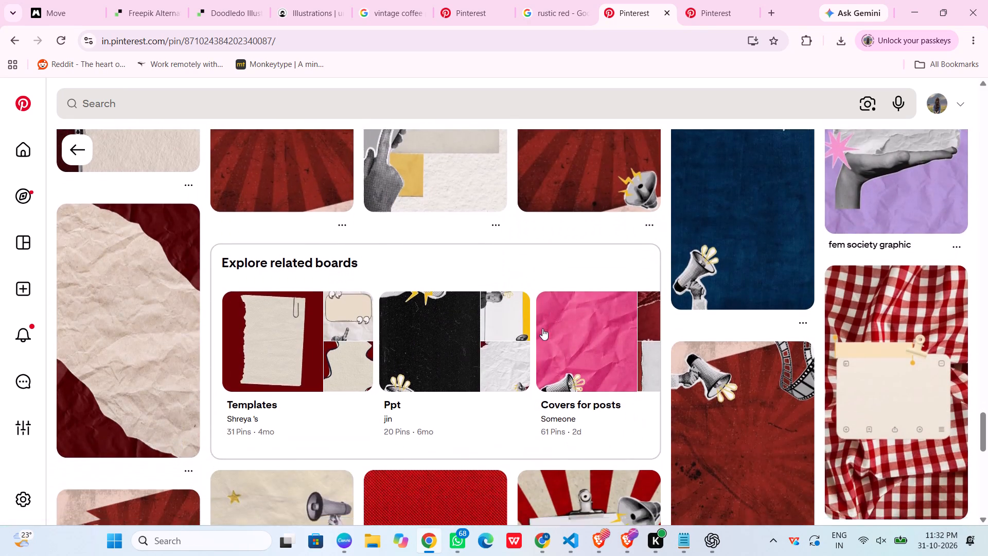
{"action": "scroll", "coordinate": [542, 328], "scroll_direction": "down", "scroll_amount": 2}
{"action": "scroll", "coordinate": [542, 328], "scroll_direction": "up", "scroll_amount": 20}
{"action": "scroll", "coordinate": [542, 328], "scroll_direction": "up", "scroll_amount": 1}
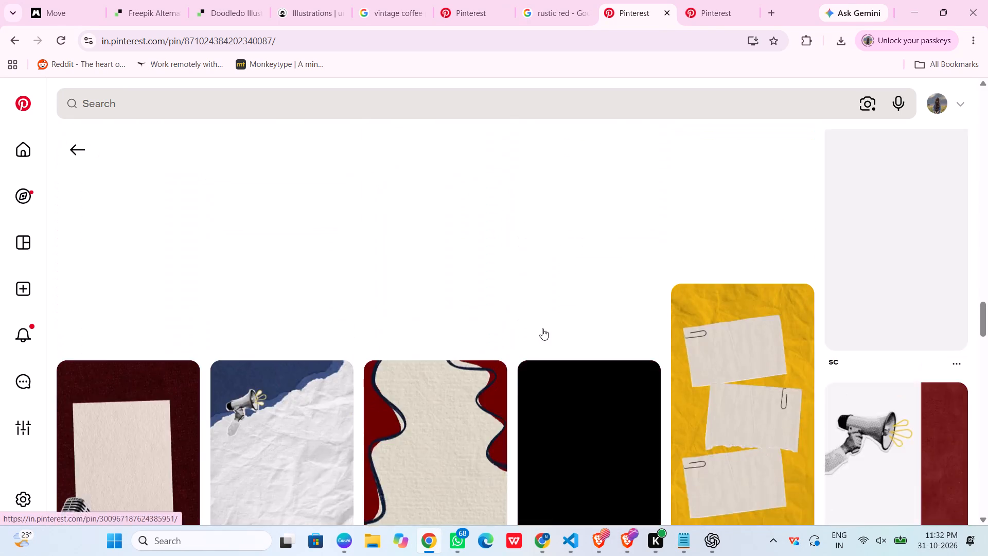
{"action": "scroll", "coordinate": [542, 328], "scroll_direction": "up", "scroll_amount": 20}
{"action": "scroll", "coordinate": [542, 328], "scroll_direction": "up", "scroll_amount": 3}
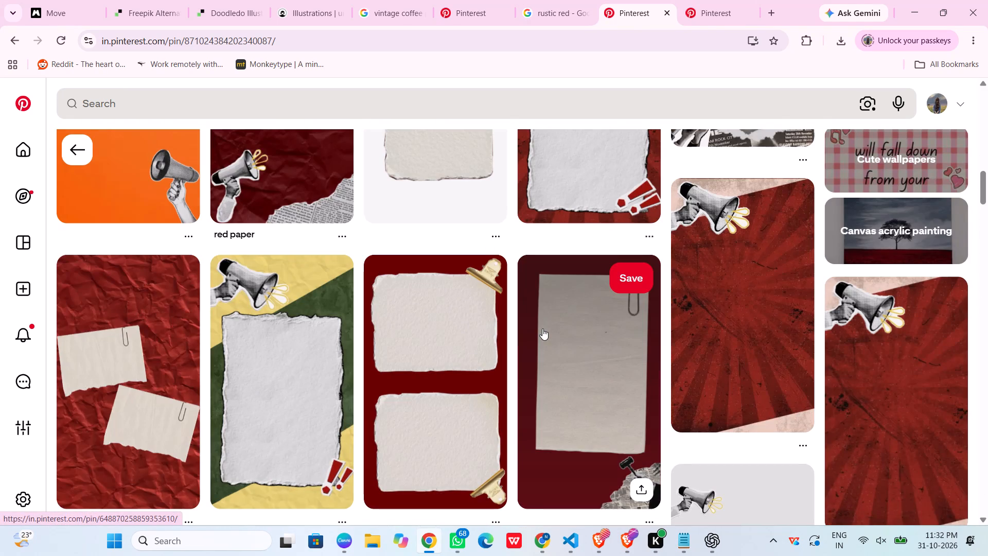
{"action": "scroll", "coordinate": [542, 328], "scroll_direction": "up", "scroll_amount": 14}
{"action": "scroll", "coordinate": [542, 328], "scroll_direction": "up", "scroll_amount": 8}
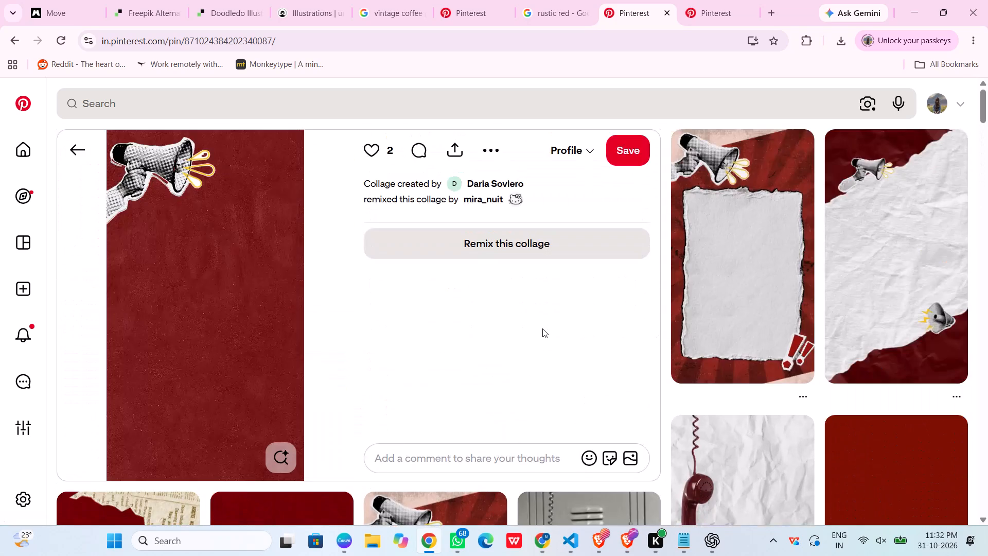
{"action": "scroll", "coordinate": [542, 328], "scroll_direction": "down", "scroll_amount": 4}
Switch to the hanging black telephone pin and examine its related telephone, clipped-paper, typewriter, microphone and torn-strip designs.
{"action": "left_click", "coordinate": [736, 0]}
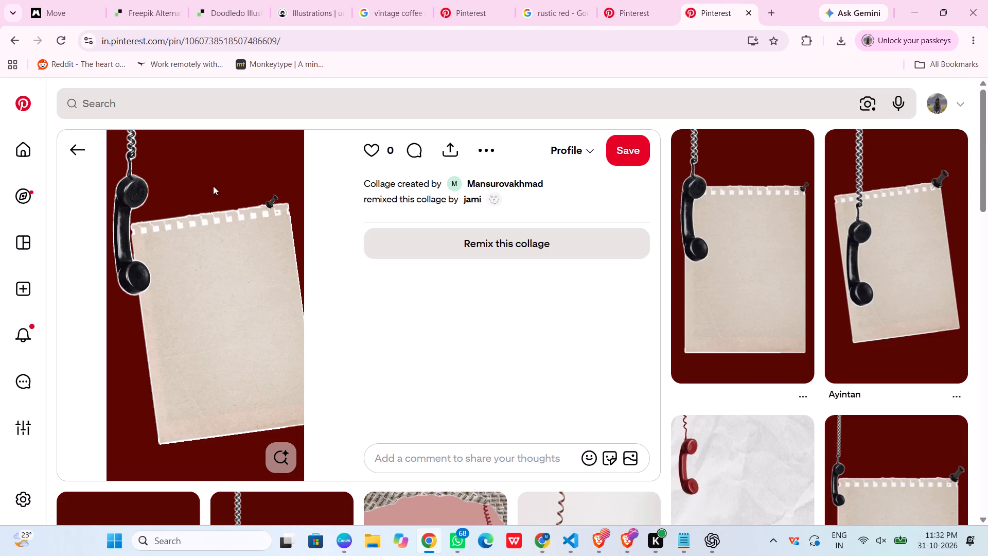
{"action": "scroll", "coordinate": [599, 238], "scroll_direction": "down", "scroll_amount": 8}
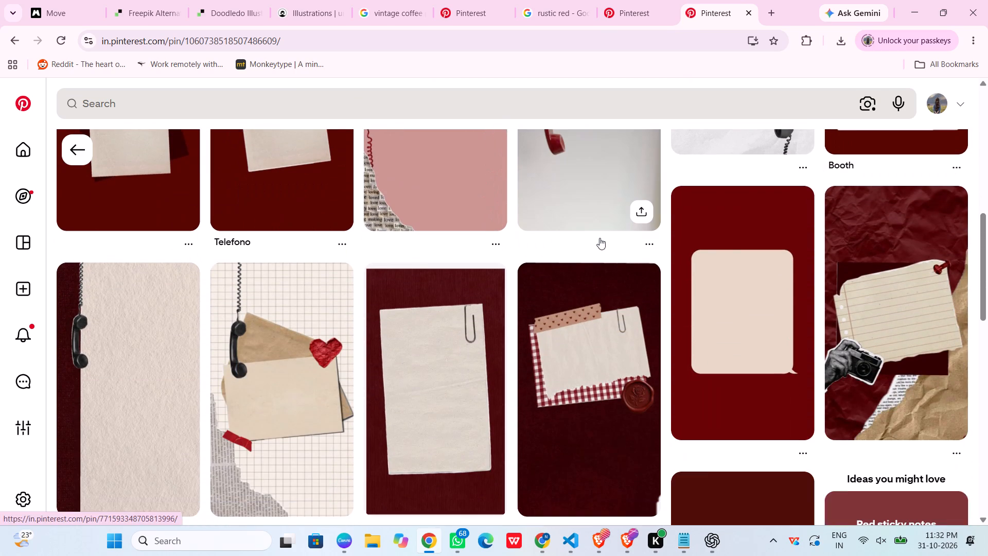
{"action": "scroll", "coordinate": [600, 238], "scroll_direction": "down", "scroll_amount": 2}
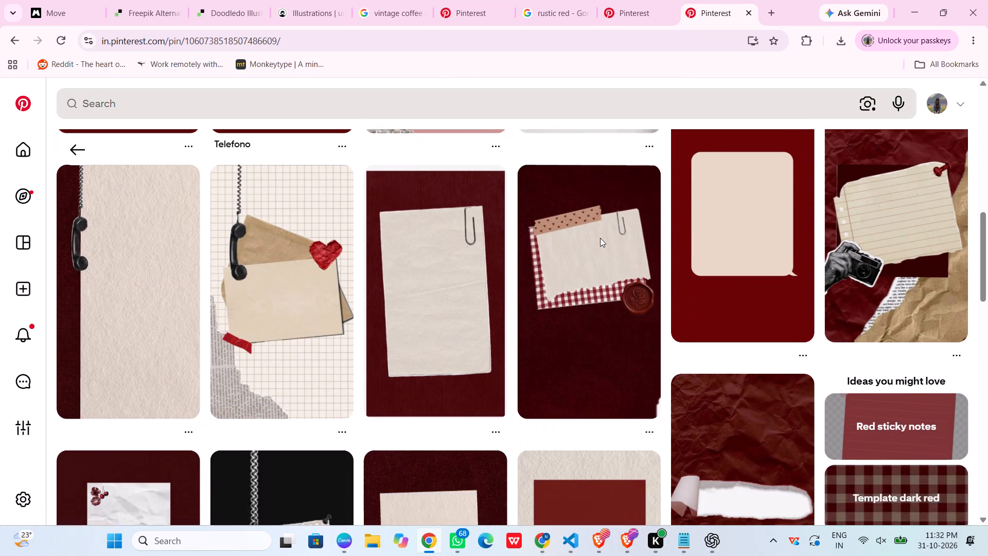
{"action": "scroll", "coordinate": [600, 238], "scroll_direction": "down", "scroll_amount": 3}
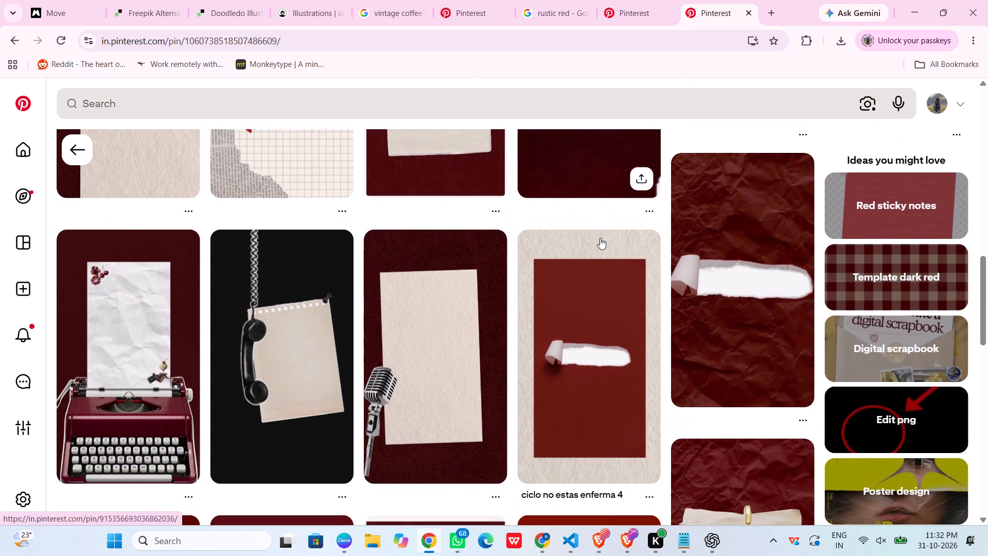
{"action": "scroll", "coordinate": [600, 238], "scroll_direction": "down", "scroll_amount": 13}
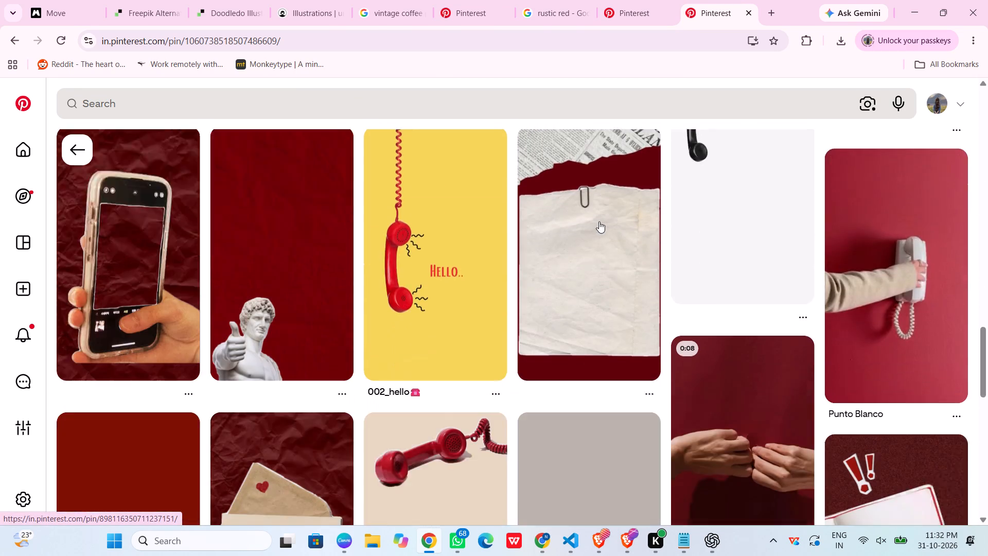
{"action": "scroll", "coordinate": [599, 221], "scroll_direction": "down", "scroll_amount": 5}
{"action": "scroll", "coordinate": [599, 221], "scroll_direction": "up", "scroll_amount": 20}
{"action": "scroll", "coordinate": [599, 221], "scroll_direction": "up", "scroll_amount": 1}
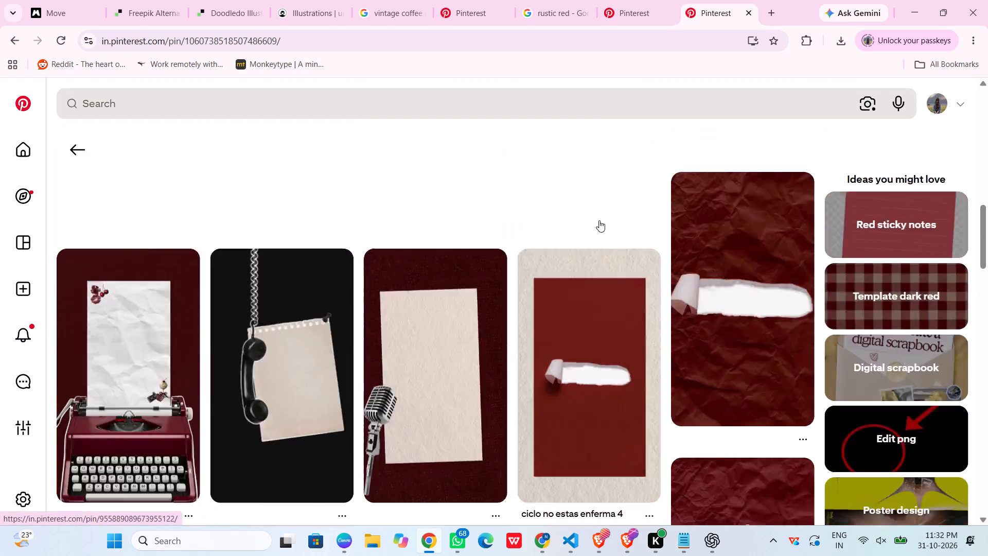
{"action": "scroll", "coordinate": [599, 219], "scroll_direction": "up", "scroll_amount": 4}
{"action": "scroll", "coordinate": [599, 219], "scroll_direction": "down", "scroll_amount": 8}
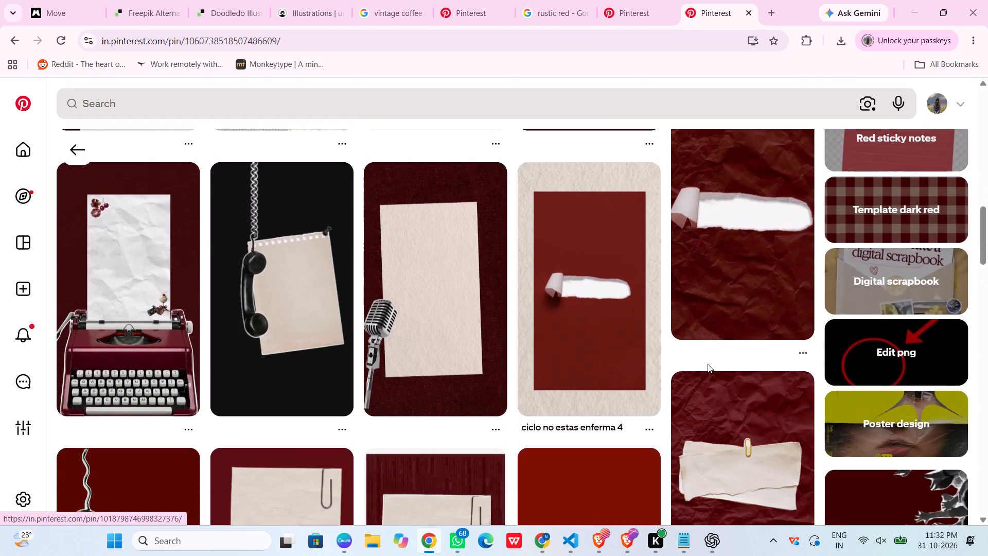
{"action": "scroll", "coordinate": [708, 364], "scroll_direction": "up", "scroll_amount": 6}
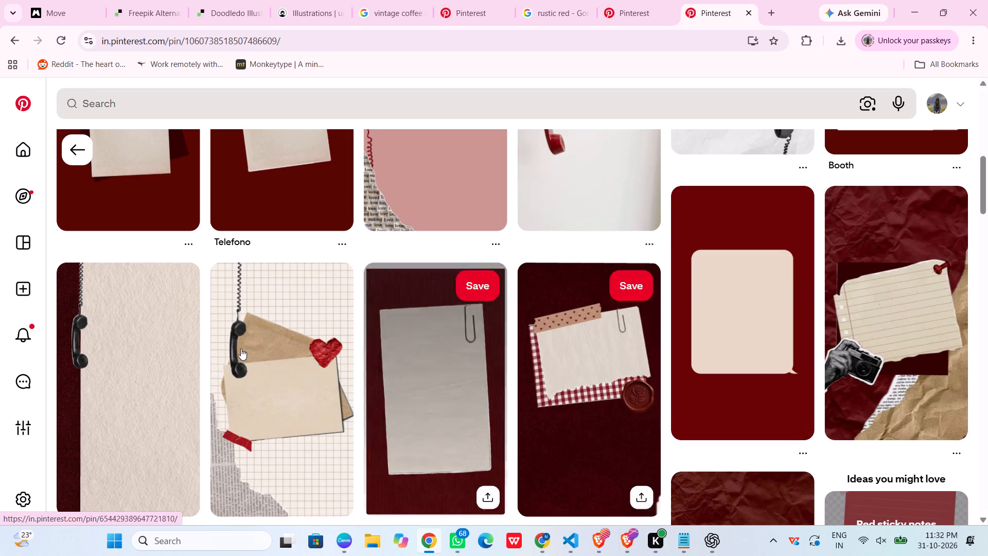
Examine more of the telephone pin's related red designs, including statue, clipboard, wax-sealed paper, film-strip camera and open notebook collages.
{"action": "scroll", "coordinate": [294, 268], "scroll_direction": "down", "scroll_amount": 18}
{"action": "scroll", "coordinate": [294, 268], "scroll_direction": "up", "scroll_amount": 4}
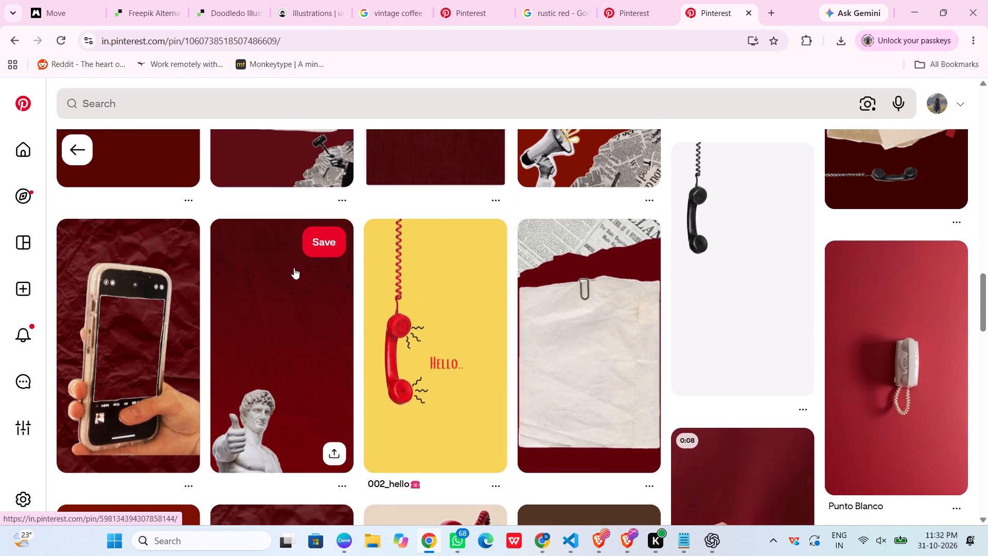
{"action": "scroll", "coordinate": [294, 268], "scroll_direction": "down", "scroll_amount": 20}
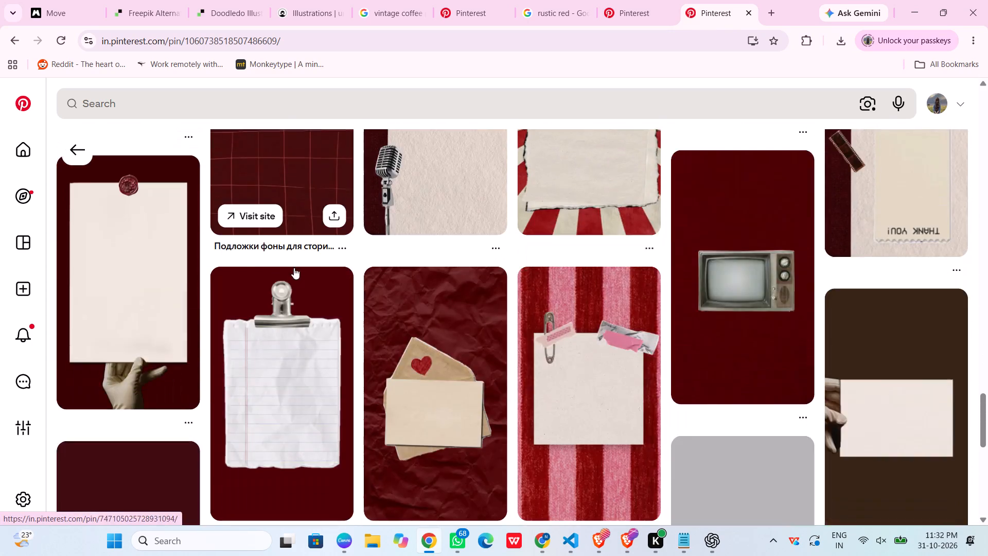
{"action": "scroll", "coordinate": [294, 268], "scroll_direction": "down", "scroll_amount": 12}
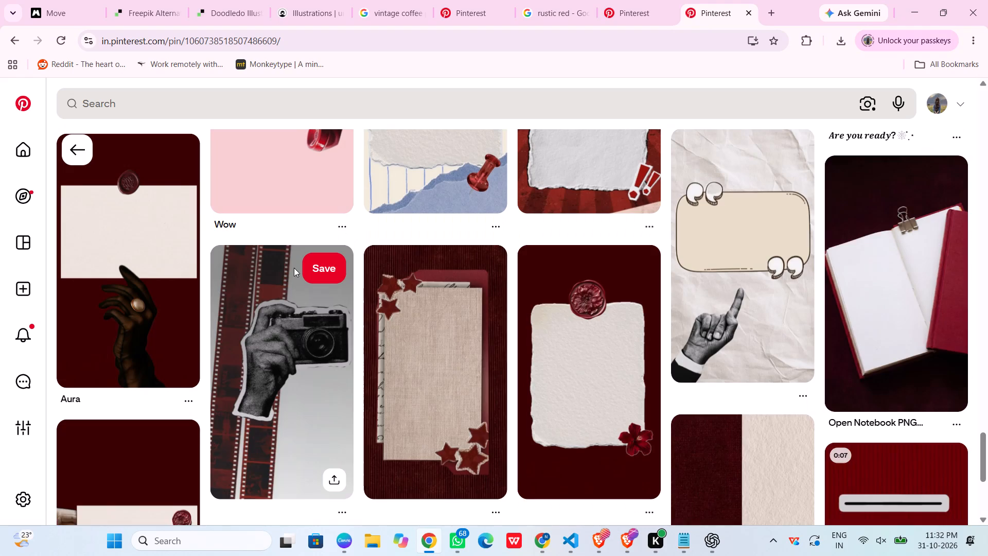
{"action": "scroll", "coordinate": [294, 268], "scroll_direction": "down", "scroll_amount": 4}
{"action": "scroll", "coordinate": [294, 268], "scroll_direction": "up", "scroll_amount": 4}
{"action": "scroll", "coordinate": [294, 268], "scroll_direction": "down", "scroll_amount": 1}
{"action": "scroll", "coordinate": [302, 236], "scroll_direction": "up", "scroll_amount": 1}
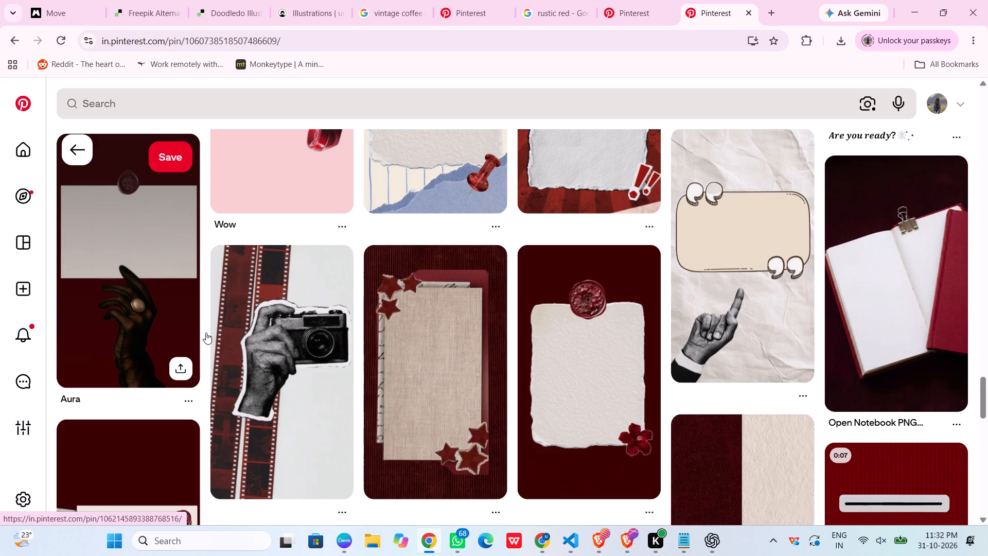
Examine the further related pins around the related boards section, covering torn-hole paper, envelope, lined note, telephone, clapperboard and typewriter designs.
{"action": "scroll", "coordinate": [821, 462], "scroll_direction": "down", "scroll_amount": 11}
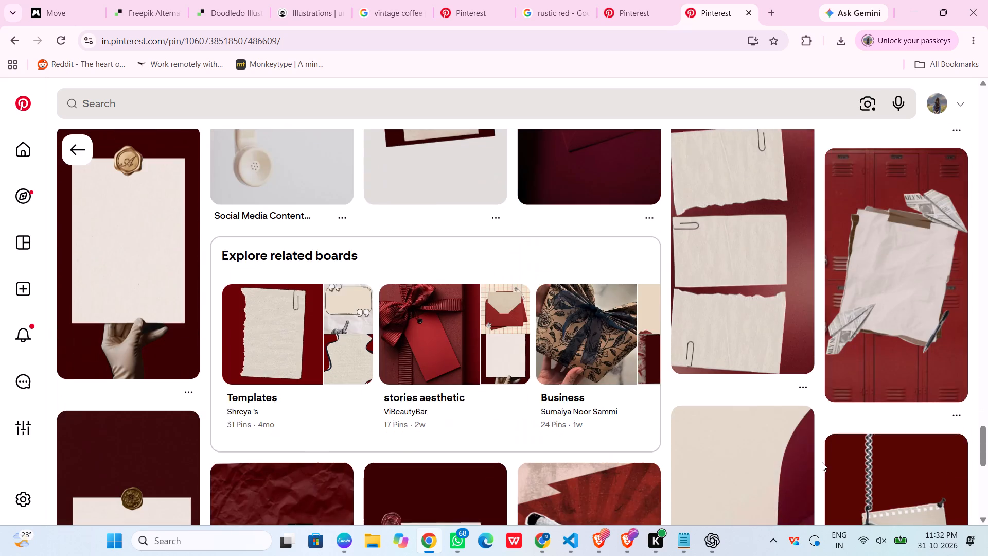
{"action": "scroll", "coordinate": [822, 462], "scroll_direction": "down", "scroll_amount": 3}
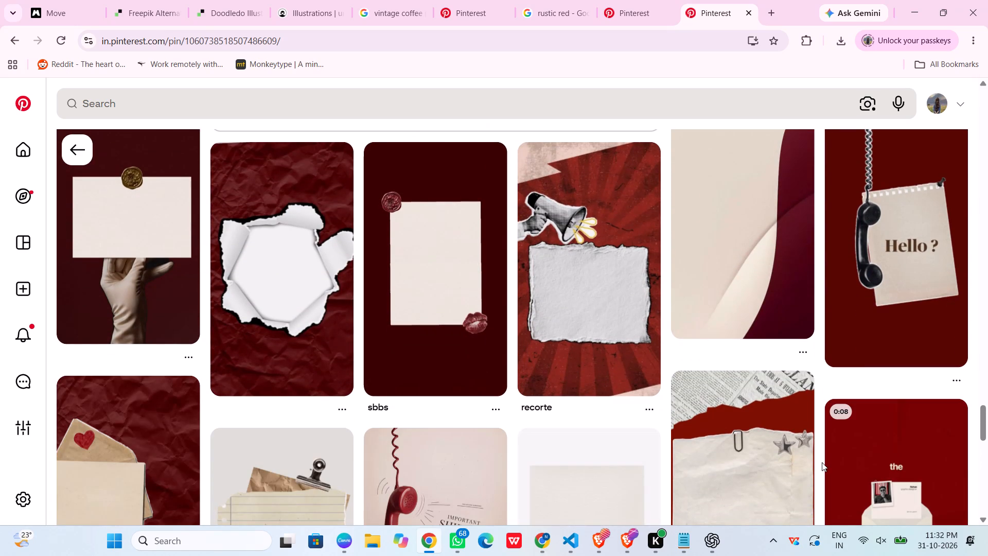
{"action": "scroll", "coordinate": [822, 462], "scroll_direction": "down", "scroll_amount": 1}
{"action": "scroll", "coordinate": [822, 462], "scroll_direction": "up", "scroll_amount": 2}
{"action": "scroll", "coordinate": [822, 462], "scroll_direction": "down", "scroll_amount": 2}
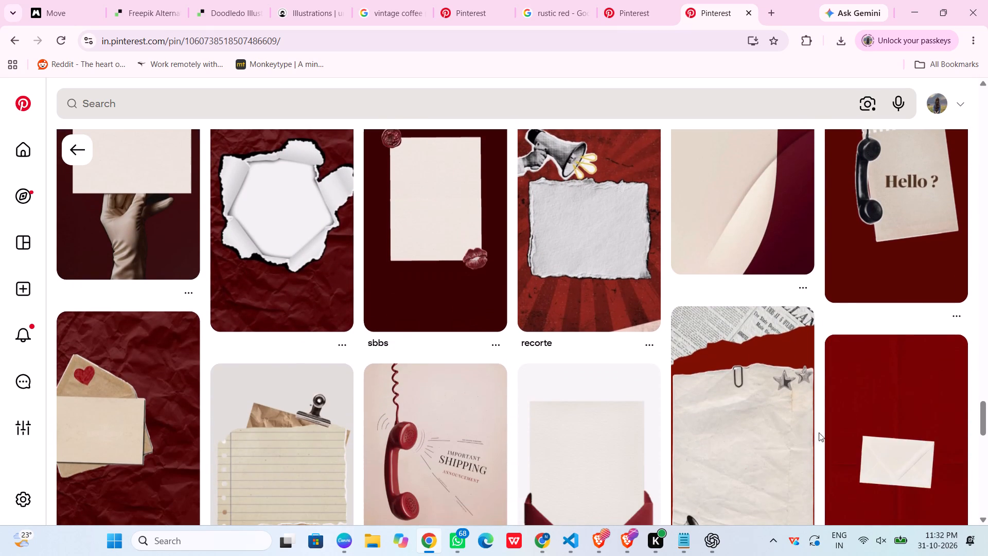
{"action": "scroll", "coordinate": [429, 293], "scroll_direction": "down", "scroll_amount": 4}
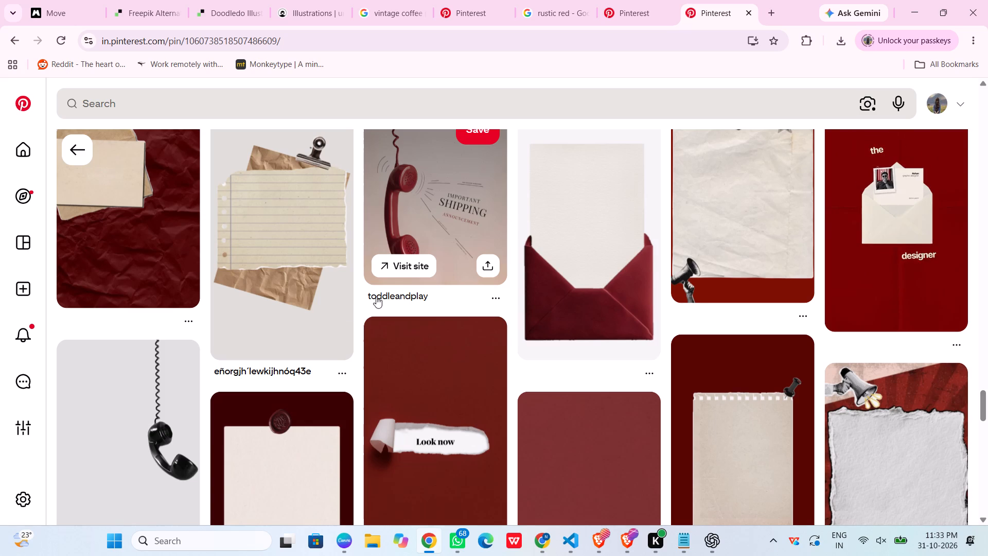
{"action": "scroll", "coordinate": [396, 512], "scroll_direction": "down", "scroll_amount": 4}
{"action": "scroll", "coordinate": [487, 440], "scroll_direction": "down", "scroll_amount": 5}
{"action": "scroll", "coordinate": [487, 440], "scroll_direction": "up", "scroll_amount": 3}
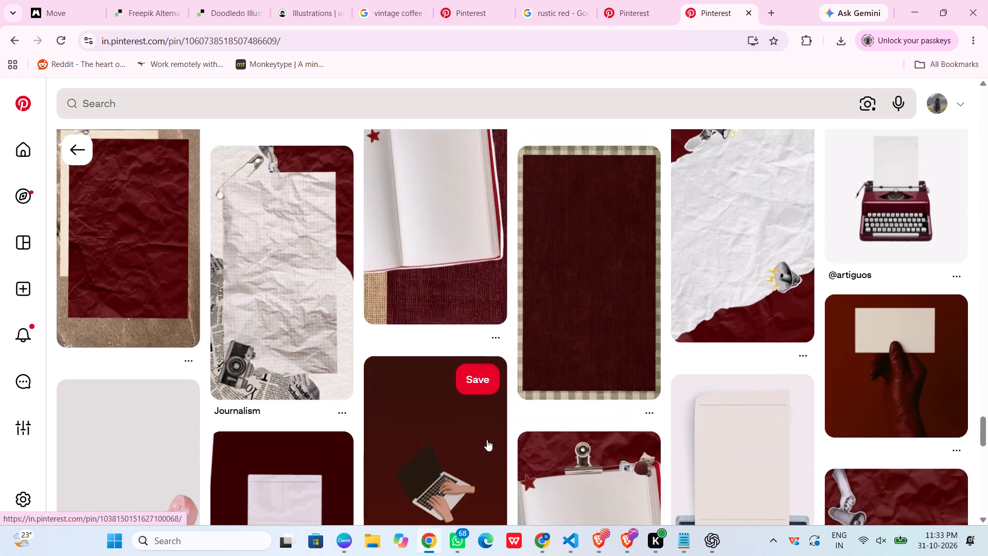
{"action": "scroll", "coordinate": [487, 440], "scroll_direction": "up", "scroll_amount": 6}
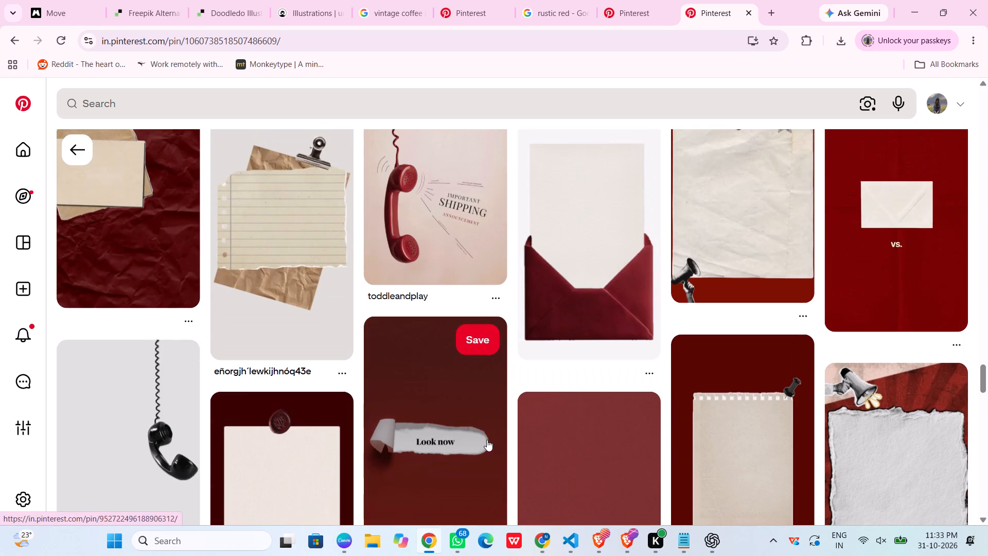
{"action": "scroll", "coordinate": [487, 440], "scroll_direction": "down", "scroll_amount": 2}
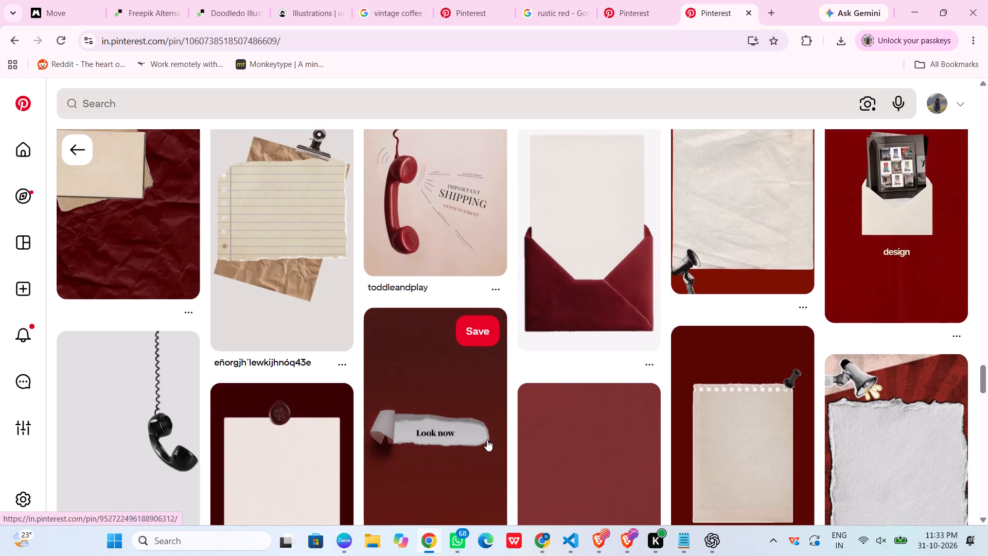
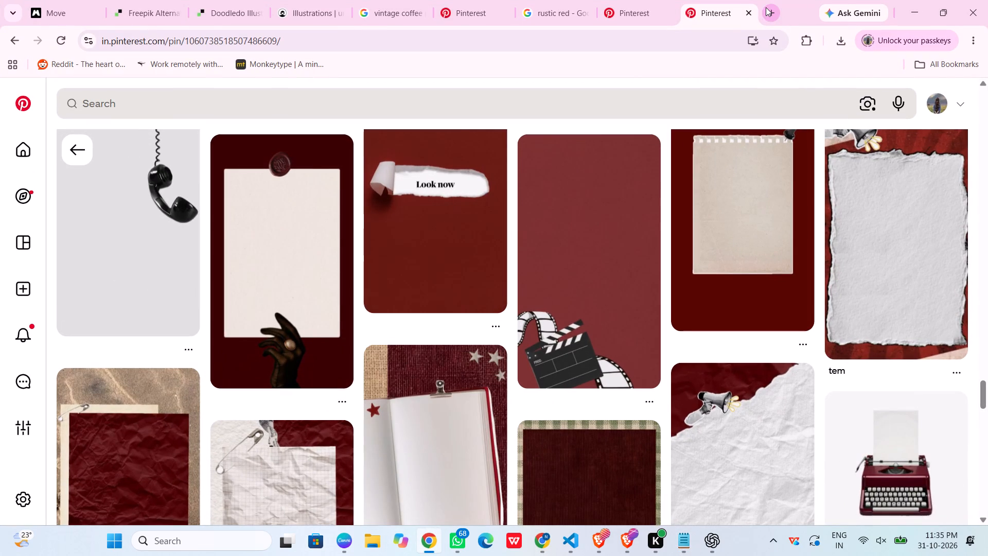
{"action": "left_click", "coordinate": [766, 7]}
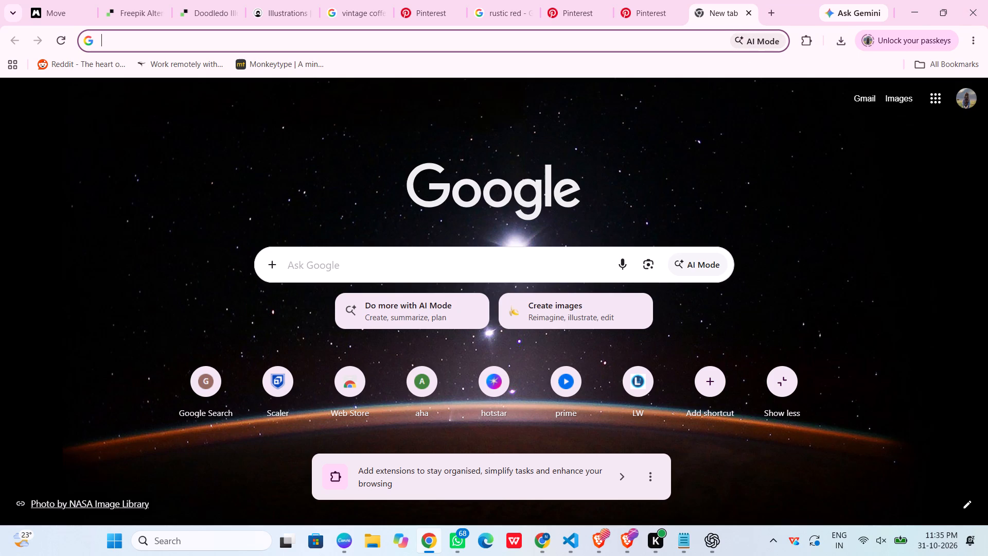
{"action": "left_click", "coordinate": [890, 39]}
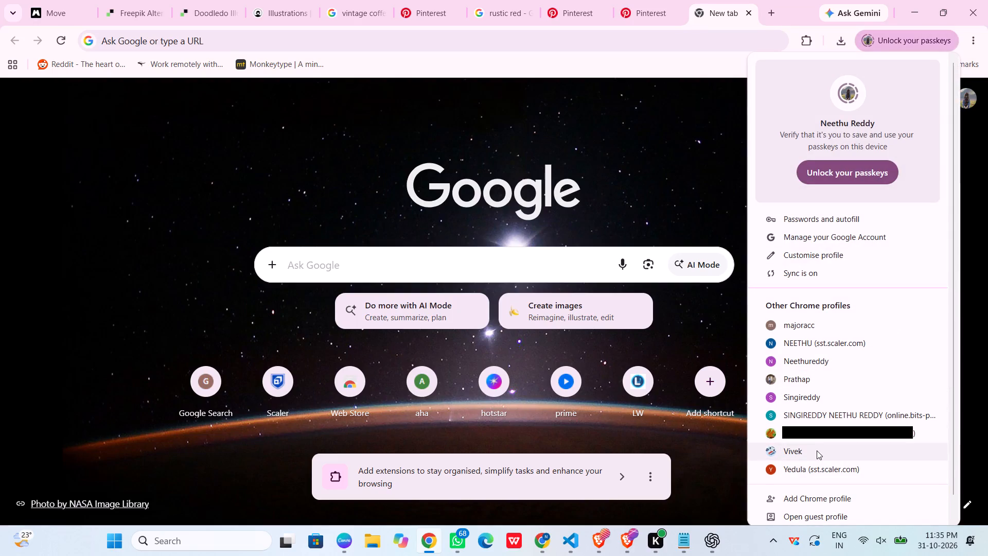
{"action": "left_click", "coordinate": [818, 420]}
Search Google for "pintrest" in the new profile window and open the main Pinterest result.
{"action": "type", "text": "pintrest"}
{"action": "key", "text": "Return"}
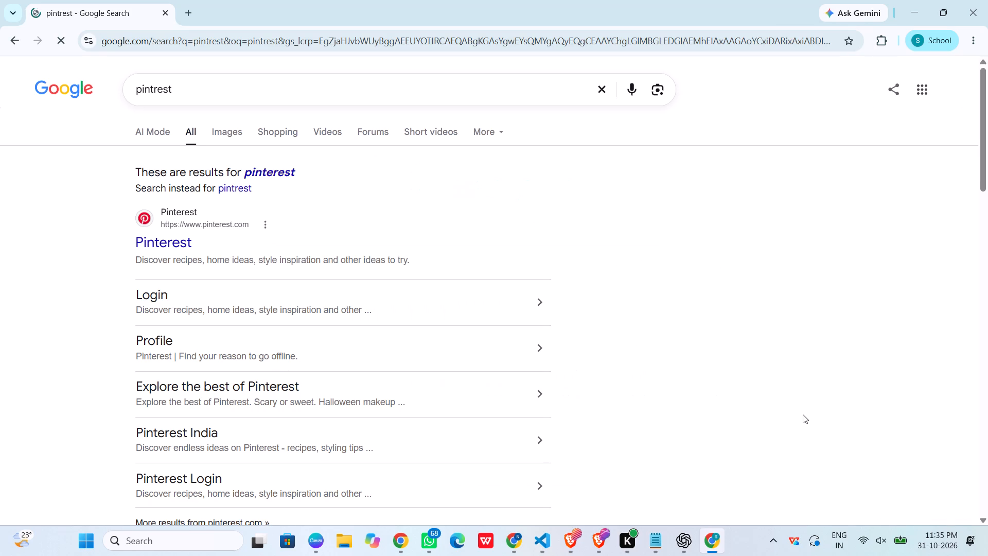
{"action": "left_click", "coordinate": [170, 246]}
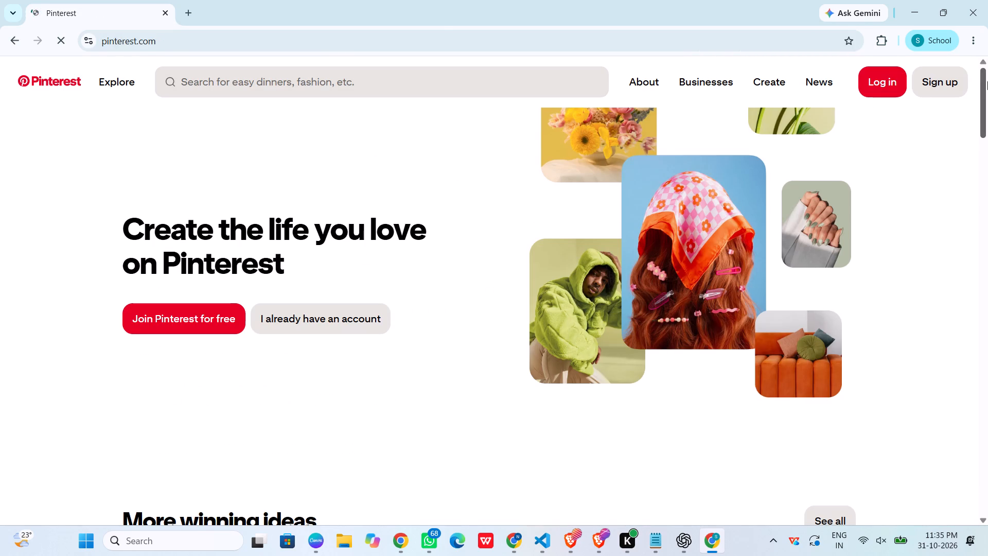
Log in to Pinterest by continuing with the Google account of this Chrome profile.
{"action": "left_click", "coordinate": [879, 83]}
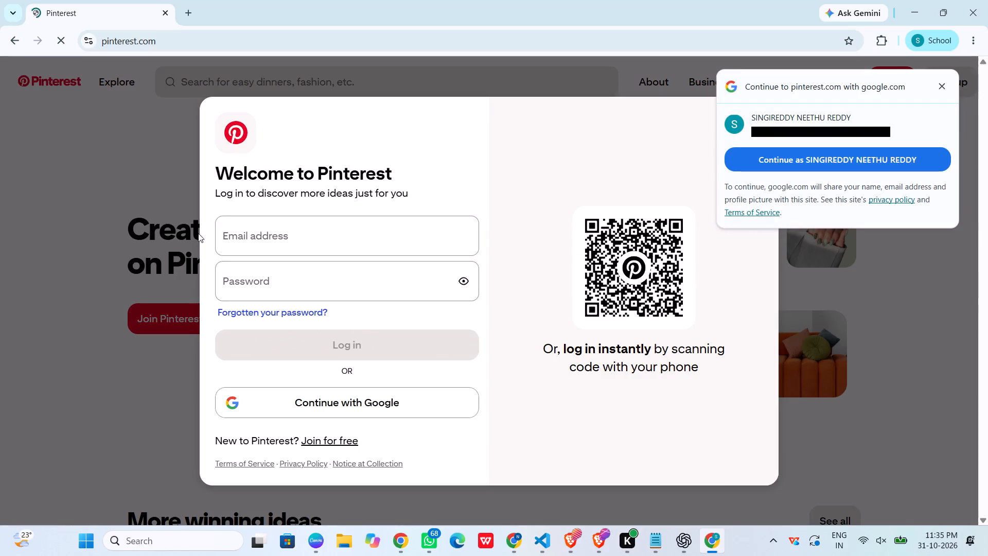
{"action": "left_click", "coordinate": [330, 404]}
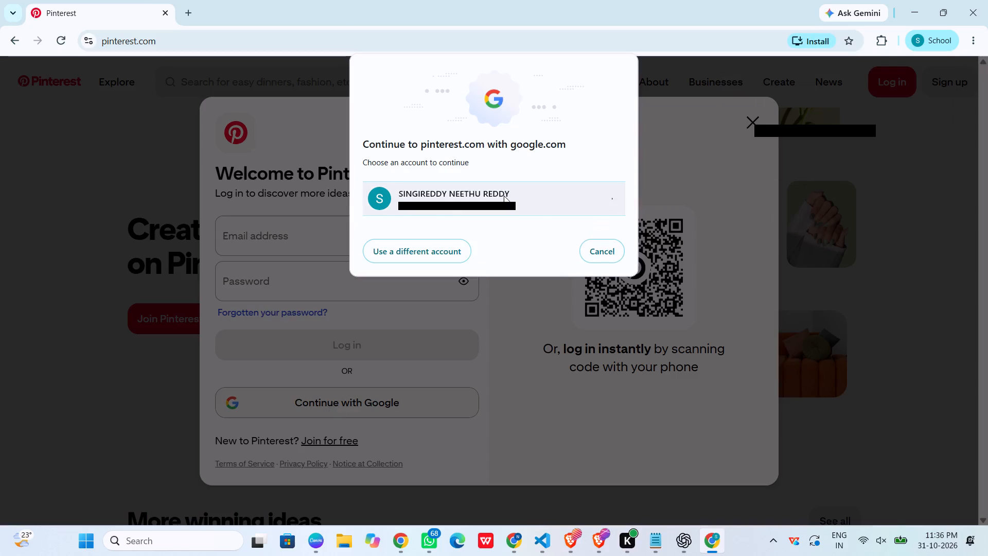
{"action": "left_click", "coordinate": [504, 196]}
{"action": "left_click", "coordinate": [592, 253]}
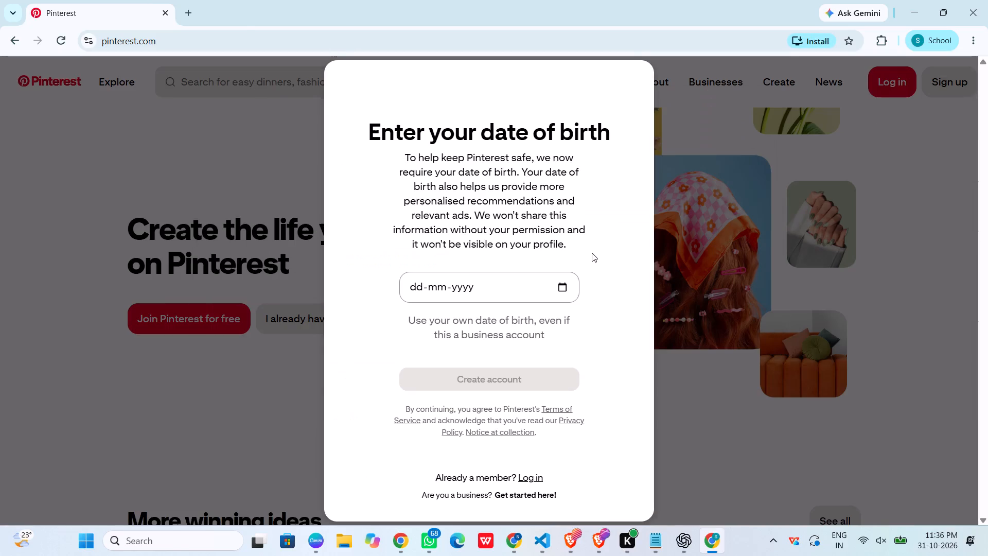
Enter the date of birth in the sign-up form and create the Pinterest account.
{"action": "left_click", "coordinate": [501, 286]}
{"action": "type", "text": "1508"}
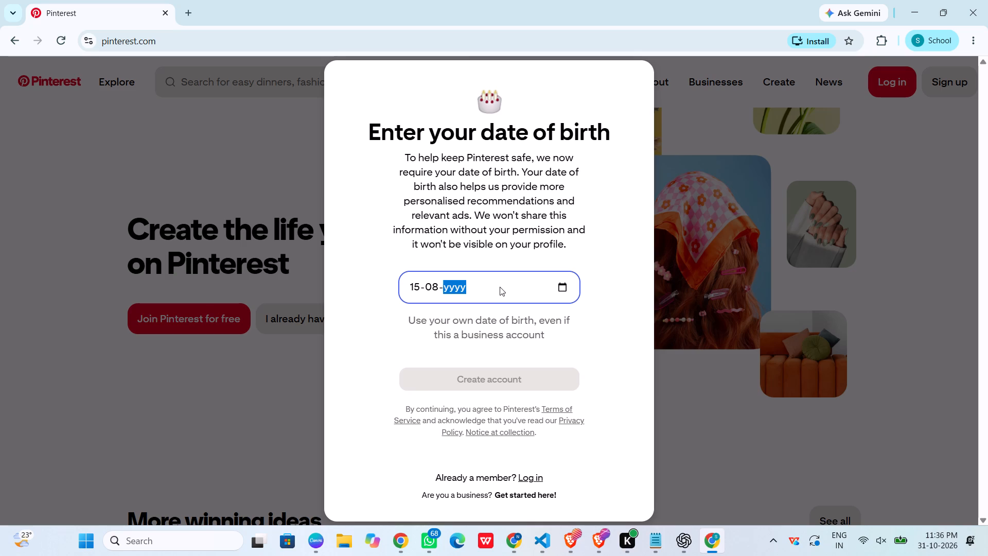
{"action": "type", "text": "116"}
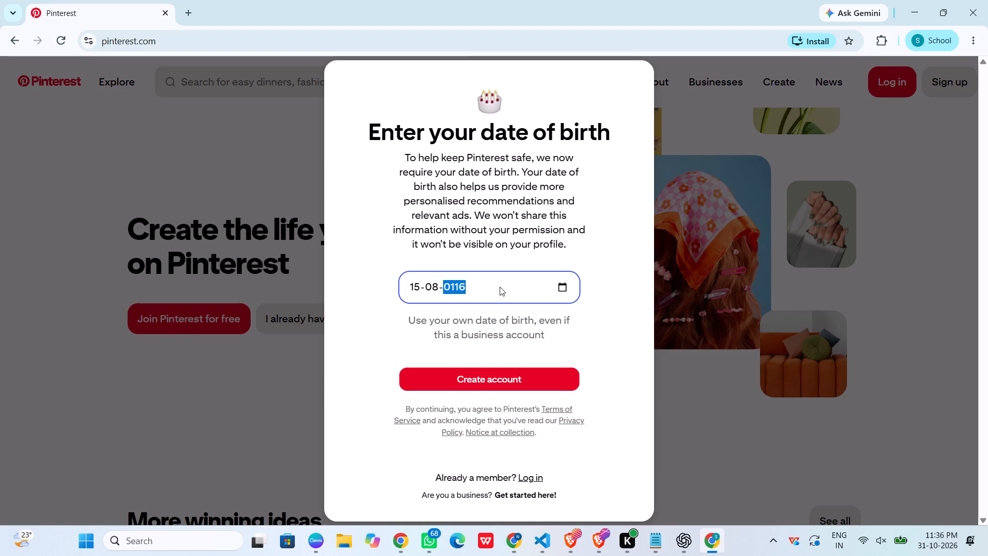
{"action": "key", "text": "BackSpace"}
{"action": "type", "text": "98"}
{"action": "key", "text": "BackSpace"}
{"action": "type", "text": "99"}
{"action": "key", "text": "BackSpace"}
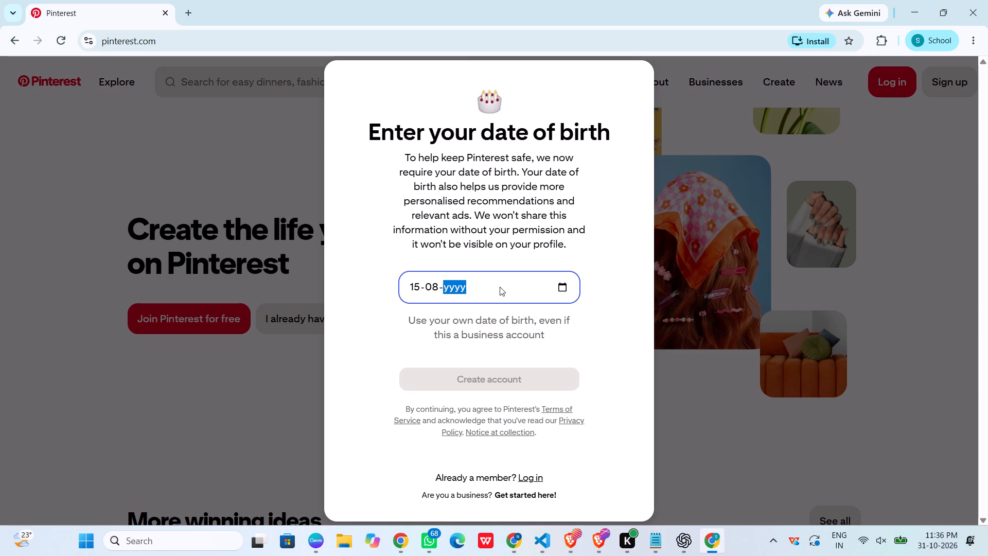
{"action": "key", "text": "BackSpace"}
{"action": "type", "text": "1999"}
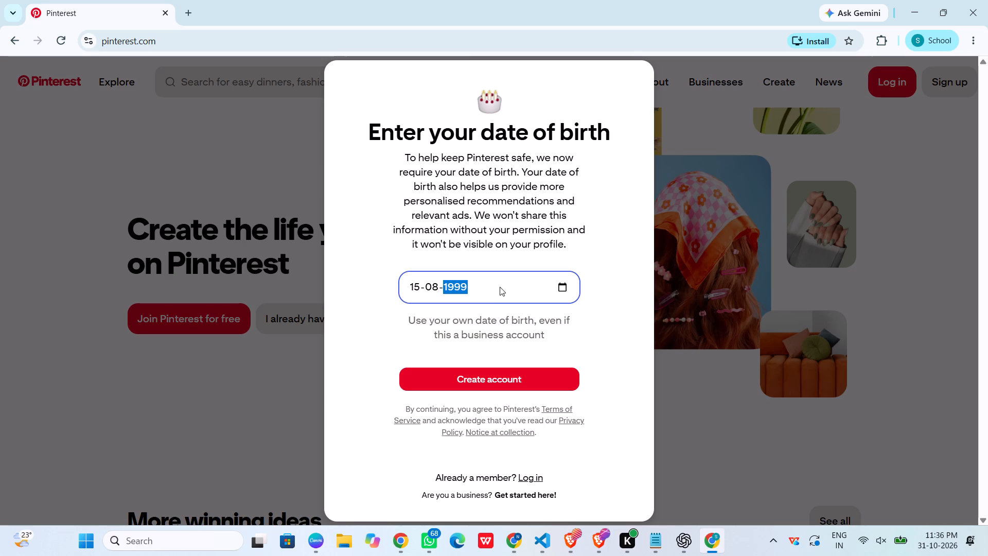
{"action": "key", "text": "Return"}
{"action": "left_click", "coordinate": [475, 387]}
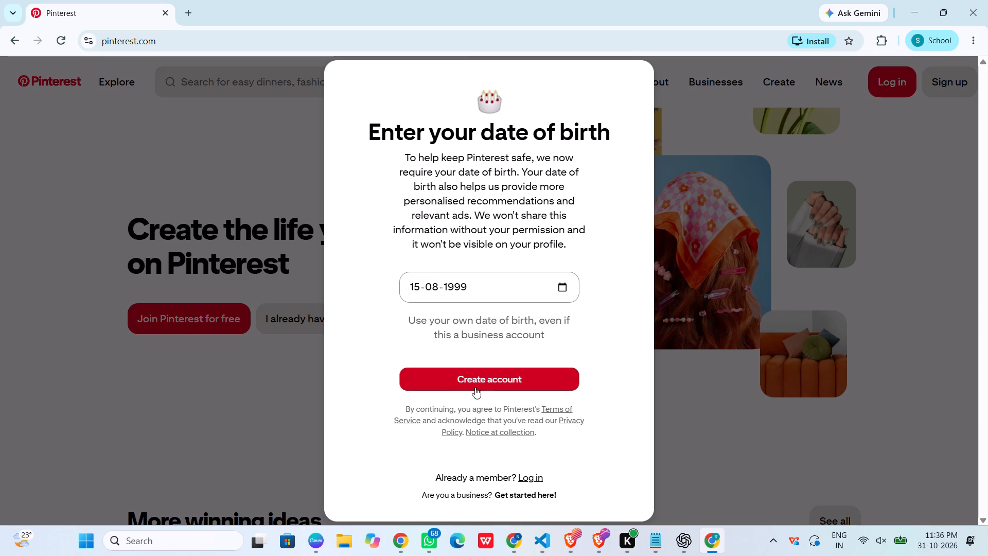
{"action": "left_click", "coordinate": [481, 287]}
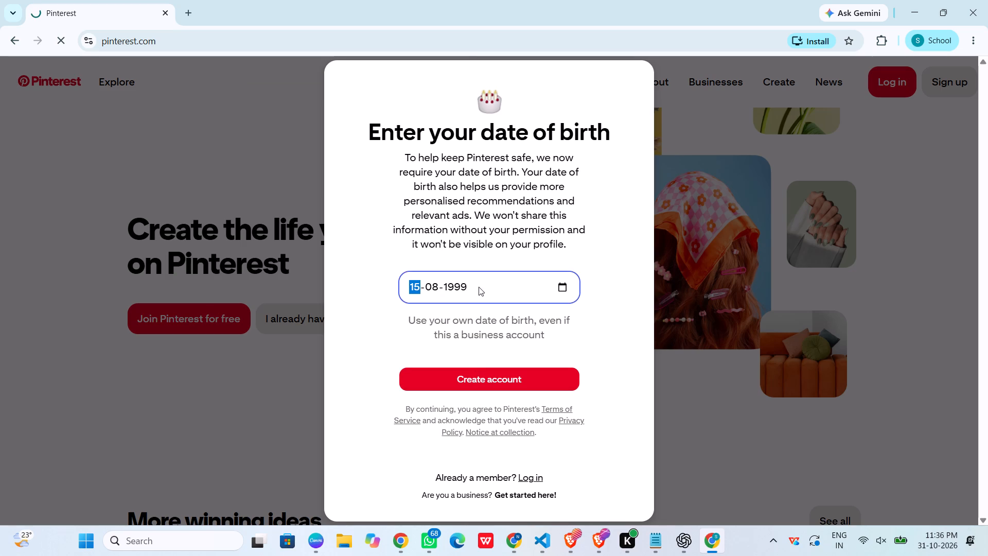
{"action": "left_click", "coordinate": [466, 285]}
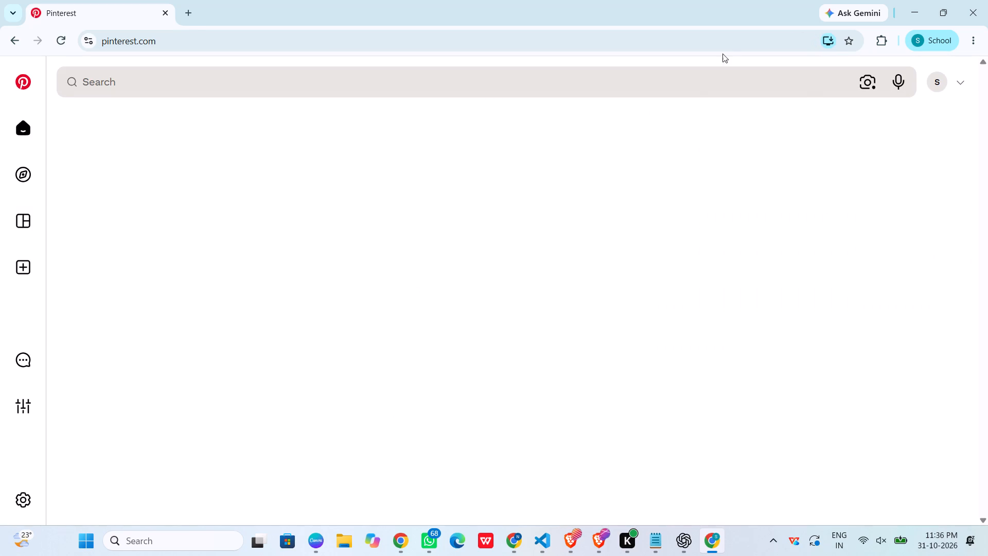
Answer the onboarding questions with Female, country India and language English (UK), and dismiss the notification request.
{"action": "left_click", "coordinate": [490, 437]}
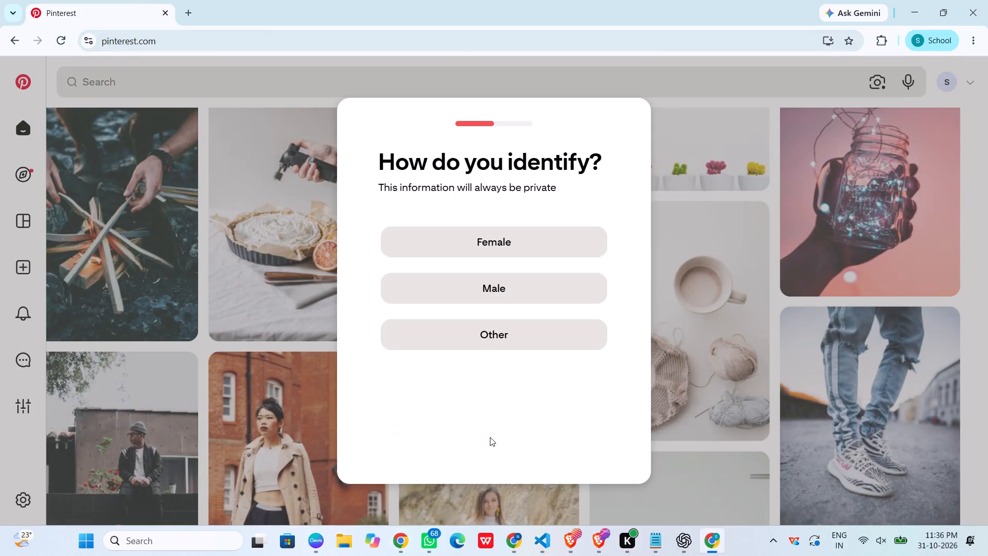
{"action": "left_click", "coordinate": [517, 244]}
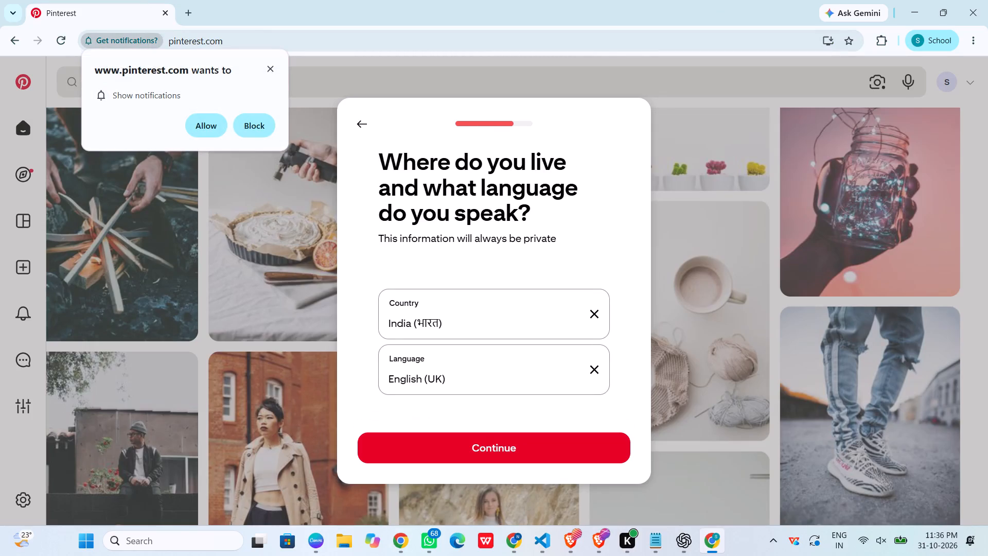
{"action": "left_click", "coordinate": [500, 381]}
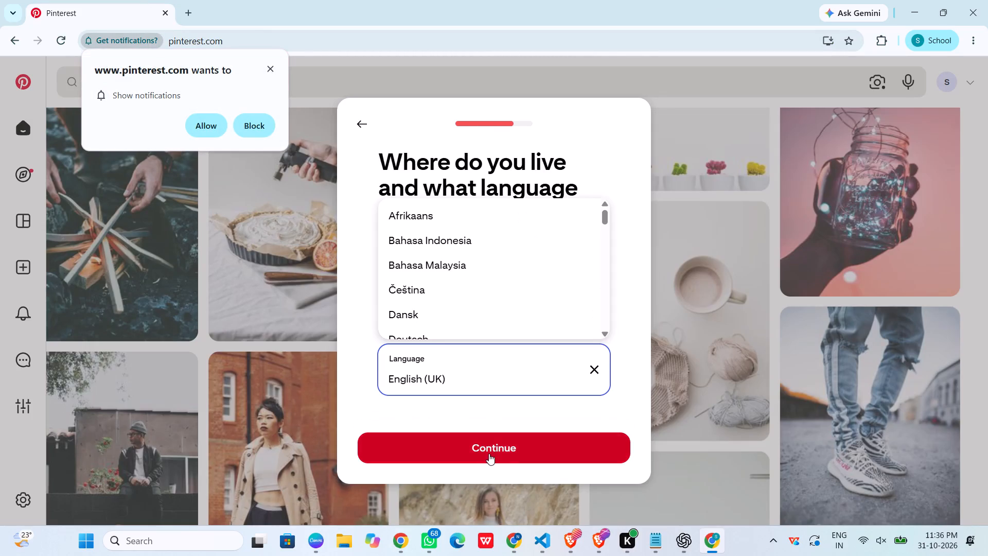
{"action": "left_click", "coordinate": [489, 454]}
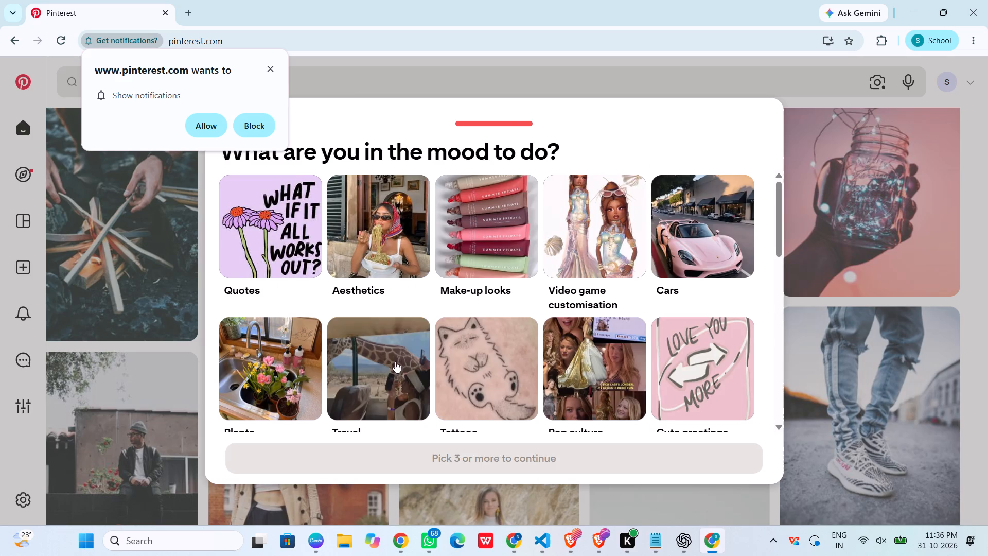
{"action": "left_click", "coordinate": [272, 68]}
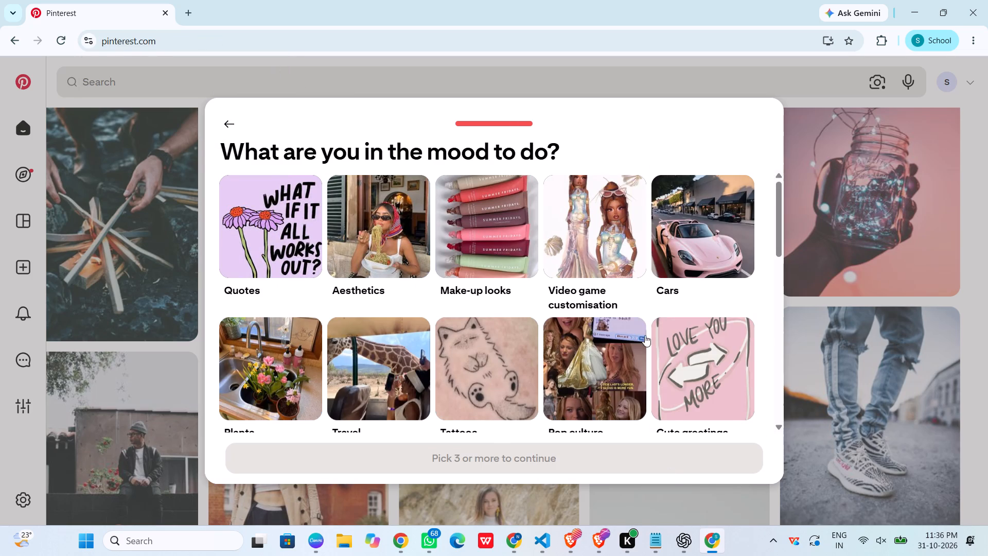
Pick Aesthetics as an interest in the onboarding mood selection.
{"action": "scroll", "coordinate": [636, 318], "scroll_direction": "down", "scroll_amount": 2}
{"action": "scroll", "coordinate": [636, 318], "scroll_direction": "up", "scroll_amount": 1}
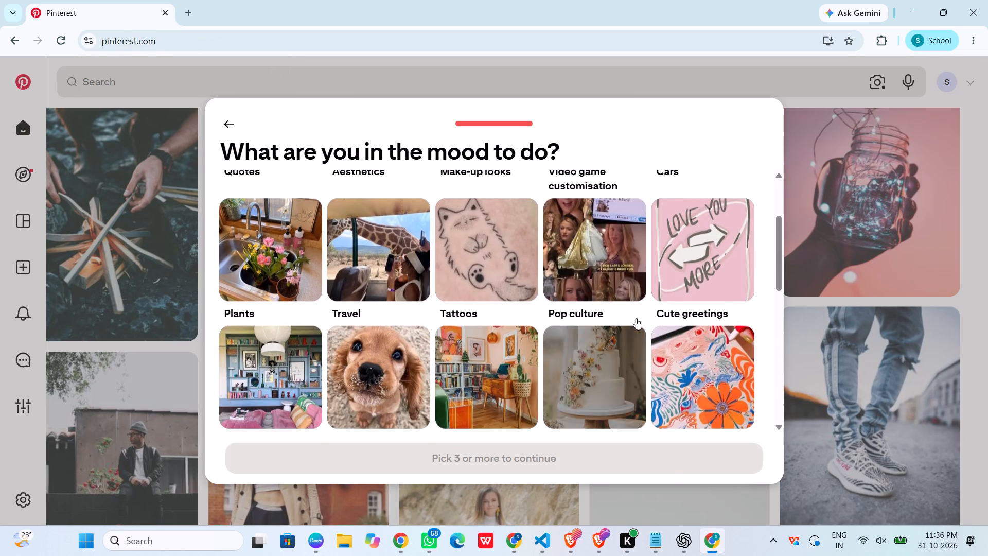
{"action": "scroll", "coordinate": [636, 318], "scroll_direction": "up", "scroll_amount": 1}
{"action": "left_click", "coordinate": [379, 239]}
Search Pinterest for "carousels" from the search field beneath the onboarding interests.
{"action": "scroll", "coordinate": [581, 315], "scroll_direction": "down", "scroll_amount": 2}
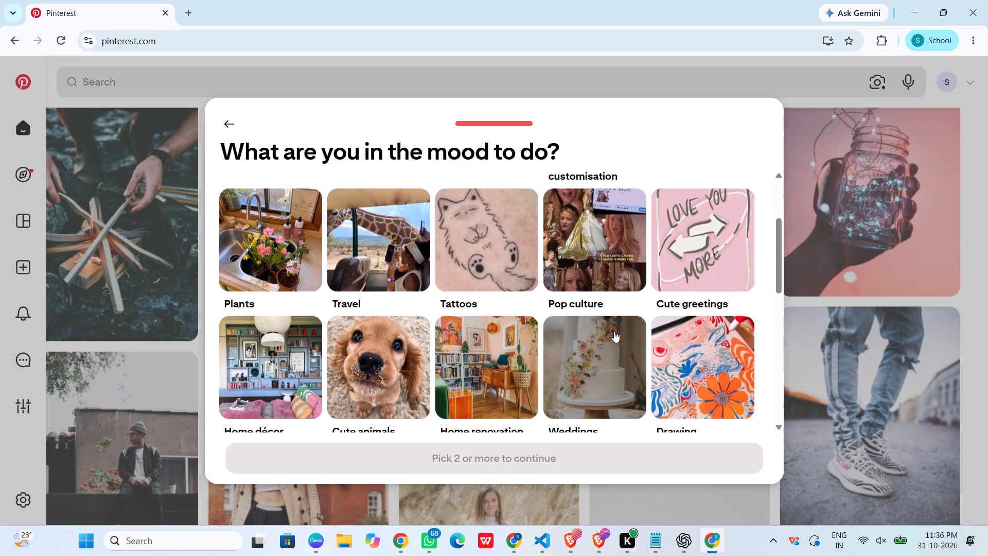
{"action": "scroll", "coordinate": [616, 331], "scroll_direction": "down", "scroll_amount": 1}
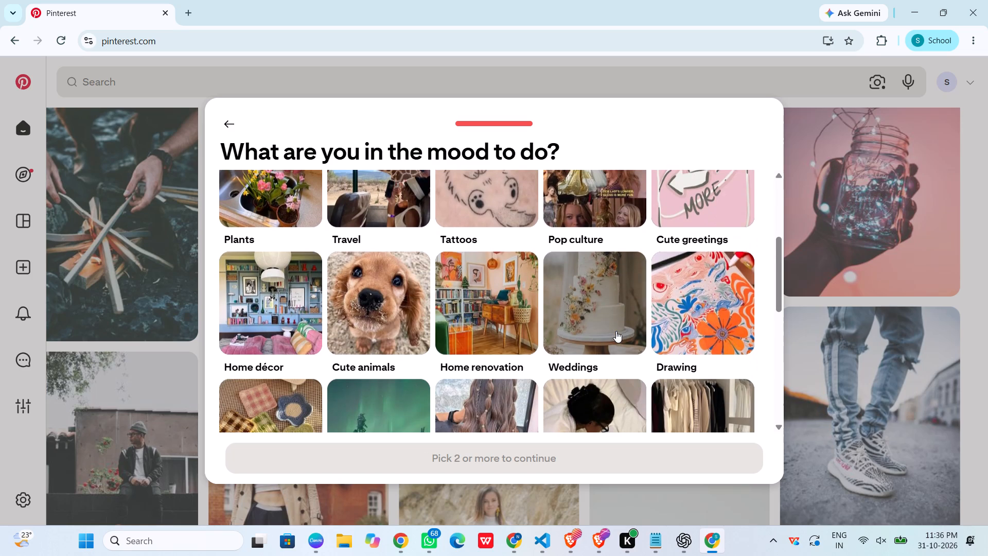
{"action": "scroll", "coordinate": [616, 331], "scroll_direction": "down", "scroll_amount": 3}
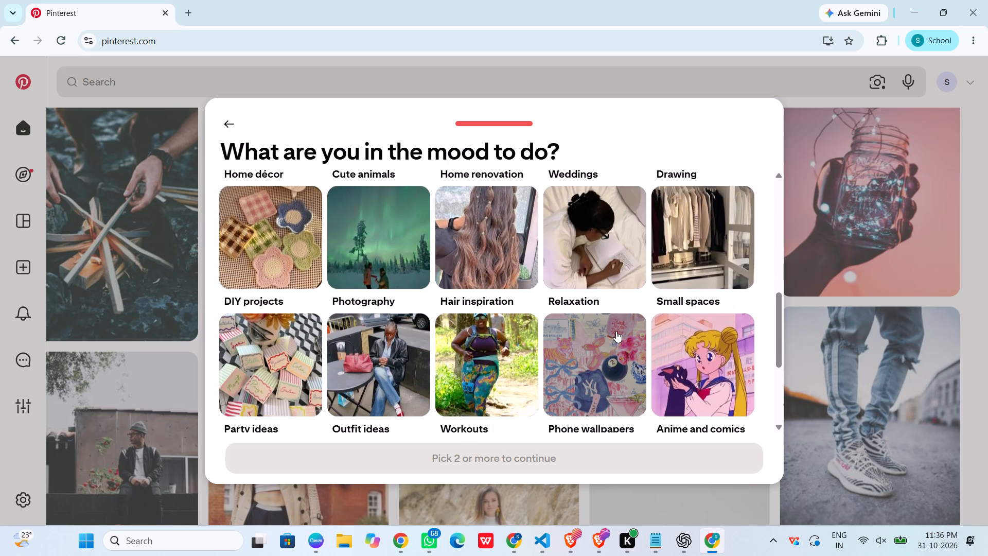
{"action": "scroll", "coordinate": [616, 331], "scroll_direction": "down", "scroll_amount": 4}
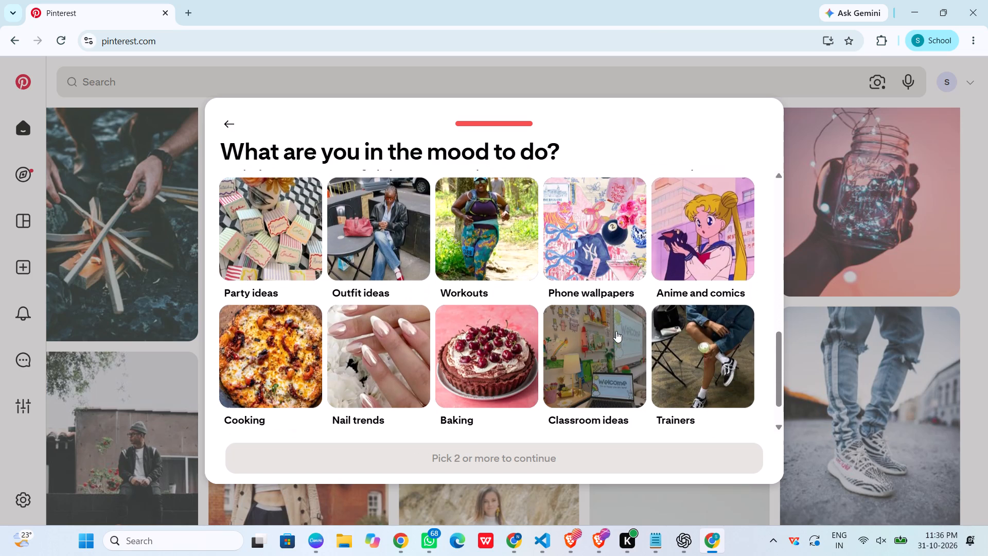
{"action": "scroll", "coordinate": [616, 331], "scroll_direction": "down", "scroll_amount": 2}
{"action": "left_click_drag", "start_coordinate": [600, 404], "coordinate": [595, 404]}
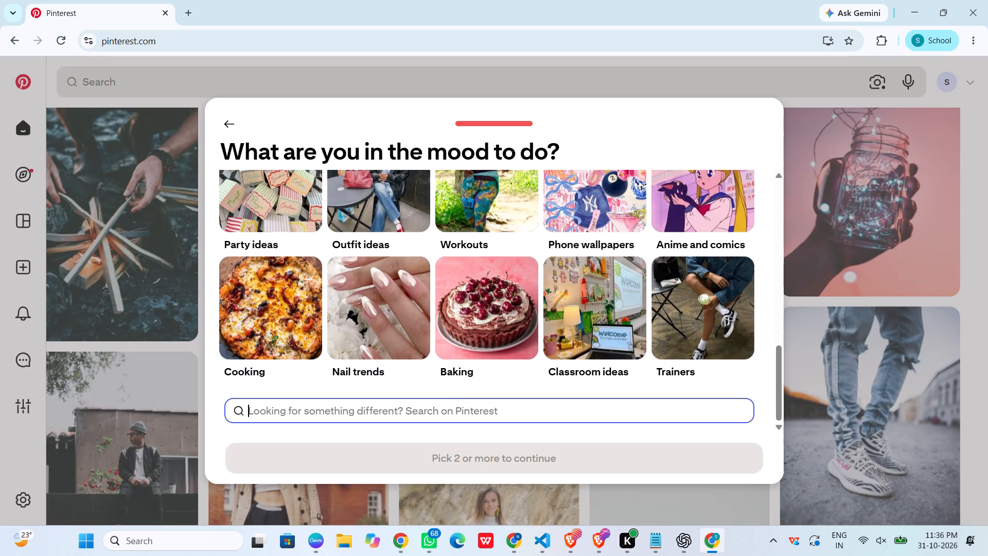
{"action": "type", "text": "carousels"}
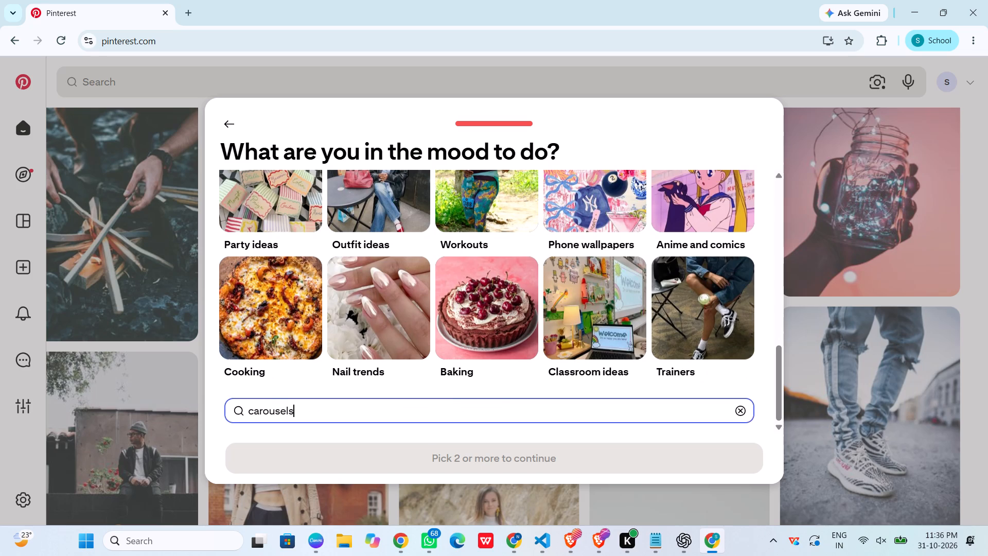
{"action": "key", "text": "Return"}
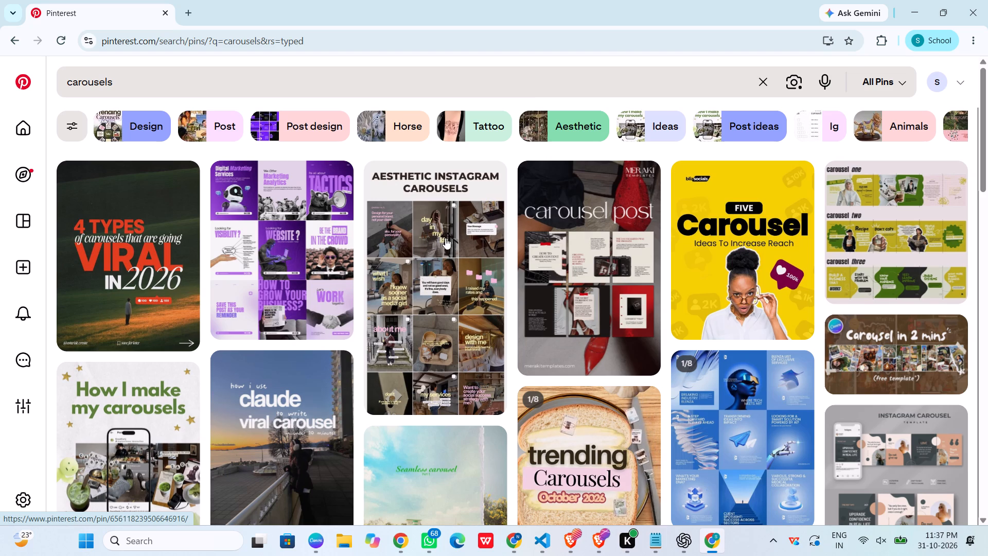
Browse the carousel search results and open the "5 Types of Carousels" pin.
{"action": "scroll", "coordinate": [551, 335], "scroll_direction": "down", "scroll_amount": 3}
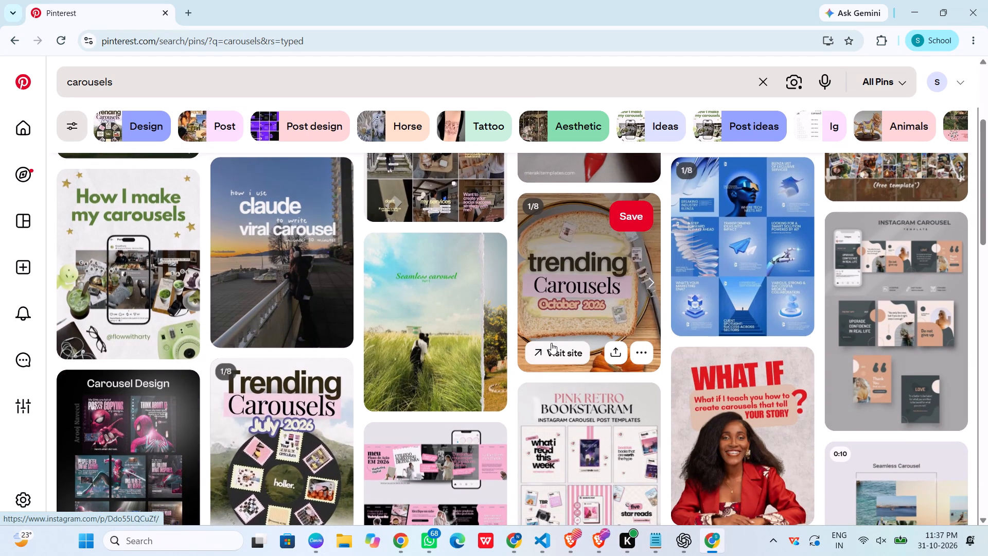
{"action": "scroll", "coordinate": [551, 343], "scroll_direction": "up", "scroll_amount": 2}
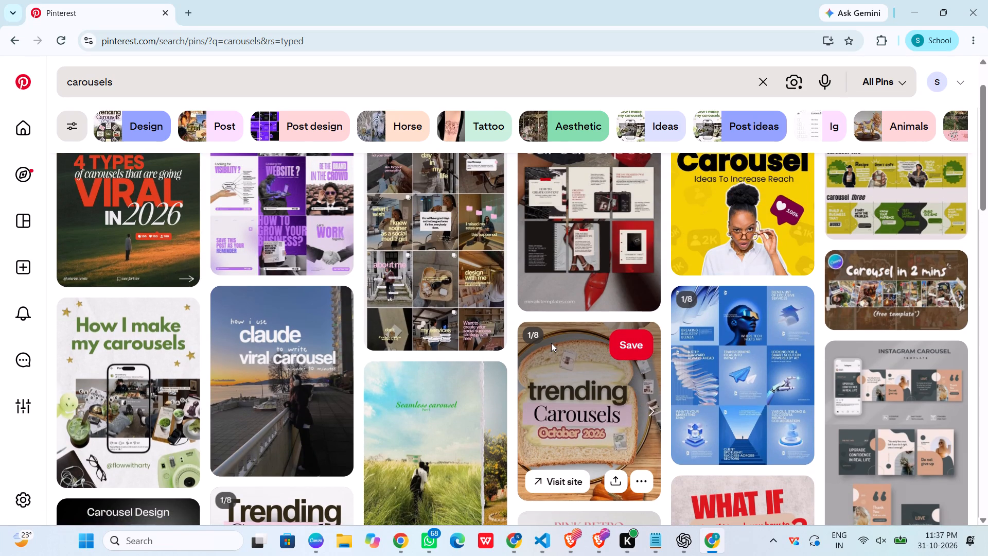
{"action": "scroll", "coordinate": [551, 343], "scroll_direction": "up", "scroll_amount": 1}
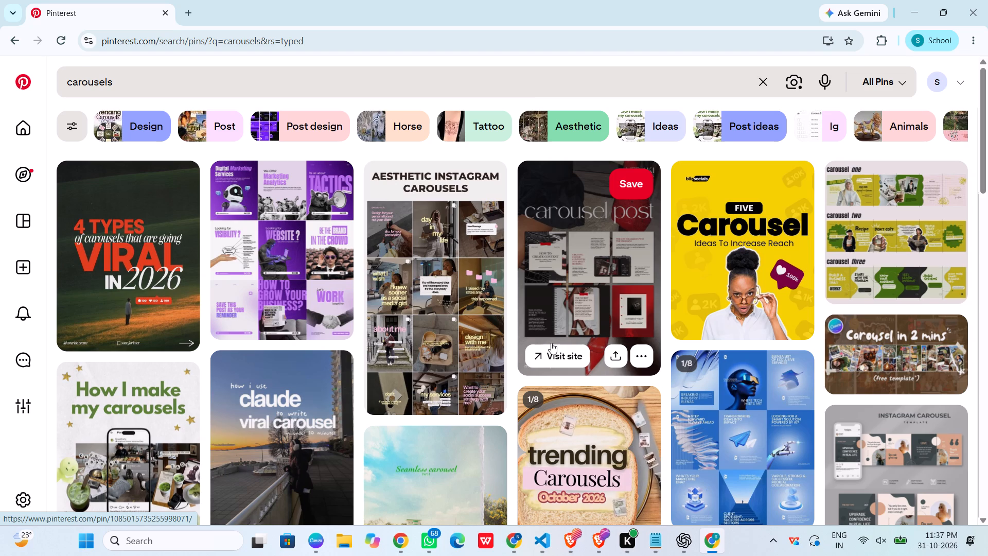
{"action": "scroll", "coordinate": [551, 343], "scroll_direction": "down", "scroll_amount": 4}
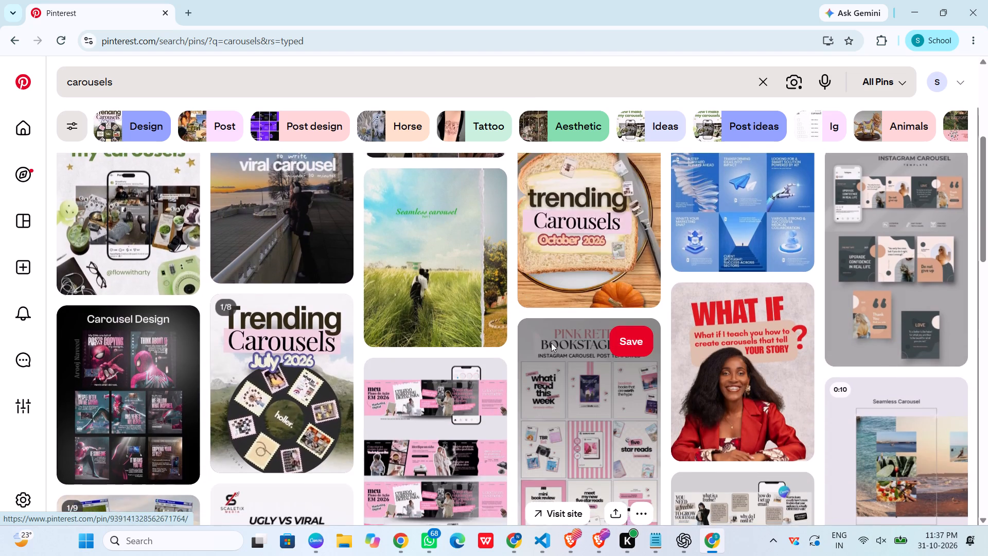
{"action": "scroll", "coordinate": [551, 343], "scroll_direction": "down", "scroll_amount": 2}
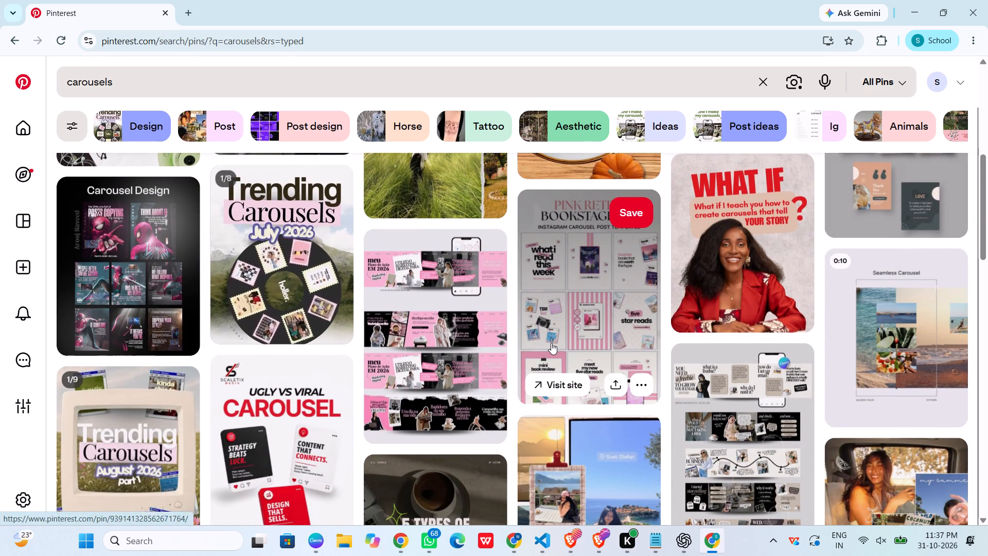
{"action": "scroll", "coordinate": [551, 343], "scroll_direction": "down", "scroll_amount": 4}
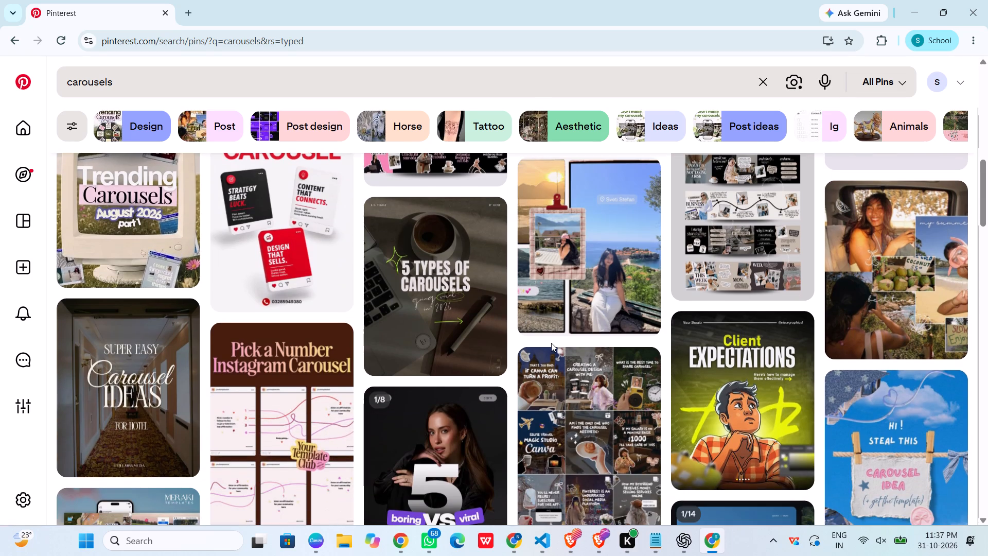
{"action": "left_click", "coordinate": [454, 302]}
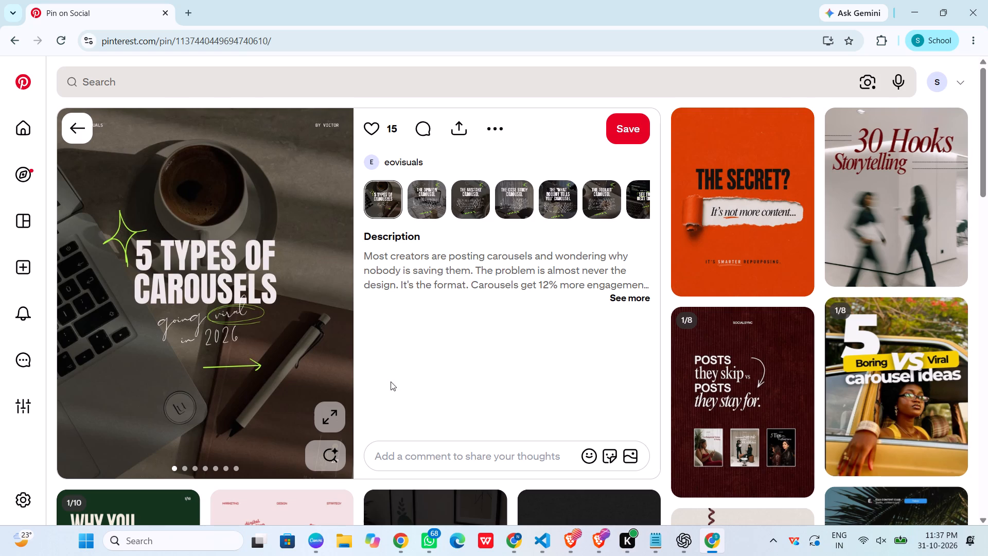
Page through the slides of the "5 Types of Carousels" pin up to its closing "See You Next Time" slide.
{"action": "left_click", "coordinate": [324, 291]}
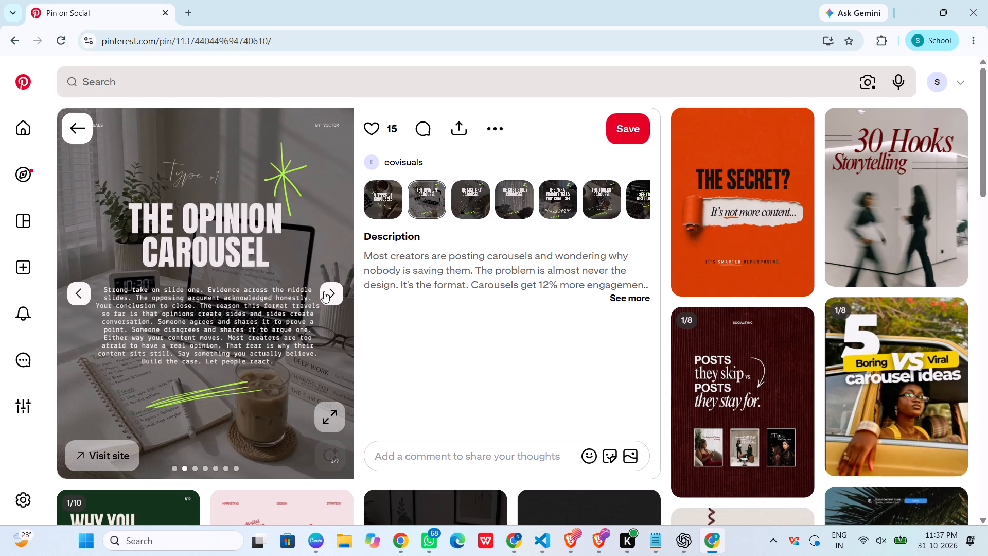
{"action": "left_click", "coordinate": [324, 291]}
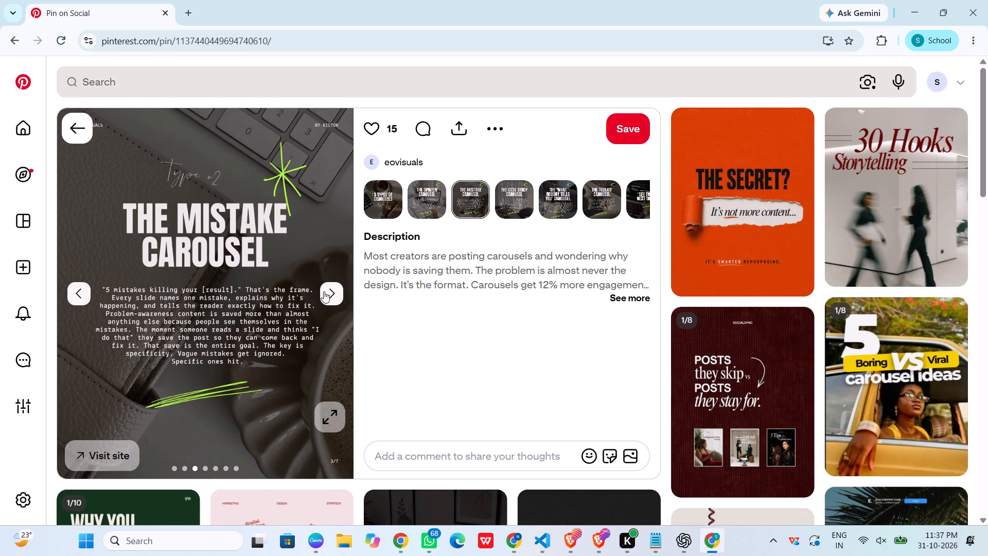
{"action": "left_click", "coordinate": [324, 291]}
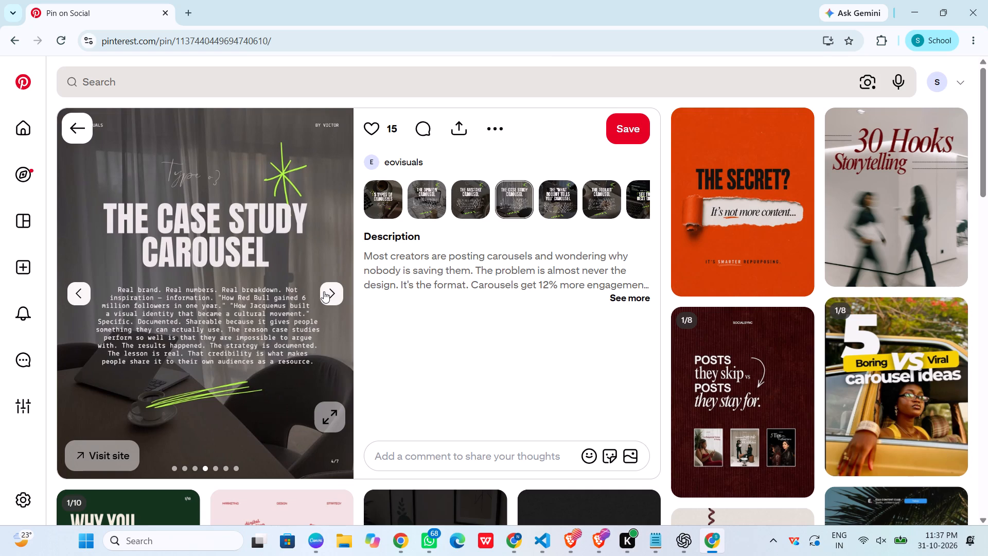
{"action": "left_click", "coordinate": [324, 291]}
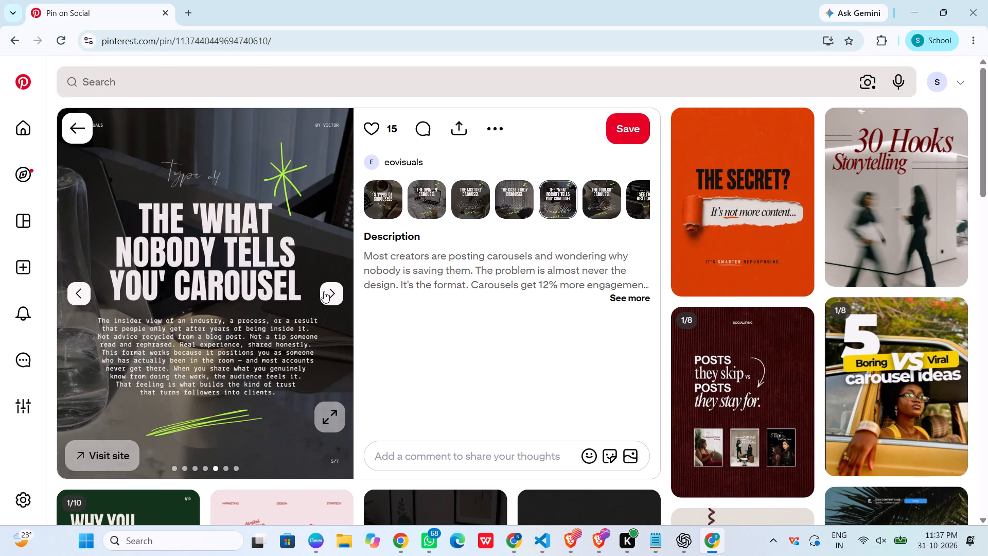
{"action": "left_click", "coordinate": [324, 291]}
{"action": "left_click", "coordinate": [324, 291]}
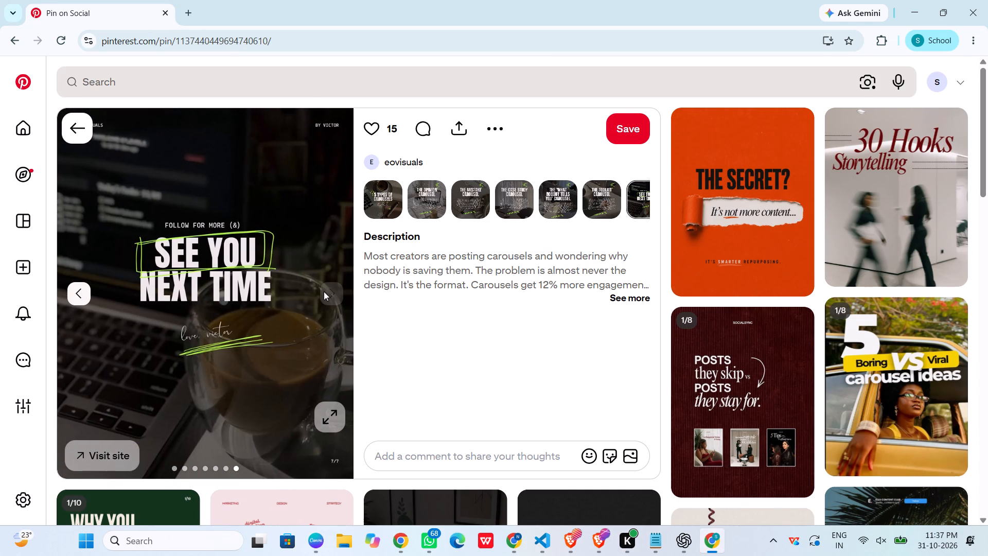
Look over the related pins, and page the open carousel back to its "5 Types of Carousels" cover slide.
{"action": "scroll", "coordinate": [987, 351], "scroll_direction": "down", "scroll_amount": 4}
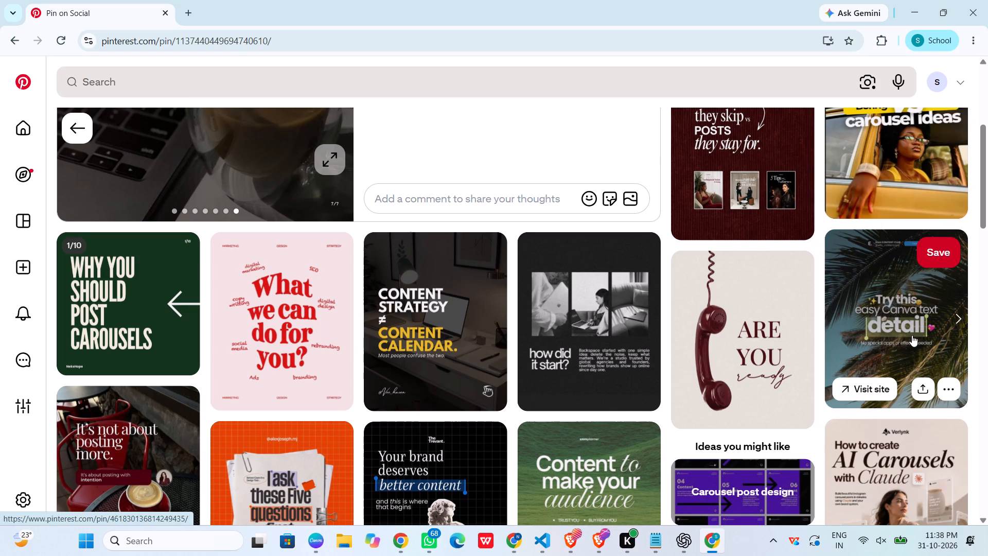
{"action": "scroll", "coordinate": [912, 335], "scroll_direction": "up", "scroll_amount": 1}
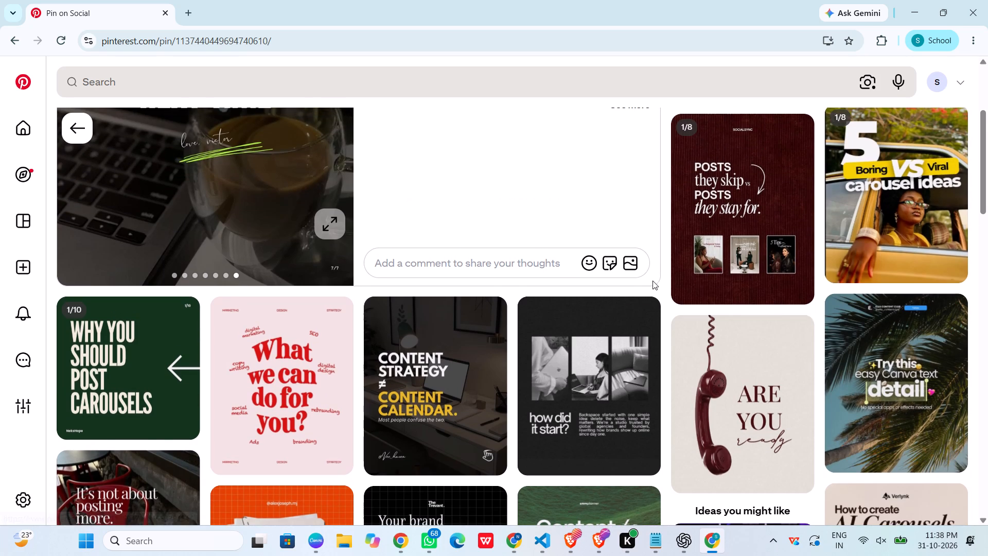
{"action": "scroll", "coordinate": [923, 403], "scroll_direction": "up", "scroll_amount": 2}
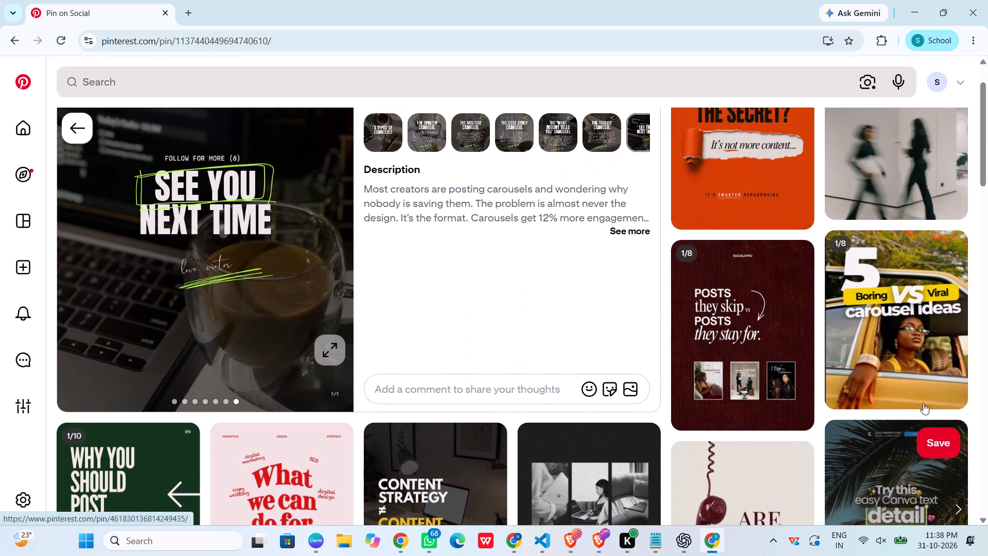
{"action": "scroll", "coordinate": [923, 403], "scroll_direction": "up", "scroll_amount": 5}
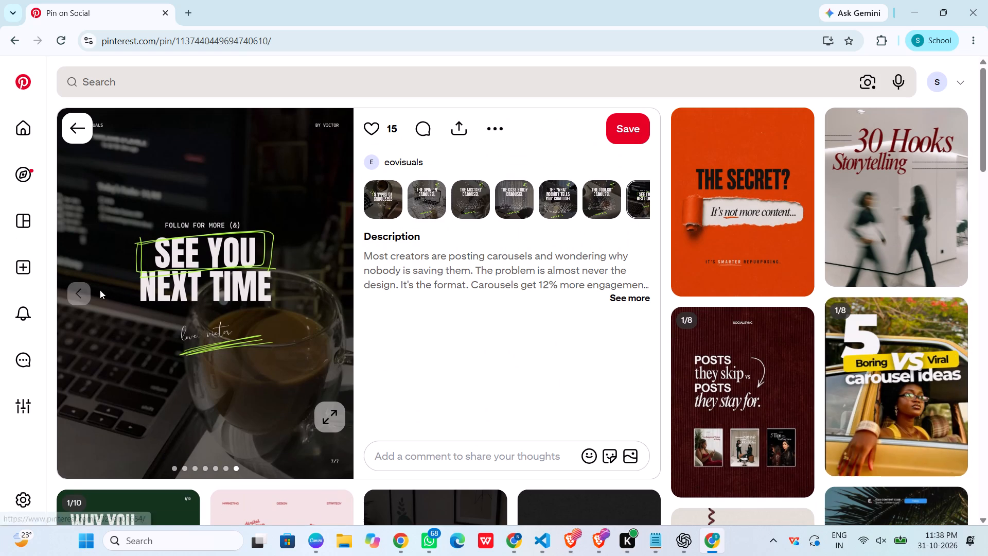
{"action": "triple_click", "coordinate": [84, 297]}
{"action": "triple_click", "coordinate": [84, 297]}
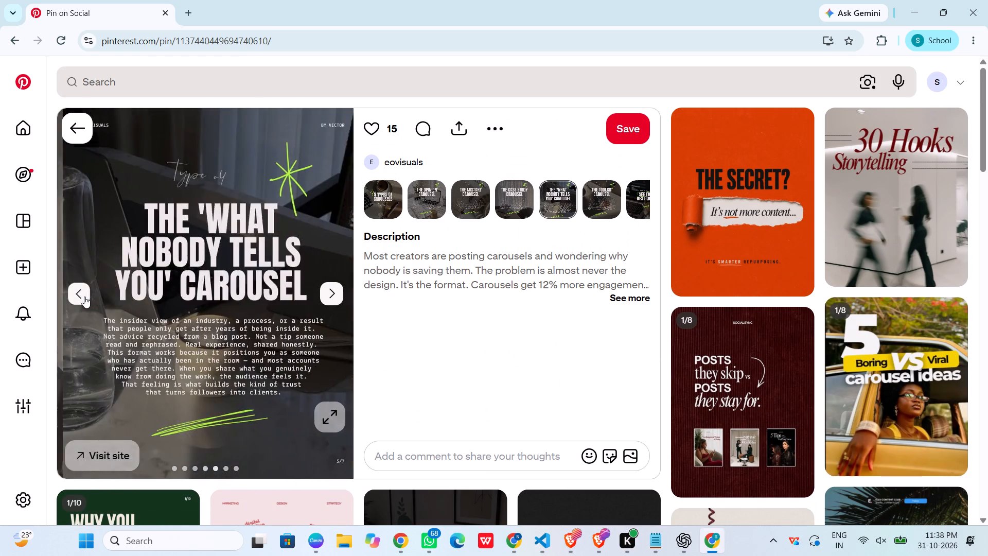
{"action": "triple_click", "coordinate": [84, 297]}
{"action": "double_click", "coordinate": [84, 297]}
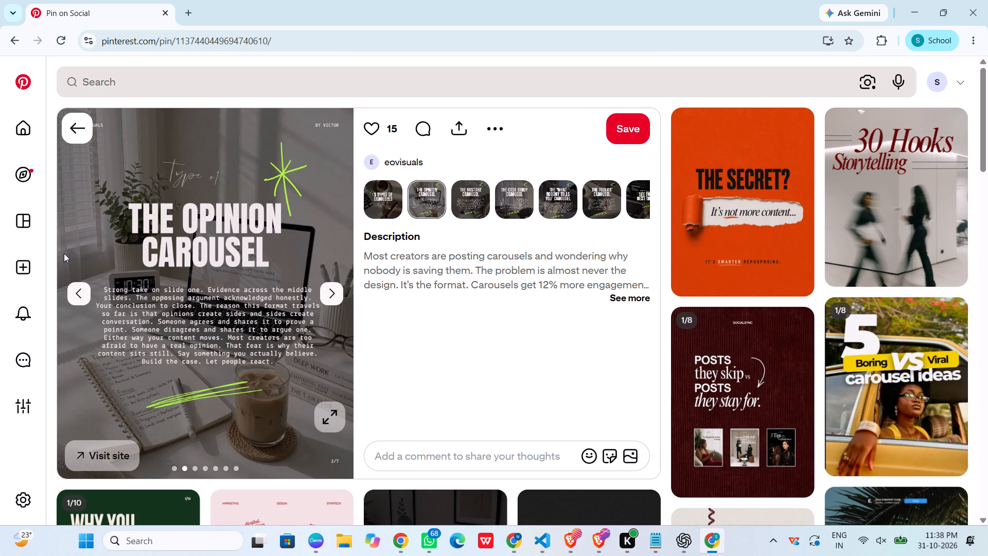
{"action": "left_click", "coordinate": [74, 283]}
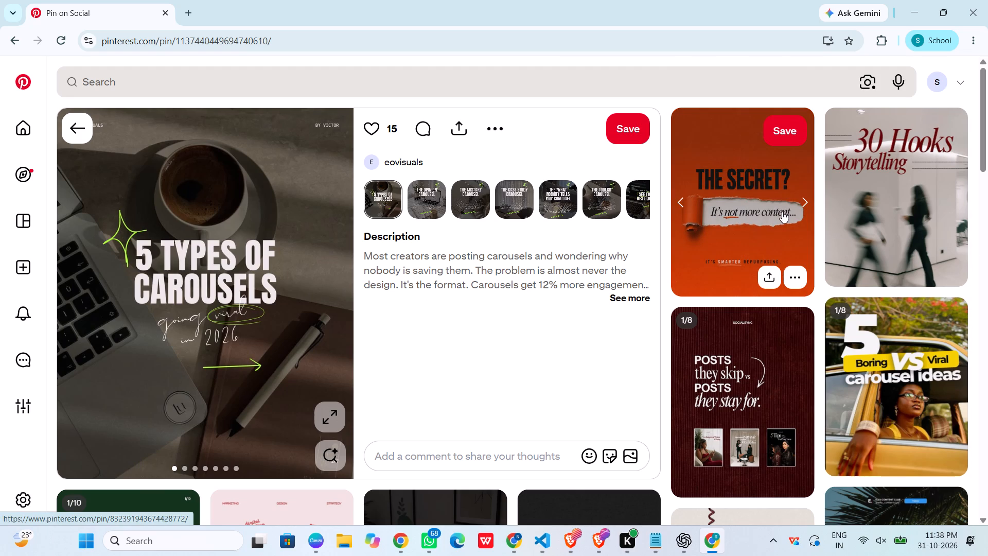
Preview the inner slides of the related "The Secret?" and "Content Strategy ≠ Content Calendar" pins.
{"action": "left_click", "coordinate": [801, 206]}
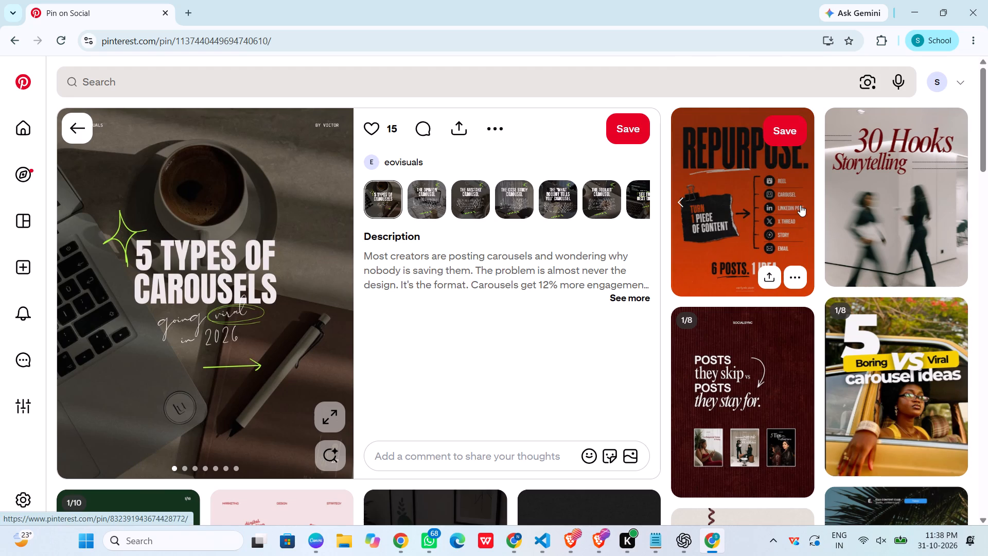
{"action": "left_click", "coordinate": [676, 200]}
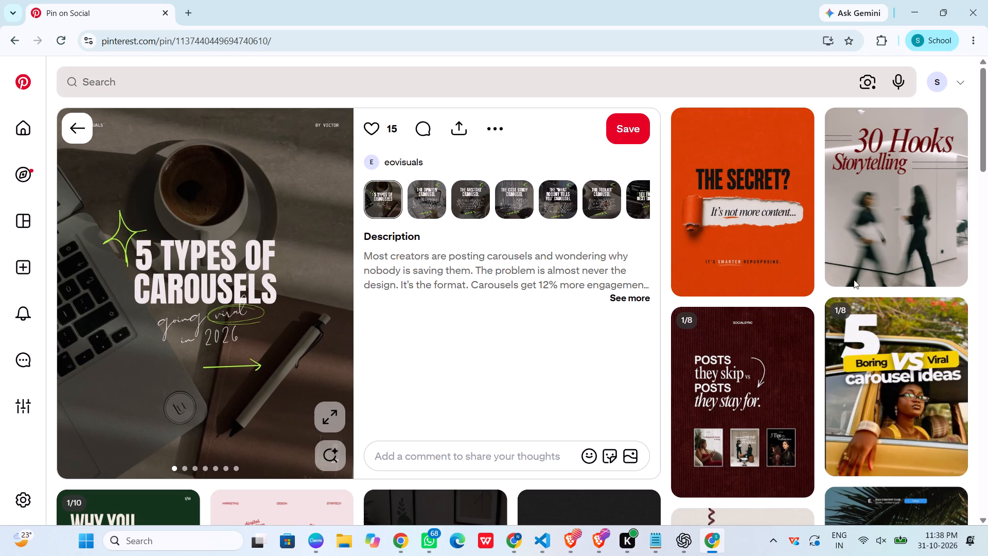
{"action": "scroll", "coordinate": [796, 287], "scroll_direction": "down", "scroll_amount": 3}
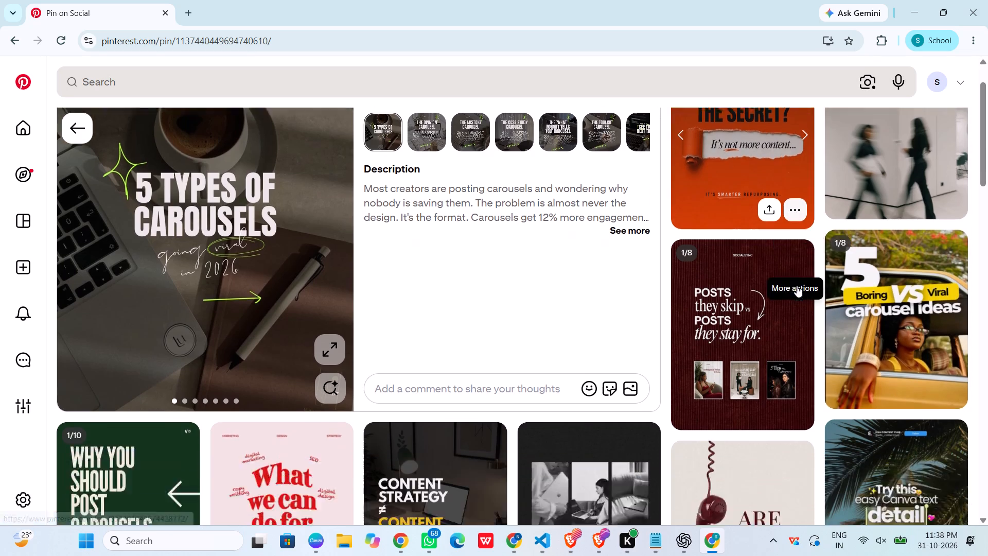
{"action": "scroll", "coordinate": [797, 286], "scroll_direction": "down", "scroll_amount": 2}
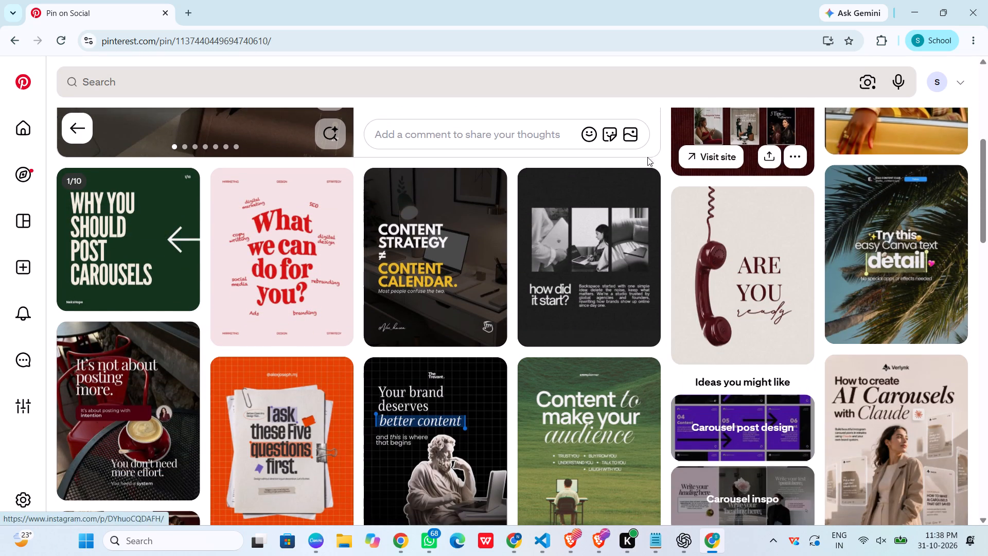
{"action": "left_click", "coordinate": [499, 256]}
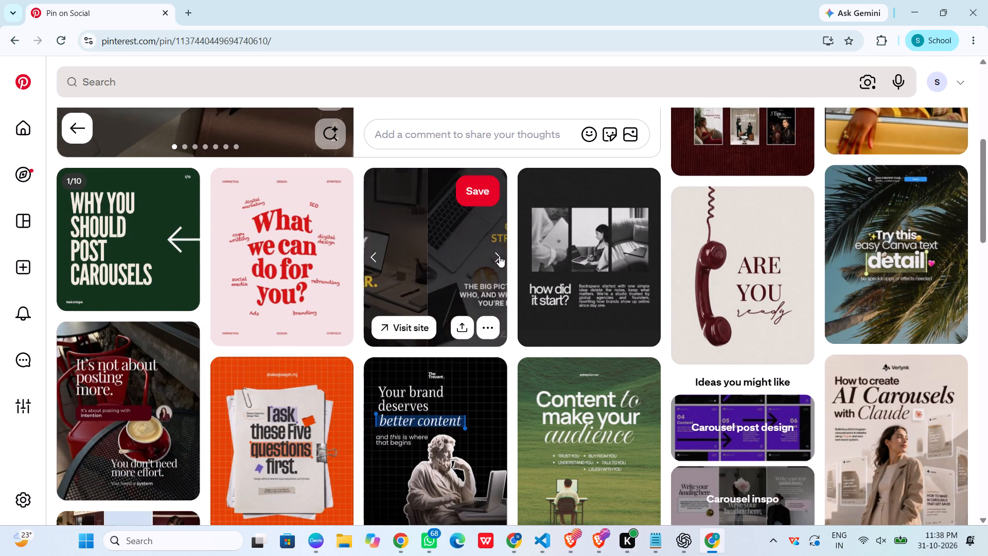
{"action": "left_click", "coordinate": [499, 256]}
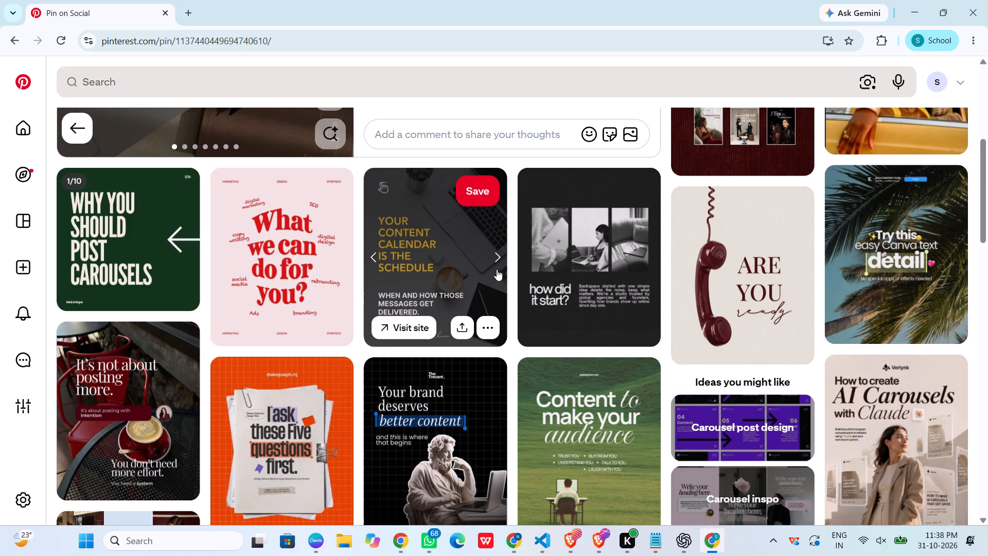
Return to the "5 Types of Carousels" pin and page forward to "The Case Study Carousel" slide.
{"action": "scroll", "coordinate": [382, 259], "scroll_direction": "up", "scroll_amount": 4}
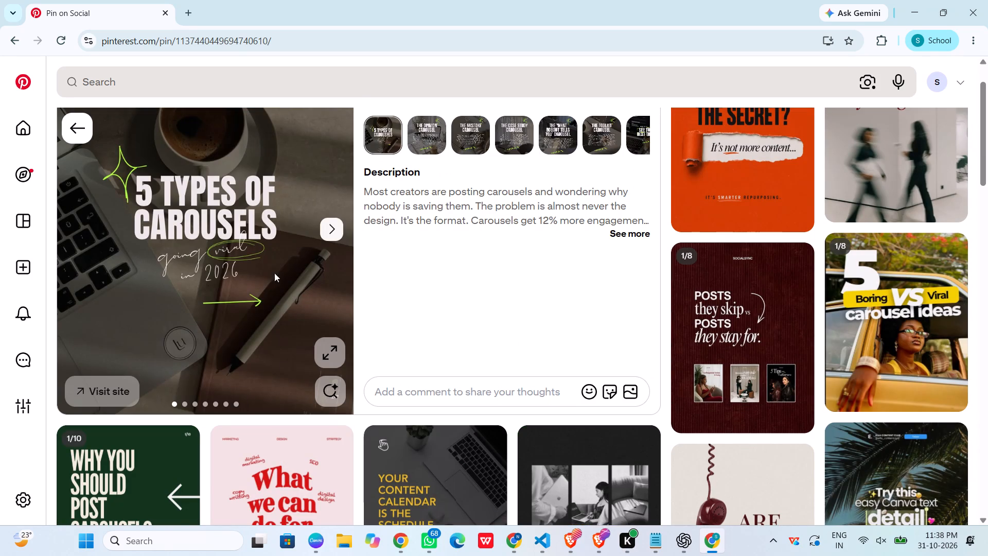
{"action": "scroll", "coordinate": [222, 315], "scroll_direction": "up", "scroll_amount": 4}
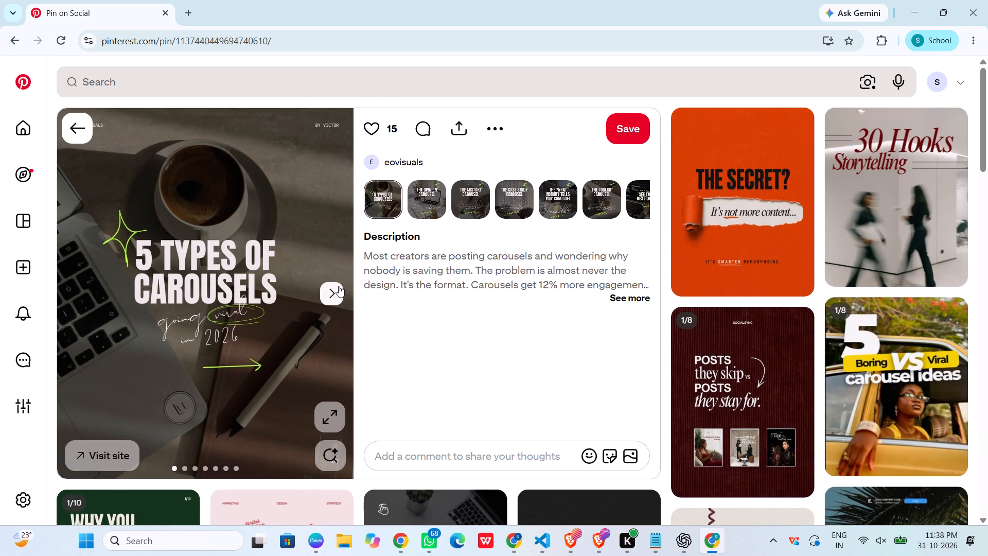
{"action": "left_click", "coordinate": [339, 286]}
{"action": "left_click", "coordinate": [339, 286]}
{"action": "left_click", "coordinate": [339, 286]}
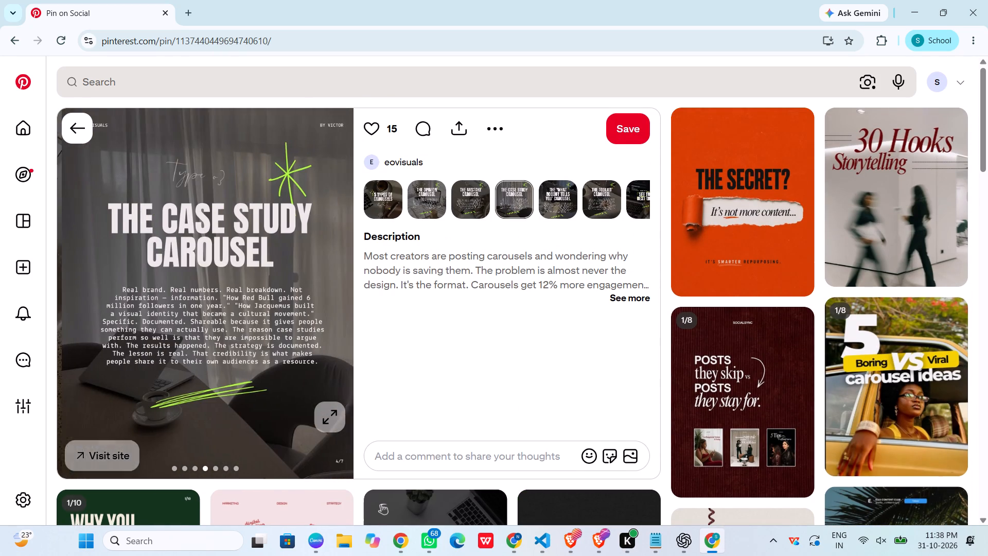
Search the web for "pintrest" in a new browser tab and open the Pinterest home page.
{"action": "left_click", "coordinate": [187, 11]}
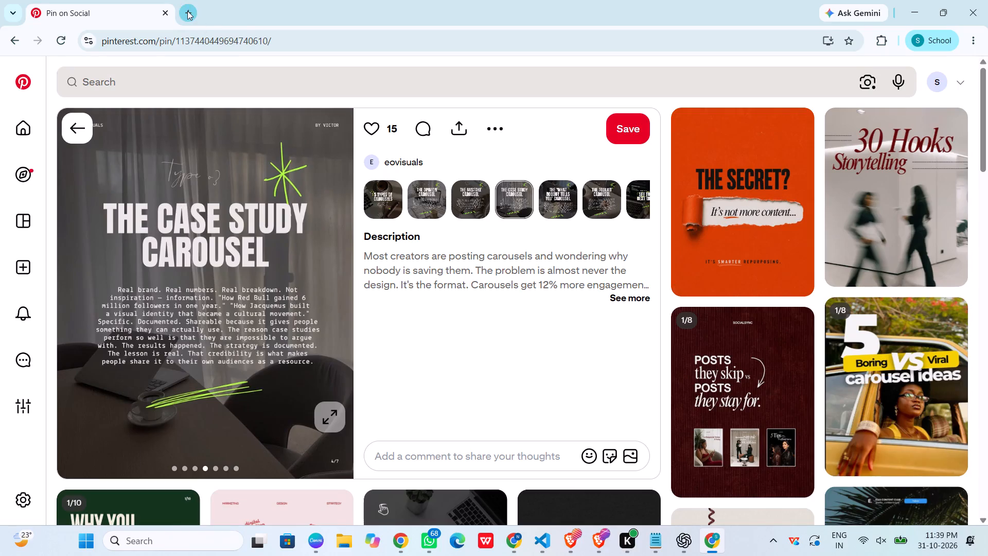
{"action": "type", "text": "pintrest"}
{"action": "key", "text": "Return"}
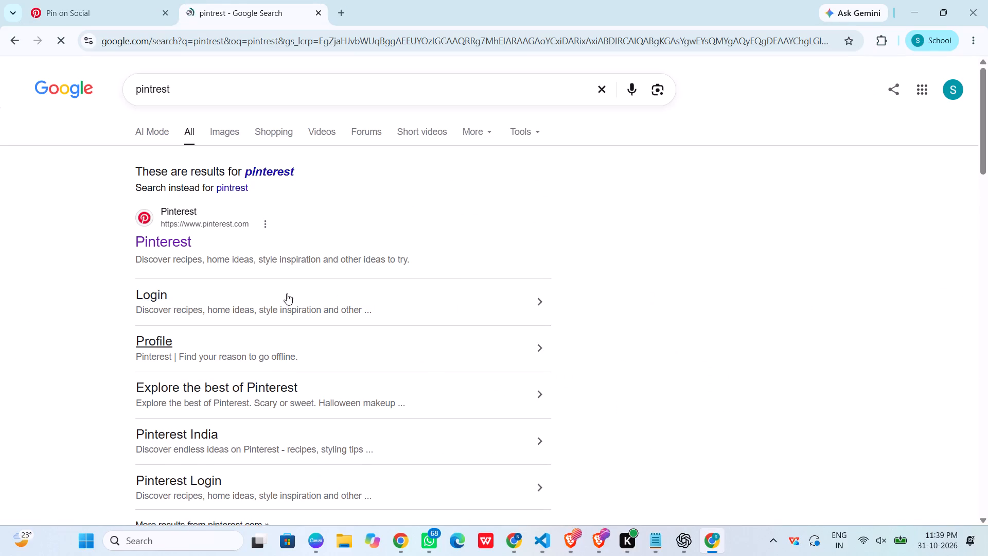
{"action": "left_click", "coordinate": [170, 247]}
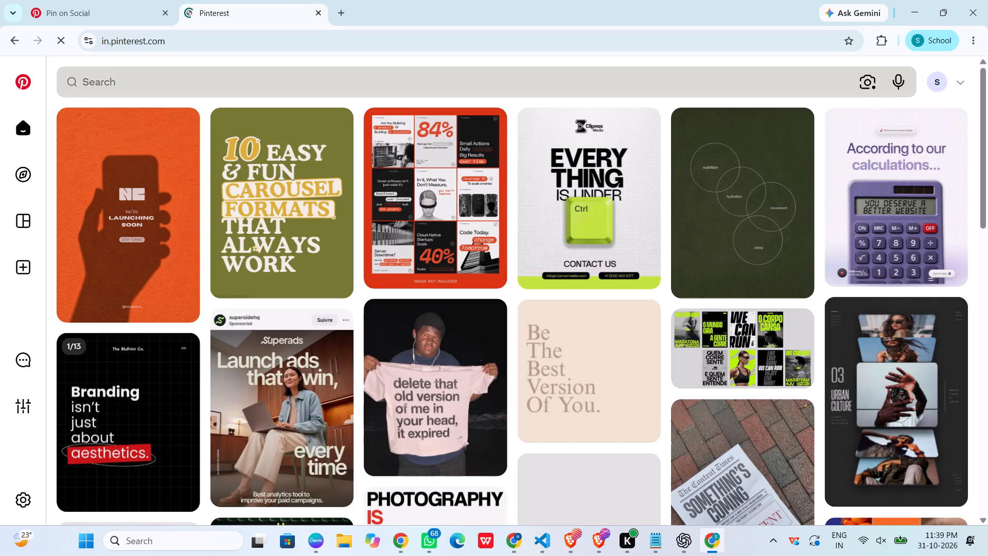
Block Pinterest notifications, search for "asthetic work space photos for carousels", and open the pin with a coffee cup, laptop and brown notebook.
{"action": "left_click", "coordinate": [214, 80]}
{"action": "type", "text": "asthetic workspace photos"}
{"action": "key", "text": "space"}
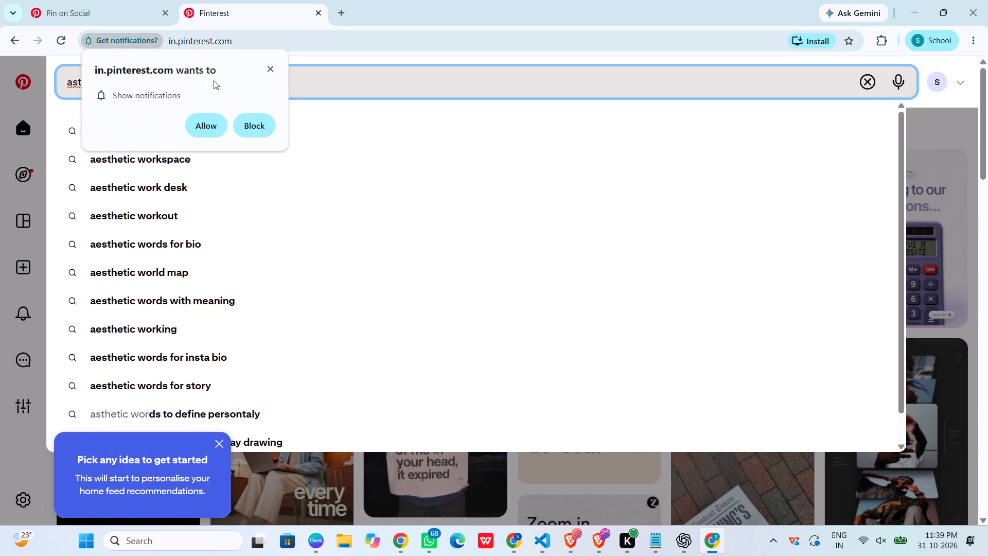
{"action": "type", "text": "for carousels"}
{"action": "key", "text": "Return"}
{"action": "left_click", "coordinate": [251, 127]}
{"action": "left_click", "coordinate": [249, 77]}
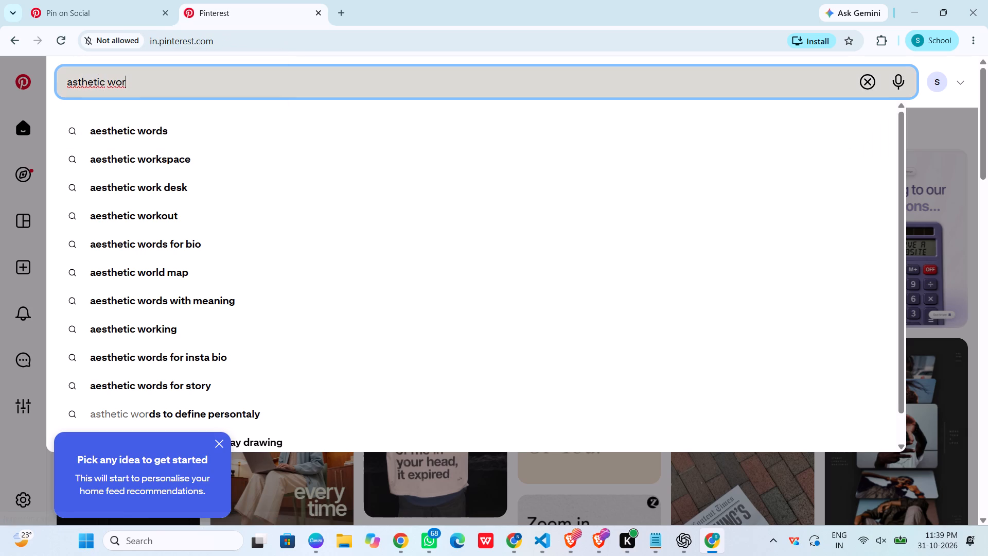
{"action": "type", "text": "k space photos for"}
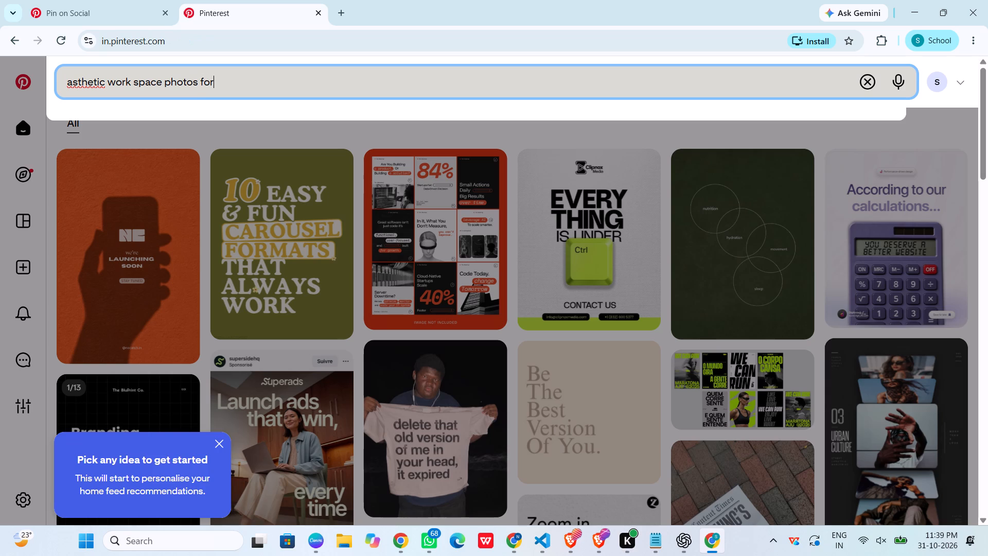
{"action": "key", "text": "space"}
{"action": "type", "text": "carousels"}
{"action": "key", "text": "Return"}
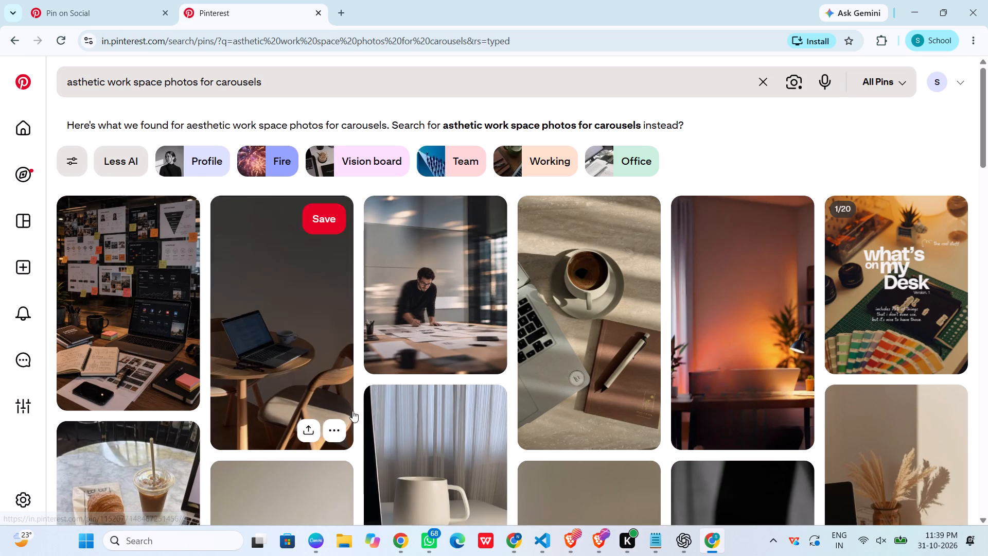
{"action": "left_click", "coordinate": [618, 328]}
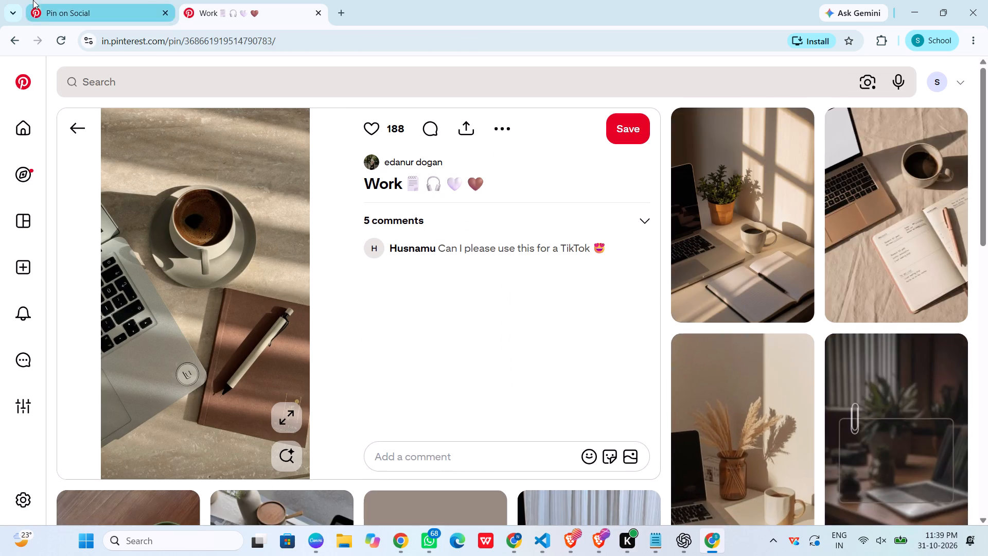
Return to the "5 Types of Carousels" pin and page forward from "The Case Study Carousel" through its remaining slides.
{"action": "left_click", "coordinate": [56, 0]}
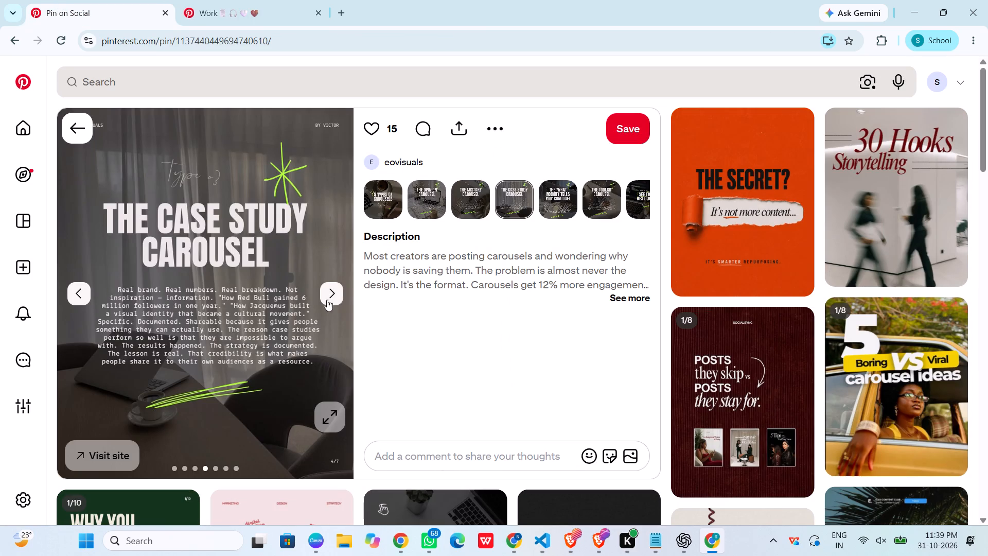
{"action": "left_click", "coordinate": [329, 282]}
{"action": "left_click", "coordinate": [329, 281]}
{"action": "left_click", "coordinate": [329, 302]}
{"action": "left_click", "coordinate": [329, 302]}
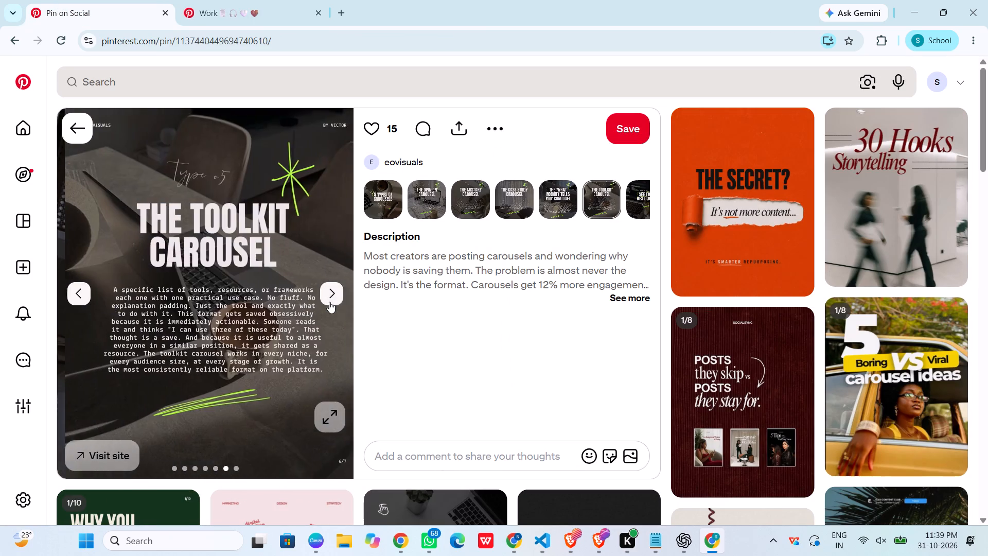
{"action": "triple_click", "coordinate": [329, 302]}
Go back to the "Work" coffee-and-laptop pin and look over its related workspace photos.
{"action": "left_click", "coordinate": [270, 0]}
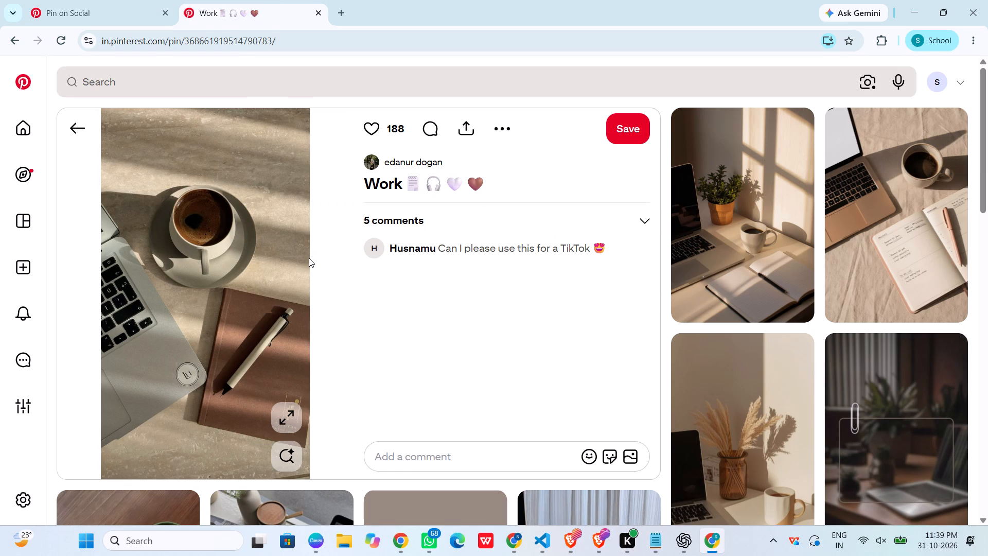
{"action": "scroll", "coordinate": [309, 258], "scroll_direction": "down", "scroll_amount": 4}
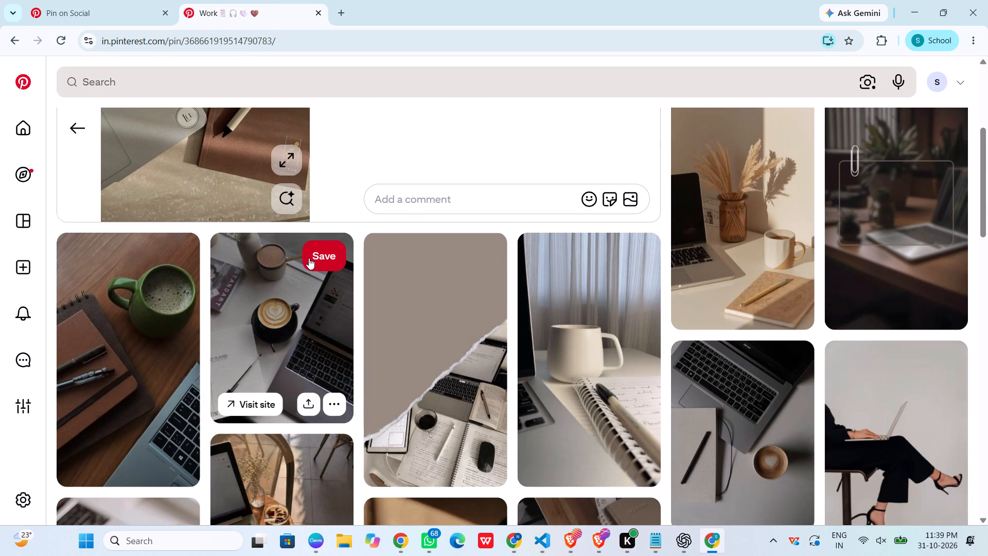
{"action": "scroll", "coordinate": [309, 258], "scroll_direction": "up", "scroll_amount": 3}
{"action": "scroll", "coordinate": [309, 258], "scroll_direction": "down", "scroll_amount": 5}
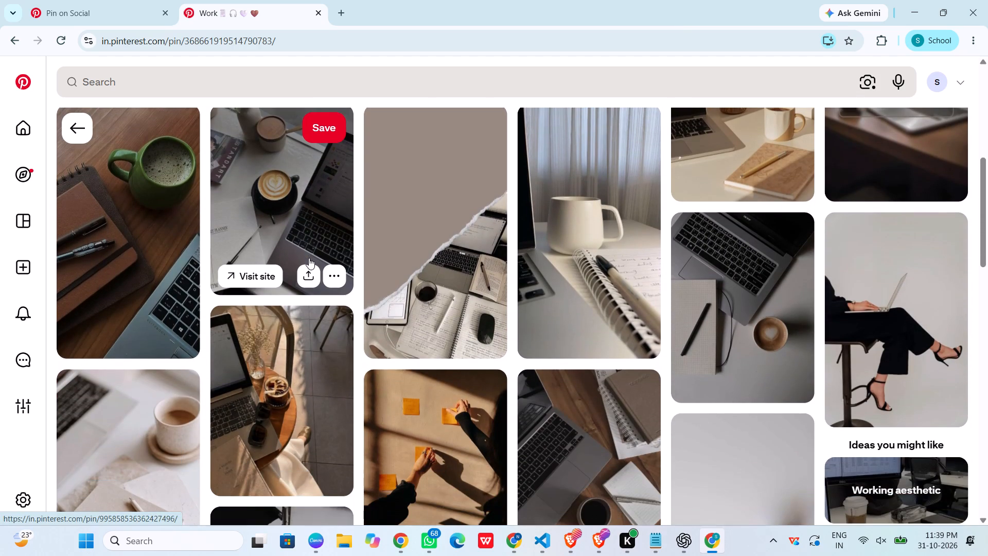
{"action": "scroll", "coordinate": [309, 258], "scroll_direction": "up", "scroll_amount": 6}
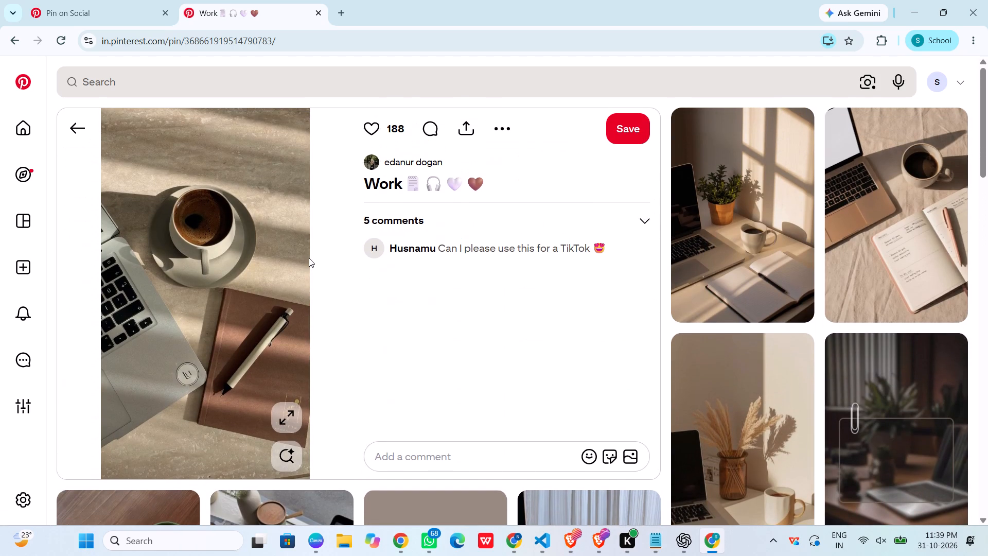
{"action": "scroll", "coordinate": [309, 258], "scroll_direction": "down", "scroll_amount": 3}
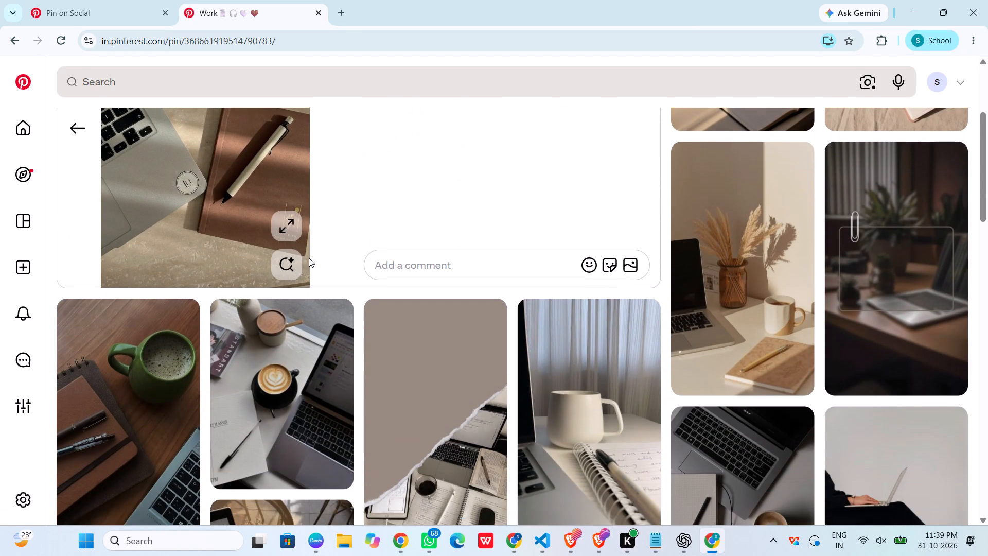
{"action": "scroll", "coordinate": [309, 258], "scroll_direction": "down", "scroll_amount": 2}
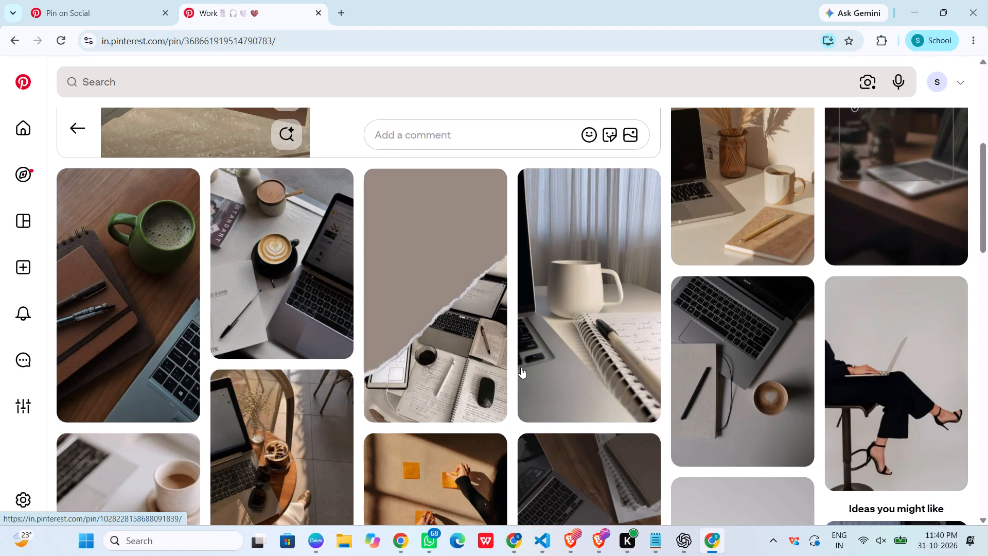
{"action": "scroll", "coordinate": [538, 280], "scroll_direction": "up", "scroll_amount": 10}
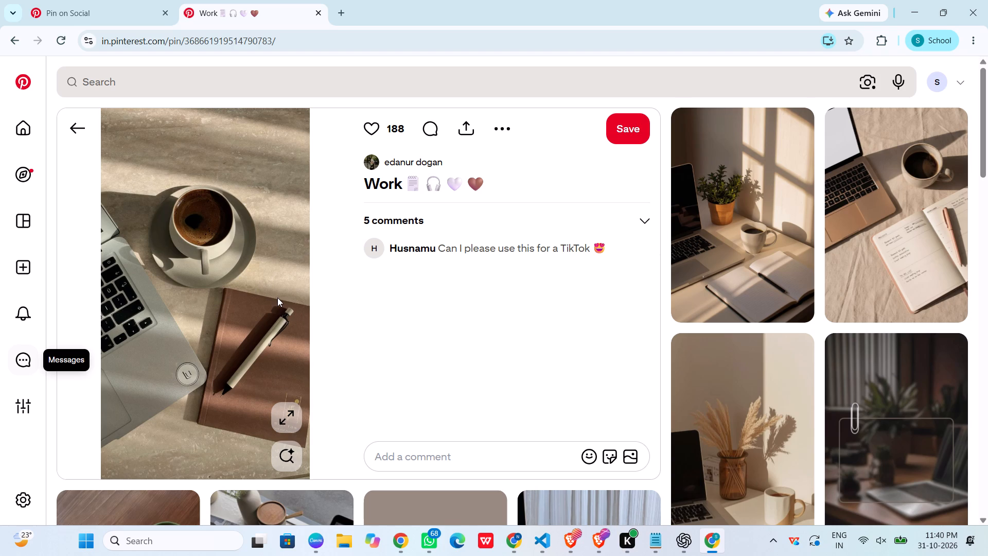
Save the "Work" pin's coffee-and-laptop image as a JPG in a new folder named WorkSpace inside Downloads.
{"action": "right_click", "coordinate": [277, 299]}
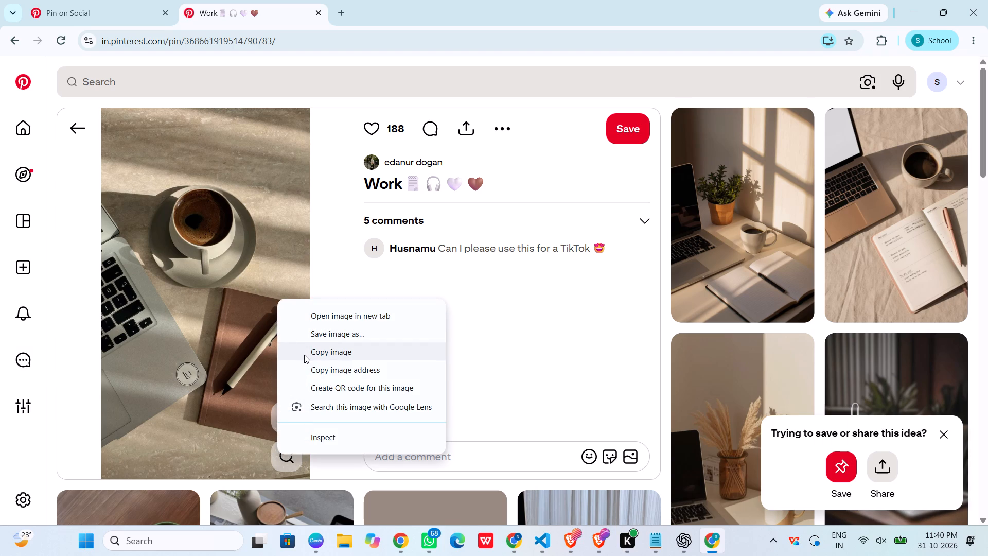
{"action": "left_click", "coordinate": [323, 338]}
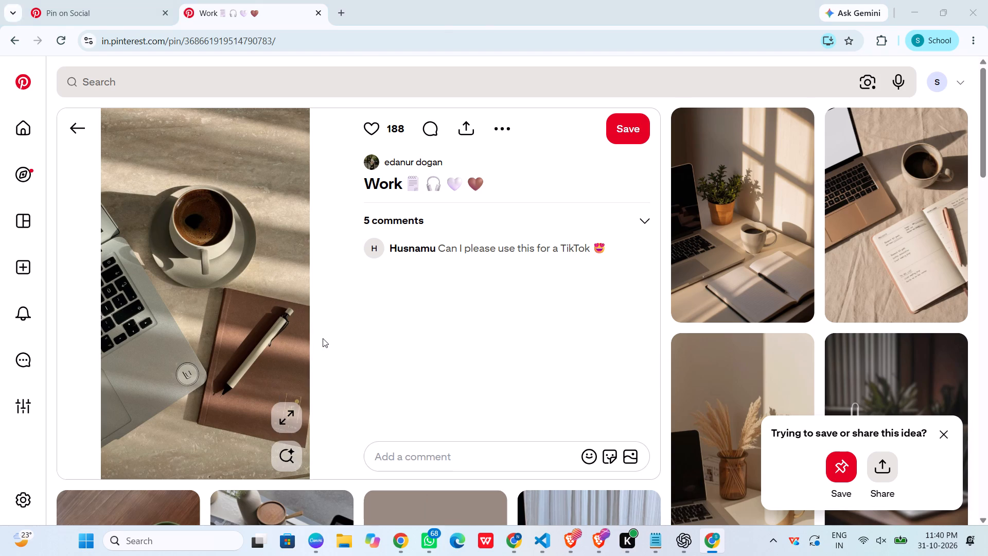
{"action": "left_click", "coordinate": [68, 187]}
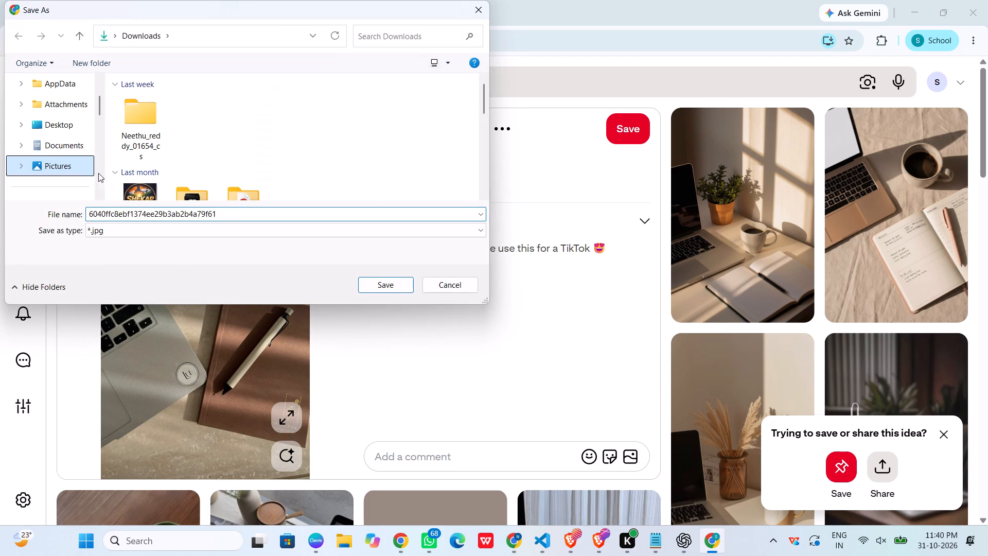
{"action": "left_click", "coordinate": [96, 60]}
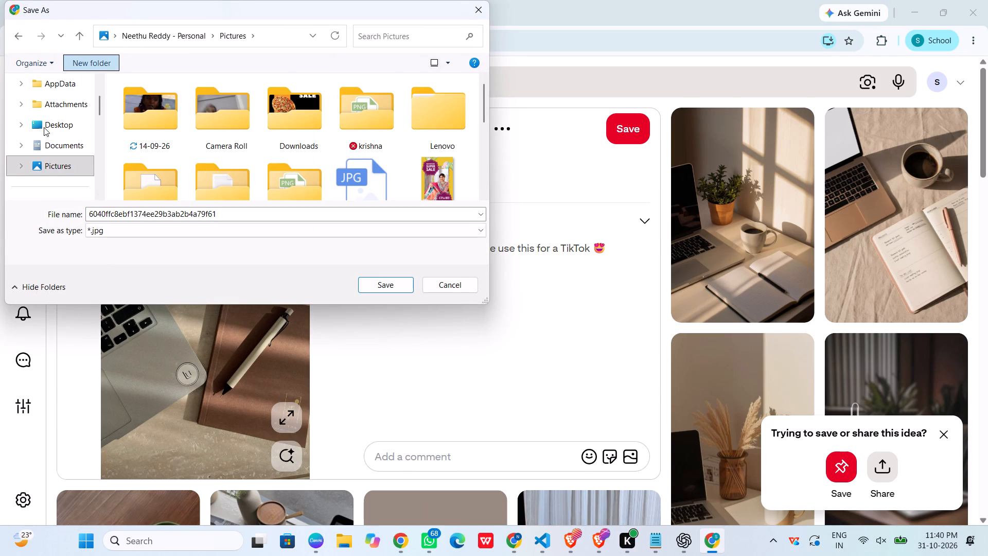
{"action": "scroll", "coordinate": [43, 137], "scroll_direction": "up", "scroll_amount": 3}
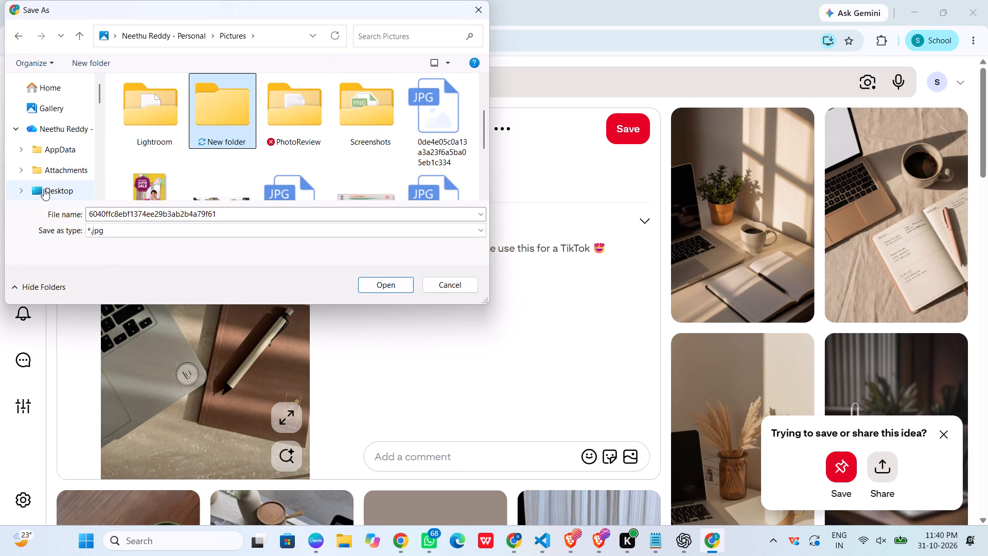
{"action": "scroll", "coordinate": [44, 190], "scroll_direction": "down", "scroll_amount": 1}
{"action": "scroll", "coordinate": [77, 147], "scroll_direction": "down", "scroll_amount": 1}
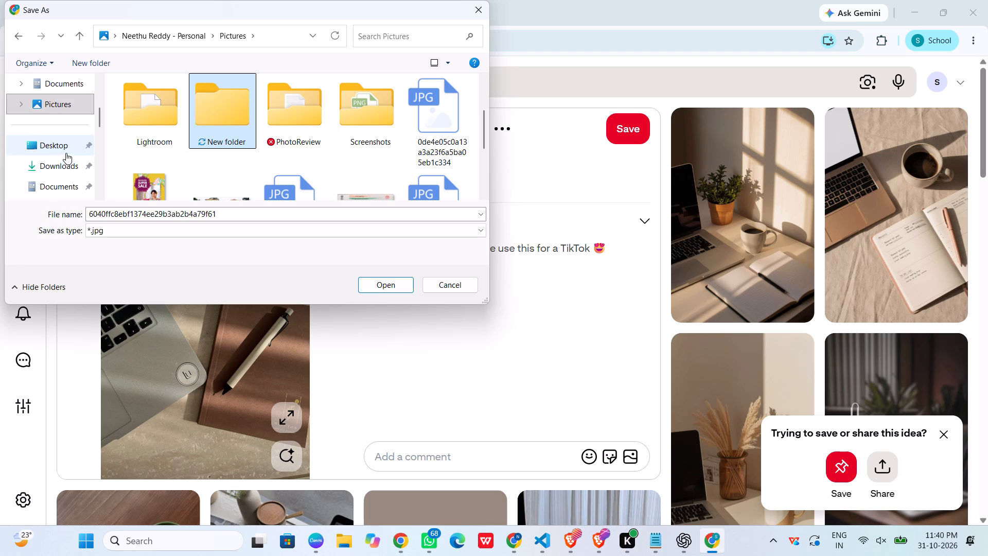
{"action": "left_click", "coordinate": [59, 164]}
{"action": "left_click", "coordinate": [96, 65]}
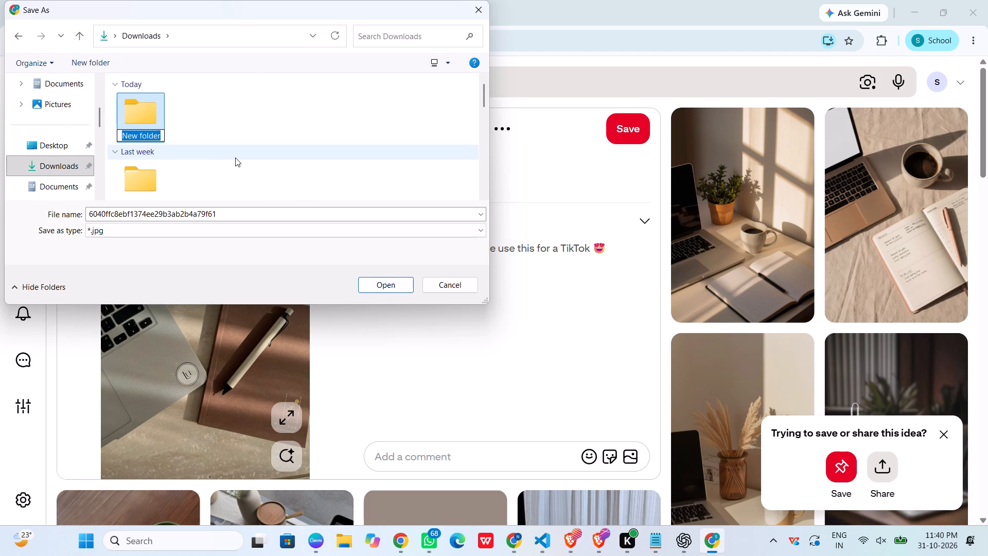
{"action": "type", "text": "WorkSpace"}
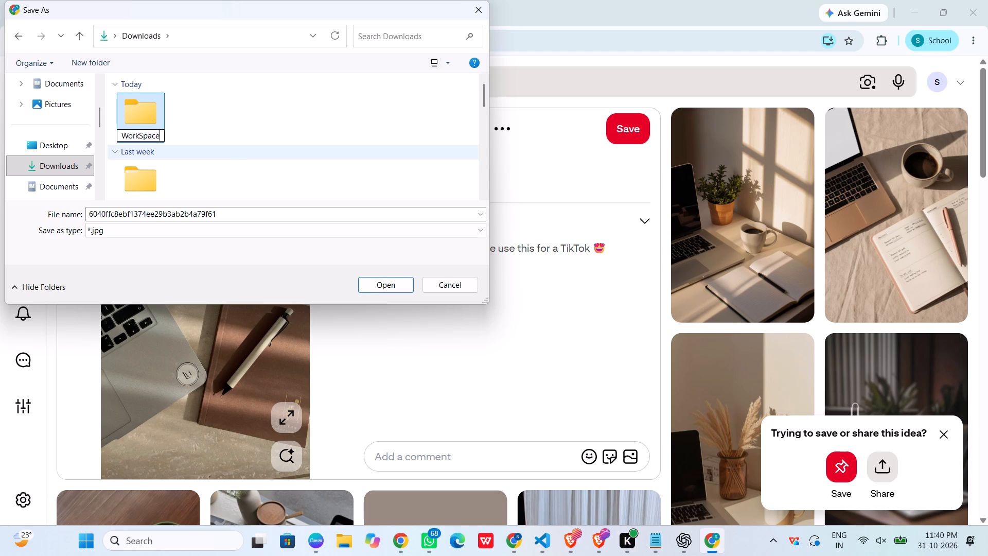
{"action": "key", "text": "Return"}
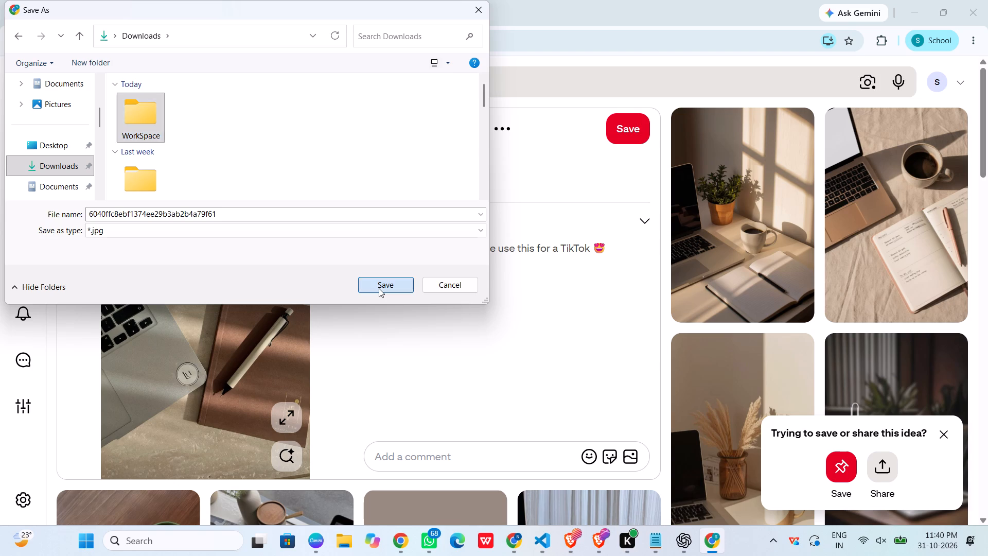
{"action": "left_click", "coordinate": [379, 288]}
{"action": "left_click", "coordinate": [379, 288]}
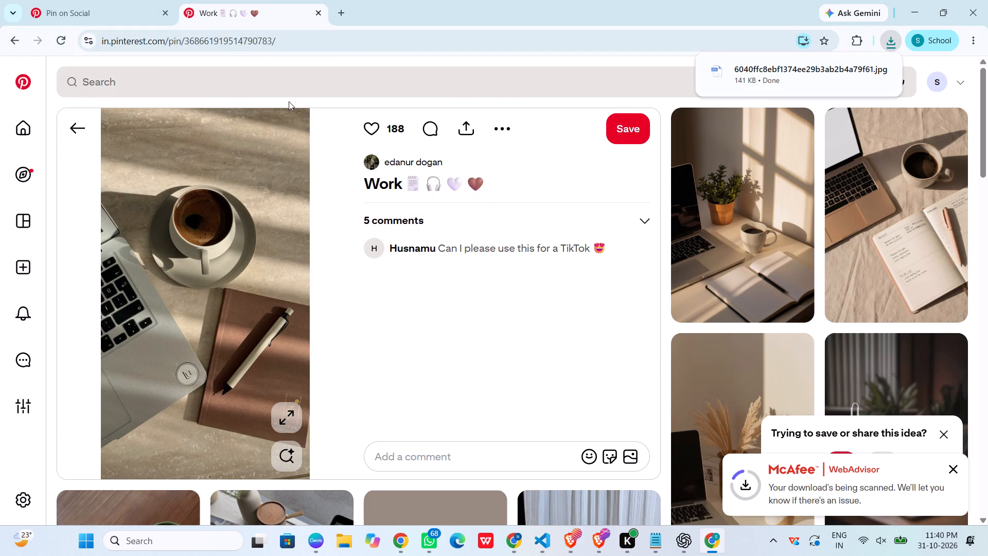
Open the related pin showing a wooden desk with coffee, glasses and papers, and save its image in the WorkSpace folder.
{"action": "scroll", "coordinate": [264, 208], "scroll_direction": "down", "scroll_amount": 3}
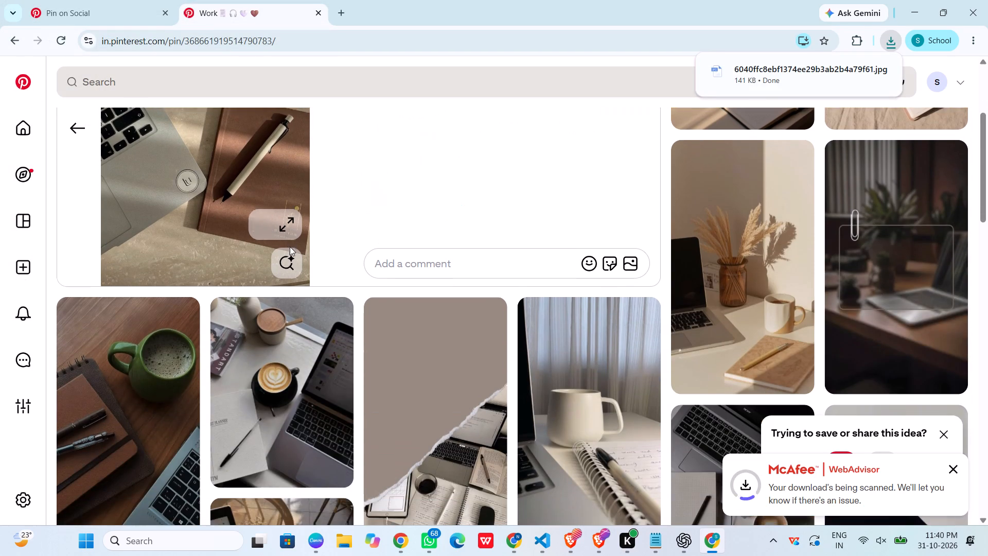
{"action": "scroll", "coordinate": [290, 250], "scroll_direction": "down", "scroll_amount": 12}
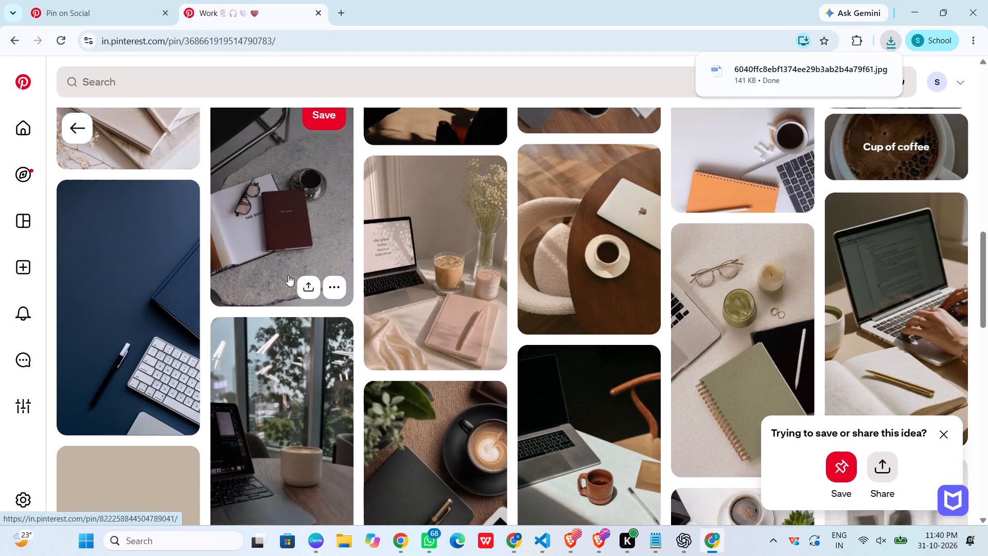
{"action": "scroll", "coordinate": [288, 275], "scroll_direction": "down", "scroll_amount": 7}
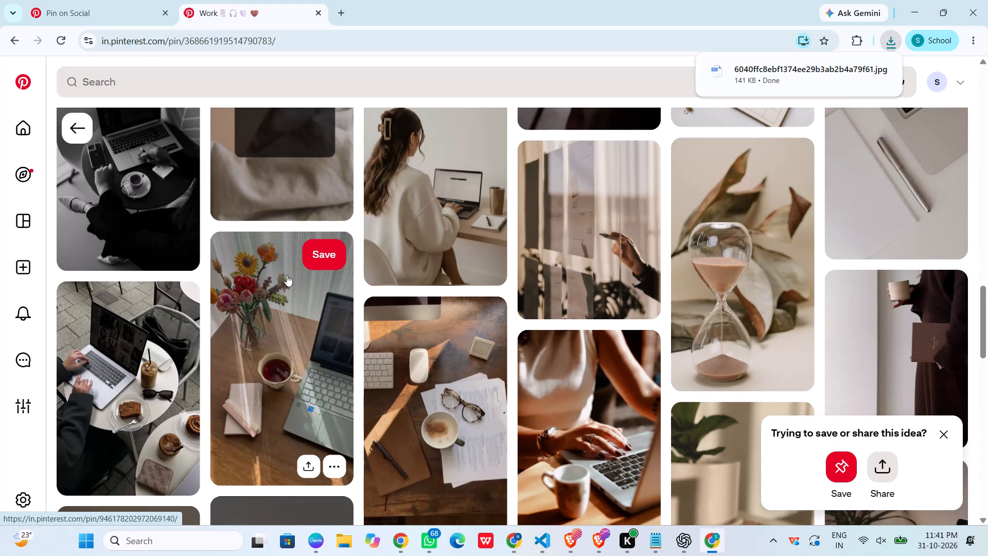
{"action": "scroll", "coordinate": [449, 358], "scroll_direction": "down", "scroll_amount": 1}
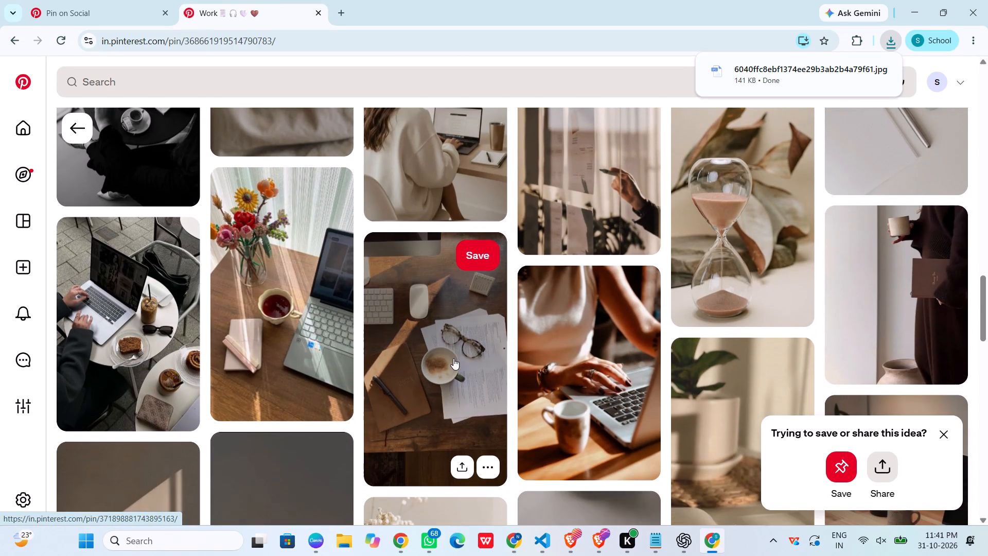
{"action": "left_click", "coordinate": [440, 392]}
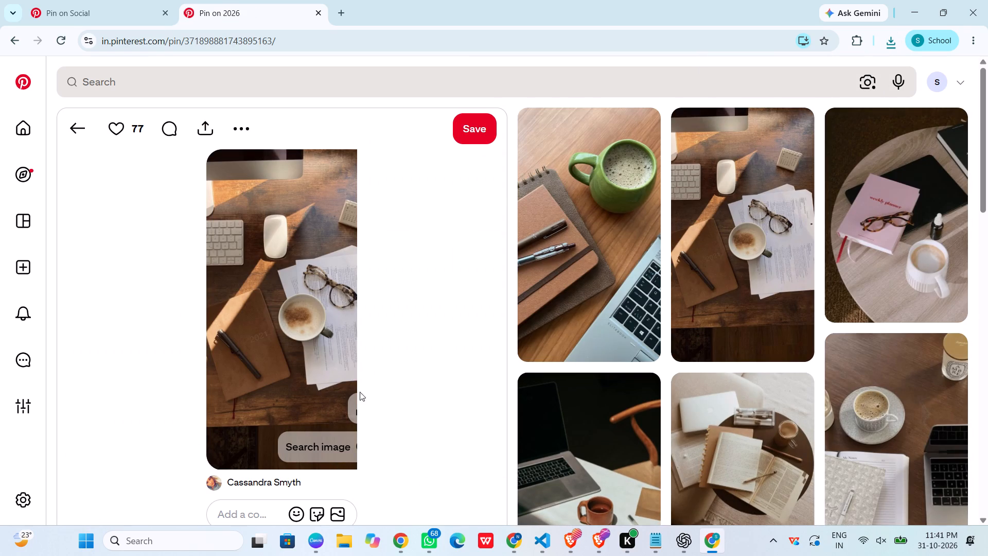
{"action": "right_click", "coordinate": [336, 385]}
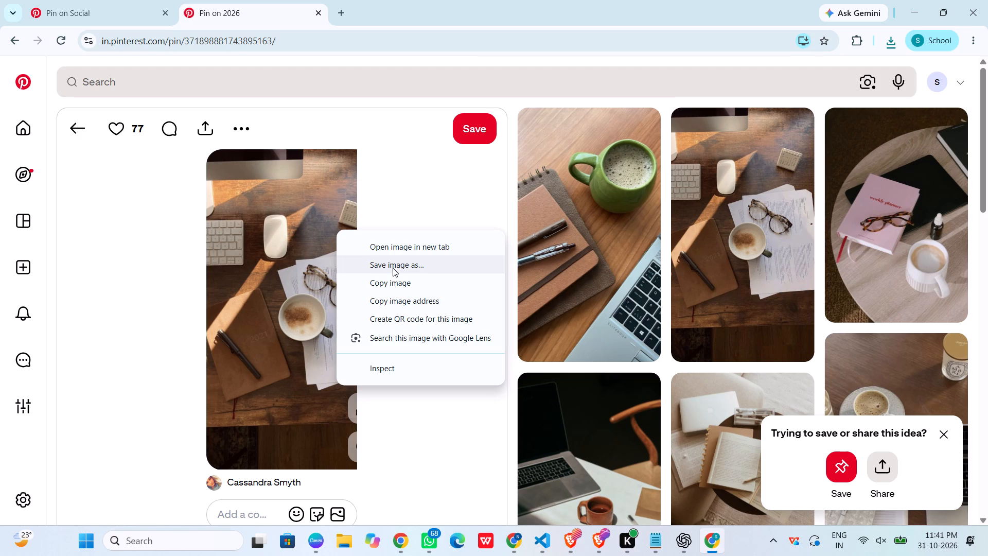
{"action": "left_click", "coordinate": [393, 268]}
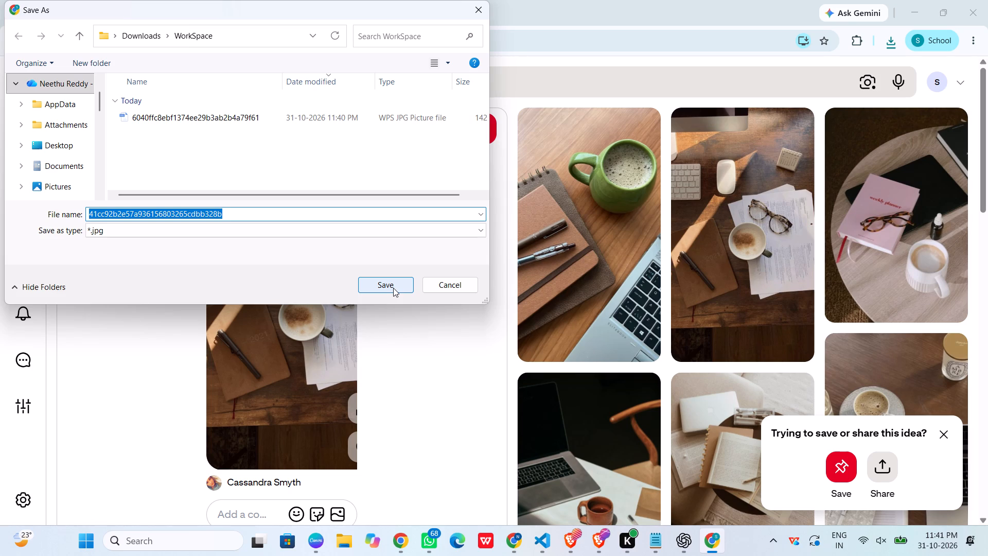
{"action": "left_click", "coordinate": [393, 288]}
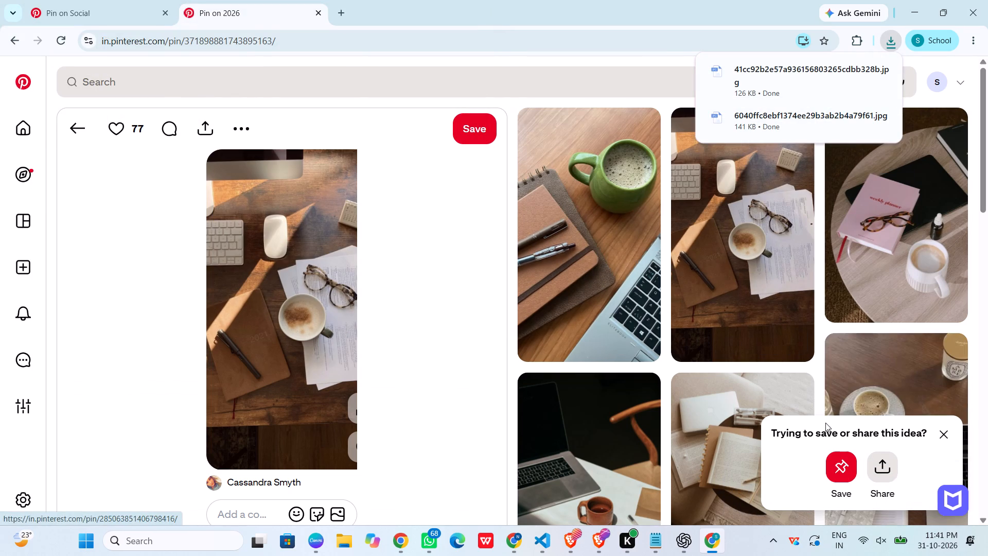
{"action": "left_click", "coordinate": [939, 436]}
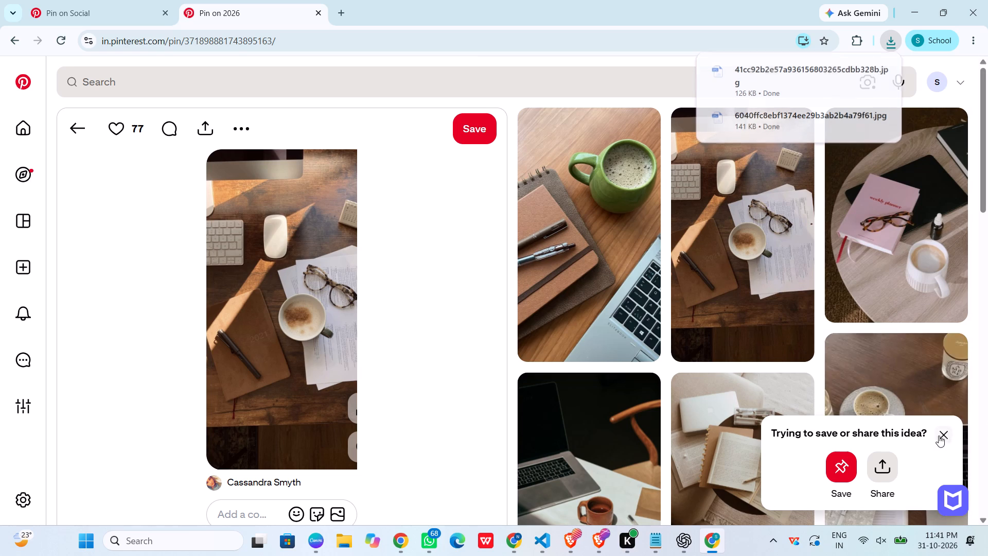
Open the related pin of a person writing in a notebook beside a dark mug, and save its image in the WorkSpace folder.
{"action": "scroll", "coordinate": [884, 381], "scroll_direction": "down", "scroll_amount": 6}
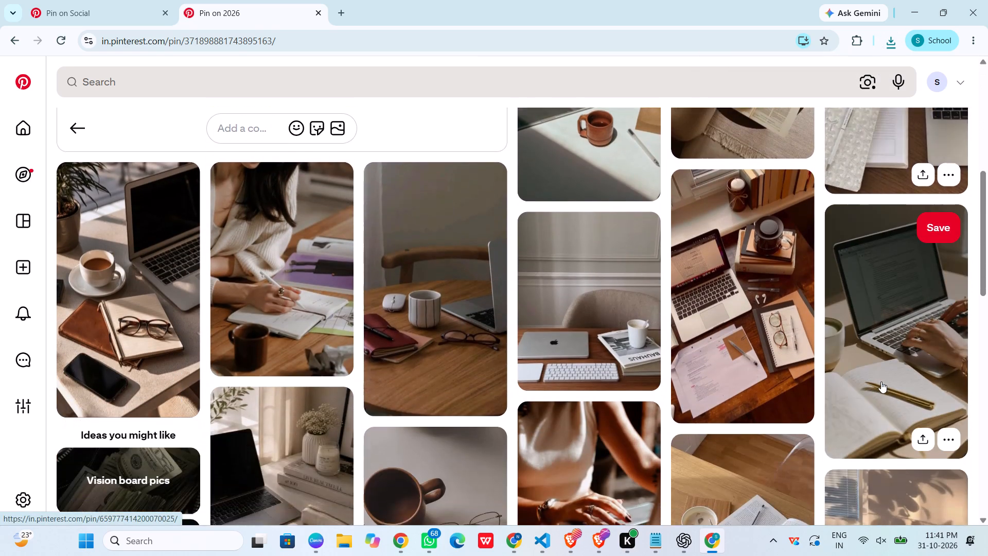
{"action": "scroll", "coordinate": [881, 381], "scroll_direction": "down", "scroll_amount": 2}
{"action": "scroll", "coordinate": [881, 381], "scroll_direction": "up", "scroll_amount": 1}
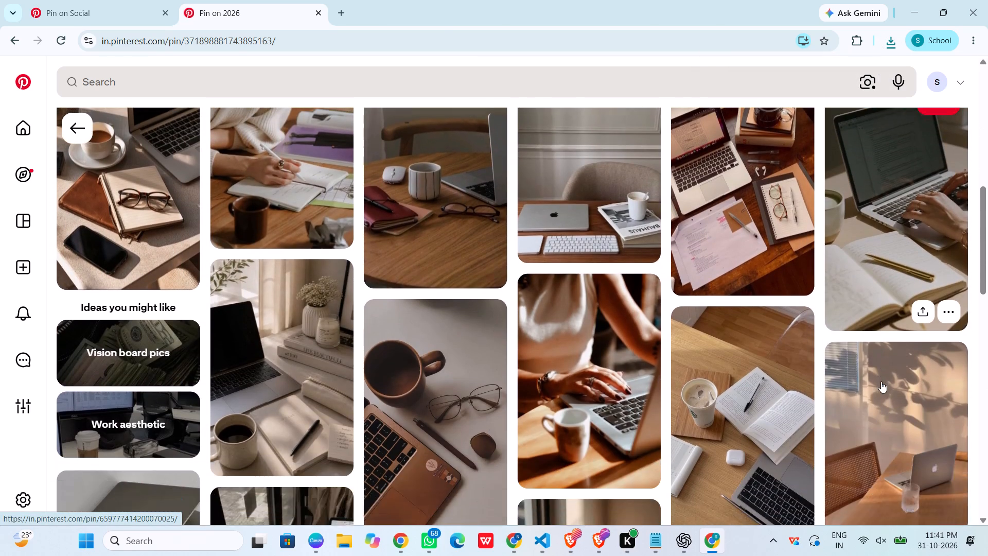
{"action": "scroll", "coordinate": [881, 381], "scroll_direction": "up", "scroll_amount": 1}
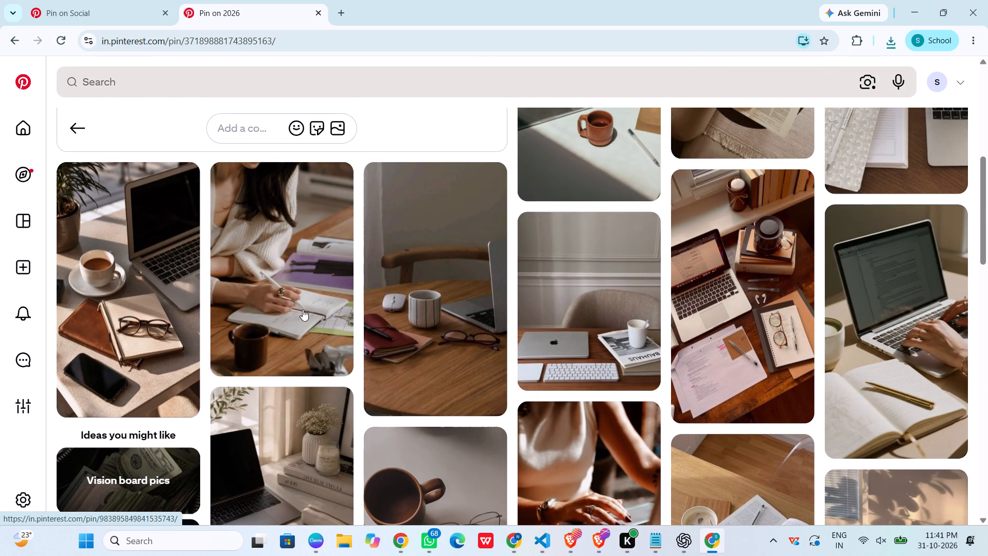
{"action": "left_click", "coordinate": [314, 307]}
{"action": "right_click", "coordinate": [314, 287]}
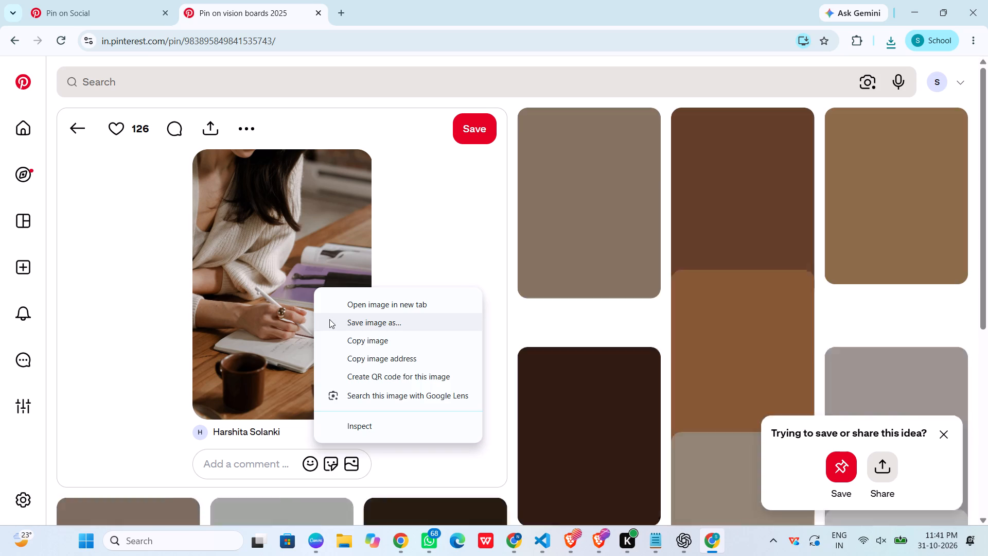
{"action": "left_click", "coordinate": [329, 319]}
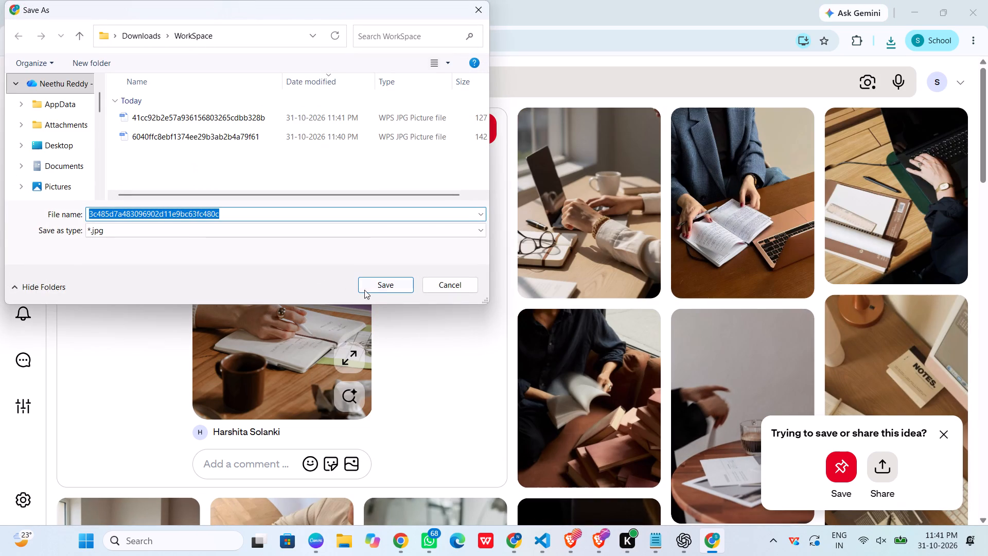
{"action": "left_click", "coordinate": [378, 286]}
Open the related pin showing a brown desk with a "NOTES." pad and a hand near the keyboard, and save its image in WorkSpace.
{"action": "scroll", "coordinate": [812, 405], "scroll_direction": "down", "scroll_amount": 3}
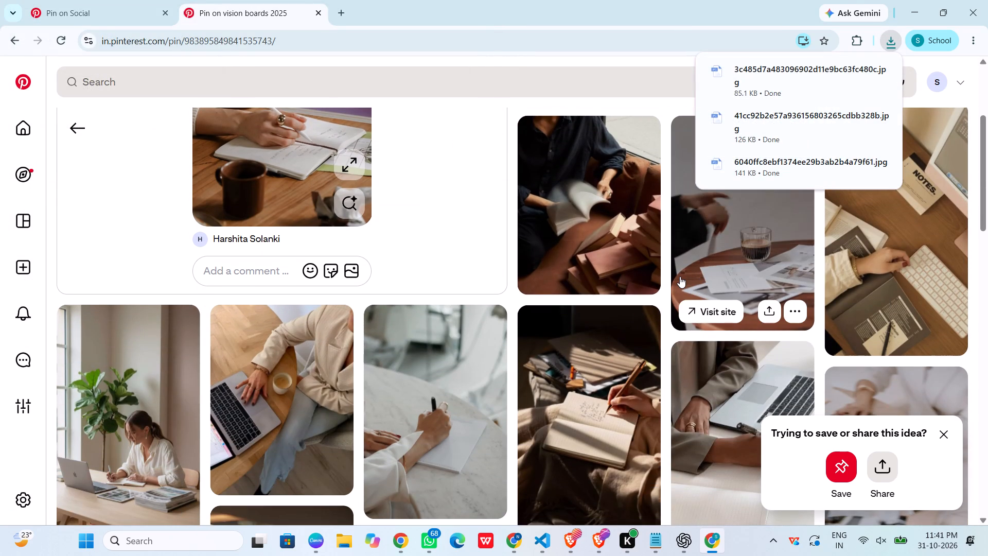
{"action": "left_click", "coordinate": [893, 256]}
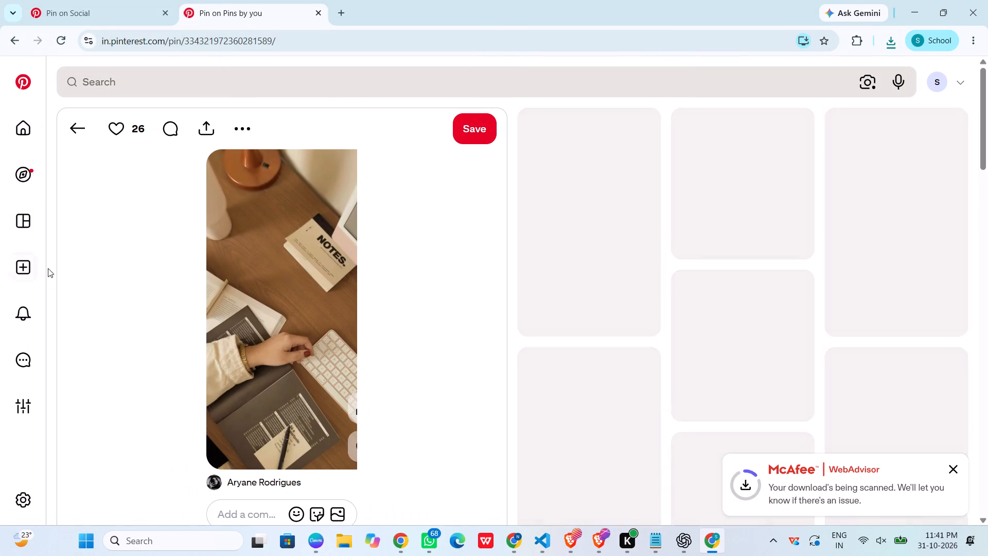
{"action": "right_click", "coordinate": [299, 298]}
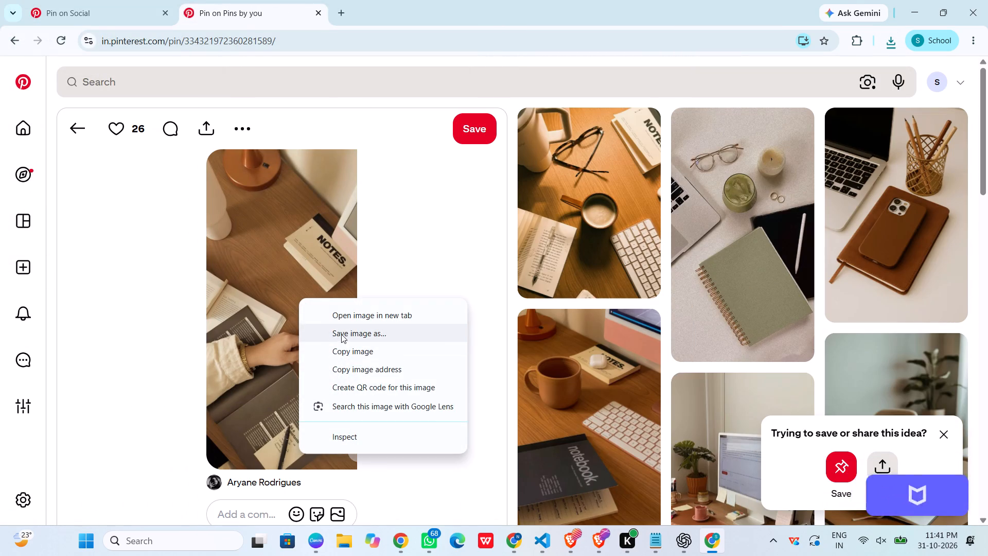
{"action": "left_click", "coordinate": [341, 334]}
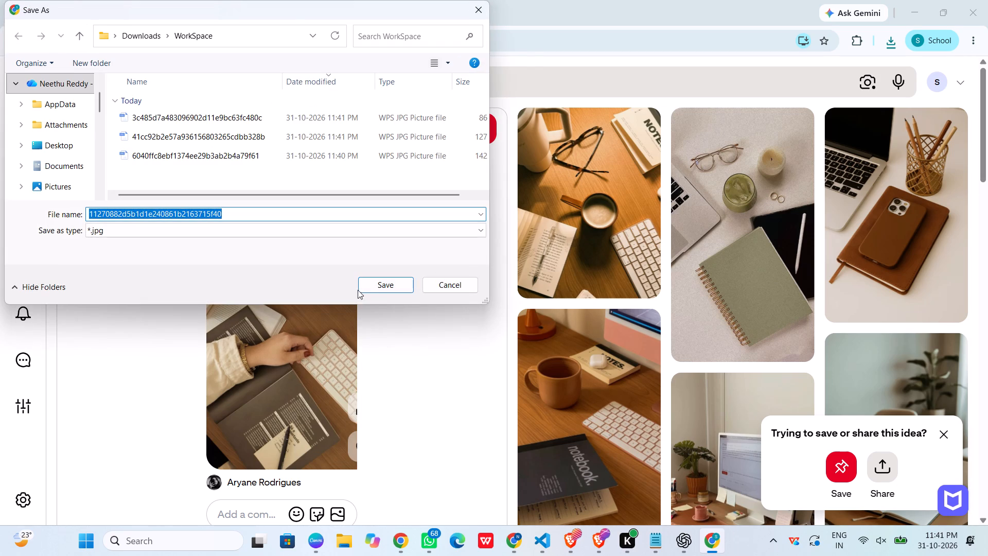
{"action": "left_click", "coordinate": [363, 282]}
Look over the related workspace photos beneath the "NOTES." desk pin for further carousel images.
{"action": "scroll", "coordinate": [804, 237], "scroll_direction": "down", "scroll_amount": 7}
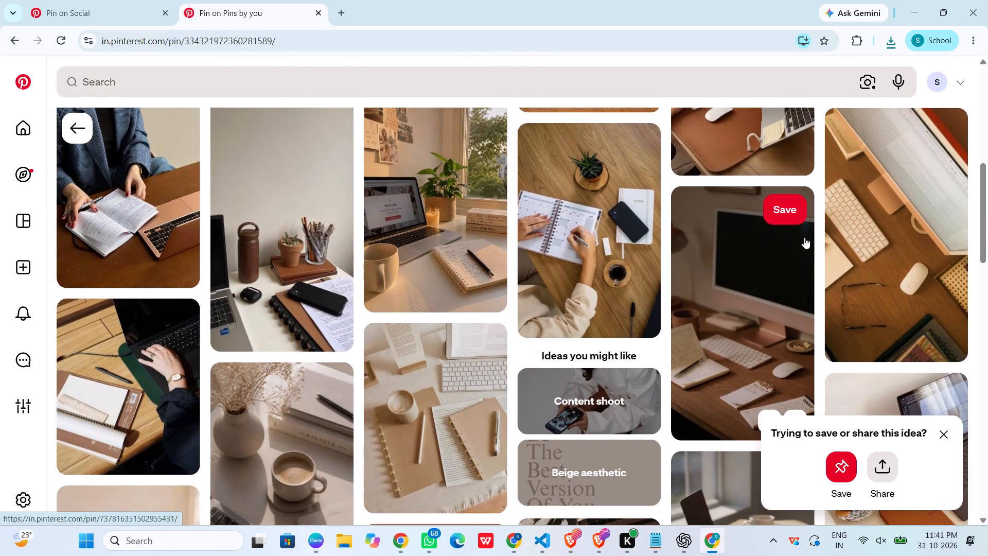
{"action": "scroll", "coordinate": [357, 262], "scroll_direction": "down", "scroll_amount": 5}
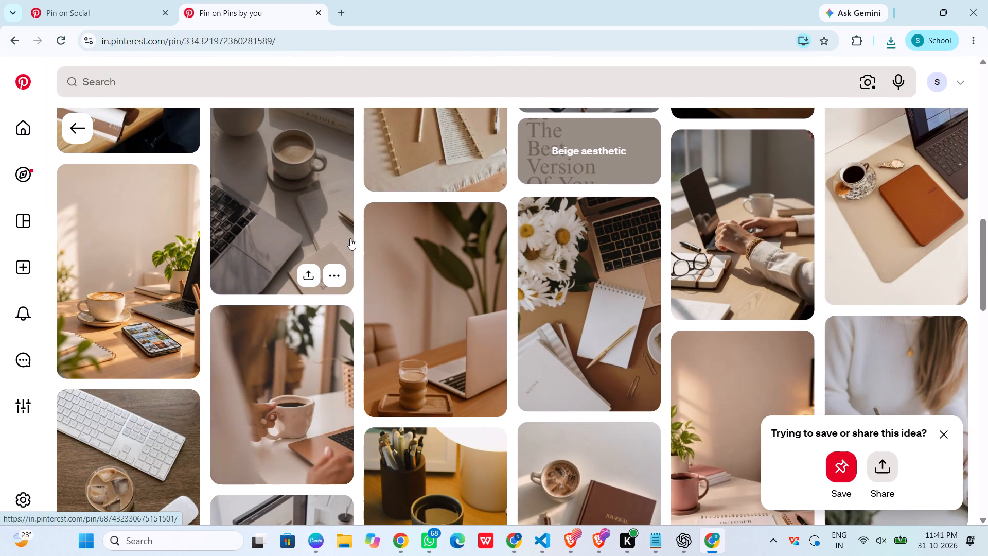
{"action": "scroll", "coordinate": [350, 238], "scroll_direction": "down", "scroll_amount": 3}
{"action": "scroll", "coordinate": [350, 238], "scroll_direction": "up", "scroll_amount": 3}
{"action": "scroll", "coordinate": [350, 238], "scroll_direction": "down", "scroll_amount": 2}
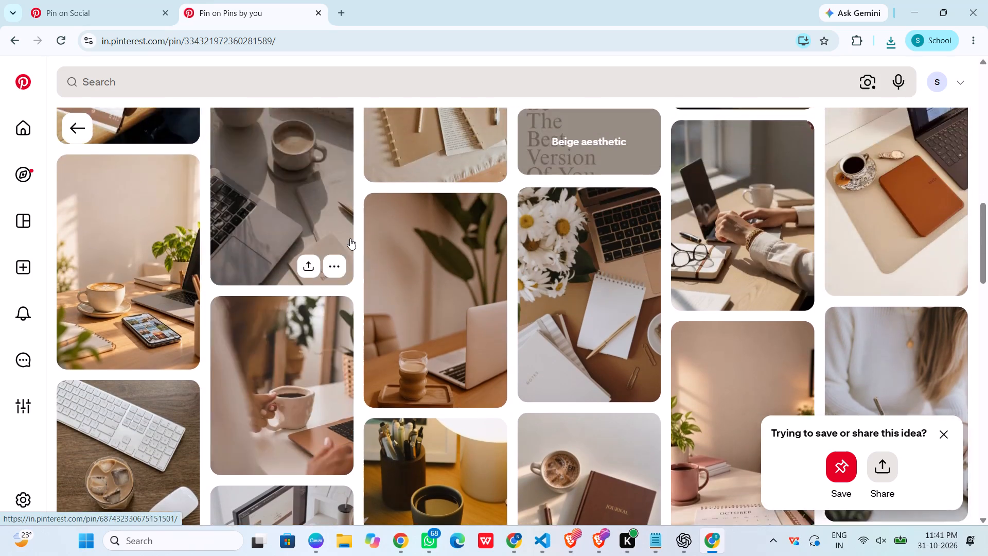
{"action": "scroll", "coordinate": [350, 238], "scroll_direction": "down", "scroll_amount": 3}
{"action": "scroll", "coordinate": [350, 238], "scroll_direction": "up", "scroll_amount": 2}
{"action": "scroll", "coordinate": [350, 238], "scroll_direction": "down", "scroll_amount": 2}
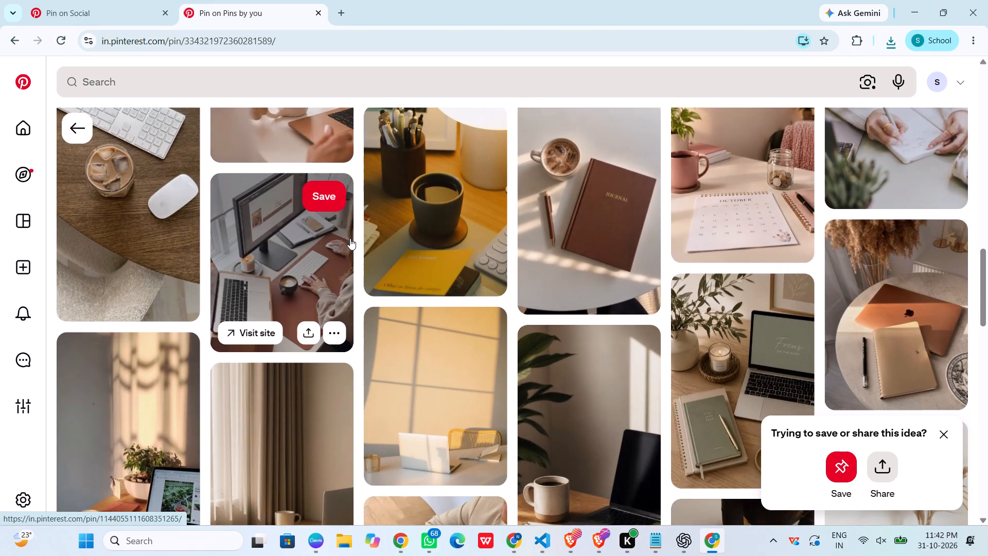
{"action": "scroll", "coordinate": [350, 238], "scroll_direction": "down", "scroll_amount": 2}
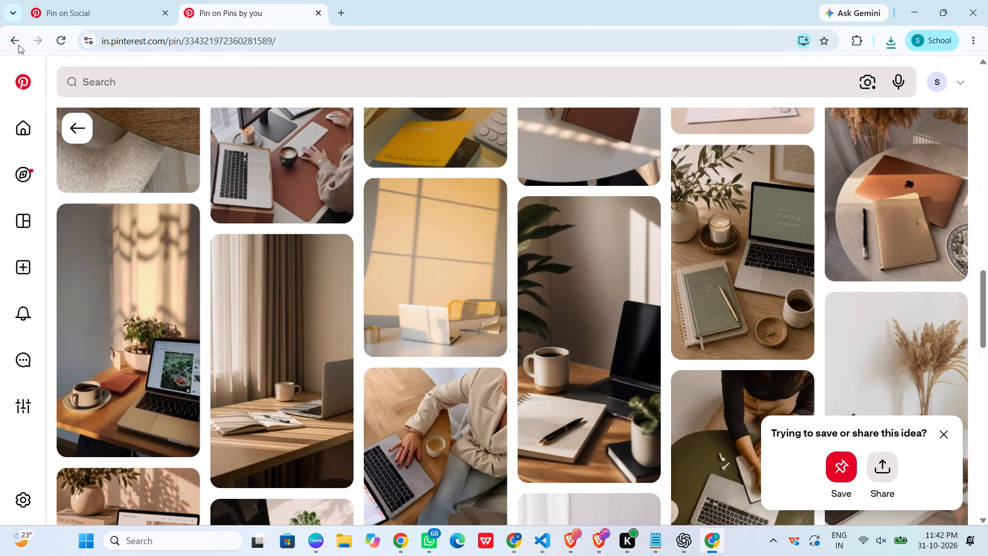
Return to the notebook-writing pin, open its related photo of a person in a beige jacket using a laptop beside coffee, and save it in WorkSpace.
{"action": "left_click", "coordinate": [19, 45]}
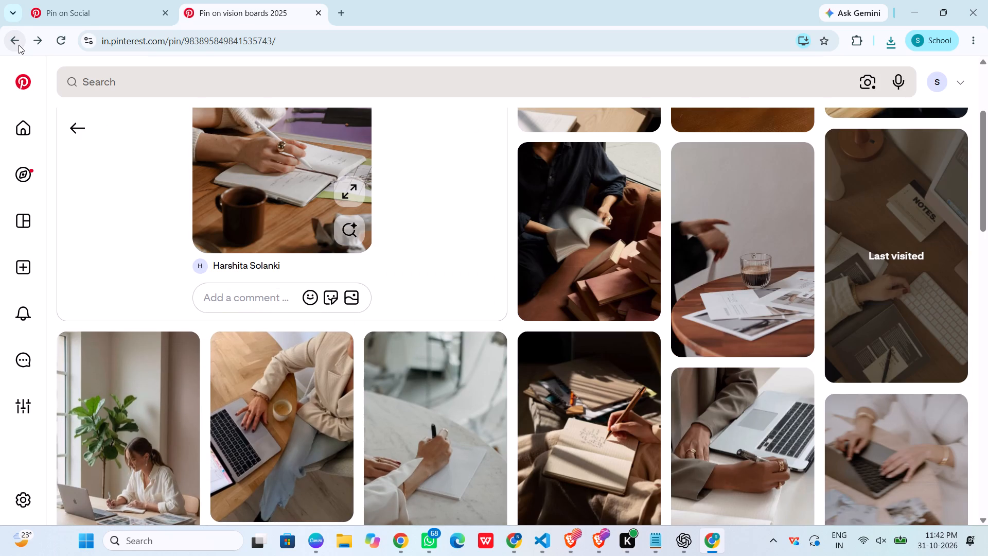
{"action": "left_click", "coordinate": [278, 466]}
{"action": "right_click", "coordinate": [260, 335]}
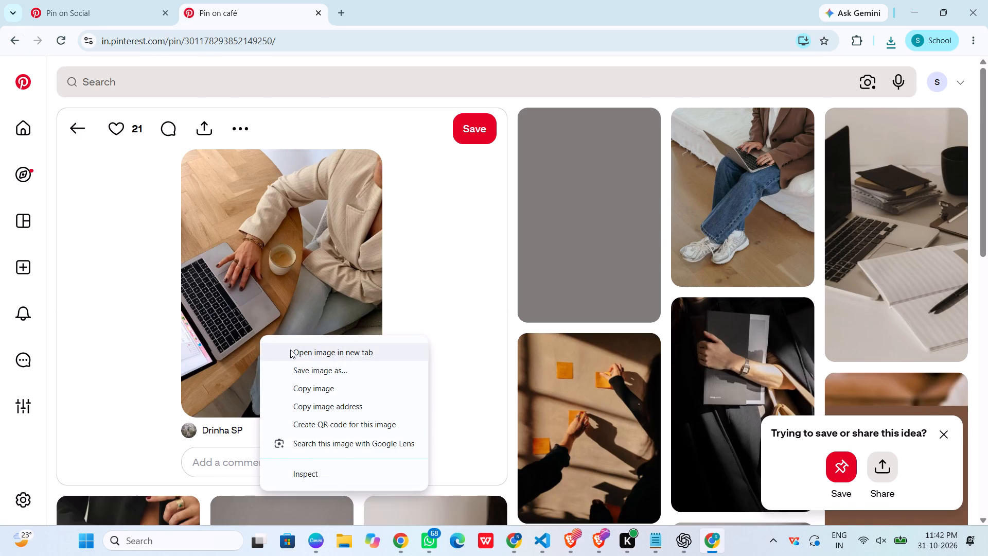
{"action": "left_click", "coordinate": [319, 373]}
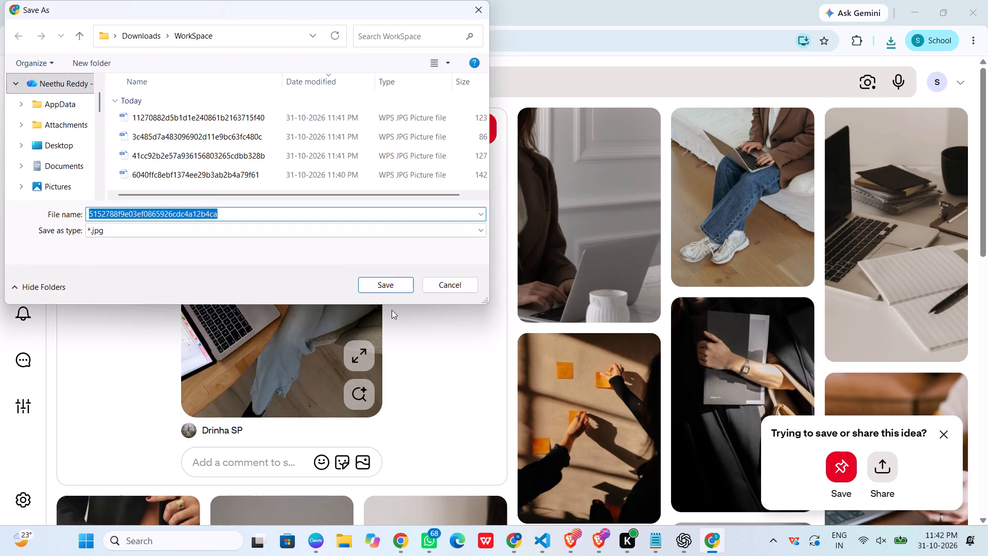
{"action": "left_click", "coordinate": [395, 274]}
{"action": "left_click", "coordinate": [399, 281]}
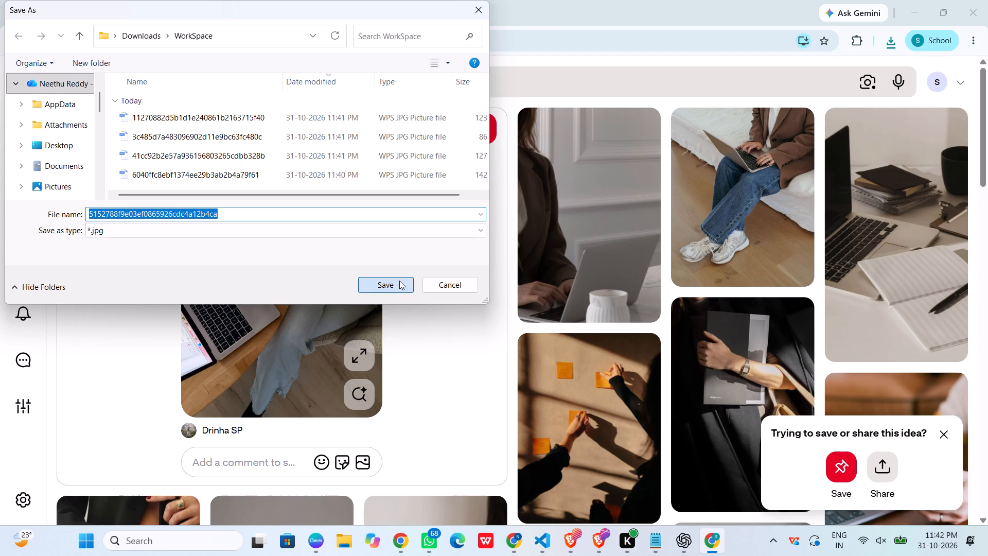
Look over the related photos beneath the laptop-and-coffee café pin for more workspace images.
{"action": "scroll", "coordinate": [743, 300], "scroll_direction": "down", "scroll_amount": 5}
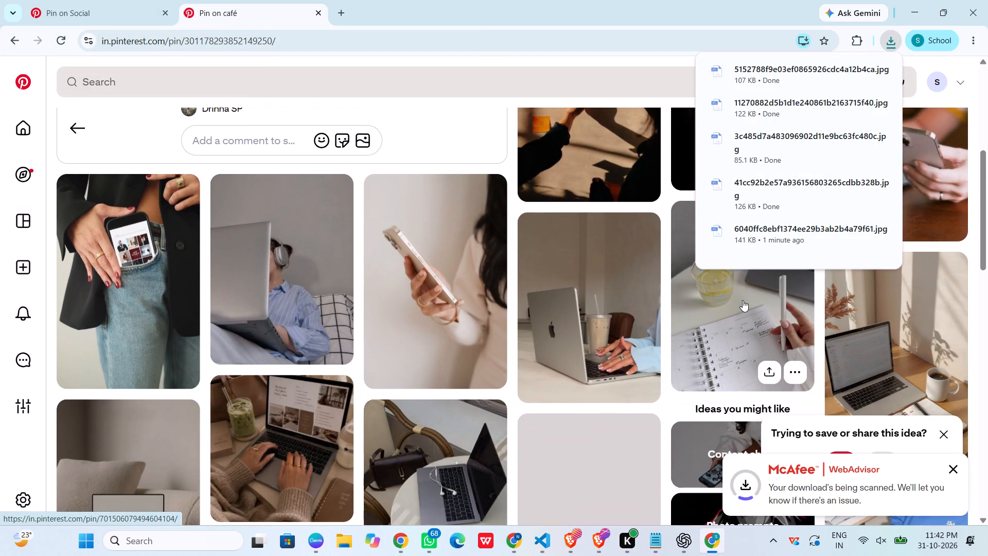
{"action": "scroll", "coordinate": [743, 300], "scroll_direction": "down", "scroll_amount": 5}
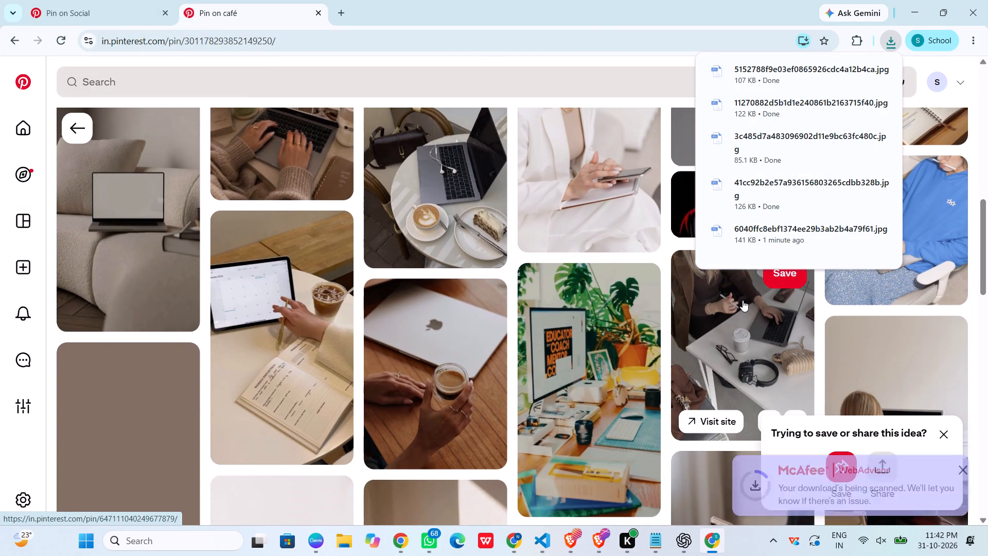
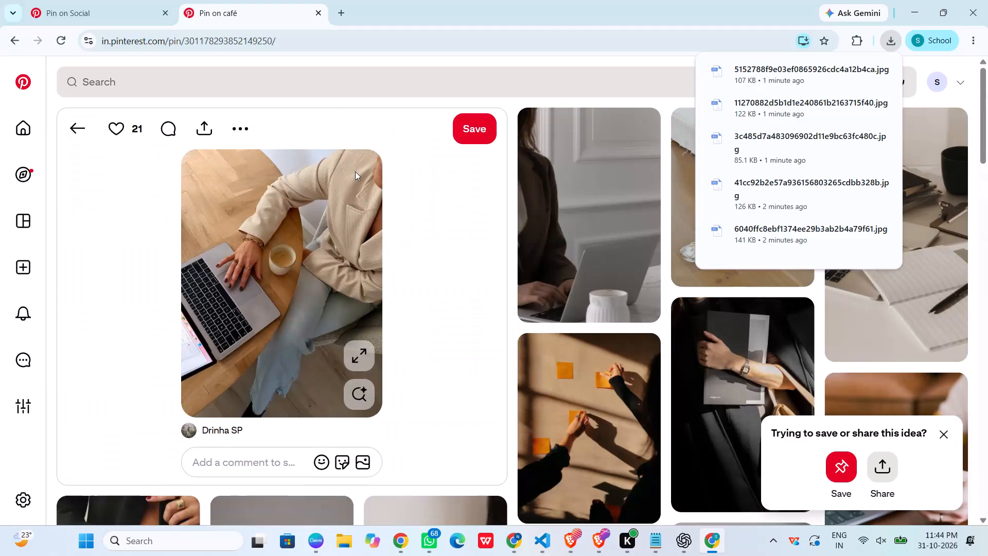
Go back from the laptop-and-coffee café pin to the search results for aesthetic work space photos for carousels.
{"action": "scroll", "coordinate": [355, 171], "scroll_direction": "up", "scroll_amount": 4}
{"action": "left_click", "coordinate": [84, 134]}
{"action": "left_click", "coordinate": [81, 132]}
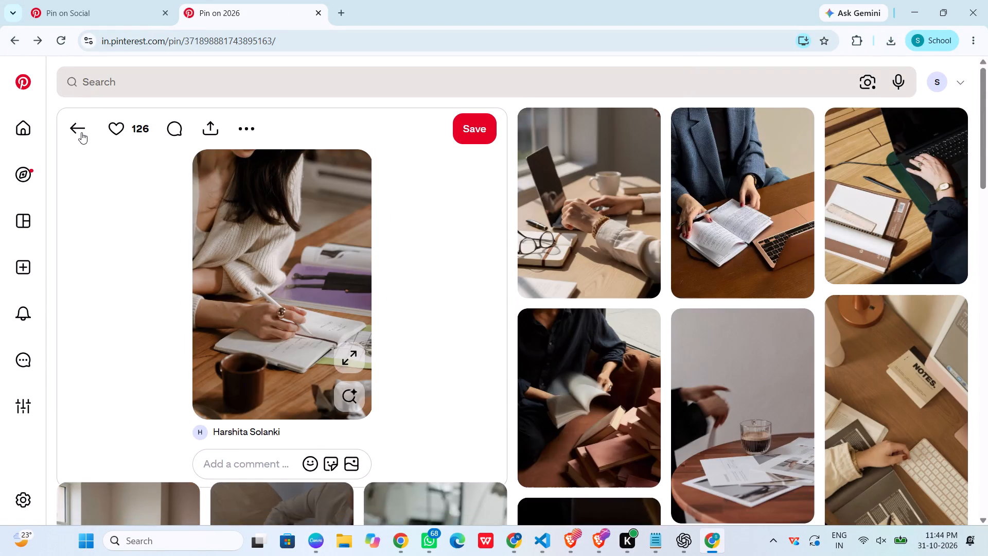
{"action": "left_click", "coordinate": [81, 132]}
{"action": "left_click", "coordinate": [81, 132]}
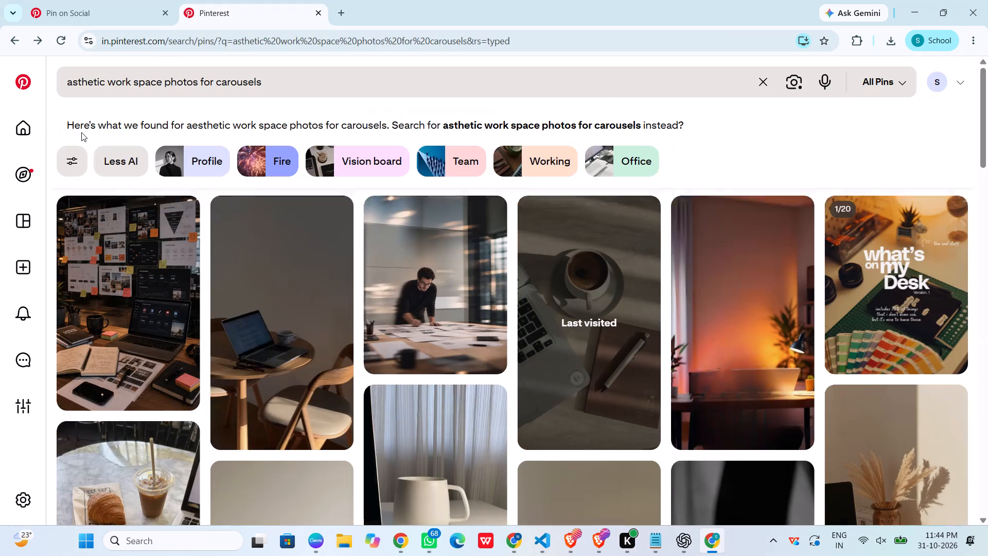
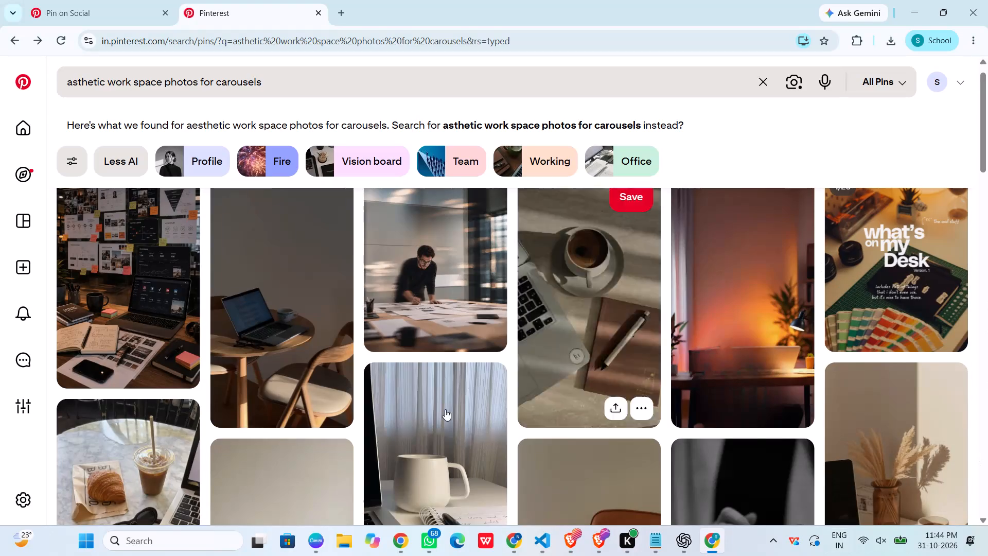
Via the croissant-and-iced-coffee pin, open the overhead café table photo with laptop, cake and phone and download it into the WorkSpace folder.
{"action": "scroll", "coordinate": [336, 305], "scroll_direction": "down", "scroll_amount": 4}
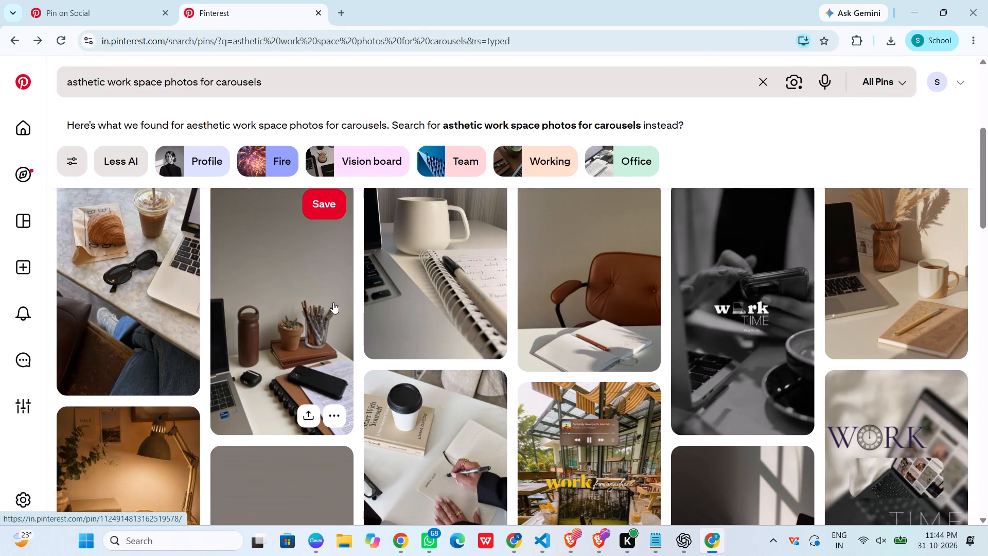
{"action": "left_click", "coordinate": [136, 297]}
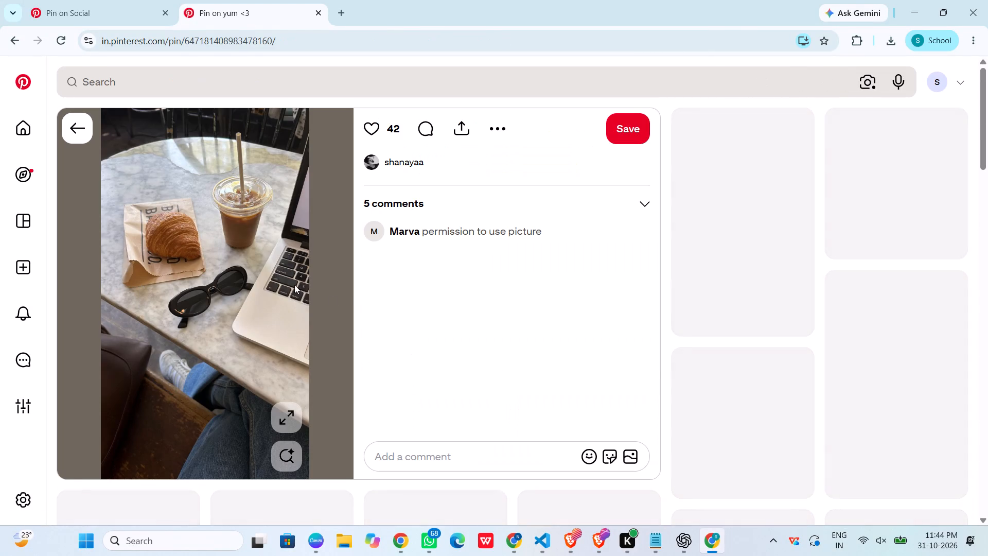
{"action": "scroll", "coordinate": [931, 357], "scroll_direction": "down", "scroll_amount": 1}
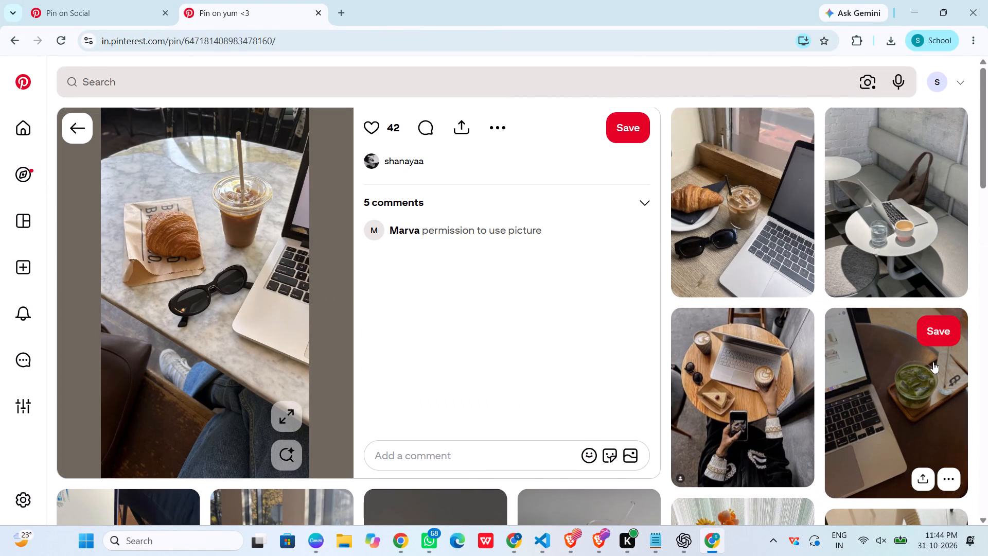
{"action": "scroll", "coordinate": [933, 362], "scroll_direction": "down", "scroll_amount": 2}
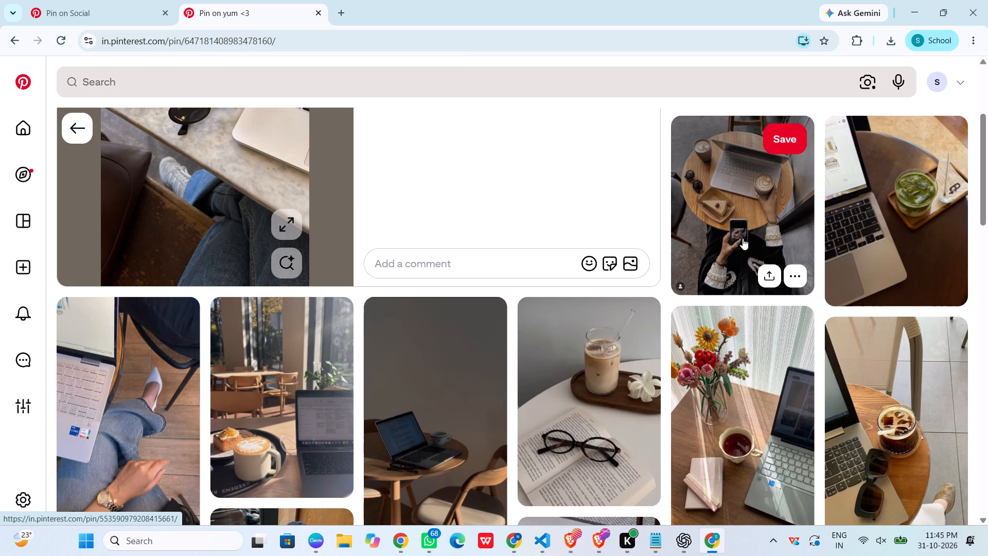
{"action": "left_click", "coordinate": [736, 221]}
{"action": "right_click", "coordinate": [331, 292]}
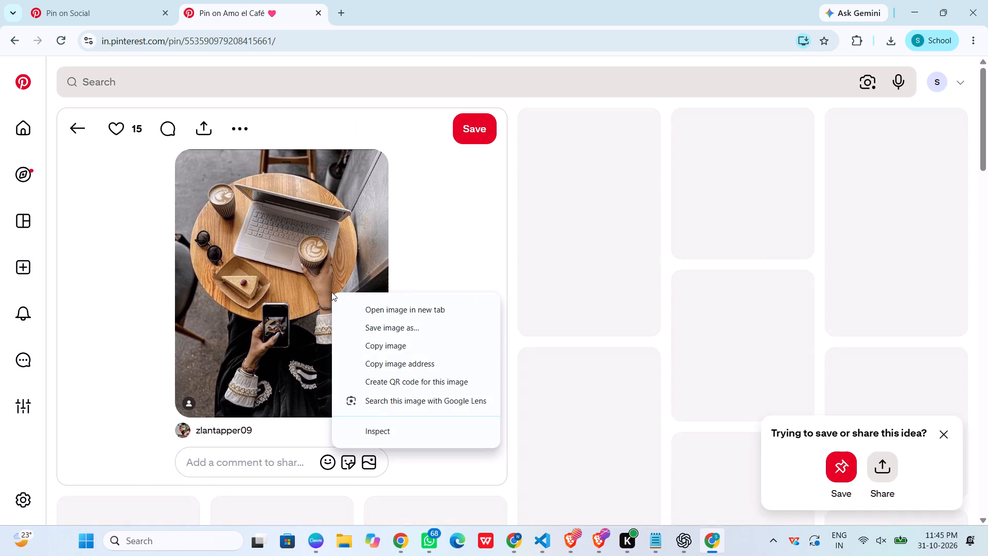
{"action": "left_click", "coordinate": [378, 326]}
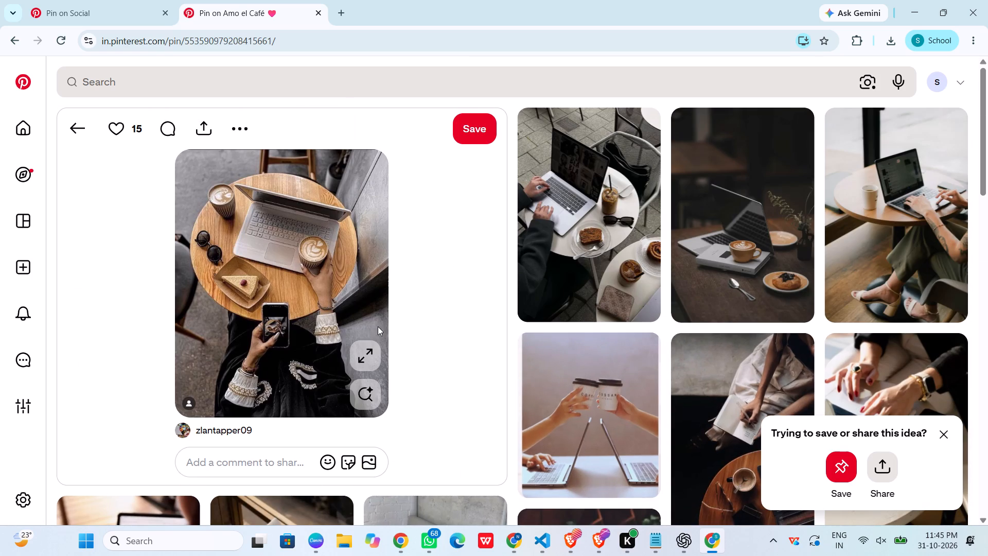
{"action": "left_click", "coordinate": [378, 286]}
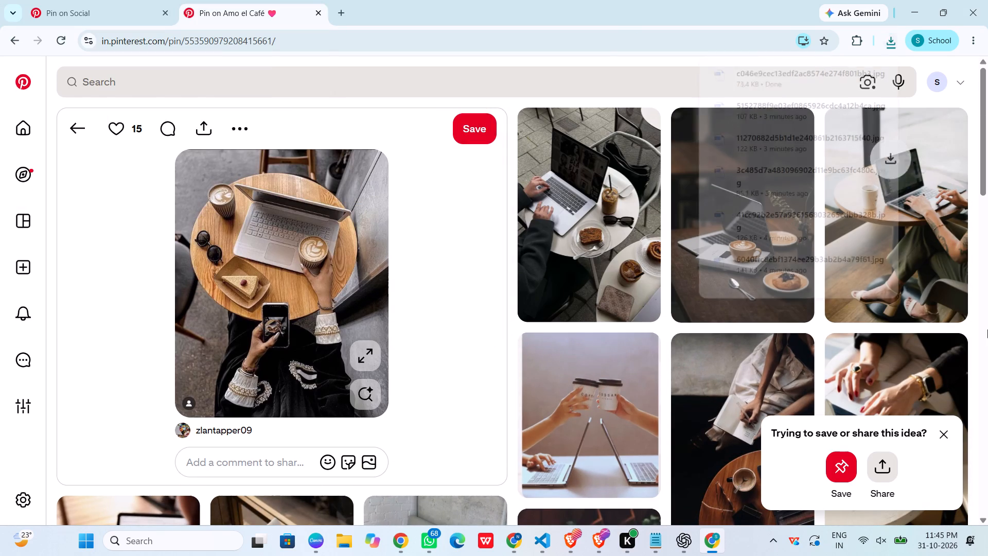
Find the pin "How to Romanticize Deep Work Sessions" among the related pins and download its laptop-and-coffee photo into the WorkSpace folder.
{"action": "scroll", "coordinate": [987, 329], "scroll_direction": "down", "scroll_amount": 1}
{"action": "scroll", "coordinate": [622, 447], "scroll_direction": "down", "scroll_amount": 2}
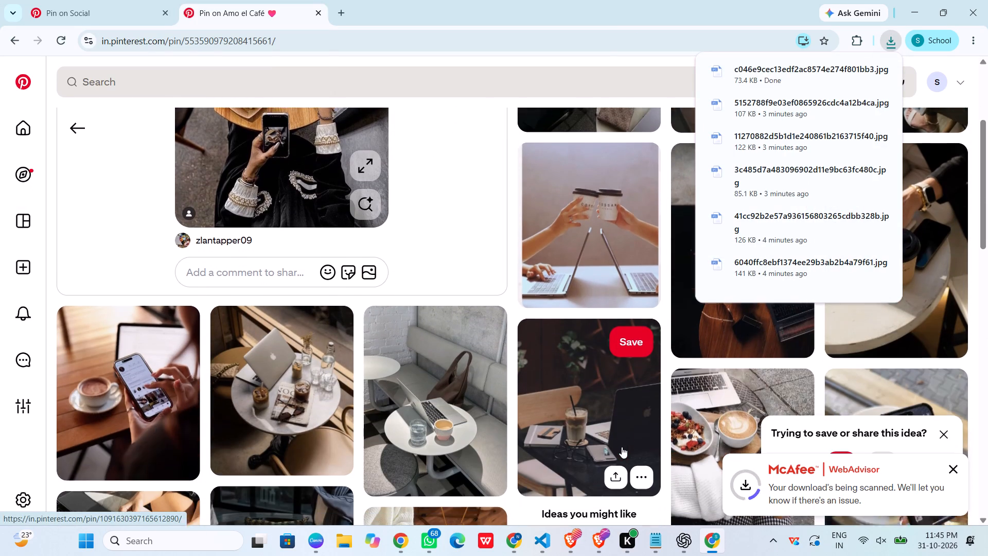
{"action": "scroll", "coordinate": [622, 447], "scroll_direction": "down", "scroll_amount": 4}
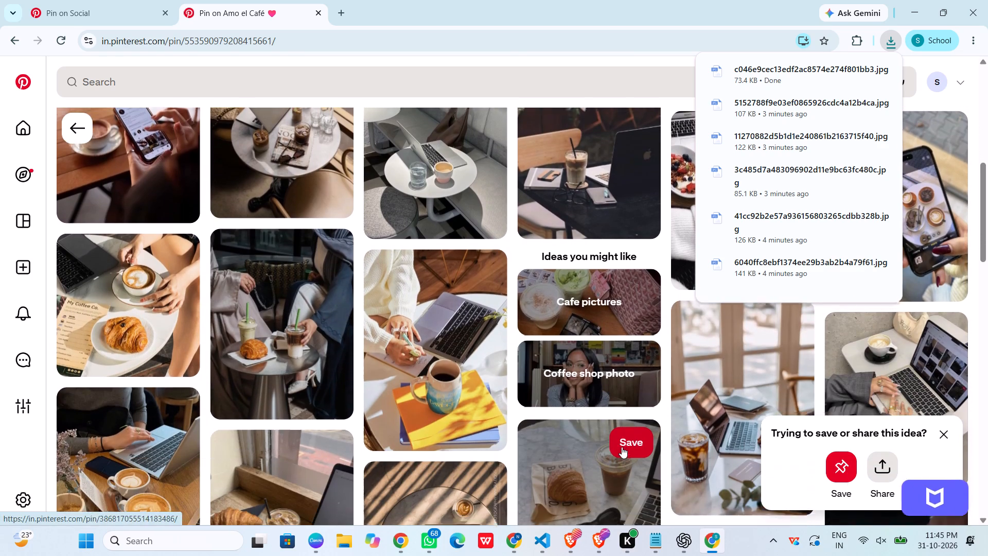
{"action": "scroll", "coordinate": [622, 447], "scroll_direction": "down", "scroll_amount": 6}
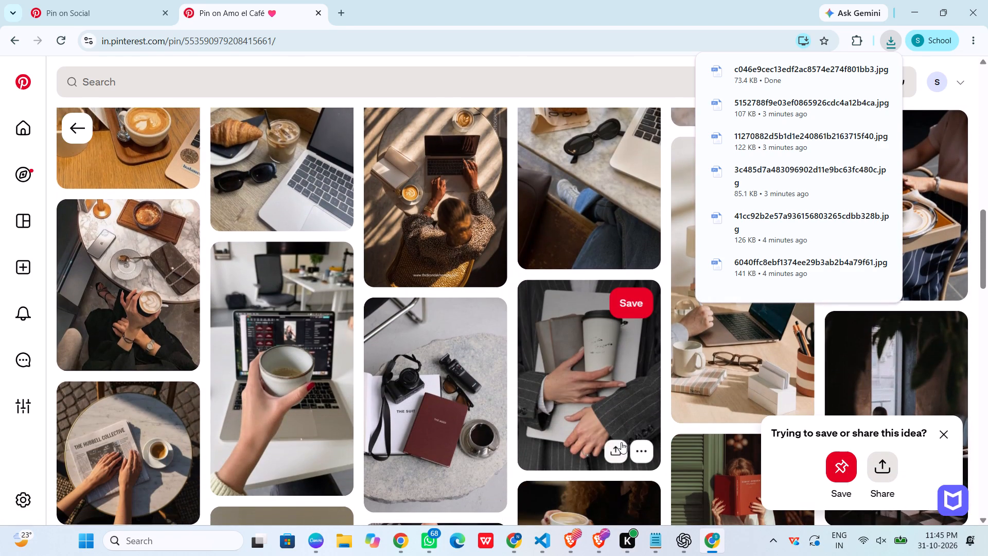
{"action": "scroll", "coordinate": [621, 442], "scroll_direction": "down", "scroll_amount": 6}
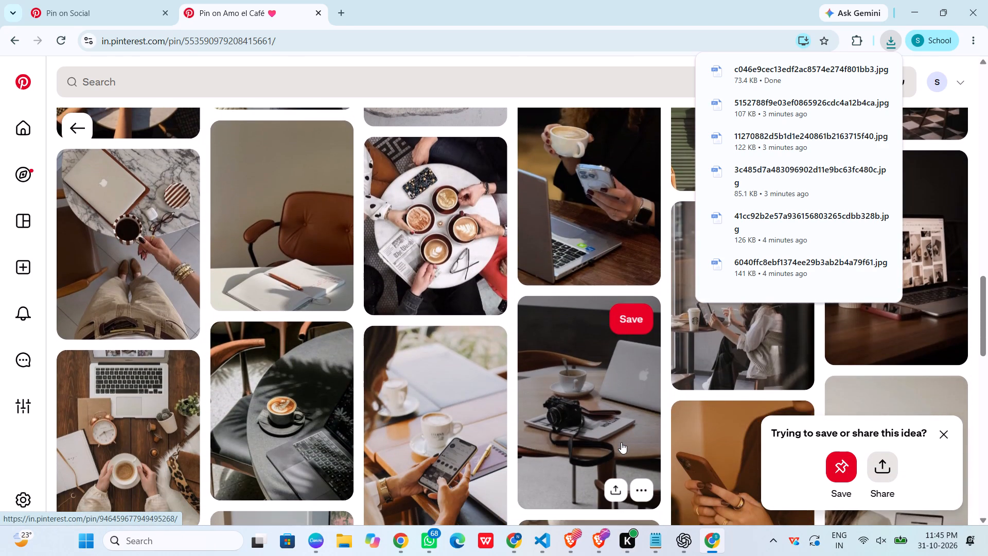
{"action": "scroll", "coordinate": [621, 442], "scroll_direction": "down", "scroll_amount": 4}
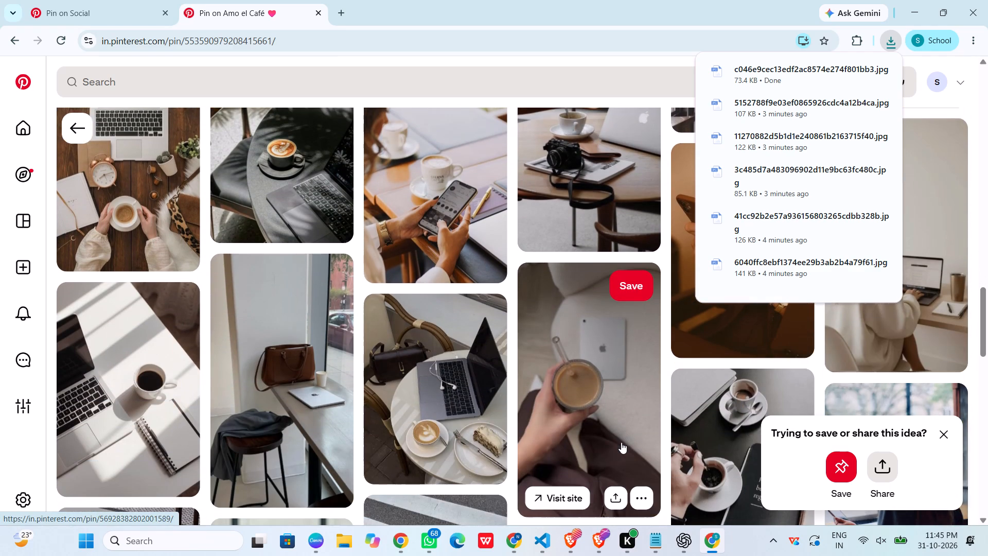
{"action": "scroll", "coordinate": [621, 442], "scroll_direction": "down", "scroll_amount": 1}
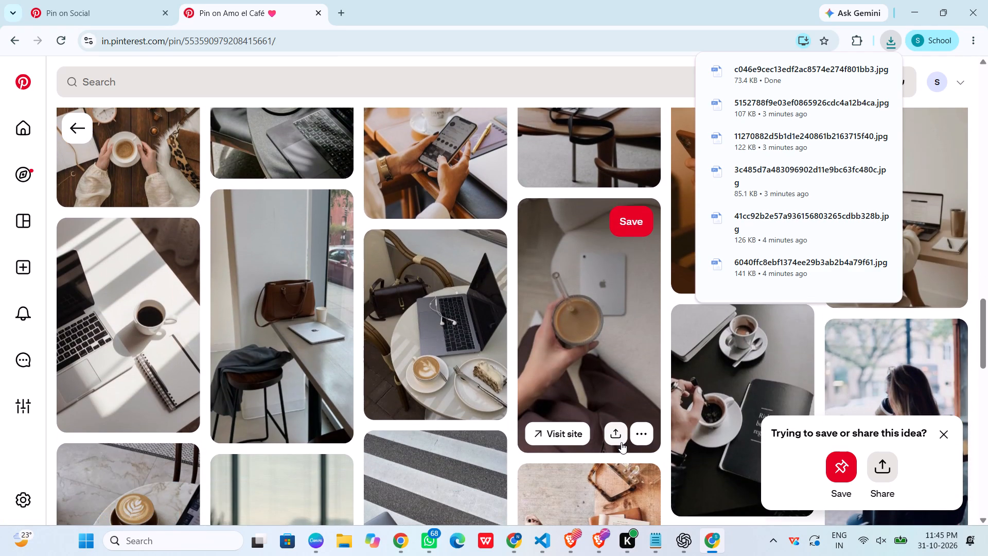
{"action": "left_click", "coordinate": [91, 337]}
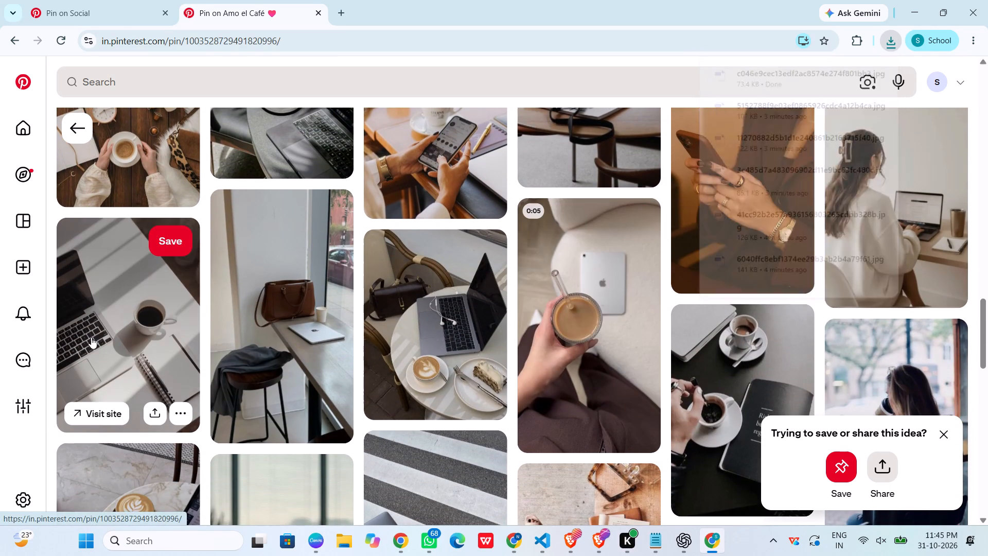
{"action": "right_click", "coordinate": [218, 315]}
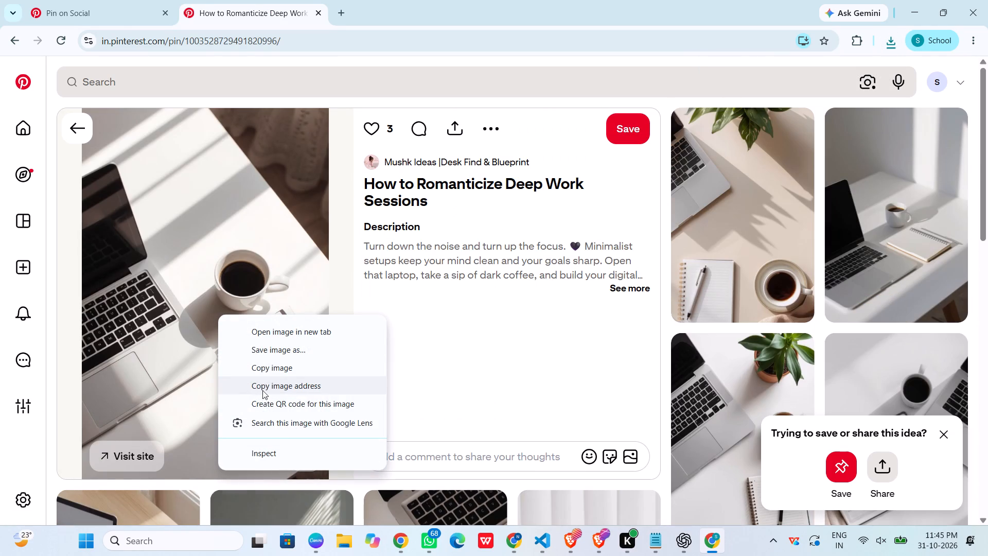
{"action": "left_click", "coordinate": [297, 345]}
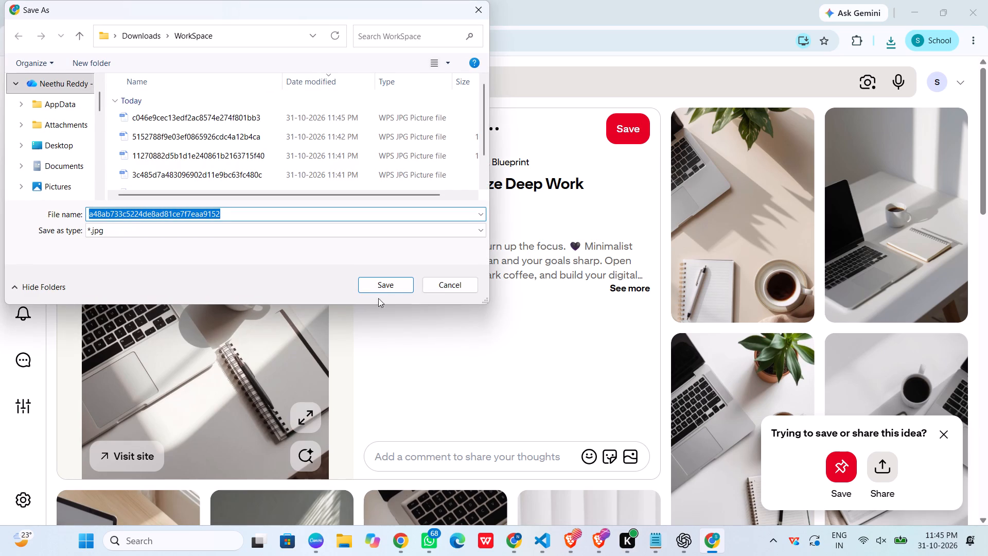
{"action": "left_click", "coordinate": [389, 289]}
Browse the pins related to the deep work photo for more workspace images, and return to the café table pin.
{"action": "scroll", "coordinate": [533, 390], "scroll_direction": "down", "scroll_amount": 7}
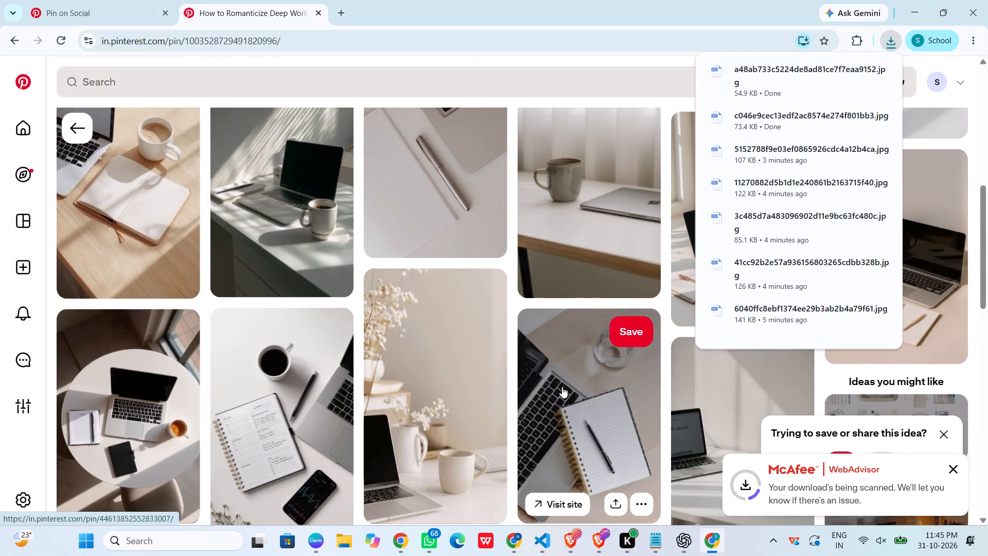
{"action": "scroll", "coordinate": [562, 387], "scroll_direction": "down", "scroll_amount": 10}
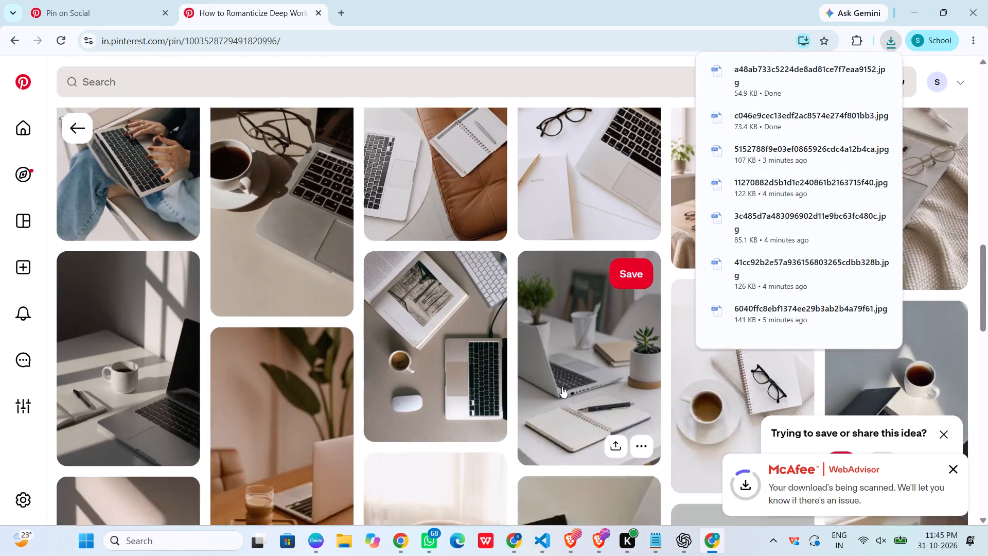
{"action": "scroll", "coordinate": [562, 387], "scroll_direction": "down", "scroll_amount": 10}
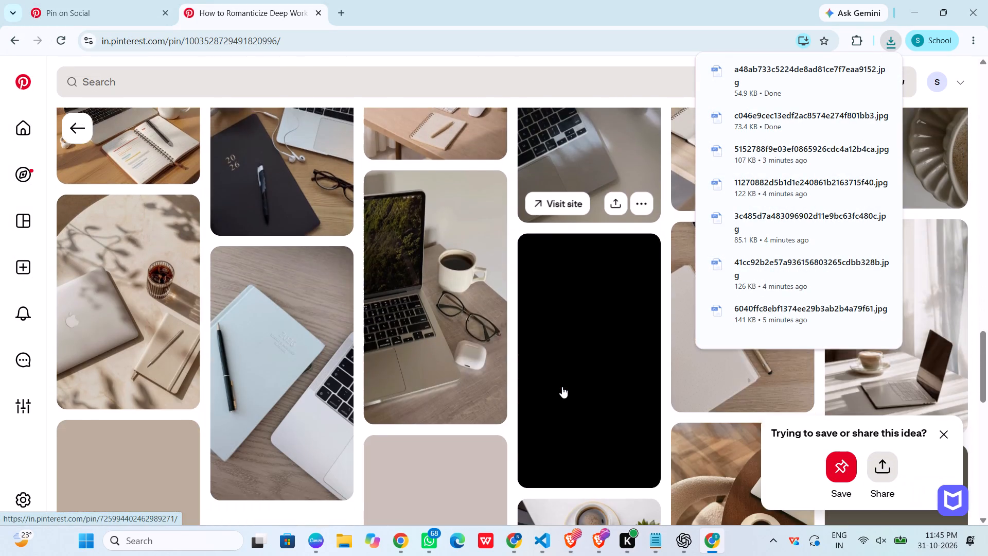
{"action": "scroll", "coordinate": [562, 387], "scroll_direction": "down", "scroll_amount": 7}
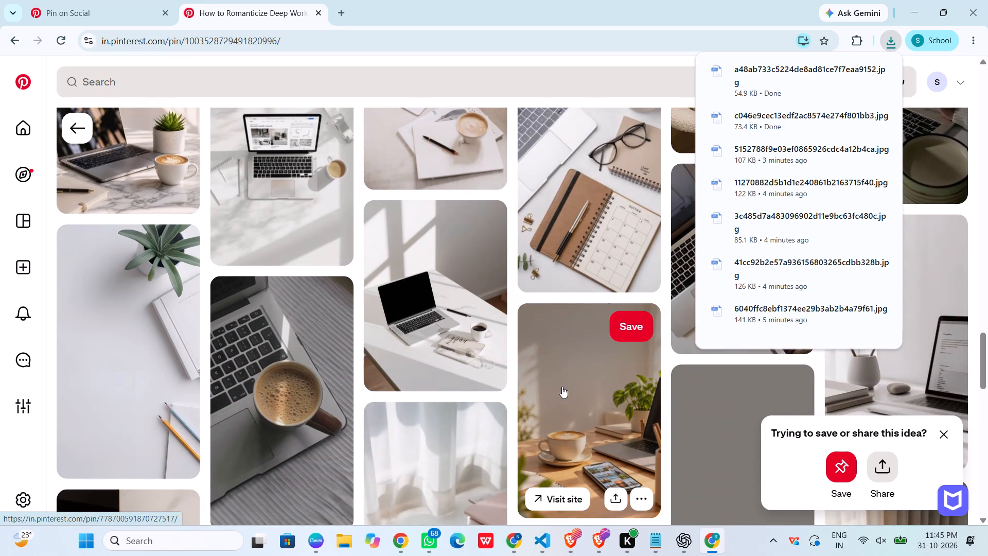
{"action": "scroll", "coordinate": [562, 387], "scroll_direction": "down", "scroll_amount": 1}
{"action": "scroll", "coordinate": [562, 387], "scroll_direction": "up", "scroll_amount": 4}
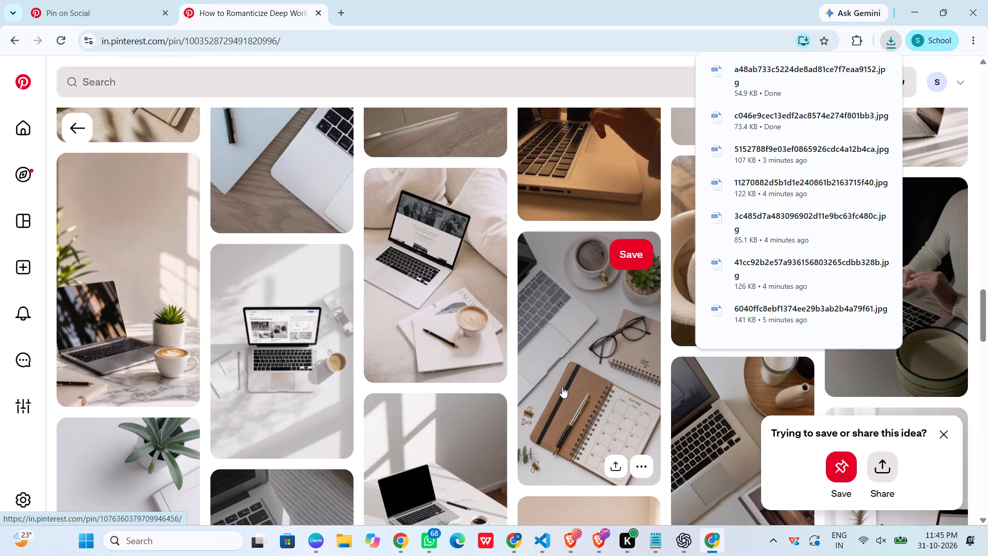
{"action": "scroll", "coordinate": [562, 387], "scroll_direction": "down", "scroll_amount": 5}
{"action": "scroll", "coordinate": [562, 387], "scroll_direction": "up", "scroll_amount": 18}
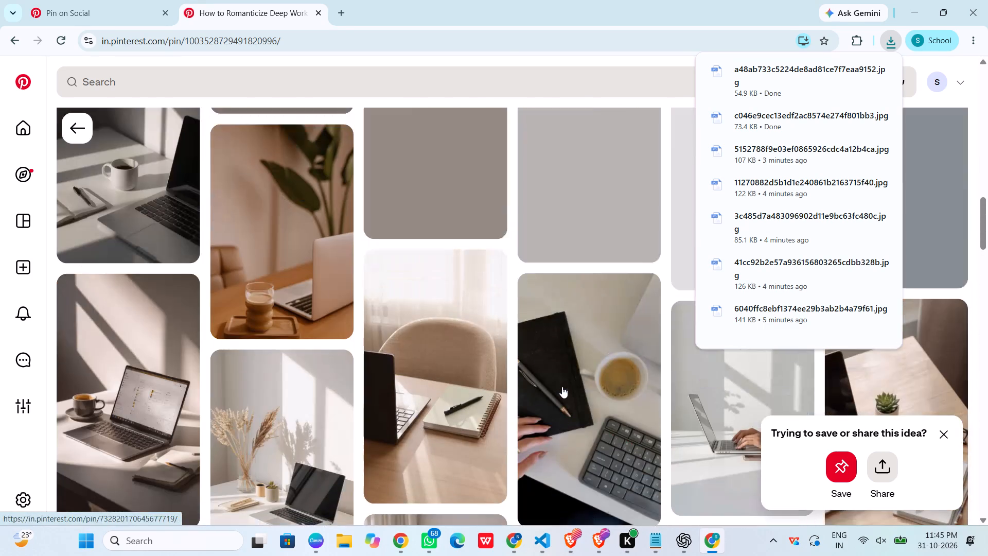
{"action": "left_click", "coordinate": [69, 131]}
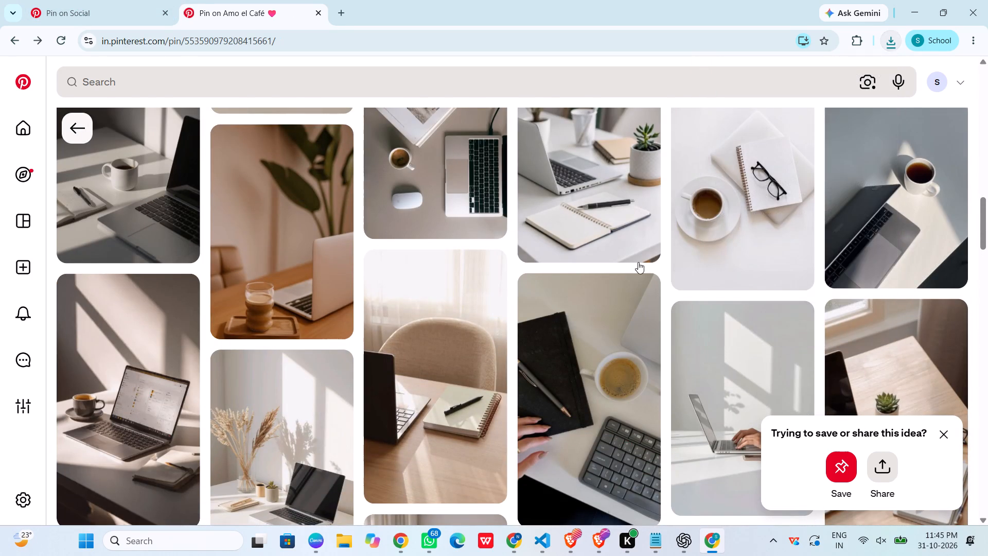
Via the pin of the woman drinking coffee at a window, download the "Vision Board Pics Career Women" laptop photo into the WorkSpace folder.
{"action": "scroll", "coordinate": [514, 311], "scroll_direction": "down", "scroll_amount": 4}
{"action": "scroll", "coordinate": [514, 317], "scroll_direction": "up", "scroll_amount": 2}
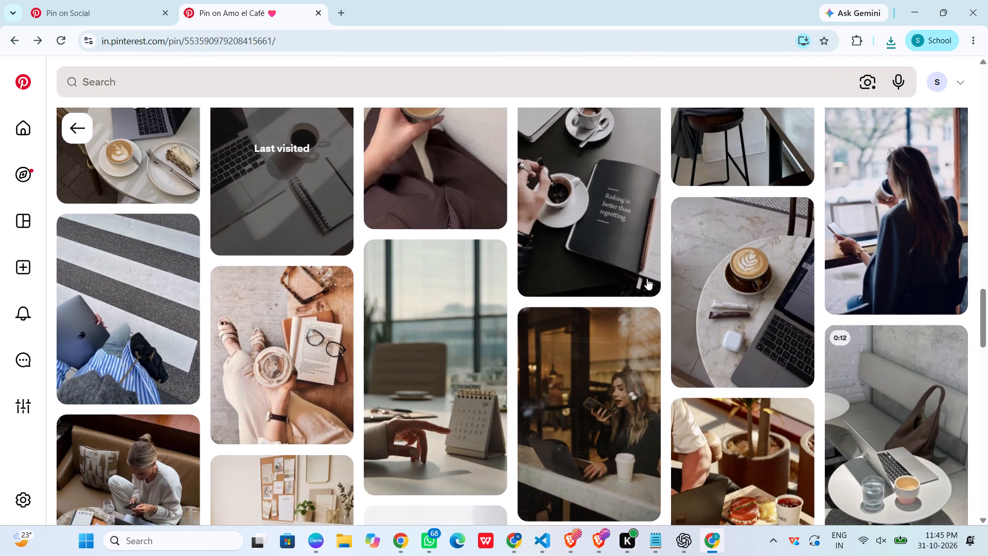
{"action": "left_click", "coordinate": [928, 204]}
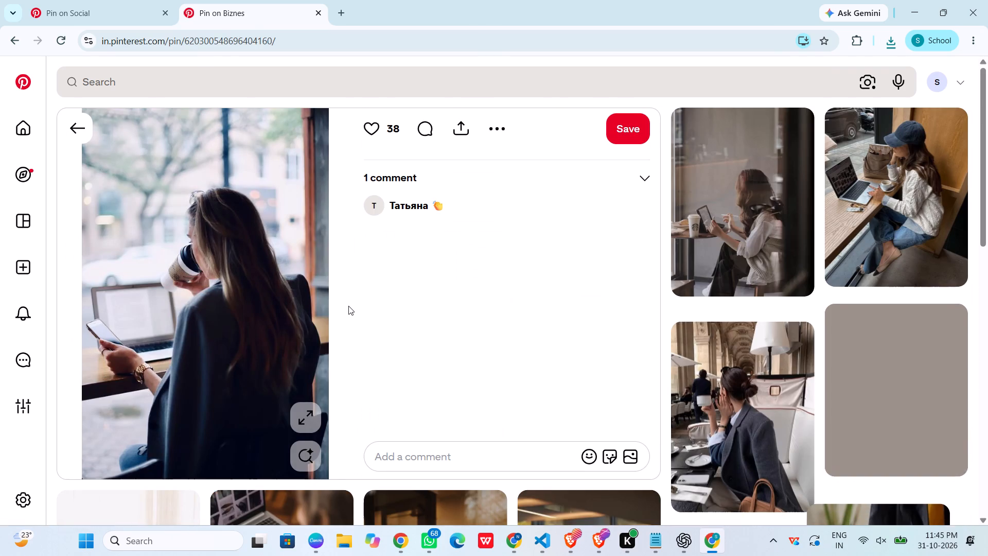
{"action": "scroll", "coordinate": [348, 306], "scroll_direction": "down", "scroll_amount": 4}
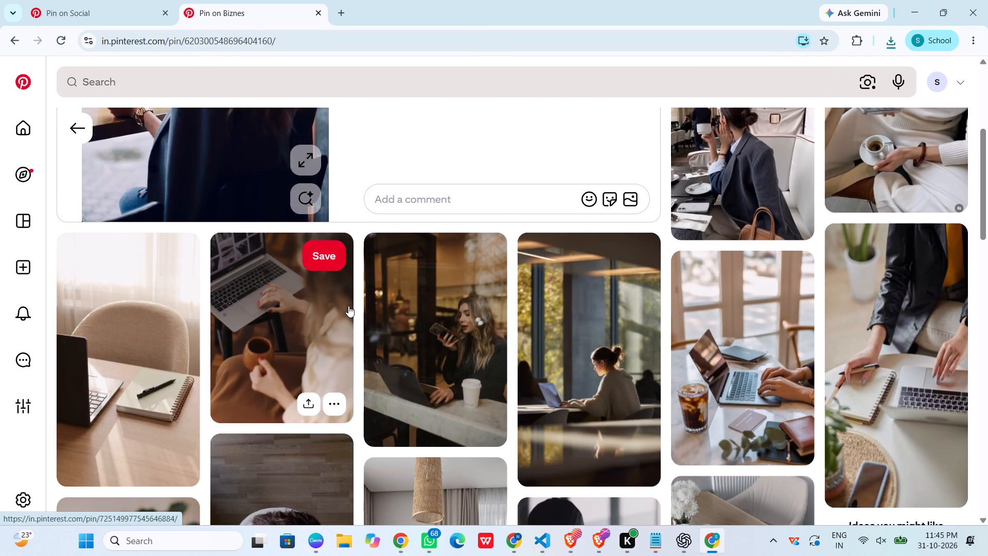
{"action": "scroll", "coordinate": [348, 306], "scroll_direction": "down", "scroll_amount": 1}
{"action": "left_click", "coordinate": [765, 304]}
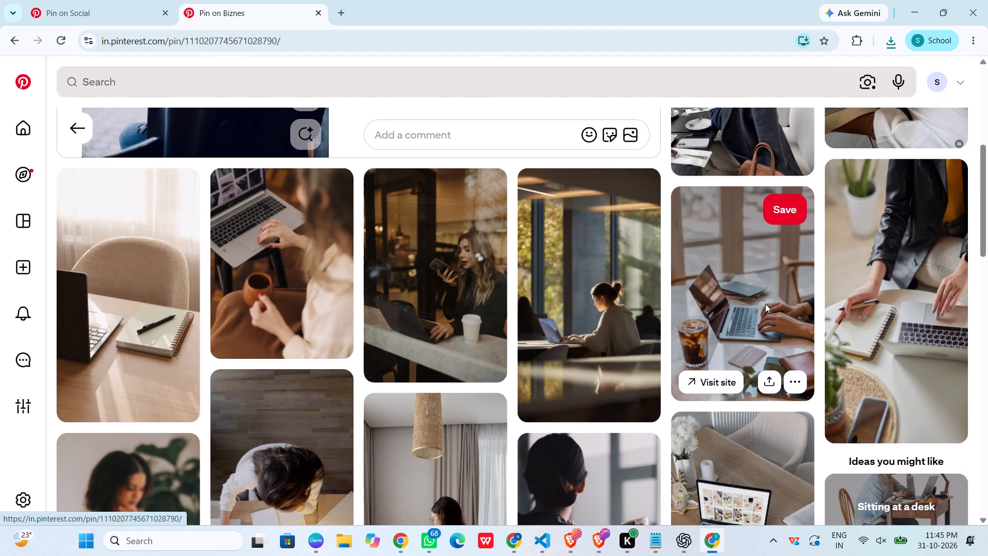
{"action": "right_click", "coordinate": [230, 176]}
{"action": "left_click", "coordinate": [283, 227]}
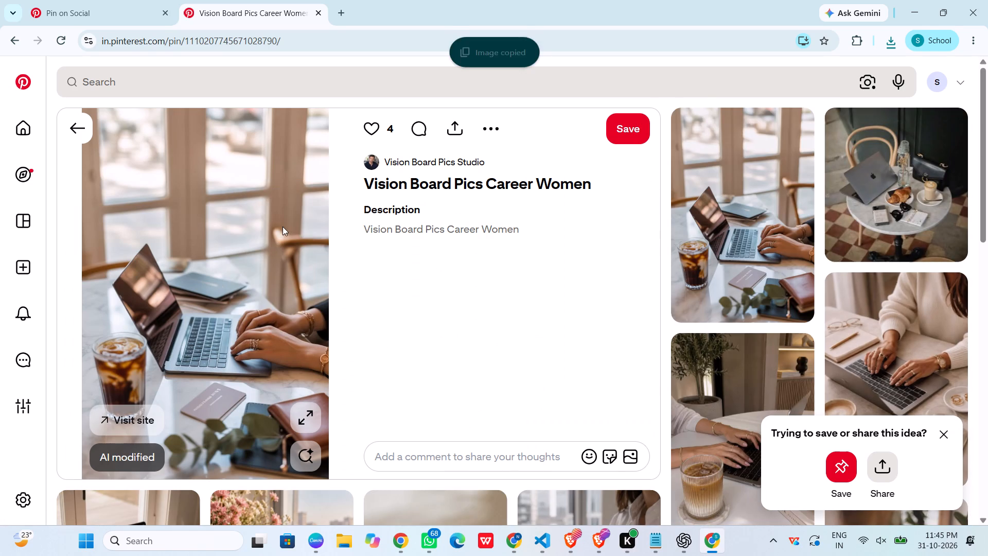
{"action": "right_click", "coordinate": [188, 246]}
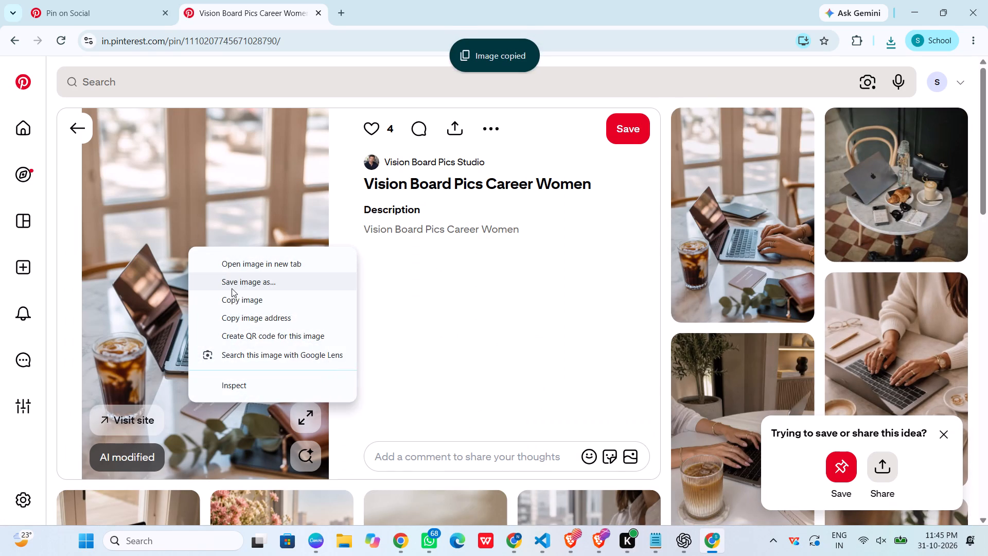
{"action": "left_click", "coordinate": [232, 288]}
{"action": "left_click", "coordinate": [378, 285]}
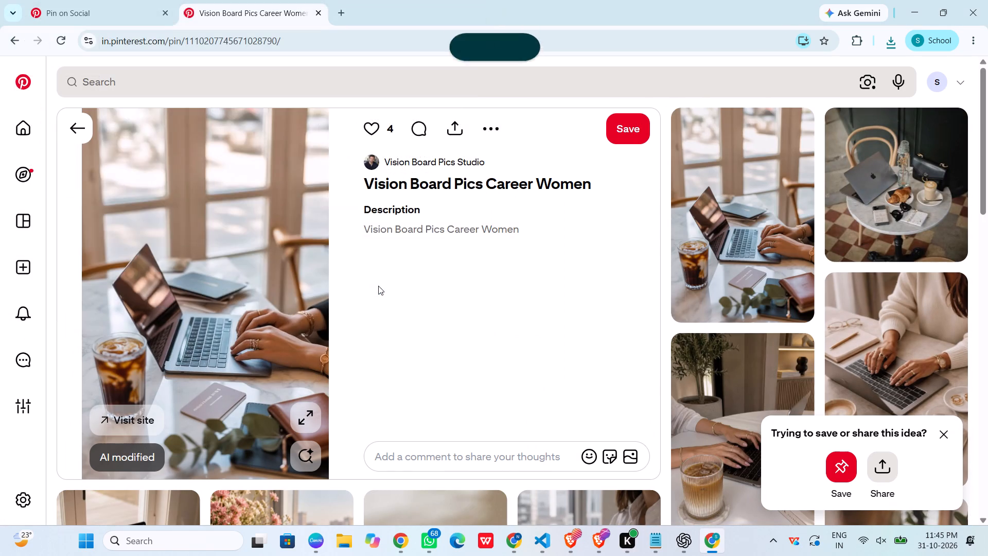
Switch to Canva and go to the blank first page of the untitled Instagram Post (4:5) design.
{"action": "scroll", "coordinate": [378, 286], "scroll_direction": "down", "scroll_amount": 4}
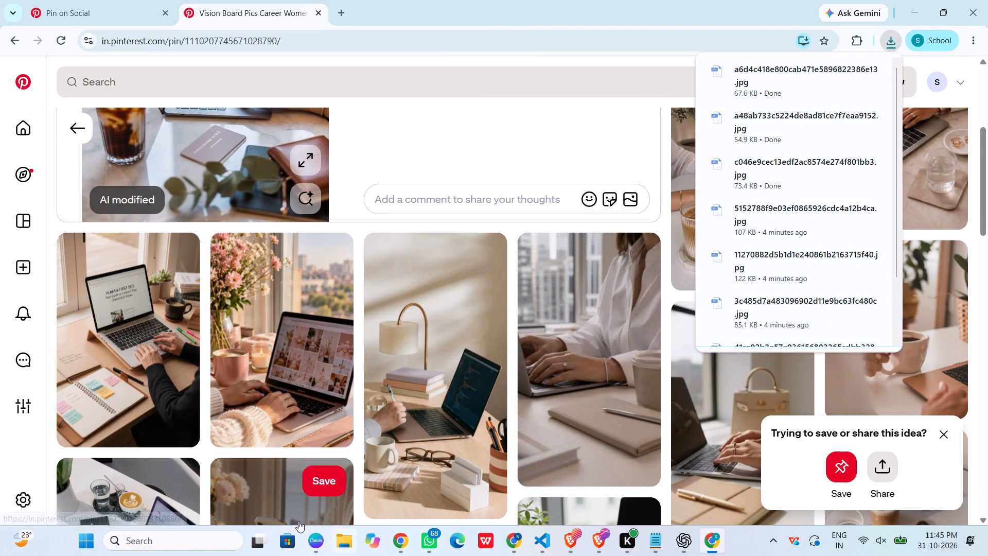
{"action": "left_click", "coordinate": [319, 541]}
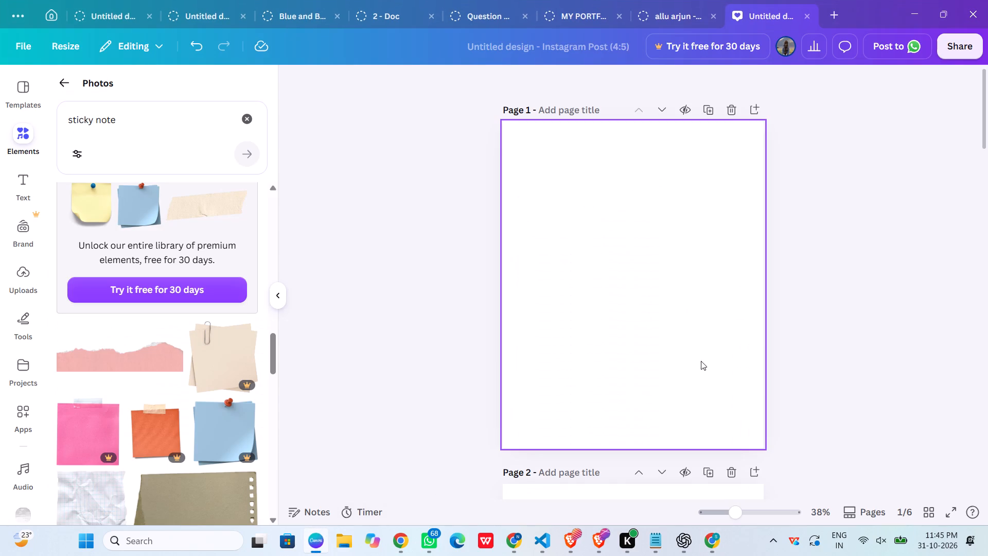
{"action": "left_click", "coordinate": [716, 352]}
Switch to File Explorer and open the WorkSpace folder inside Downloads.
{"action": "left_click", "coordinate": [344, 541]}
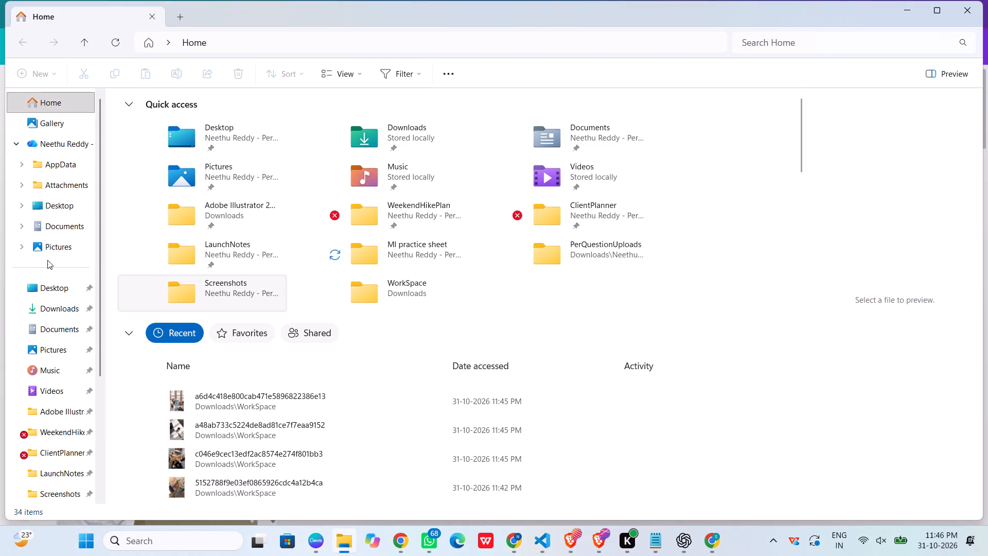
{"action": "left_click", "coordinate": [39, 306]}
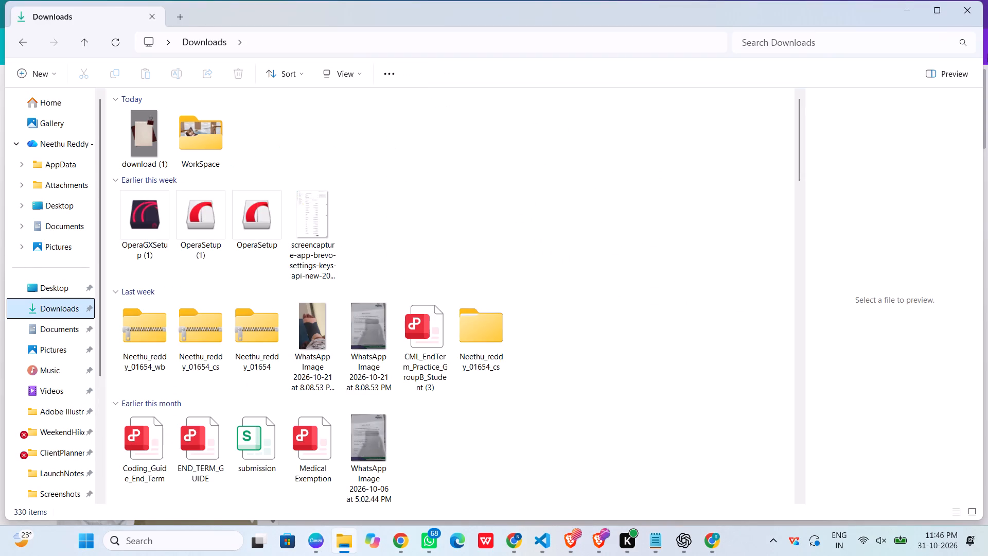
{"action": "double_click", "coordinate": [192, 140]}
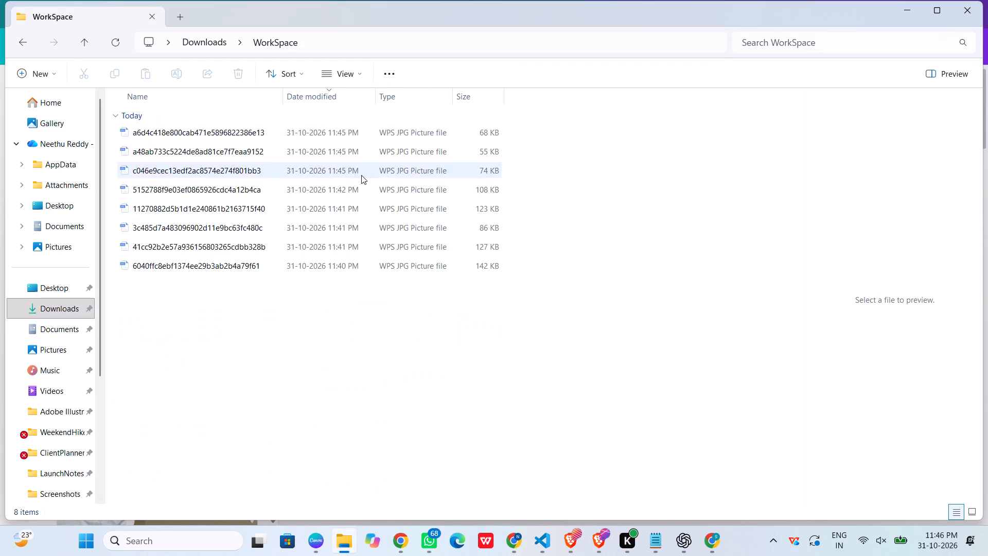
Hide the preview pane and display the WorkSpace folder's photos as large thumbnails.
{"action": "left_click", "coordinate": [954, 78]}
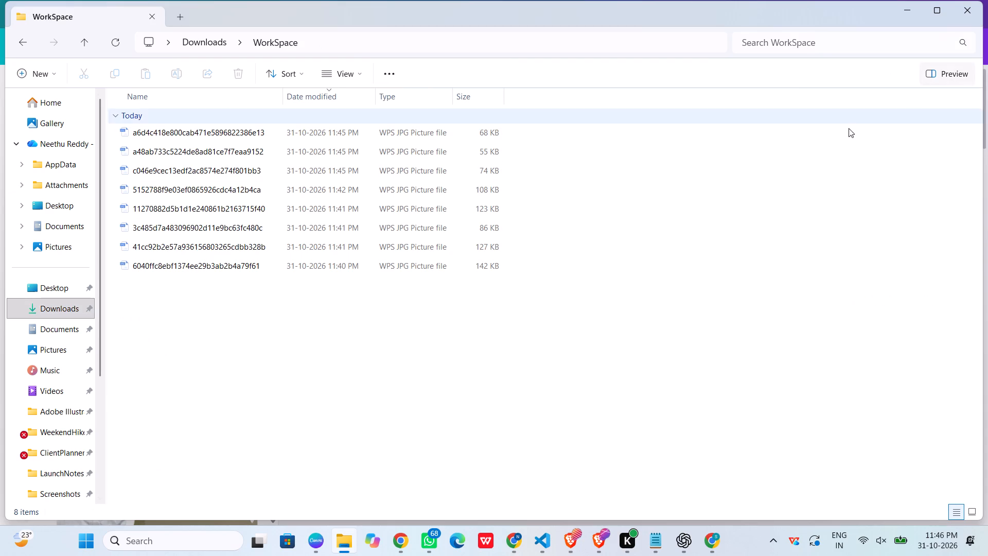
{"action": "left_click", "coordinate": [356, 74]}
{"action": "left_click", "coordinate": [336, 126]}
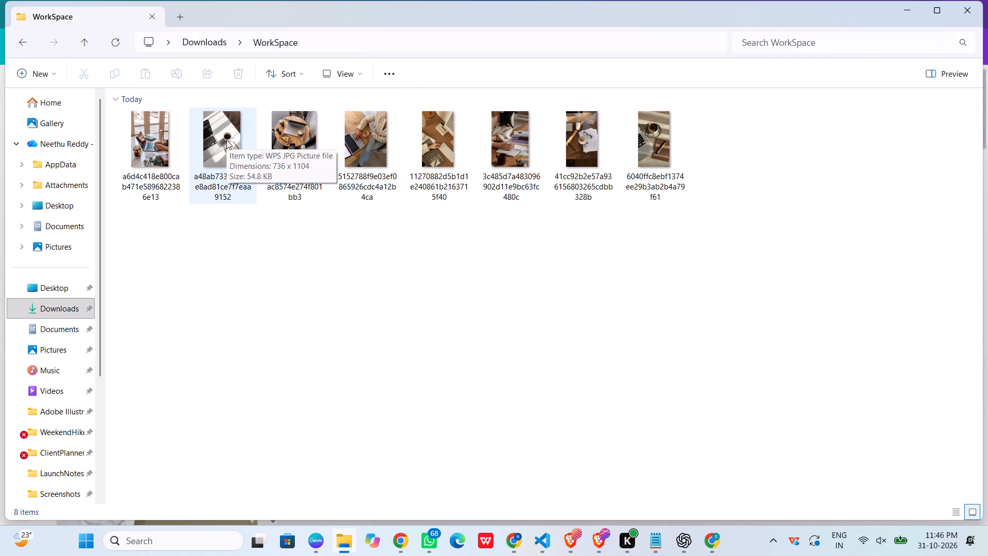
View the desk photo with the NOTES booklet and white keyboard at full size, and return to the WorkSpace folder.
{"action": "double_click", "coordinate": [452, 143]}
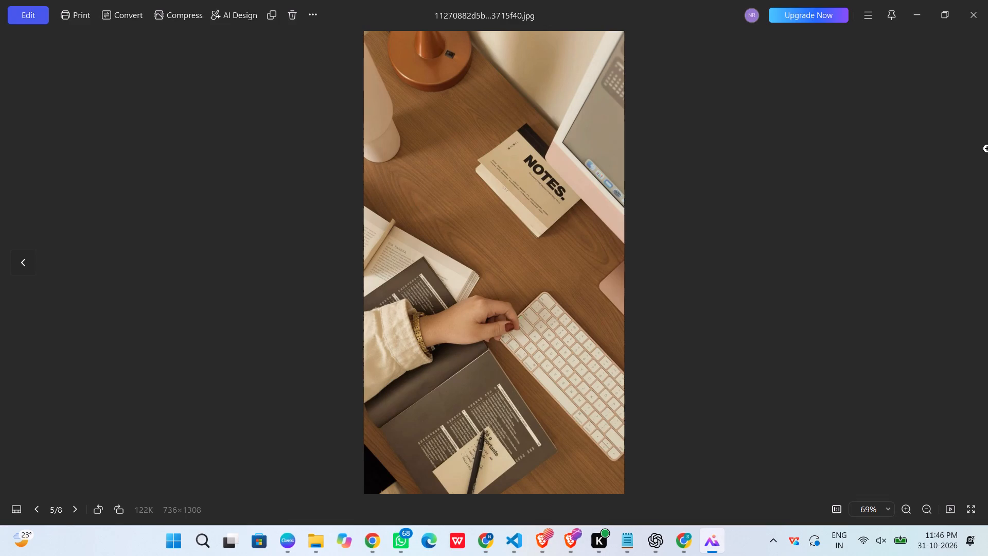
{"action": "left_click", "coordinate": [912, 4]}
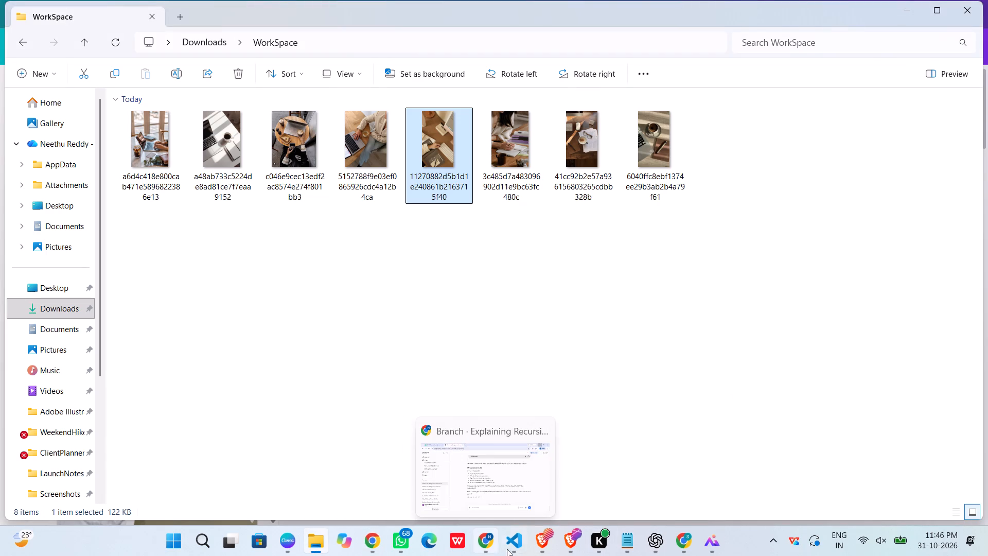
Switch to Pinterest in Chrome, search for "women earning and spending own money", and browse the results.
{"action": "left_click", "coordinate": [676, 547]}
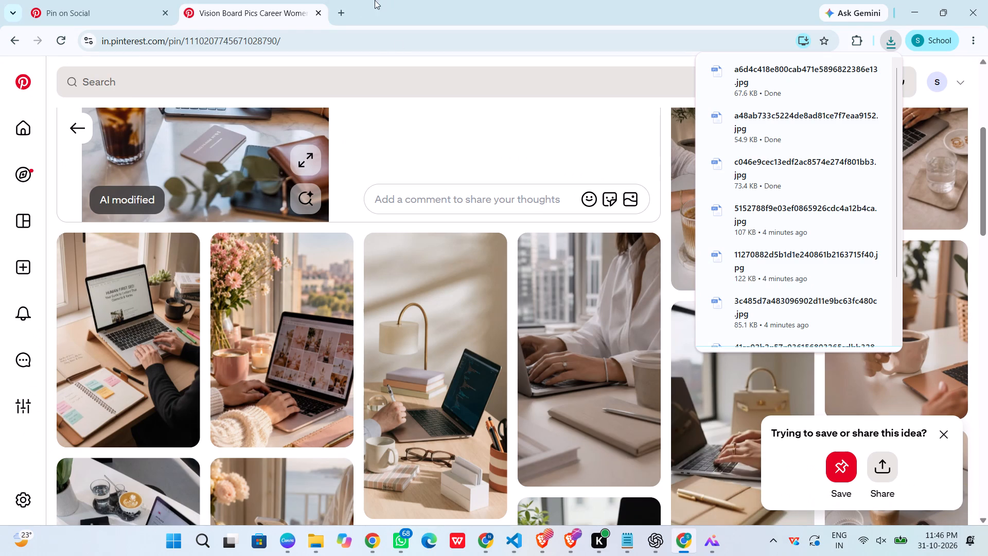
{"action": "left_click", "coordinate": [278, 82]}
{"action": "type", "text": "women earning and spendin"}
{"action": "key", "text": "space"}
{"action": "key", "text": "BackSpace"}
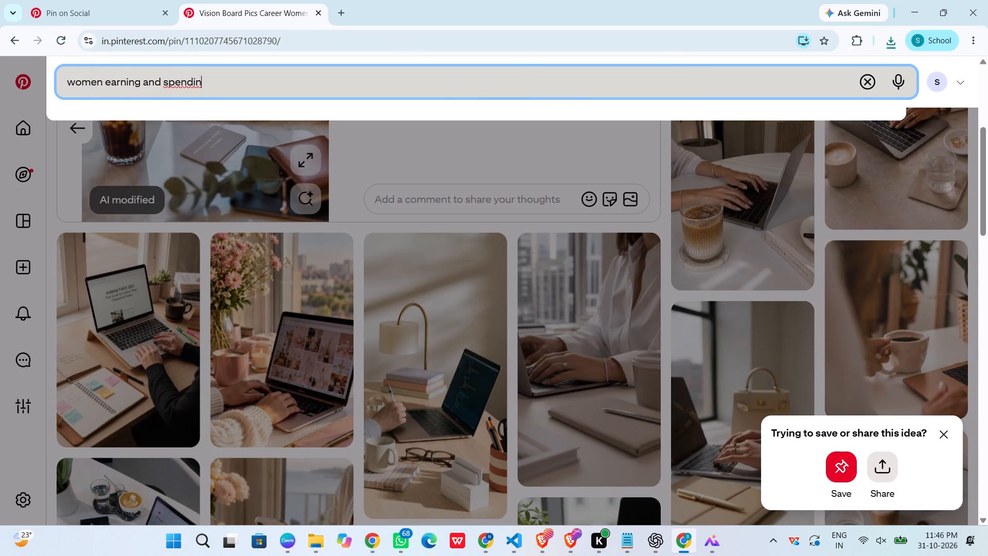
{"action": "type", "text": "g own money"}
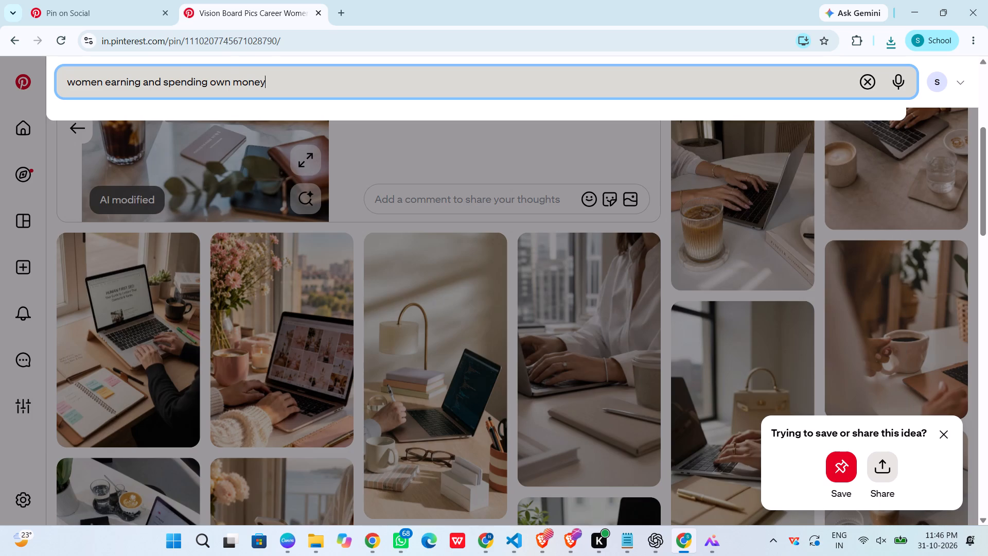
{"action": "key", "text": "Return"}
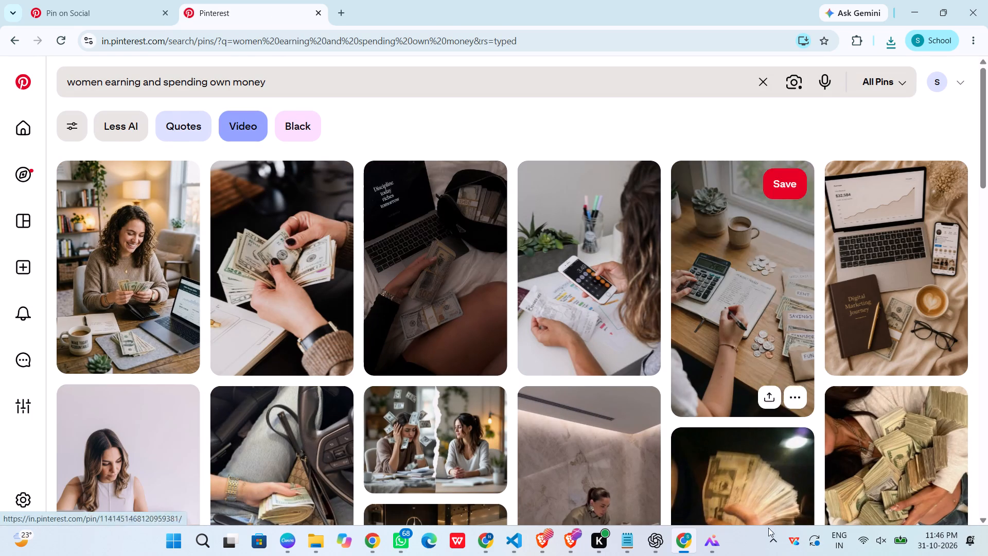
{"action": "scroll", "coordinate": [747, 399], "scroll_direction": "down", "scroll_amount": 2}
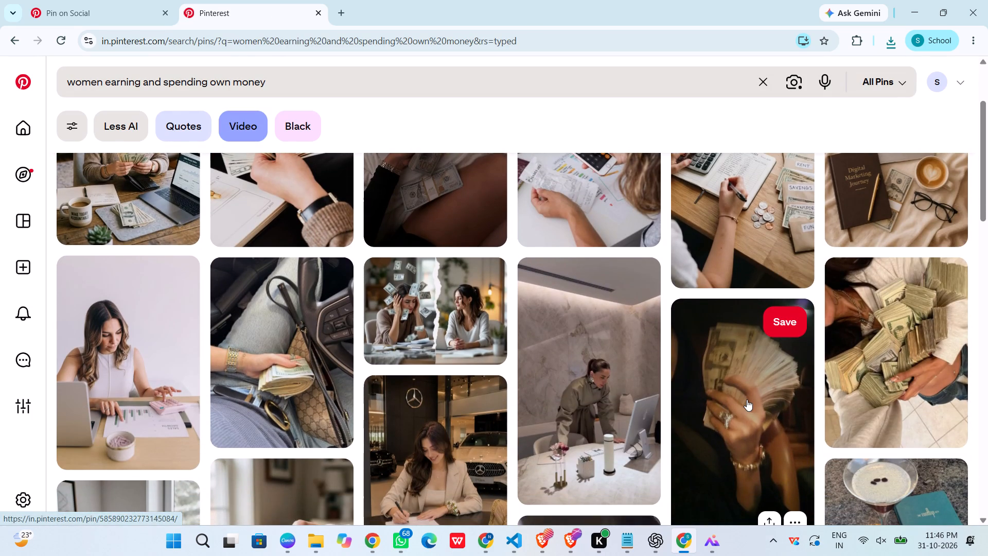
Shorten the Pinterest search to "women spending own money" and look through the results.
{"action": "left_click_drag", "start_coordinate": [167, 85], "coordinate": [153, 82]}
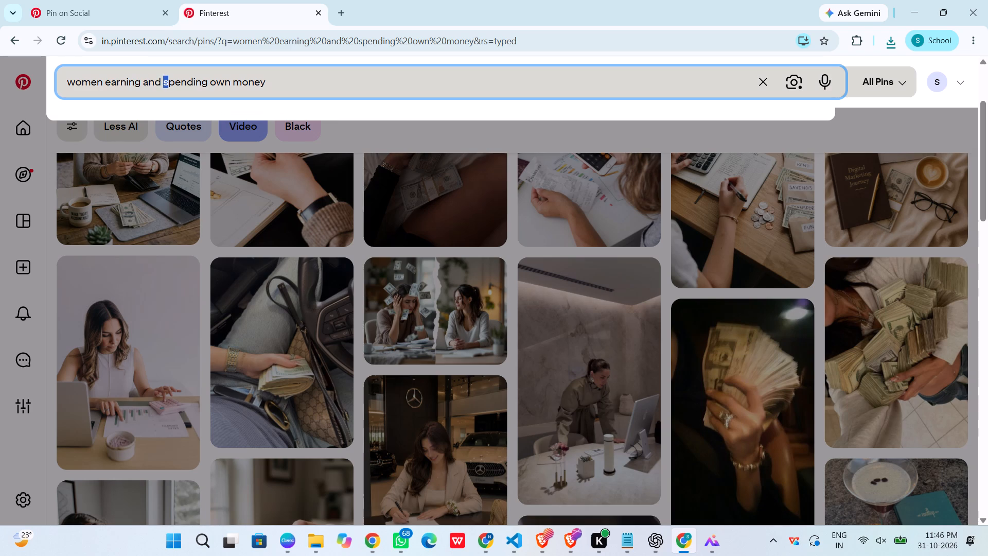
{"action": "left_click_drag", "start_coordinate": [153, 82], "coordinate": [107, 80]}
{"action": "key", "text": "BackSpace"}
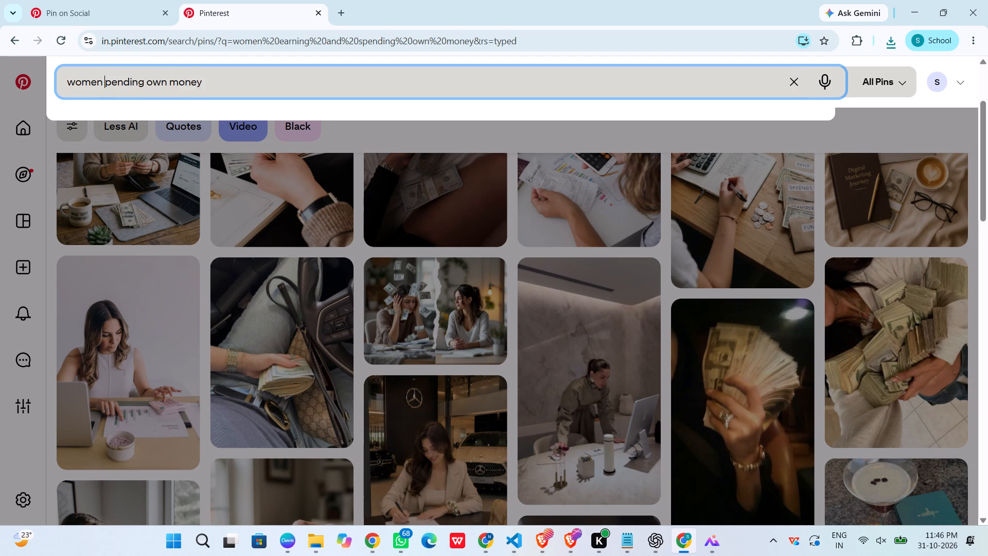
{"action": "key", "text": "s"}
{"action": "key", "text": "Return"}
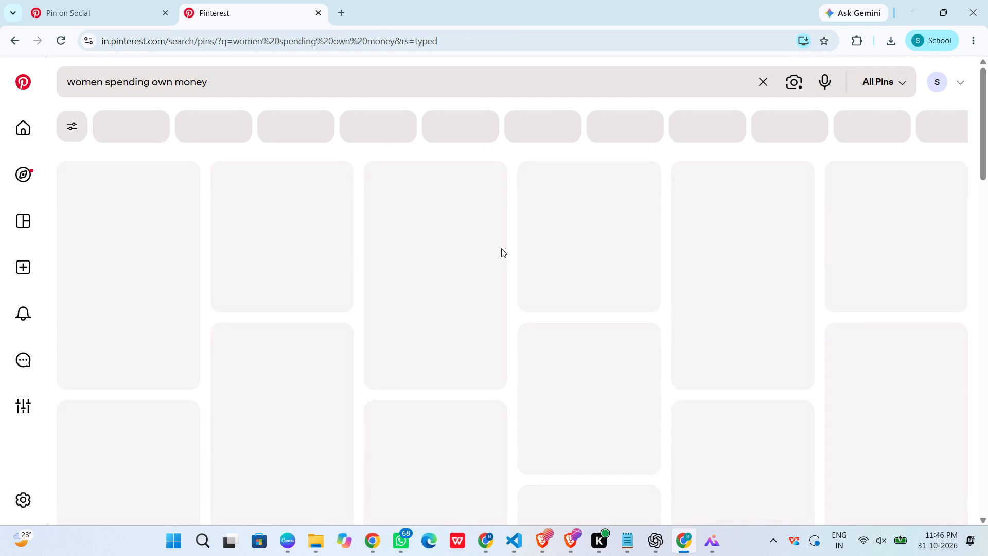
{"action": "scroll", "coordinate": [331, 391], "scroll_direction": "down", "scroll_amount": 2}
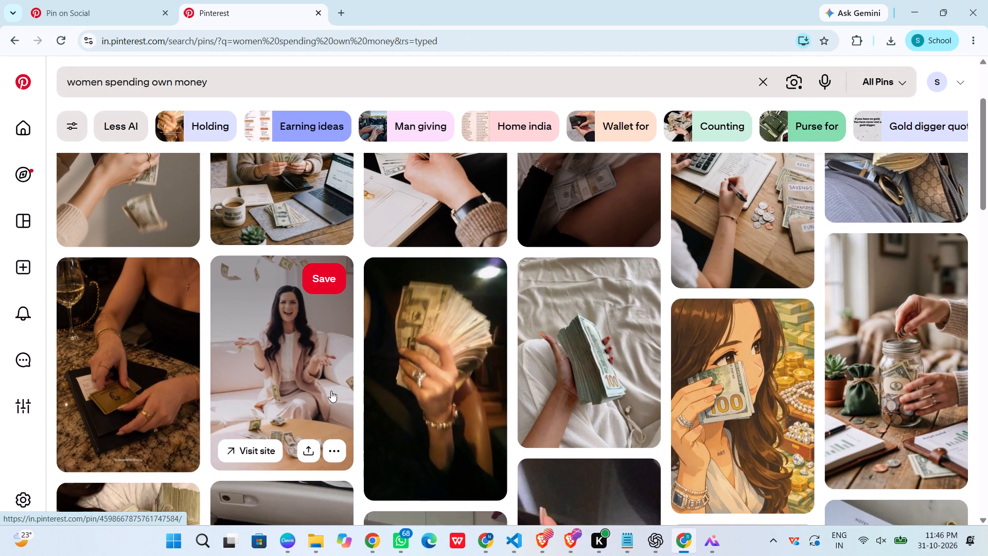
{"action": "scroll", "coordinate": [331, 391], "scroll_direction": "down", "scroll_amount": 3}
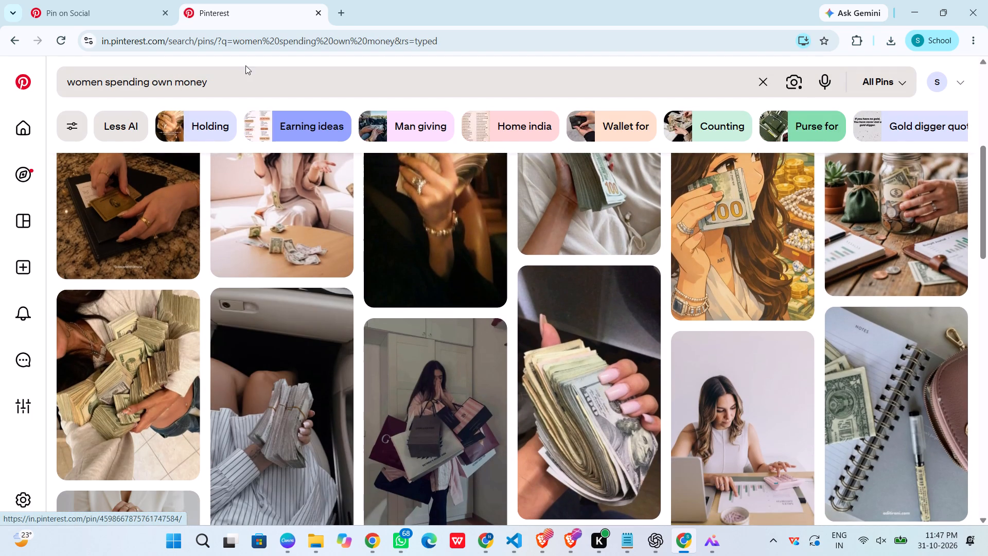
Search Pinterest for "women leaving luxury workspace" and look through the results for suitable photos.
{"action": "left_click", "coordinate": [214, 81]}
{"action": "key", "text": "ctrl+BackSpace"}
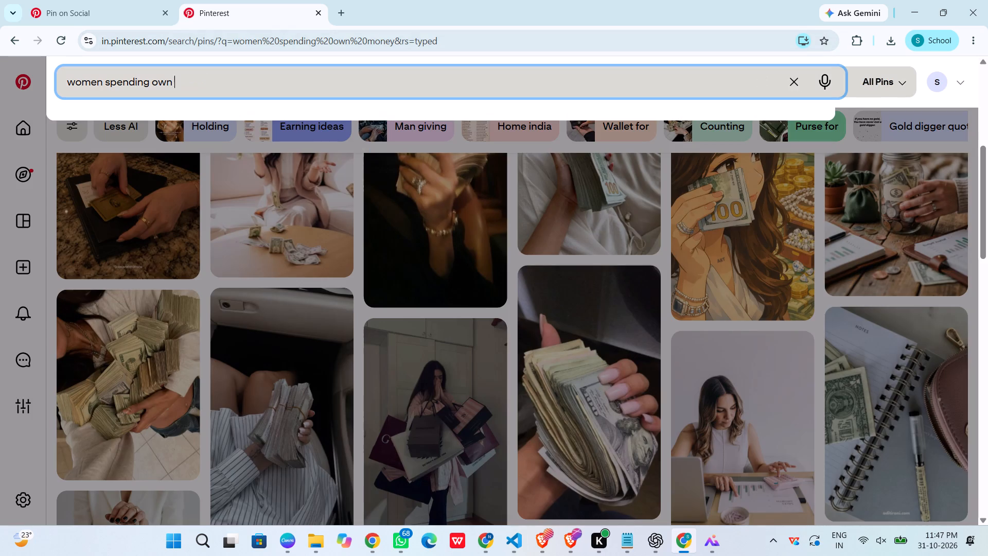
{"action": "key", "text": "ctrl+BackSpace"}
{"action": "key", "text": "ctrl+BackSpace"}
{"action": "type", "text": "leaving luxusry worksapce"}
{"action": "key", "text": "Return"}
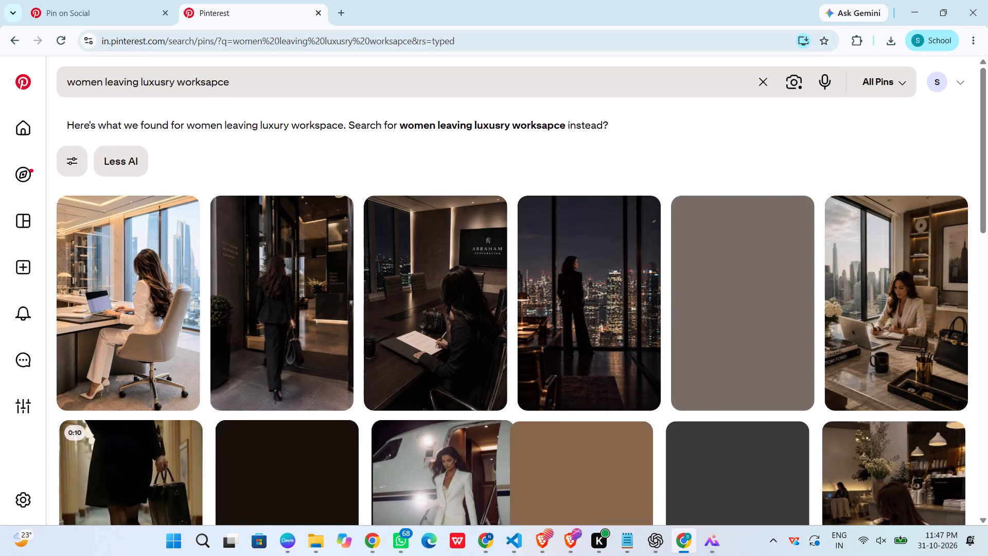
{"action": "scroll", "coordinate": [246, 110], "scroll_direction": "down", "scroll_amount": 2}
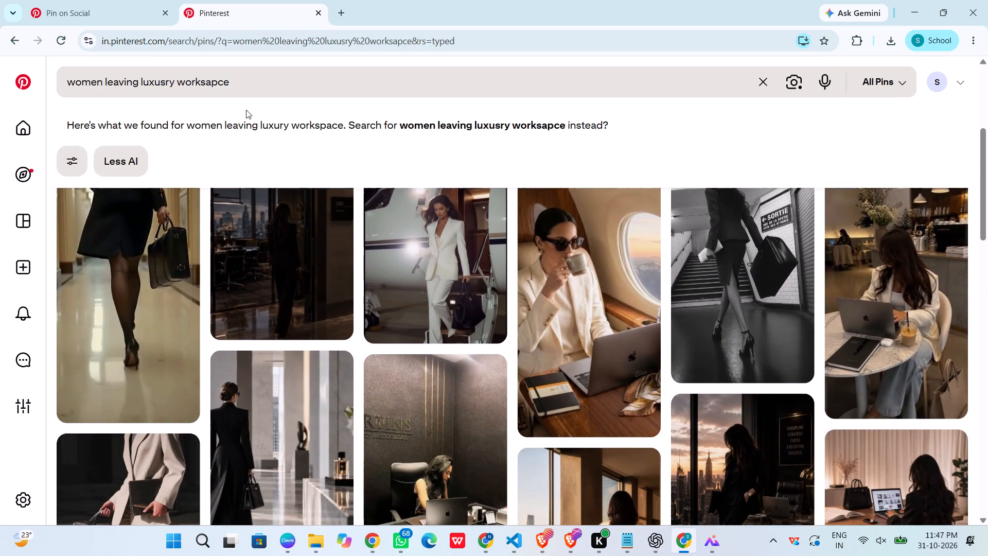
{"action": "scroll", "coordinate": [246, 110], "scroll_direction": "down", "scroll_amount": 4}
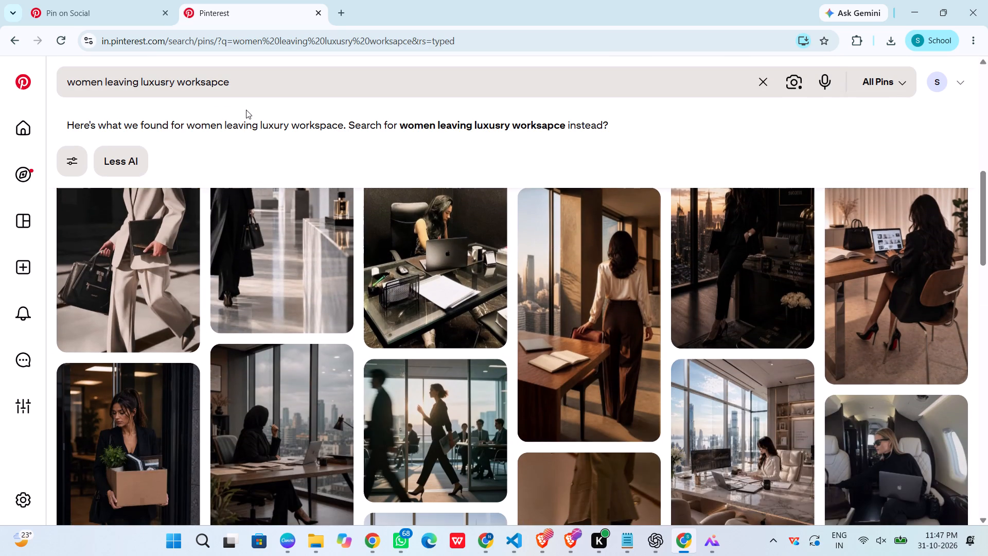
{"action": "scroll", "coordinate": [246, 110], "scroll_direction": "down", "scroll_amount": 5}
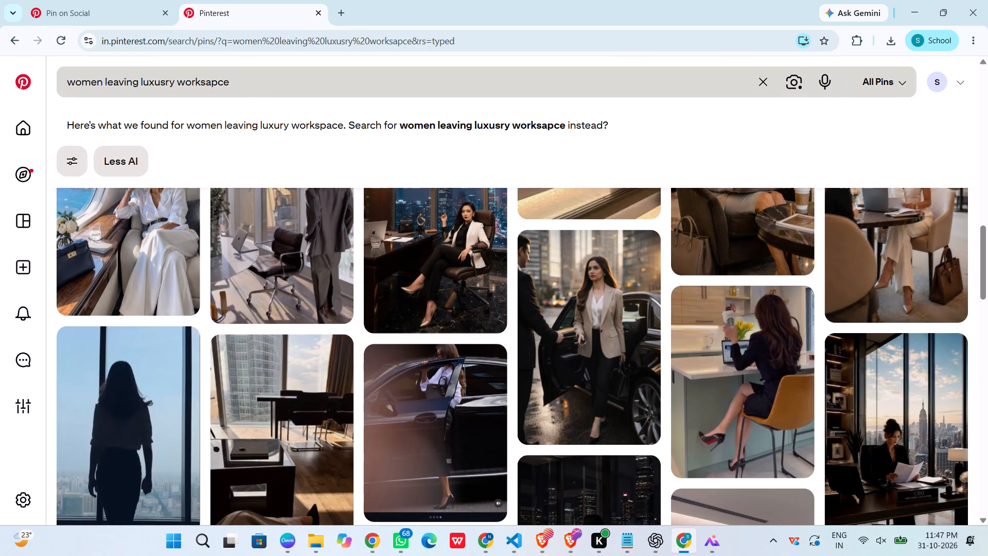
Search Pinterest for "women with bills".
{"action": "left_click", "coordinate": [266, 89]}
{"action": "key", "text": "ctrl+Pause"}
{"action": "key", "text": "ctrl+BackSpace"}
{"action": "key", "text": "ctrl+BackSpace"}
{"action": "key", "text": "ctrl+BackSpace"}
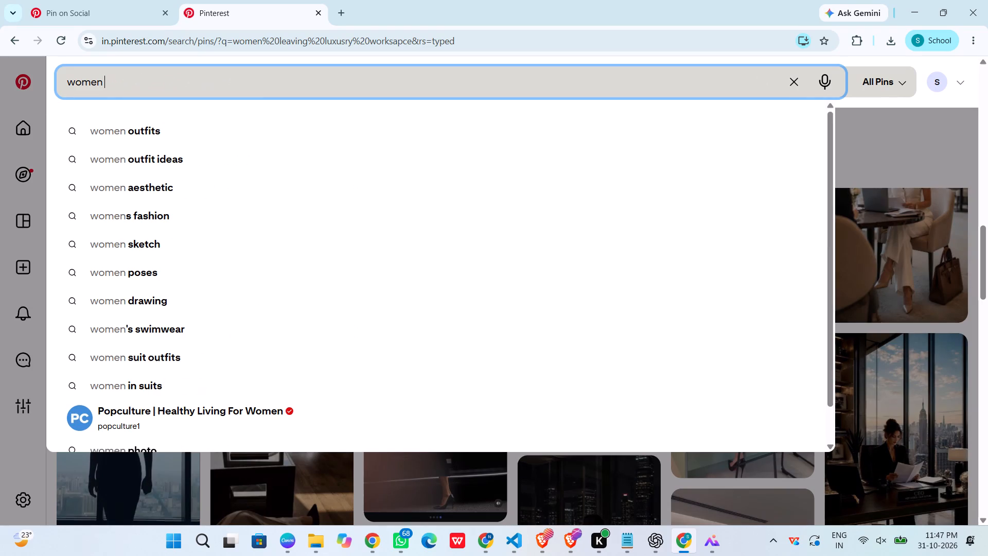
{"action": "type", "text": "with bills"}
{"action": "key", "text": "Return"}
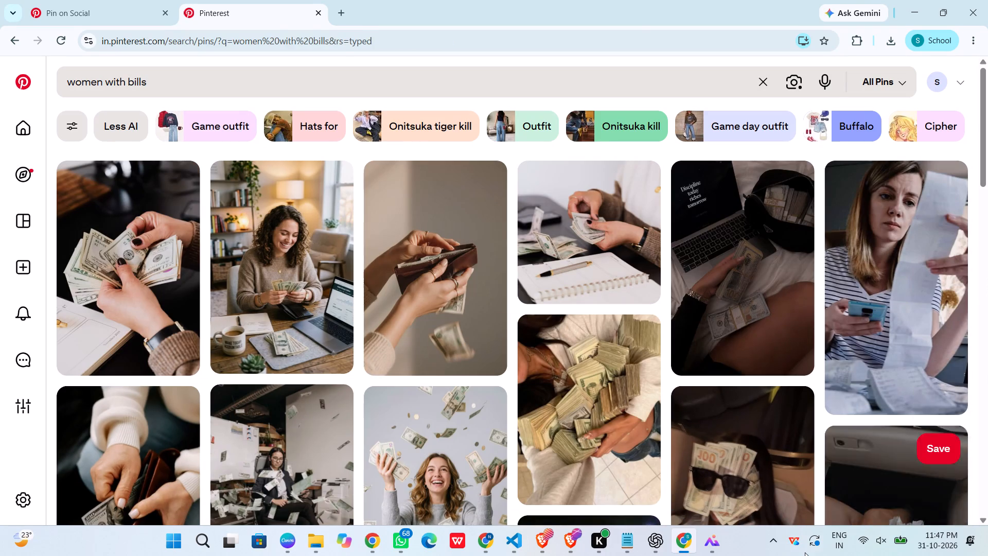
Open the dark "Discipline today riches tomorrow" laptop and cash pin and download its image into the WorkSpace folder.
{"action": "left_click", "coordinate": [756, 303]}
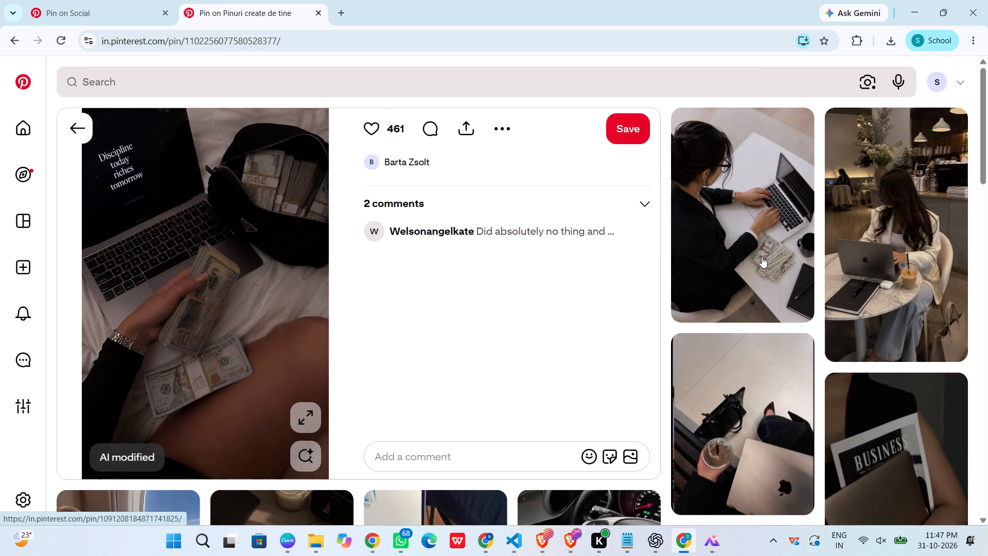
{"action": "right_click", "coordinate": [230, 340]}
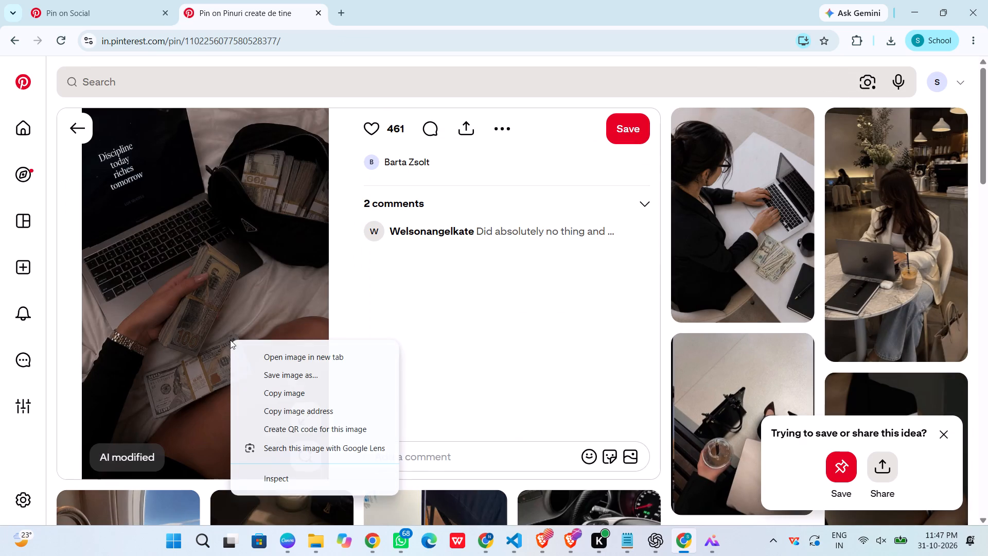
{"action": "left_click", "coordinate": [281, 371]}
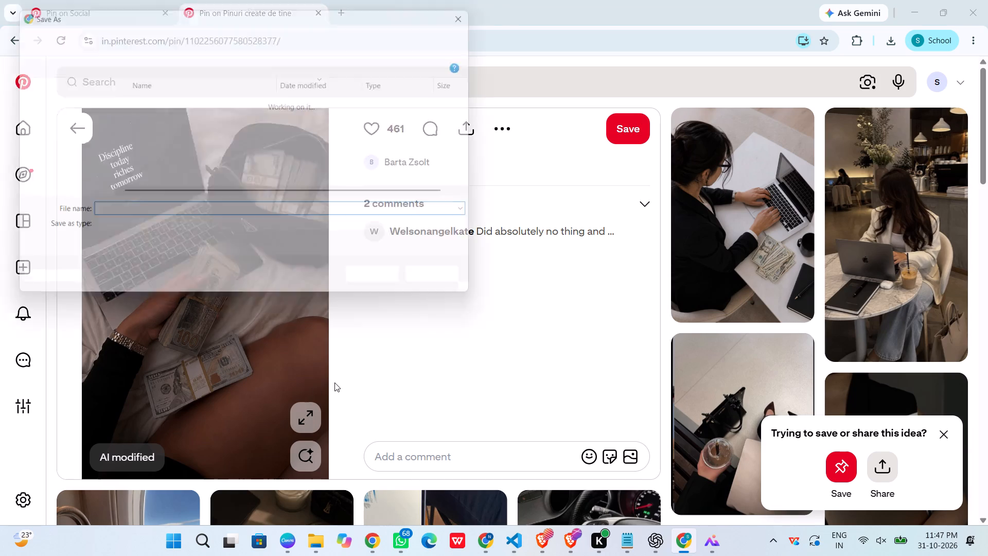
{"action": "left_click", "coordinate": [402, 282]}
From the related pins, open the car interior photo with a coffee cup and laptop and download it into the WorkSpace folder.
{"action": "scroll", "coordinate": [501, 375], "scroll_direction": "down", "scroll_amount": 4}
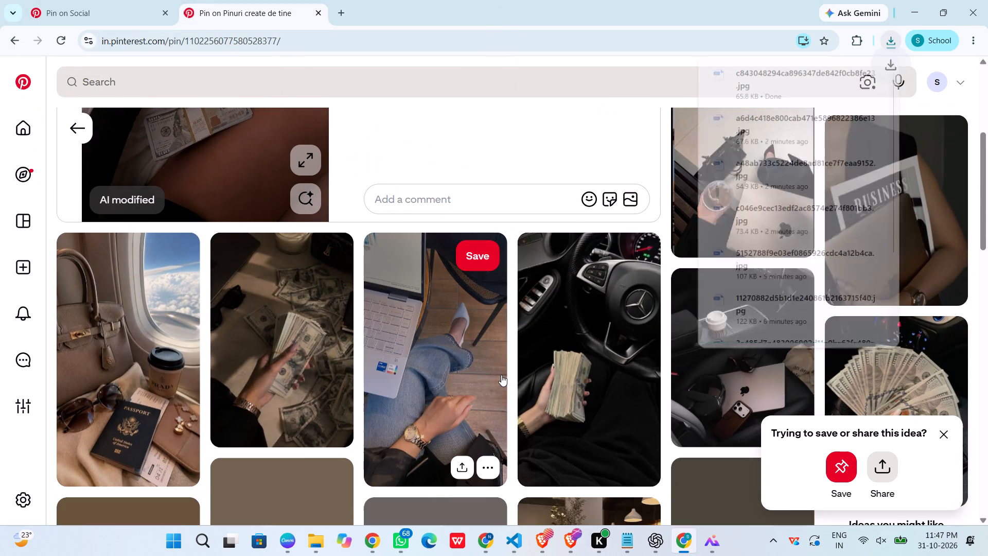
{"action": "scroll", "coordinate": [502, 376], "scroll_direction": "down", "scroll_amount": 3}
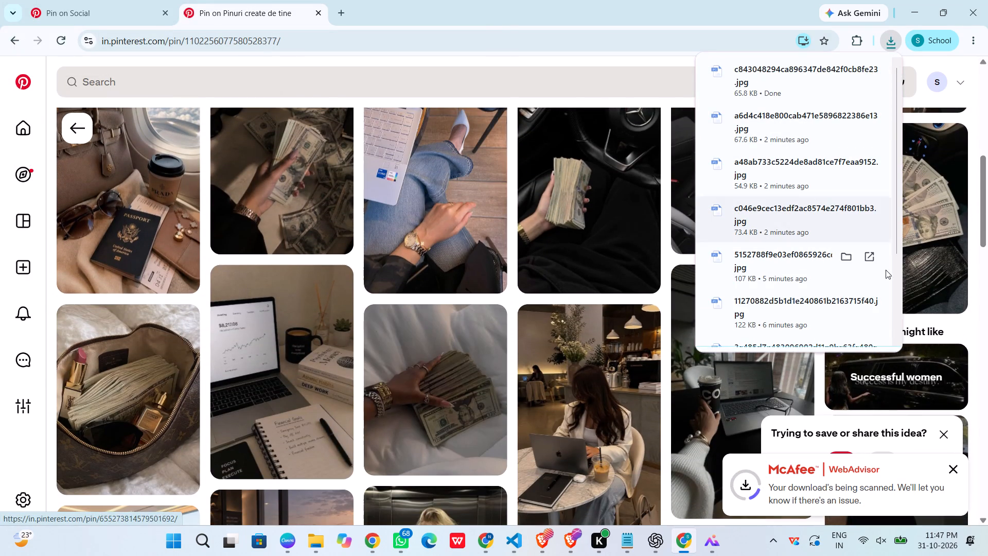
{"action": "scroll", "coordinate": [328, 459], "scroll_direction": "up", "scroll_amount": 4}
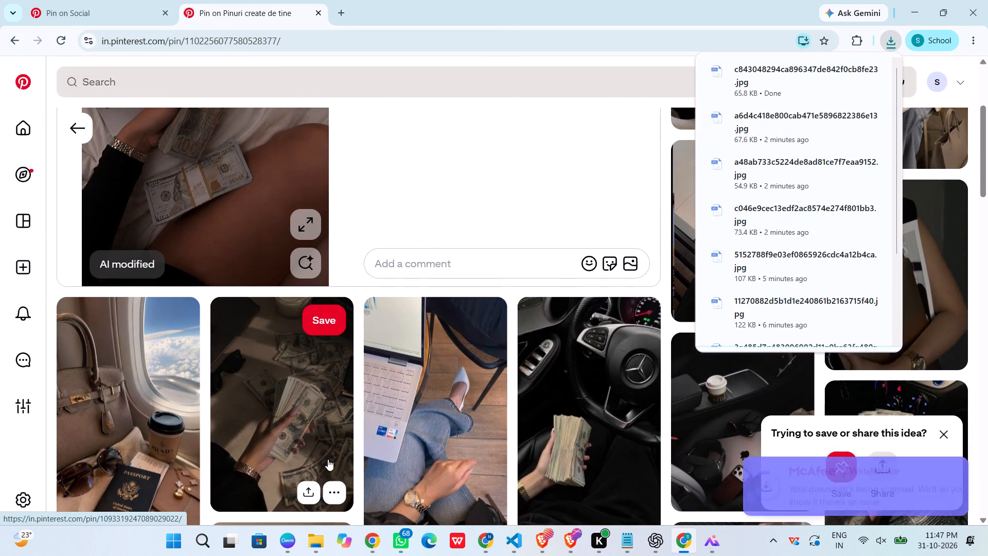
{"action": "left_click", "coordinate": [723, 418]}
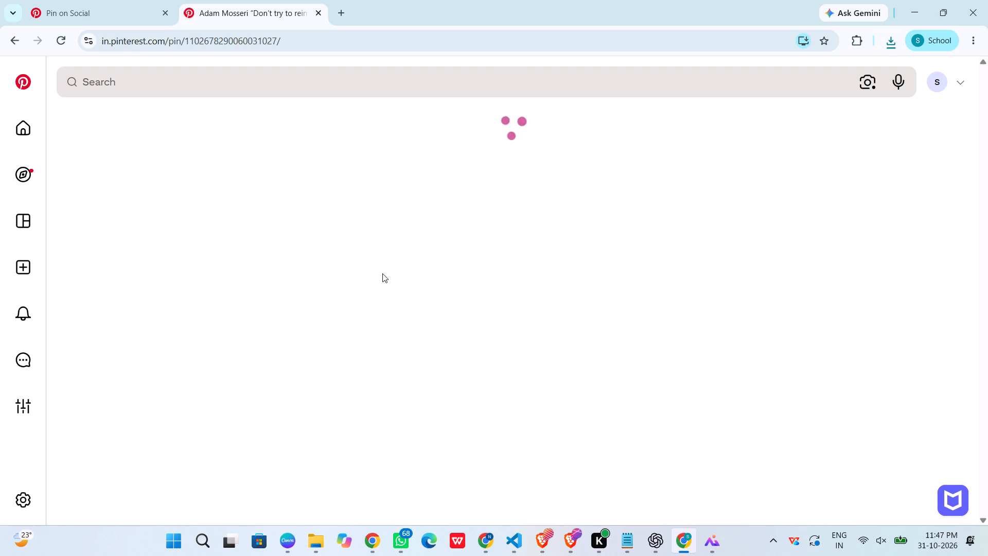
{"action": "right_click", "coordinate": [291, 335]}
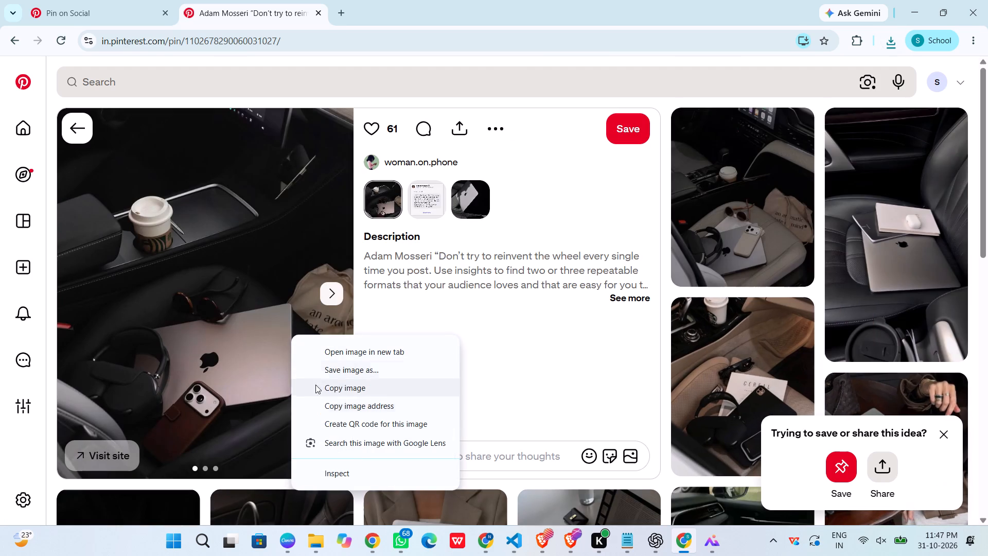
{"action": "left_click", "coordinate": [322, 363]}
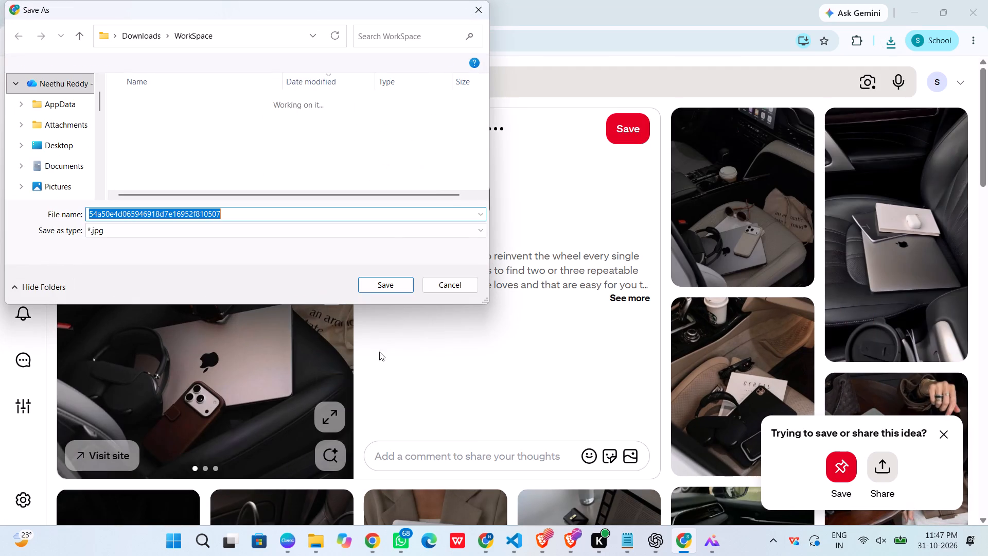
{"action": "left_click", "coordinate": [393, 287]}
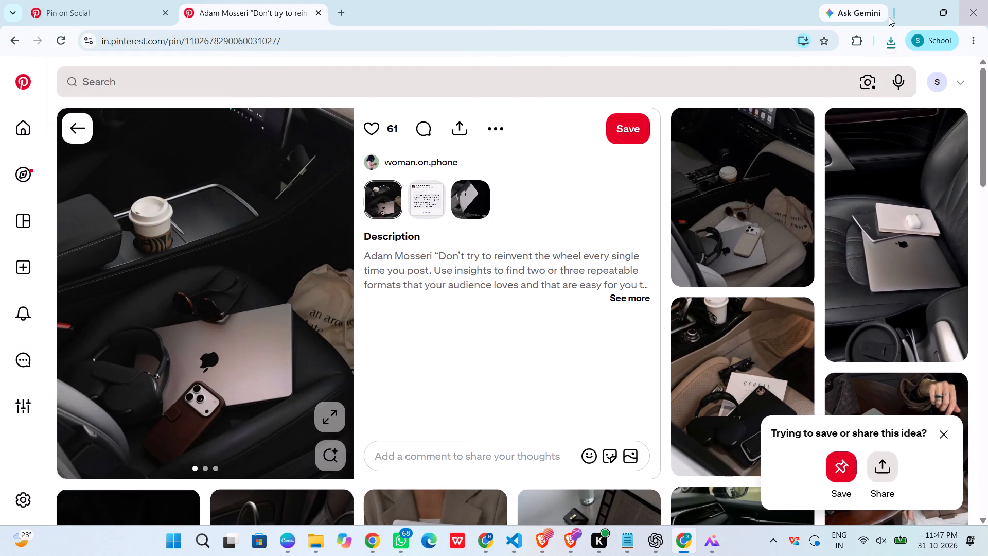
Leave the browser and return to the untitled Instagram Post (4:5) design in Canva.
{"action": "left_click", "coordinate": [920, 18]}
{"action": "left_click", "coordinate": [920, 25]}
{"action": "left_click", "coordinate": [915, 17]}
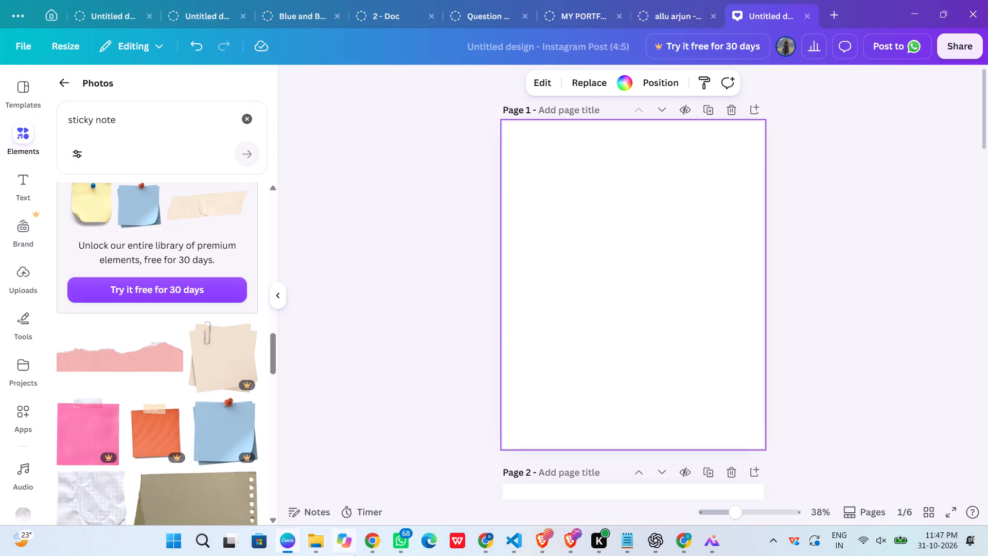
Copy the brown desk photo with the NOTES book from the WorkSpace folder in File Explorer and paste it onto page 1 in Canva.
{"action": "left_click", "coordinate": [324, 536]}
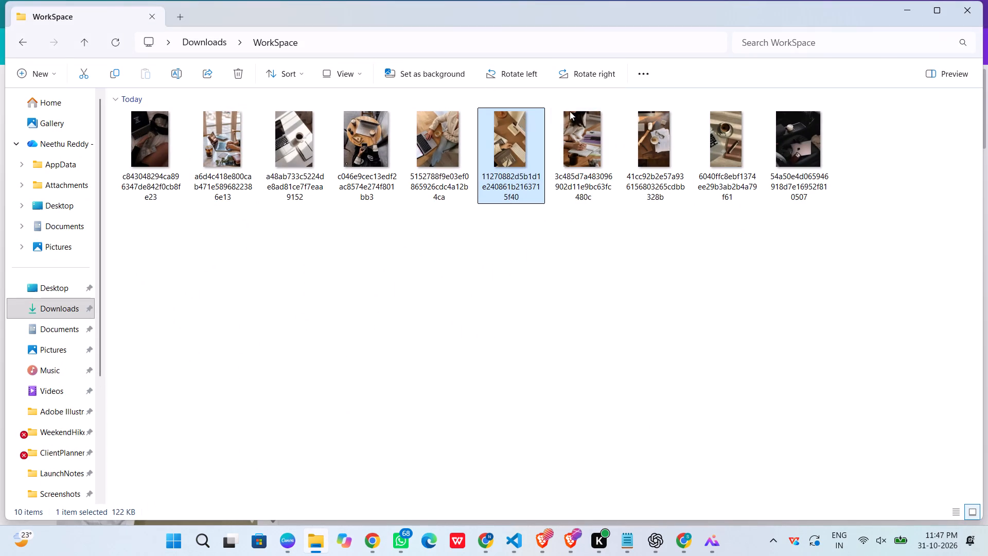
{"action": "right_click", "coordinate": [509, 145]}
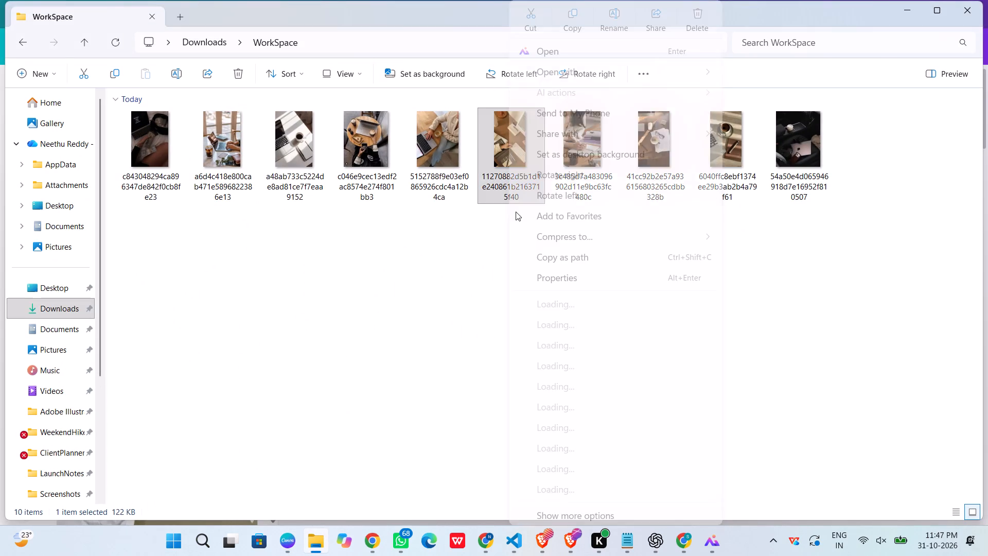
{"action": "left_click", "coordinate": [573, 19]}
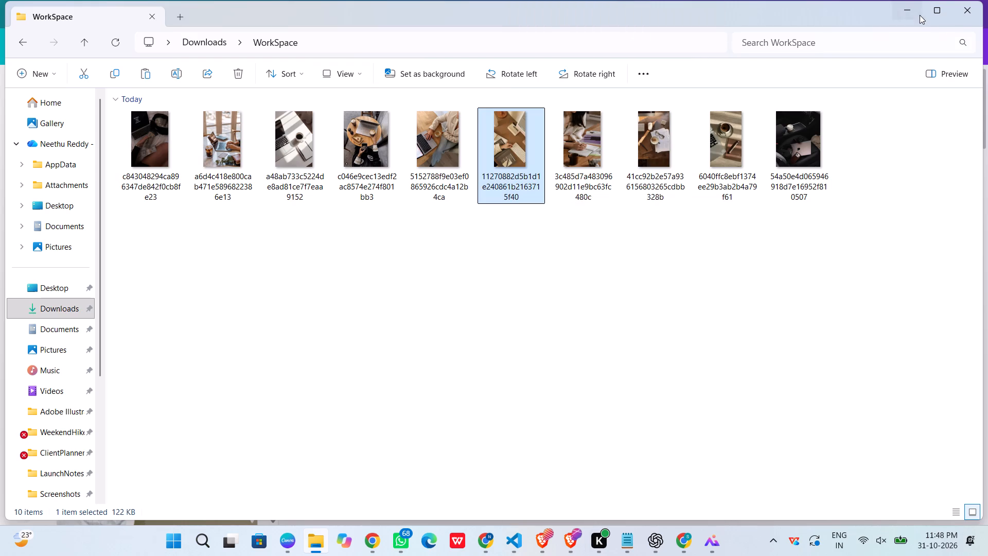
{"action": "left_click", "coordinate": [913, 11]}
{"action": "key", "text": "ctrl+v"}
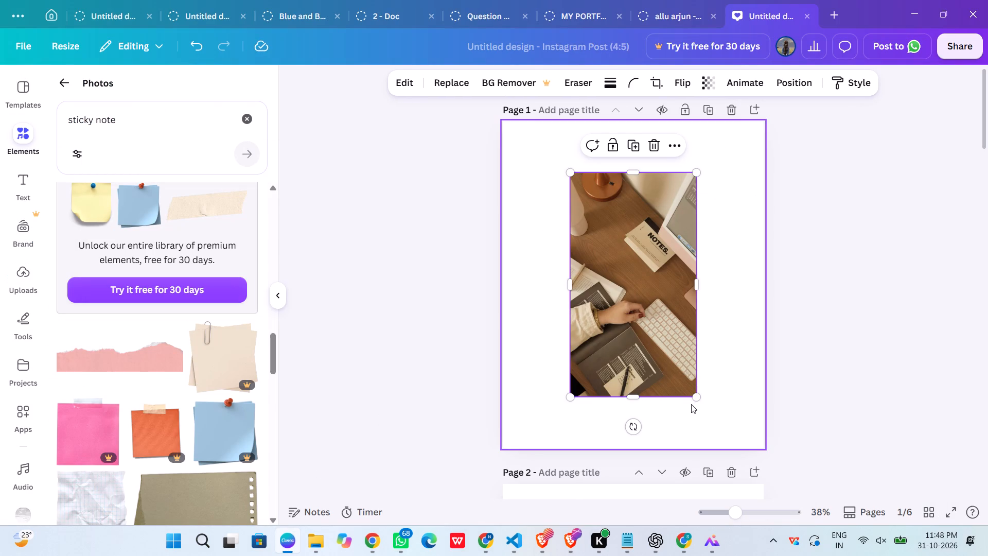
Enlarge the pasted desk photo and align it to the page's top-left corner so it covers all of page 1.
{"action": "left_click", "coordinate": [691, 404], "text": "shift"}
{"action": "left_click", "coordinate": [695, 381]}
{"action": "left_click_drag", "start_coordinate": [698, 393], "coordinate": [755, 448], "text": "shift"}
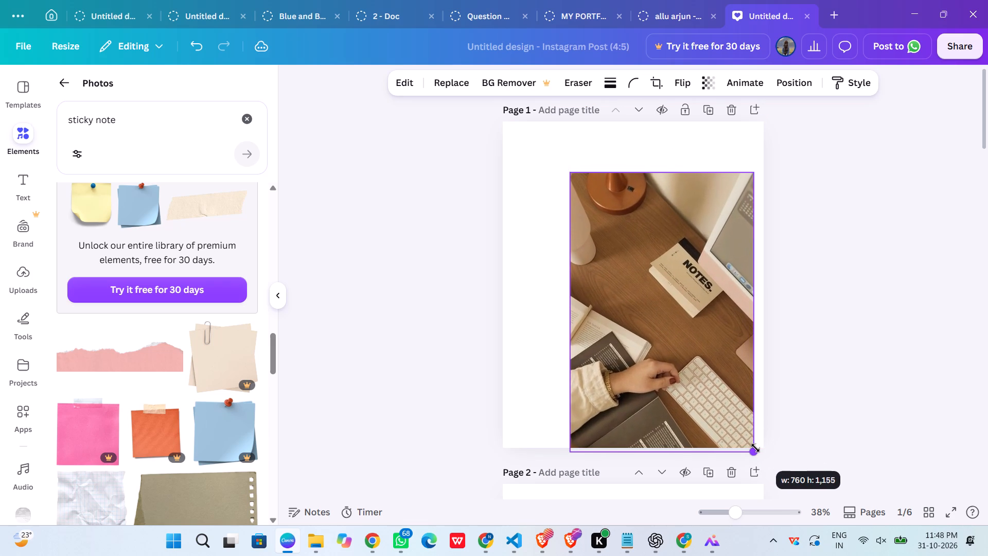
{"action": "left_click_drag", "start_coordinate": [755, 448], "coordinate": [756, 448], "text": "shift"}
{"action": "left_click_drag", "start_coordinate": [679, 339], "coordinate": [621, 286]}
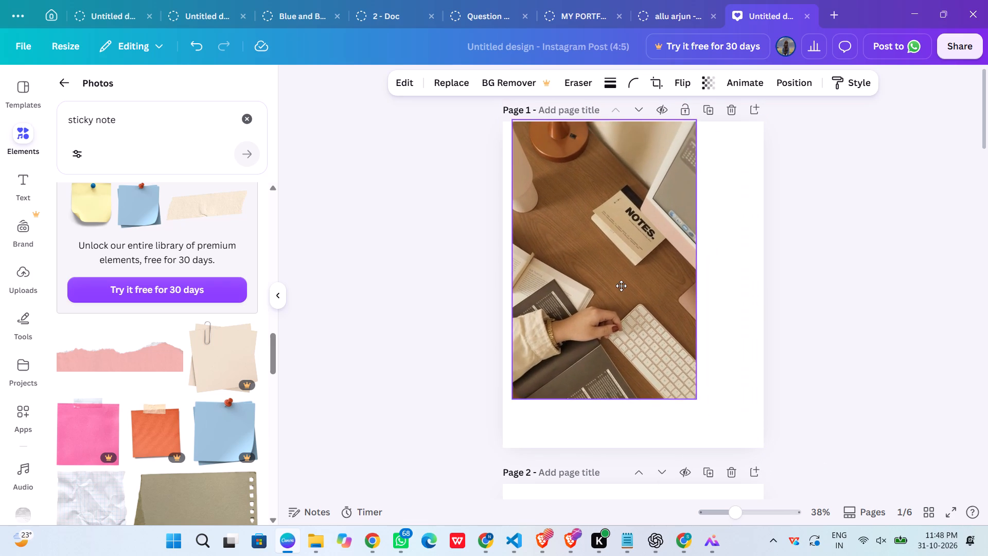
{"action": "left_click_drag", "start_coordinate": [621, 286], "coordinate": [610, 292]}
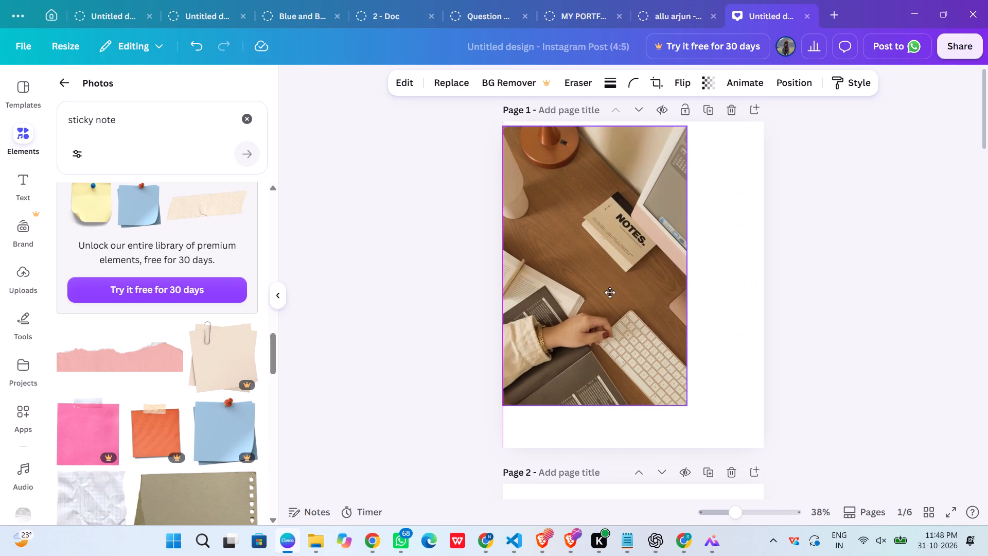
{"action": "left_click_drag", "start_coordinate": [610, 292], "coordinate": [610, 289]}
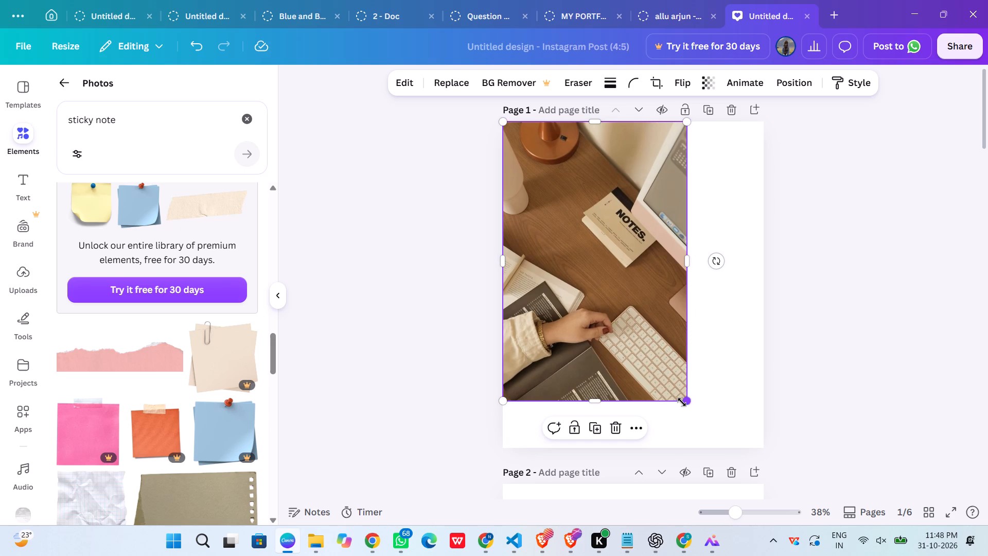
{"action": "left_click_drag", "start_coordinate": [682, 402], "coordinate": [771, 457], "text": "shift"}
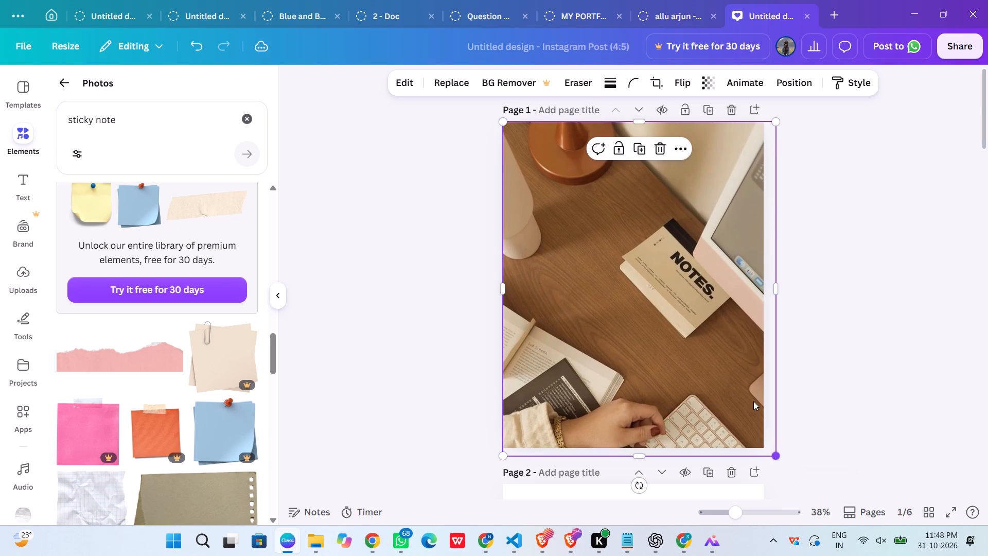
{"action": "left_click", "coordinate": [849, 347]}
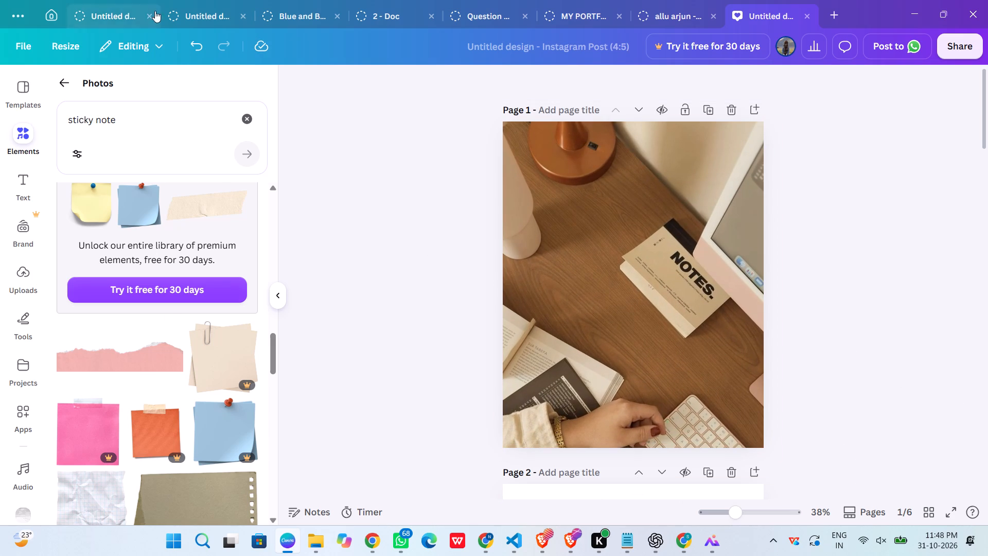
Replace the "sticky note" search in Canva's photo elements with a search for "transparent".
{"action": "left_click_drag", "start_coordinate": [160, 115], "coordinate": [51, 119]}
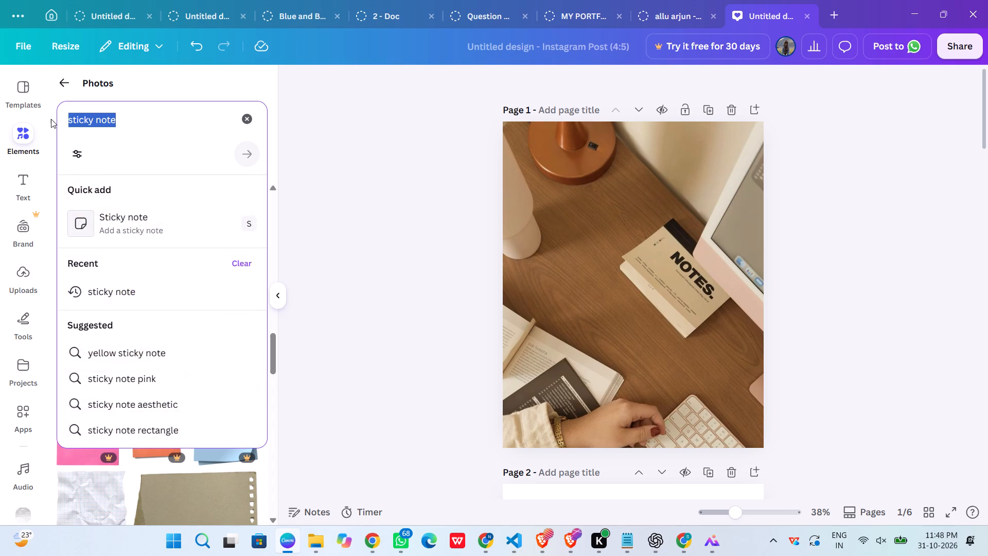
{"action": "key", "text": "BackSpace"}
{"action": "type", "text": "transparent"}
{"action": "key", "text": "Return"}
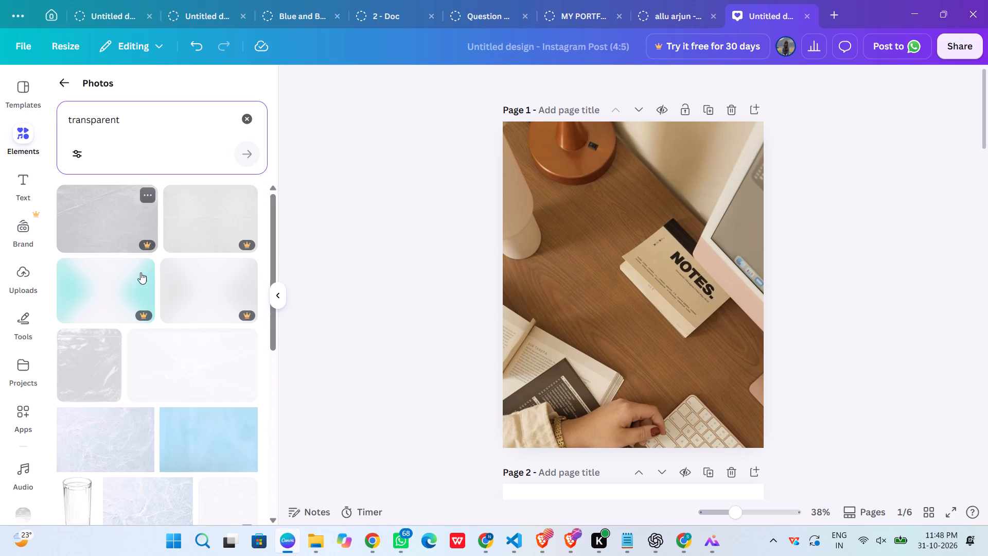
Browse the "transparent" photo results, replace the search with "gradient" and look through the gradient photos.
{"action": "scroll", "coordinate": [191, 328], "scroll_direction": "down", "scroll_amount": 1}
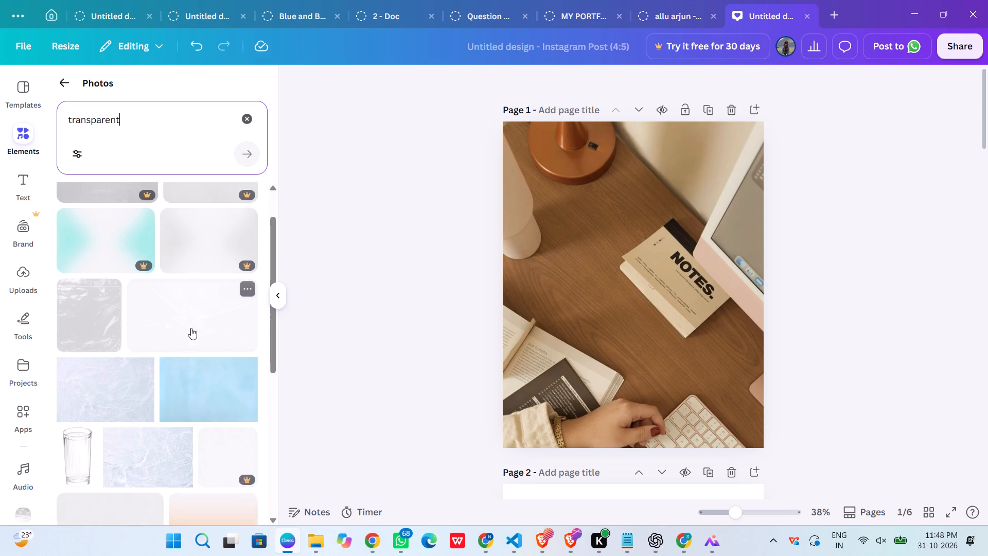
{"action": "scroll", "coordinate": [191, 328], "scroll_direction": "down", "scroll_amount": 1}
{"action": "left_click_drag", "start_coordinate": [167, 124], "coordinate": [42, 98]}
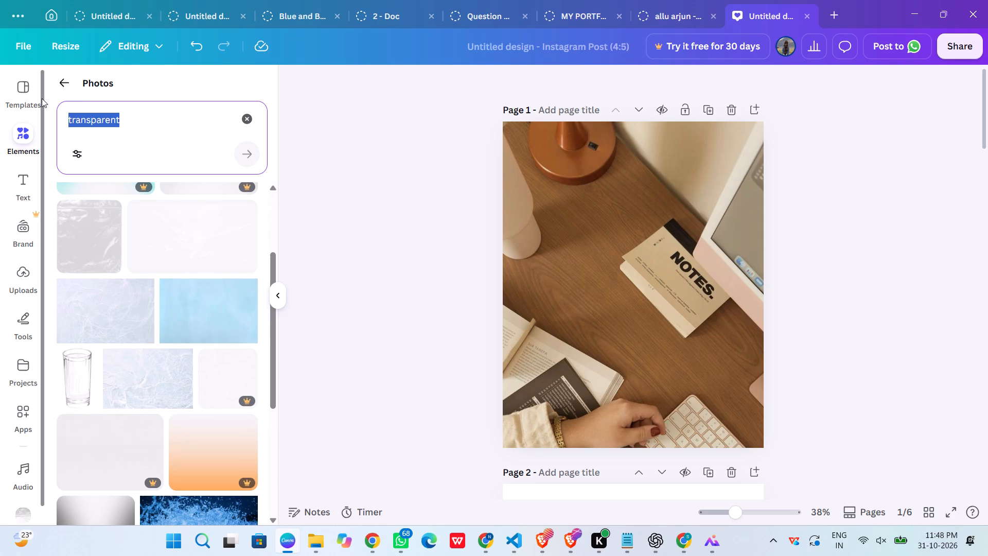
{"action": "type", "text": "gradient"}
{"action": "key", "text": "Return"}
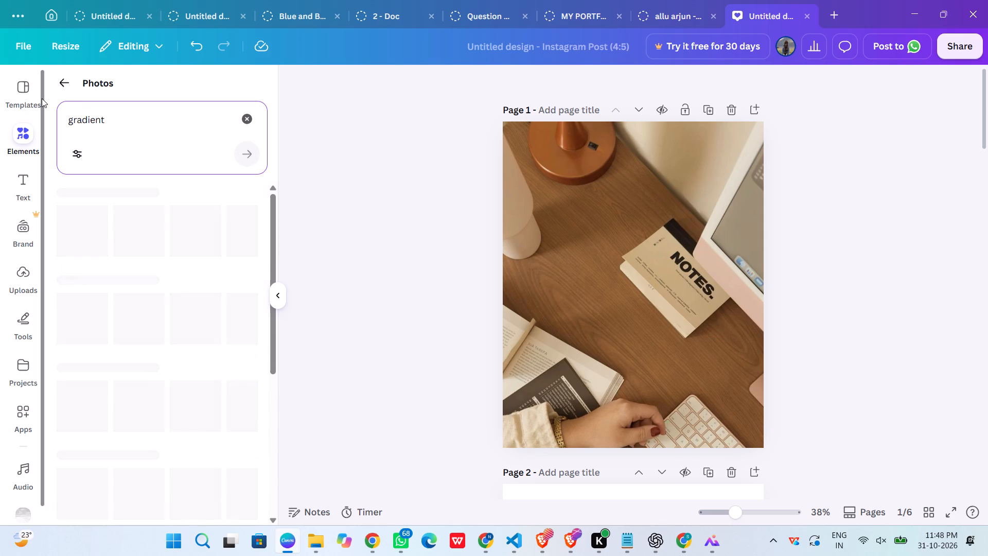
{"action": "left_click", "coordinate": [42, 98]}
{"action": "scroll", "coordinate": [116, 403], "scroll_direction": "down", "scroll_amount": 3}
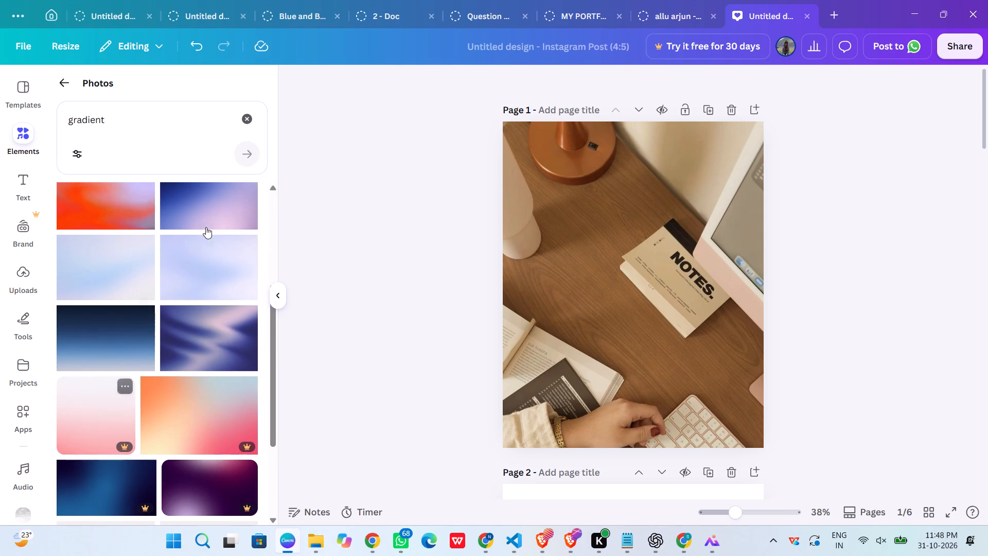
Replace the "gradient" photo search with "transulsent" and look over the resulting photos.
{"action": "left_click_drag", "start_coordinate": [214, 133], "coordinate": [28, 120]}
{"action": "left_click_drag", "start_coordinate": [180, 126], "coordinate": [43, 115]}
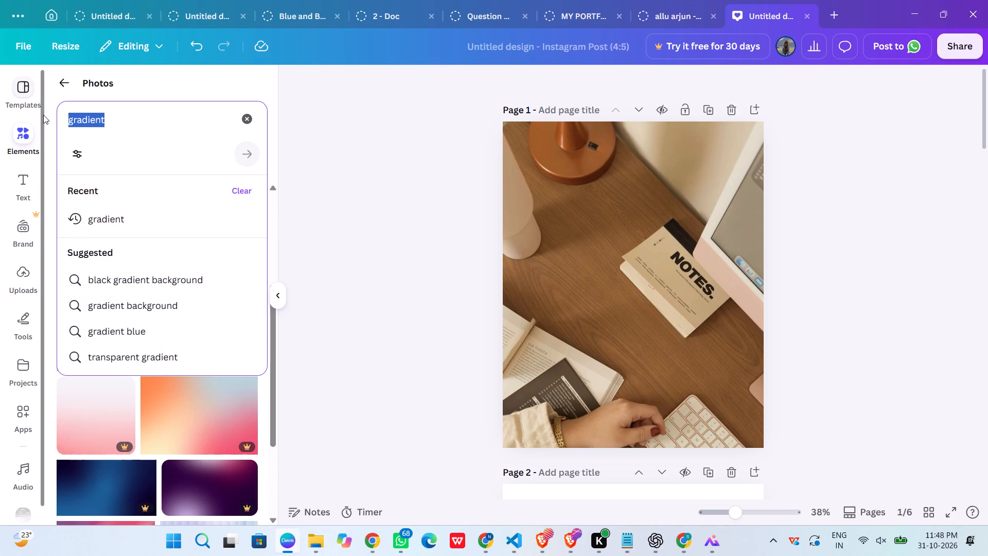
{"action": "type", "text": "tran"}
{"action": "key", "text": "BackSpace"}
{"action": "key", "text": "s"}
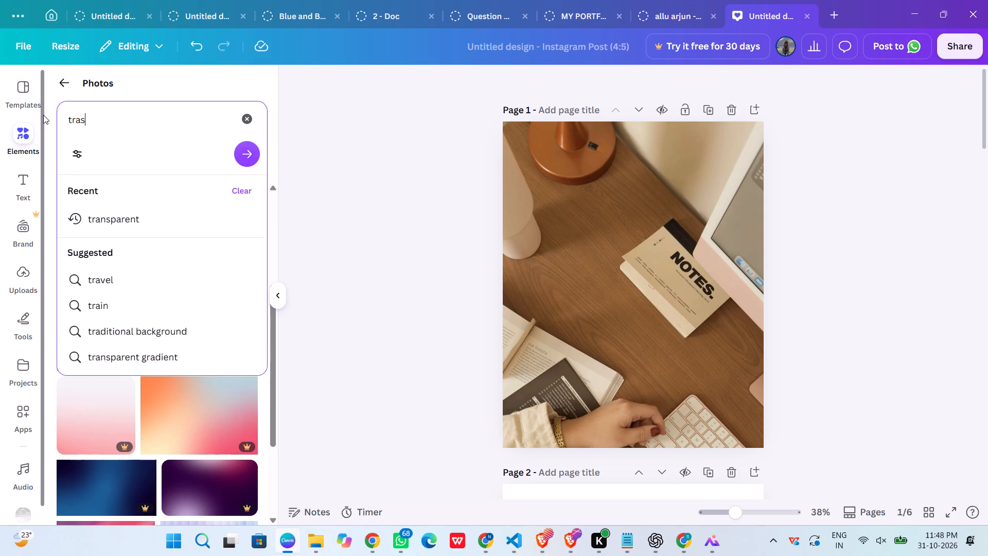
{"action": "key", "text": "BackSpace"}
{"action": "type", "text": "nsule"}
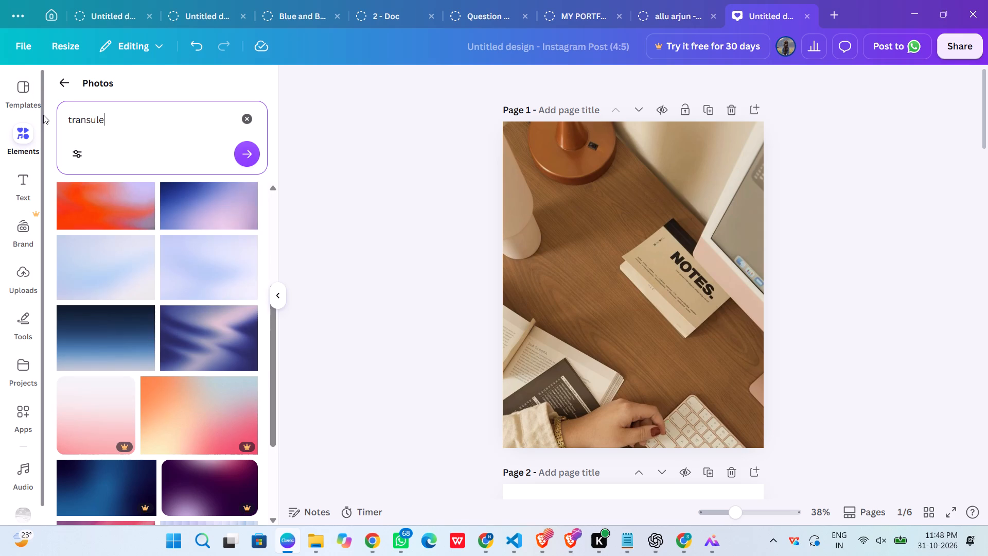
{"action": "key", "text": "BackSpace"}
{"action": "type", "text": "sent"}
{"action": "key", "text": "Return"}
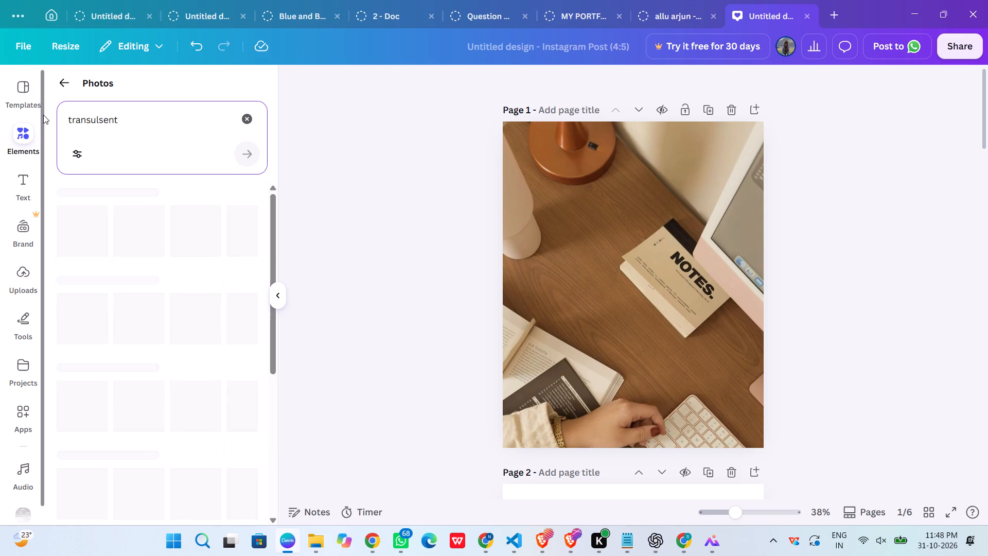
{"action": "left_click_drag", "start_coordinate": [117, 332], "coordinate": [137, 393]}
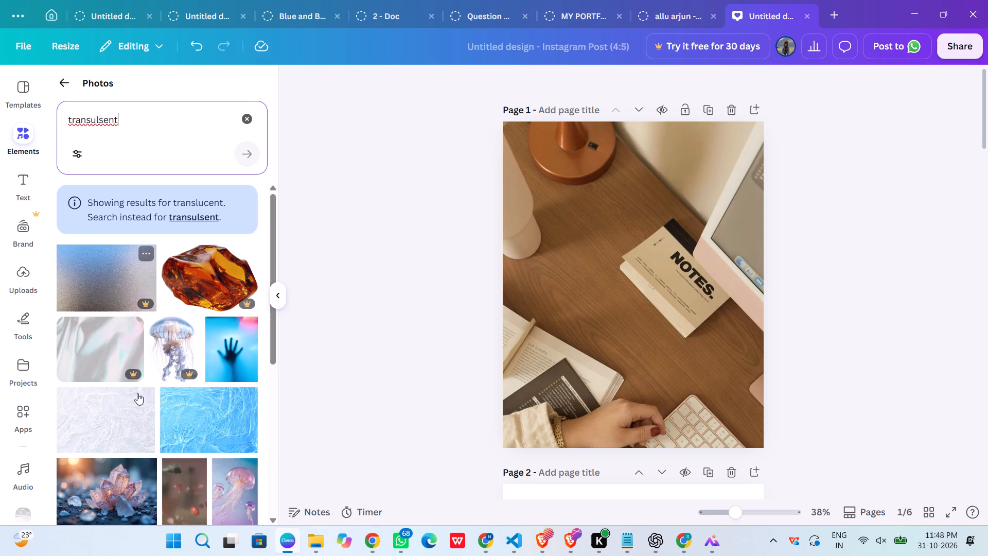
{"action": "left_click_drag", "start_coordinate": [137, 393], "coordinate": [148, 470]}
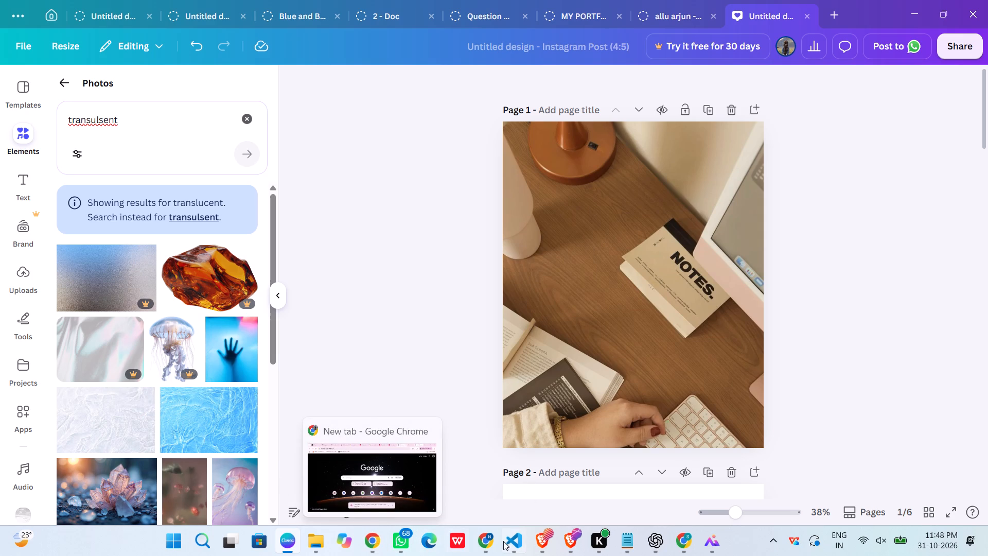
Switch to Google Chrome, search Google for "free translusent gradient" and read the expanded AI overview.
{"action": "left_click", "coordinate": [373, 542]}
{"action": "type", "text": "free translusent gradin"}
{"action": "key", "text": "BackSpace"}
{"action": "type", "text": "ent"}
{"action": "key", "text": "Return"}
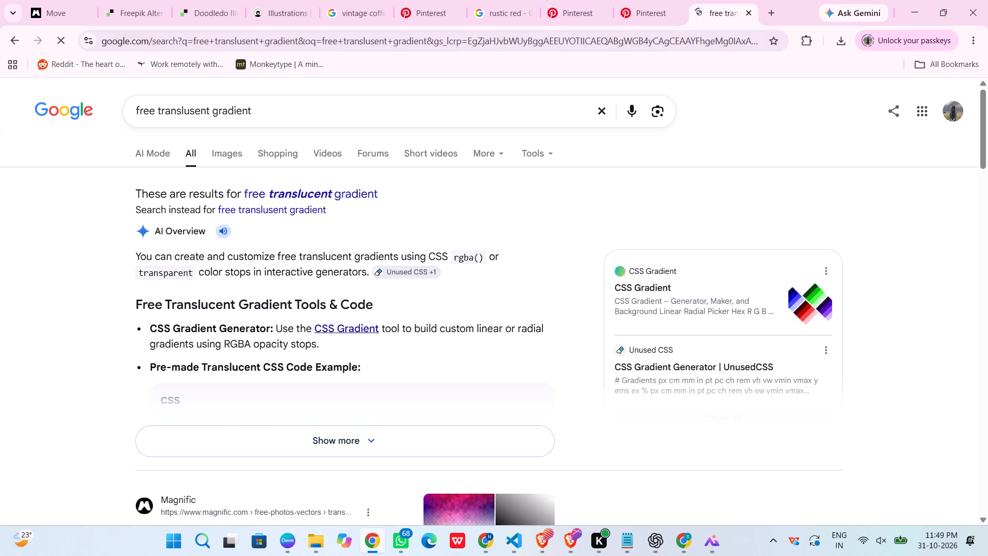
{"action": "scroll", "coordinate": [335, 297], "scroll_direction": "down", "scroll_amount": 6}
{"action": "scroll", "coordinate": [333, 289], "scroll_direction": "up", "scroll_amount": 5}
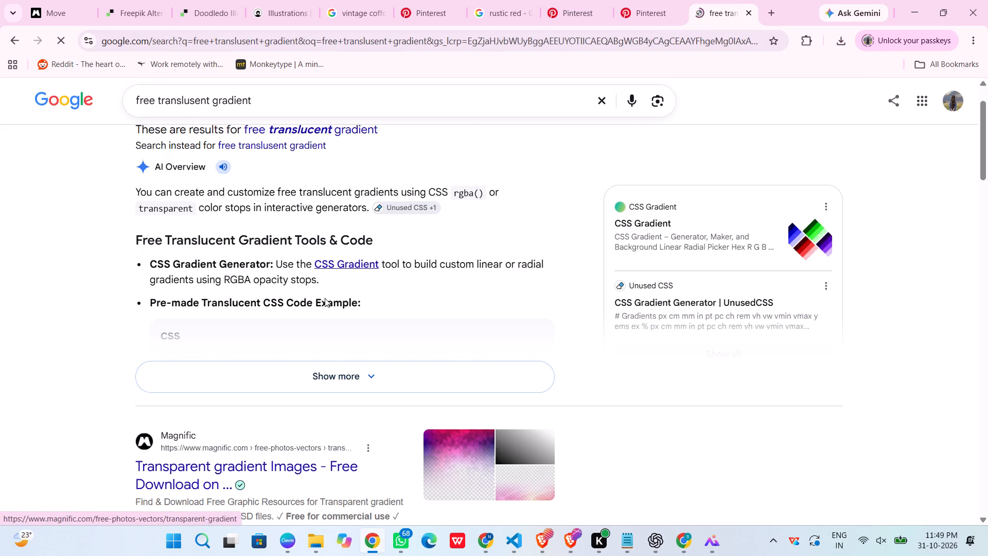
{"action": "left_click", "coordinate": [315, 389]}
{"action": "scroll", "coordinate": [320, 343], "scroll_direction": "down", "scroll_amount": 2}
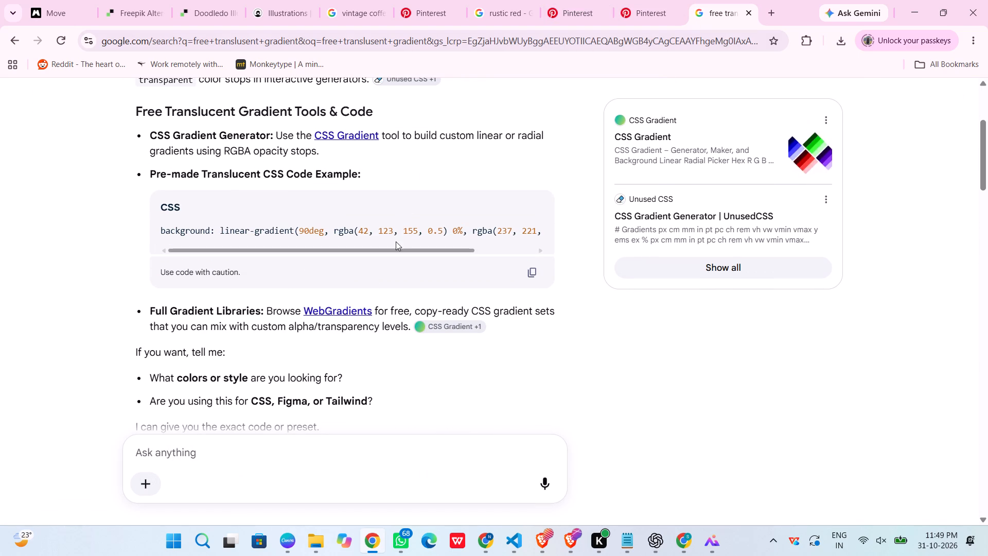
{"action": "left_click_drag", "start_coordinate": [406, 229], "coordinate": [277, 215]}
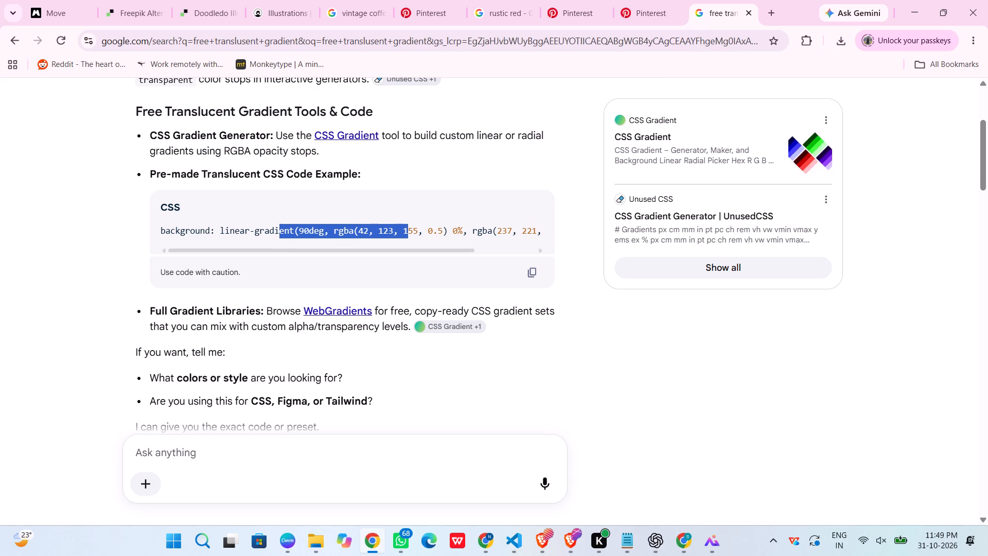
{"action": "left_click", "coordinate": [412, 290]}
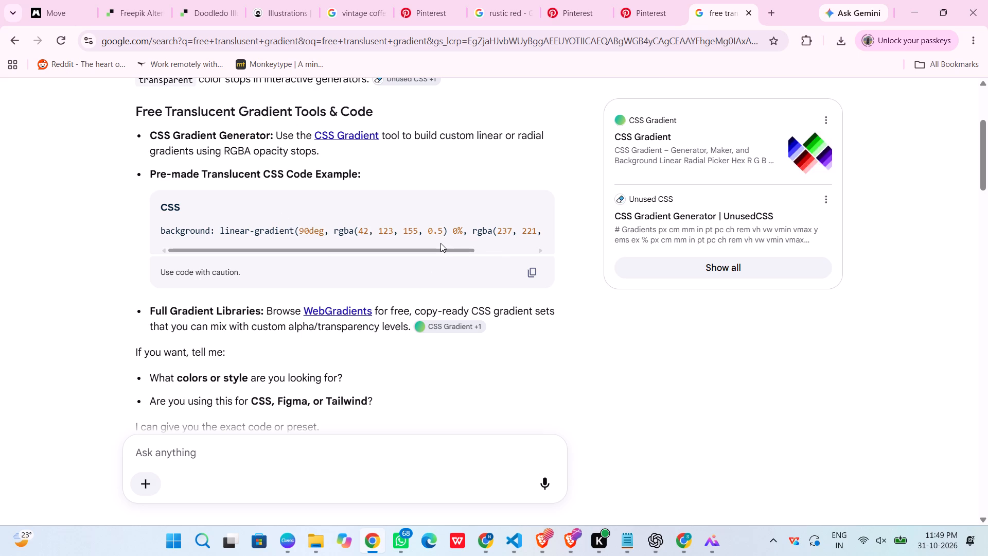
Ask Google's AI the follow-up "in canva" and look through its answer on translucent gradients.
{"action": "left_click", "coordinate": [304, 477]}
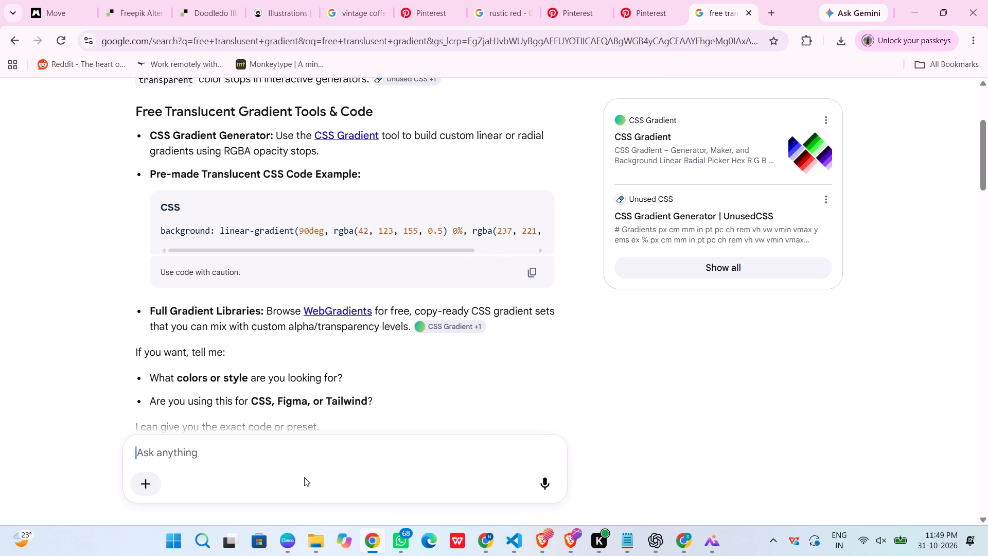
{"action": "type", "text": "in canva"}
{"action": "key", "text": "Return"}
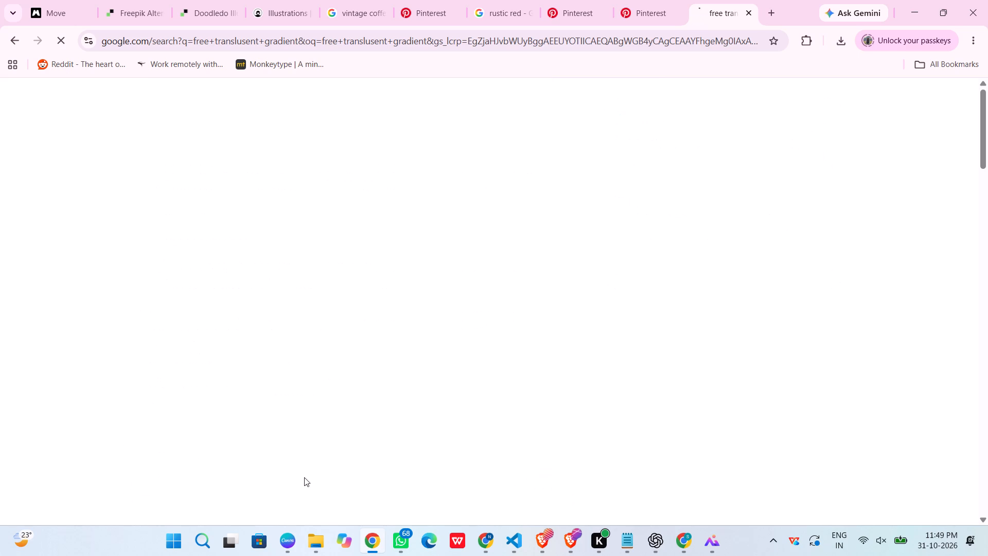
{"action": "scroll", "coordinate": [299, 287], "scroll_direction": "up", "scroll_amount": 3}
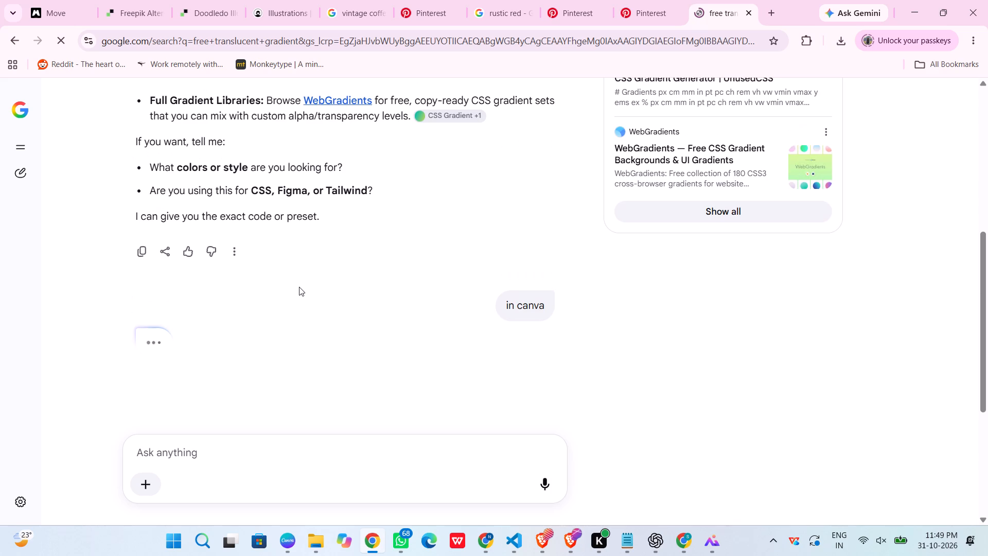
{"action": "scroll", "coordinate": [299, 287], "scroll_direction": "down", "scroll_amount": 7}
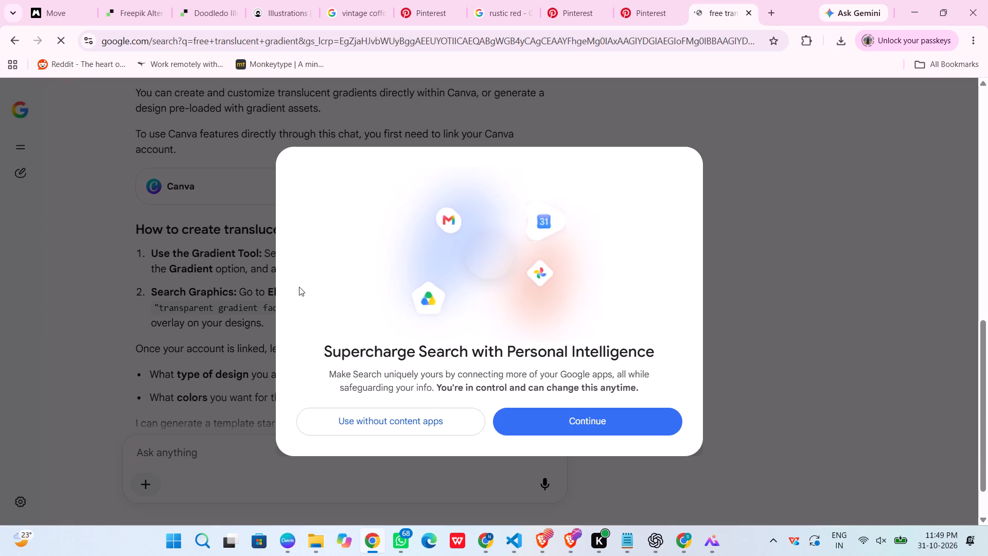
{"action": "scroll", "coordinate": [299, 287], "scroll_direction": "down", "scroll_amount": 2}
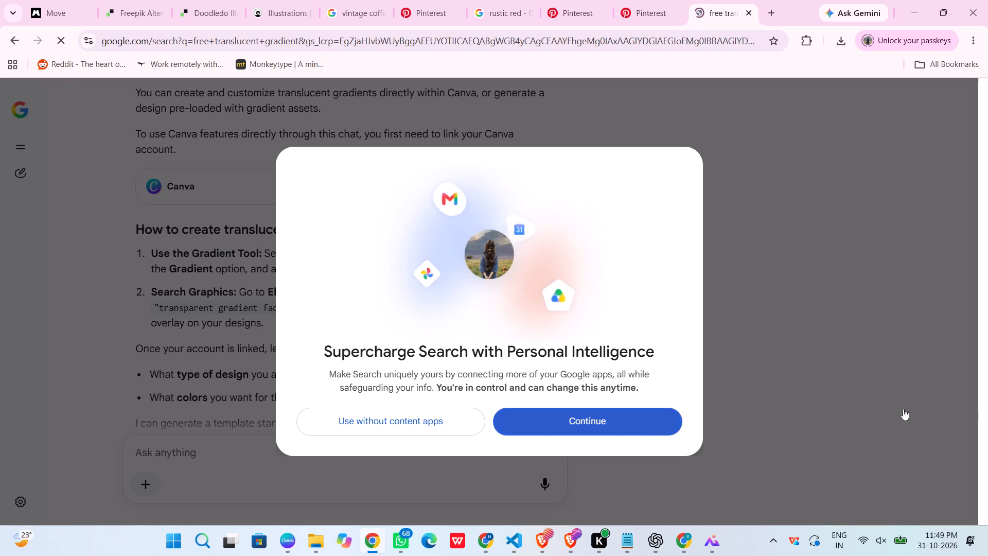
Dismiss the Personal Intelligence prompt and read the rest of the AI answer about translucent gradients in Canva.
{"action": "left_click", "coordinate": [920, 406]}
{"action": "scroll", "coordinate": [430, 326], "scroll_direction": "down", "scroll_amount": 1}
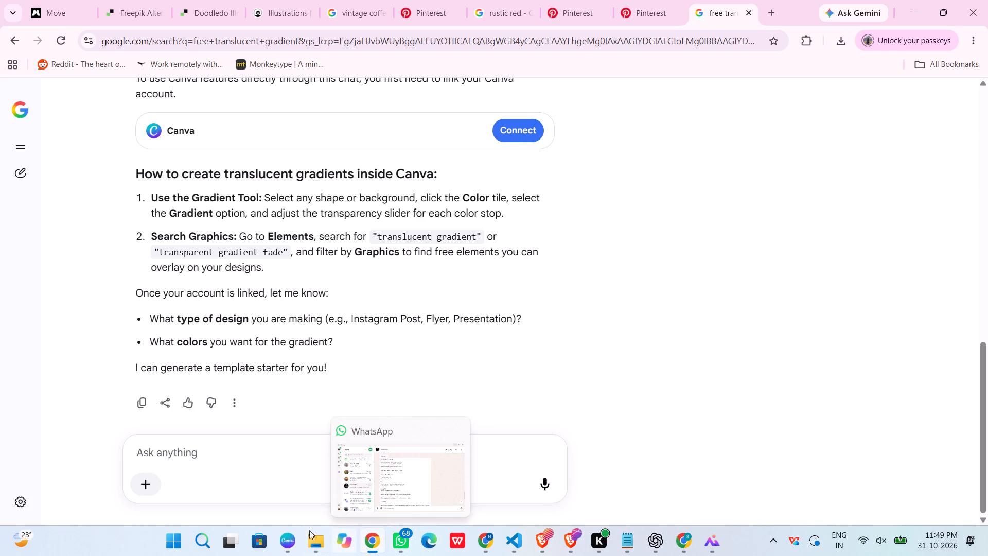
Switch back to Canva, clear the "transulsent" photo search and browse the default photo suggestions.
{"action": "left_click", "coordinate": [279, 530]}
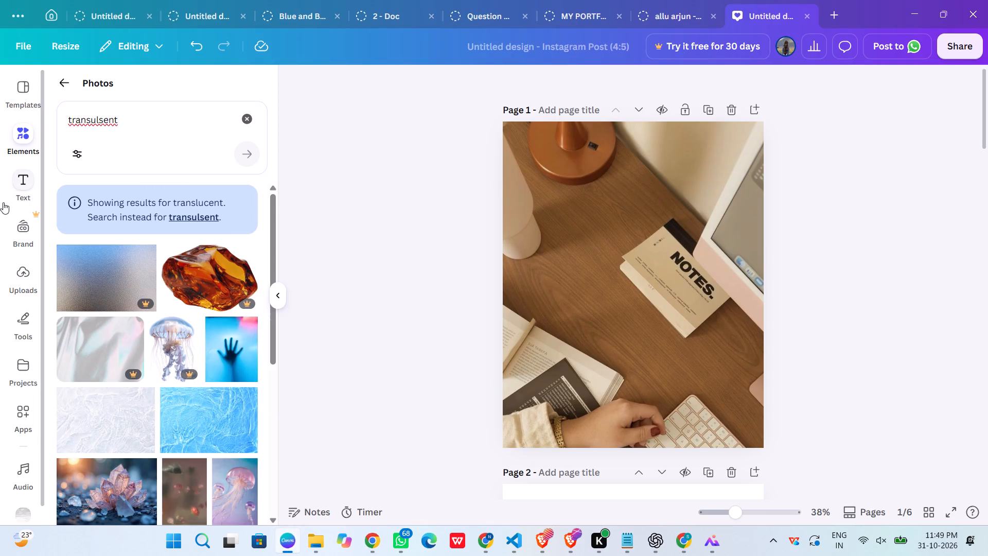
{"action": "left_click", "coordinate": [246, 124]}
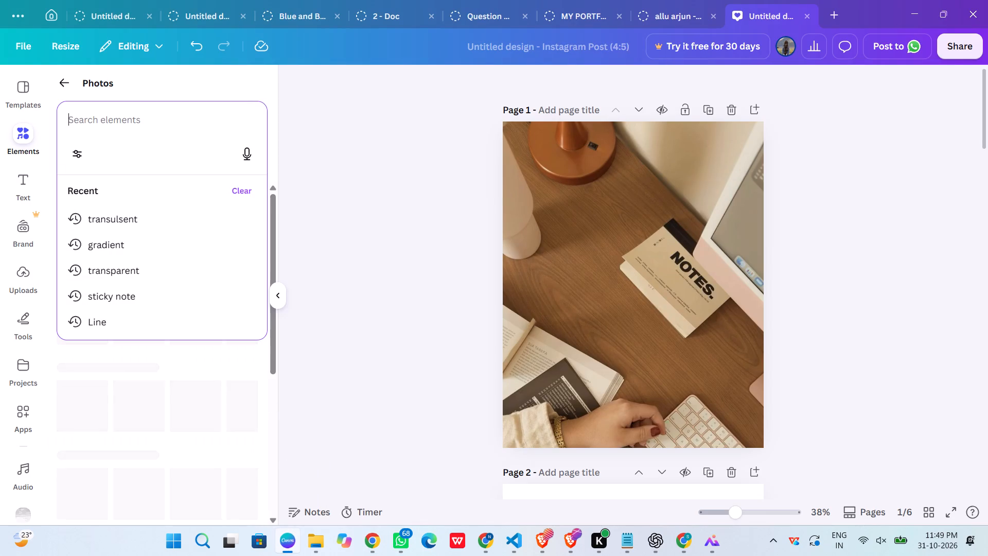
{"action": "left_click", "coordinate": [376, 187]}
{"action": "scroll", "coordinate": [141, 301], "scroll_direction": "down", "scroll_amount": 5}
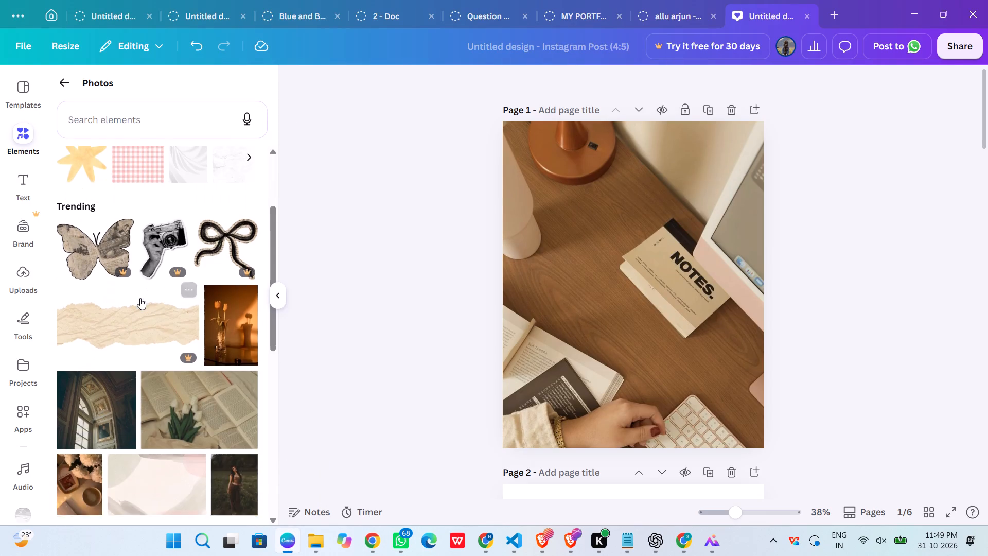
{"action": "scroll", "coordinate": [140, 298], "scroll_direction": "up", "scroll_amount": 10}
{"action": "scroll", "coordinate": [140, 298], "scroll_direction": "down", "scroll_amount": 14}
{"action": "scroll", "coordinate": [140, 298], "scroll_direction": "up", "scroll_amount": 8}
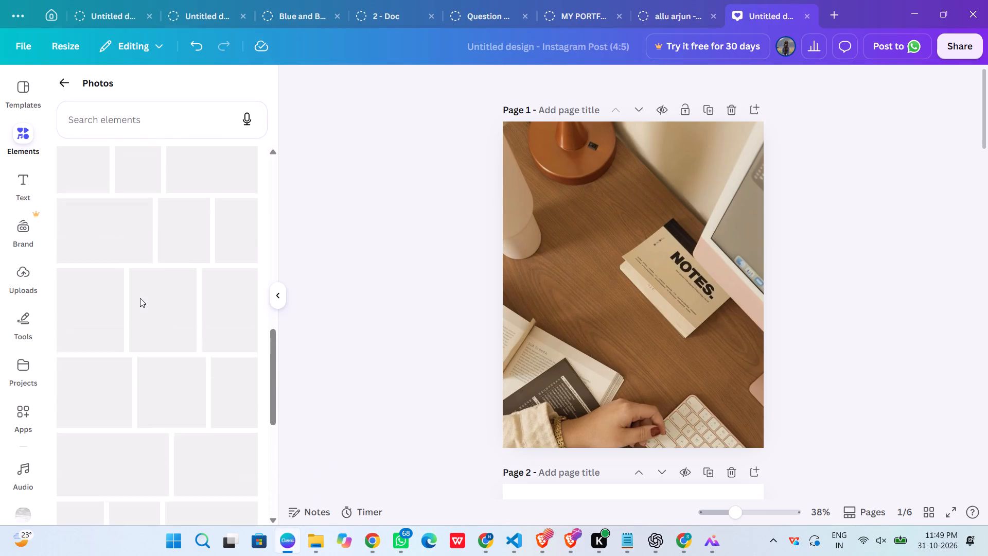
{"action": "scroll", "coordinate": [140, 298], "scroll_direction": "up", "scroll_amount": 10}
Search the photos for "square" and look through the results.
{"action": "left_click", "coordinate": [160, 123]}
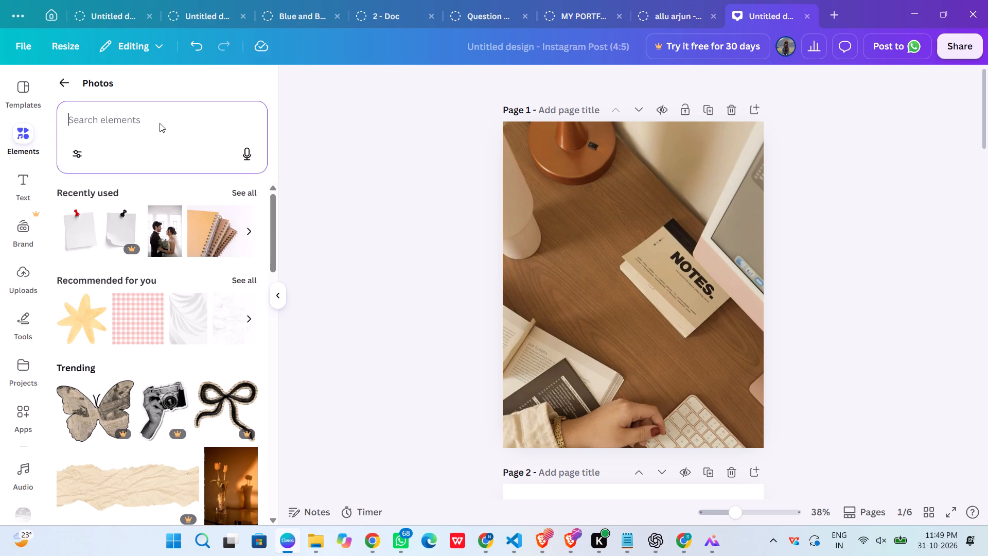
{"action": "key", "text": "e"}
{"action": "key", "text": "BackSpace"}
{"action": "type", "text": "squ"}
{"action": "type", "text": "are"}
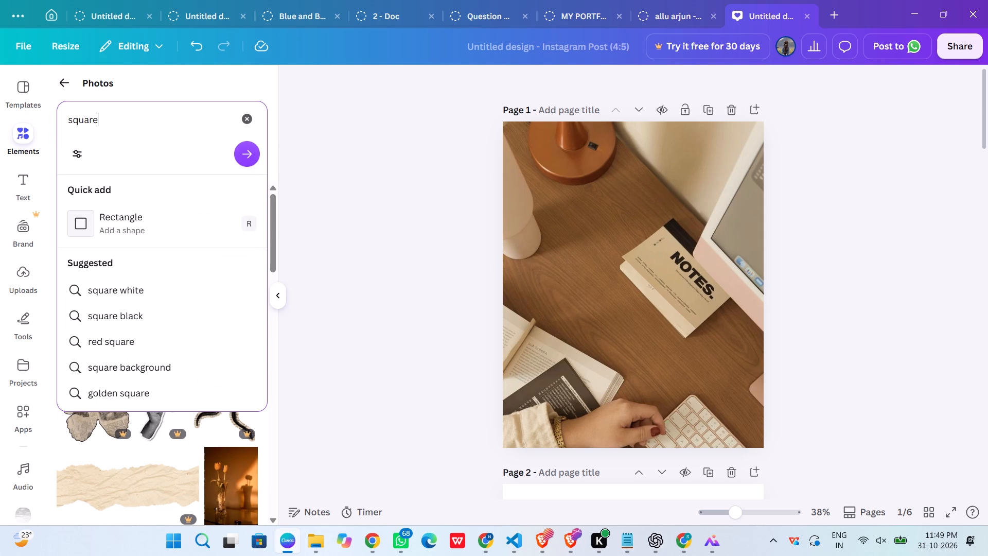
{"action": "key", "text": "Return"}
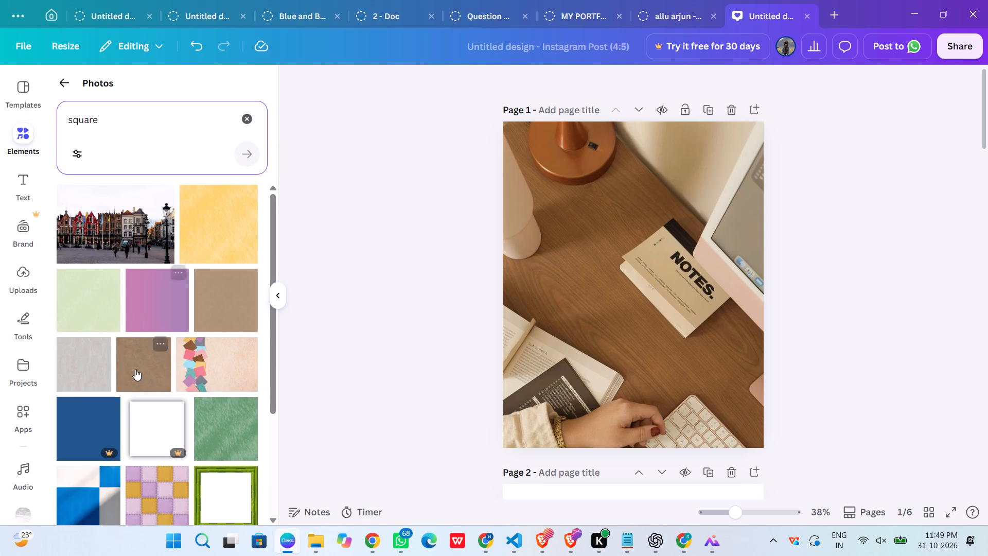
{"action": "scroll", "coordinate": [229, 371], "scroll_direction": "down", "scroll_amount": 8}
{"action": "scroll", "coordinate": [230, 365], "scroll_direction": "up", "scroll_amount": 1}
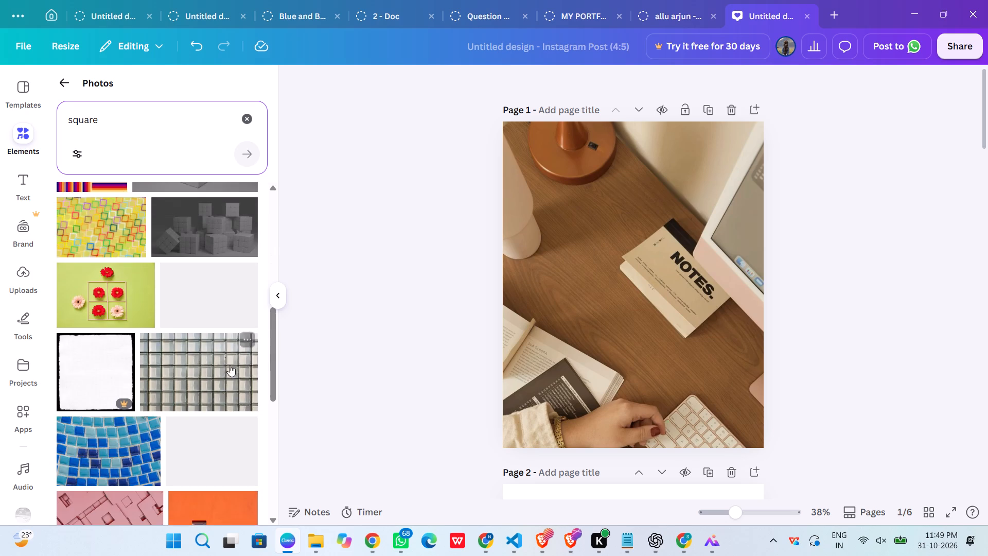
{"action": "scroll", "coordinate": [230, 365], "scroll_direction": "down", "scroll_amount": 4}
{"action": "scroll", "coordinate": [230, 365], "scroll_direction": "up", "scroll_amount": 20}
{"action": "scroll", "coordinate": [230, 365], "scroll_direction": "up", "scroll_amount": 3}
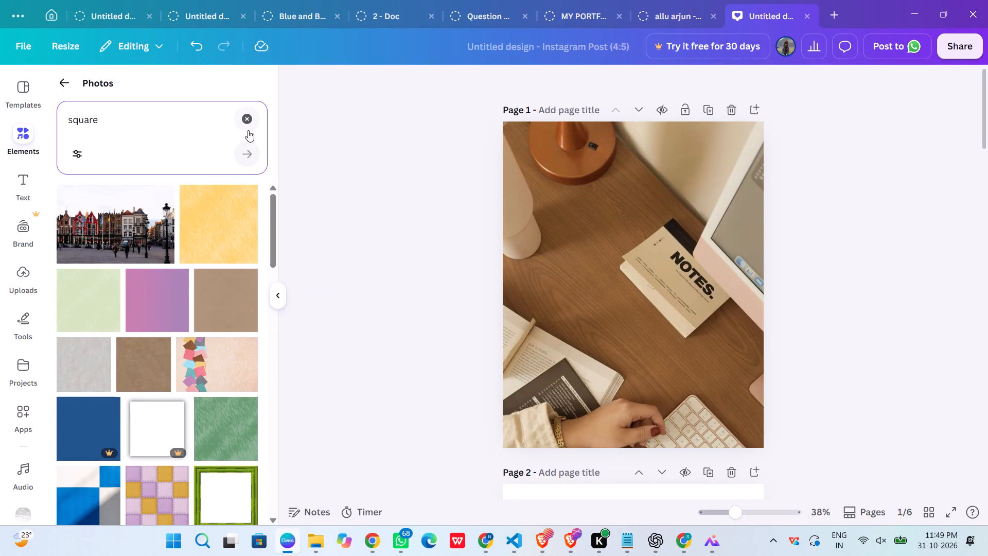
Refine the photo search to "square white".
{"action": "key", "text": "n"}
{"action": "key", "text": "BackSpace"}
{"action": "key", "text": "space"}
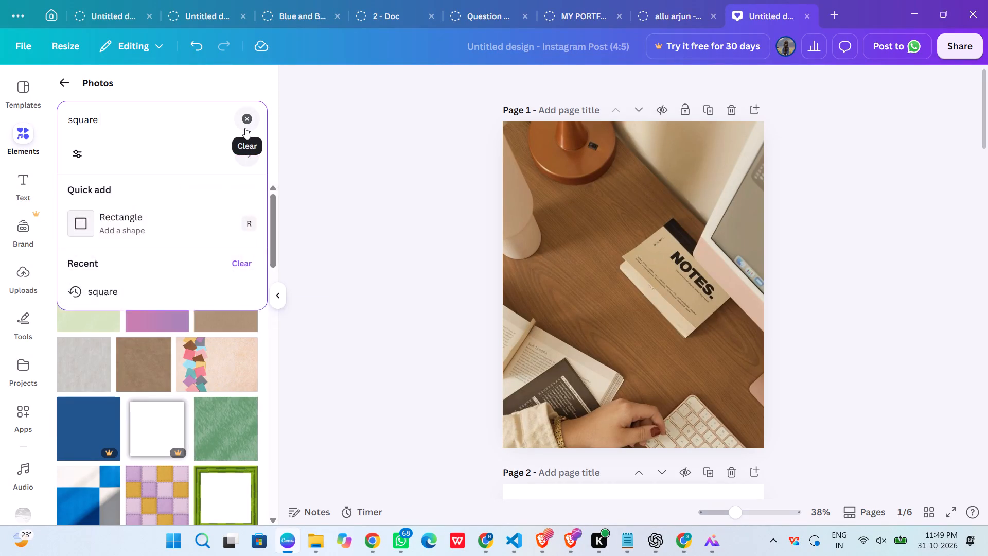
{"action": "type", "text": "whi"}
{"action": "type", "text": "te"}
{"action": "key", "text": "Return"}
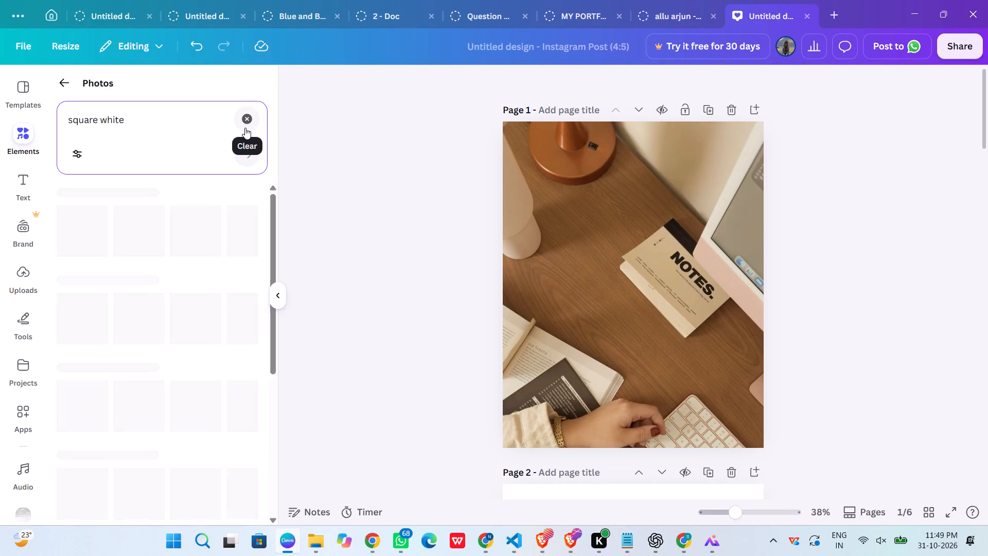
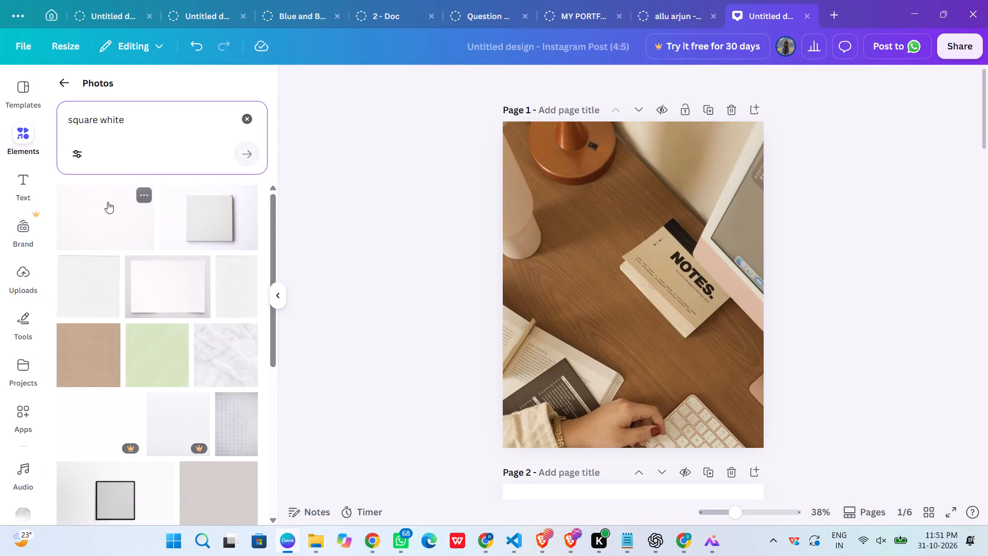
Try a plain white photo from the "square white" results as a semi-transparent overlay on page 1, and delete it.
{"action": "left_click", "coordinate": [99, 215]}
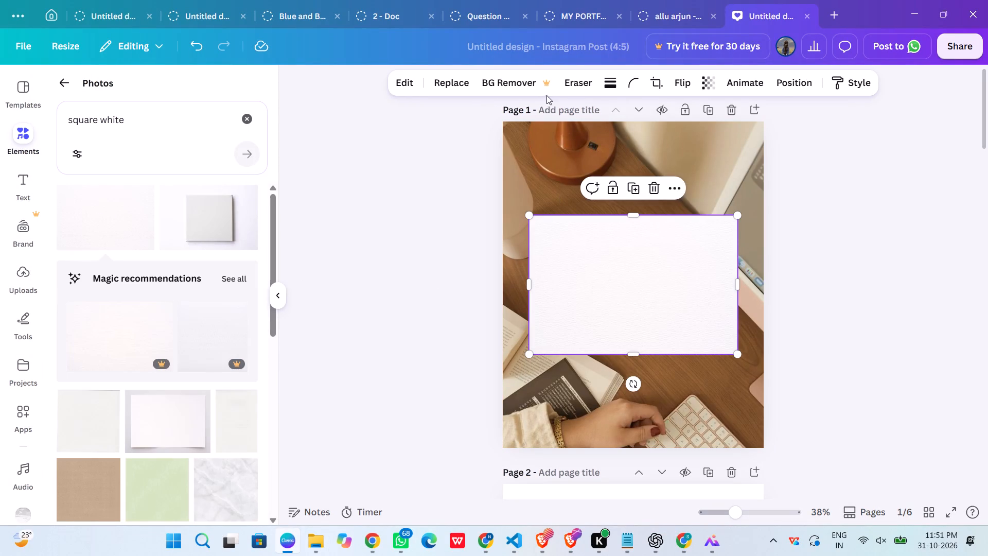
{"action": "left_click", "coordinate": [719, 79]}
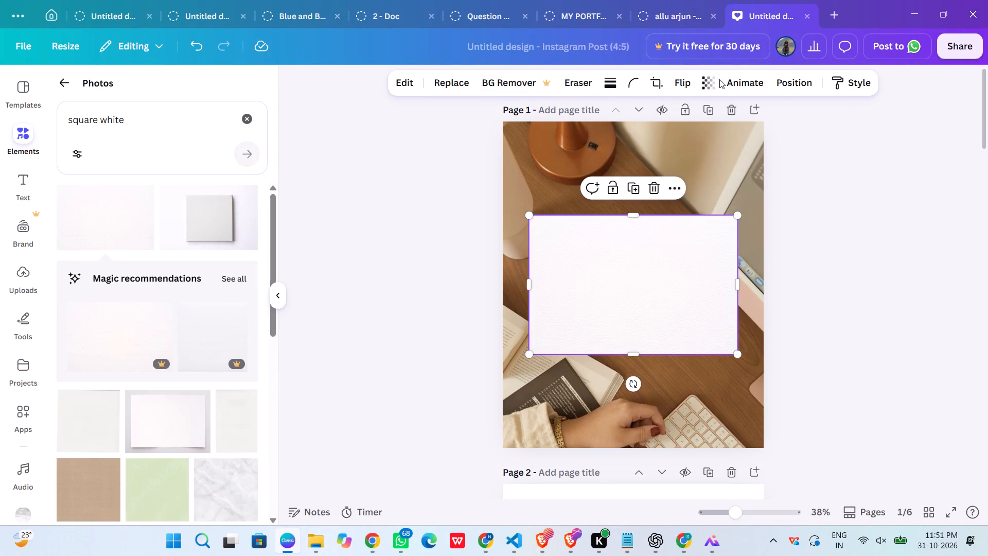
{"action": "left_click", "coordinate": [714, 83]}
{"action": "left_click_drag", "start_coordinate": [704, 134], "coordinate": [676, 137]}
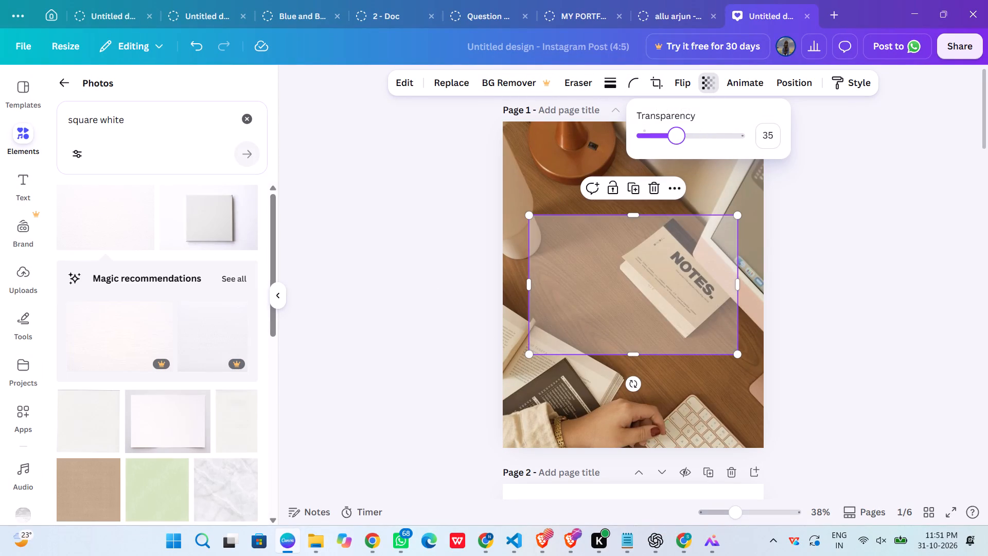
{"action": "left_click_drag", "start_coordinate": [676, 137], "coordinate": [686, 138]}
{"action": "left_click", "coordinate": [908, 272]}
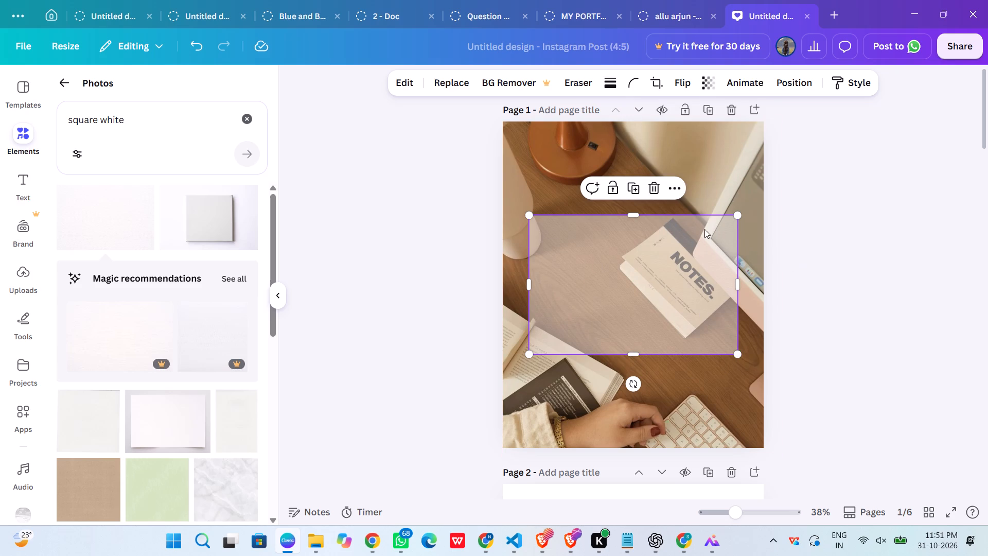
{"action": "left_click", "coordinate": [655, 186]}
Leave the "square white" photo search and add a plain square from the basic shapes to page 1.
{"action": "left_click", "coordinate": [249, 120]}
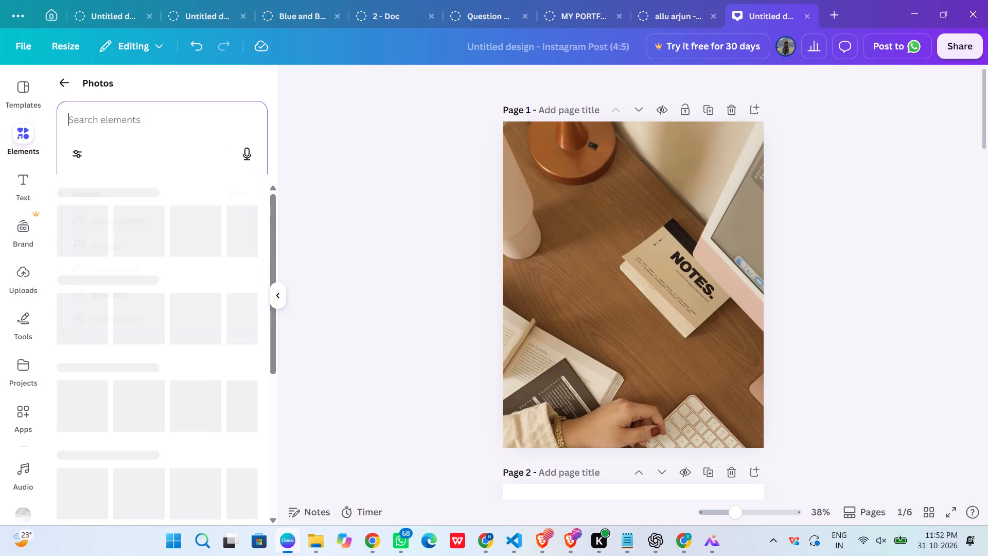
{"action": "left_click", "coordinate": [60, 84]}
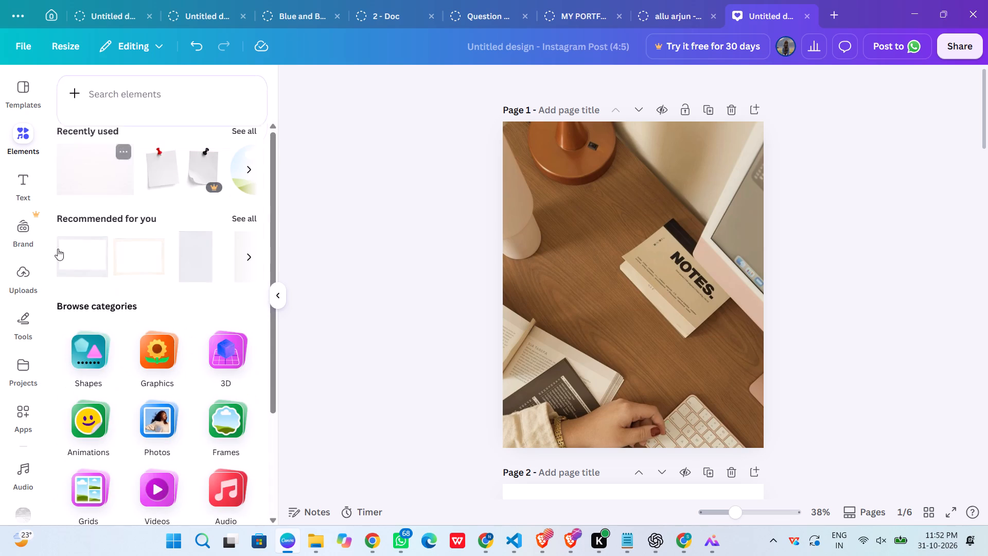
{"action": "scroll", "coordinate": [199, 280], "scroll_direction": "down", "scroll_amount": 2}
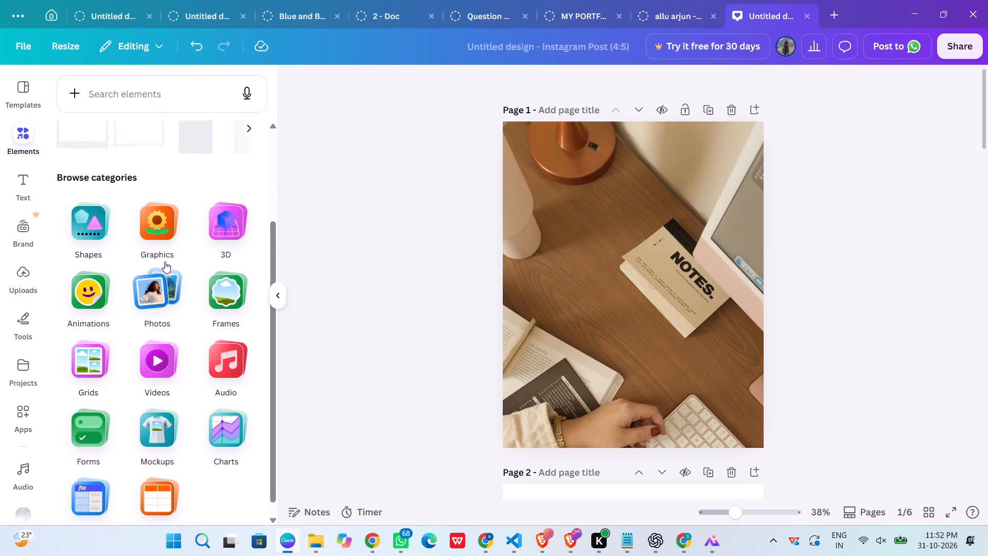
{"action": "left_click", "coordinate": [100, 228]}
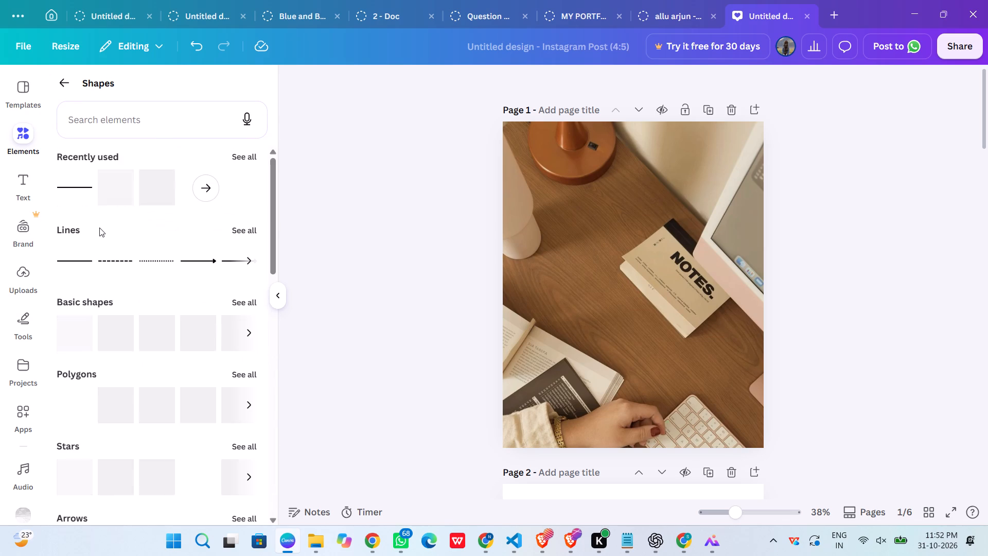
{"action": "left_click", "coordinate": [65, 346]}
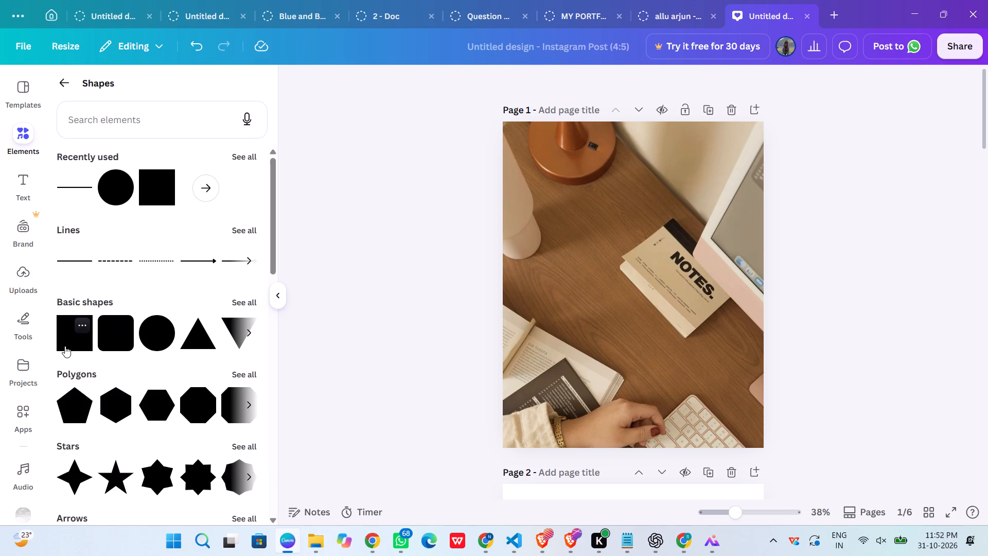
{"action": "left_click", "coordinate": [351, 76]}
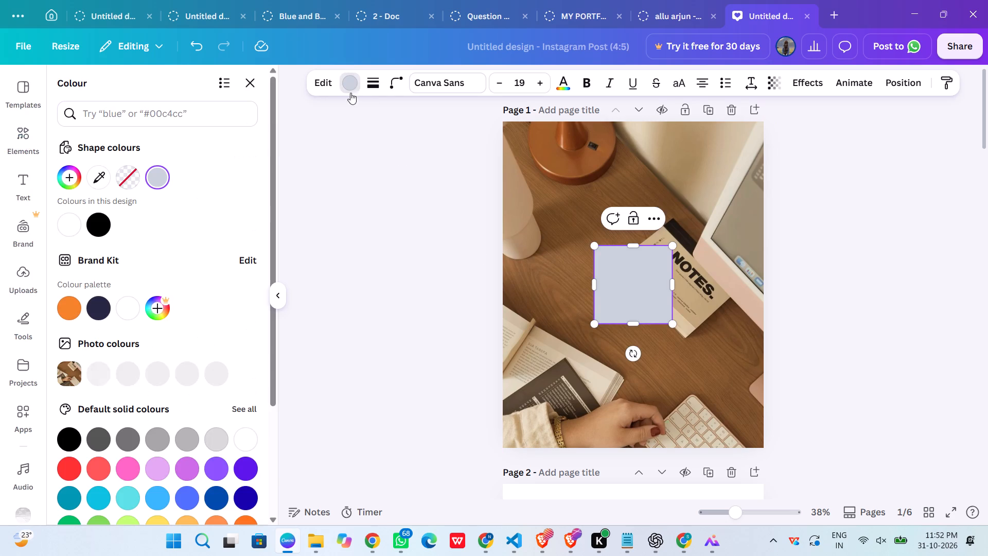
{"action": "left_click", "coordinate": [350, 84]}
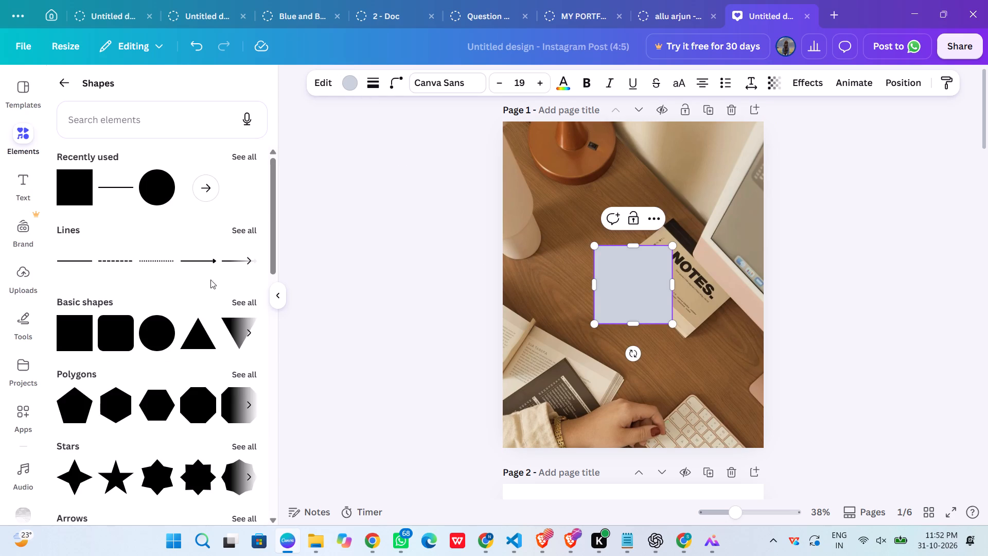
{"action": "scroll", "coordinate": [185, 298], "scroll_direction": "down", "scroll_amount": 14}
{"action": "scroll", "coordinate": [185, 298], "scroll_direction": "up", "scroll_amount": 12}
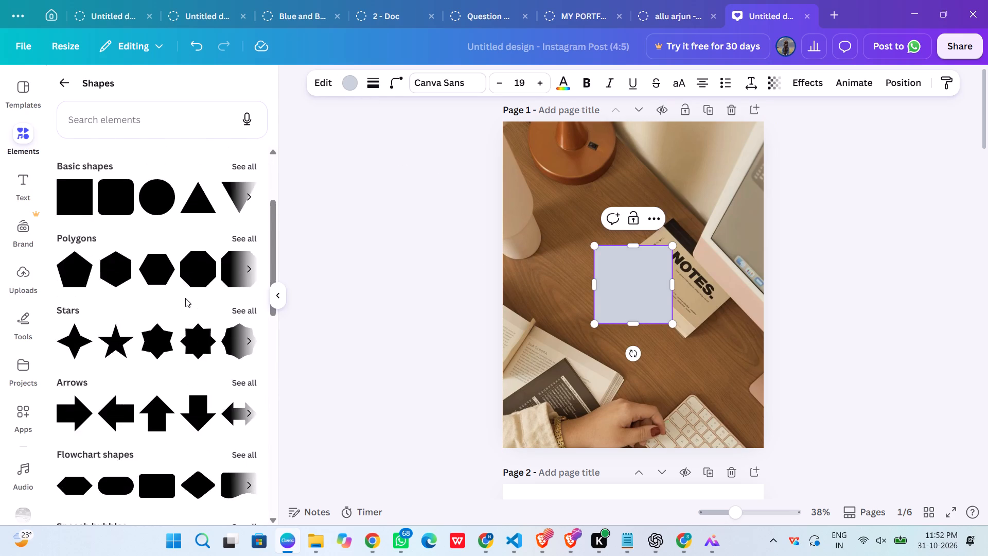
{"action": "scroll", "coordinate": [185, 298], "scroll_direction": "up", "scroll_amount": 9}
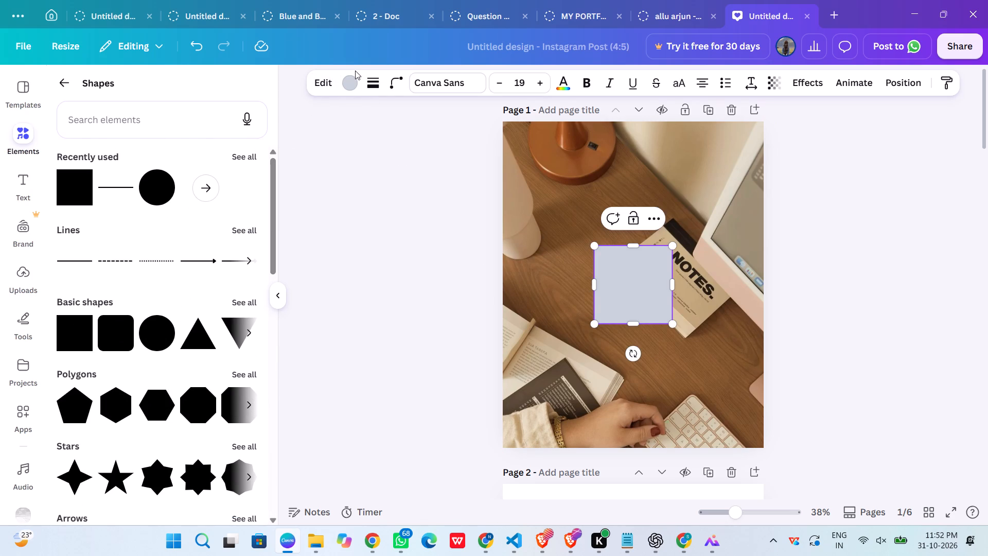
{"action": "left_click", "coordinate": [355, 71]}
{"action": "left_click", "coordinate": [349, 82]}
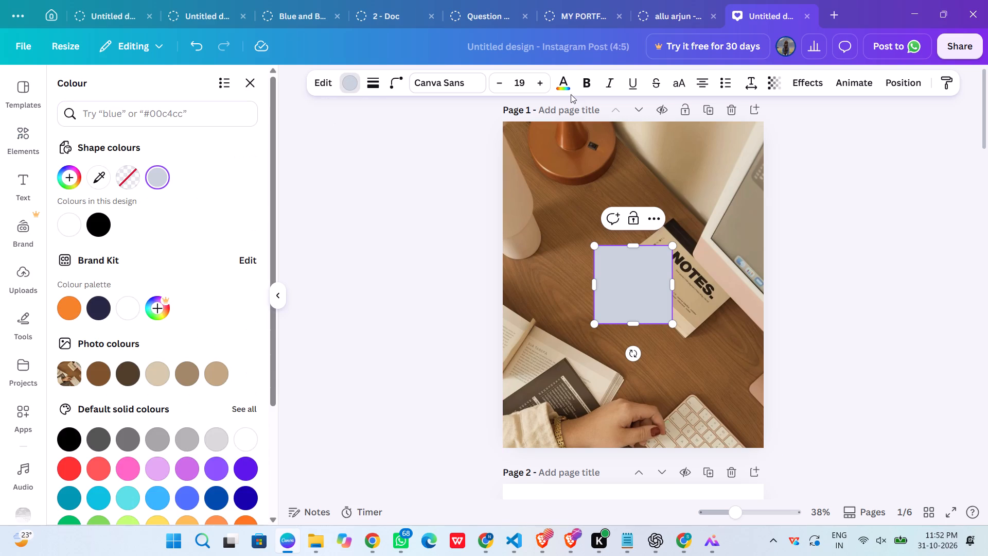
Set the text colour of the square on page 1 to the solid light grey #E5E5E5.
{"action": "left_click", "coordinate": [564, 82]}
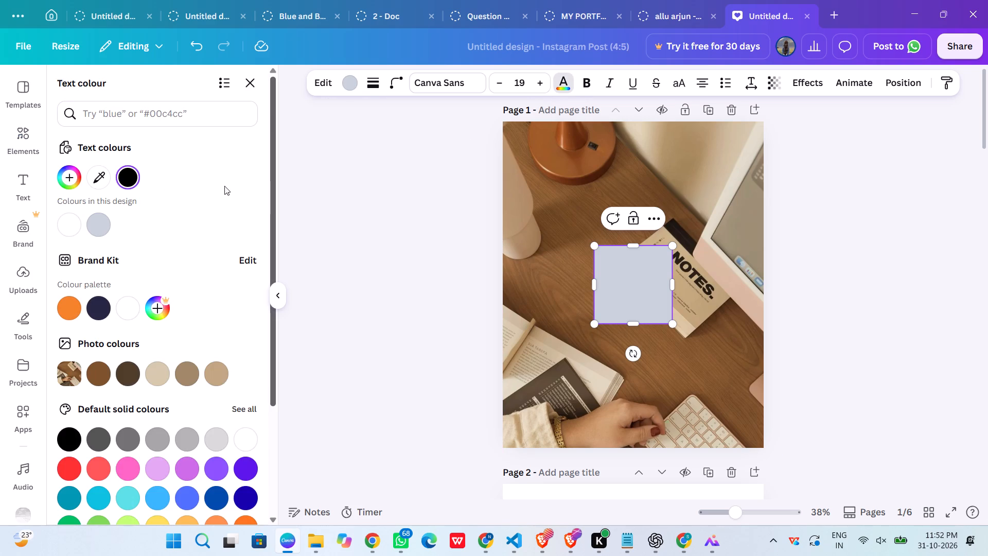
{"action": "left_click", "coordinate": [71, 180]}
{"action": "left_click_drag", "start_coordinate": [100, 277], "coordinate": [58, 227]}
{"action": "left_click_drag", "start_coordinate": [80, 239], "coordinate": [80, 244]}
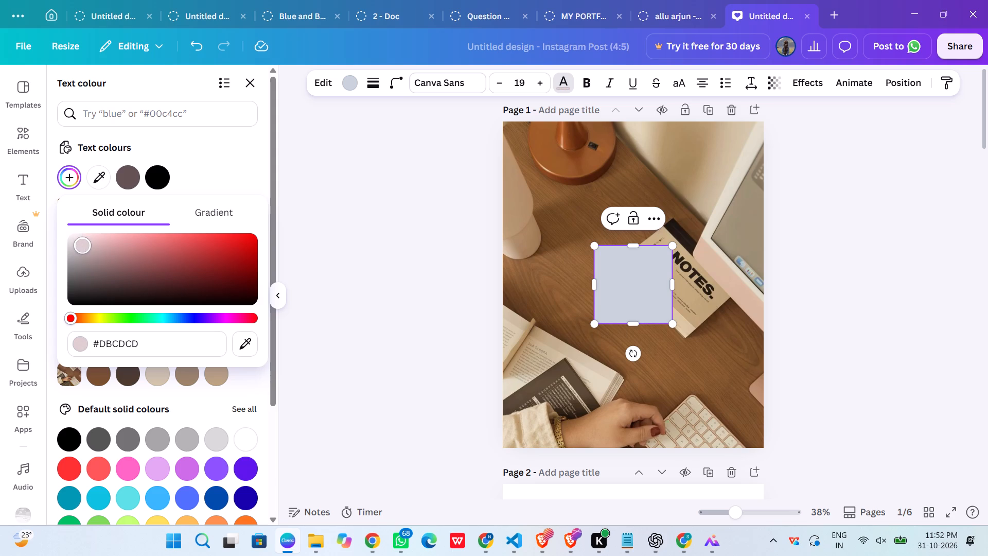
{"action": "left_click_drag", "start_coordinate": [80, 244], "coordinate": [56, 247]}
{"action": "left_click_drag", "start_coordinate": [56, 247], "coordinate": [56, 241]}
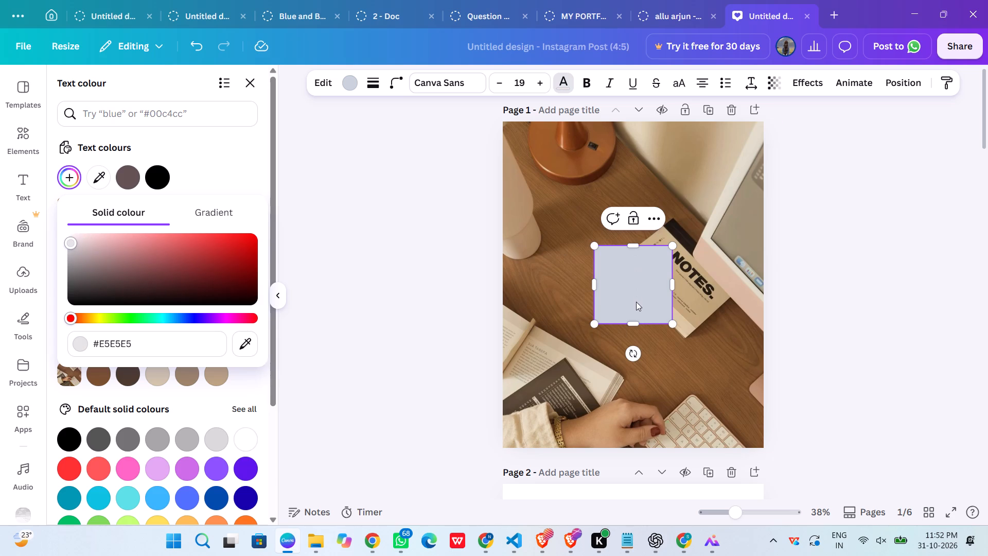
{"action": "key", "text": "Return"}
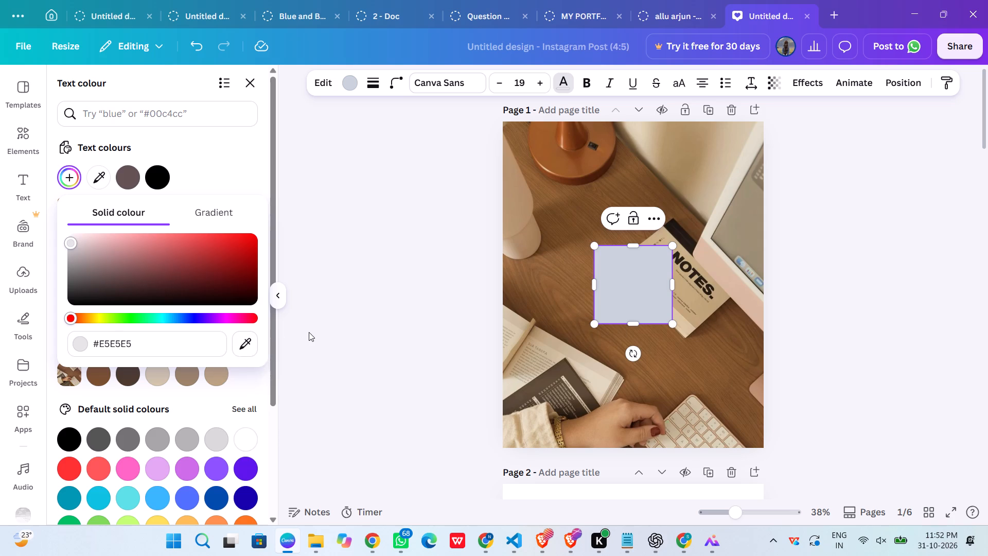
{"action": "left_click", "coordinate": [309, 332]}
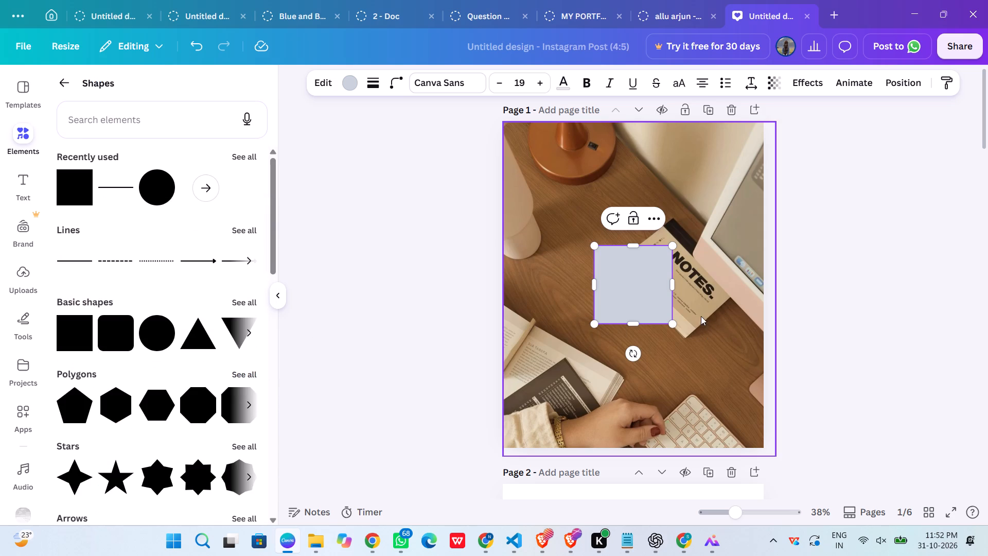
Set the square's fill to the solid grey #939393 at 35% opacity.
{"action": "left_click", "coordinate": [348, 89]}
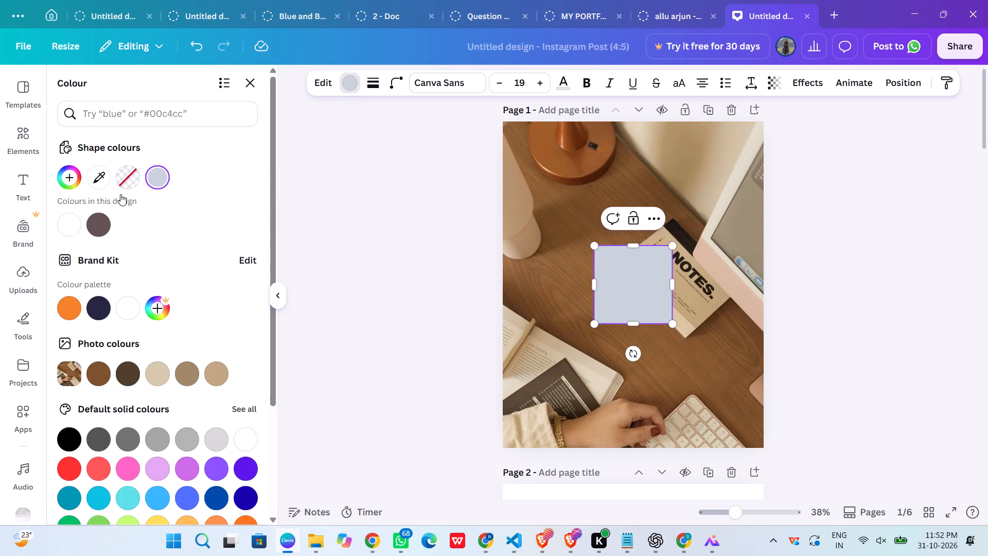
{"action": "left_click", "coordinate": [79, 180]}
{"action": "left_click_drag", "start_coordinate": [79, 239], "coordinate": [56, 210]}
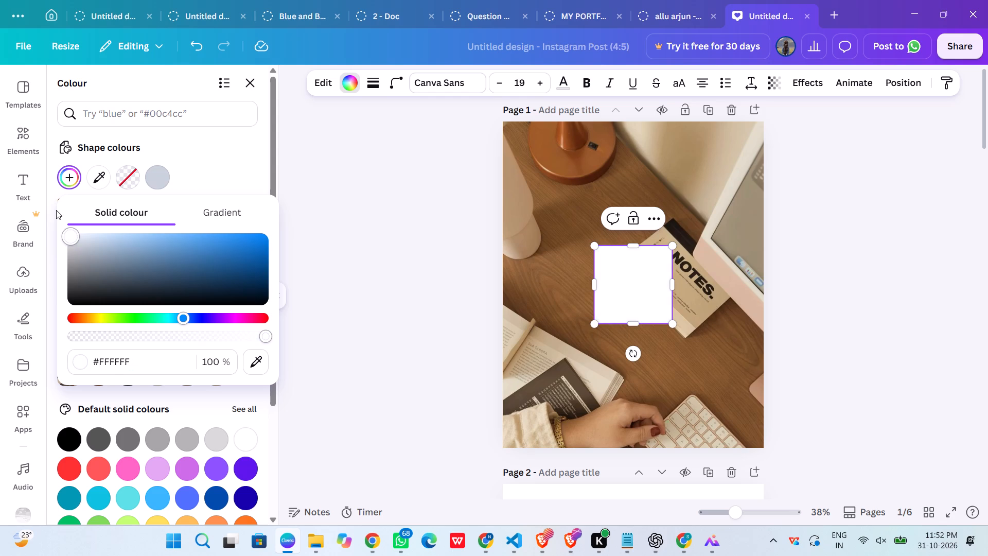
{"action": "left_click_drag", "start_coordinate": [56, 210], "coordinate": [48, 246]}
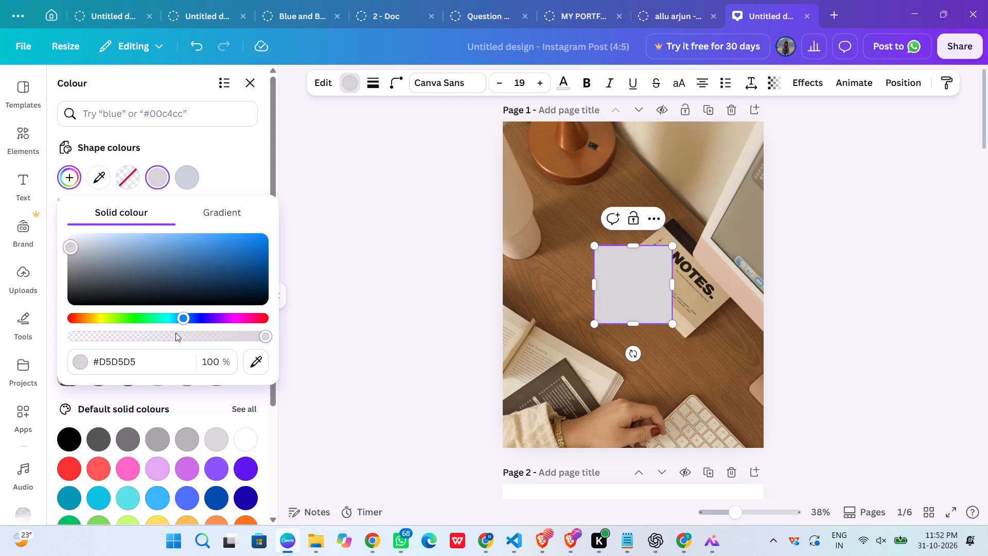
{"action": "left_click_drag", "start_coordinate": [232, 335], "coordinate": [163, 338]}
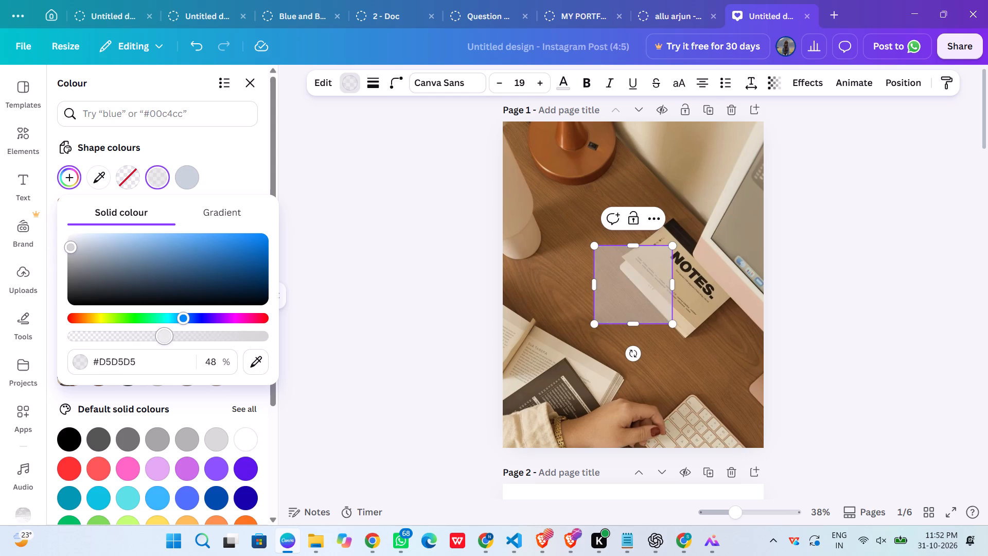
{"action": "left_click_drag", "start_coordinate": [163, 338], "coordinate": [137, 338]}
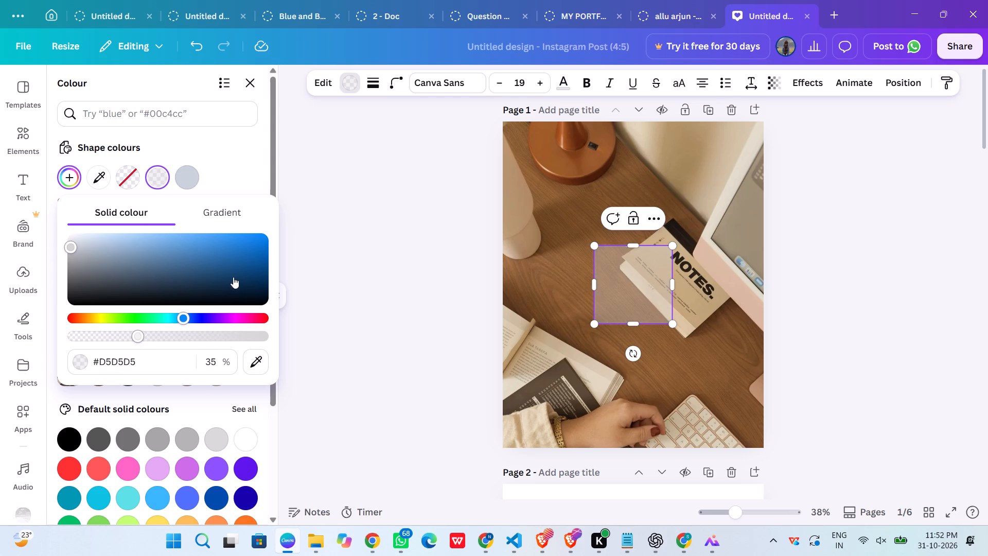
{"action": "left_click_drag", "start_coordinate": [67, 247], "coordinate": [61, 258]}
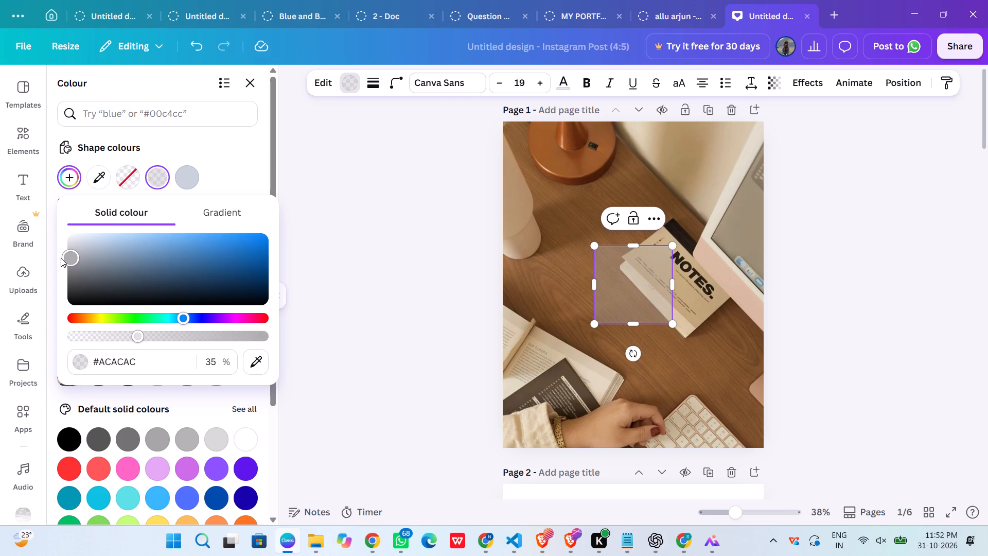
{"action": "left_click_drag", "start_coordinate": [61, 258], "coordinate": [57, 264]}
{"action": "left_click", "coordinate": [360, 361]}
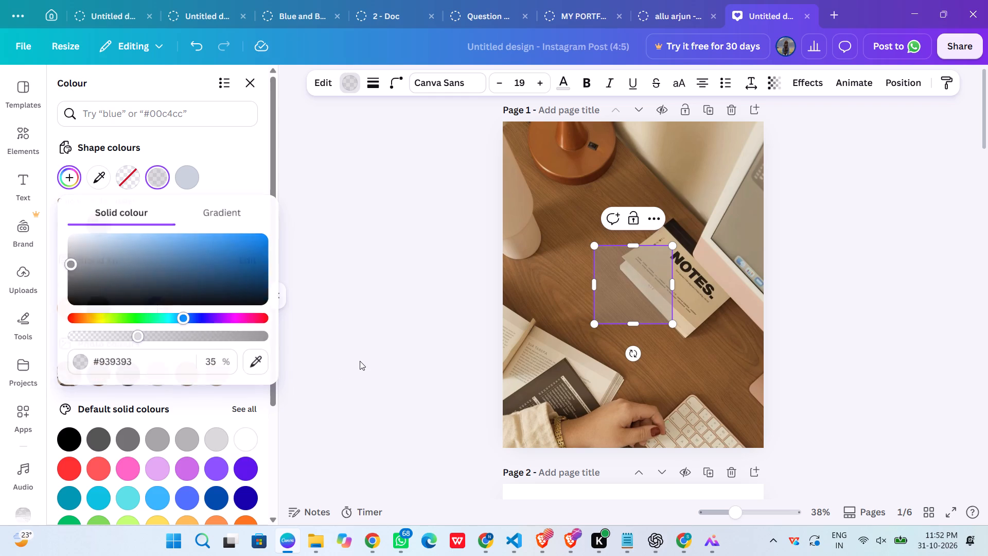
Enlarge the translucent square until it covers the whole photo on page 1.
{"action": "left_click_drag", "start_coordinate": [668, 326], "coordinate": [762, 498], "text": "shift"}
{"action": "left_click_drag", "start_coordinate": [595, 243], "coordinate": [542, 155], "text": "shift"}
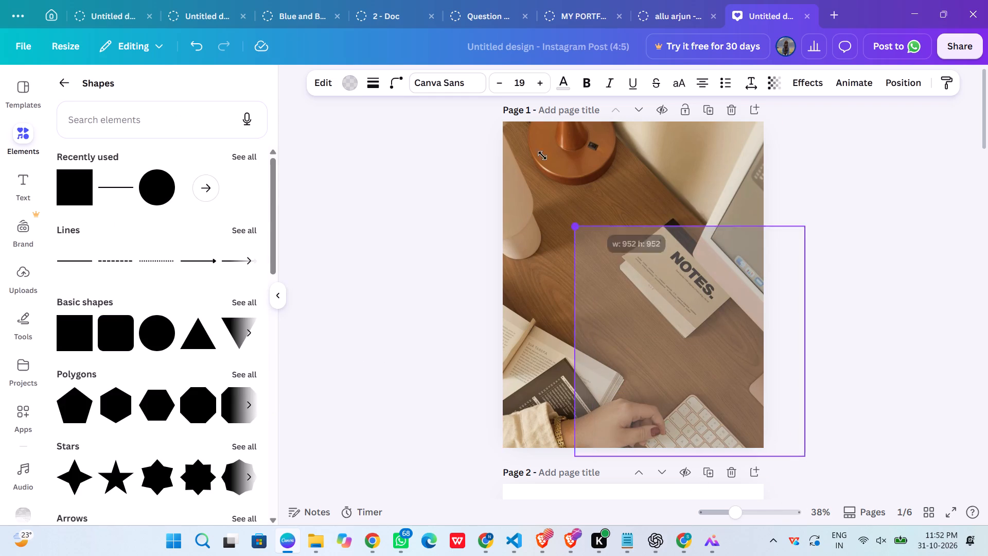
{"action": "left_click_drag", "start_coordinate": [542, 155], "coordinate": [467, 89], "text": "shift"}
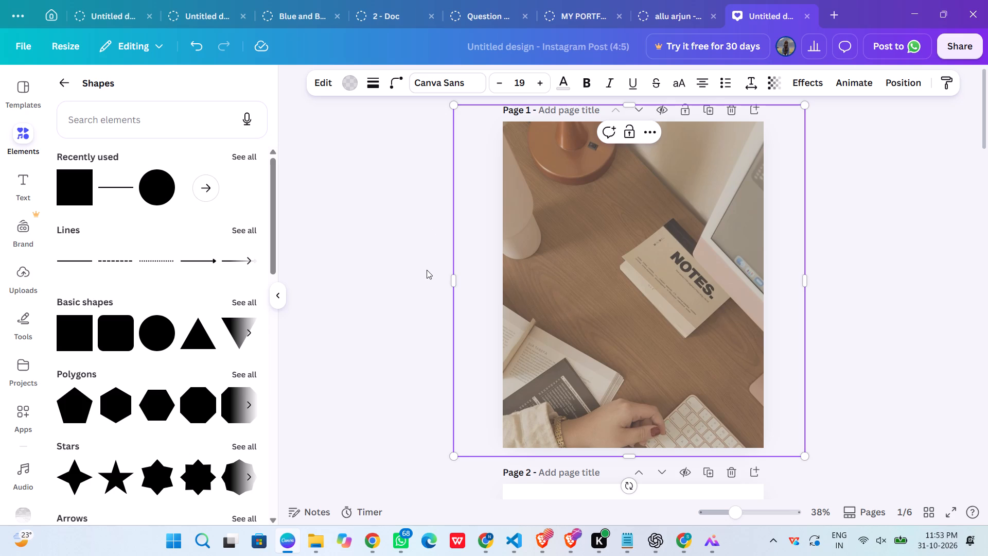
{"action": "left_click", "coordinate": [414, 271]}
Change the overlay square's fill on page 1 to black #000000 at 51% opacity.
{"action": "left_click", "coordinate": [571, 290]}
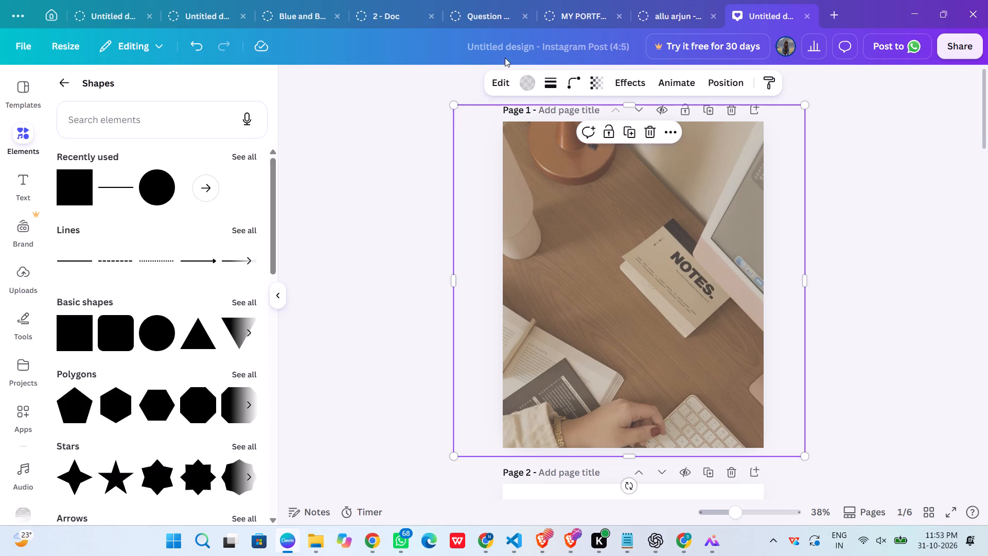
{"action": "left_click", "coordinate": [531, 87]}
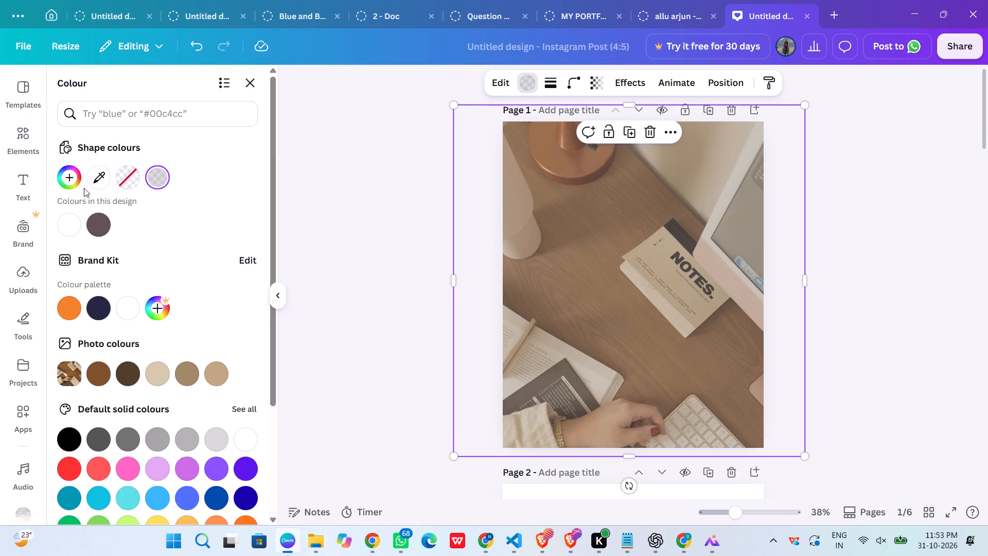
{"action": "left_click", "coordinate": [72, 182]}
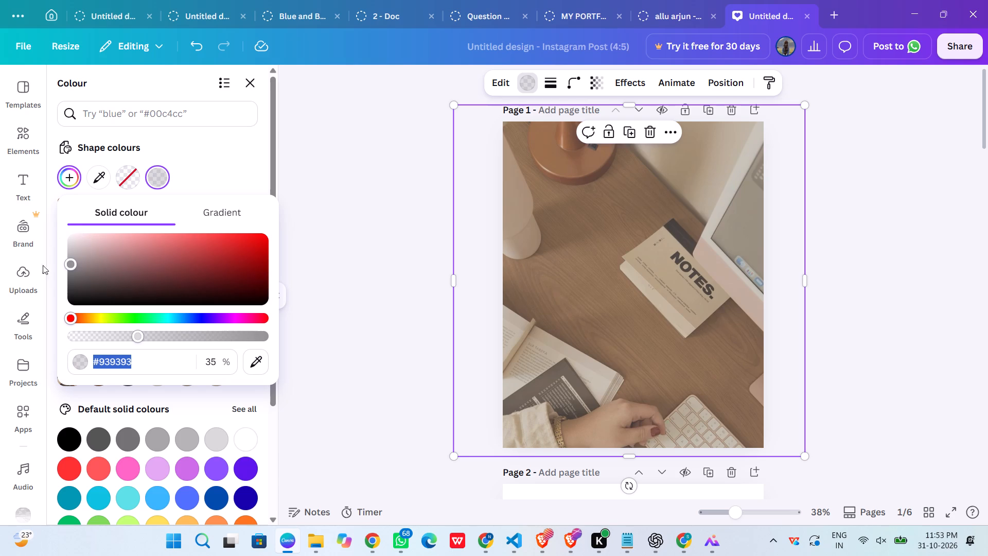
{"action": "left_click_drag", "start_coordinate": [73, 266], "coordinate": [66, 271]}
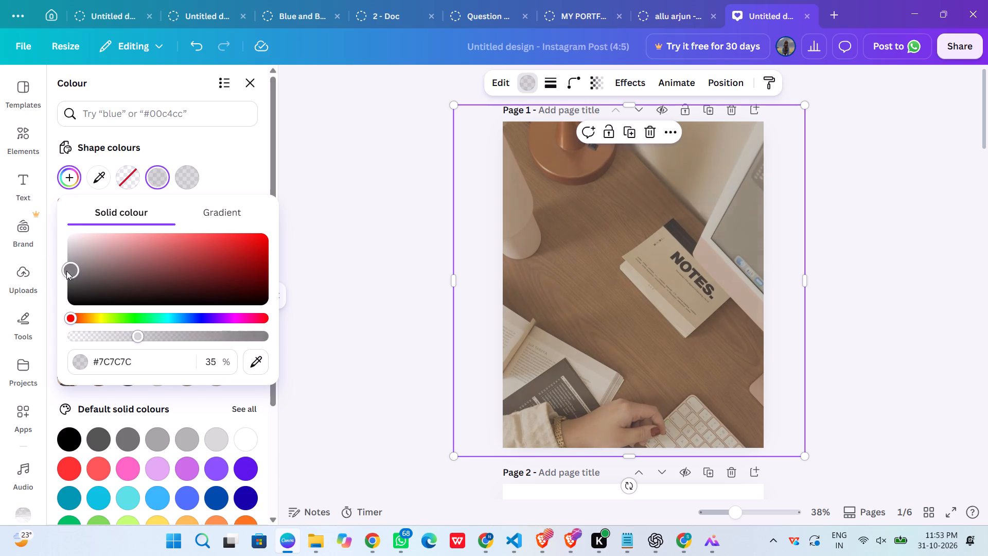
{"action": "left_click_drag", "start_coordinate": [66, 271], "coordinate": [64, 275]}
{"action": "left_click_drag", "start_coordinate": [64, 275], "coordinate": [28, 302]}
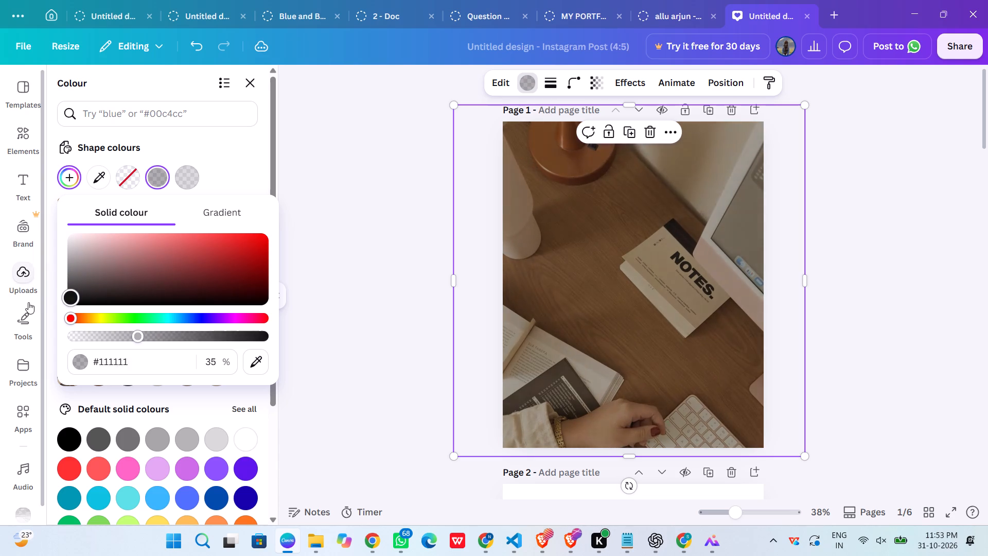
{"action": "left_click_drag", "start_coordinate": [28, 302], "coordinate": [2, 344]}
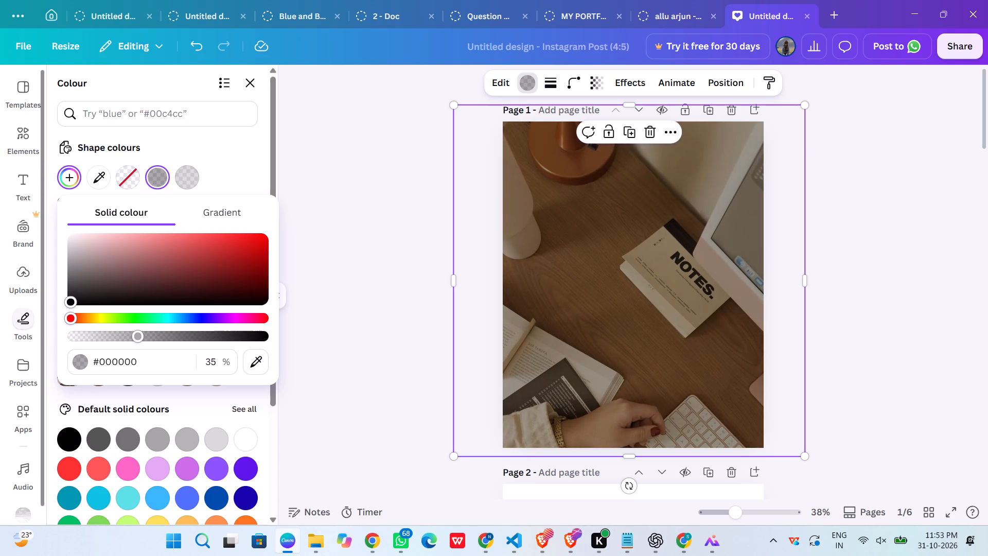
{"action": "left_click_drag", "start_coordinate": [141, 340], "coordinate": [165, 347]}
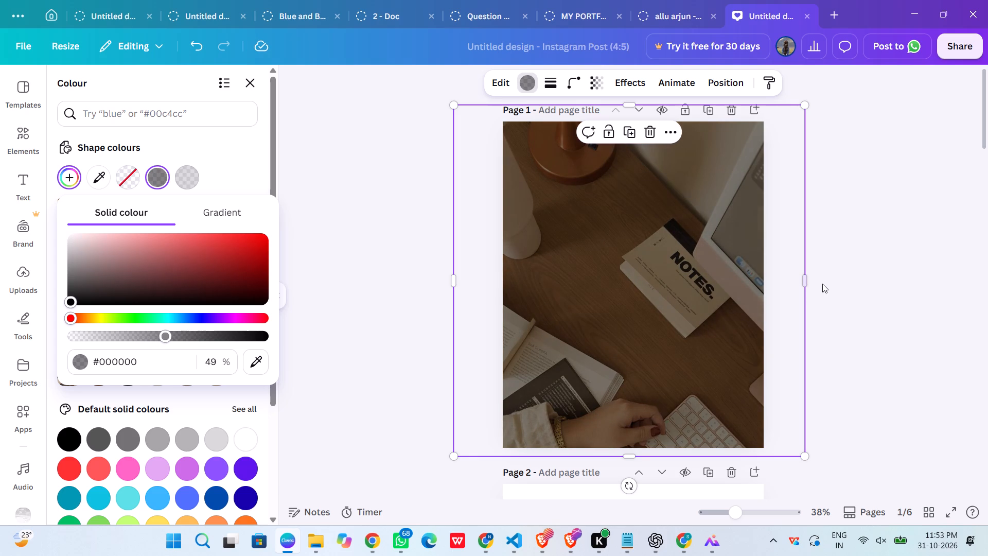
{"action": "left_click", "coordinate": [166, 338]}
{"action": "left_click", "coordinate": [322, 309]}
{"action": "left_click", "coordinate": [322, 309]}
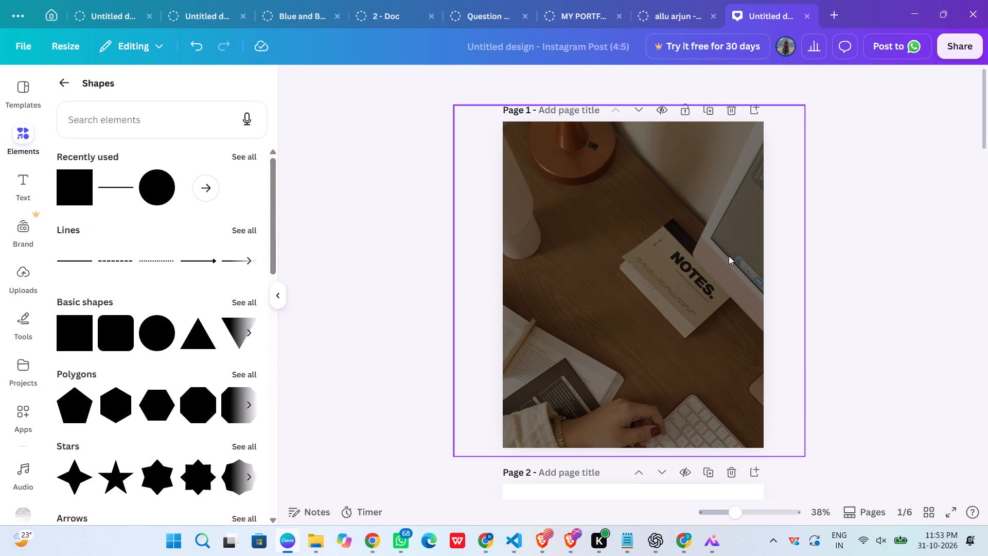
{"action": "left_click", "coordinate": [931, 245]}
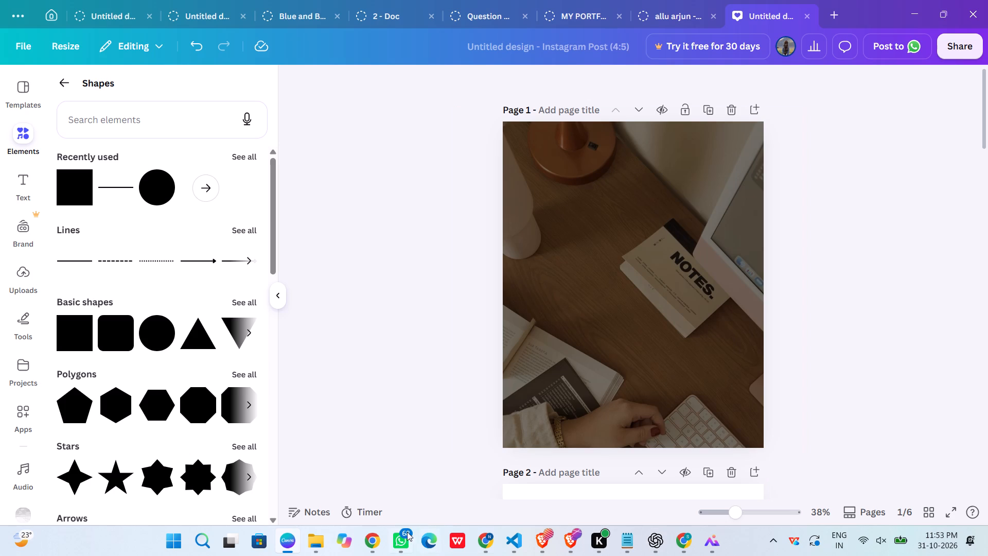
Switch to Google Chrome, search for Google Fonts in a new tab and open the Google Fonts site.
{"action": "left_click", "coordinate": [376, 537]}
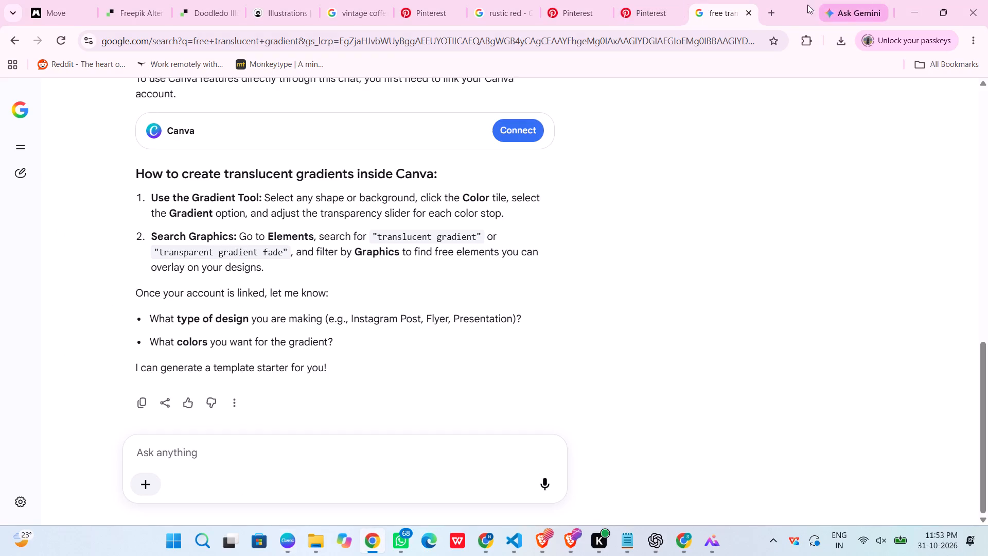
{"action": "left_click", "coordinate": [772, 14]}
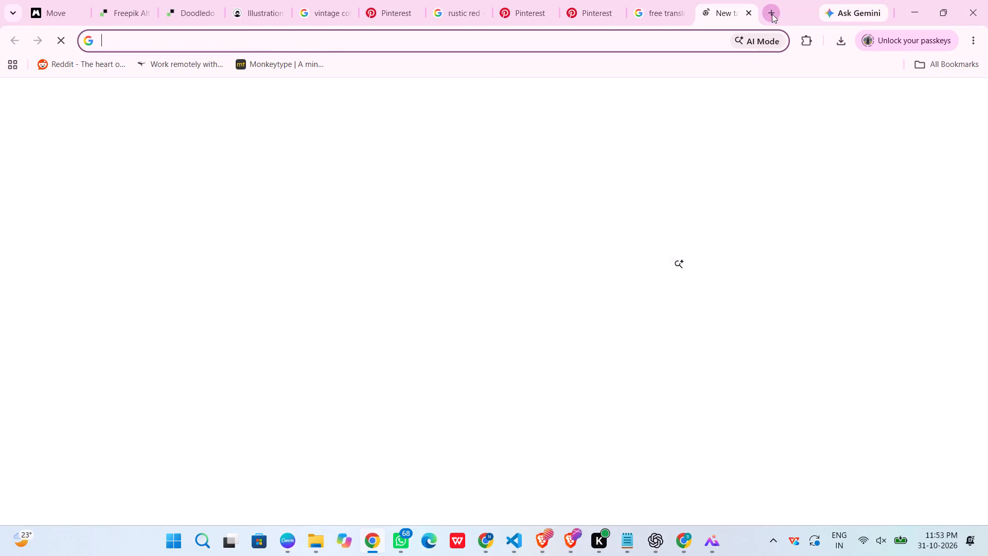
{"action": "type", "text": "google do"}
{"action": "key", "text": "BackSpace"}
{"action": "key", "text": "BackSpace"}
{"action": "type", "text": "fi"}
{"action": "key", "text": "BackSpace"}
{"action": "type", "text": "onts"}
{"action": "key", "text": "Return"}
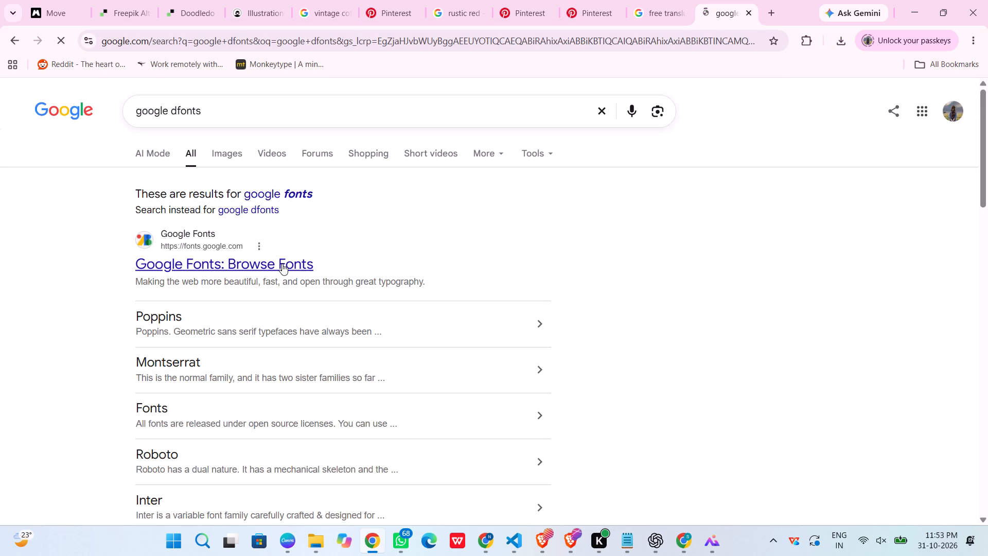
{"action": "left_click", "coordinate": [282, 264]}
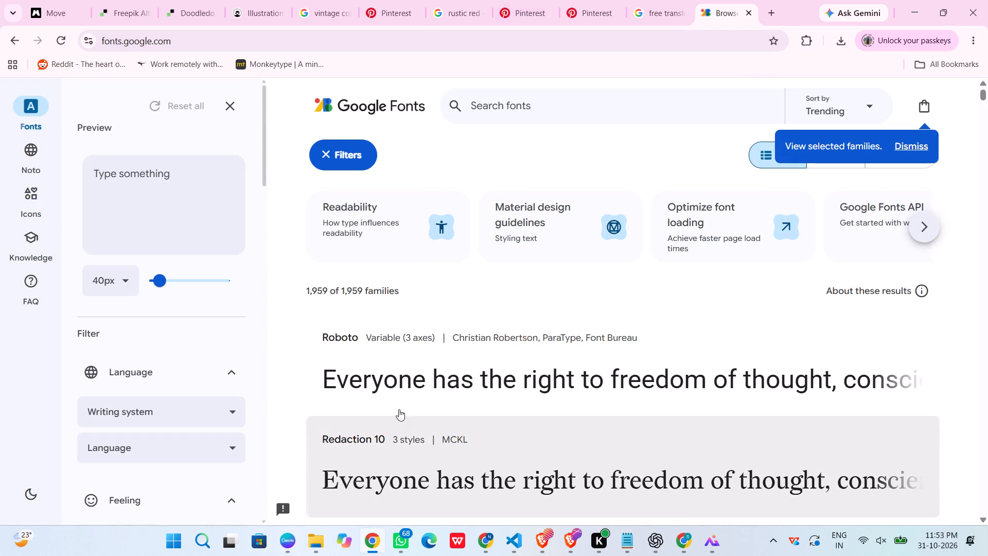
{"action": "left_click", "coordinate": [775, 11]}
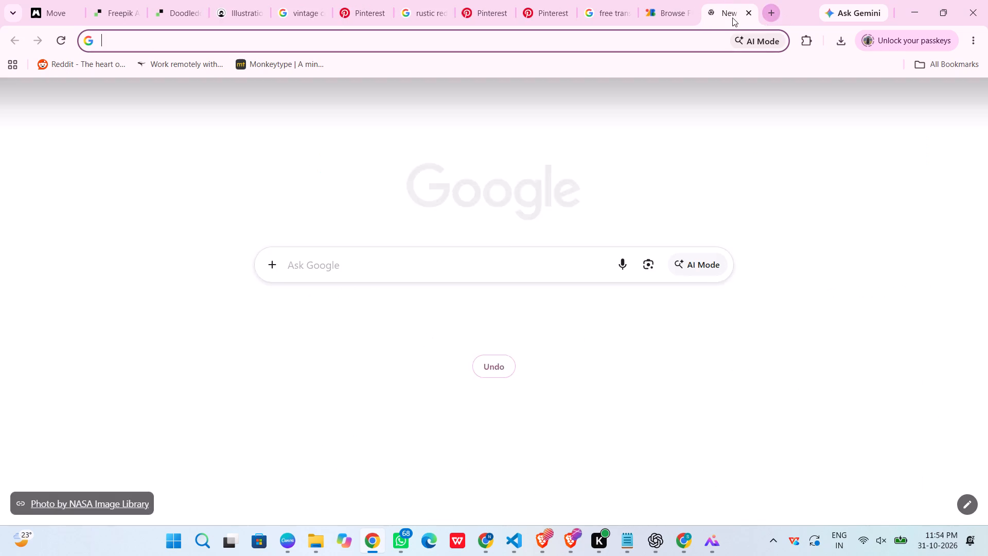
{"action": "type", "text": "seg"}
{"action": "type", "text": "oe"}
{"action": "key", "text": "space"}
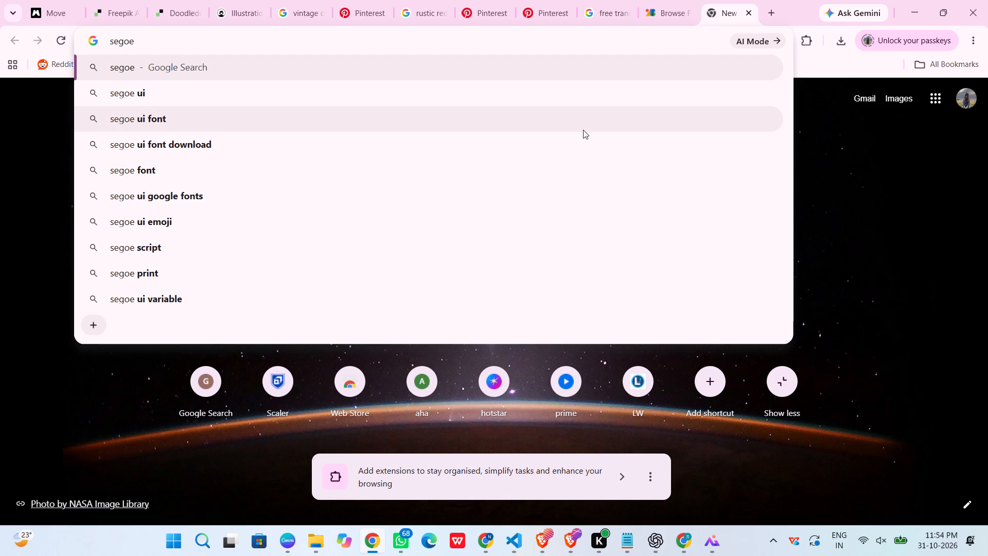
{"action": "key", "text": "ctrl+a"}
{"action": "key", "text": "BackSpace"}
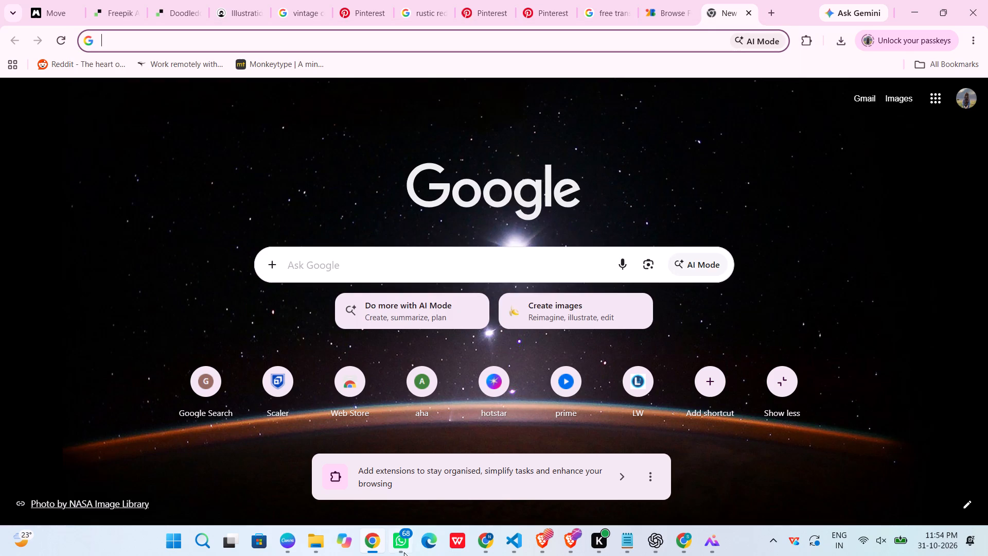
Switch back to the Instagram post design in Canva.
{"action": "left_click", "coordinate": [290, 542]}
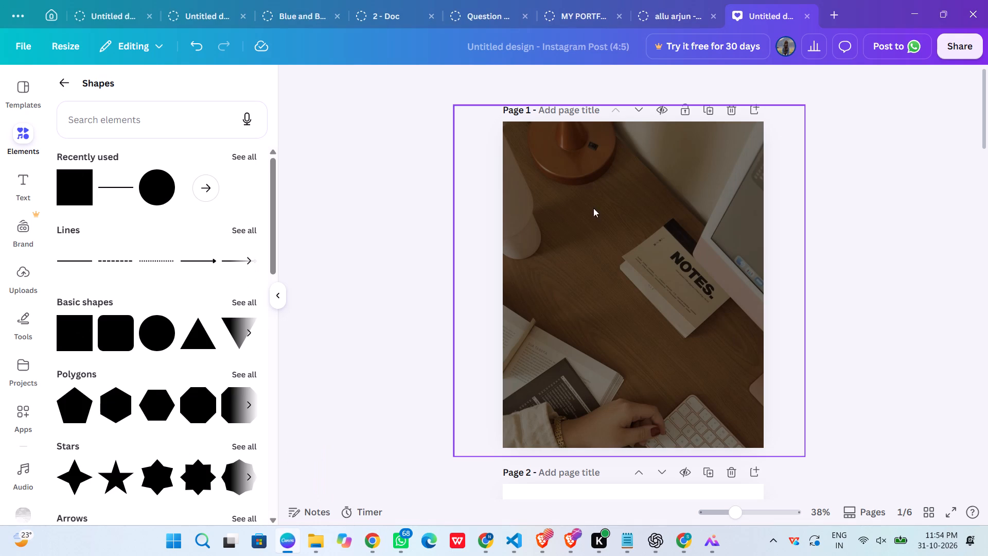
Copy the photo of hands on a laptop beside iced coffee from the WorkSpace folder in File Explorer and paste it onto Canva's blank page 2.
{"action": "scroll", "coordinate": [825, 340], "scroll_direction": "down", "scroll_amount": 4}
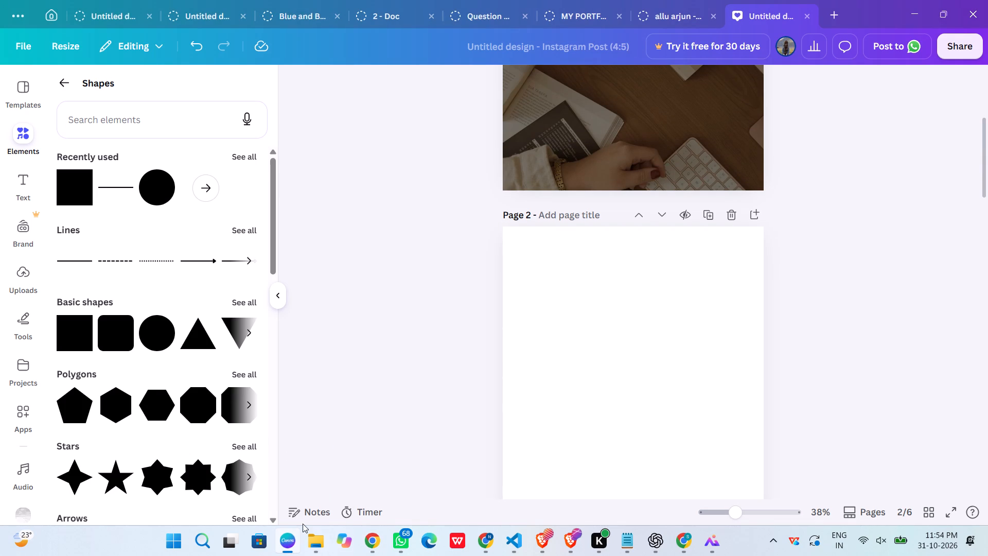
{"action": "left_click", "coordinate": [306, 540]}
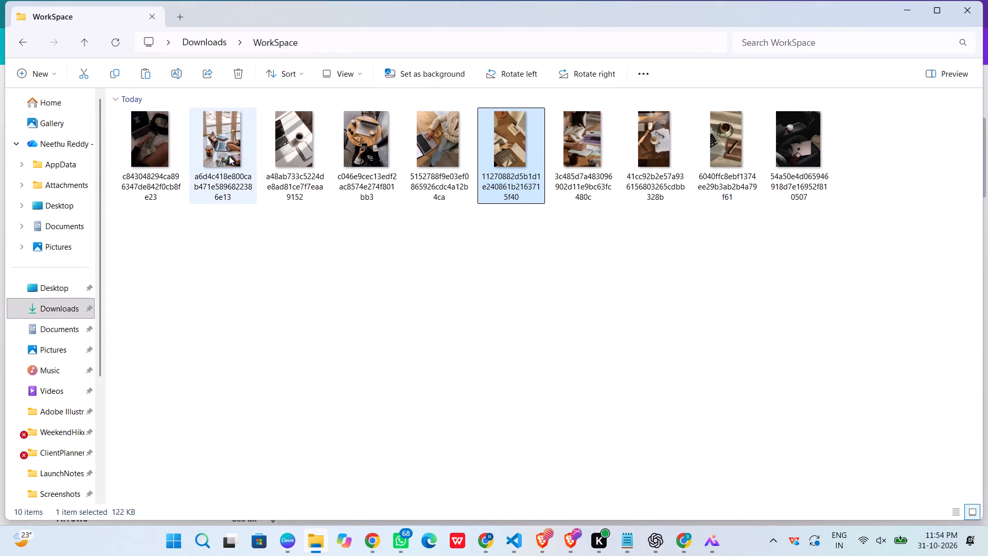
{"action": "double_click", "coordinate": [229, 155]}
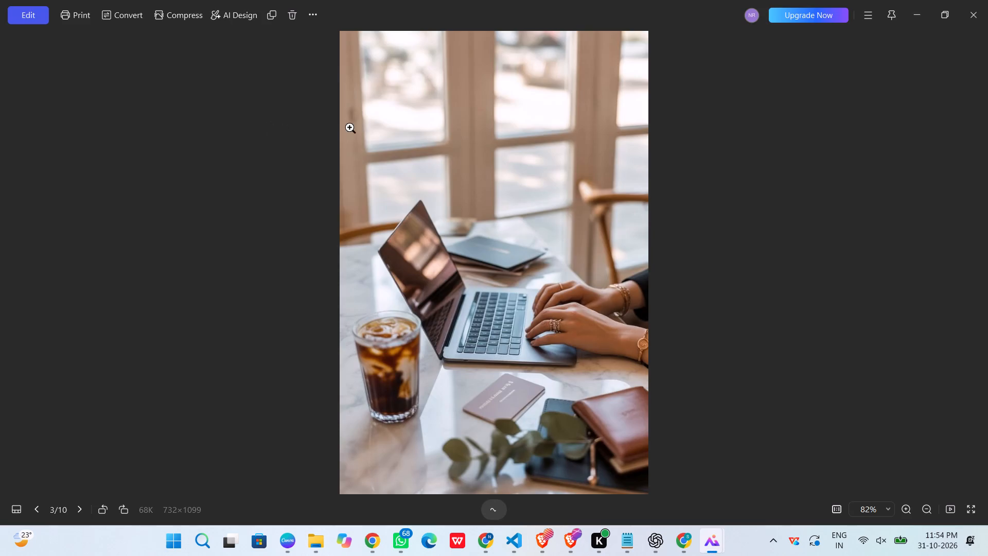
{"action": "left_click", "coordinate": [979, 13]}
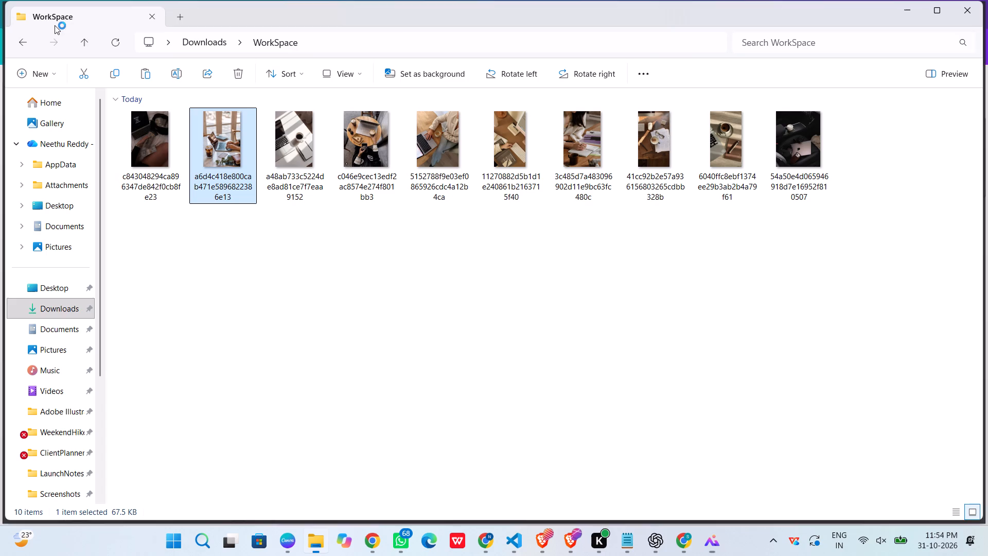
{"action": "left_click", "coordinate": [112, 73]}
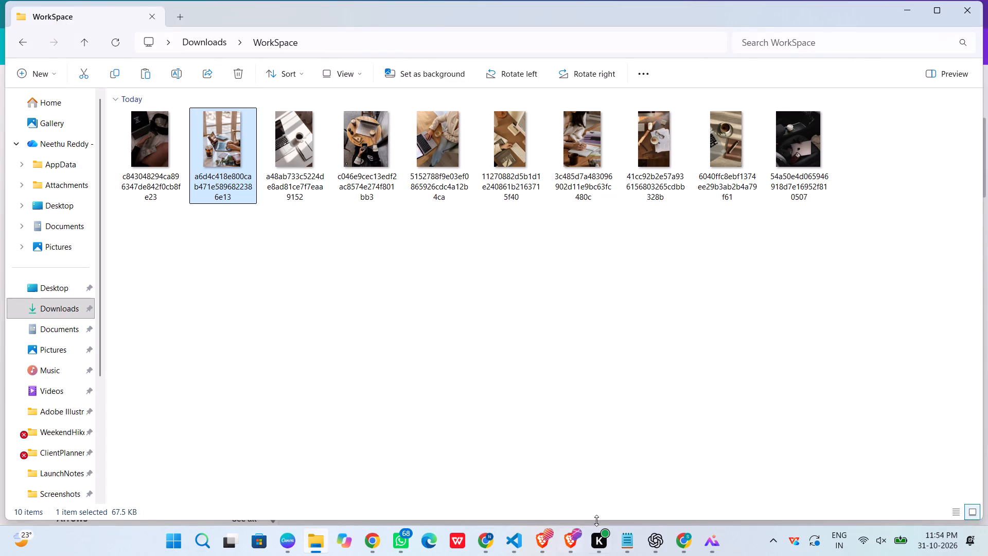
{"action": "left_click", "coordinate": [293, 543]}
{"action": "left_click", "coordinate": [537, 420]}
{"action": "key", "text": "ctrl+v"}
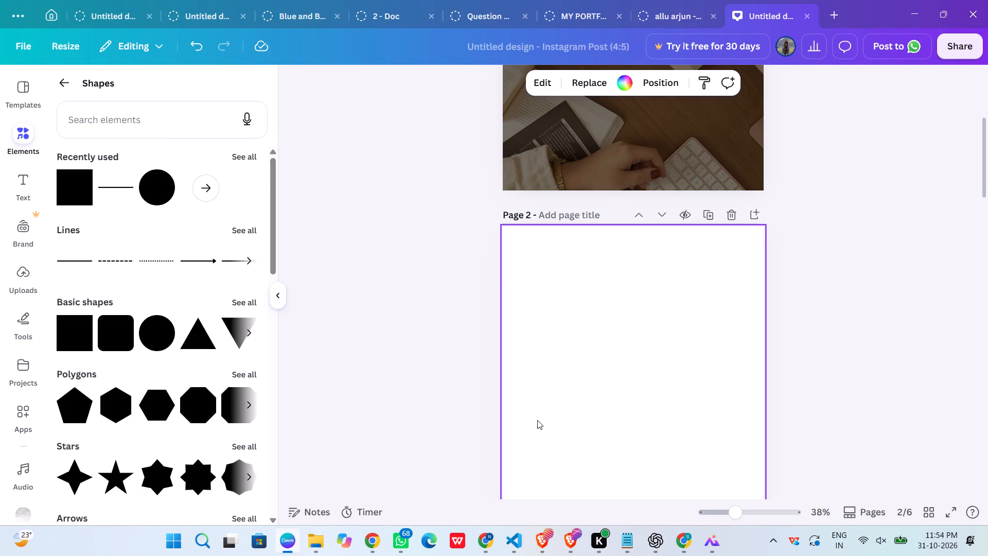
Enlarge the pasted laptop and iced coffee photo until it covers all of page 2.
{"action": "scroll", "coordinate": [987, 237], "scroll_direction": "down", "scroll_amount": 2}
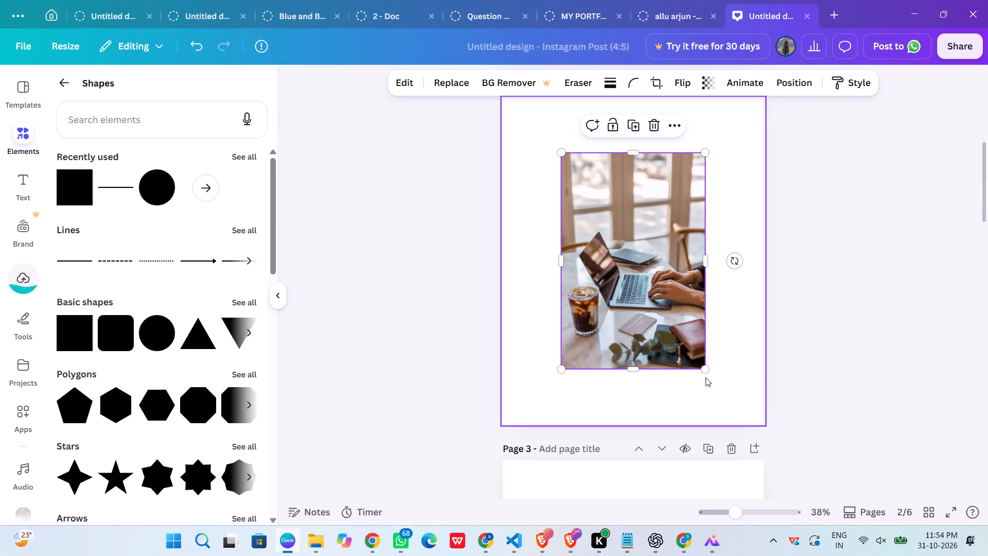
{"action": "left_click_drag", "start_coordinate": [704, 371], "coordinate": [775, 438], "text": "shift"}
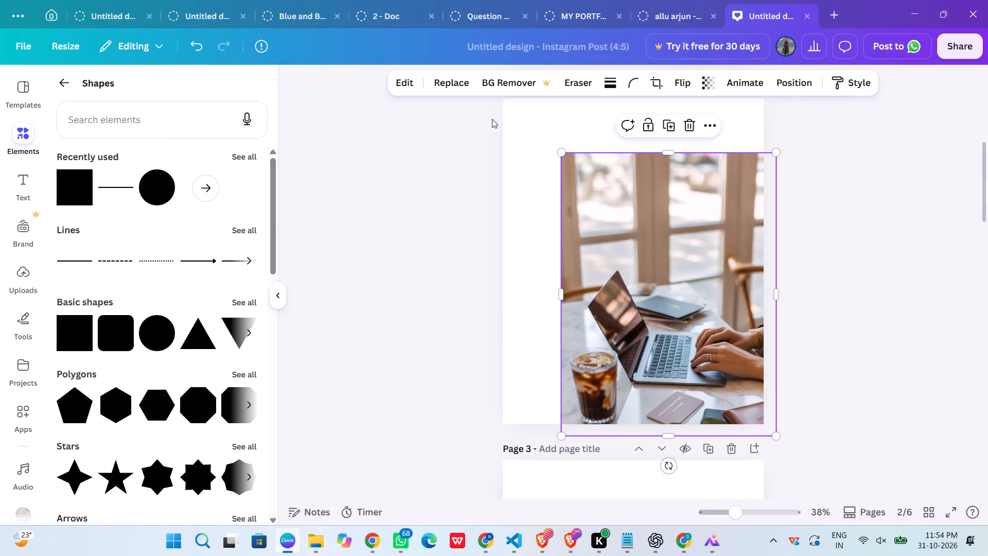
{"action": "scroll", "coordinate": [537, 170], "scroll_direction": "up", "scroll_amount": 2}
{"action": "left_click_drag", "start_coordinate": [563, 283], "coordinate": [481, 222], "text": "shift"}
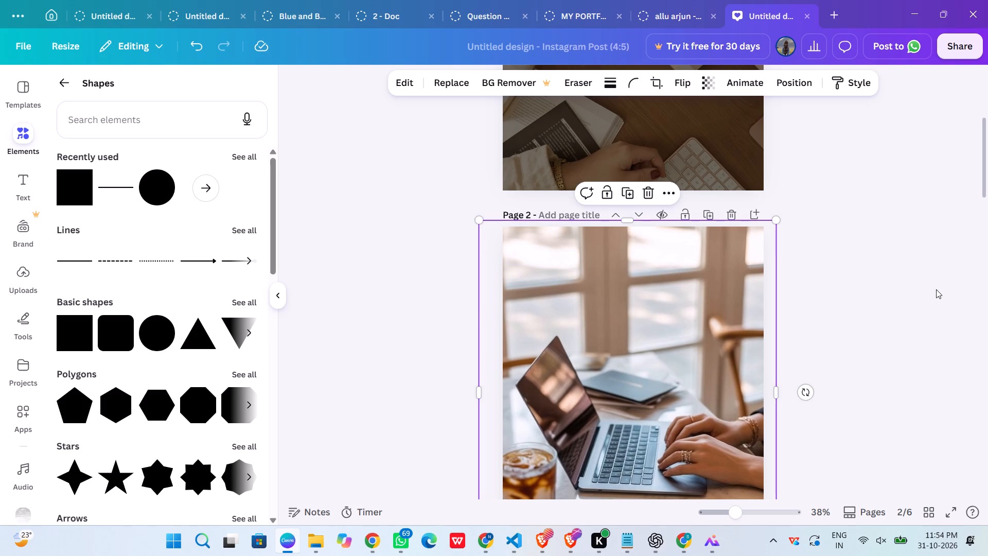
Move the laptop and iced coffee photo on page 2 slightly up so its bottom edge aligns with the page's bottom edge.
{"action": "scroll", "coordinate": [936, 289], "scroll_direction": "down", "scroll_amount": 4}
{"action": "scroll", "coordinate": [936, 289], "scroll_direction": "up", "scroll_amount": 3}
{"action": "left_click", "coordinate": [872, 372]}
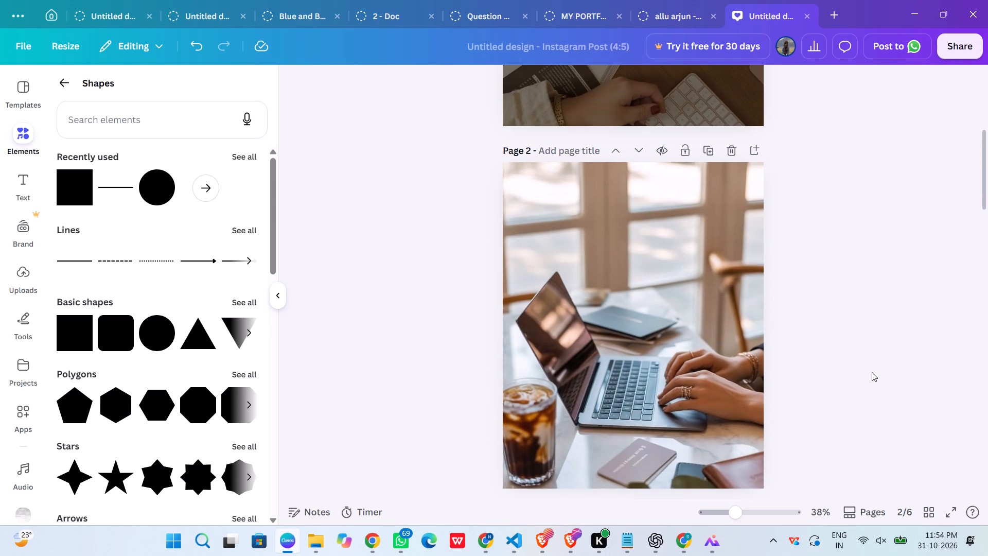
{"action": "left_click_drag", "start_coordinate": [659, 411], "coordinate": [658, 384]}
{"action": "left_click", "coordinate": [658, 384]}
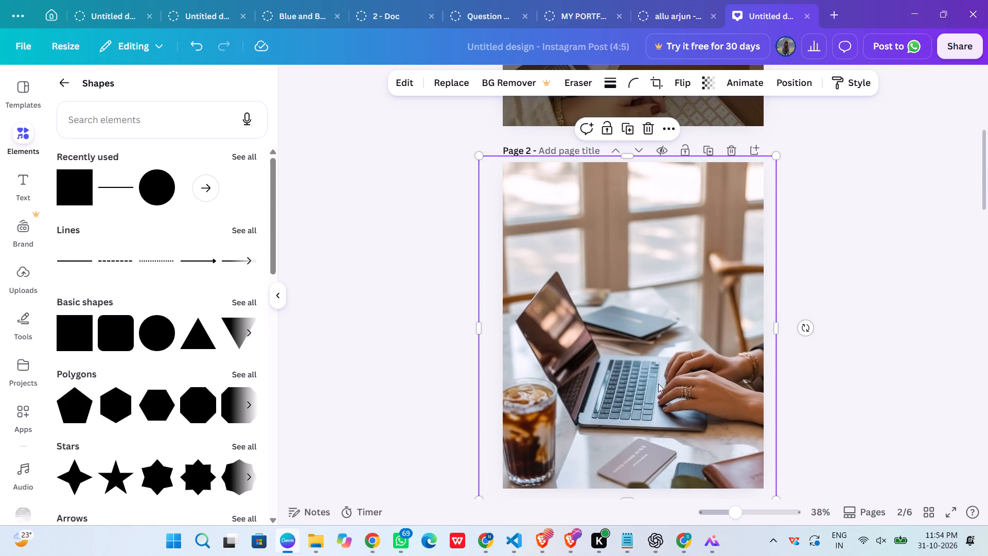
{"action": "left_click_drag", "start_coordinate": [658, 384], "coordinate": [657, 370]}
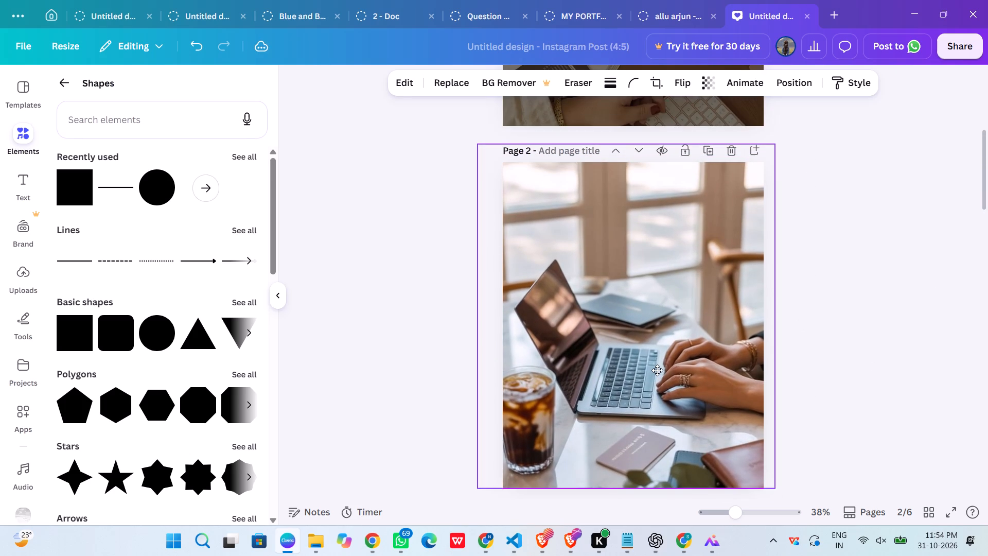
{"action": "left_click_drag", "start_coordinate": [657, 370], "coordinate": [657, 371]}
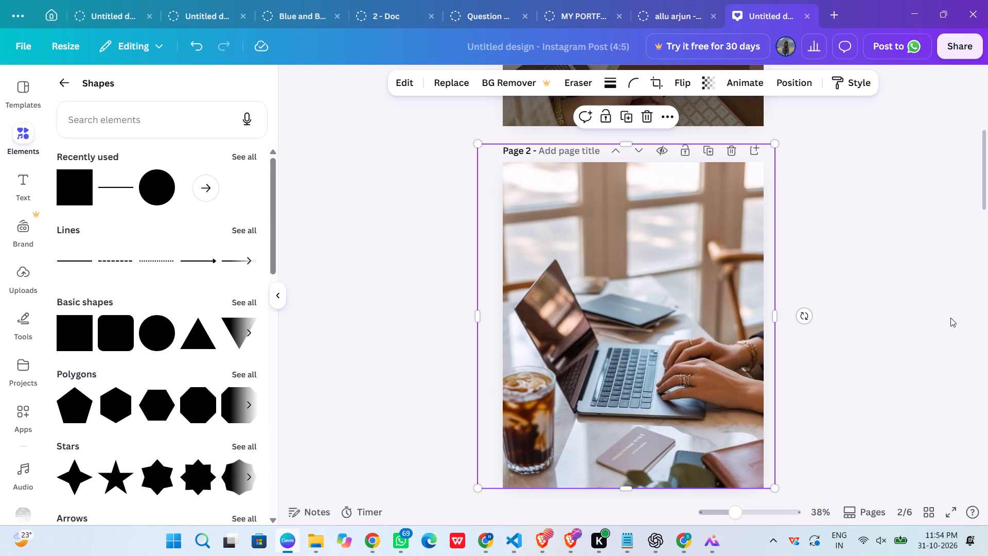
{"action": "left_click", "coordinate": [950, 318]}
Copy the translucent dark square overlay from page 1 and paste it over the laptop photo on page 2.
{"action": "scroll", "coordinate": [877, 256], "scroll_direction": "up", "scroll_amount": 4}
{"action": "left_click", "coordinate": [698, 285]}
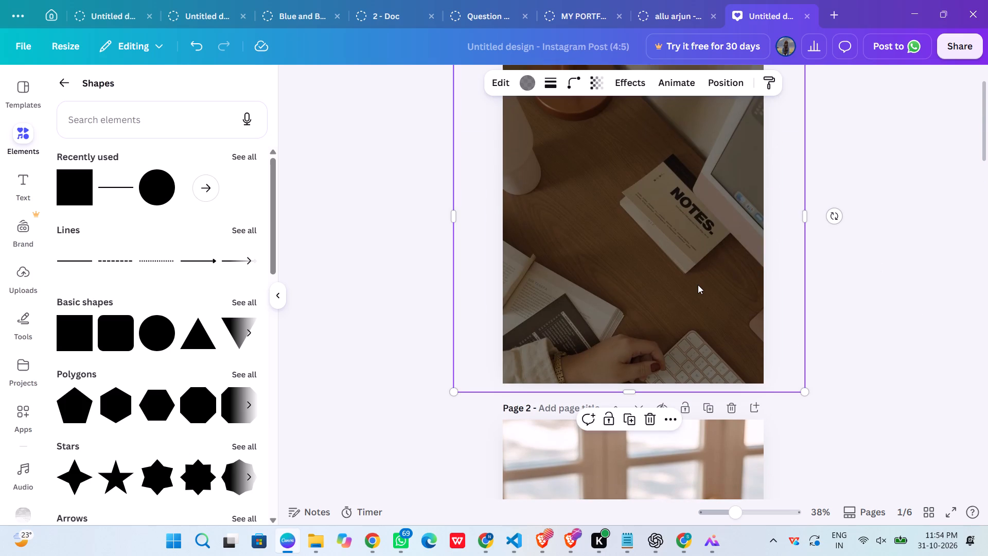
{"action": "key", "text": "ctrl+c"}
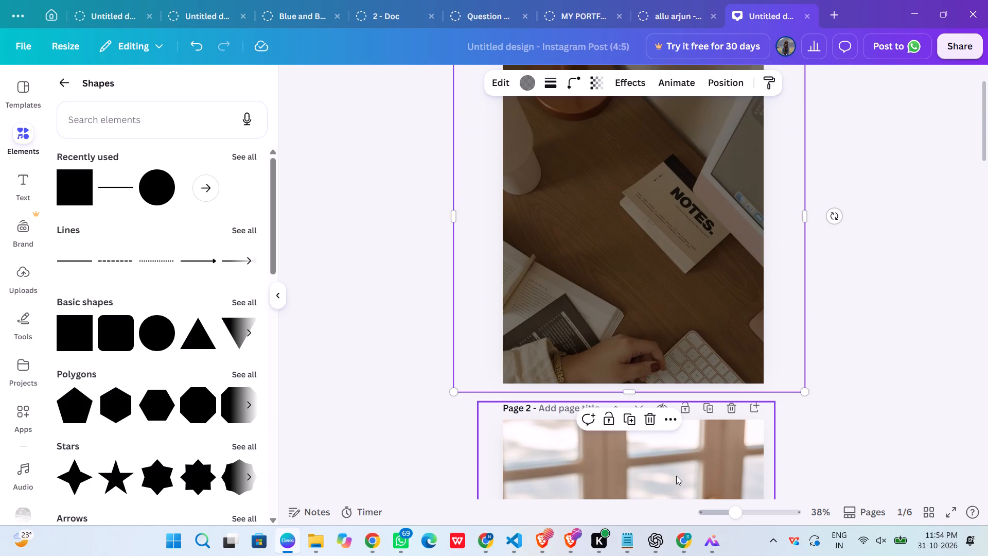
{"action": "left_click", "coordinate": [677, 480]}
{"action": "scroll", "coordinate": [944, 413], "scroll_direction": "down", "scroll_amount": 4}
{"action": "key", "text": "ctrl+v"}
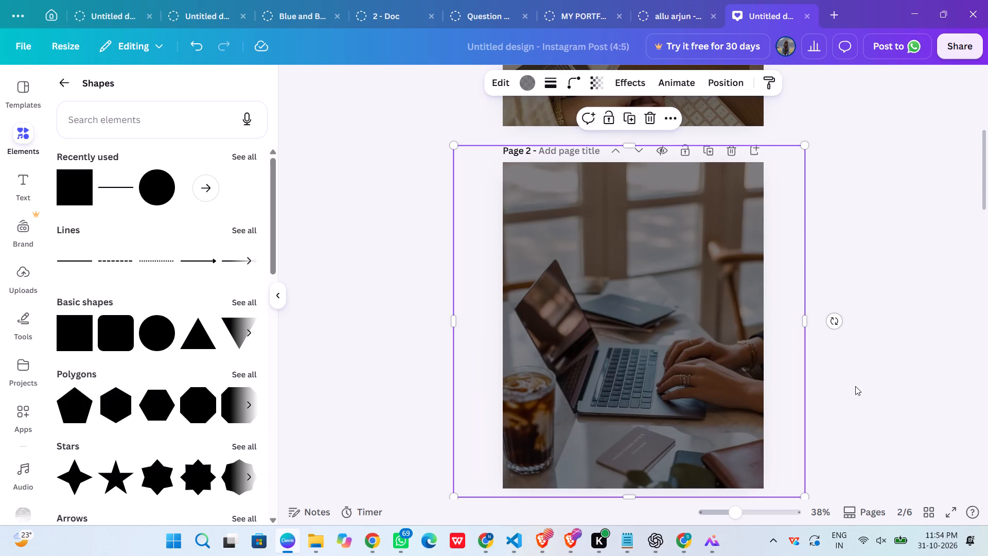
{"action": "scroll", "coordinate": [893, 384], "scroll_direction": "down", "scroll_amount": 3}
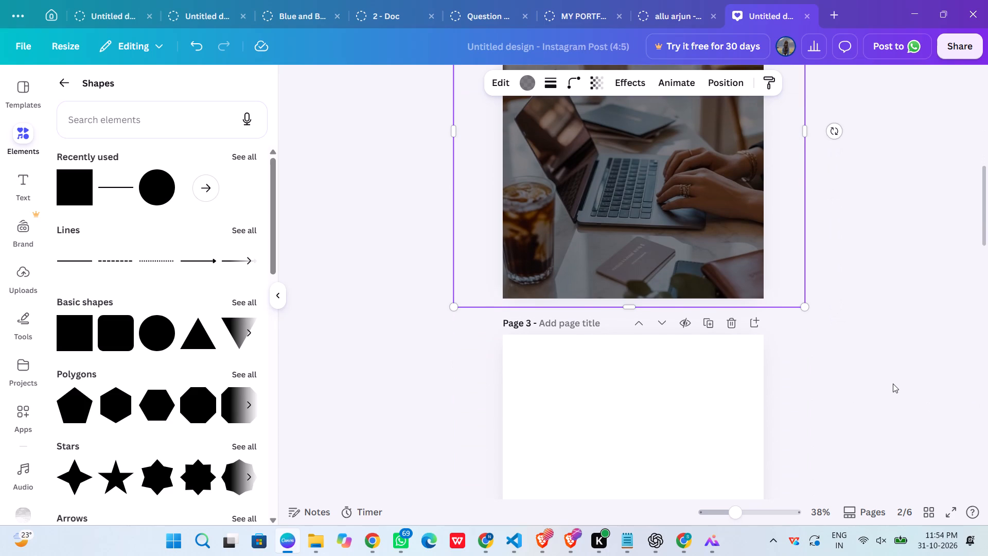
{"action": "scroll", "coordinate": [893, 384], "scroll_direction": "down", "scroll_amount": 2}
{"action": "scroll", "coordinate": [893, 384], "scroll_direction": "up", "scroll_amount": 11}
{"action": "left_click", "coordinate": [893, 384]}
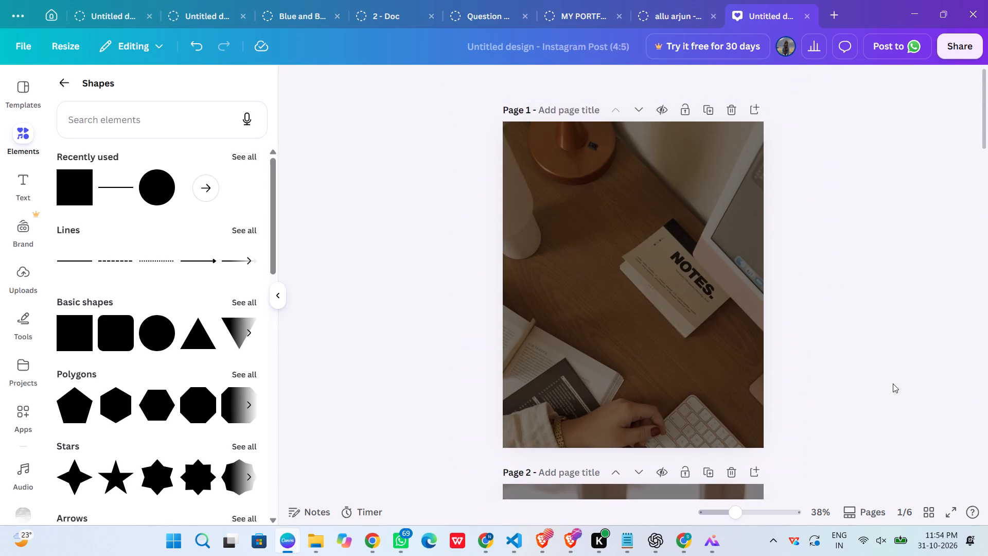
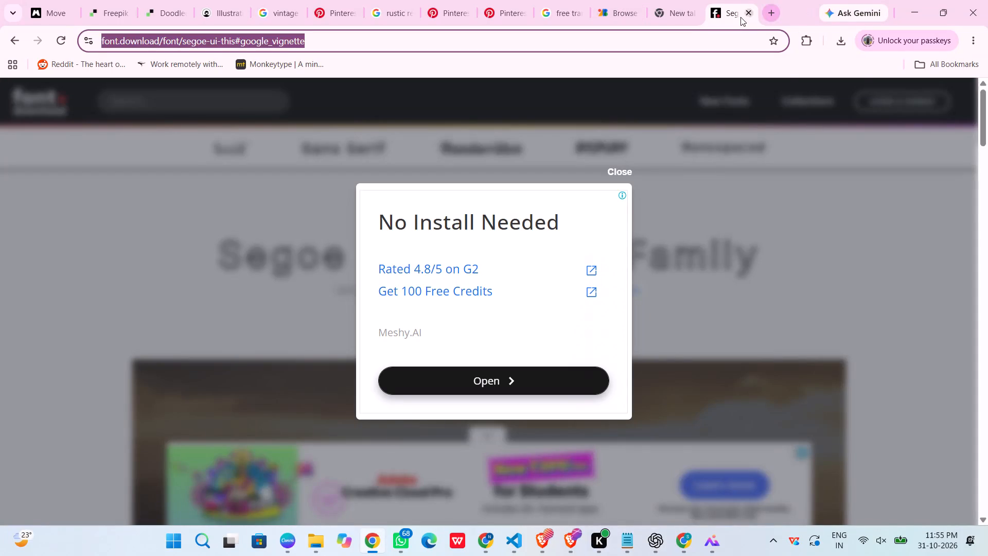
Reload the Segoe UI This font family page on font.download without the ad overlay and download the free font.
{"action": "key", "text": "ctrl+v"}
{"action": "key", "text": "Return"}
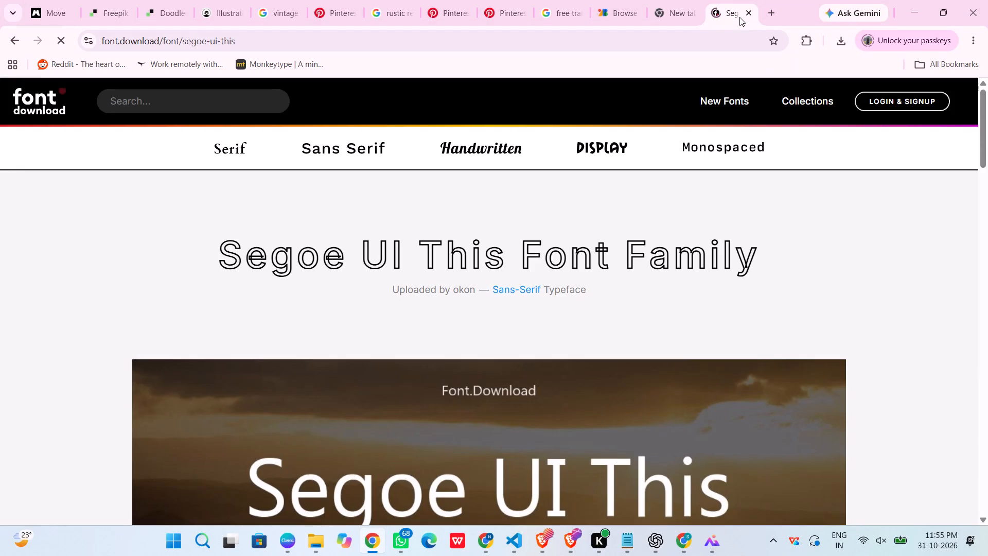
{"action": "scroll", "coordinate": [449, 351], "scroll_direction": "down", "scroll_amount": 9}
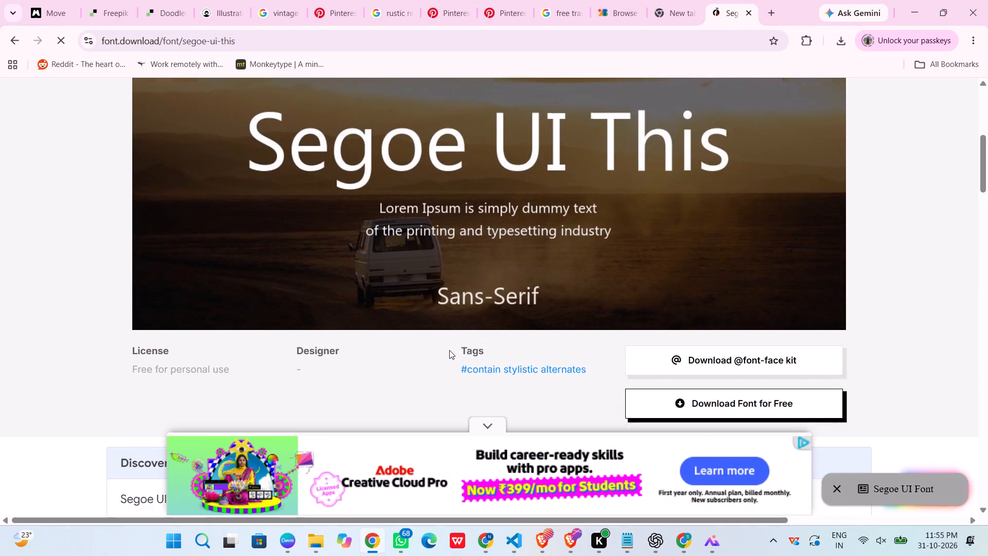
{"action": "scroll", "coordinate": [449, 350], "scroll_direction": "down", "scroll_amount": 1}
{"action": "scroll", "coordinate": [449, 350], "scroll_direction": "up", "scroll_amount": 2}
{"action": "left_click", "coordinate": [681, 235]}
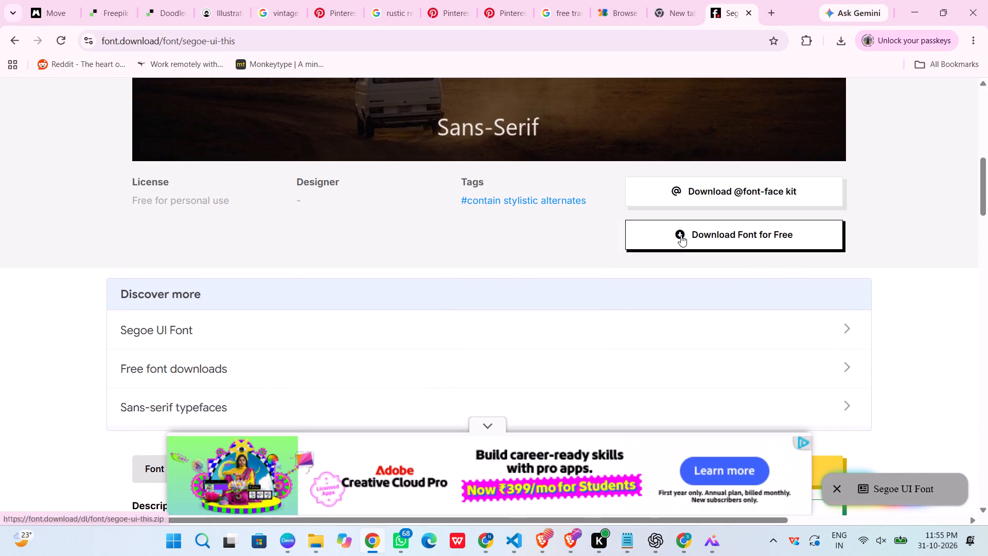
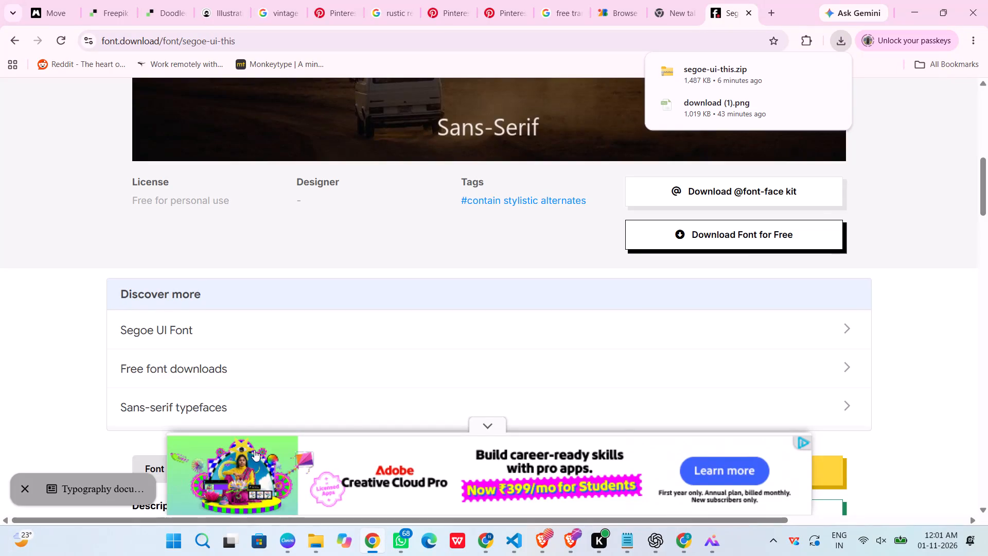
In File Explorer, extract the downloaded segoe-ui-this zip in Downloads to a segoe-ui-this folder, showing the extracted files.
{"action": "left_click", "coordinate": [916, 4]}
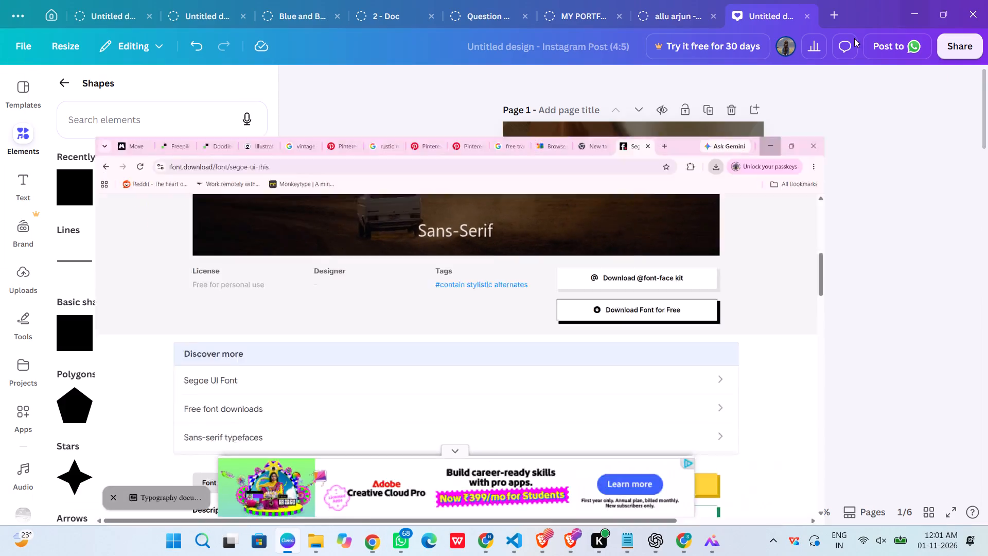
{"action": "left_click", "coordinate": [315, 550]}
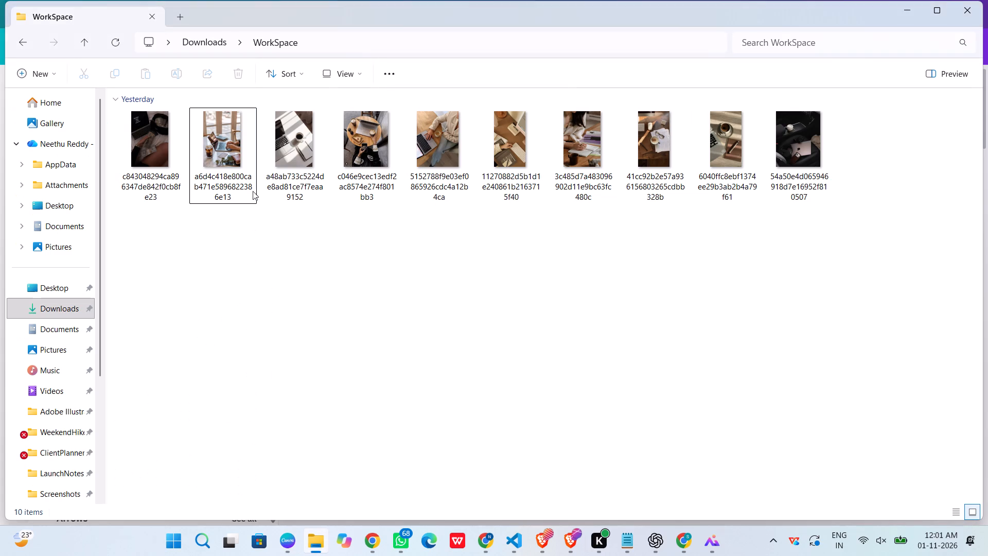
{"action": "left_click", "coordinate": [44, 312]}
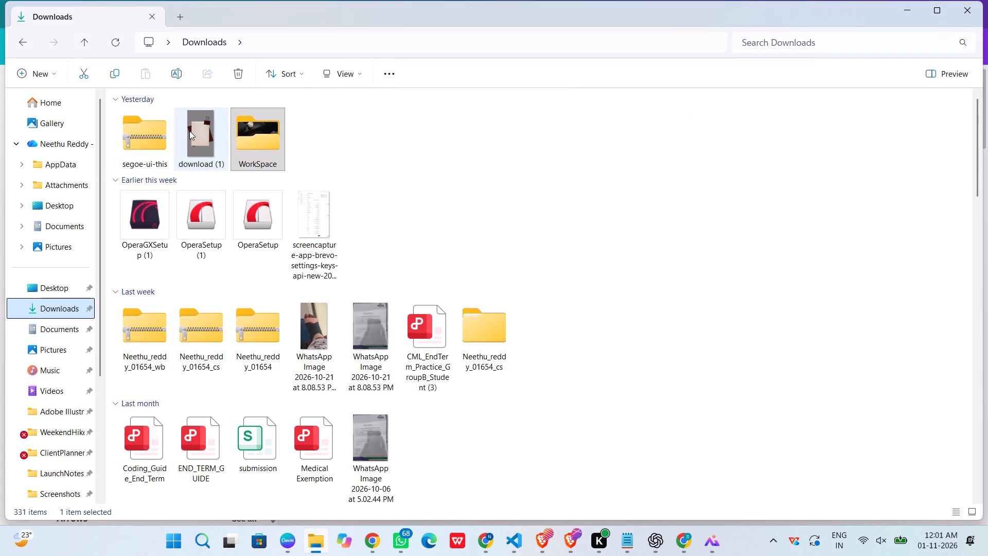
{"action": "left_click", "coordinate": [146, 125]}
{"action": "right_click", "coordinate": [155, 131]}
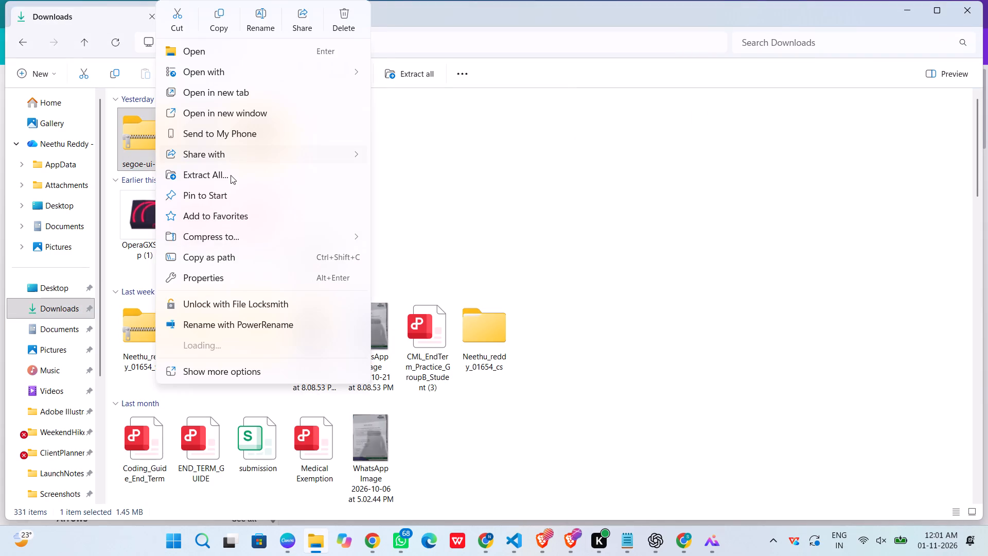
{"action": "left_click", "coordinate": [231, 175]}
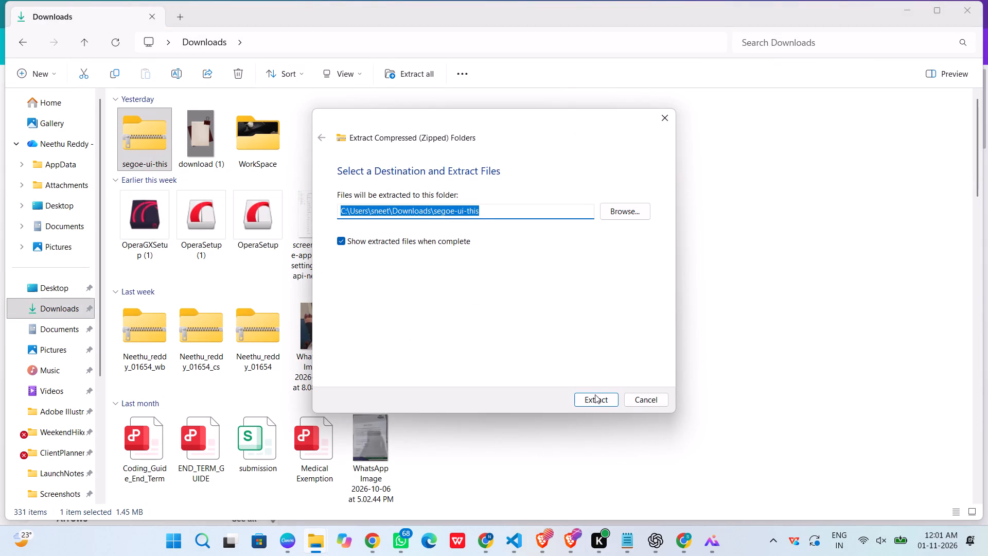
{"action": "left_click", "coordinate": [595, 397]}
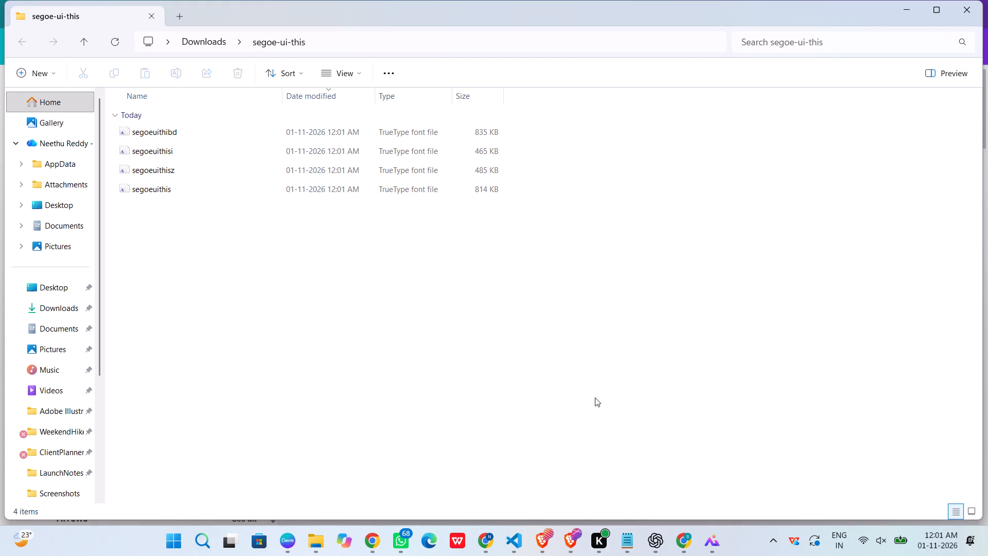
Switch back to the Instagram post design in Canva and go to blank page 3.
{"action": "left_click", "coordinate": [902, 16]}
{"action": "left_click", "coordinate": [901, 20]}
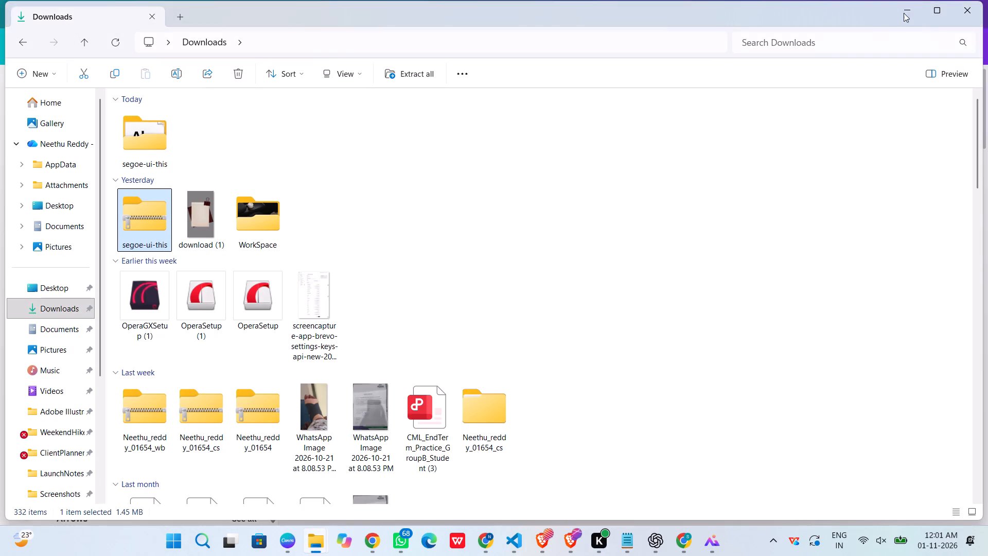
{"action": "left_click", "coordinate": [904, 12]}
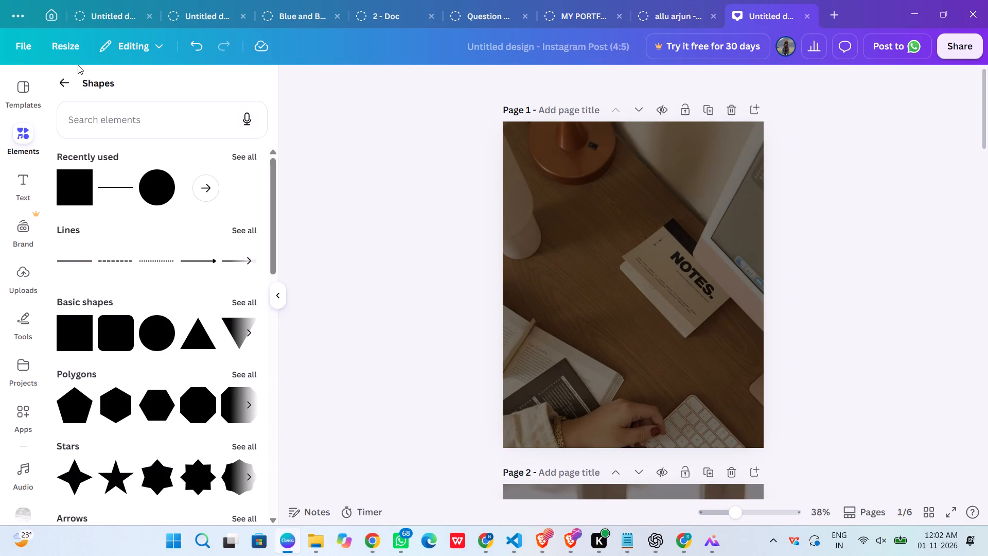
{"action": "scroll", "coordinate": [569, 266], "scroll_direction": "down", "scroll_amount": 10}
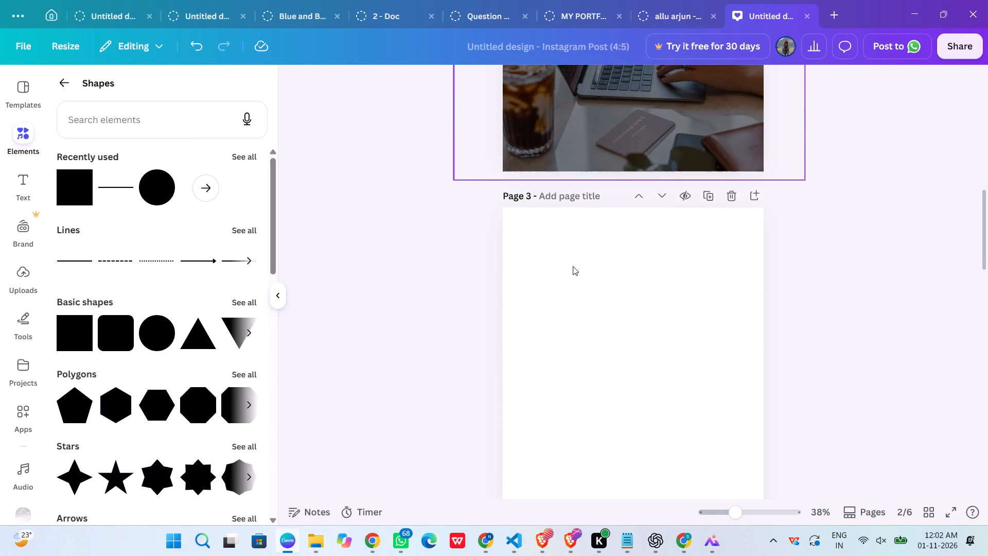
{"action": "scroll", "coordinate": [573, 266], "scroll_direction": "down", "scroll_amount": 2}
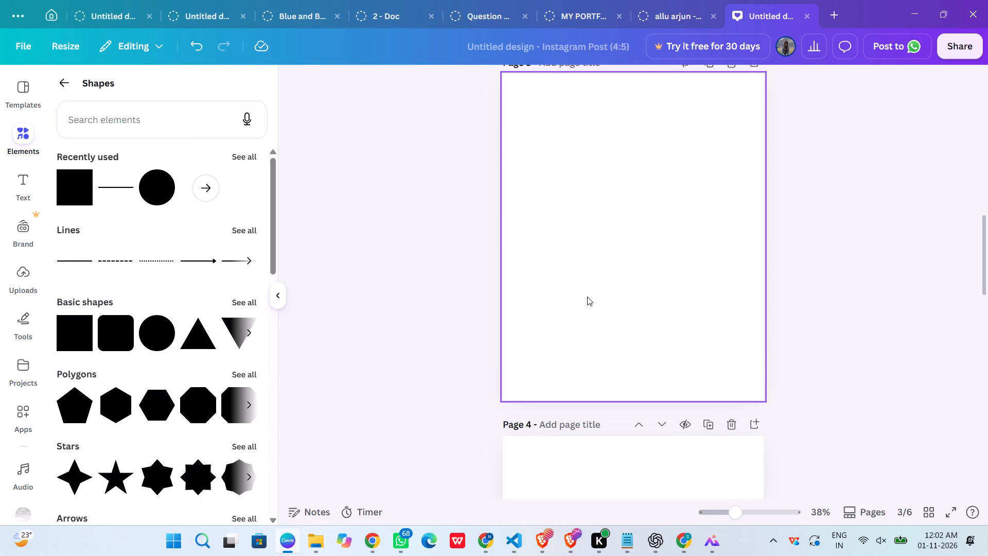
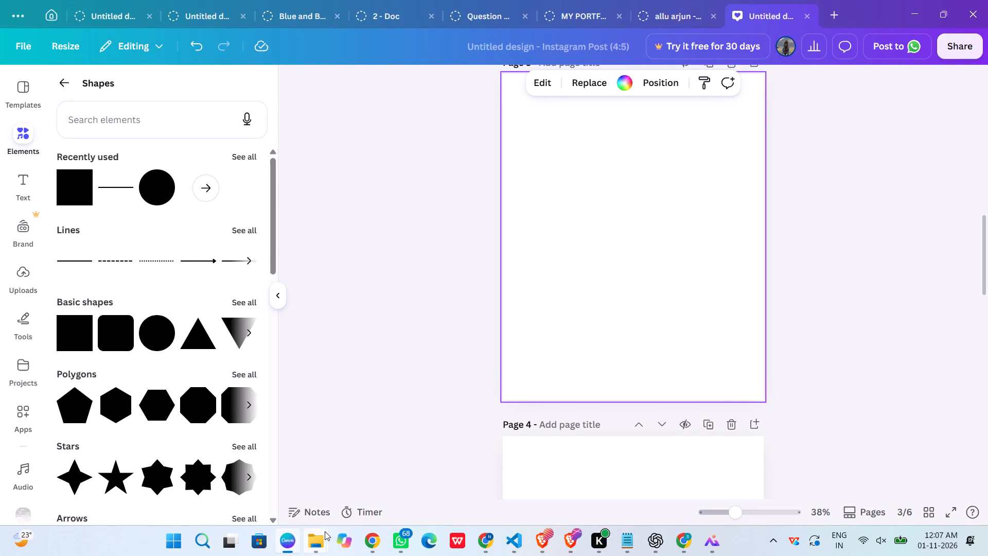
Switch to File Explorer, close the segoe-ui-this folder window, and open the WorkSpace folder in Downloads.
{"action": "left_click", "coordinate": [363, 479]}
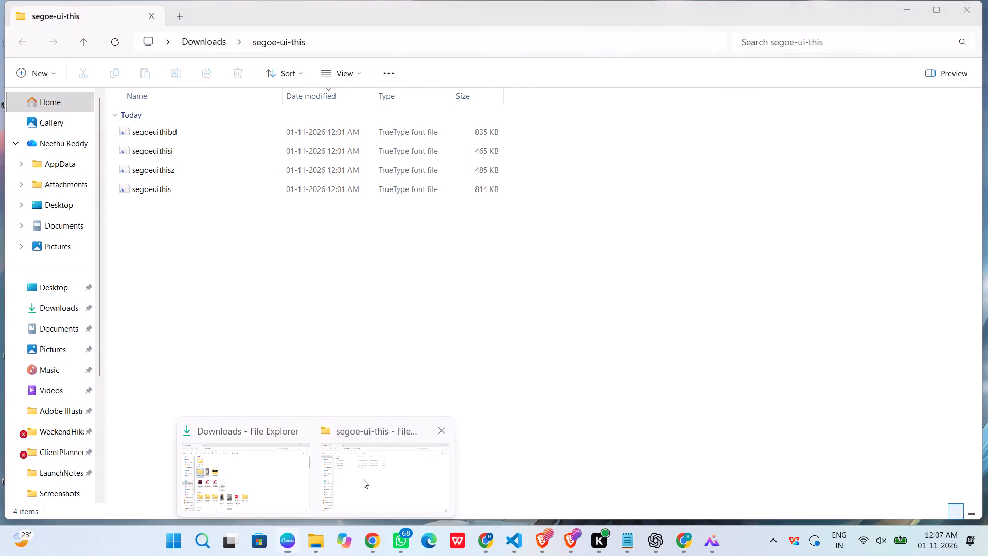
{"action": "left_click", "coordinate": [966, 19]}
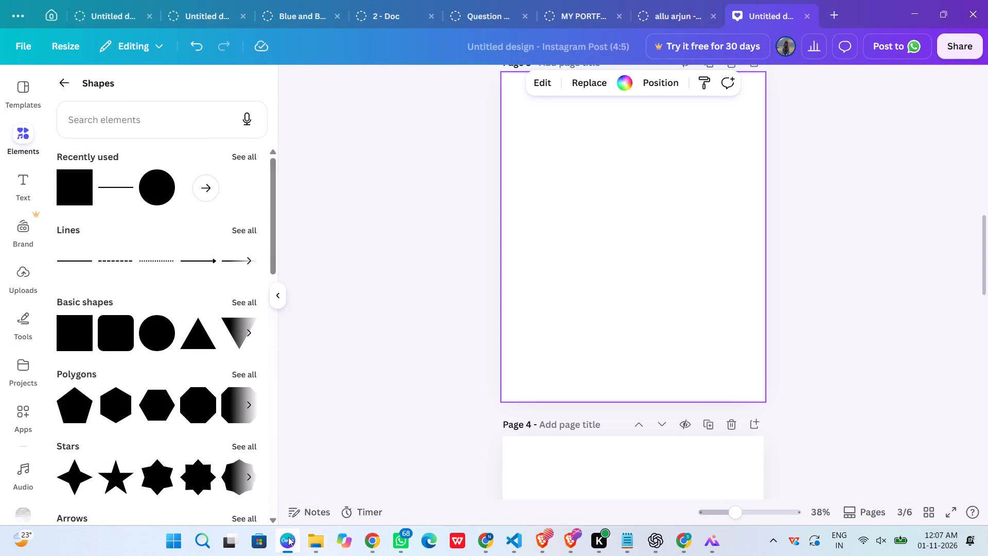
{"action": "left_click", "coordinate": [310, 538]}
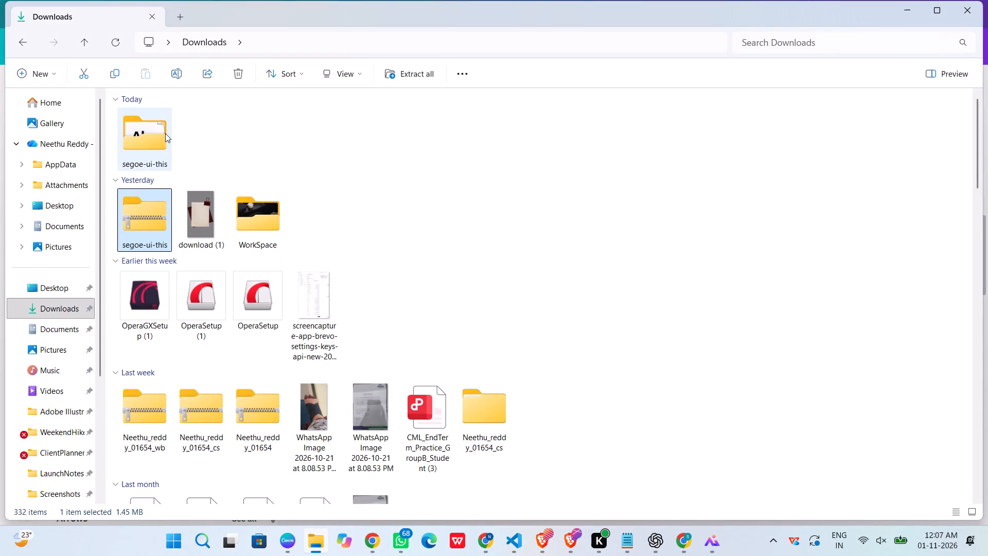
{"action": "double_click", "coordinate": [243, 214]}
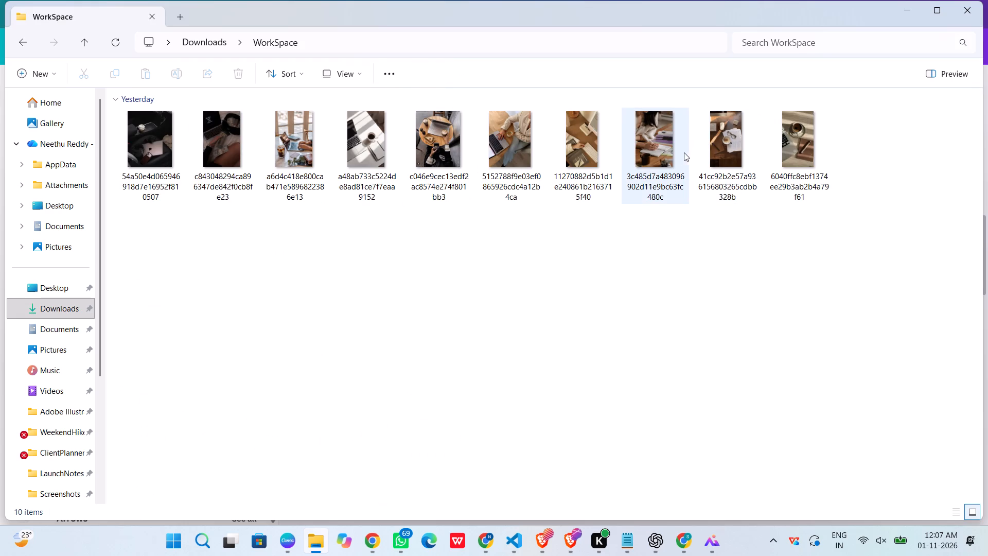
Preview the WorkSpace photo of a laptop and coffees on a round wooden table, and close the viewer.
{"action": "double_click", "coordinate": [443, 148]}
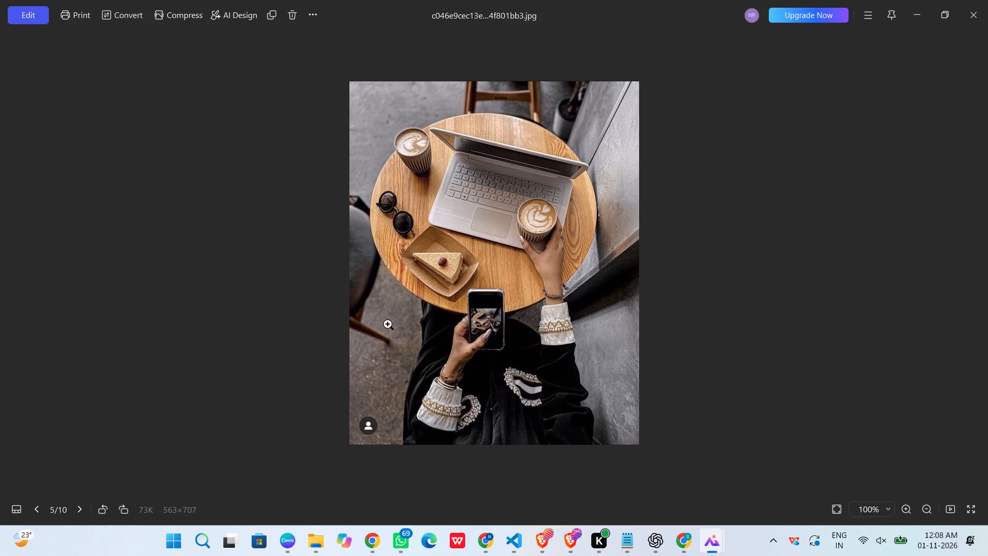
{"action": "right_click", "coordinate": [469, 283]}
{"action": "left_click", "coordinate": [351, 230]}
{"action": "left_click", "coordinate": [976, 12]}
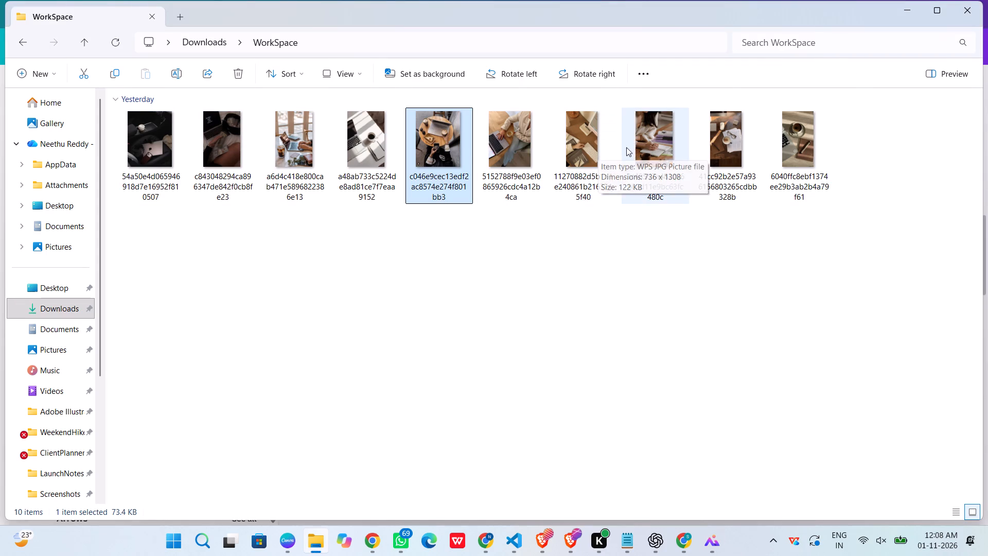
Copy the WorkSpace photo of a person writing in a notebook and fill page 3 of the Canva design with it.
{"action": "double_click", "coordinate": [643, 143]}
{"action": "right_click", "coordinate": [561, 227]}
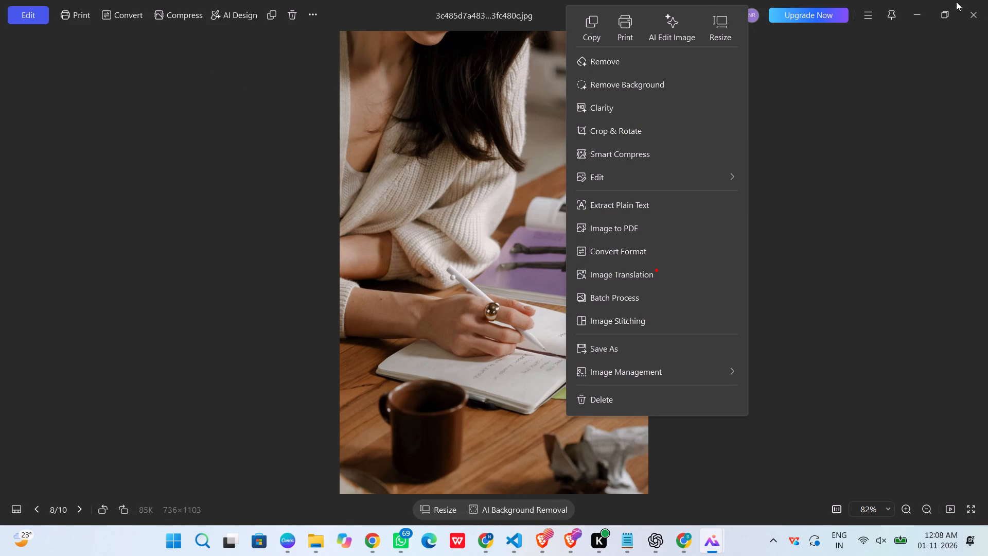
Close the image viewer, copy the WorkSpace photo of a person writing in a notebook, and paste it onto page 3 in Canva.
{"action": "left_click", "coordinate": [970, 18]}
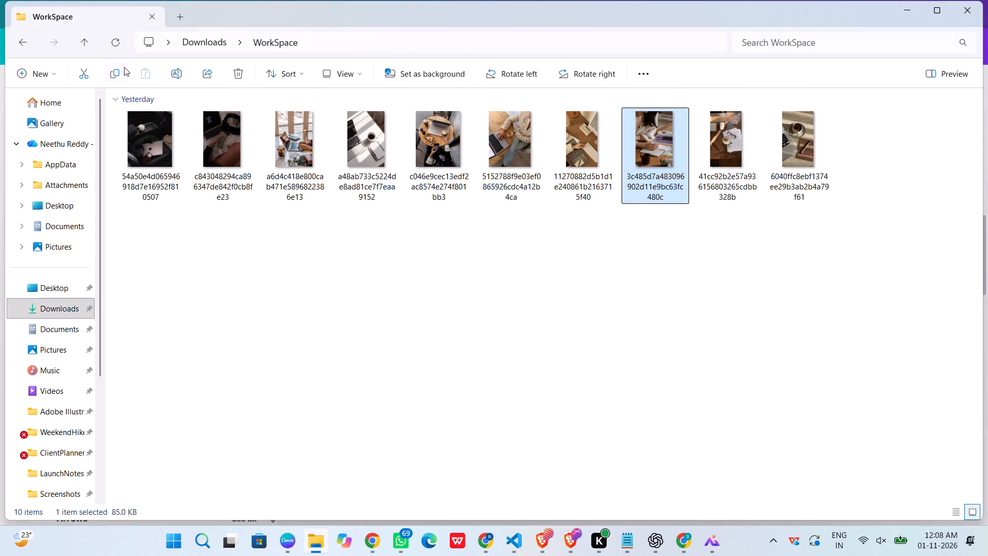
{"action": "left_click", "coordinate": [112, 71]}
{"action": "left_click", "coordinate": [293, 540]}
{"action": "key", "text": "ctrl+v"}
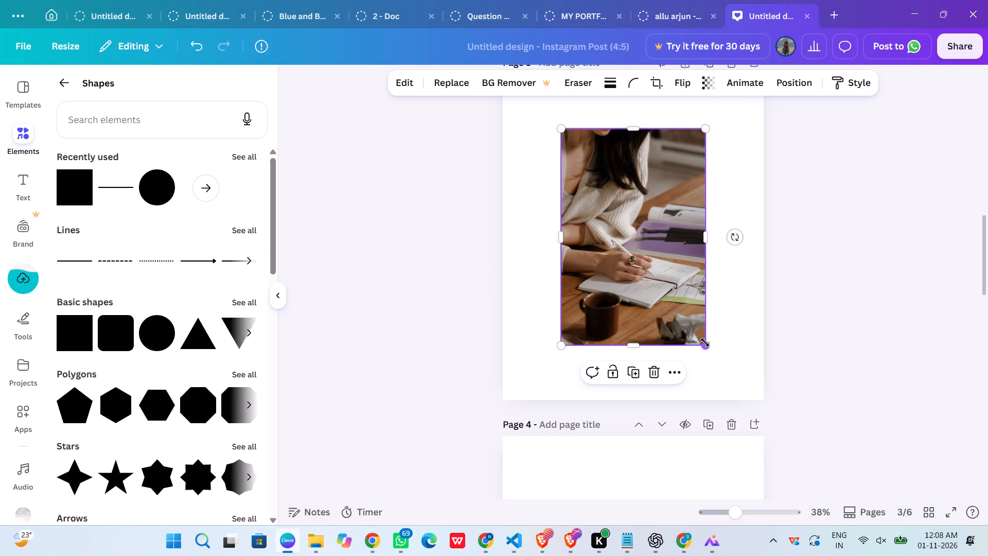
Enlarge the notebook photo to about 1,301 by 1,445 so it covers all of page 3.
{"action": "left_click_drag", "start_coordinate": [704, 343], "coordinate": [788, 409], "text": "shift"}
{"action": "left_click", "coordinate": [788, 409], "text": "shift"}
{"action": "scroll", "coordinate": [852, 369], "scroll_direction": "up", "scroll_amount": 3}
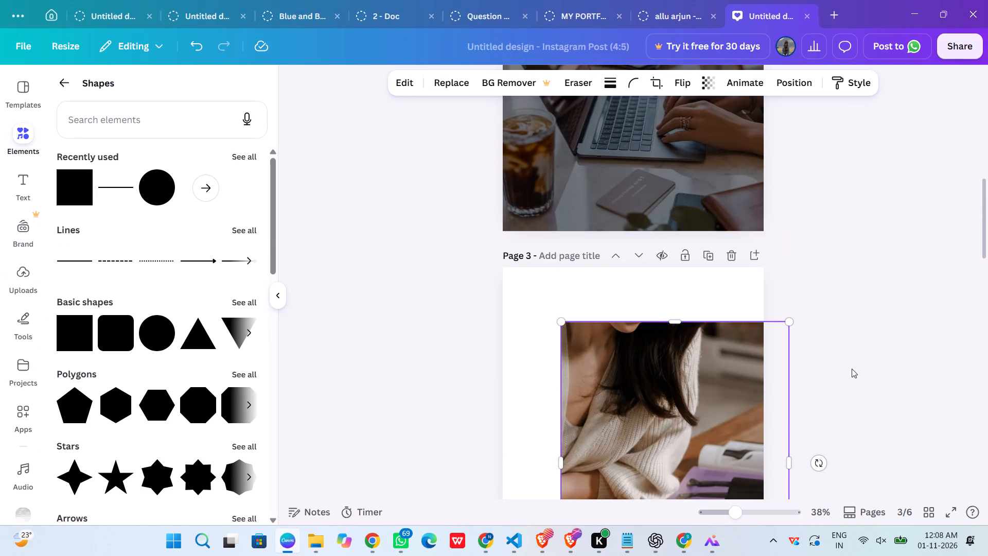
{"action": "left_click_drag", "start_coordinate": [560, 323], "coordinate": [474, 254], "text": "shift"}
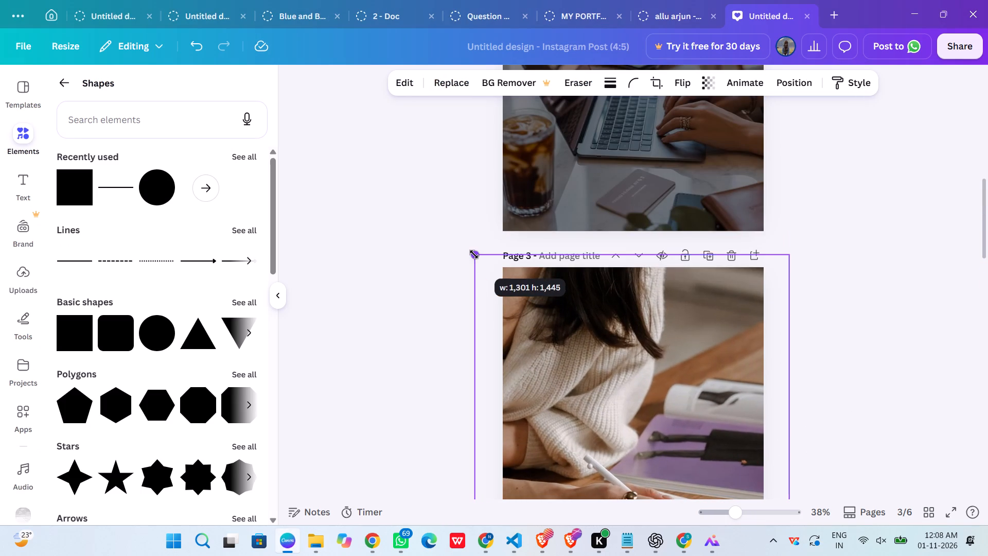
{"action": "left_click_drag", "start_coordinate": [474, 254], "coordinate": [474, 253], "text": "shift"}
Trim the notebook photo's overhanging sides so its frame matches the edges of page 3.
{"action": "scroll", "coordinate": [911, 334], "scroll_direction": "down", "scroll_amount": 4}
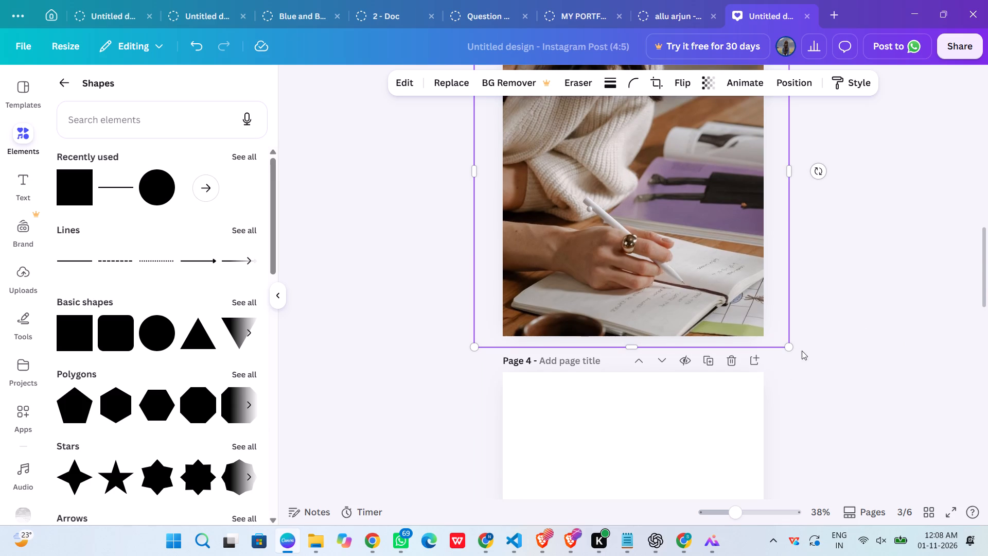
{"action": "left_click_drag", "start_coordinate": [790, 349], "coordinate": [764, 335], "text": "shift"}
{"action": "scroll", "coordinate": [817, 310], "scroll_direction": "down", "scroll_amount": 3}
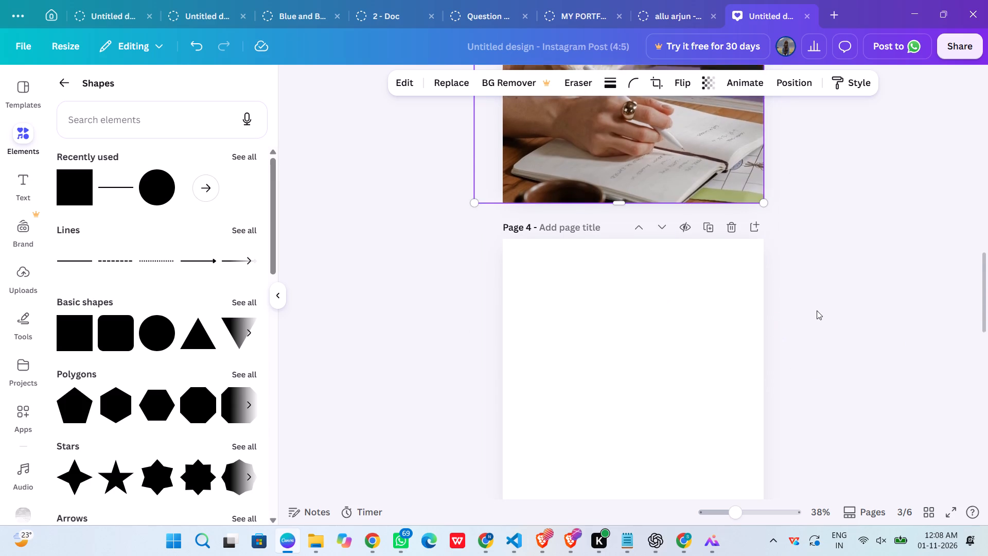
{"action": "scroll", "coordinate": [817, 310], "scroll_direction": "up", "scroll_amount": 9}
{"action": "scroll", "coordinate": [817, 310], "scroll_direction": "down", "scroll_amount": 4}
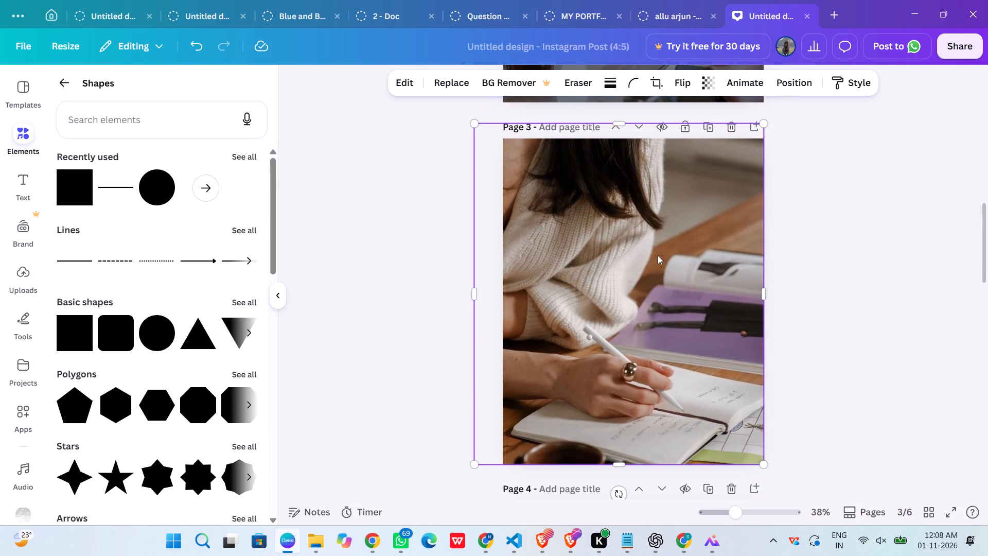
{"action": "left_click_drag", "start_coordinate": [473, 124], "coordinate": [505, 135], "text": "shift"}
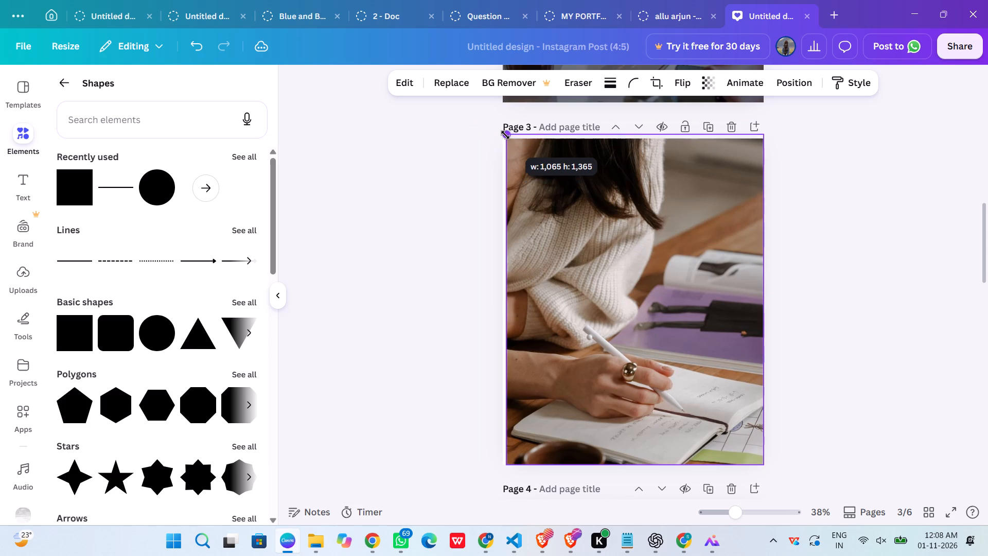
{"action": "left_click_drag", "start_coordinate": [505, 135], "coordinate": [499, 136], "text": "shift"}
{"action": "left_click", "coordinate": [681, 313]}
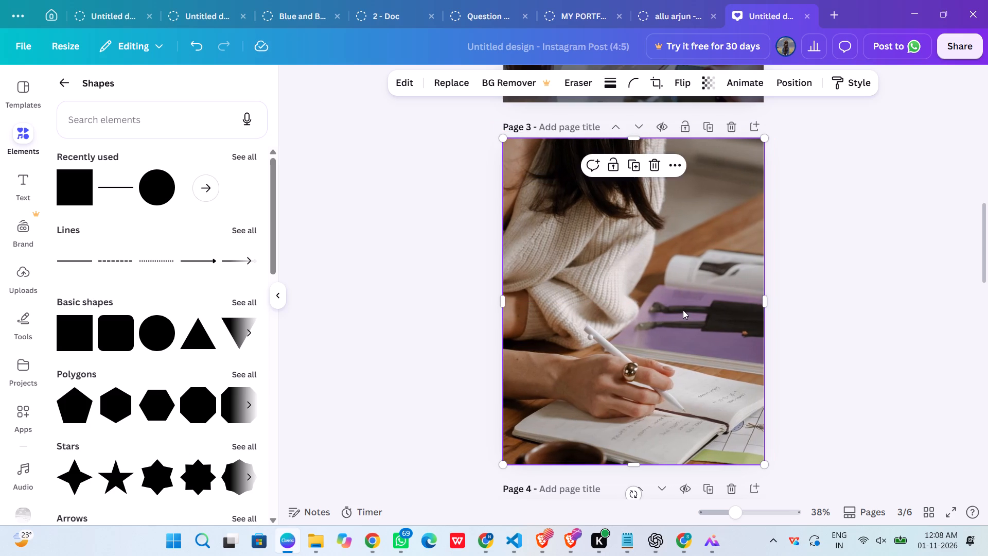
Copy the semi-transparent dark overlay from page 2 and paste it over the notebook photo on page 3.
{"action": "scroll", "coordinate": [763, 311], "scroll_direction": "down", "scroll_amount": 3}
{"action": "scroll", "coordinate": [763, 311], "scroll_direction": "up", "scroll_amount": 2}
{"action": "scroll", "coordinate": [763, 311], "scroll_direction": "down", "scroll_amount": 4}
{"action": "scroll", "coordinate": [763, 311], "scroll_direction": "up", "scroll_amount": 6}
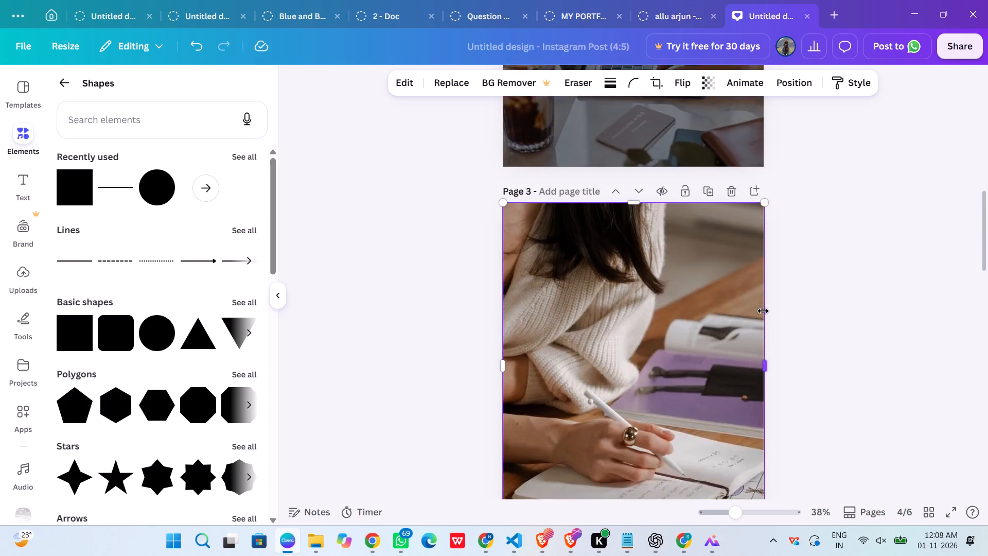
{"action": "scroll", "coordinate": [763, 311], "scroll_direction": "up", "scroll_amount": 4}
{"action": "left_click", "coordinate": [704, 326]}
{"action": "key", "text": "ctrl+c"}
{"action": "scroll", "coordinate": [704, 326], "scroll_direction": "down", "scroll_amount": 2}
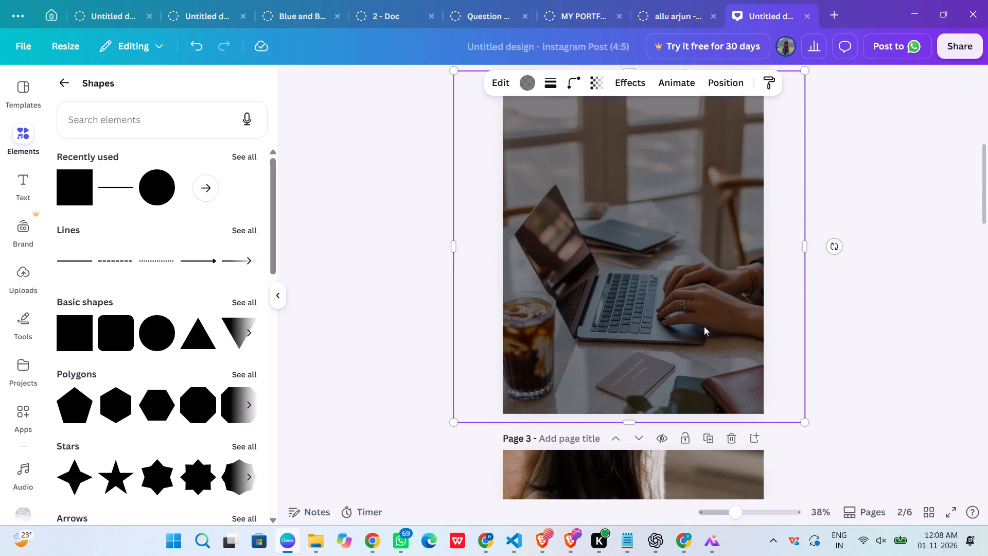
{"action": "scroll", "coordinate": [704, 326], "scroll_direction": "down", "scroll_amount": 2}
{"action": "left_click", "coordinate": [704, 326]}
{"action": "key", "text": "ctrl+v"}
Copy the WorkSpace desk photo with coffee, glasses and papers, and paste it onto blank page 4 in Canva.
{"action": "scroll", "coordinate": [704, 326], "scroll_direction": "down", "scroll_amount": 6}
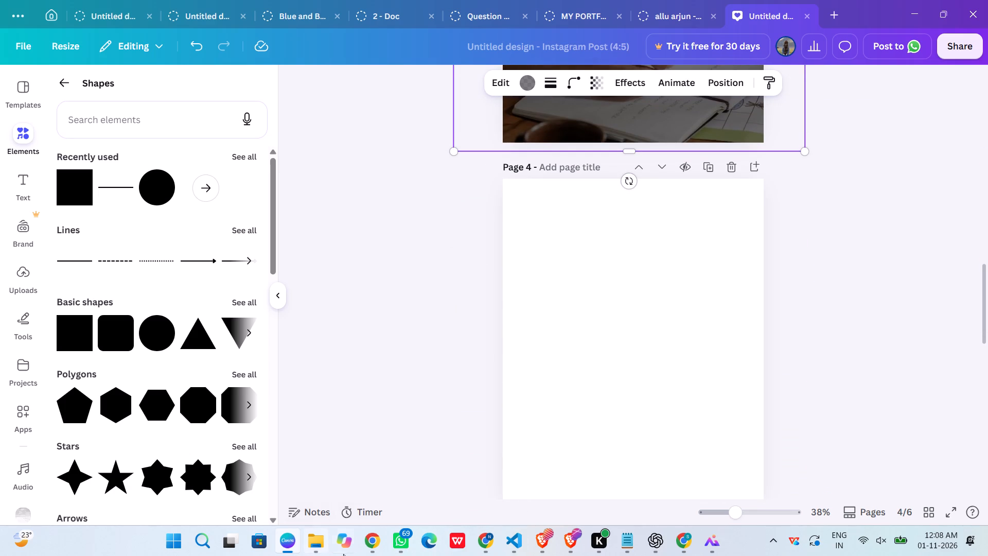
{"action": "left_click", "coordinate": [323, 544]}
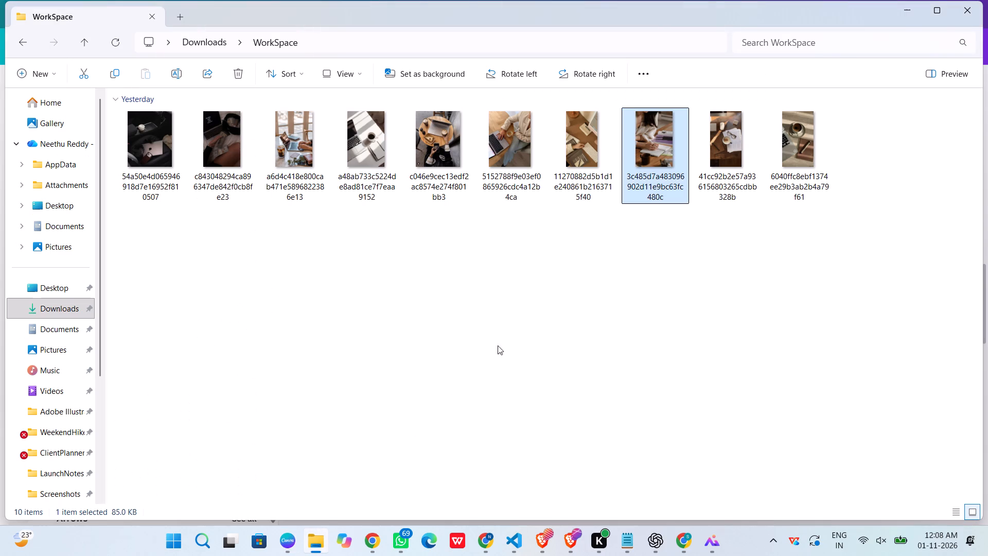
{"action": "left_click", "coordinate": [729, 141]}
{"action": "key", "text": "ctrl+c"}
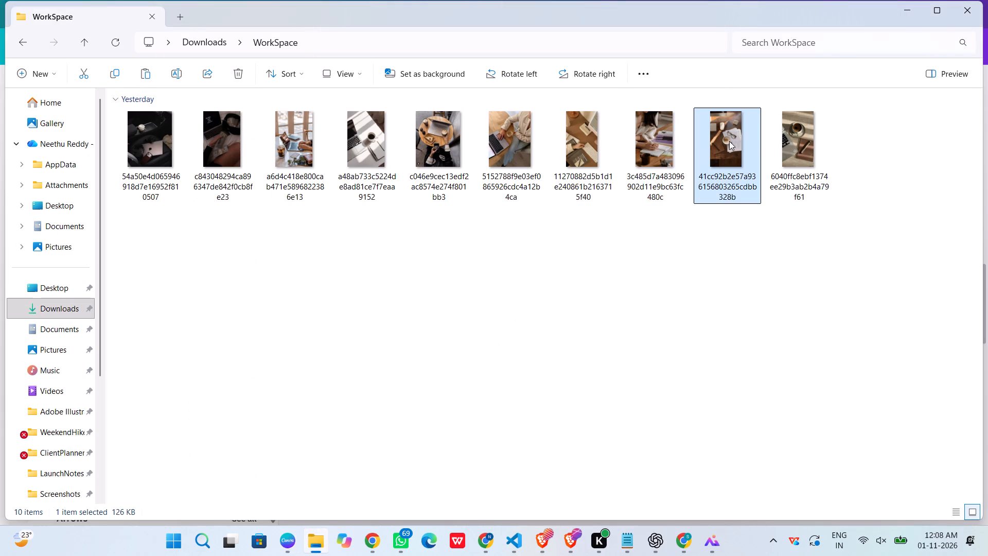
{"action": "left_click", "coordinate": [899, 12]}
{"action": "scroll", "coordinate": [641, 420], "scroll_direction": "down", "scroll_amount": 1}
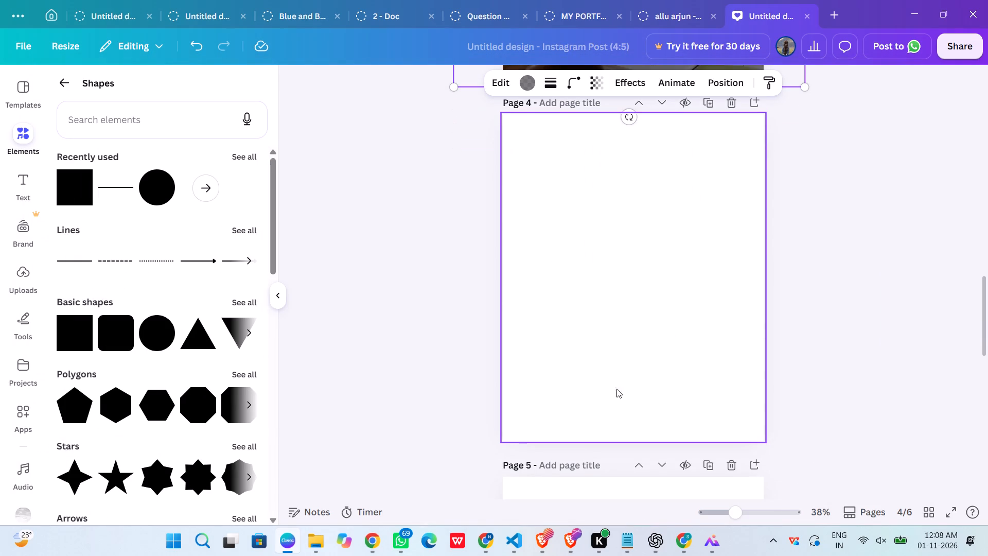
{"action": "key", "text": "ctrl+v"}
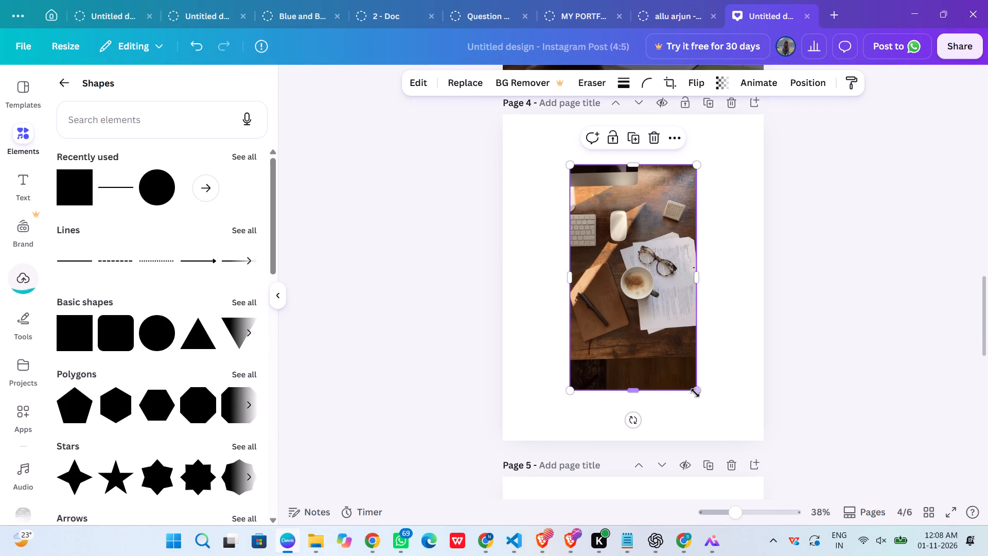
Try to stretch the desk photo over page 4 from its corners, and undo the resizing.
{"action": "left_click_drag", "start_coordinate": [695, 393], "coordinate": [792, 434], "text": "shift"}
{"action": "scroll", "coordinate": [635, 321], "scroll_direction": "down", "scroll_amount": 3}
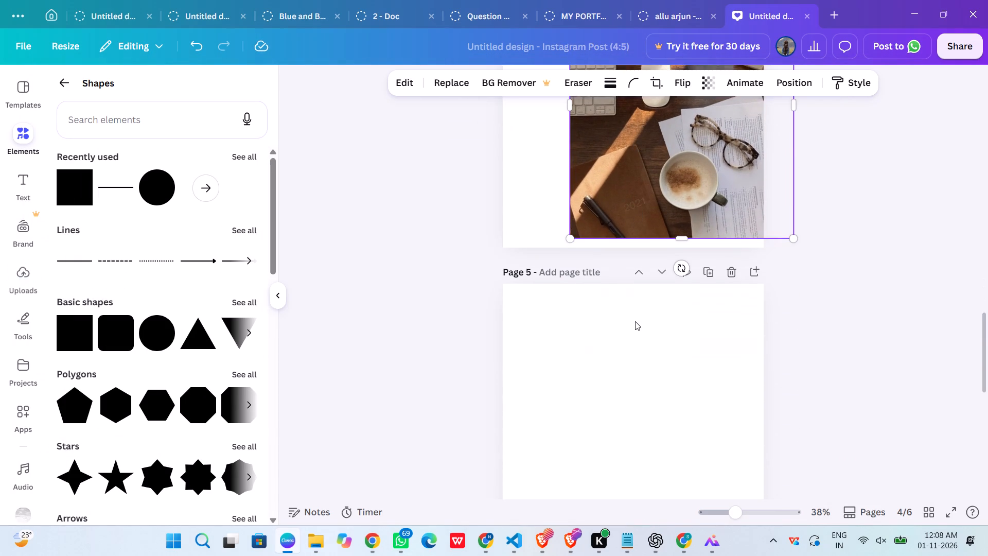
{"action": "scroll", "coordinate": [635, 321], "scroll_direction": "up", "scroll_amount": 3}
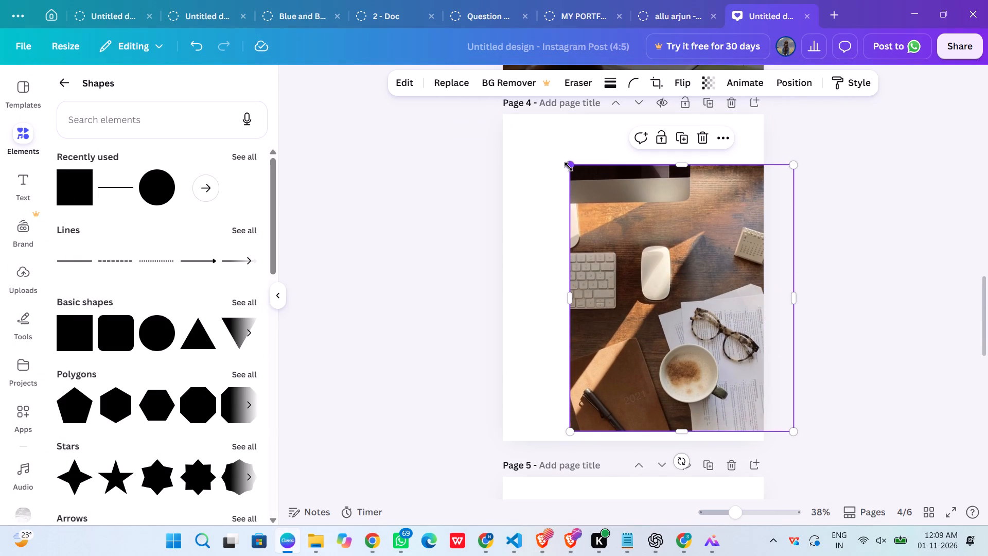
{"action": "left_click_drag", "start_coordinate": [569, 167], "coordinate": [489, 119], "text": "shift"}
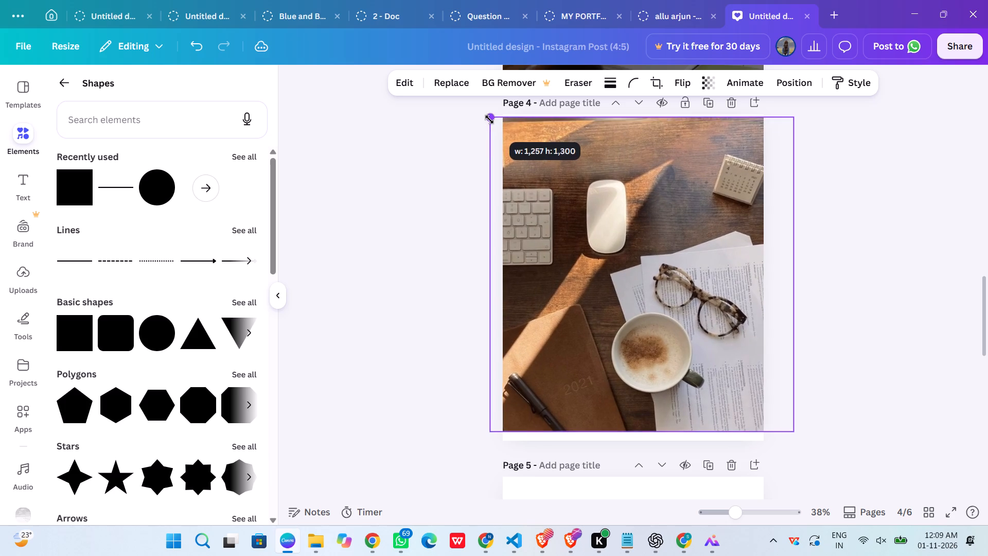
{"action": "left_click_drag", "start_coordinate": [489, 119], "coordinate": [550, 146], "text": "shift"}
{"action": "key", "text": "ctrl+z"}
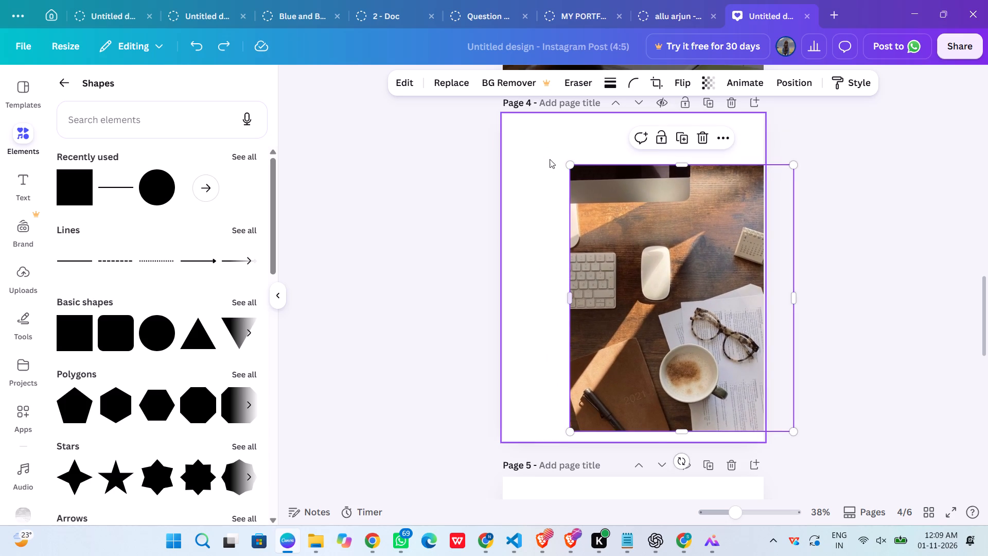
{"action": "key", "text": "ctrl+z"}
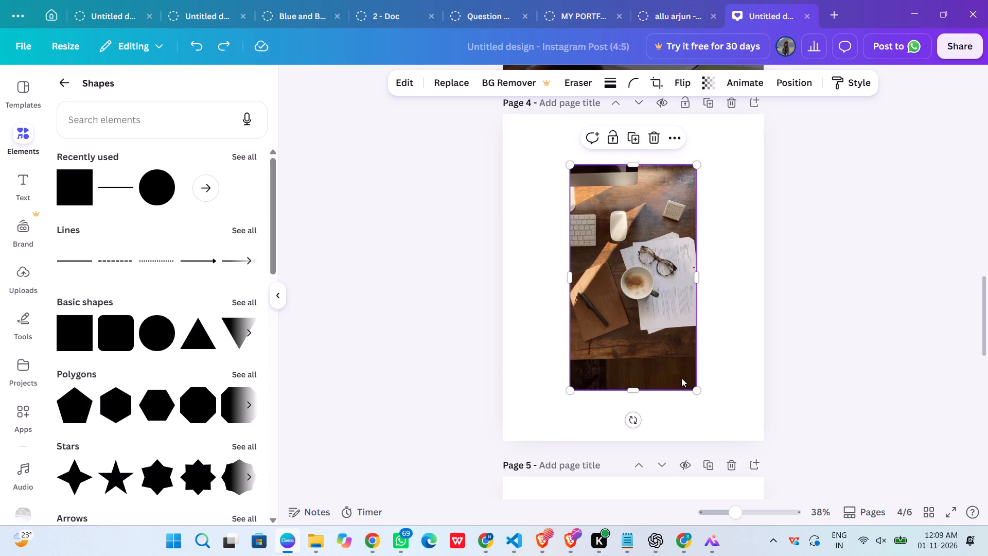
Enlarge and reposition the desk photo until it covers all of page 4, aligned with the page's left and top edges.
{"action": "left_click_drag", "start_coordinate": [696, 389], "coordinate": [739, 426]}
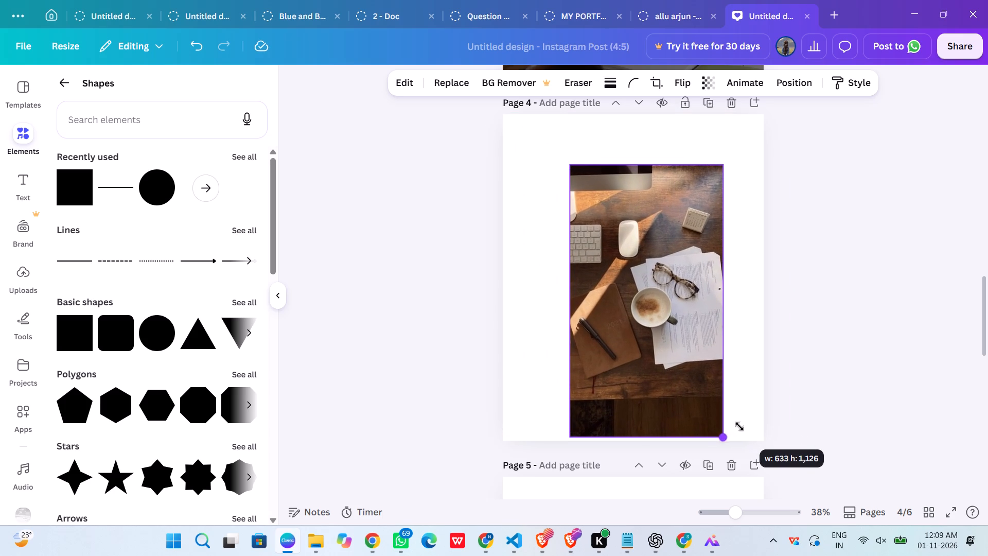
{"action": "left_click_drag", "start_coordinate": [739, 426], "coordinate": [742, 429]}
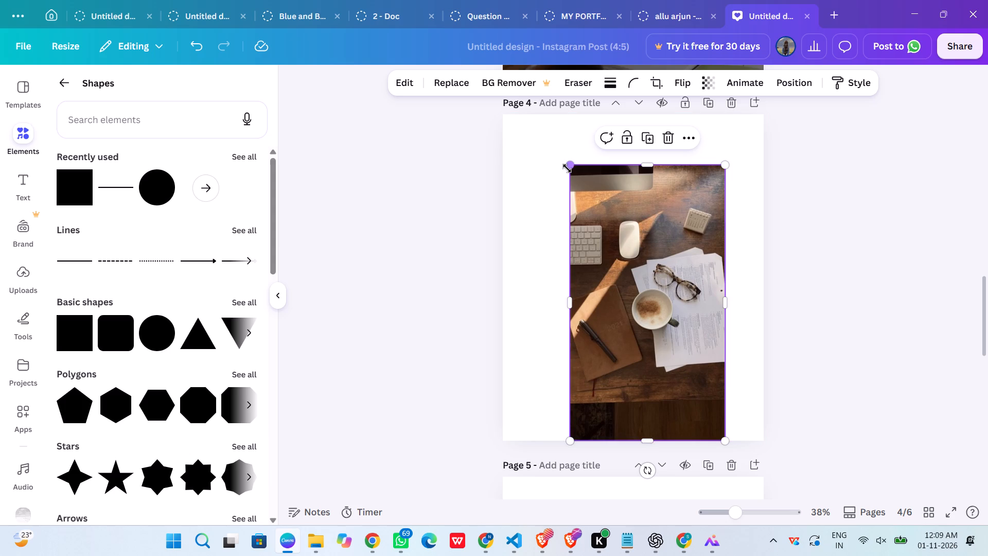
{"action": "left_click_drag", "start_coordinate": [570, 169], "coordinate": [513, 147]}
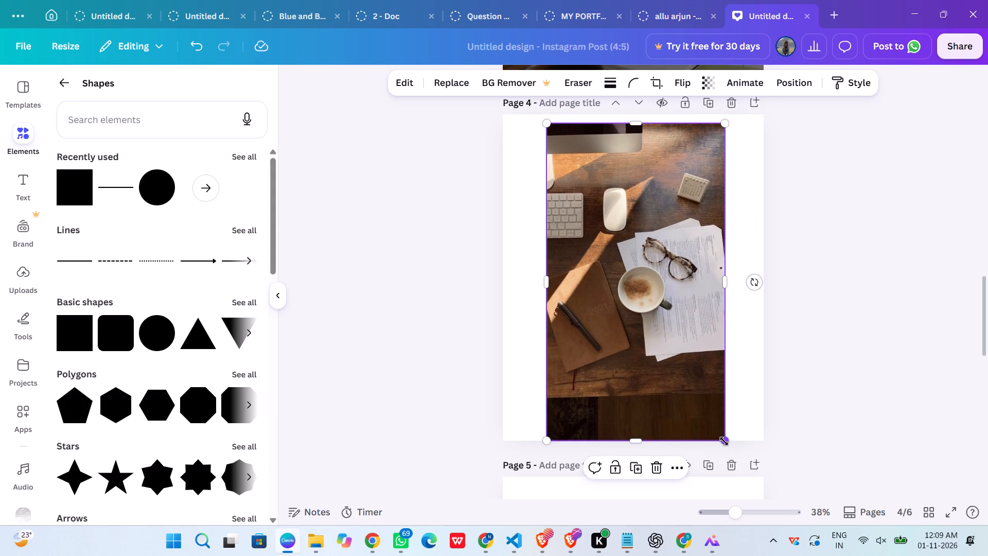
{"action": "left_click_drag", "start_coordinate": [724, 441], "coordinate": [777, 461], "text": "shift"}
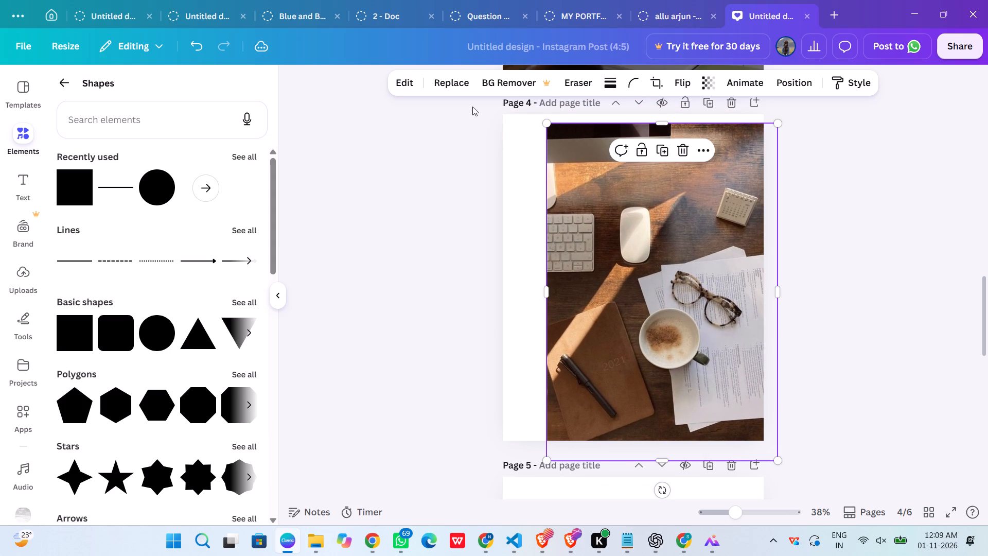
{"action": "left_click_drag", "start_coordinate": [546, 123], "coordinate": [498, 124], "text": "shift"}
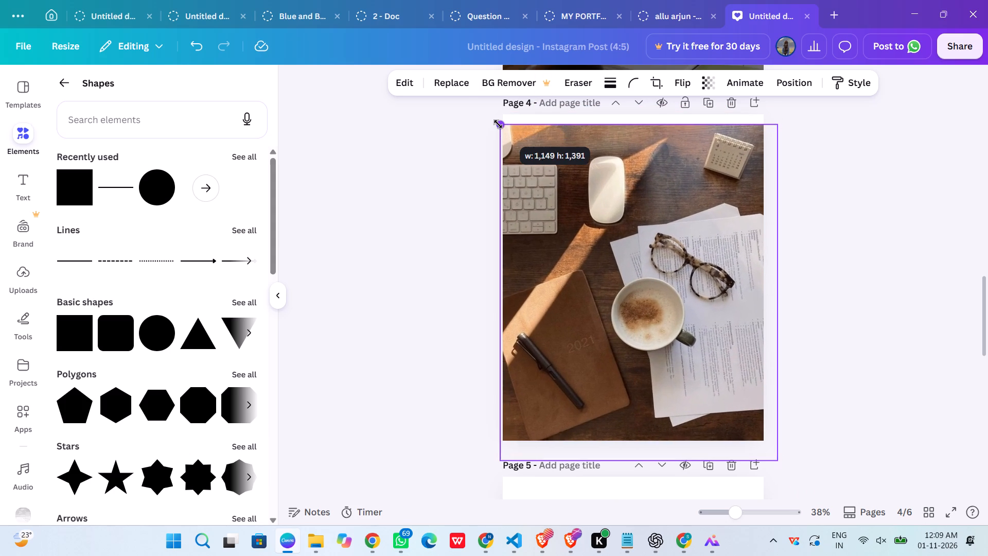
{"action": "left_click_drag", "start_coordinate": [498, 124], "coordinate": [499, 113], "text": "shift"}
{"action": "left_click_drag", "start_coordinate": [568, 215], "coordinate": [597, 252]}
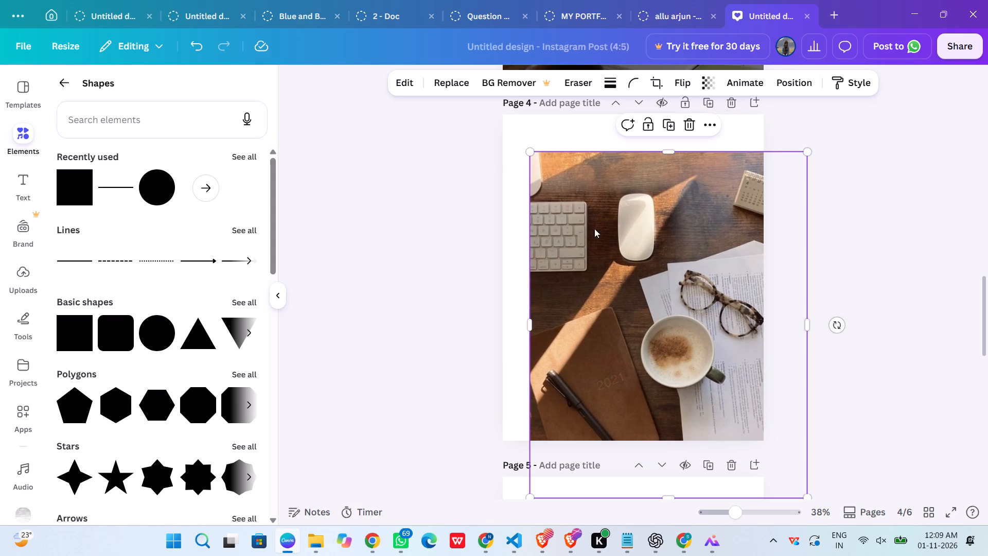
{"action": "left_click", "coordinate": [530, 150]}
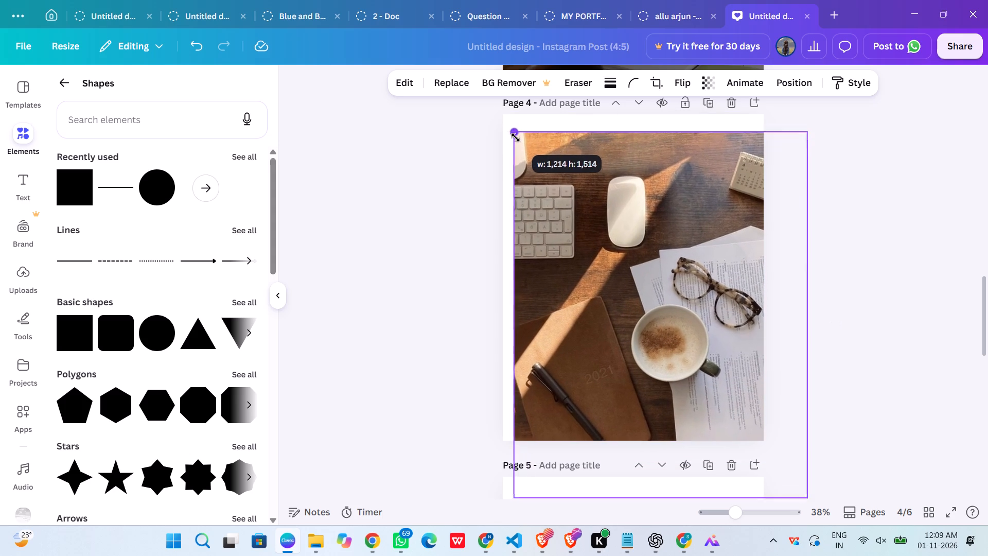
{"action": "left_click_drag", "start_coordinate": [650, 292], "coordinate": [616, 237]}
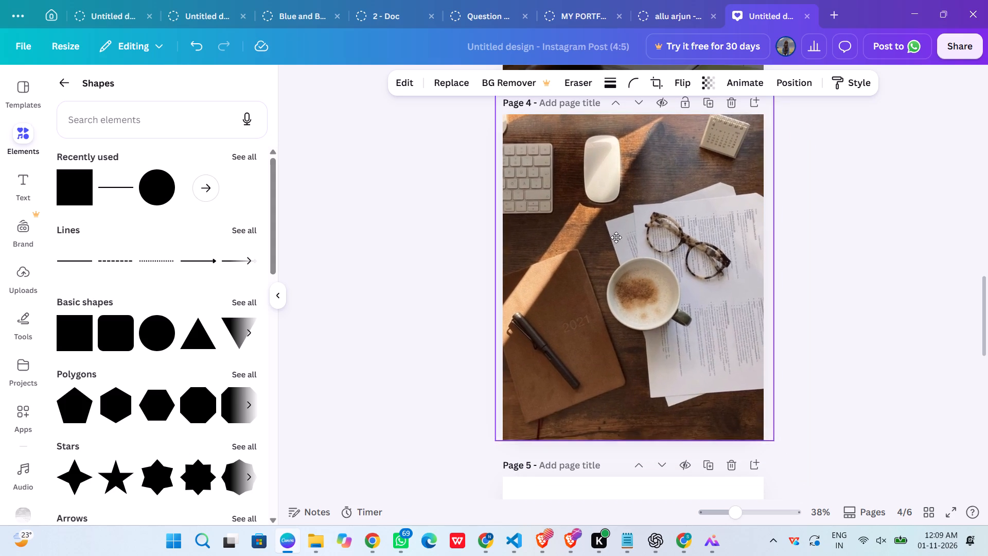
{"action": "left_click_drag", "start_coordinate": [616, 237], "coordinate": [638, 258]}
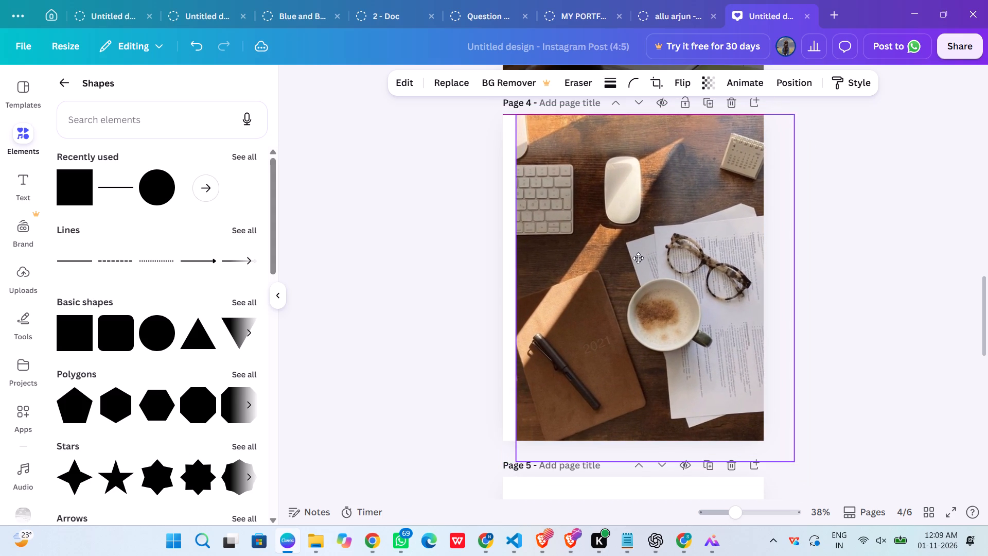
{"action": "left_click_drag", "start_coordinate": [638, 258], "coordinate": [626, 259]}
{"action": "left_click", "coordinate": [818, 293]}
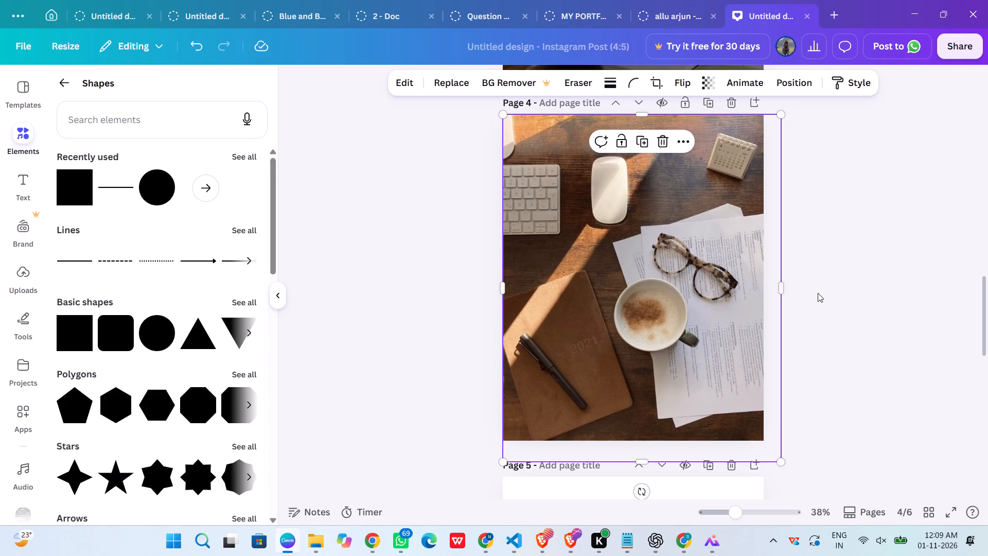
Copy the semi-transparent dark overlay from page 3 and paste it over the desk photo on page 4.
{"action": "scroll", "coordinate": [733, 230], "scroll_direction": "up", "scroll_amount": 4}
{"action": "left_click", "coordinate": [725, 202]}
{"action": "key", "text": "ctrl+c"}
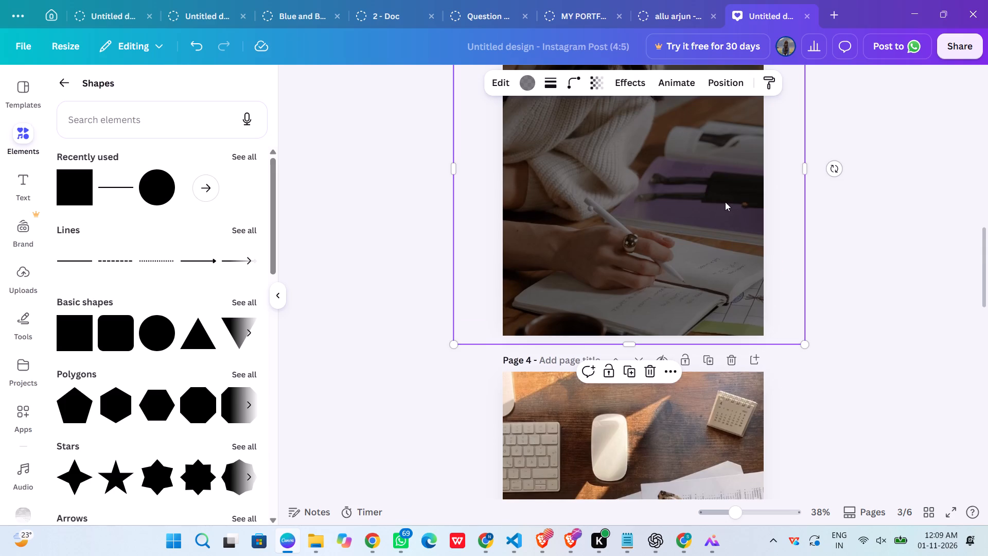
{"action": "scroll", "coordinate": [725, 202], "scroll_direction": "down", "scroll_amount": 4}
{"action": "left_click", "coordinate": [712, 230]}
{"action": "key", "text": "ctrl+v"}
Copy the WorkSpace photo of a person in a beige blazer with laptop and coffee, and paste it onto blank page 5 in Canva.
{"action": "scroll", "coordinate": [711, 231], "scroll_direction": "down", "scroll_amount": 4}
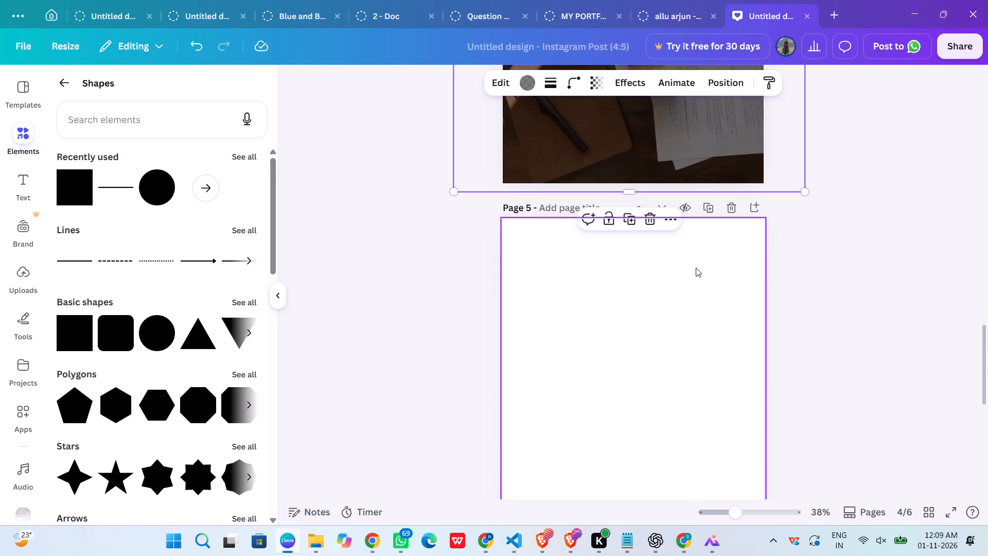
{"action": "left_click", "coordinate": [680, 307]}
{"action": "scroll", "coordinate": [684, 270], "scroll_direction": "down", "scroll_amount": 4}
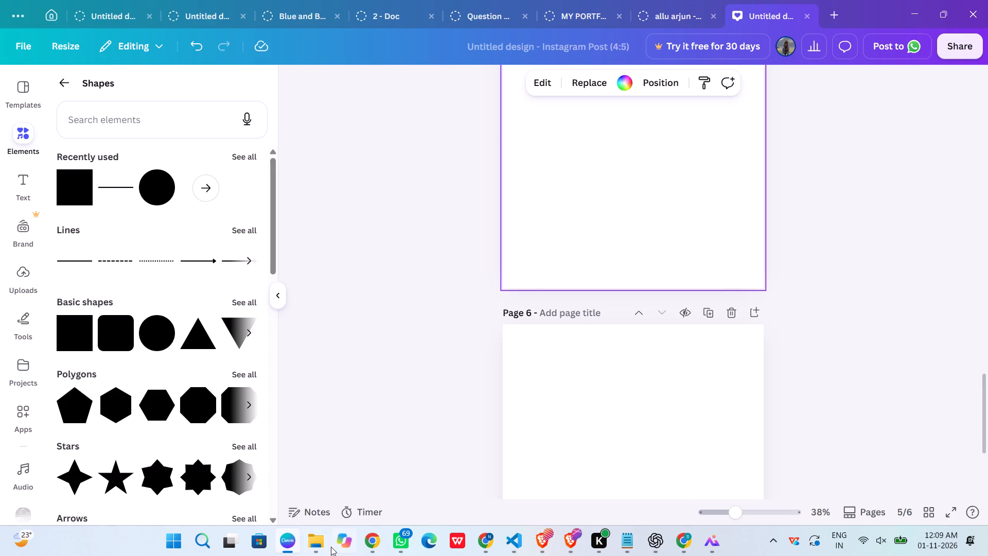
{"action": "left_click", "coordinate": [305, 542]}
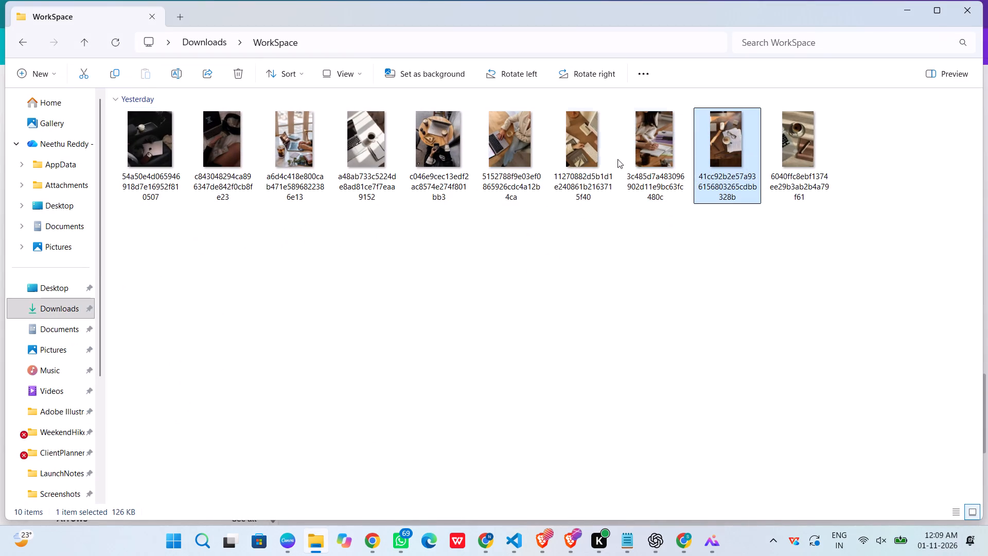
{"action": "left_click", "coordinate": [478, 140]}
{"action": "key", "text": "ctrl+c"}
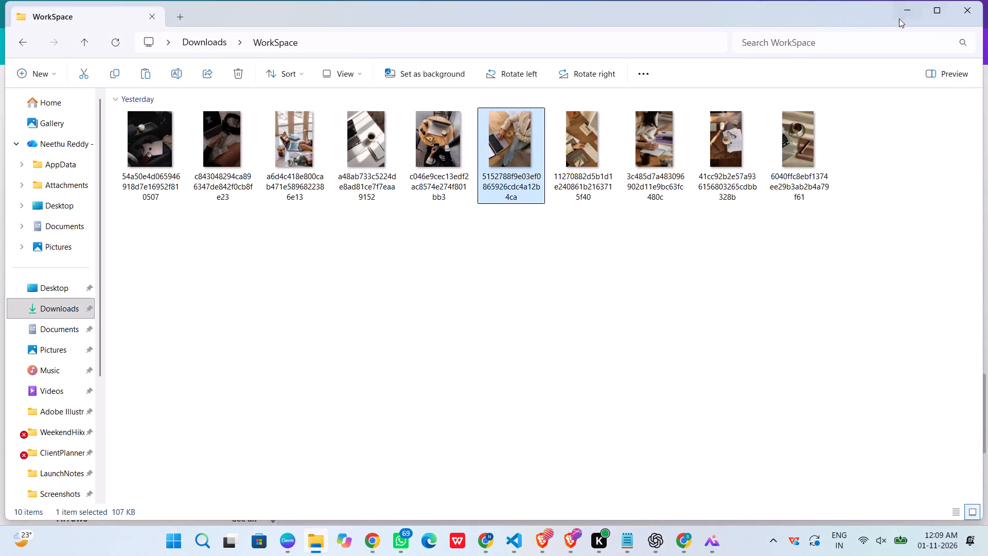
{"action": "left_click", "coordinate": [899, 19]}
{"action": "scroll", "coordinate": [638, 391], "scroll_direction": "up", "scroll_amount": 20}
{"action": "scroll", "coordinate": [638, 391], "scroll_direction": "up", "scroll_amount": 2}
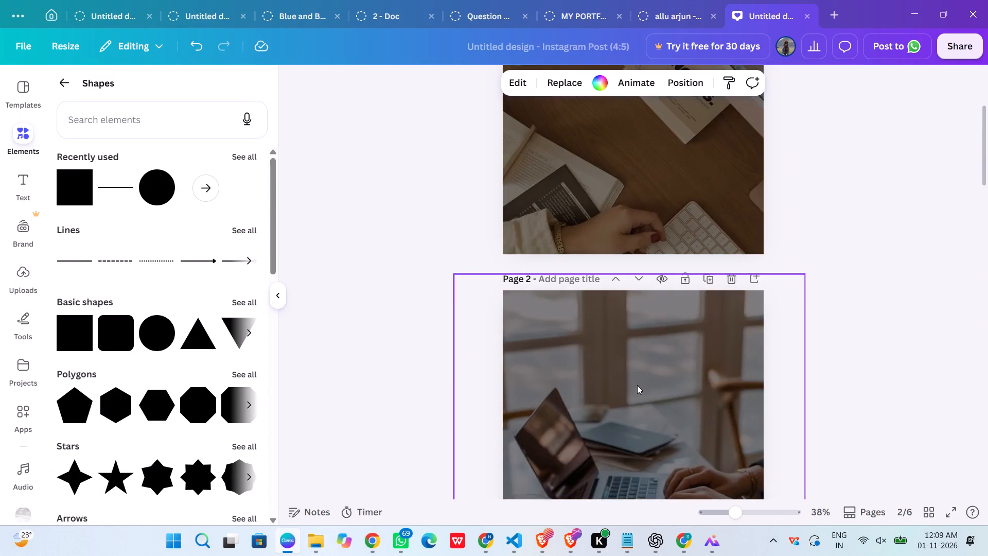
{"action": "scroll", "coordinate": [637, 385], "scroll_direction": "up", "scroll_amount": 10}
{"action": "scroll", "coordinate": [637, 385], "scroll_direction": "down", "scroll_amount": 13}
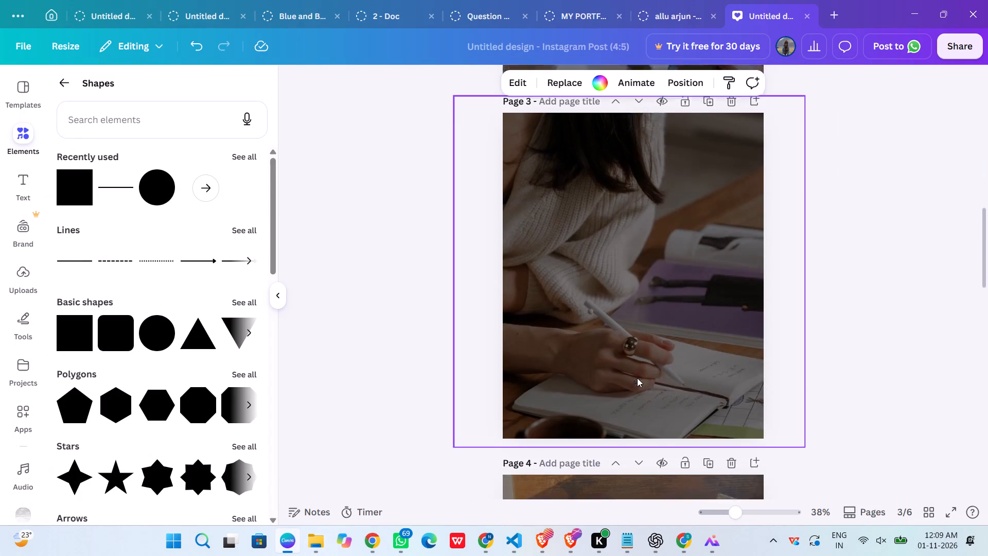
{"action": "scroll", "coordinate": [637, 378], "scroll_direction": "down", "scroll_amount": 8}
{"action": "left_click", "coordinate": [637, 378]}
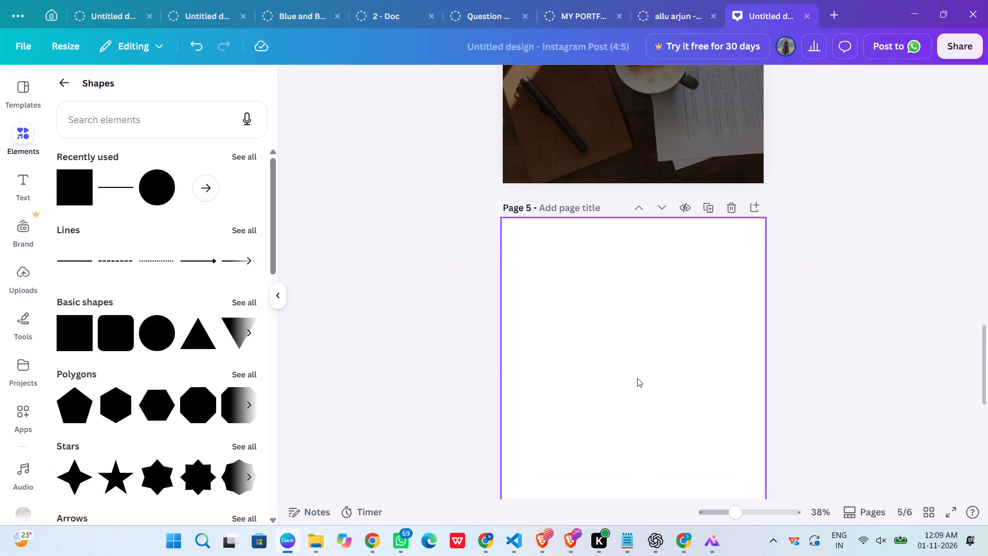
{"action": "key", "text": "ctrl+v"}
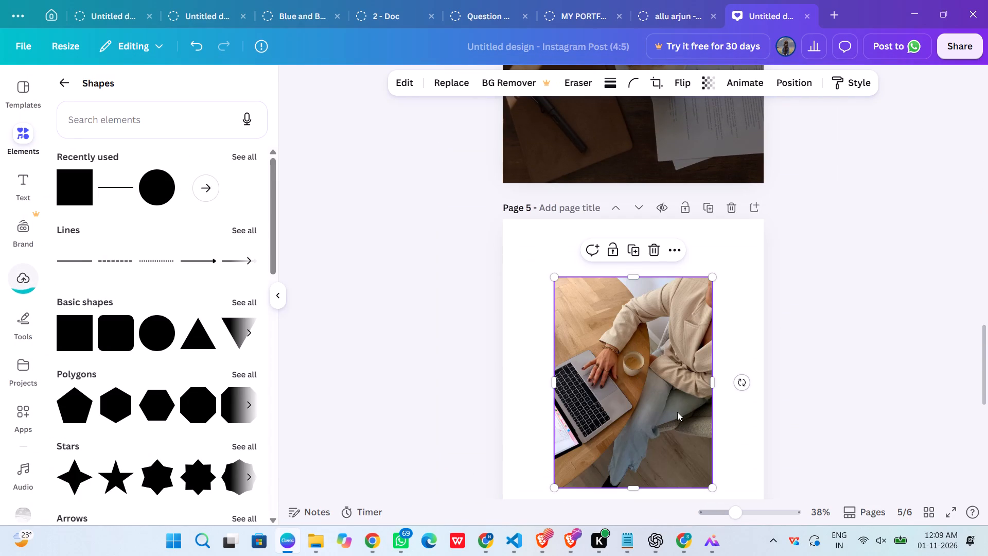
Enlarge the blazer-and-laptop photo until it covers all of page 5, aligned with the page's top and left edges.
{"action": "scroll", "coordinate": [677, 412], "scroll_direction": "down", "scroll_amount": 3}
{"action": "left_click_drag", "start_coordinate": [712, 299], "coordinate": [739, 318], "text": "shift"}
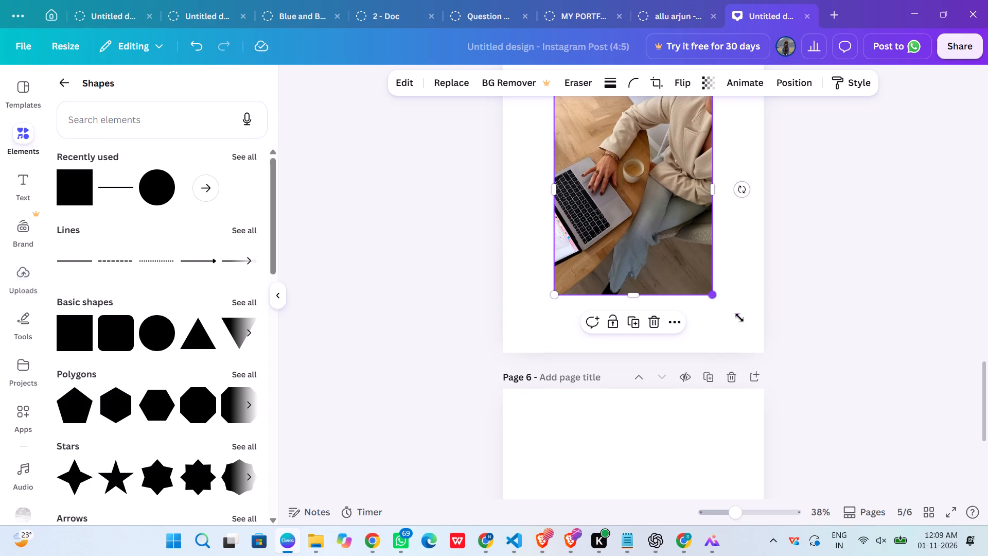
{"action": "left_click_drag", "start_coordinate": [739, 318], "coordinate": [770, 367], "text": "shift"}
{"action": "scroll", "coordinate": [769, 350], "scroll_direction": "up", "scroll_amount": 4}
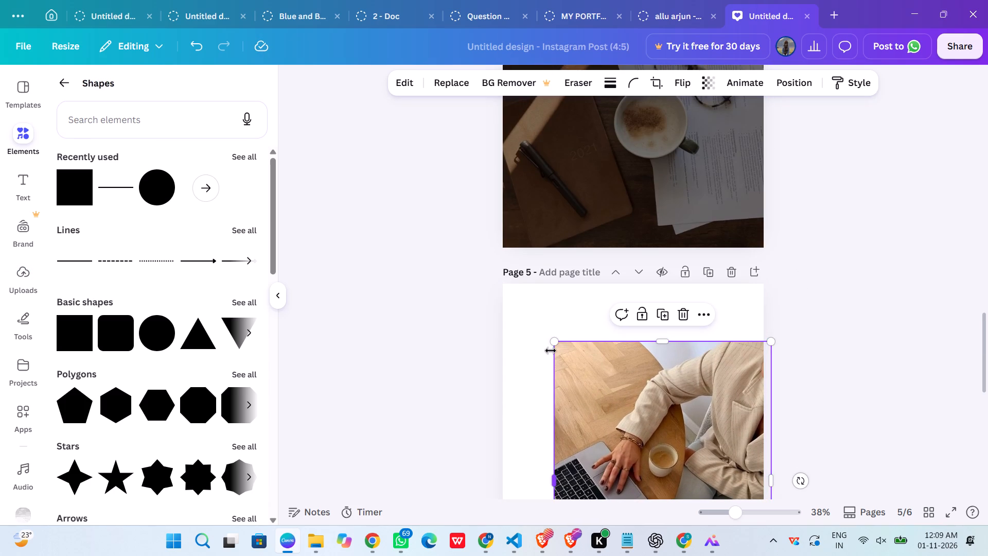
{"action": "left_click_drag", "start_coordinate": [557, 341], "coordinate": [504, 270], "text": "shift"}
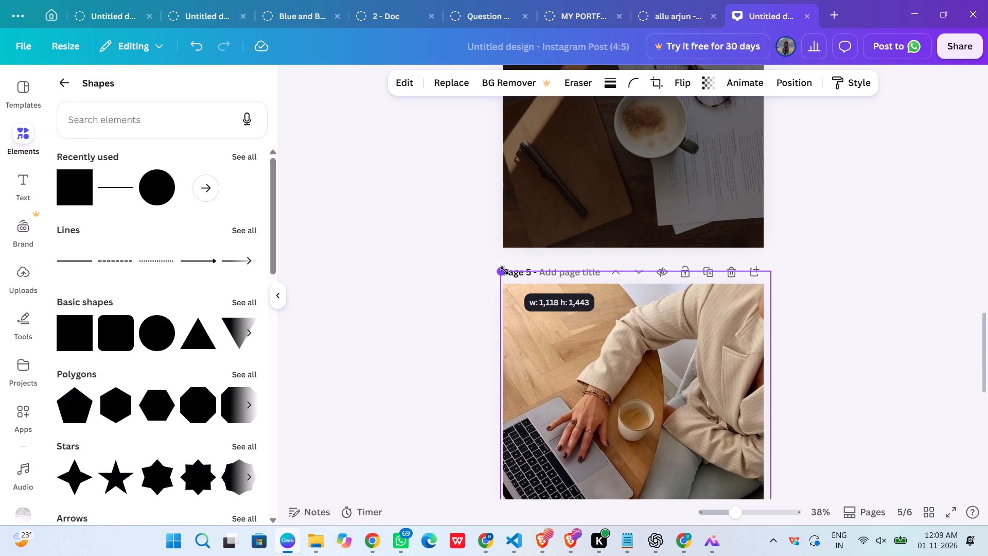
{"action": "left_click_drag", "start_coordinate": [504, 270], "coordinate": [504, 285], "text": "shift"}
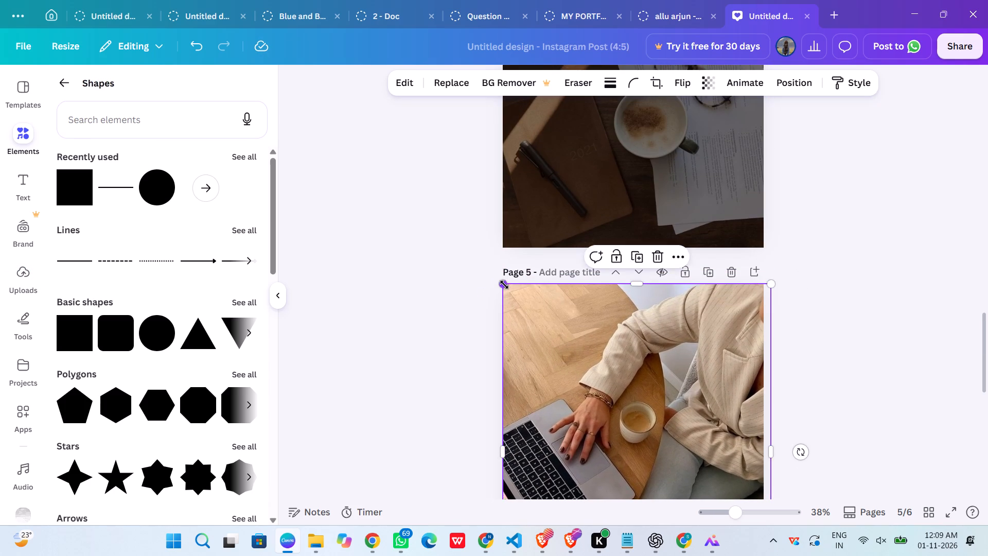
{"action": "scroll", "coordinate": [504, 285], "scroll_direction": "down", "scroll_amount": 3}
{"action": "left_click", "coordinate": [812, 289]}
{"action": "scroll", "coordinate": [801, 287], "scroll_direction": "down", "scroll_amount": 2}
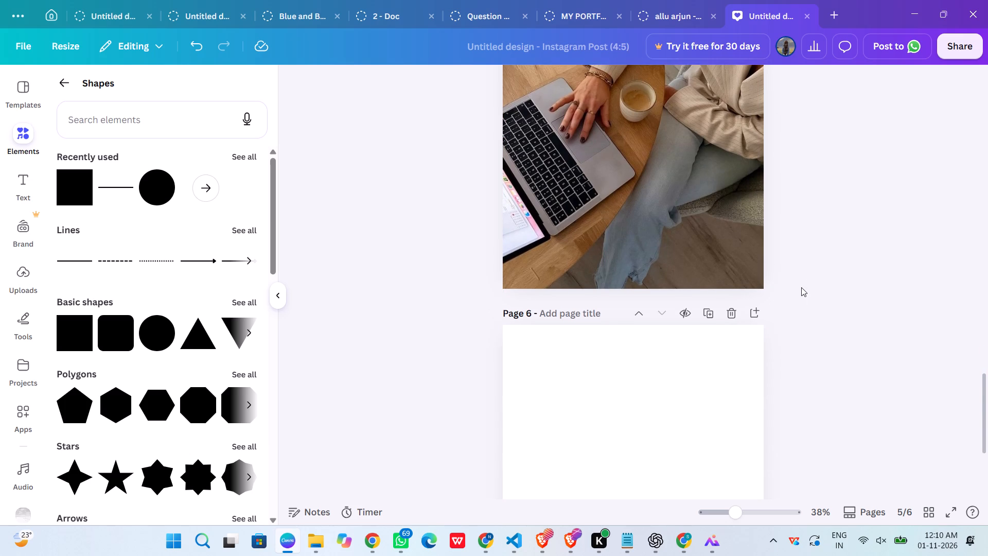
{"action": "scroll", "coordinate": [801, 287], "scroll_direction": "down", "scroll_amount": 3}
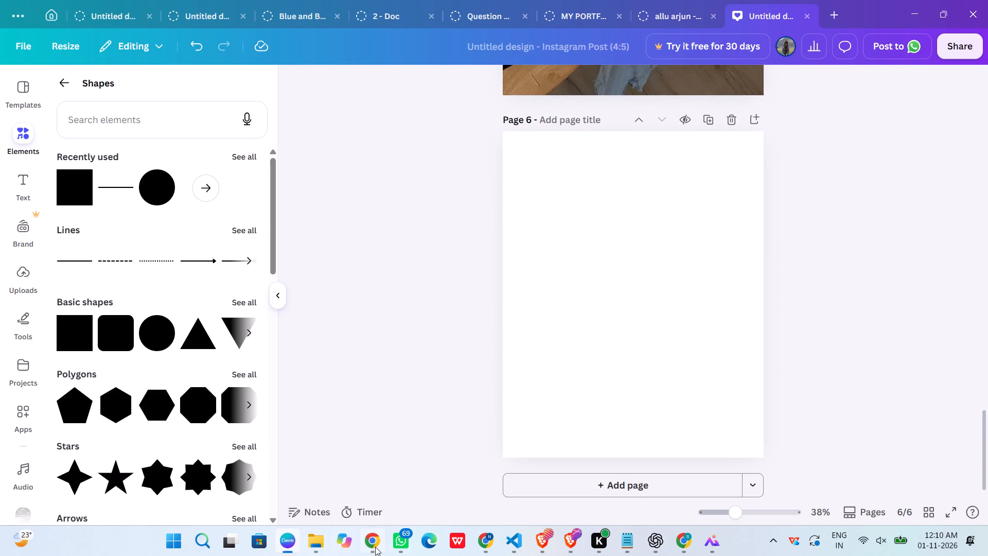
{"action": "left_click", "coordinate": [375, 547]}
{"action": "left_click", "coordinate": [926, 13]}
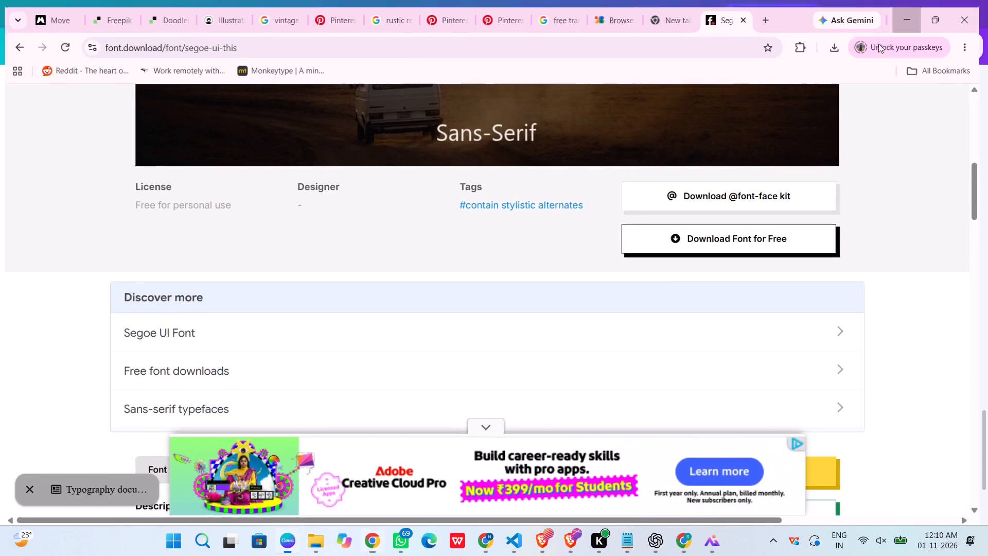
Copy the WorkSpace photo of a round café table with laptop, coffees and cake, and paste it onto blank page 6 in Canva.
{"action": "left_click", "coordinate": [315, 546]}
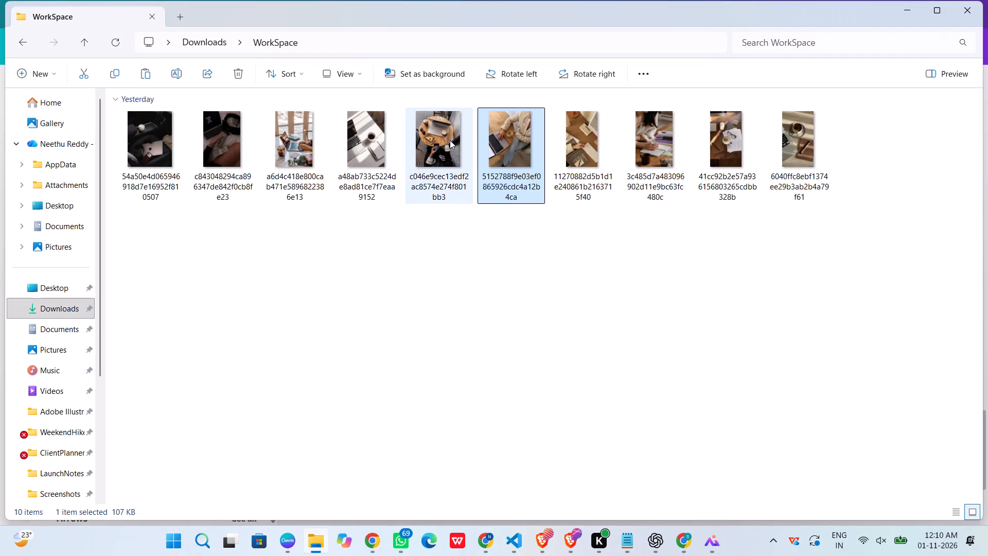
{"action": "left_click", "coordinate": [450, 140]}
{"action": "key", "text": "ctrl+c"}
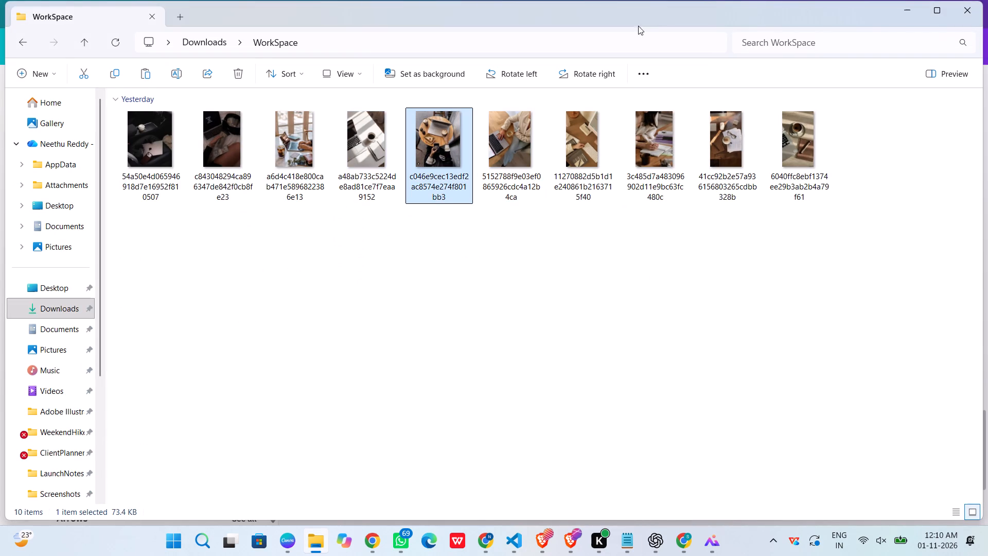
{"action": "left_click", "coordinate": [899, 5]}
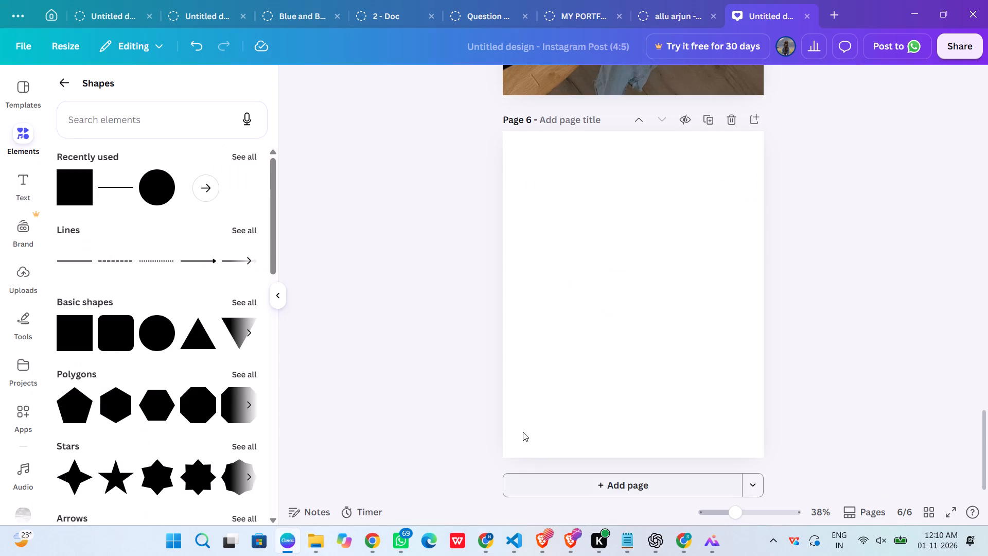
{"action": "left_click", "coordinate": [540, 395]}
{"action": "key", "text": "ctrl+v"}
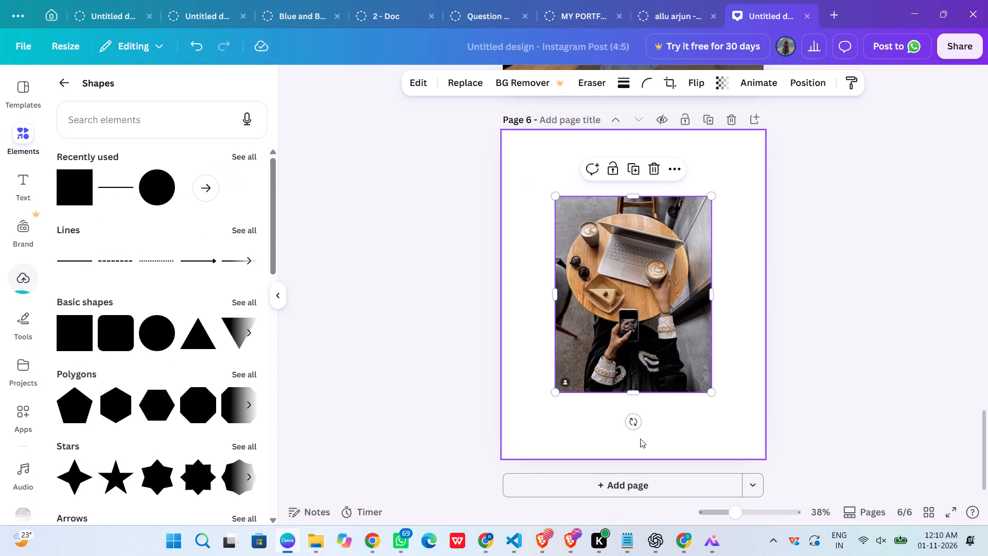
Enlarge and reposition the round café table photo until it covers all of page 6.
{"action": "left_click_drag", "start_coordinate": [708, 392], "coordinate": [766, 457], "text": "shift"}
{"action": "left_click_drag", "start_coordinate": [555, 194], "coordinate": [496, 136]}
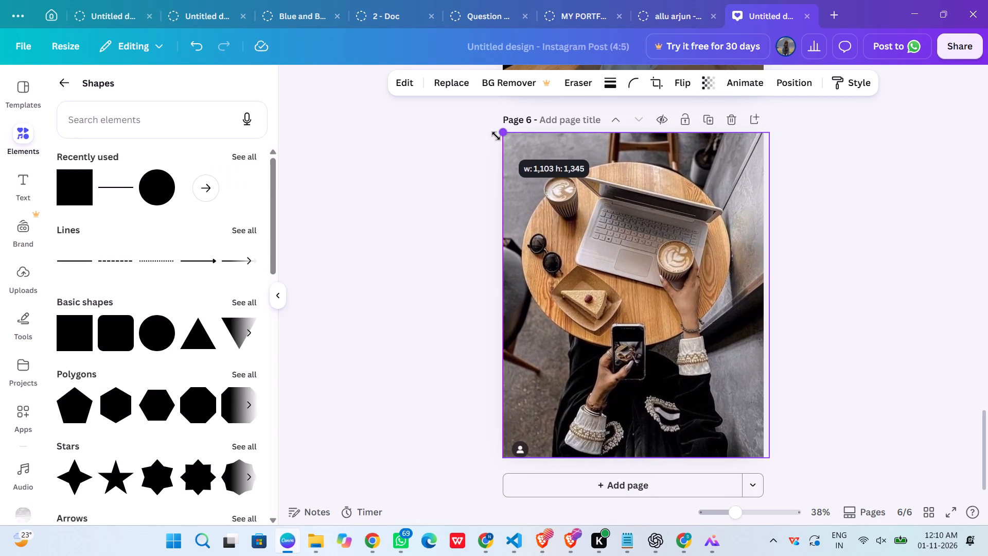
{"action": "left_click_drag", "start_coordinate": [496, 136], "coordinate": [495, 135]}
{"action": "left_click_drag", "start_coordinate": [593, 401], "coordinate": [593, 408]}
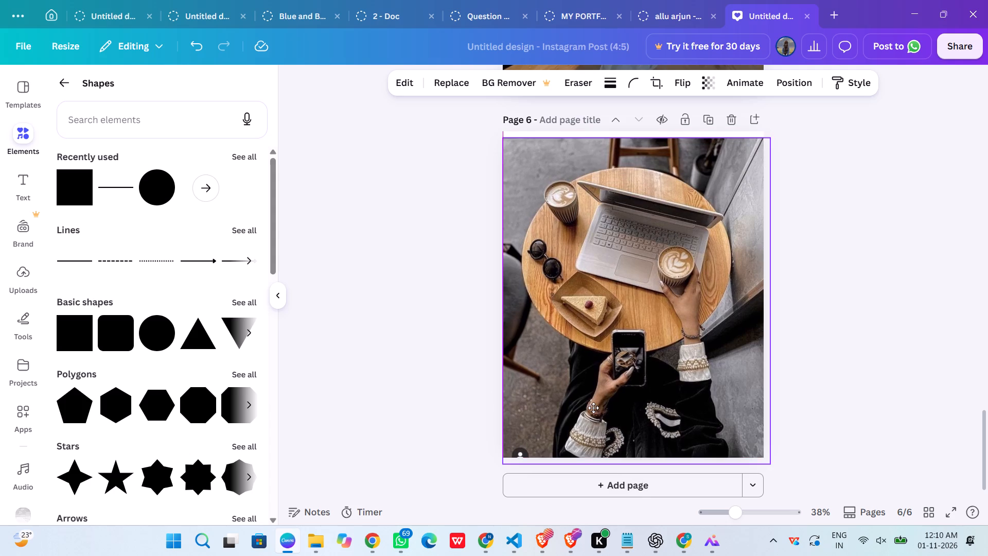
{"action": "left_click_drag", "start_coordinate": [593, 408], "coordinate": [595, 418]}
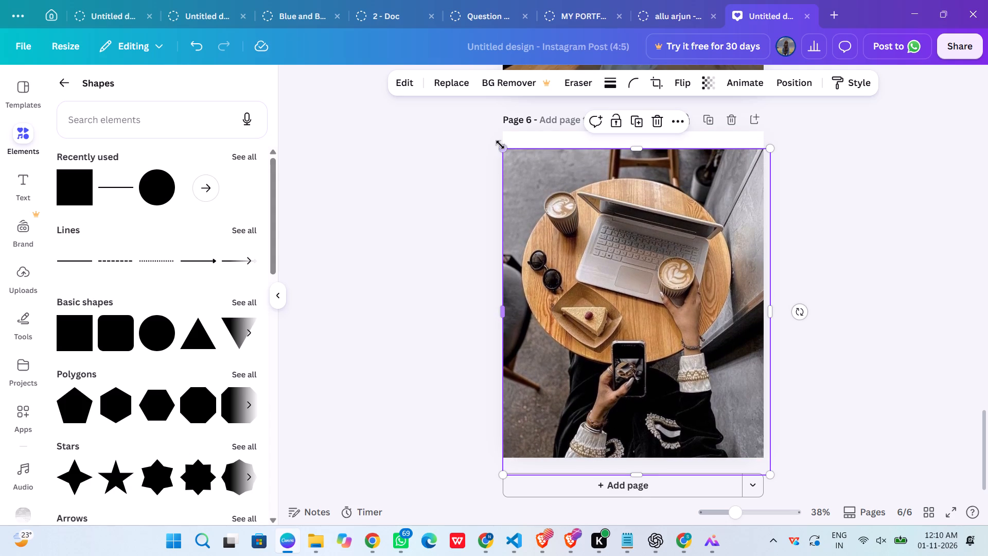
{"action": "left_click_drag", "start_coordinate": [502, 152], "coordinate": [495, 132], "text": "shift"}
{"action": "left_click", "coordinate": [848, 275]}
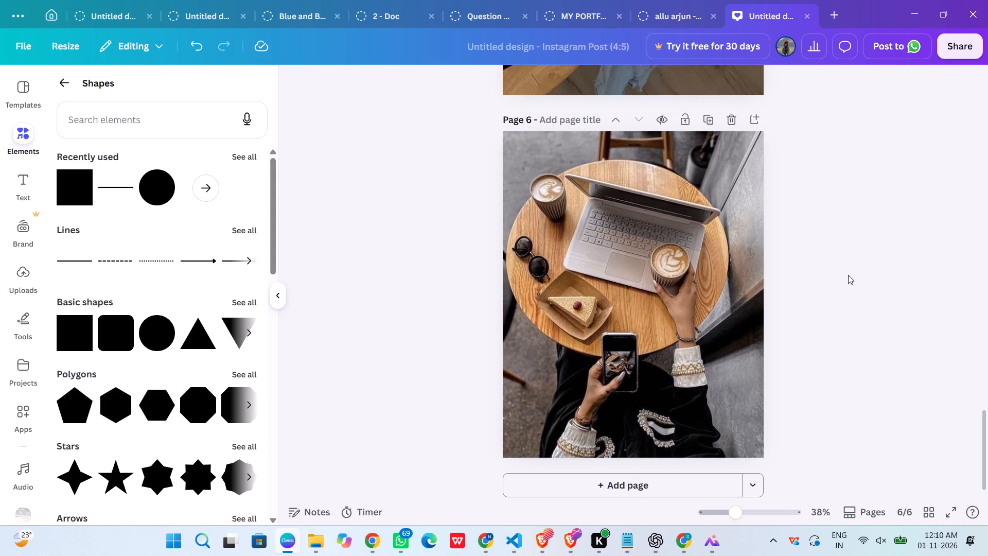
Add a blank page 7 after the café table page.
{"action": "scroll", "coordinate": [848, 275], "scroll_direction": "down", "scroll_amount": 4}
{"action": "left_click", "coordinate": [638, 474]}
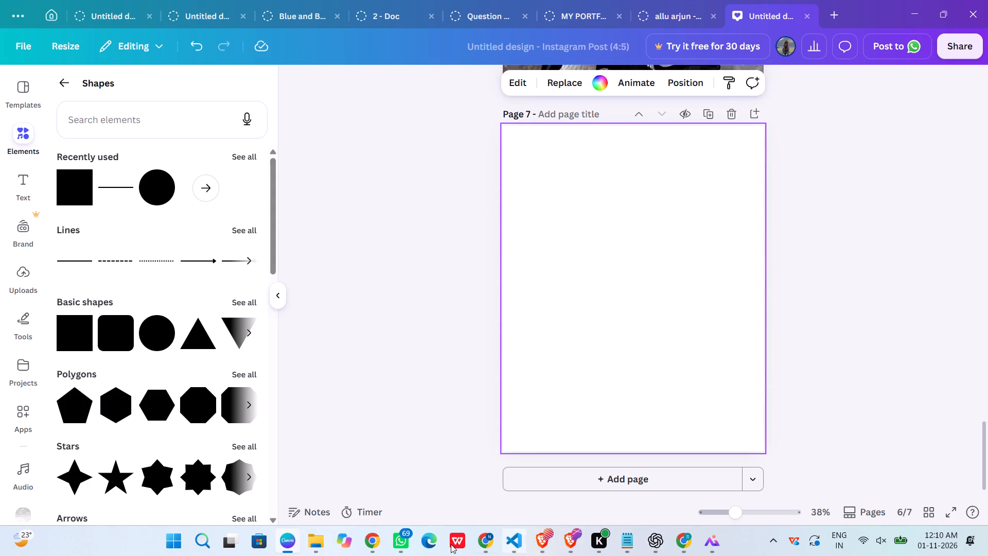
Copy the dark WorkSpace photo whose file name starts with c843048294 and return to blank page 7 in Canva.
{"action": "left_click", "coordinate": [311, 544]}
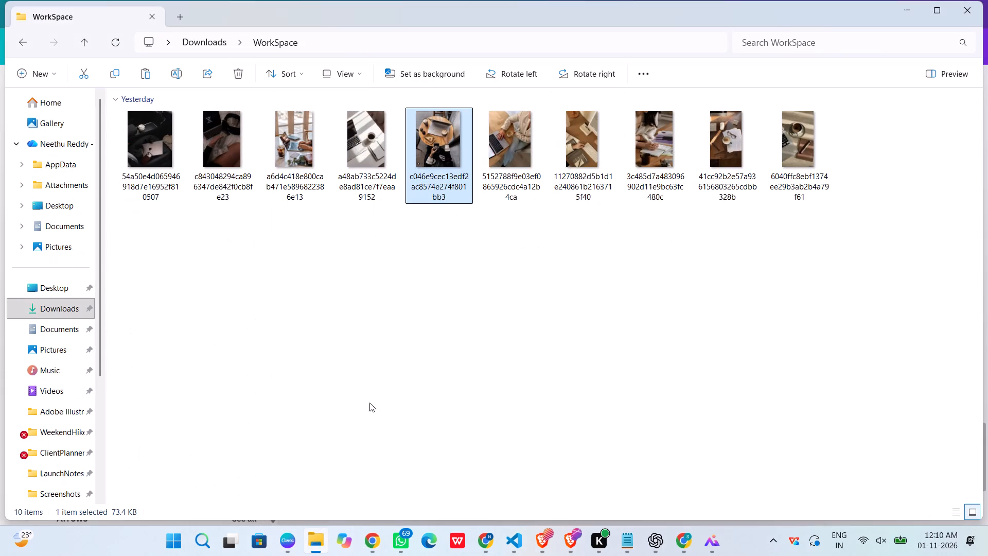
{"action": "left_click", "coordinate": [155, 150]}
{"action": "left_click", "coordinate": [212, 151]}
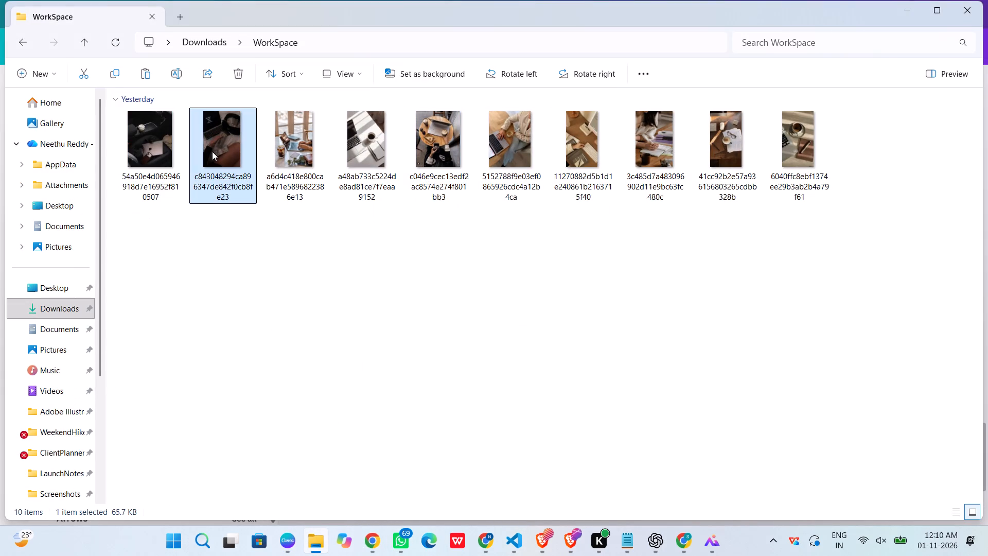
{"action": "key", "text": "ctrl+c"}
{"action": "left_click", "coordinate": [910, 15]}
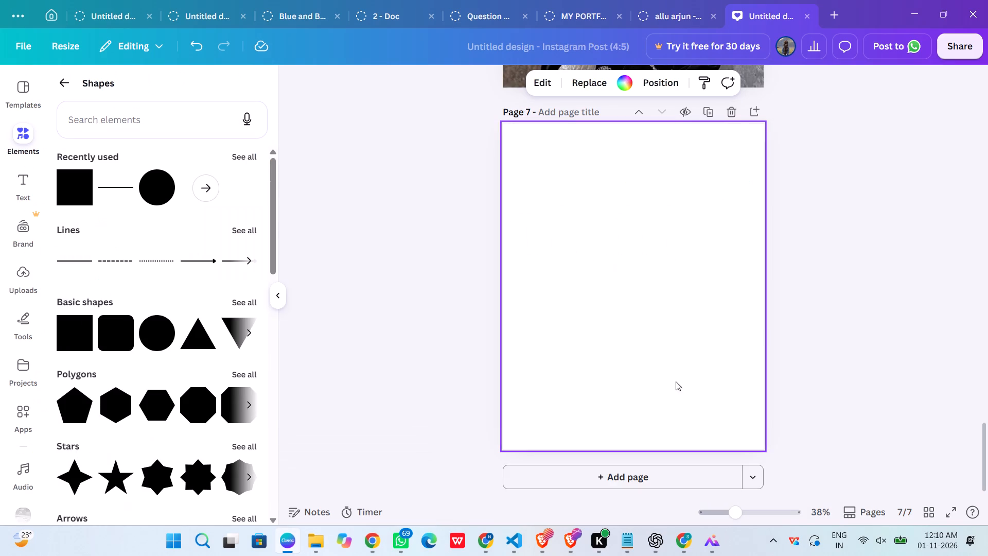
Paste the copied photo of a laptop and cash onto blank page 7 and enlarge it to cover the whole page.
{"action": "key", "text": "ctrl+v"}
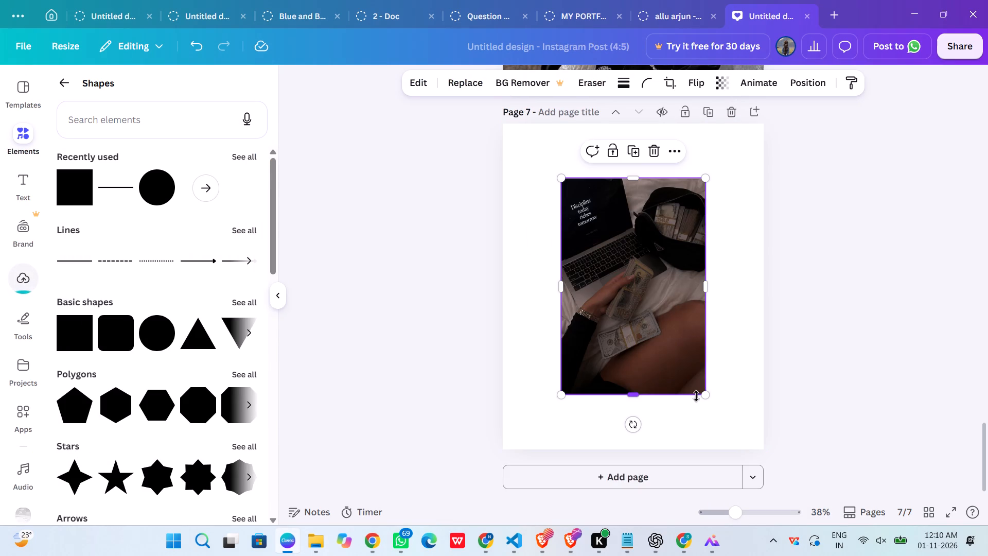
{"action": "left_click_drag", "start_coordinate": [712, 395], "coordinate": [755, 429], "text": "shift"}
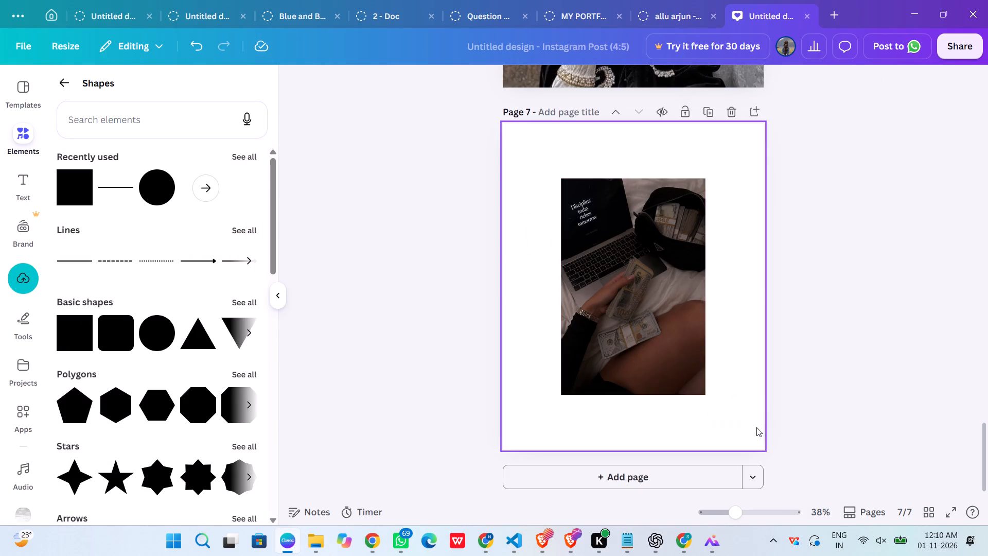
{"action": "left_click", "coordinate": [695, 379]}
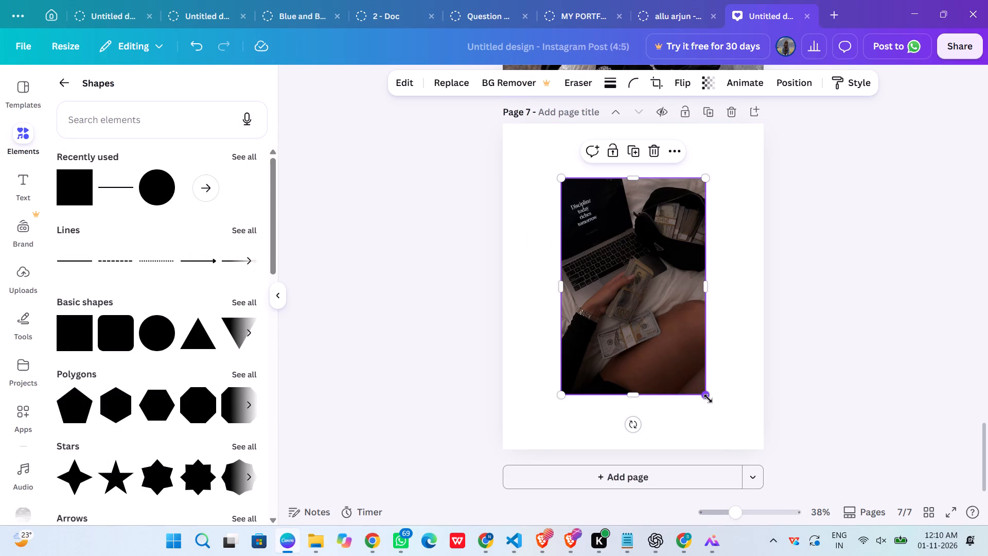
{"action": "left_click_drag", "start_coordinate": [708, 399], "coordinate": [772, 450], "text": "shift"}
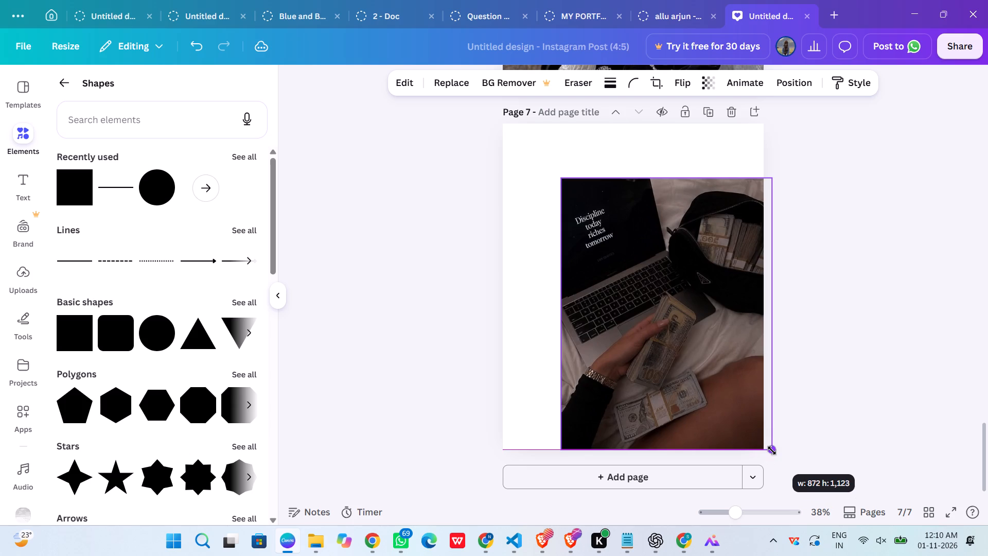
{"action": "left_click_drag", "start_coordinate": [772, 450], "coordinate": [765, 457], "text": "shift"}
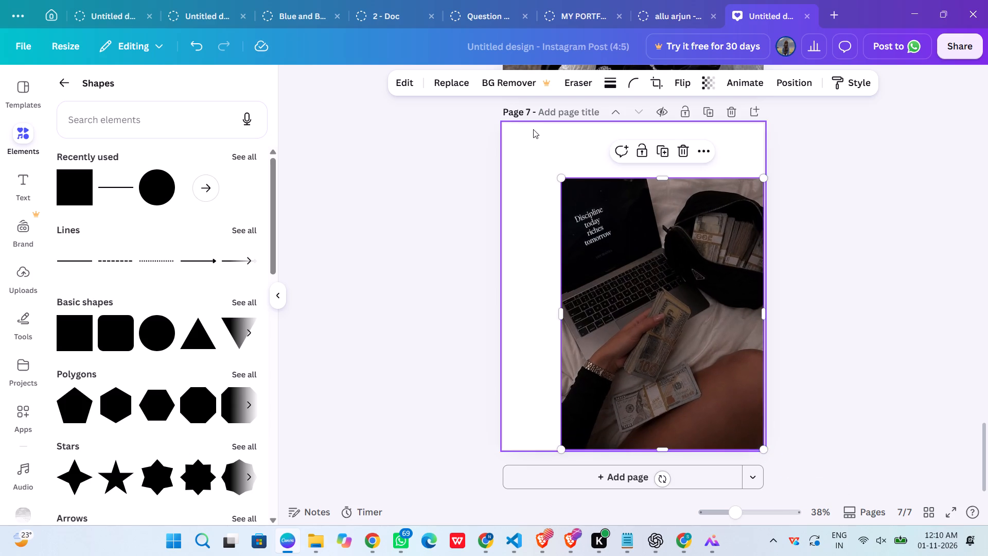
{"action": "left_click_drag", "start_coordinate": [561, 181], "coordinate": [497, 129], "text": "shift"}
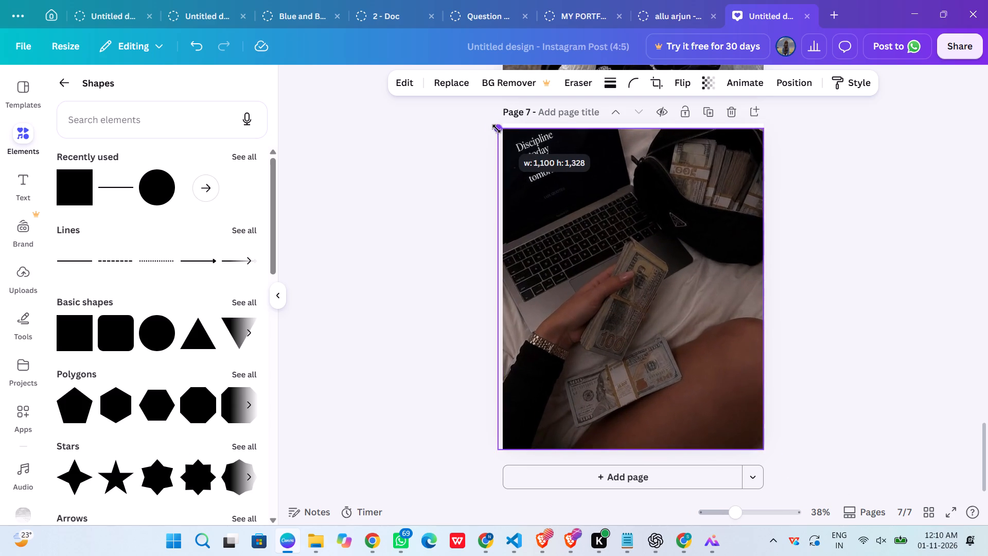
{"action": "left_click_drag", "start_coordinate": [497, 129], "coordinate": [495, 121], "text": "shift"}
{"action": "left_click", "coordinate": [916, 268]}
Copy the semi-transparent dark overlay from page 4 and paste it over the photos on pages 5, 6 and 7.
{"action": "scroll", "coordinate": [911, 277], "scroll_direction": "up", "scroll_amount": 4}
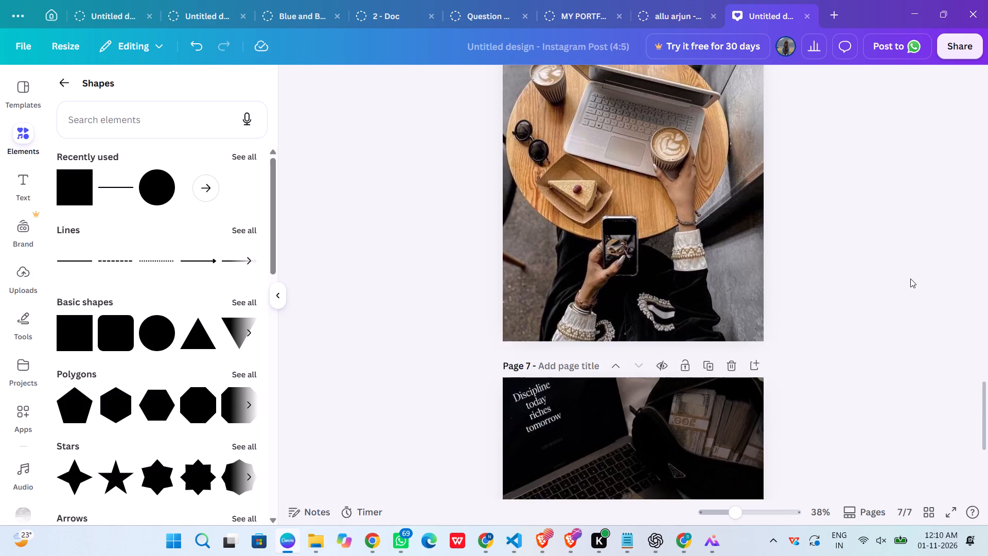
{"action": "scroll", "coordinate": [910, 279], "scroll_direction": "up", "scroll_amount": 13}
{"action": "left_click", "coordinate": [653, 307]}
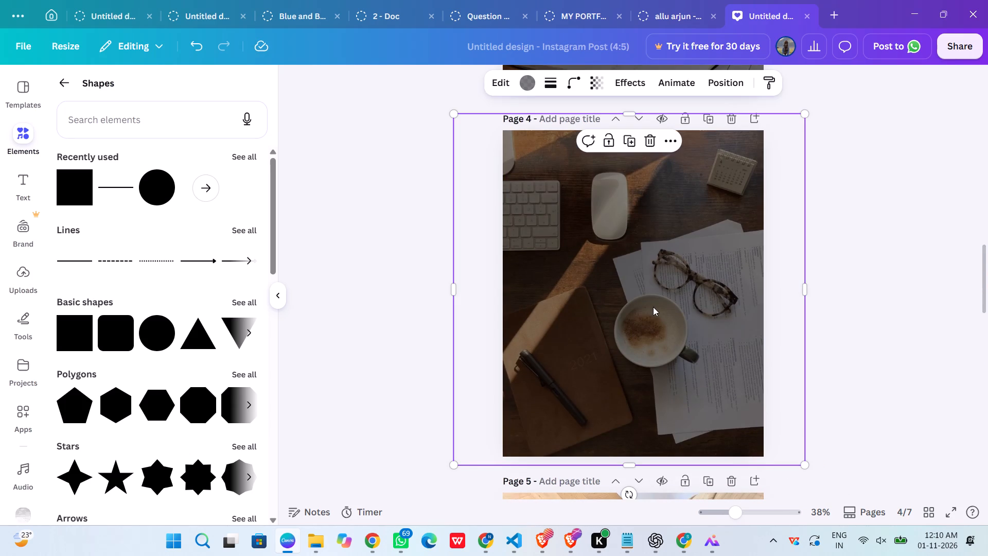
{"action": "key", "text": "ctrl+c"}
{"action": "scroll", "coordinate": [653, 307], "scroll_direction": "down", "scroll_amount": 4}
{"action": "left_click", "coordinate": [653, 307]}
{"action": "key", "text": "ctrl+v"}
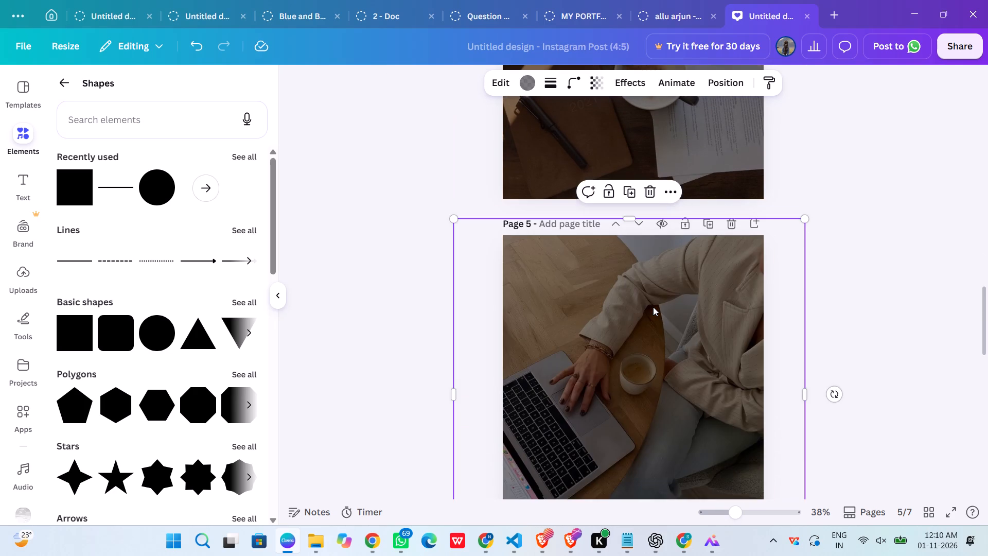
{"action": "scroll", "coordinate": [653, 307], "scroll_direction": "down", "scroll_amount": 8}
{"action": "left_click", "coordinate": [653, 307]}
{"action": "key", "text": "ctrl+v"}
{"action": "scroll", "coordinate": [653, 307], "scroll_direction": "down", "scroll_amount": 3}
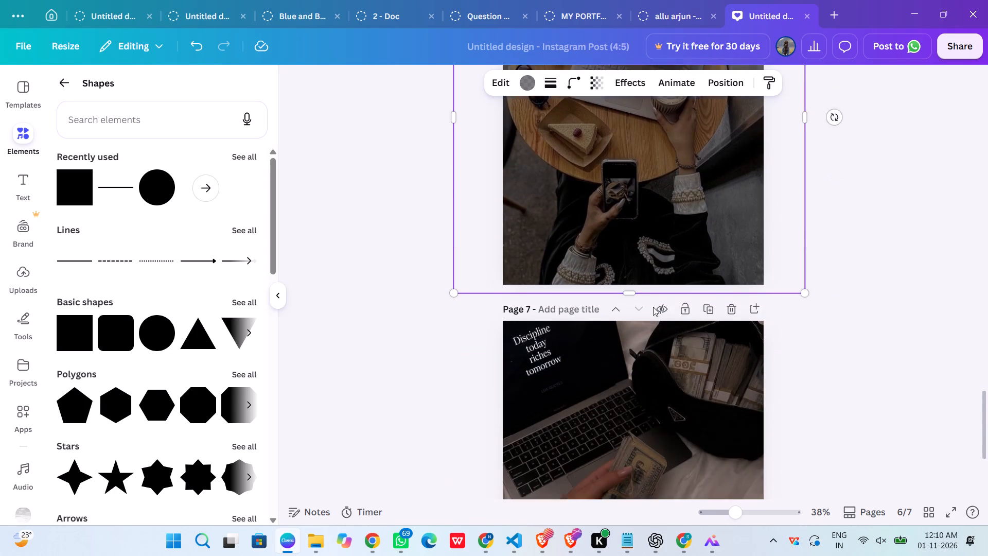
{"action": "left_click", "coordinate": [653, 307]}
{"action": "key", "text": "ctrl+v"}
{"action": "scroll", "coordinate": [653, 307], "scroll_direction": "down", "scroll_amount": 4}
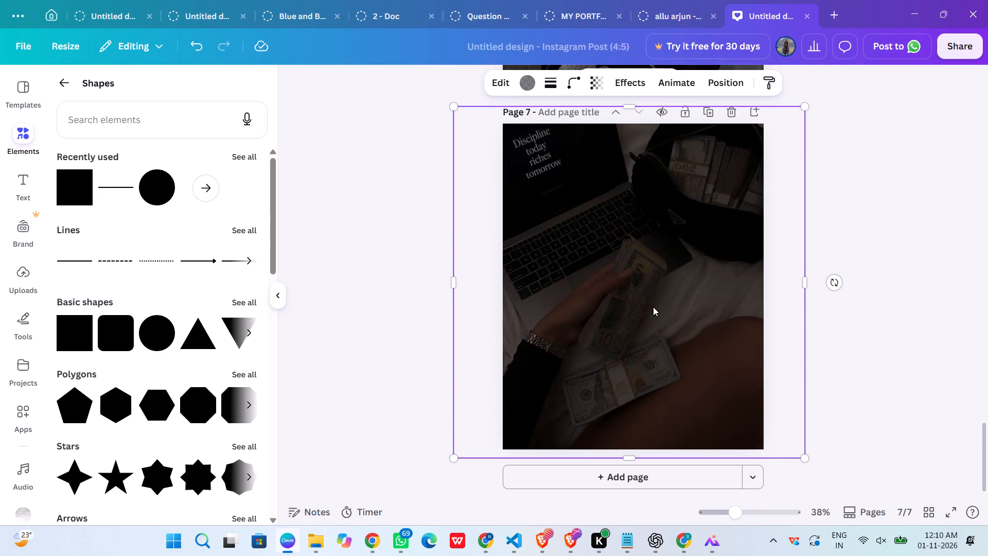
Set the transparency of page 7's dark overlay to 32.
{"action": "scroll", "coordinate": [775, 268], "scroll_direction": "up", "scroll_amount": 5}
{"action": "scroll", "coordinate": [775, 268], "scroll_direction": "down", "scroll_amount": 5}
{"action": "left_click", "coordinate": [590, 86]}
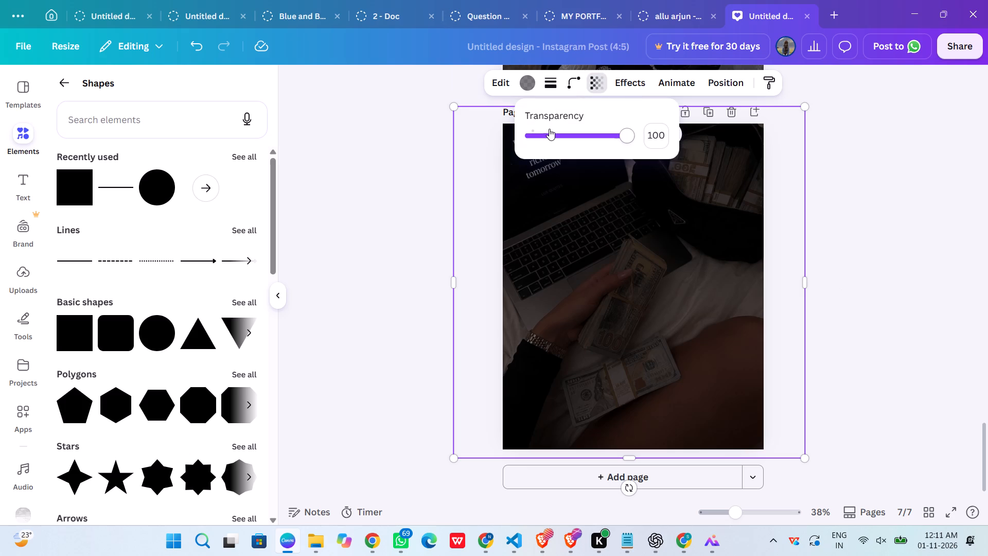
{"action": "left_click", "coordinate": [549, 129]}
{"action": "left_click", "coordinate": [561, 130]}
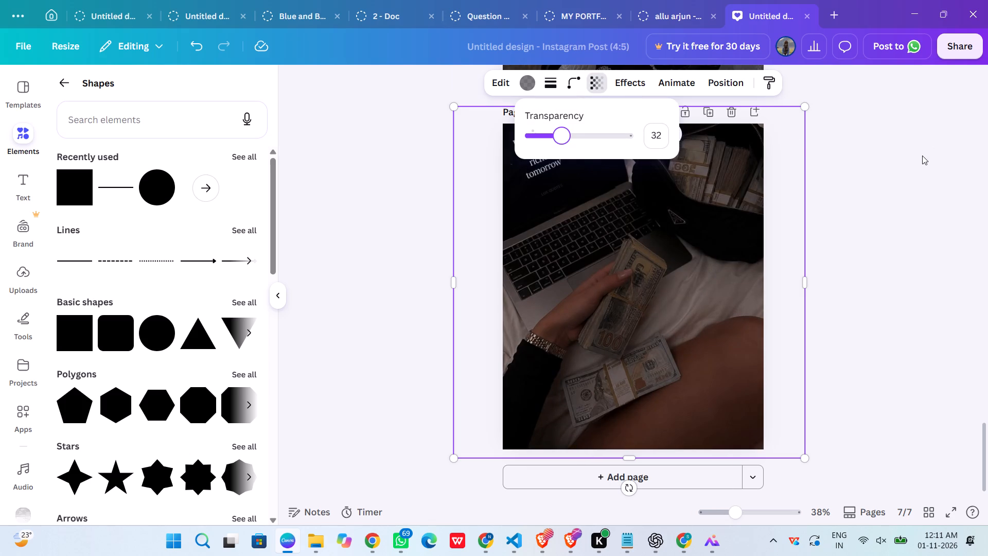
{"action": "left_click", "coordinate": [922, 155]}
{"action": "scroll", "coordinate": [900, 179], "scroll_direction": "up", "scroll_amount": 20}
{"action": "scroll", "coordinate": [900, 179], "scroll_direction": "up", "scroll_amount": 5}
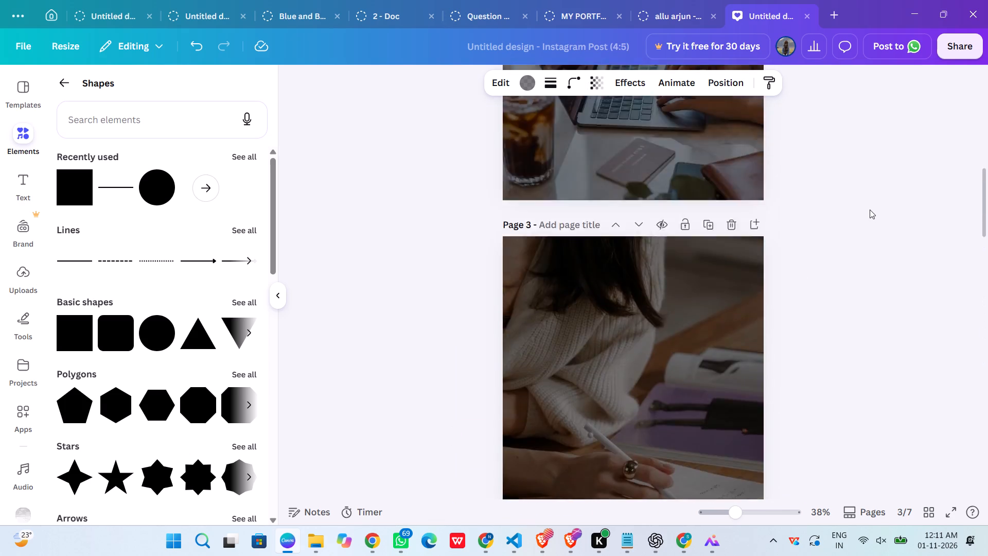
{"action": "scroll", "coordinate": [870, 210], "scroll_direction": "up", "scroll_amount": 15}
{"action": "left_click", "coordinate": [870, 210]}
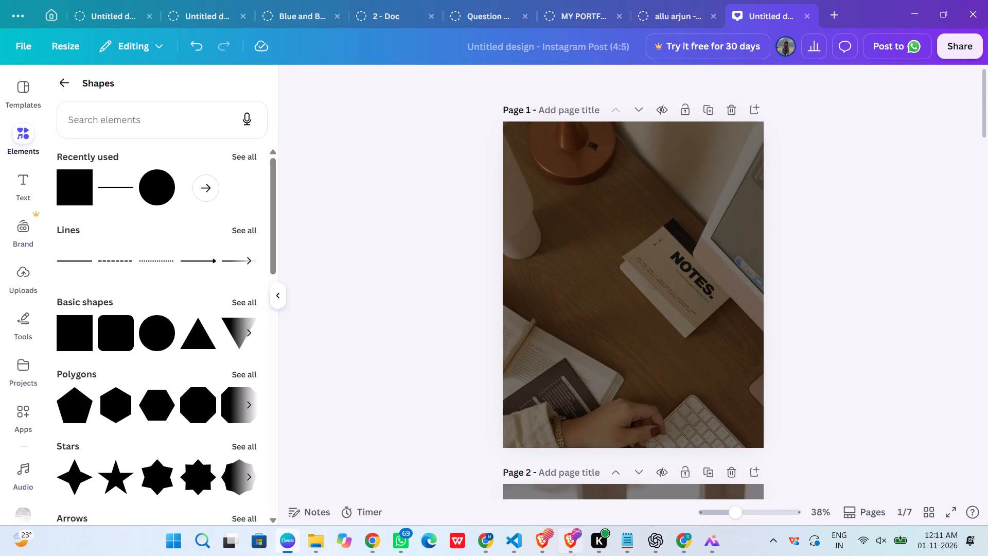
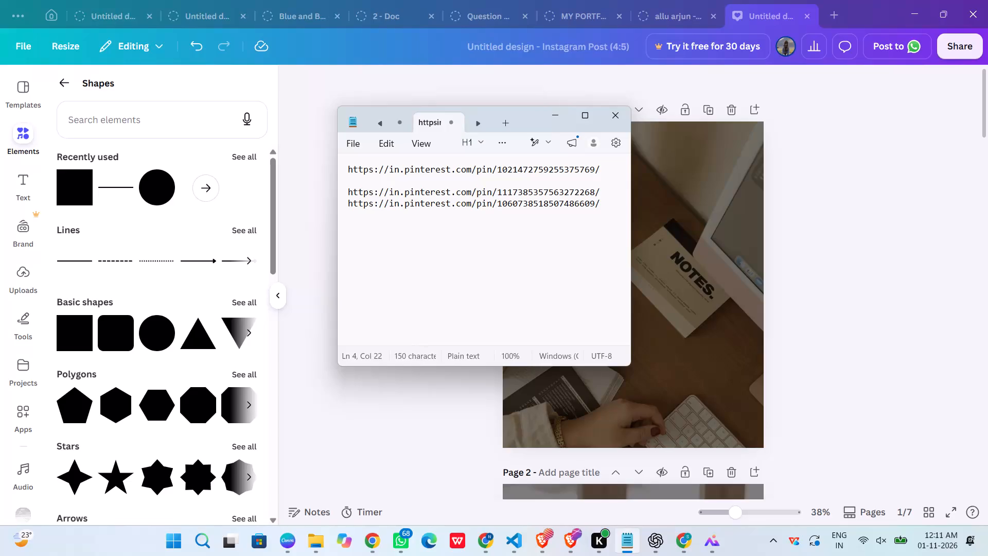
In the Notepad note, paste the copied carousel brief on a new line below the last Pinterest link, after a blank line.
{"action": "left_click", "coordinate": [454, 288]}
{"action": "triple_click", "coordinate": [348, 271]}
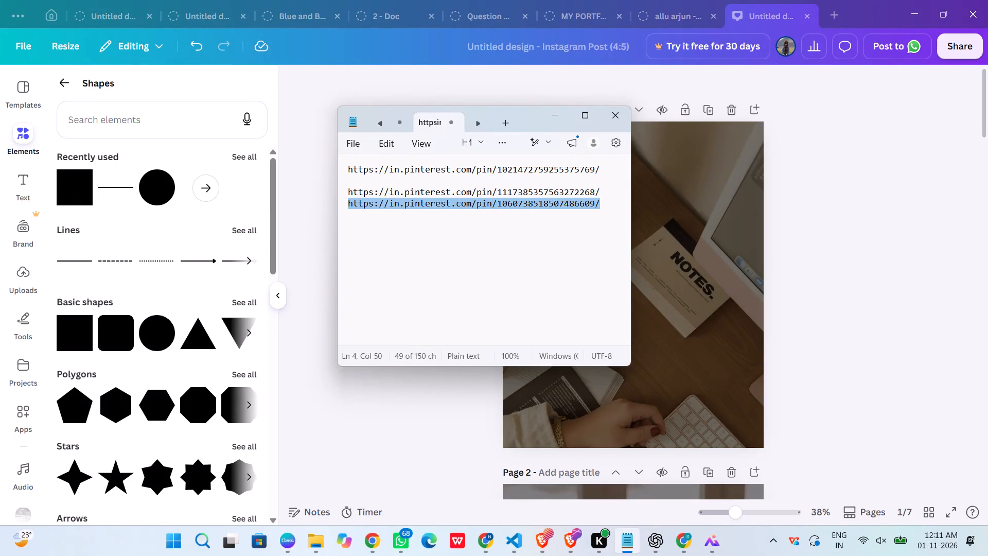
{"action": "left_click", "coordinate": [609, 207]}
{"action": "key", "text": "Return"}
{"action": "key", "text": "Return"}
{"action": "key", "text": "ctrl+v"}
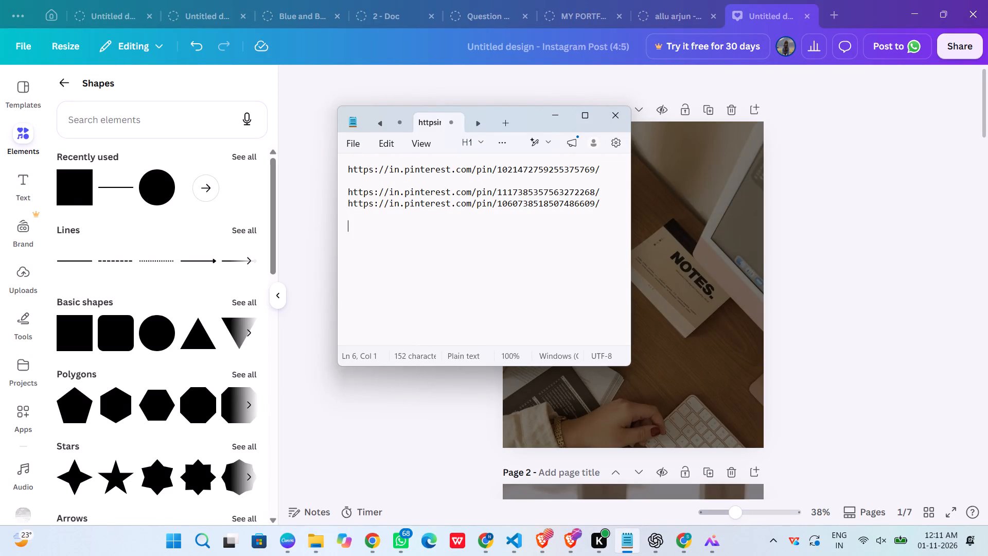
Review the pasted brief's exact text and style for each slide, from the designer checklist back to the slide preceding Slide 4.
{"action": "scroll", "coordinate": [469, 230], "scroll_direction": "up", "scroll_amount": 1}
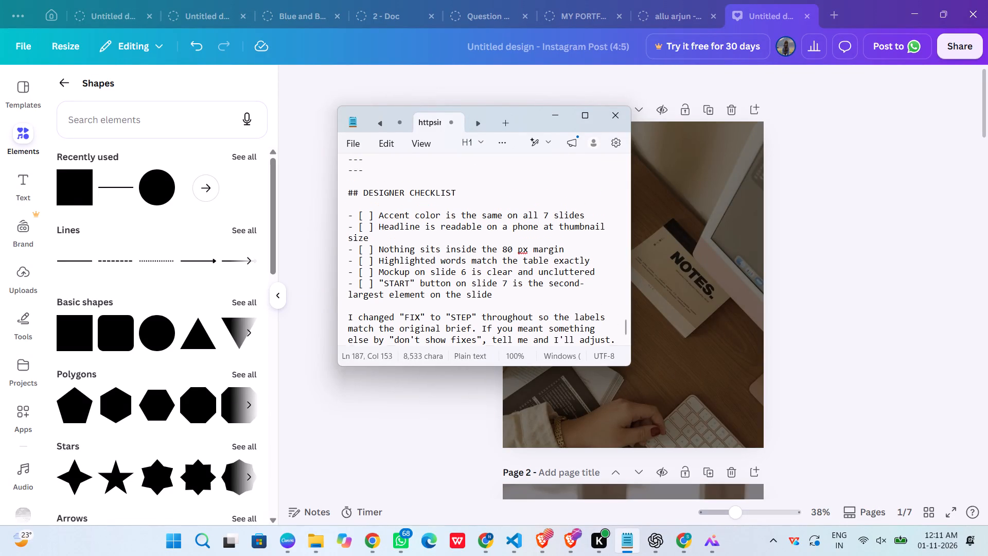
{"action": "scroll", "coordinate": [469, 230], "scroll_direction": "up", "scroll_amount": 12}
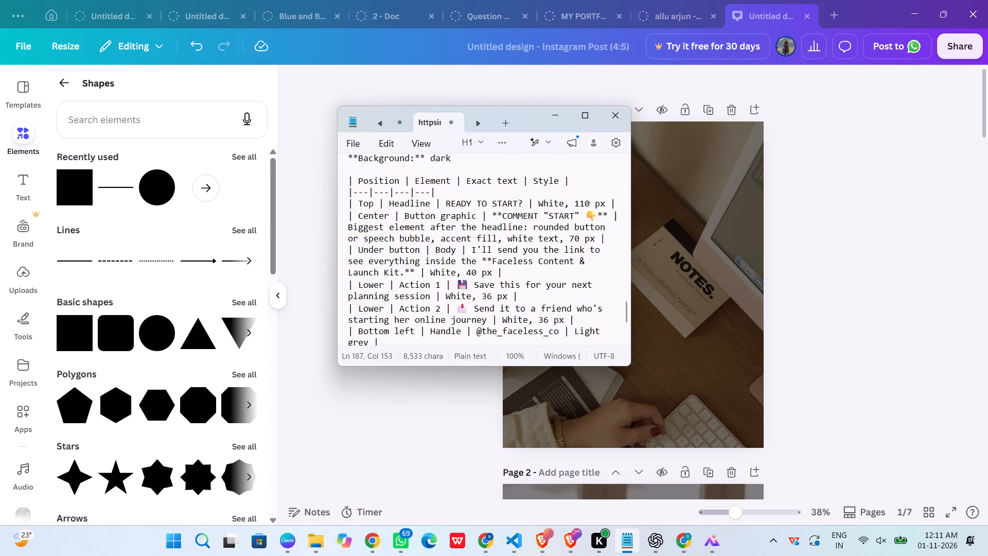
{"action": "scroll", "coordinate": [469, 230], "scroll_direction": "up", "scroll_amount": 8}
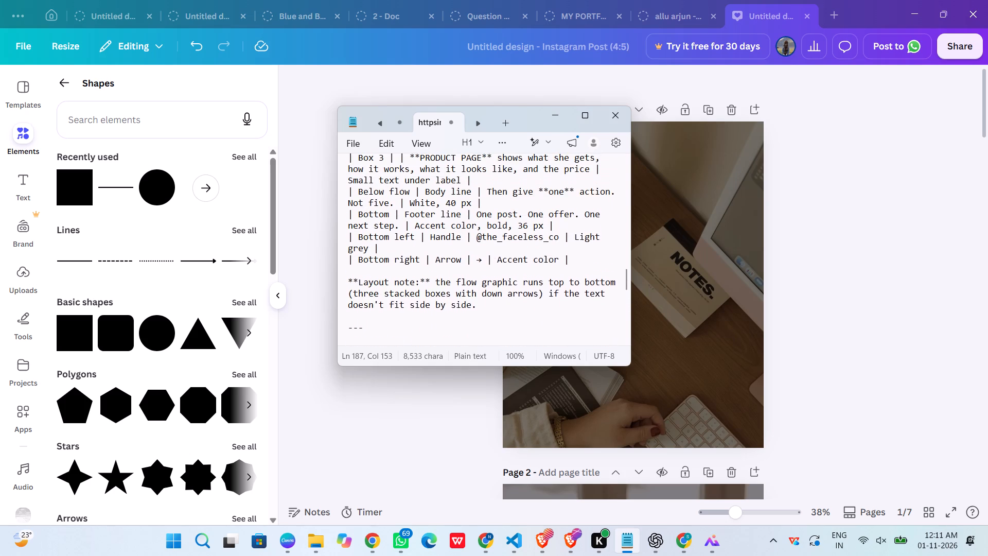
{"action": "scroll", "coordinate": [469, 224], "scroll_direction": "up", "scroll_amount": 12}
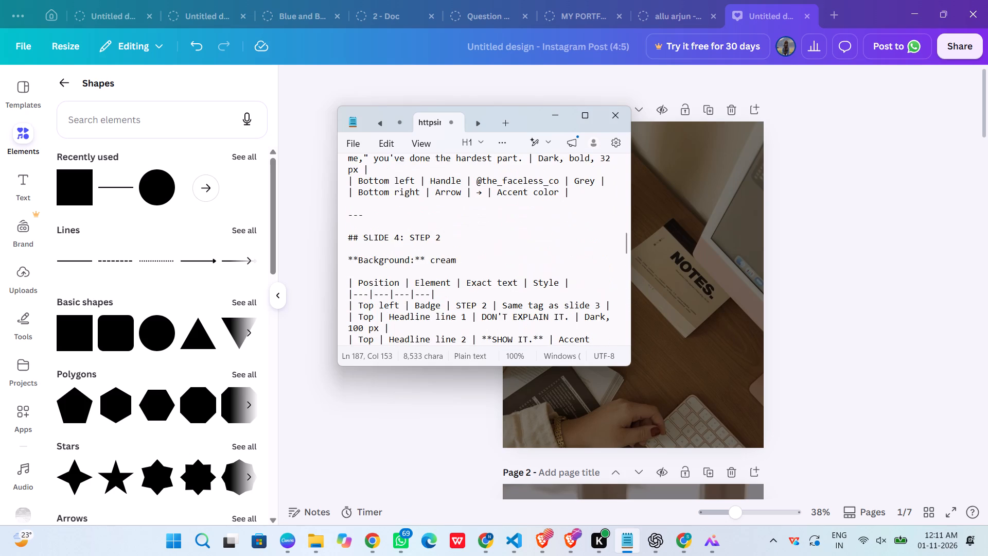
{"action": "scroll", "coordinate": [469, 224], "scroll_direction": "up", "scroll_amount": 2}
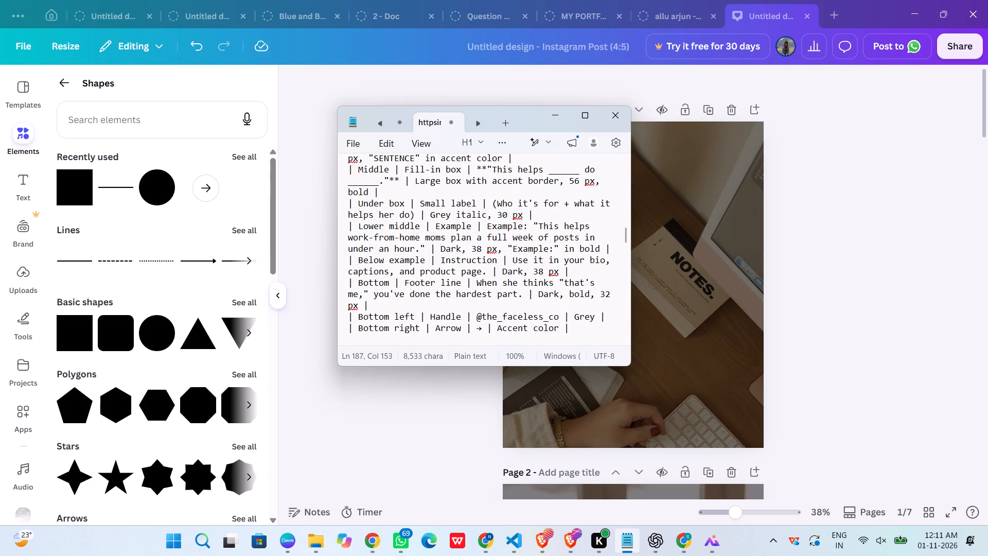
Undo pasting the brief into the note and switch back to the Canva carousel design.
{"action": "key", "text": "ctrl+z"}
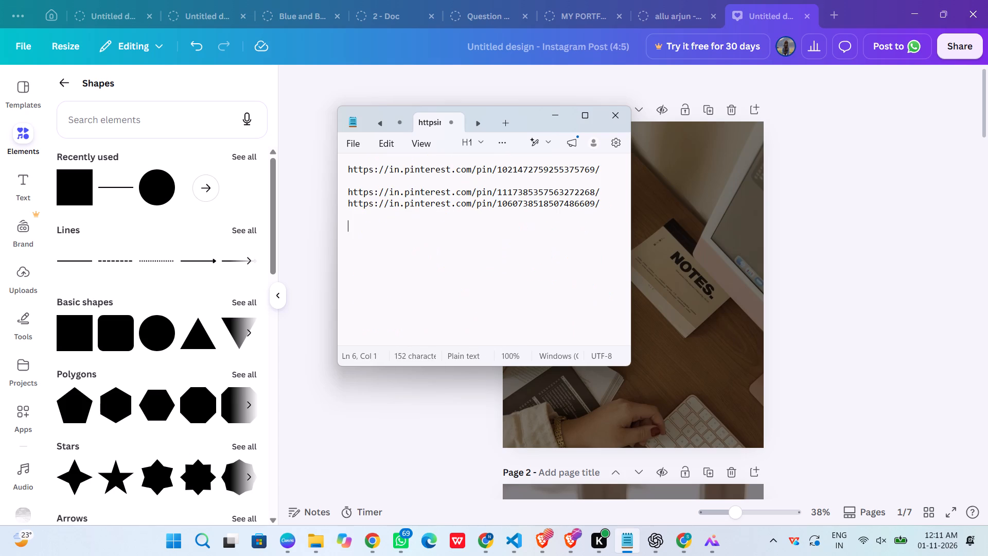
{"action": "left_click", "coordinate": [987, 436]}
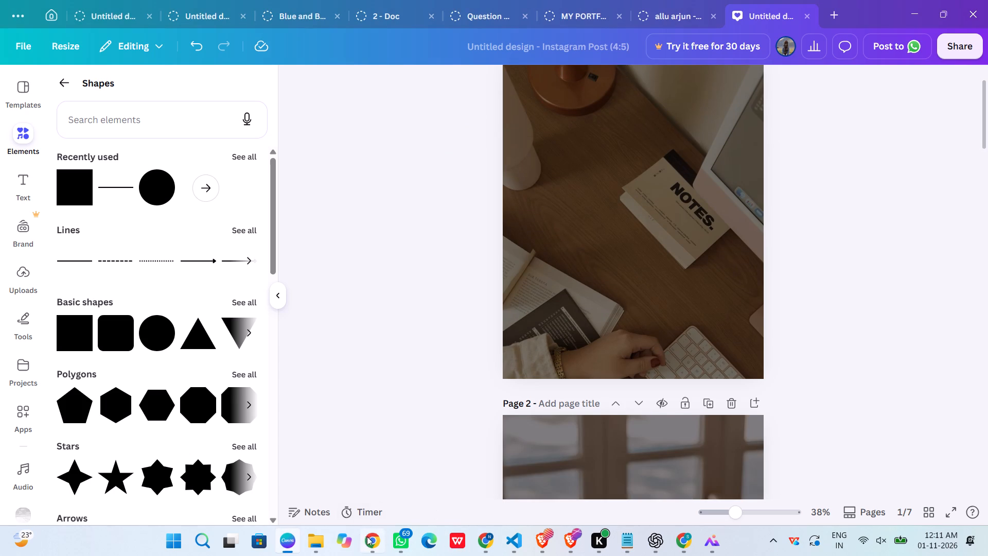
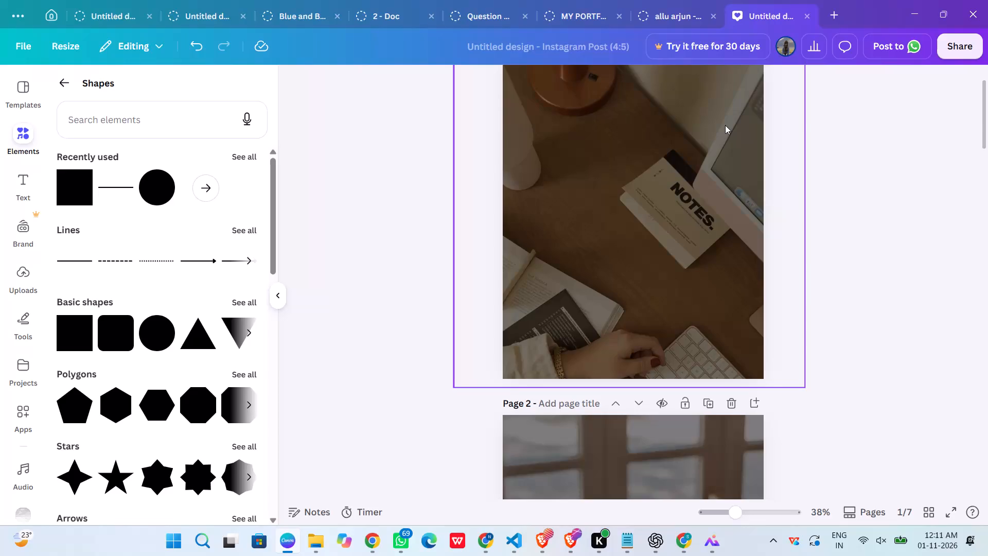
Look through the text styles and enter "logo" as the search term for fonts and combinations.
{"action": "scroll", "coordinate": [632, 197], "scroll_direction": "up", "scroll_amount": 8}
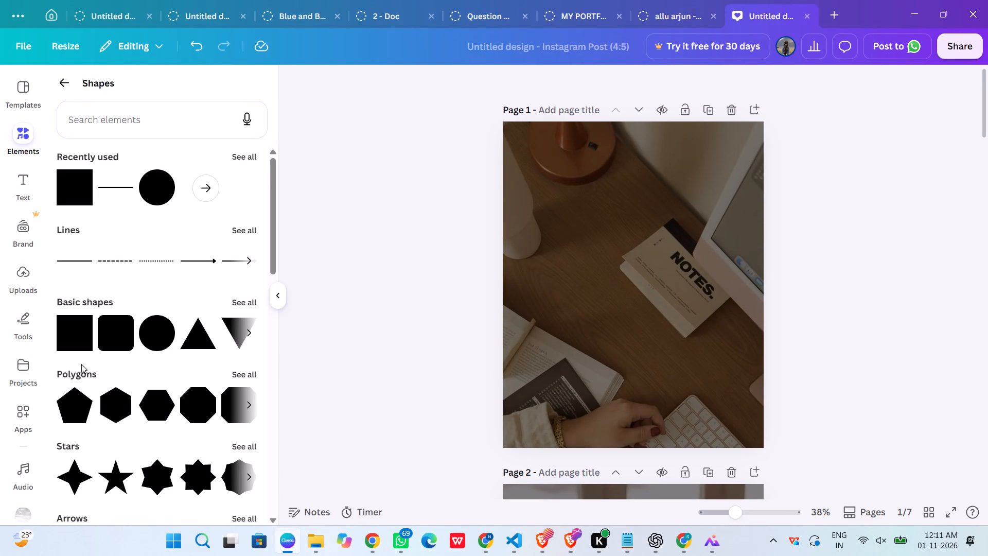
{"action": "left_click", "coordinate": [337, 286]}
{"action": "left_click", "coordinate": [63, 83]}
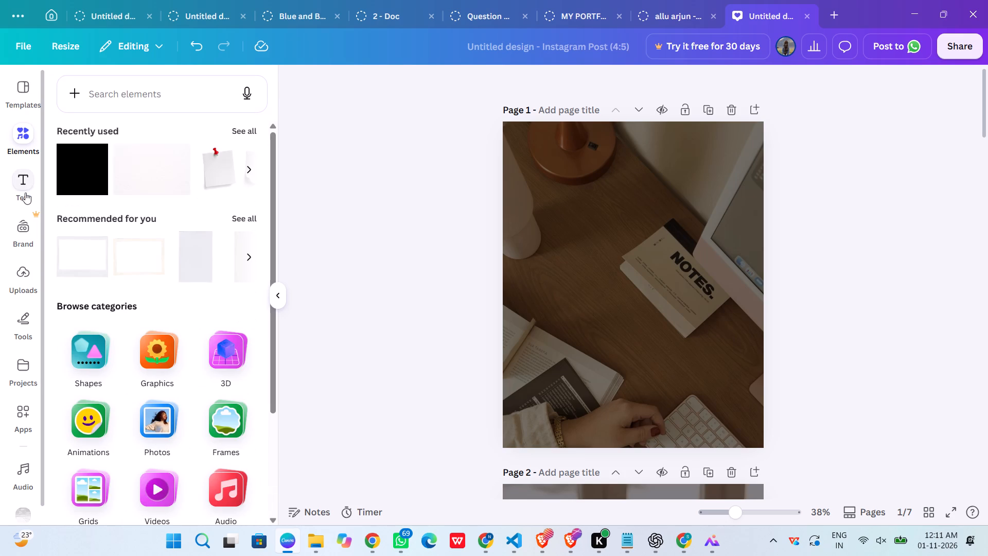
{"action": "left_click", "coordinate": [25, 193]}
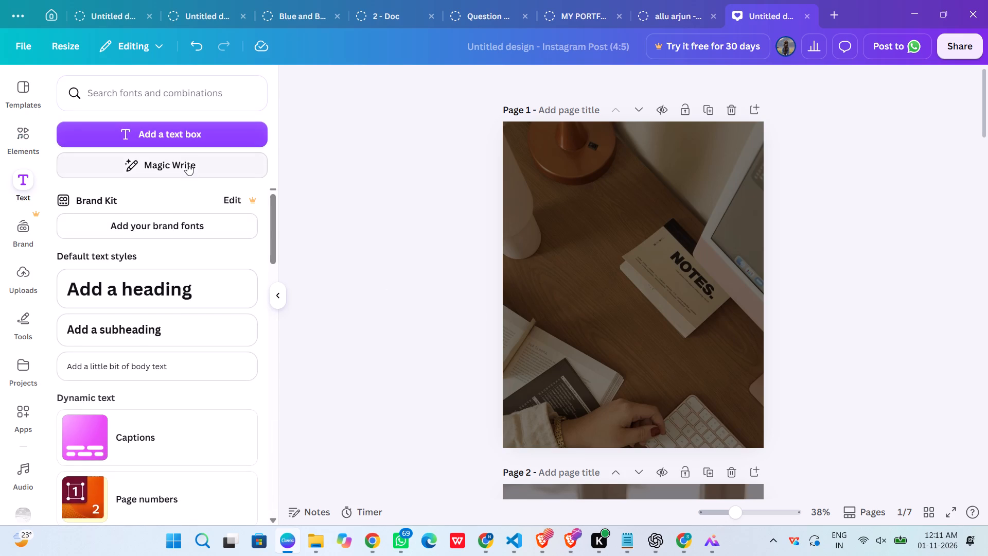
{"action": "scroll", "coordinate": [174, 269], "scroll_direction": "down", "scroll_amount": 8}
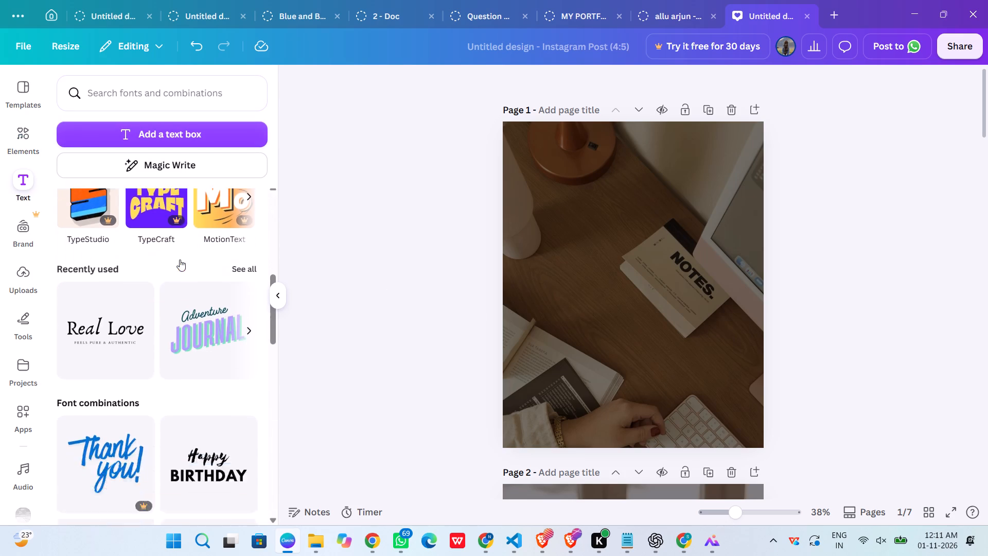
{"action": "scroll", "coordinate": [180, 259], "scroll_direction": "down", "scroll_amount": 1}
{"action": "left_click", "coordinate": [197, 87]}
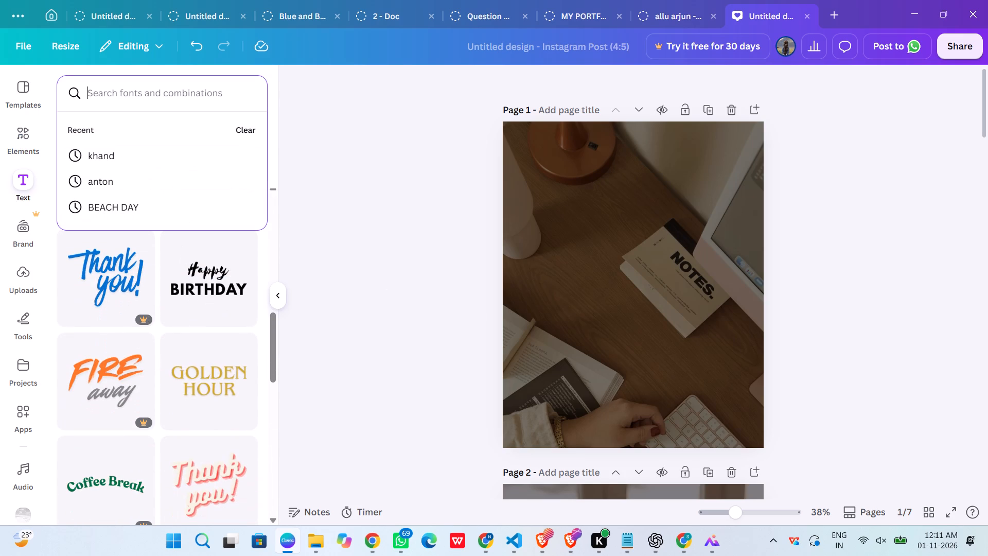
{"action": "type", "text": "loh"}
{"action": "key", "text": "BackSpace"}
{"action": "type", "text": "go"}
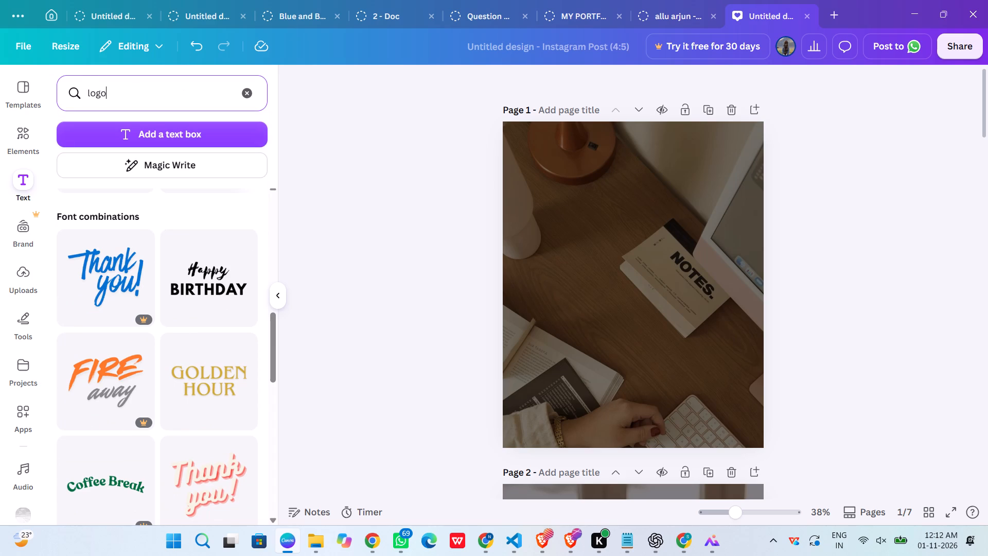
Review the darkened photo backgrounds across all seven carousel pages, ending back at page 1.
{"action": "scroll", "coordinate": [197, 86], "scroll_direction": "down", "scroll_amount": 1}
{"action": "scroll", "coordinate": [747, 359], "scroll_direction": "down", "scroll_amount": 2}
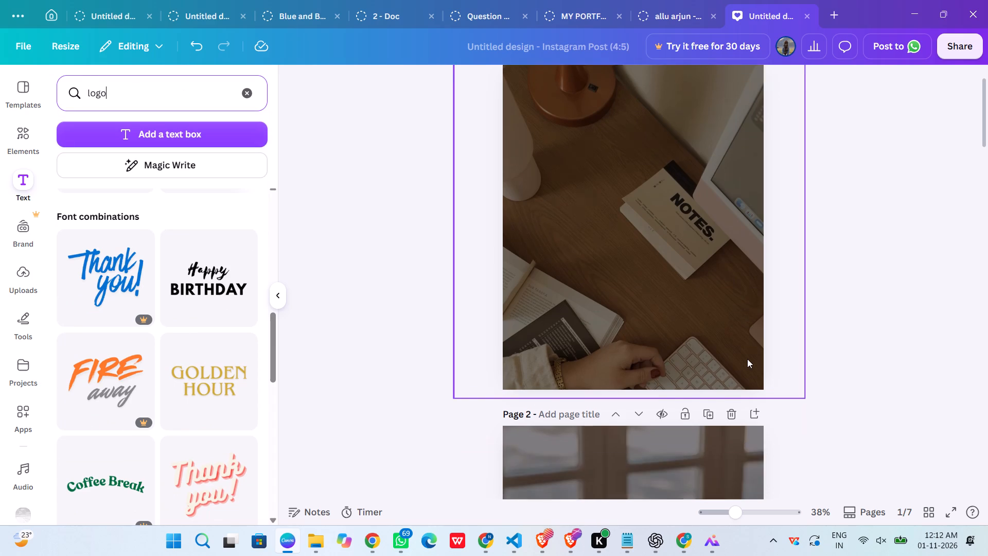
{"action": "scroll", "coordinate": [747, 359], "scroll_direction": "down", "scroll_amount": 16}
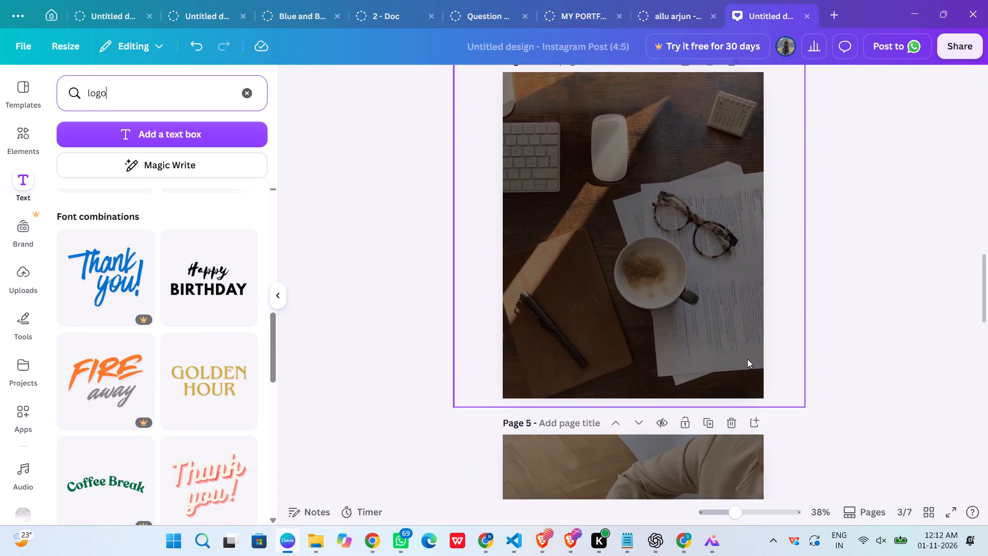
{"action": "scroll", "coordinate": [747, 359], "scroll_direction": "down", "scroll_amount": 15}
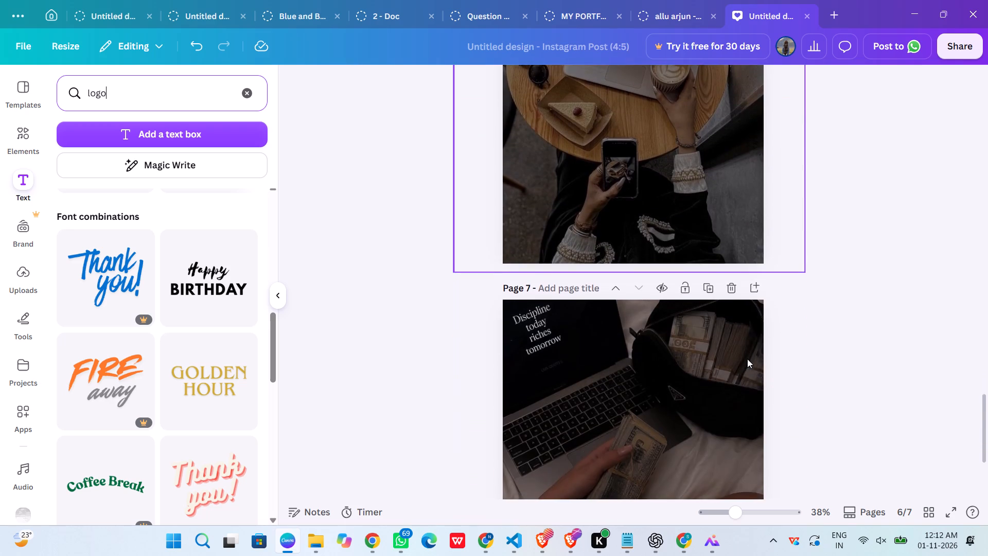
{"action": "scroll", "coordinate": [747, 359], "scroll_direction": "down", "scroll_amount": 3}
{"action": "scroll", "coordinate": [747, 359], "scroll_direction": "up", "scroll_amount": 20}
{"action": "scroll", "coordinate": [747, 359], "scroll_direction": "up", "scroll_amount": 1}
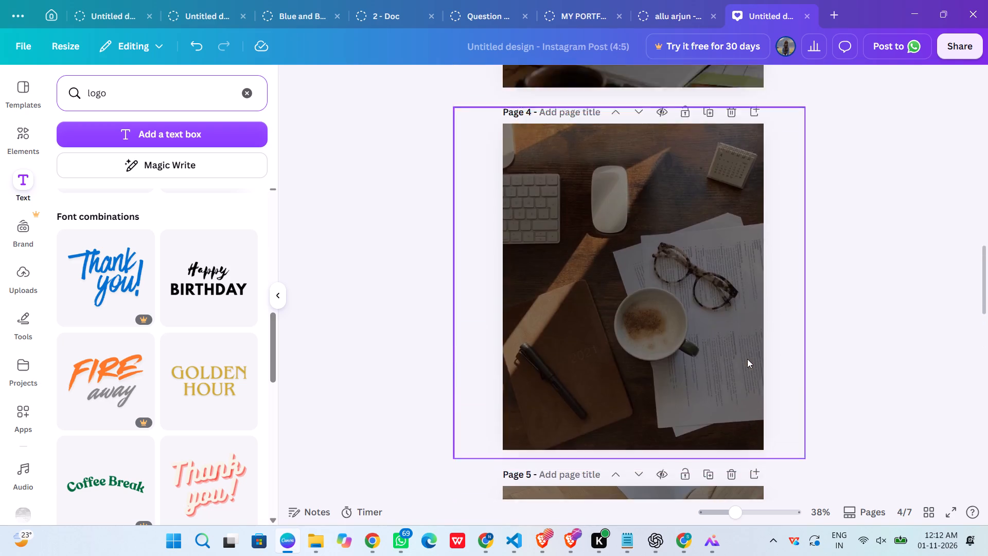
{"action": "scroll", "coordinate": [747, 359], "scroll_direction": "up", "scroll_amount": 20}
{"action": "scroll", "coordinate": [747, 359], "scroll_direction": "up", "scroll_amount": 5}
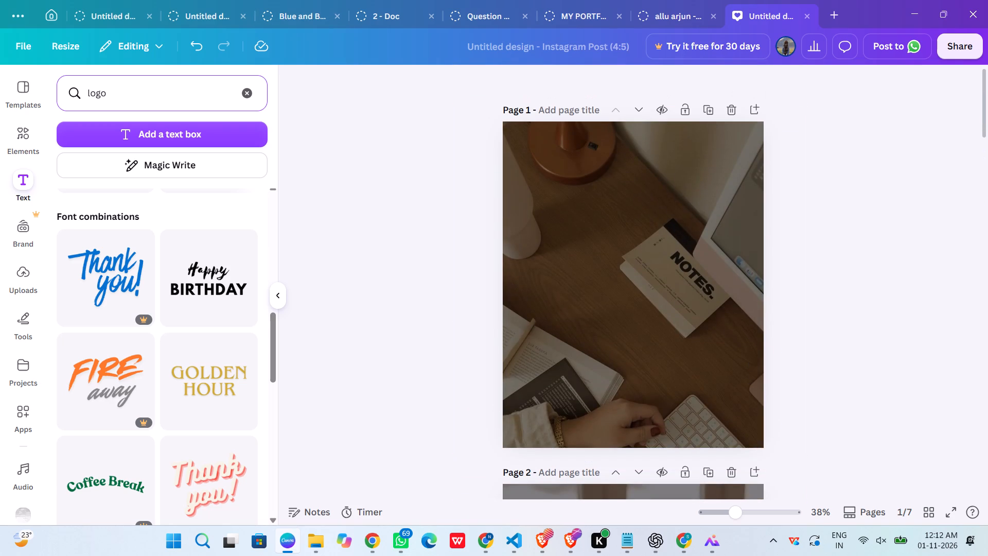
Browse the ready-made font combinations for a logo-style text design suited to the carousel.
{"action": "scroll", "coordinate": [191, 277], "scroll_direction": "down", "scroll_amount": 2}
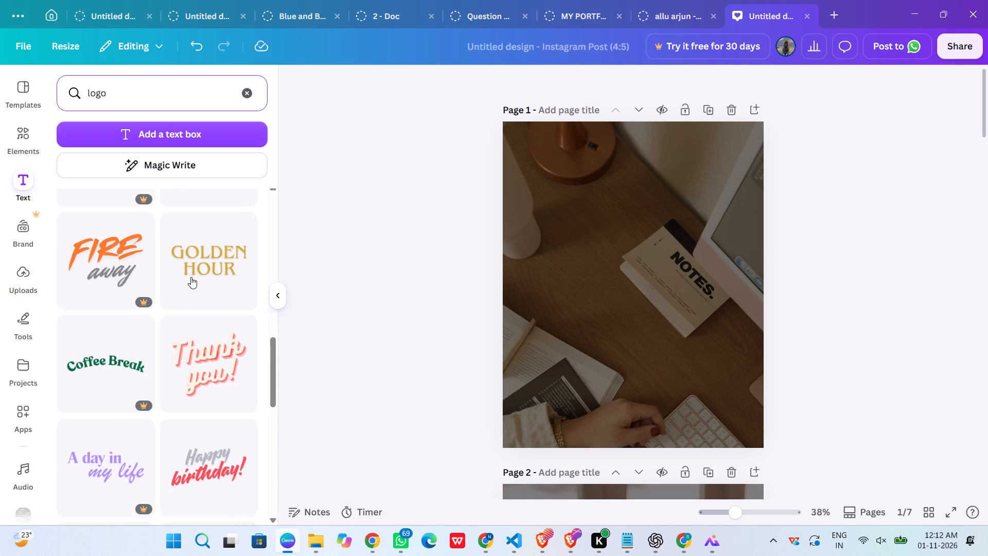
{"action": "scroll", "coordinate": [191, 277], "scroll_direction": "down", "scroll_amount": 5}
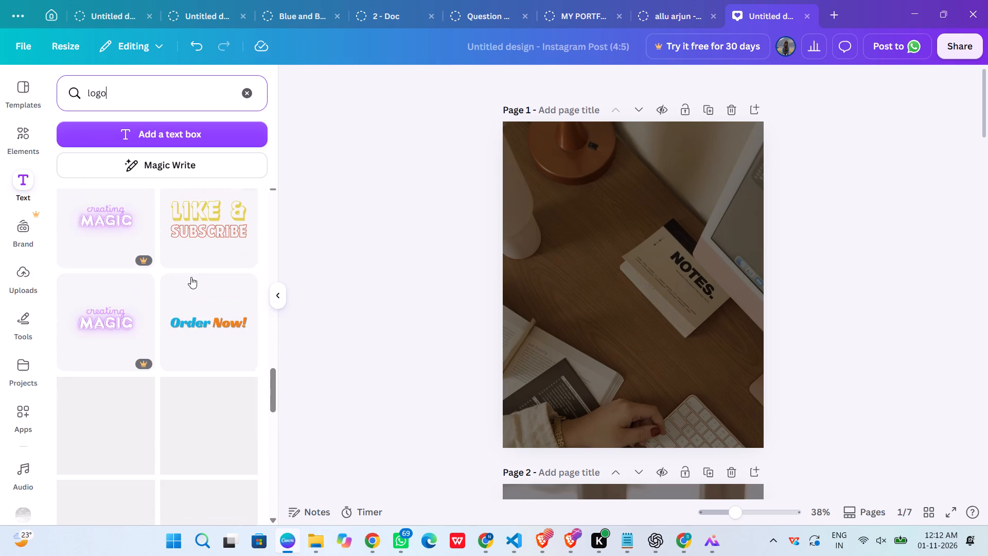
{"action": "scroll", "coordinate": [191, 277], "scroll_direction": "down", "scroll_amount": 5}
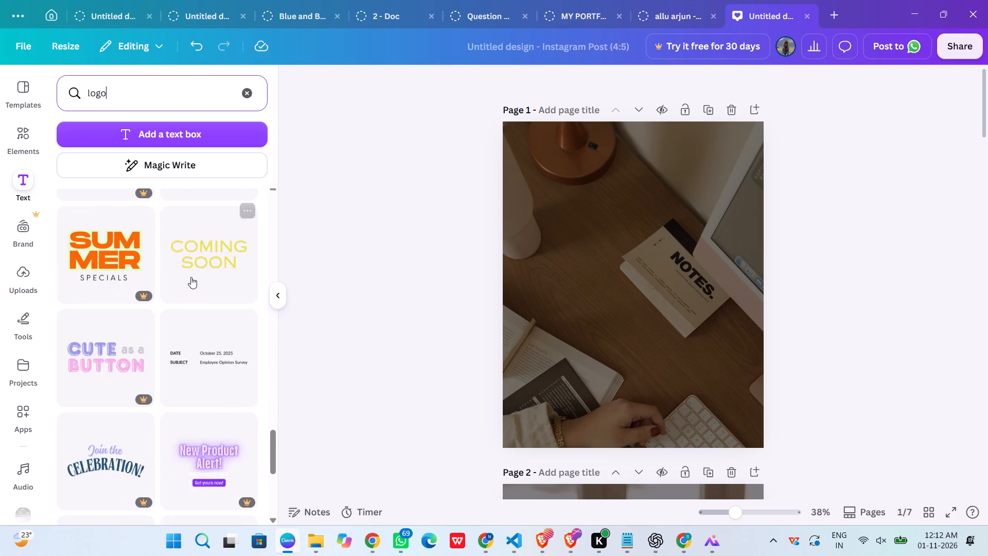
{"action": "scroll", "coordinate": [191, 277], "scroll_direction": "down", "scroll_amount": 5}
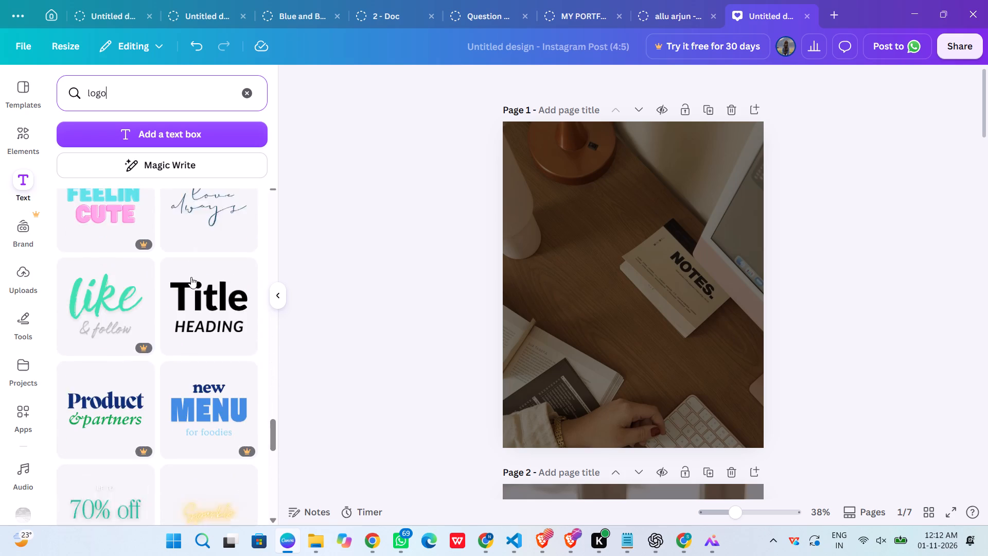
{"action": "scroll", "coordinate": [191, 277], "scroll_direction": "down", "scroll_amount": 2}
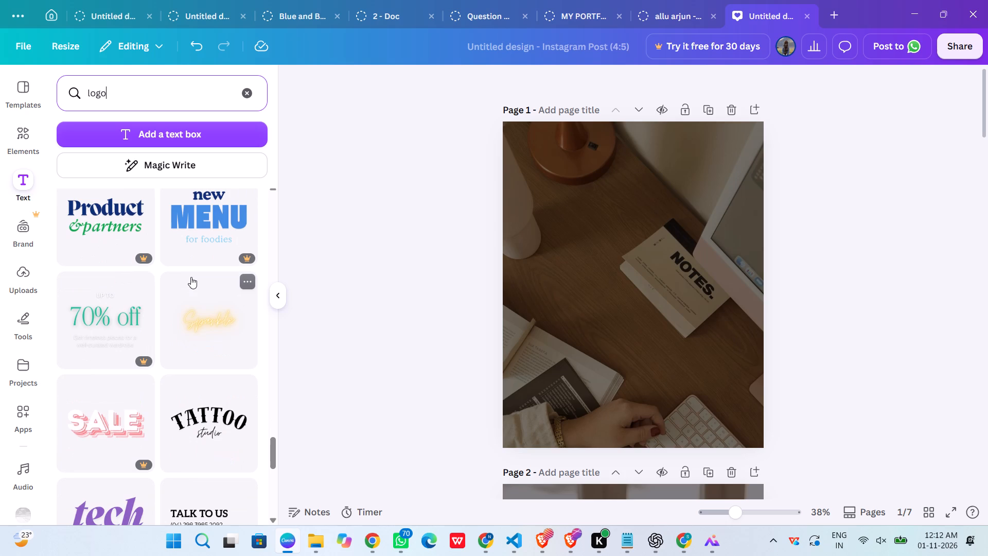
{"action": "scroll", "coordinate": [191, 277], "scroll_direction": "down", "scroll_amount": 1}
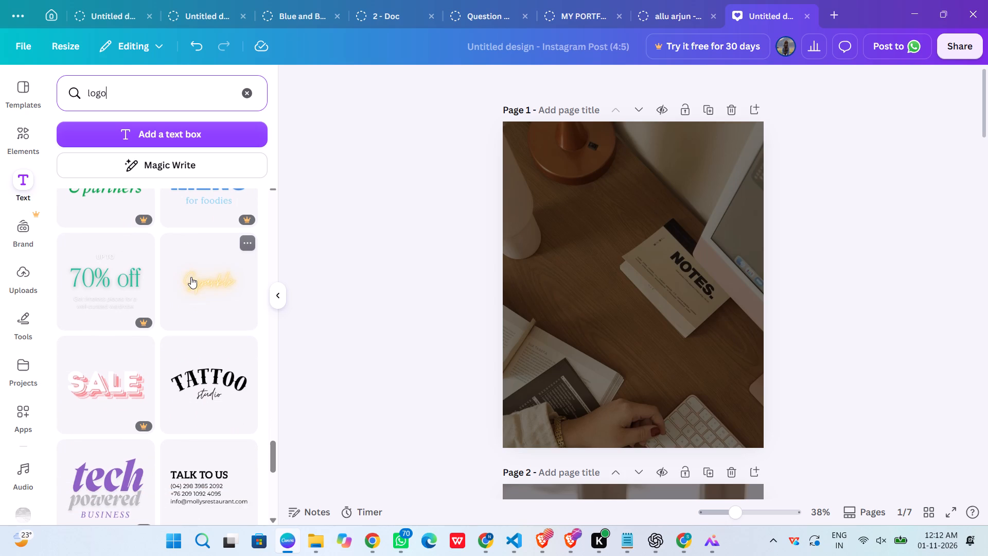
{"action": "scroll", "coordinate": [191, 277], "scroll_direction": "down", "scroll_amount": 4}
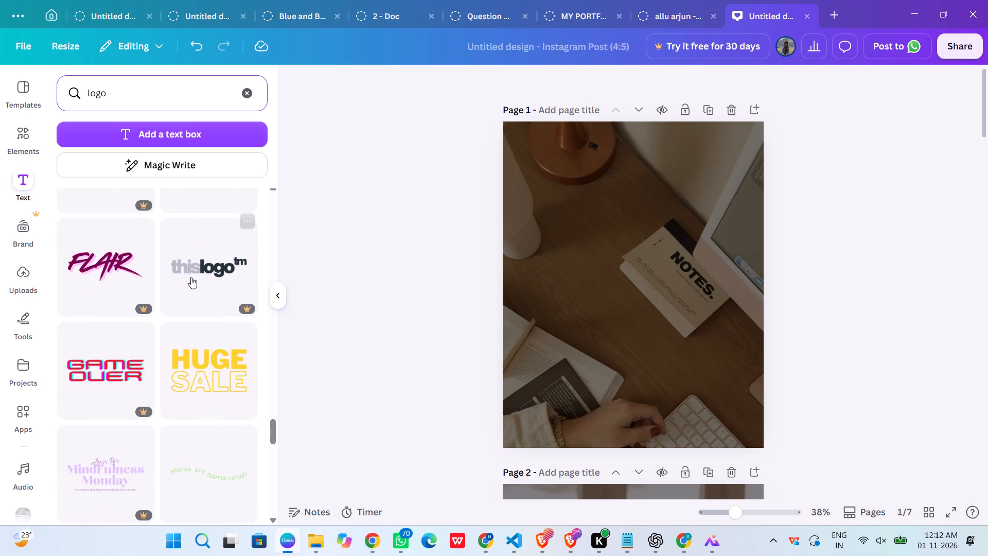
{"action": "scroll", "coordinate": [191, 277], "scroll_direction": "down", "scroll_amount": 5}
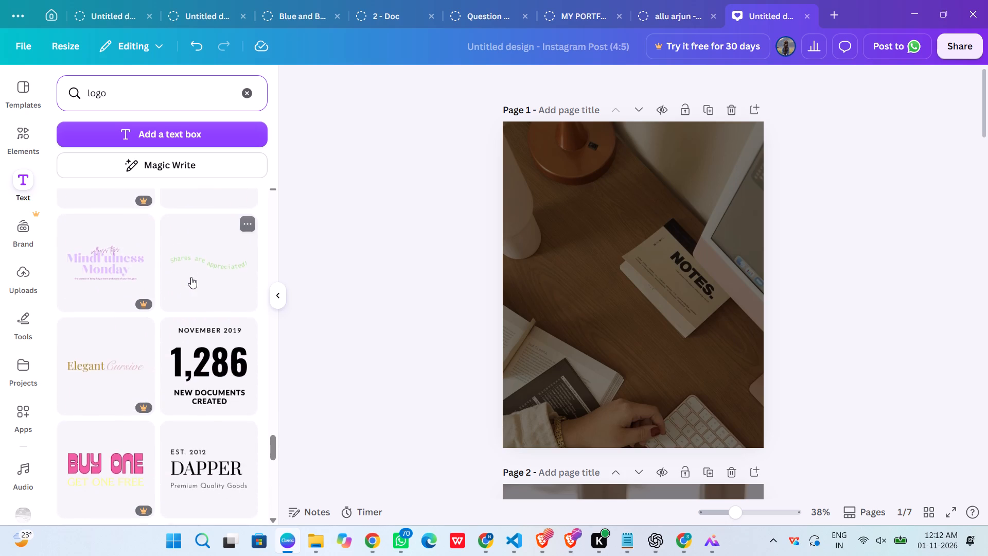
{"action": "scroll", "coordinate": [191, 277], "scroll_direction": "down", "scroll_amount": 1}
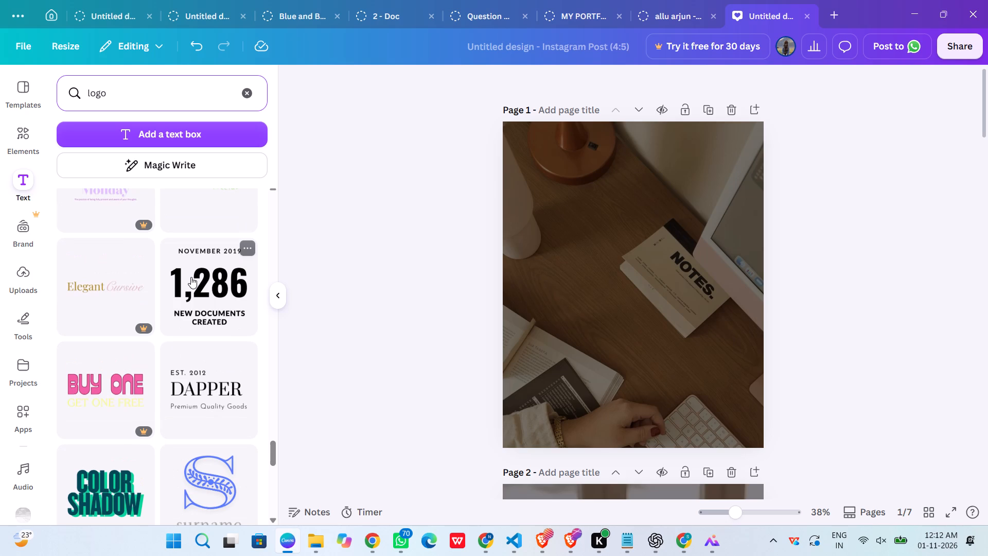
{"action": "scroll", "coordinate": [191, 277], "scroll_direction": "down", "scroll_amount": 3}
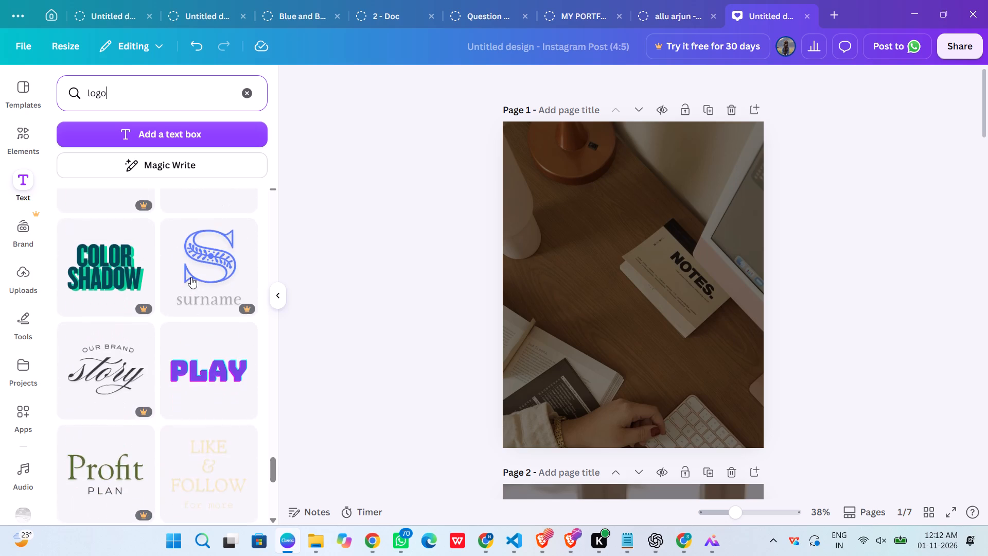
{"action": "scroll", "coordinate": [191, 277], "scroll_direction": "down", "scroll_amount": 4}
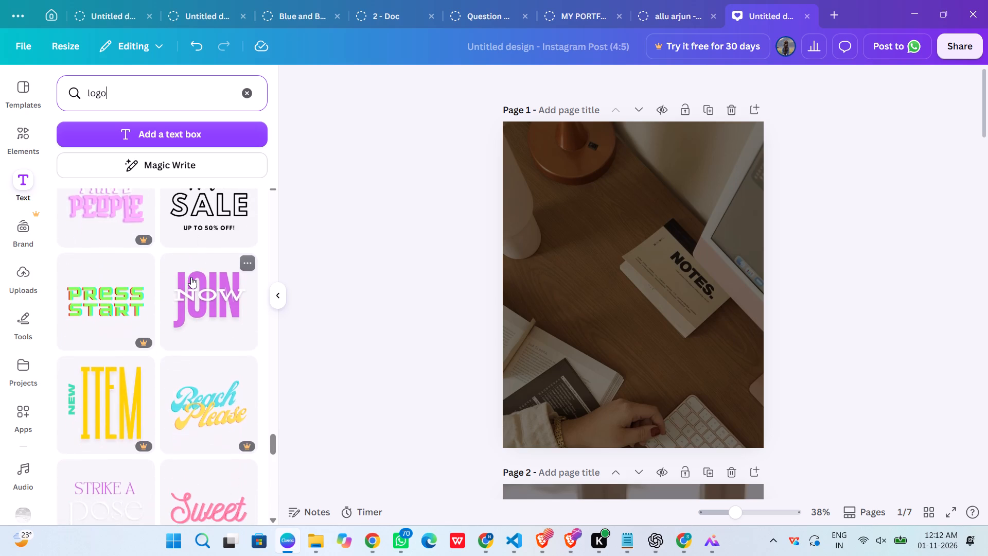
{"action": "scroll", "coordinate": [191, 277], "scroll_direction": "down", "scroll_amount": 1}
{"action": "scroll", "coordinate": [191, 277], "scroll_direction": "up", "scroll_amount": 1}
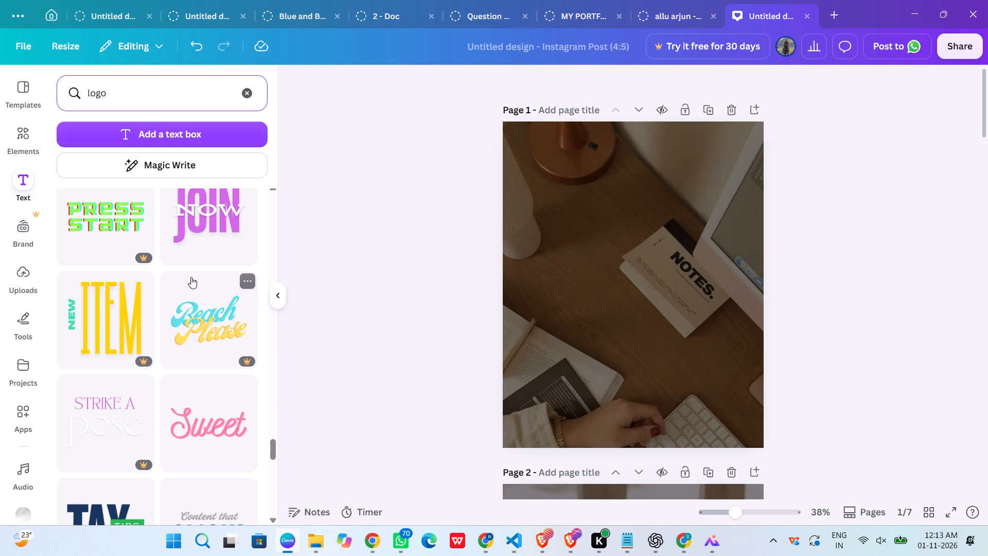
{"action": "scroll", "coordinate": [158, 239], "scroll_direction": "down", "scroll_amount": 9}
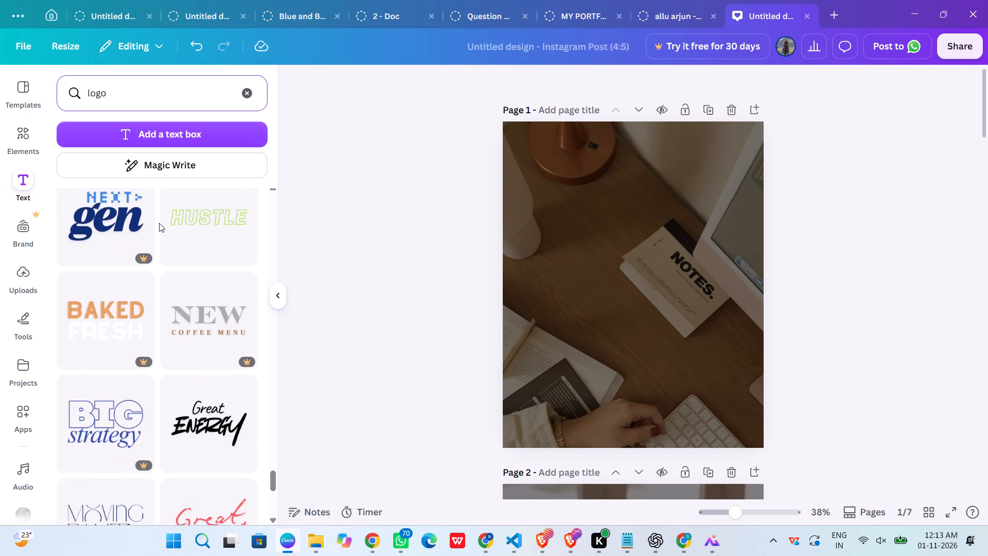
{"action": "scroll", "coordinate": [159, 223], "scroll_direction": "down", "scroll_amount": 8}
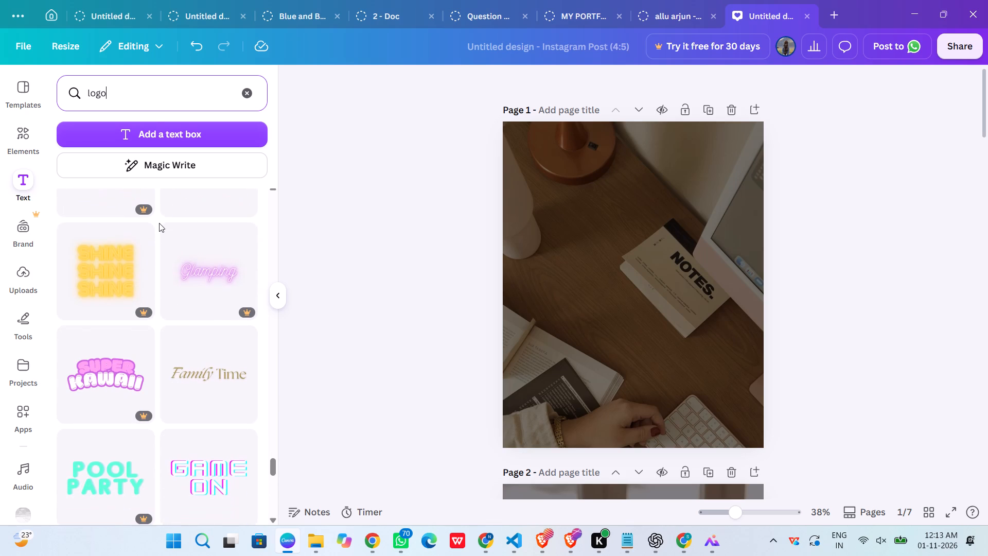
{"action": "scroll", "coordinate": [159, 223], "scroll_direction": "down", "scroll_amount": 5}
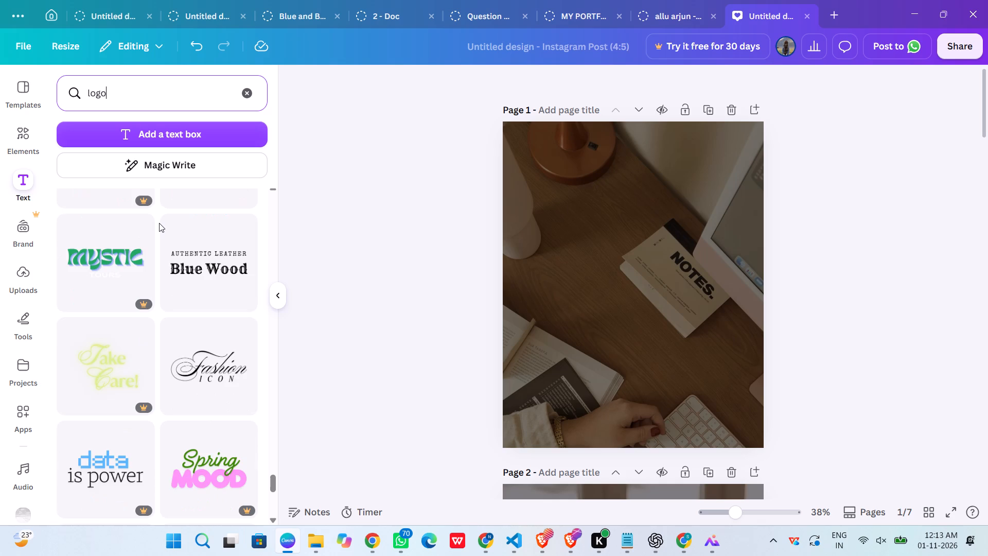
{"action": "scroll", "coordinate": [159, 223], "scroll_direction": "down", "scroll_amount": 11}
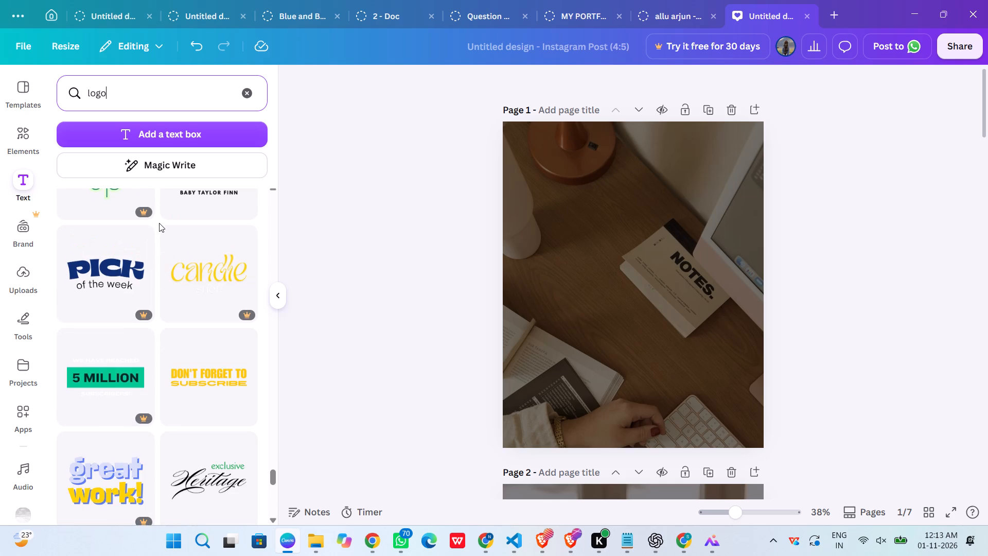
{"action": "scroll", "coordinate": [159, 223], "scroll_direction": "up", "scroll_amount": 20}
{"action": "scroll", "coordinate": [159, 223], "scroll_direction": "up", "scroll_amount": 3}
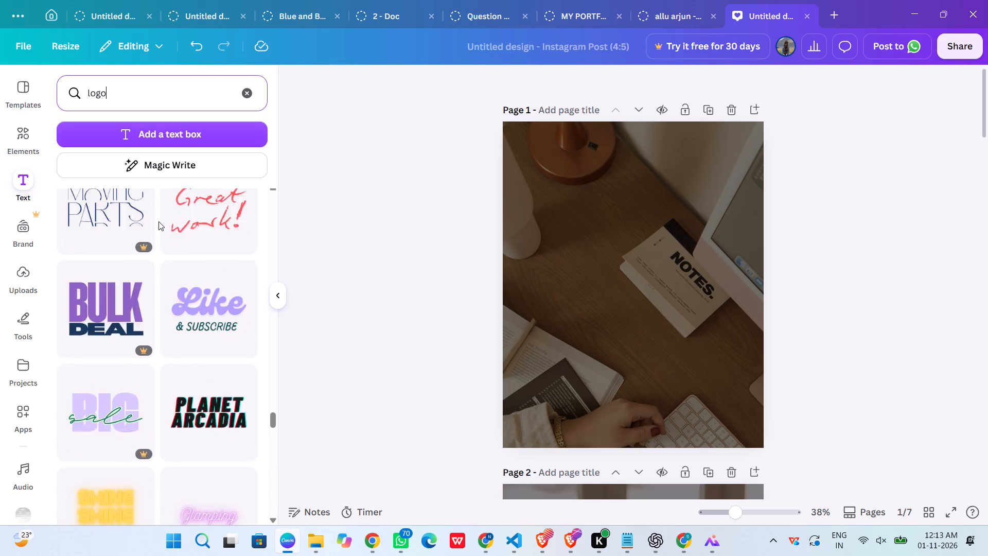
Look back through the font combinations up to the recently used text styles, and leave the "logo" search.
{"action": "scroll", "coordinate": [158, 221], "scroll_direction": "up", "scroll_amount": 20}
{"action": "scroll", "coordinate": [158, 221], "scroll_direction": "up", "scroll_amount": 20}
{"action": "scroll", "coordinate": [158, 221], "scroll_direction": "up", "scroll_amount": 1}
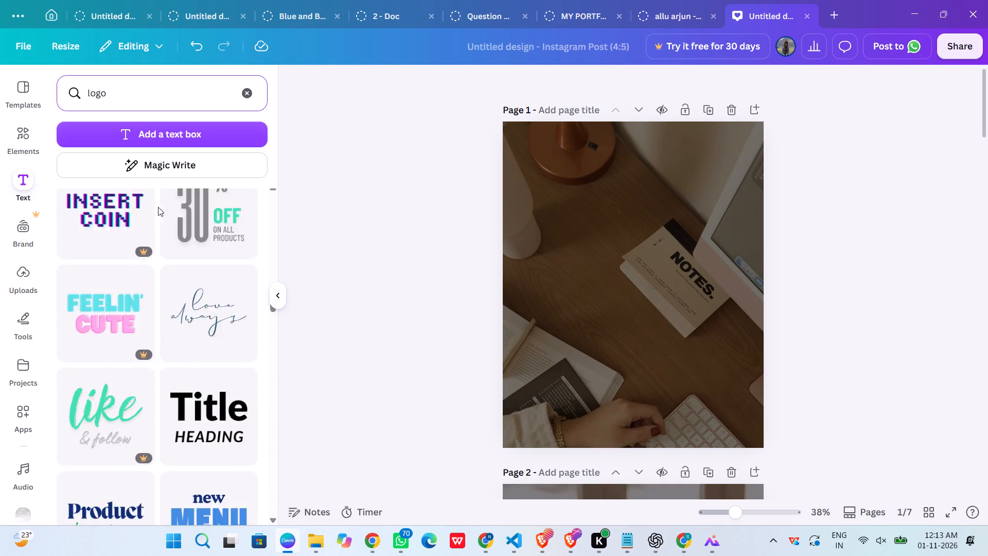
{"action": "scroll", "coordinate": [158, 207], "scroll_direction": "up", "scroll_amount": 20}
{"action": "scroll", "coordinate": [158, 207], "scroll_direction": "up", "scroll_amount": 9}
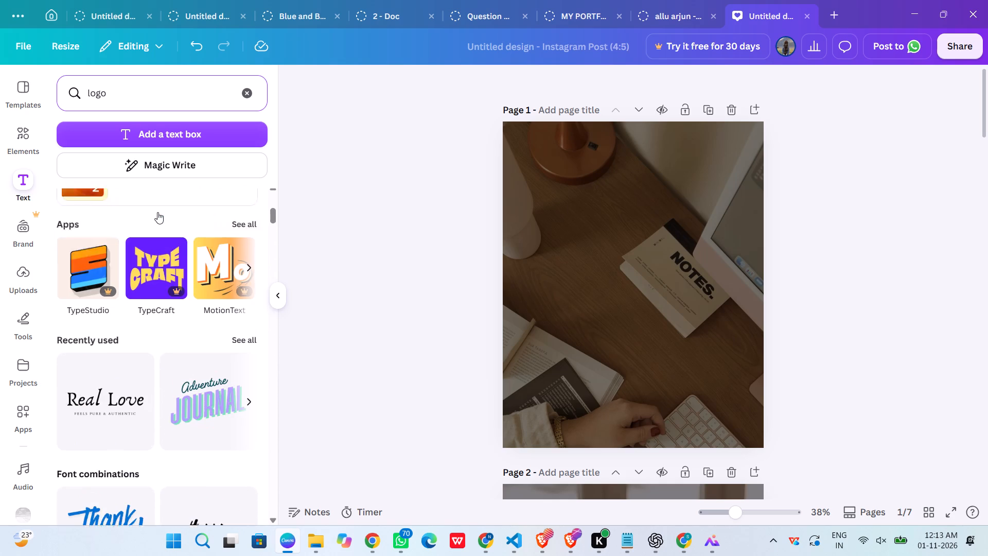
{"action": "scroll", "coordinate": [157, 212], "scroll_direction": "up", "scroll_amount": 12}
{"action": "scroll", "coordinate": [157, 213], "scroll_direction": "down", "scroll_amount": 6}
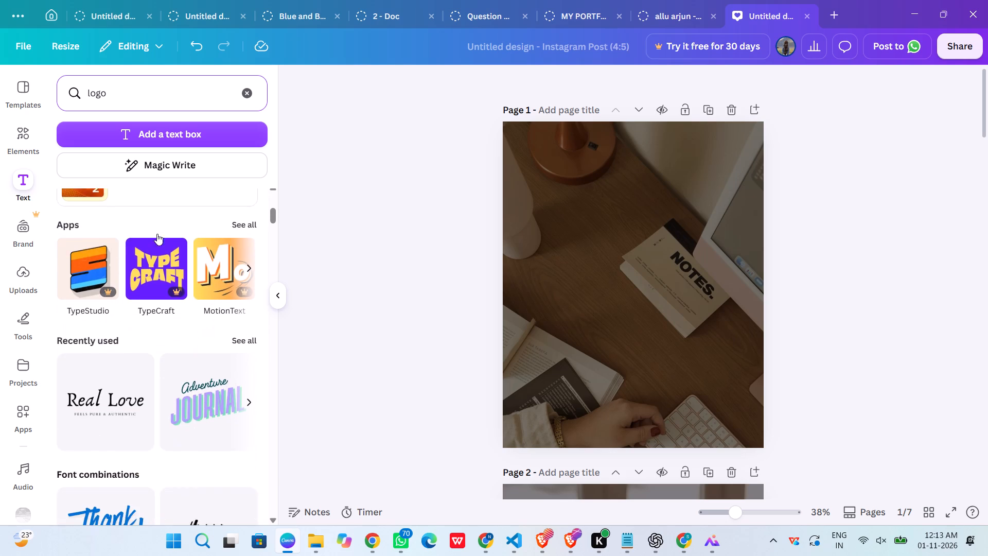
{"action": "scroll", "coordinate": [157, 234], "scroll_direction": "down", "scroll_amount": 1}
{"action": "left_click", "coordinate": [369, 288]}
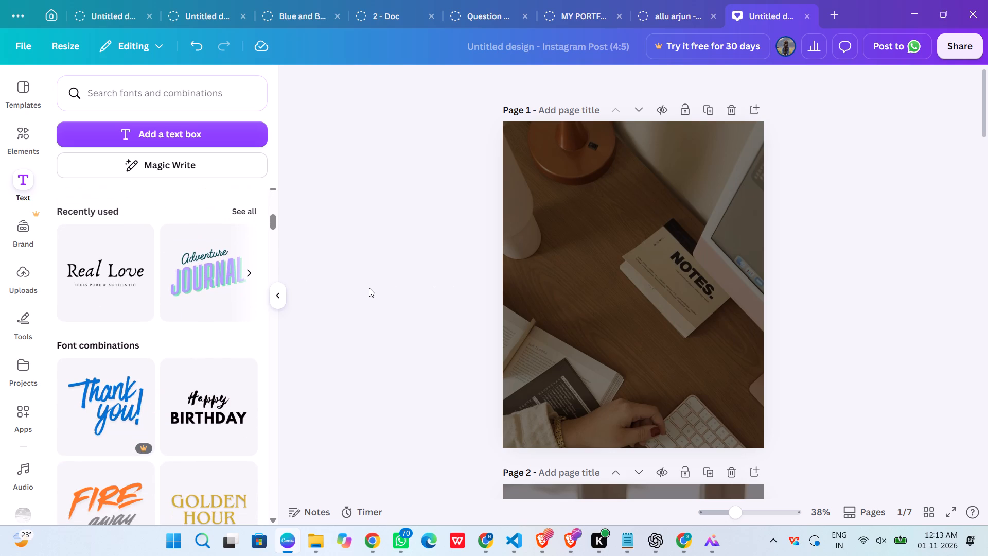
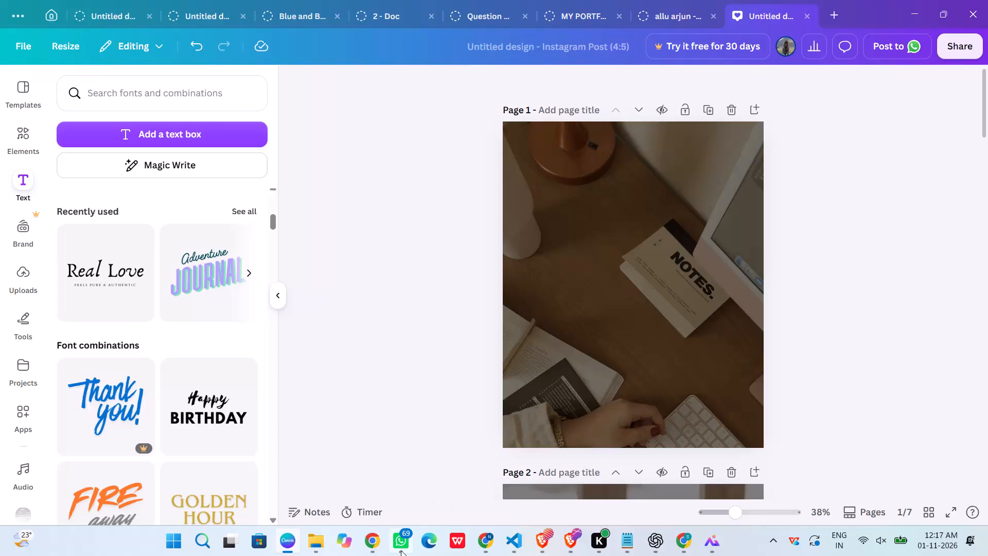
Switch to File Explorer and open the PDF "Instagram Carousel Design Brief Why Isn't My Digital Product Selling" from the Downloads folder.
{"action": "left_click", "coordinate": [313, 533]}
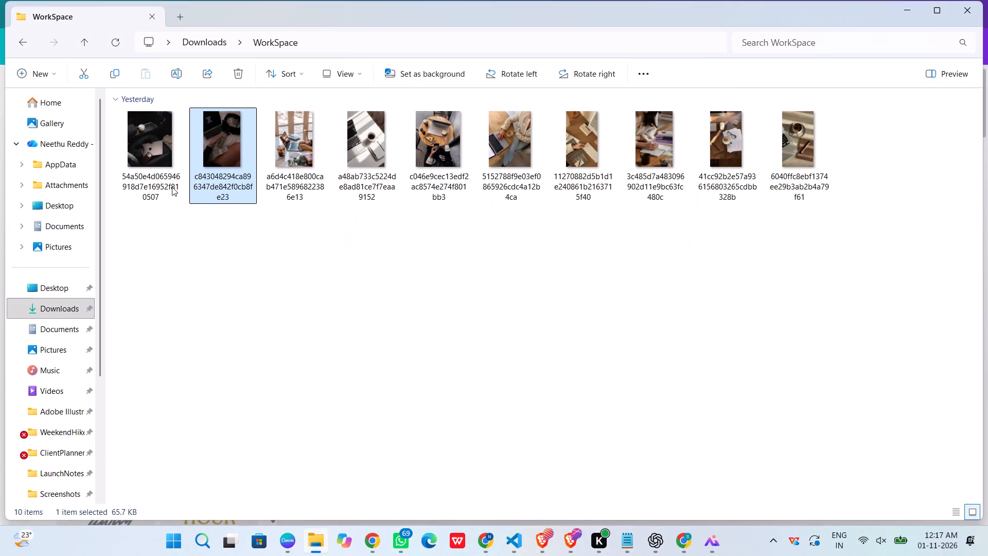
{"action": "left_click", "coordinate": [188, 15]}
{"action": "left_click", "coordinate": [72, 311]}
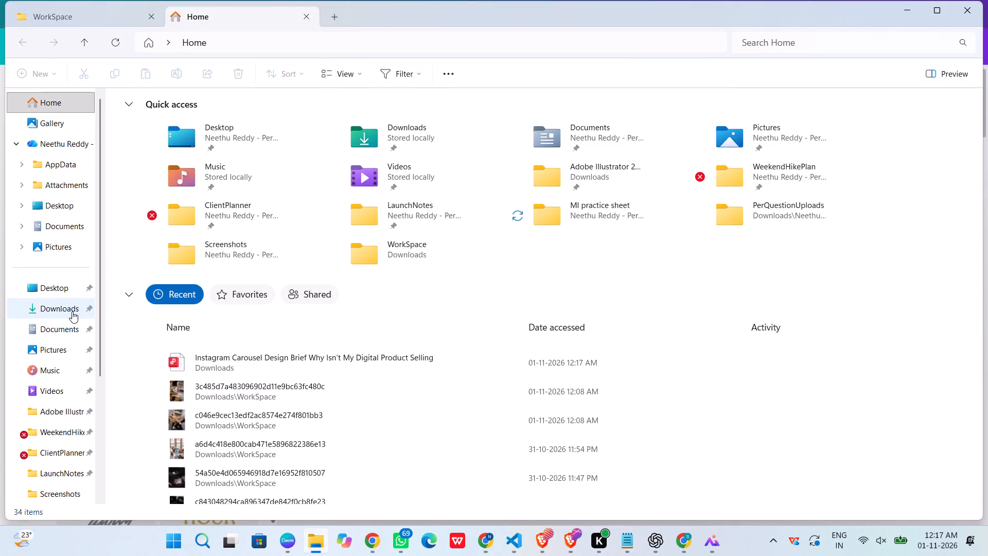
{"action": "double_click", "coordinate": [150, 125]}
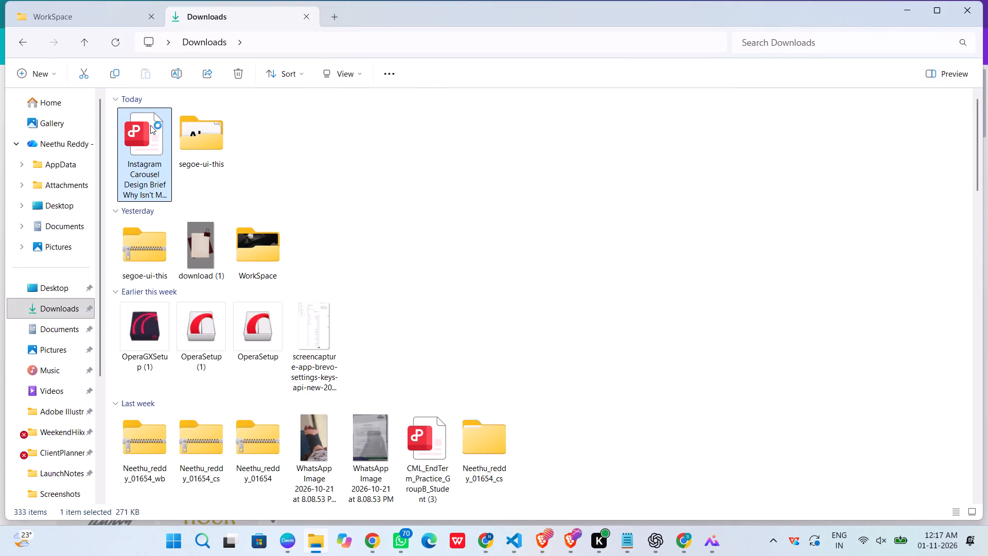
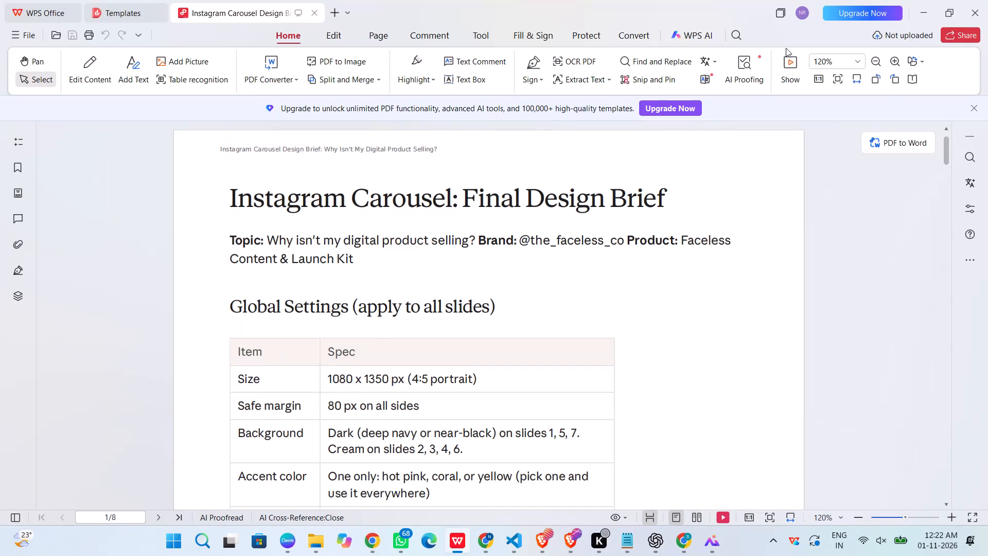
Find the first slide's text table in the design brief and copy the headline "YOUR DIGITAL PRODUCT IS READY.".
{"action": "scroll", "coordinate": [563, 258], "scroll_direction": "down", "scroll_amount": 1}
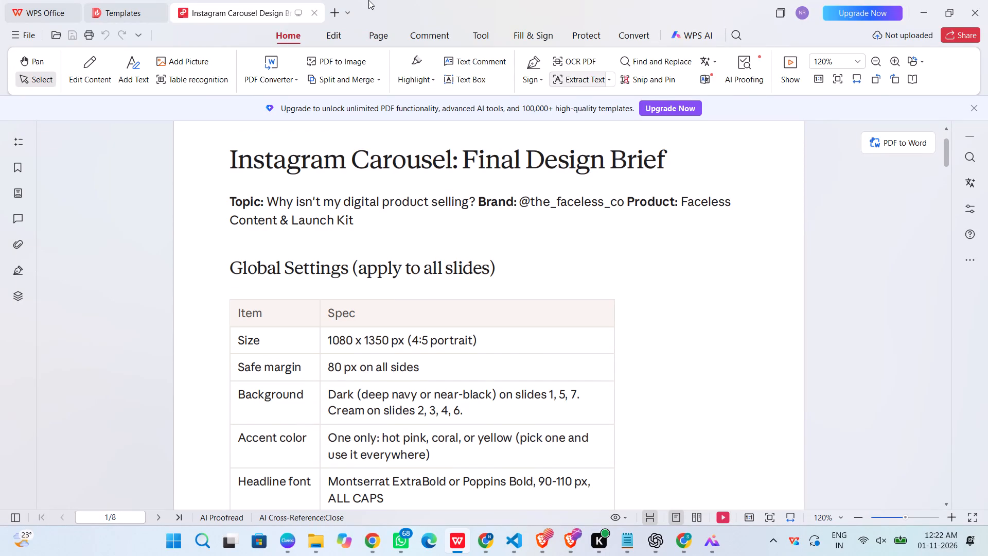
{"action": "scroll", "coordinate": [482, 164], "scroll_direction": "down", "scroll_amount": 4}
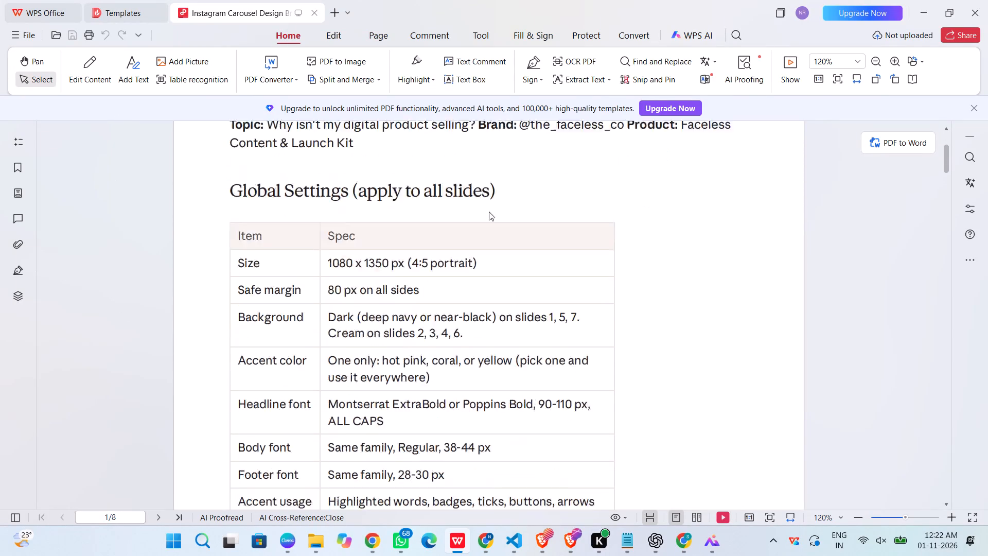
{"action": "scroll", "coordinate": [554, 236], "scroll_direction": "down", "scroll_amount": 15}
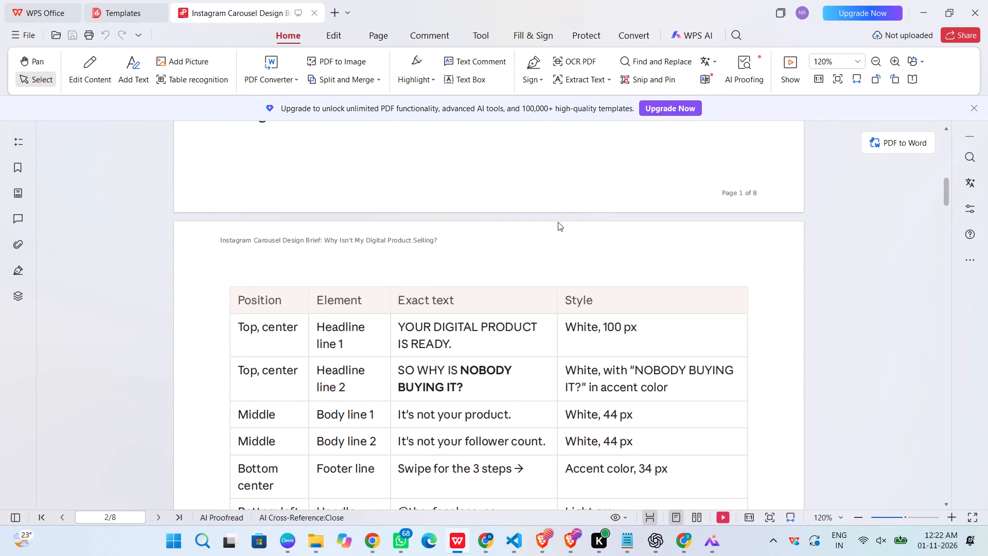
{"action": "scroll", "coordinate": [558, 222], "scroll_direction": "down", "scroll_amount": 1}
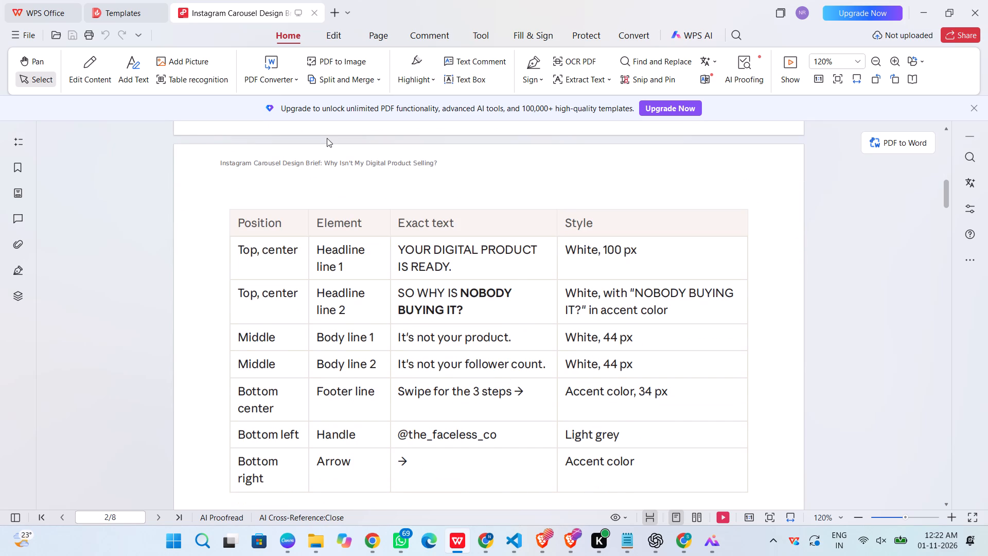
{"action": "left_click_drag", "start_coordinate": [458, 269], "coordinate": [414, 251]}
{"action": "left_click_drag", "start_coordinate": [414, 251], "coordinate": [404, 248]}
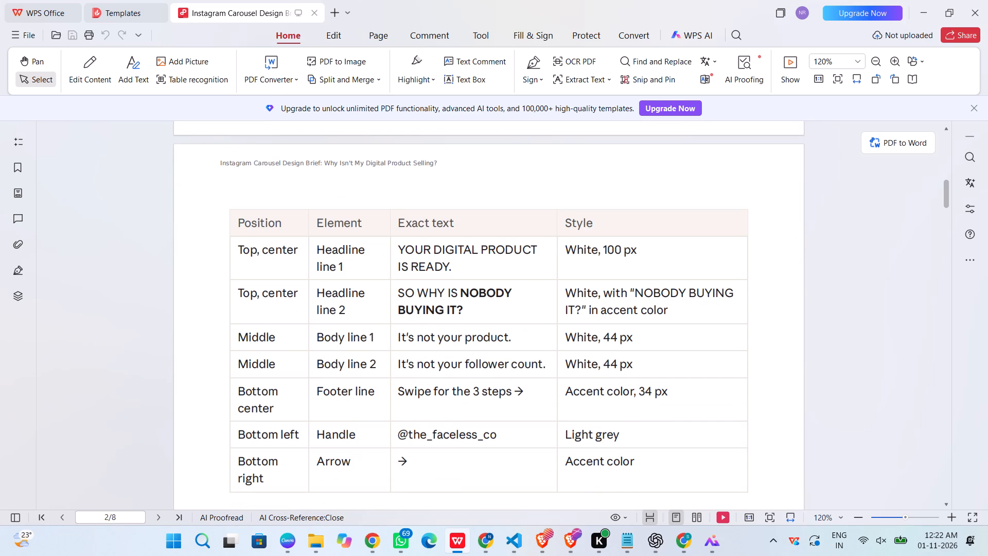
{"action": "double_click", "coordinate": [402, 248]}
{"action": "left_click_drag", "start_coordinate": [402, 248], "coordinate": [453, 277]}
{"action": "key", "text": "ctrl+c"}
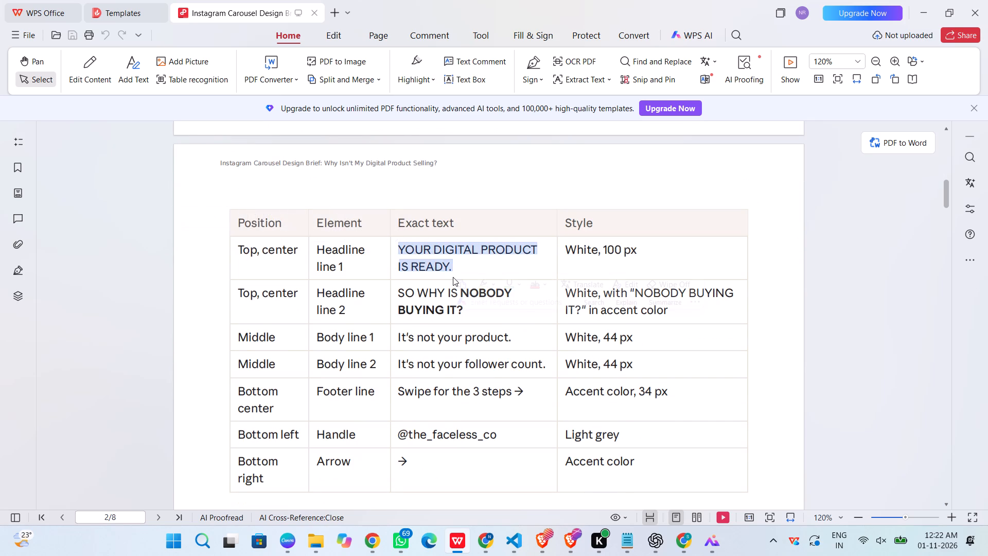
{"action": "key", "text": "ctrl+c"}
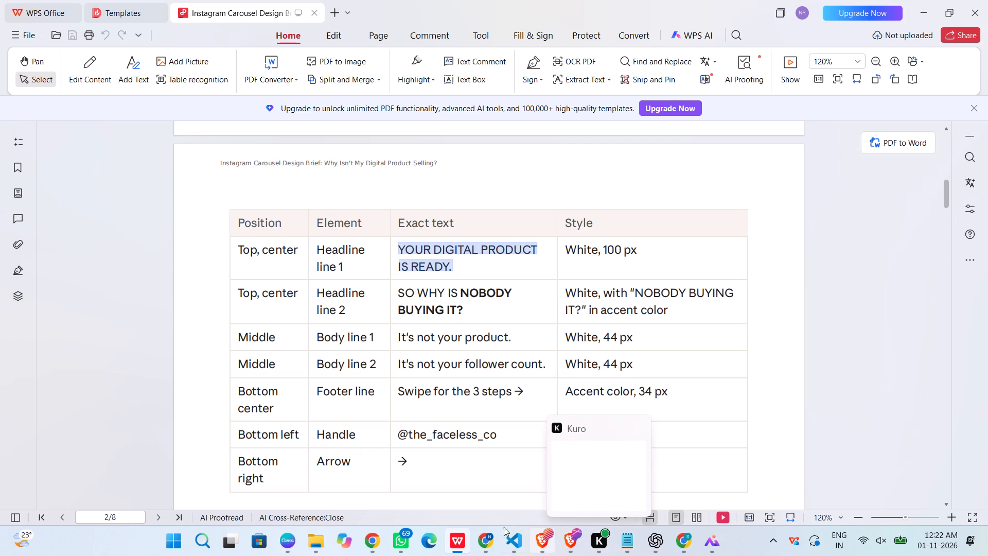
Switch to the Canva carousel and paste the headline "YOUR DIGITAL PRODUCT IS READY." onto page 1.
{"action": "left_click", "coordinate": [283, 541]}
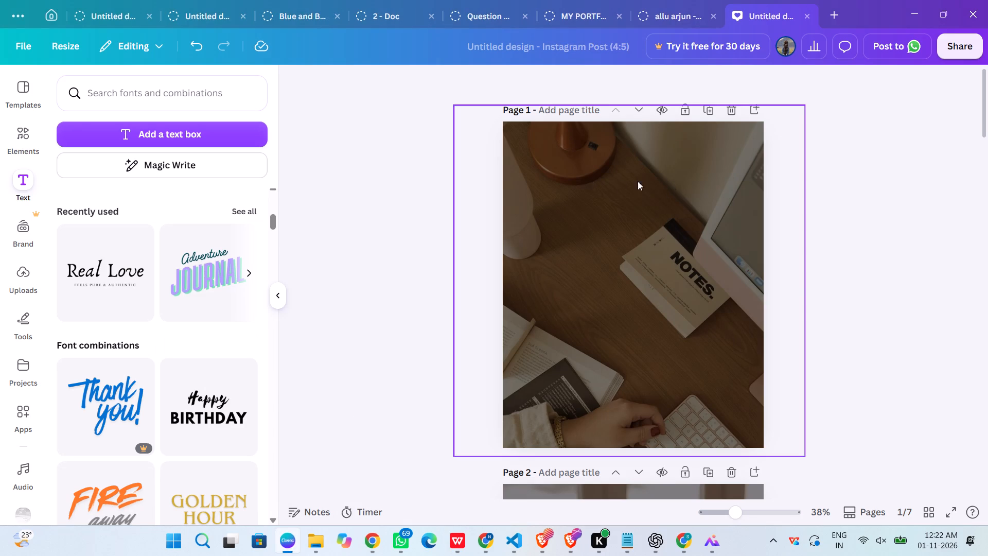
{"action": "left_click", "coordinate": [620, 181]}
{"action": "key", "text": "ctrl+v"}
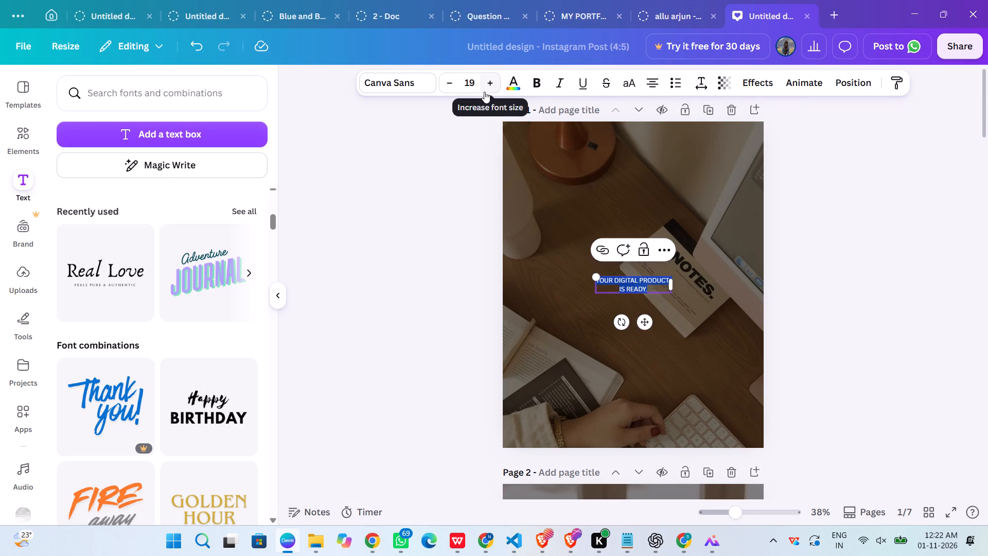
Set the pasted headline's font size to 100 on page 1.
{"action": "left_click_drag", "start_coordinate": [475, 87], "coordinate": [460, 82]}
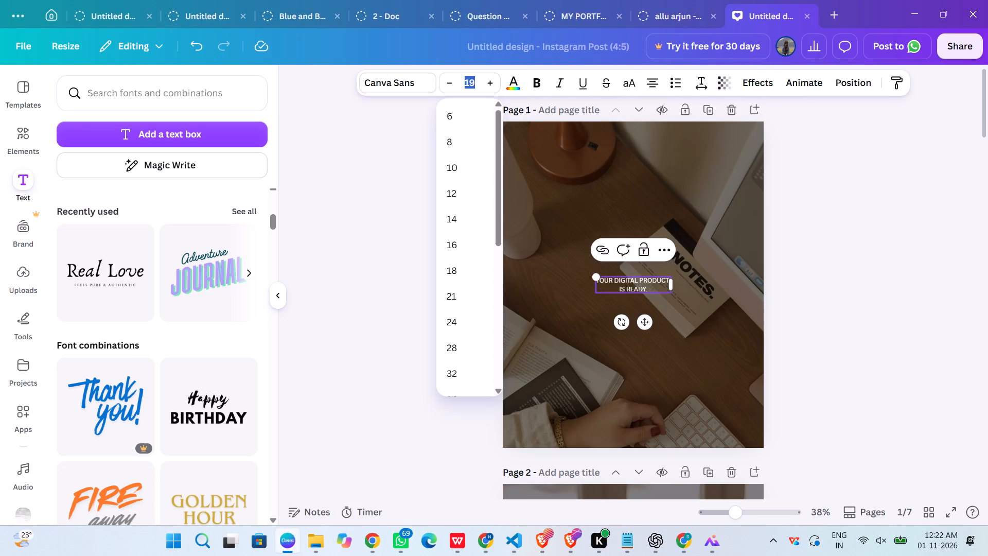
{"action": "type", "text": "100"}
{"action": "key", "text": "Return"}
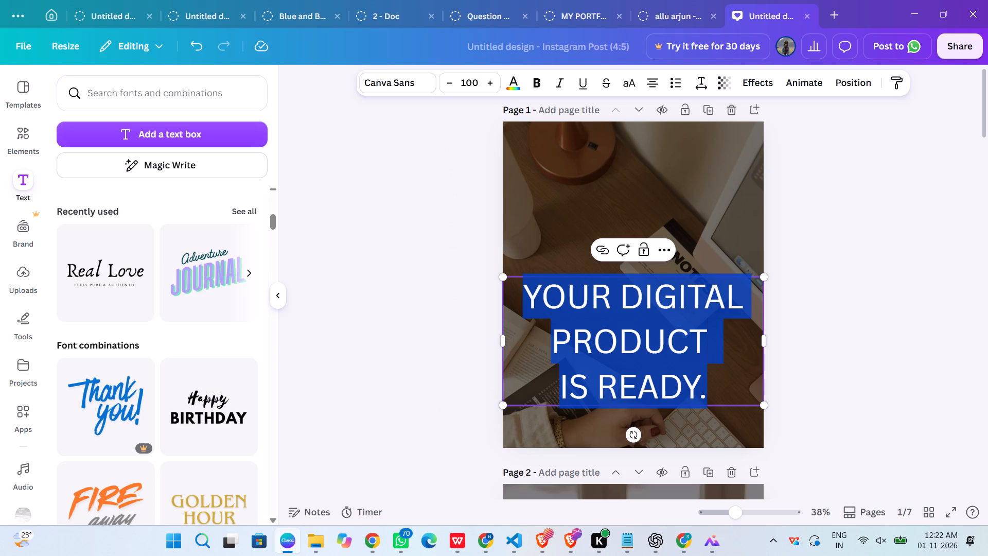
Set the page 1 headline's font size to 50.
{"action": "left_click", "coordinate": [470, 82]}
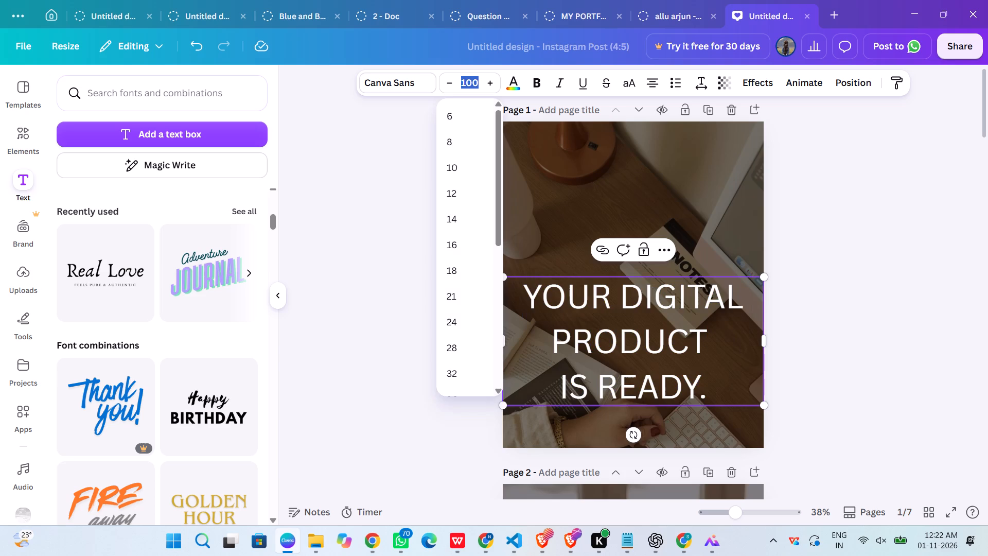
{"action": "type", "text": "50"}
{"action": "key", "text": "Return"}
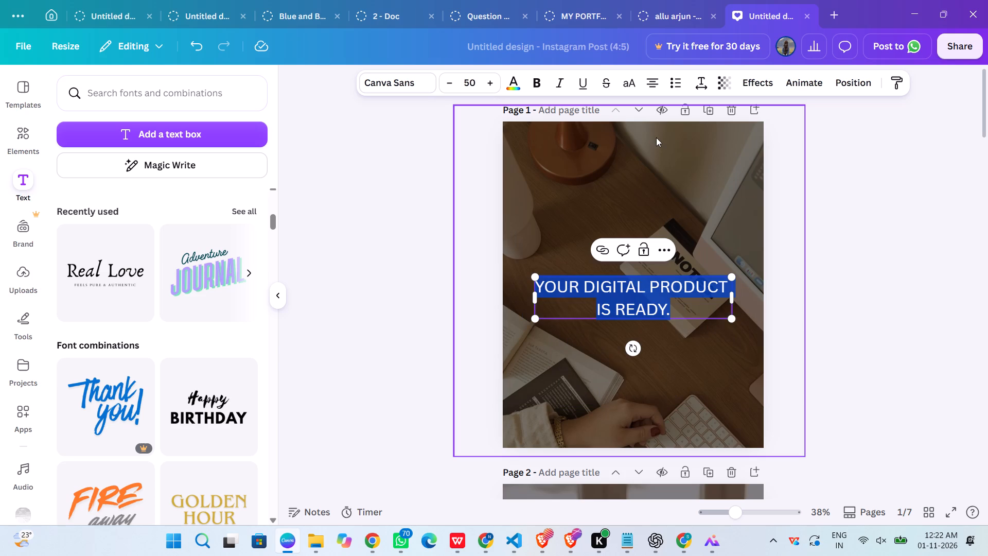
Open the font choices for the page 1 headline and browse the available typefaces.
{"action": "left_click", "coordinate": [396, 81]}
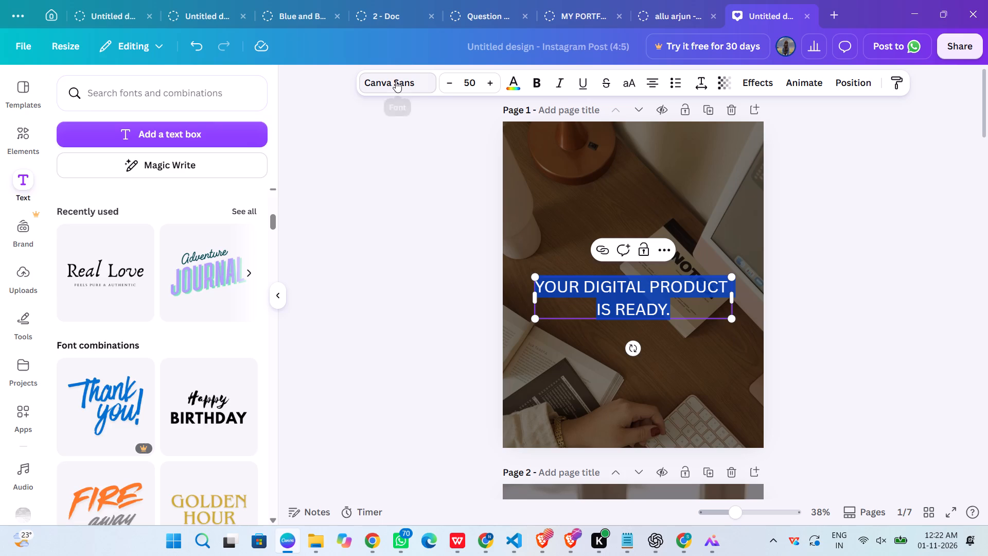
{"action": "scroll", "coordinate": [127, 256], "scroll_direction": "down", "scroll_amount": 1}
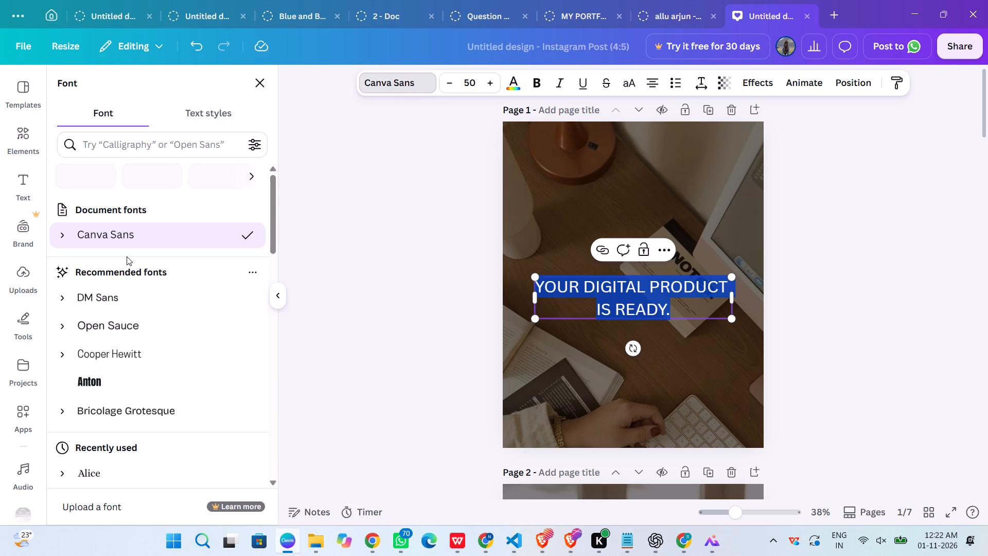
Browse the font list and text styles for a typeface suited to the page 1 headline "YOUR DIGITAL PRODUCT IS READY.".
{"action": "scroll", "coordinate": [127, 256], "scroll_direction": "down", "scroll_amount": 5}
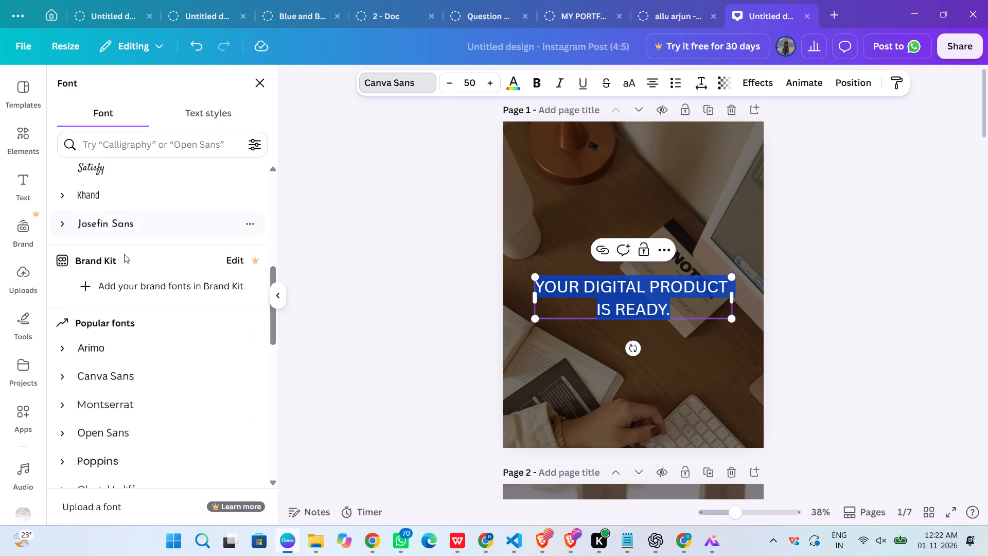
{"action": "scroll", "coordinate": [123, 253], "scroll_direction": "down", "scroll_amount": 3}
{"action": "scroll", "coordinate": [121, 253], "scroll_direction": "up", "scroll_amount": 11}
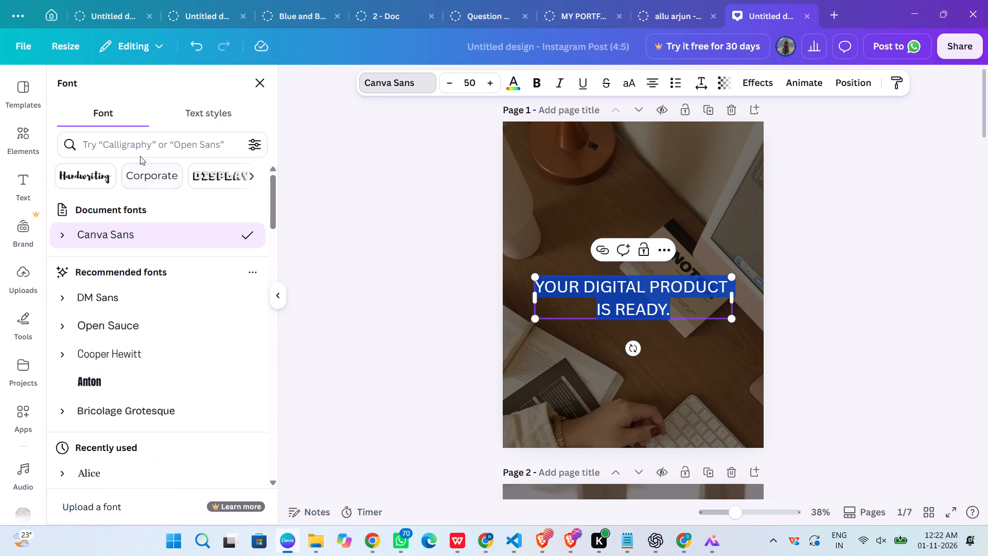
{"action": "left_click", "coordinate": [207, 113]}
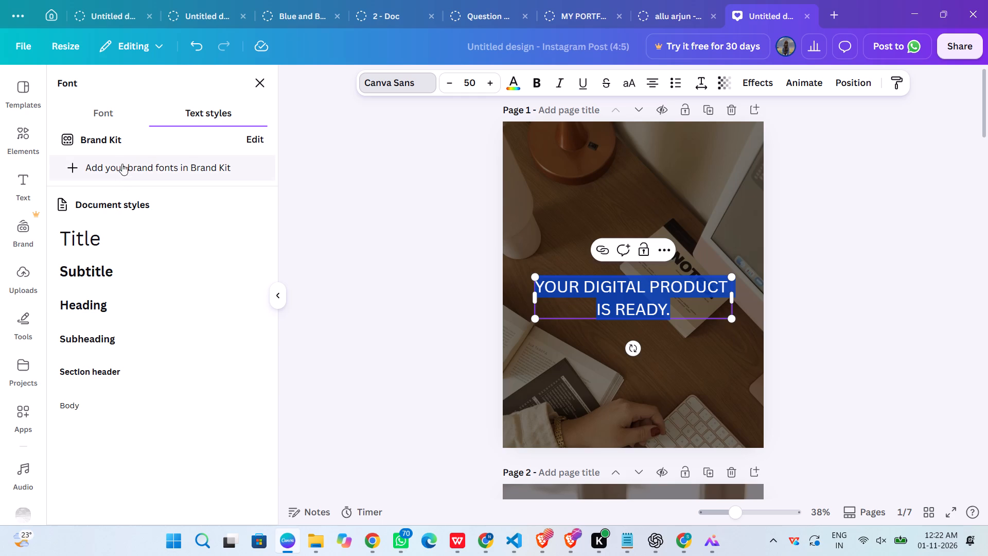
{"action": "left_click", "coordinate": [110, 114]}
{"action": "scroll", "coordinate": [110, 114], "scroll_direction": "down", "scroll_amount": 15}
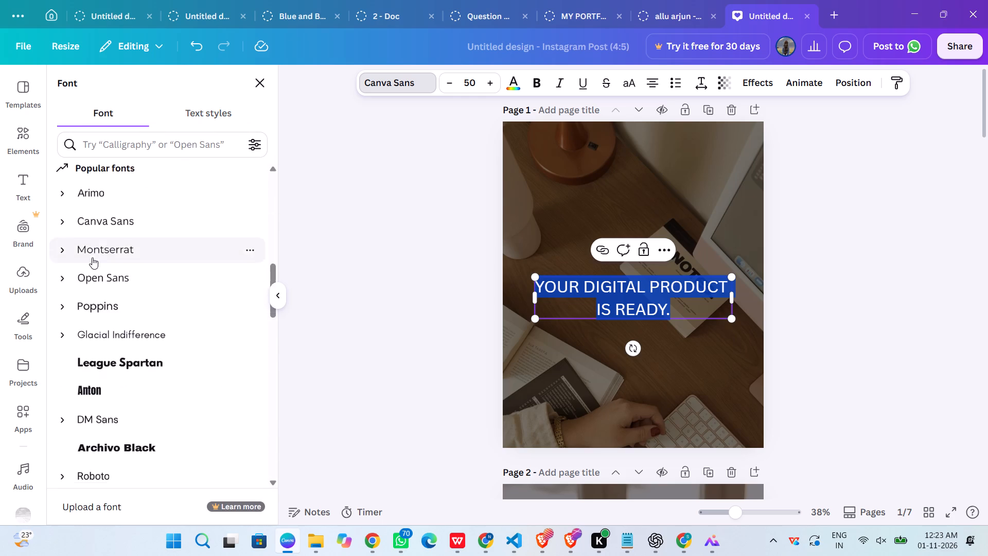
{"action": "scroll", "coordinate": [92, 257], "scroll_direction": "down", "scroll_amount": 12}
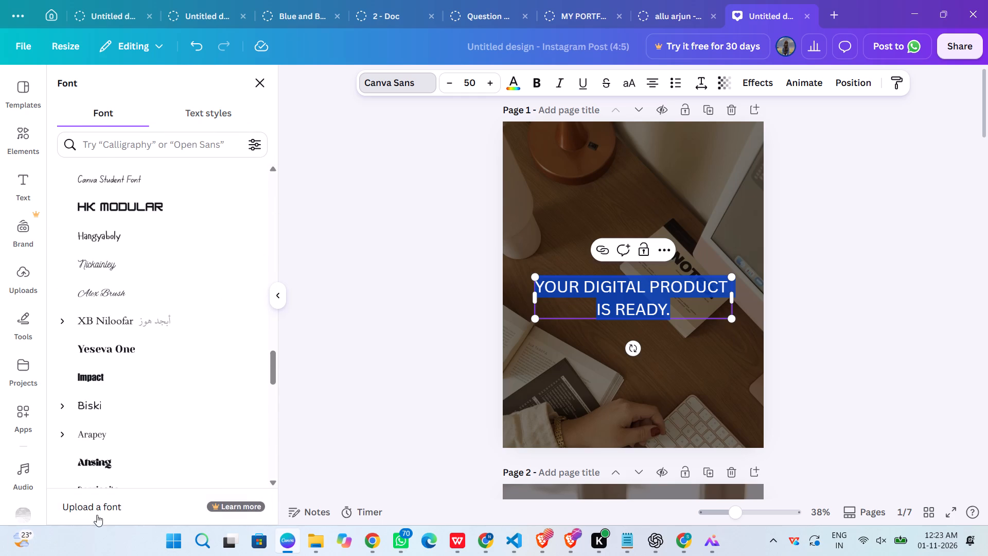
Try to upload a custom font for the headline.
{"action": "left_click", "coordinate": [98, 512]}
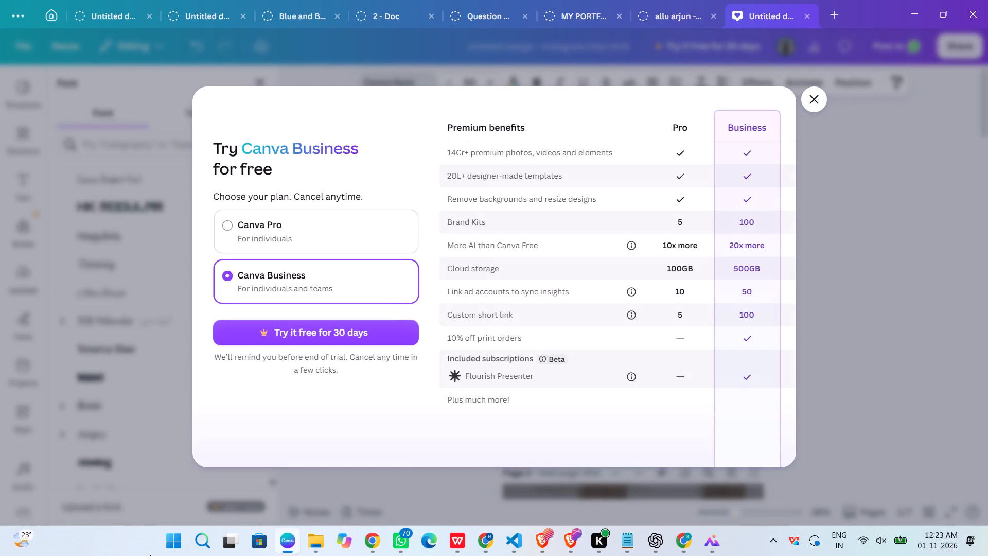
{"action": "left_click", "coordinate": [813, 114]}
Leave Canva, search the installed apps for "adobe" and launch Adobe Illustrator 2024.
{"action": "left_click", "coordinate": [897, 6]}
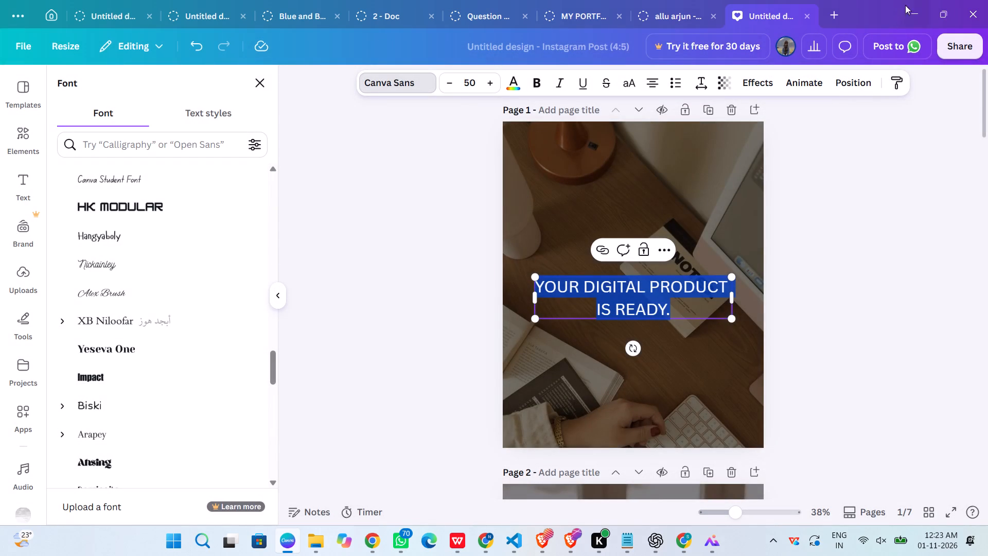
{"action": "left_click", "coordinate": [908, 5]}
{"action": "left_click", "coordinate": [180, 543]}
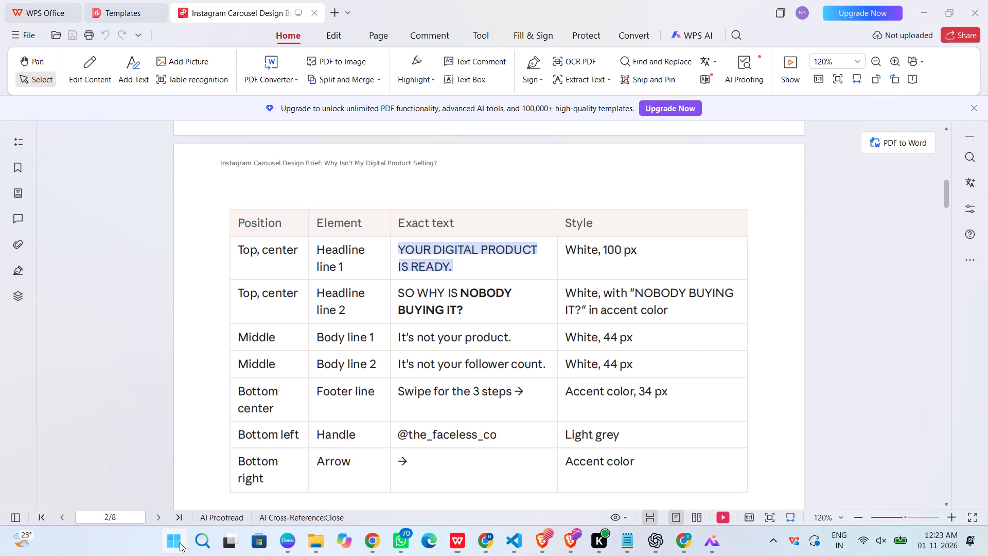
{"action": "type", "text": "adobe"}
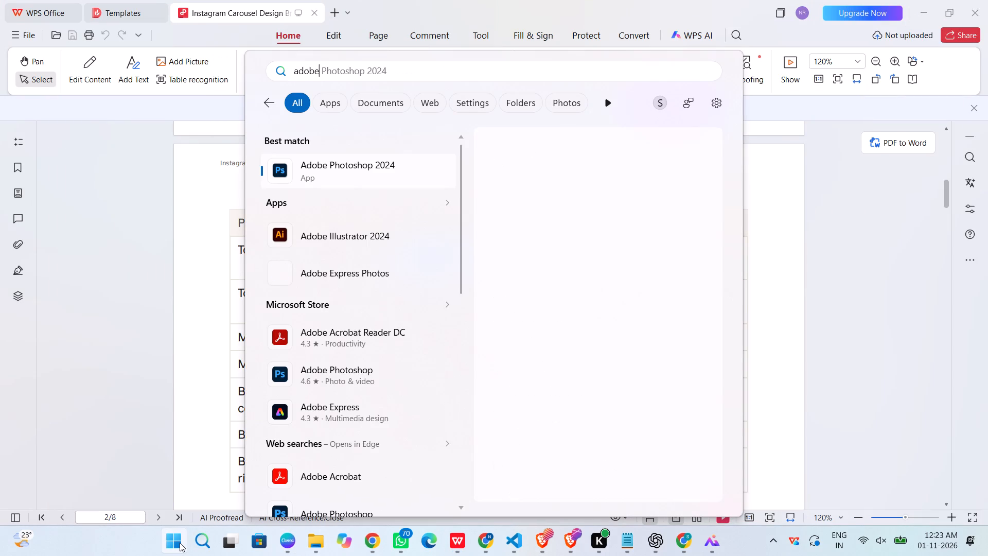
{"action": "left_click", "coordinate": [355, 223]}
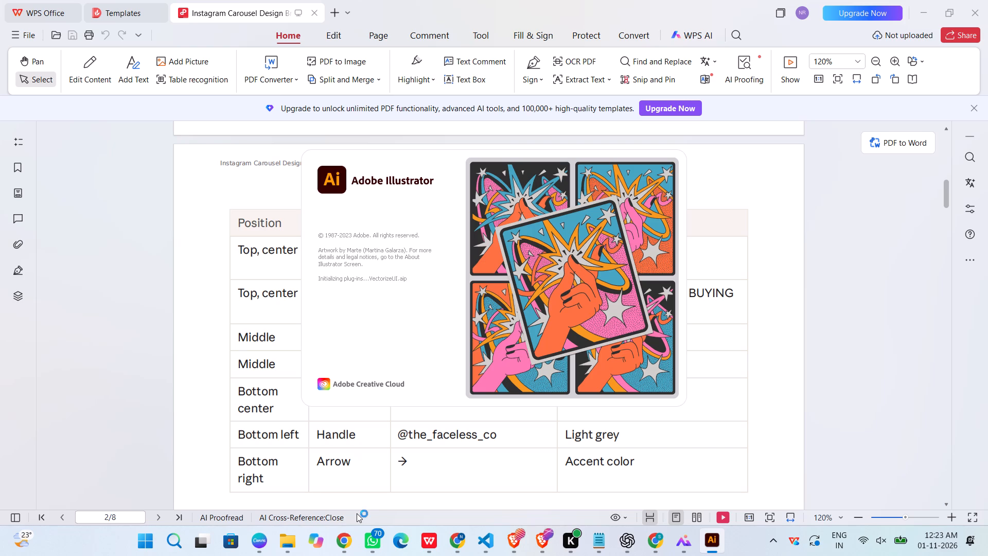
Return to Canva, look through the font list for a page 1 headline typeface, and open the font search.
{"action": "left_click", "coordinate": [346, 547]}
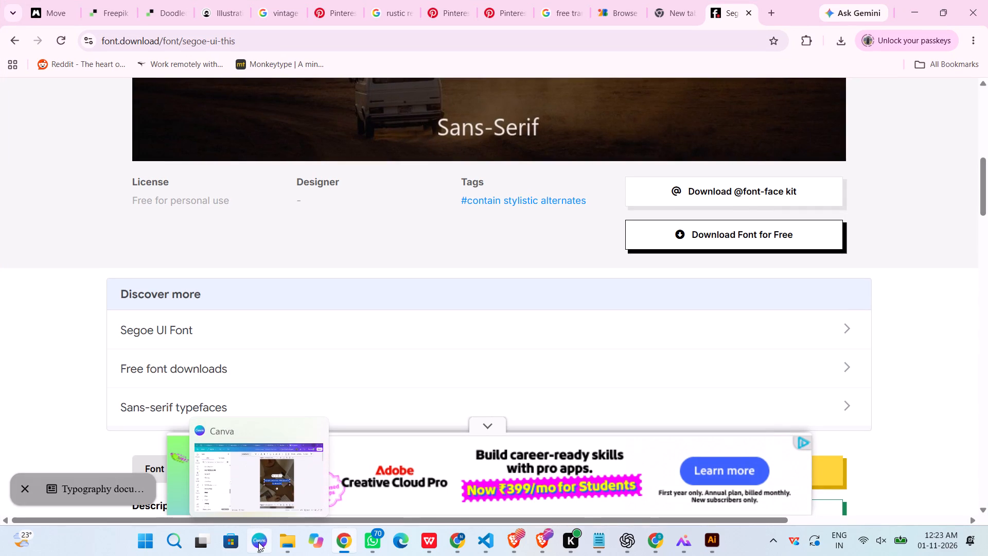
{"action": "left_click", "coordinate": [258, 542]}
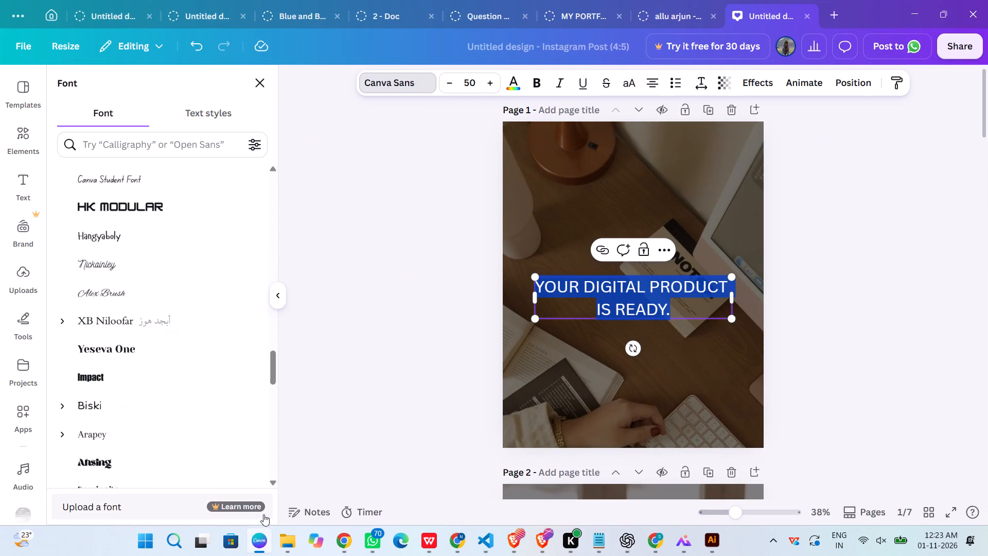
{"action": "scroll", "coordinate": [170, 387], "scroll_direction": "down", "scroll_amount": 2}
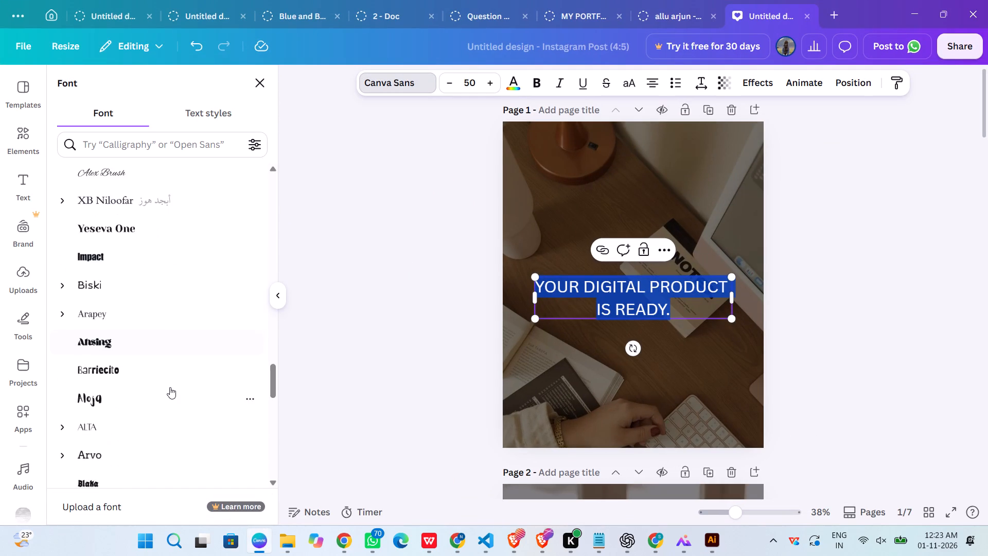
{"action": "scroll", "coordinate": [170, 387], "scroll_direction": "up", "scroll_amount": 12}
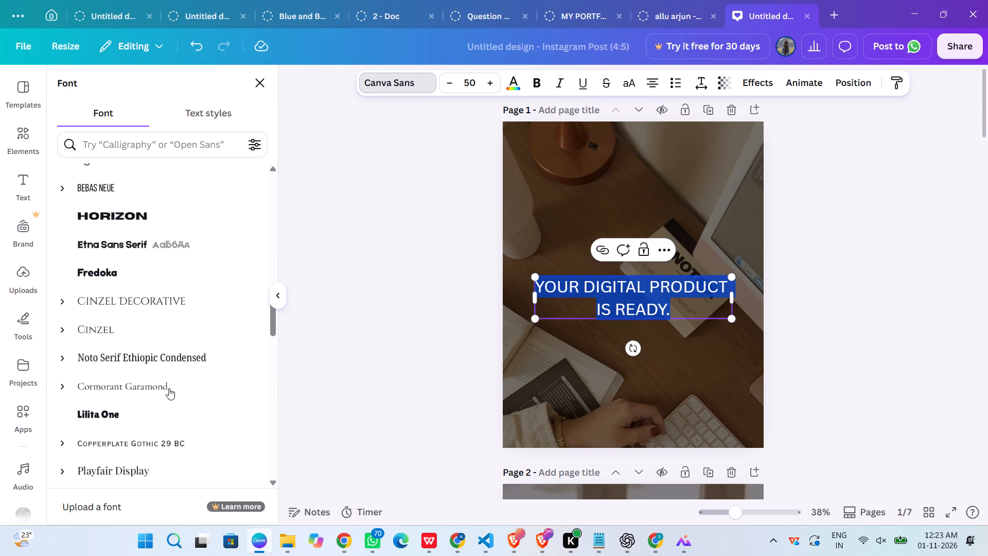
{"action": "scroll", "coordinate": [169, 388], "scroll_direction": "up", "scroll_amount": 5}
{"action": "scroll", "coordinate": [138, 182], "scroll_direction": "up", "scroll_amount": 4}
{"action": "left_click", "coordinate": [129, 140]}
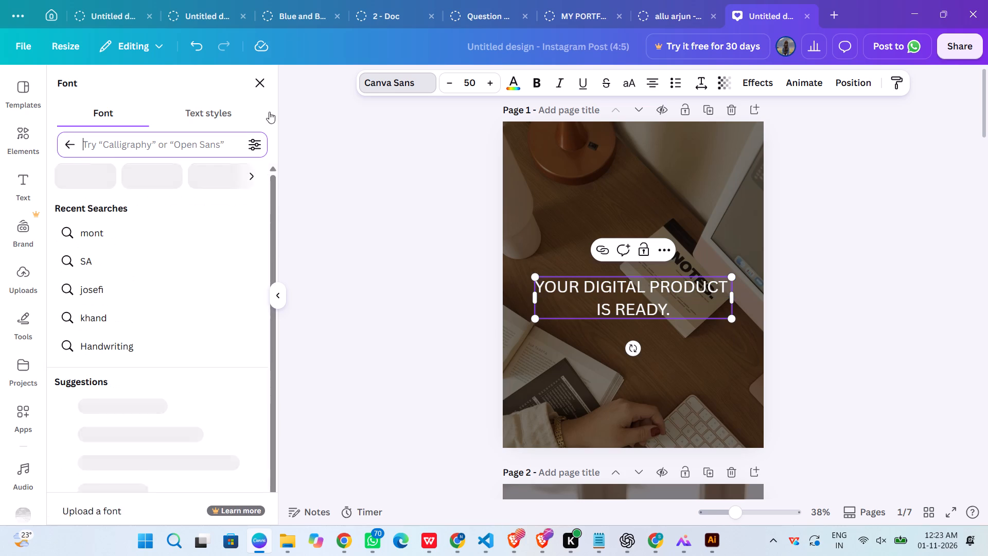
Switch to Chrome and look over the Segoe UI This font page.
{"action": "left_click", "coordinate": [334, 541]}
{"action": "scroll", "coordinate": [432, 79], "scroll_direction": "up", "scroll_amount": 3}
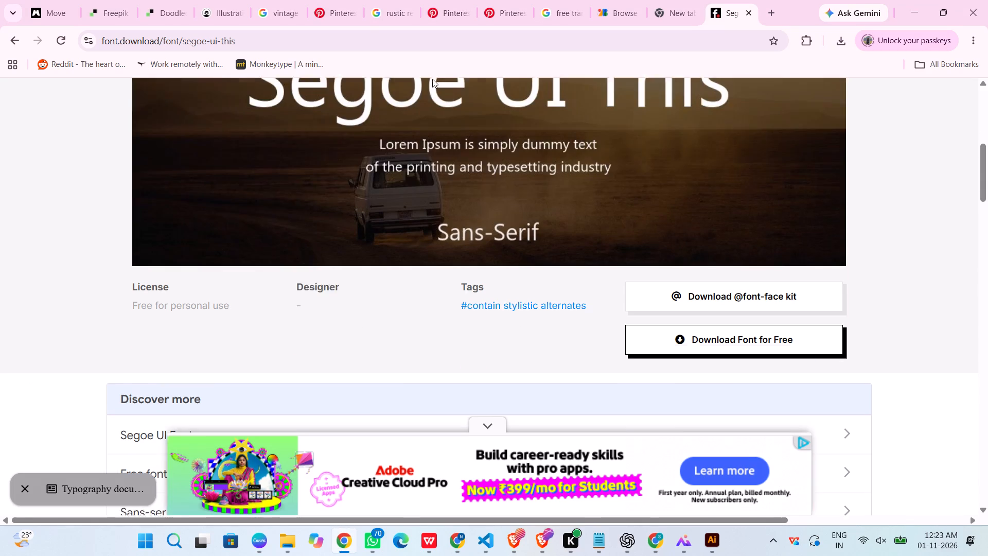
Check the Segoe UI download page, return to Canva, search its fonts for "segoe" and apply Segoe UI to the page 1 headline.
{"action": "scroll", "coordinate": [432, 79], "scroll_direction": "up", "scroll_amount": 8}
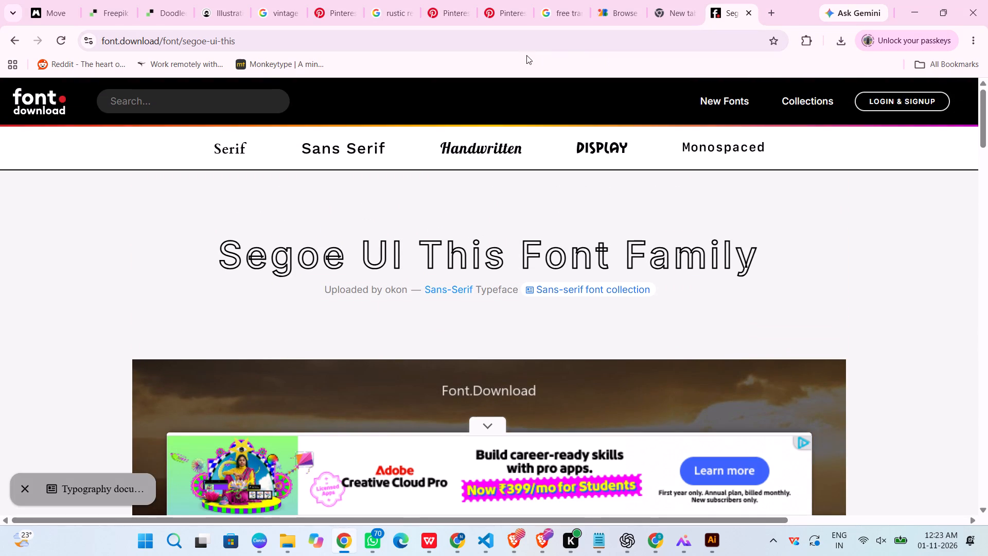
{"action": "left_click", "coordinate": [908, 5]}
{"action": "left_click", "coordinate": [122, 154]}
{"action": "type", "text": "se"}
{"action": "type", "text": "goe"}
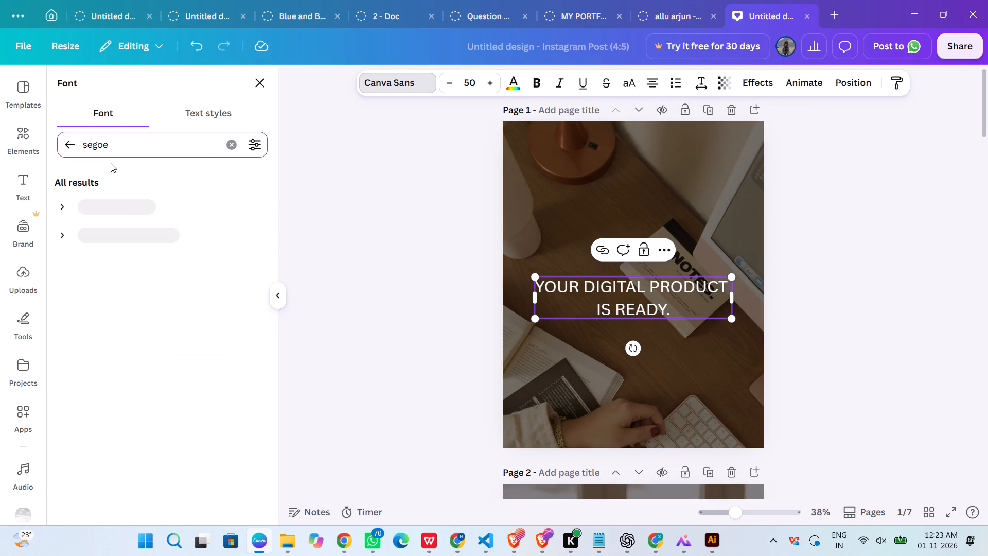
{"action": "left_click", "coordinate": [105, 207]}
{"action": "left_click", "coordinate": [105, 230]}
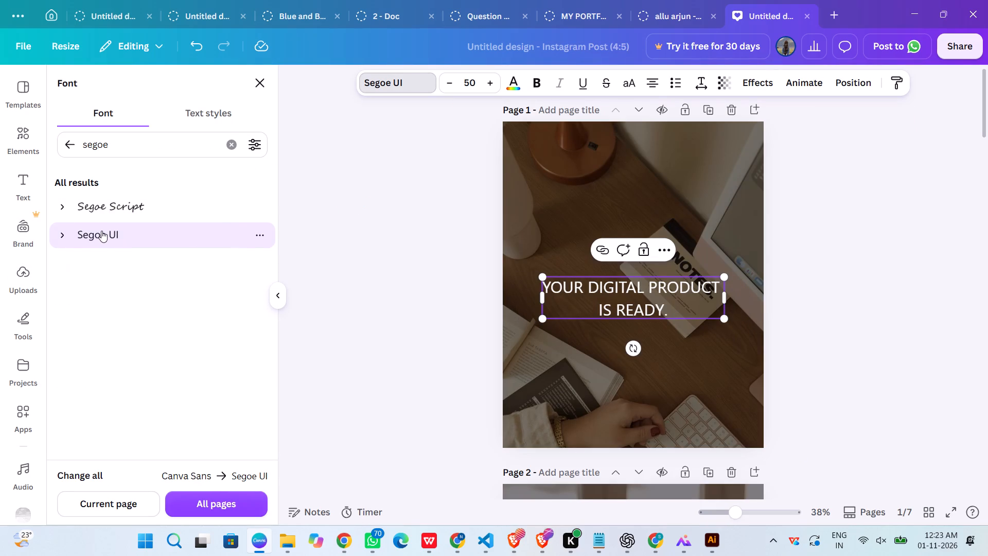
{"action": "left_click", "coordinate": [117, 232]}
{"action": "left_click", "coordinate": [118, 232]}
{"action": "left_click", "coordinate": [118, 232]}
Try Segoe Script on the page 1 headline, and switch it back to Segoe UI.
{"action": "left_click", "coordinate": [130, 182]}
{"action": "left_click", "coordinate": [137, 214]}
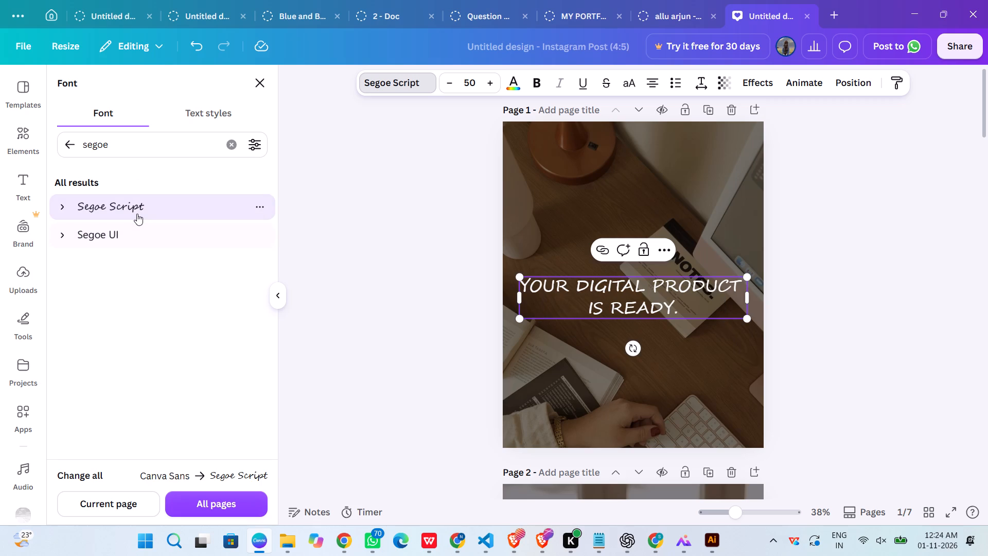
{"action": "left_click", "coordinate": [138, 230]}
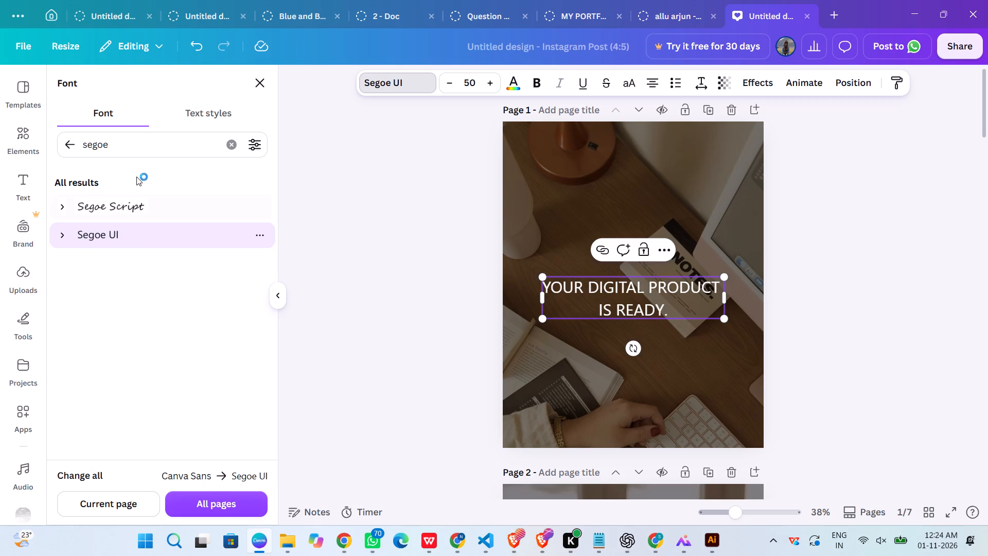
Clear the font search, look through the recent and suggested searches, and return to the full font list.
{"action": "left_click", "coordinate": [236, 147]}
{"action": "scroll", "coordinate": [188, 217], "scroll_direction": "down", "scroll_amount": 4}
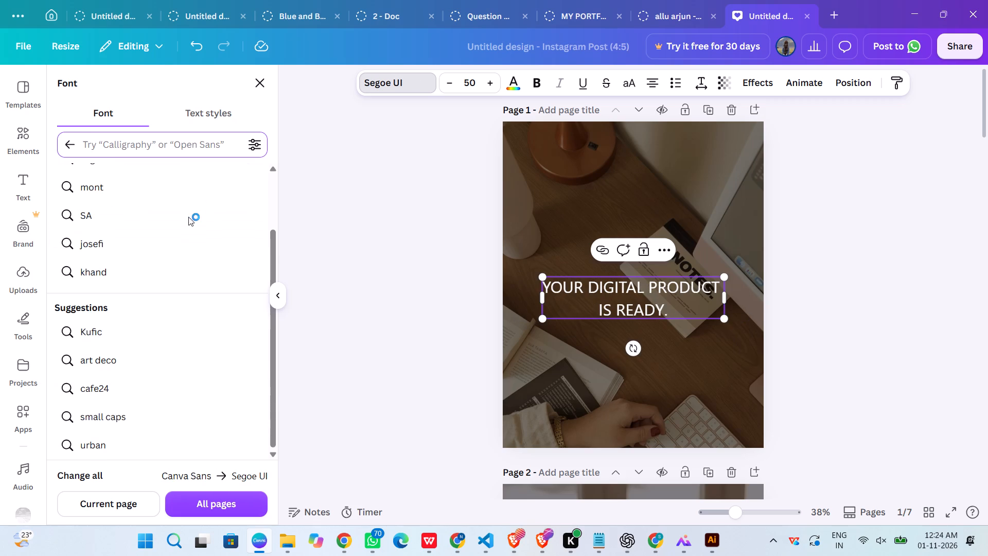
{"action": "scroll", "coordinate": [188, 217], "scroll_direction": "down", "scroll_amount": 9}
{"action": "scroll", "coordinate": [187, 227], "scroll_direction": "up", "scroll_amount": 9}
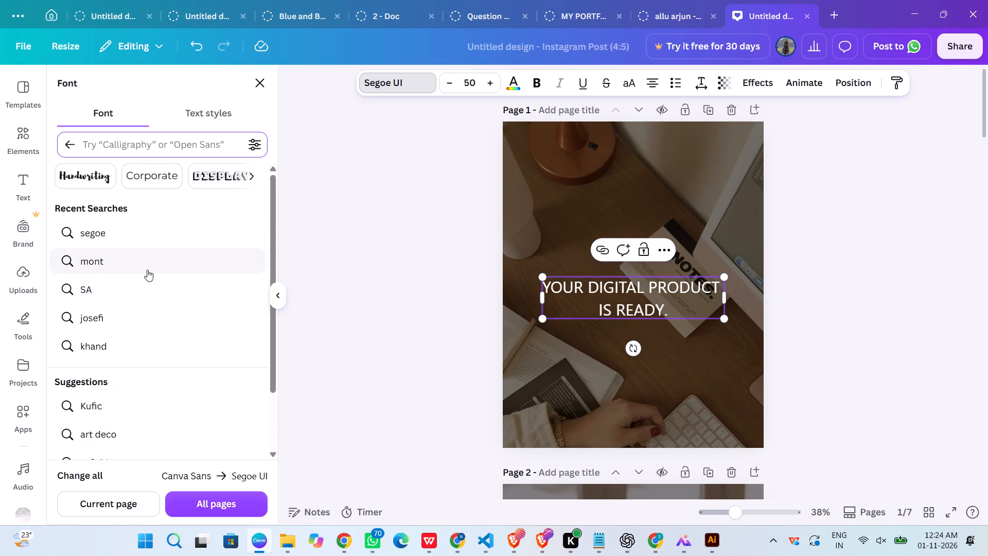
{"action": "scroll", "coordinate": [147, 271], "scroll_direction": "down", "scroll_amount": 7}
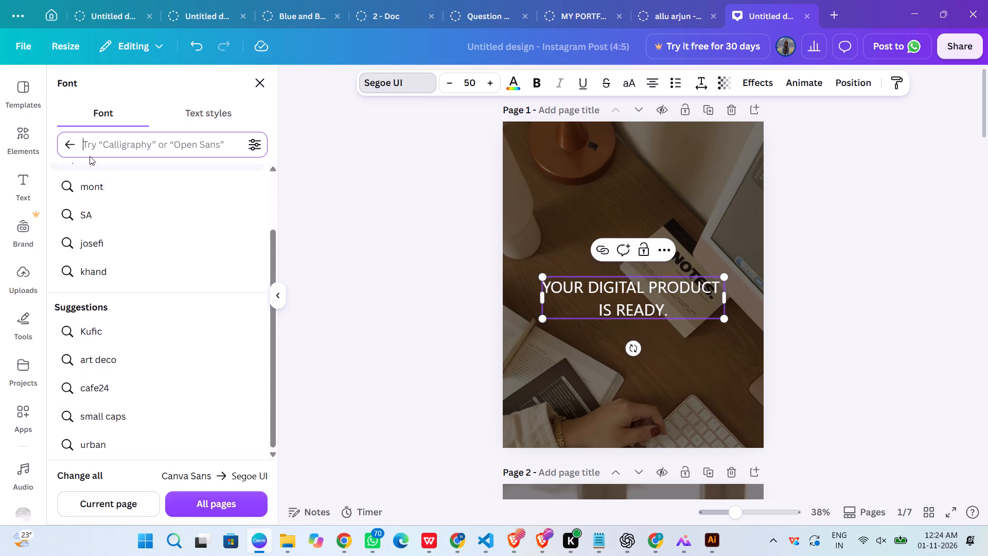
{"action": "left_click", "coordinate": [67, 139]}
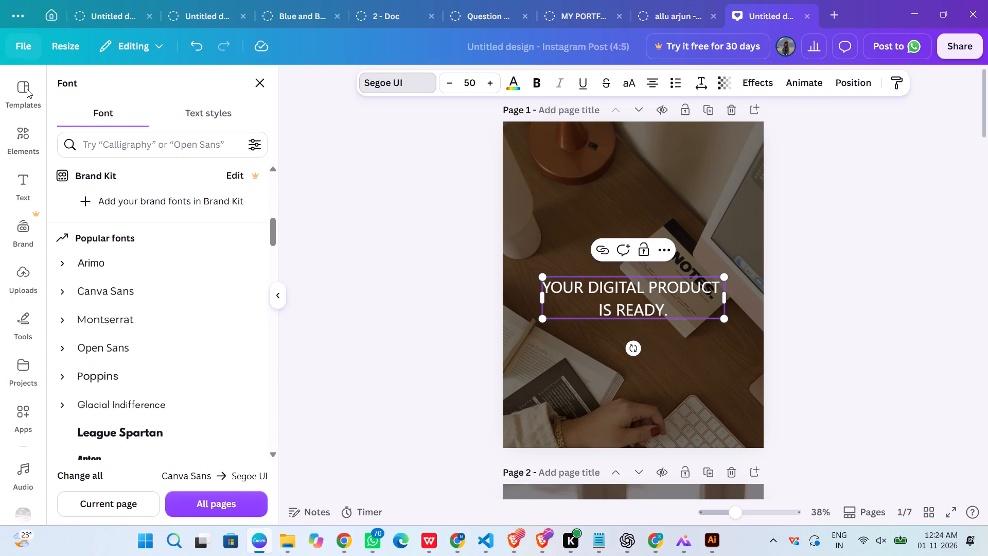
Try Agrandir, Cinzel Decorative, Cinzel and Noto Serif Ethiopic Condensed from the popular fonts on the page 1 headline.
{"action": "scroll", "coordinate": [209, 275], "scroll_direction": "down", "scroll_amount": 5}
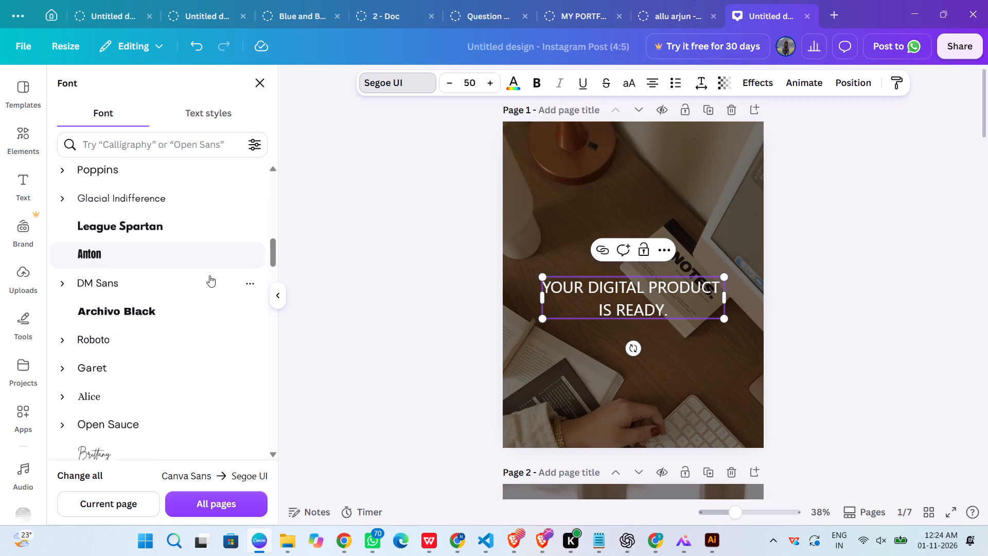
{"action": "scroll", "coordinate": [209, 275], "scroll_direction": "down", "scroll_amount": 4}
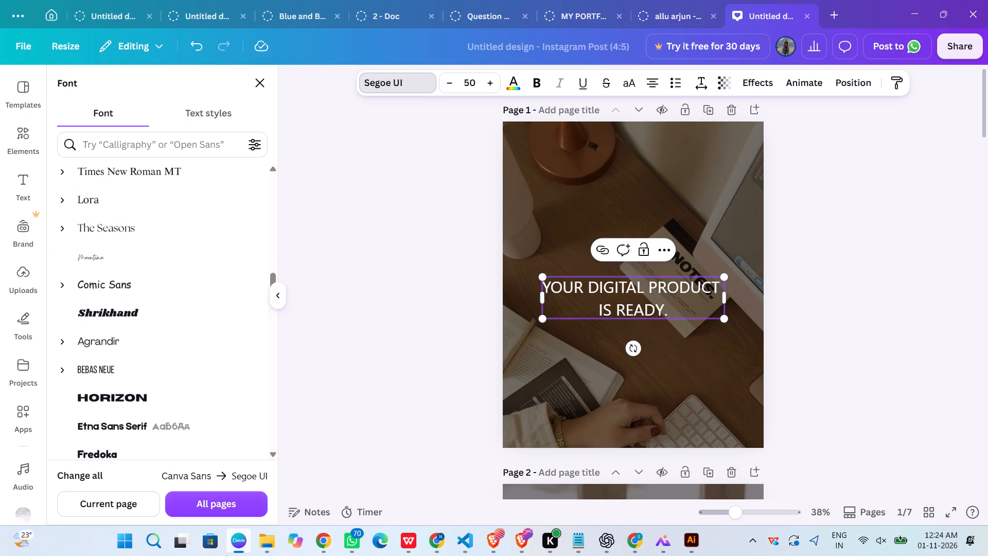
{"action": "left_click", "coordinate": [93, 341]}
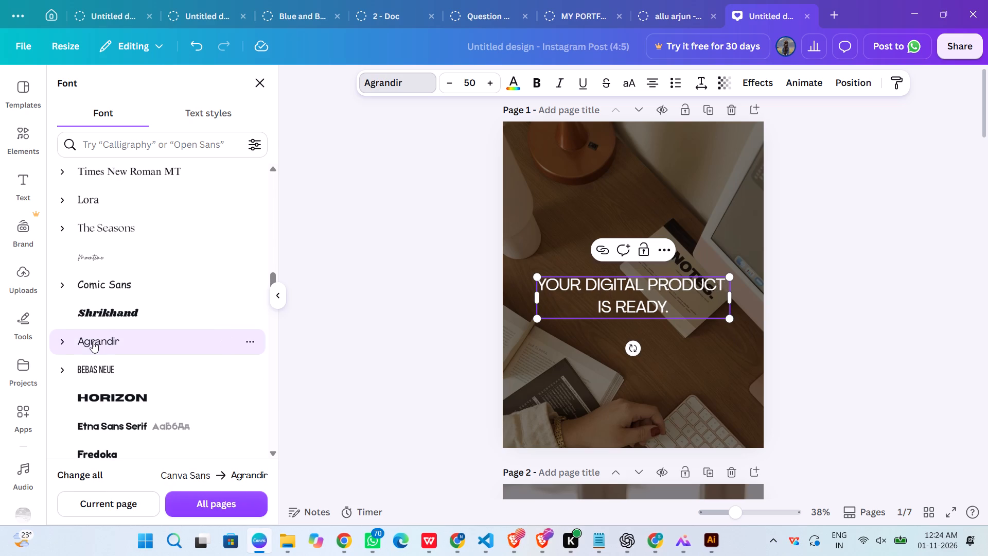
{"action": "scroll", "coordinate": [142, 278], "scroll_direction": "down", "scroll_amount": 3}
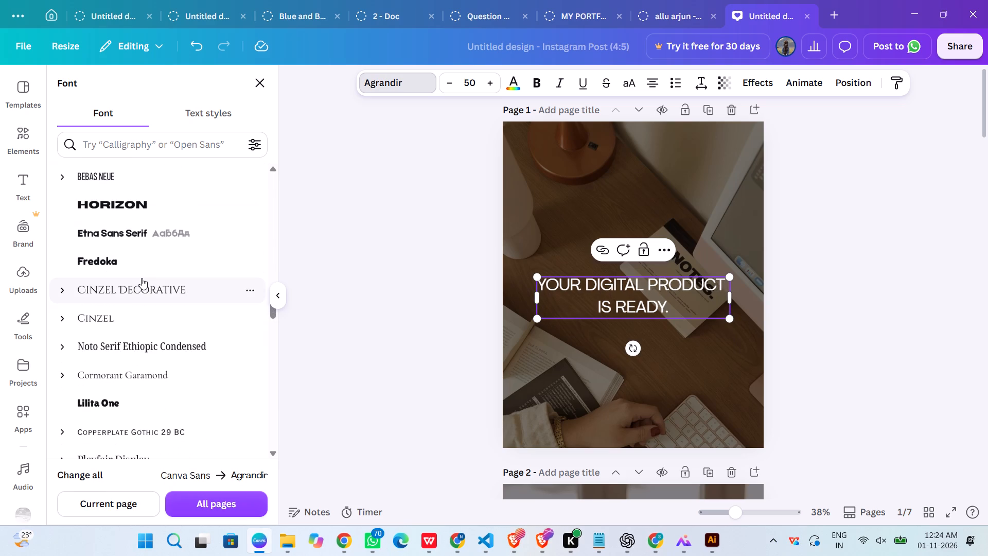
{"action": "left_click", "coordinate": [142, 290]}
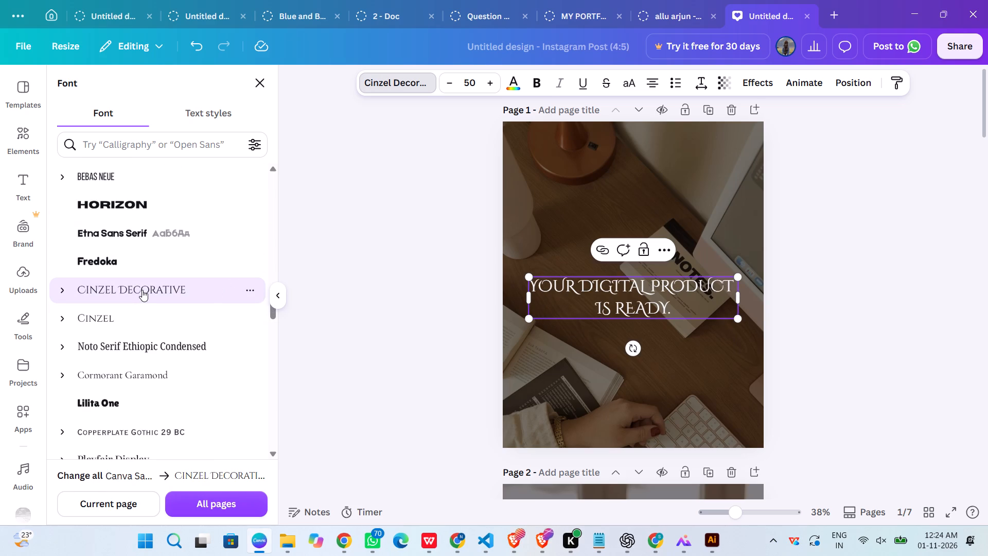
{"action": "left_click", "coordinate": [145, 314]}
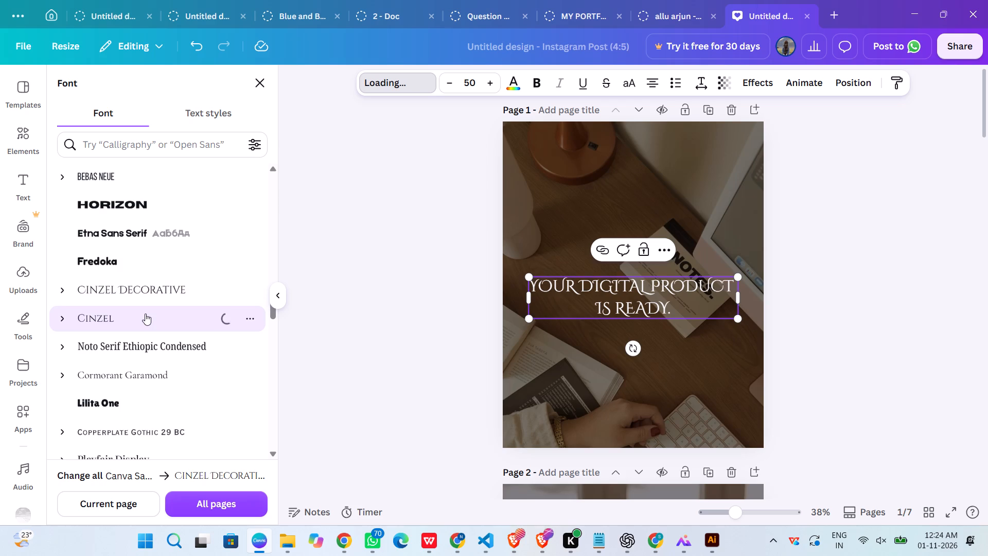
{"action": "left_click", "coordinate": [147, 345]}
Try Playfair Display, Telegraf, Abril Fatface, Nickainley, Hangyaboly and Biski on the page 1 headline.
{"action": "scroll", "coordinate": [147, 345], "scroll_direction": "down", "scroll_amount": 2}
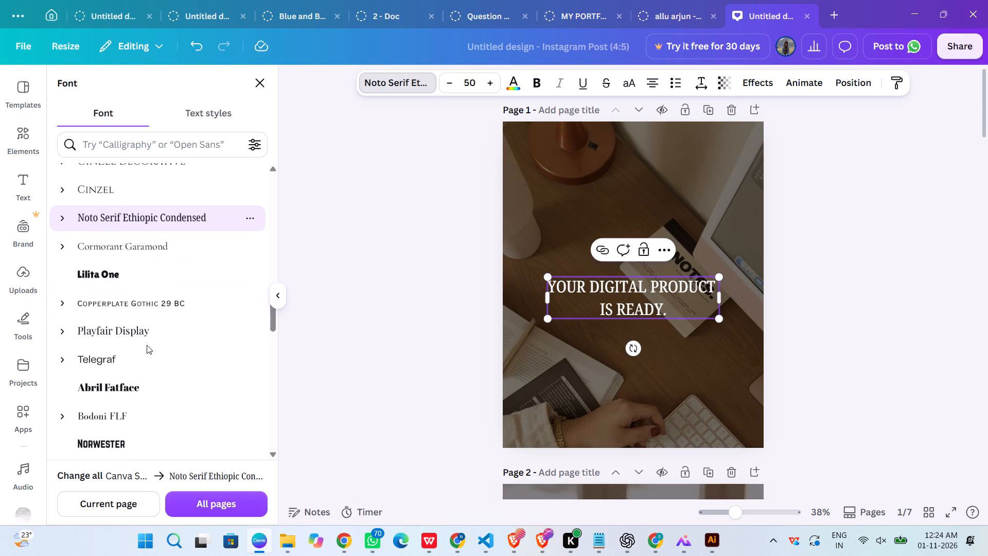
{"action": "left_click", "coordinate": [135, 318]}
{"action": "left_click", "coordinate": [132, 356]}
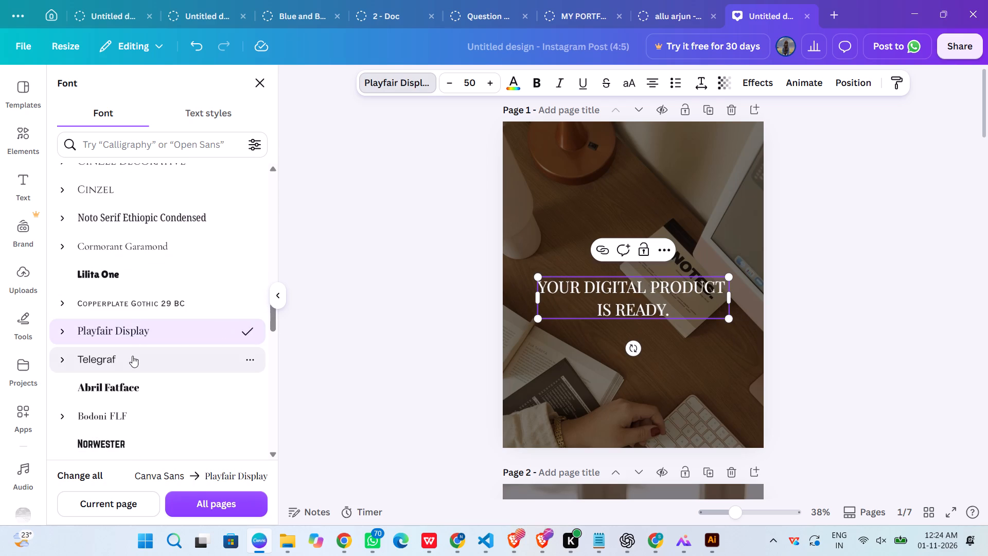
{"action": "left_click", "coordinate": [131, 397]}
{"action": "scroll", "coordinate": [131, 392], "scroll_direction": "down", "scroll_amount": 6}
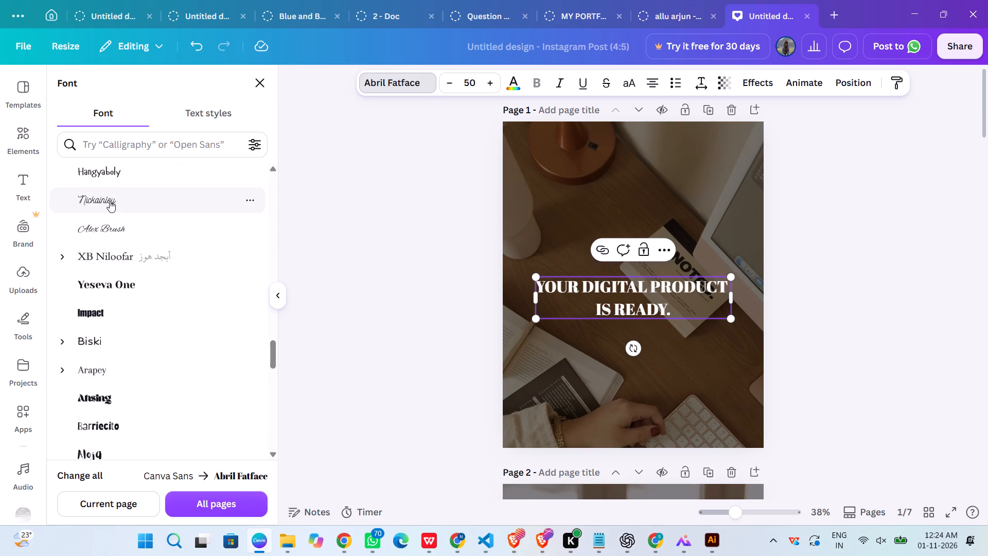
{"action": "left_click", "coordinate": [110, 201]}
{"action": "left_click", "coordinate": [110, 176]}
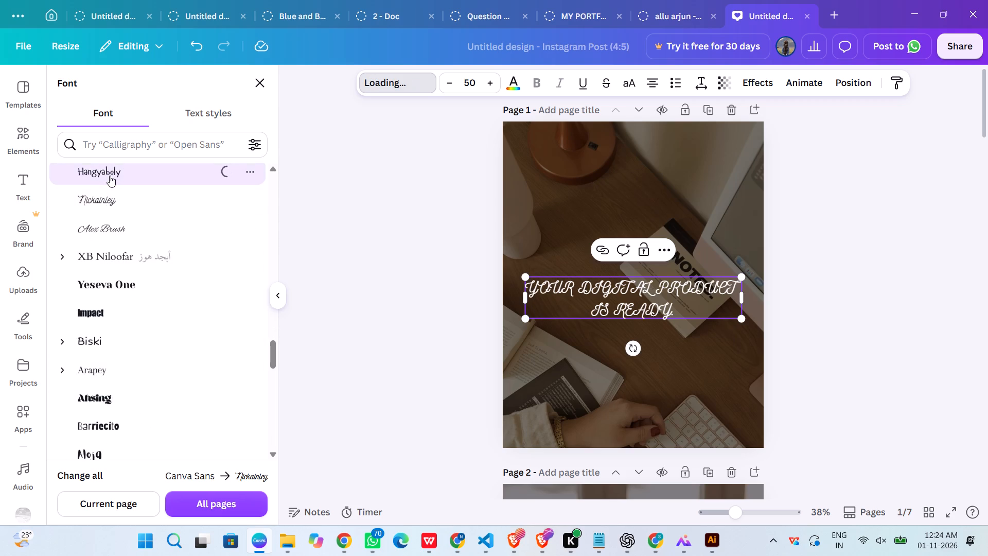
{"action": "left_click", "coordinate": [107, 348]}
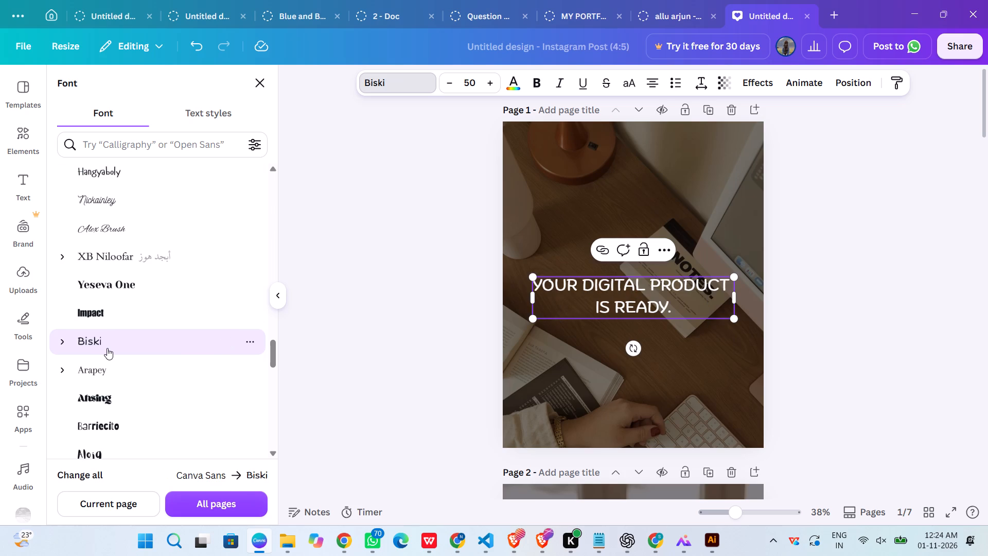
Apply the Hangyaboly font to the page 1 headline and enlarge its text to size 58.5.
{"action": "scroll", "coordinate": [107, 344], "scroll_direction": "up", "scroll_amount": 2}
{"action": "left_click", "coordinate": [107, 312]}
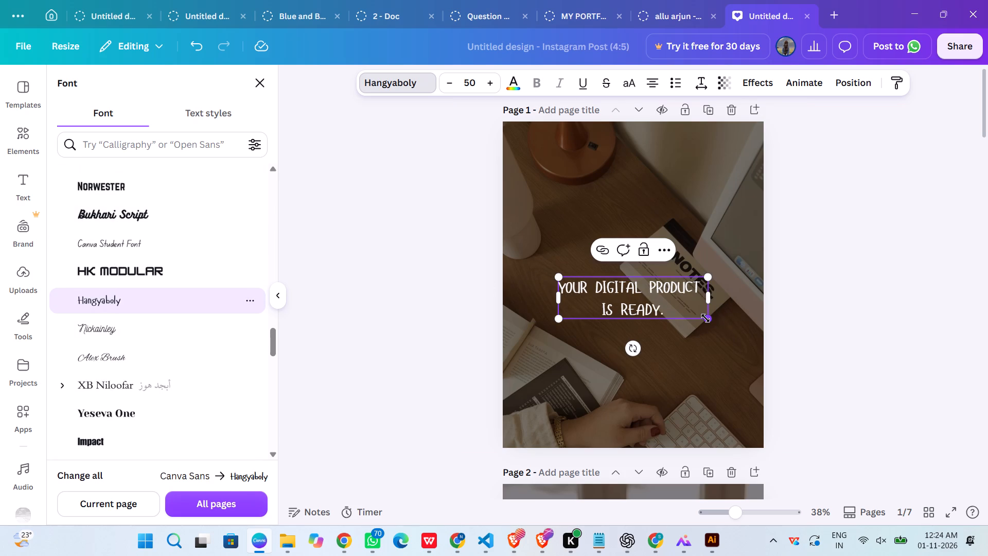
{"action": "left_click_drag", "start_coordinate": [705, 318], "coordinate": [729, 333], "text": "shift"}
Try to move the enlarged headline up and toward the centre of page 1, reselecting its text box.
{"action": "left_click_drag", "start_coordinate": [651, 300], "coordinate": [627, 266]}
{"action": "left_click", "coordinate": [534, 253]}
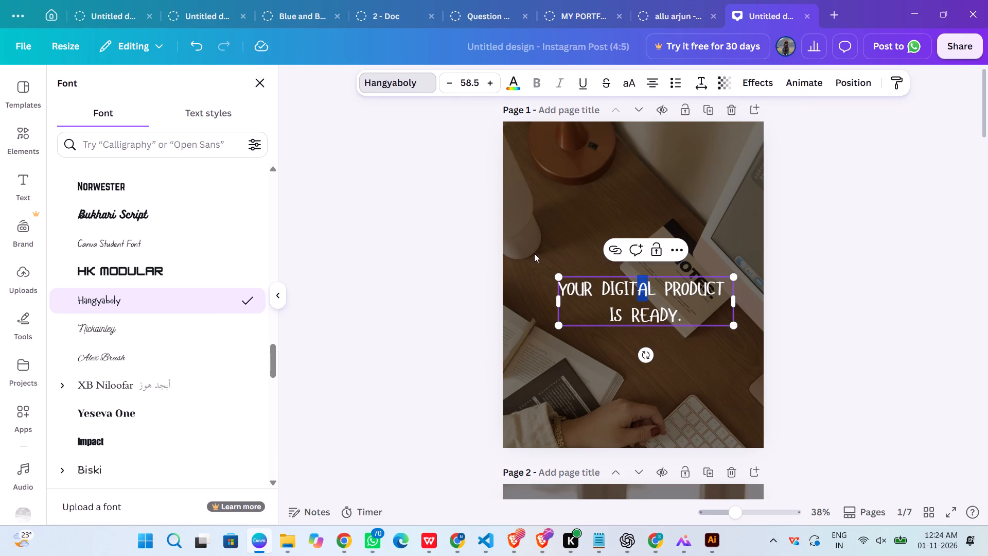
{"action": "left_click", "coordinate": [623, 286]}
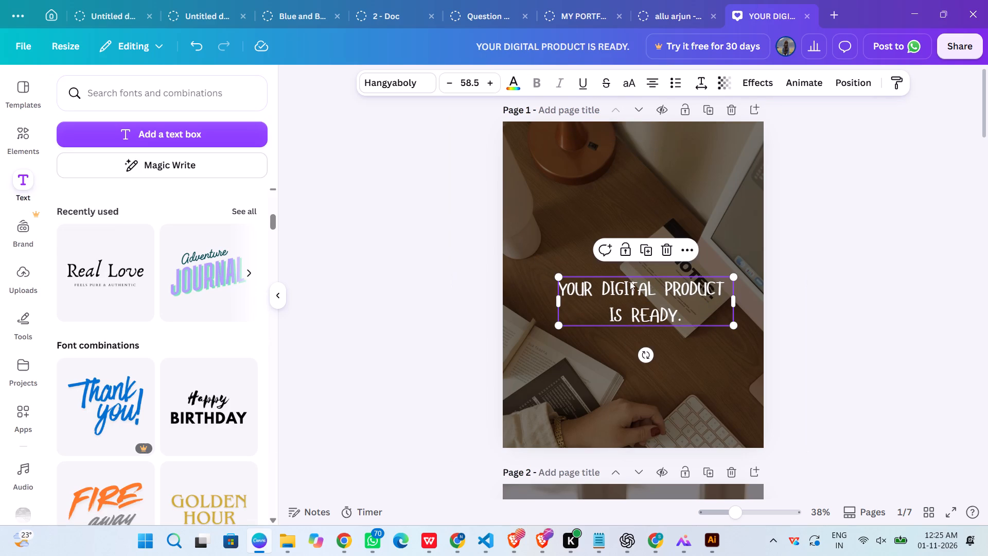
Scale the Hangyaboly headline on page 1 down to about size 49.4 and widen its text box to most of the page width.
{"action": "left_click_drag", "start_coordinate": [560, 280], "coordinate": [566, 295]}
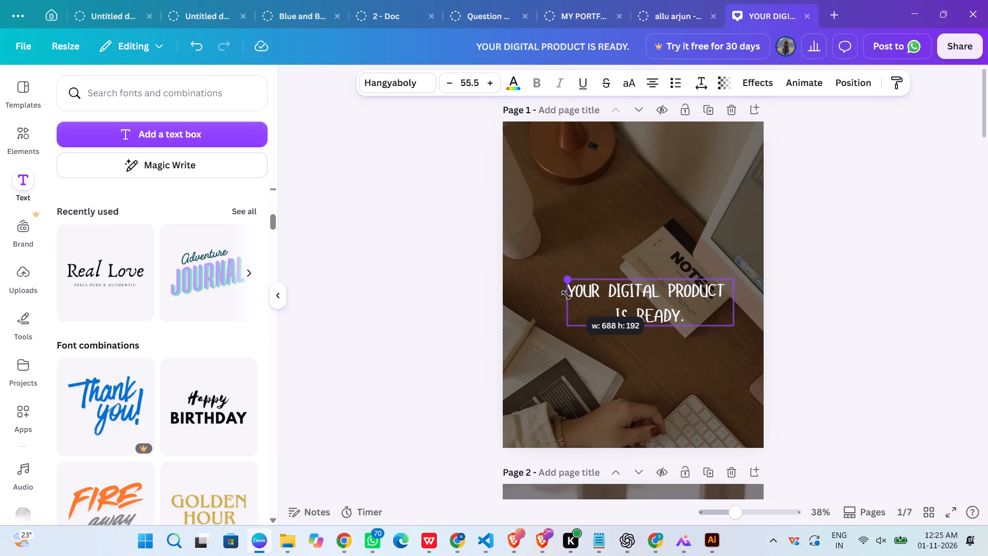
{"action": "left_click_drag", "start_coordinate": [566, 295], "coordinate": [582, 308]}
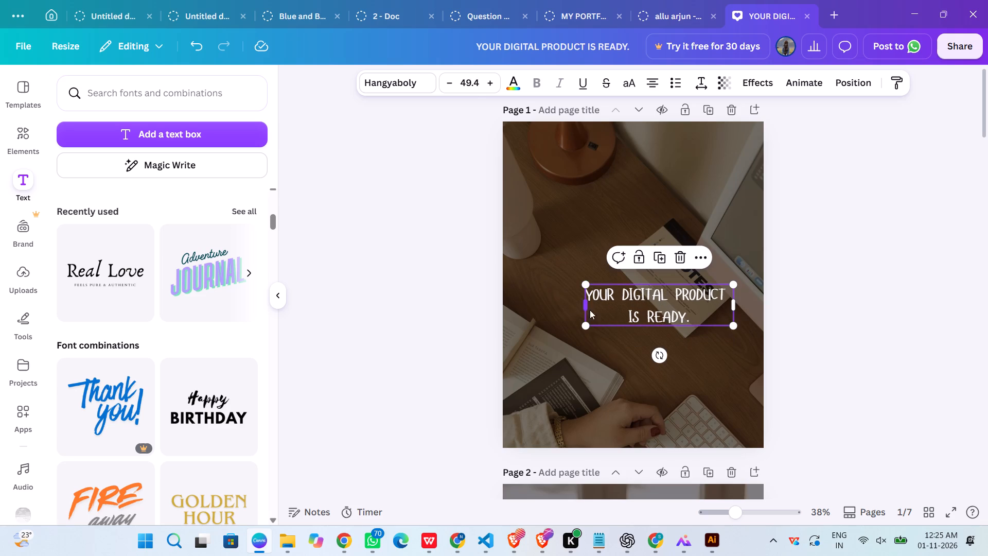
{"action": "left_click_drag", "start_coordinate": [585, 302], "coordinate": [525, 301]}
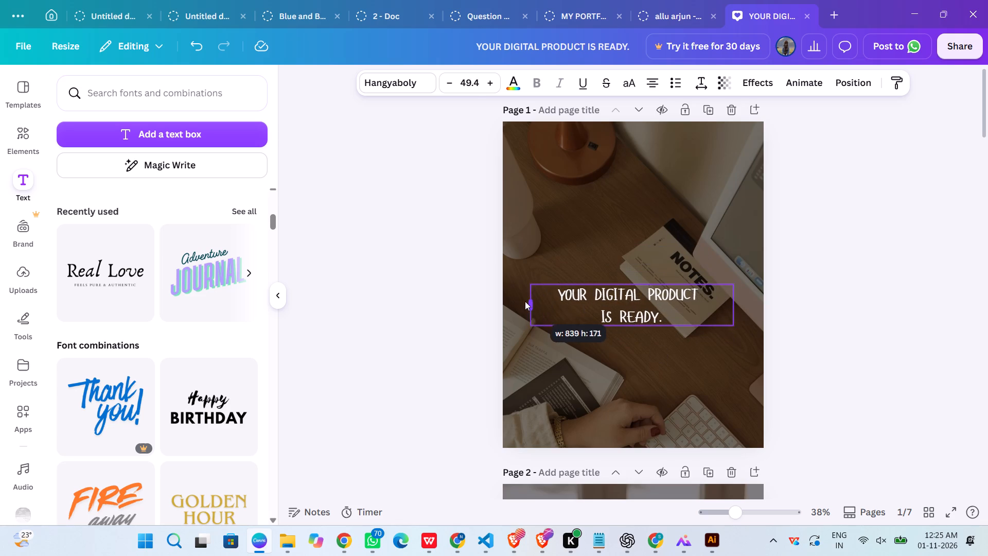
{"action": "left_click_drag", "start_coordinate": [525, 301], "coordinate": [519, 301]}
Move the headline to the upper part of page 1, centred horizontally just below the copper lamp base.
{"action": "left_click_drag", "start_coordinate": [626, 302], "coordinate": [633, 183]}
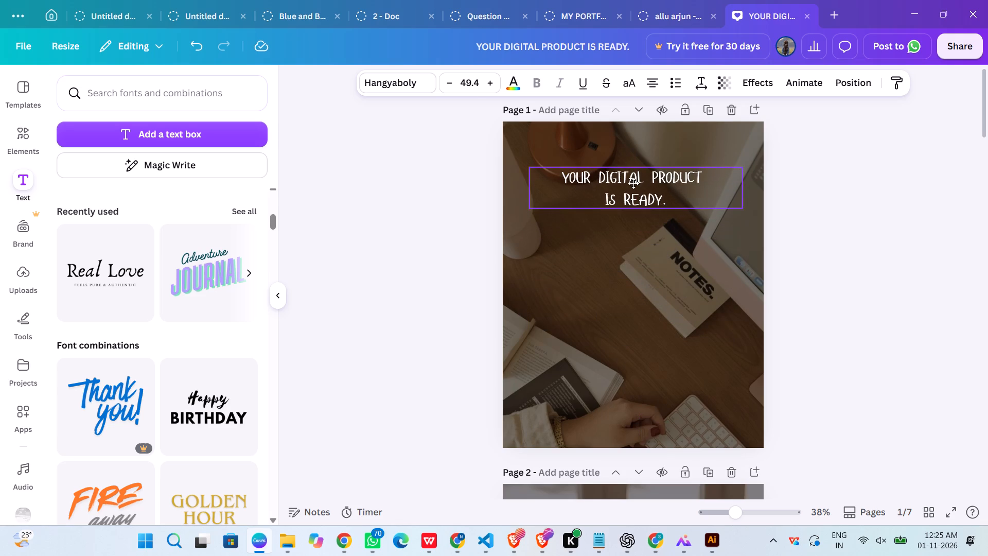
{"action": "left_click_drag", "start_coordinate": [633, 183], "coordinate": [625, 220]}
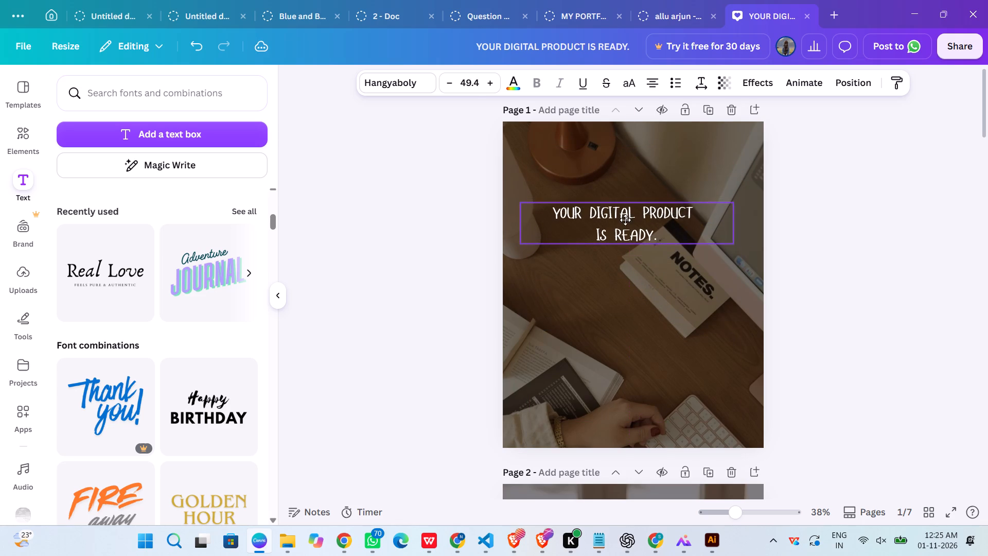
{"action": "left_click_drag", "start_coordinate": [625, 220], "coordinate": [631, 218]}
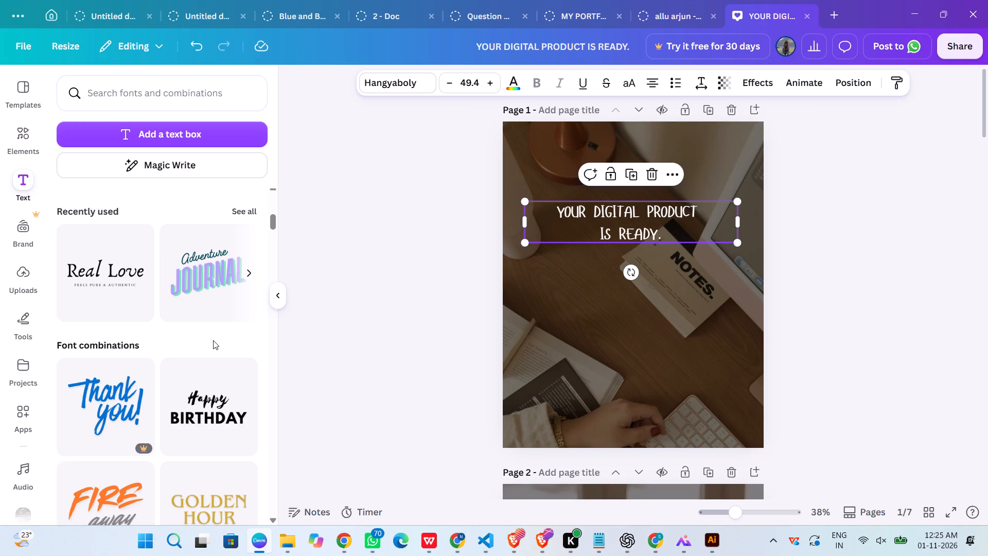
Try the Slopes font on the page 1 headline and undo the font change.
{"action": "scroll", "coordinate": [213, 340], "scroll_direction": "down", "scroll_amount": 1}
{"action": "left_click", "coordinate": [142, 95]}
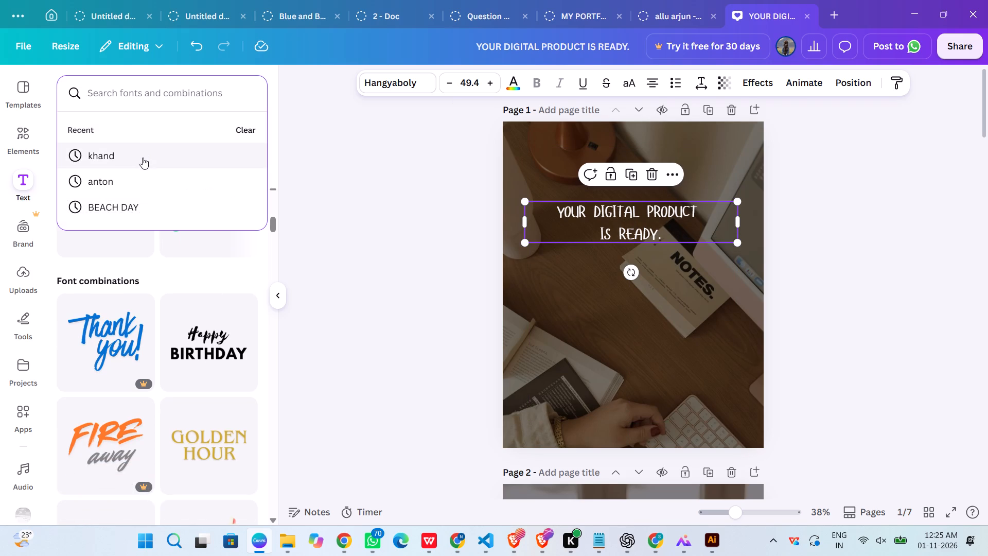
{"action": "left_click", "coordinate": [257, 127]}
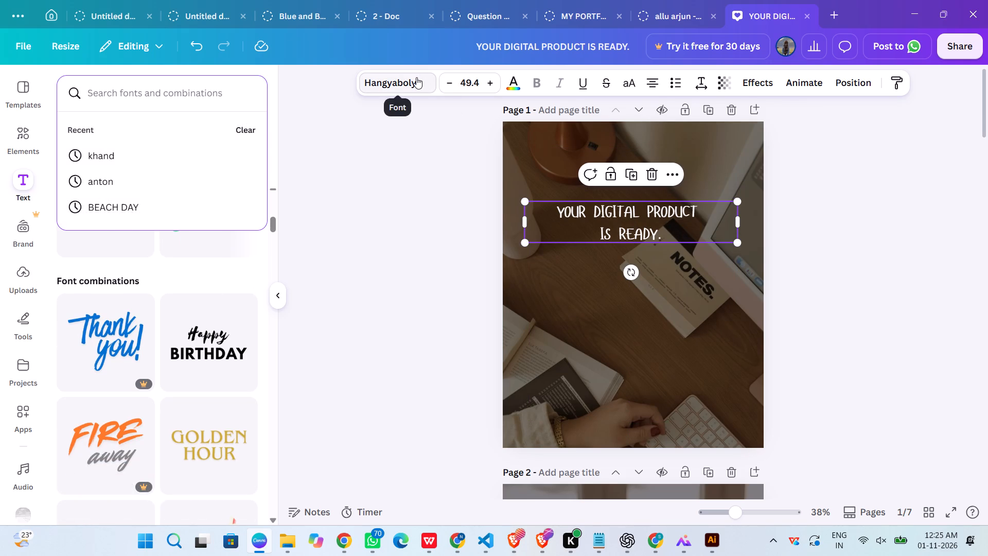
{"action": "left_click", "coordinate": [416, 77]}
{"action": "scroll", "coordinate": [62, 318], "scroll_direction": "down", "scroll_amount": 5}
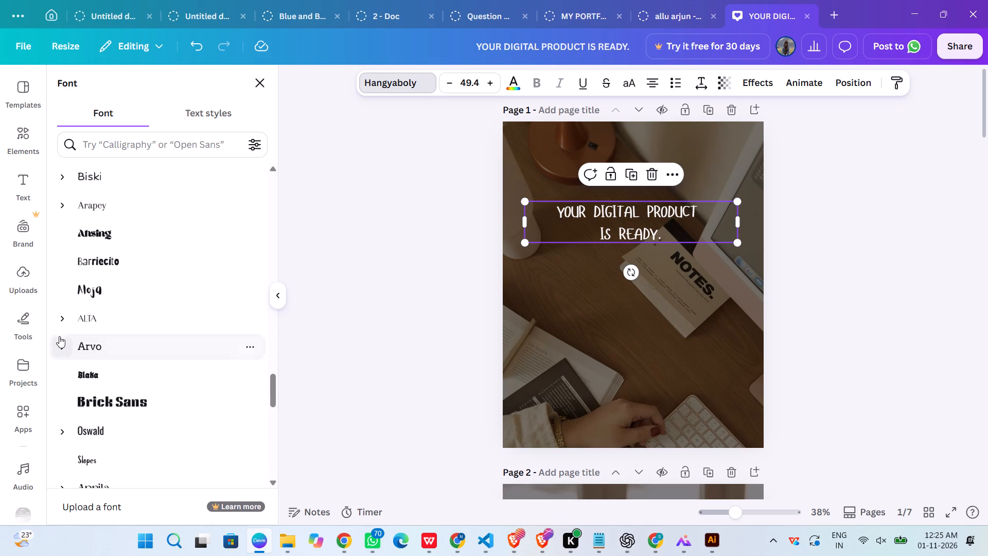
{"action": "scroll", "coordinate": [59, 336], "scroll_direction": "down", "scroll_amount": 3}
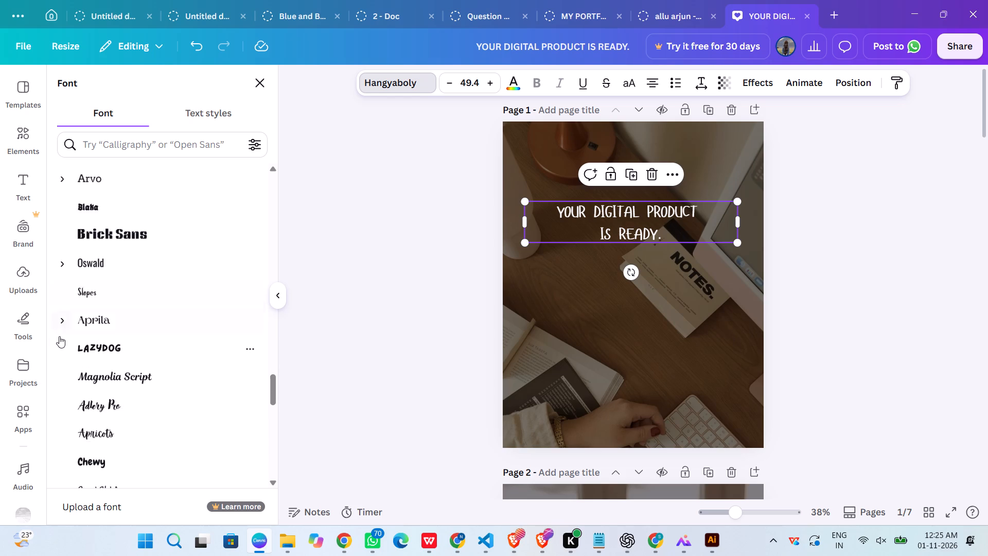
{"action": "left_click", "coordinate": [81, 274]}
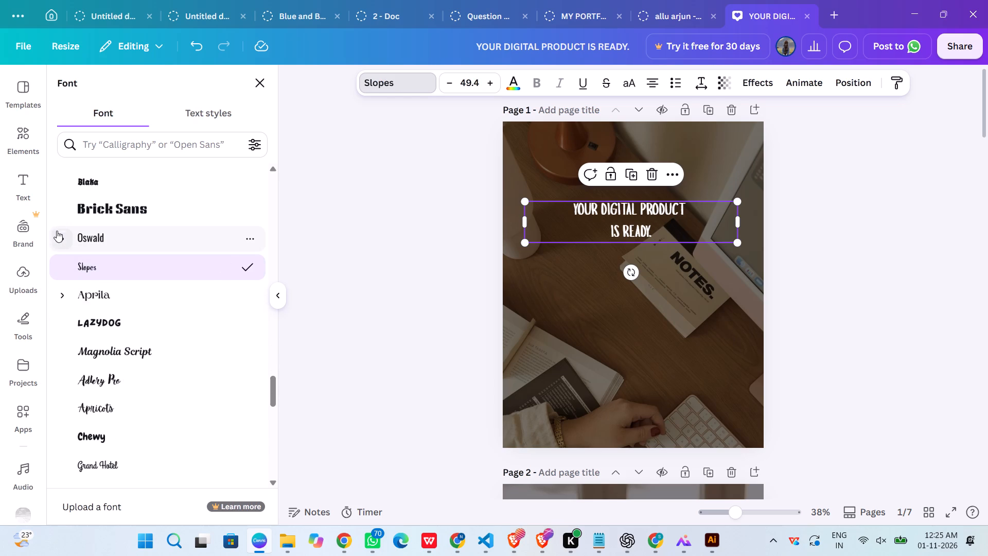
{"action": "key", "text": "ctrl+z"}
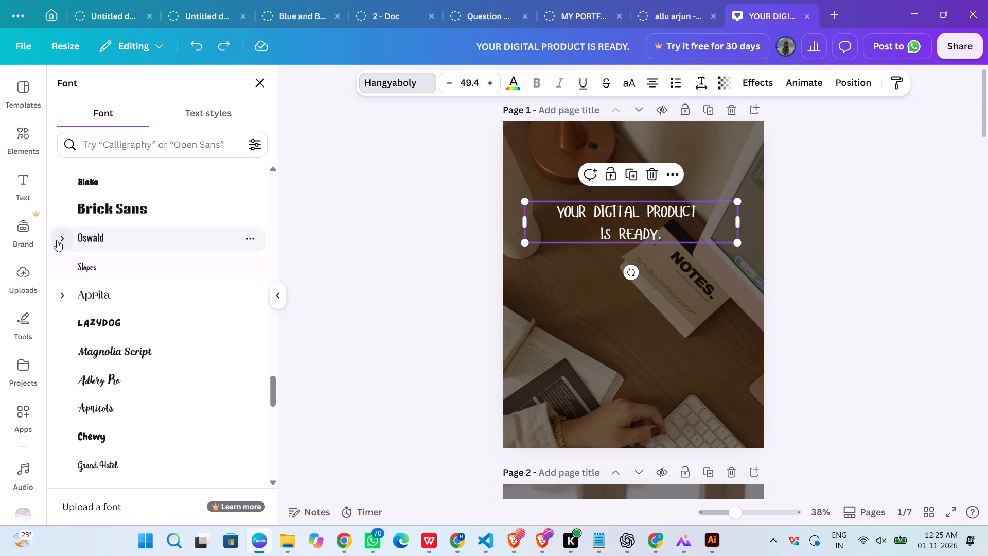
Try the Adlery Pro and Marykate fonts on the page 1 headline, settling on Schoolbell.
{"action": "left_click", "coordinate": [101, 386]}
{"action": "scroll", "coordinate": [101, 386], "scroll_direction": "down", "scroll_amount": 2}
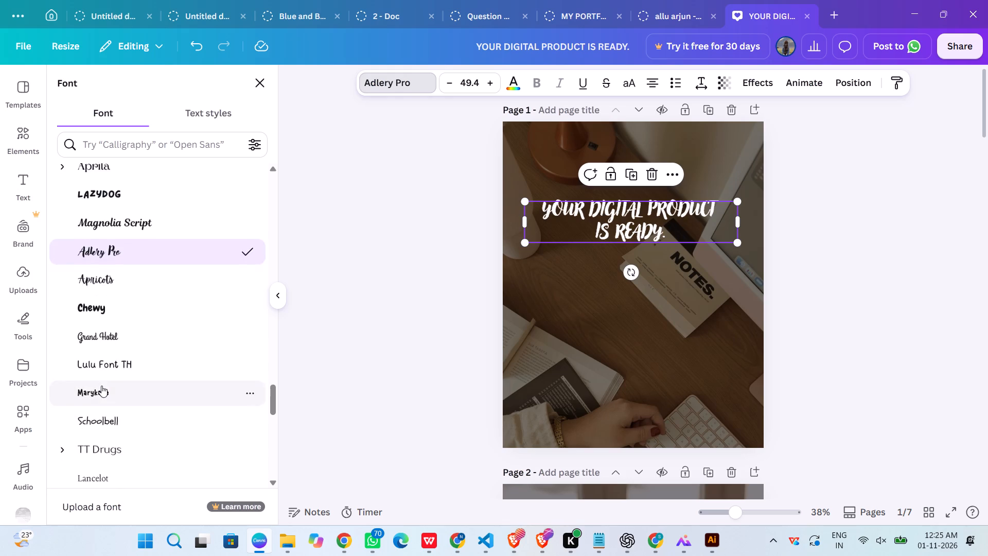
{"action": "scroll", "coordinate": [101, 386], "scroll_direction": "down", "scroll_amount": 1}
{"action": "left_click", "coordinate": [103, 329]}
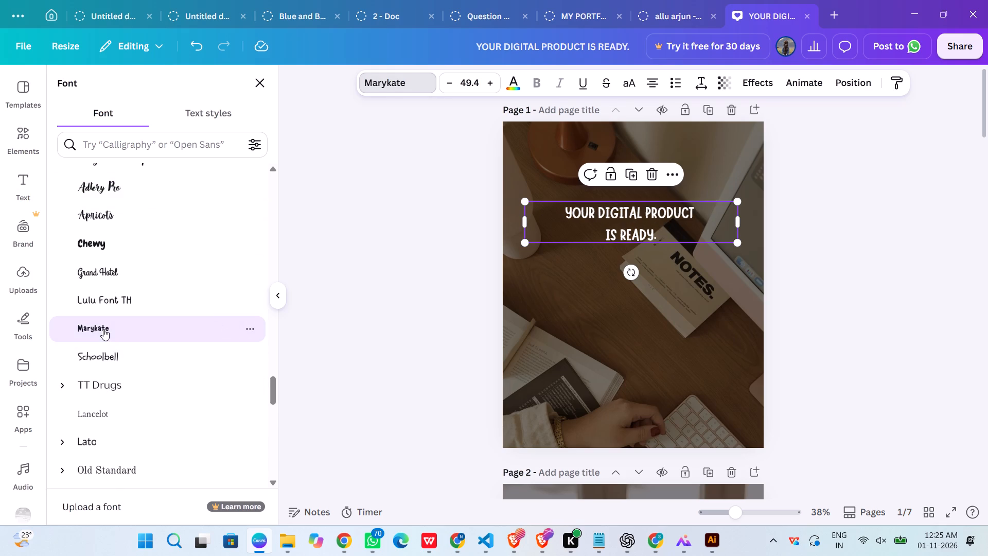
{"action": "left_click", "coordinate": [111, 362]}
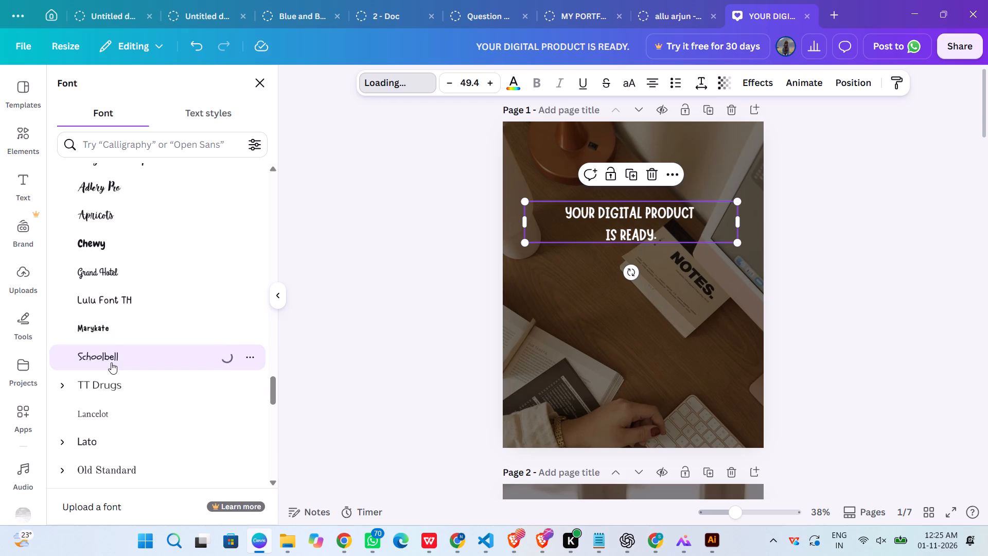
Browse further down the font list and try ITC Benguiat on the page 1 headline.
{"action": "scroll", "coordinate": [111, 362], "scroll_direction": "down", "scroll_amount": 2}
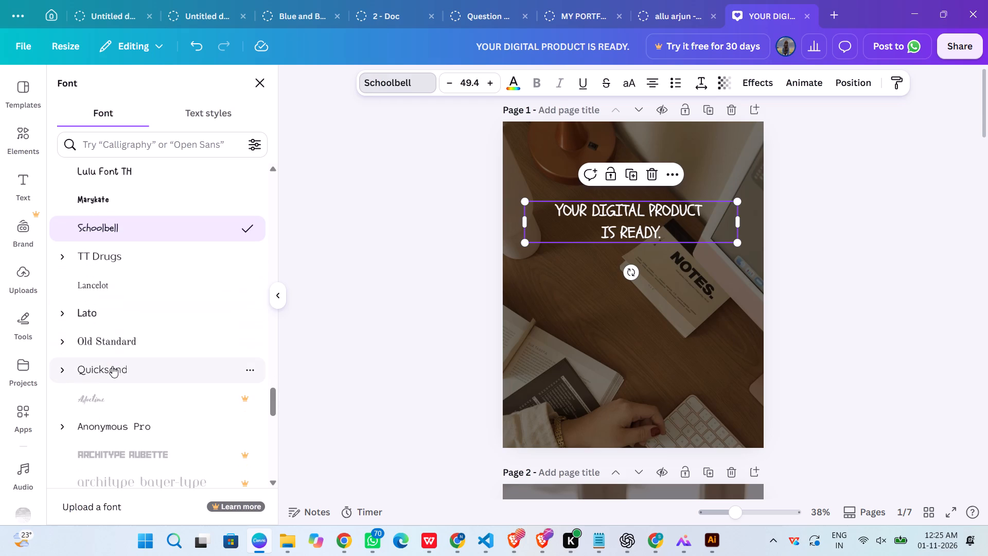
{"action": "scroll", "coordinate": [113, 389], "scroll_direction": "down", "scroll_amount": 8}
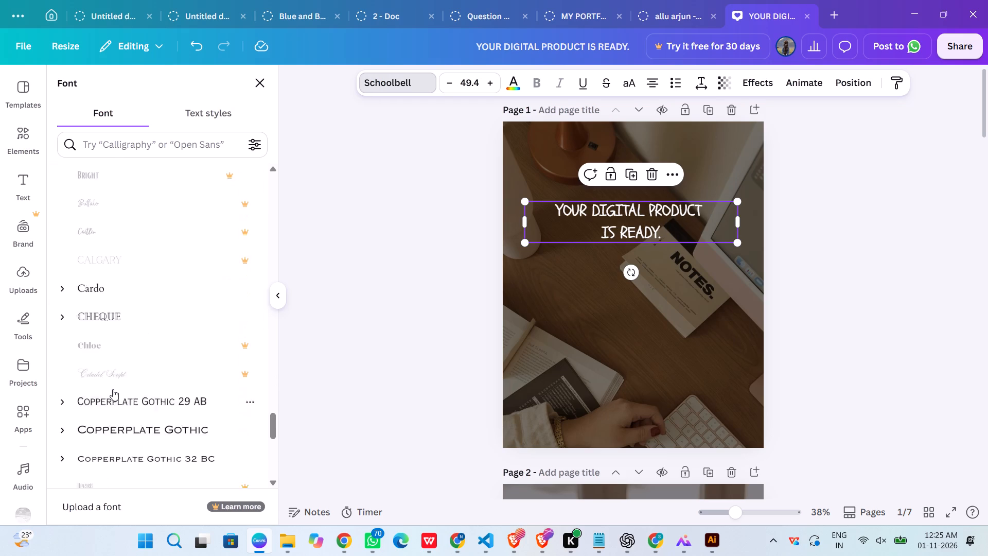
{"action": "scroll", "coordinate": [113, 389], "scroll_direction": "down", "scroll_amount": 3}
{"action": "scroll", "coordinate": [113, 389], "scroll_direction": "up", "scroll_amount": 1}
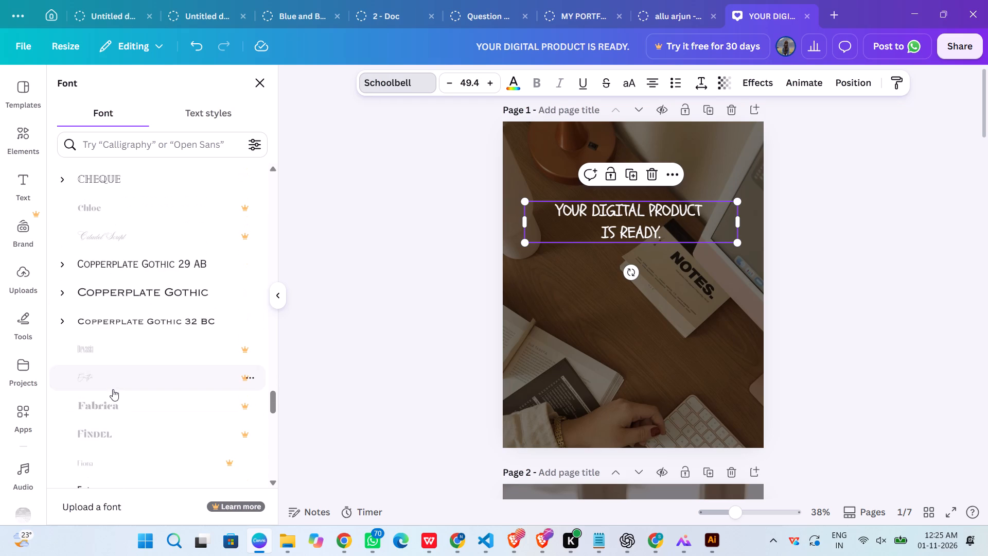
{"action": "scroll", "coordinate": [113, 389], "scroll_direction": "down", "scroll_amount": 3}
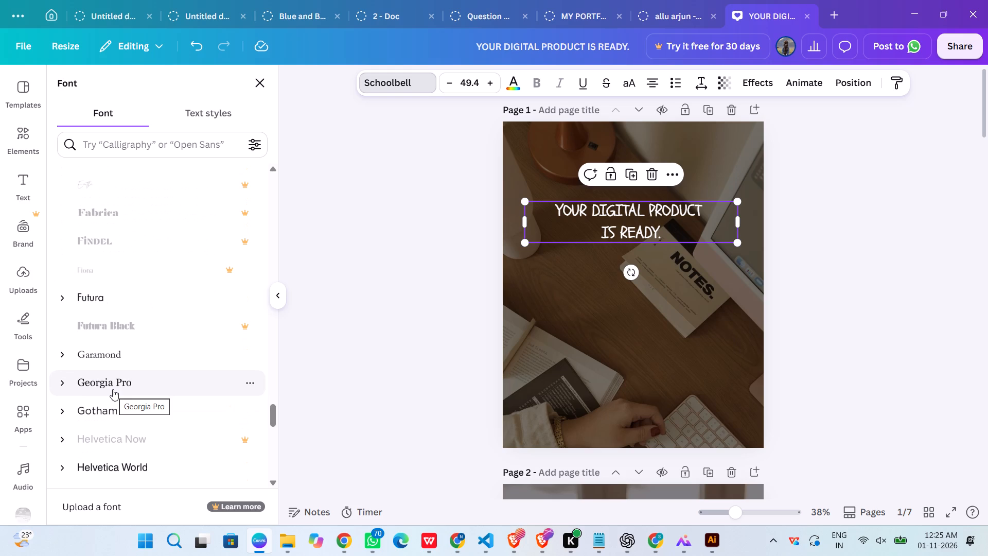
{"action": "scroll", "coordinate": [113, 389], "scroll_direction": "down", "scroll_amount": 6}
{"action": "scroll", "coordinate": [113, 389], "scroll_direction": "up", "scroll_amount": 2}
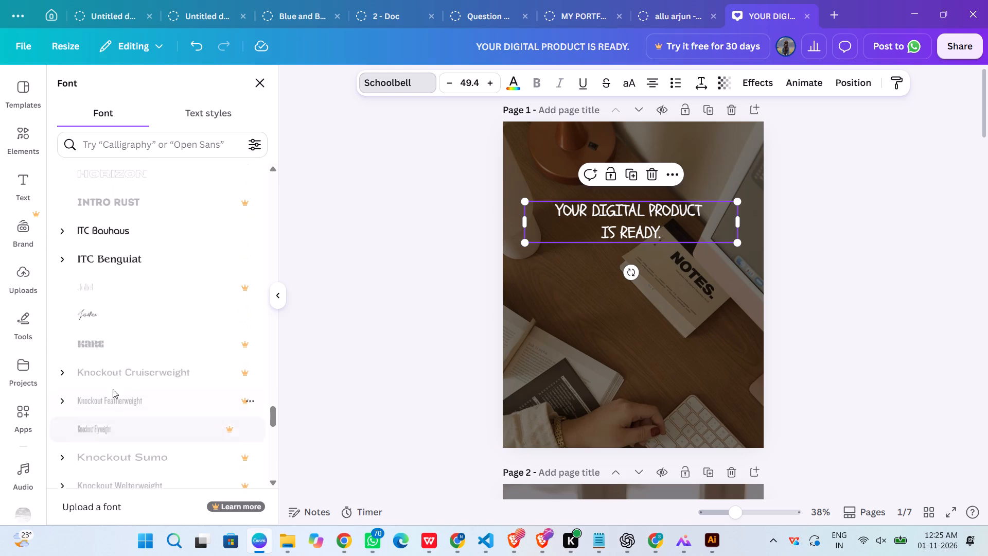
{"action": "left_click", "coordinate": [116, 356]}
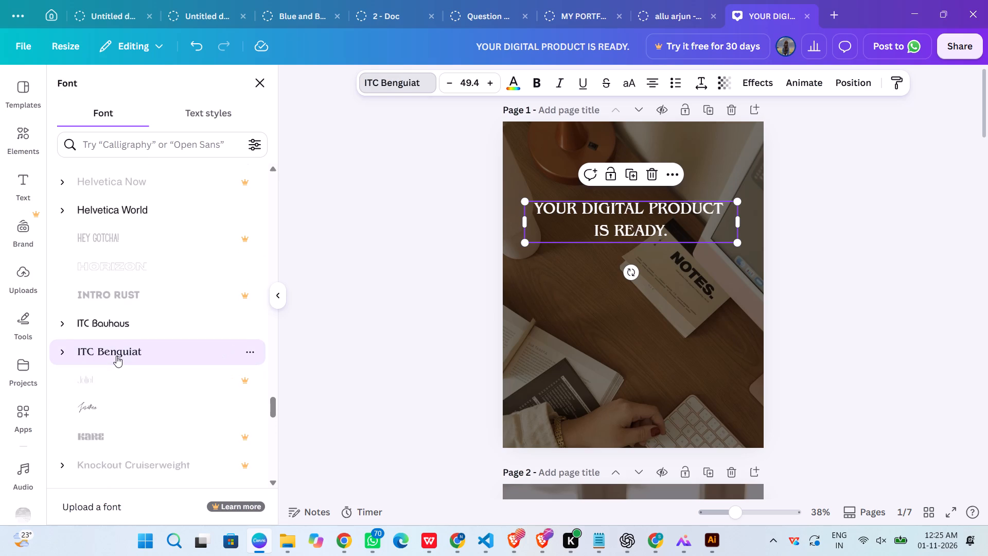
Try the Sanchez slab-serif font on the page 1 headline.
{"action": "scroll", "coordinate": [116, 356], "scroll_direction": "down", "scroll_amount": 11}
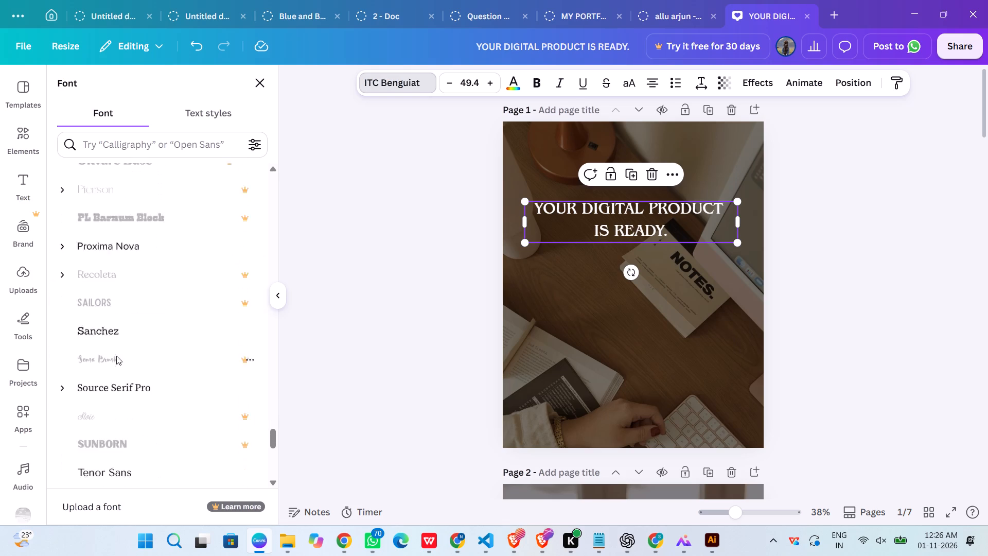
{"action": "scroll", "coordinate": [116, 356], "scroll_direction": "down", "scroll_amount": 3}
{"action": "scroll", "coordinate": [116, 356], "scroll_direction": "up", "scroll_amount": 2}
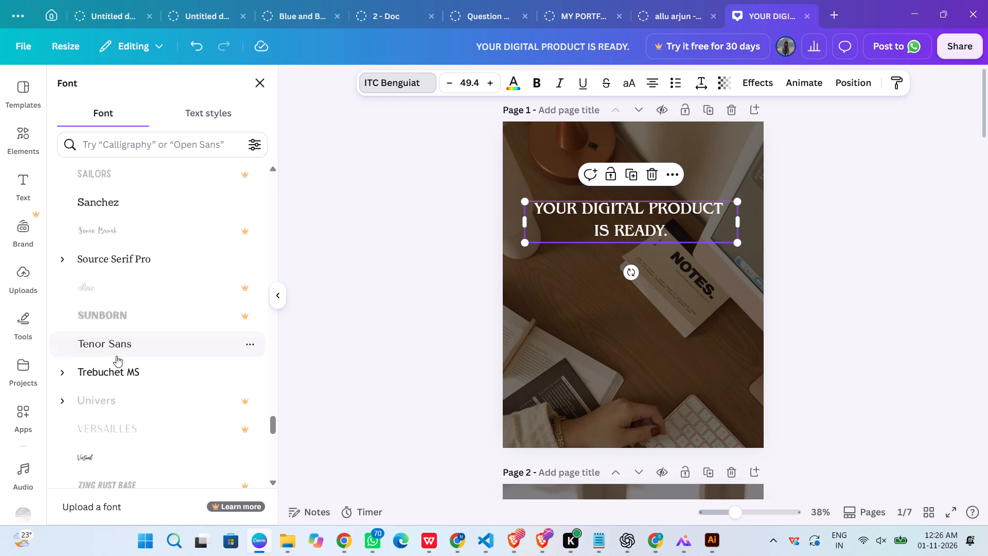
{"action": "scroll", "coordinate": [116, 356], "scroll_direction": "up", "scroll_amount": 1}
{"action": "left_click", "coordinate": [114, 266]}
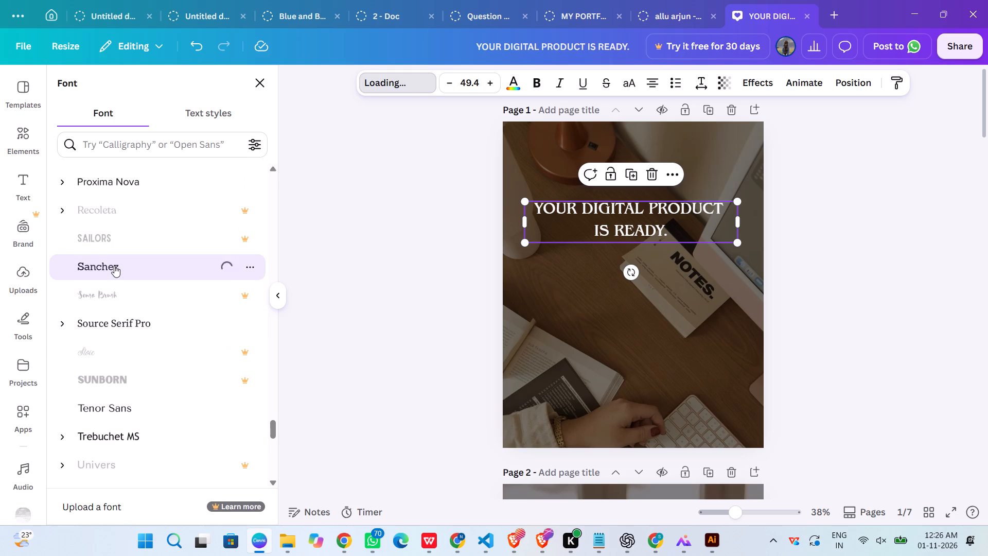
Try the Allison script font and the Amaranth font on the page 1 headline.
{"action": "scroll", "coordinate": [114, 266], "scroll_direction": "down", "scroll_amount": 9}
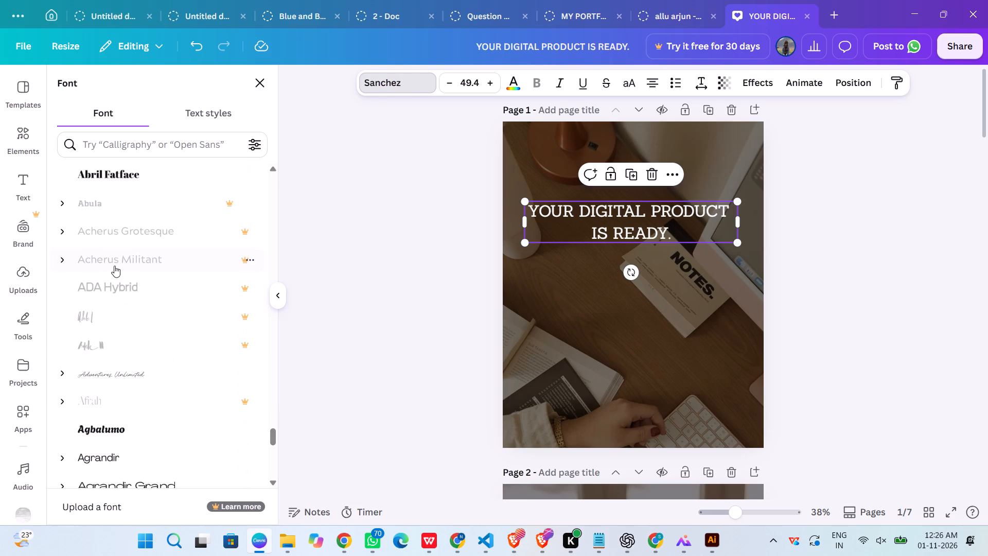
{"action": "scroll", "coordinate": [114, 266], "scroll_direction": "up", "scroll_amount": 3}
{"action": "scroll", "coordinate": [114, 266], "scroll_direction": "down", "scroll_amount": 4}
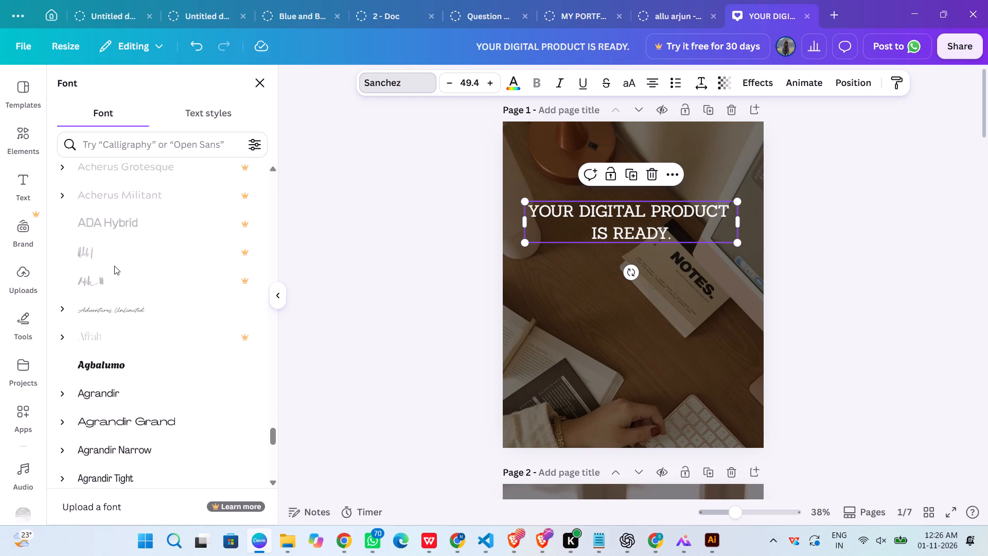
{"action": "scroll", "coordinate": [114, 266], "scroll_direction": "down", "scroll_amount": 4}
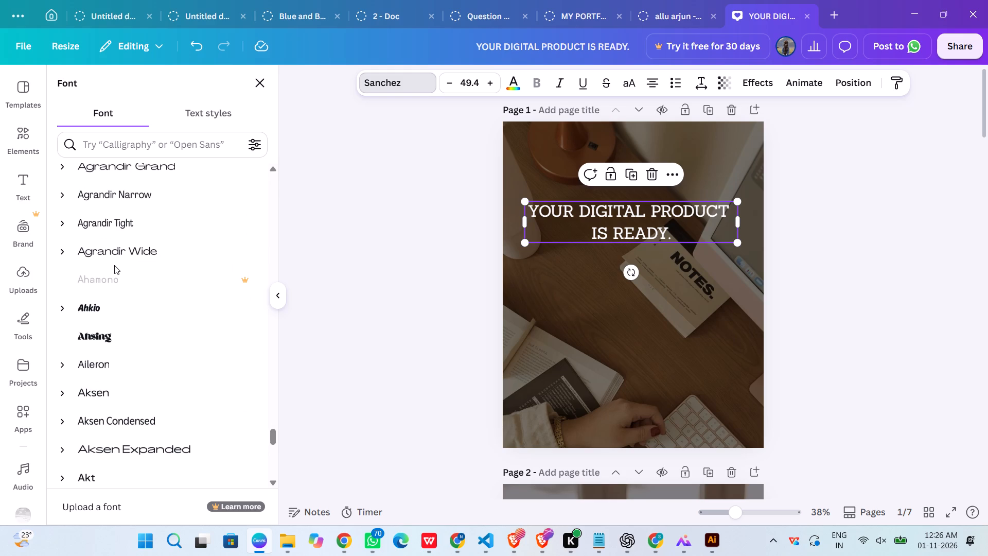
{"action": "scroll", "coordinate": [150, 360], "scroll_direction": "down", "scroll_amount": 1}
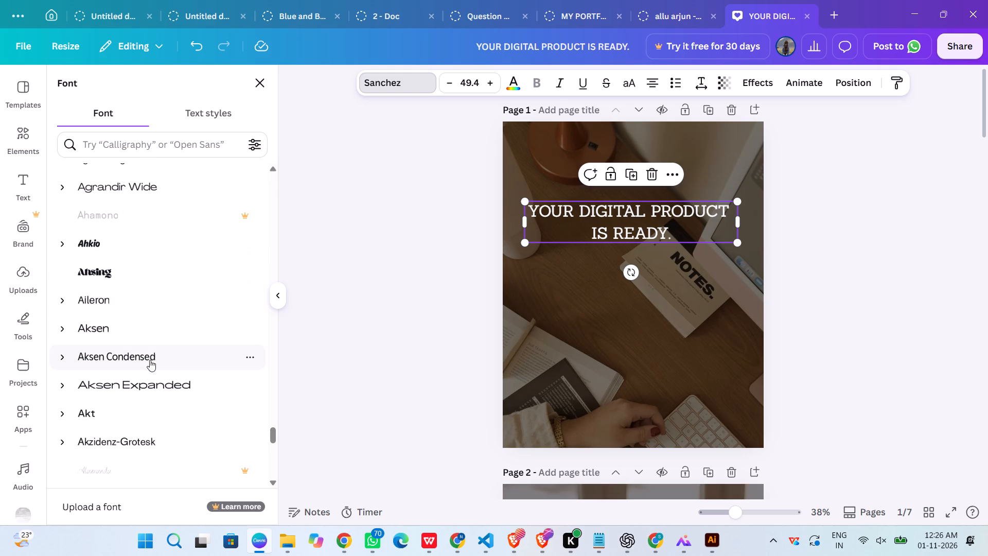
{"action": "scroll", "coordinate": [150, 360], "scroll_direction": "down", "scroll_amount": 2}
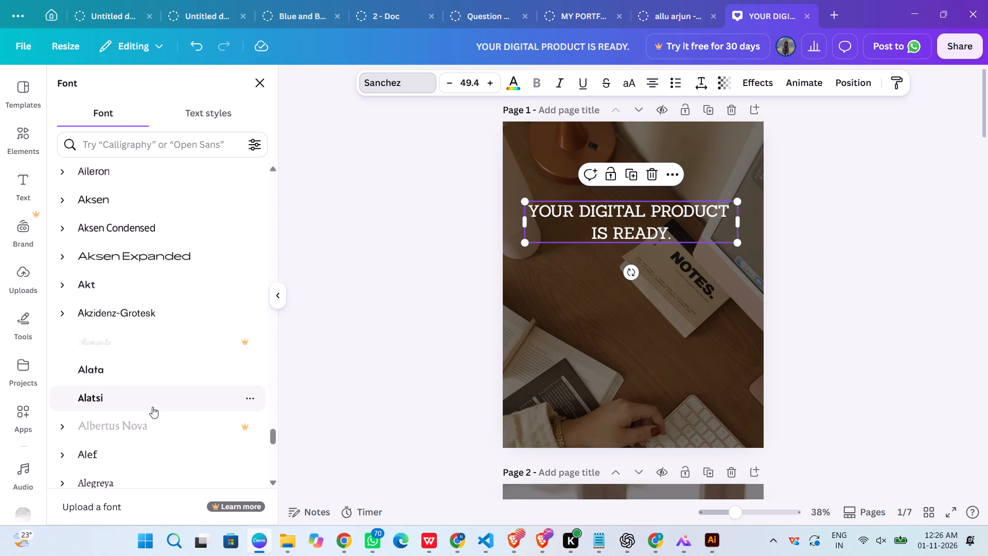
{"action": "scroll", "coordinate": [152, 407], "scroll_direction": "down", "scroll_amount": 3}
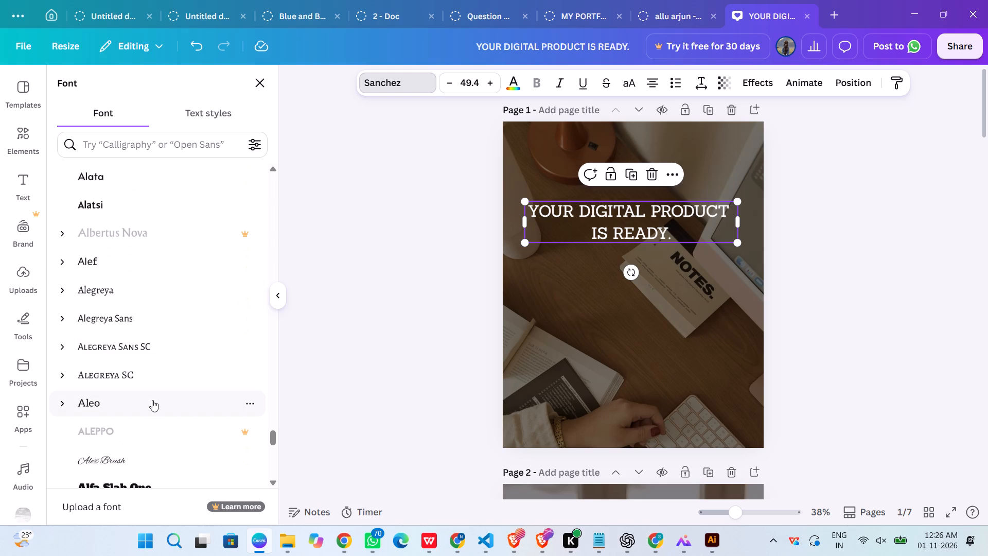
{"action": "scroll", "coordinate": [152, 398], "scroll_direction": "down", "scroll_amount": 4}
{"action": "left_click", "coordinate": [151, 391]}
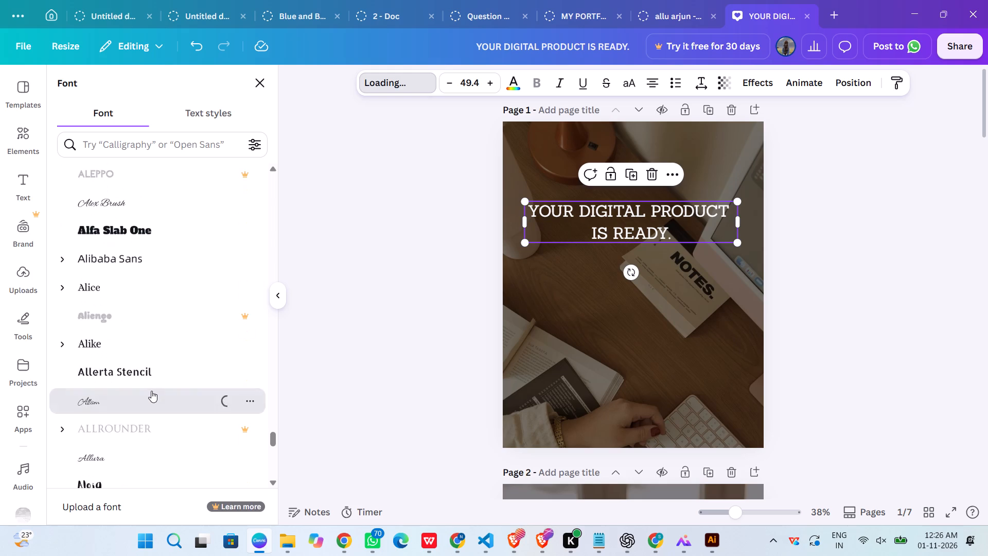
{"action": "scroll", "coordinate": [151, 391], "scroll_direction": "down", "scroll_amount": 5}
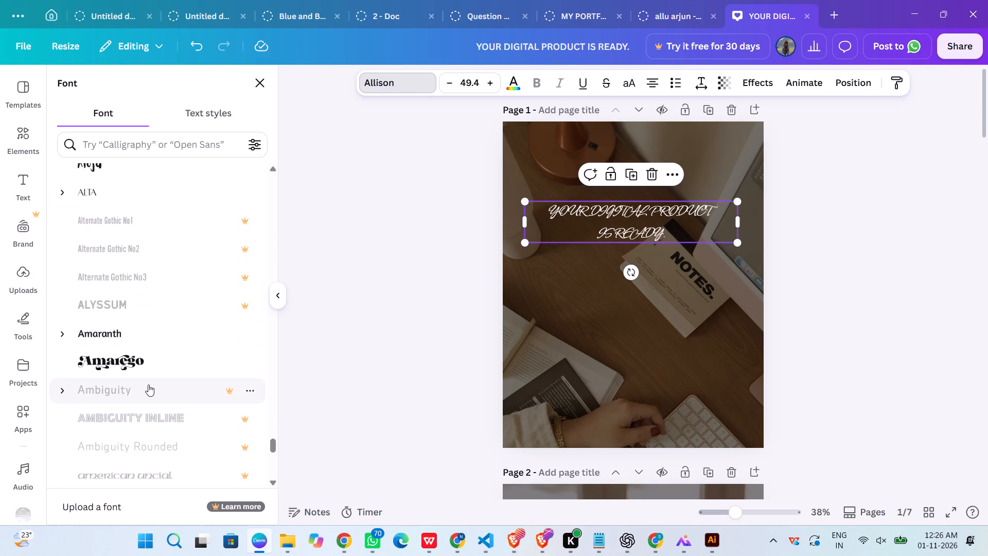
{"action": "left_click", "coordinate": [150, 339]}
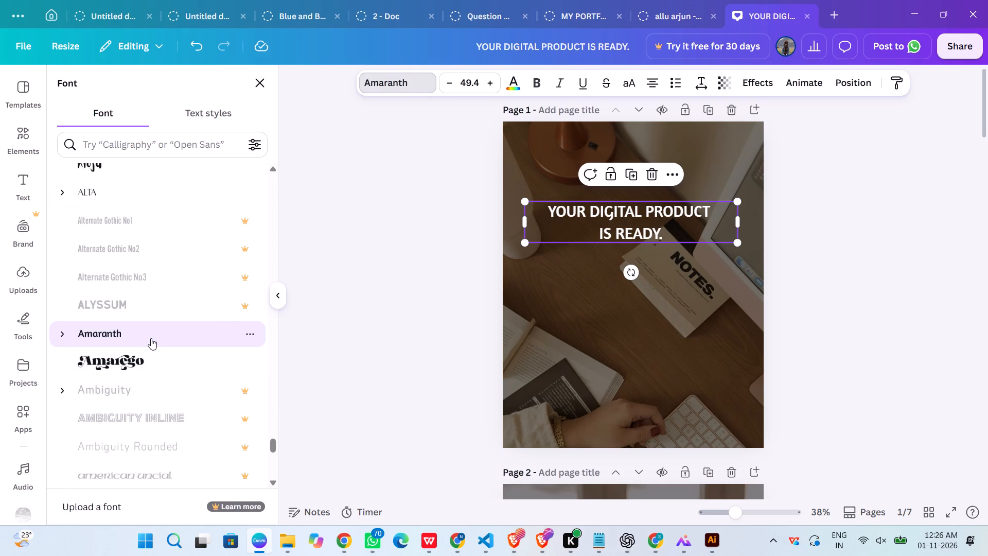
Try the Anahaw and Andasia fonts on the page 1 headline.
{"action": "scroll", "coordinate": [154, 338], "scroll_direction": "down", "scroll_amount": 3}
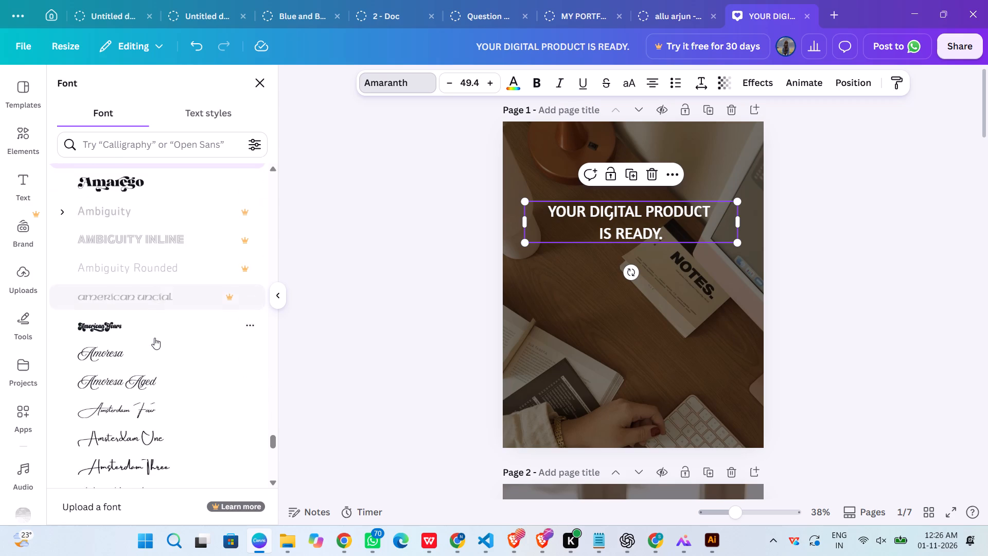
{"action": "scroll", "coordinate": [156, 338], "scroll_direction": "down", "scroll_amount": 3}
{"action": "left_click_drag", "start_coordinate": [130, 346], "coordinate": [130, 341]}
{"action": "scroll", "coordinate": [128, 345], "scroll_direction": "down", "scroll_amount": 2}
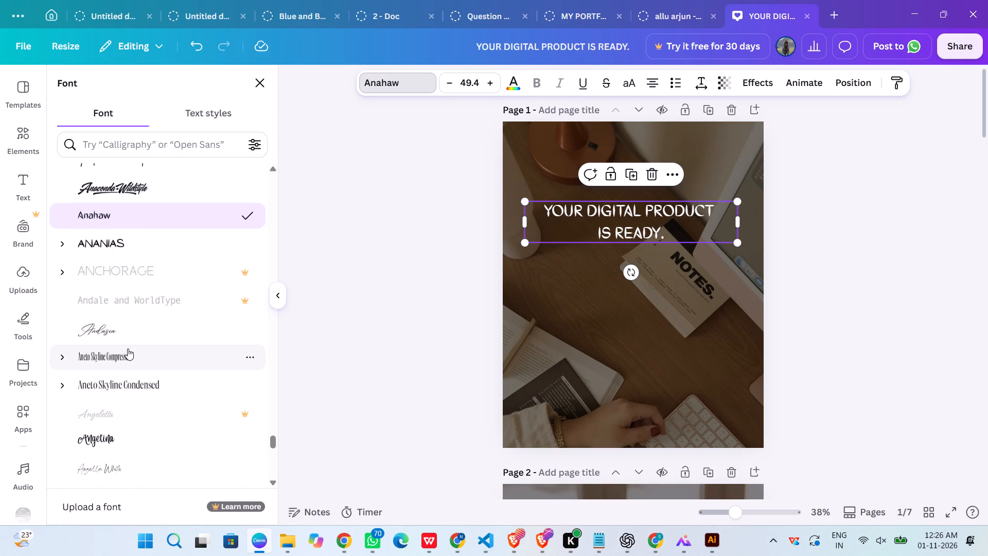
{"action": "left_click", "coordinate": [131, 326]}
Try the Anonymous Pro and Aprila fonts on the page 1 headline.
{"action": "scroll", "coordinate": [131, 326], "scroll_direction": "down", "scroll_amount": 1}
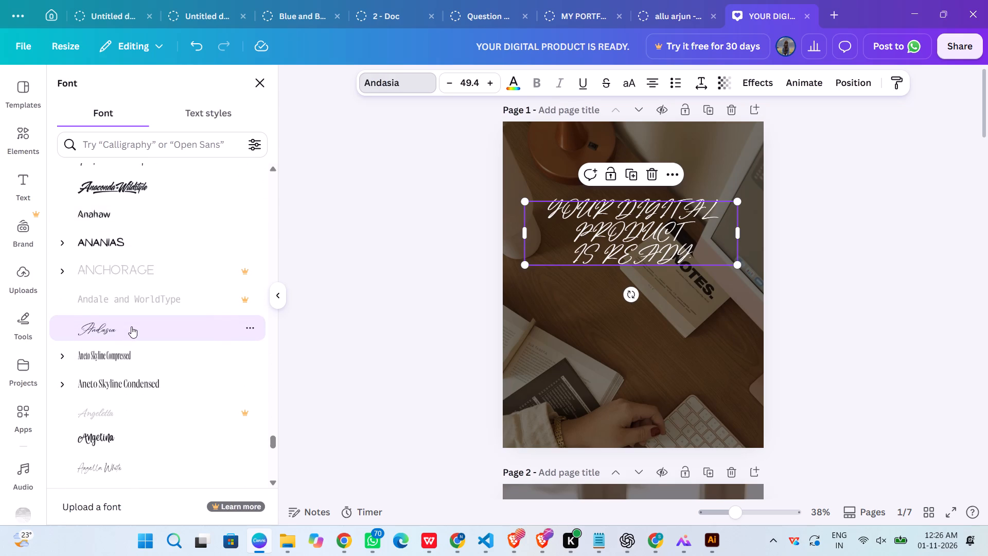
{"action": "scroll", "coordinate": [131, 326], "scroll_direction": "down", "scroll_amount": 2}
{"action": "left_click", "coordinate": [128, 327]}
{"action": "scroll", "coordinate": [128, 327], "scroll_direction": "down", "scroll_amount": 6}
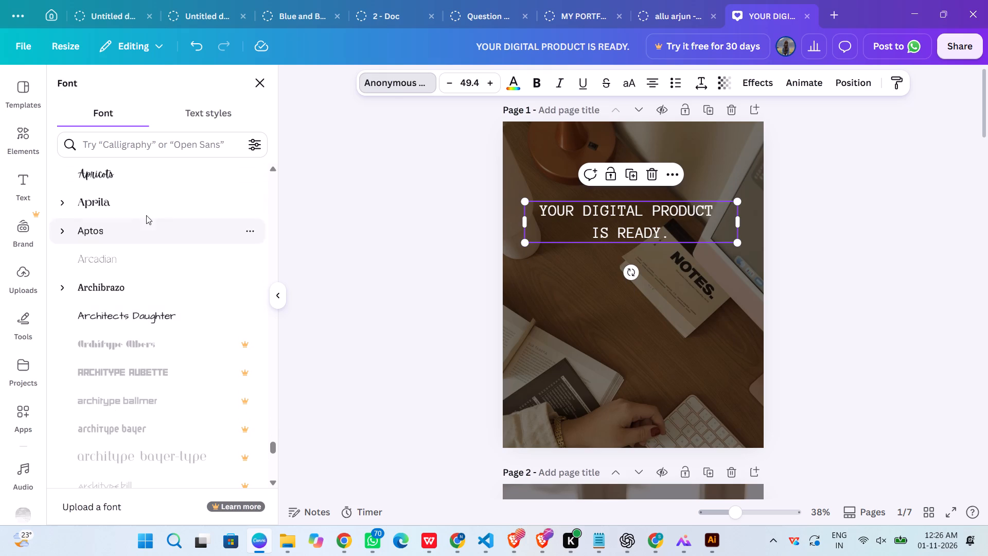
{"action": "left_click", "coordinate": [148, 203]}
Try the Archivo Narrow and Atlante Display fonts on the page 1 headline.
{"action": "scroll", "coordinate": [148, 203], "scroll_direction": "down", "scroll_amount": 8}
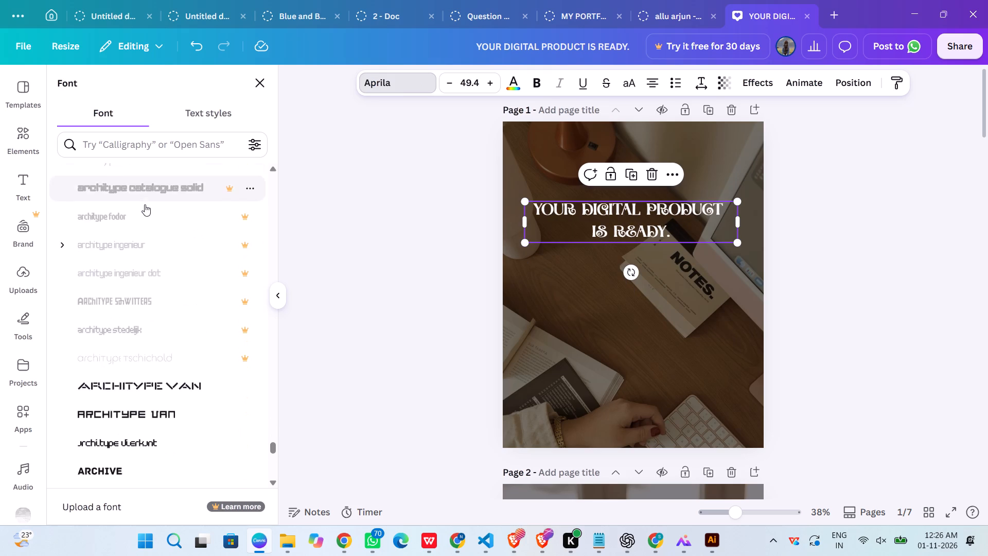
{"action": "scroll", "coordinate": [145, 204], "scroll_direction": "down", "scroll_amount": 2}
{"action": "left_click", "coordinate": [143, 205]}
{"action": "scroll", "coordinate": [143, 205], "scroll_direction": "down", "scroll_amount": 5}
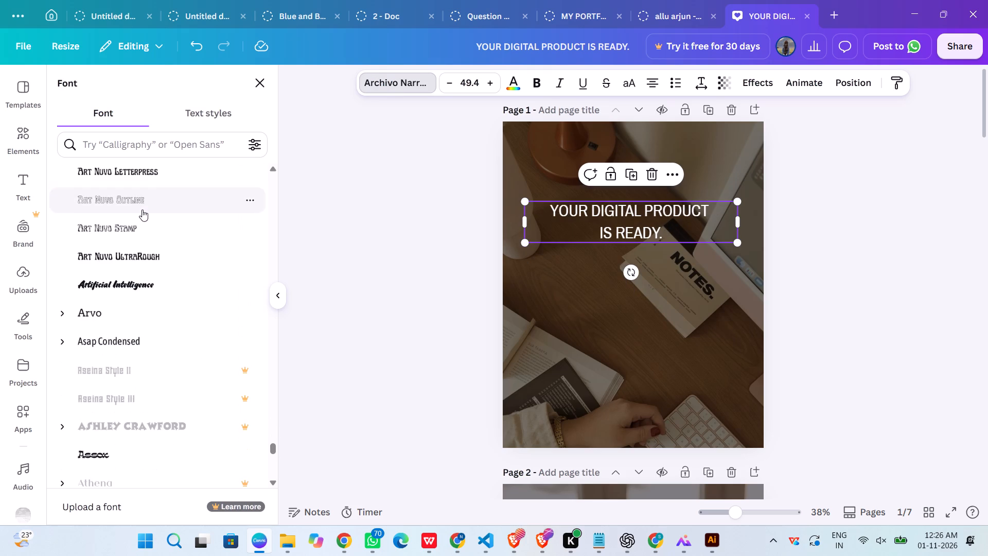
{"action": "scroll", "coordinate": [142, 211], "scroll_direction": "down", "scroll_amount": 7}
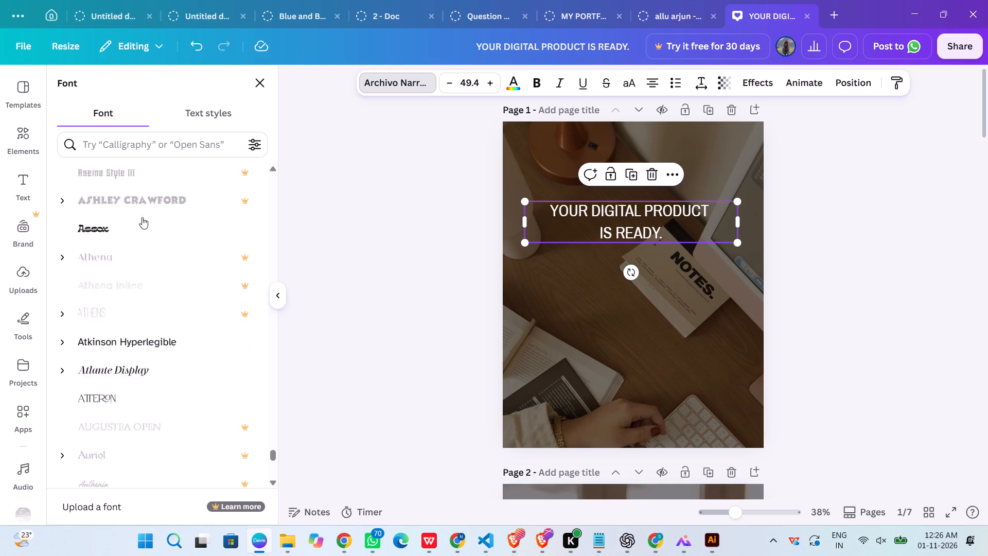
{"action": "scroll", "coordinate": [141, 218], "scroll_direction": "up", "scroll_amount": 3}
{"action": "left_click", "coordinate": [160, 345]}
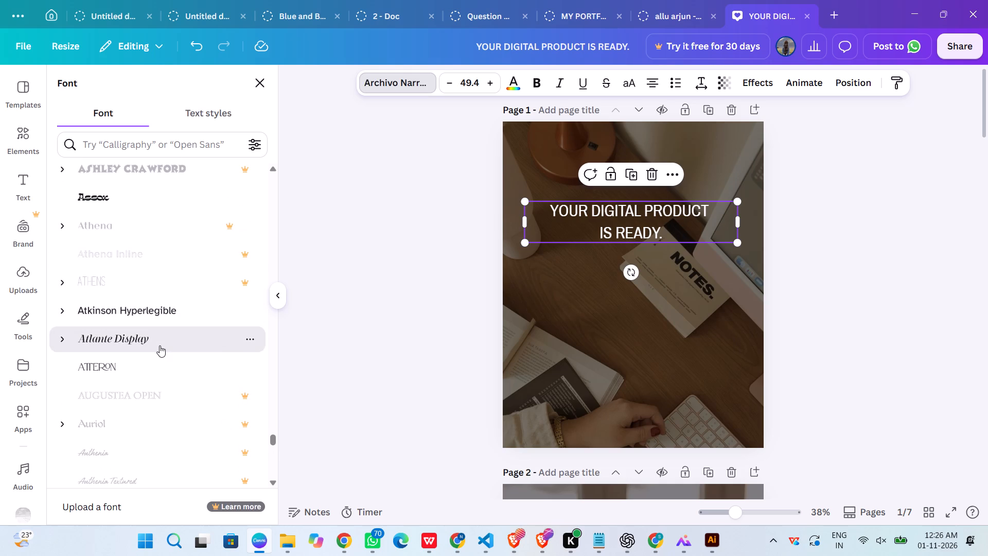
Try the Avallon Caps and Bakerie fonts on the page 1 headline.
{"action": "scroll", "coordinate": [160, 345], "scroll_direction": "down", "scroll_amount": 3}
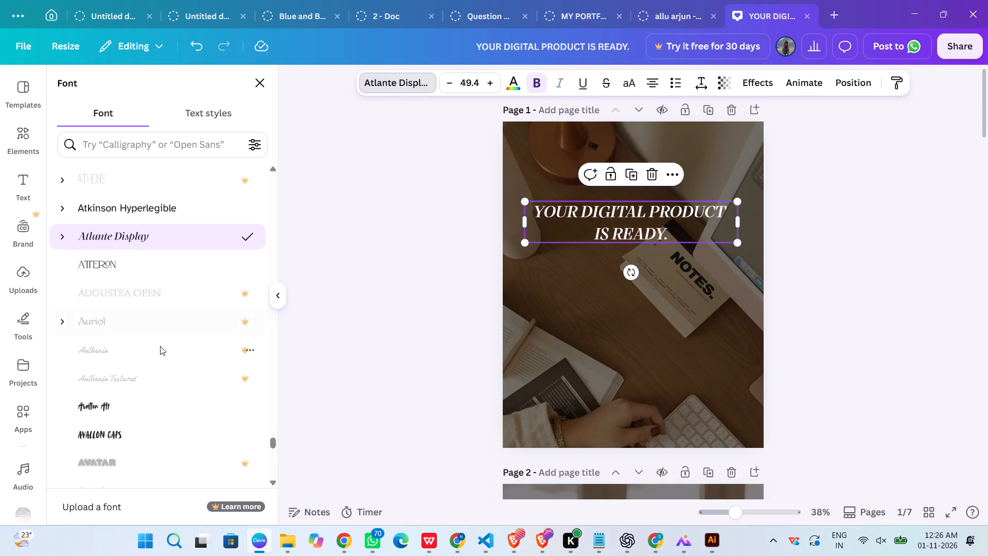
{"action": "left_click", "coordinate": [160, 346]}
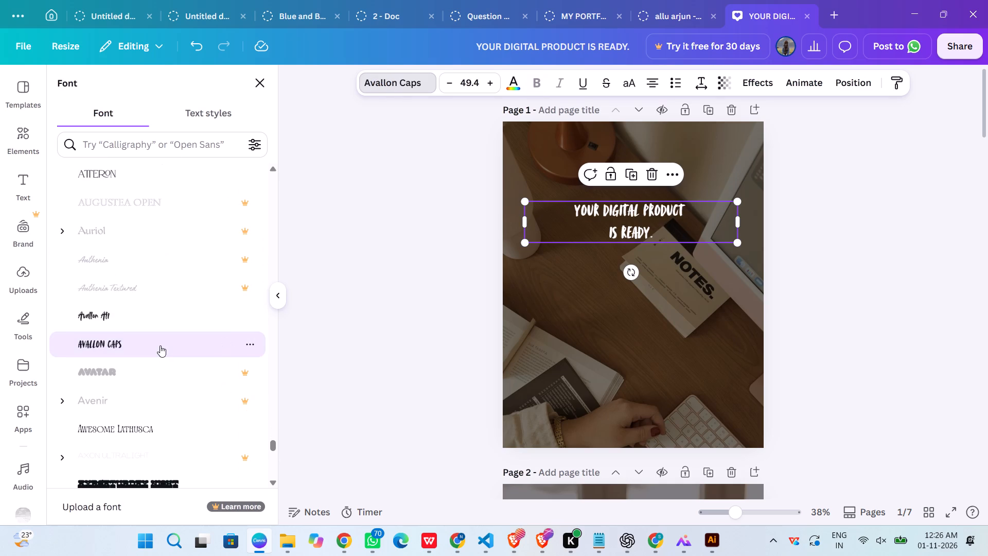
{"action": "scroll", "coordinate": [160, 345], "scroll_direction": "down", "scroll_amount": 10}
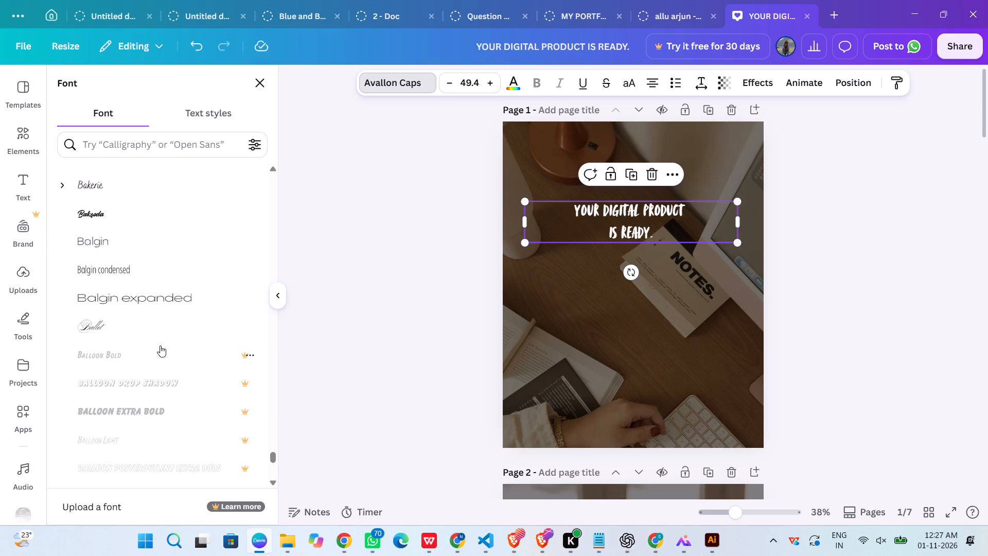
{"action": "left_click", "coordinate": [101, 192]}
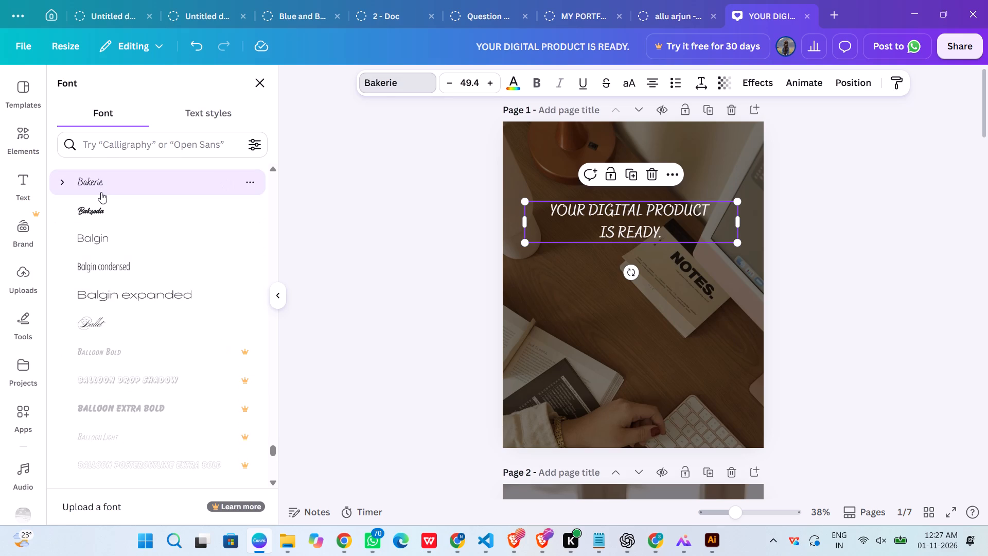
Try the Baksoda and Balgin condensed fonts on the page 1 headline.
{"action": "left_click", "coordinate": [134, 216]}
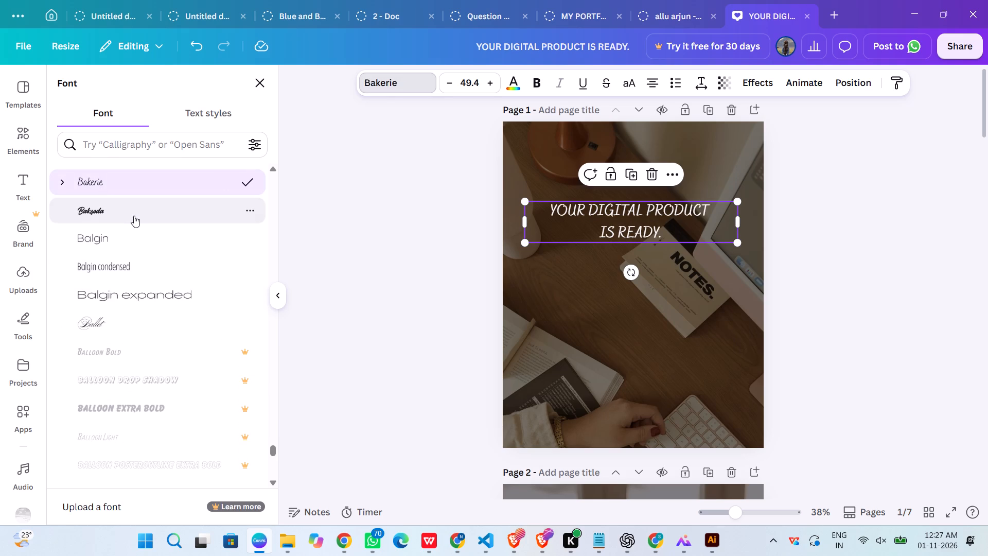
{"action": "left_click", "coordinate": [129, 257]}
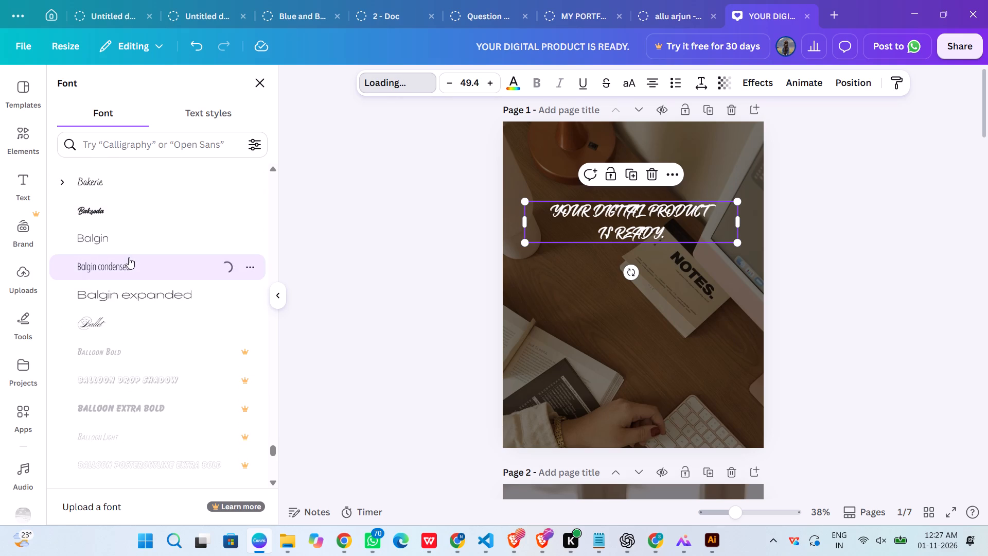
Apply the Bangers font to the page 1 headline.
{"action": "scroll", "coordinate": [129, 257], "scroll_direction": "down", "scroll_amount": 4}
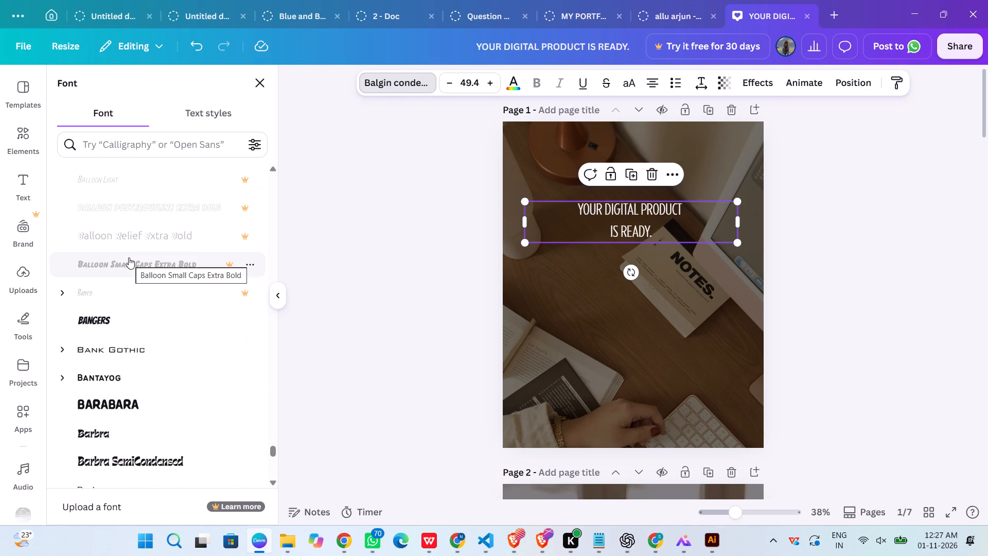
{"action": "scroll", "coordinate": [127, 258], "scroll_direction": "down", "scroll_amount": 2}
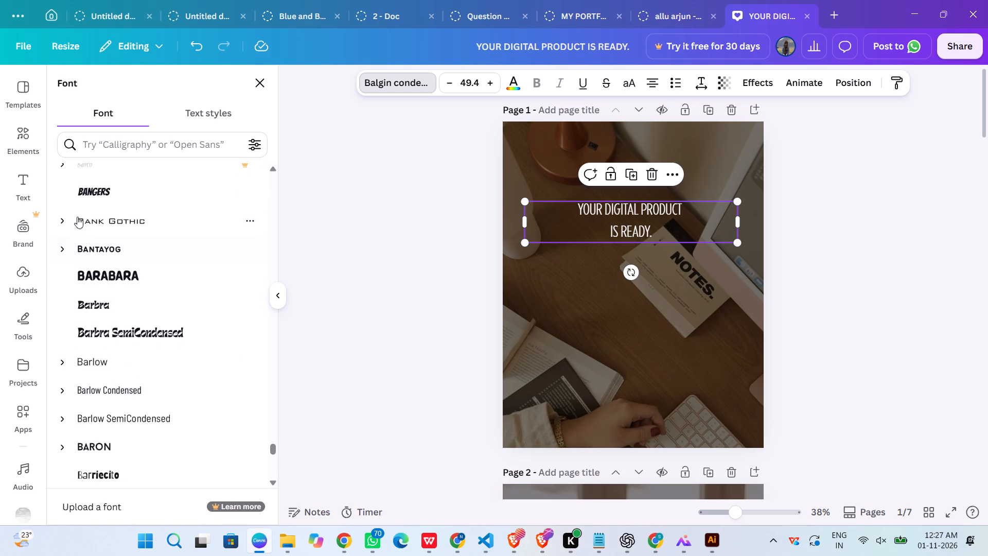
{"action": "left_click", "coordinate": [114, 181]}
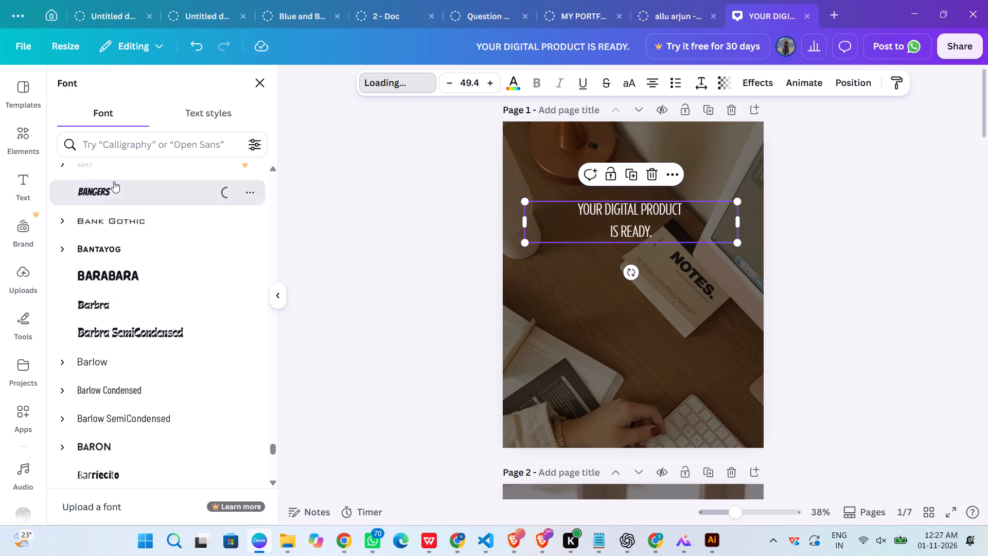
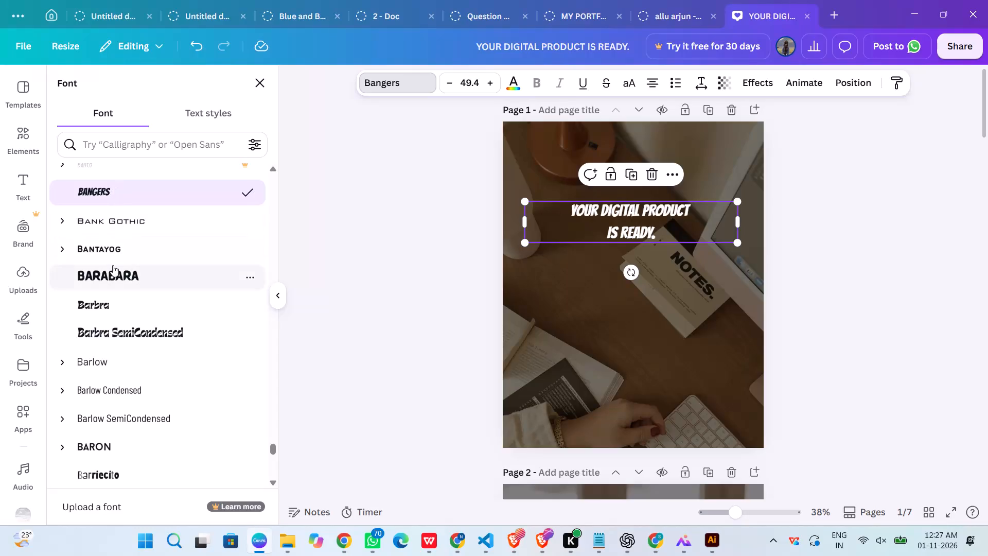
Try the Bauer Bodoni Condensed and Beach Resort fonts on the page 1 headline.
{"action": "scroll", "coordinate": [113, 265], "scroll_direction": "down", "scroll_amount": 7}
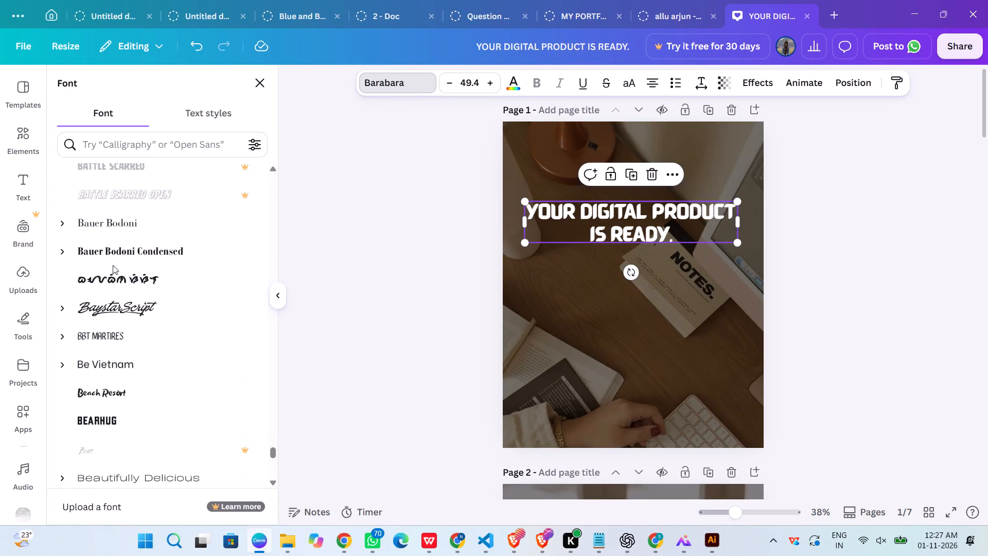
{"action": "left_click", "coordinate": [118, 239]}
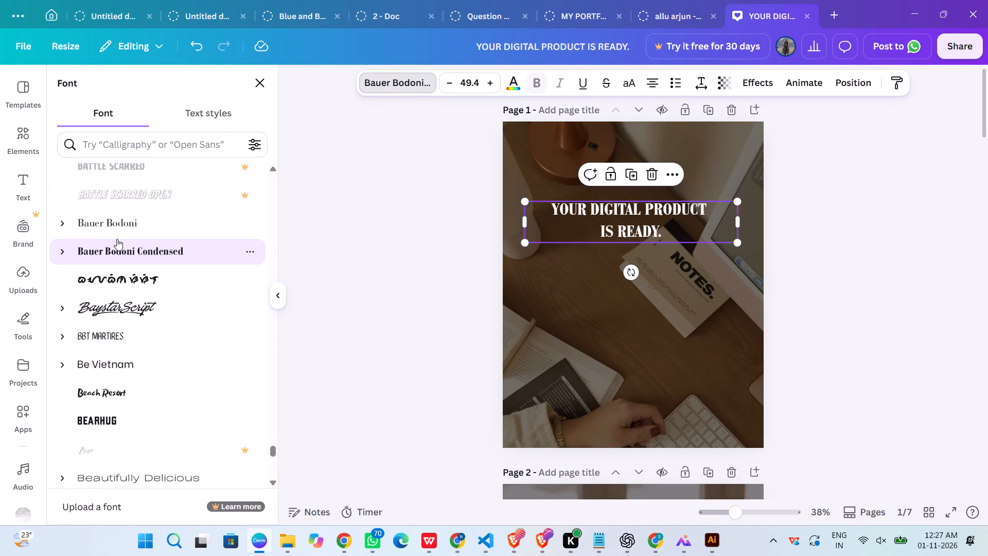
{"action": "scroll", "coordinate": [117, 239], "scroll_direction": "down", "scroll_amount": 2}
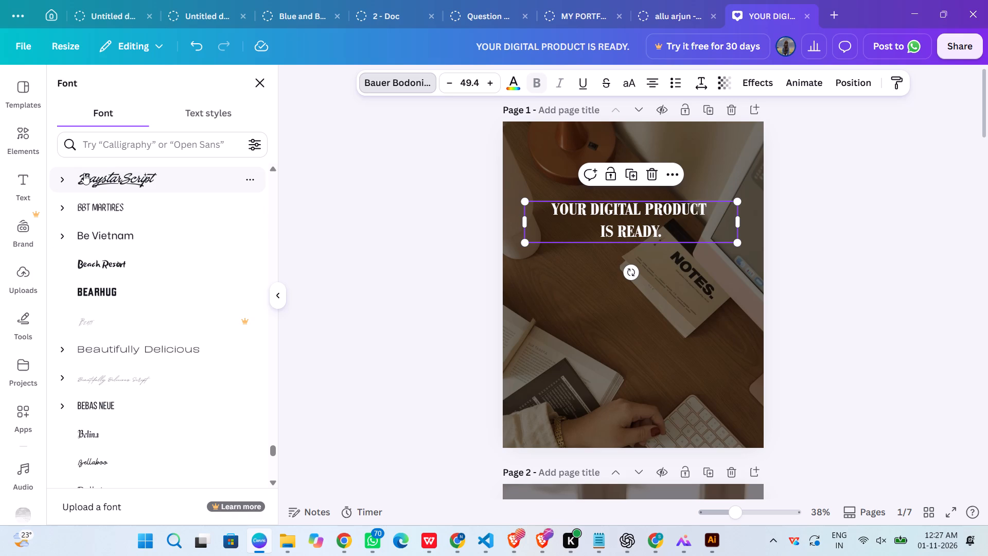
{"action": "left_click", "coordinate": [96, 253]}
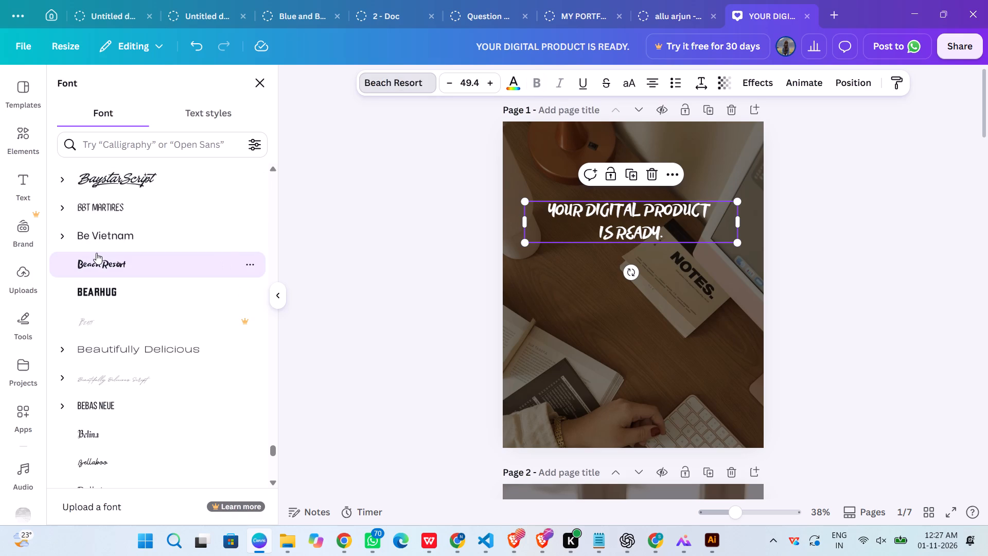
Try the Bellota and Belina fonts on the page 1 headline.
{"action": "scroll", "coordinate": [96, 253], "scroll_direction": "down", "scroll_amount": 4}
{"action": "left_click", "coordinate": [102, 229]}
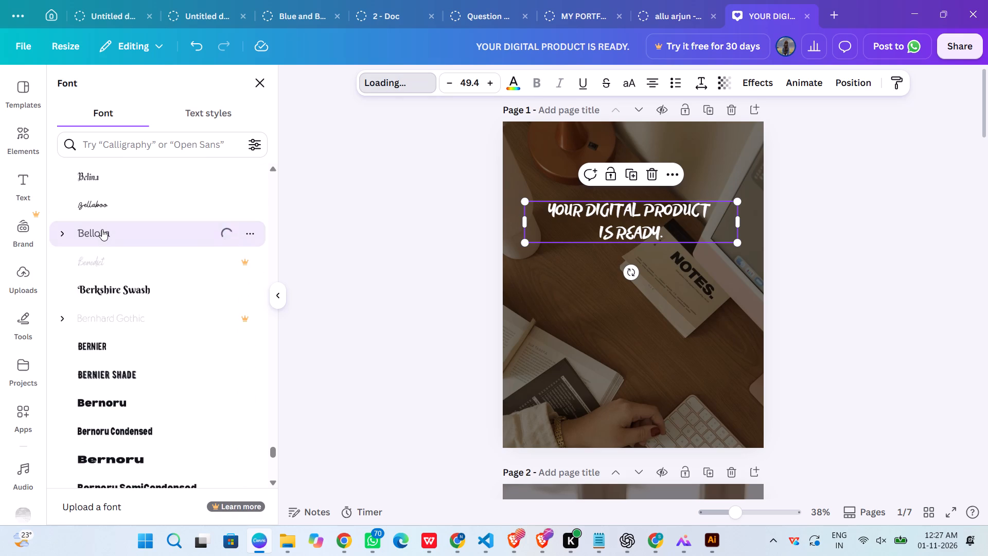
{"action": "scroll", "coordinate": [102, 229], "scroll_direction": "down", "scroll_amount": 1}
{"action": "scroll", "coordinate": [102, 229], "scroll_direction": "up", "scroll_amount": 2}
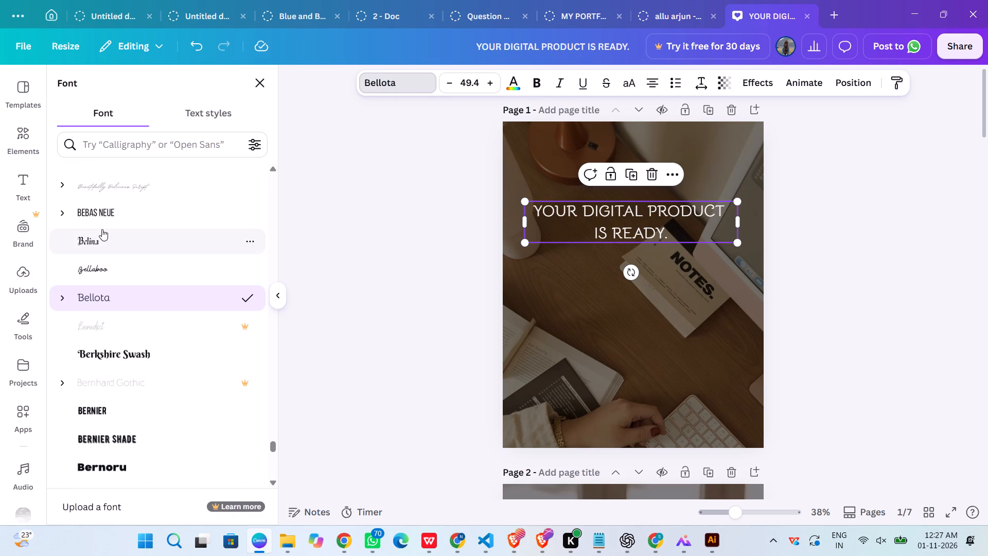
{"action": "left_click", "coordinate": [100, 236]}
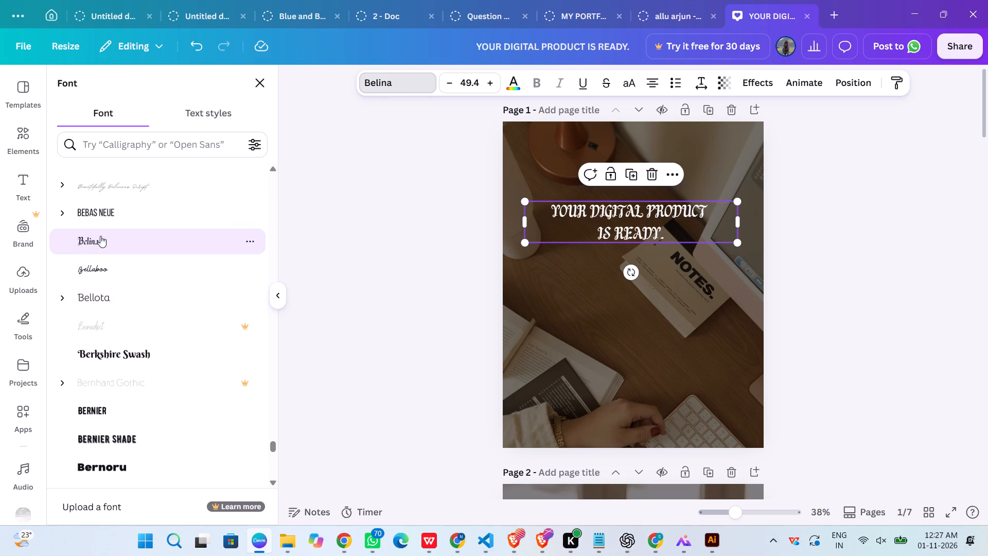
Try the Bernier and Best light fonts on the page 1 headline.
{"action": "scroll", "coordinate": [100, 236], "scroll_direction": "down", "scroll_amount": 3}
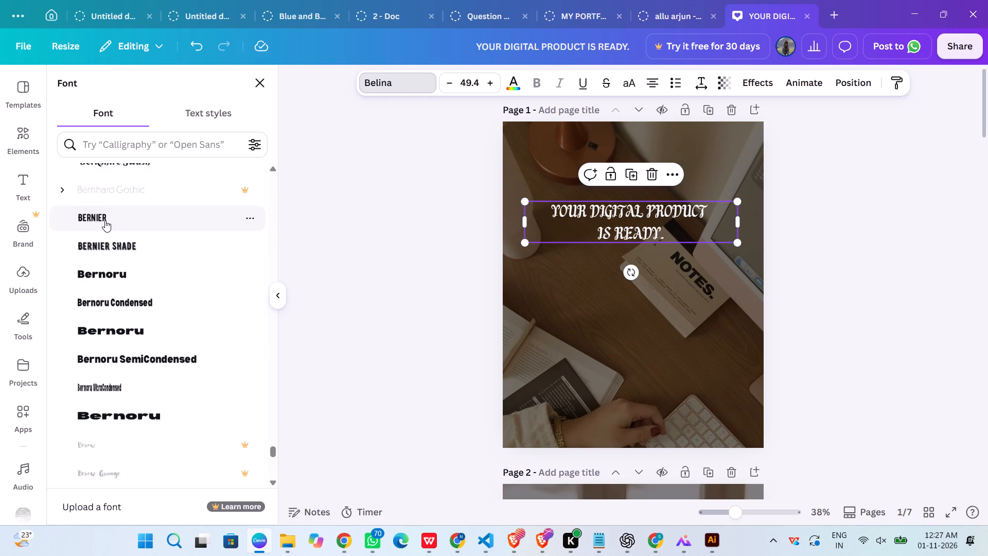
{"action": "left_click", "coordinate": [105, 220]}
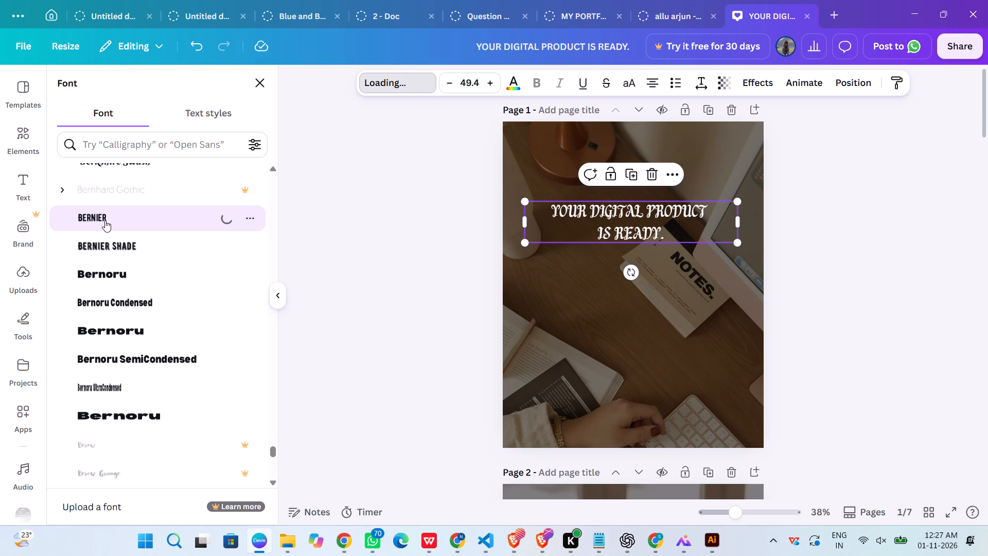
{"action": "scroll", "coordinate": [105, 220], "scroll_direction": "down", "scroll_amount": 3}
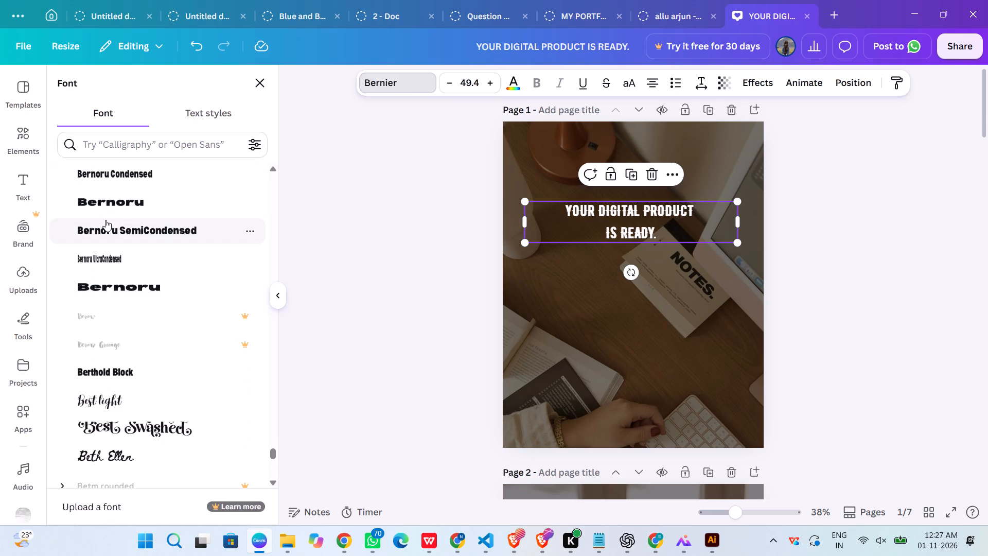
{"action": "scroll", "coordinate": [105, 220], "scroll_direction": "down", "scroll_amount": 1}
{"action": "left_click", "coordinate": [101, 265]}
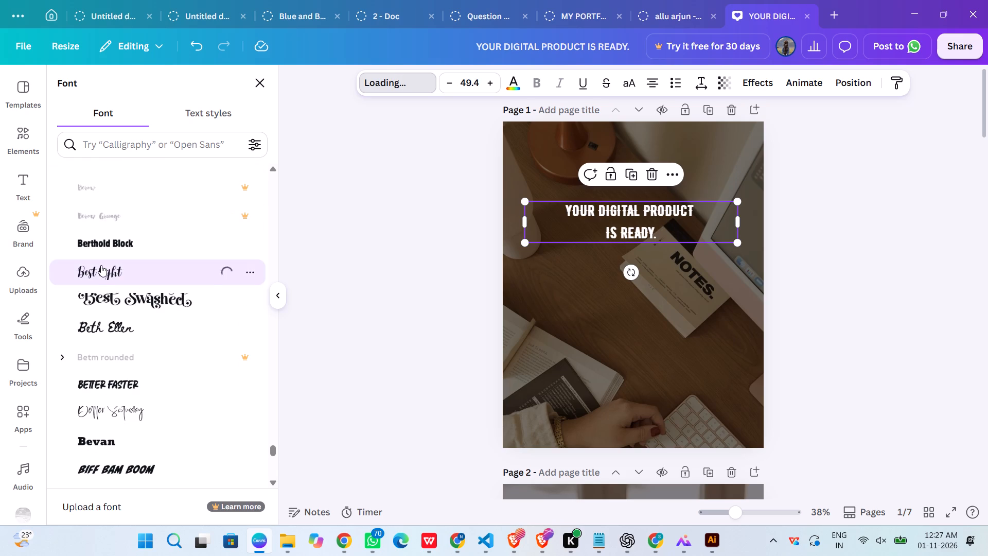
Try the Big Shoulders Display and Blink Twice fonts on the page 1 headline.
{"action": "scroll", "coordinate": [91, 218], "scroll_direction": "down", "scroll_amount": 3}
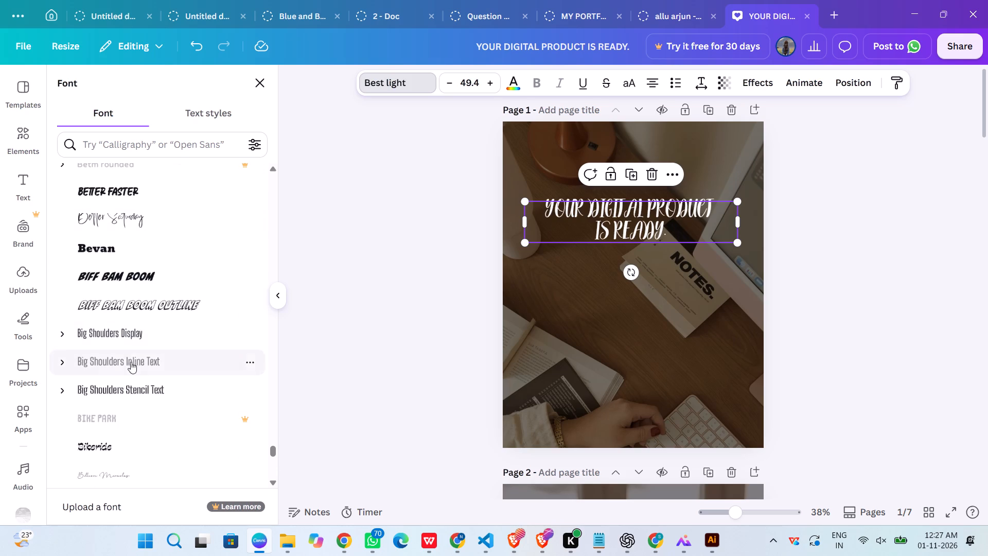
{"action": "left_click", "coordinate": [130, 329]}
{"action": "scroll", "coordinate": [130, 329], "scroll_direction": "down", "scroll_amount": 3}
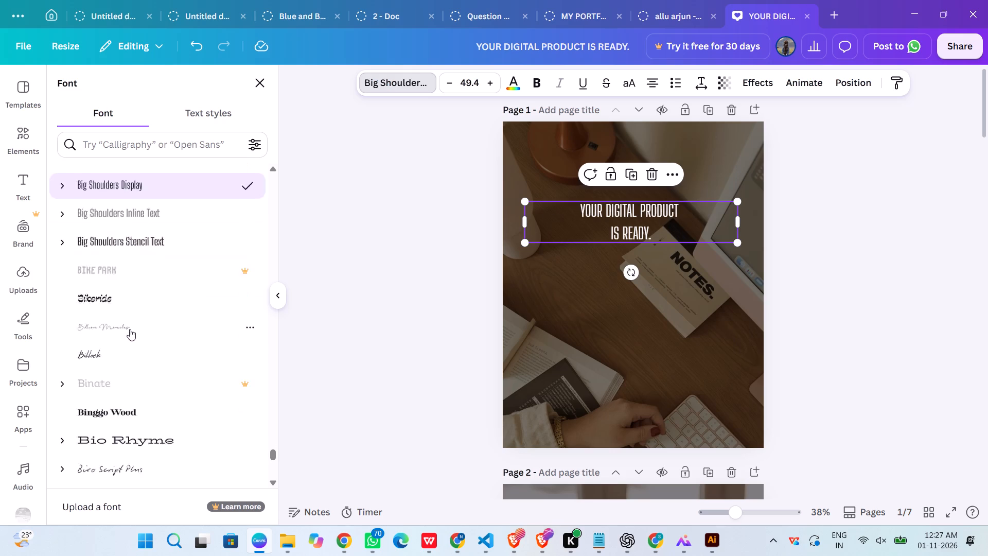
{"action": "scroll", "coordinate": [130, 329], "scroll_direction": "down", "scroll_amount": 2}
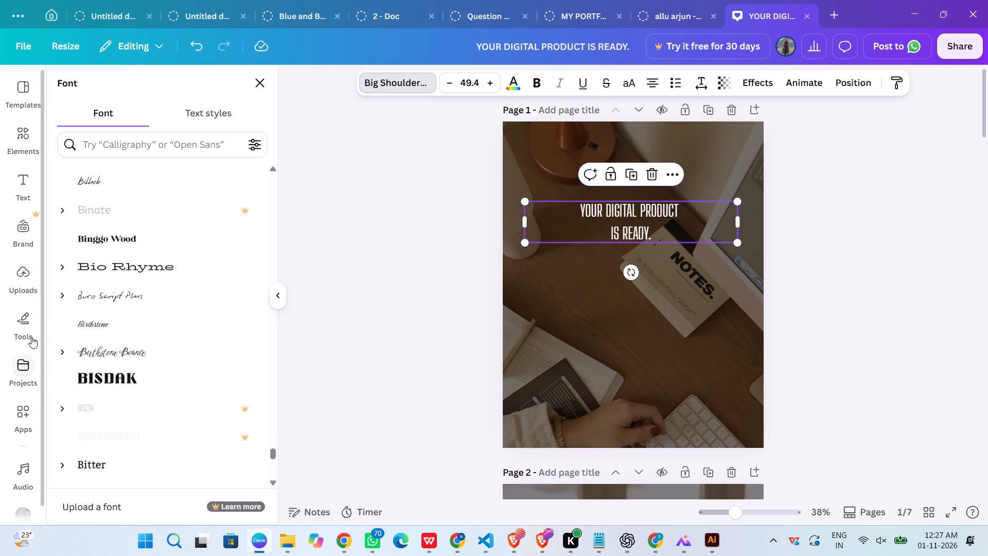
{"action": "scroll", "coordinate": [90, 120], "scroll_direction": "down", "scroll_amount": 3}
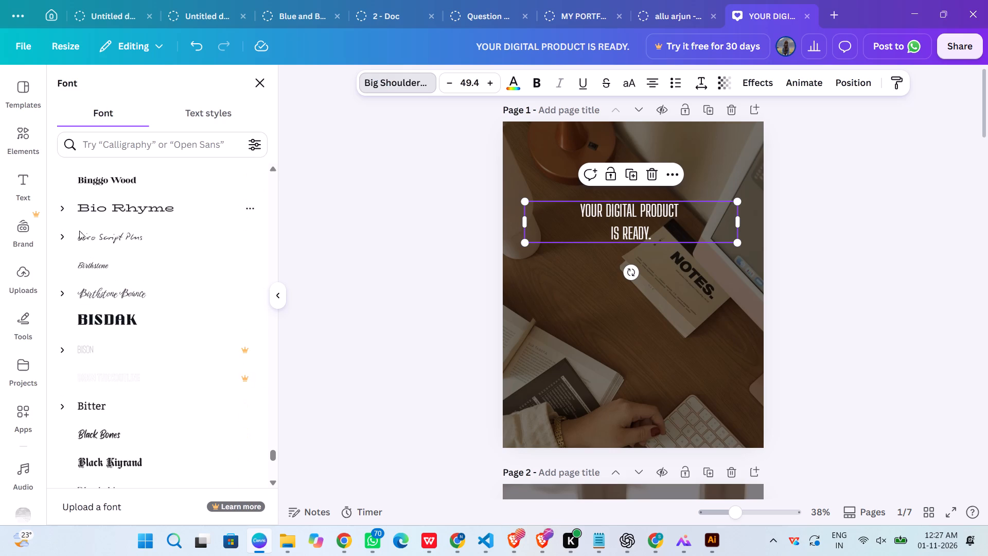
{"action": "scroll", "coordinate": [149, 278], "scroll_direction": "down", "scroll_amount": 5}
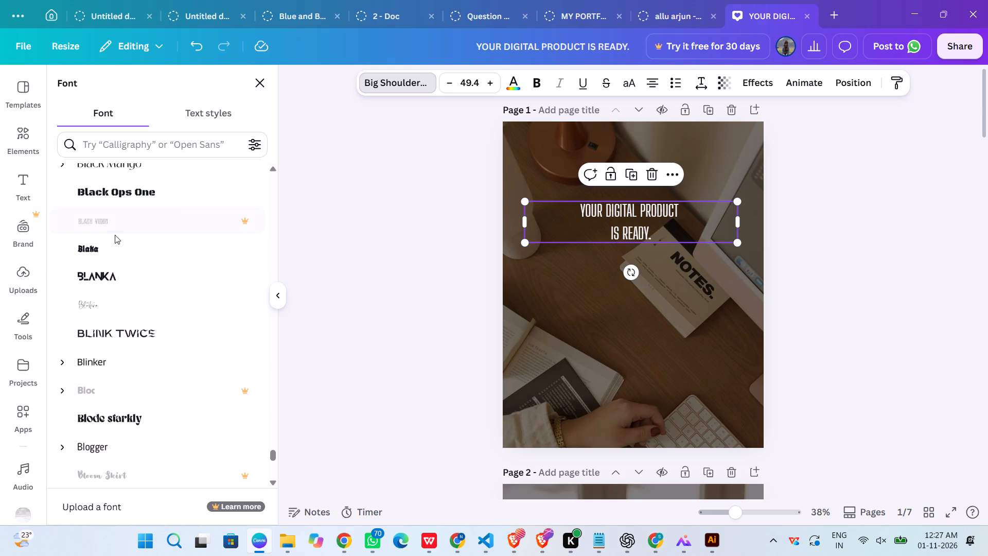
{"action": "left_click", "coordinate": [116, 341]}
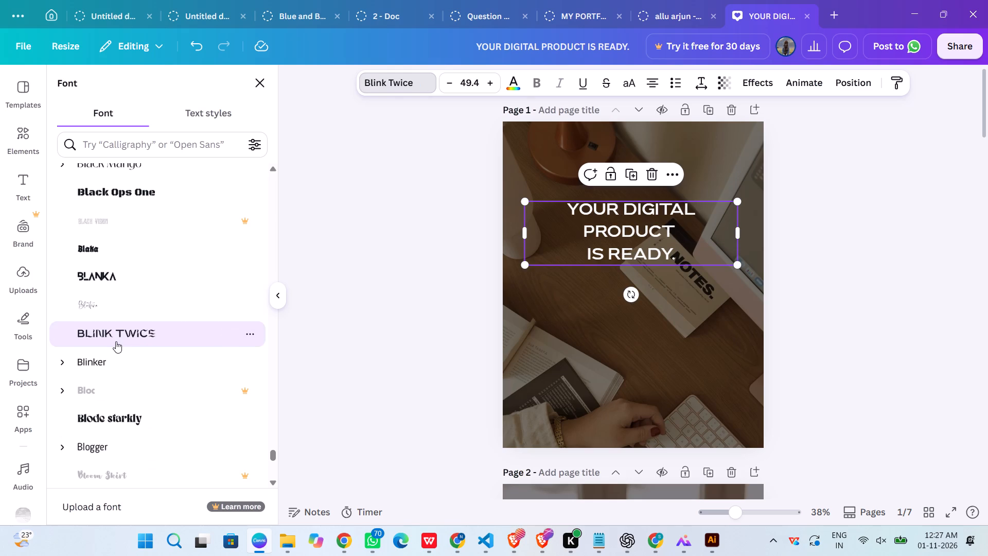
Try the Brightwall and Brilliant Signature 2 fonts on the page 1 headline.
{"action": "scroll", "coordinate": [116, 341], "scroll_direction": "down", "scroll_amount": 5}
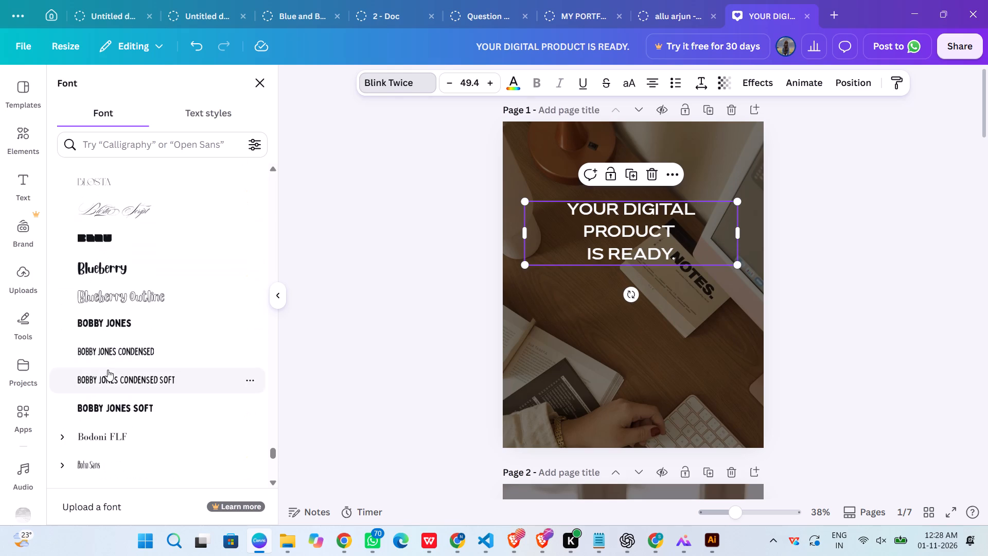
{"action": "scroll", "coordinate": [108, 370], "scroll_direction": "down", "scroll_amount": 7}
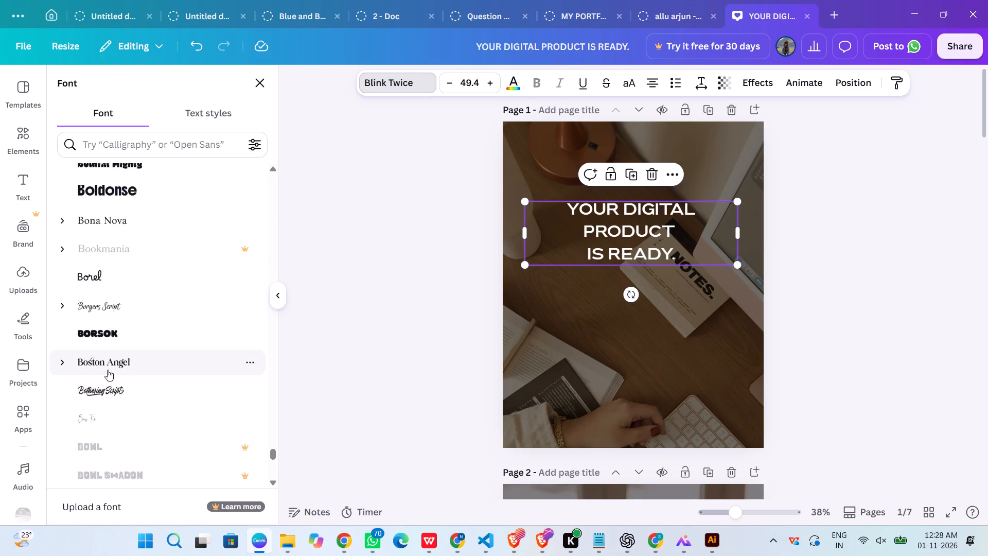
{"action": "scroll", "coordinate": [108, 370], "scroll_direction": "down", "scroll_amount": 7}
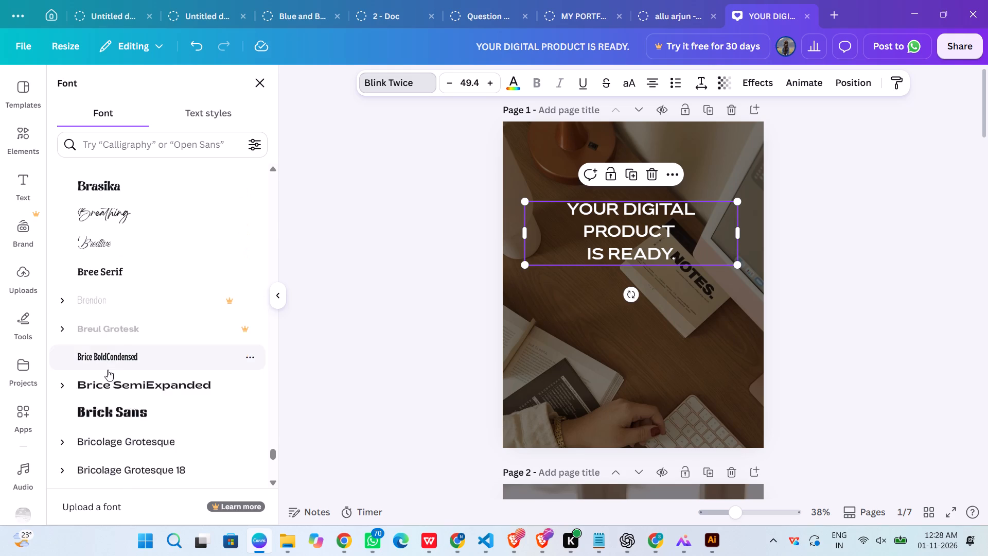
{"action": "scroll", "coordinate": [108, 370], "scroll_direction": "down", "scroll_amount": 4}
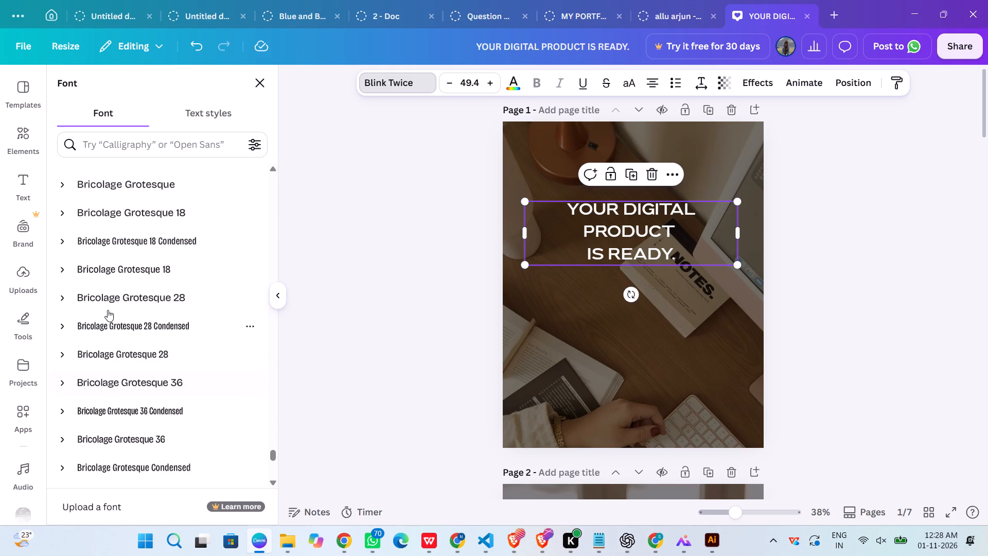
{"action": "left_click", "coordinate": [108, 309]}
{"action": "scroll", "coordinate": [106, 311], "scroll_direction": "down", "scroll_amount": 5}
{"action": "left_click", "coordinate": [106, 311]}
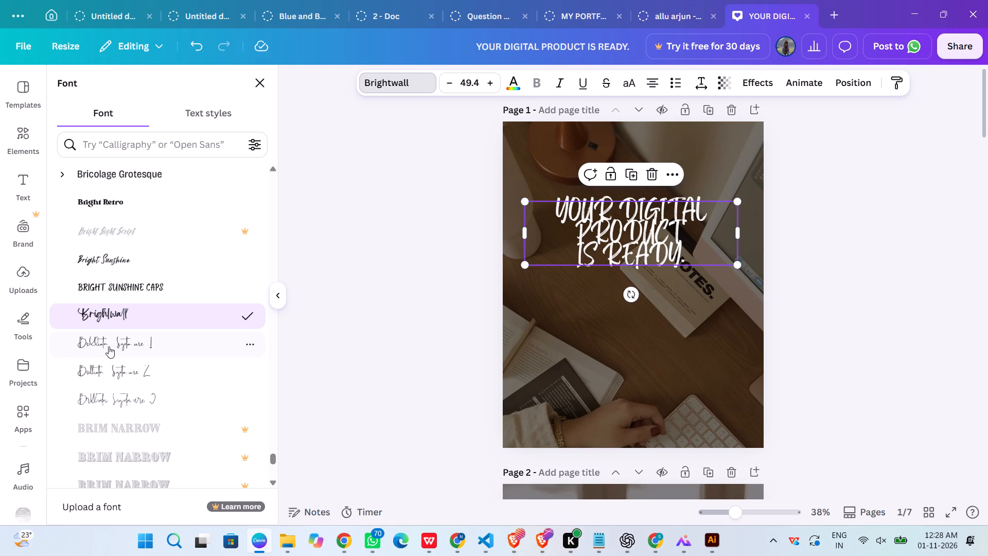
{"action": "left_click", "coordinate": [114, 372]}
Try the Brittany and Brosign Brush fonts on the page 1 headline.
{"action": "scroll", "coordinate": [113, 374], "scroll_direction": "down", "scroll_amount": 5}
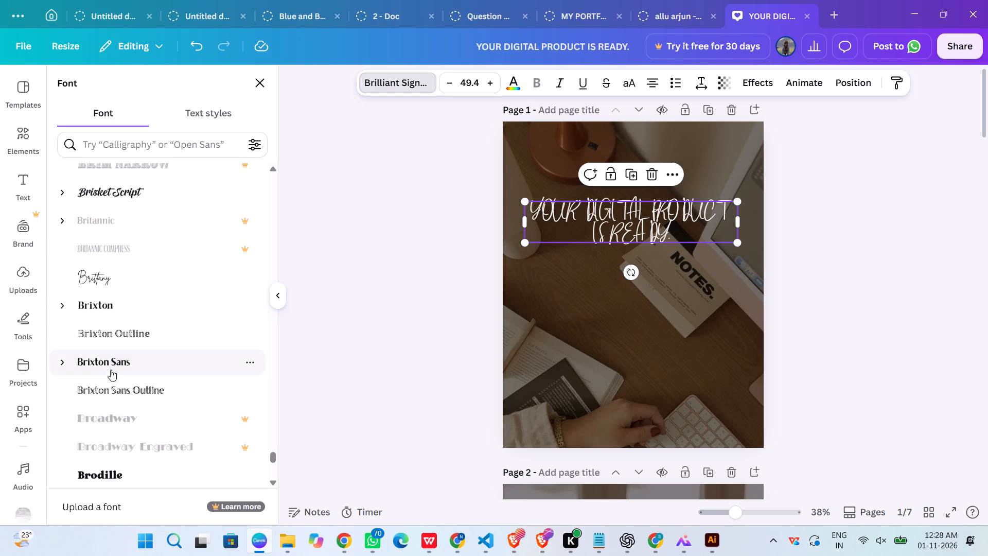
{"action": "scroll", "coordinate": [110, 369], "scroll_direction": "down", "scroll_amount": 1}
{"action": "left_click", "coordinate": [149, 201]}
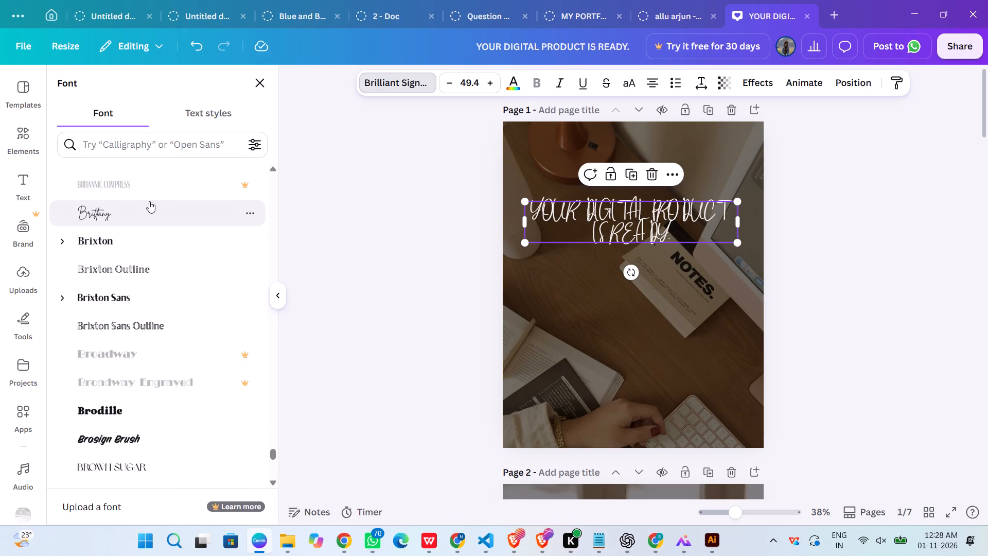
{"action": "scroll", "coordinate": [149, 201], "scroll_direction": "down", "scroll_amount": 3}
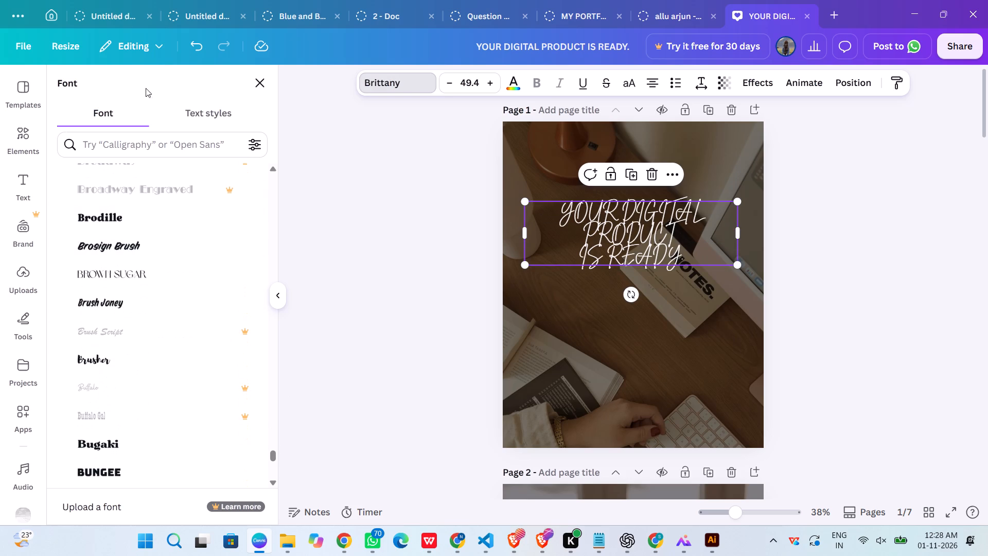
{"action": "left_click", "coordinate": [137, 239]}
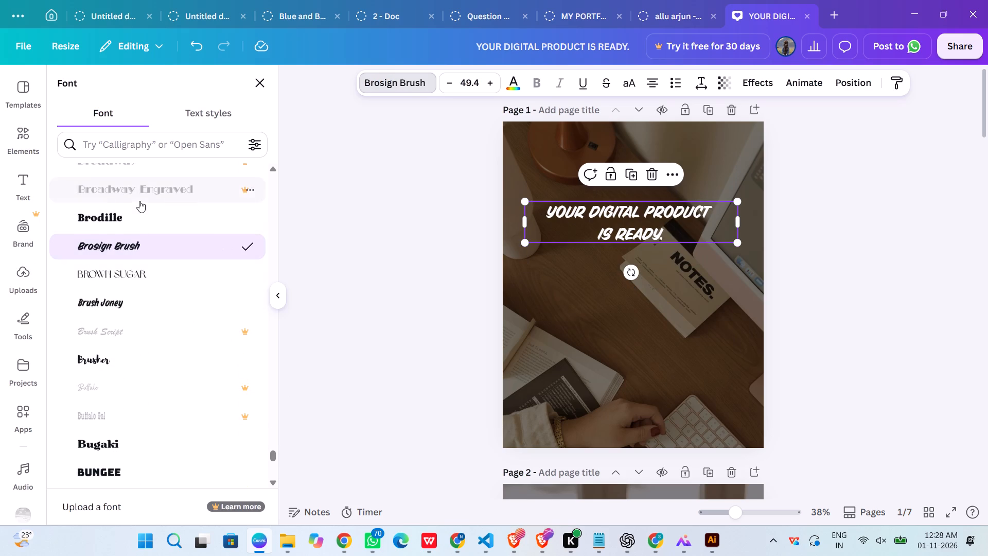
Look through the fonts from Bungee onward to the C names for a suitable headline font.
{"action": "scroll", "coordinate": [139, 201], "scroll_direction": "down", "scroll_amount": 7}
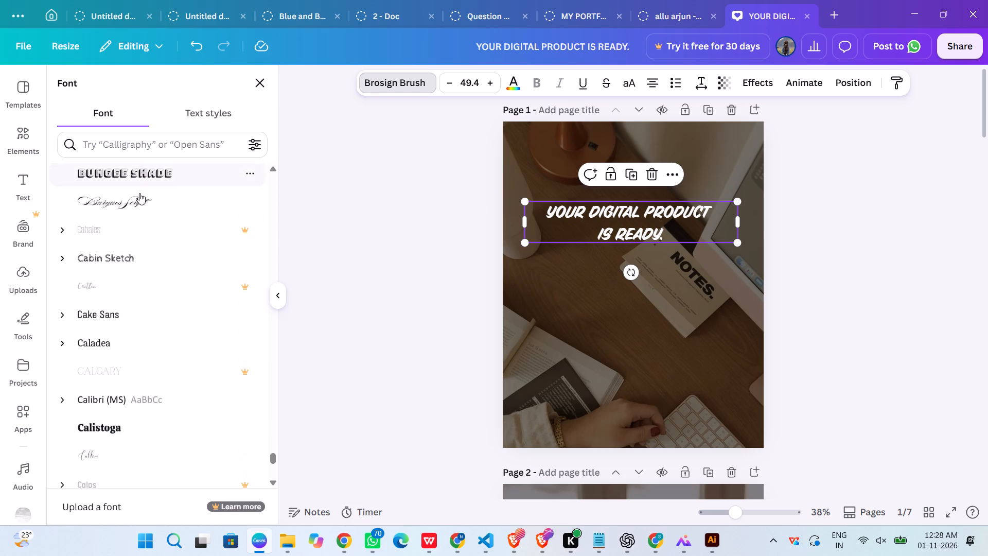
{"action": "scroll", "coordinate": [139, 193], "scroll_direction": "down", "scroll_amount": 9}
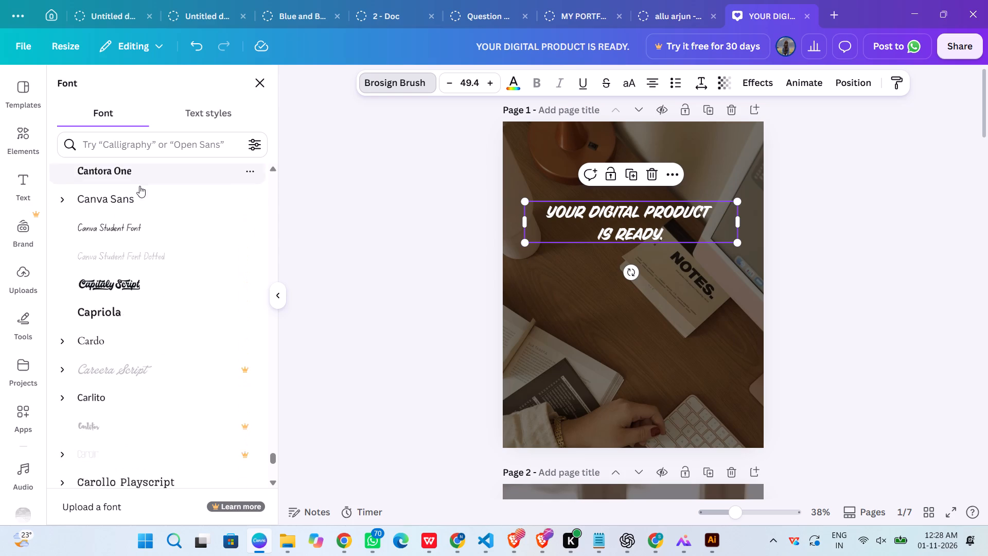
{"action": "scroll", "coordinate": [139, 186], "scroll_direction": "down", "scroll_amount": 17}
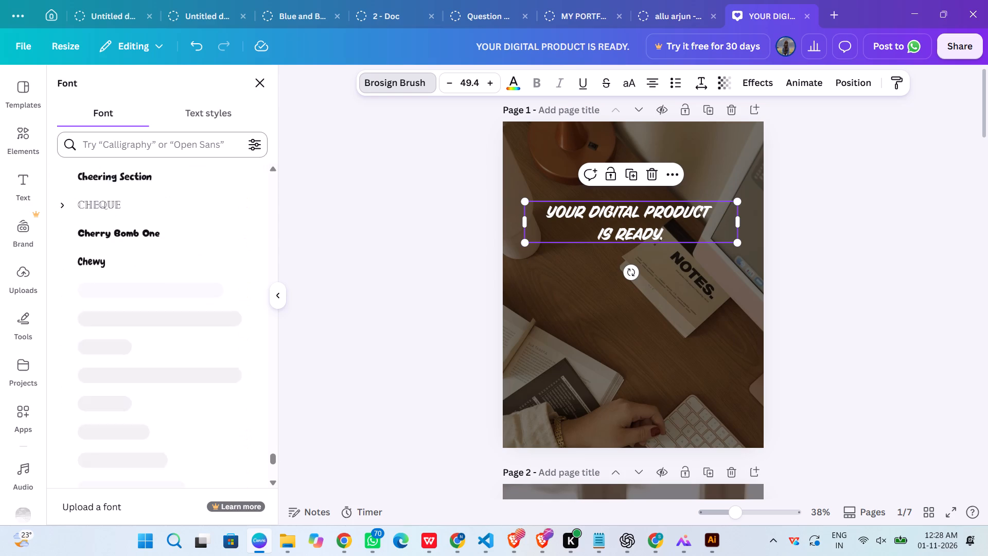
{"action": "scroll", "coordinate": [139, 149], "scroll_direction": "down", "scroll_amount": 2}
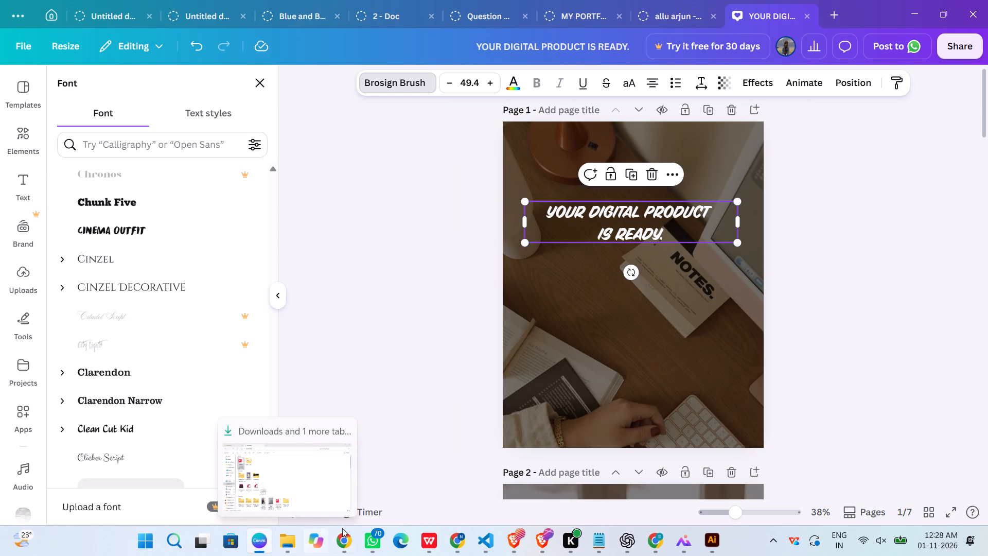
Check the font page open in Chrome, search Canva's fonts for "segoe", and set the page 1 headline to Segoe UI after comparing Segoe Script.
{"action": "left_click", "coordinate": [350, 542]}
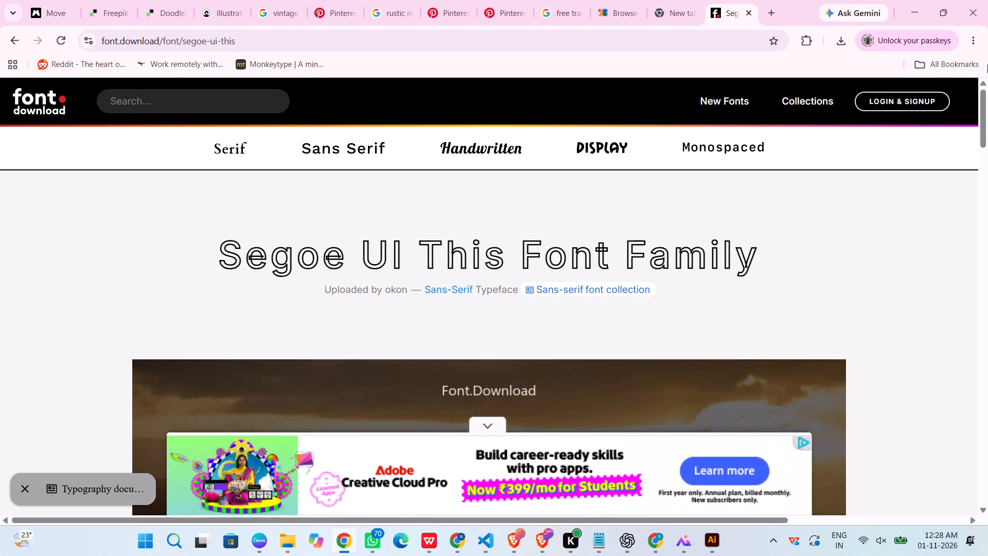
{"action": "left_click", "coordinate": [928, 3]}
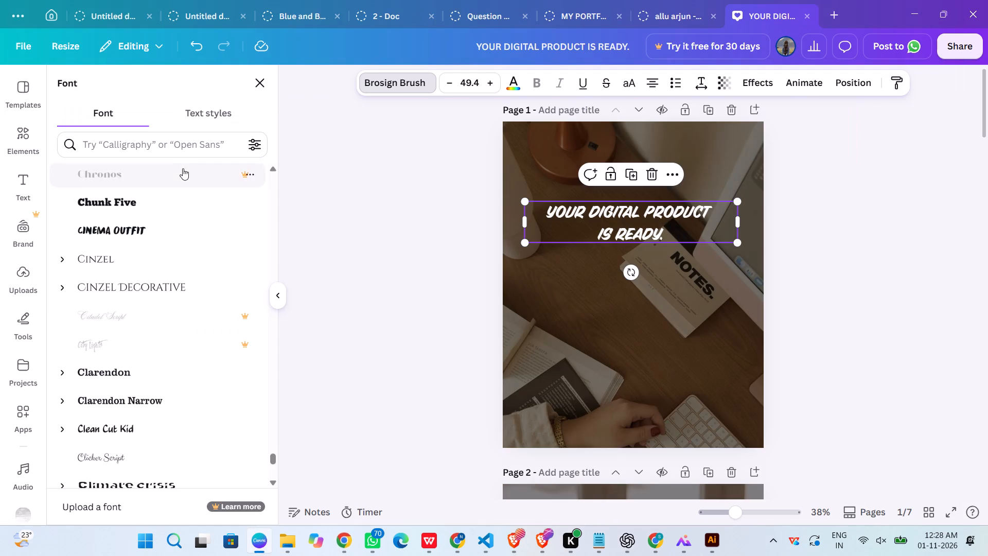
{"action": "left_click", "coordinate": [173, 154]}
{"action": "type", "text": "segoe"}
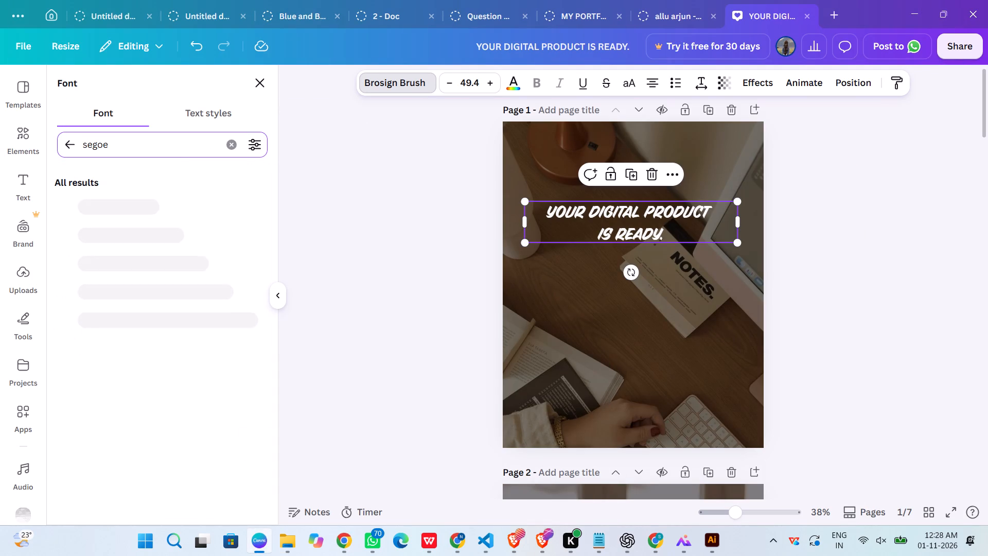
{"action": "key", "text": "Down"}
{"action": "key", "text": "Down"}
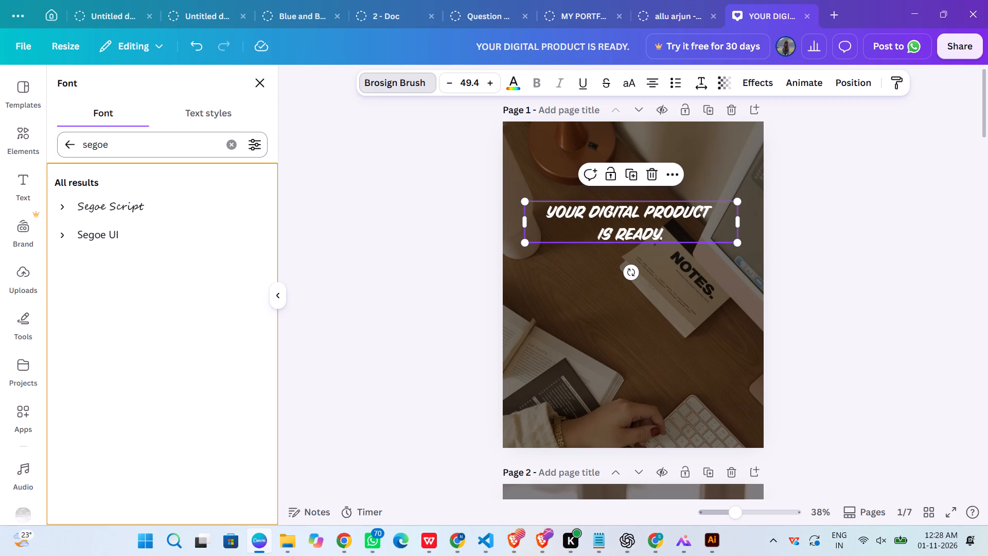
{"action": "left_click", "coordinate": [149, 235]}
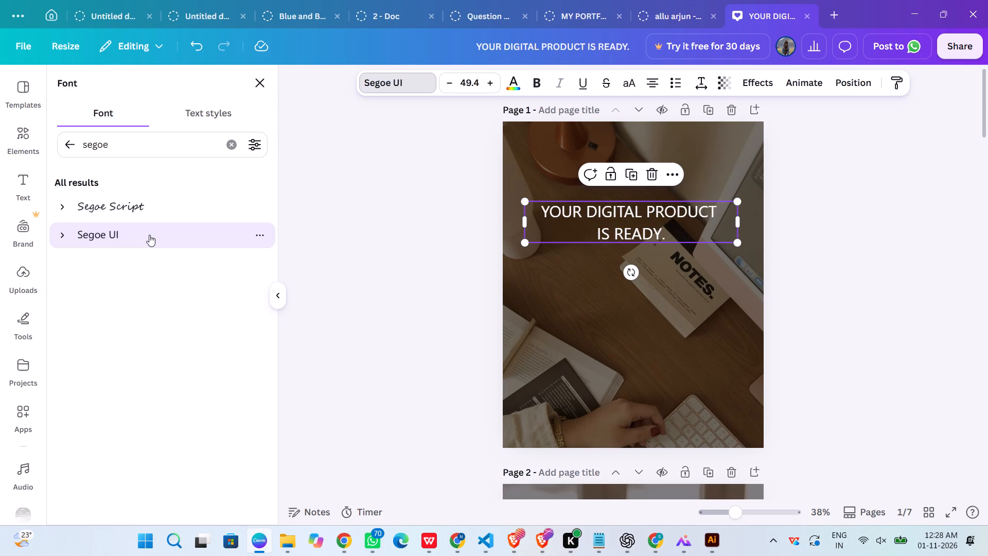
{"action": "left_click", "coordinate": [149, 235]}
{"action": "left_click", "coordinate": [140, 214]}
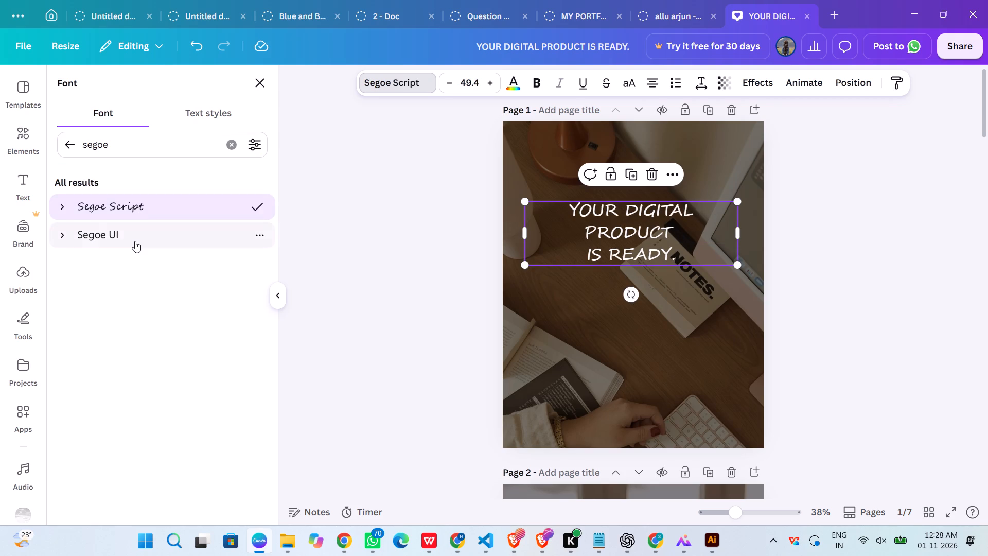
{"action": "left_click", "coordinate": [135, 242]}
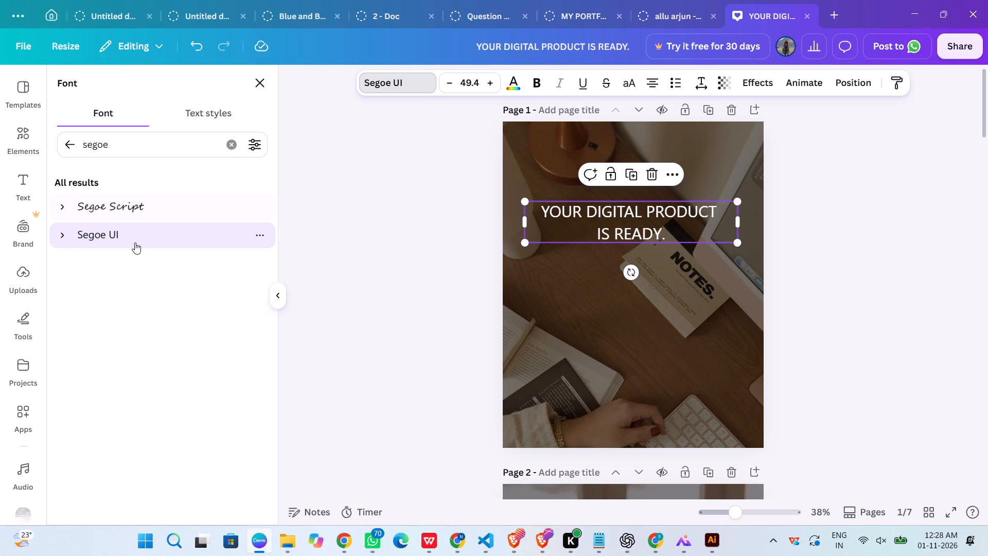
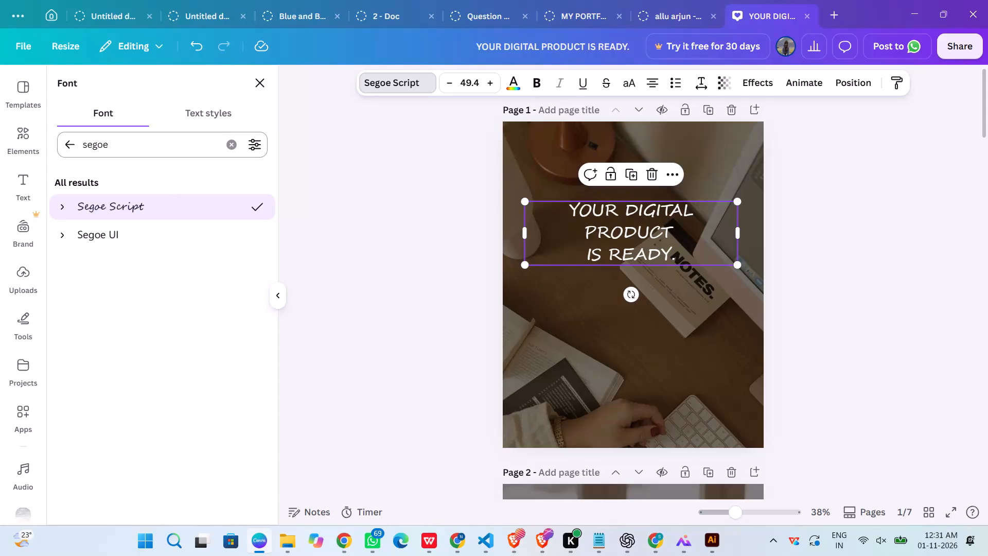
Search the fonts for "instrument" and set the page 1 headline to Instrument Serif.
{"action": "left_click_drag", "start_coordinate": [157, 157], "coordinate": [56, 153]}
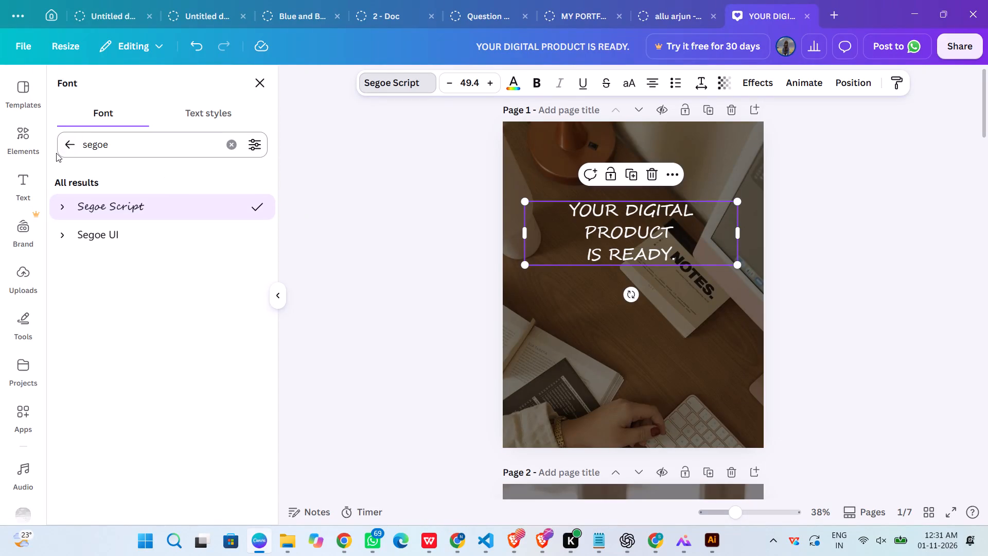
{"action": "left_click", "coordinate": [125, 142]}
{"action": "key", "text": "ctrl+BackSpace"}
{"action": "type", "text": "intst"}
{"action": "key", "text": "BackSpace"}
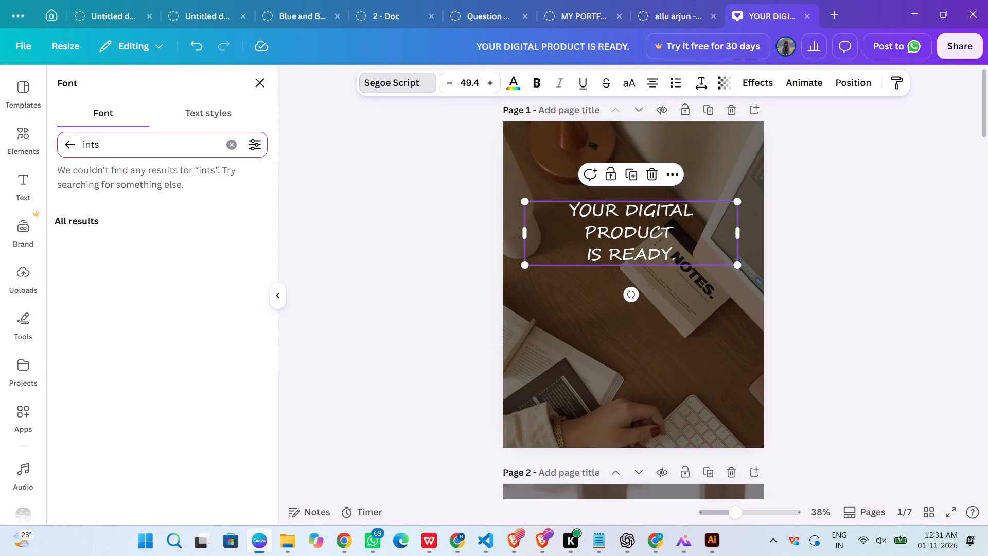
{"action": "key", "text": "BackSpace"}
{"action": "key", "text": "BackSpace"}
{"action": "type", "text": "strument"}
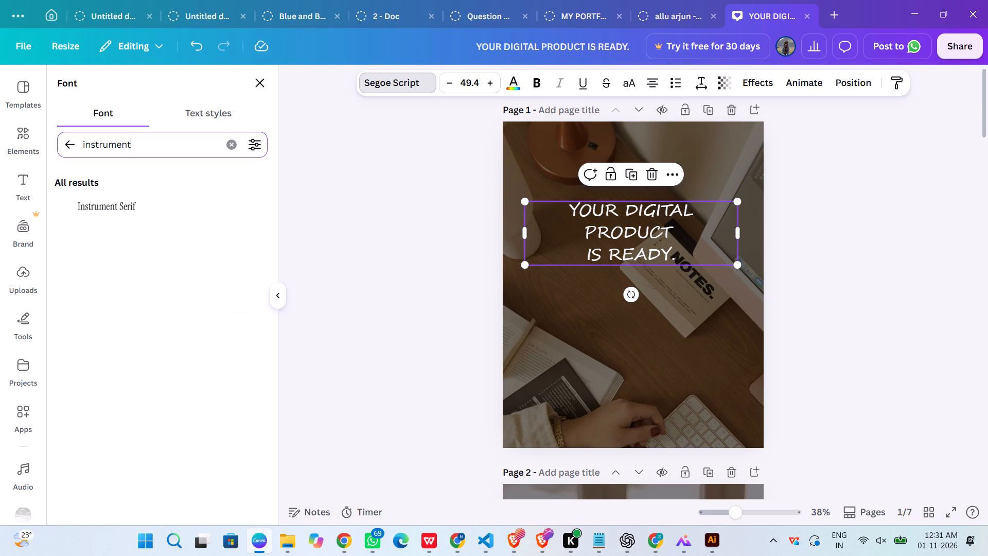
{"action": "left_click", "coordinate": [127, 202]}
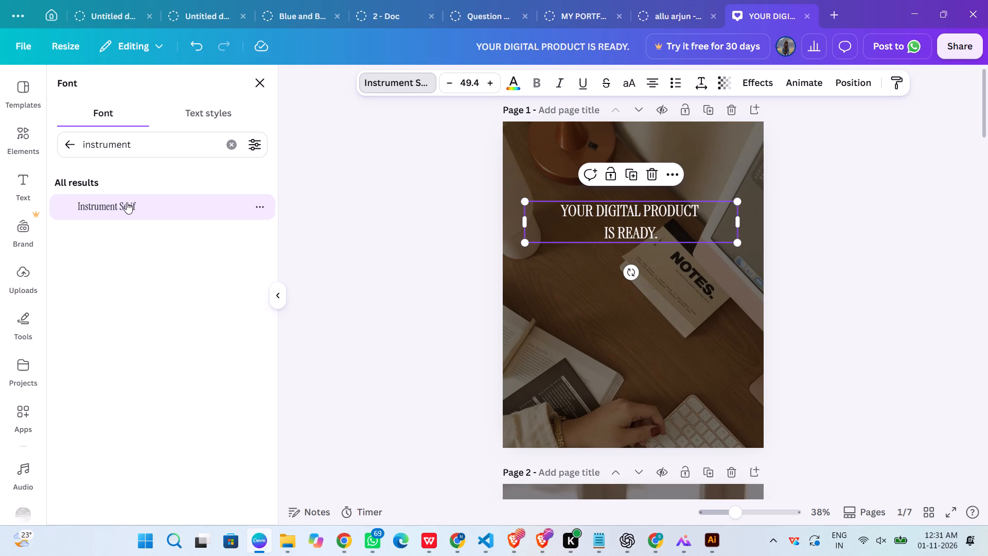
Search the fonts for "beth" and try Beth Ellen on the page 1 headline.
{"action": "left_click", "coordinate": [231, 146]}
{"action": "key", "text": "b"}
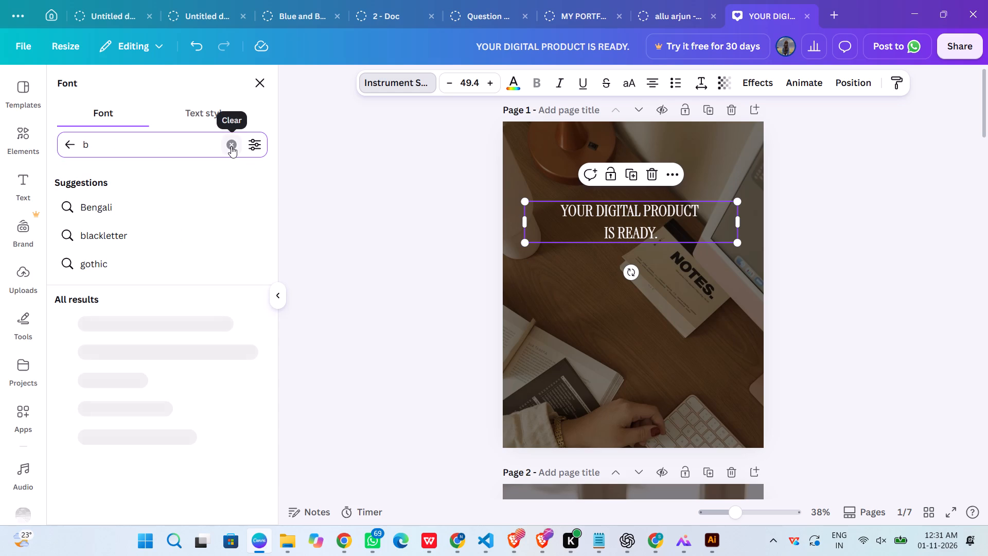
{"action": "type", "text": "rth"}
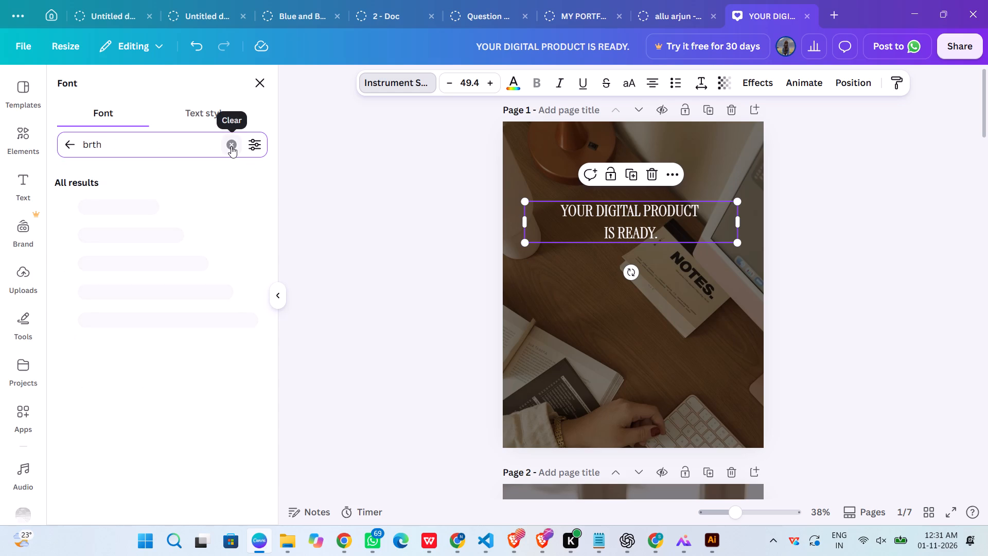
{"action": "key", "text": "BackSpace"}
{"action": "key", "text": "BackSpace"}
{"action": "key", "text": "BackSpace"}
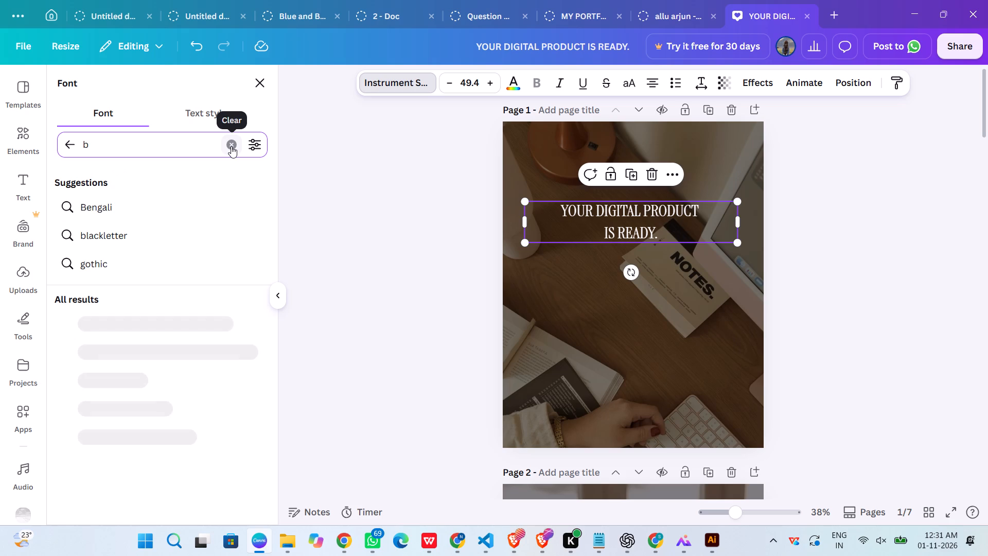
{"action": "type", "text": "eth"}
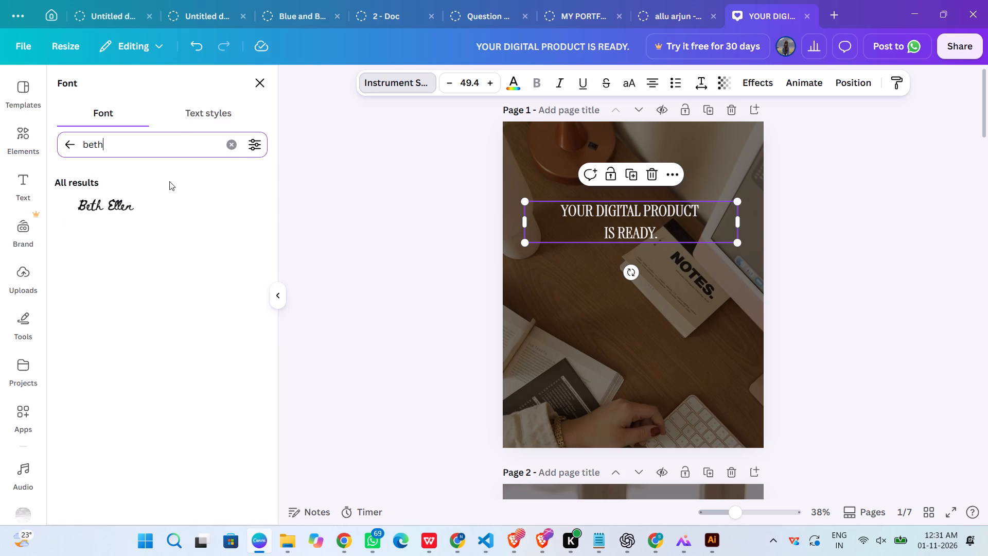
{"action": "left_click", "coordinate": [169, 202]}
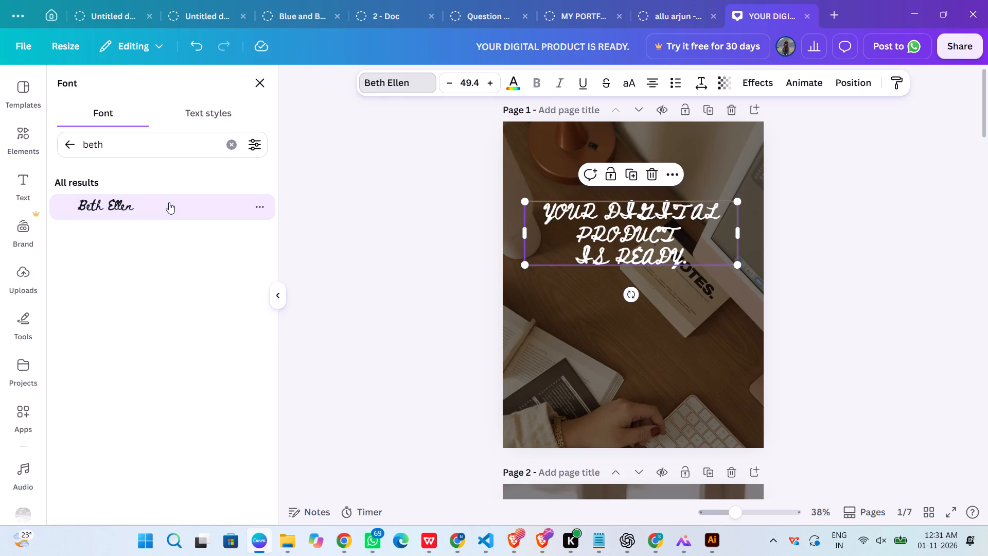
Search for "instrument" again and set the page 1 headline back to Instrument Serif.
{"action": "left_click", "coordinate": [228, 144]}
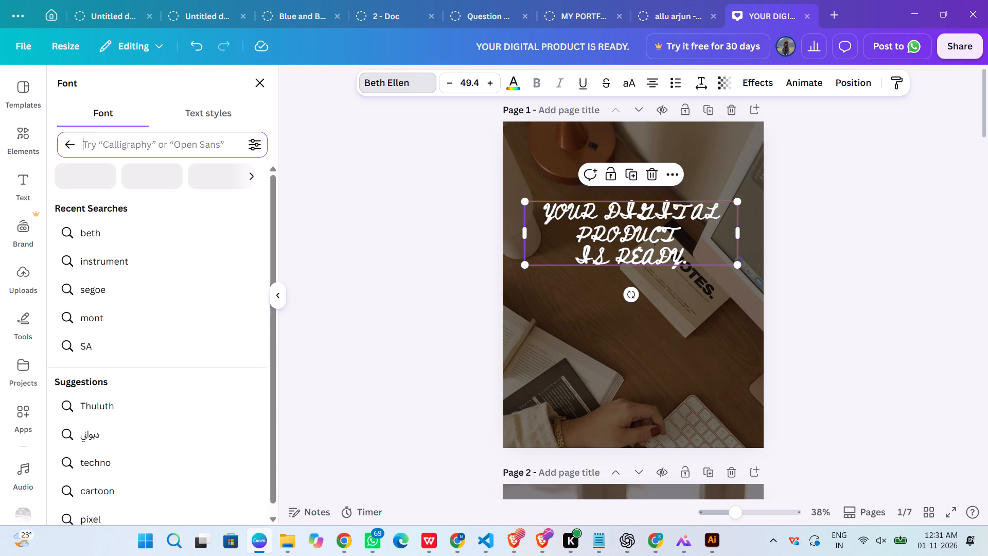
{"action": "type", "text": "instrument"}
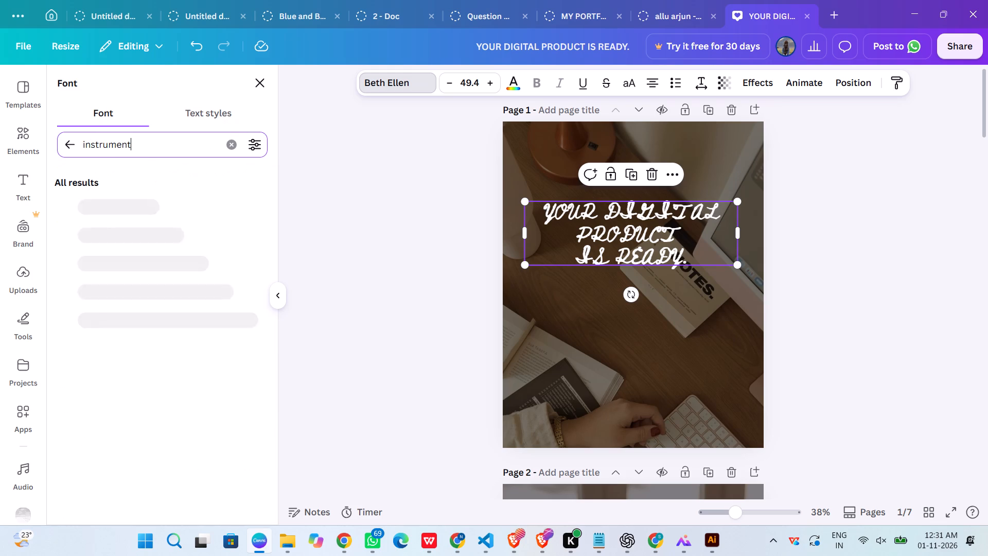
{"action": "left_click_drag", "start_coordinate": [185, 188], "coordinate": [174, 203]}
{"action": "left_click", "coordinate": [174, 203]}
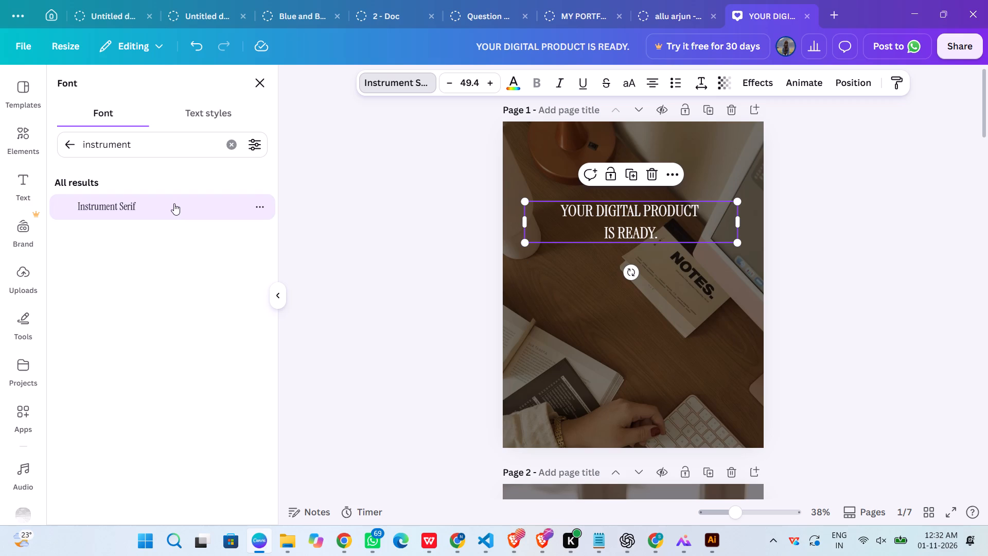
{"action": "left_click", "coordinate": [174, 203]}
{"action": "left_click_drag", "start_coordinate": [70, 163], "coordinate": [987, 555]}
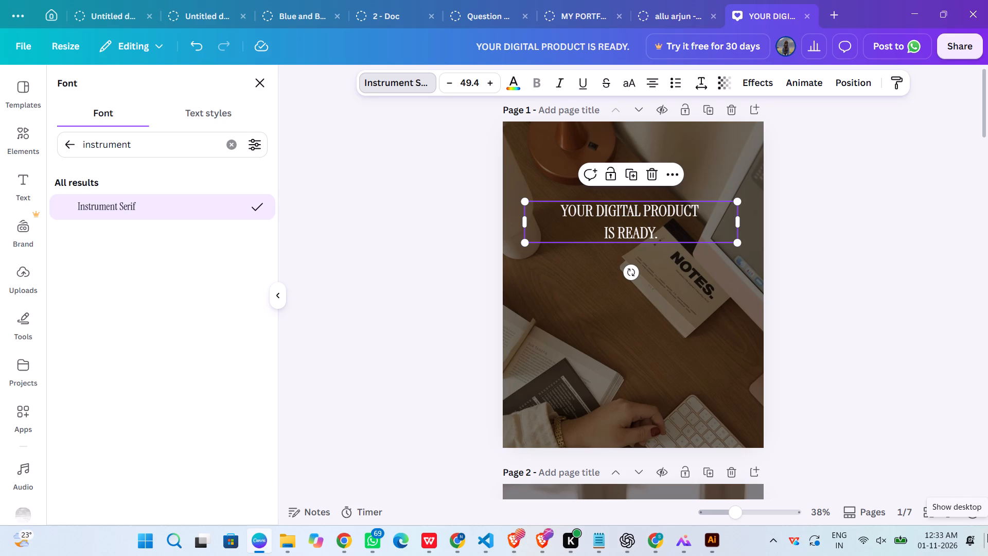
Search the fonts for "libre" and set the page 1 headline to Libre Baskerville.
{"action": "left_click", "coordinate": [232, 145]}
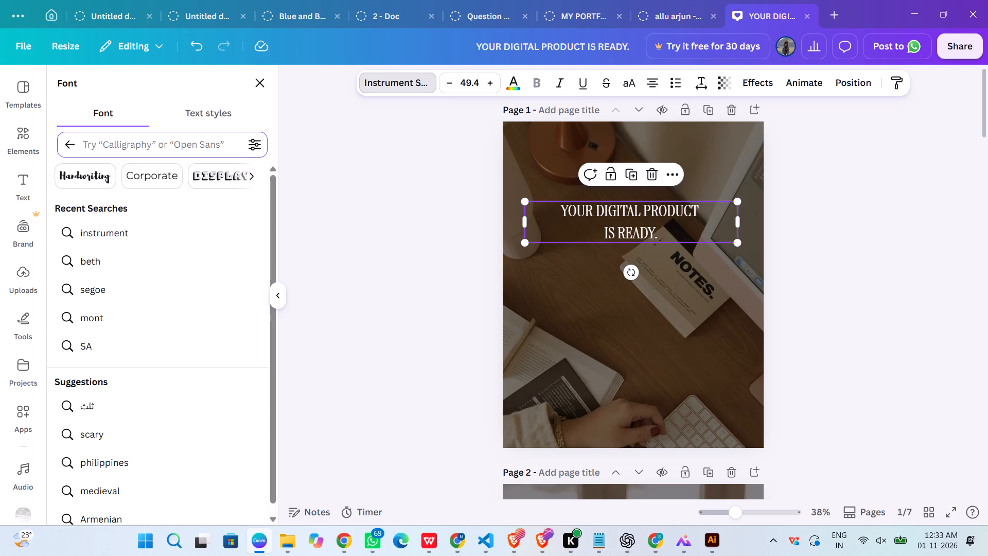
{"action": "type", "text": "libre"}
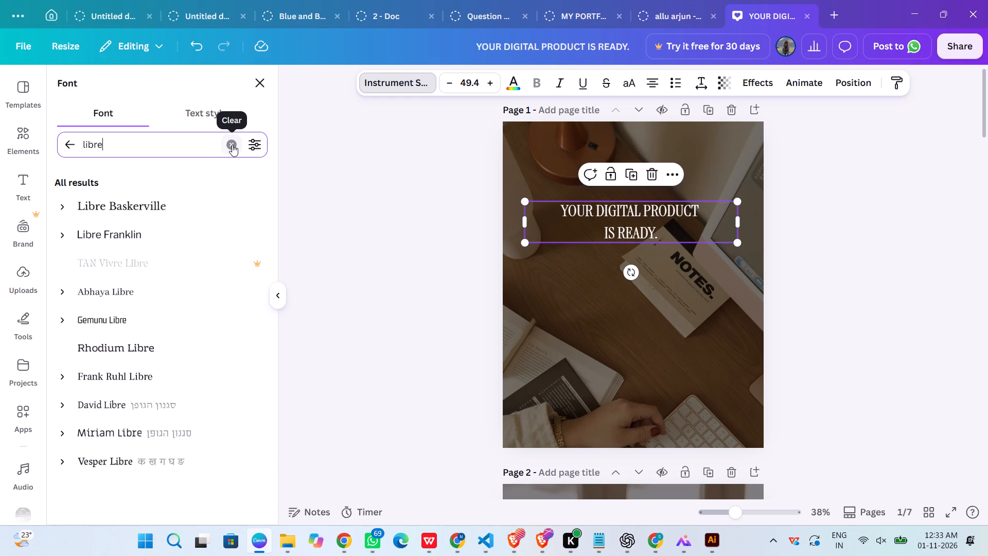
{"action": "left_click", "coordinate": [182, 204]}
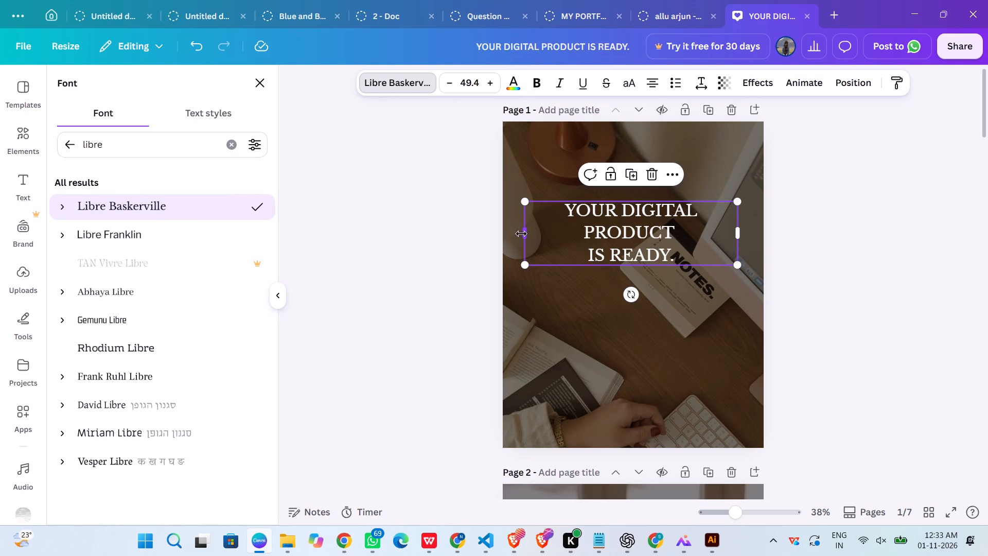
Narrow the page 1 headline's text box slightly and set its font size to 35.
{"action": "left_click_drag", "start_coordinate": [521, 235], "coordinate": [601, 230]}
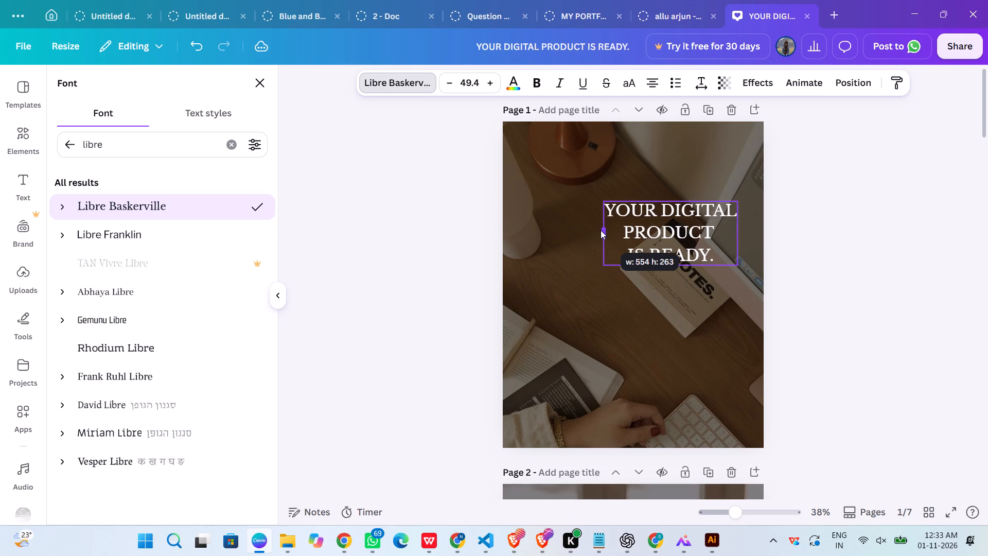
{"action": "left_click_drag", "start_coordinate": [601, 230], "coordinate": [536, 244]}
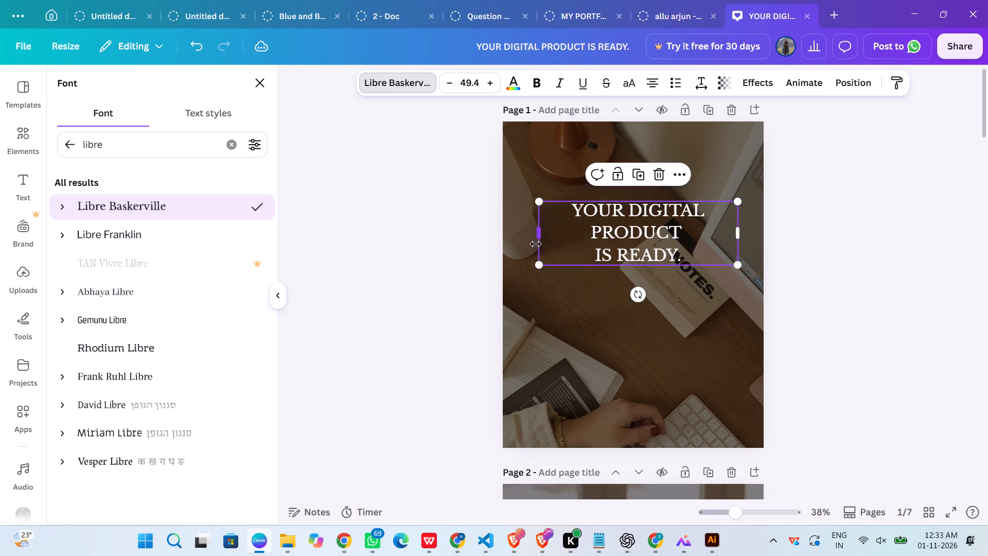
{"action": "left_click_drag", "start_coordinate": [538, 263], "coordinate": [520, 293]}
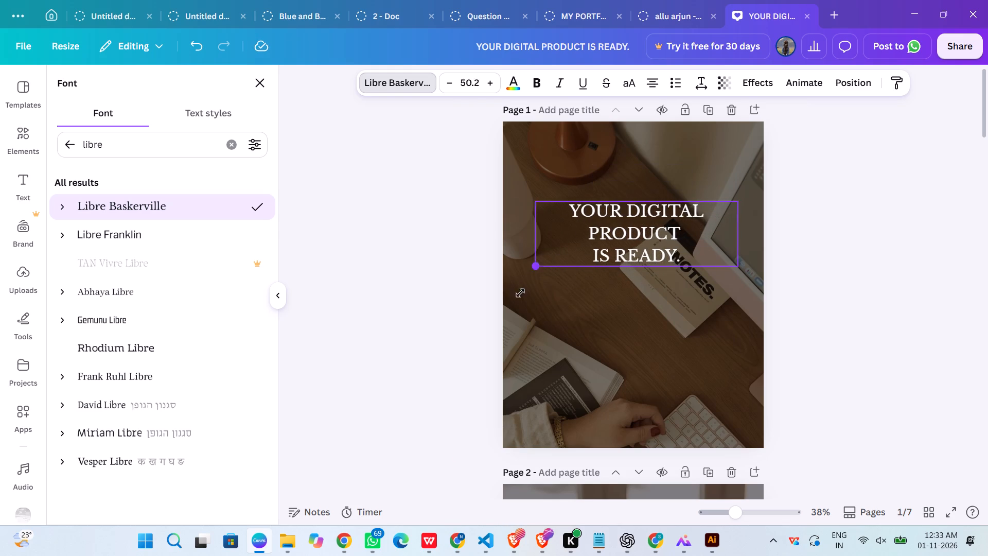
{"action": "left_click_drag", "start_coordinate": [520, 293], "coordinate": [556, 293]}
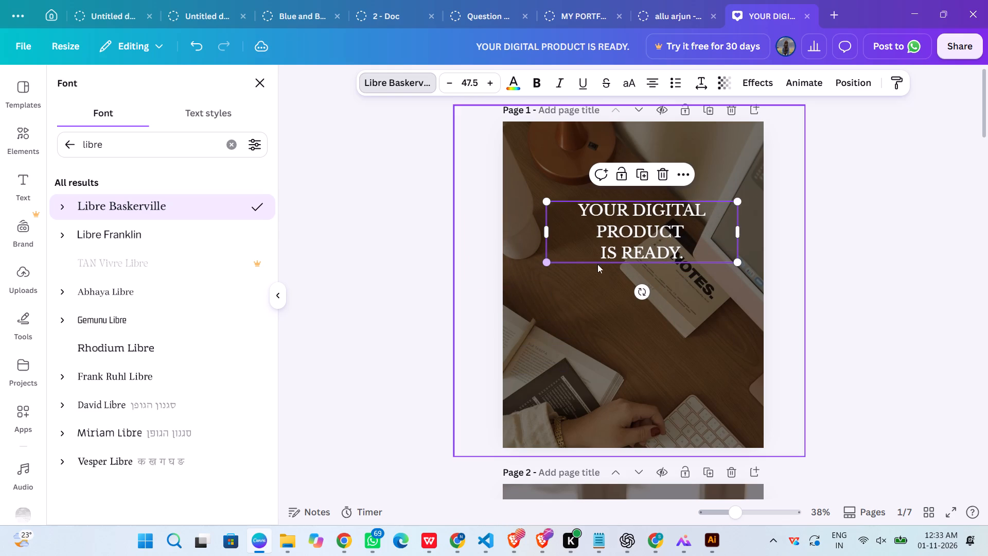
{"action": "left_click", "coordinate": [736, 230]}
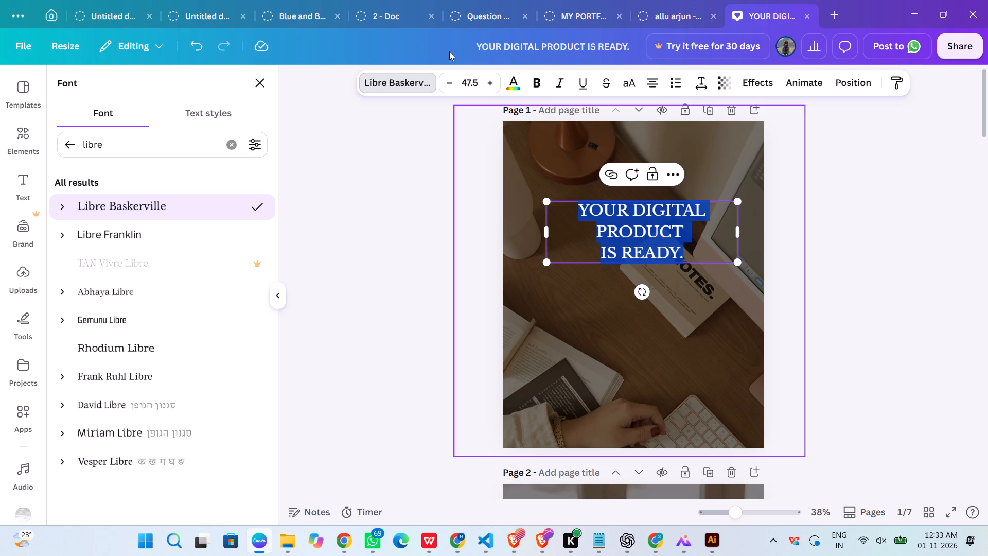
{"action": "left_click", "coordinate": [474, 81]}
{"action": "type", "text": "35"}
{"action": "key", "text": "Return"}
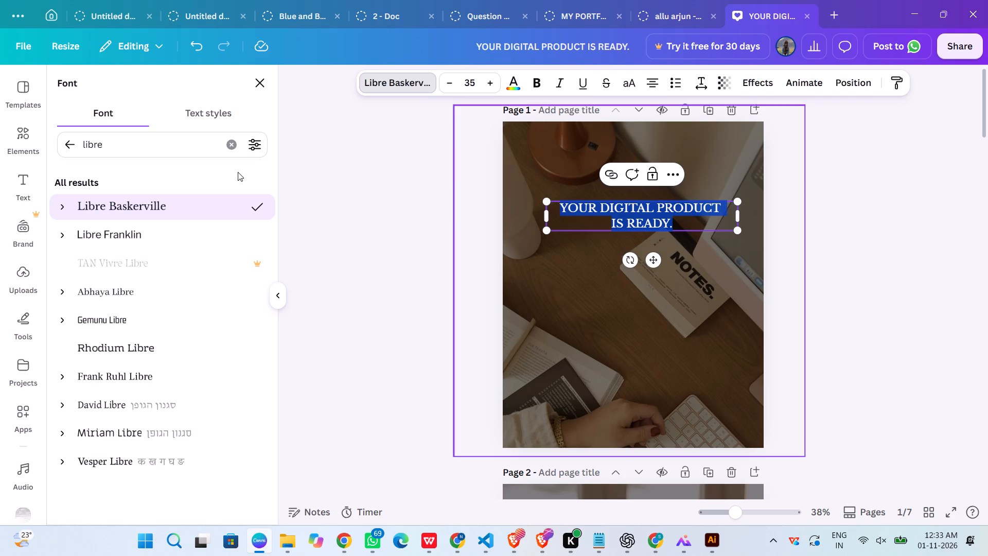
Search for "Accent Script", switch to the suggested "script" search, and try Brisket, Arnolde, Bacony and finally Baystar Script on the page 1 headline.
{"action": "left_click", "coordinate": [241, 137]}
{"action": "left_click", "coordinate": [239, 140]}
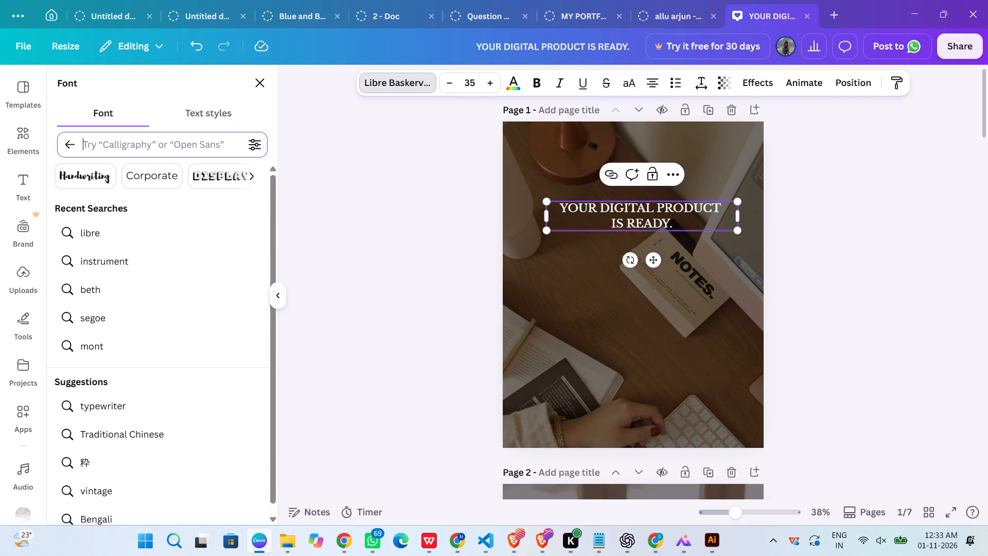
{"action": "type", "text": "Accent Script"}
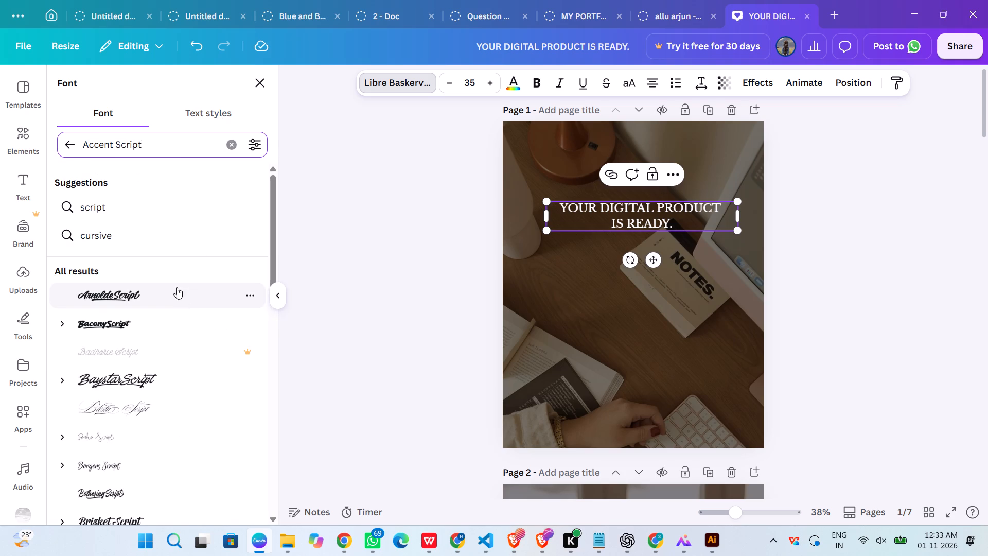
{"action": "left_click", "coordinate": [137, 214]}
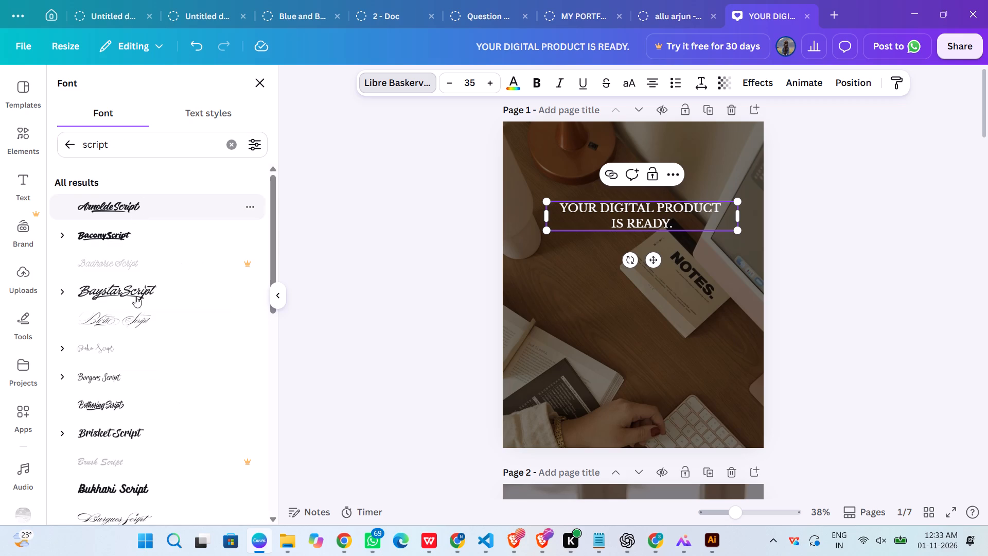
{"action": "left_click", "coordinate": [128, 433]}
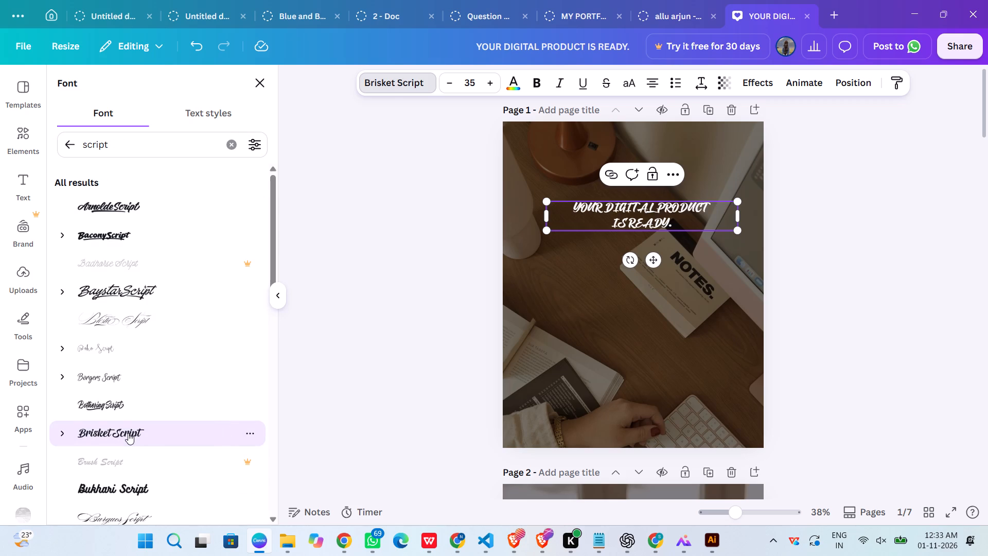
{"action": "left_click", "coordinate": [132, 213]}
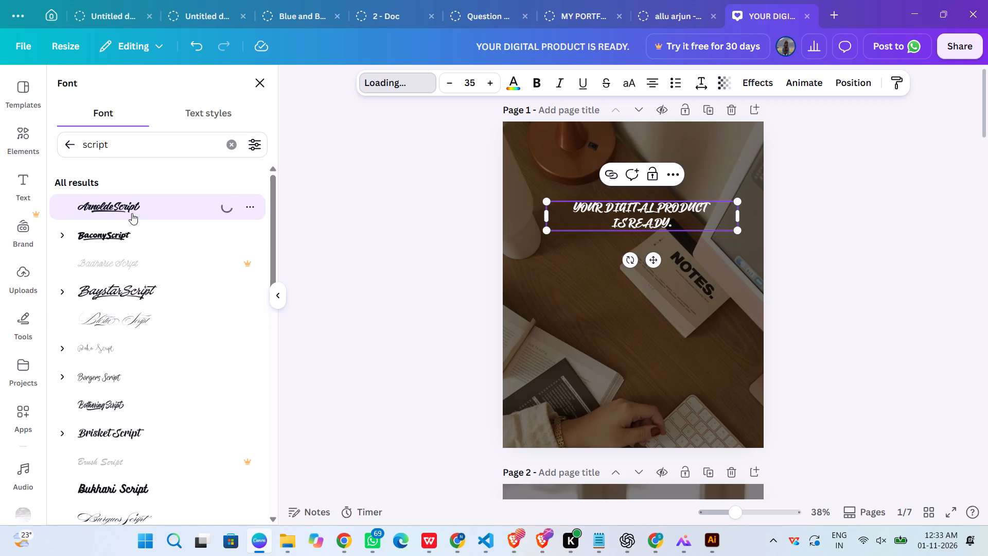
{"action": "left_click", "coordinate": [131, 234]}
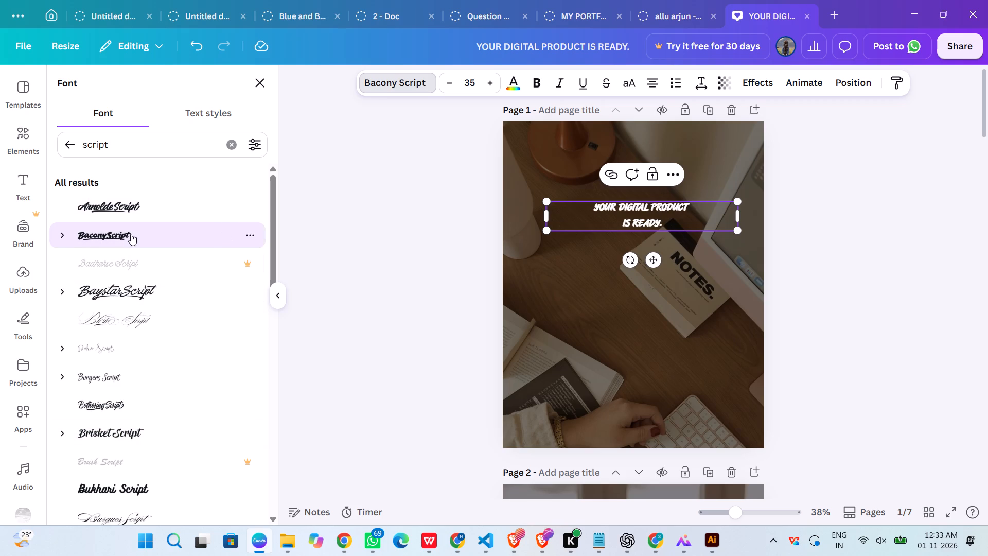
{"action": "left_click", "coordinate": [130, 290]}
{"action": "scroll", "coordinate": [130, 290], "scroll_direction": "down", "scroll_amount": 3}
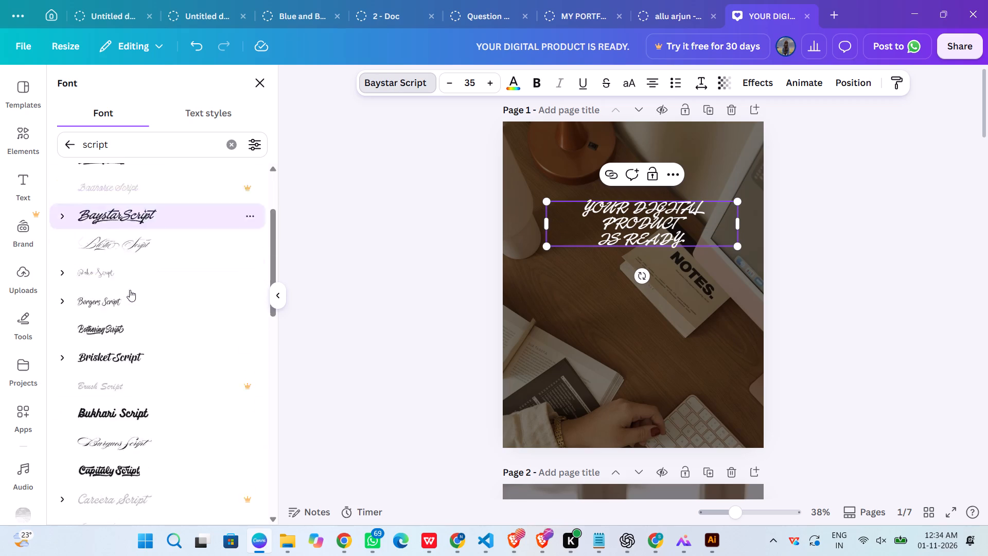
{"action": "scroll", "coordinate": [130, 290], "scroll_direction": "down", "scroll_amount": 8}
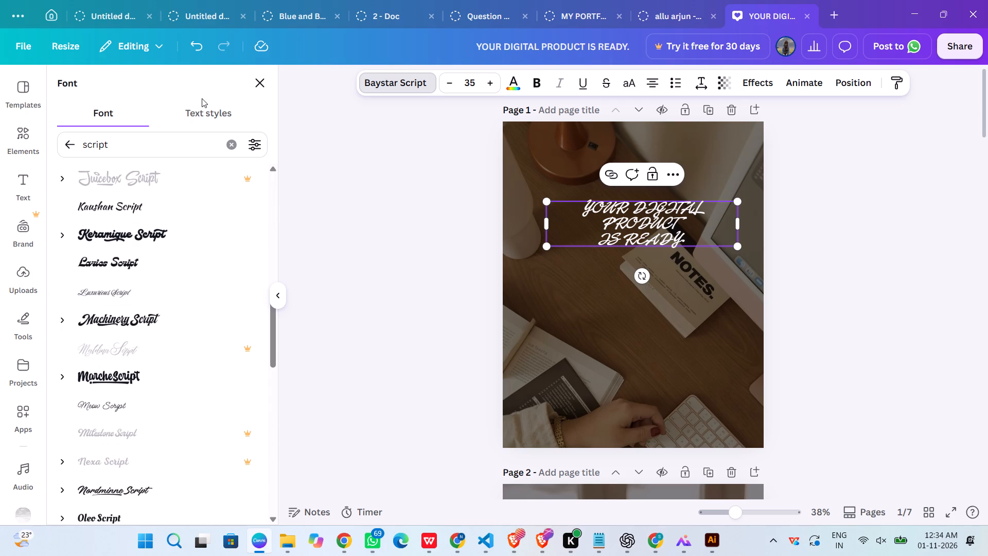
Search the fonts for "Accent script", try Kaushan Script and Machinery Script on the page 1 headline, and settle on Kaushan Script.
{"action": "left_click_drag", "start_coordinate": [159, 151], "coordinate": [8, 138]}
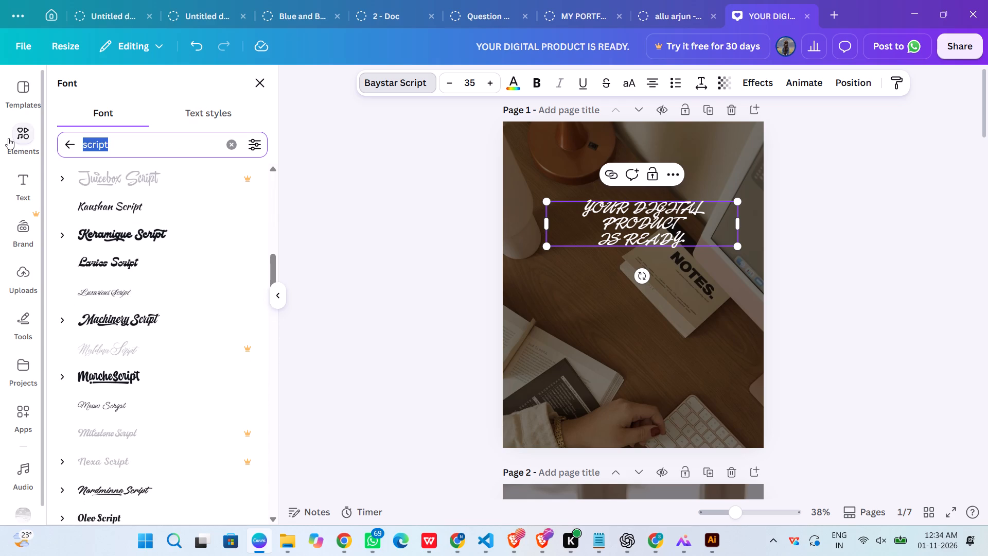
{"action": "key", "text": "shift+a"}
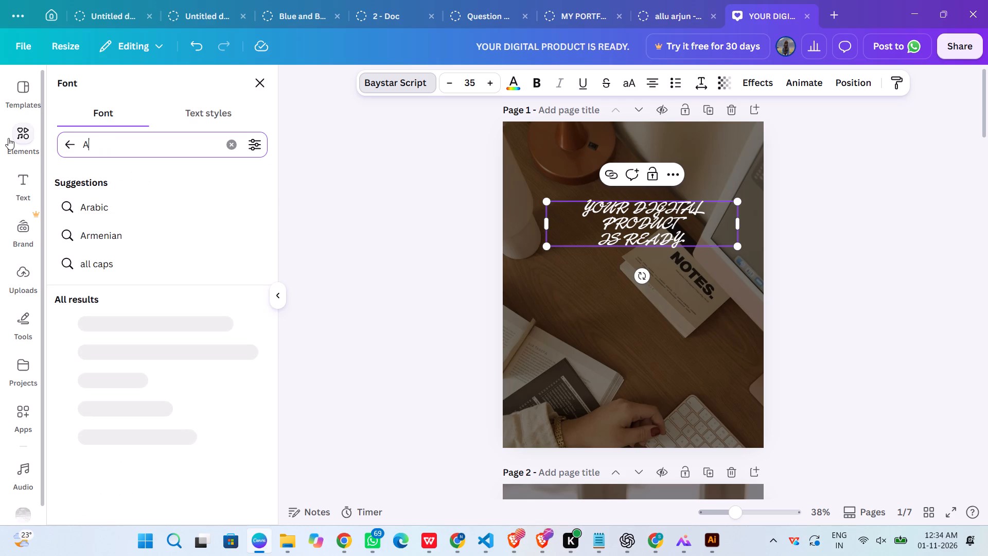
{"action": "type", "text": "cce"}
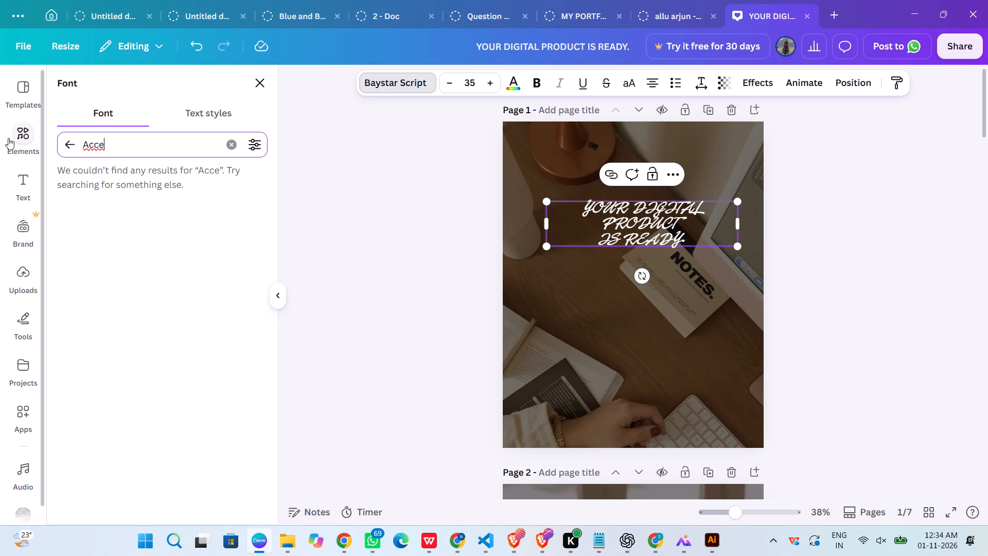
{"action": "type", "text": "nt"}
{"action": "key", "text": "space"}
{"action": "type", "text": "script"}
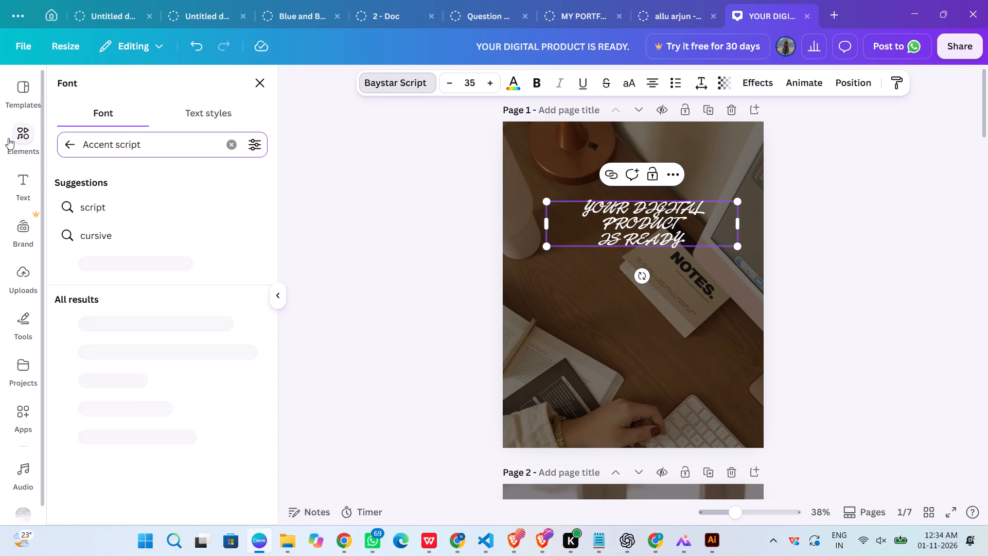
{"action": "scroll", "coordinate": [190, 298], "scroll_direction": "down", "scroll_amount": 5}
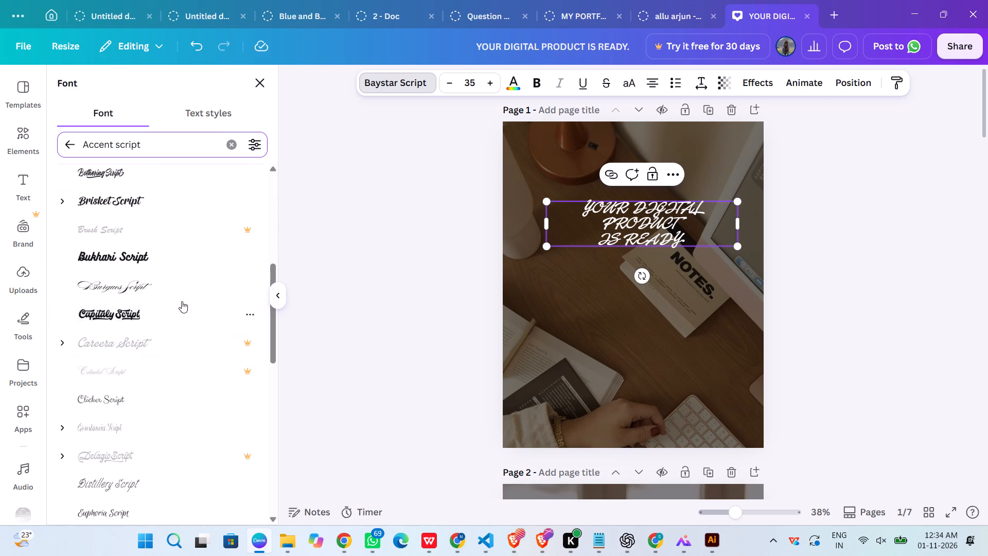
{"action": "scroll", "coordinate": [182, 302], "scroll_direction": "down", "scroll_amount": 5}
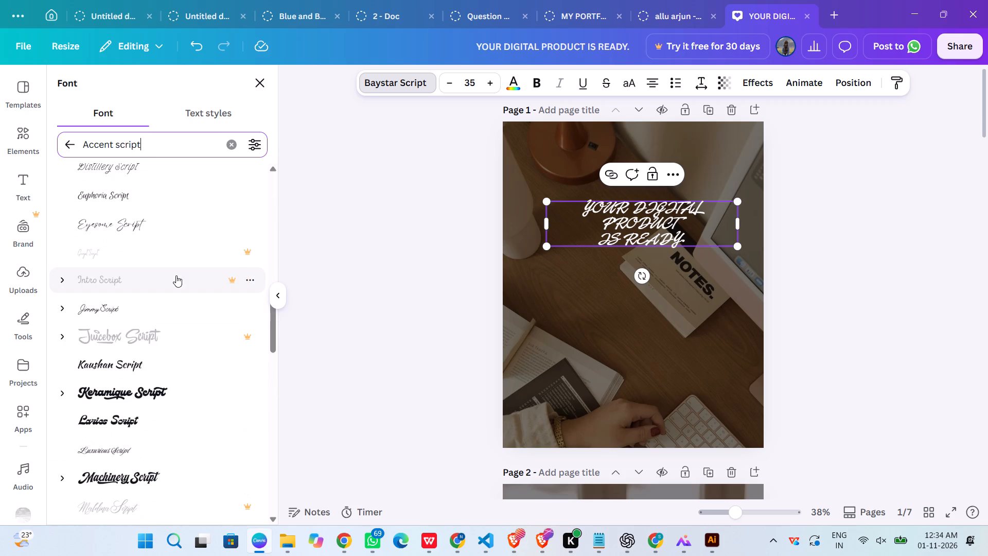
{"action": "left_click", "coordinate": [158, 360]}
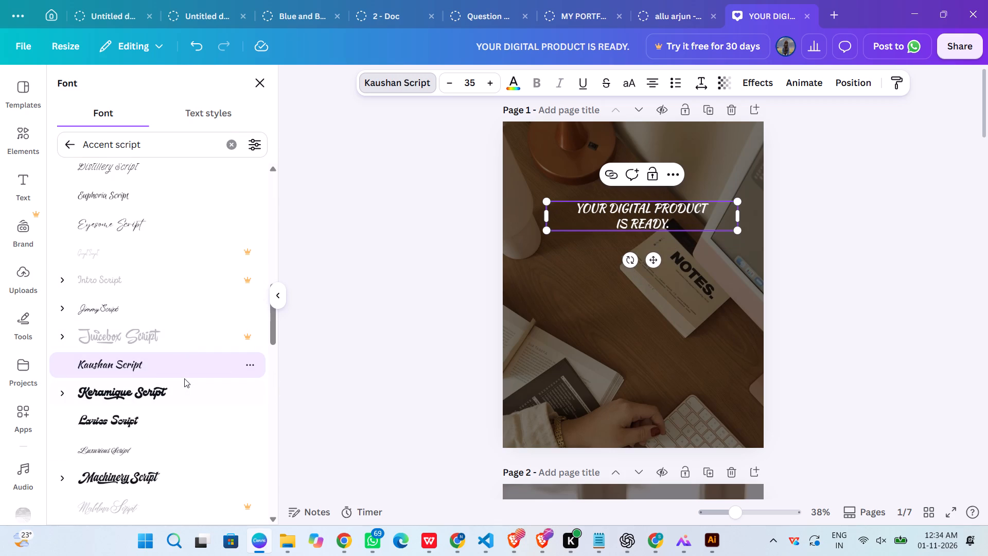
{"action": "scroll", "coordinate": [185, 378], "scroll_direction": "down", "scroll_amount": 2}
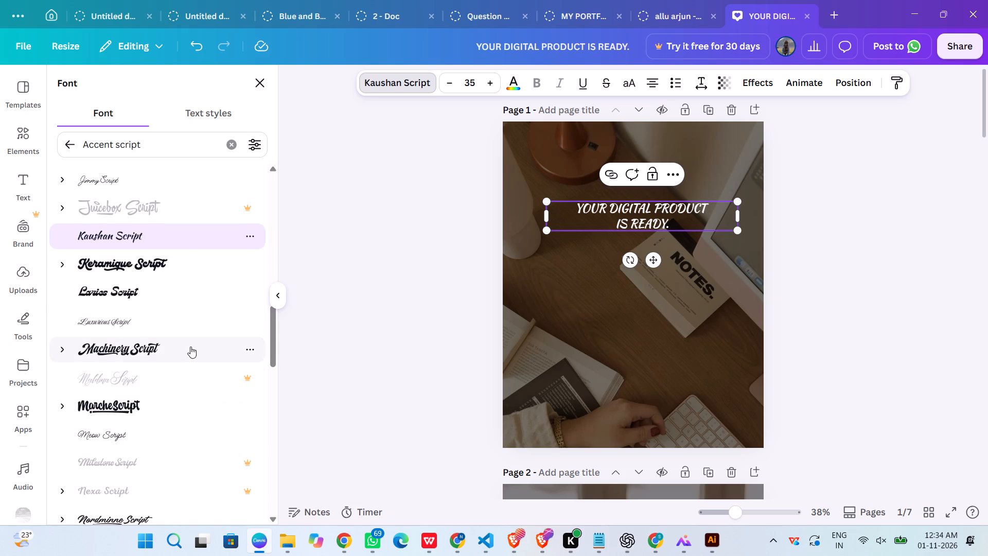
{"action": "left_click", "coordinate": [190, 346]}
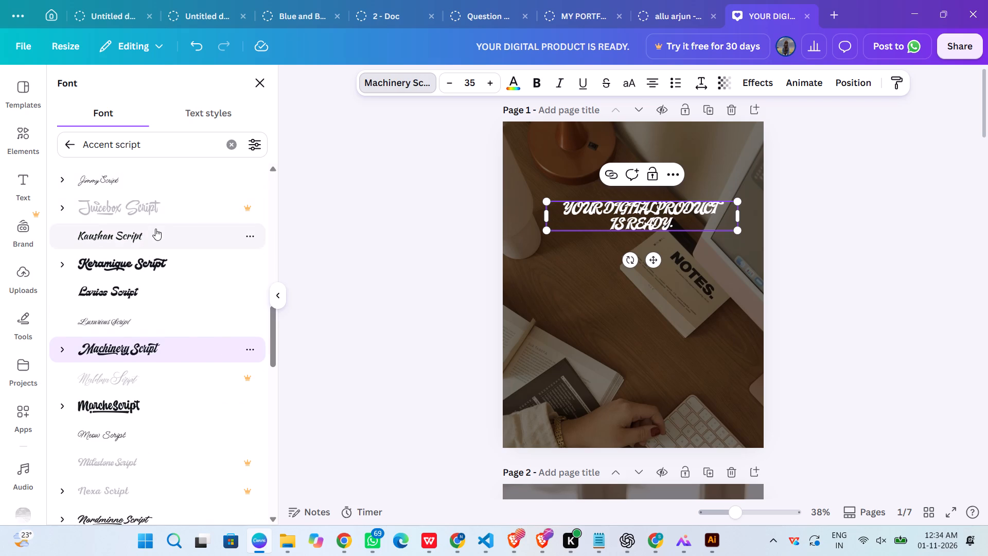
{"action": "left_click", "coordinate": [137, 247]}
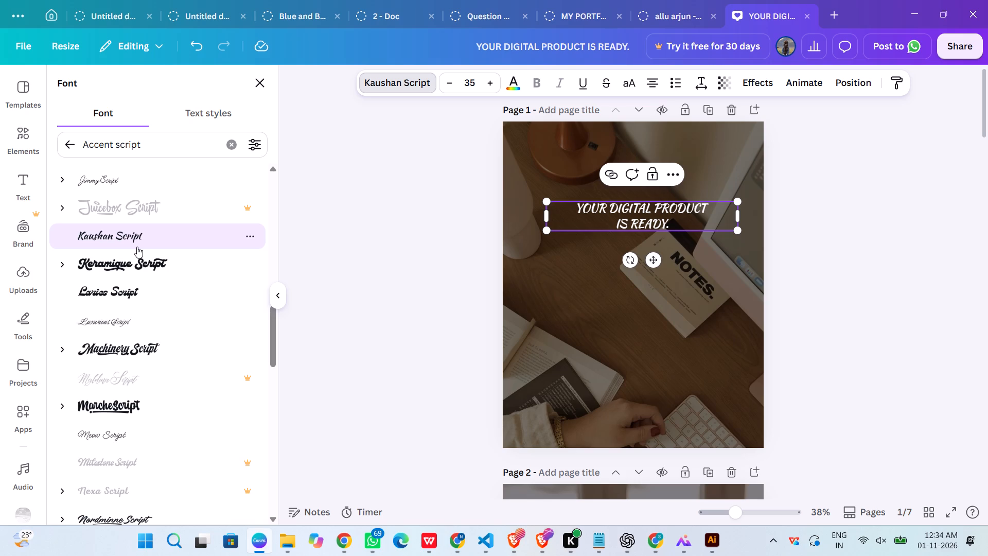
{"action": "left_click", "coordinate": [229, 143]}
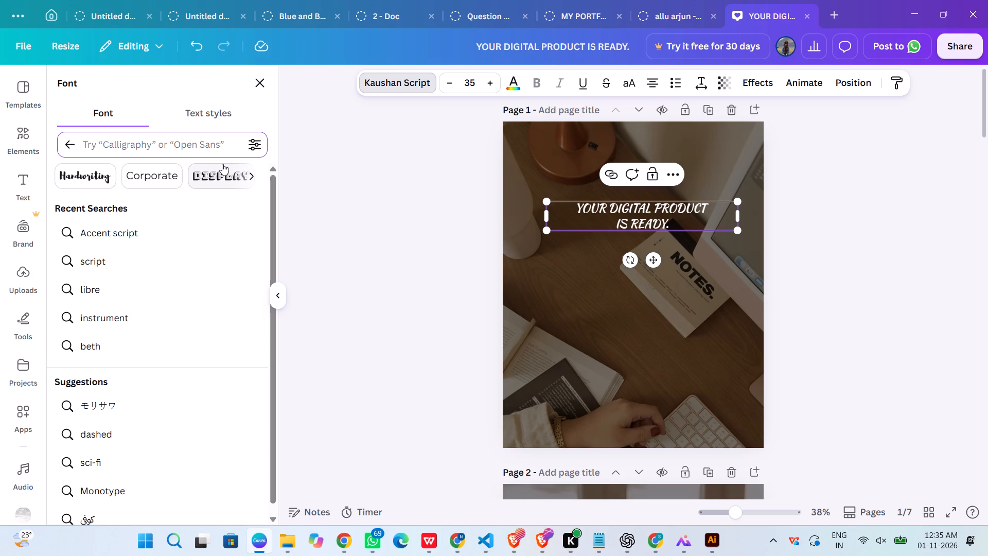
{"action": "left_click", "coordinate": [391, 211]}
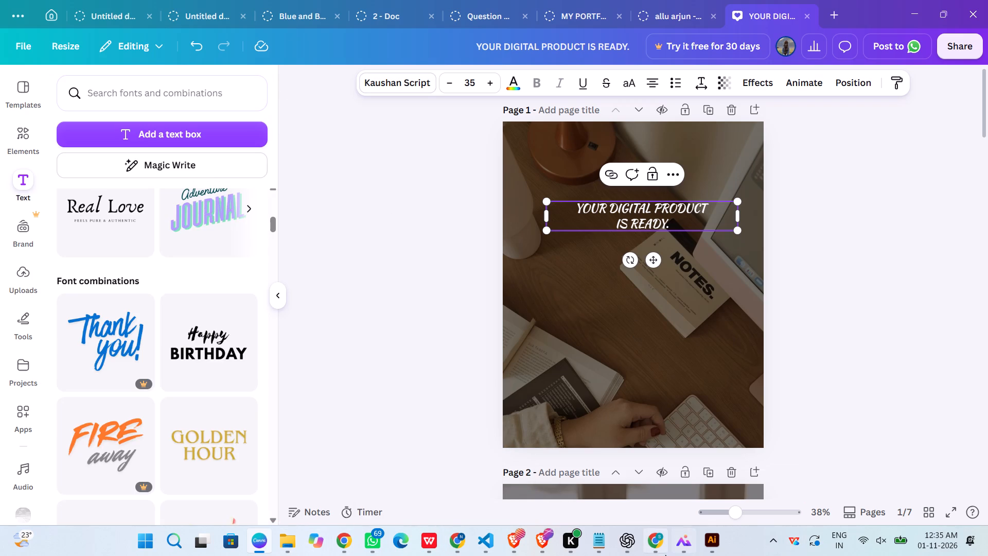
Copy "SO WHY IS NOBODY BUYING IT?" from the brief PDF in WPS Office and paste it onto page 1 as new text.
{"action": "left_click", "coordinate": [689, 550]}
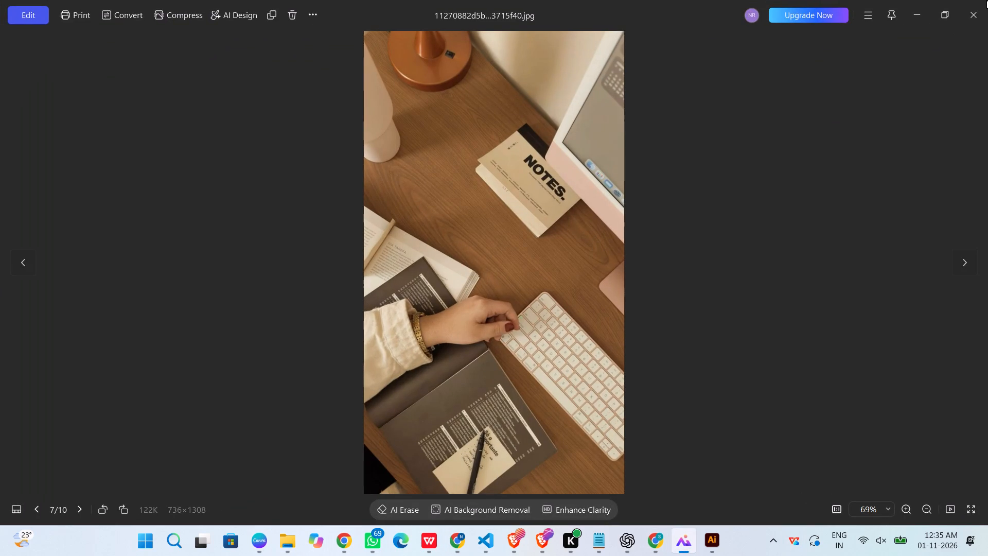
{"action": "left_click", "coordinate": [967, 17]}
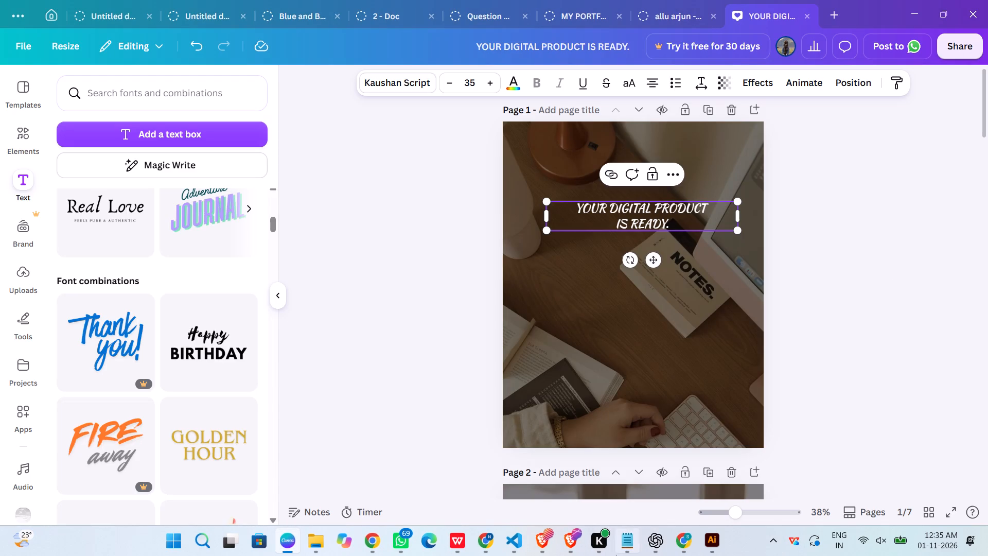
{"action": "left_click", "coordinate": [455, 542]}
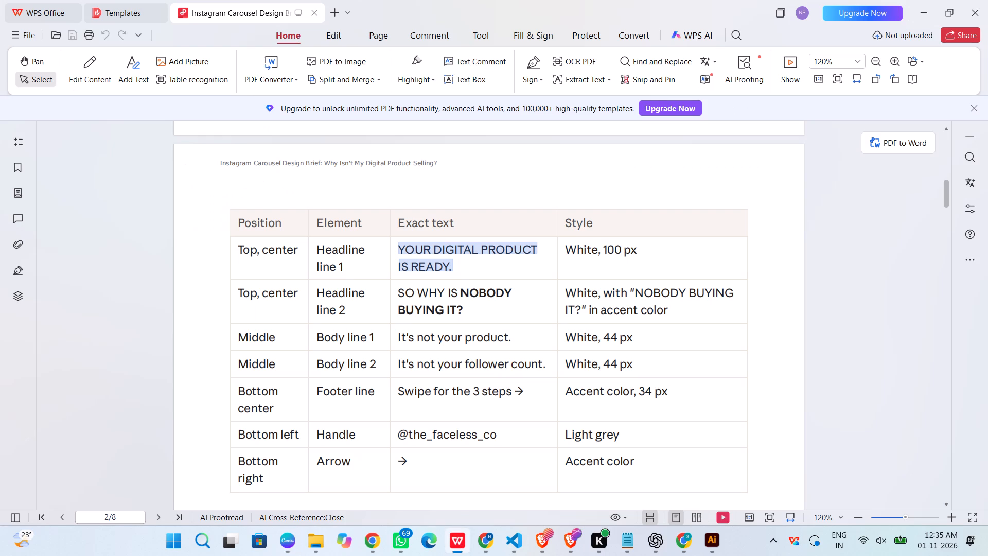
{"action": "left_click", "coordinate": [409, 300]}
{"action": "left_click_drag", "start_coordinate": [476, 316], "coordinate": [403, 294]}
{"action": "left_click", "coordinate": [503, 300]}
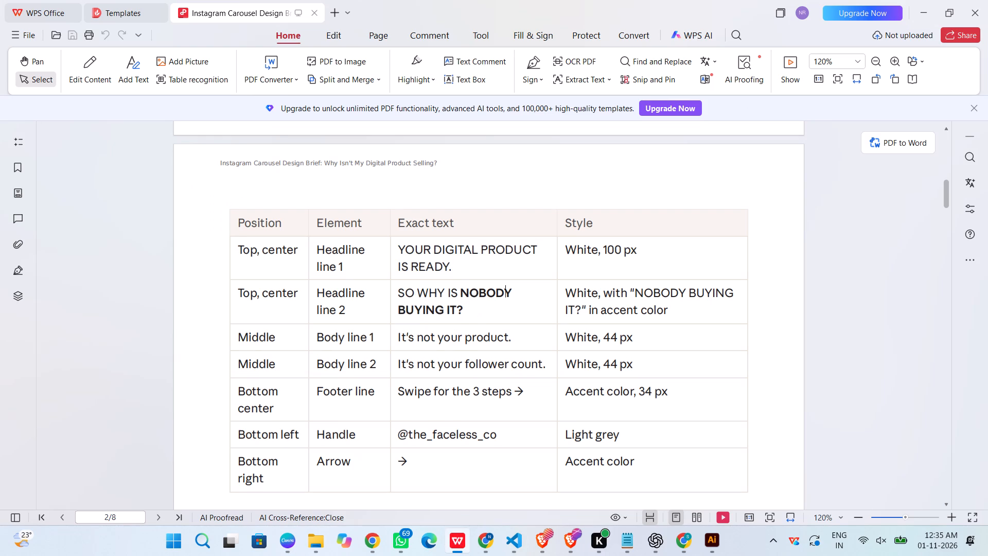
{"action": "left_click_drag", "start_coordinate": [462, 311], "coordinate": [418, 302]}
{"action": "left_click_drag", "start_coordinate": [418, 302], "coordinate": [399, 296]}
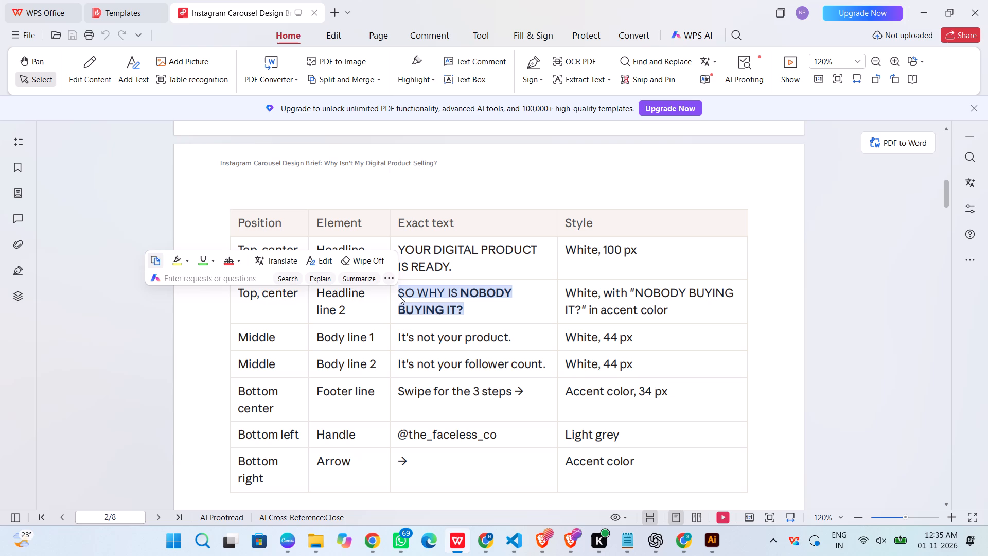
{"action": "key", "text": "ctrl+c"}
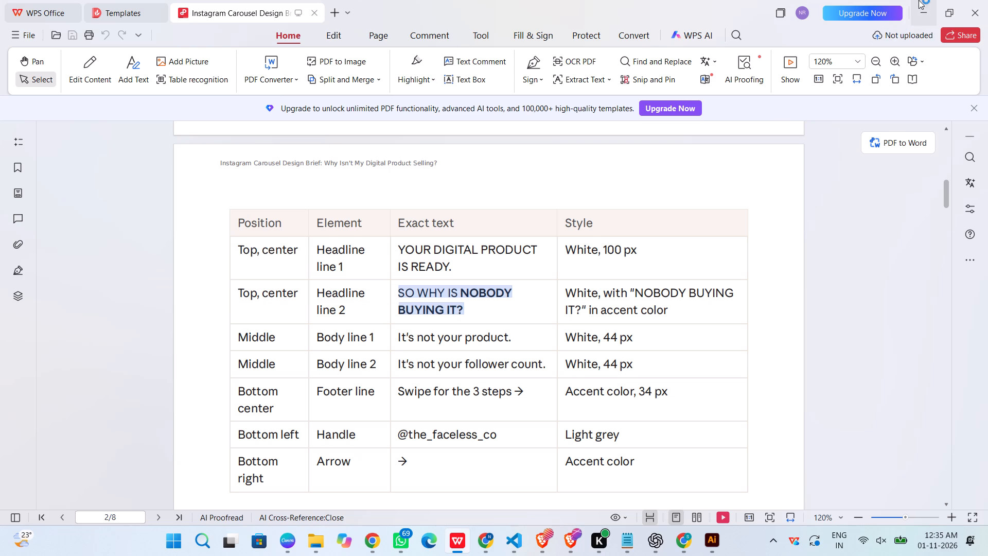
{"action": "left_click", "coordinate": [919, 8]}
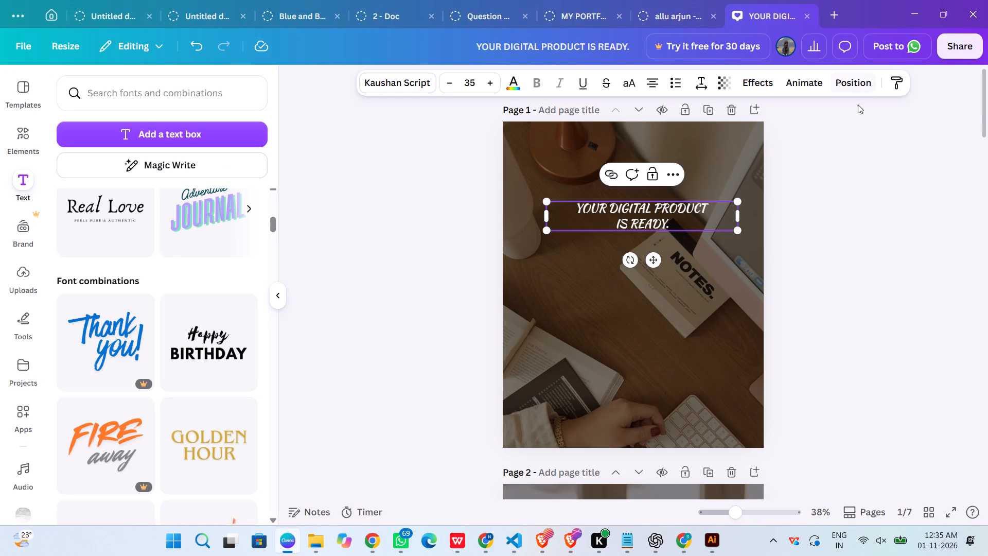
{"action": "left_click", "coordinate": [629, 351]}
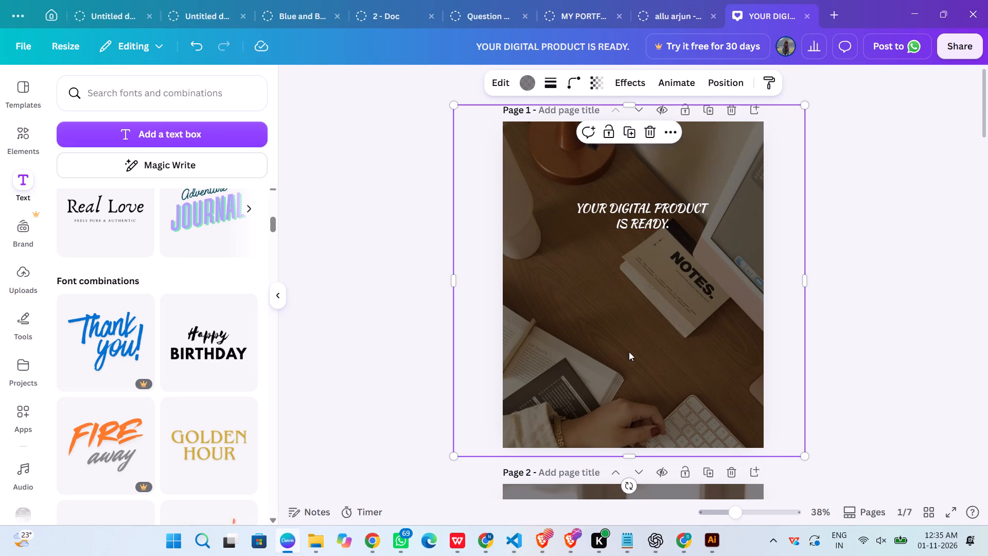
{"action": "key", "text": "ctrl+v"}
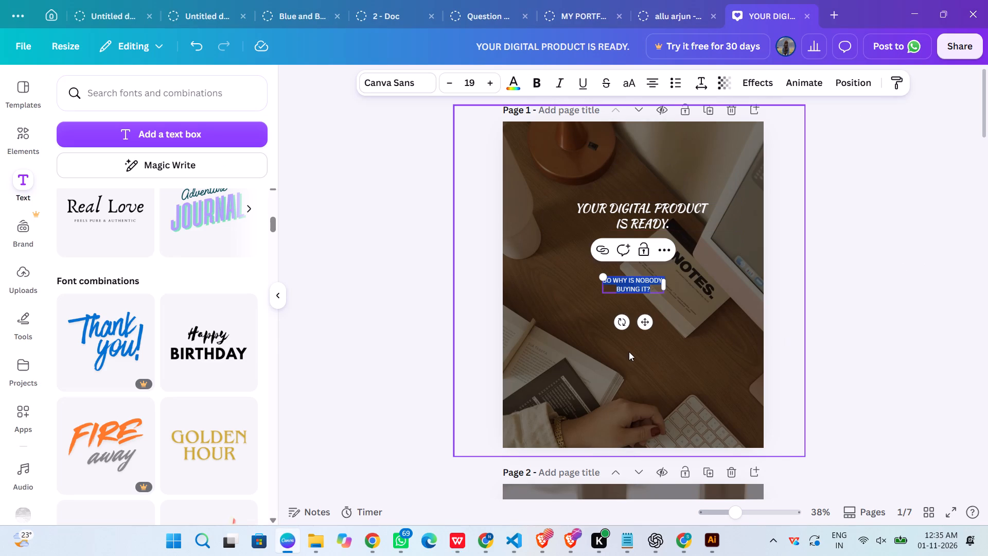
Search the fonts for "kaushan" and set the "SO WHY IS NOBODY BUYING IT?" text to Kaushan Script.
{"action": "left_click", "coordinate": [413, 87]}
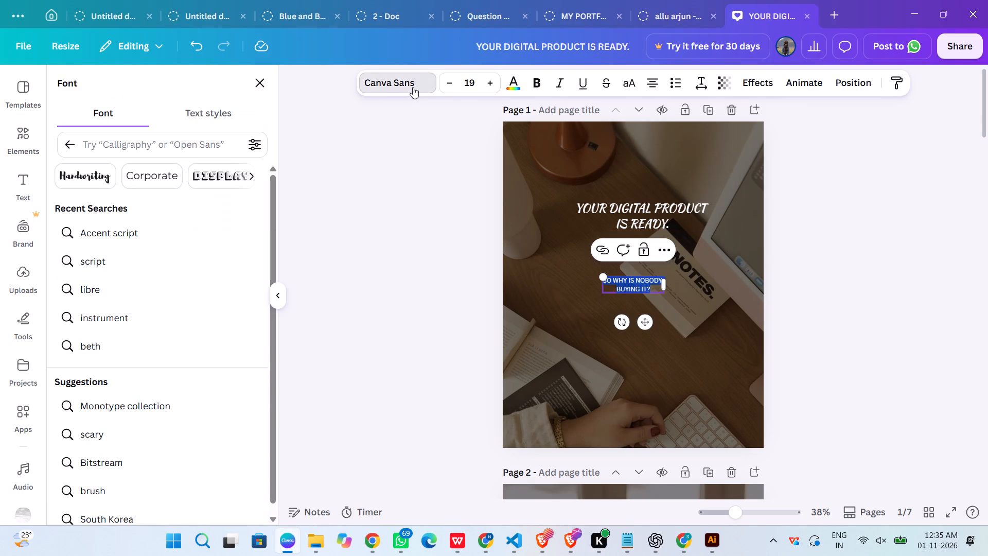
{"action": "double_click", "coordinate": [413, 87]}
{"action": "triple_click", "coordinate": [421, 82]}
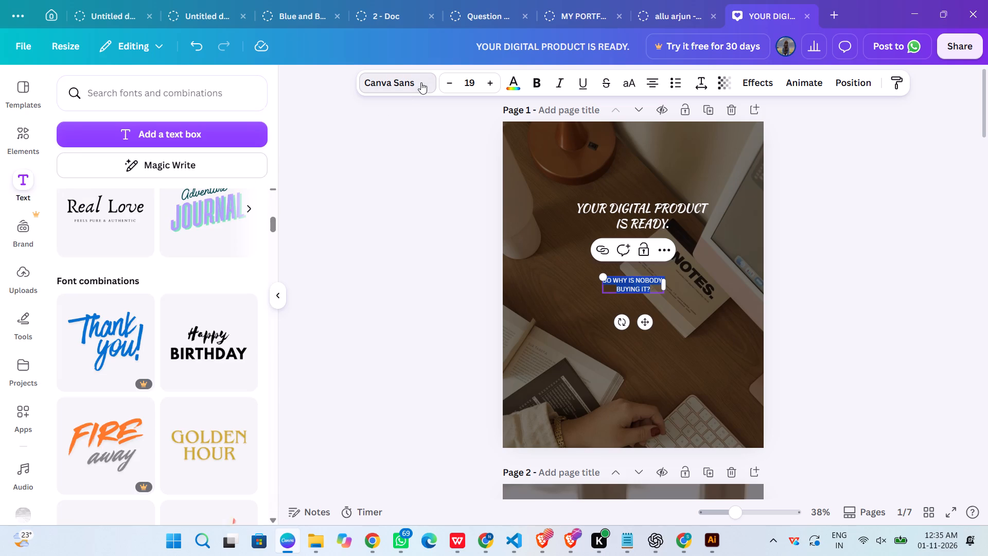
{"action": "left_click", "coordinate": [365, 85]}
{"action": "left_click", "coordinate": [126, 141]}
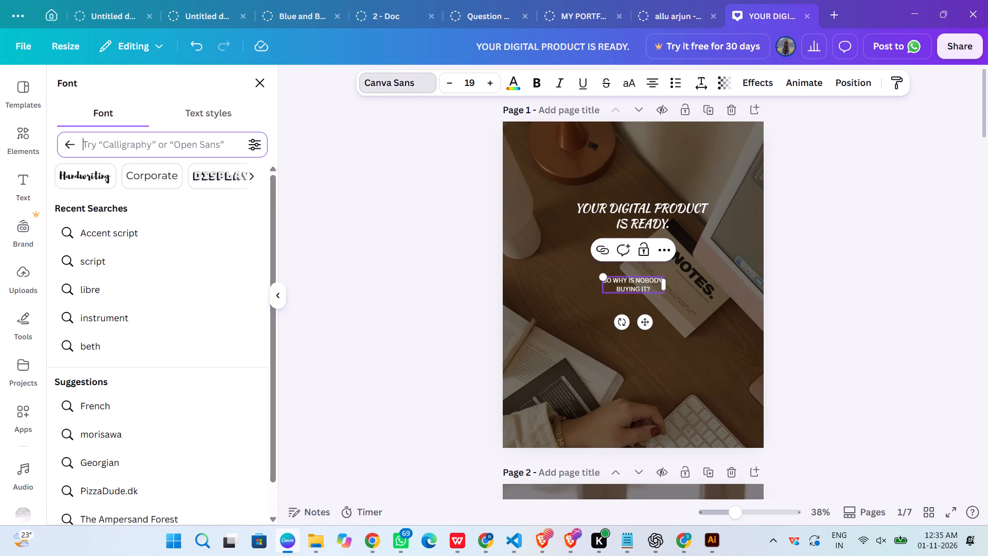
{"action": "type", "text": "kou"}
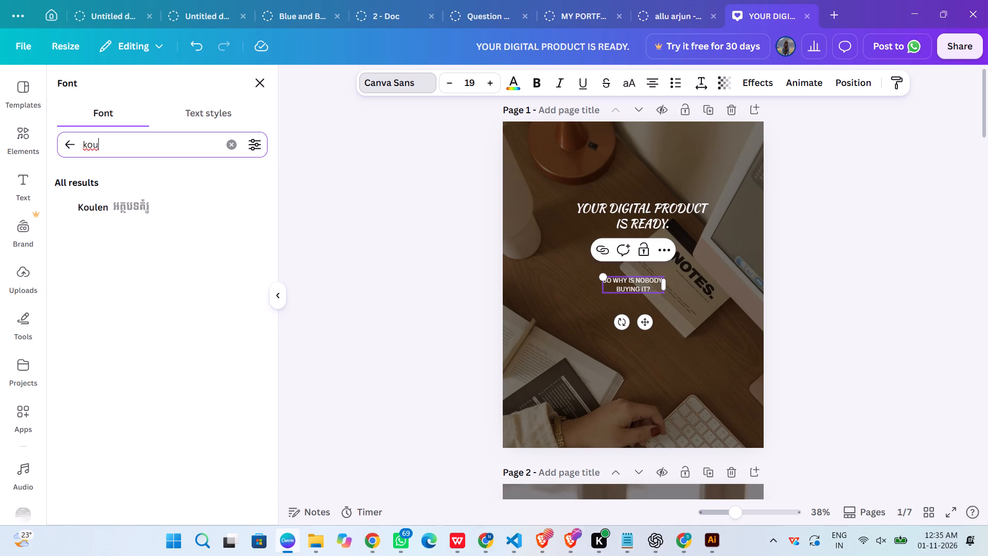
{"action": "key", "text": "BackSpace"}
{"action": "key", "text": "BackSpace"}
{"action": "type", "text": "aushan"}
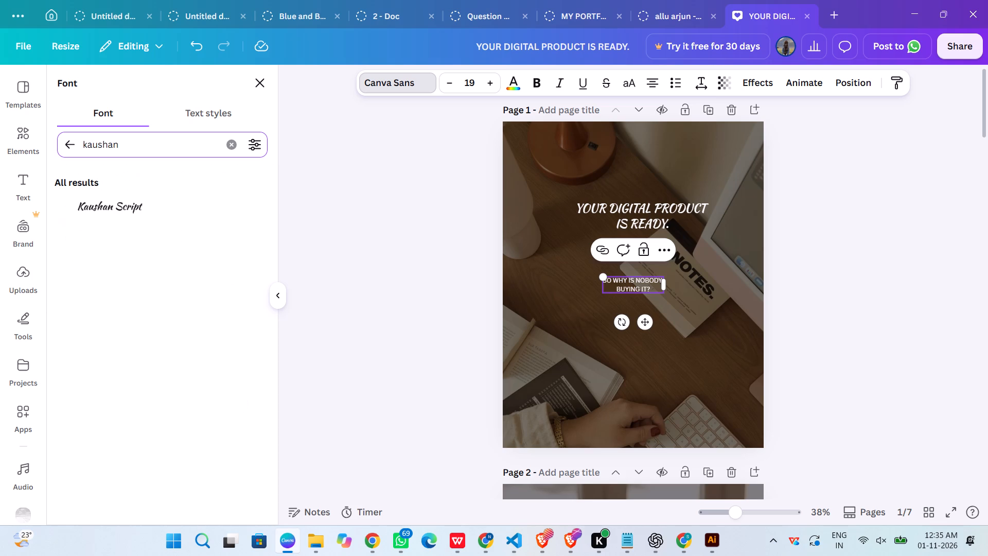
{"action": "left_click", "coordinate": [126, 202]}
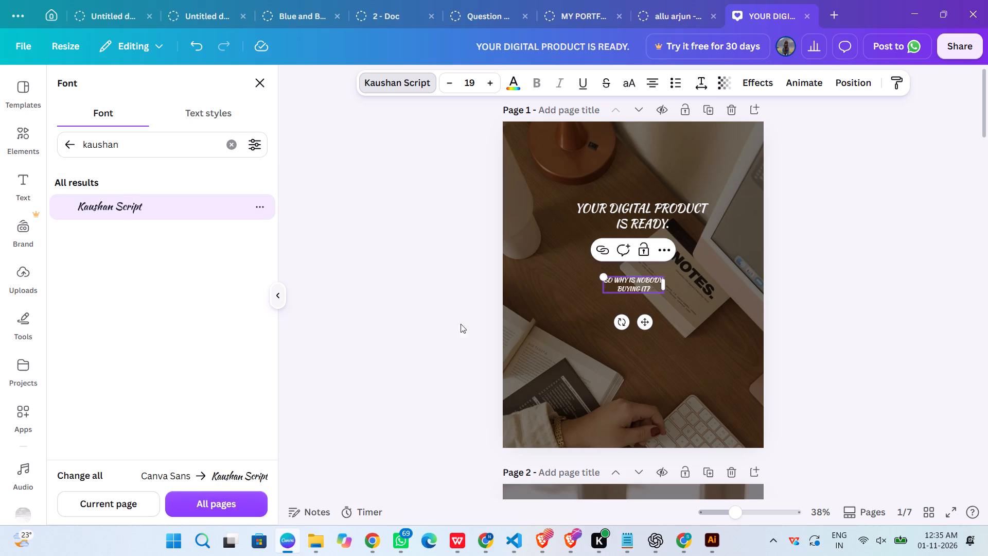
{"action": "left_click", "coordinate": [389, 319]}
Check the font page open in Chrome, search the design's fonts for "segoe" and set the page 1 headline to Segoe UI.
{"action": "left_click", "coordinate": [638, 222]}
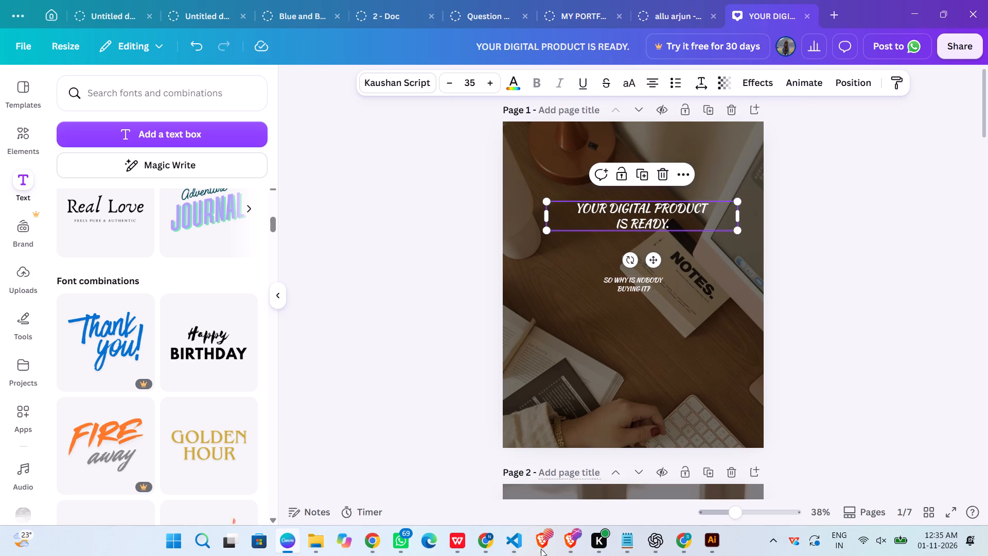
{"action": "left_click", "coordinate": [365, 546]}
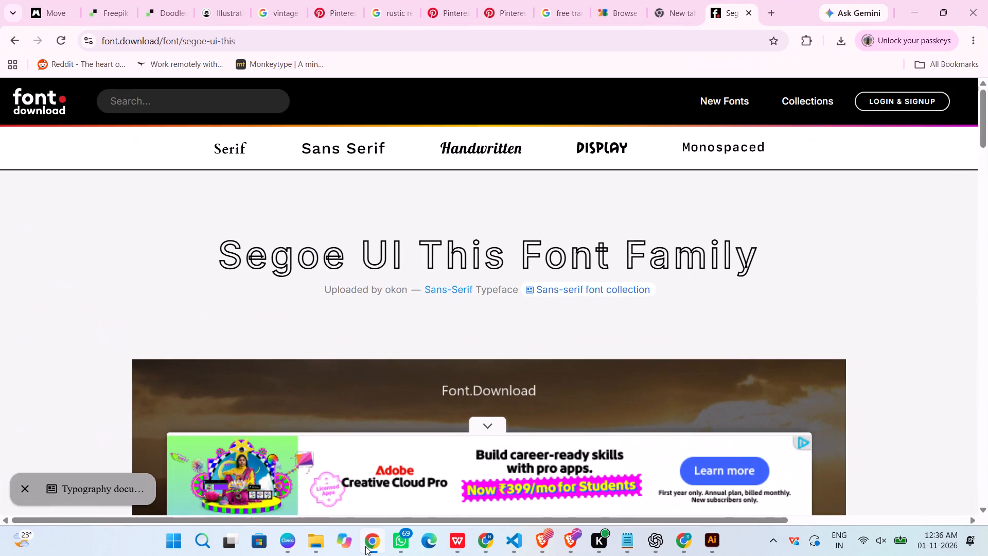
{"action": "left_click", "coordinate": [924, 2]}
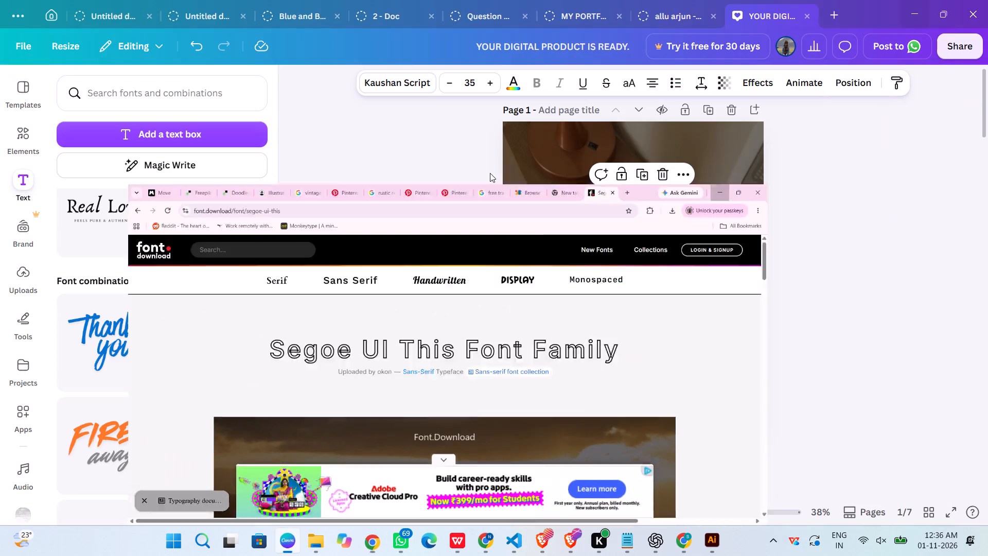
{"action": "left_click", "coordinate": [201, 95]}
{"action": "type", "text": "segoe"}
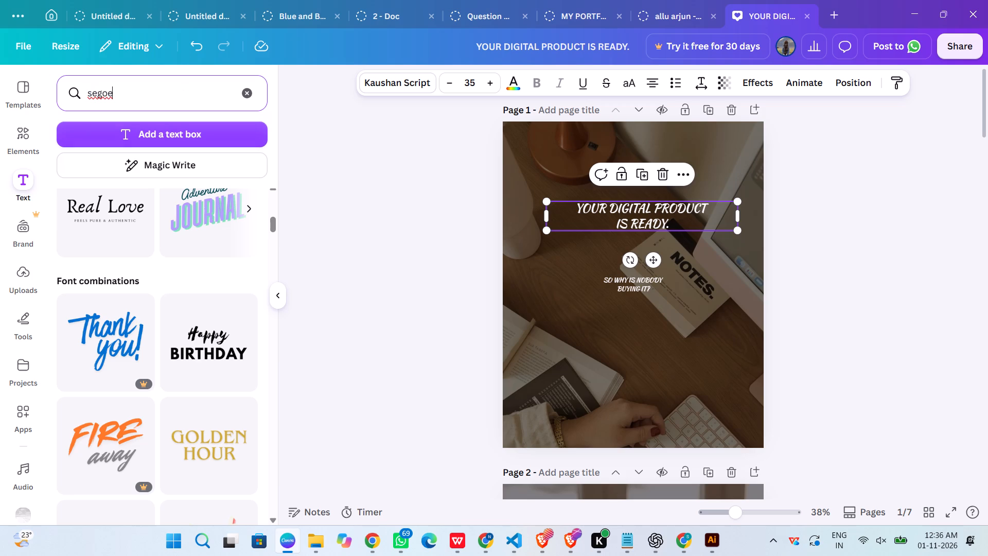
{"action": "left_click", "coordinate": [400, 73]}
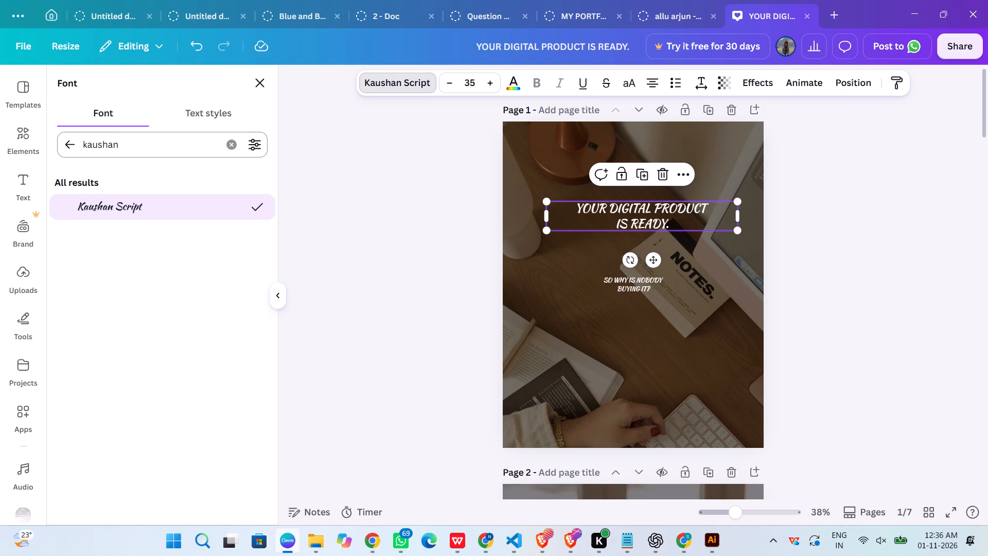
{"action": "left_click_drag", "start_coordinate": [142, 144], "coordinate": [0, 141]}
{"action": "type", "text": "segoe"}
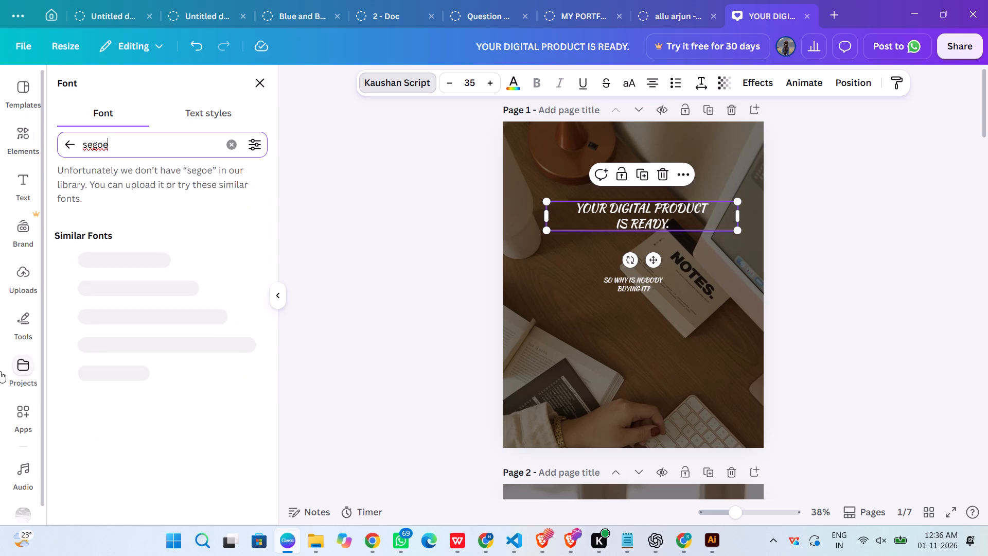
{"action": "left_click", "coordinate": [122, 246]}
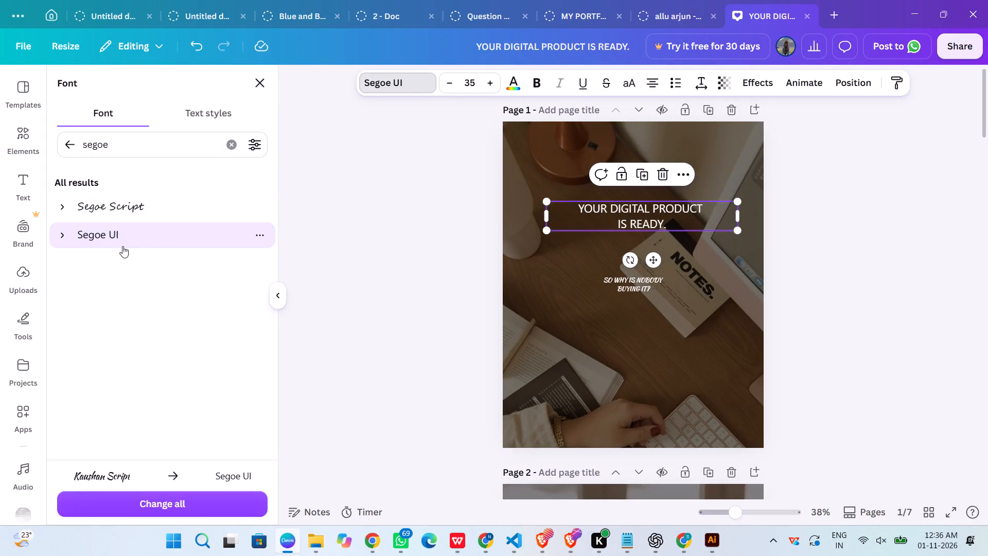
{"action": "left_click", "coordinate": [336, 256]}
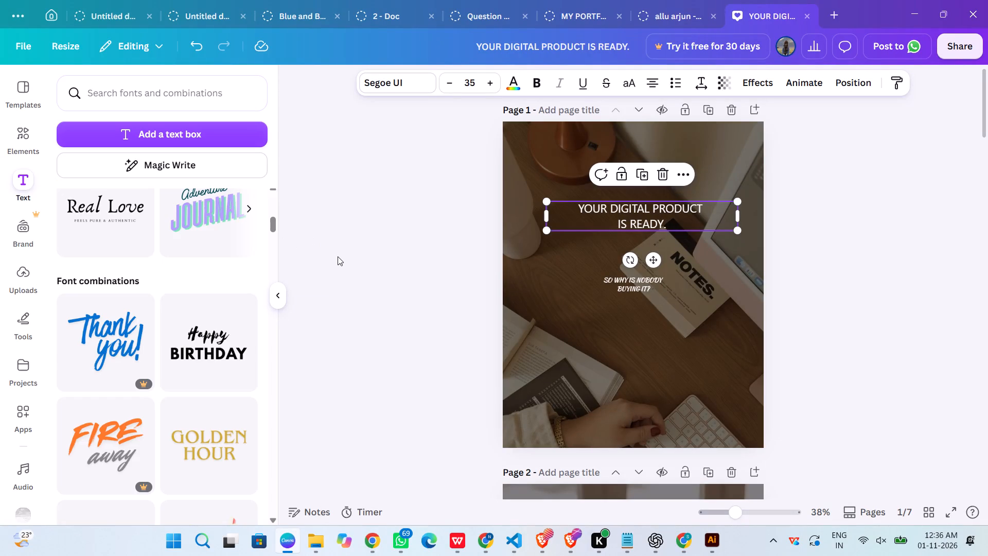
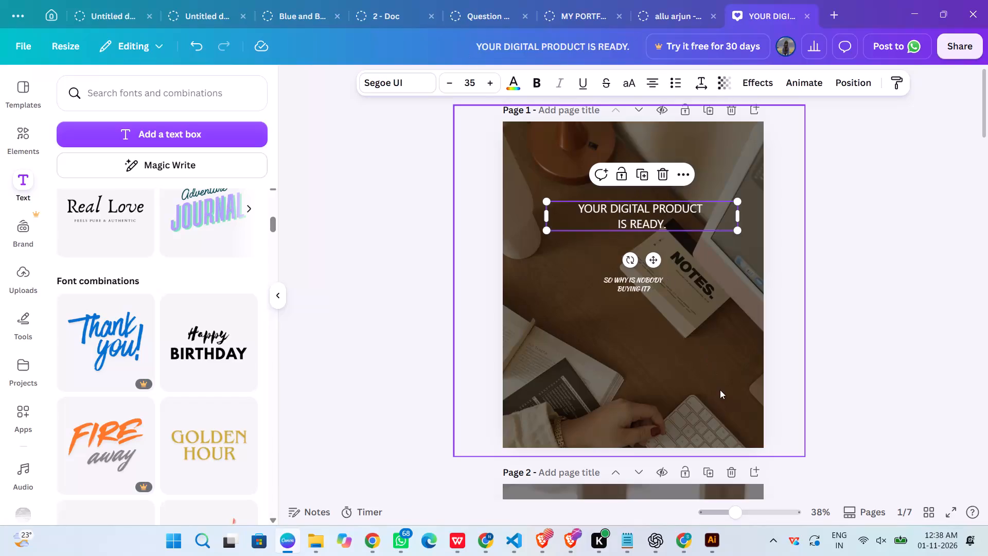
Enlarge the "YOUR DIGITAL PRODUCT IS READY." heading on page 1 to about size 39.8 and reposition it in the upper part of the page.
{"action": "left_click", "coordinate": [636, 211]}
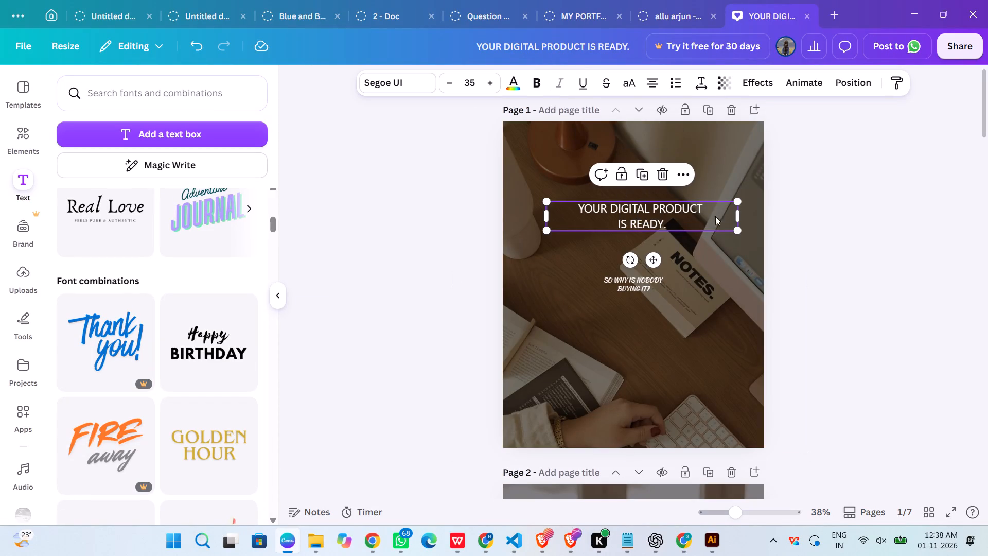
{"action": "left_click_drag", "start_coordinate": [739, 229], "coordinate": [766, 250], "text": "shift"}
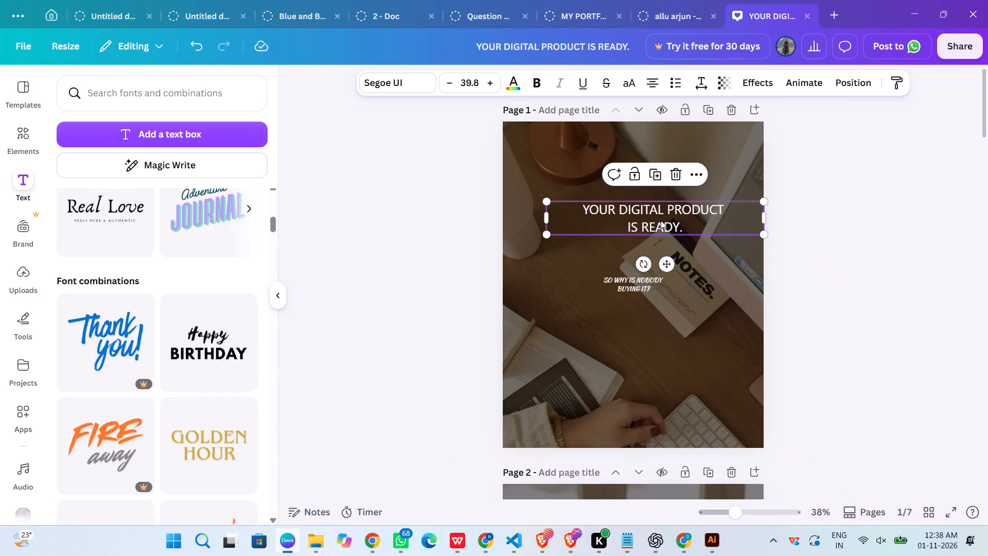
{"action": "left_click_drag", "start_coordinate": [661, 220], "coordinate": [641, 227]}
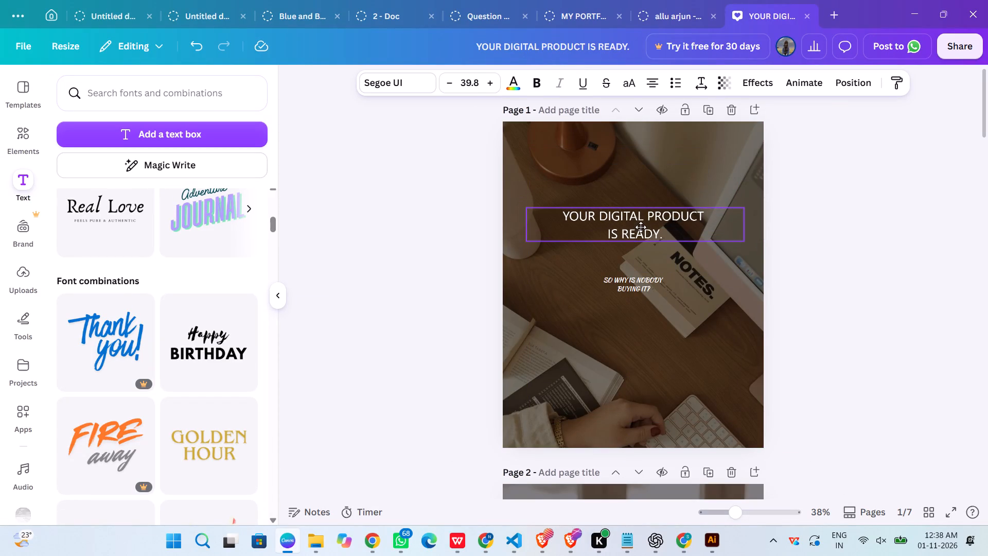
{"action": "left_click_drag", "start_coordinate": [641, 227], "coordinate": [647, 216]}
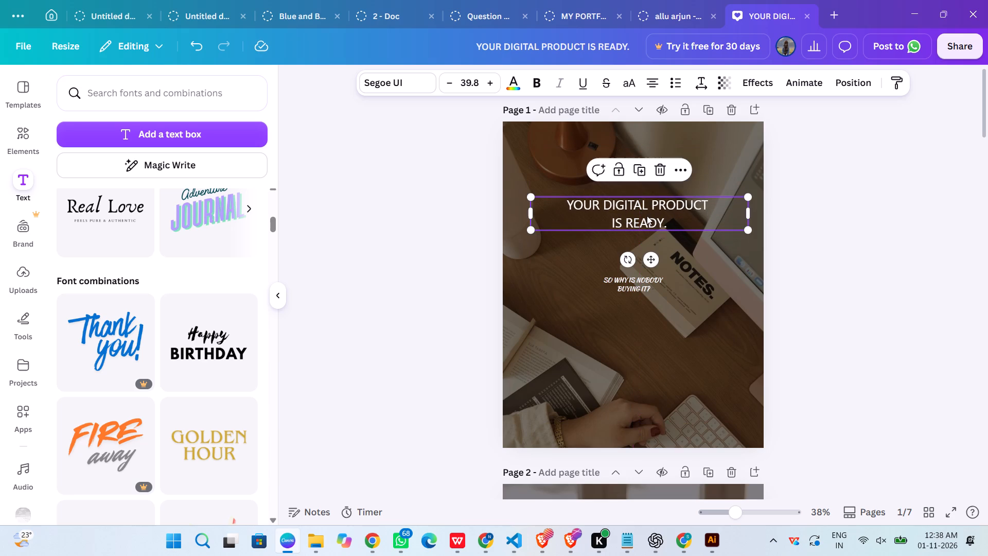
{"action": "left_click", "coordinate": [633, 285]}
{"action": "left_click", "coordinate": [873, 250]}
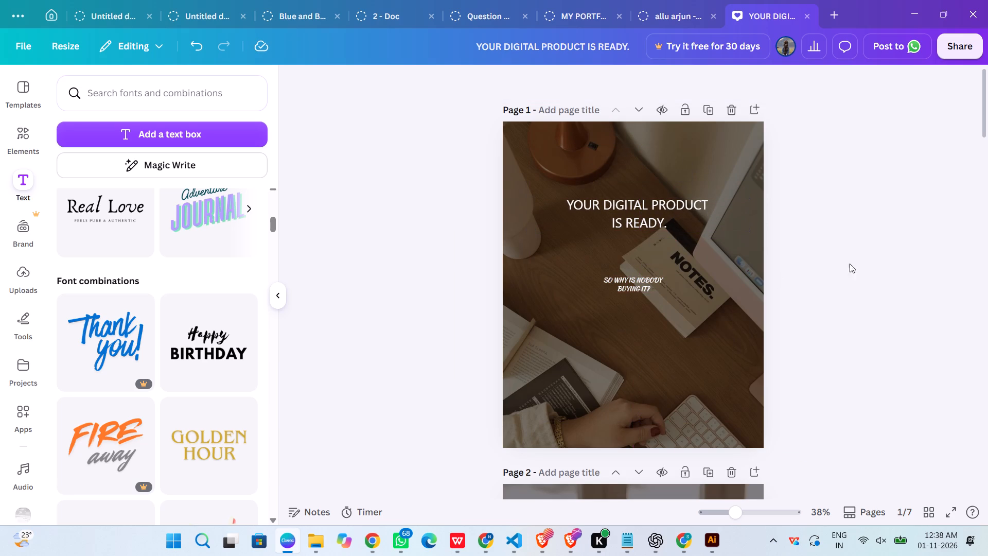
Move the "SO WHY IS NOBODY BUYING IT?" subtitle closer beneath the heading and change its font to Segoe UI.
{"action": "left_click", "coordinate": [629, 286]}
{"action": "left_click_drag", "start_coordinate": [629, 286], "coordinate": [629, 256]}
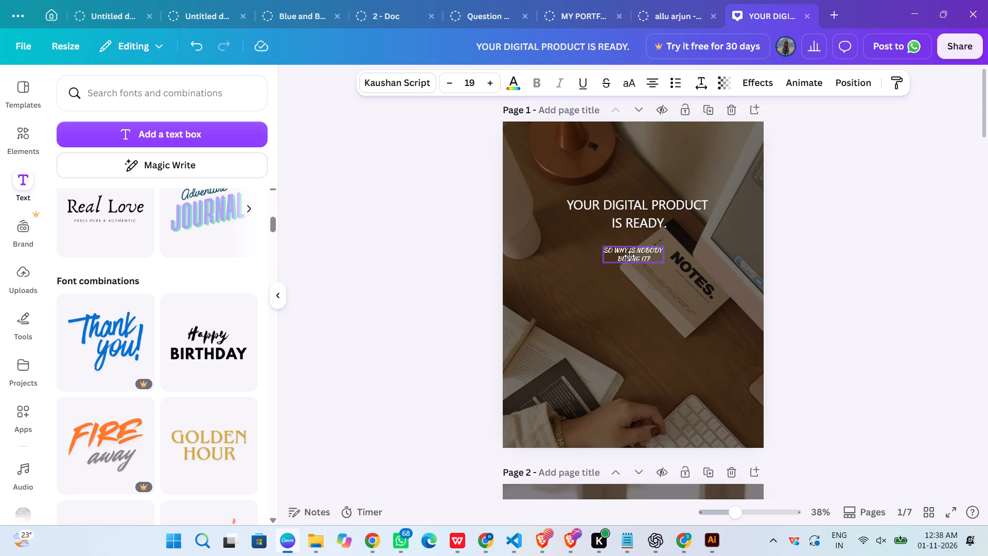
{"action": "left_click_drag", "start_coordinate": [629, 256], "coordinate": [629, 254]}
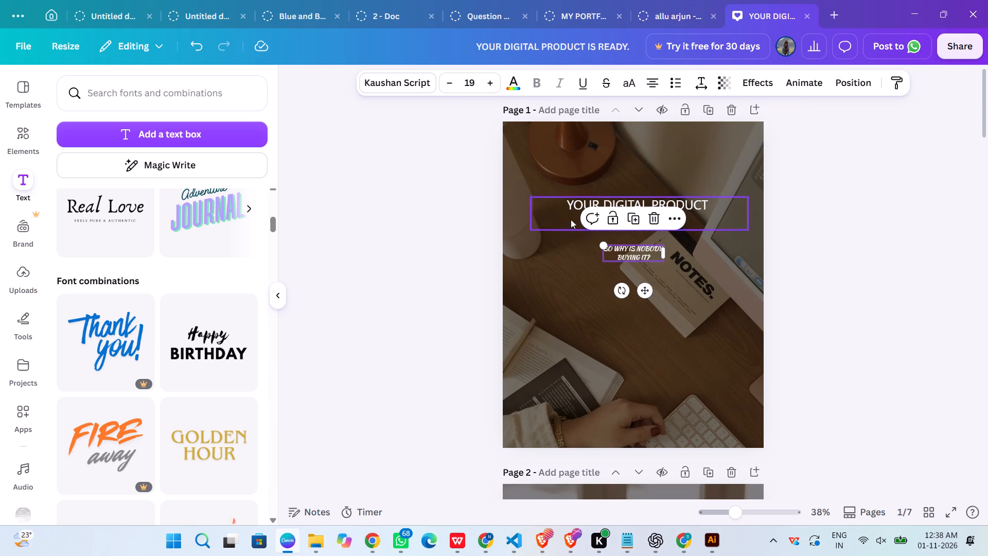
{"action": "left_click", "coordinate": [419, 90]}
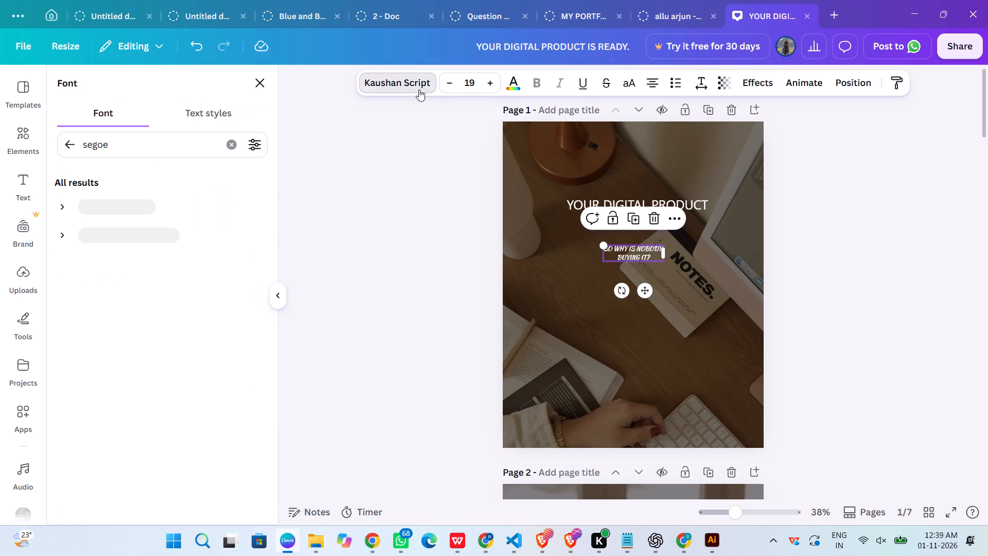
{"action": "left_click", "coordinate": [144, 245]}
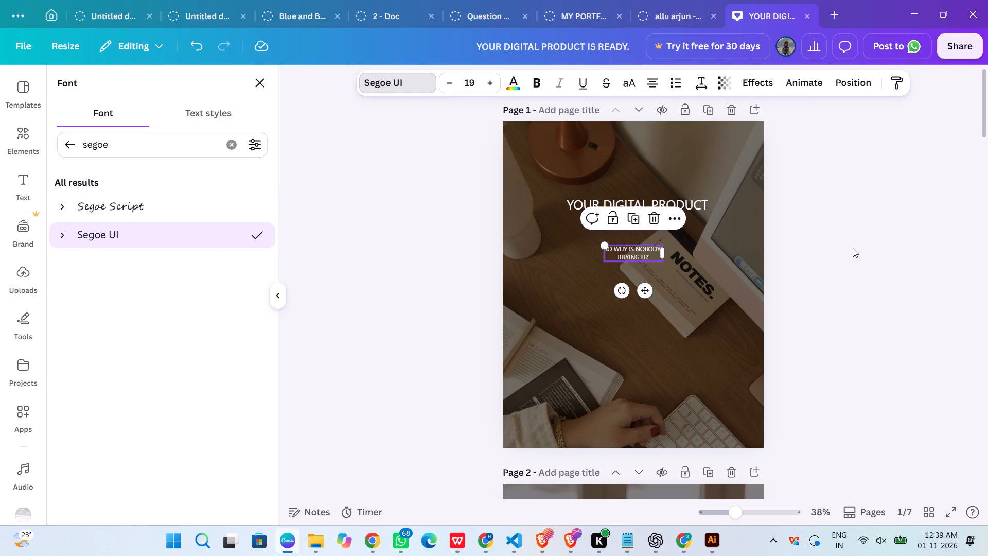
{"action": "left_click", "coordinate": [863, 248]}
{"action": "left_click", "coordinate": [899, 241]}
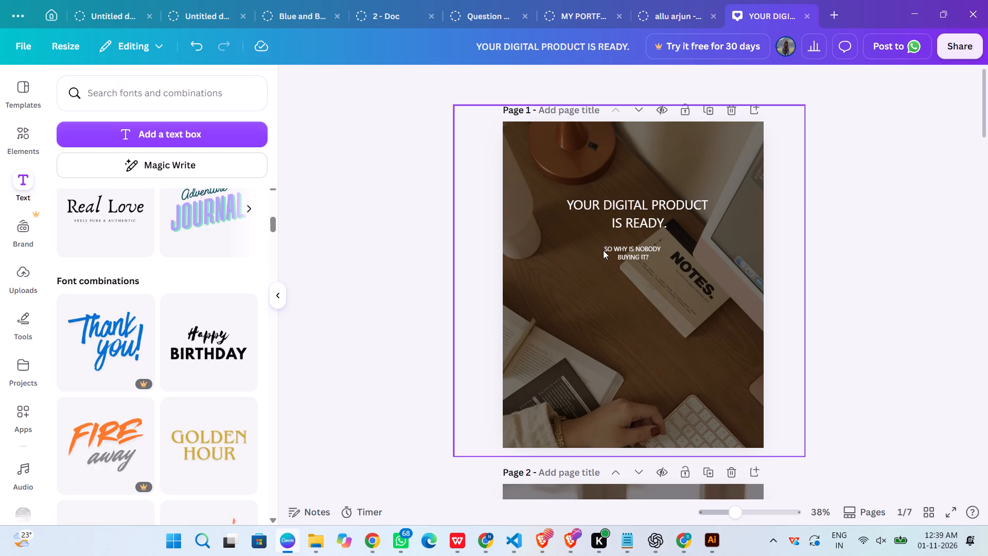
Widen the subtitle's text box to roughly twice its width and reposition it below the heading.
{"action": "left_click", "coordinate": [616, 245]}
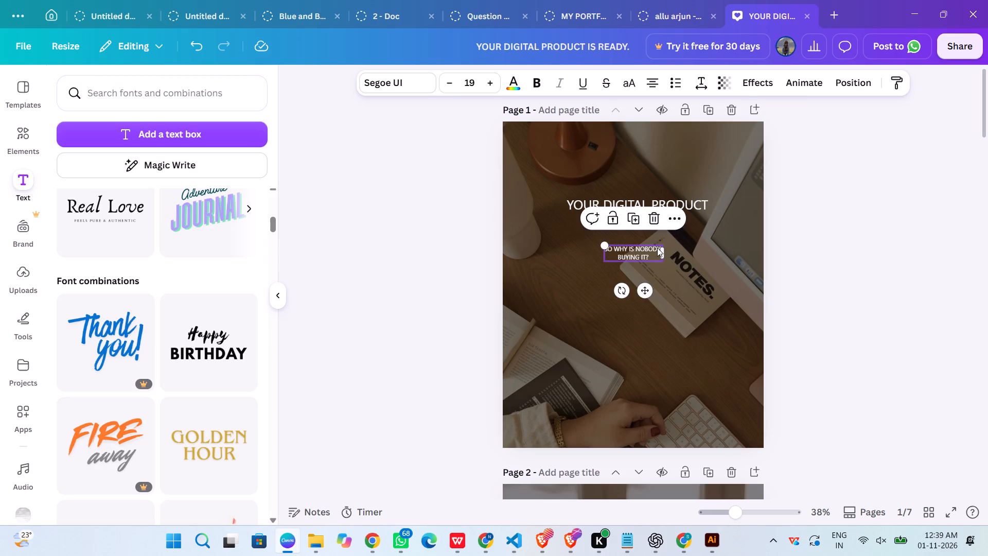
{"action": "left_click_drag", "start_coordinate": [664, 252], "coordinate": [906, 247]}
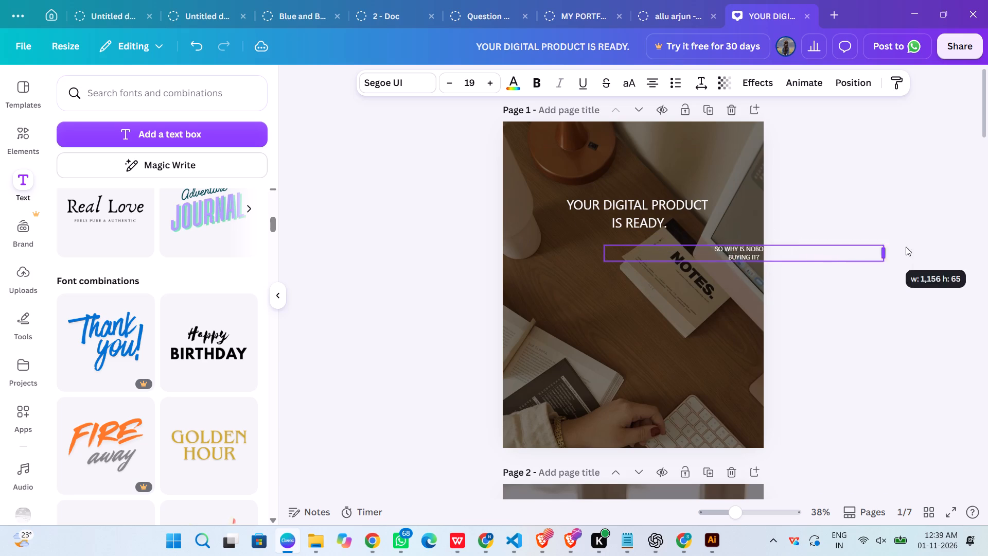
{"action": "left_click_drag", "start_coordinate": [906, 247], "coordinate": [727, 312]}
{"action": "left_click_drag", "start_coordinate": [644, 258], "coordinate": [618, 249]}
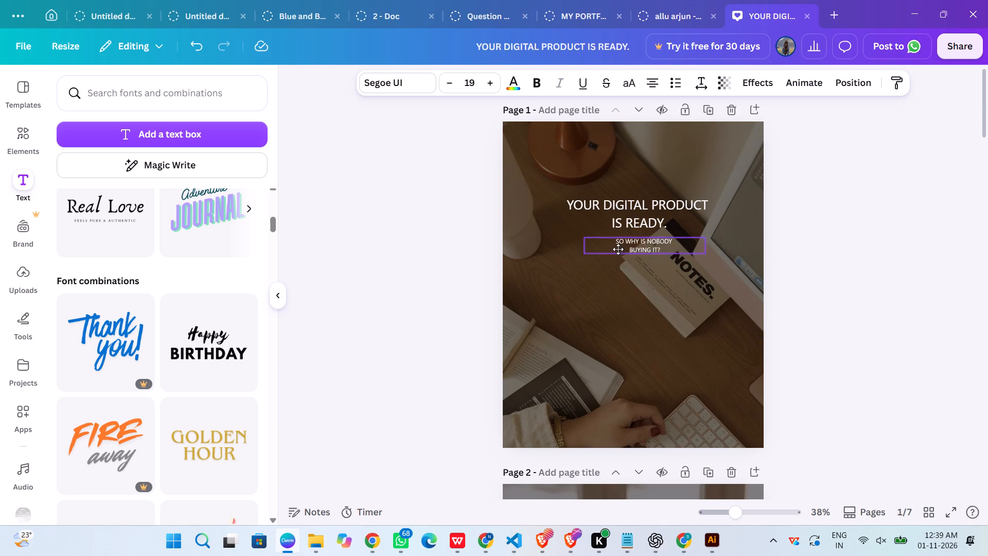
{"action": "left_click_drag", "start_coordinate": [618, 249], "coordinate": [605, 271]}
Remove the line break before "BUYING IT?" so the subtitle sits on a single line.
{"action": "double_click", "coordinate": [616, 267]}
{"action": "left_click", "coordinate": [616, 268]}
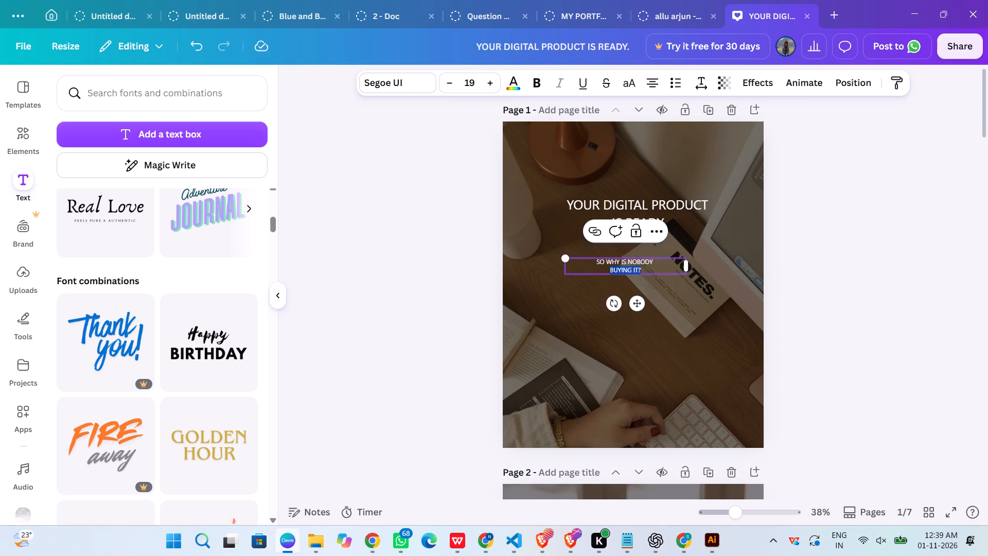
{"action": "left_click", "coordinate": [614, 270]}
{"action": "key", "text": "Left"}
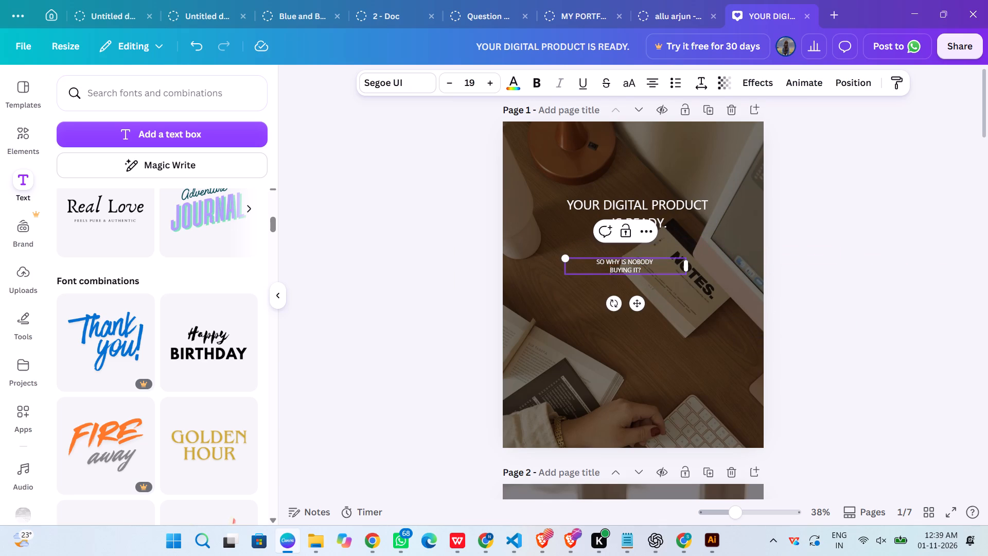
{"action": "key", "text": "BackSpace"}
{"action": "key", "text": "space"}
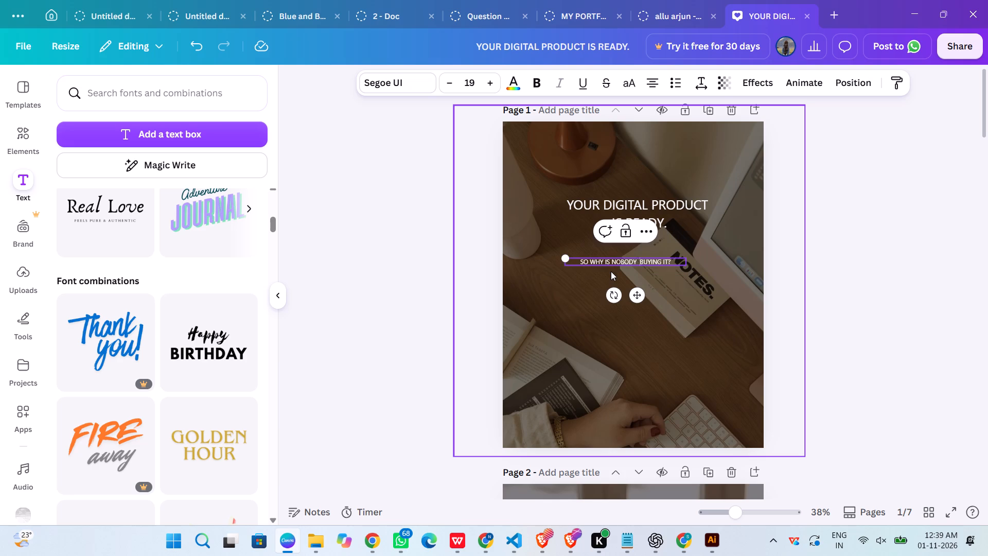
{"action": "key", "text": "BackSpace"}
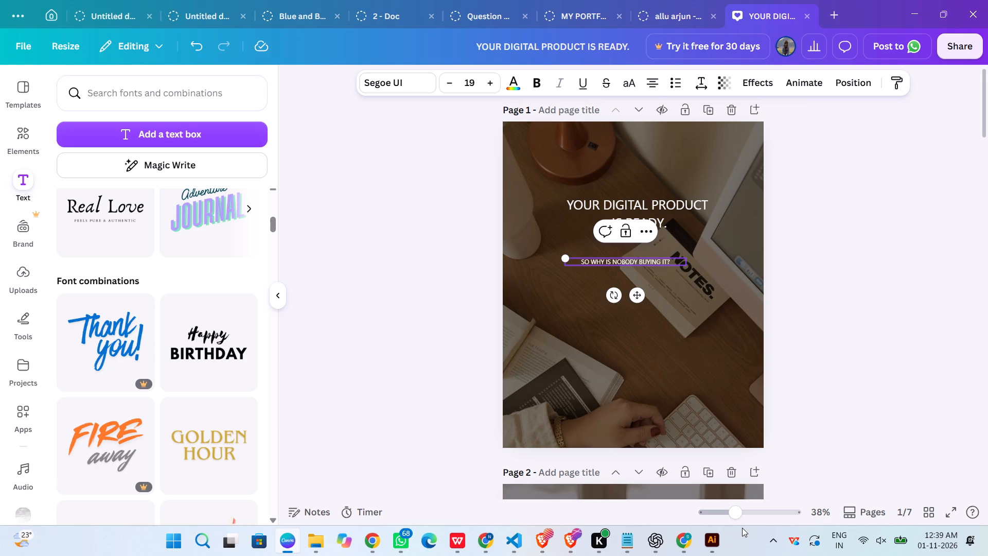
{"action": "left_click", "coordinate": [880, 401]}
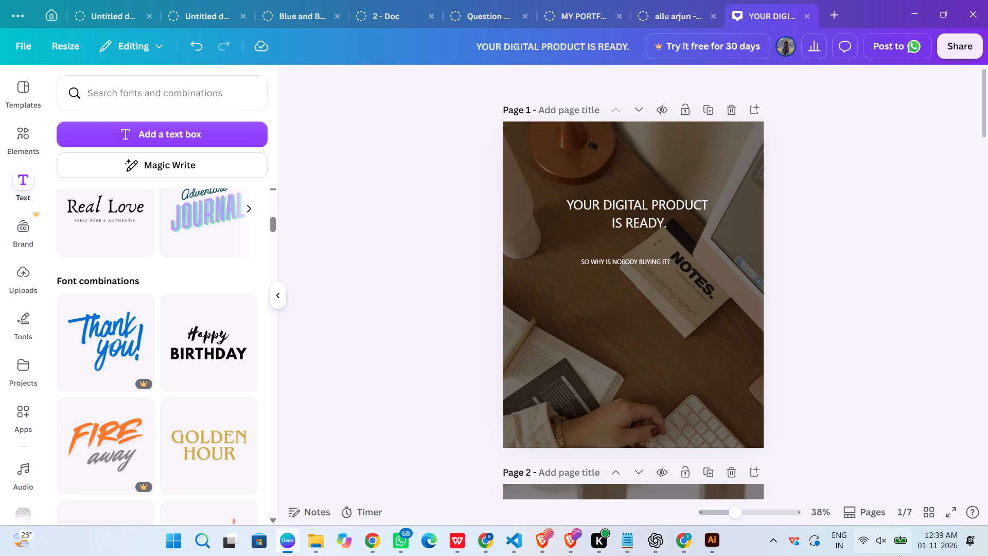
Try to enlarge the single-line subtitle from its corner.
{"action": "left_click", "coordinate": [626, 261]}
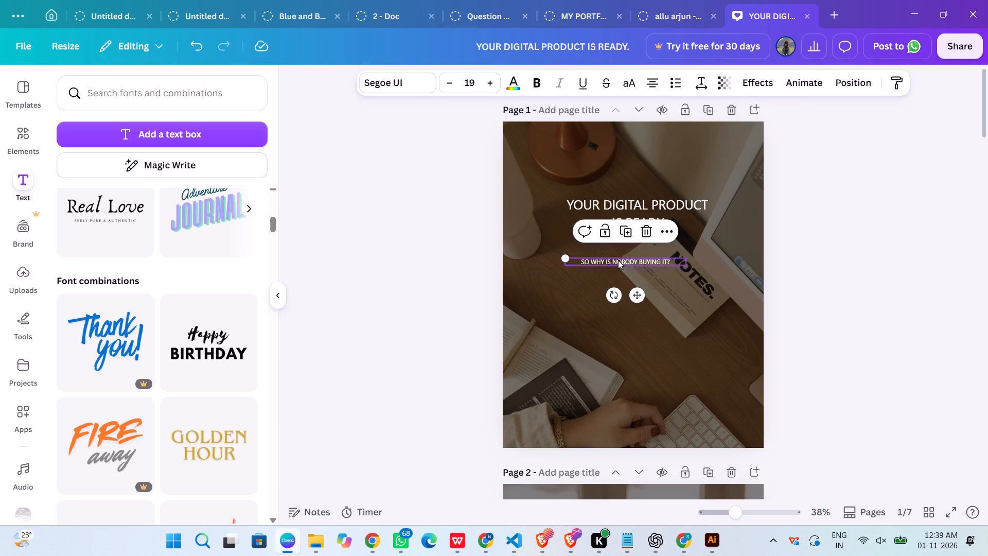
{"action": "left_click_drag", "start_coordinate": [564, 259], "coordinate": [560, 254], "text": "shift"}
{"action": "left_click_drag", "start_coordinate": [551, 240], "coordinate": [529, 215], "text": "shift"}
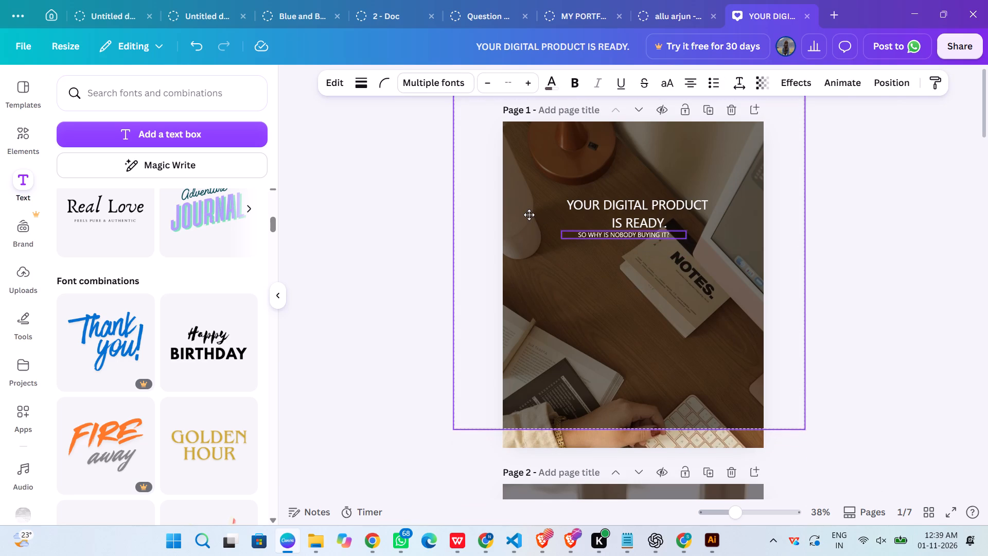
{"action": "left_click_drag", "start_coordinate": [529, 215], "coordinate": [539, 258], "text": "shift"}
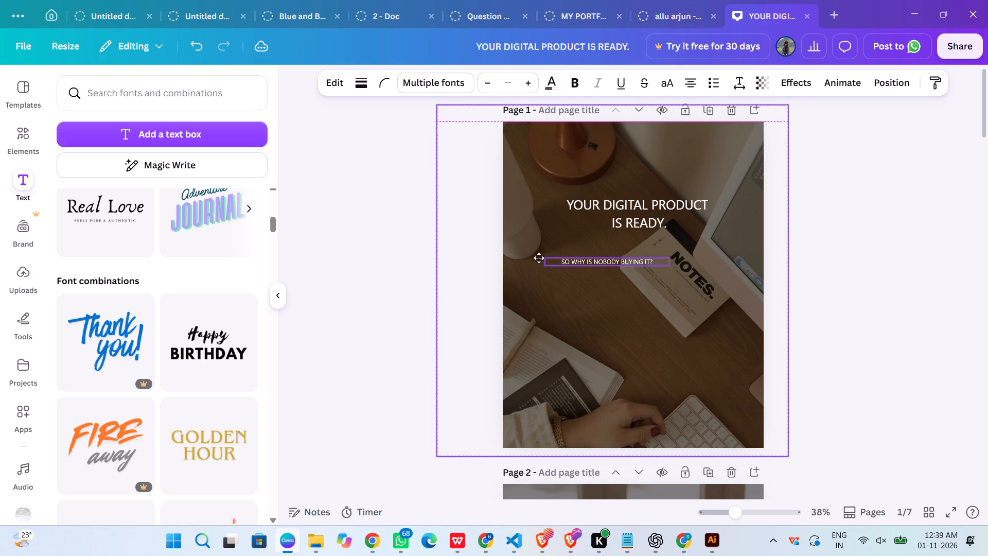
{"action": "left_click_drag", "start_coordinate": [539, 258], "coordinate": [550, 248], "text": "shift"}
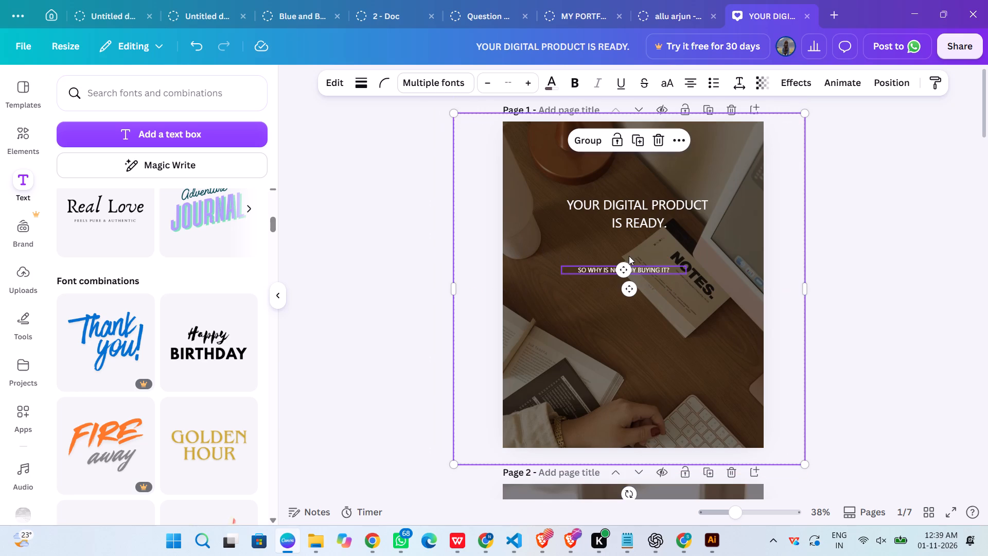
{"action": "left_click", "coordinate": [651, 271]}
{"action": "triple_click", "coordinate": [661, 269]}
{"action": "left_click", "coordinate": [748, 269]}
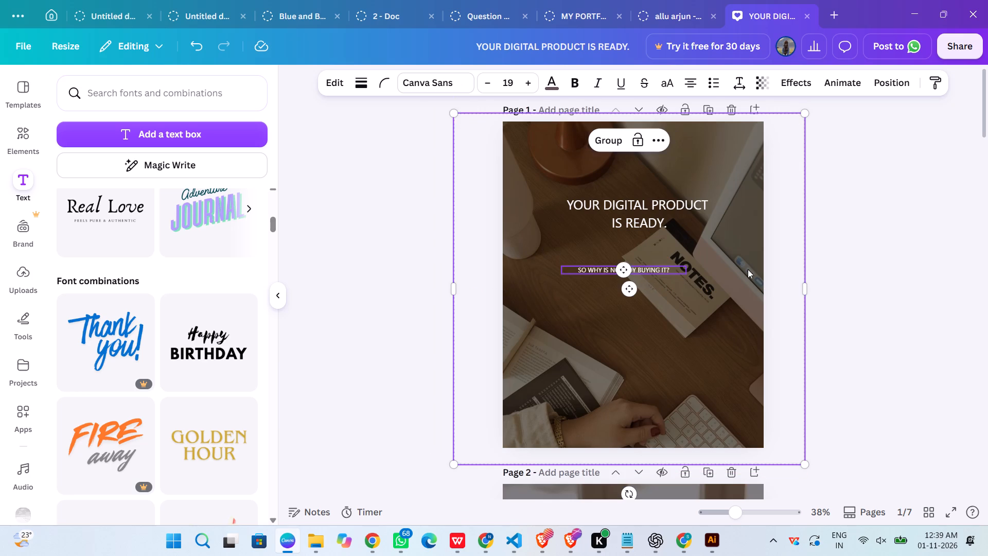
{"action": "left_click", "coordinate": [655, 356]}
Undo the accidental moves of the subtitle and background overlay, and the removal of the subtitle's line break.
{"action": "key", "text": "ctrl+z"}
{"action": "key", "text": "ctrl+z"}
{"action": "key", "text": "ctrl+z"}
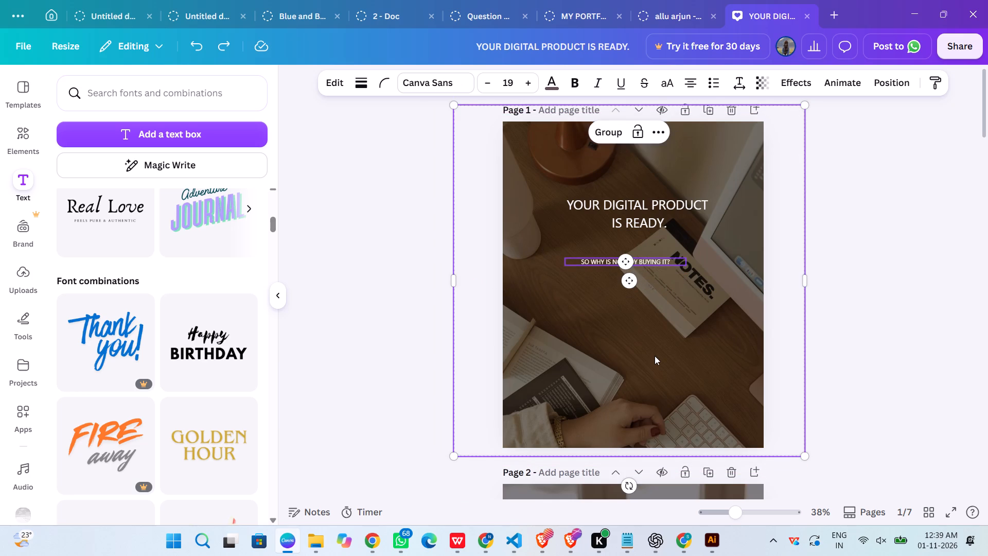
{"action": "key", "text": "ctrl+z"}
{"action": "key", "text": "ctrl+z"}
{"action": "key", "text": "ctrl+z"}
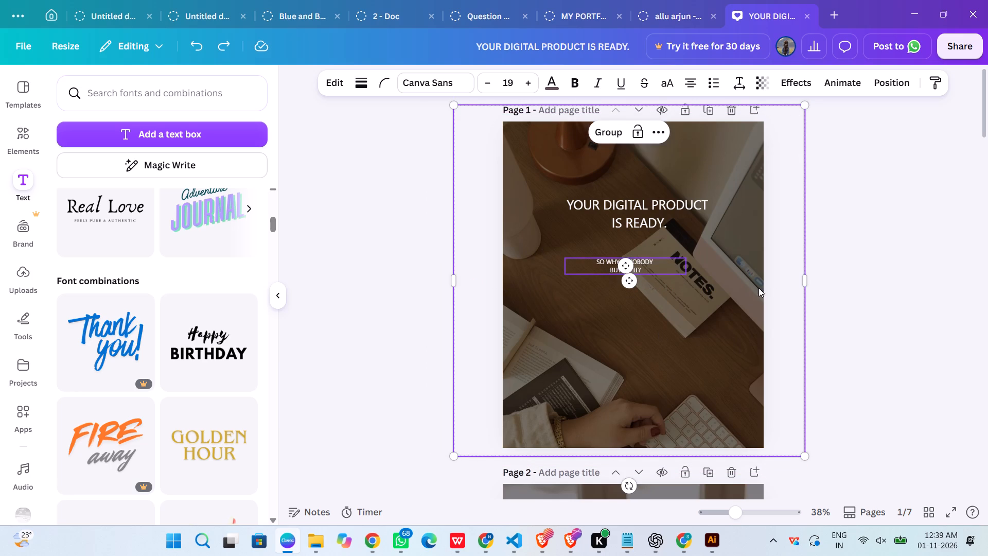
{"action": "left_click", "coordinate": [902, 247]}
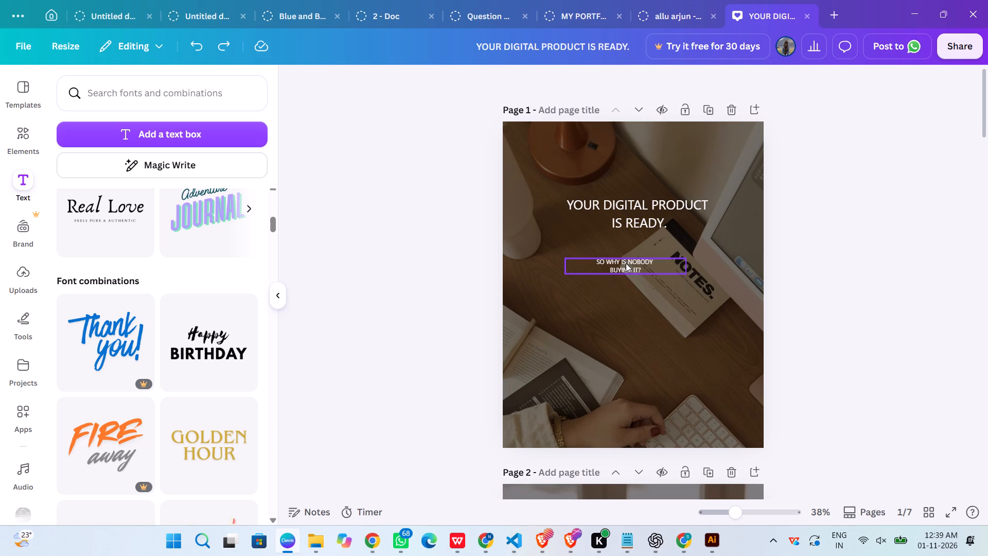
Enlarge the two-line subtitle to about size 34.8.
{"action": "left_click", "coordinate": [626, 263]}
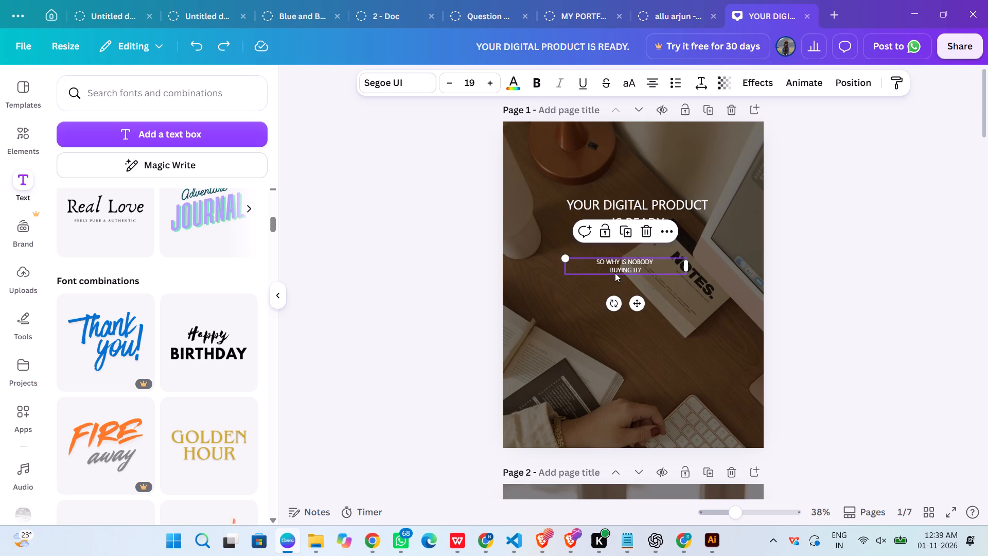
{"action": "left_click_drag", "start_coordinate": [566, 259], "coordinate": [490, 168]}
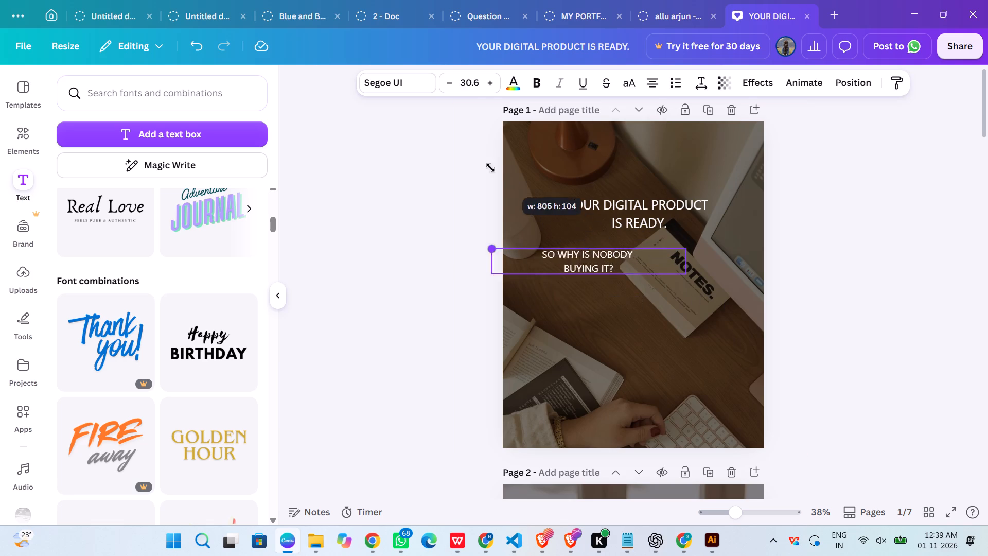
{"action": "left_click_drag", "start_coordinate": [490, 168], "coordinate": [476, 162]}
Remove the line break before "BUYING IT?" so the enlarged subtitle reads as one line.
{"action": "left_click", "coordinate": [550, 271]}
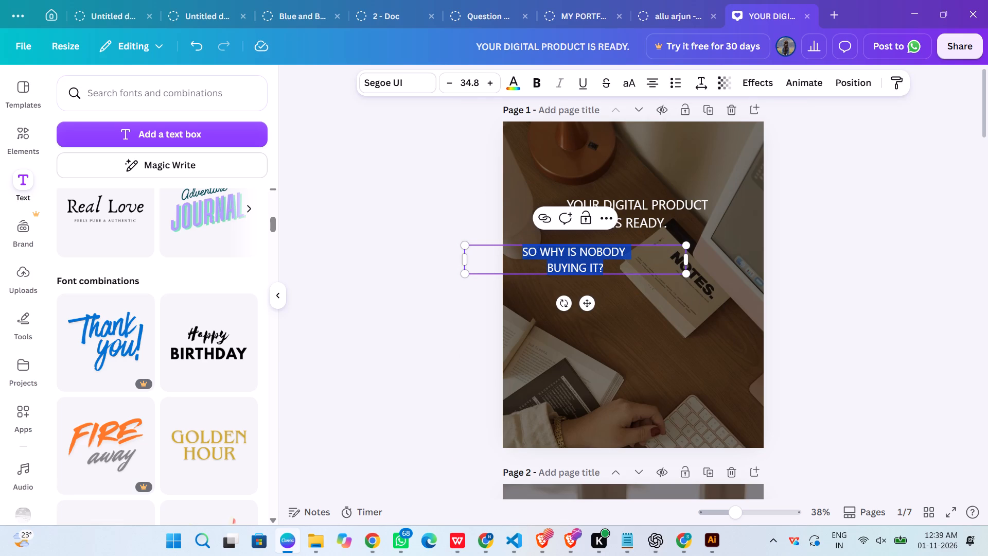
{"action": "left_click", "coordinate": [560, 264]}
{"action": "left_click", "coordinate": [554, 266]}
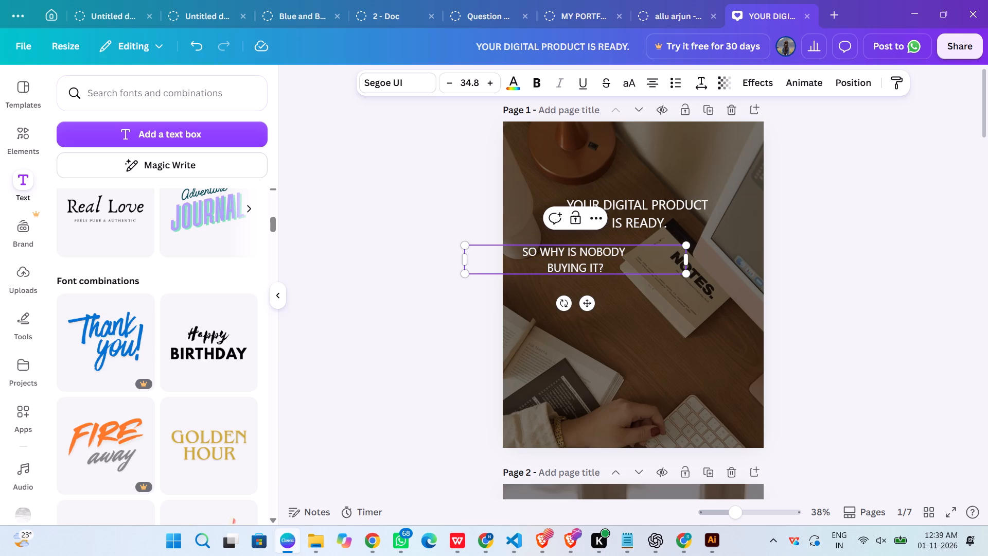
{"action": "key", "text": "Left"}
{"action": "key", "text": "BackSpace"}
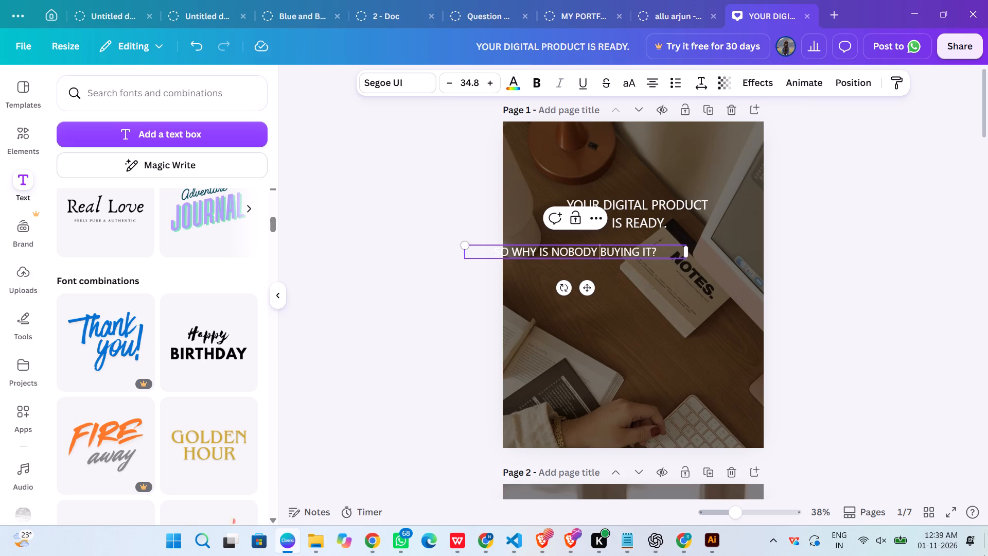
{"action": "left_click", "coordinate": [834, 289]}
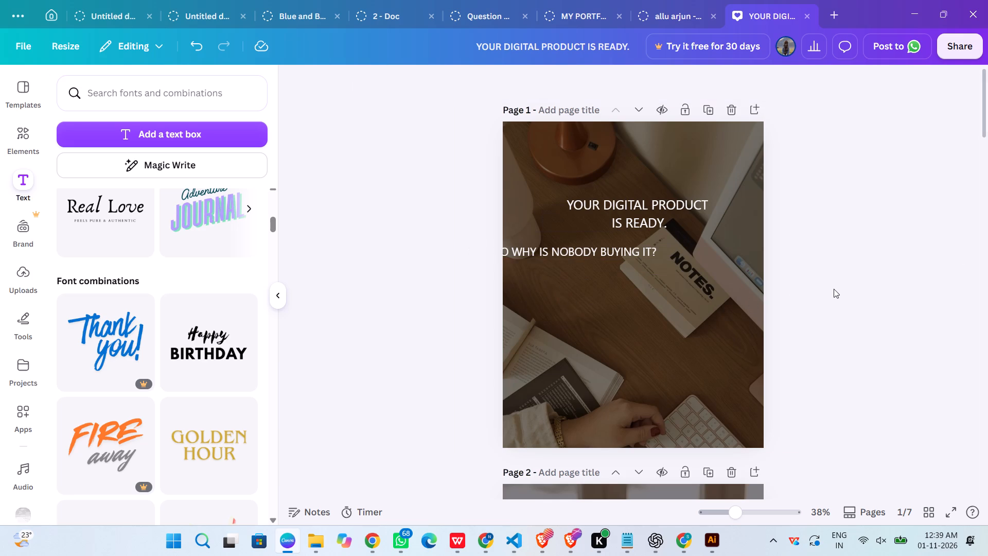
Move the one-line subtitle so it is centred directly beneath the heading on page 1.
{"action": "left_click_drag", "start_coordinate": [591, 248], "coordinate": [654, 242]}
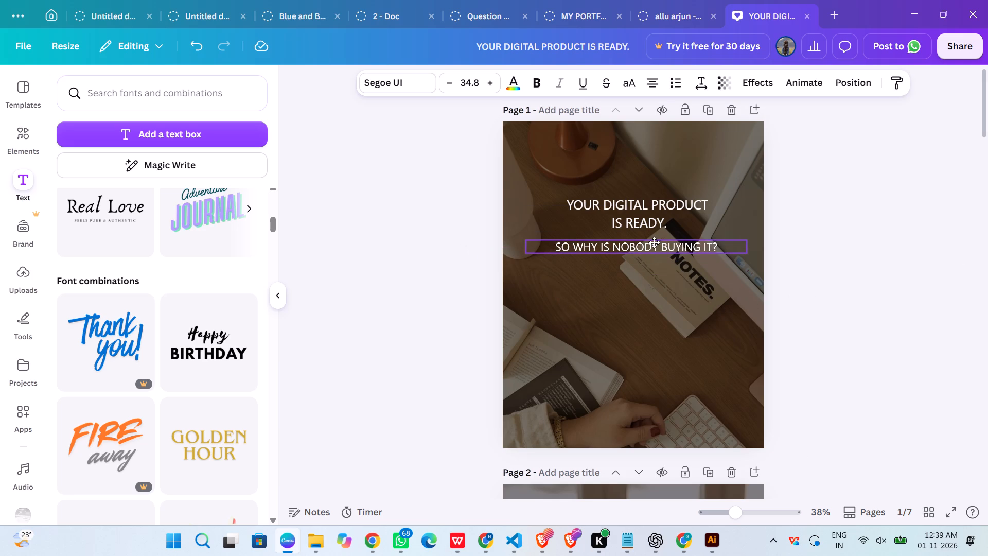
{"action": "left_click_drag", "start_coordinate": [654, 242], "coordinate": [656, 242]}
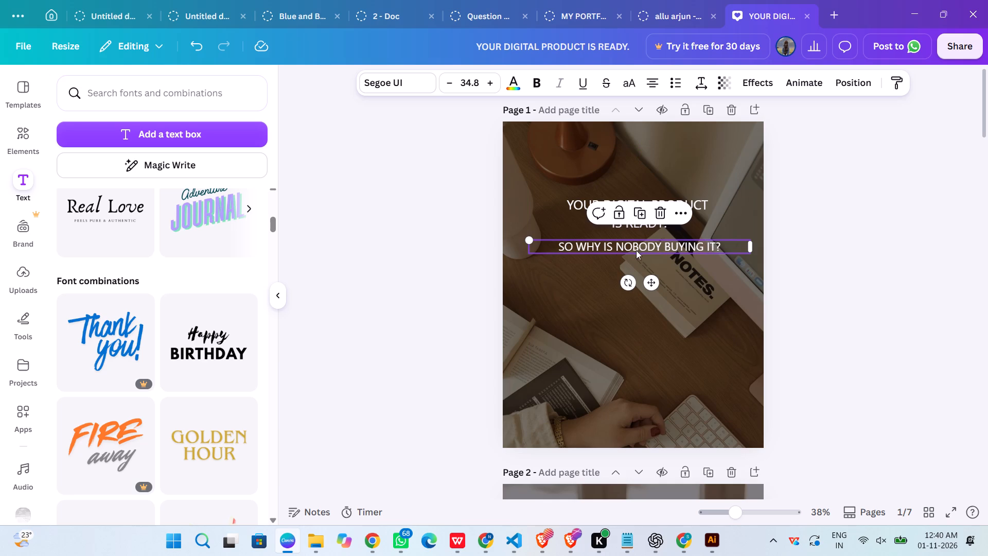
{"action": "left_click", "coordinate": [577, 240]}
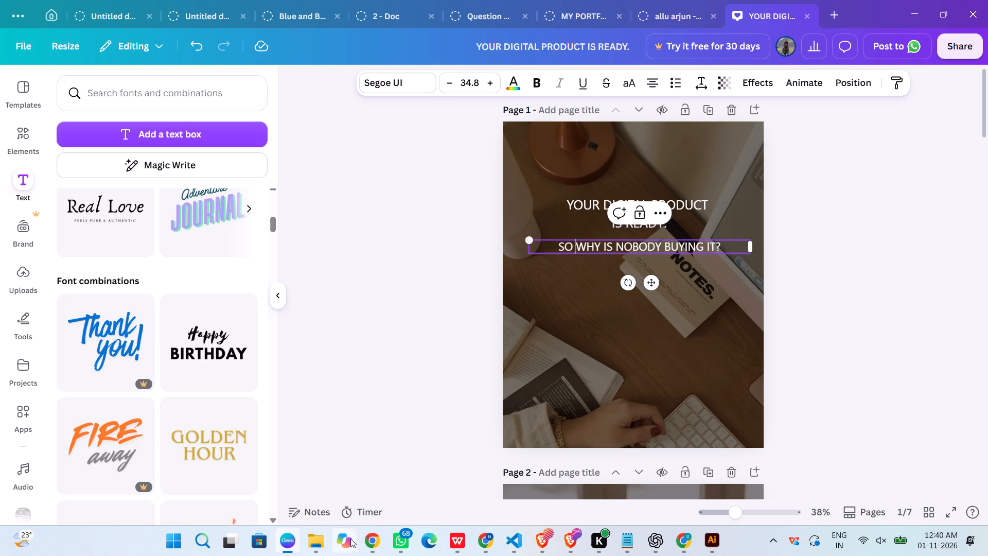
Check the headline styling in the WPS Office brief and change the page 1 subtitle "SO WHY IS NOBODY BUYING IT?" to Kaushan Script.
{"action": "left_click", "coordinate": [448, 537]}
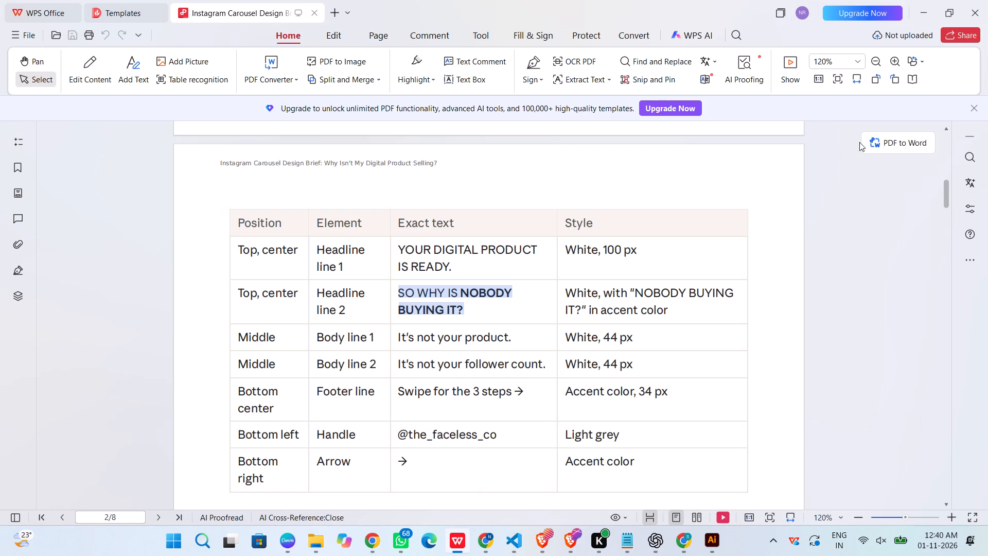
{"action": "left_click", "coordinate": [920, 6]}
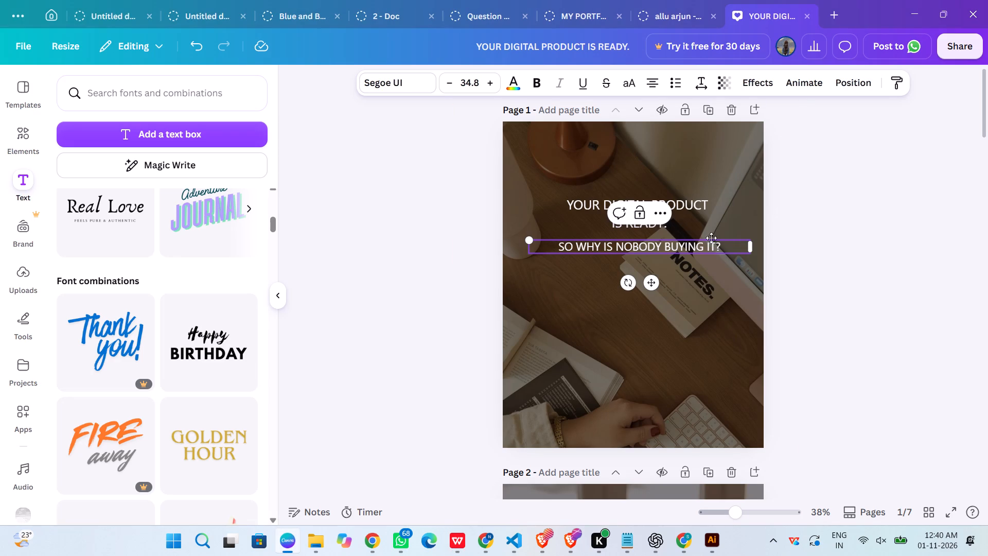
{"action": "left_click", "coordinate": [617, 247]}
{"action": "left_click_drag", "start_coordinate": [617, 247], "coordinate": [715, 244]}
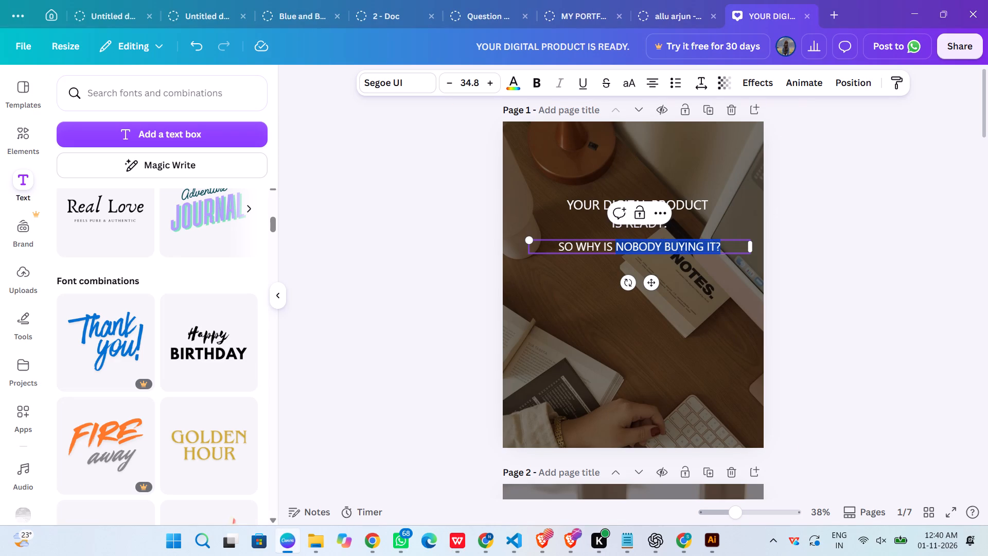
{"action": "left_click_drag", "start_coordinate": [715, 244], "coordinate": [715, 239]}
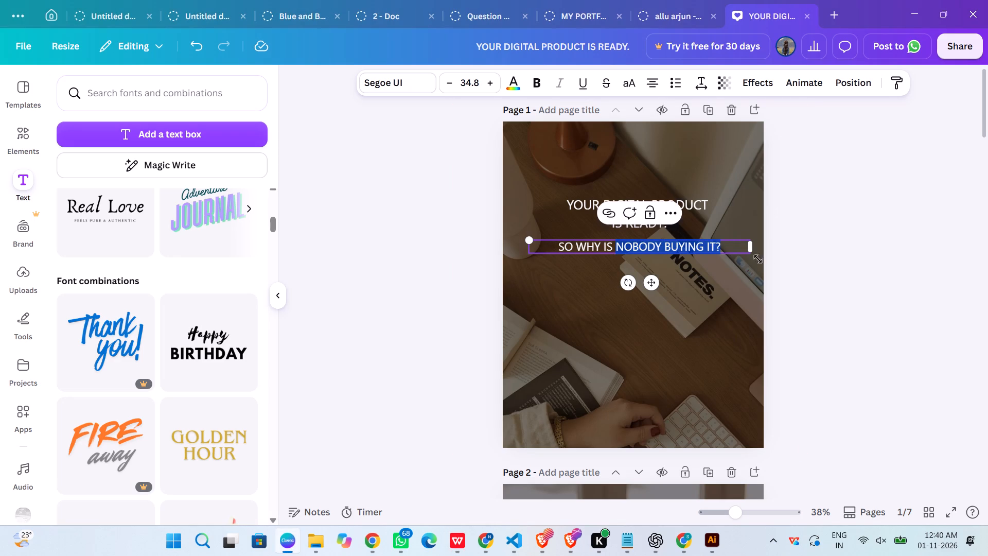
{"action": "left_click", "coordinate": [813, 251]}
{"action": "left_click", "coordinate": [617, 245]}
{"action": "double_click", "coordinate": [617, 244]}
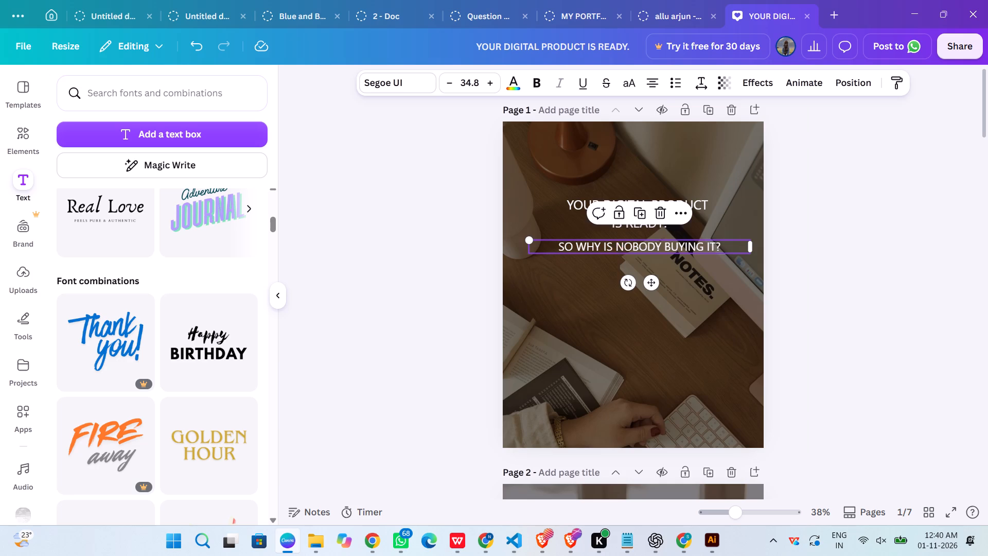
{"action": "left_click_drag", "start_coordinate": [617, 244], "coordinate": [633, 245]}
{"action": "left_click", "coordinate": [632, 246]}
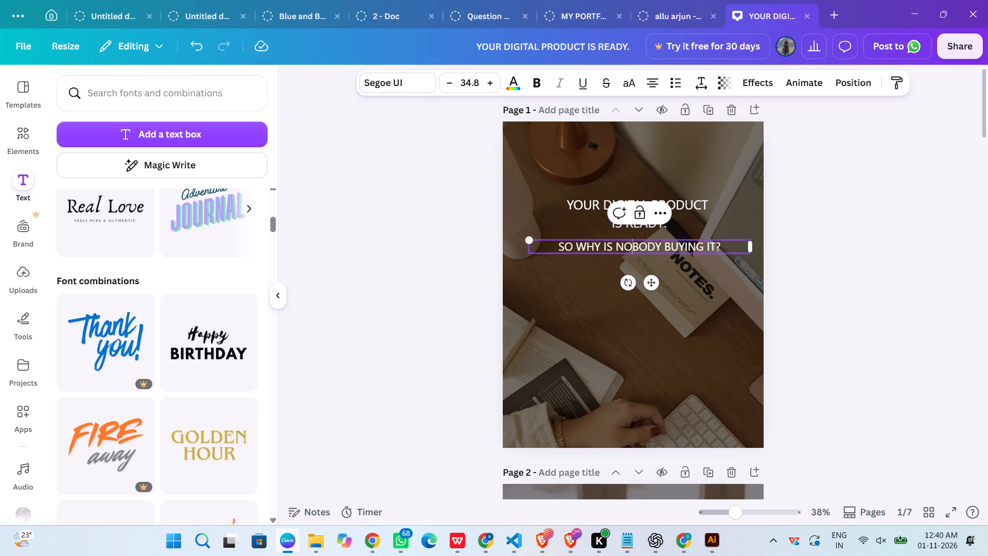
{"action": "left_click_drag", "start_coordinate": [617, 247], "coordinate": [711, 244]}
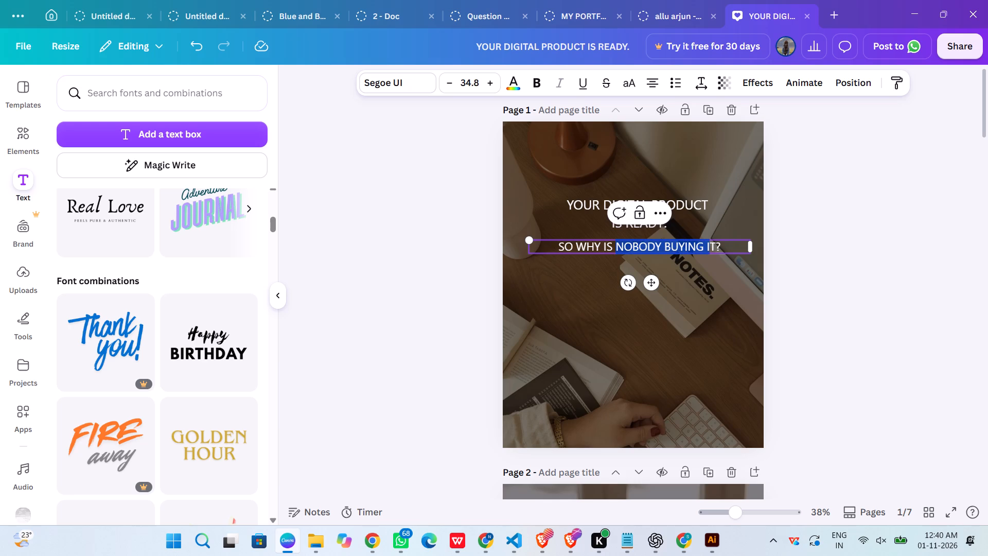
{"action": "left_click_drag", "start_coordinate": [711, 244], "coordinate": [713, 244]}
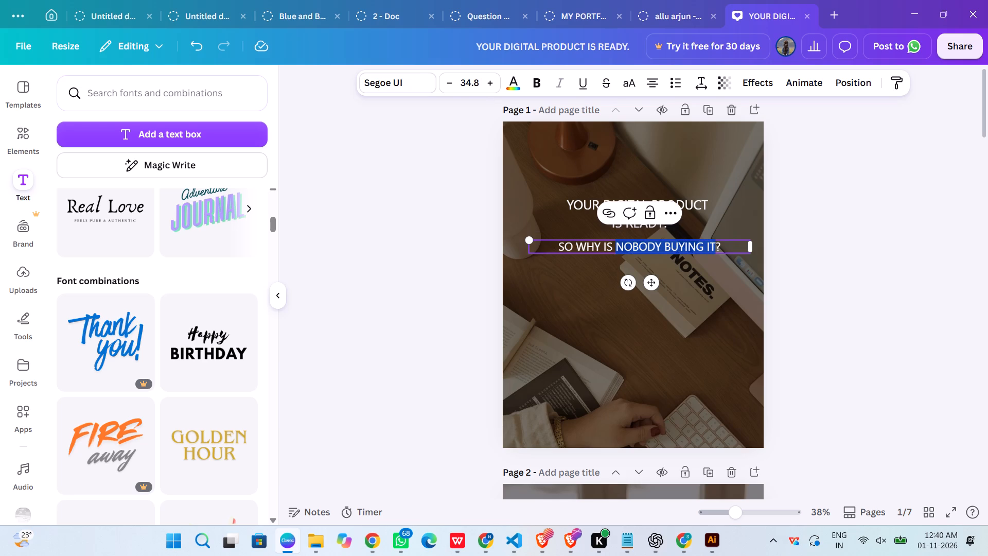
{"action": "left_click", "coordinate": [404, 88]}
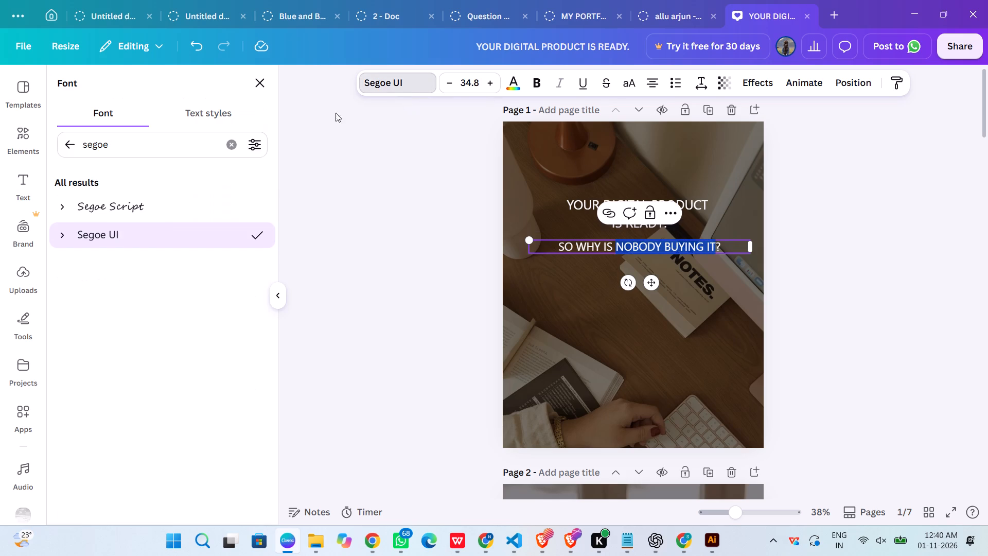
{"action": "key", "text": "k"}
{"action": "triple_click", "coordinate": [405, 74]}
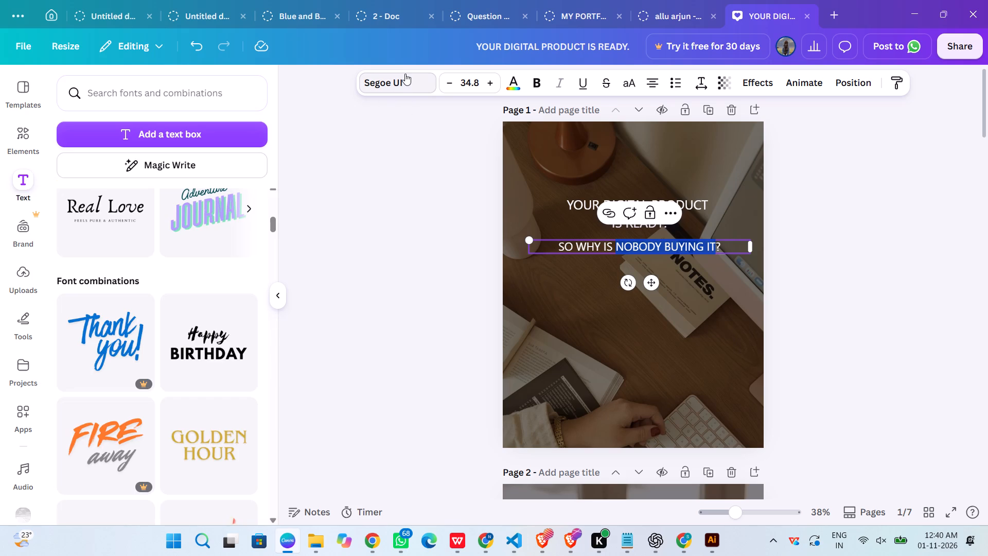
{"action": "left_click", "coordinate": [402, 79]}
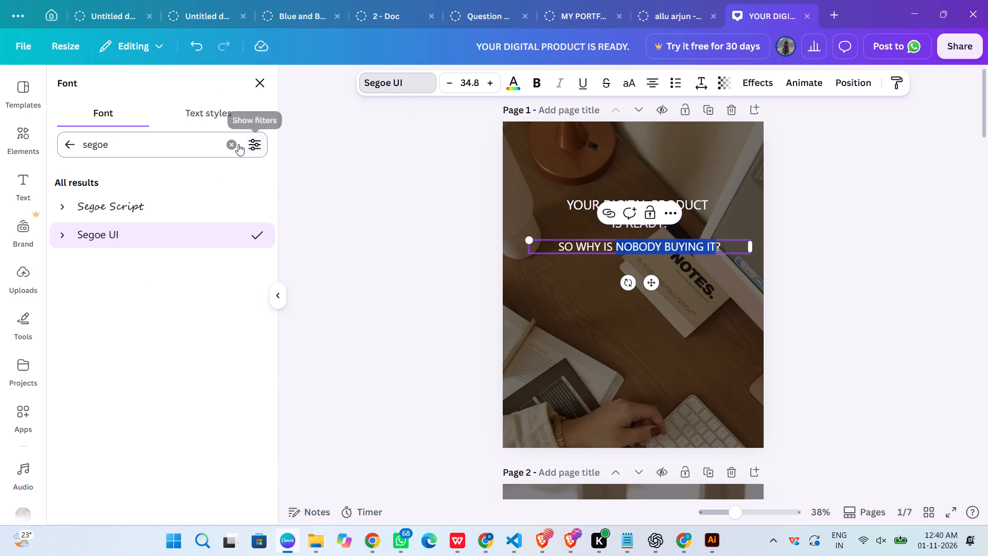
{"action": "left_click", "coordinate": [235, 147]}
{"action": "type", "text": "kaush"}
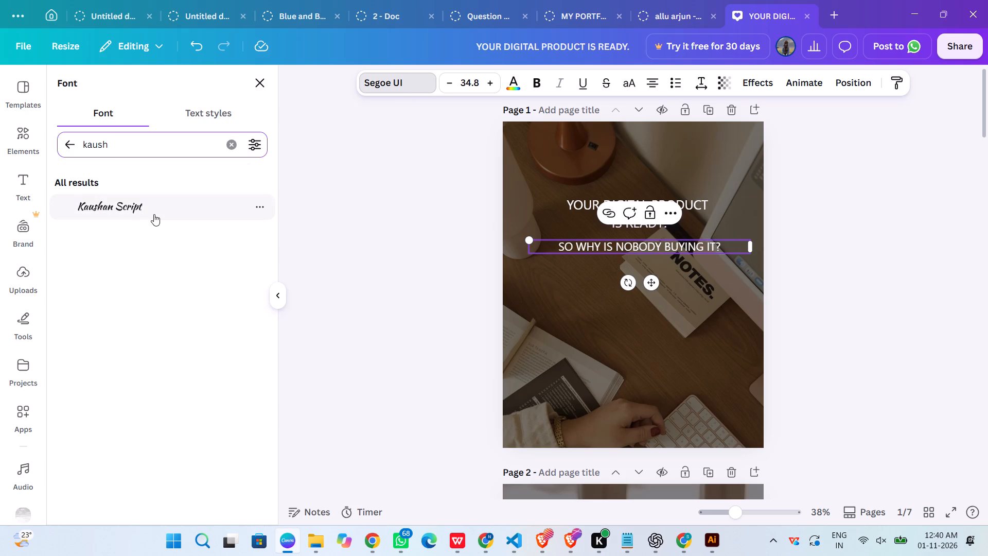
{"action": "left_click", "coordinate": [154, 214]}
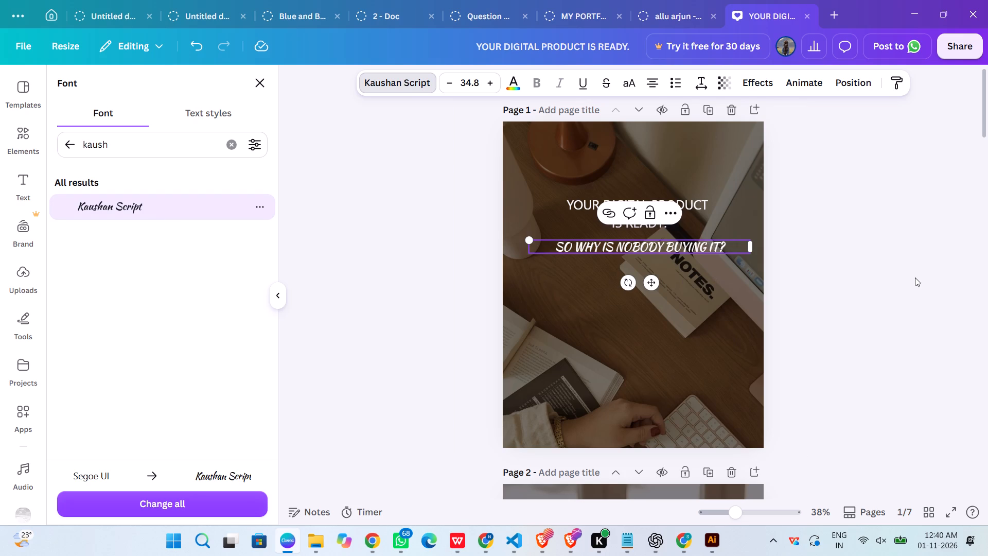
{"action": "left_click", "coordinate": [915, 277]}
Duplicate the Kaushan Script subtitle on page 1 and place the copy a little below the original.
{"action": "left_click", "coordinate": [660, 335]}
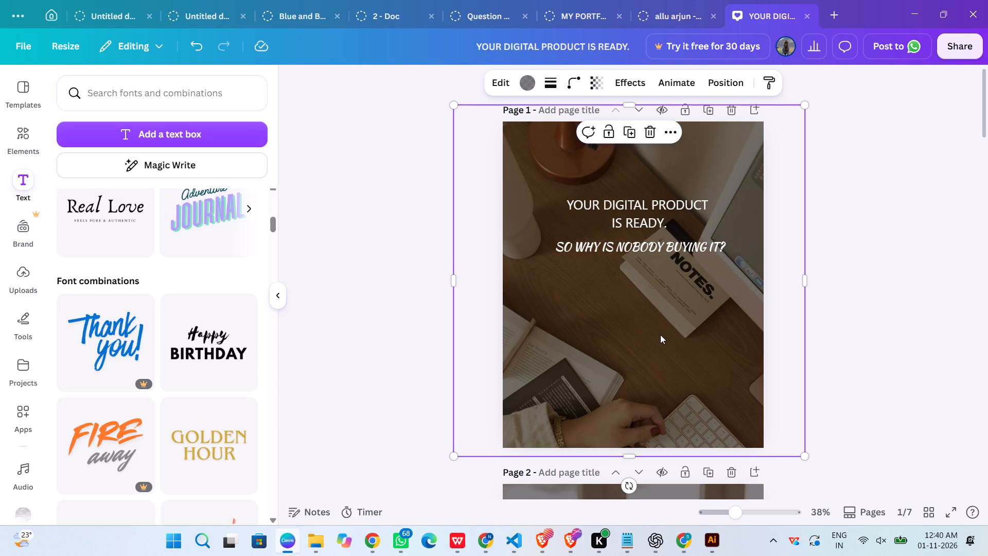
{"action": "left_click", "coordinate": [657, 249]}
{"action": "key", "text": "ctrl+c"}
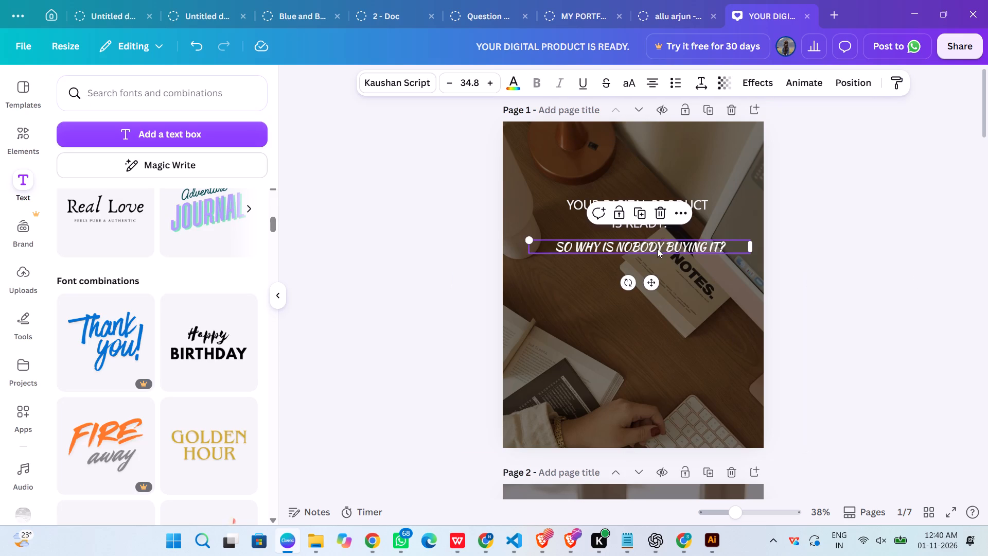
{"action": "left_click", "coordinate": [652, 336]}
{"action": "key", "text": "ctrl+v"}
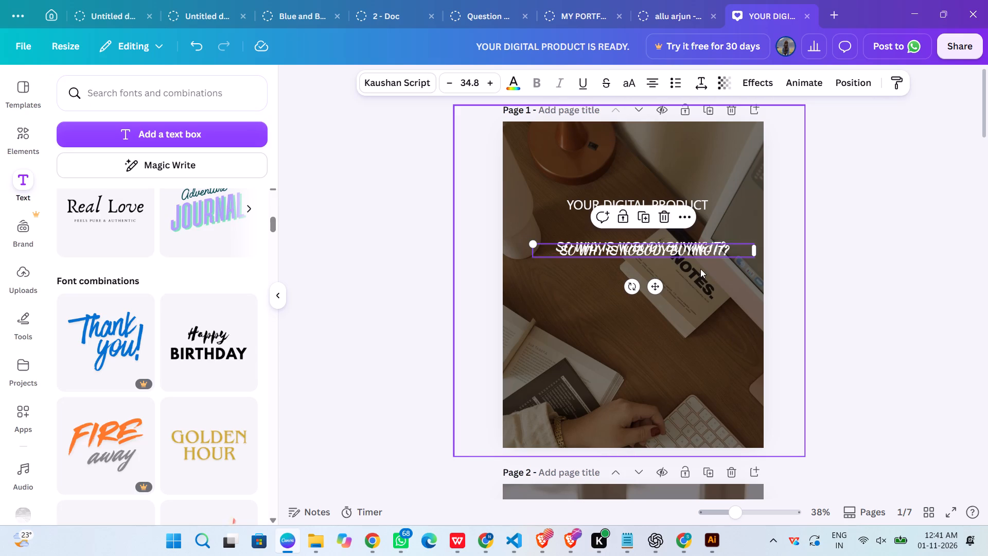
{"action": "left_click_drag", "start_coordinate": [700, 250], "coordinate": [687, 284]}
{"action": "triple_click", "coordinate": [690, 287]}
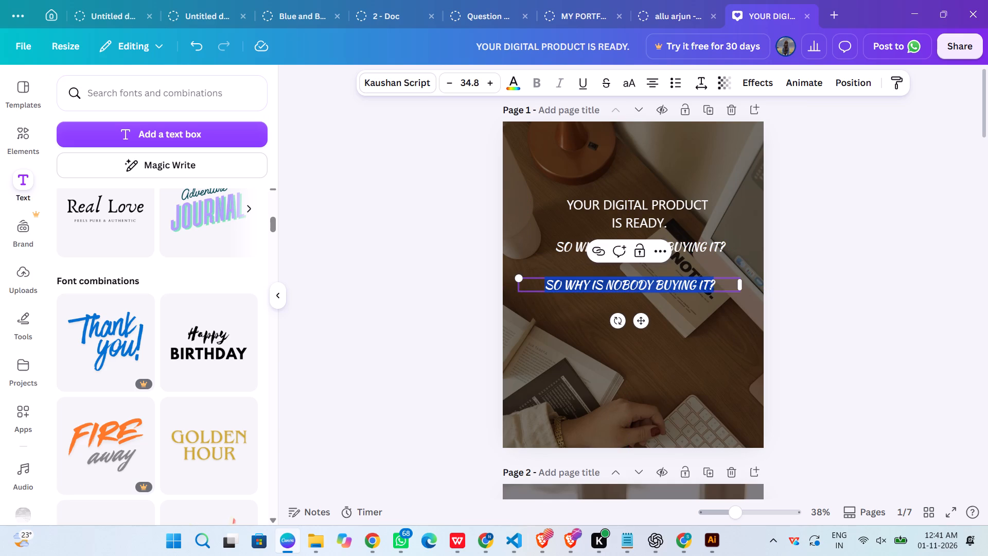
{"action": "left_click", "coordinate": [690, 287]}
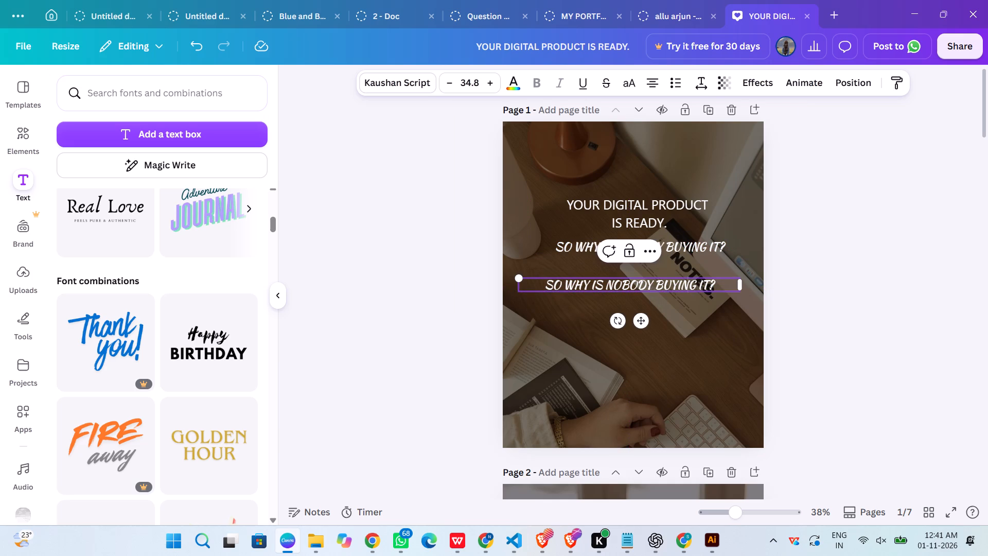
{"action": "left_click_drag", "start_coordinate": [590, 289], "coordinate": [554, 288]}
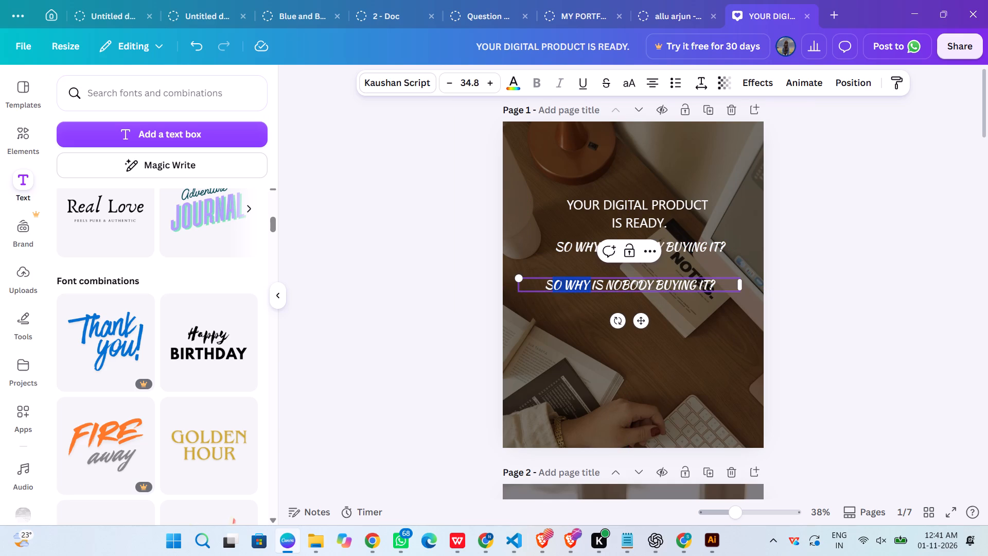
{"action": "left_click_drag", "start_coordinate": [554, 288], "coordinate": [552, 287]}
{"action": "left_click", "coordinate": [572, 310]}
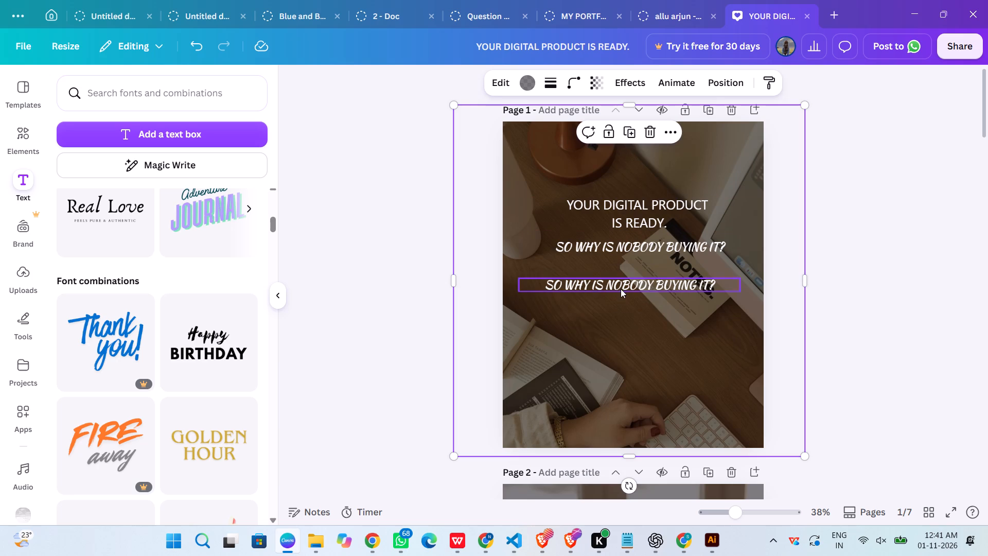
Change the font of the lower copy of the subtitle to Segoe UI.
{"action": "left_click", "coordinate": [621, 289]}
{"action": "left_click", "coordinate": [412, 73]}
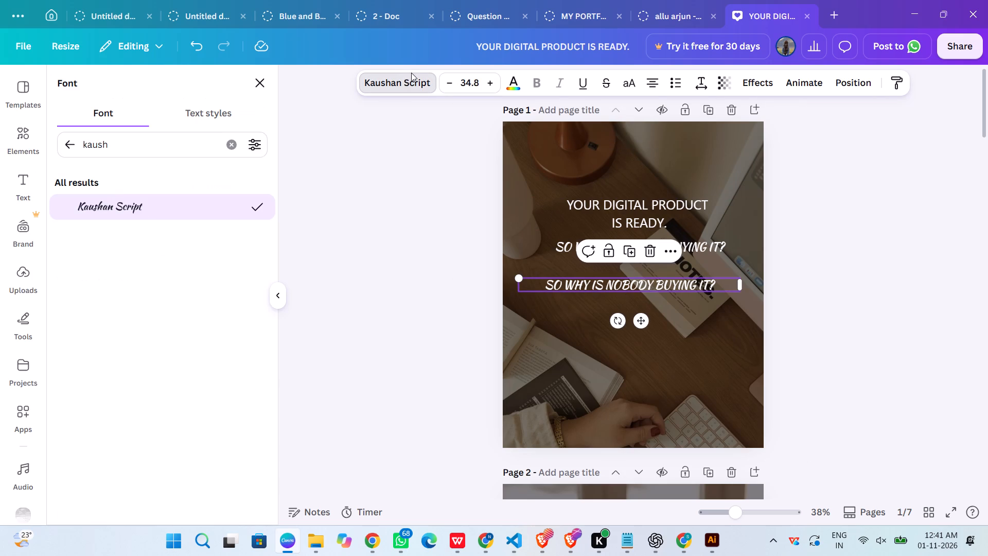
{"action": "left_click", "coordinate": [230, 136]}
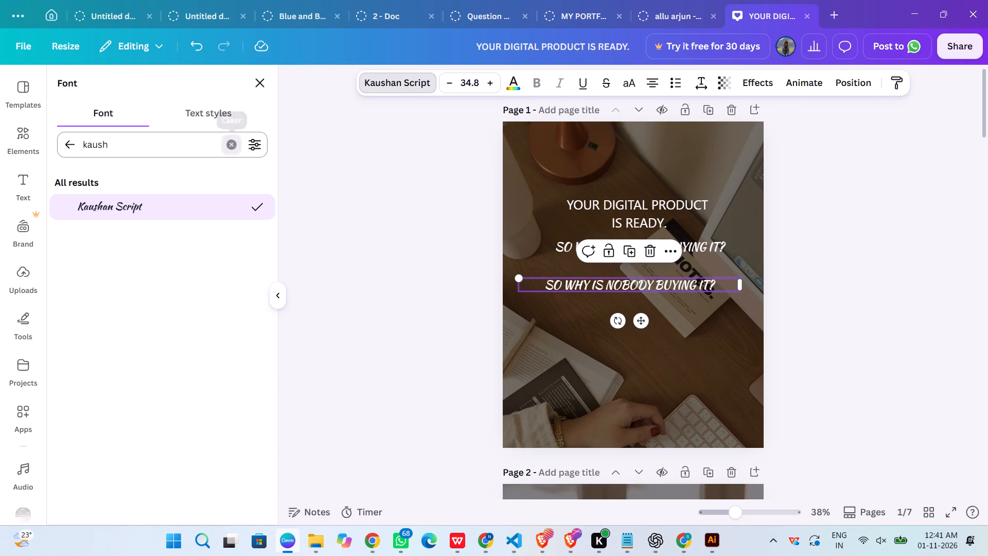
{"action": "left_click", "coordinate": [147, 277]}
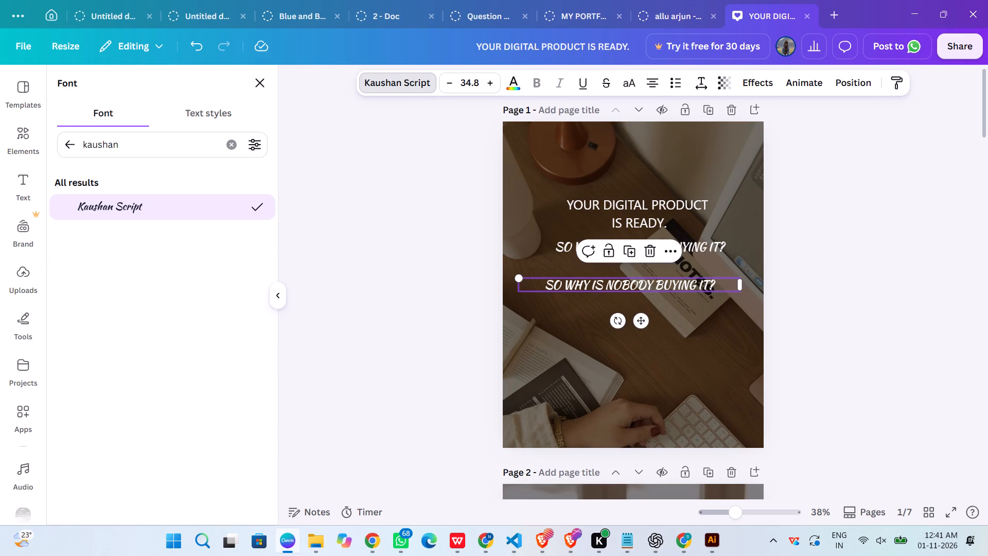
{"action": "left_click", "coordinate": [60, 145]}
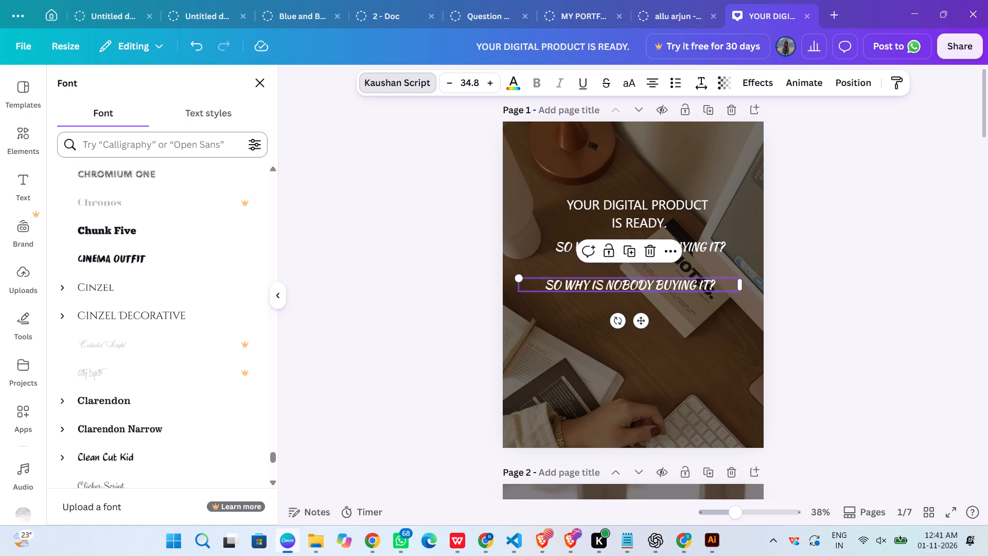
{"action": "scroll", "coordinate": [162, 259], "scroll_direction": "up", "scroll_amount": 8}
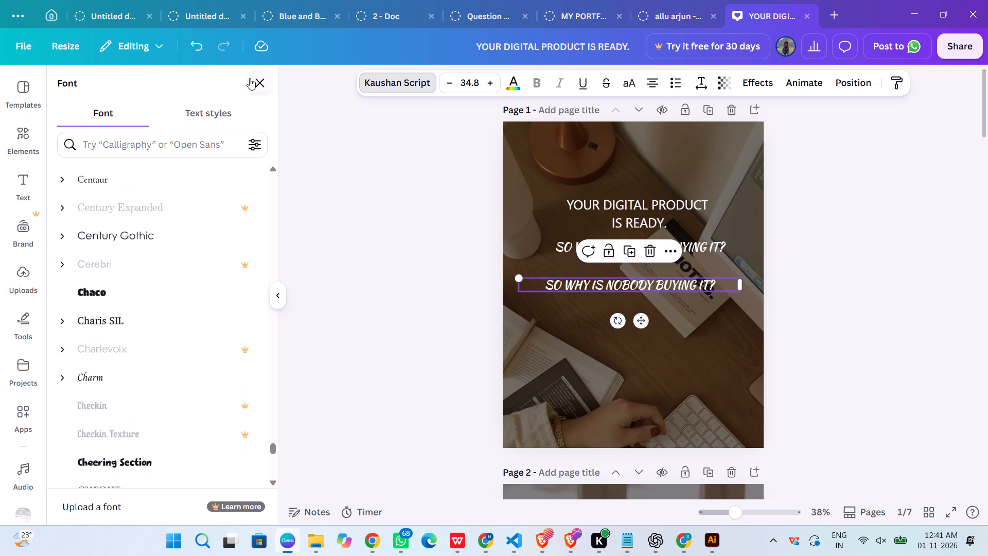
{"action": "left_click", "coordinate": [256, 77]}
{"action": "double_click", "coordinate": [394, 77]}
{"action": "scroll", "coordinate": [151, 220], "scroll_direction": "up", "scroll_amount": 5}
{"action": "scroll", "coordinate": [151, 220], "scroll_direction": "down", "scroll_amount": 1}
{"action": "scroll", "coordinate": [151, 220], "scroll_direction": "up", "scroll_amount": 20}
{"action": "scroll", "coordinate": [151, 220], "scroll_direction": "up", "scroll_amount": 9}
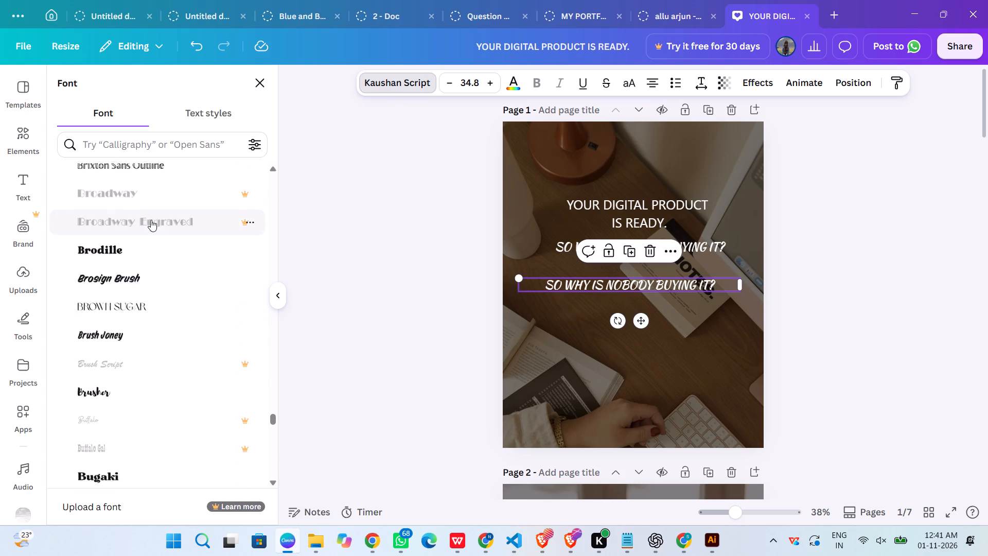
{"action": "scroll", "coordinate": [151, 220], "scroll_direction": "up", "scroll_amount": 17}
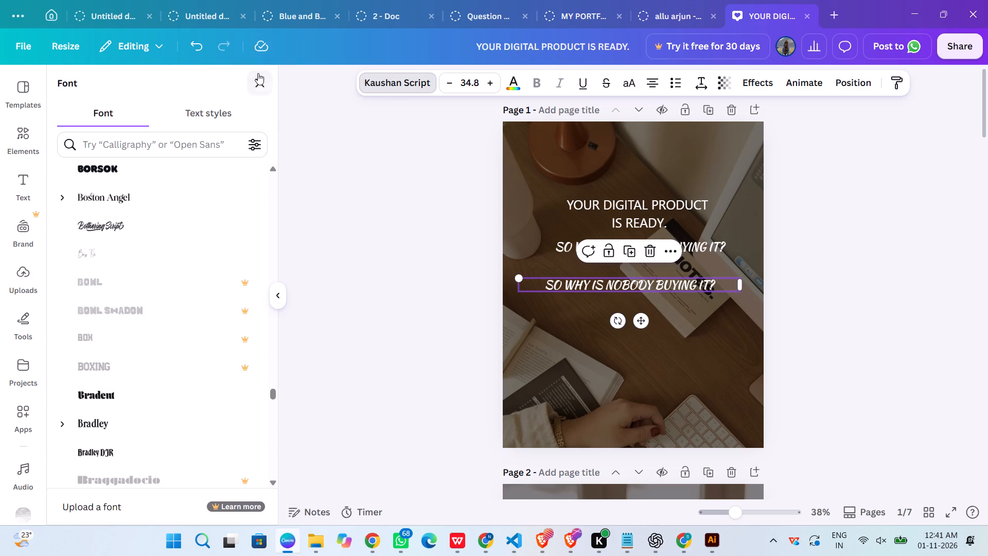
{"action": "left_click", "coordinate": [194, 148]}
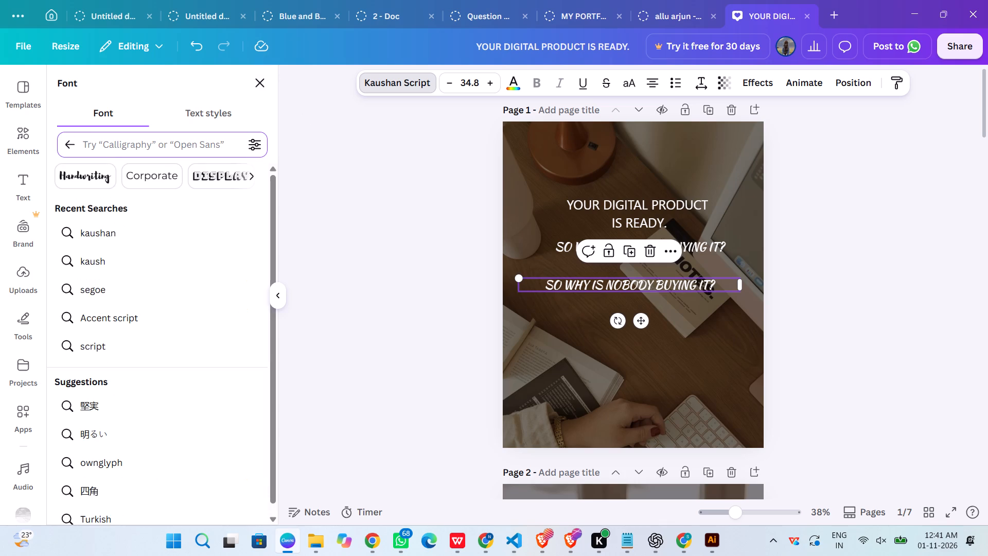
{"action": "left_click", "coordinate": [164, 288]}
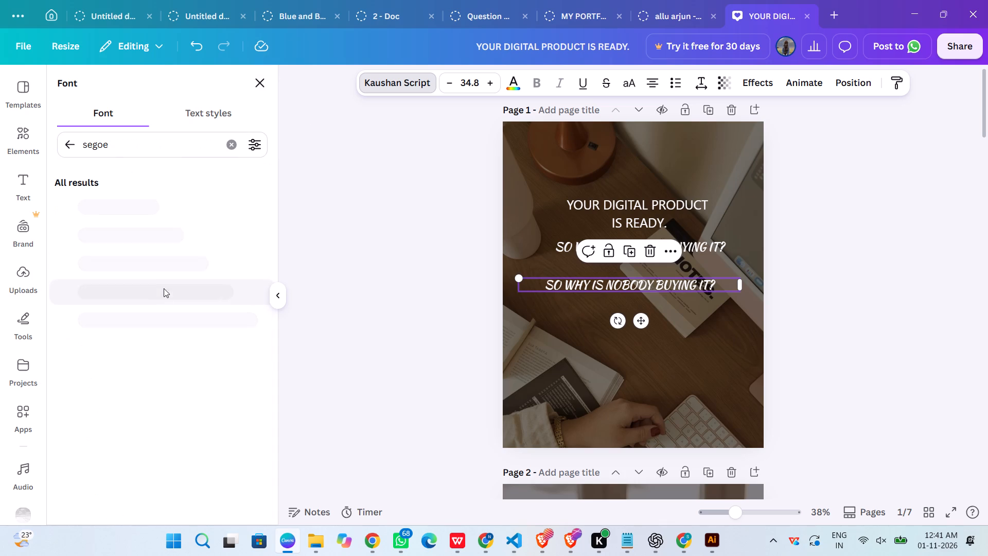
{"action": "left_click", "coordinate": [183, 244]}
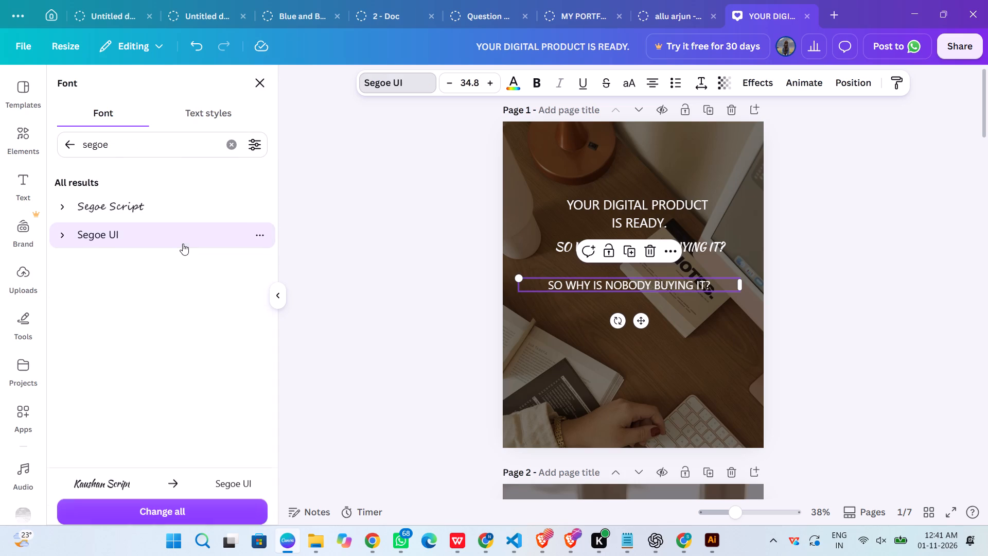
{"action": "left_click", "coordinate": [850, 312]}
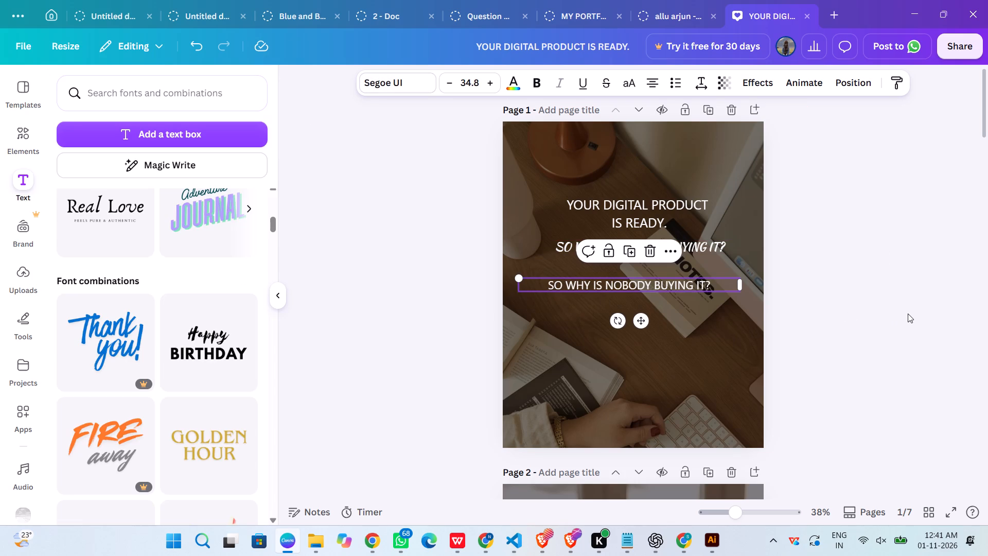
{"action": "left_click", "coordinate": [908, 314]}
Remove "SO WHY" from the Kaushan Script subtitle on page 1, leaving "IS NOBODY BUYING IT?".
{"action": "left_click", "coordinate": [589, 289]}
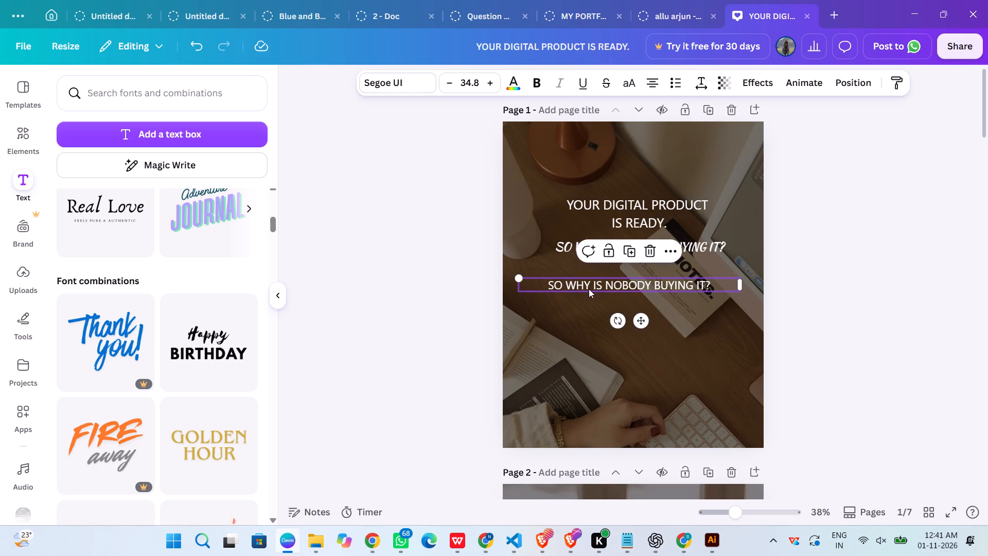
{"action": "triple_click", "coordinate": [590, 284]}
{"action": "left_click", "coordinate": [590, 284]}
{"action": "left_click", "coordinate": [597, 285]}
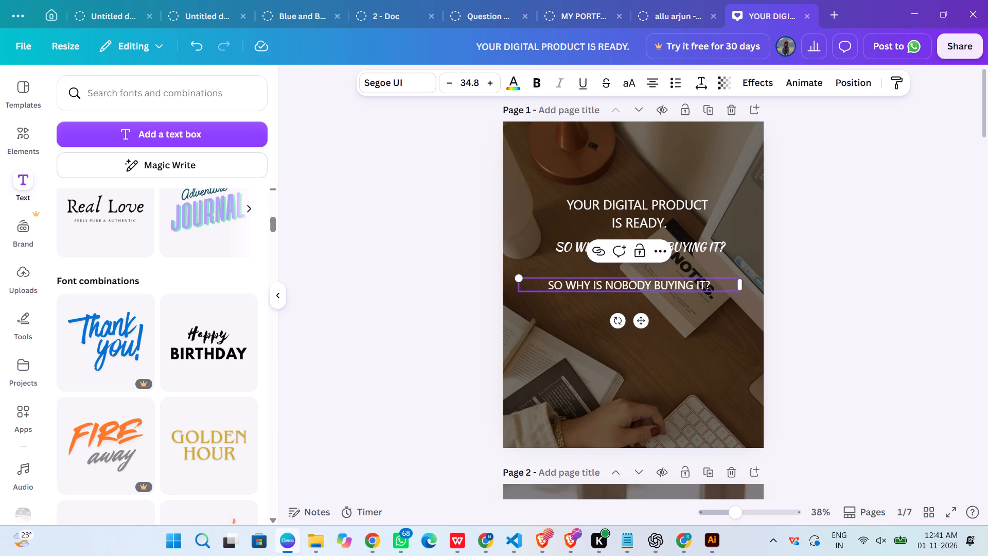
{"action": "left_click", "coordinate": [592, 285]}
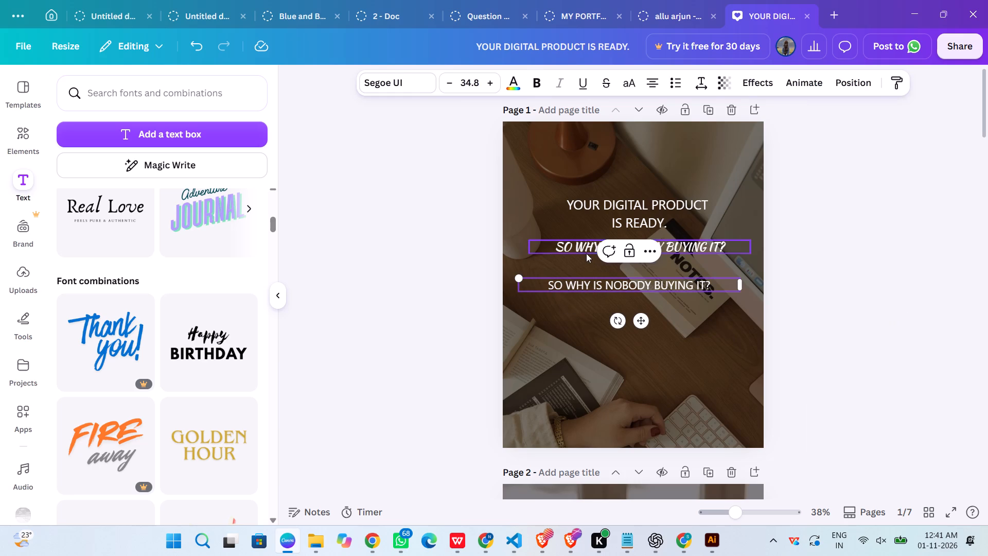
{"action": "double_click", "coordinate": [586, 253]}
{"action": "left_click", "coordinate": [601, 249]}
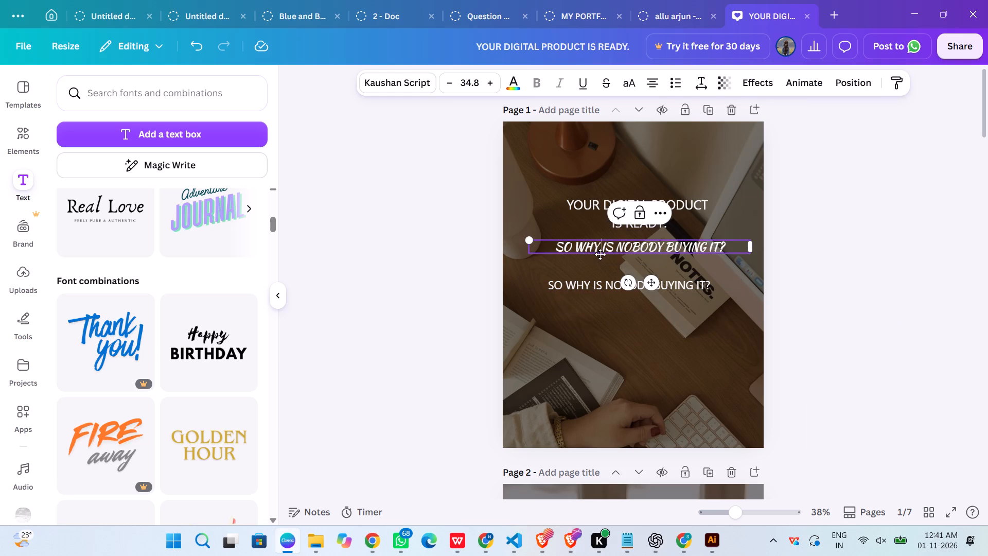
{"action": "key", "text": "ctrl+BackSpace"}
{"action": "key", "text": "ctrl+BackSpace"}
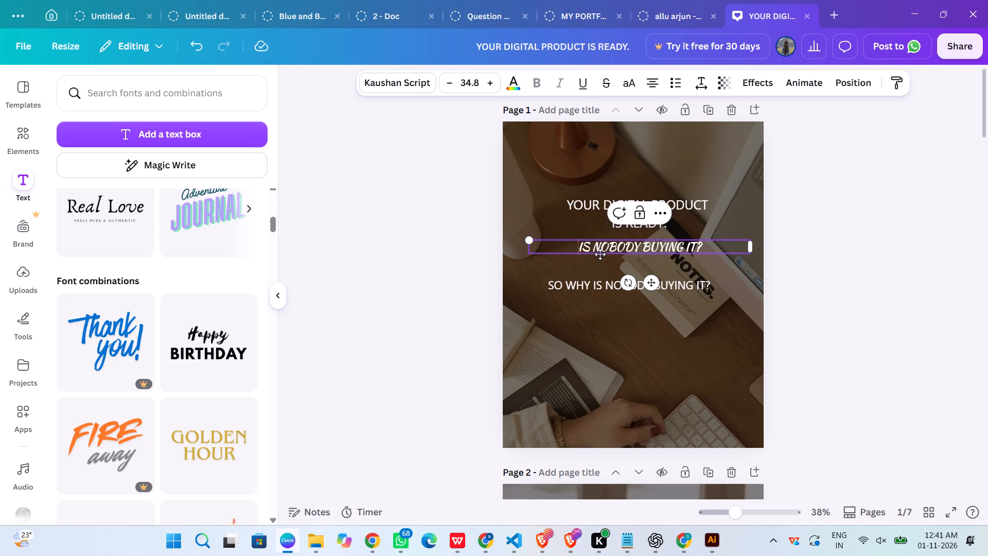
{"action": "left_click", "coordinate": [889, 232]}
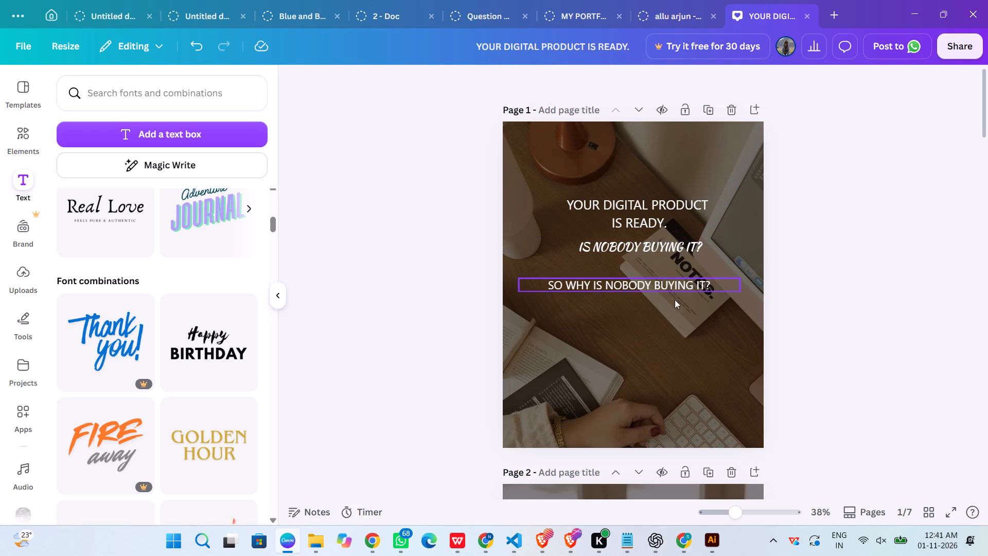
Trim the lower Segoe UI copy of the subtitle to just "SO WHY".
{"action": "left_click", "coordinate": [605, 291]}
{"action": "double_click", "coordinate": [590, 282]}
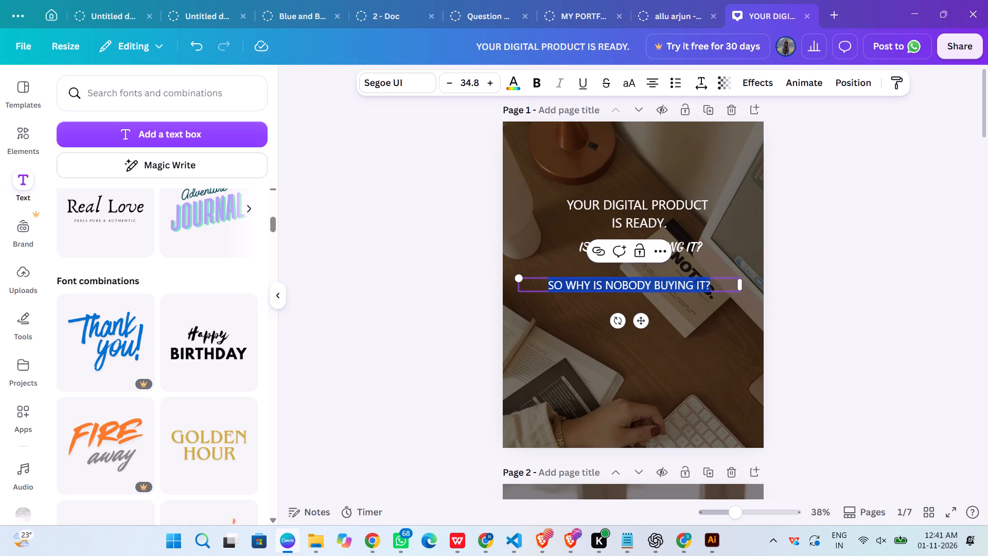
{"action": "left_click", "coordinate": [590, 282]}
{"action": "key", "text": "ctrl+Delete"}
{"action": "key", "text": "ctrl+Delete"}
{"action": "key", "text": "ctrl+Delete"}
{"action": "key", "text": "ctrl+Delete"}
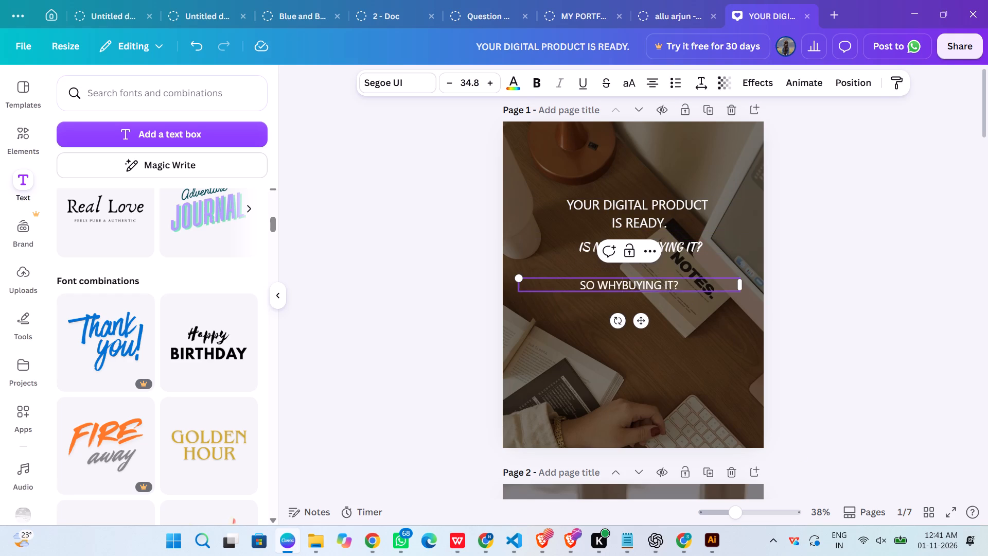
{"action": "key", "text": "ctrl+Delete"}
{"action": "key", "text": "ctrl+Delete"}
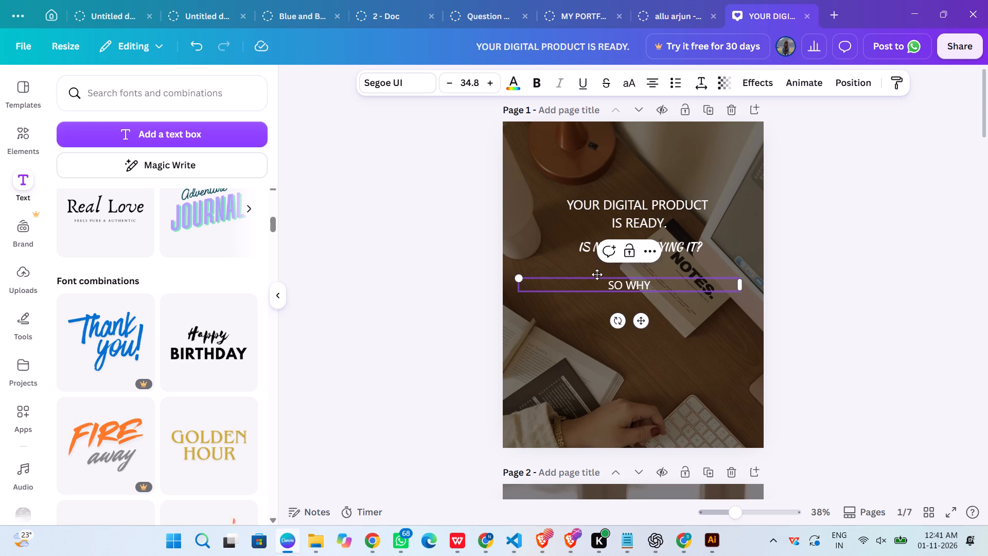
{"action": "left_click", "coordinate": [924, 249]}
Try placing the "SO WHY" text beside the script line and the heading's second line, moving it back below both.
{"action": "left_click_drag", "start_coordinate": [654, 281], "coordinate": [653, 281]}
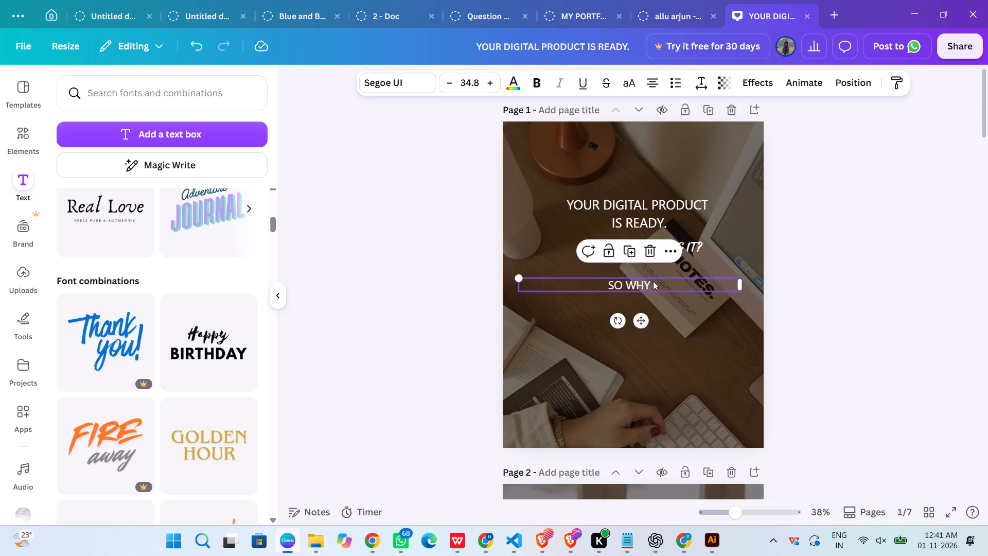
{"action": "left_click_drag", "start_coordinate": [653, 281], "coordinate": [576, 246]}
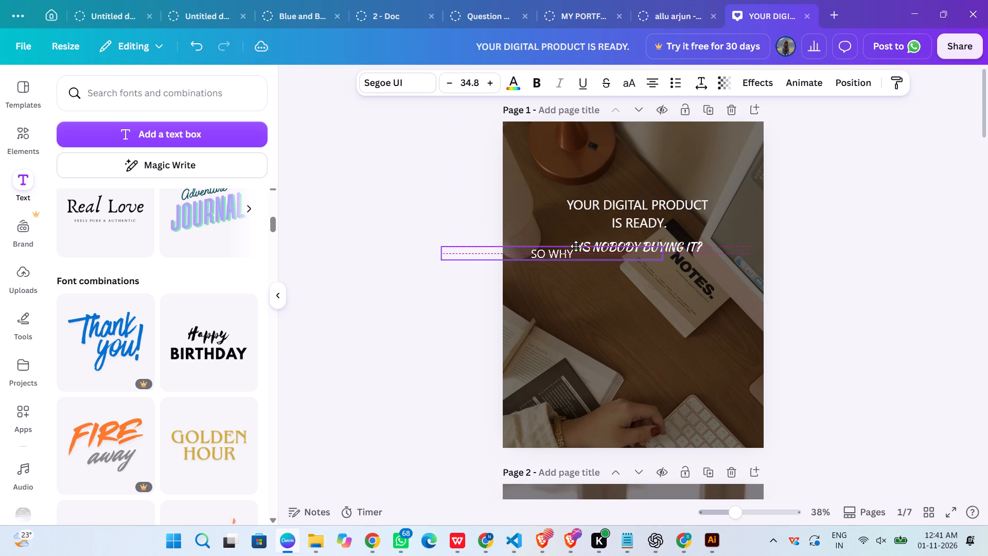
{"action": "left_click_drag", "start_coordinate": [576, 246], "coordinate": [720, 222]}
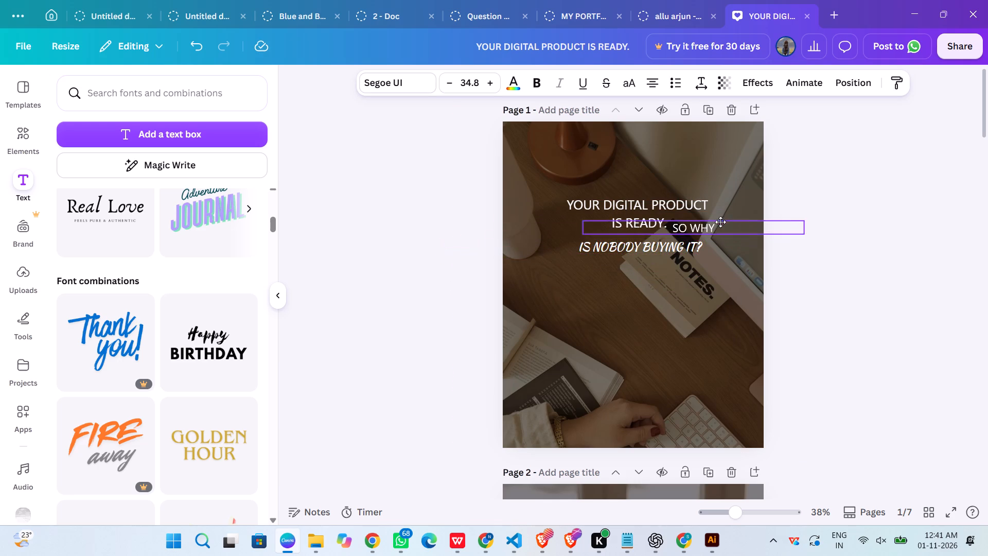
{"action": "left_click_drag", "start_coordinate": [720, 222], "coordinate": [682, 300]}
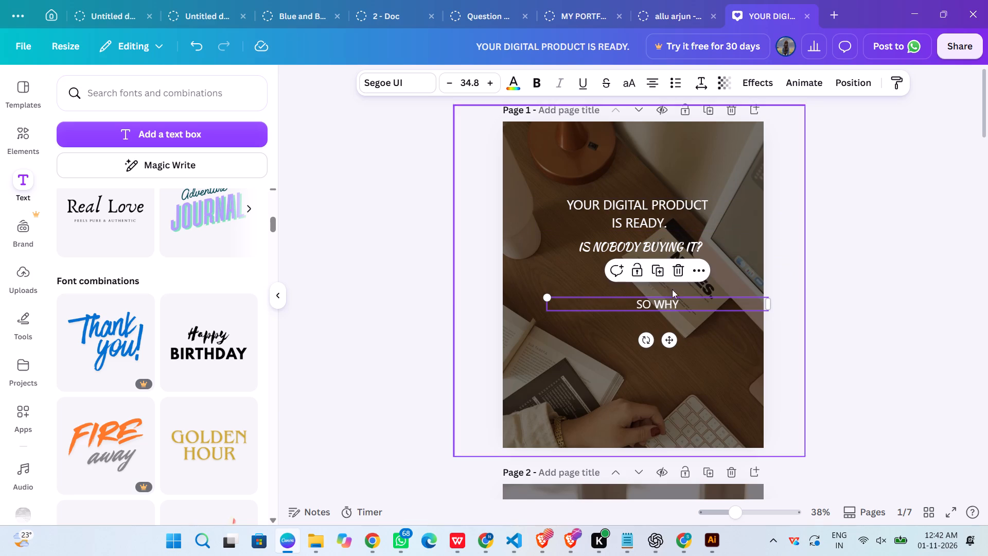
Copy the words "SO WHY" and paste them at the end of the page 1 heading, after "IS READY.".
{"action": "double_click", "coordinate": [679, 302]}
{"action": "left_click_drag", "start_coordinate": [679, 302], "coordinate": [648, 303]}
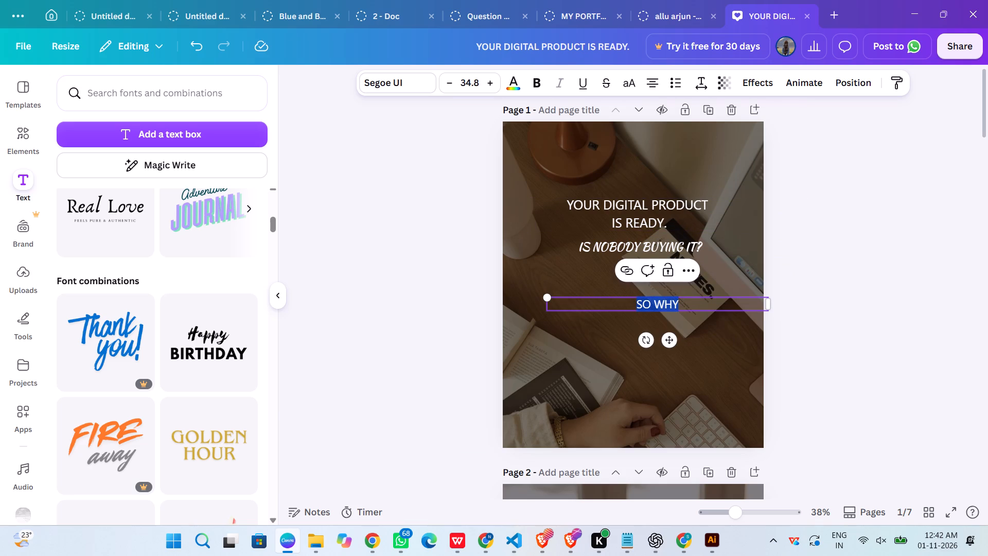
{"action": "key", "text": "ctrl+c"}
{"action": "left_click", "coordinate": [669, 213]}
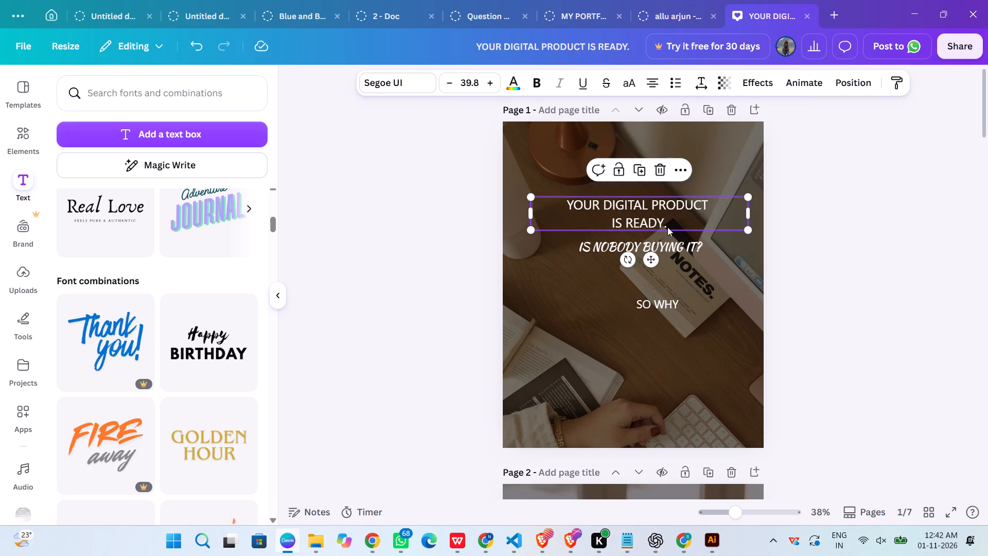
{"action": "double_click", "coordinate": [665, 221]}
{"action": "left_click", "coordinate": [672, 221]}
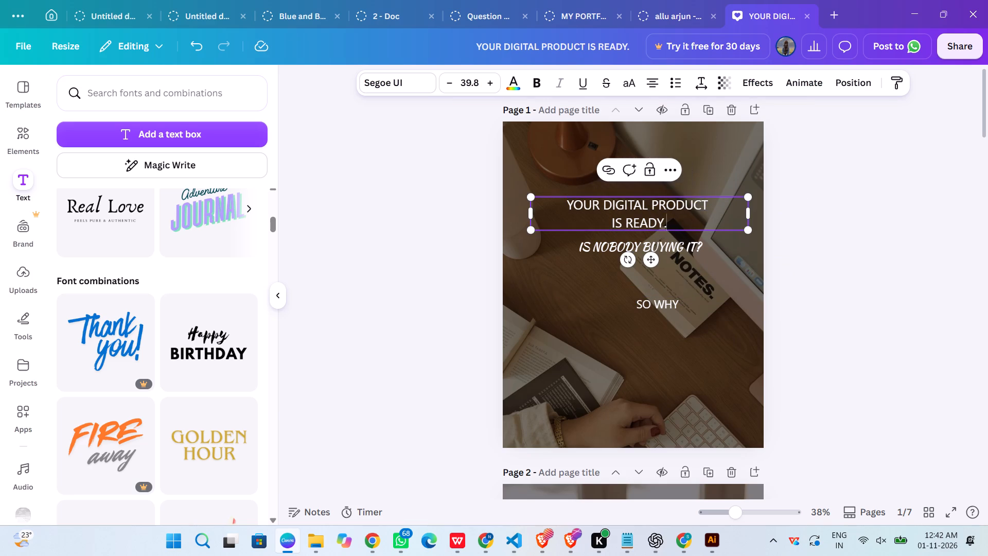
{"action": "key", "text": "ctrl+v"}
{"action": "left_click", "coordinate": [856, 246]}
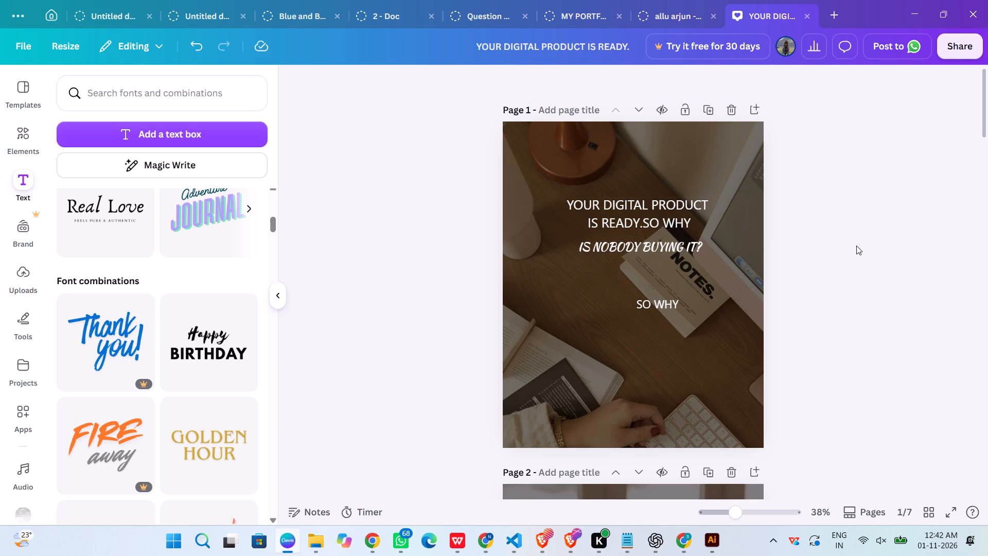
Replace the period after "READY" in the heading with a comma and a space, giving "IS READY, SO WHY".
{"action": "left_click", "coordinate": [642, 224]}
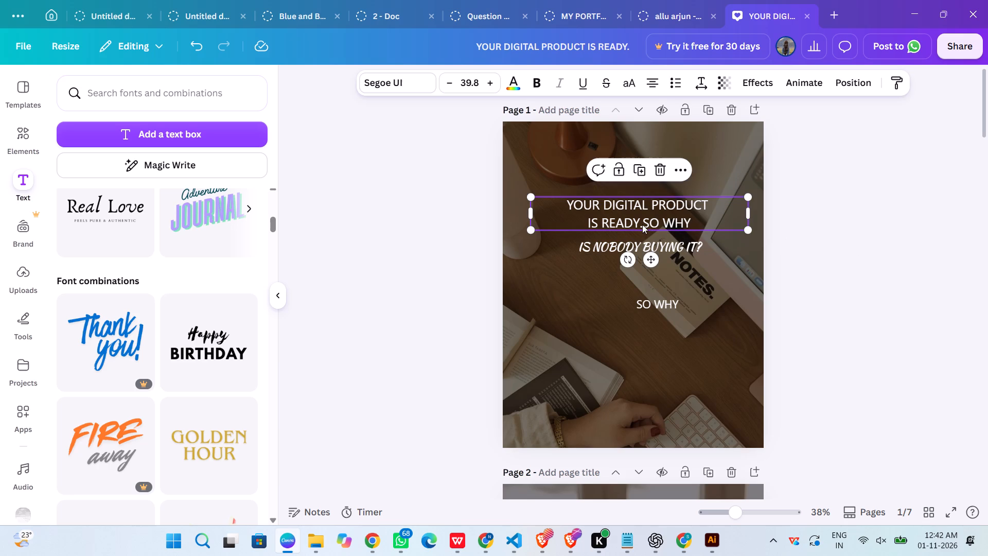
{"action": "double_click", "coordinate": [641, 221]}
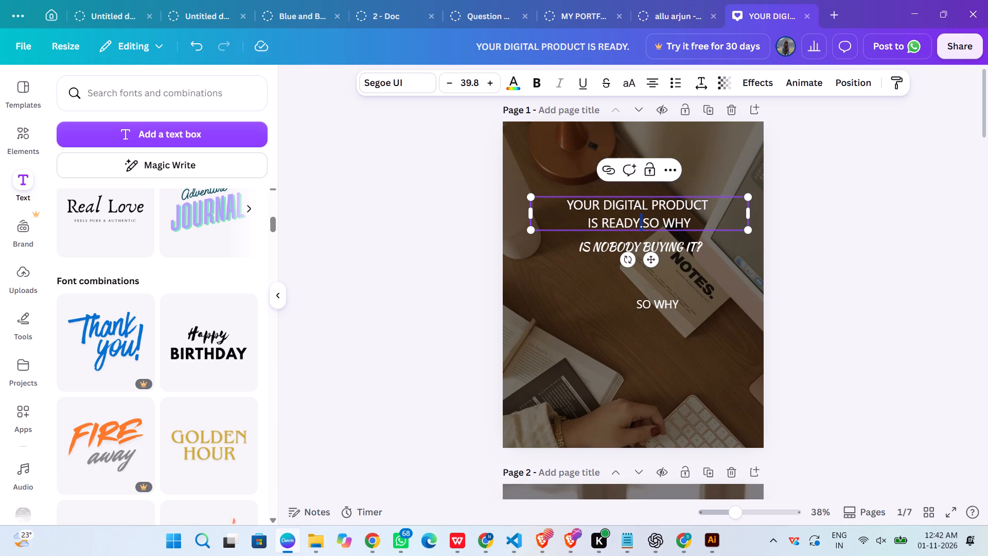
{"action": "key", "text": "BackSpace"}
{"action": "type", "text": ","}
{"action": "key", "text": "space"}
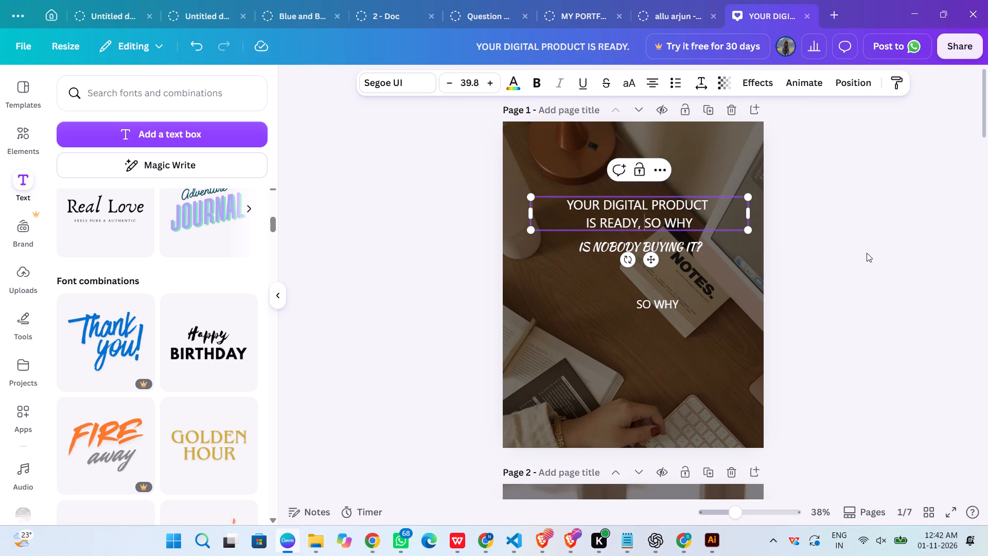
{"action": "left_click", "coordinate": [865, 280]}
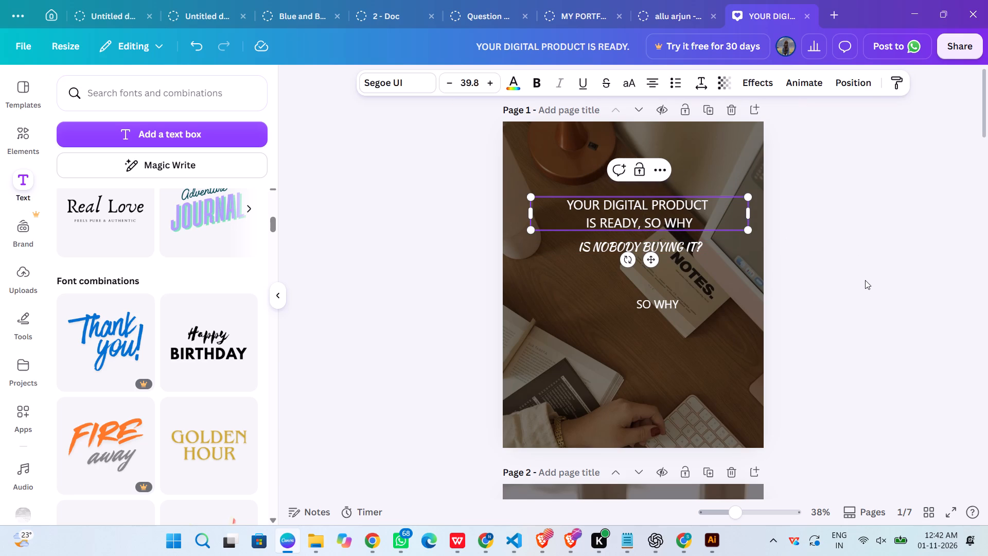
Delete the leftover separate "SO WHY" text box below the script line on page 1.
{"action": "left_click", "coordinate": [657, 311]}
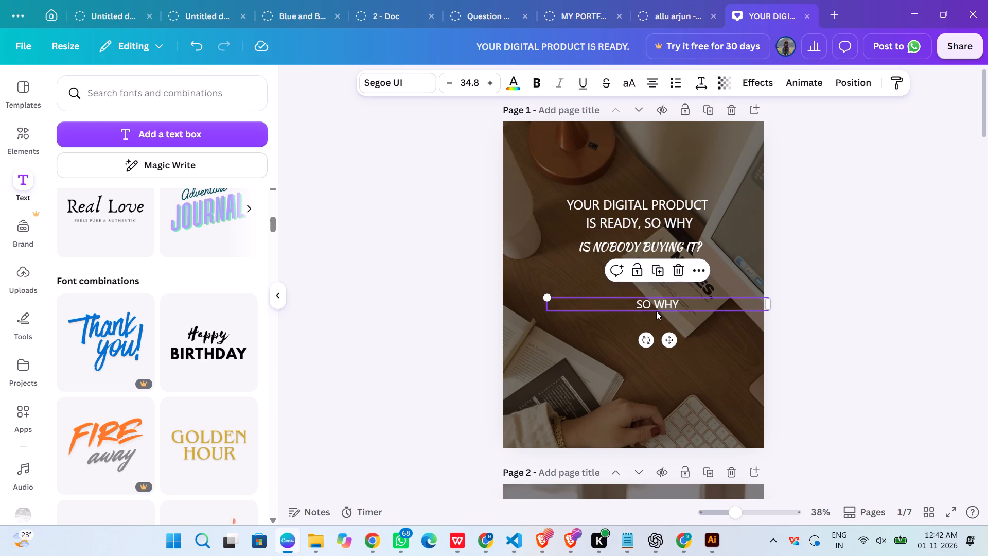
{"action": "key", "text": "Delete"}
{"action": "key", "text": "Delete"}
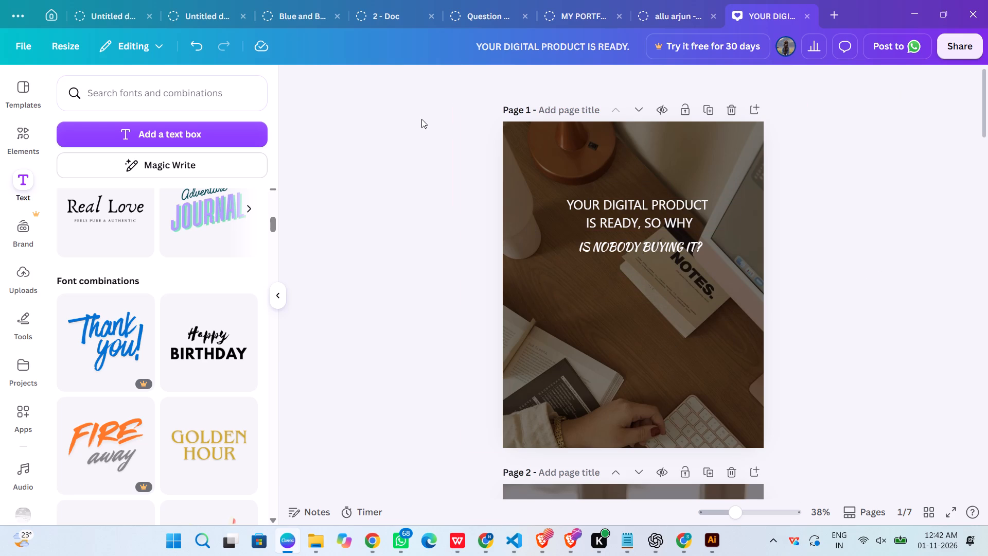
Enlarge the page 1 heading to font size about 43.7 and centre it just above "IS NOBODY BUYING IT?".
{"action": "left_click", "coordinate": [658, 204]}
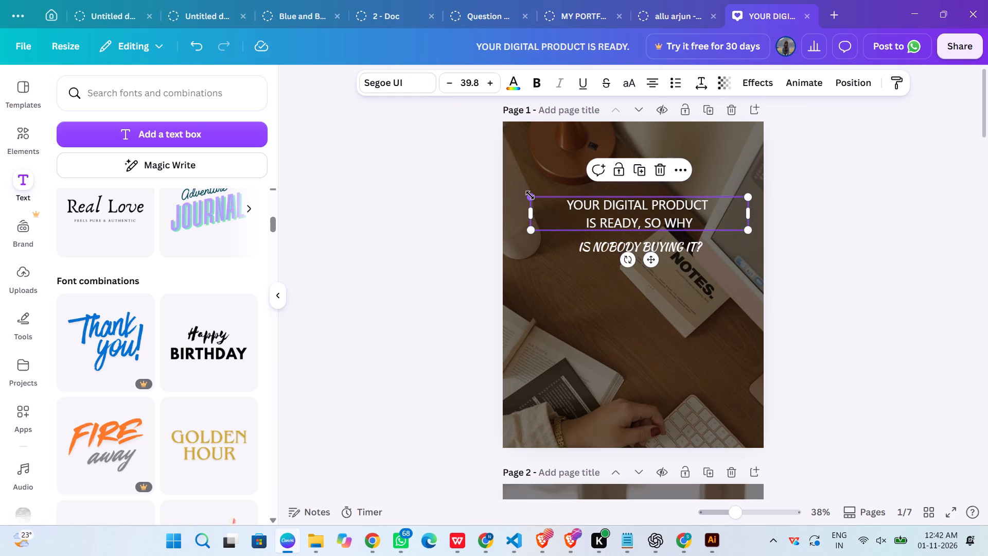
{"action": "left_click_drag", "start_coordinate": [530, 195], "coordinate": [510, 186], "text": "shift"}
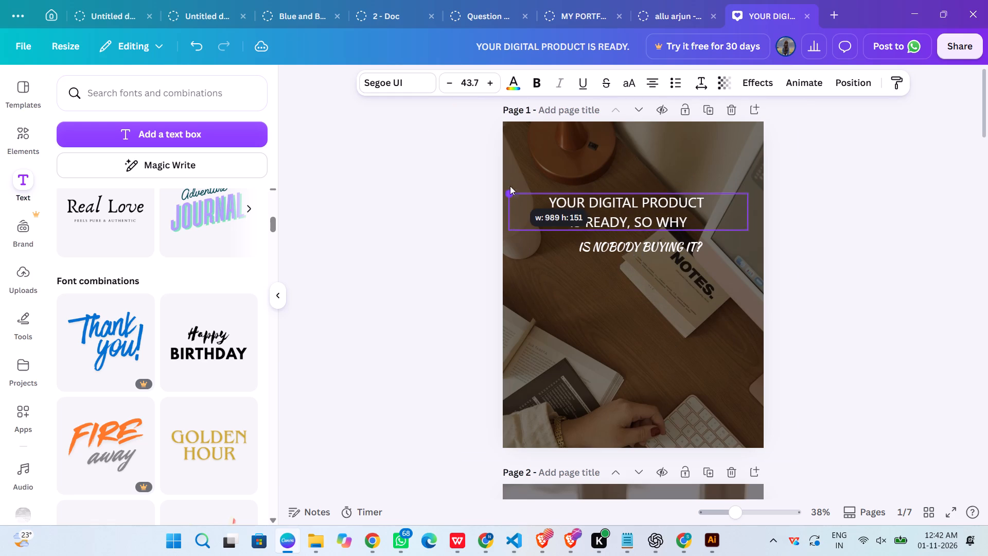
{"action": "left_click_drag", "start_coordinate": [624, 216], "coordinate": [636, 195]}
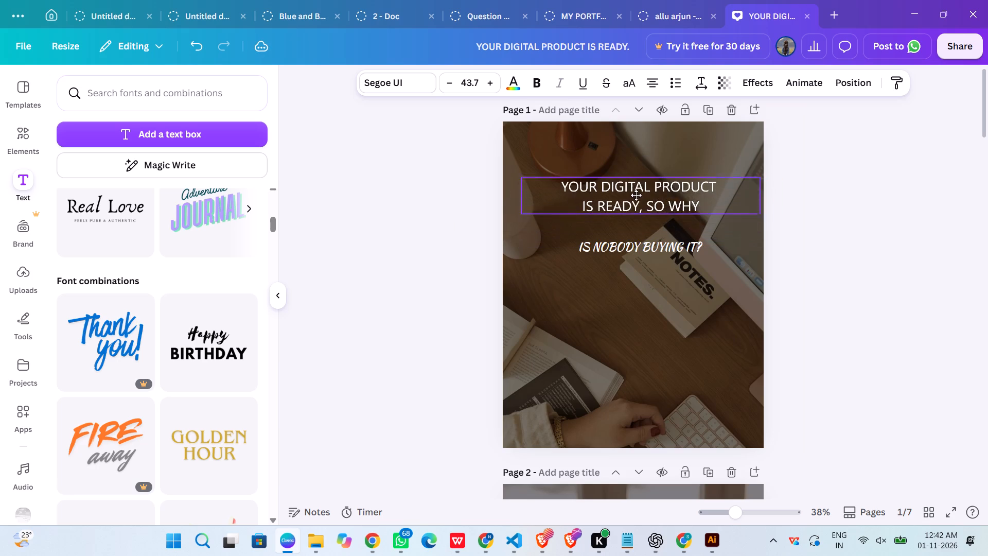
{"action": "left_click_drag", "start_coordinate": [636, 195], "coordinate": [634, 212]}
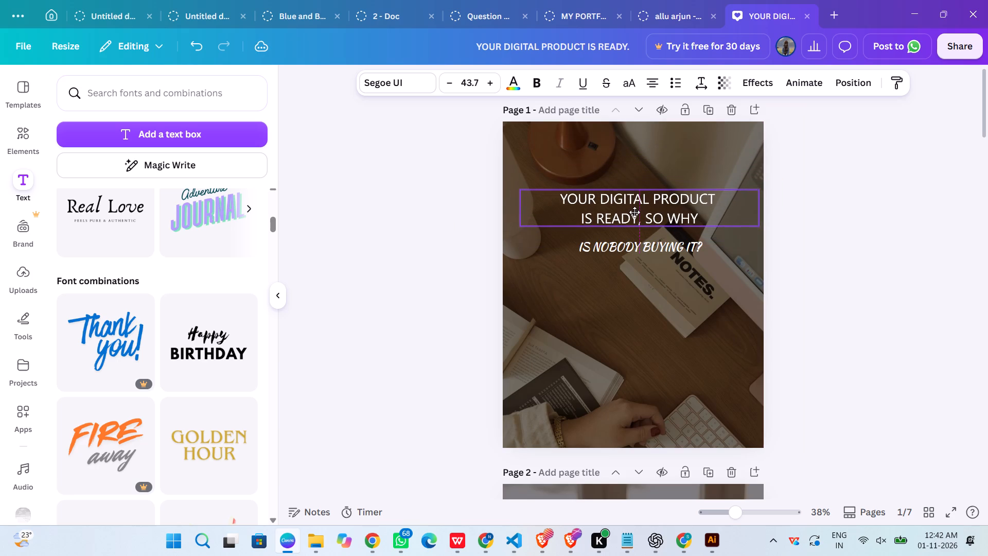
{"action": "left_click_drag", "start_coordinate": [634, 212], "coordinate": [639, 200]}
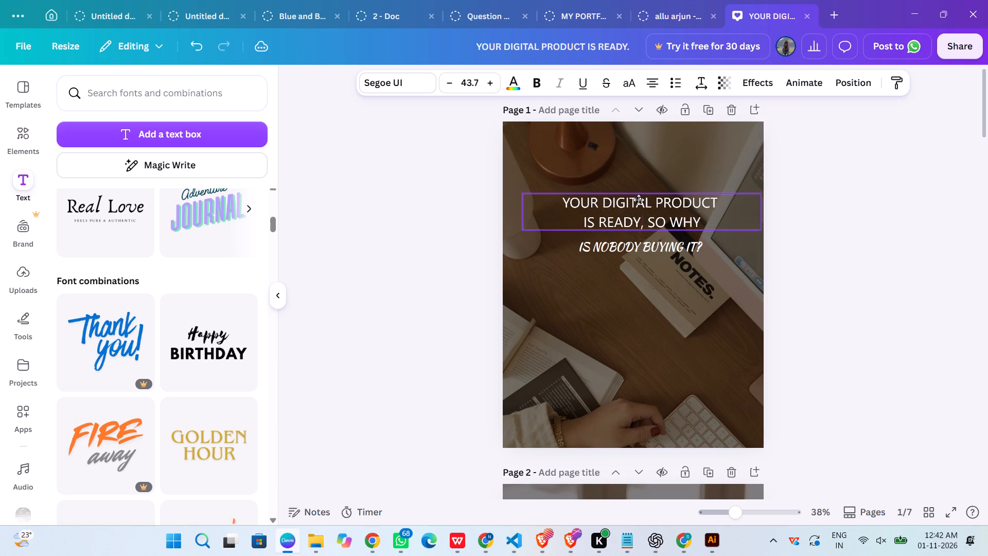
{"action": "left_click_drag", "start_coordinate": [639, 200], "coordinate": [632, 212]}
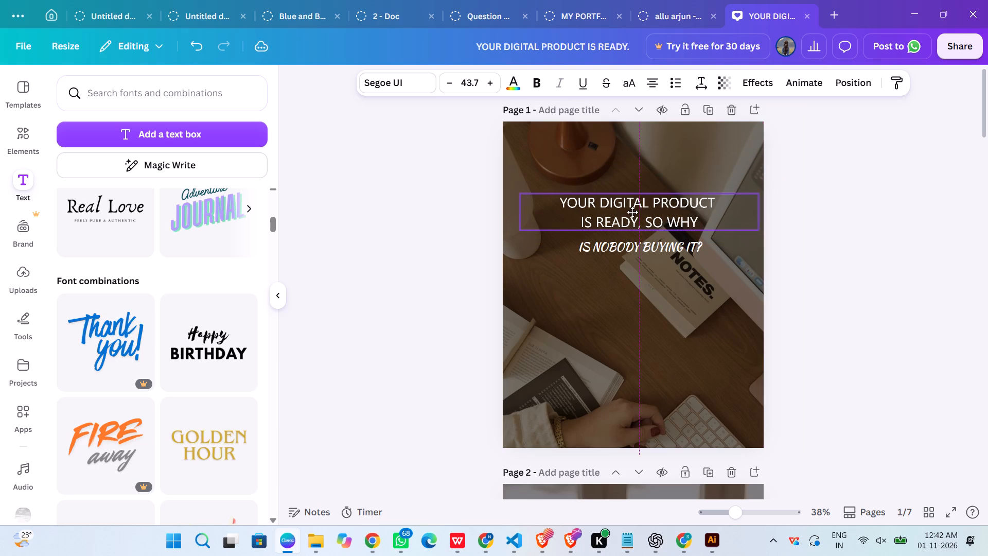
{"action": "left_click_drag", "start_coordinate": [632, 212], "coordinate": [634, 212]}
{"action": "left_click", "coordinate": [819, 246]}
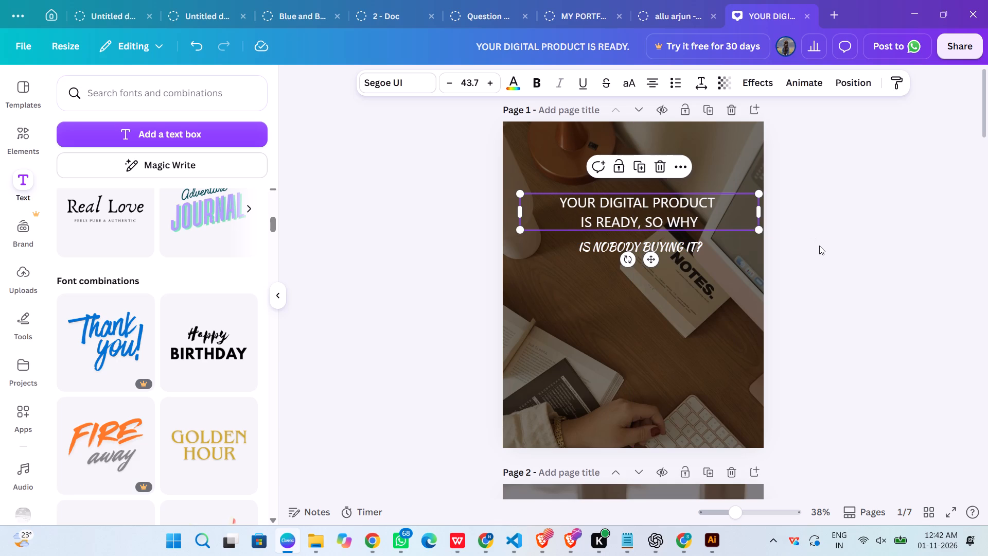
Move the page 1 heading slightly higher and centre it horizontally on the slide.
{"action": "scroll", "coordinate": [820, 246], "scroll_direction": "up", "scroll_amount": 1}
{"action": "scroll", "coordinate": [820, 246], "scroll_direction": "down", "scroll_amount": 1}
{"action": "scroll", "coordinate": [806, 239], "scroll_direction": "up", "scroll_amount": 1}
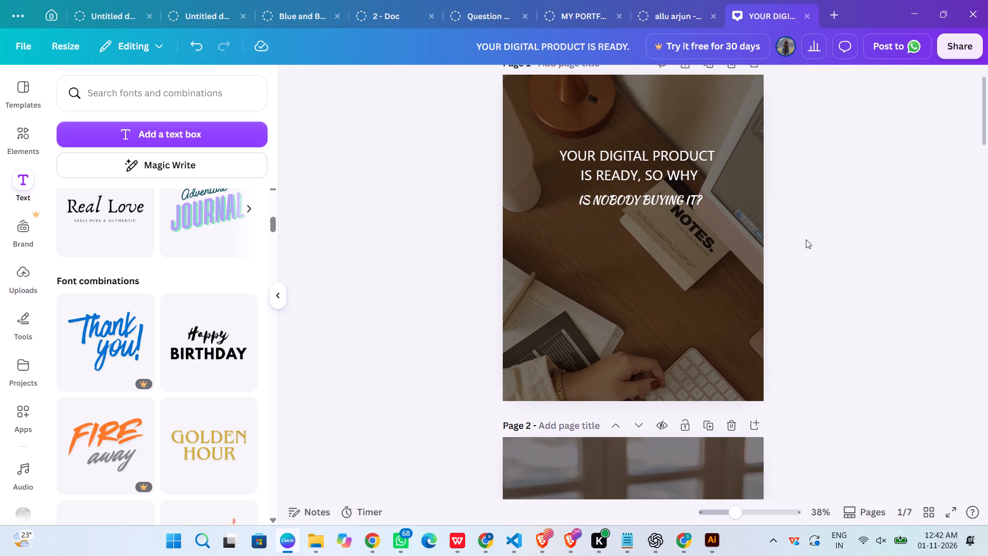
{"action": "scroll", "coordinate": [806, 239], "scroll_direction": "up", "scroll_amount": 1}
{"action": "left_click", "coordinate": [625, 223]}
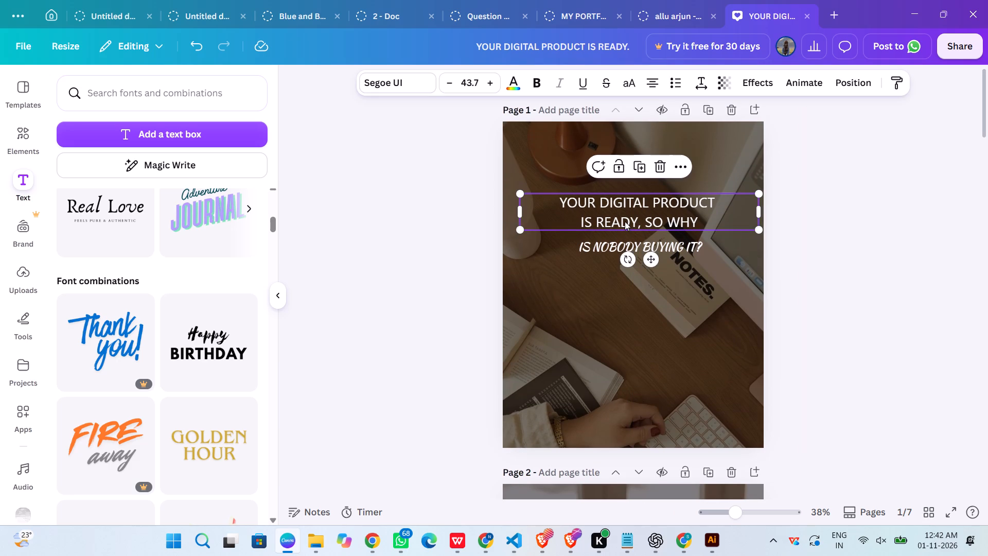
{"action": "left_click_drag", "start_coordinate": [625, 221], "coordinate": [617, 217]}
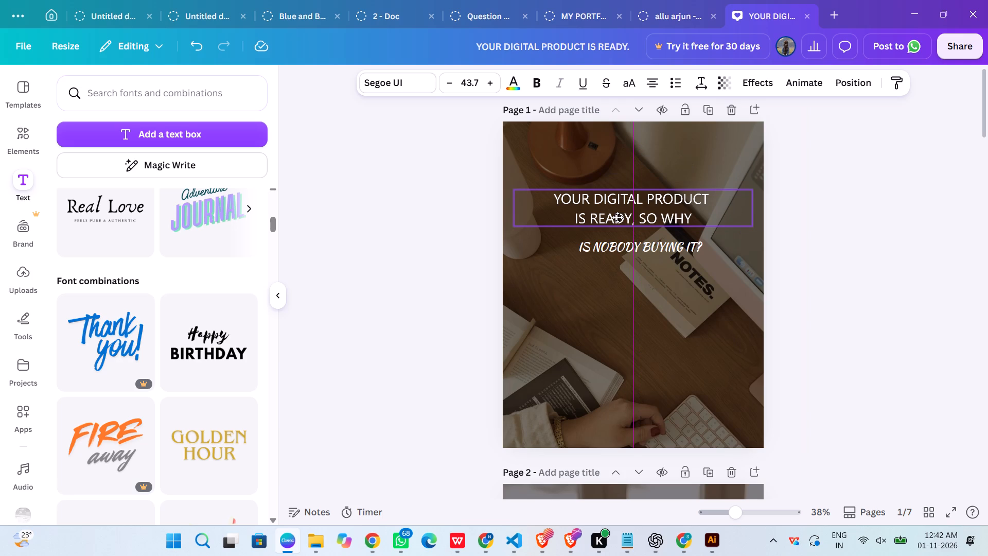
{"action": "left_click_drag", "start_coordinate": [617, 217], "coordinate": [625, 216]}
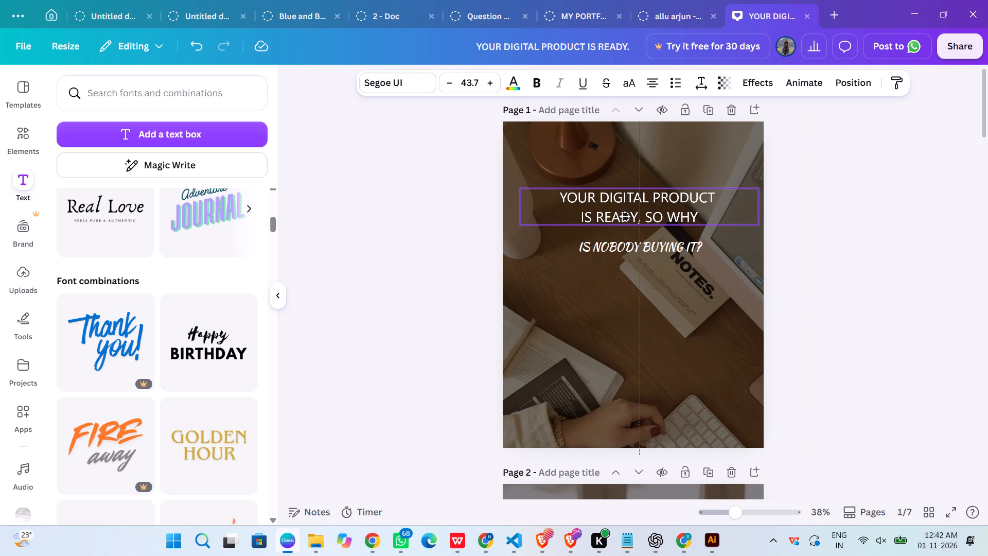
{"action": "left_click_drag", "start_coordinate": [625, 216], "coordinate": [623, 216]}
{"action": "left_click_drag", "start_coordinate": [623, 216], "coordinate": [621, 216]}
{"action": "left_click", "coordinate": [828, 218]}
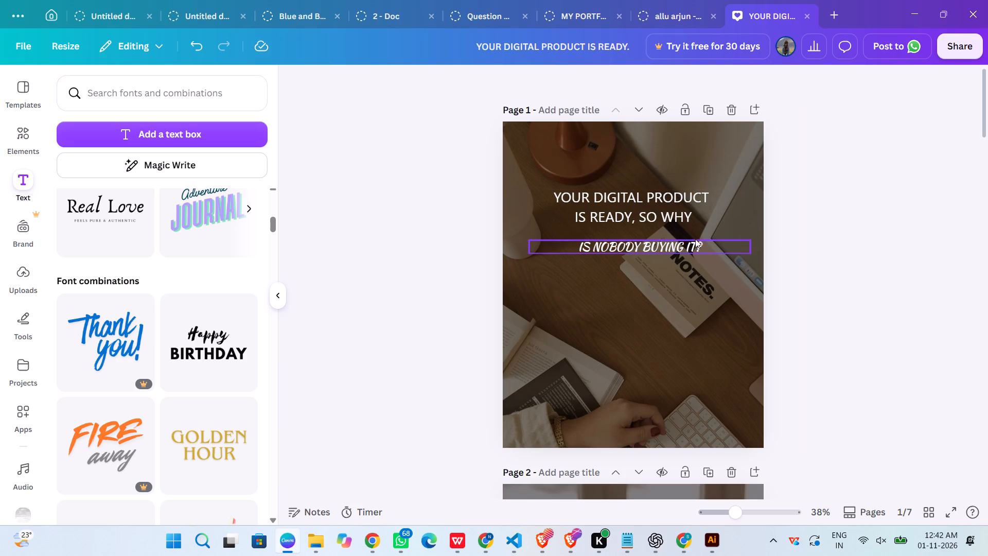
Shift the "IS NOBODY BUYING IT?" line up and sideways so it sits closely beneath the heading.
{"action": "left_click_drag", "start_coordinate": [679, 246], "coordinate": [661, 241]}
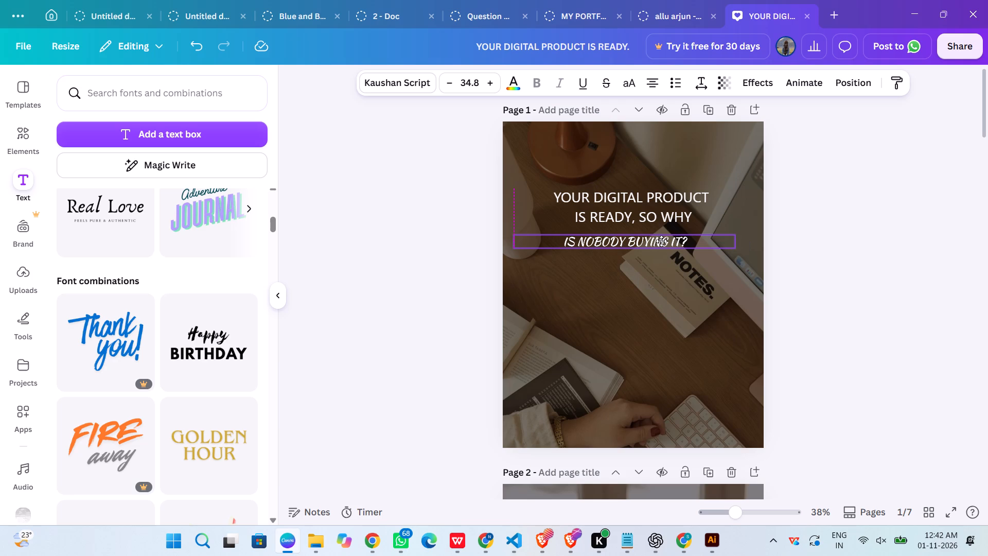
{"action": "left_click_drag", "start_coordinate": [661, 241], "coordinate": [662, 241]}
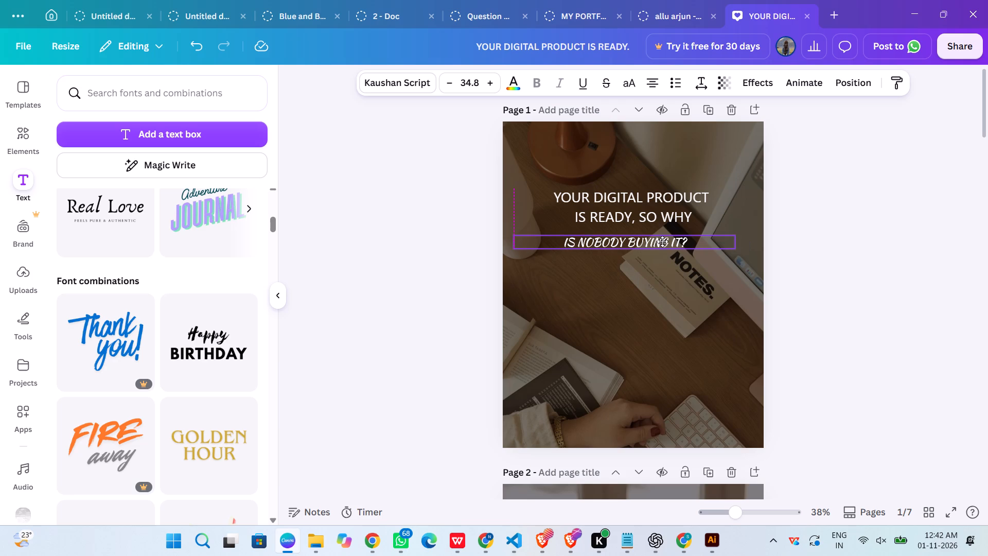
{"action": "left_click_drag", "start_coordinate": [662, 241], "coordinate": [666, 242]}
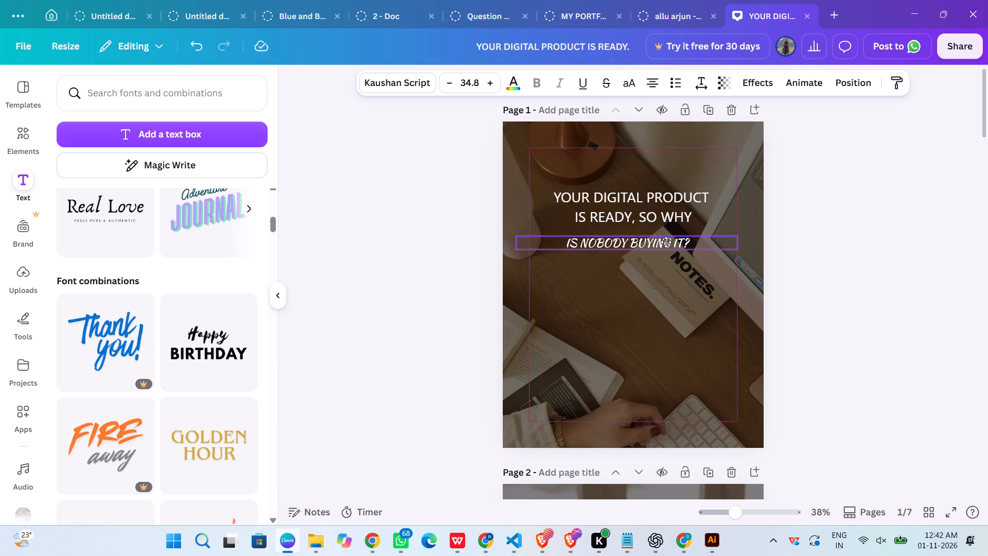
{"action": "left_click_drag", "start_coordinate": [666, 242], "coordinate": [666, 242]}
{"action": "left_click", "coordinate": [871, 220]}
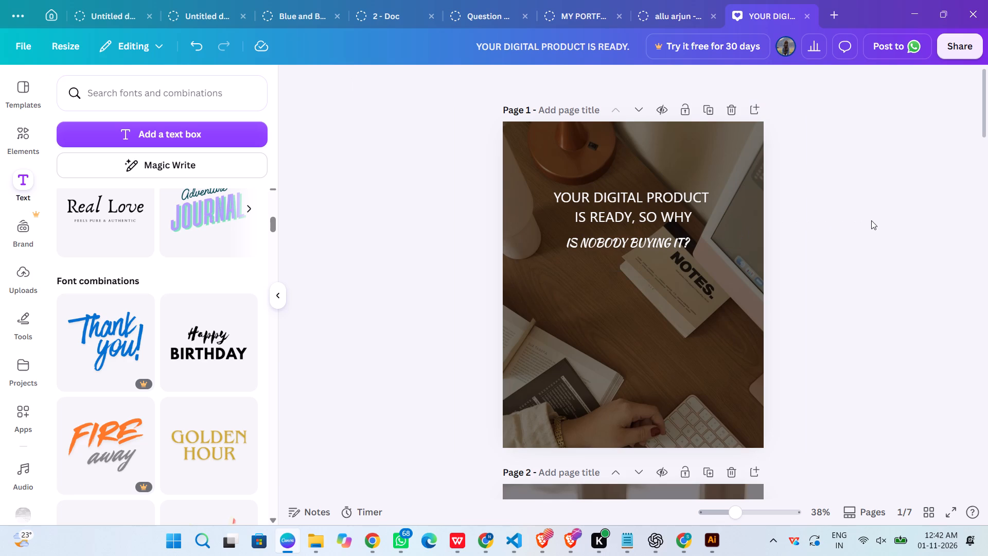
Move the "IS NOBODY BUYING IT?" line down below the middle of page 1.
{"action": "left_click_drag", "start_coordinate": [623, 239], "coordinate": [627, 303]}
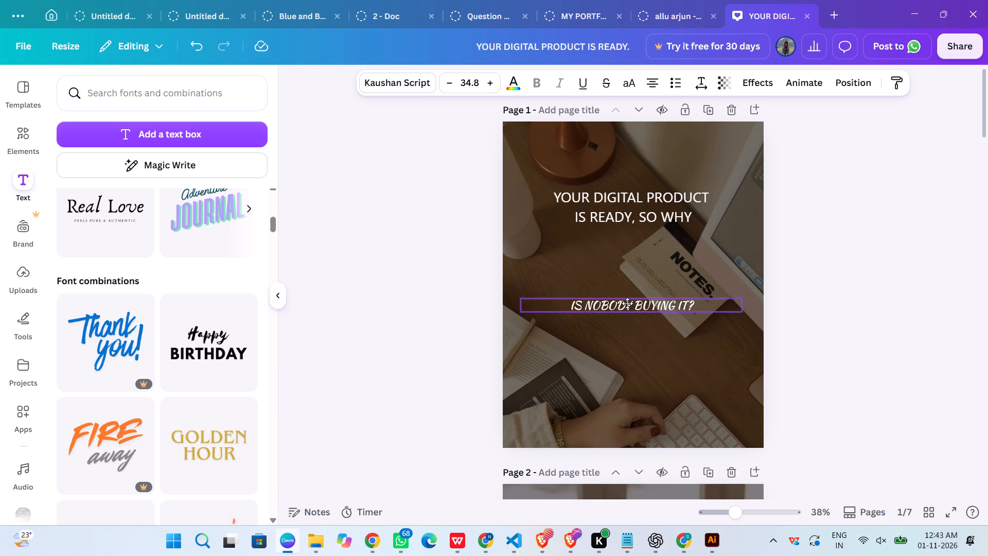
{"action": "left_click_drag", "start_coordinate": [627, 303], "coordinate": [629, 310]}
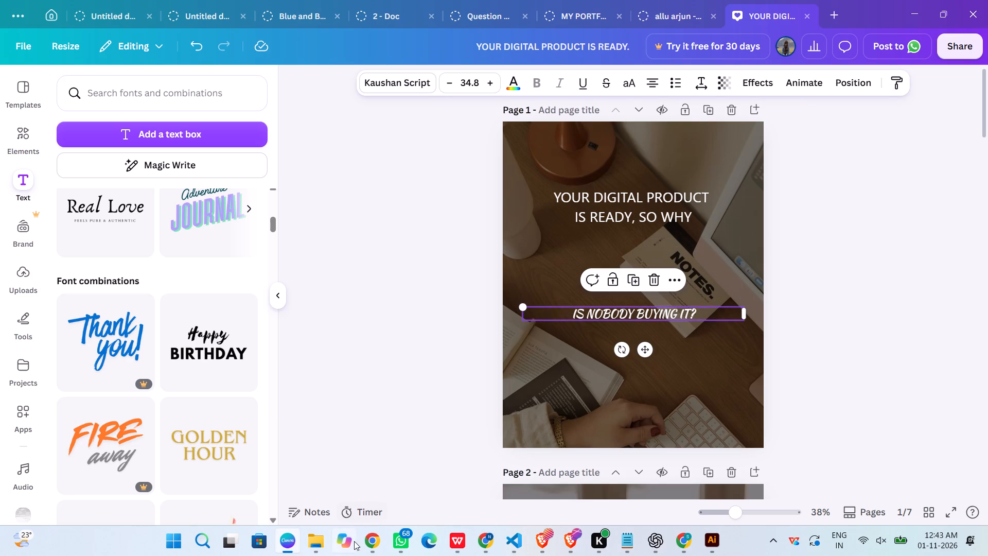
Copy the brief's table text from Body line 1 through "It's not your follower count." in WPS Office and paste it onto page 1 in Canva.
{"action": "left_click", "coordinate": [448, 535]}
{"action": "scroll", "coordinate": [514, 209], "scroll_direction": "down", "scroll_amount": 1}
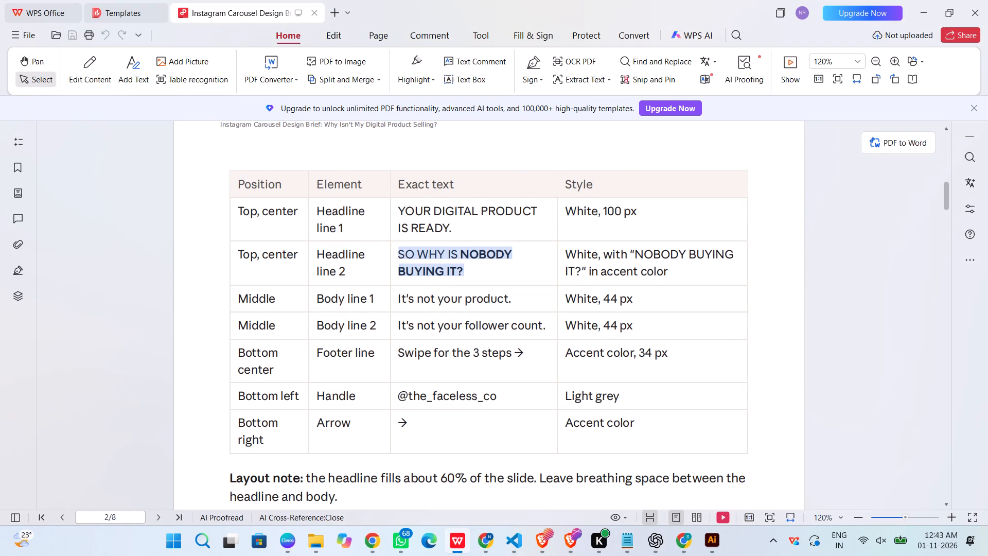
{"action": "left_click_drag", "start_coordinate": [404, 296], "coordinate": [539, 332]}
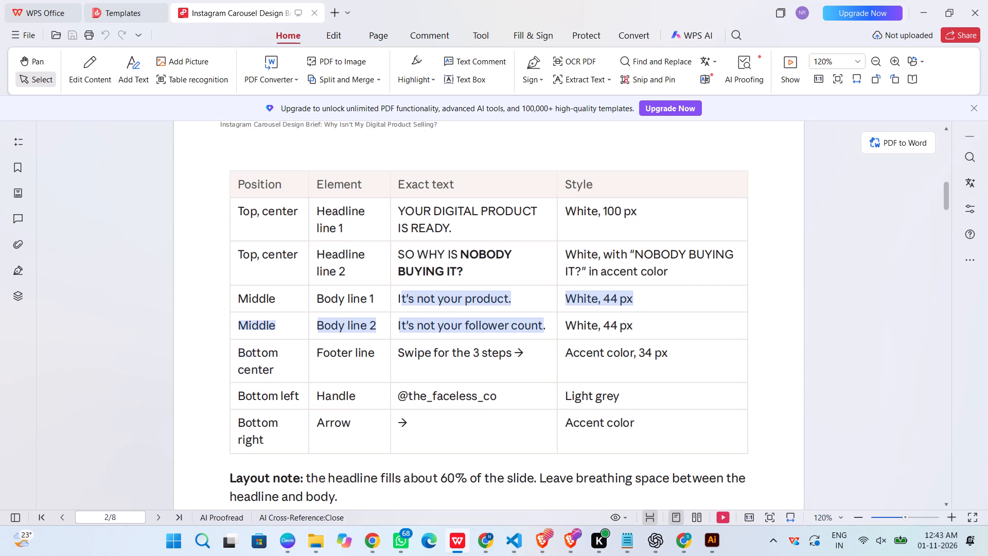
{"action": "left_click_drag", "start_coordinate": [539, 332], "coordinate": [546, 324]}
{"action": "key", "text": "ctrl+c"}
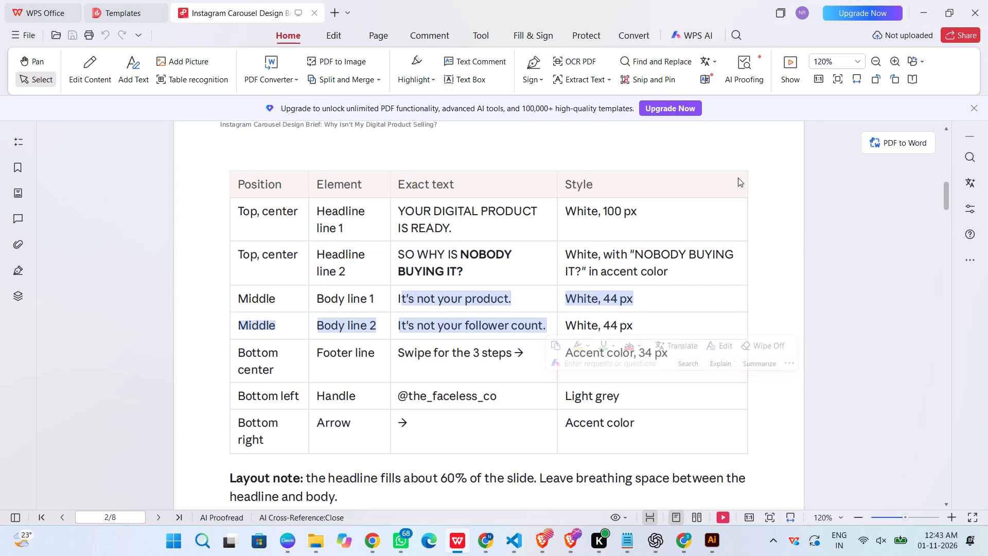
{"action": "left_click", "coordinate": [929, 11]}
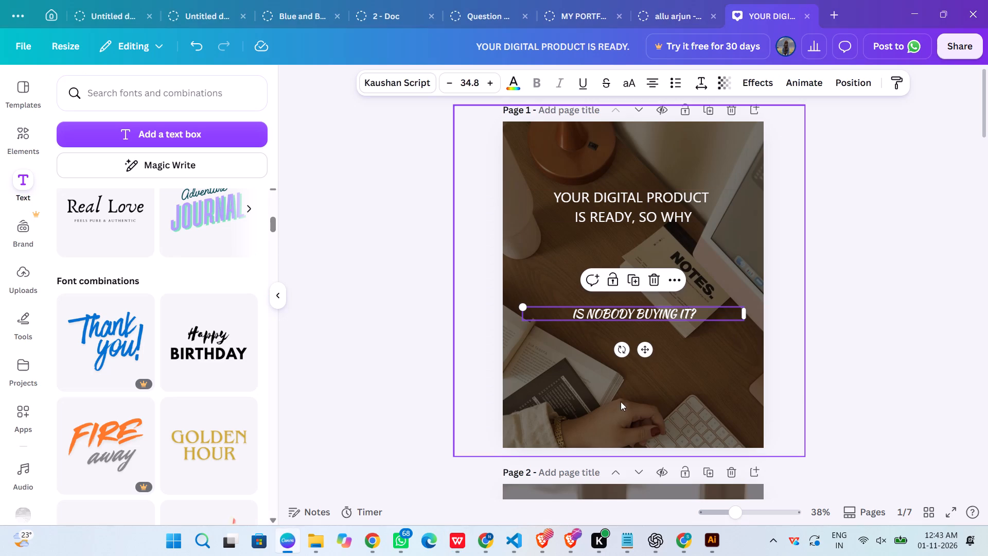
{"action": "left_click", "coordinate": [625, 394]}
{"action": "key", "text": "ctrl+v"}
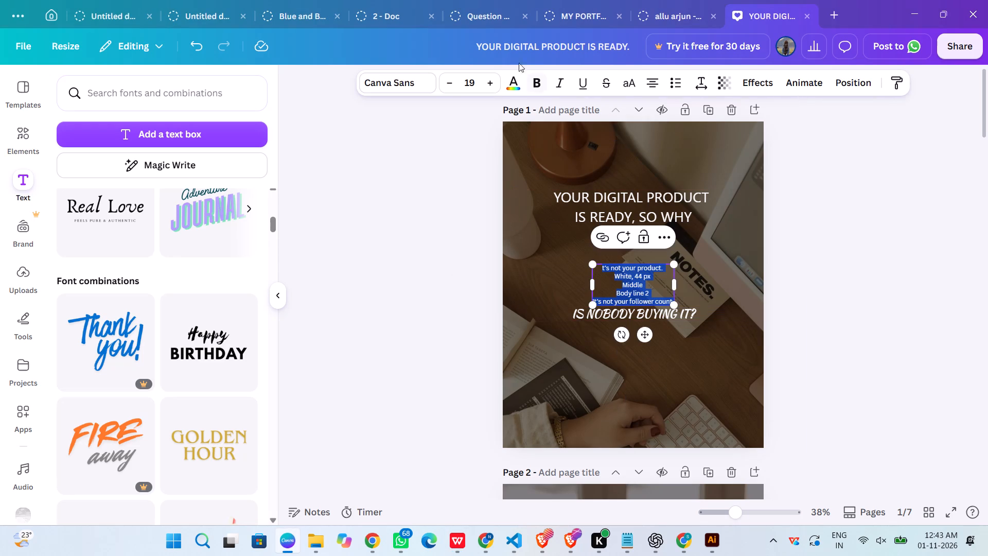
Format the pasted body text in Segoe UI at font size 37.
{"action": "left_click", "coordinate": [400, 77]}
{"action": "left_click", "coordinate": [135, 234]}
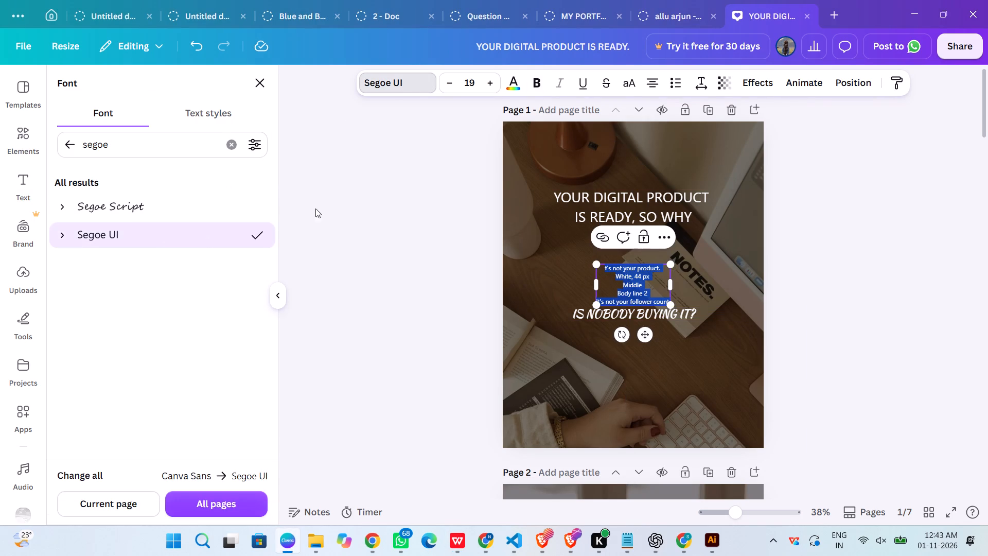
{"action": "triple_click", "coordinate": [486, 81]}
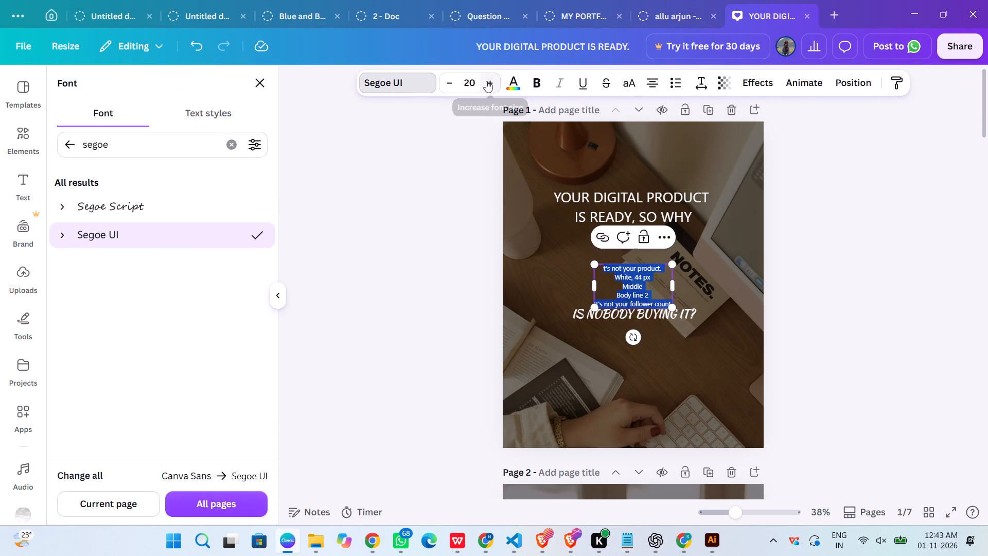
{"action": "triple_click", "coordinate": [486, 81]}
{"action": "triple_click", "coordinate": [486, 81]}
{"action": "triple_click", "coordinate": [486, 81]}
{"action": "triple_click", "coordinate": [486, 81]}
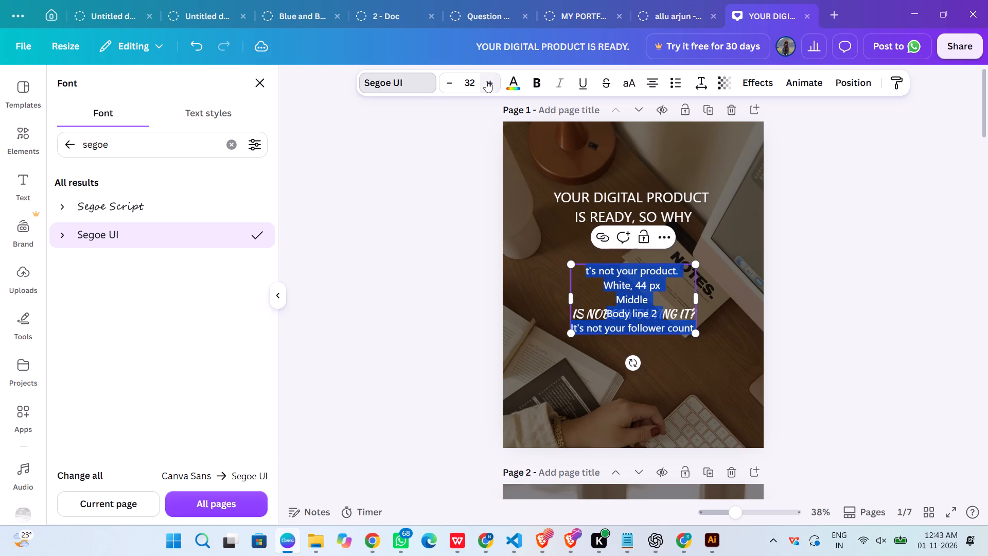
{"action": "triple_click", "coordinate": [486, 81]}
Delete the stray "White, 44 px", "Middle" and "Body line 2" lines from the pasted body text.
{"action": "left_click", "coordinate": [669, 323]}
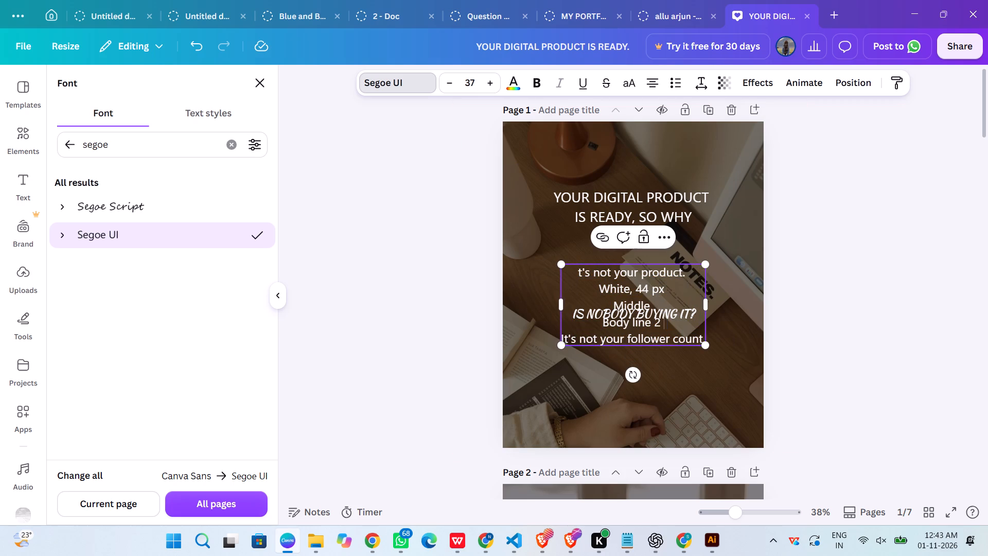
{"action": "key", "text": "ctrl+BackSpace"}
{"action": "key", "text": "ctrl+BackSpace"}
{"action": "key", "text": "ctrl+BackSpace"}
{"action": "key", "text": "ctrl+BackSpace"}
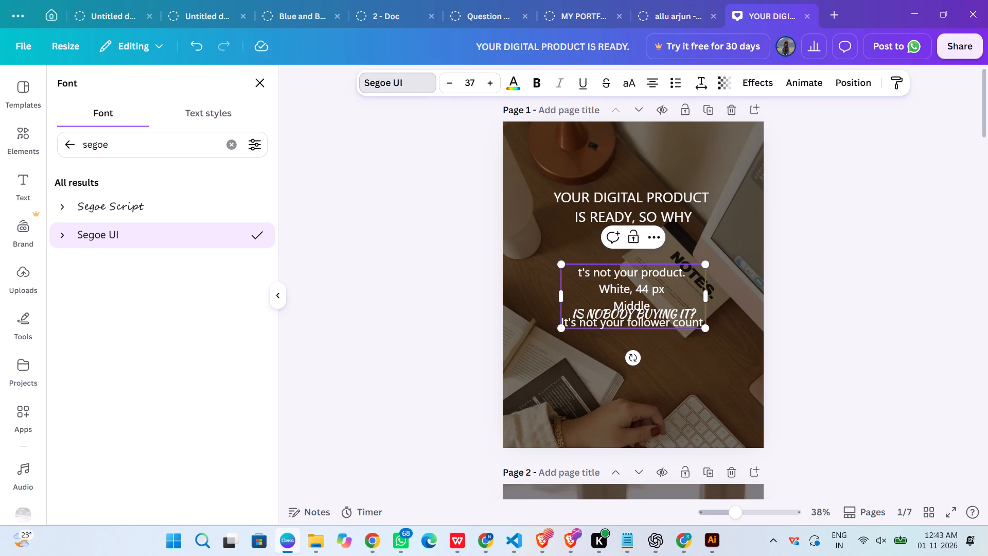
{"action": "key", "text": "ctrl+BackSpace"}
{"action": "key", "text": "ctrl+BackSpace"}
{"action": "key", "text": "ctrl+BackSpace"}
{"action": "key", "text": "ctrl+BackSpace"}
{"action": "key", "text": "ctrl+BackSpace"}
{"action": "key", "text": "ctrl+BackSpace"}
{"action": "key", "text": "ctrl+BackSpace"}
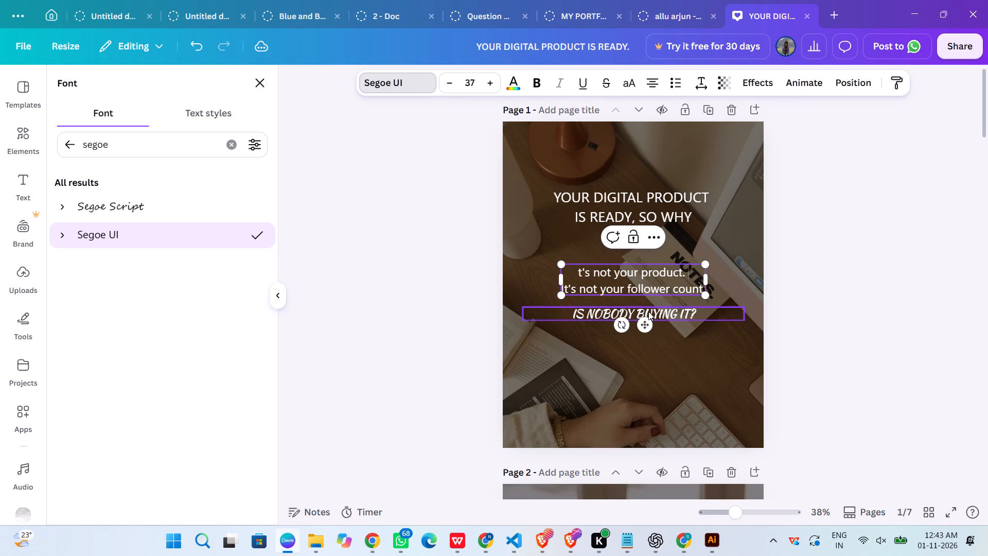
{"action": "left_click", "coordinate": [885, 335]}
{"action": "left_click", "coordinate": [885, 252]}
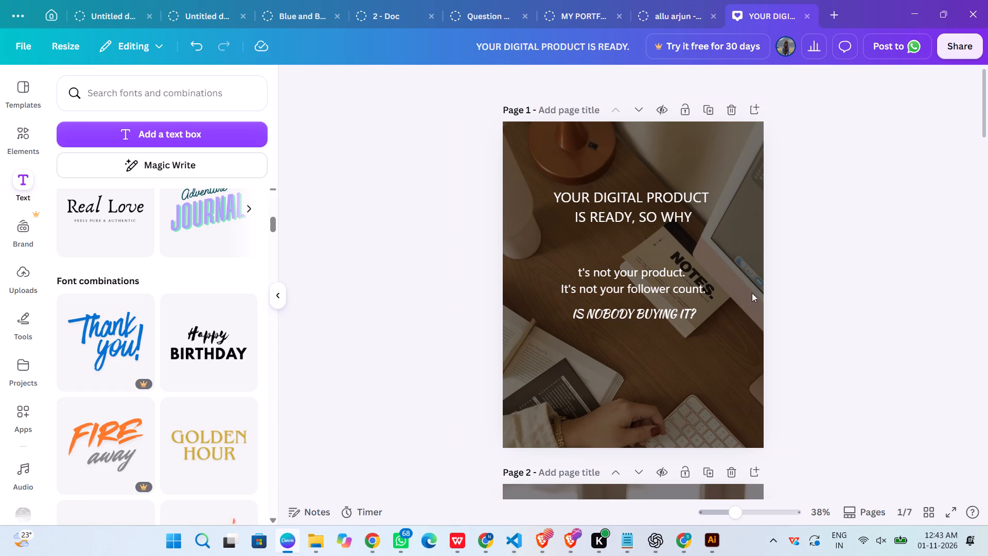
Move the two-line body text down below "IS NOBODY BUYING IT?" in the lower part of page 1.
{"action": "left_click_drag", "start_coordinate": [662, 294], "coordinate": [664, 367]}
{"action": "left_click", "coordinate": [553, 328]}
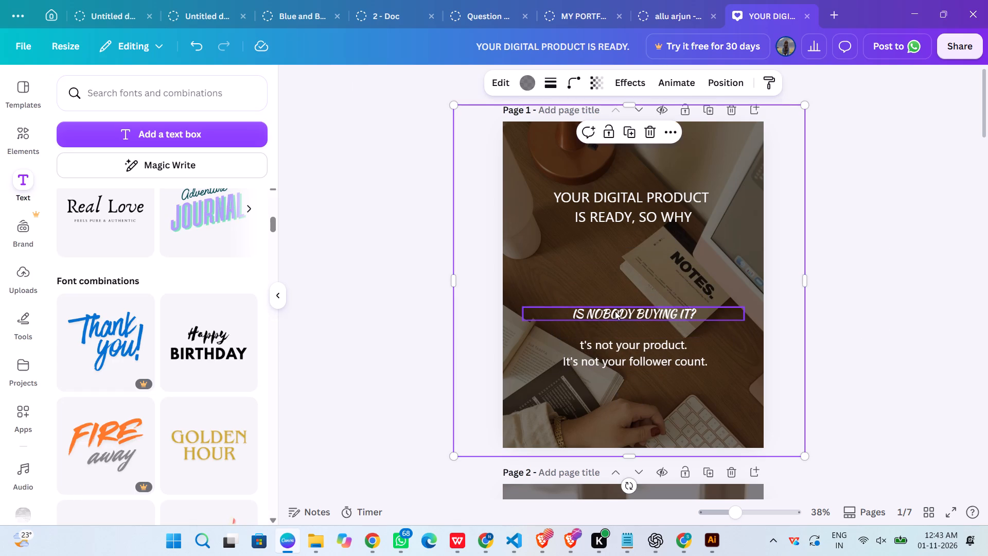
Move "IS NOBODY BUYING IT?" back up to directly beneath the heading, centred on page 1.
{"action": "left_click_drag", "start_coordinate": [621, 311], "coordinate": [624, 240]}
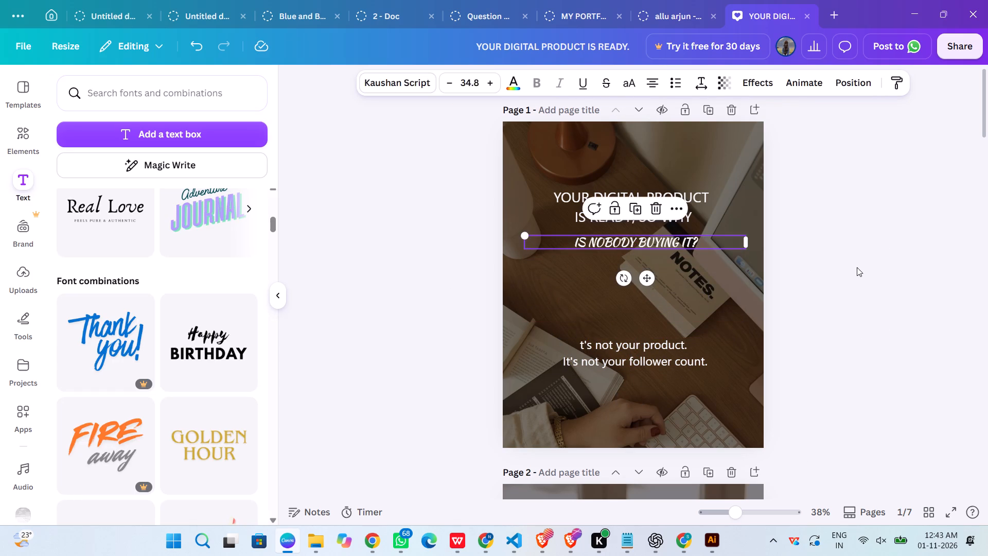
{"action": "left_click", "coordinate": [857, 267]}
Insert the missing capital "I" at the start of the body text so it reads "It's not your product.".
{"action": "left_click", "coordinate": [638, 342]}
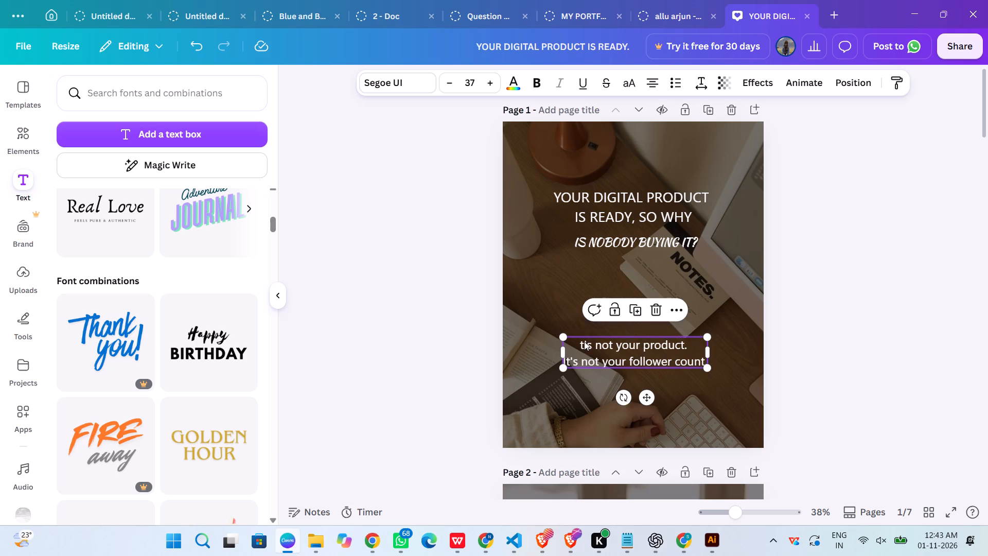
{"action": "left_click", "coordinate": [583, 341]}
{"action": "key", "text": "Left"}
{"action": "key", "text": "shift+i"}
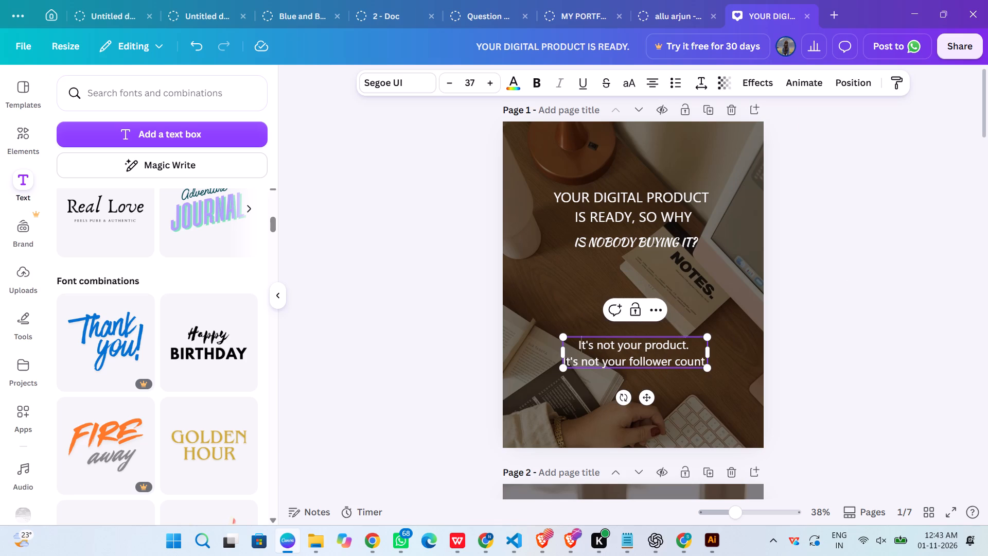
{"action": "left_click", "coordinate": [968, 303]}
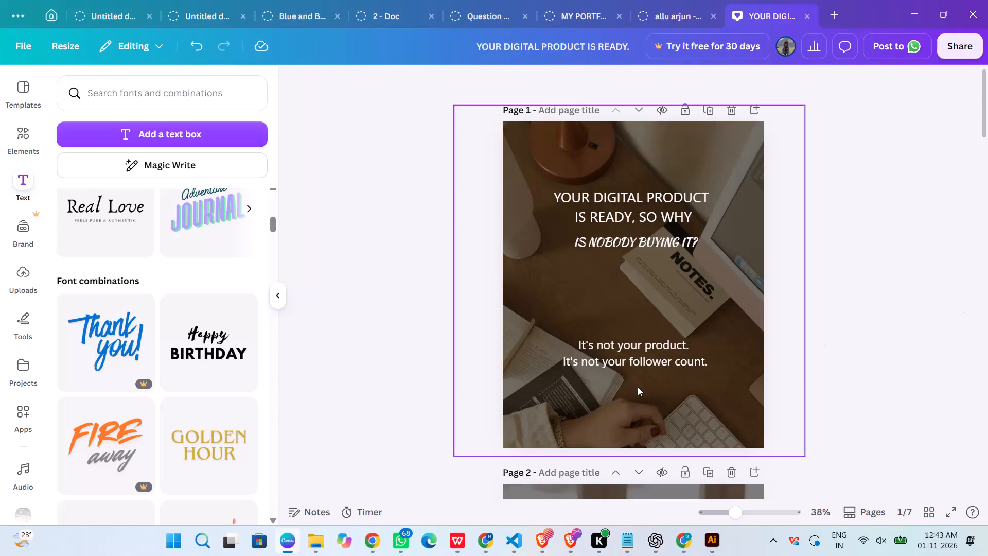
Reposition the two-line body text near the slide's right edge, just below the NOTES card.
{"action": "left_click_drag", "start_coordinate": [649, 350], "coordinate": [693, 343]}
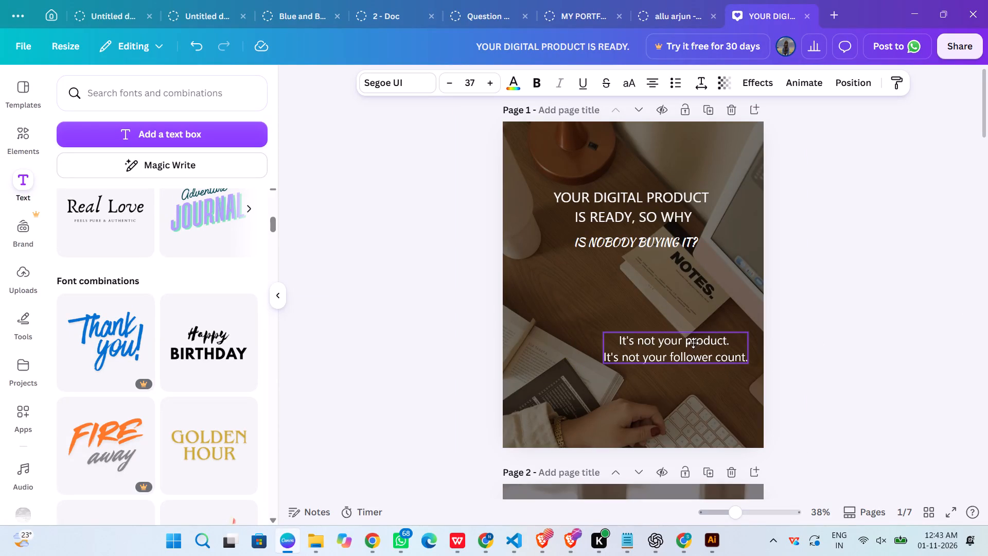
{"action": "left_click_drag", "start_coordinate": [693, 343], "coordinate": [692, 350]}
{"action": "left_click", "coordinate": [814, 327]}
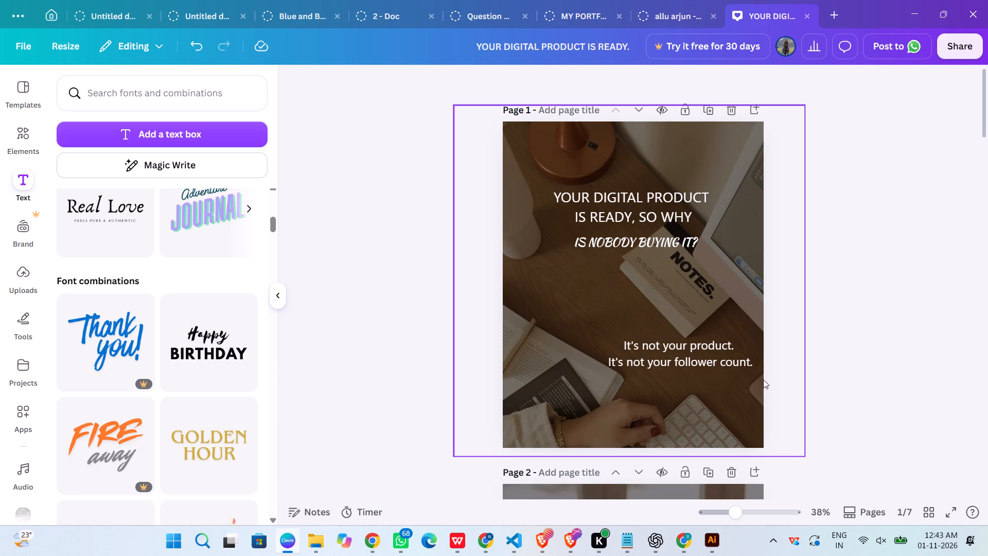
{"action": "left_click_drag", "start_coordinate": [684, 349], "coordinate": [682, 336]}
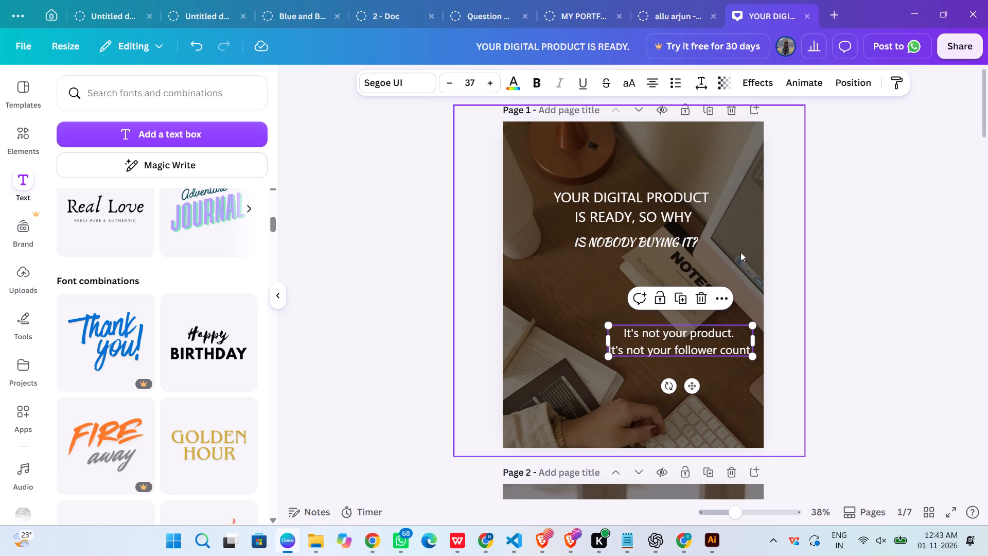
Darken the black overlay shape on page 1 by setting its colour opacity to 64%.
{"action": "left_click", "coordinate": [755, 230]}
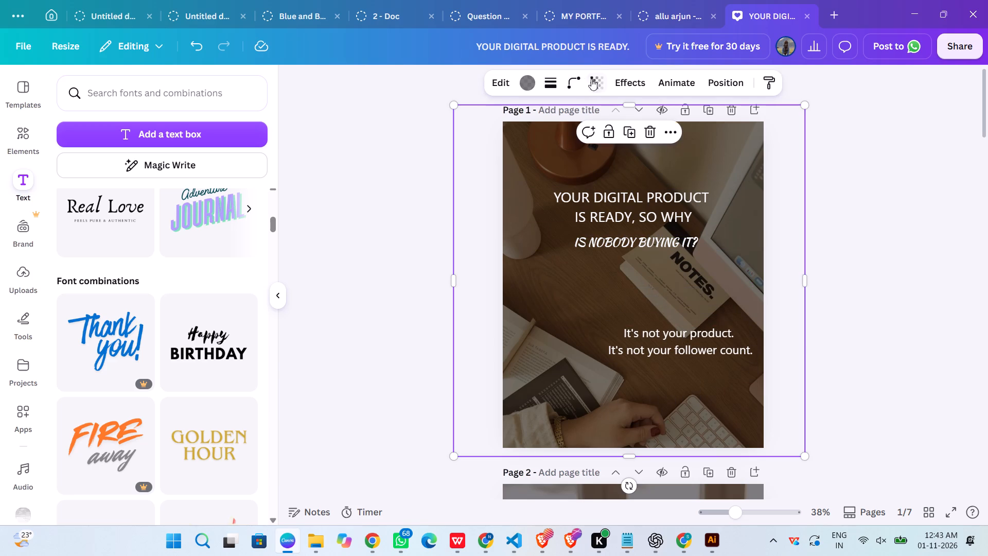
{"action": "left_click", "coordinate": [596, 79]}
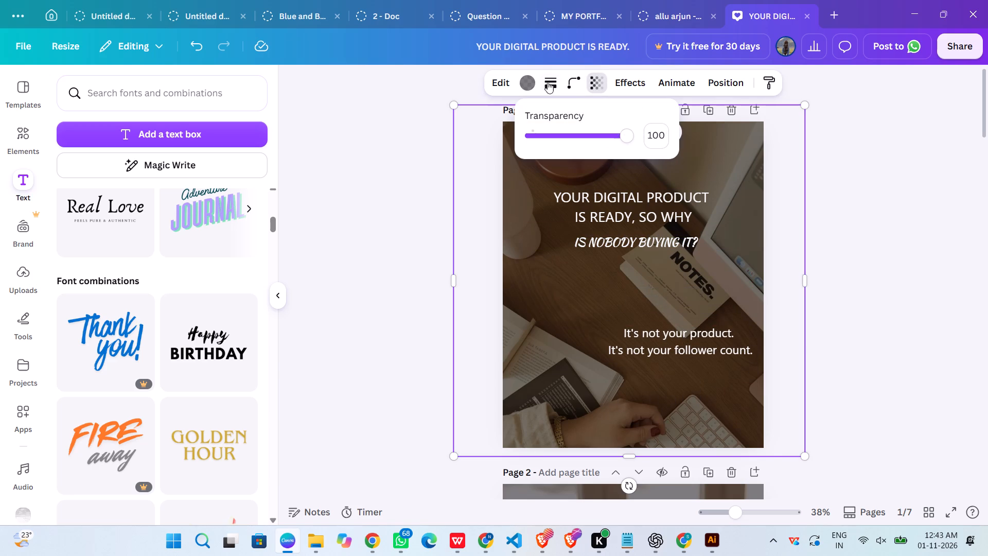
{"action": "scroll", "coordinate": [437, 221], "scroll_direction": "up", "scroll_amount": 3}
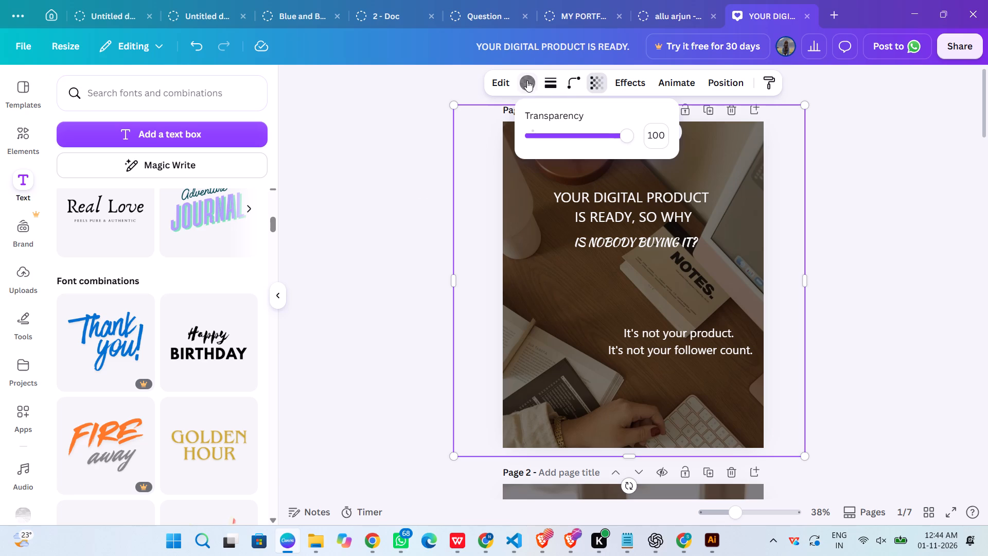
{"action": "left_click", "coordinate": [527, 80]}
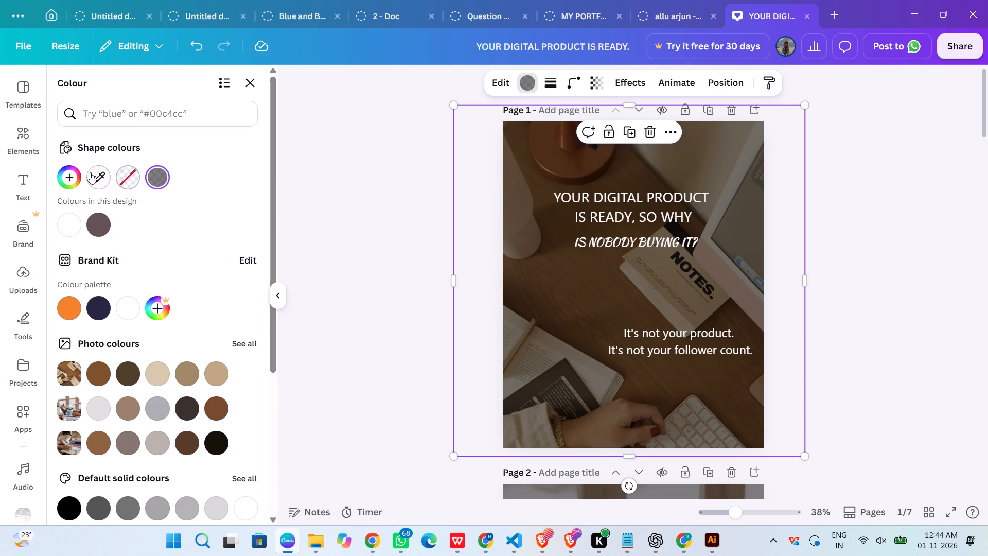
{"action": "left_click", "coordinate": [153, 181]}
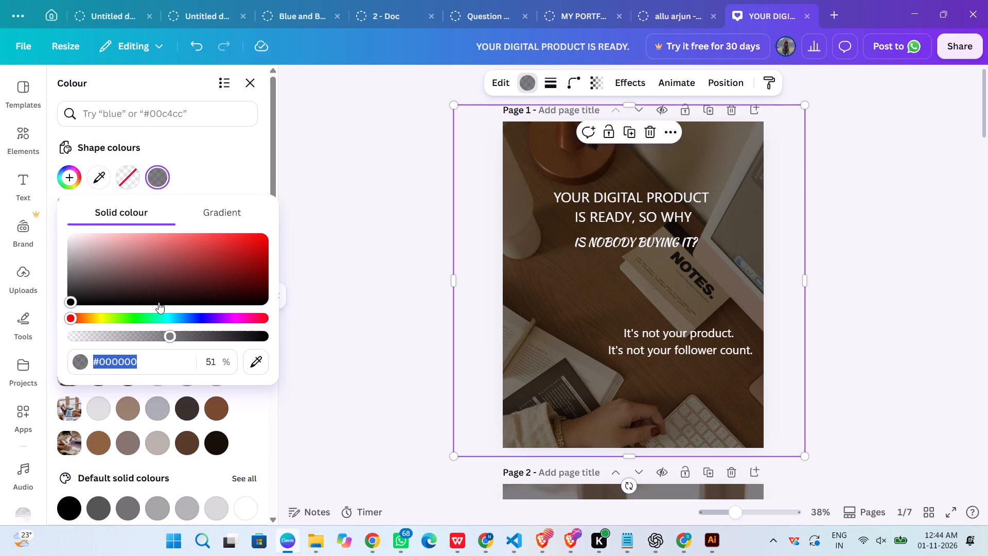
{"action": "left_click_drag", "start_coordinate": [169, 339], "coordinate": [186, 339]}
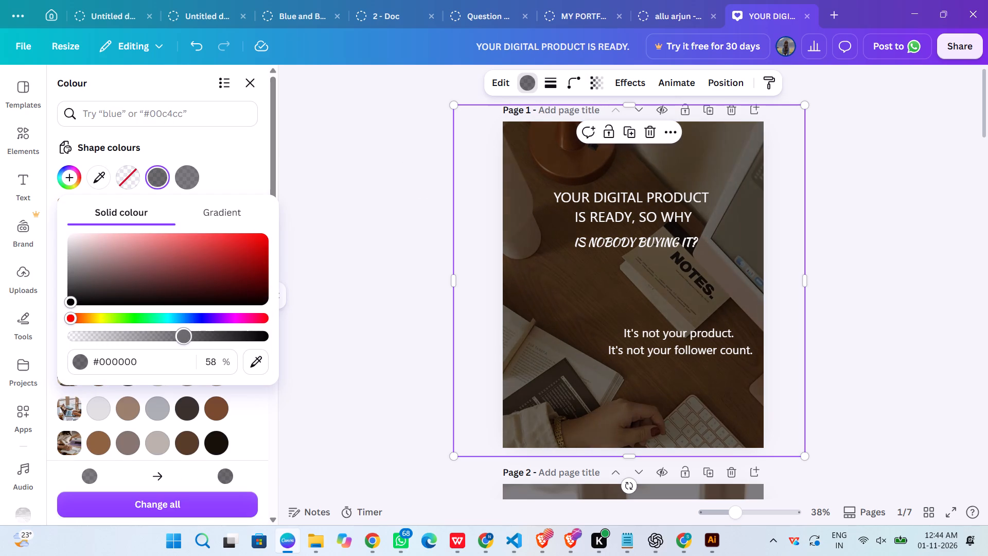
{"action": "left_click_drag", "start_coordinate": [186, 339], "coordinate": [196, 340]}
{"action": "left_click", "coordinate": [380, 376]}
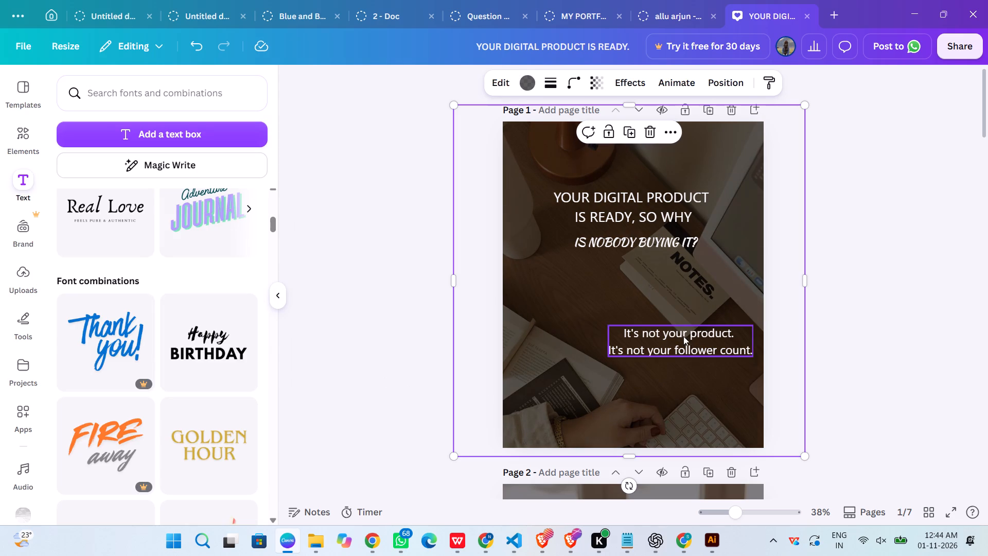
Capitalise each word of the first body line on page 1 so it reads "It's Not Your Product.".
{"action": "left_click", "coordinate": [656, 336]}
{"action": "double_click", "coordinate": [646, 333]}
{"action": "left_click", "coordinate": [646, 333]}
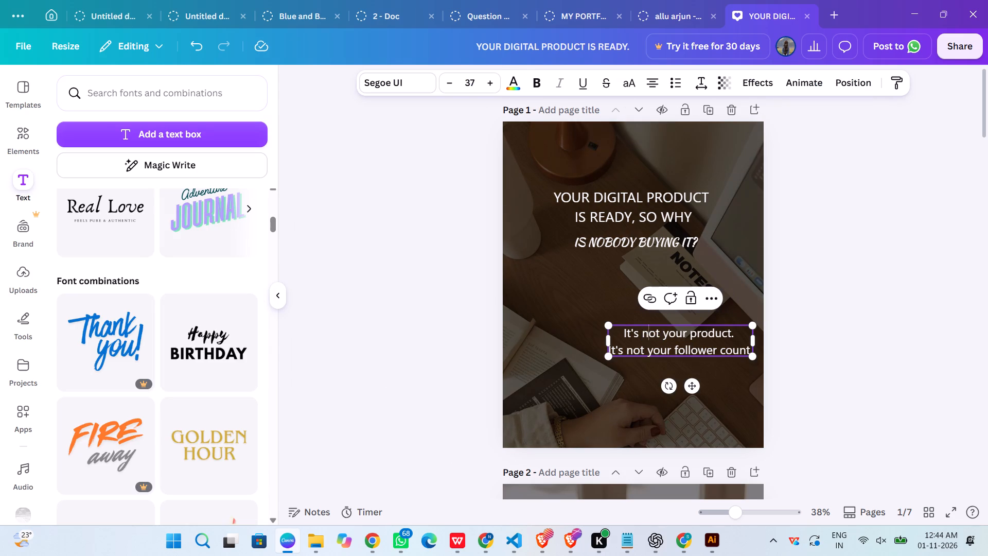
{"action": "key", "text": "BackSpace"}
{"action": "key", "text": "shift+n"}
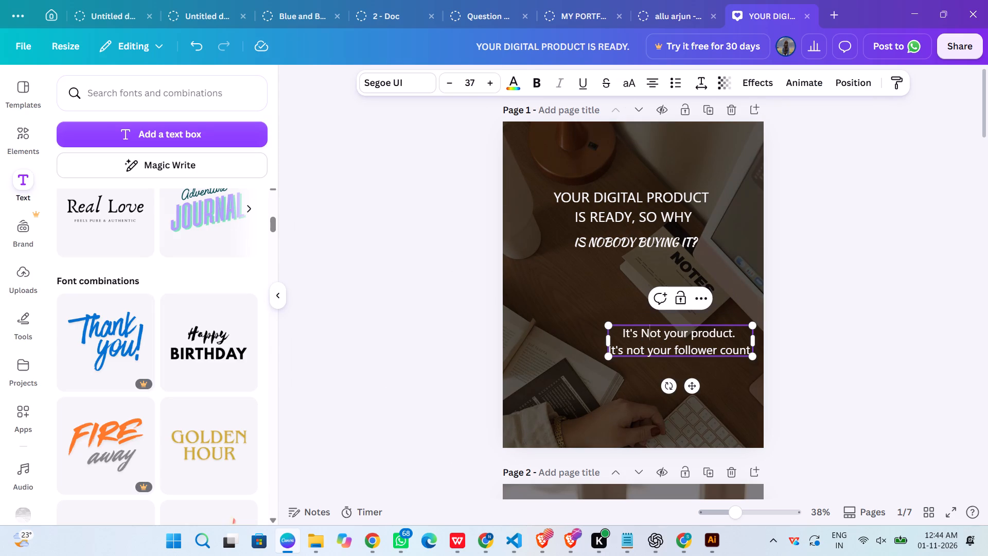
{"action": "left_click", "coordinate": [669, 336]}
{"action": "key", "text": "BackSpace"}
{"action": "key", "text": "shift+y"}
{"action": "left_click", "coordinate": [697, 335]}
{"action": "key", "text": "BackSpace"}
{"action": "key", "text": "shift+p"}
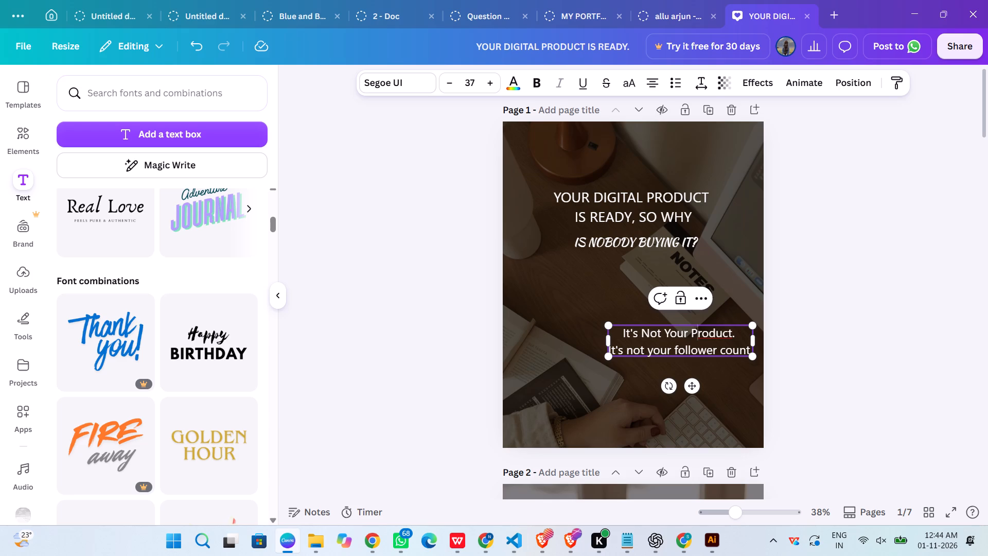
Capitalise each word of the second body line so it reads "It's Not Your Follower Count.".
{"action": "left_click", "coordinate": [632, 351]}
{"action": "key", "text": "BackSpace"}
{"action": "key", "text": "shift+n"}
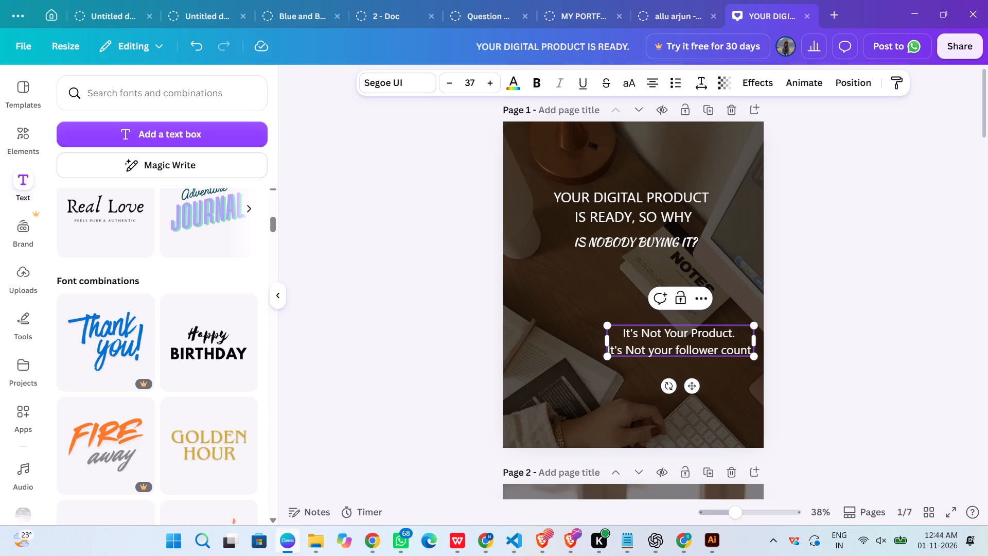
{"action": "left_click", "coordinate": [655, 352]}
{"action": "key", "text": "BackSpace"}
{"action": "key", "text": "shift+y"}
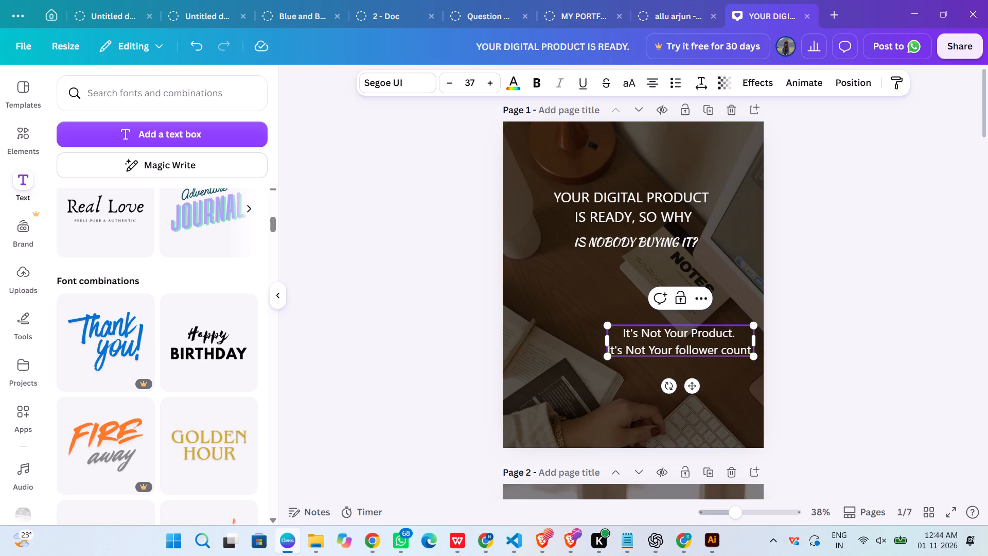
{"action": "left_click", "coordinate": [679, 350]}
{"action": "key", "text": "BackSpace"}
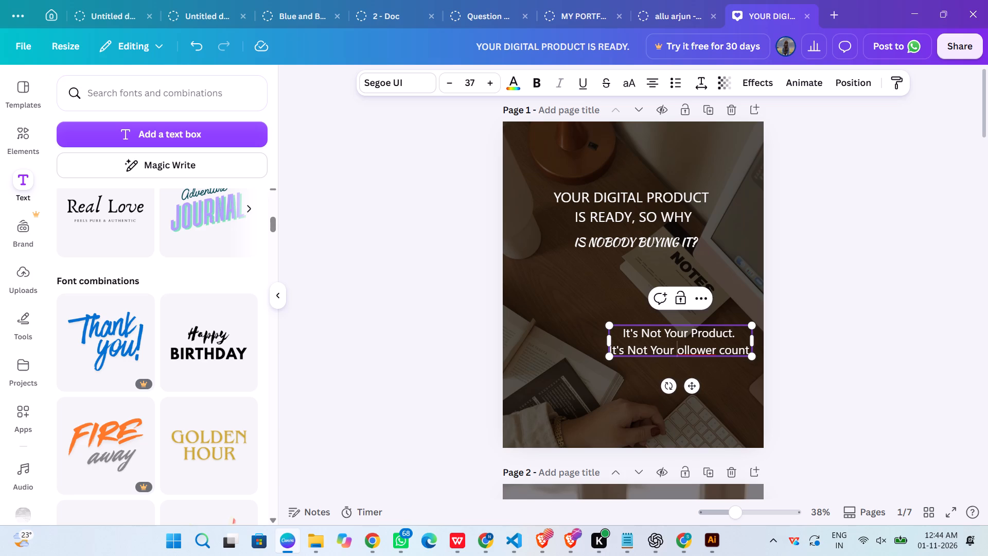
{"action": "key", "text": "shift+f"}
{"action": "left_click", "coordinate": [727, 347]}
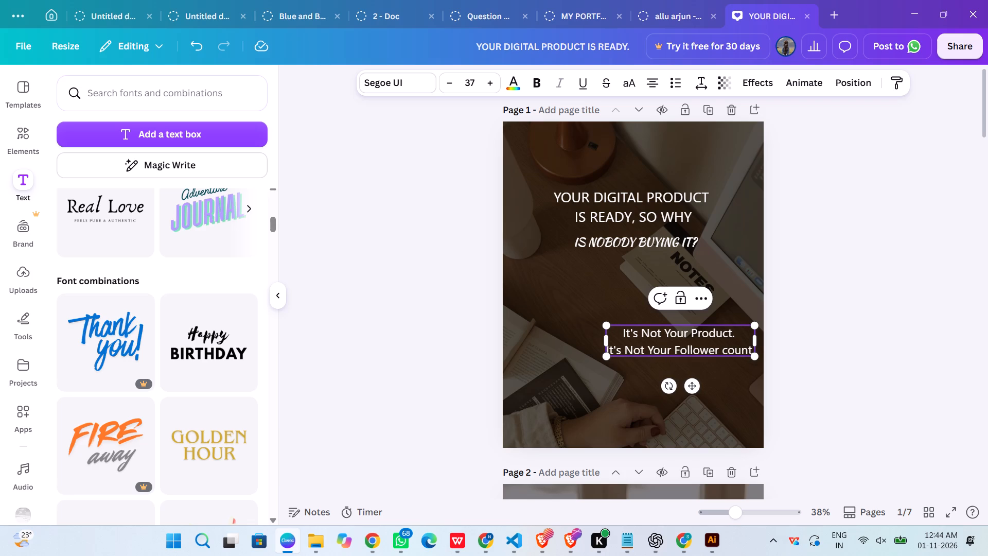
{"action": "key", "text": "shift+BackSpace"}
{"action": "key", "text": "shift+c"}
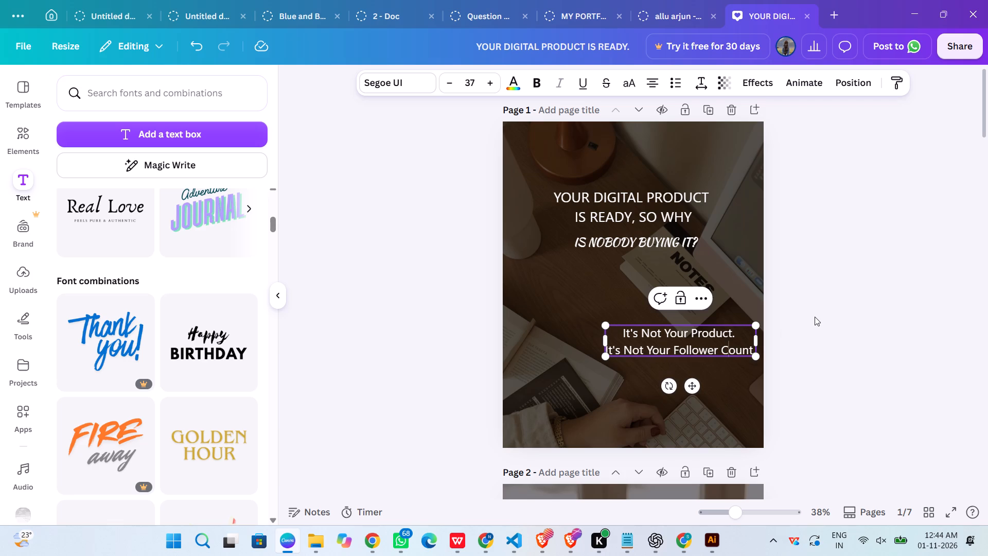
{"action": "left_click", "coordinate": [815, 317]}
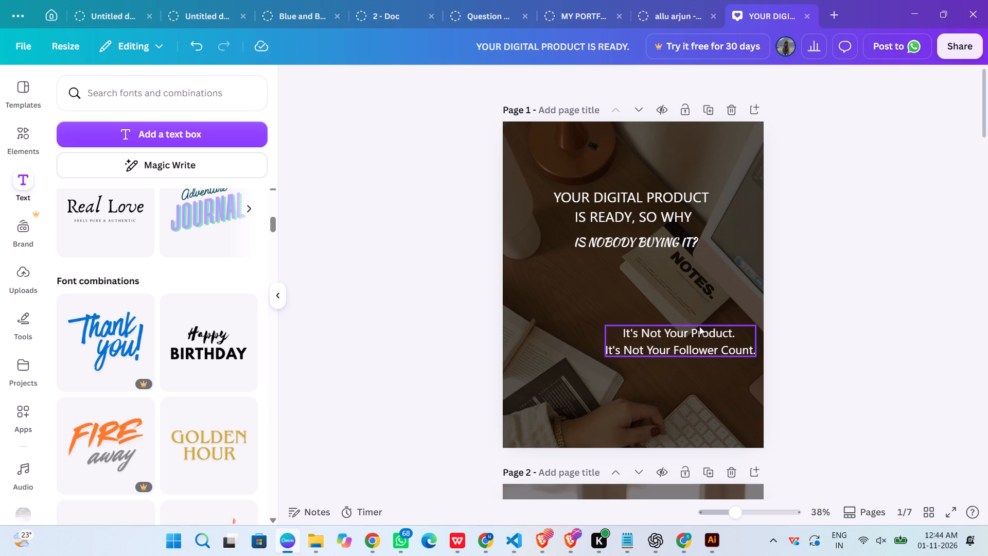
Enlarge the page 1 heading to size 47.3 and move it up, leaving more space above "IS NOBODY BUYING IT?".
{"action": "left_click", "coordinate": [619, 202]}
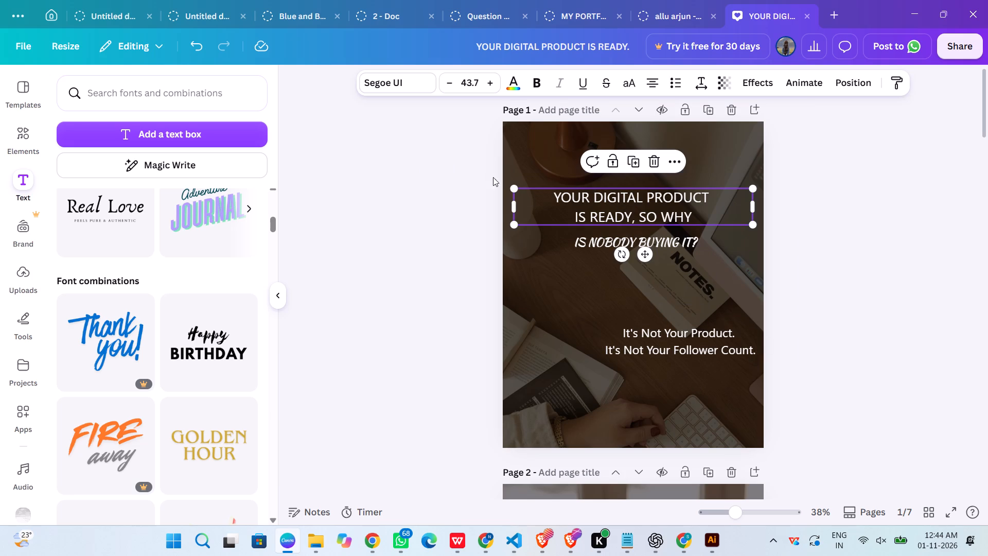
{"action": "left_click_drag", "start_coordinate": [514, 186], "coordinate": [497, 169]}
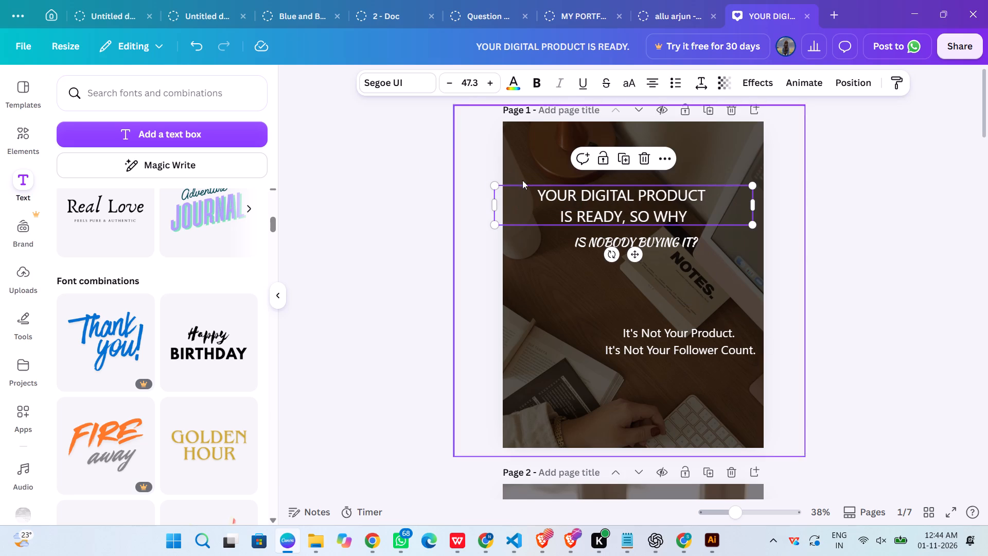
{"action": "left_click_drag", "start_coordinate": [638, 208], "coordinate": [650, 201]}
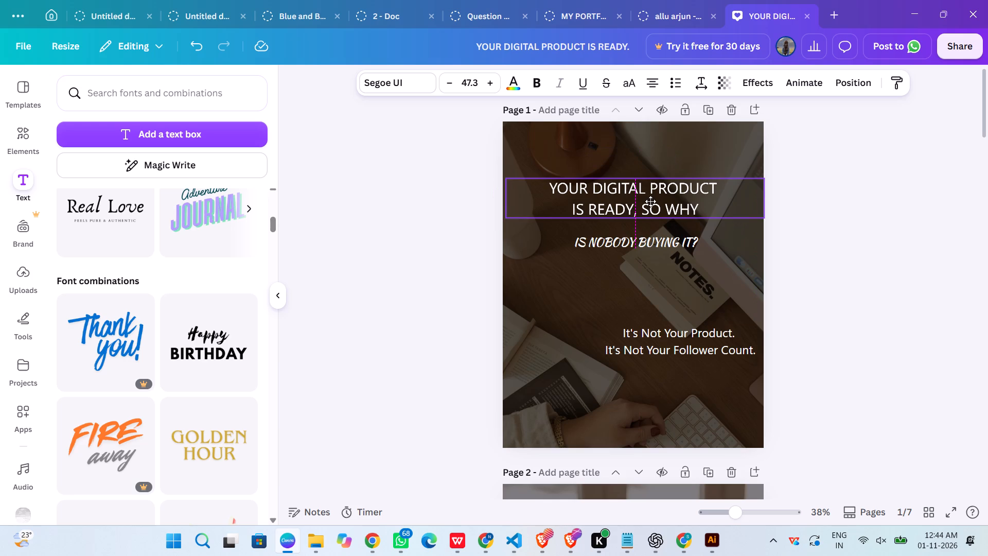
{"action": "left_click_drag", "start_coordinate": [650, 201], "coordinate": [655, 201]}
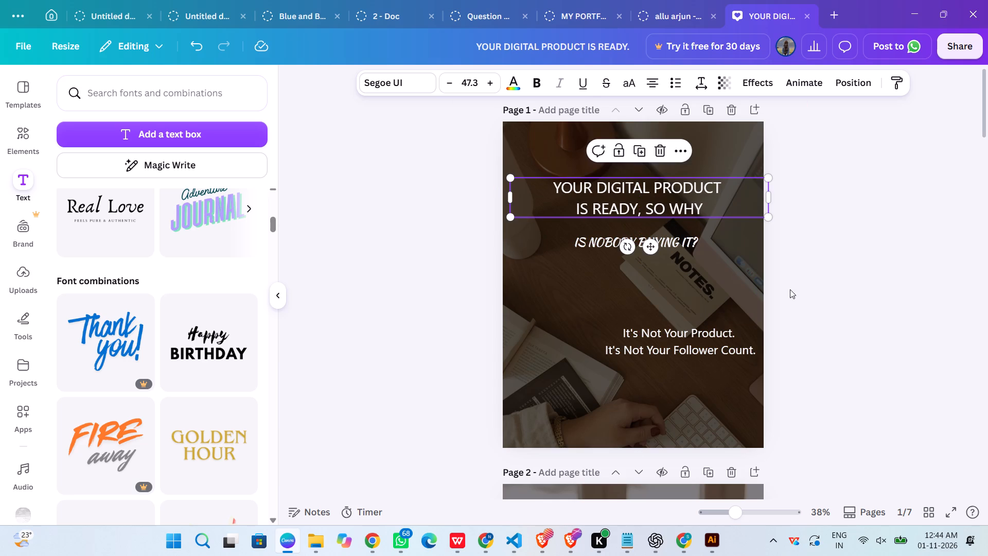
{"action": "left_click", "coordinate": [855, 284]}
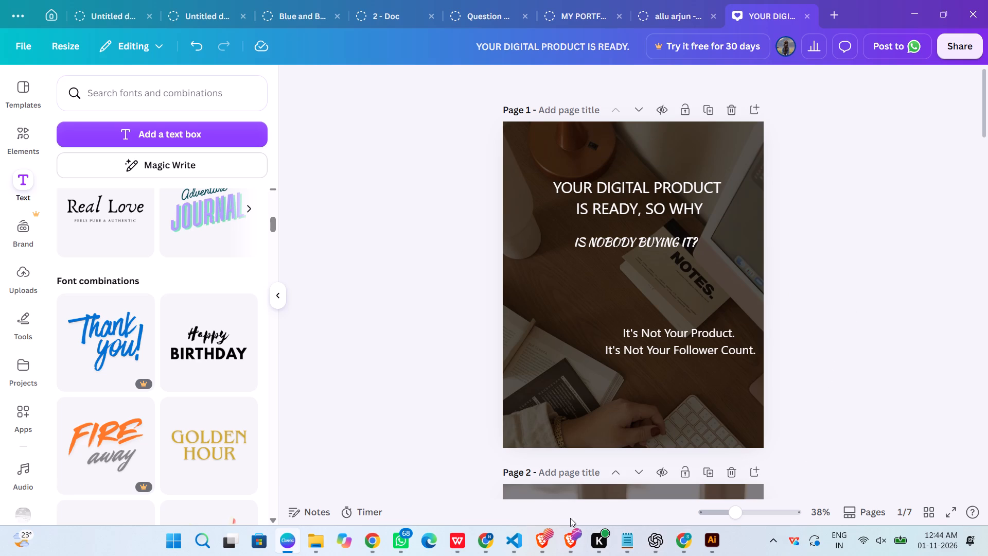
{"action": "left_click", "coordinate": [470, 550]}
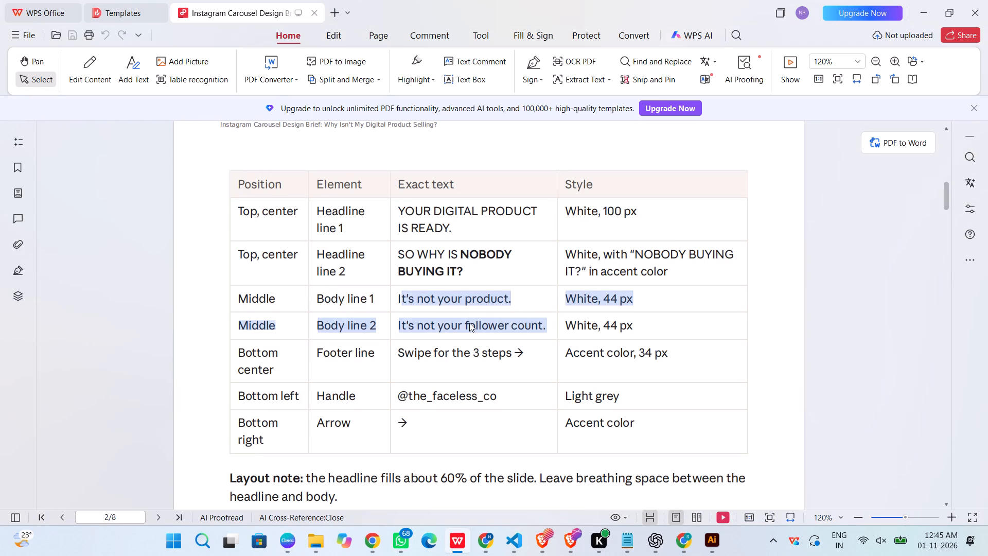
{"action": "scroll", "coordinate": [469, 323], "scroll_direction": "up", "scroll_amount": 7}
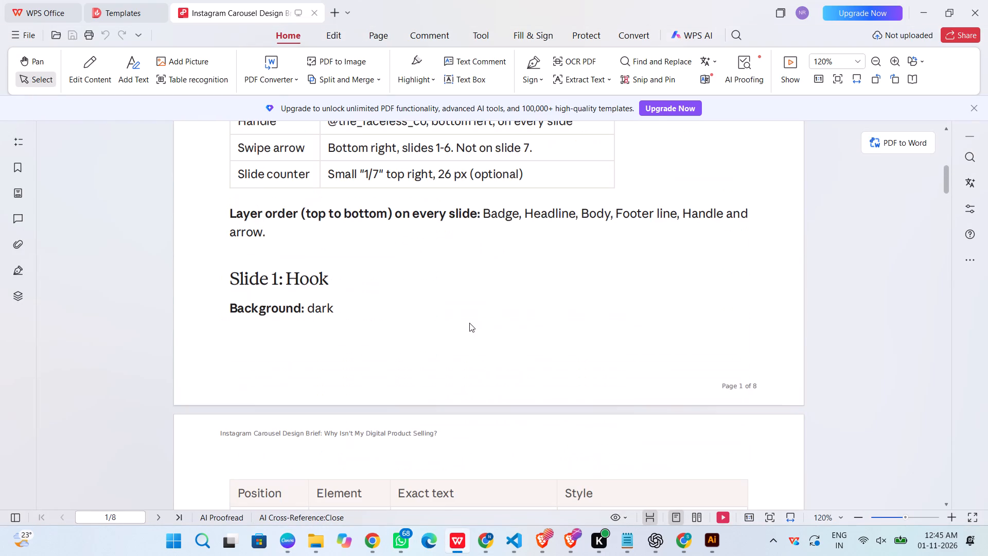
{"action": "scroll", "coordinate": [469, 323], "scroll_direction": "up", "scroll_amount": 14}
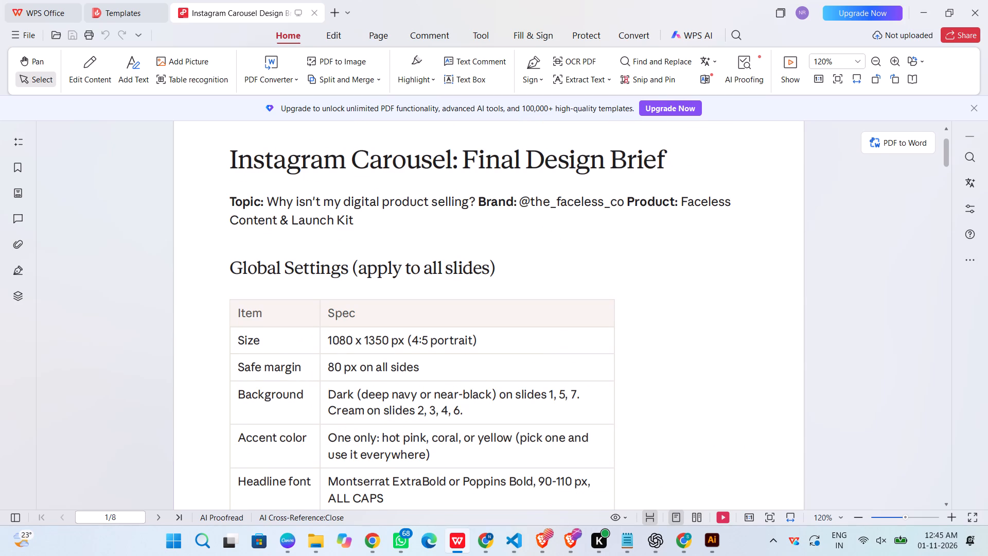
{"action": "left_click_drag", "start_coordinate": [521, 209], "coordinate": [620, 206]}
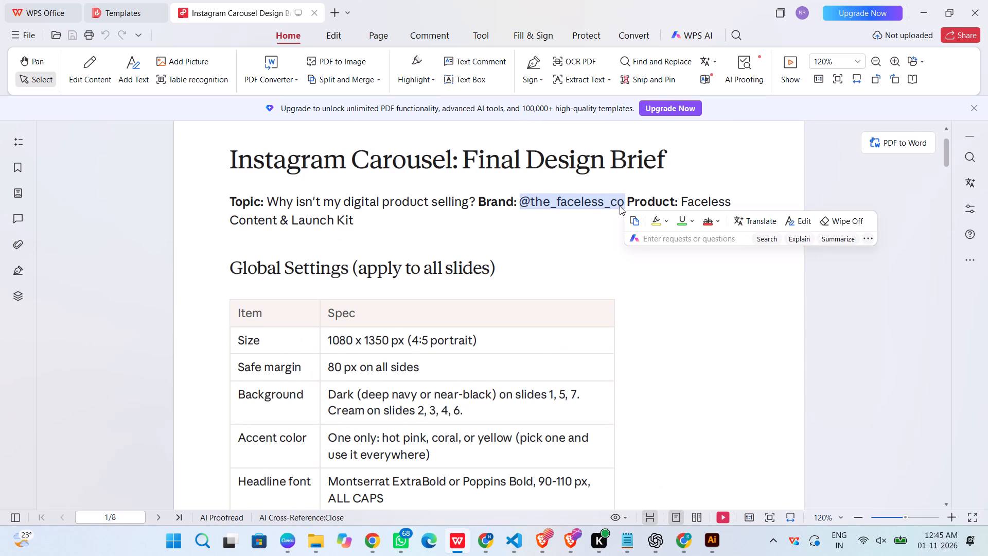
{"action": "key", "text": "ctrl+c"}
{"action": "key", "text": "ctrl+c"}
{"action": "left_click", "coordinate": [914, 17]}
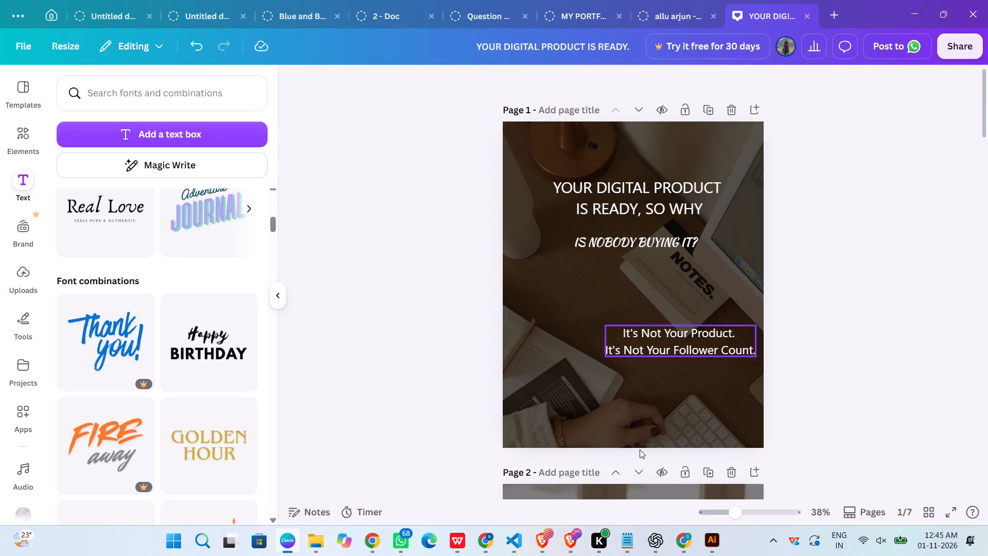
{"action": "left_click", "coordinate": [573, 388]}
{"action": "key", "text": "ctrl+v"}
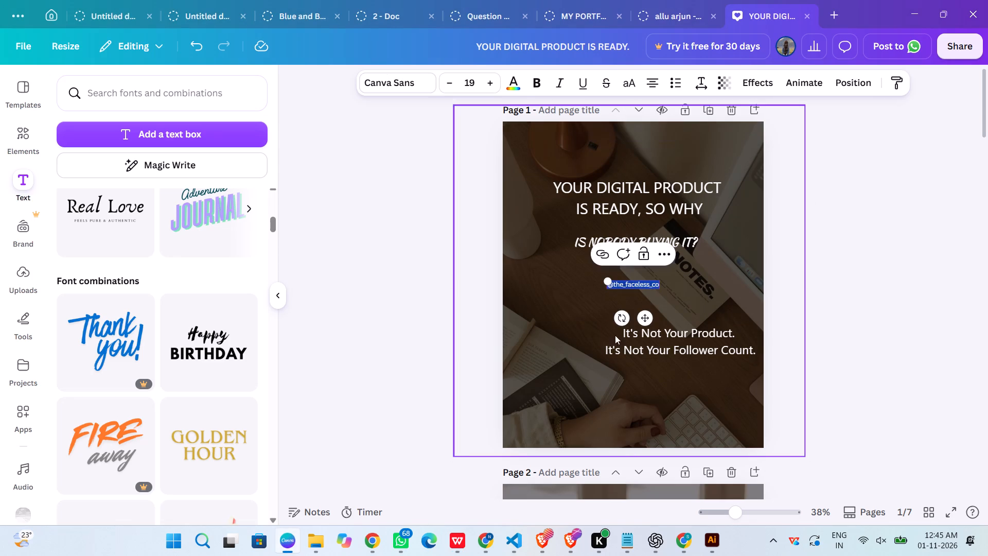
{"action": "left_click", "coordinate": [432, 78]}
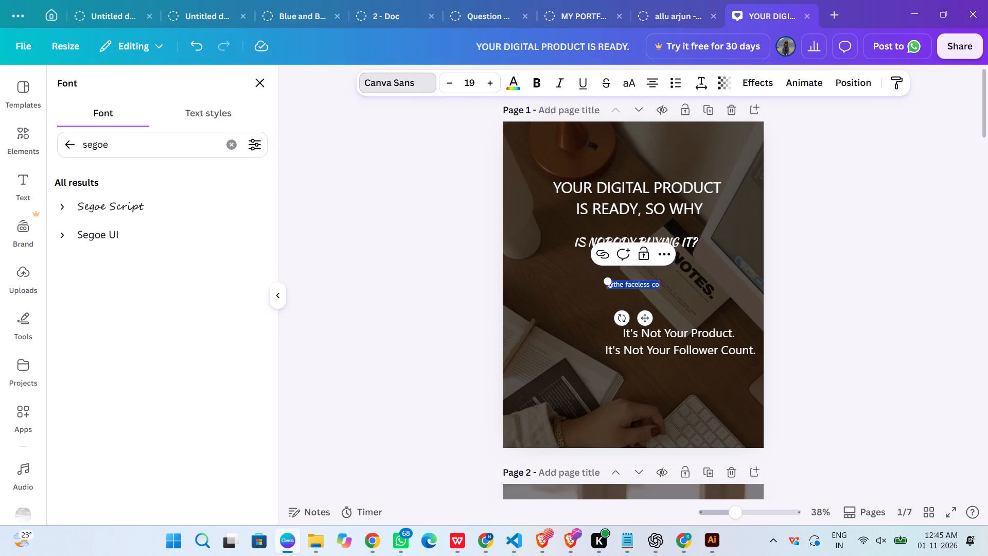
{"action": "left_click", "coordinate": [121, 234]}
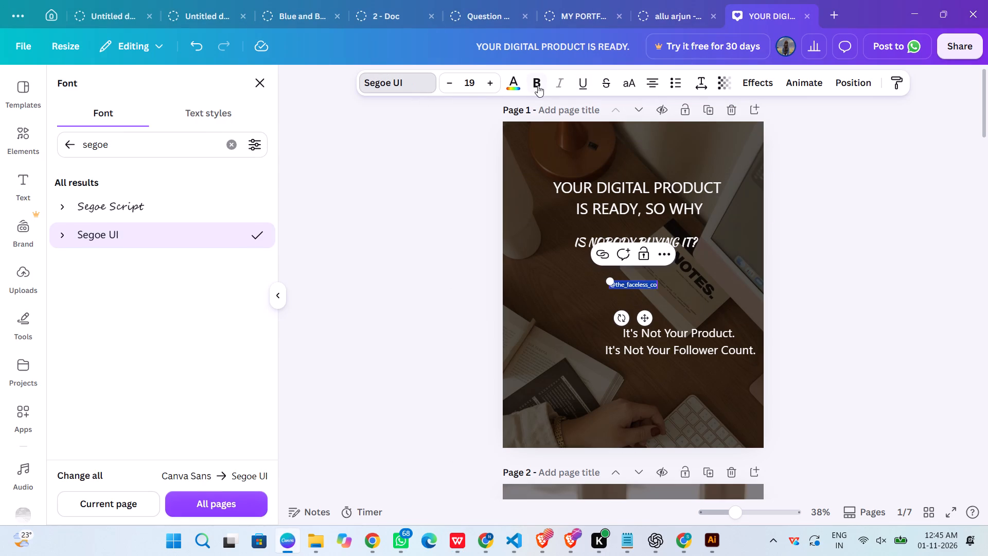
{"action": "left_click", "coordinate": [538, 85]}
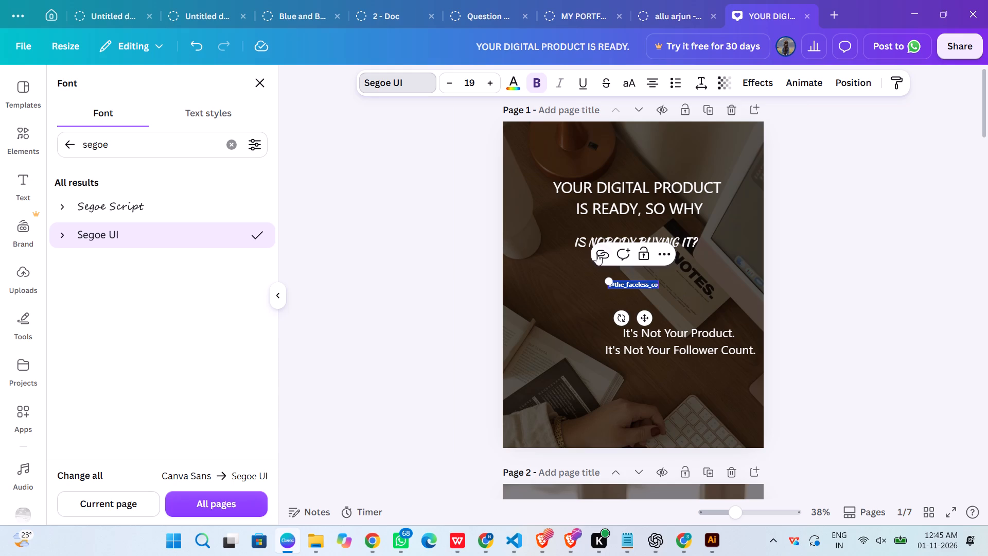
{"action": "left_click", "coordinate": [115, 204]}
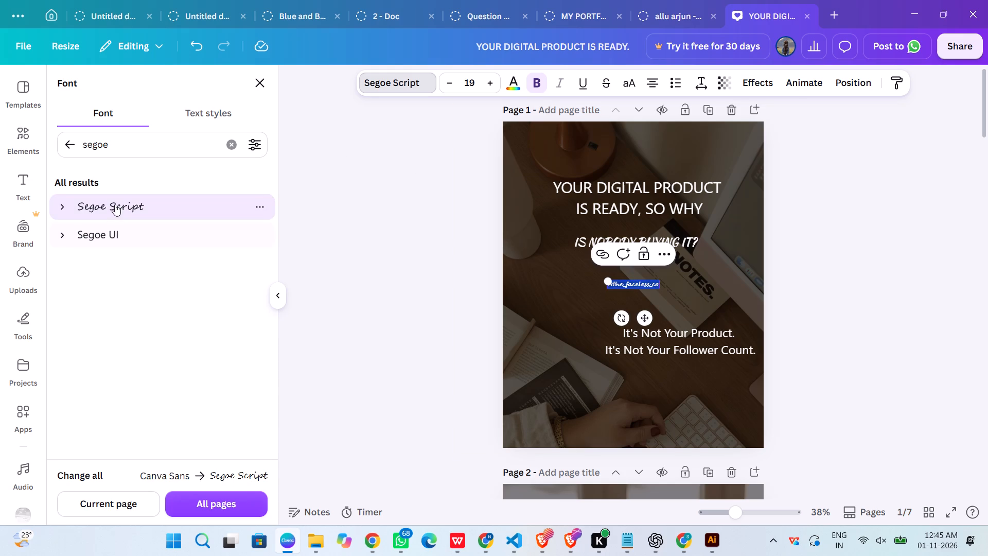
{"action": "left_click", "coordinate": [121, 247]}
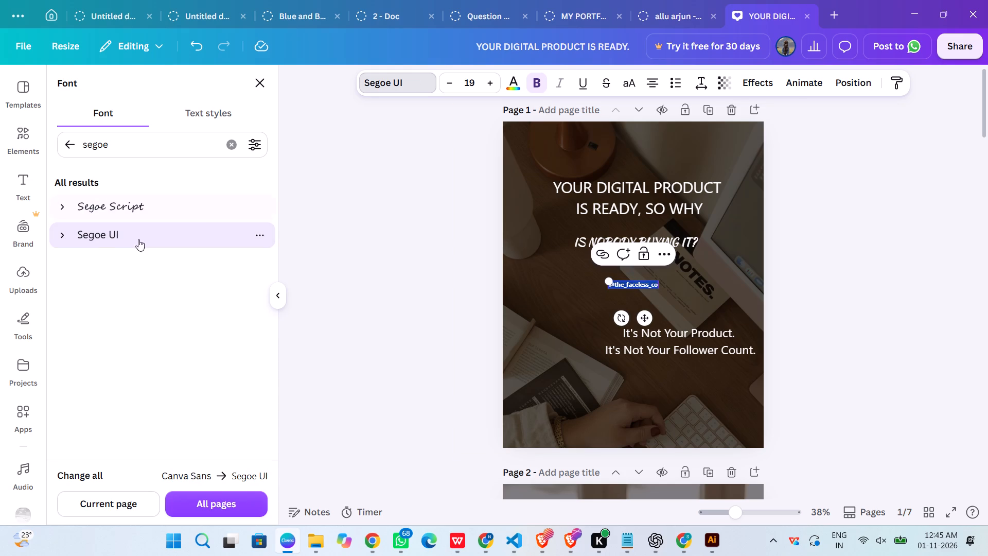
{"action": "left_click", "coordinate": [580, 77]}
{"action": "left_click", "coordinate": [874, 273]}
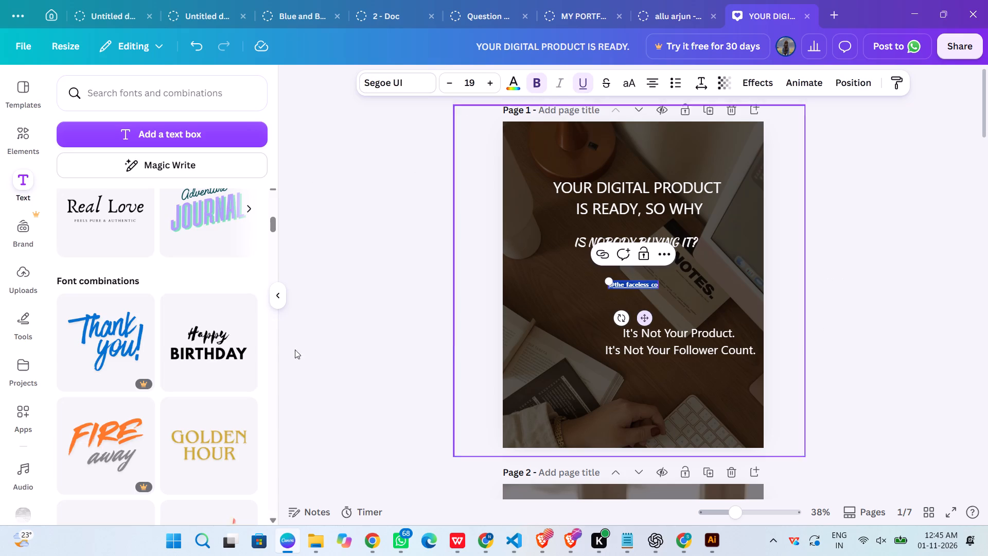
{"action": "left_click", "coordinate": [197, 449]}
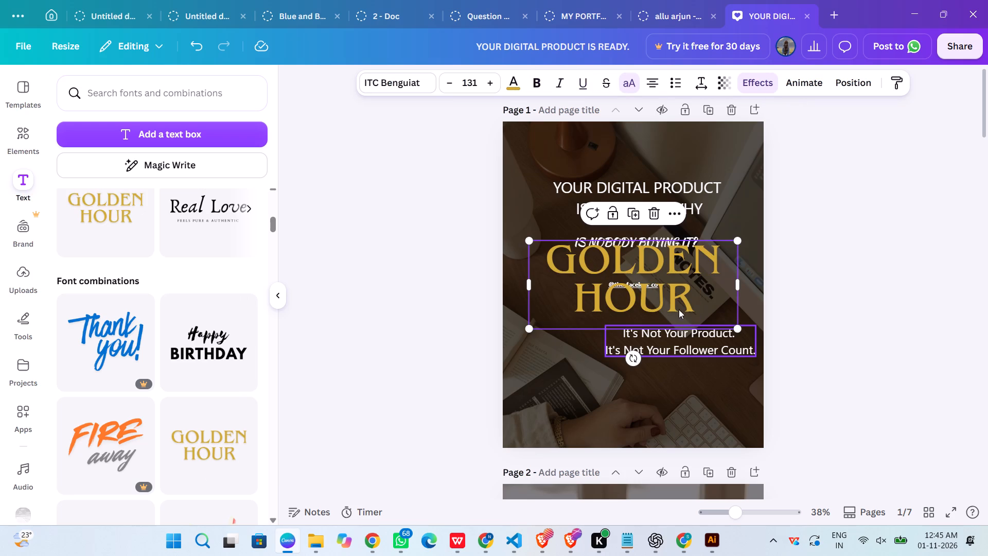
{"action": "double_click", "coordinate": [681, 282]}
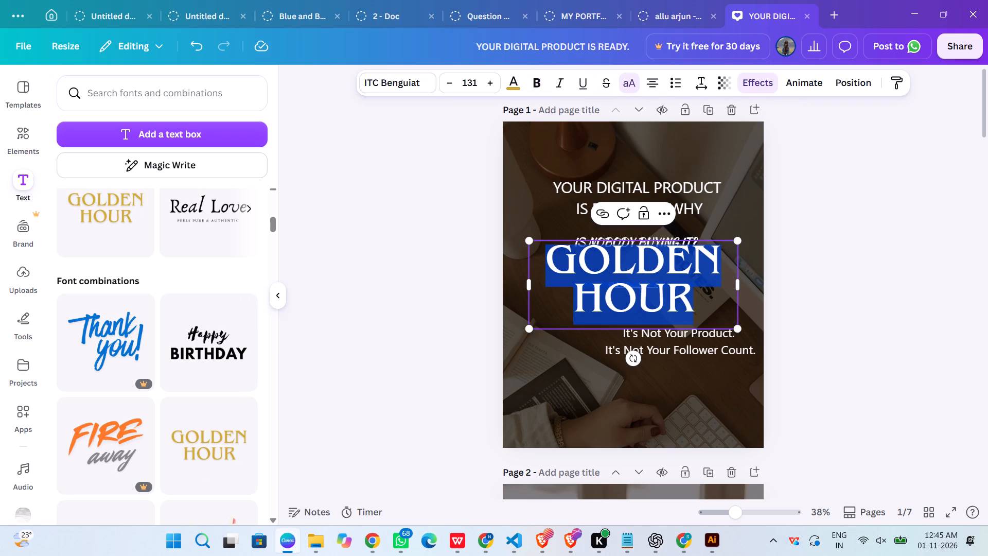
{"action": "key", "text": "ctrl+v"}
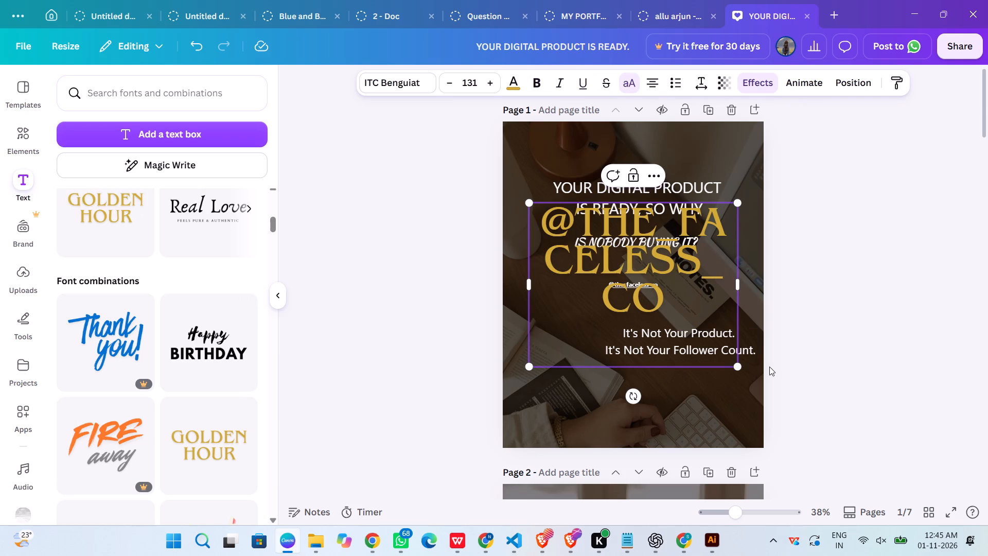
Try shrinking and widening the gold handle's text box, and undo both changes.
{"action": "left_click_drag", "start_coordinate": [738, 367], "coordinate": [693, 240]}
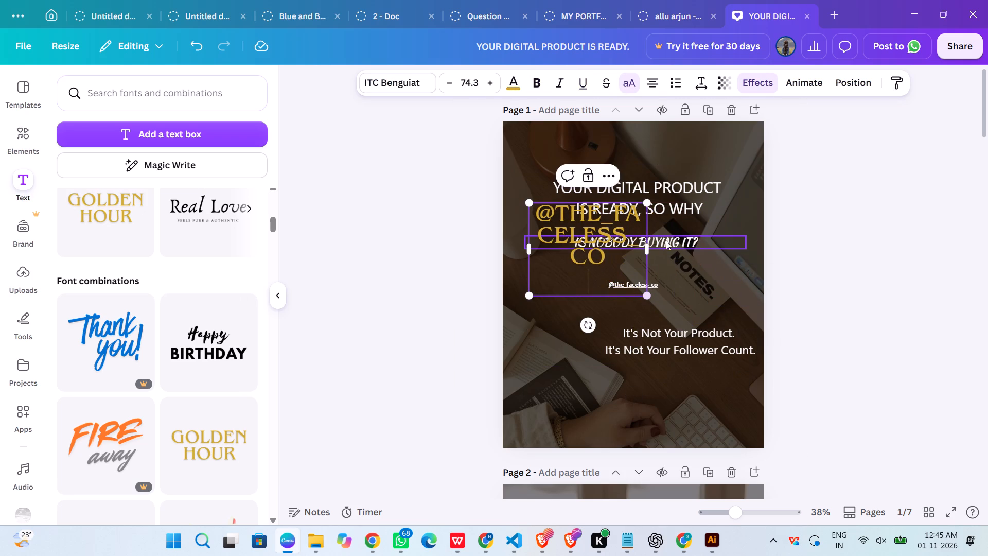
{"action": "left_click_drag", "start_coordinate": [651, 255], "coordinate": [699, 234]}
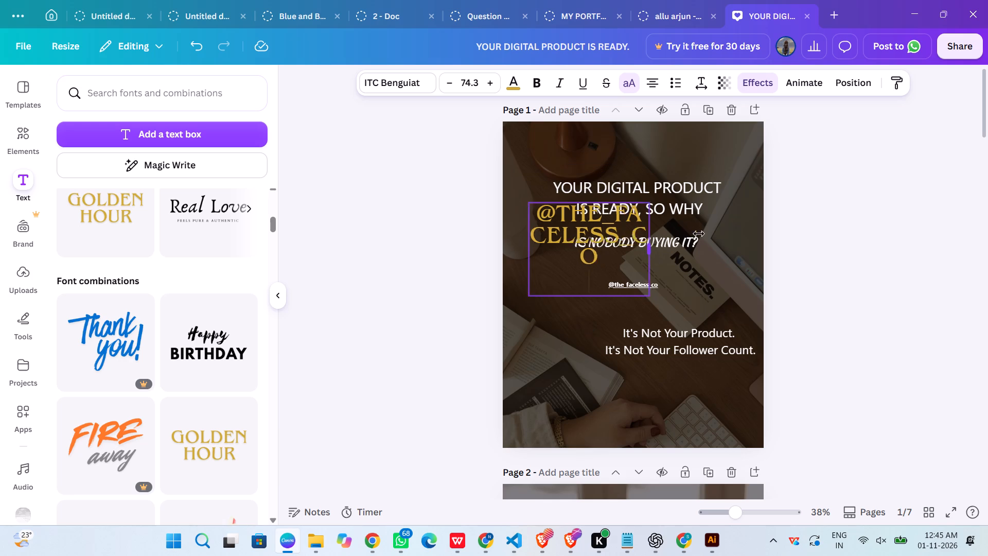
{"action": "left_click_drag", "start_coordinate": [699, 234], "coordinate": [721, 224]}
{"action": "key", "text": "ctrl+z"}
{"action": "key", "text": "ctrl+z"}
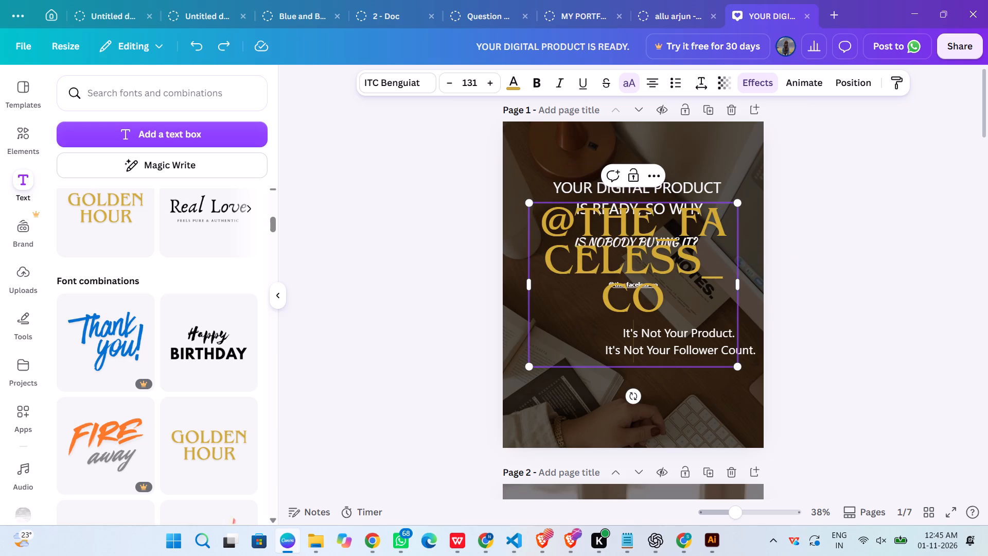
Shrink the gold handle text to about size 81 and move it to the lower part of page 1, below the body text.
{"action": "left_click_drag", "start_coordinate": [738, 367], "coordinate": [674, 283], "text": "shift"}
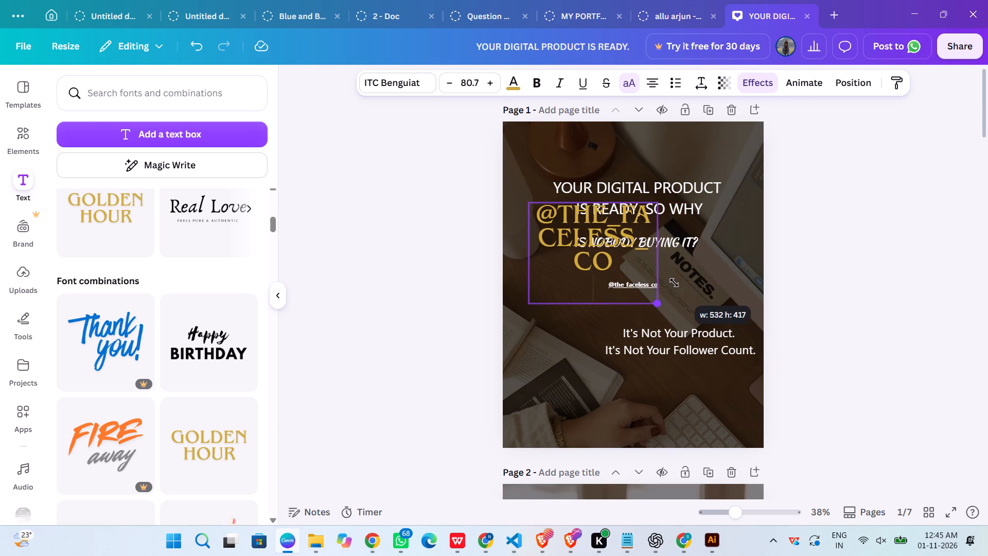
{"action": "left_click_drag", "start_coordinate": [674, 283], "coordinate": [673, 282], "text": "shift"}
{"action": "left_click_drag", "start_coordinate": [621, 273], "coordinate": [613, 350]}
{"action": "left_click", "coordinate": [987, 250]}
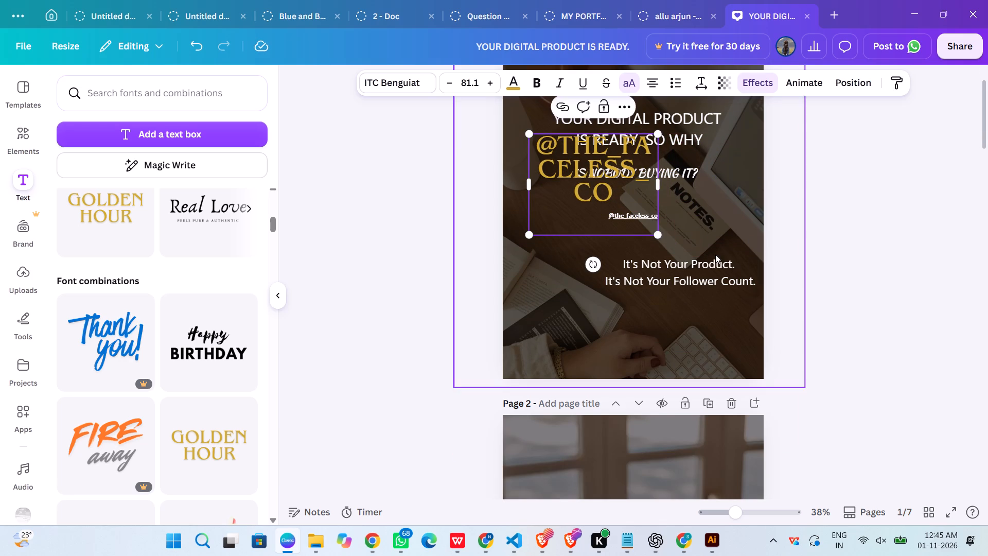
{"action": "scroll", "coordinate": [817, 208], "scroll_direction": "up", "scroll_amount": 3}
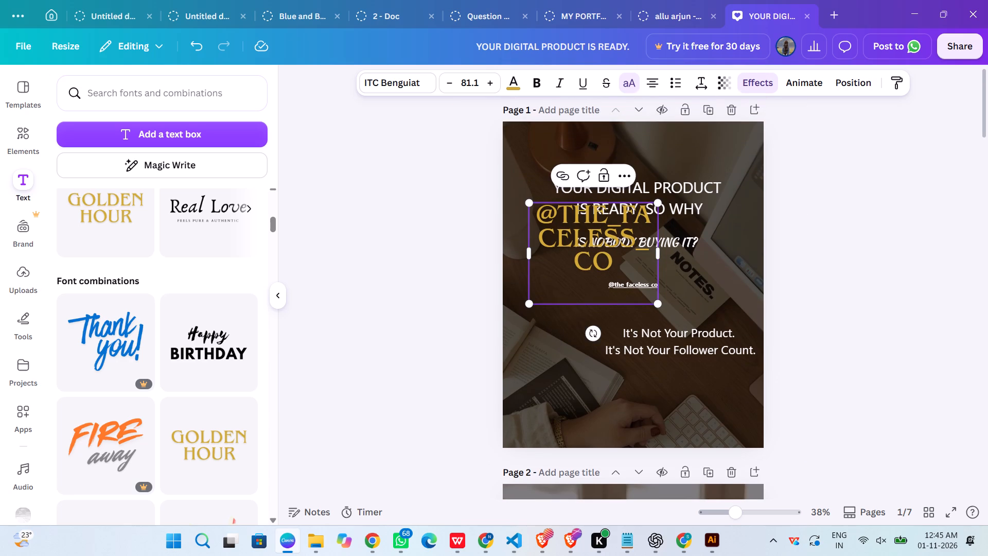
{"action": "left_click", "coordinate": [575, 236]}
{"action": "left_click", "coordinate": [987, 236]}
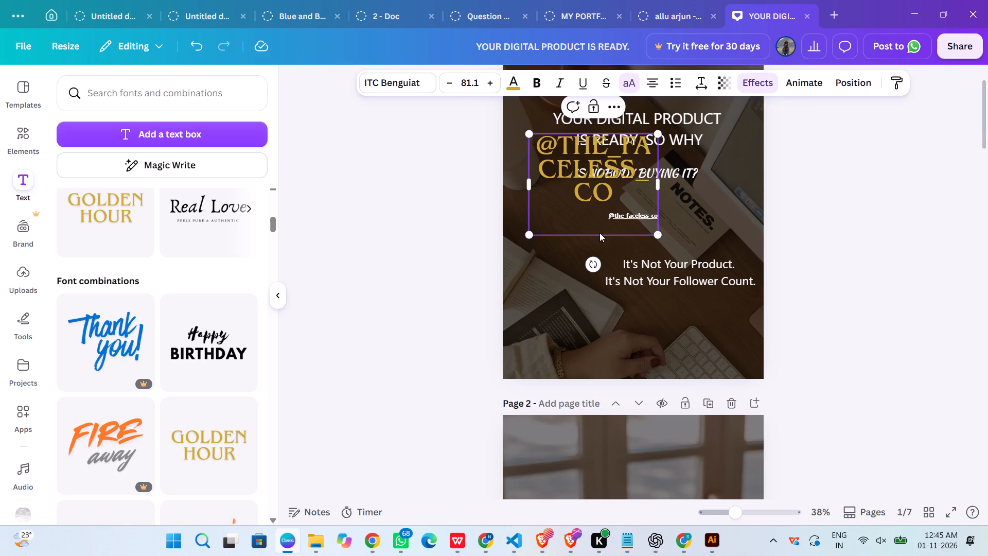
{"action": "left_click_drag", "start_coordinate": [598, 234], "coordinate": [577, 276]}
{"action": "left_click_drag", "start_coordinate": [587, 235], "coordinate": [576, 247]}
{"action": "left_click_drag", "start_coordinate": [593, 200], "coordinate": [507, 339]}
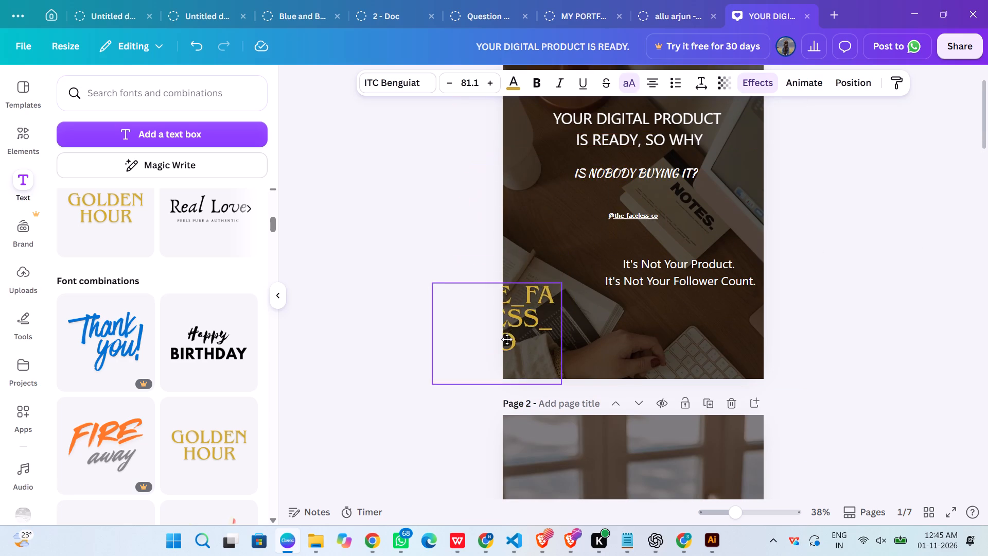
{"action": "left_click_drag", "start_coordinate": [507, 339], "coordinate": [581, 344]}
Widen the gold handle's text box to about the full page width and set its font size to 40.
{"action": "left_click_drag", "start_coordinate": [636, 340], "coordinate": [753, 333]}
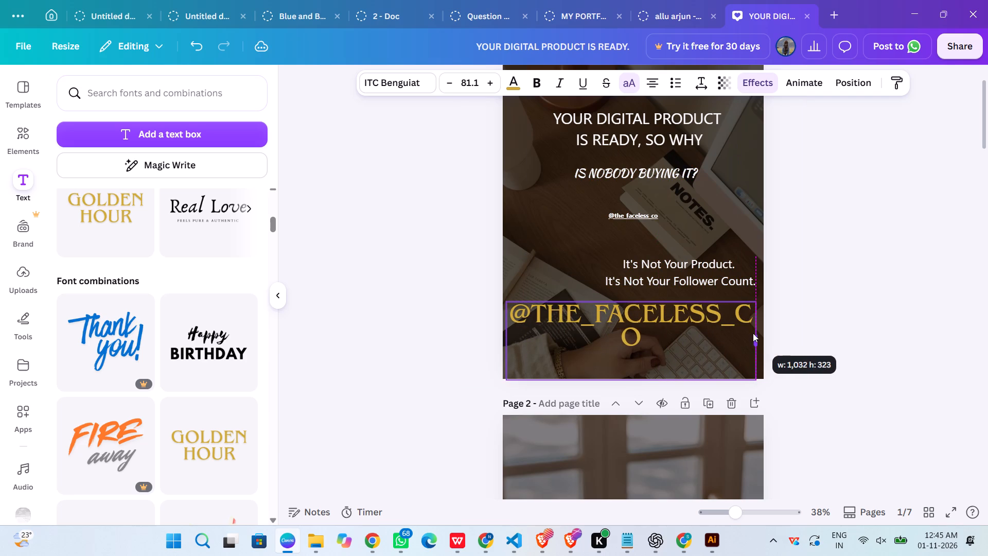
{"action": "left_click_drag", "start_coordinate": [753, 333], "coordinate": [771, 329]}
{"action": "left_click", "coordinate": [469, 80]}
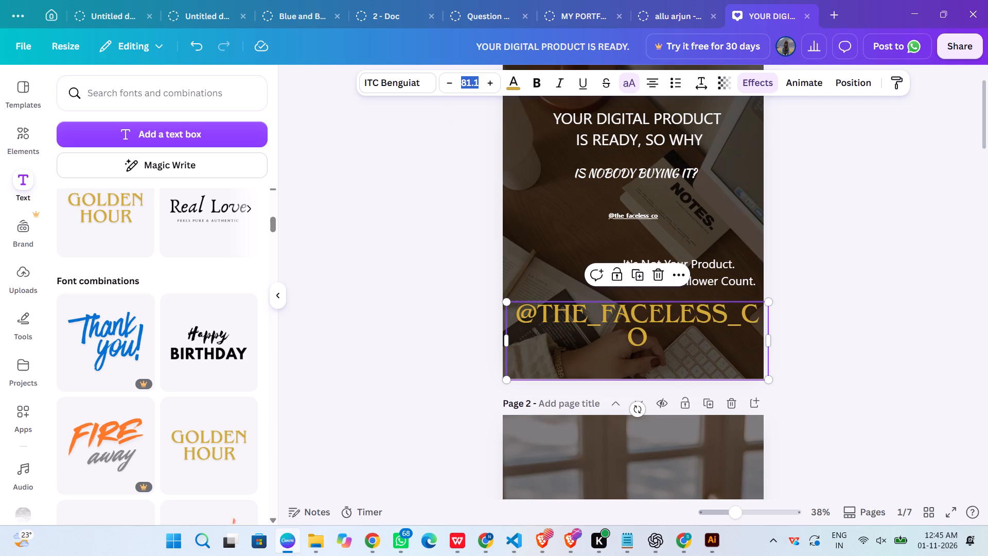
{"action": "key", "text": "Return"}
{"action": "type", "text": "40"}
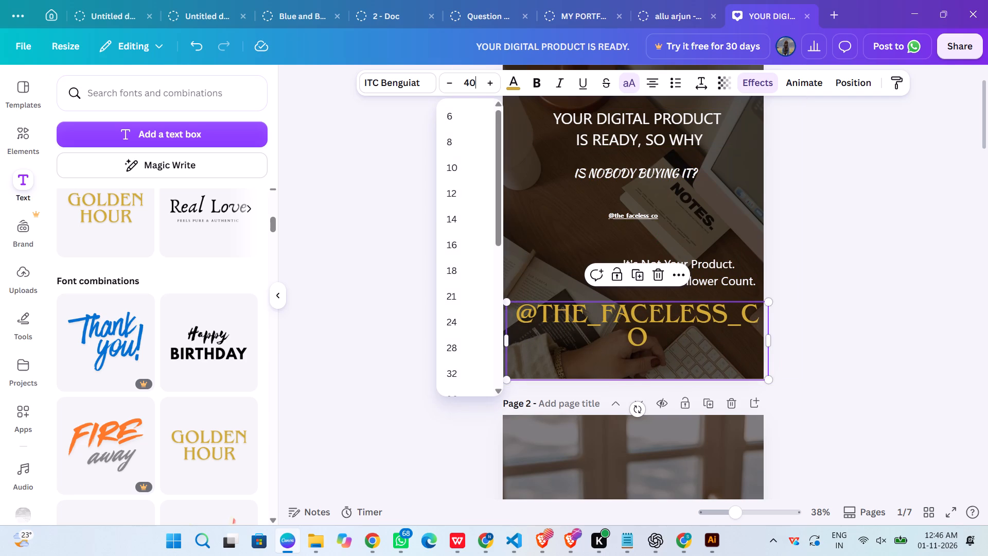
{"action": "key", "text": "Return"}
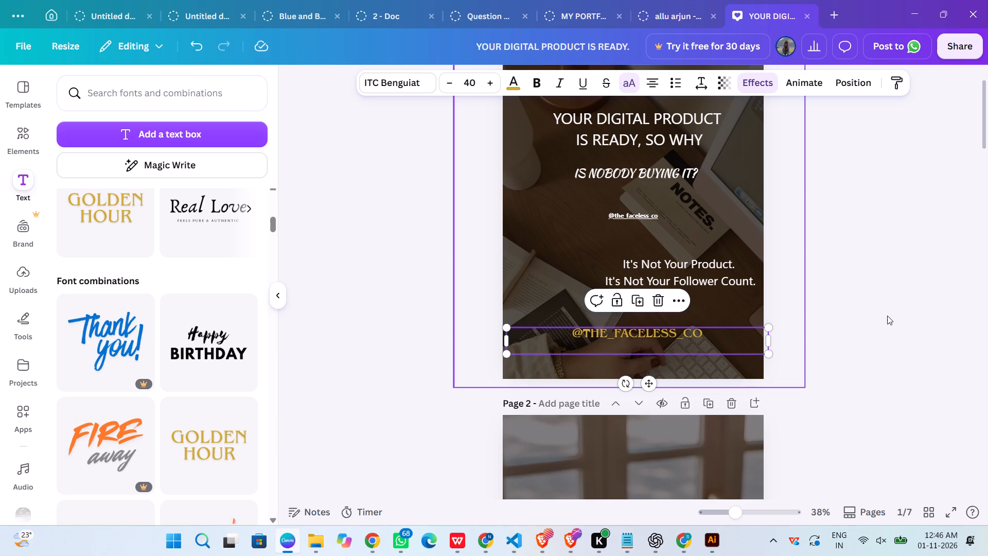
{"action": "left_click", "coordinate": [887, 316]}
{"action": "scroll", "coordinate": [768, 329], "scroll_direction": "up", "scroll_amount": 2}
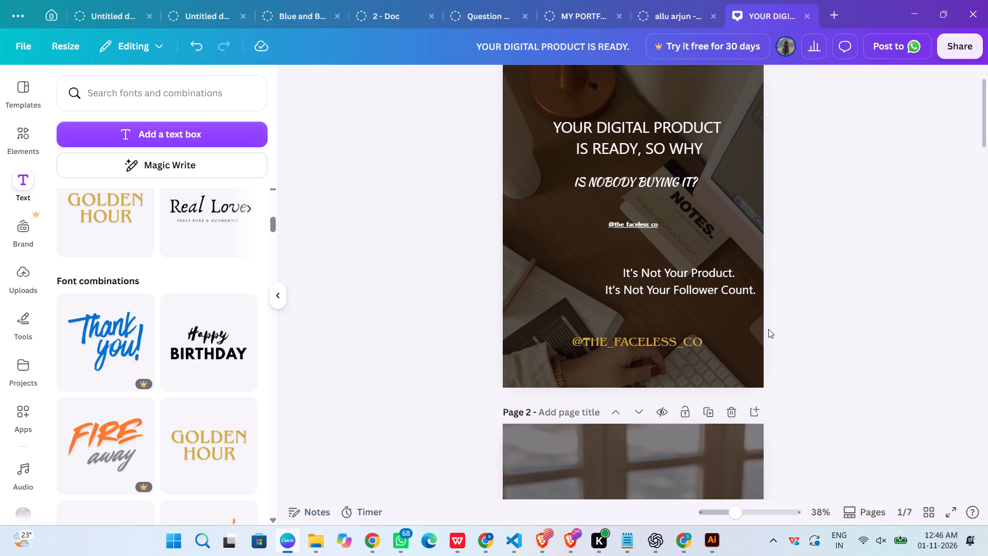
{"action": "left_click", "coordinate": [646, 289]}
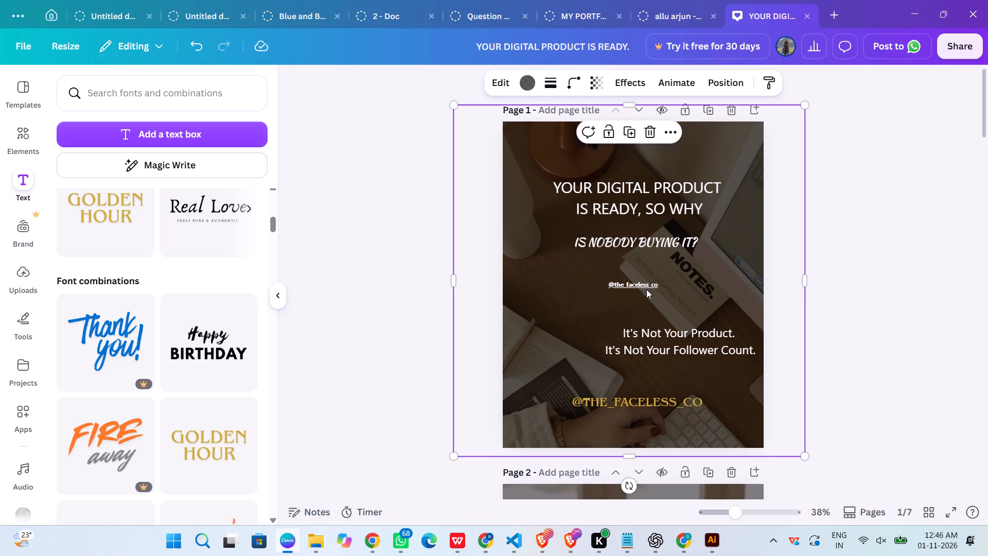
{"action": "left_click", "coordinate": [645, 284]}
{"action": "key", "text": "Delete"}
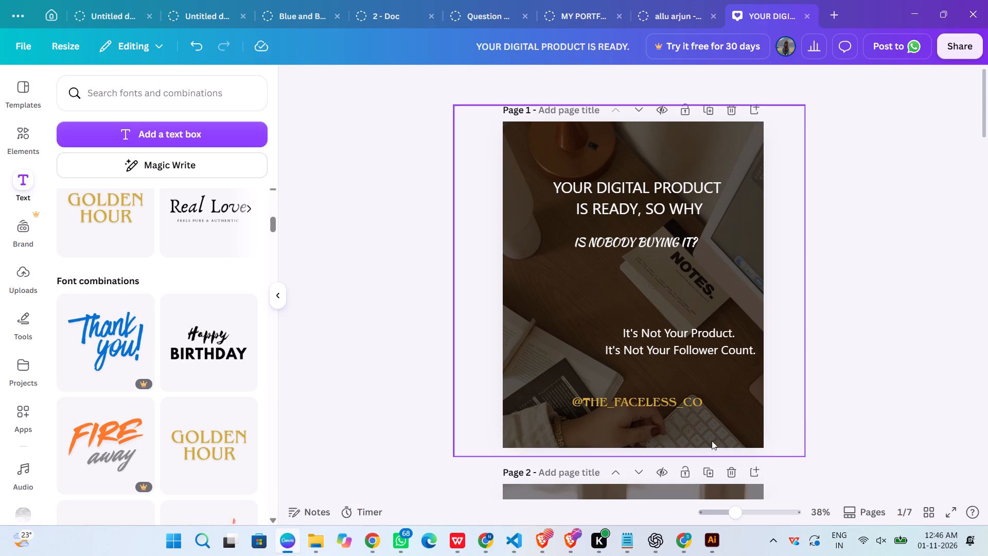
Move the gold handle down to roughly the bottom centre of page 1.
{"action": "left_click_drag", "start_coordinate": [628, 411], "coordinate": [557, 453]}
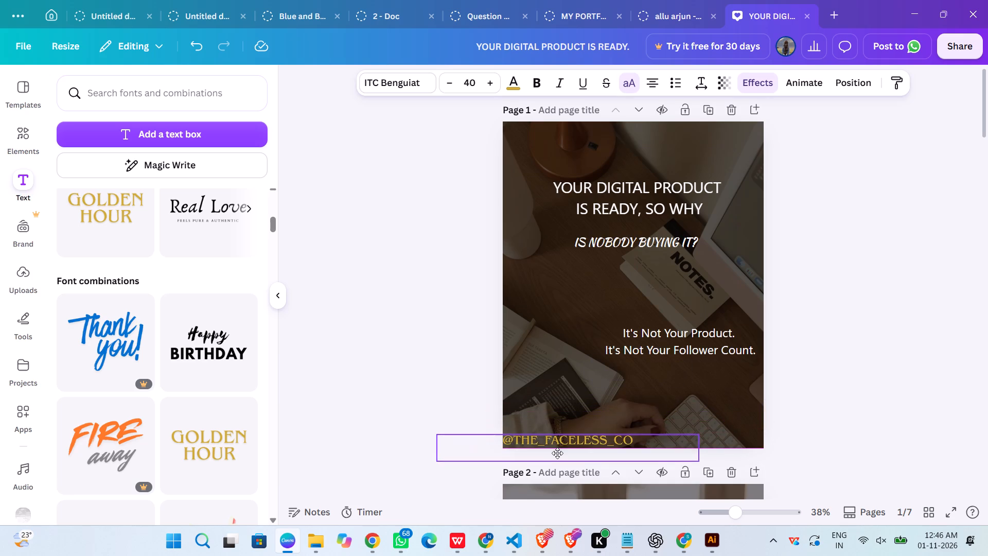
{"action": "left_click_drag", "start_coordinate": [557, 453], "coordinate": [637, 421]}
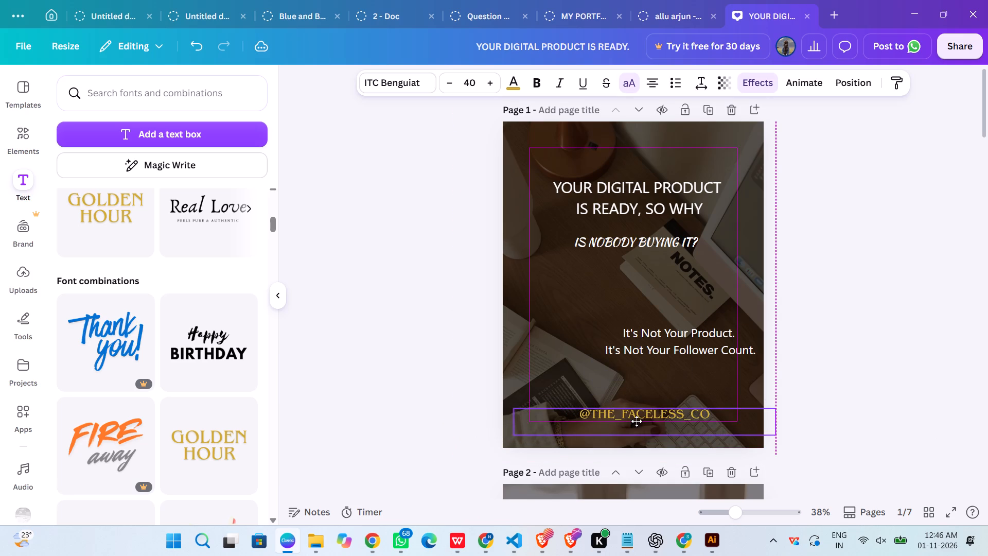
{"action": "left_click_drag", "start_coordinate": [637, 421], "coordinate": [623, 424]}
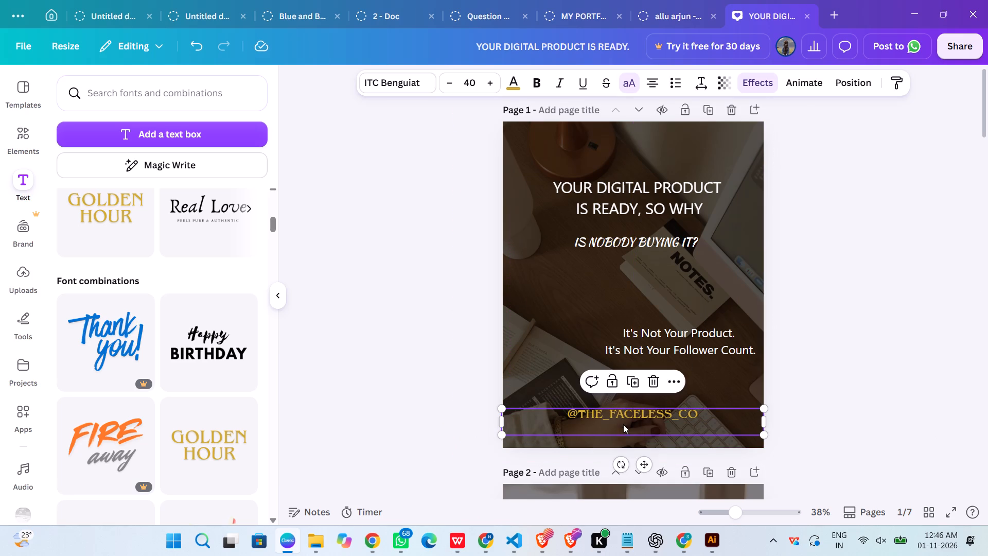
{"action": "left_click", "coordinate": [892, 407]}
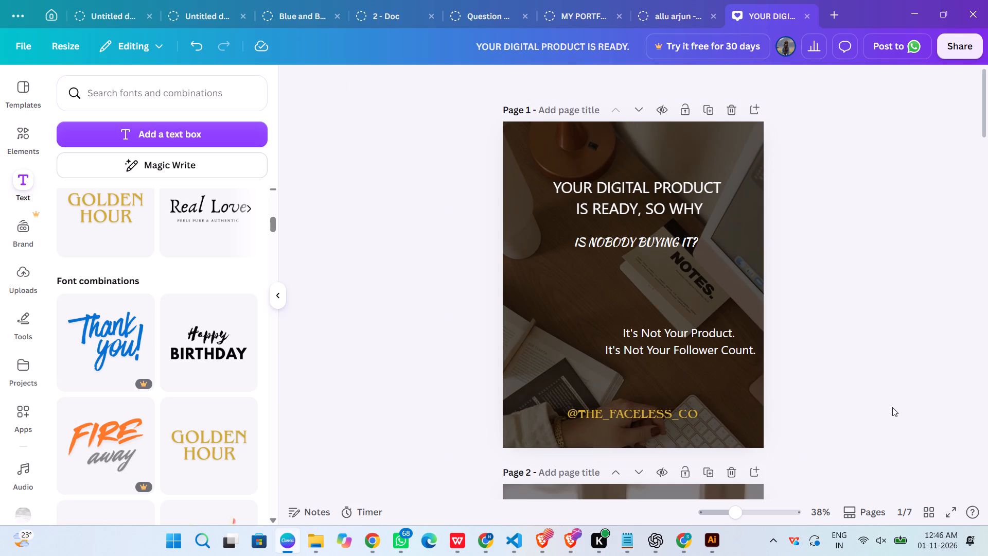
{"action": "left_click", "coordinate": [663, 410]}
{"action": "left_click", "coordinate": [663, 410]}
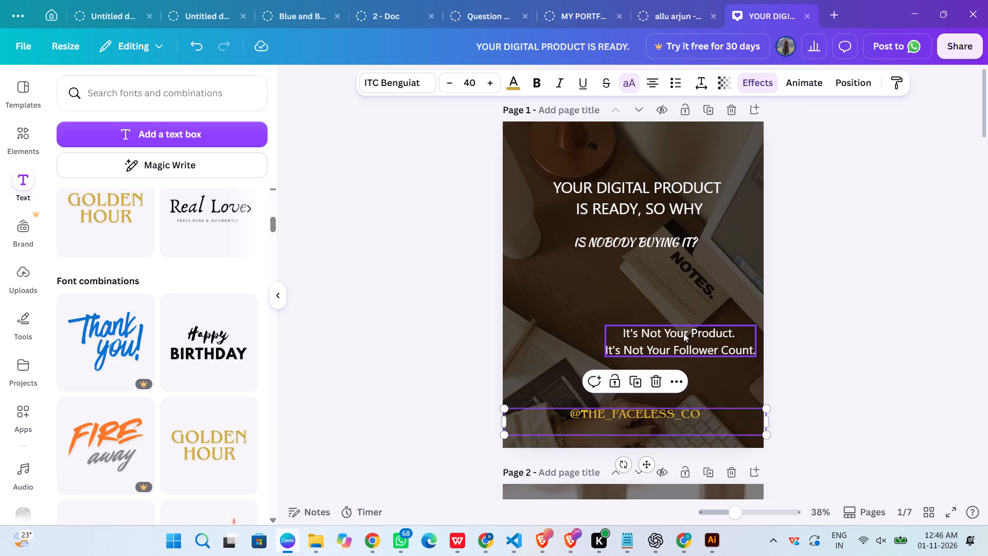
Move the body text "It's Not Your Product. It's Not Your Follower Count." slightly up, away from the handle.
{"action": "left_click_drag", "start_coordinate": [684, 334], "coordinate": [685, 326]}
{"action": "left_click", "coordinate": [807, 344]}
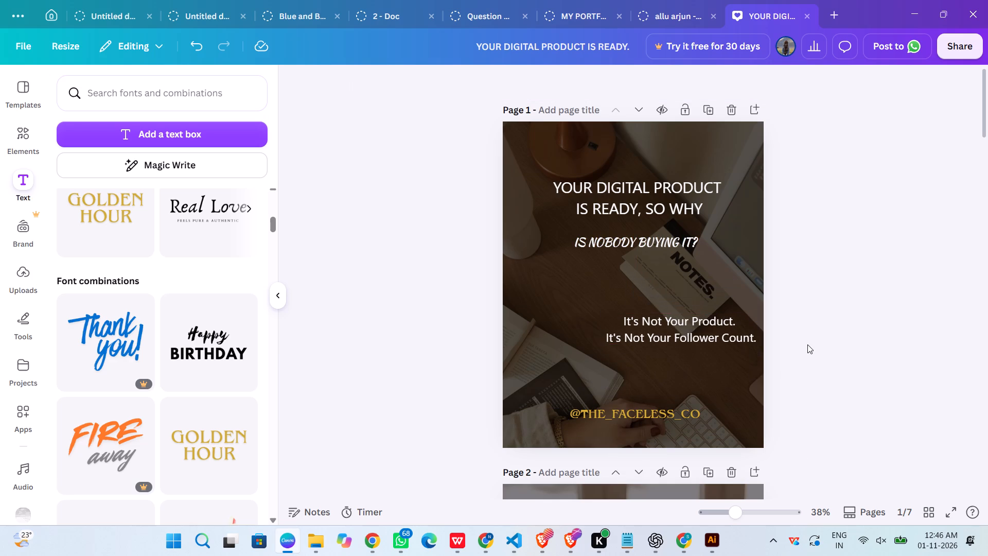
{"action": "left_click_drag", "start_coordinate": [716, 333], "coordinate": [715, 337]}
{"action": "left_click", "coordinate": [815, 331]}
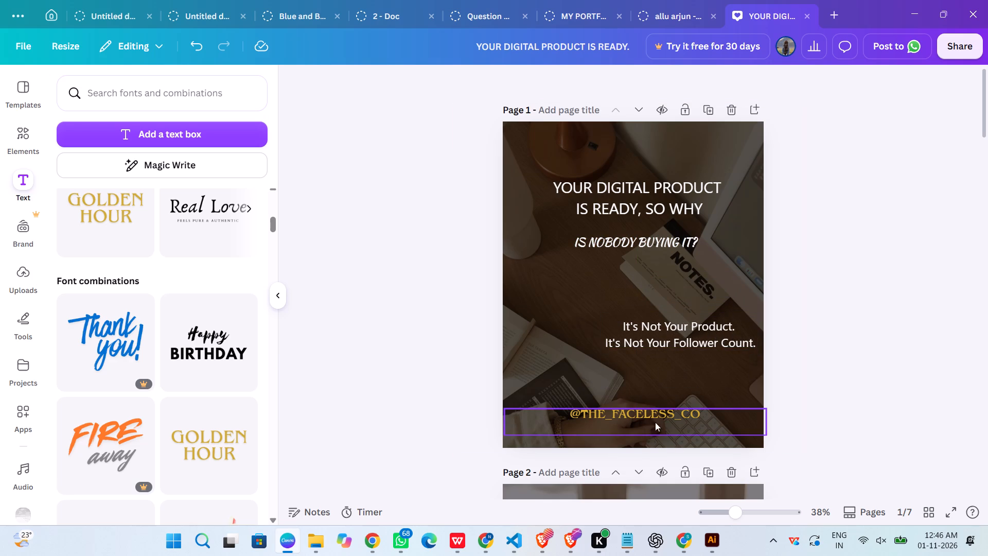
{"action": "left_click_drag", "start_coordinate": [642, 414], "coordinate": [580, 413]}
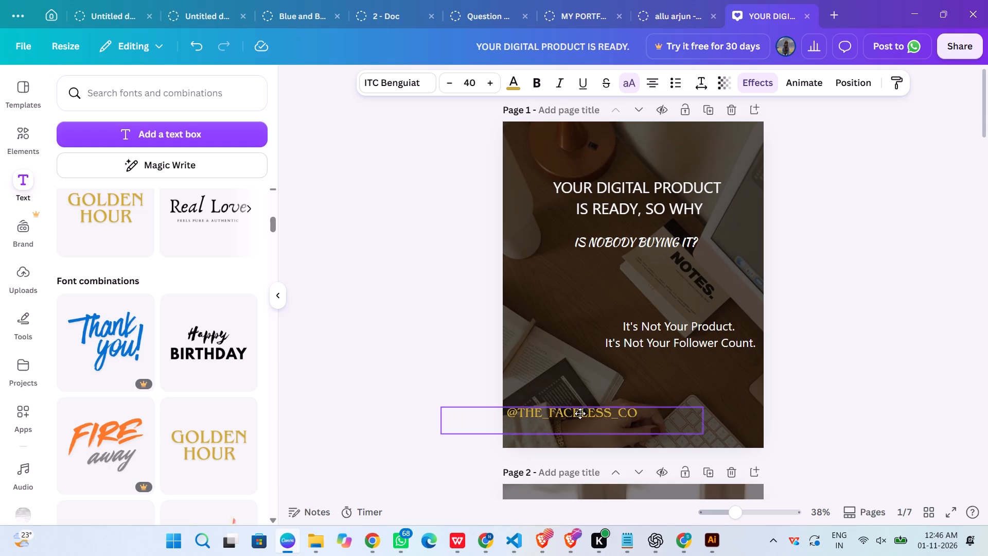
{"action": "left_click_drag", "start_coordinate": [580, 413], "coordinate": [582, 429]}
Browse the ready-made font combinations for alternative text styles.
{"action": "scroll", "coordinate": [97, 373], "scroll_direction": "down", "scroll_amount": 6}
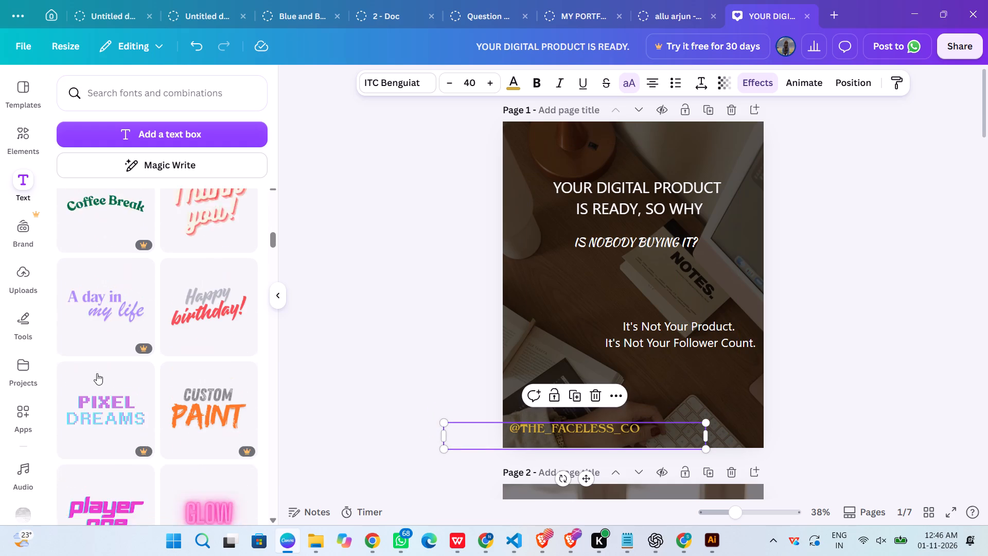
{"action": "scroll", "coordinate": [97, 373], "scroll_direction": "down", "scroll_amount": 9}
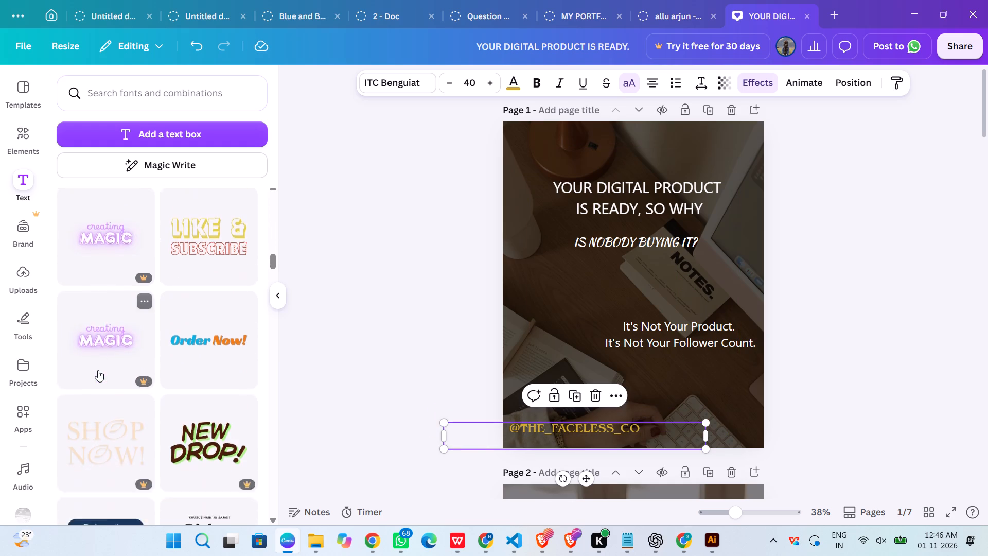
{"action": "scroll", "coordinate": [100, 347], "scroll_direction": "down", "scroll_amount": 7}
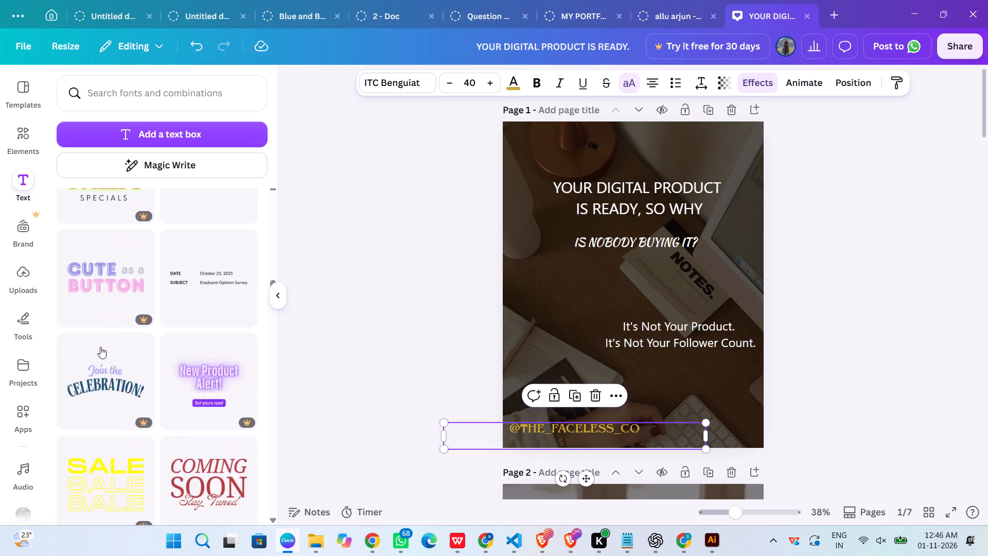
{"action": "scroll", "coordinate": [100, 347], "scroll_direction": "up", "scroll_amount": 3}
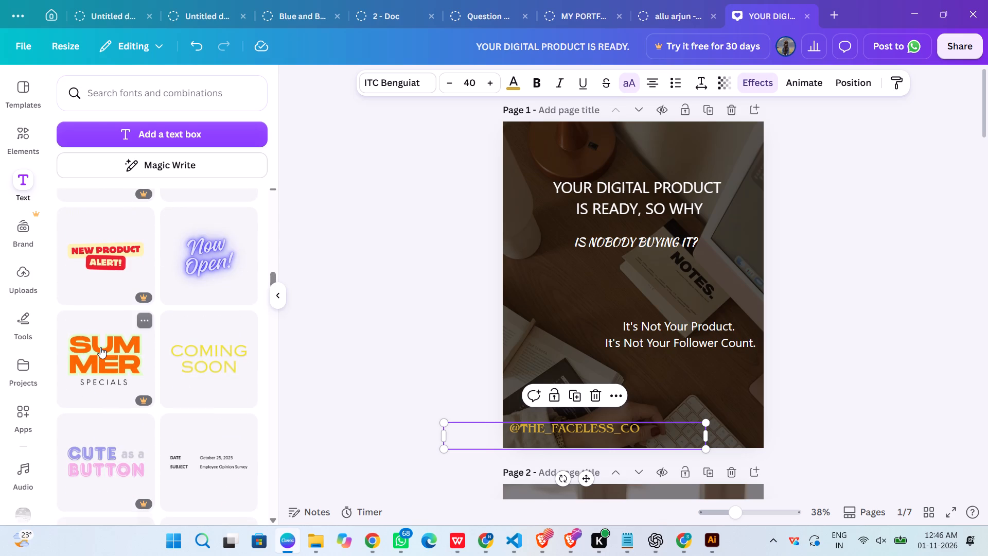
{"action": "scroll", "coordinate": [101, 346], "scroll_direction": "down", "scroll_amount": 6}
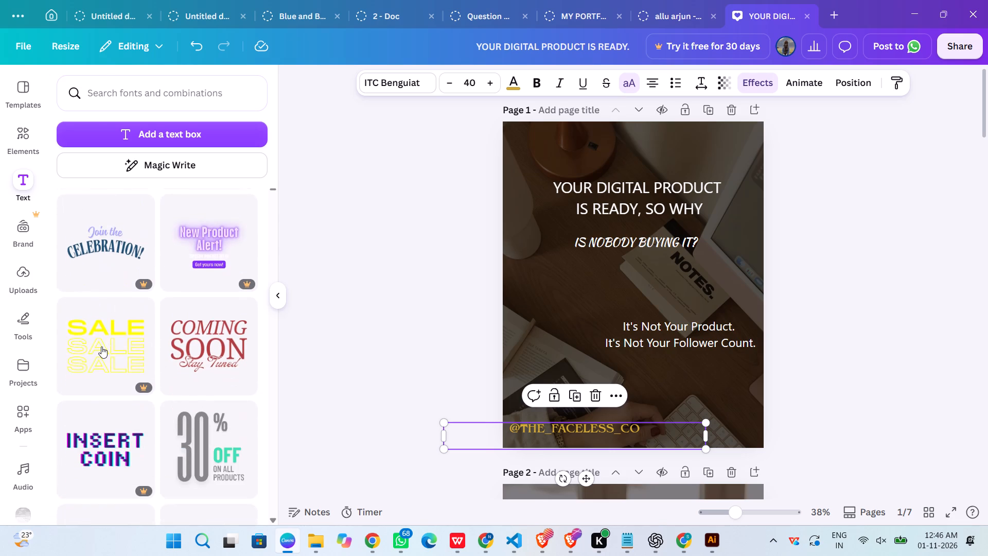
{"action": "scroll", "coordinate": [101, 346], "scroll_direction": "down", "scroll_amount": 4}
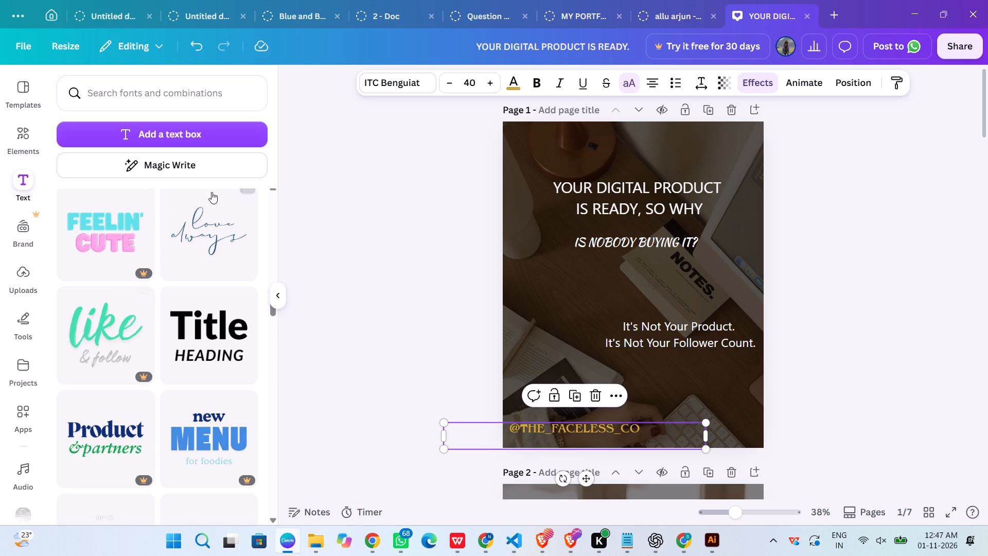
{"action": "left_click", "coordinate": [523, 82]}
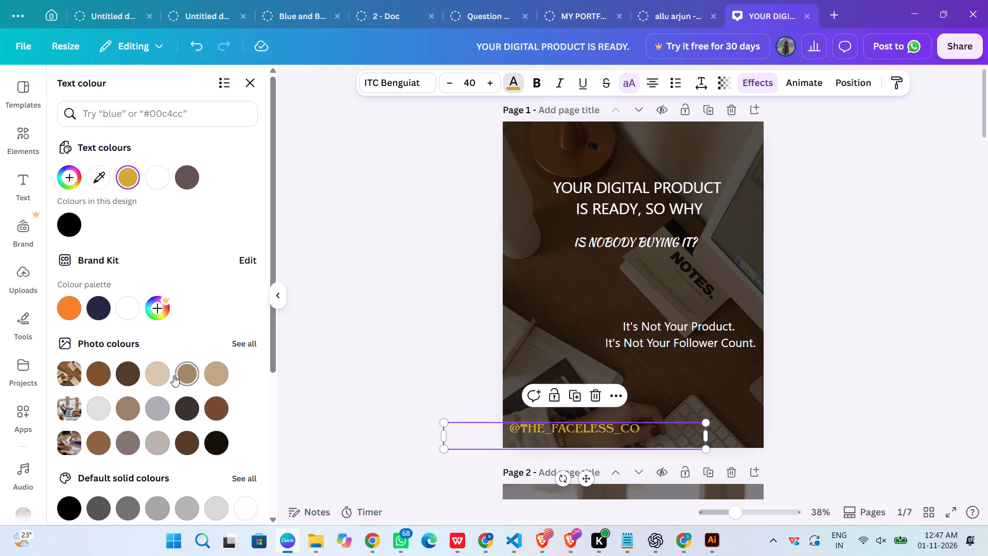
{"action": "left_click", "coordinate": [151, 381]}
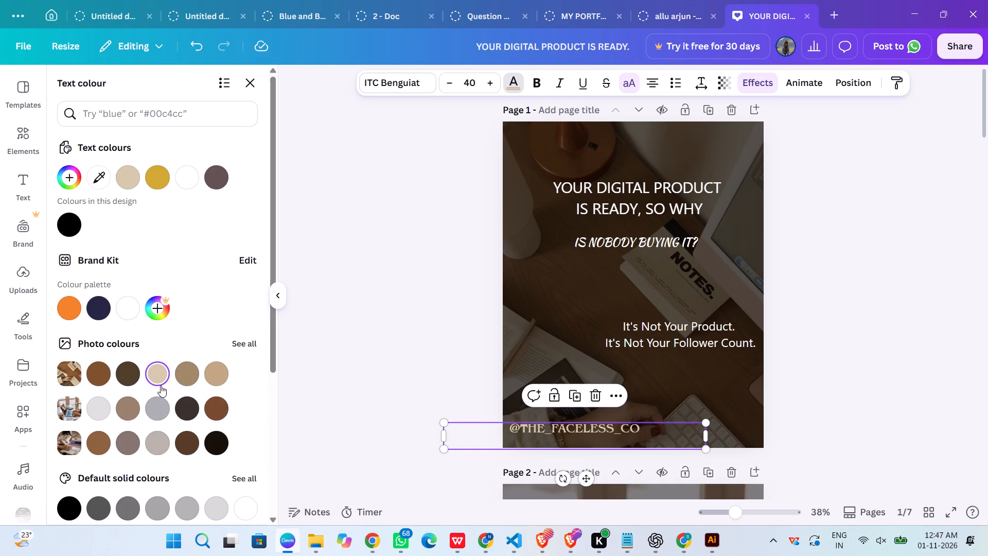
Browse the ready-made font combinations for alternative text styles.
{"action": "left_click", "coordinate": [369, 418]}
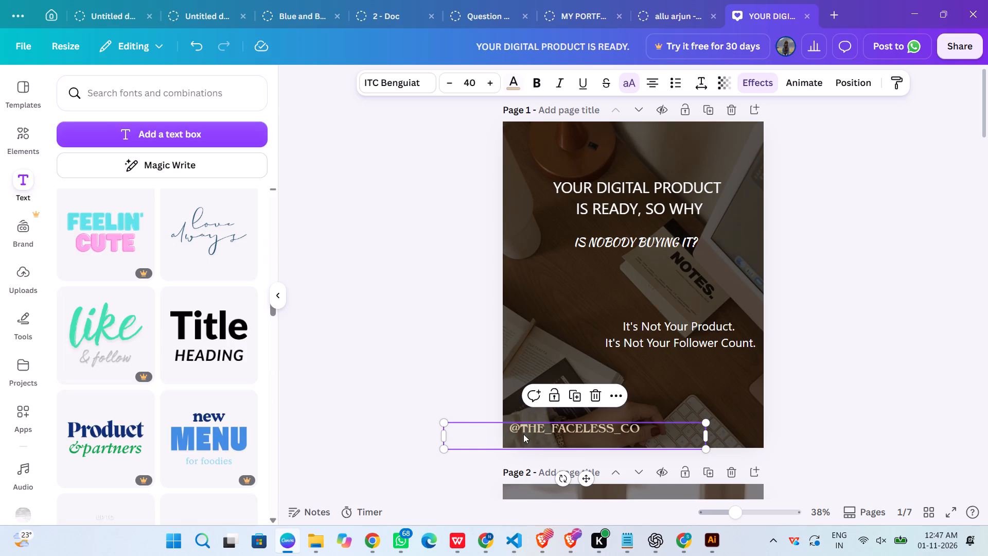
{"action": "scroll", "coordinate": [162, 372], "scroll_direction": "down", "scroll_amount": 9}
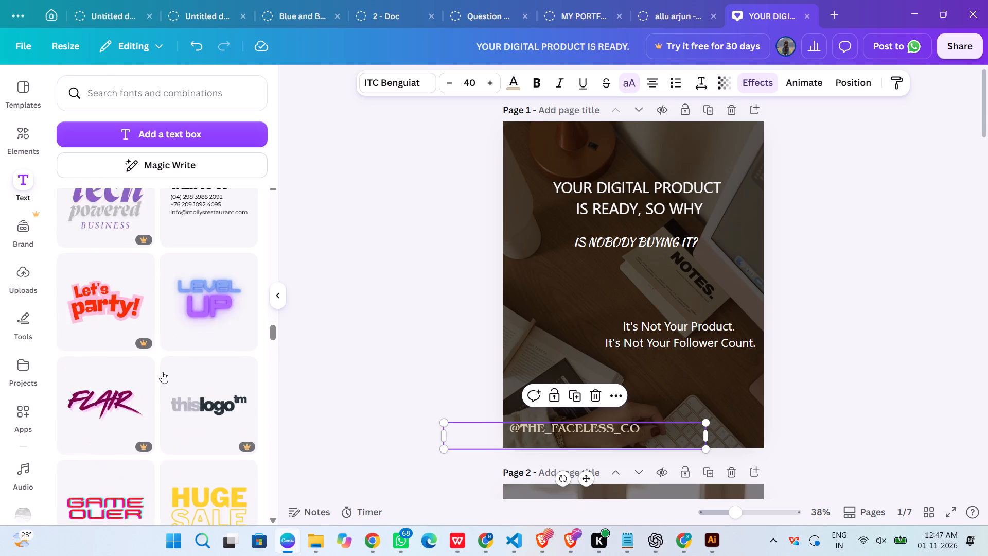
{"action": "scroll", "coordinate": [162, 372], "scroll_direction": "down", "scroll_amount": 4}
{"action": "scroll", "coordinate": [162, 372], "scroll_direction": "up", "scroll_amount": 3}
{"action": "scroll", "coordinate": [162, 372], "scroll_direction": "down", "scroll_amount": 9}
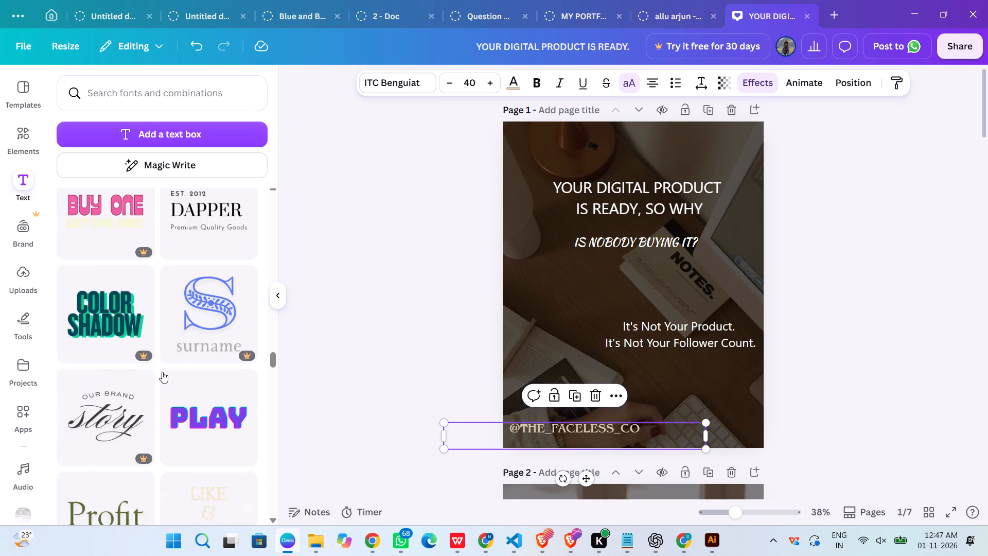
{"action": "scroll", "coordinate": [162, 372], "scroll_direction": "down", "scroll_amount": 4}
{"action": "scroll", "coordinate": [162, 372], "scroll_direction": "up", "scroll_amount": 2}
{"action": "scroll", "coordinate": [162, 372], "scroll_direction": "down", "scroll_amount": 9}
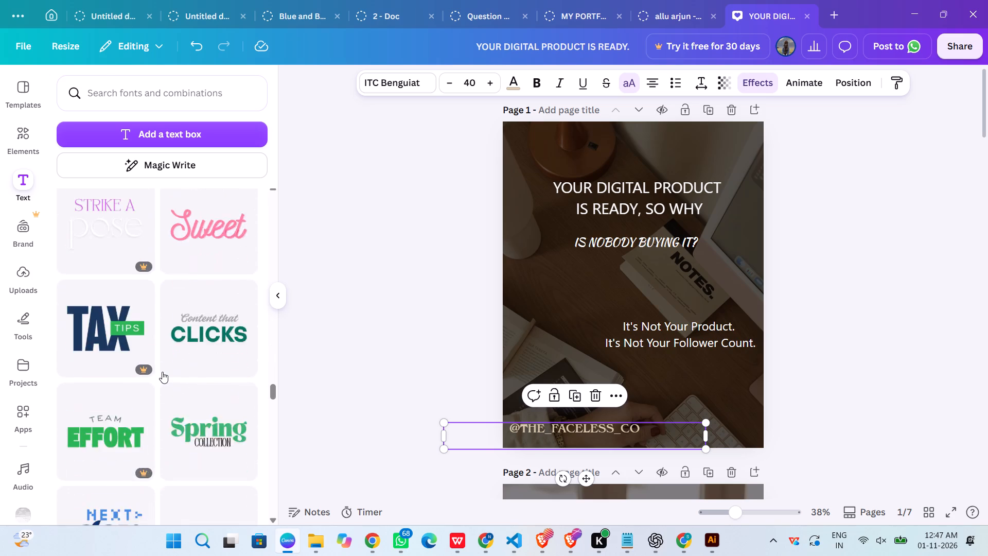
{"action": "scroll", "coordinate": [162, 372], "scroll_direction": "down", "scroll_amount": 13}
{"action": "scroll", "coordinate": [162, 372], "scroll_direction": "down", "scroll_amount": 10}
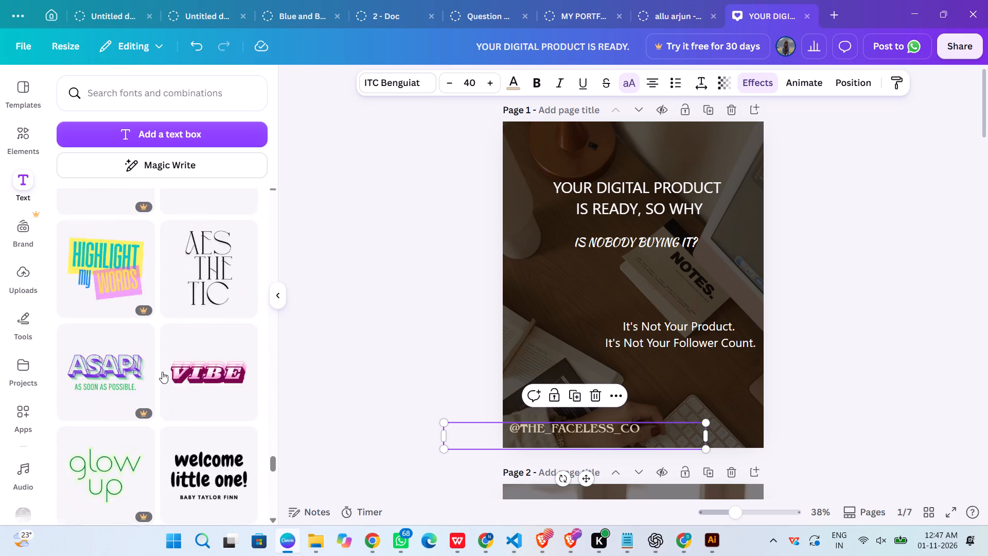
{"action": "scroll", "coordinate": [162, 372], "scroll_direction": "down", "scroll_amount": 6}
{"action": "left_click", "coordinate": [467, 88]}
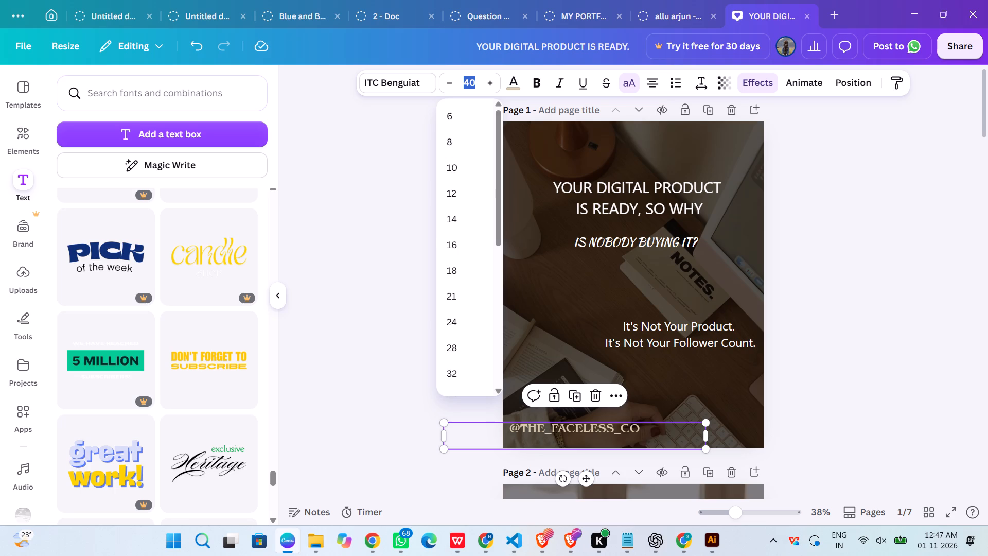
{"action": "type", "text": "30"}
{"action": "key", "text": "Return"}
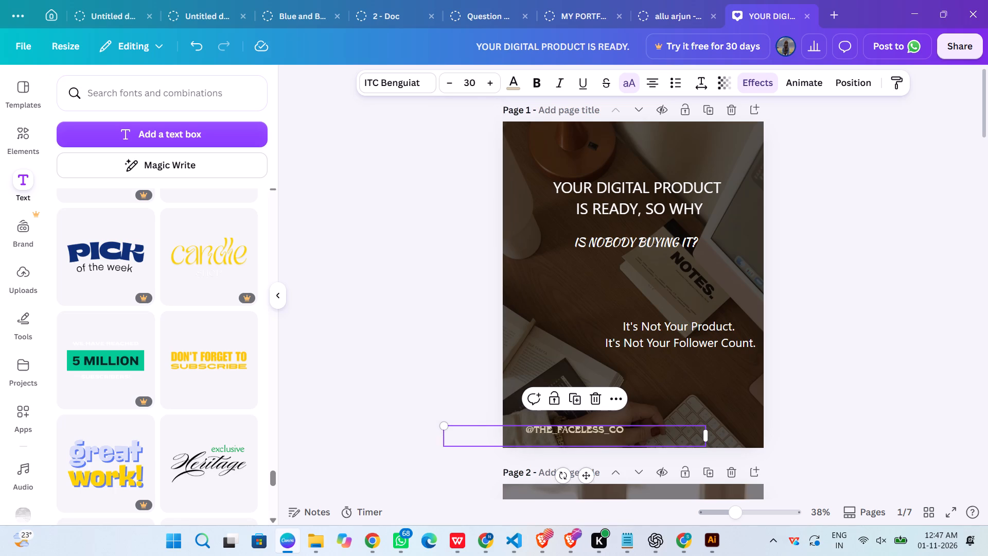
{"action": "left_click", "coordinate": [951, 362]}
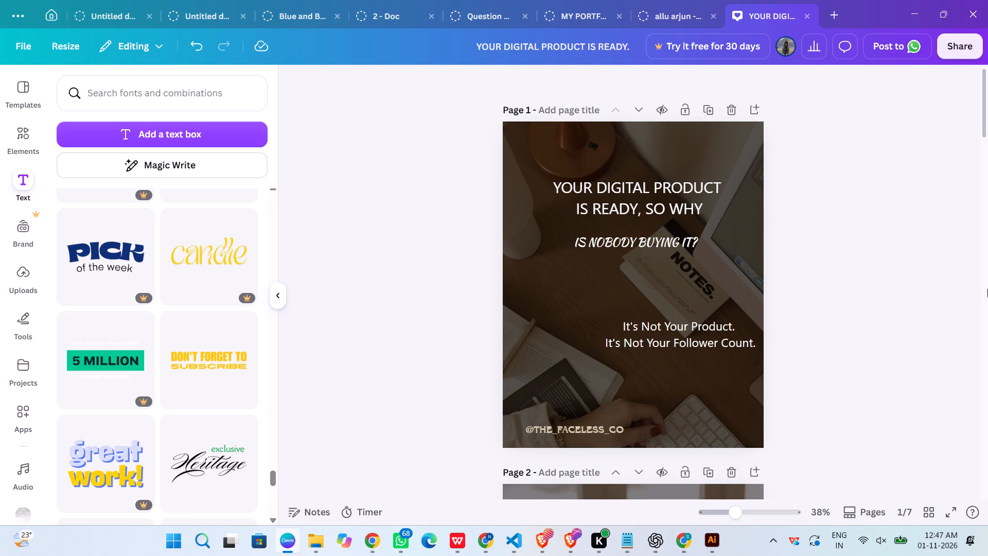
Search the fonts for monte, try Monterchi Serif on the line "IS NOBODY BUYING IT?" and set it to Monterchi Sans.
{"action": "left_click", "coordinate": [651, 328]}
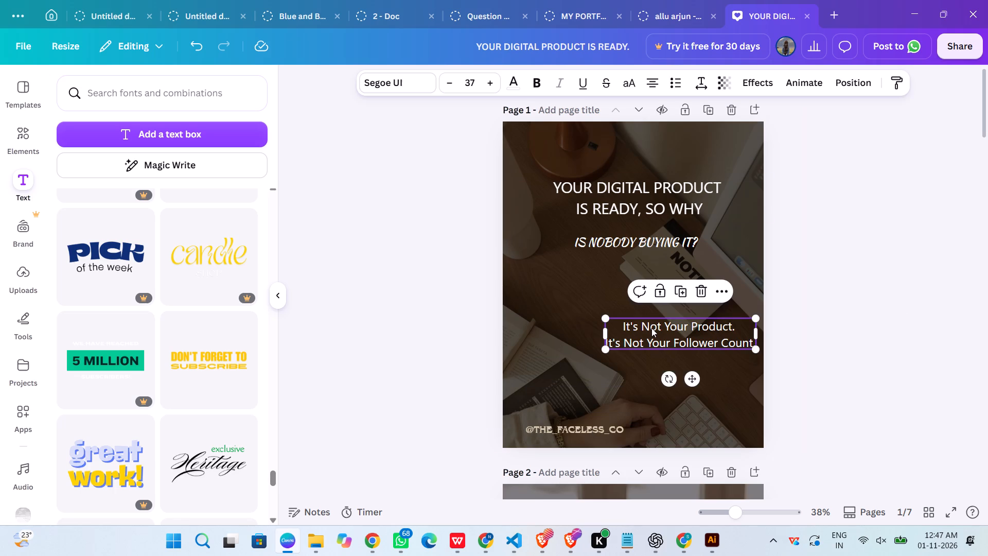
{"action": "left_click", "coordinate": [619, 230]}
{"action": "left_click", "coordinate": [620, 241]}
{"action": "left_click", "coordinate": [407, 75]}
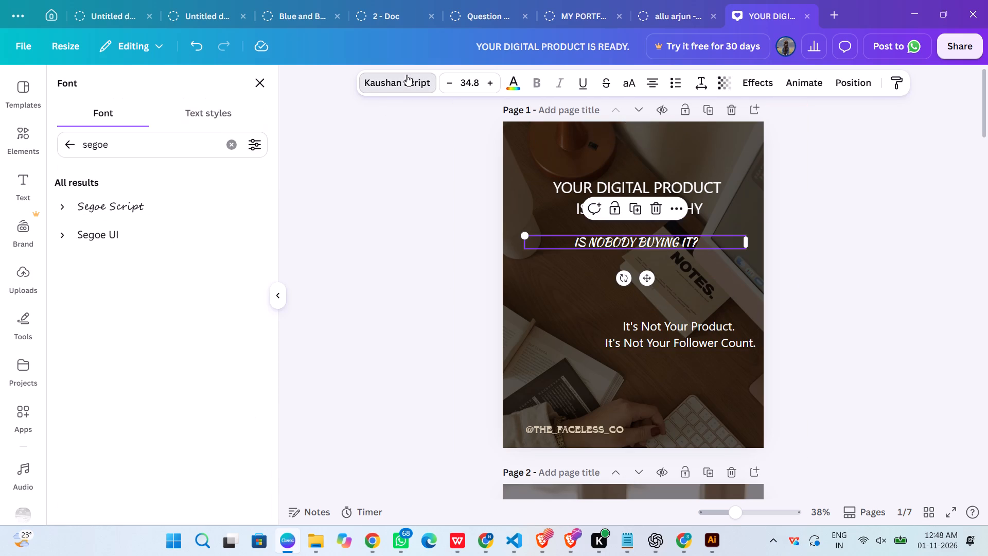
{"action": "type", "text": "mon"}
{"action": "left_click", "coordinate": [234, 145]}
{"action": "type", "text": "monte"}
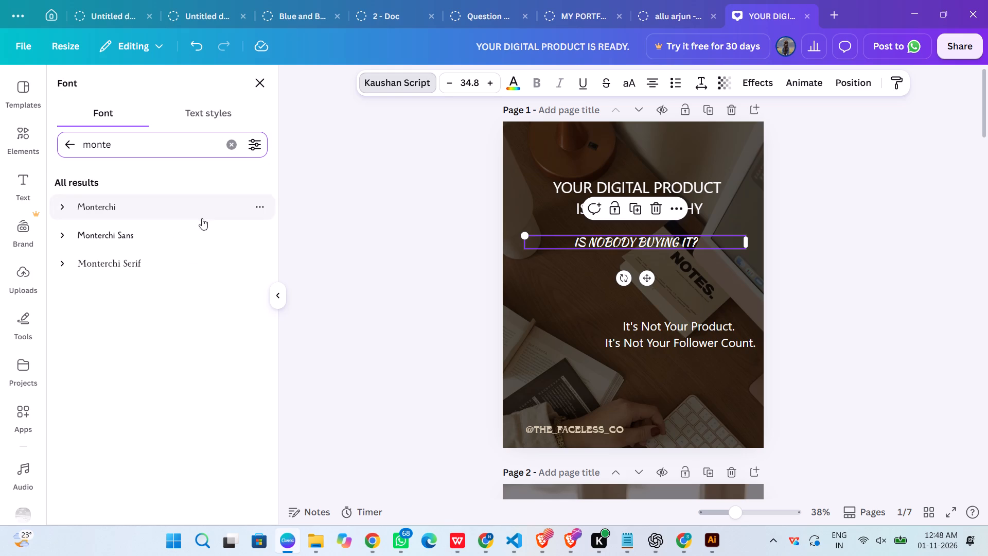
{"action": "left_click", "coordinate": [200, 258]}
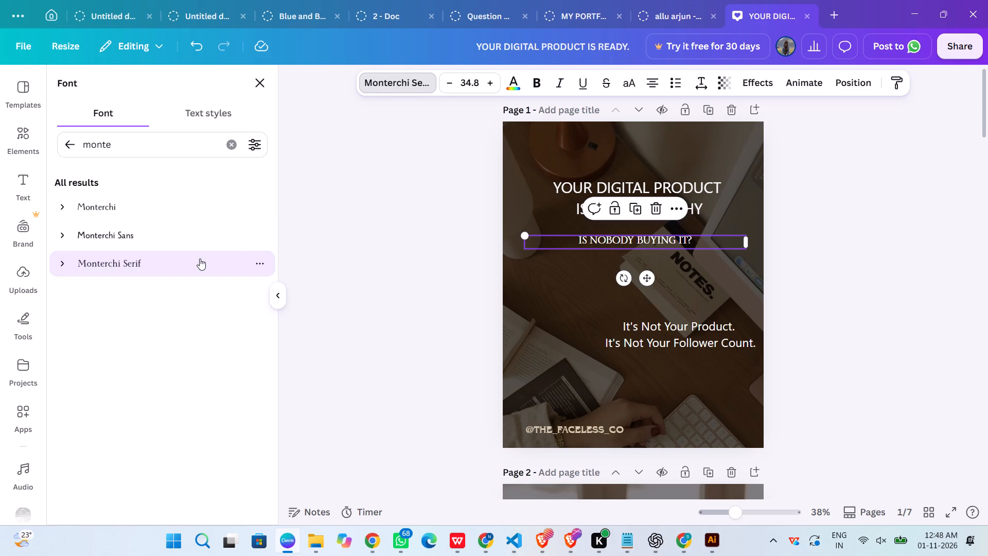
{"action": "left_click", "coordinate": [194, 239]}
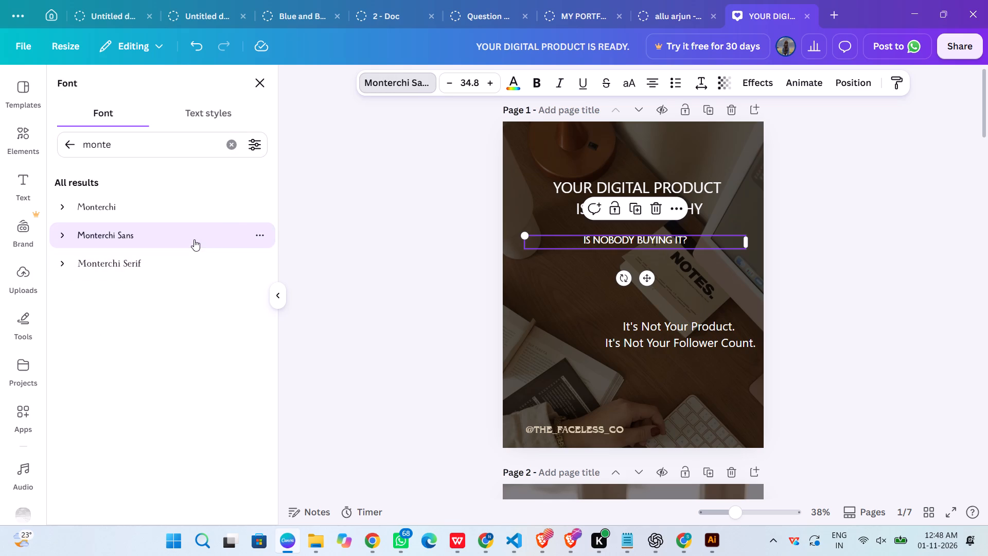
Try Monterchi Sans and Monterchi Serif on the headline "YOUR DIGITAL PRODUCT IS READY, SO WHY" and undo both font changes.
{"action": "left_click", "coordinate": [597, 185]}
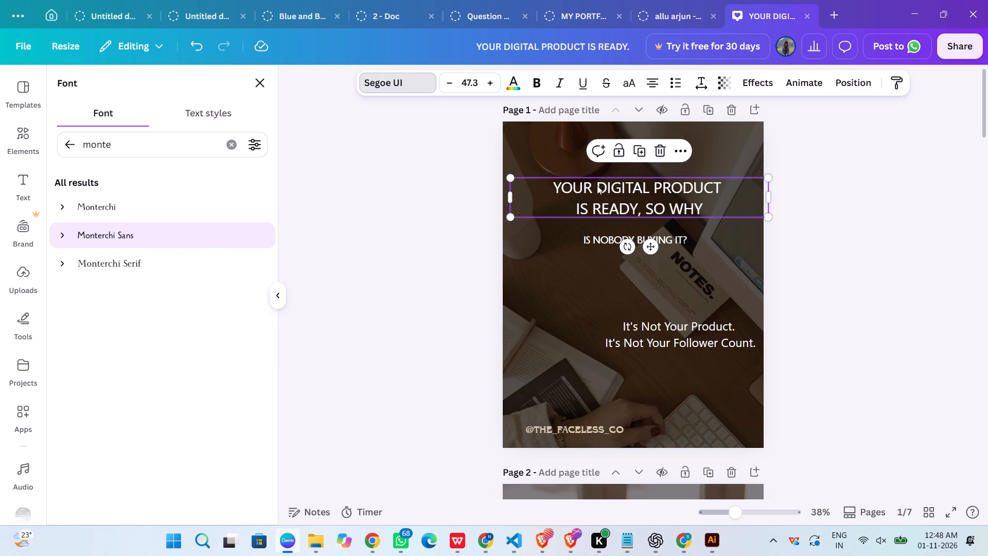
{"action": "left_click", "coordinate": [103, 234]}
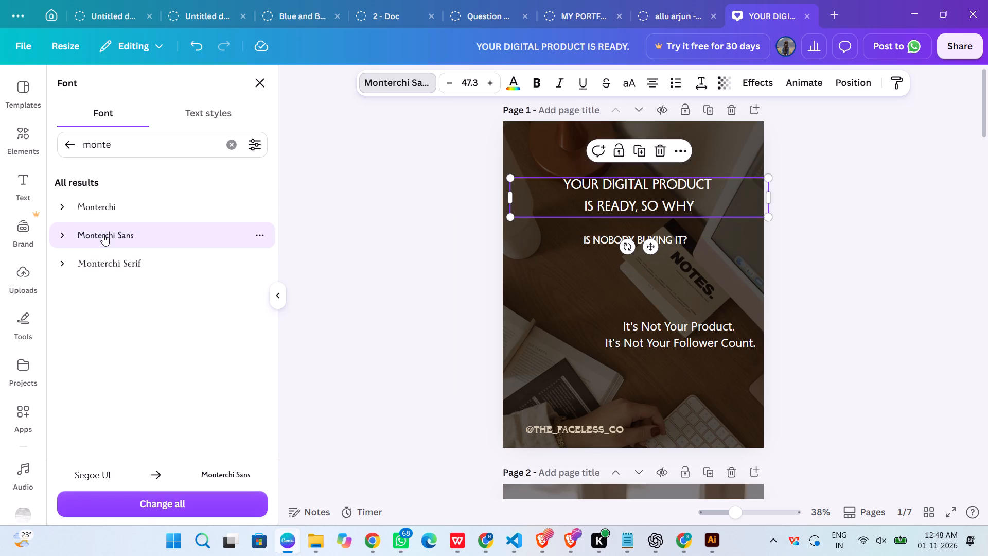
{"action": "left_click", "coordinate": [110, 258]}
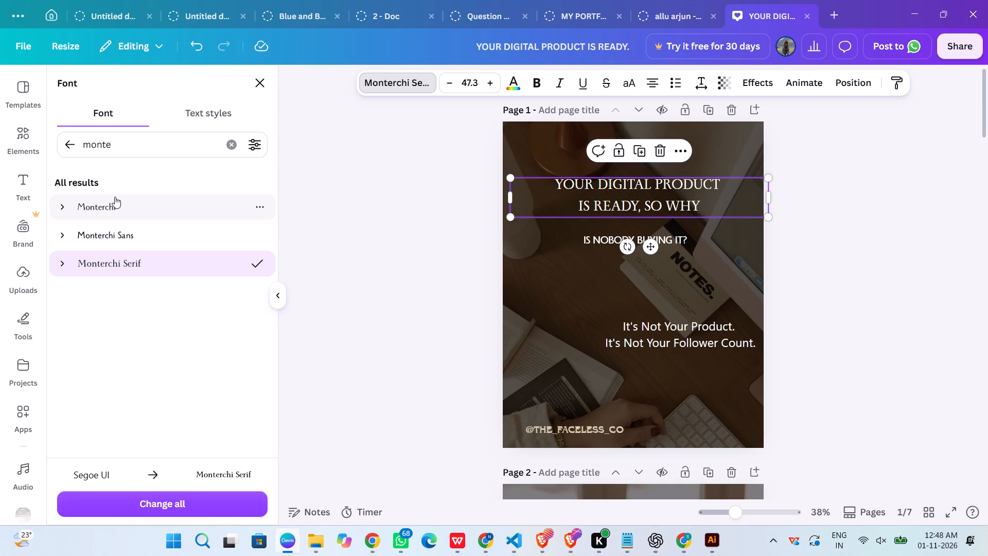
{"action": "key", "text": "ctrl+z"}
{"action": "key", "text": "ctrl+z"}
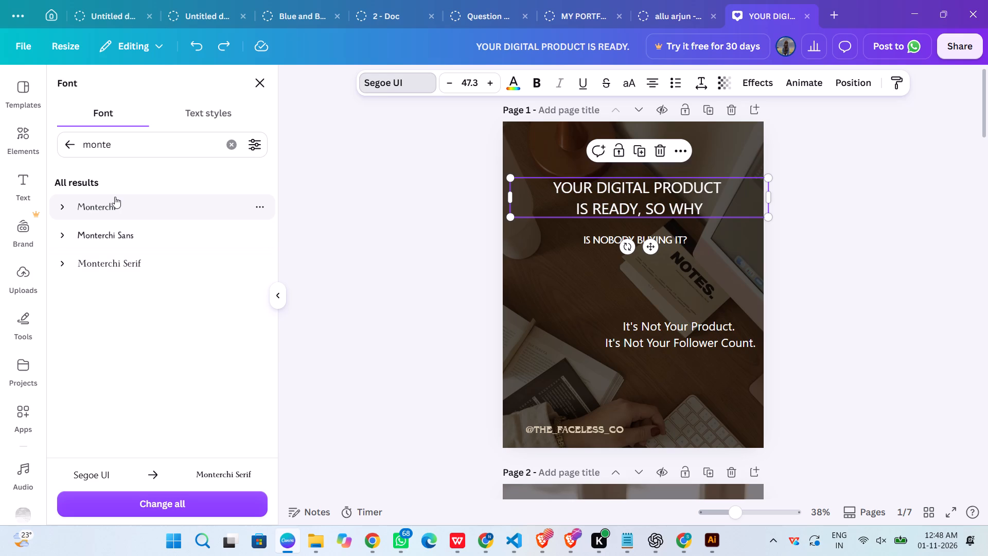
Set the headline to Monterchi Serif and replace all Segoe UI text on page 1 with that font.
{"action": "left_click", "coordinate": [130, 259]}
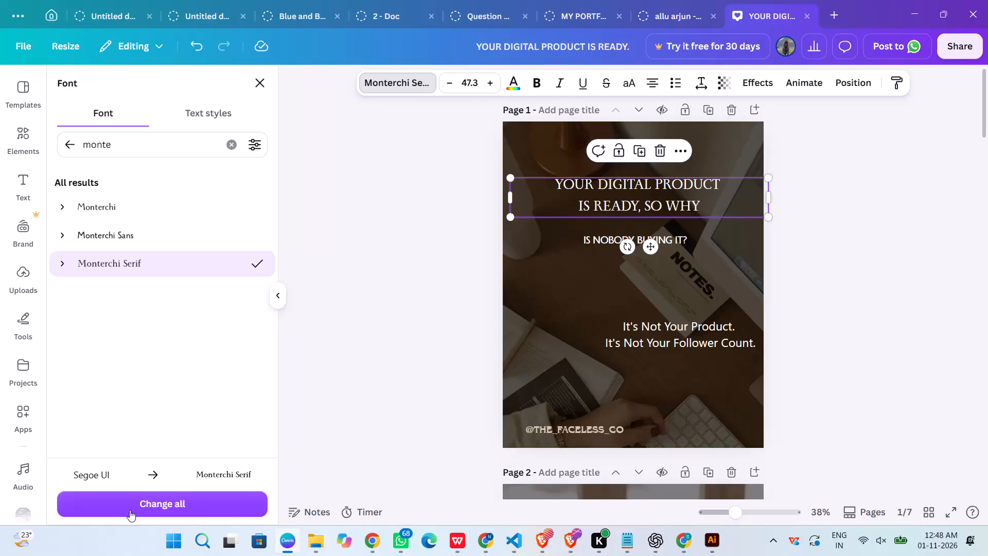
{"action": "left_click", "coordinate": [140, 495]}
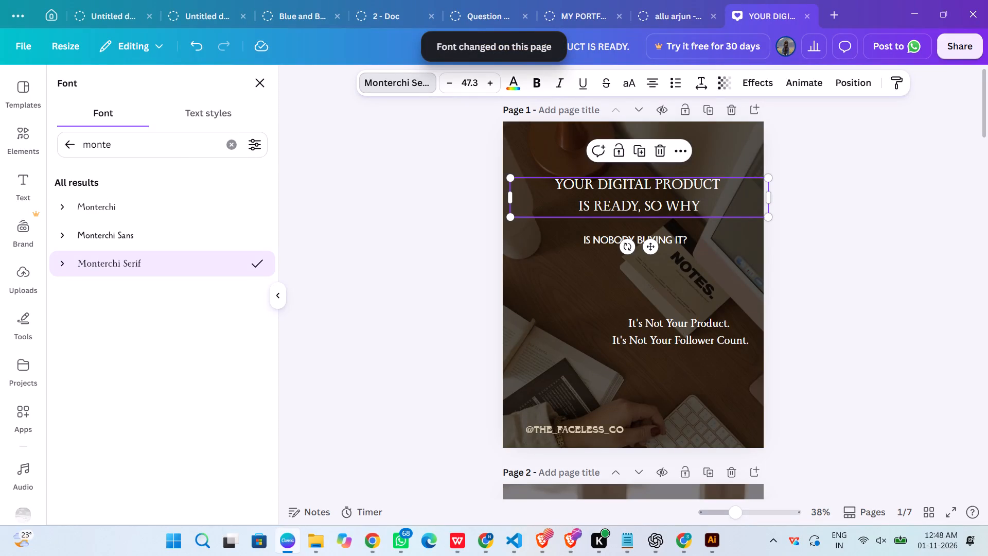
Search the fonts for montes and mon and look through the results.
{"action": "left_click", "coordinate": [204, 152]}
{"action": "key", "text": "s"}
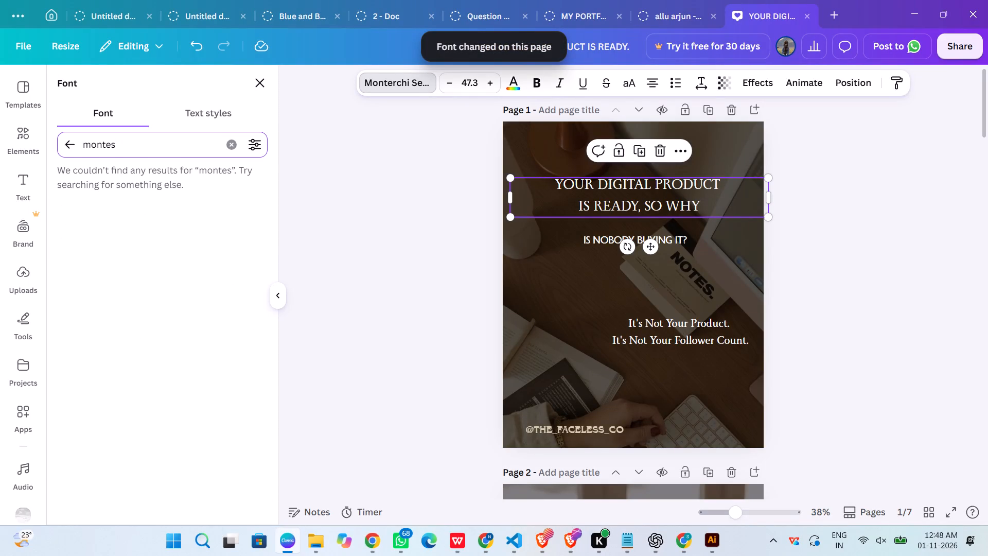
{"action": "key", "text": "ctrl+BackSpace"}
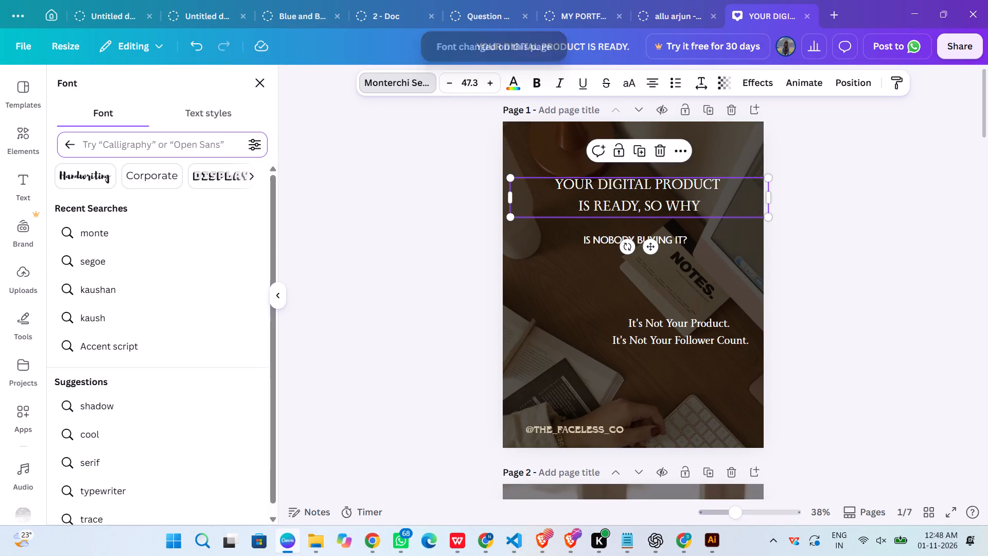
{"action": "type", "text": "mon"}
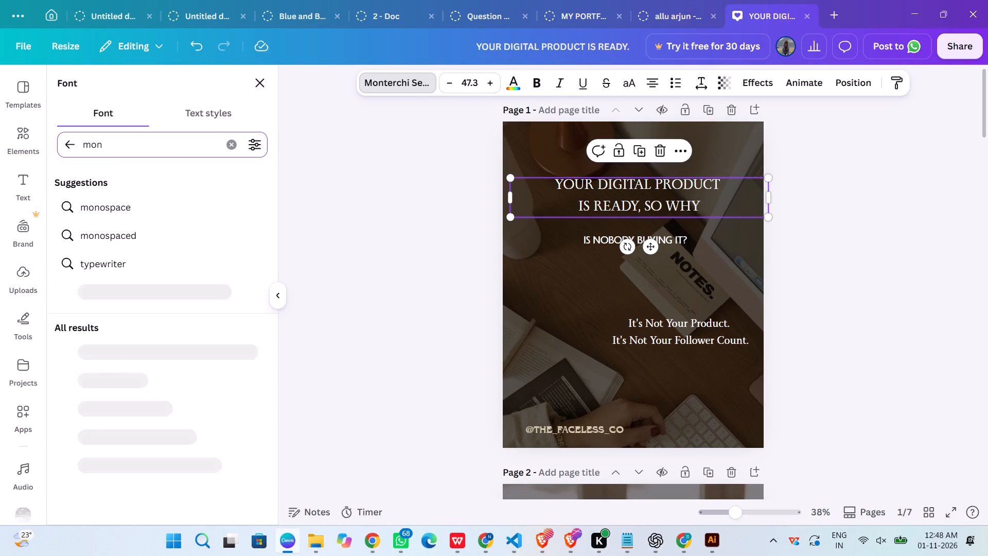
{"action": "scroll", "coordinate": [90, 393], "scroll_direction": "down", "scroll_amount": 3}
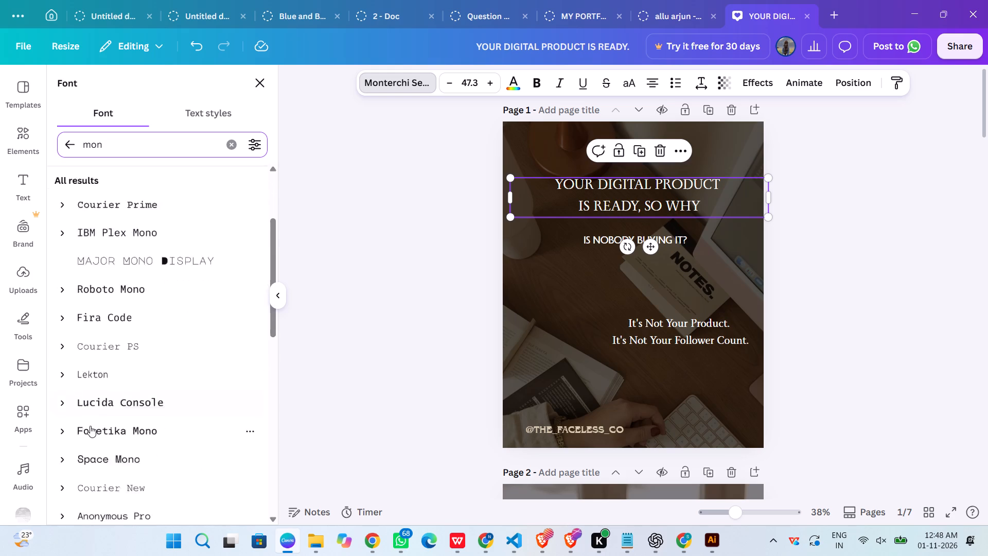
Search the fonts for script and look through the results for a style for the line "IS NOBODY BUYING IT?".
{"action": "left_click_drag", "start_coordinate": [167, 142], "coordinate": [89, 130]}
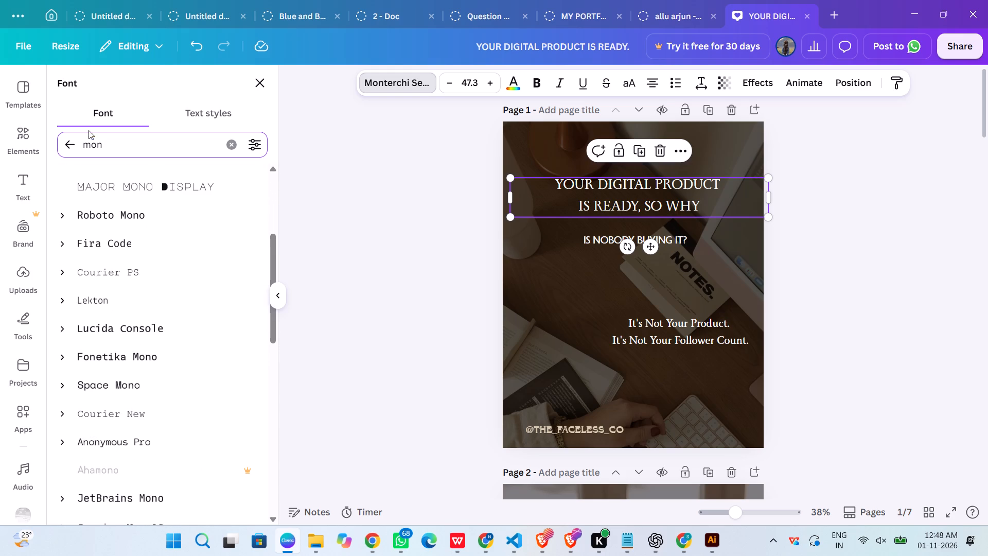
{"action": "left_click_drag", "start_coordinate": [89, 130], "coordinate": [61, 150]}
{"action": "type", "text": "script"}
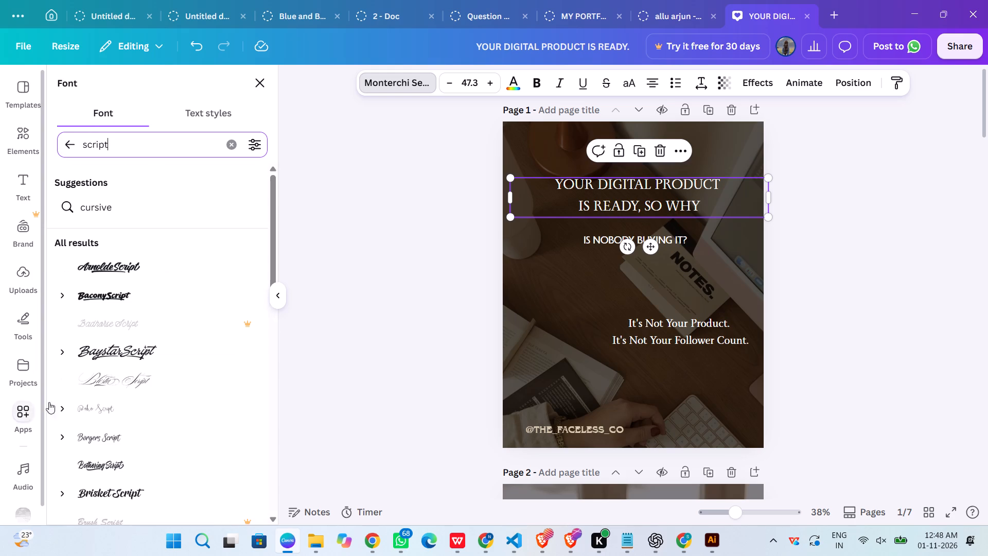
{"action": "scroll", "coordinate": [146, 356], "scroll_direction": "down", "scroll_amount": 12}
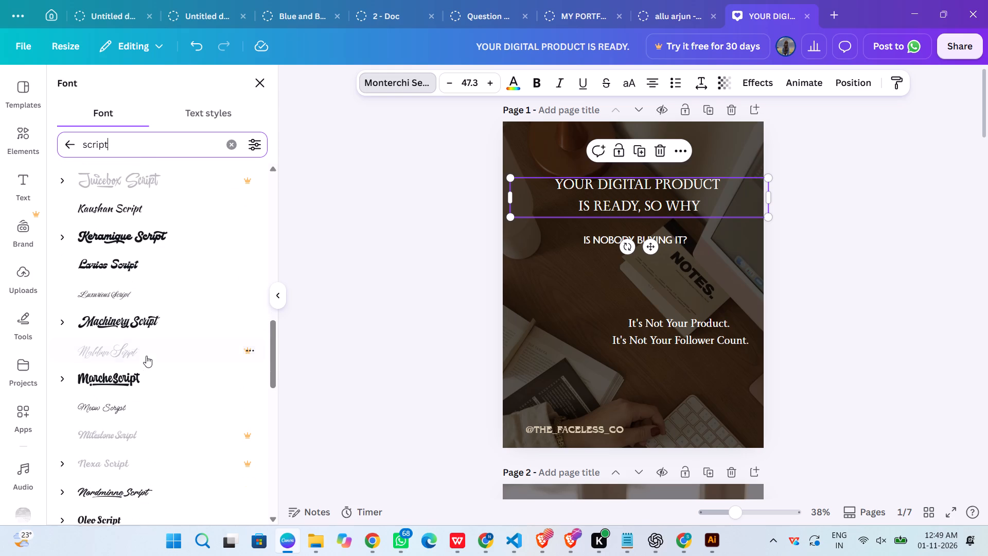
{"action": "scroll", "coordinate": [146, 356], "scroll_direction": "down", "scroll_amount": 5}
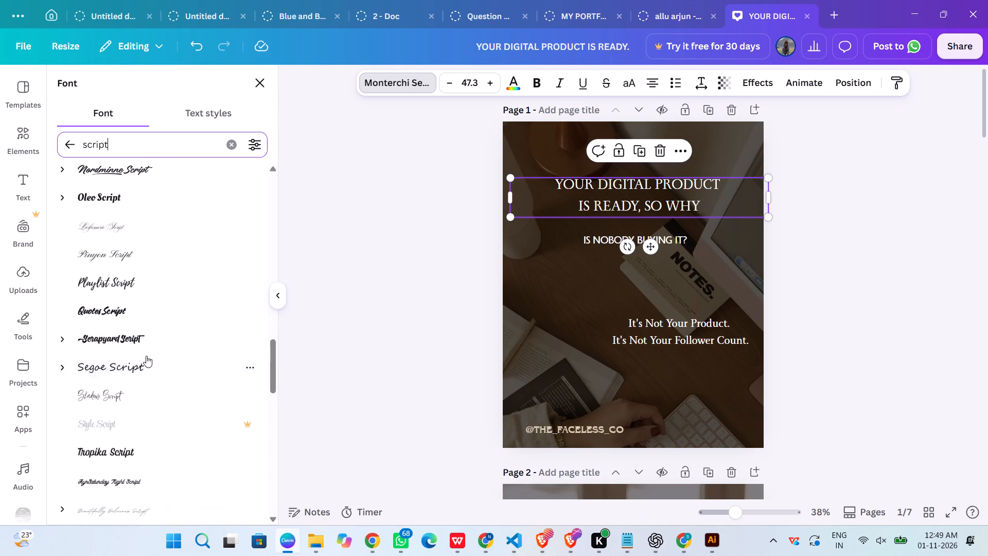
{"action": "scroll", "coordinate": [146, 356], "scroll_direction": "down", "scroll_amount": 3}
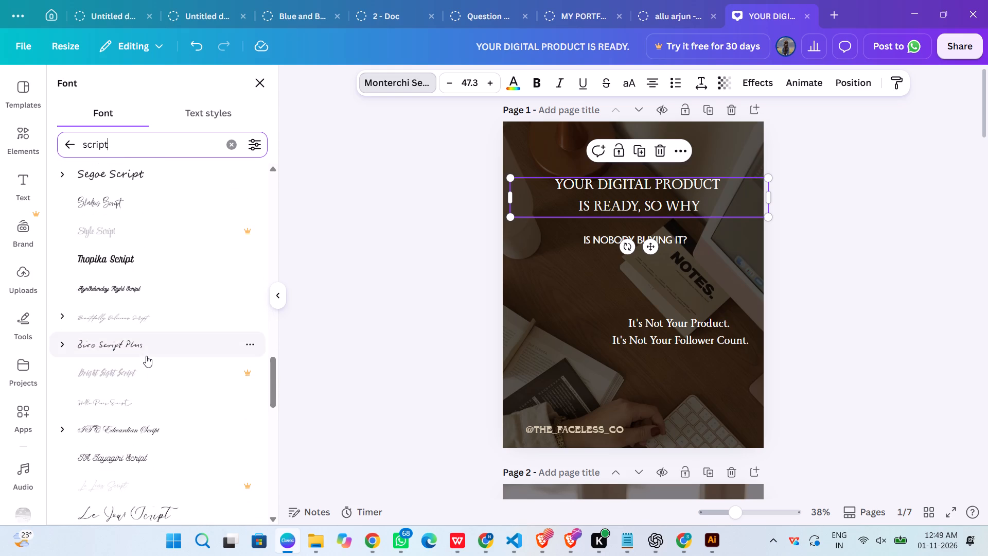
{"action": "scroll", "coordinate": [146, 356], "scroll_direction": "down", "scroll_amount": 12}
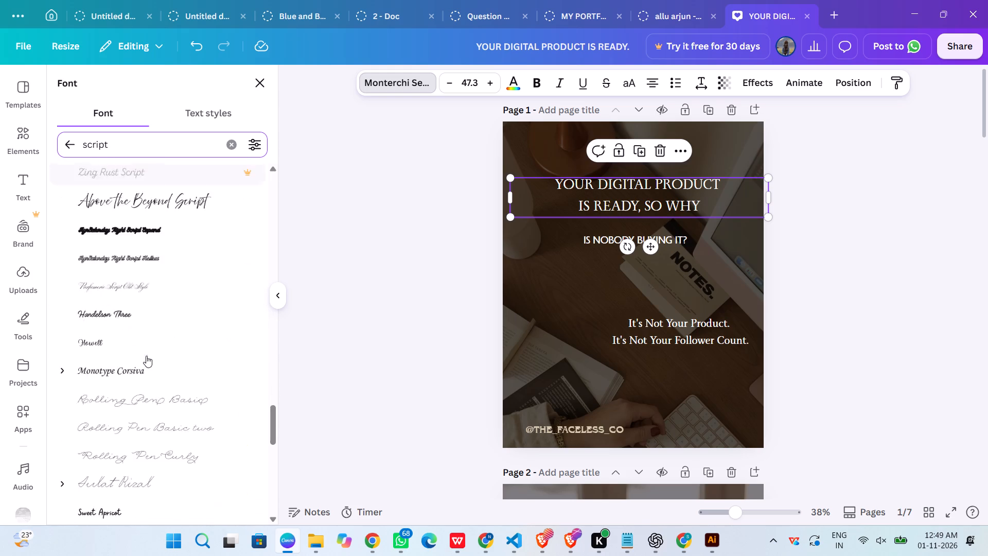
{"action": "scroll", "coordinate": [146, 356], "scroll_direction": "down", "scroll_amount": 19}
{"action": "scroll", "coordinate": [146, 356], "scroll_direction": "down", "scroll_amount": 5}
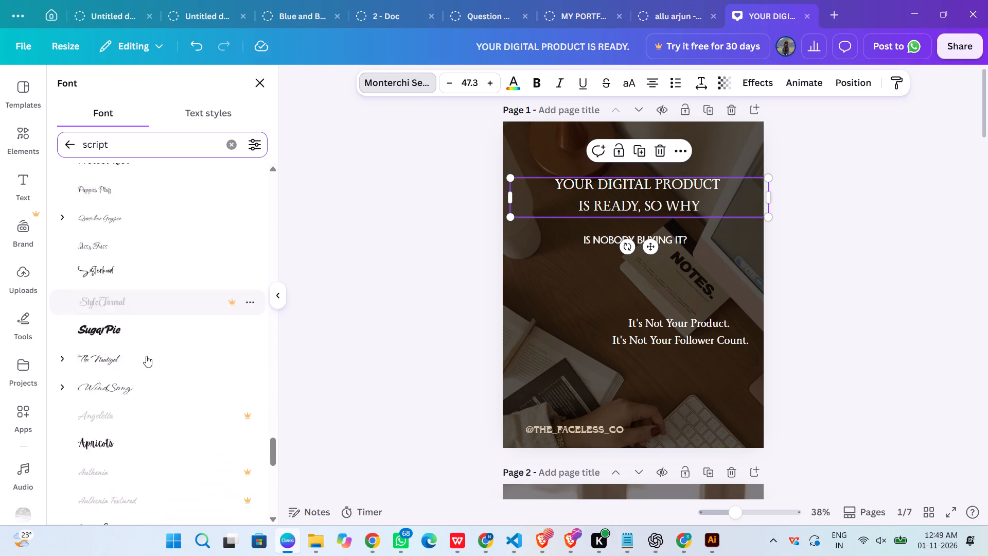
{"action": "scroll", "coordinate": [146, 356], "scroll_direction": "down", "scroll_amount": 4}
{"action": "scroll", "coordinate": [146, 356], "scroll_direction": "up", "scroll_amount": 6}
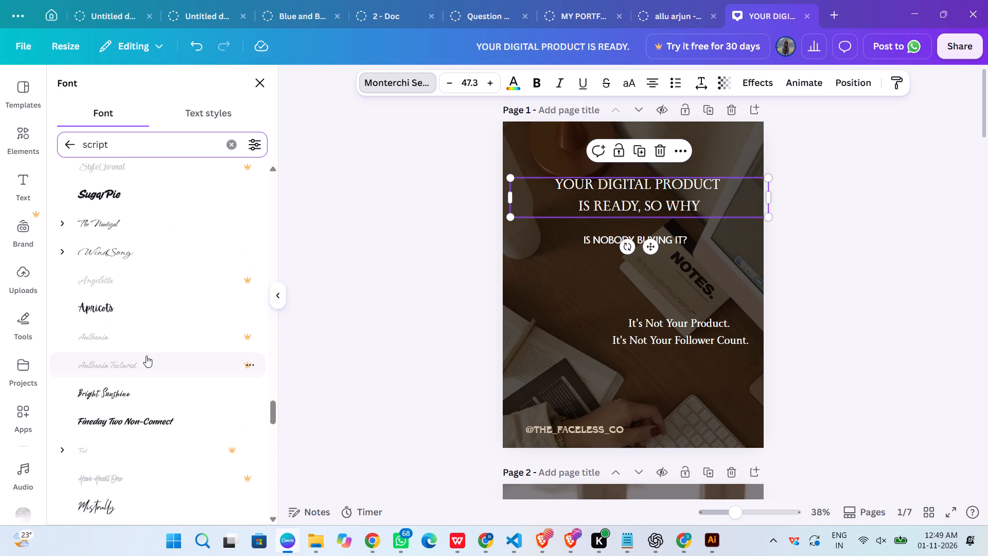
{"action": "scroll", "coordinate": [146, 356], "scroll_direction": "up", "scroll_amount": 2}
{"action": "scroll", "coordinate": [146, 356], "scroll_direction": "down", "scroll_amount": 6}
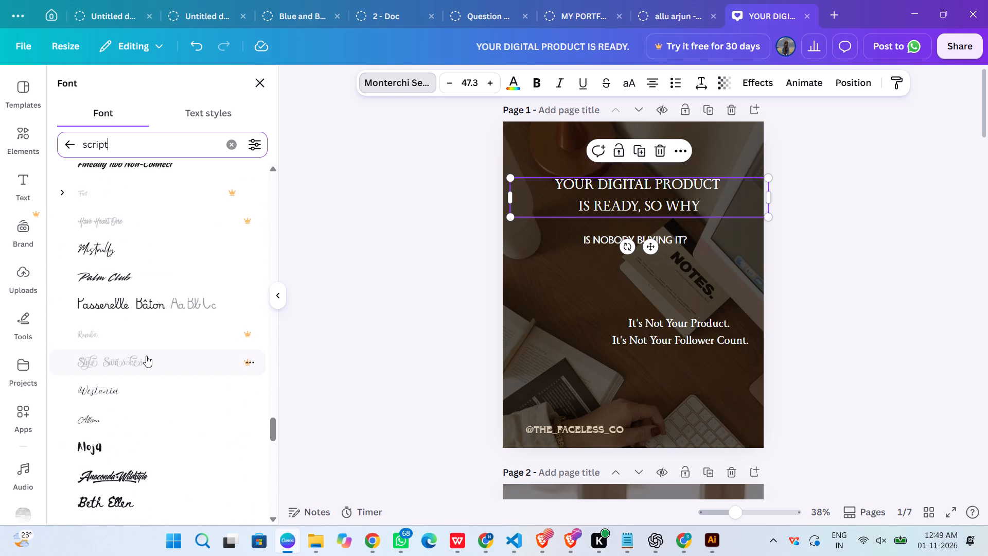
{"action": "scroll", "coordinate": [146, 356], "scroll_direction": "up", "scroll_amount": 2}
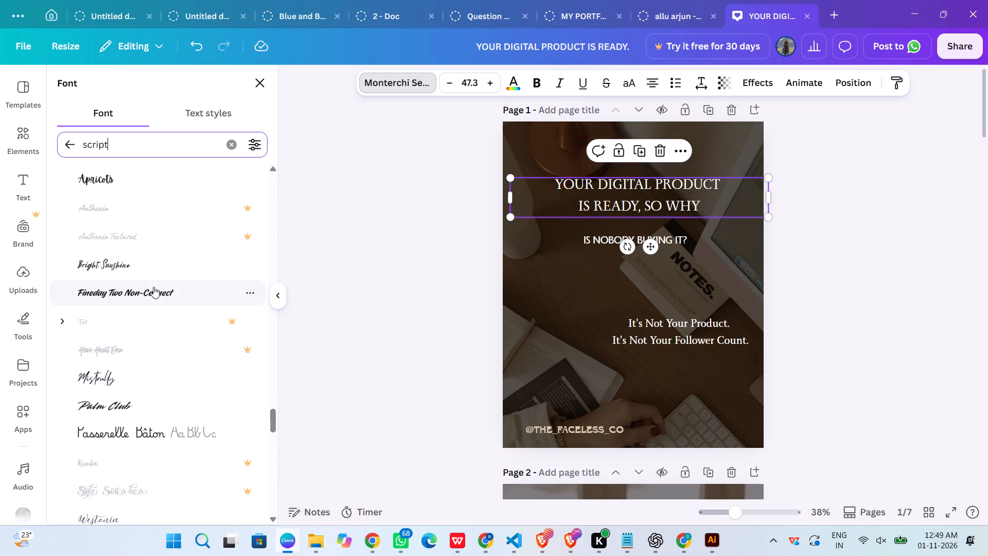
Try Fineday Two Non-Connect on the line "IS NOBODY BUYING IT?" and set it to Passerelle Bâton.
{"action": "left_click", "coordinate": [679, 234]}
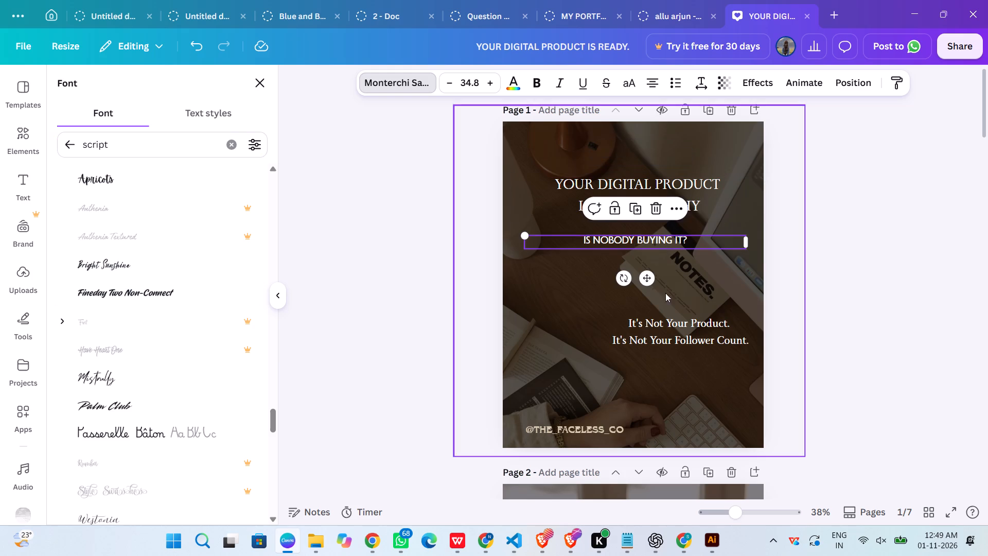
{"action": "left_click", "coordinate": [159, 282]}
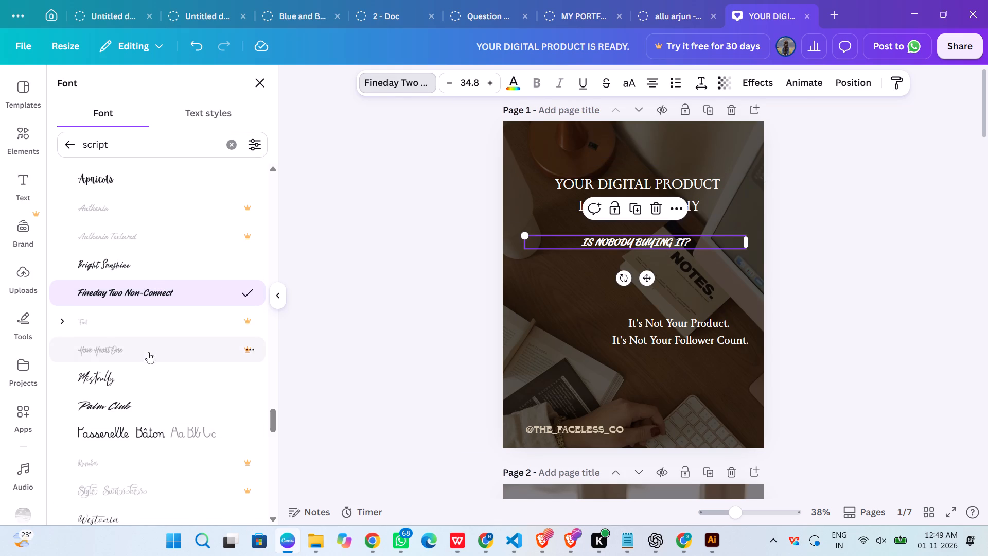
{"action": "scroll", "coordinate": [148, 352], "scroll_direction": "down", "scroll_amount": 2}
{"action": "left_click", "coordinate": [142, 308]}
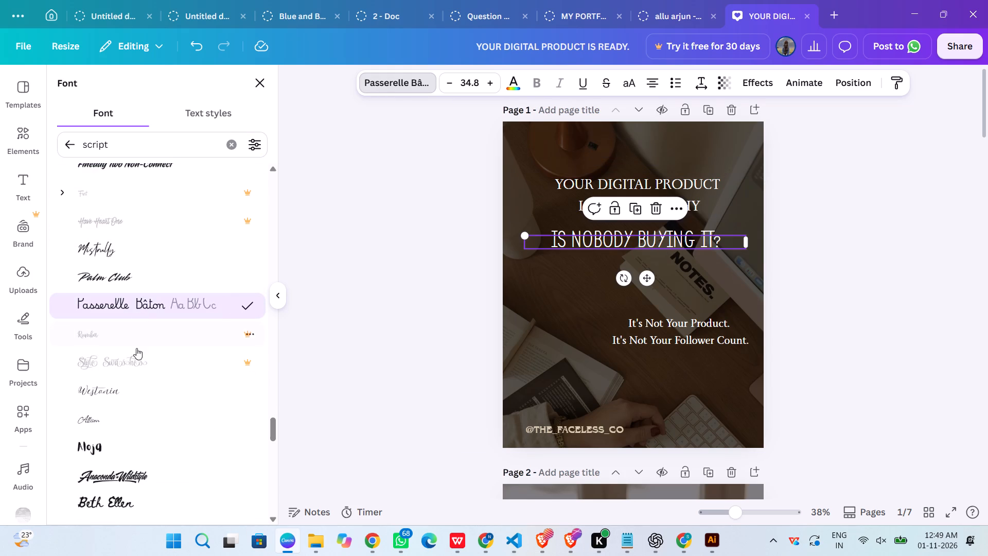
{"action": "left_click", "coordinate": [883, 367]}
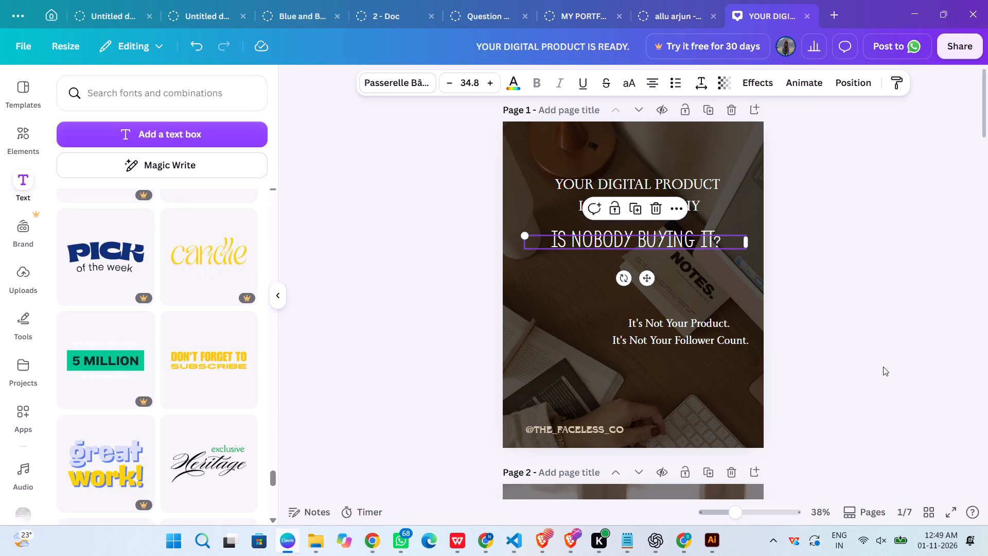
{"action": "left_click", "coordinate": [884, 281]}
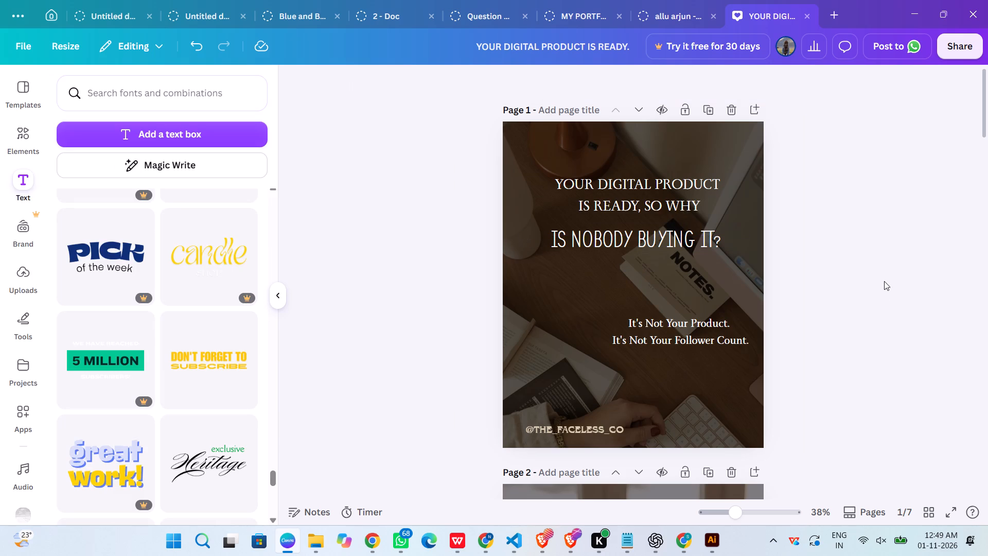
Move the headline "YOUR DIGITAL PRODUCT IS READY, SO WHY" slightly lower and roughly centre it horizontally on page 1.
{"action": "left_click_drag", "start_coordinate": [652, 195], "coordinate": [642, 197]}
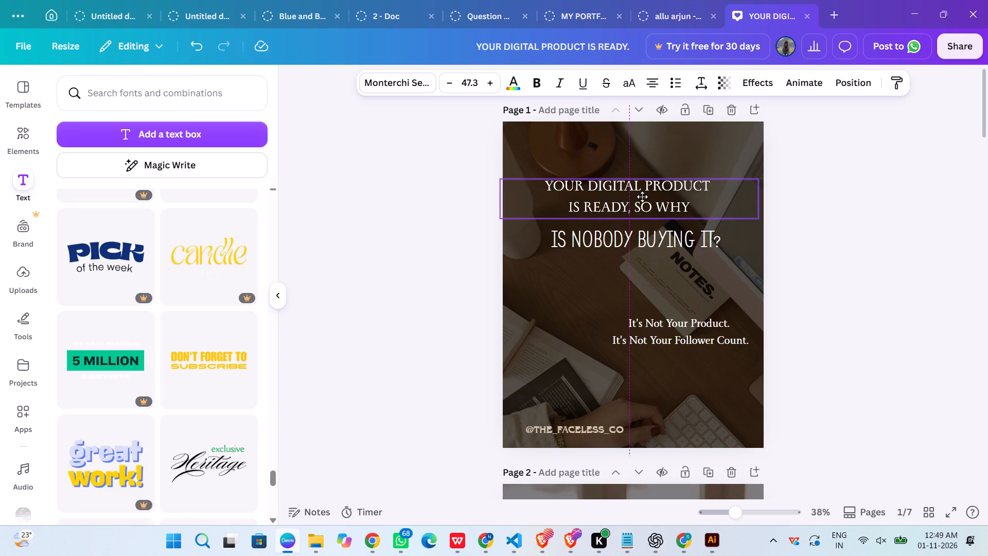
{"action": "left_click_drag", "start_coordinate": [642, 197], "coordinate": [648, 199]}
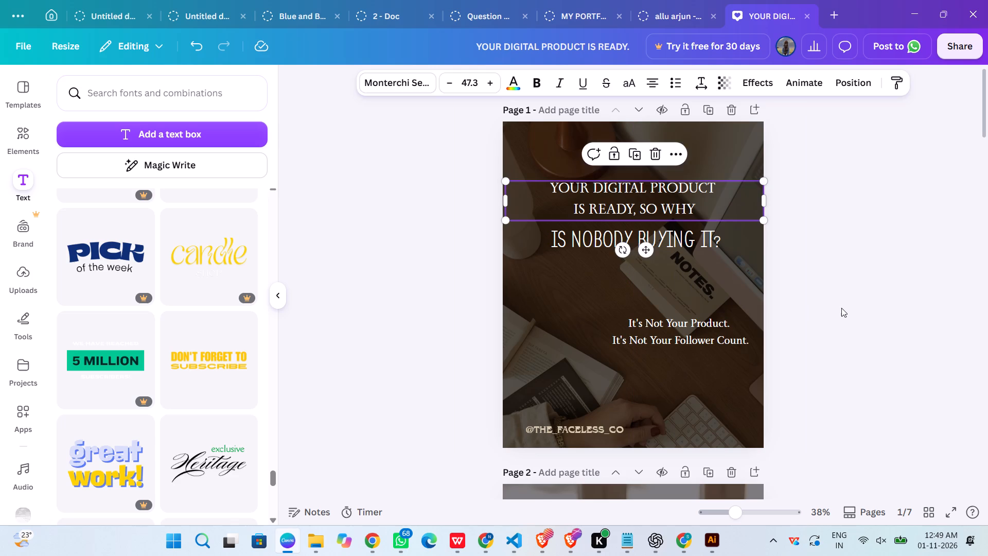
{"action": "left_click", "coordinate": [841, 308]}
Move the line "IS NOBODY BUYING IT?" slightly down and to the right beneath the headline.
{"action": "left_click", "coordinate": [692, 239]}
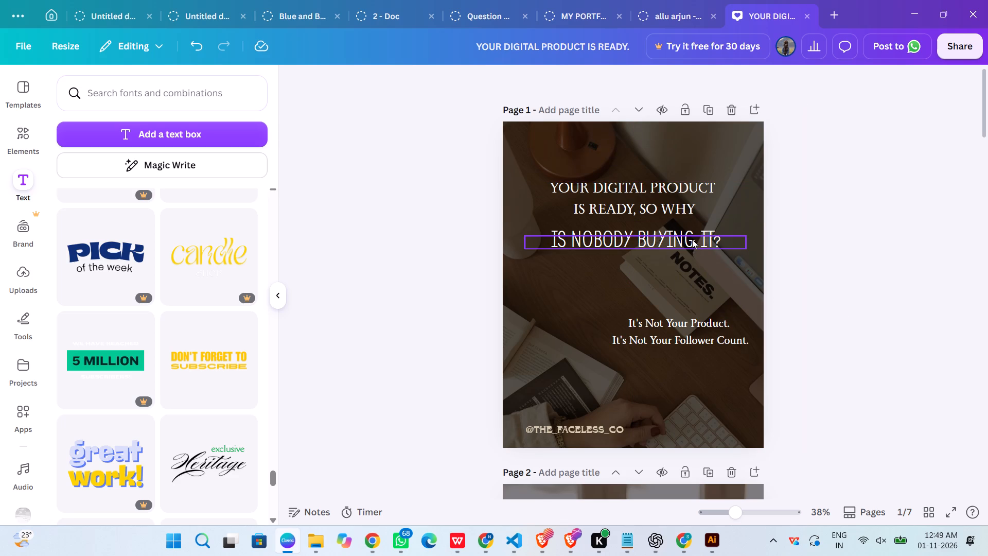
{"action": "left_click", "coordinate": [877, 273]}
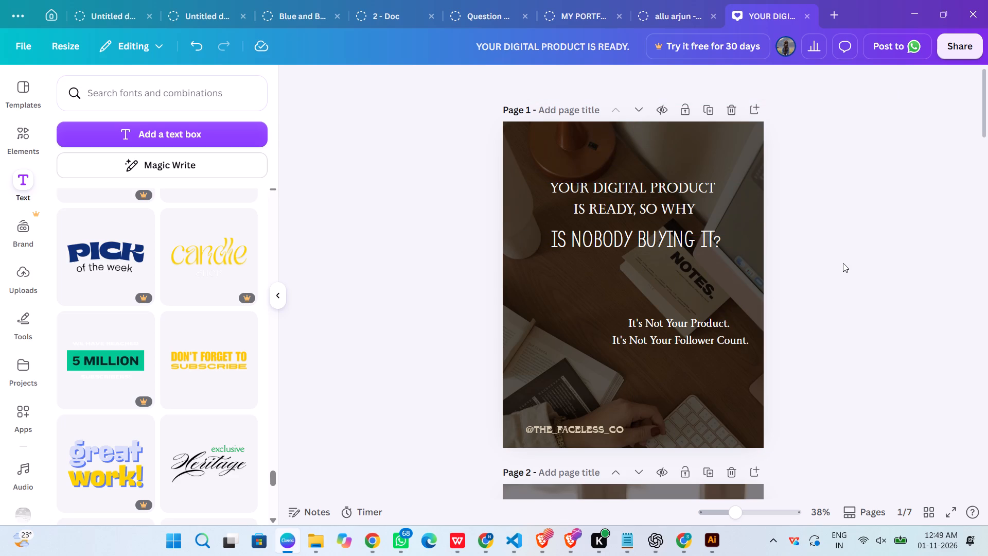
{"action": "left_click_drag", "start_coordinate": [676, 245], "coordinate": [675, 252]}
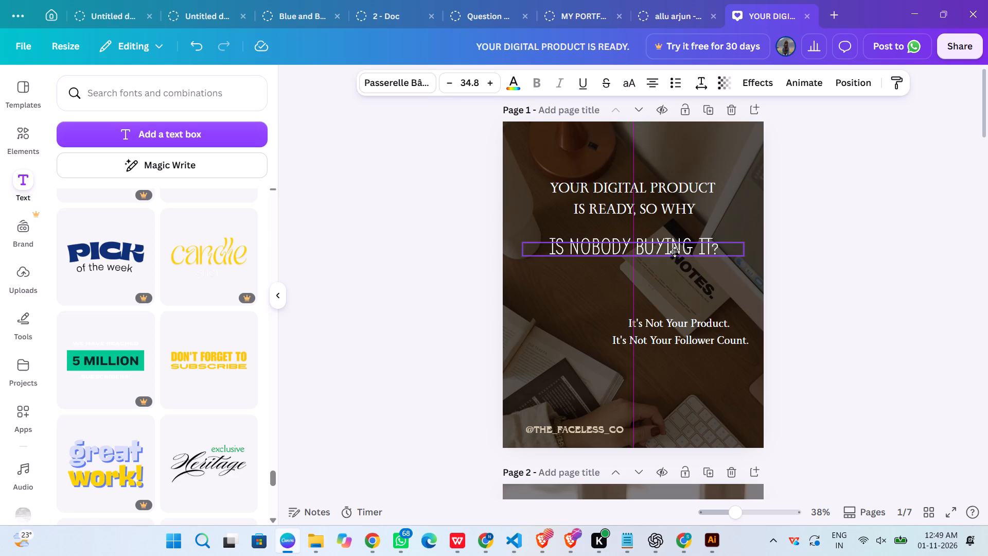
{"action": "left_click_drag", "start_coordinate": [675, 252], "coordinate": [681, 252]}
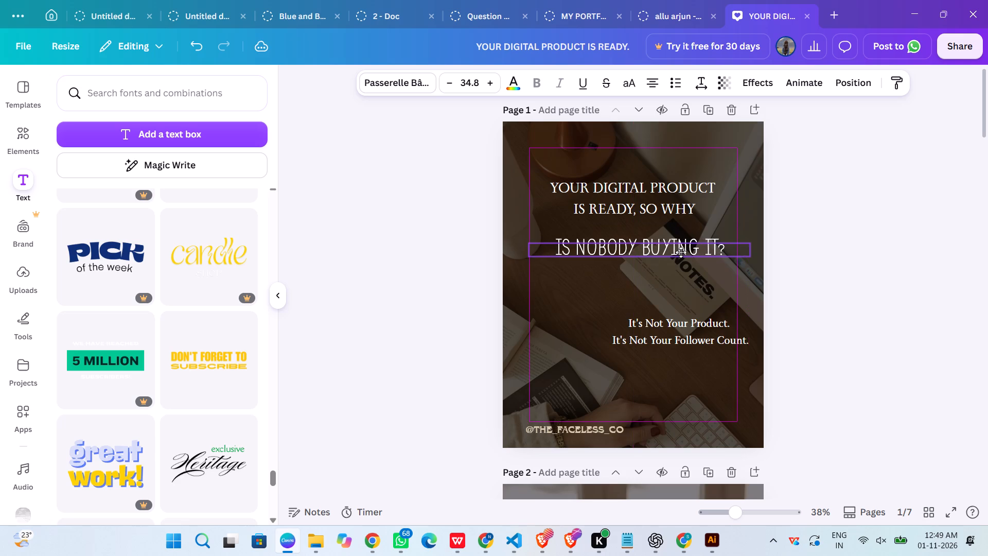
{"action": "left_click_drag", "start_coordinate": [681, 252], "coordinate": [681, 249]}
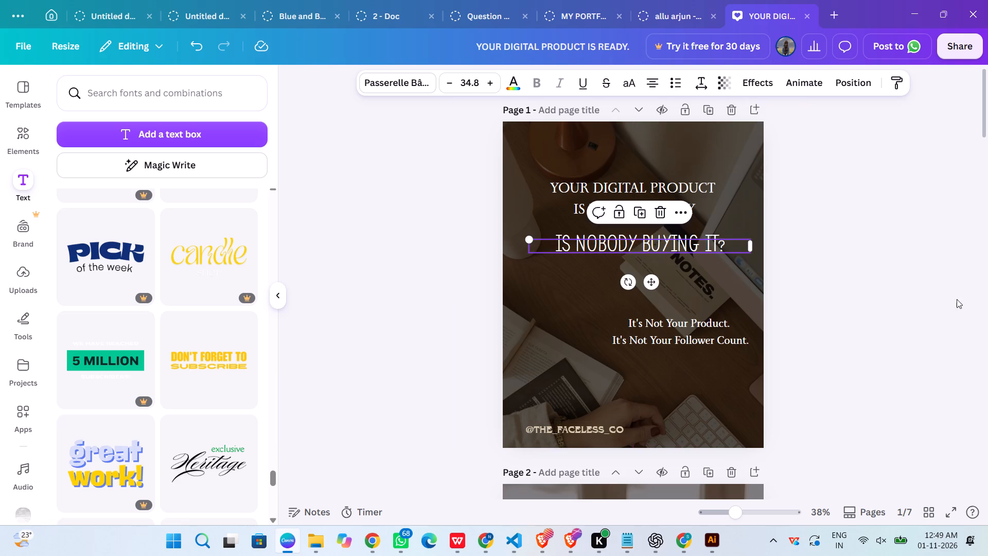
{"action": "left_click", "coordinate": [886, 320]}
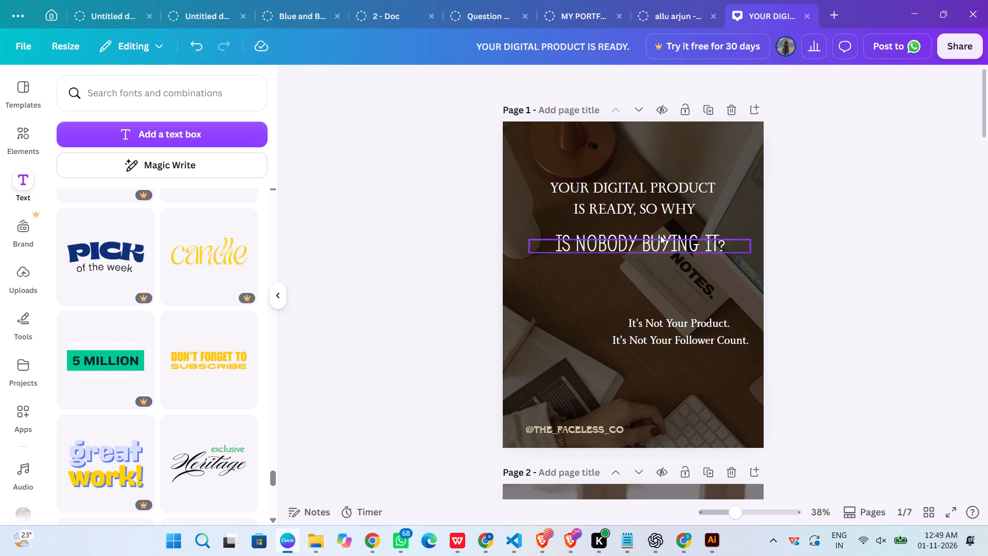
Add the word "IS" to the end of the headline, after "SO WHY".
{"action": "left_click", "coordinate": [571, 234]}
{"action": "triple_click", "coordinate": [694, 208]}
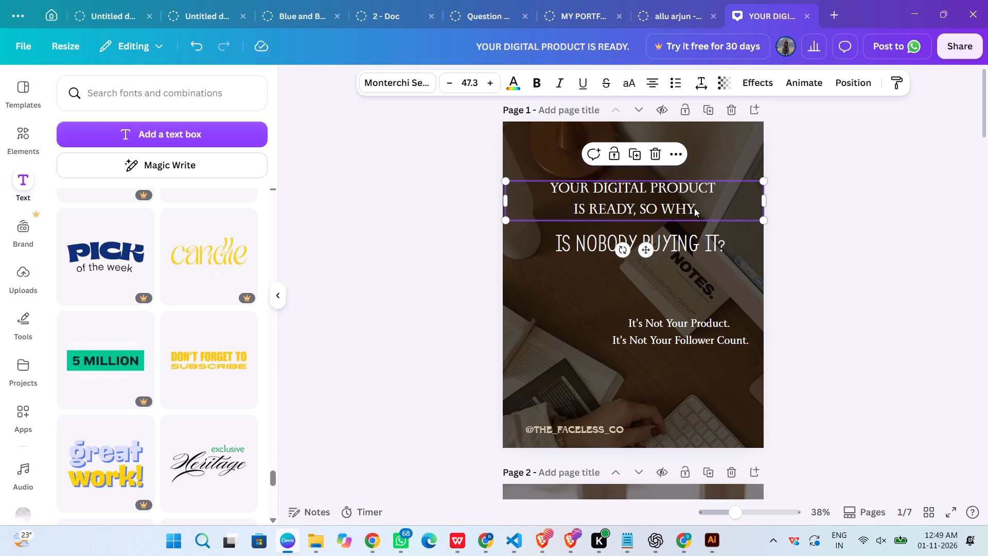
{"action": "left_click", "coordinate": [694, 208]}
{"action": "key", "text": "Right"}
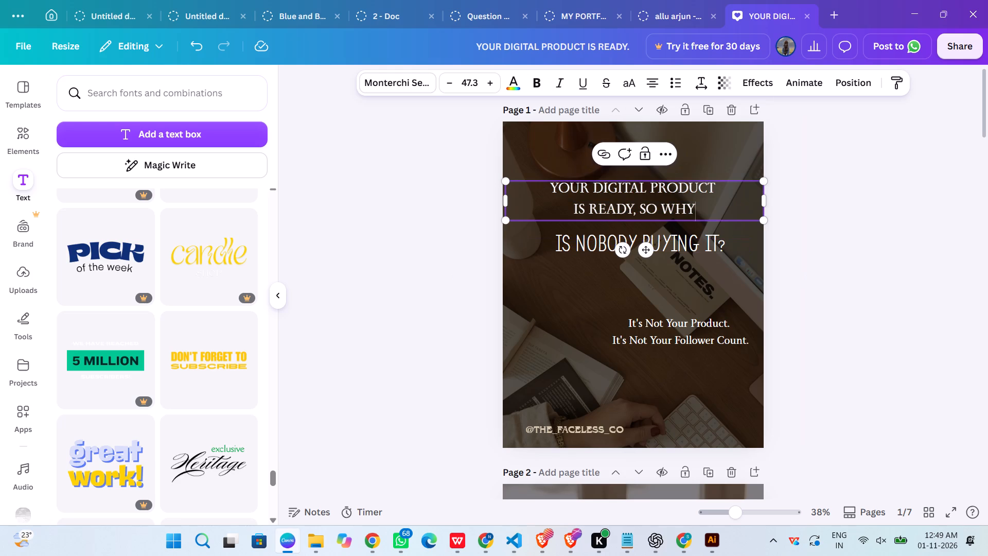
{"action": "key", "text": "space"}
{"action": "type", "text": "Is"}
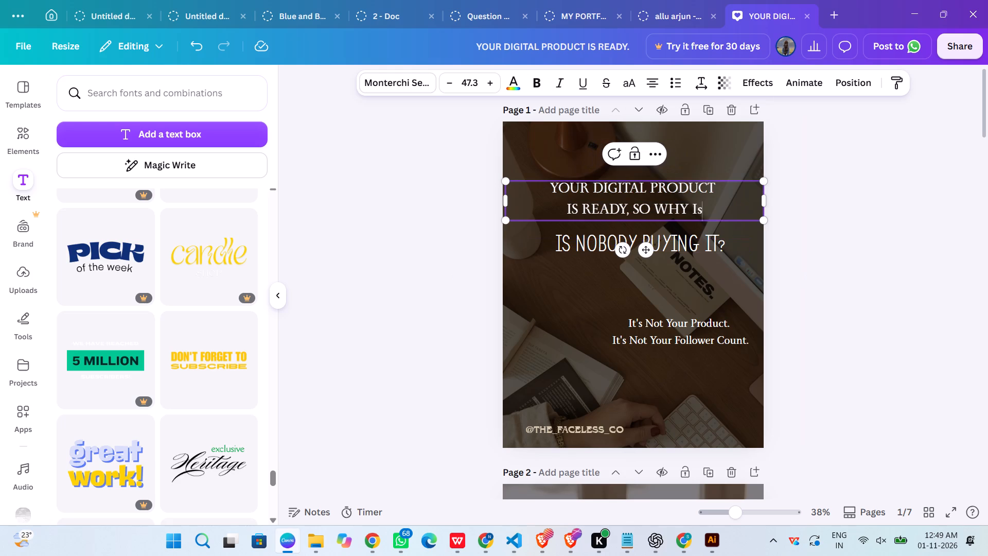
{"action": "key", "text": "BackSpace"}
{"action": "key", "text": "shift+s"}
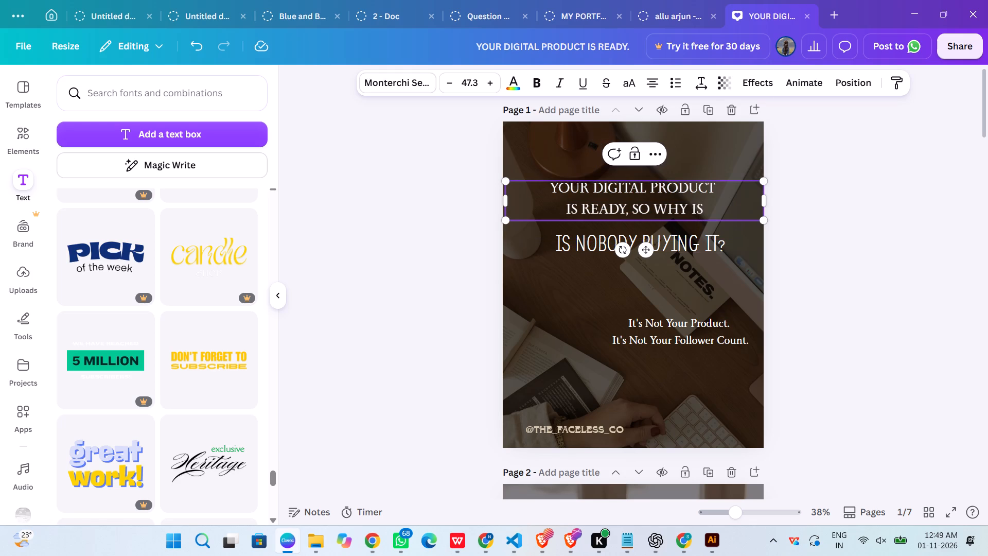
Delete the word "IS" from the start of the line below the headline, leaving "NOBODY BUYING IT?".
{"action": "left_click", "coordinate": [558, 244]}
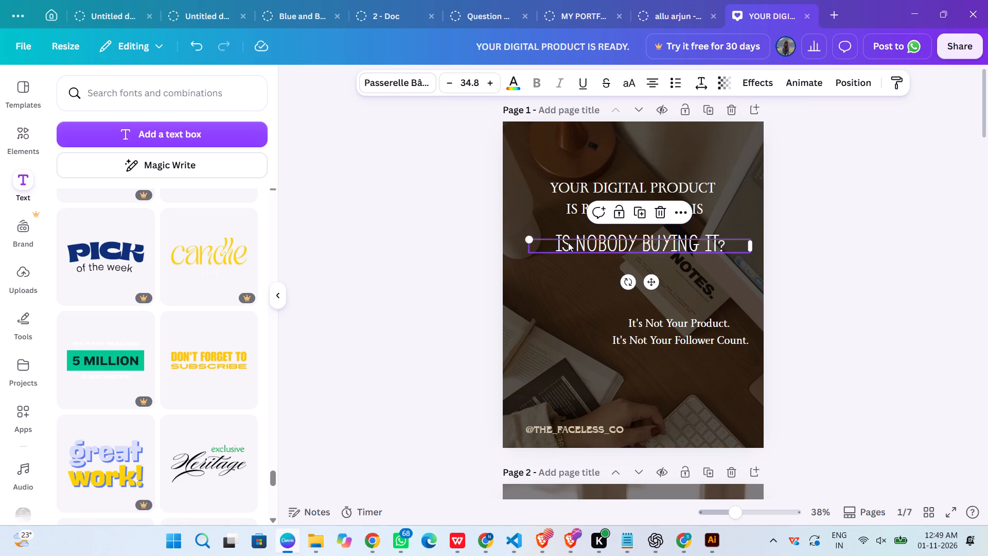
{"action": "double_click", "coordinate": [568, 242]}
{"action": "left_click", "coordinate": [568, 242]}
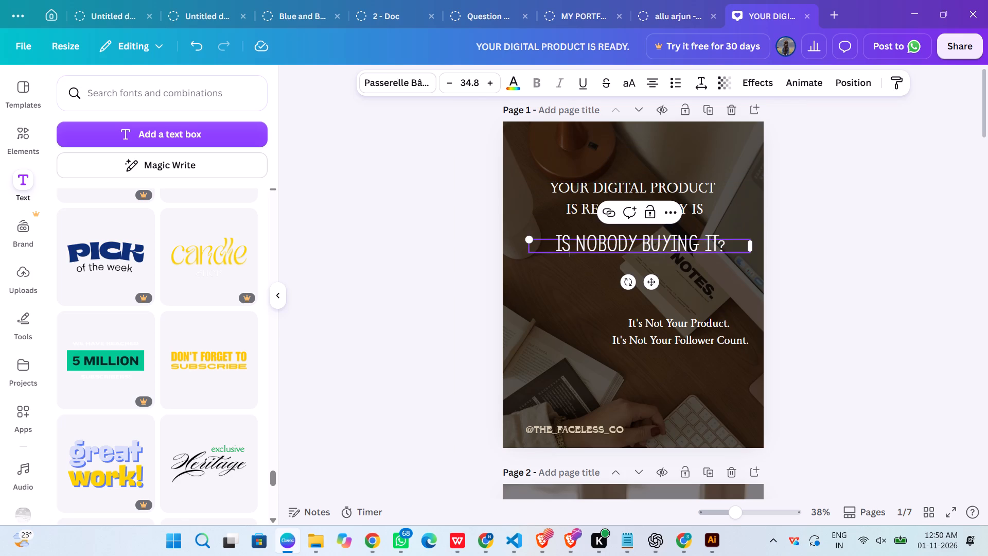
{"action": "key", "text": "BackSpace"}
{"action": "key", "text": "BackSpace"}
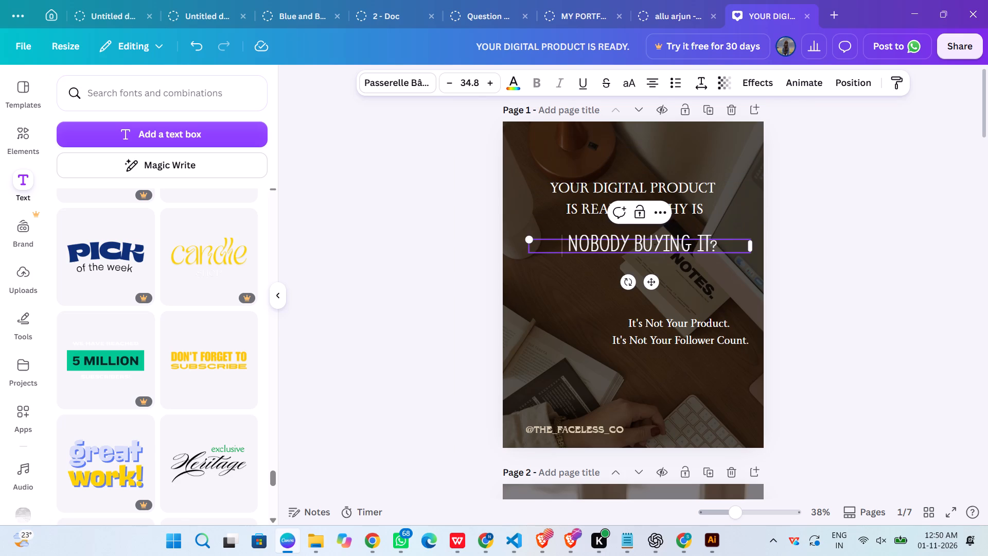
{"action": "left_click", "coordinate": [810, 285]}
Centre the line "NOBODY BUYING IT?" horizontally on page 1 and set its font size to 30.
{"action": "left_click_drag", "start_coordinate": [650, 247], "coordinate": [645, 244]}
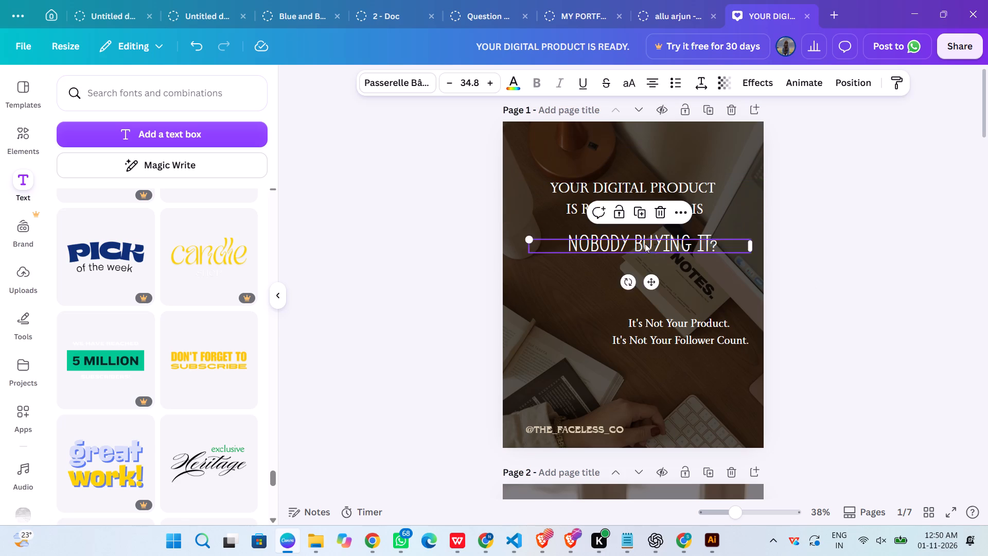
{"action": "left_click_drag", "start_coordinate": [645, 244], "coordinate": [643, 248]}
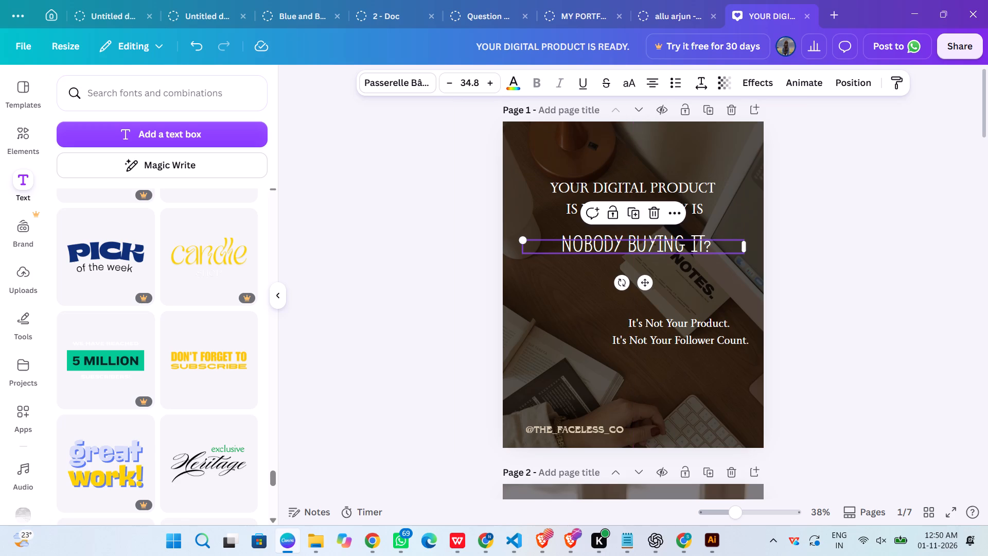
{"action": "left_click", "coordinate": [464, 79]}
{"action": "type", "text": "30"}
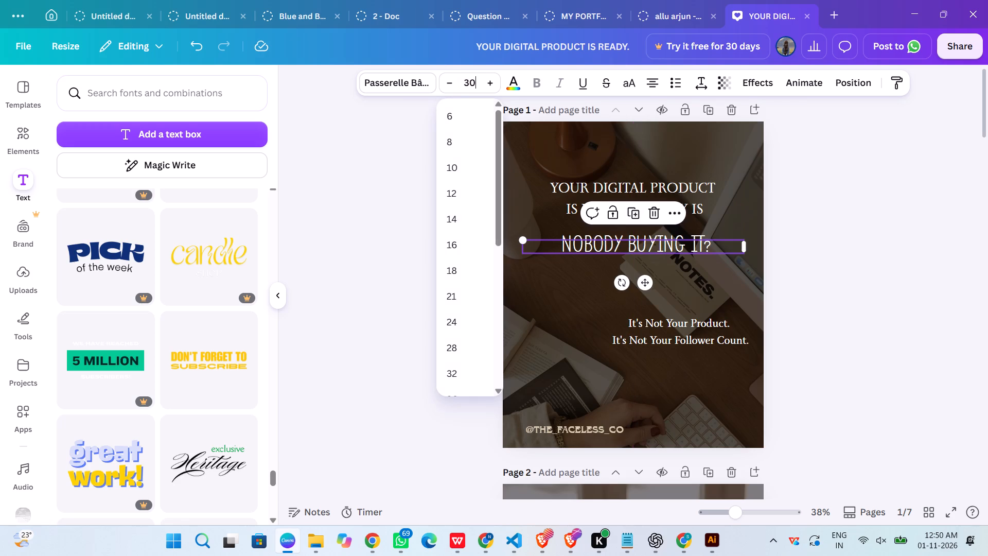
{"action": "key", "text": "Return"}
{"action": "left_click", "coordinate": [866, 270]}
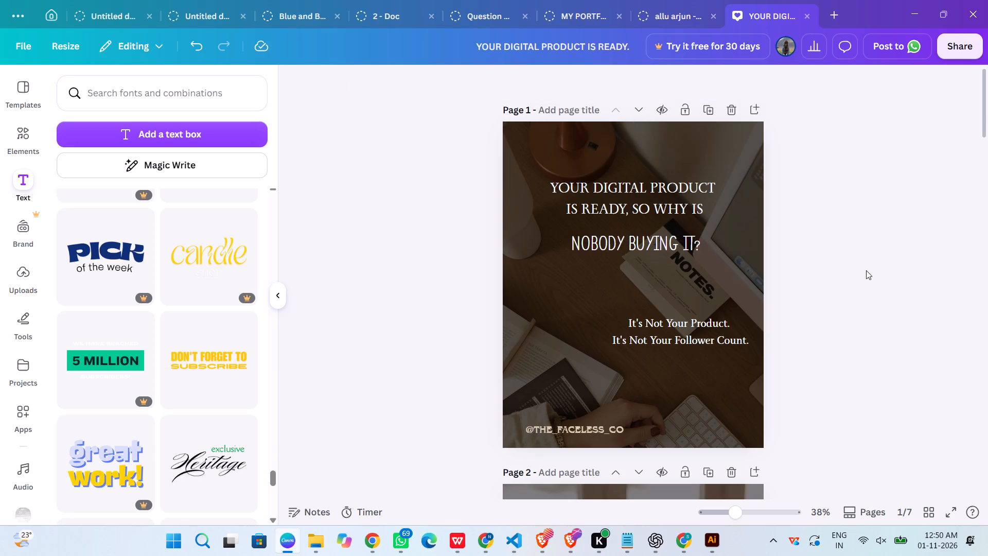
Nudge the line "NOBODY BUYING IT?" slightly up and left of the page centre, closer to the headline.
{"action": "left_click_drag", "start_coordinate": [658, 248], "coordinate": [654, 247]}
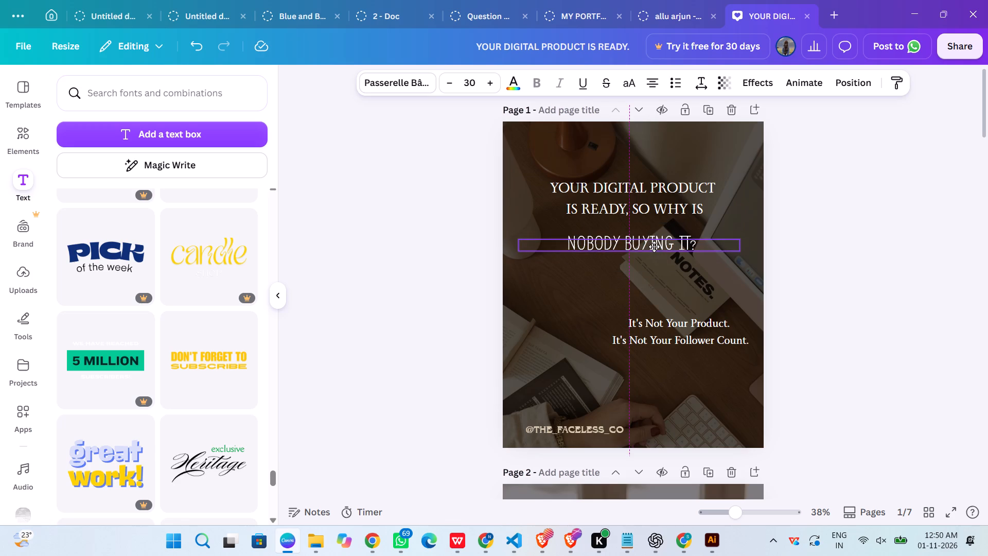
{"action": "left_click_drag", "start_coordinate": [654, 247], "coordinate": [657, 249]}
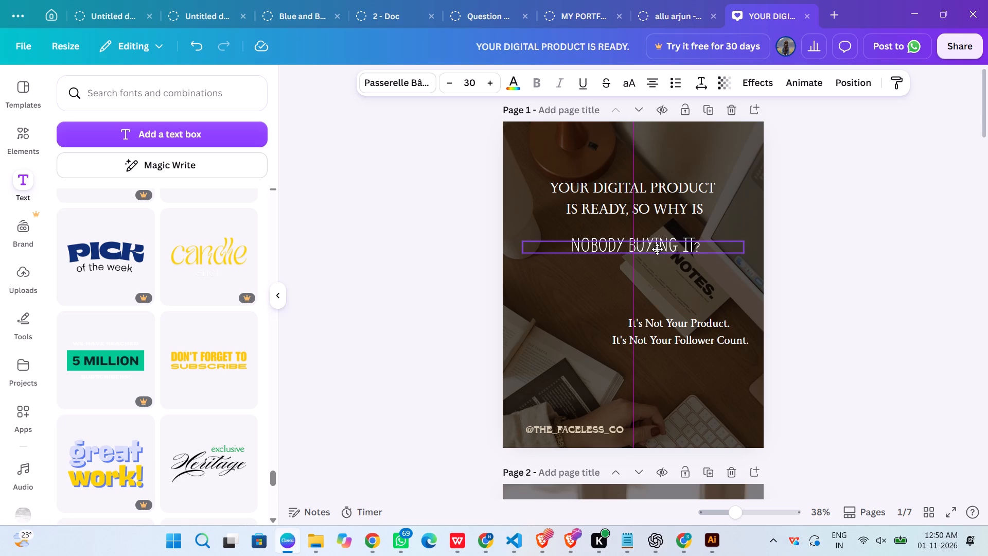
{"action": "left_click_drag", "start_coordinate": [657, 249], "coordinate": [652, 246]}
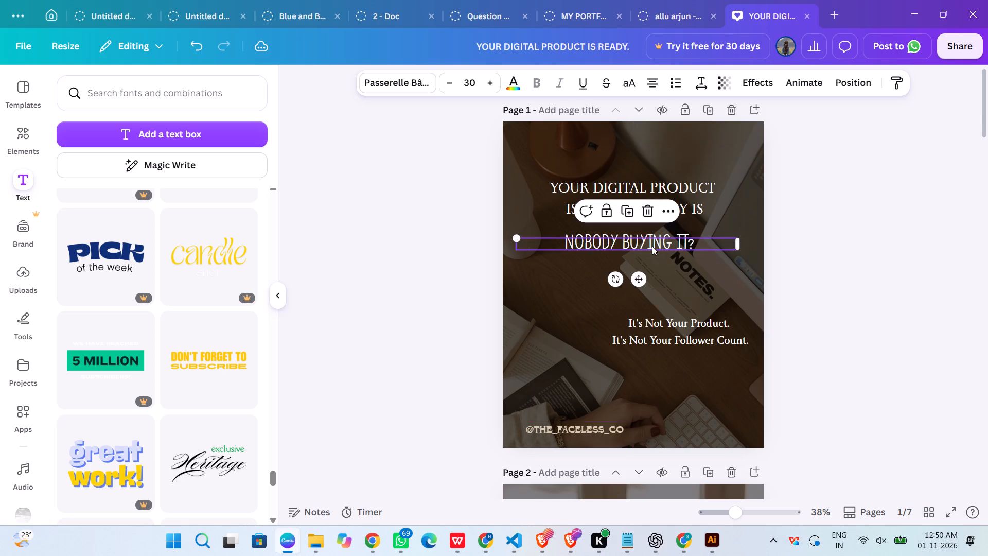
{"action": "left_click", "coordinate": [897, 289]}
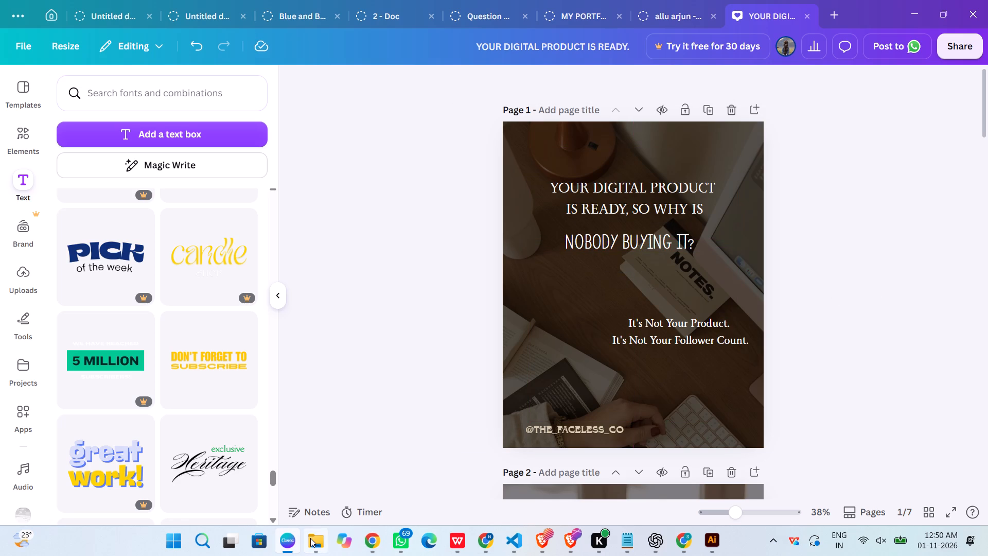
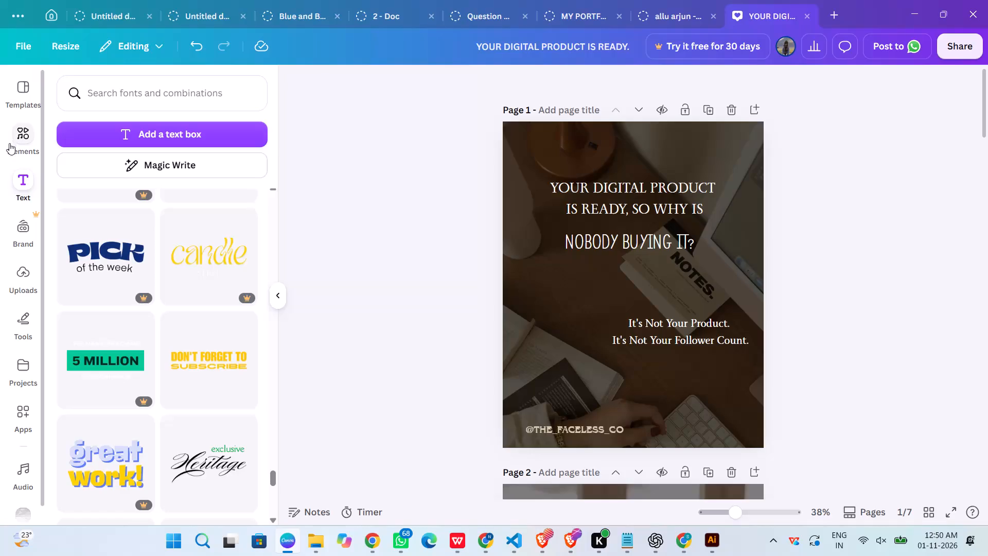
Upload the Faceless Growth logo image from the computer to the design's uploads.
{"action": "left_click", "coordinate": [16, 279]}
{"action": "left_click", "coordinate": [171, 137]}
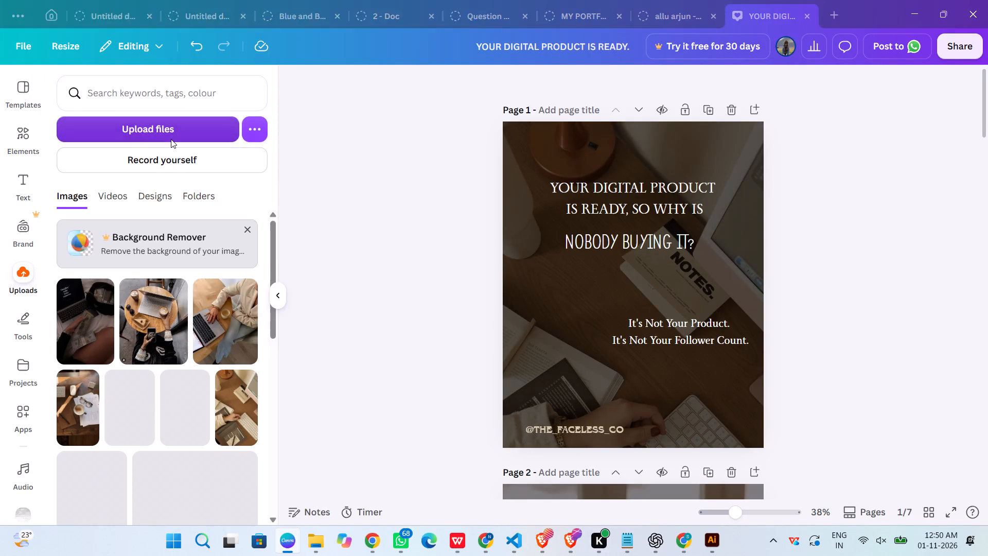
{"action": "left_click", "coordinate": [152, 133]}
{"action": "left_click", "coordinate": [378, 287]}
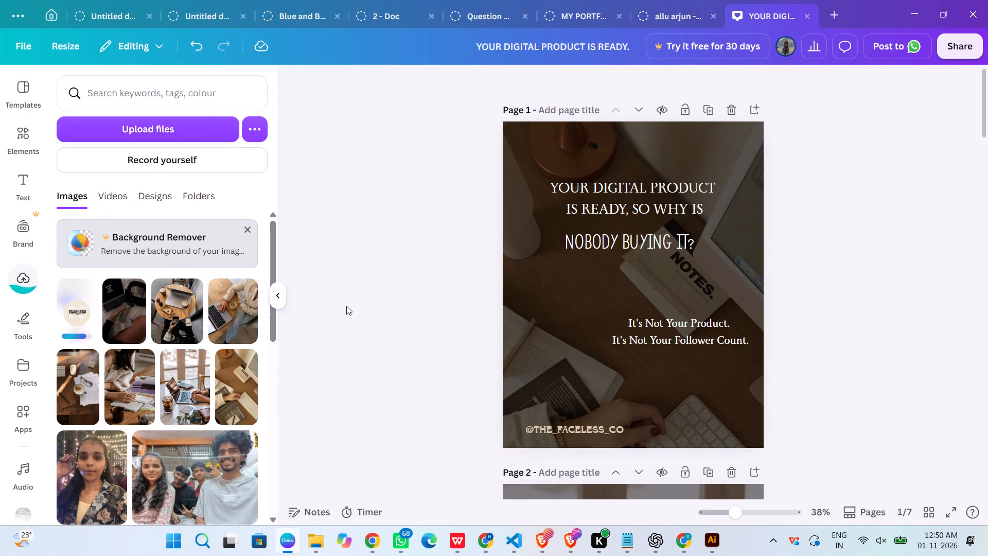
Place the uploaded Faceless Growth logo image on page 1 and move it to the page's lower-right corner.
{"action": "scroll", "coordinate": [186, 390], "scroll_direction": "down", "scroll_amount": 7}
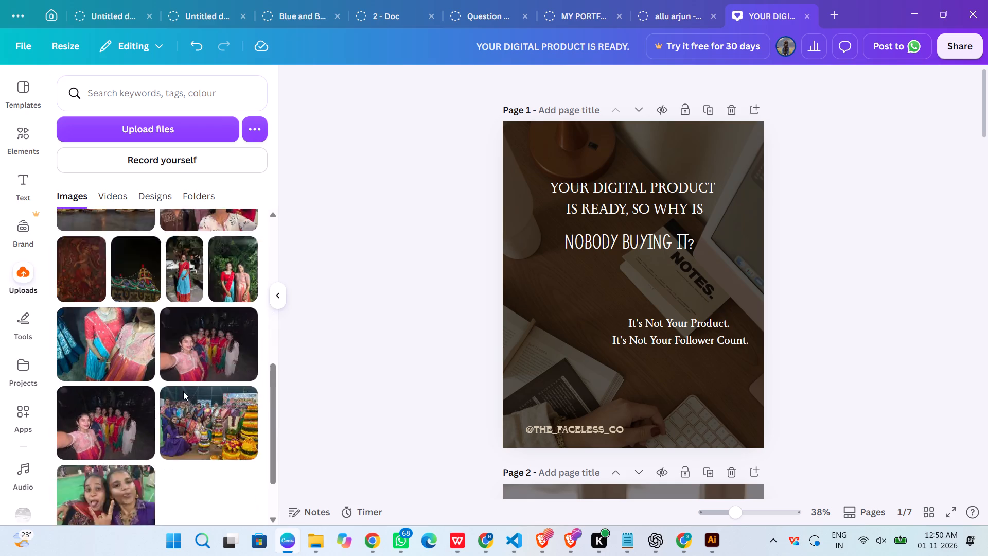
{"action": "scroll", "coordinate": [183, 391], "scroll_direction": "up", "scroll_amount": 18}
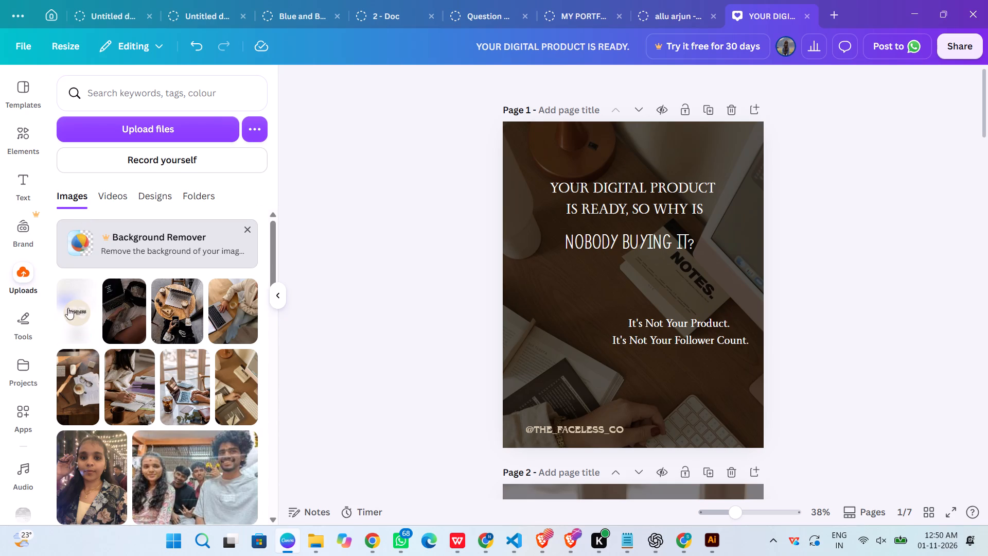
{"action": "left_click", "coordinate": [75, 314]}
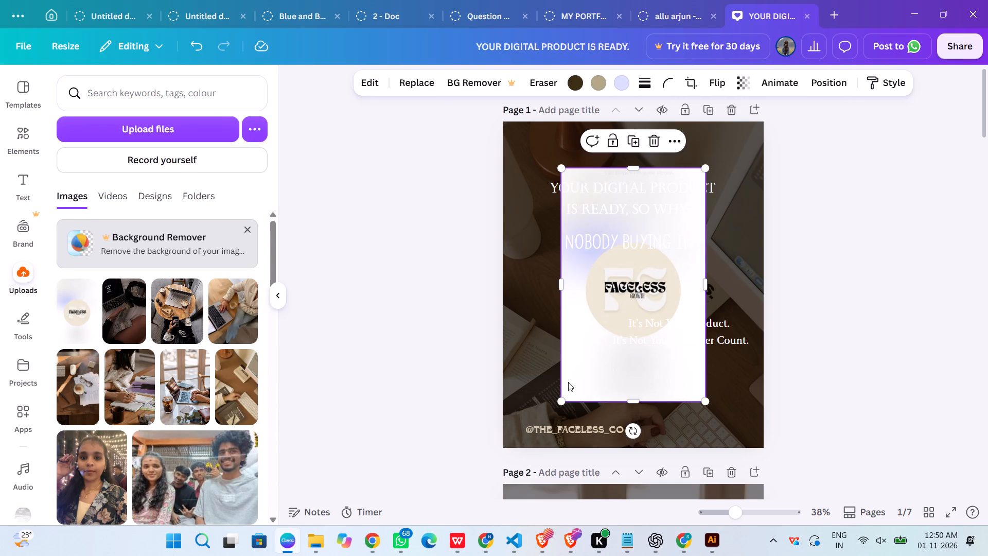
{"action": "left_click_drag", "start_coordinate": [568, 382], "coordinate": [663, 538]}
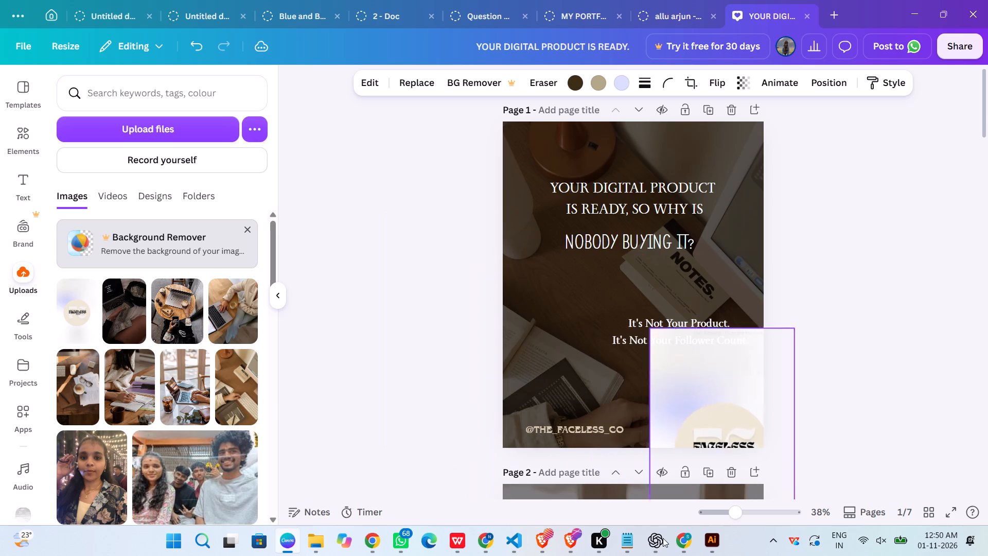
{"action": "left_click_drag", "start_coordinate": [663, 538], "coordinate": [634, 509]}
{"action": "left_click", "coordinate": [310, 203]}
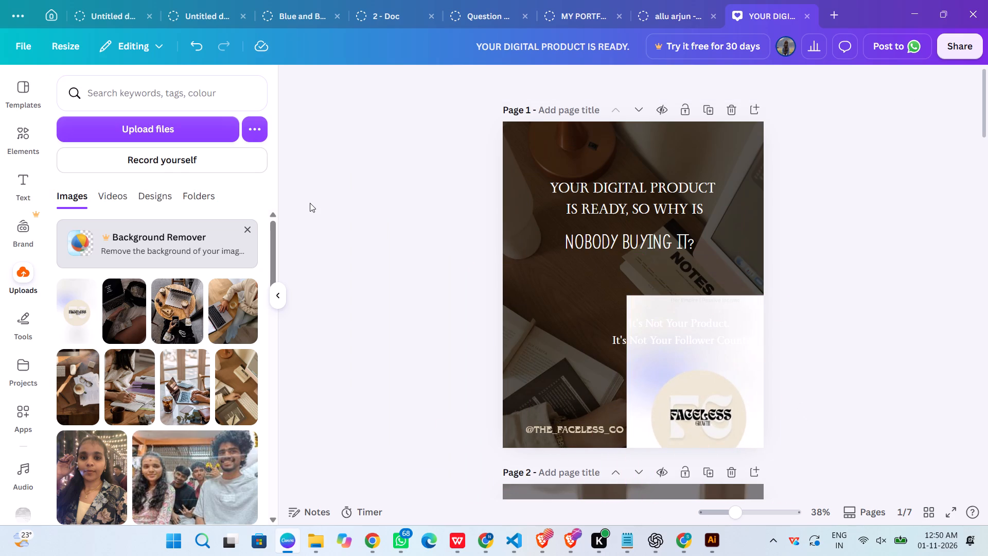
{"action": "left_click", "coordinate": [652, 236]}
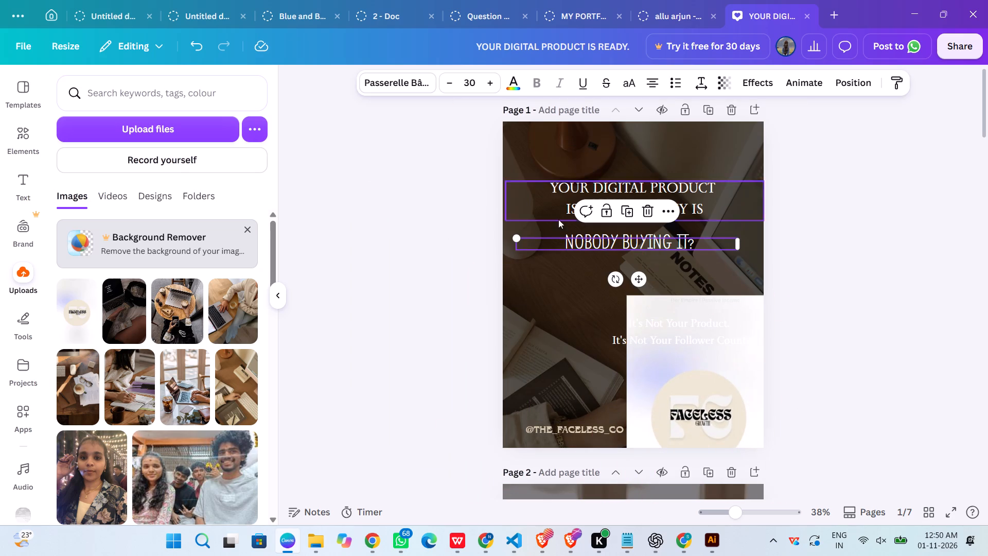
{"action": "left_click", "coordinate": [555, 436]}
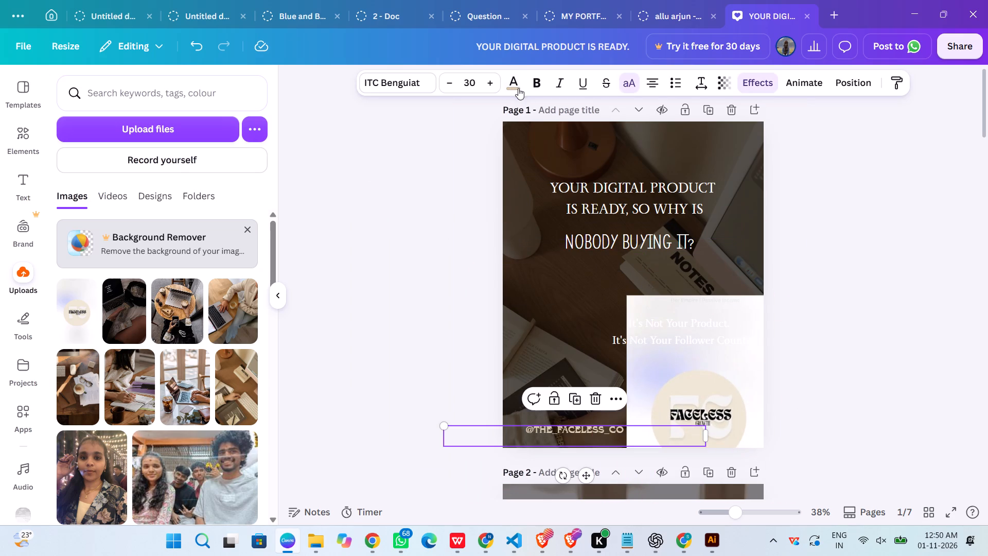
{"action": "left_click", "coordinate": [518, 87]}
{"action": "left_click", "coordinate": [94, 184]}
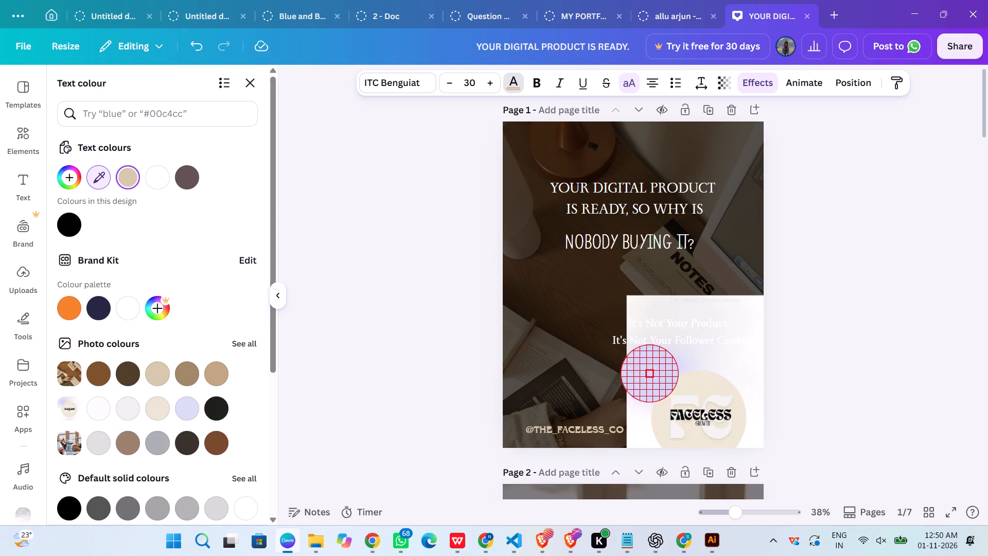
{"action": "left_click", "coordinate": [702, 380]}
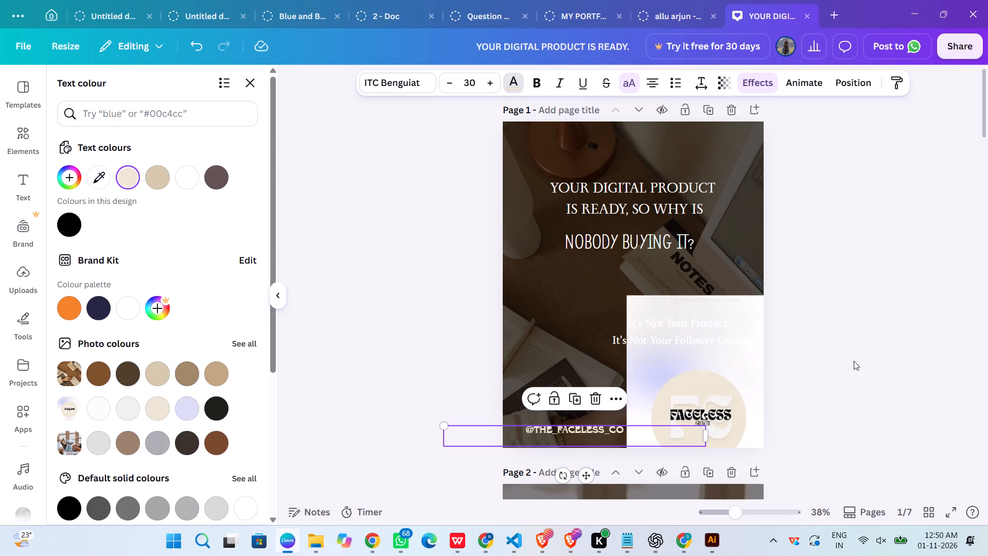
{"action": "left_click", "coordinate": [896, 337]}
Delete the Faceless Growth logo image from page 1.
{"action": "left_click", "coordinate": [742, 377]}
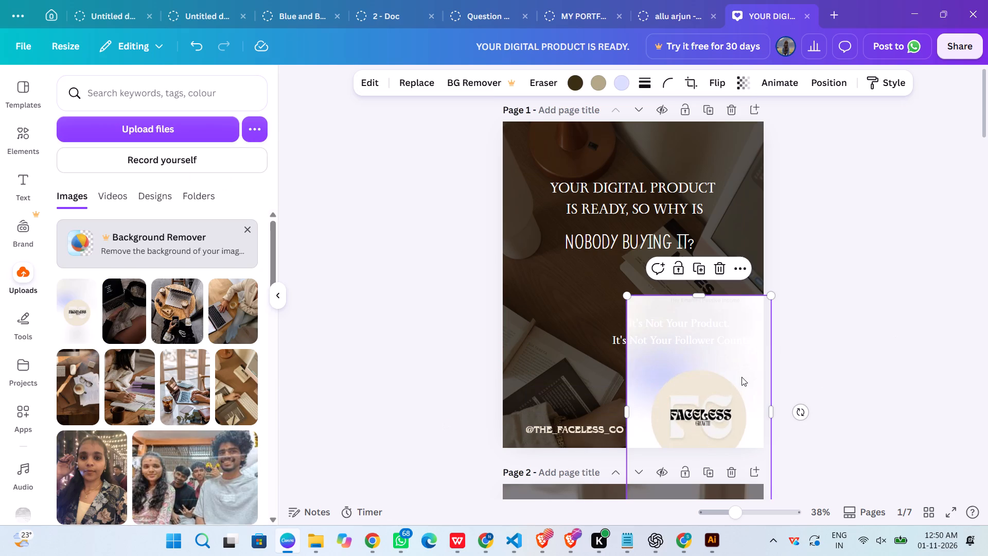
{"action": "key", "text": "Delete"}
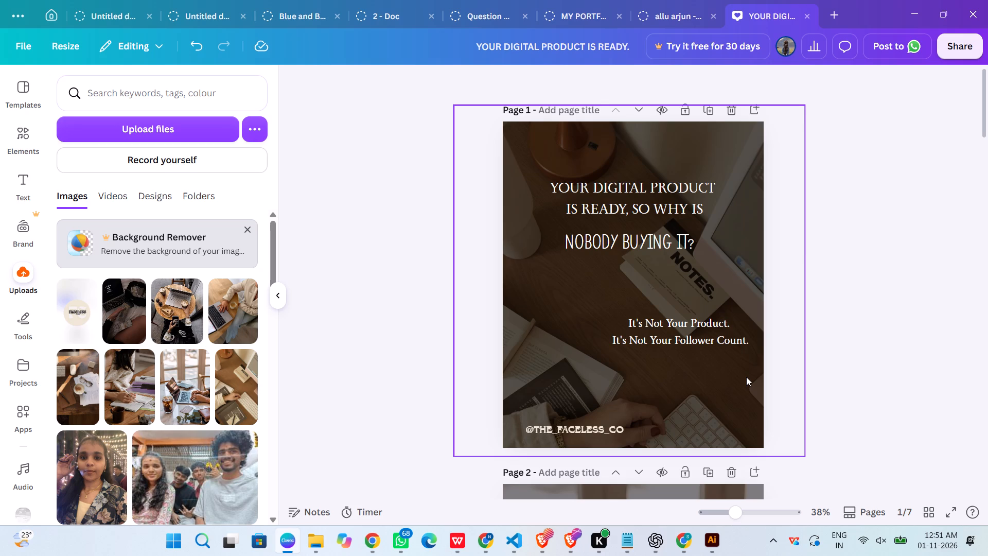
Change the headline's font to Monterchi Sans and apply it to all Monterchi Serif text on page 1.
{"action": "left_click", "coordinate": [686, 173]}
{"action": "left_click", "coordinate": [674, 210]}
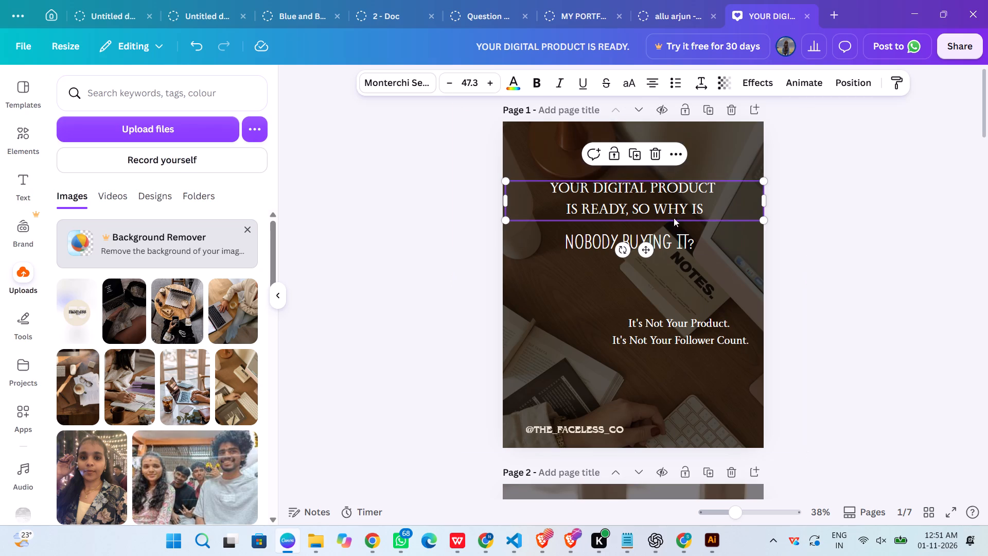
{"action": "left_click", "coordinate": [674, 326]}
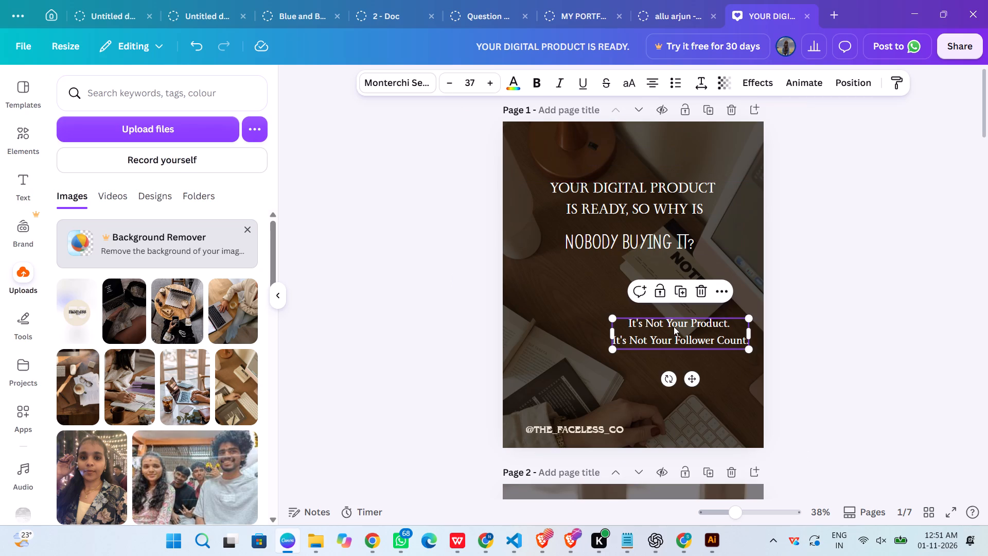
{"action": "left_click", "coordinate": [874, 320]}
{"action": "left_click", "coordinate": [671, 213]}
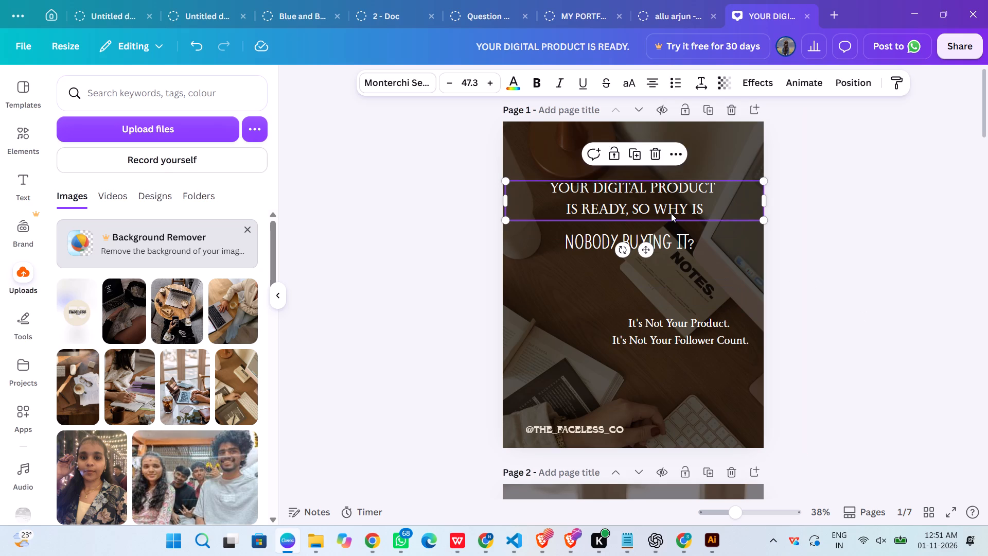
{"action": "left_click", "coordinate": [404, 92]}
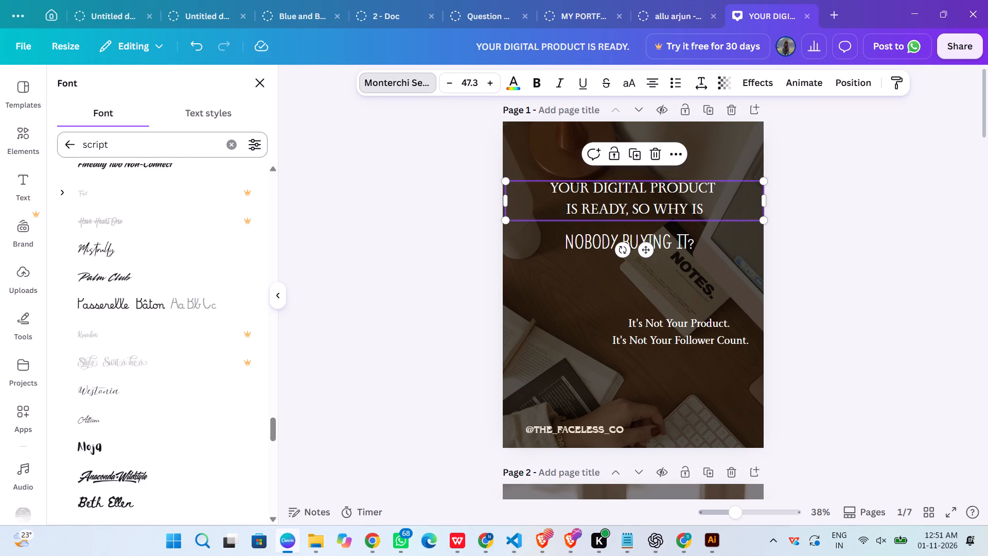
{"action": "left_click", "coordinate": [135, 149]}
{"action": "key", "text": "ctrl+BackSpace"}
{"action": "type", "text": "Monterchi"}
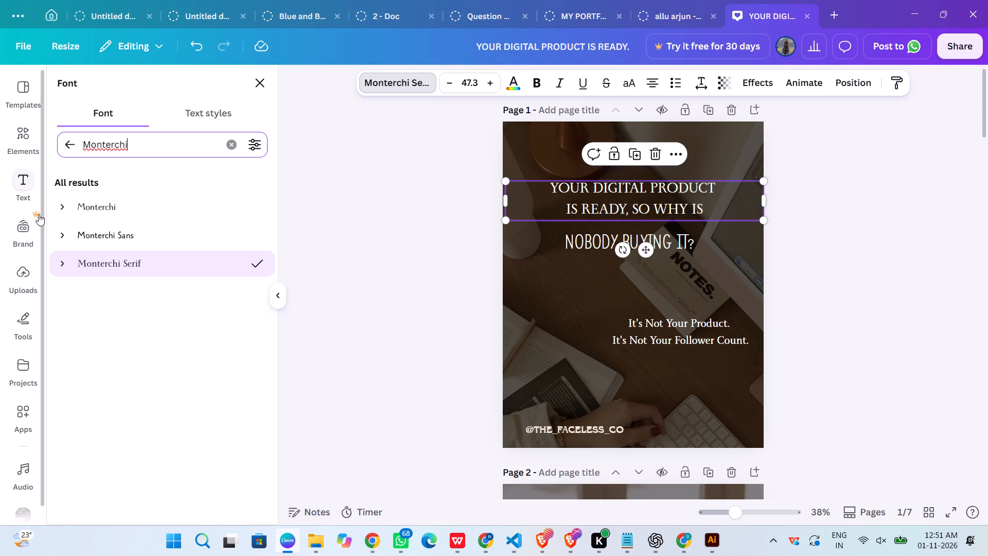
{"action": "left_click", "coordinate": [112, 247]}
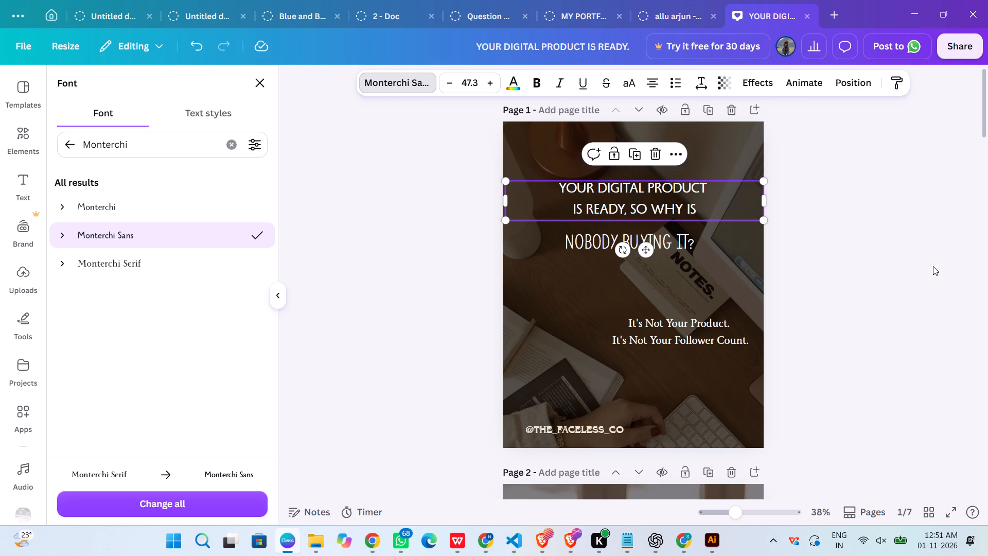
{"action": "left_click", "coordinate": [122, 500]}
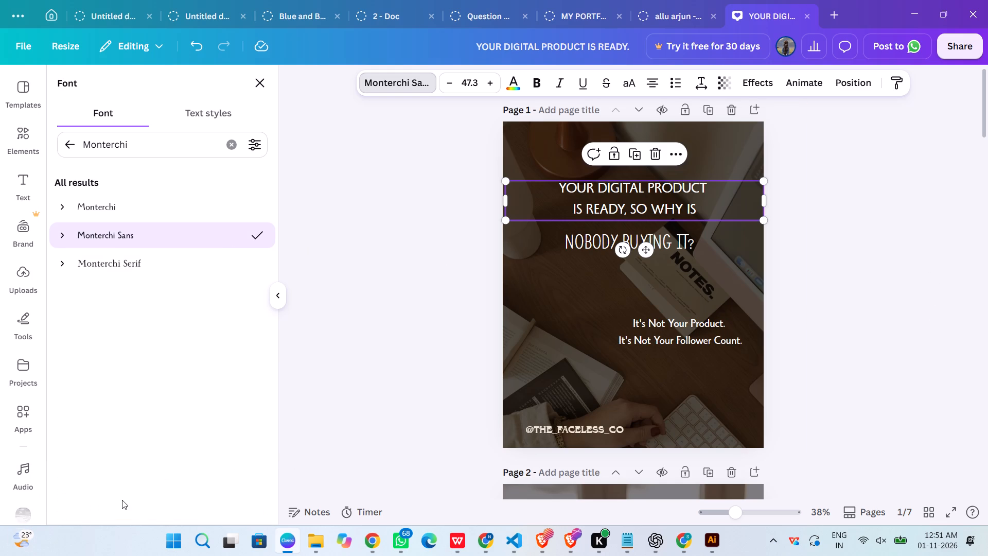
{"action": "left_click", "coordinate": [908, 371]}
{"action": "left_click", "coordinate": [908, 371]}
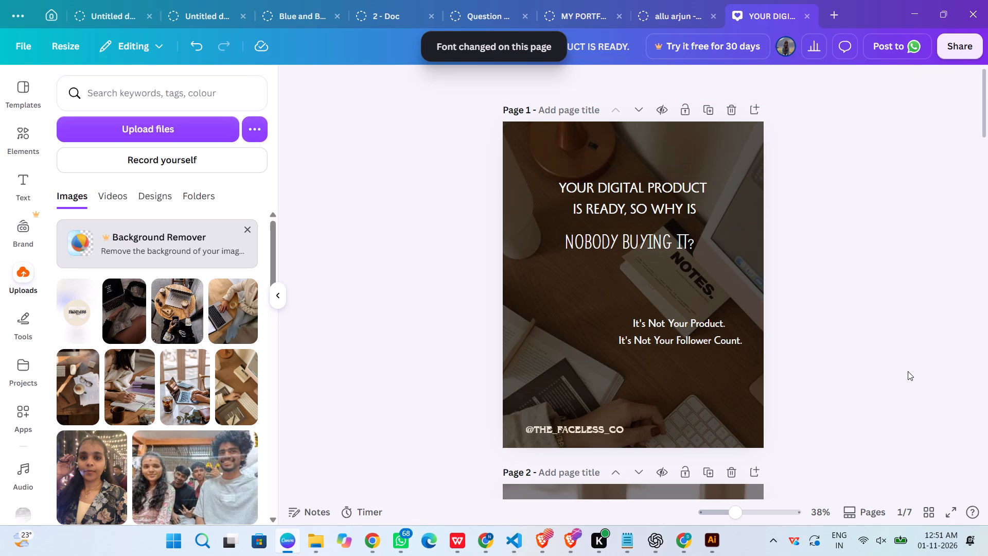
Enlarge the headline "YOUR DIGITAL PRODUCT IS READY, SO WHY IS" to font size 51 and centre it horizontally on page 1.
{"action": "left_click", "coordinate": [662, 197]}
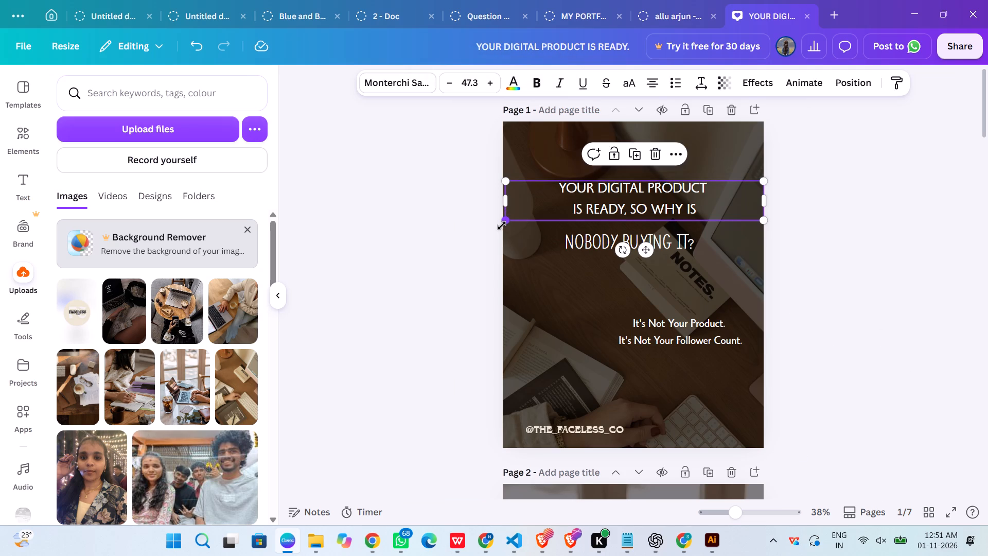
{"action": "left_click_drag", "start_coordinate": [504, 223], "coordinate": [484, 225], "text": "shift"}
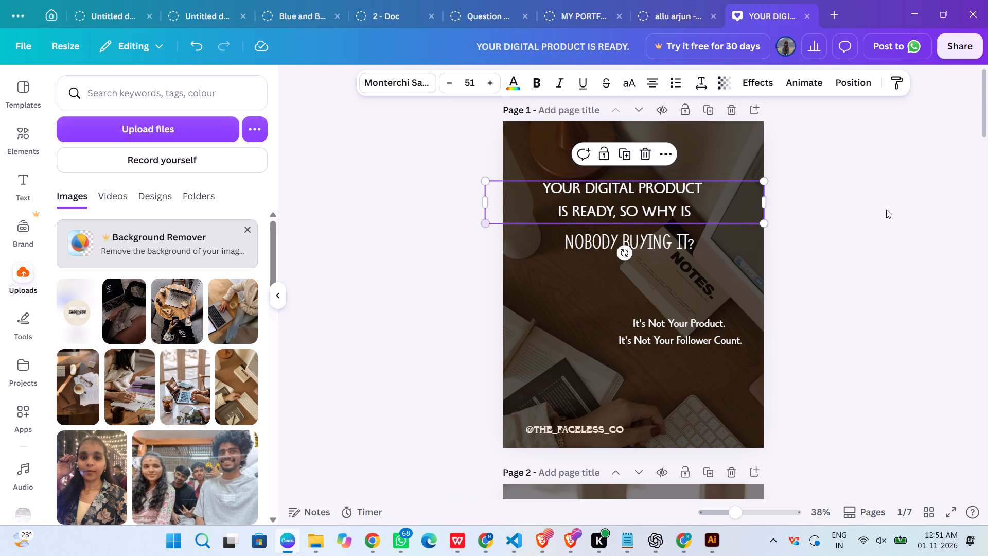
{"action": "left_click", "coordinate": [886, 210]}
{"action": "left_click_drag", "start_coordinate": [682, 202], "coordinate": [692, 201]}
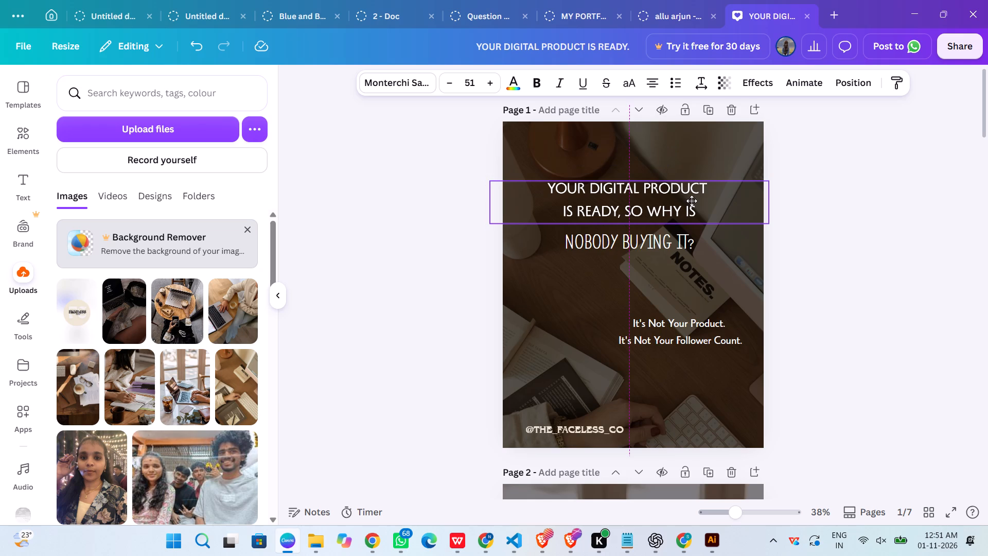
{"action": "left_click_drag", "start_coordinate": [692, 201], "coordinate": [692, 201]}
{"action": "left_click", "coordinate": [829, 234]}
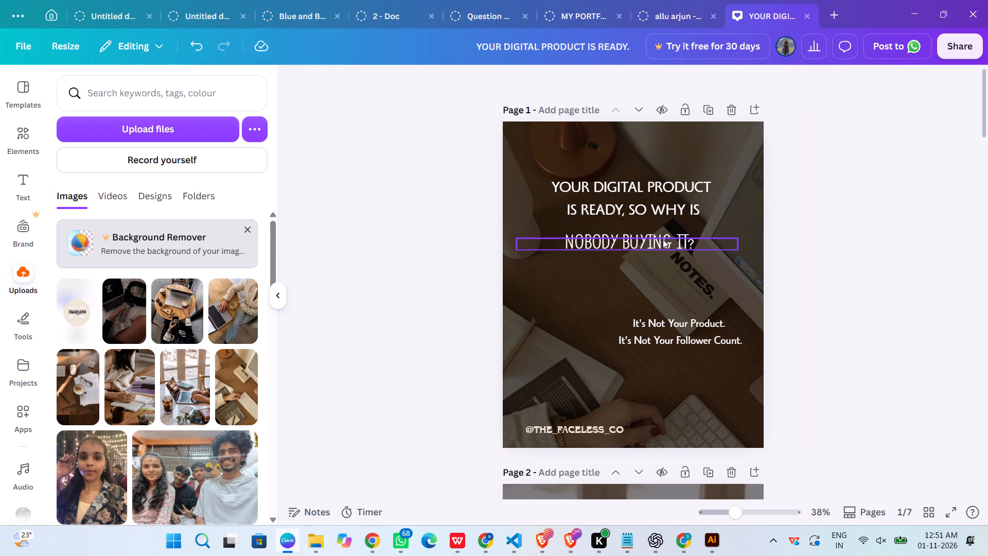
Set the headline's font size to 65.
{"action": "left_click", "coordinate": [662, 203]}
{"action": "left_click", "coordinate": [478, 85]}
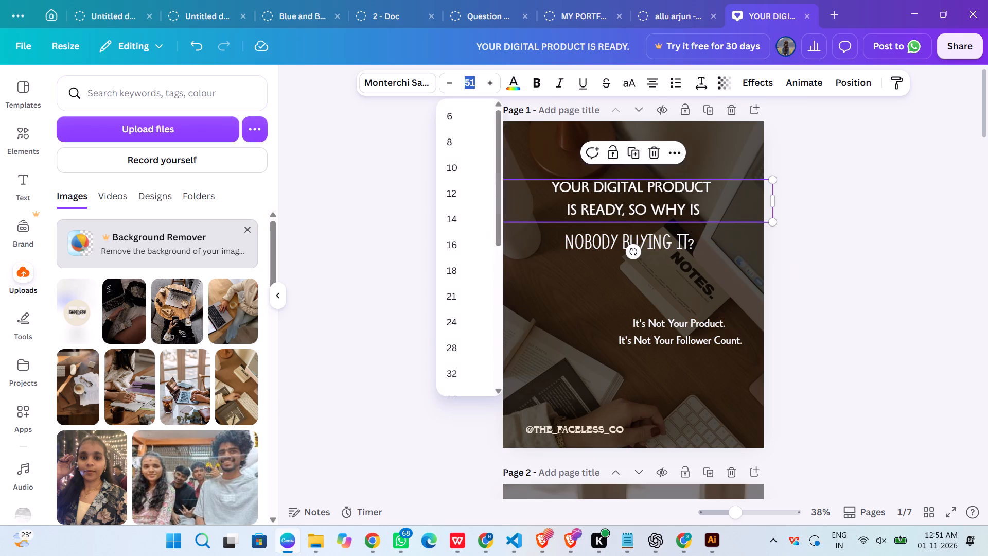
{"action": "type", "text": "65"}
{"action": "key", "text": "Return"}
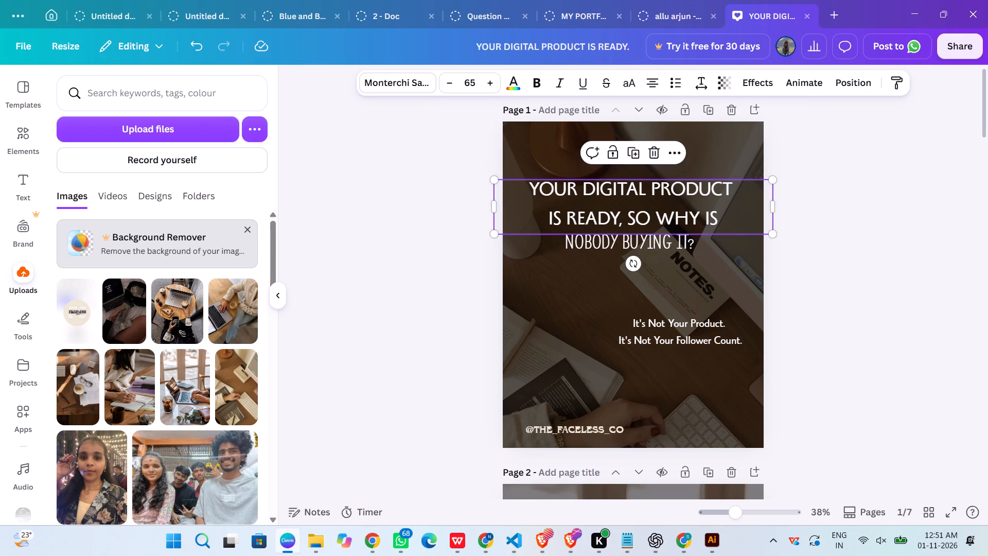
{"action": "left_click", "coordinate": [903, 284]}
Move the headline slightly up, away from the line "NOBODY BUYING IT?".
{"action": "left_click_drag", "start_coordinate": [658, 196], "coordinate": [658, 192]}
{"action": "left_click_drag", "start_coordinate": [658, 192], "coordinate": [658, 190]}
{"action": "left_click", "coordinate": [793, 293]}
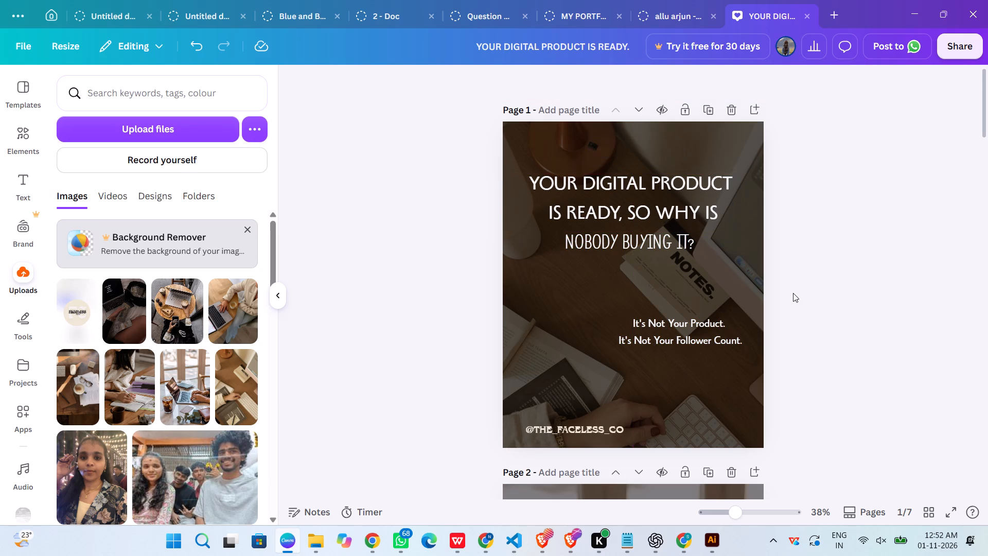
Set the headline's font size to 50.
{"action": "left_click", "coordinate": [646, 187]}
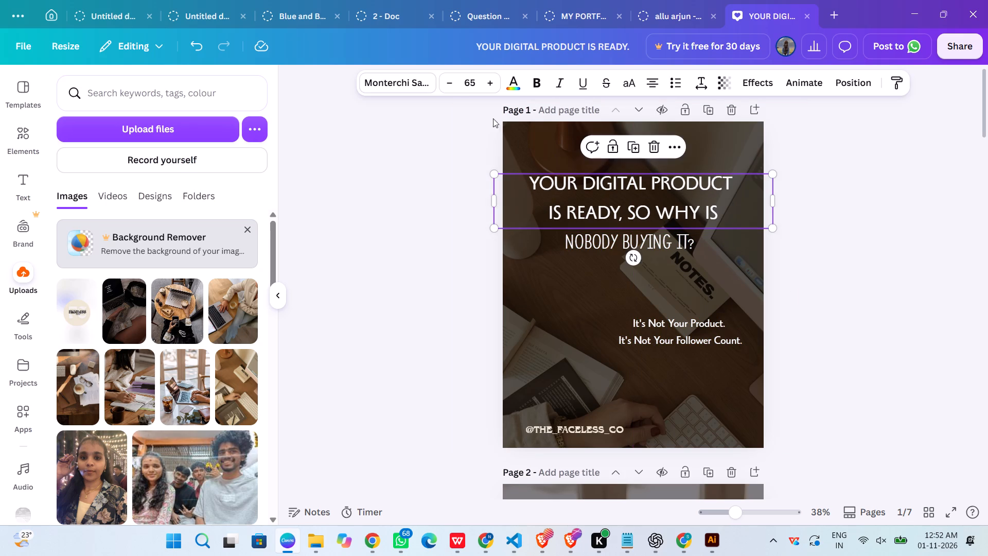
{"action": "left_click", "coordinate": [467, 80]}
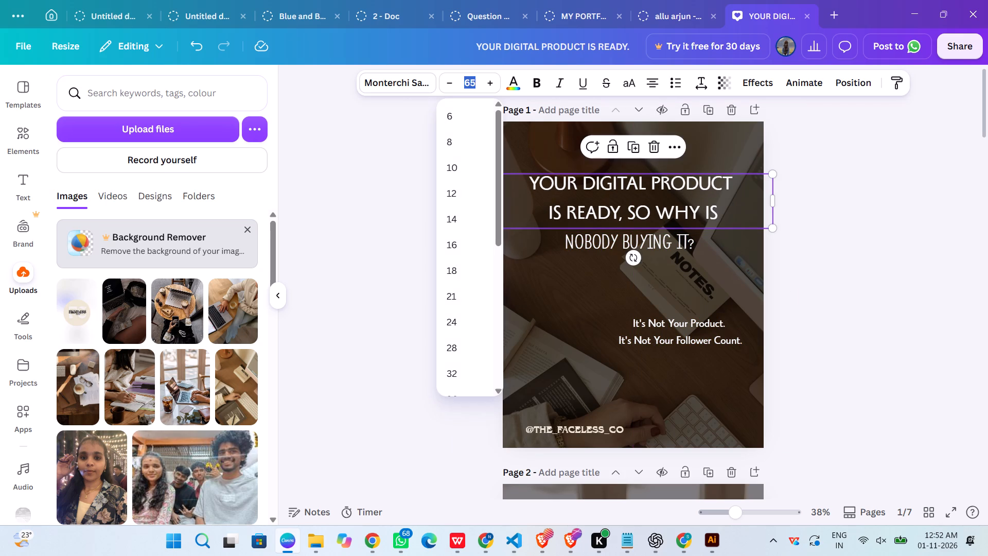
{"action": "key", "text": "5"}
{"action": "key", "text": "0"}
{"action": "key", "text": "Return"}
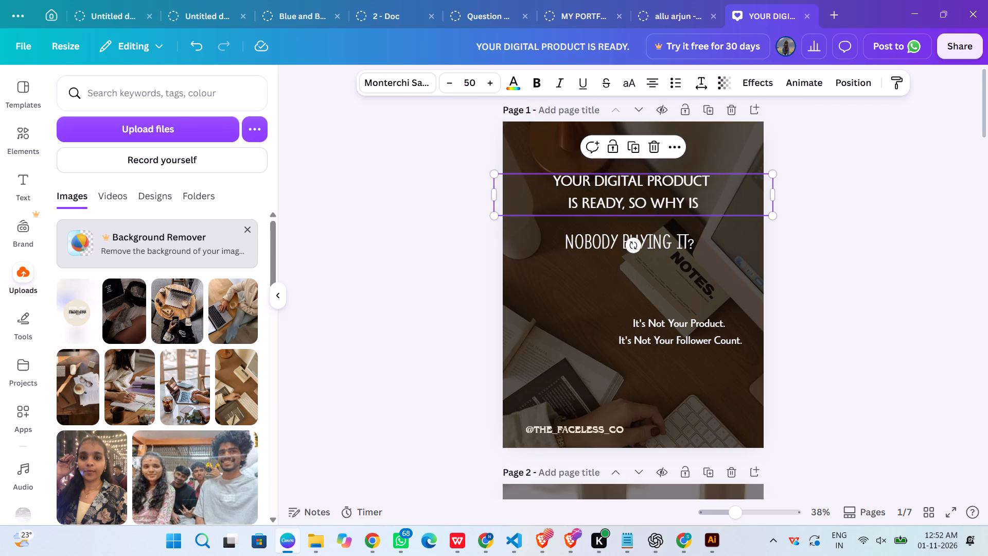
Set the font size of the line "NOBODY BUYING IT?" to 45.
{"action": "left_click", "coordinate": [680, 247]}
{"action": "left_click", "coordinate": [468, 82]}
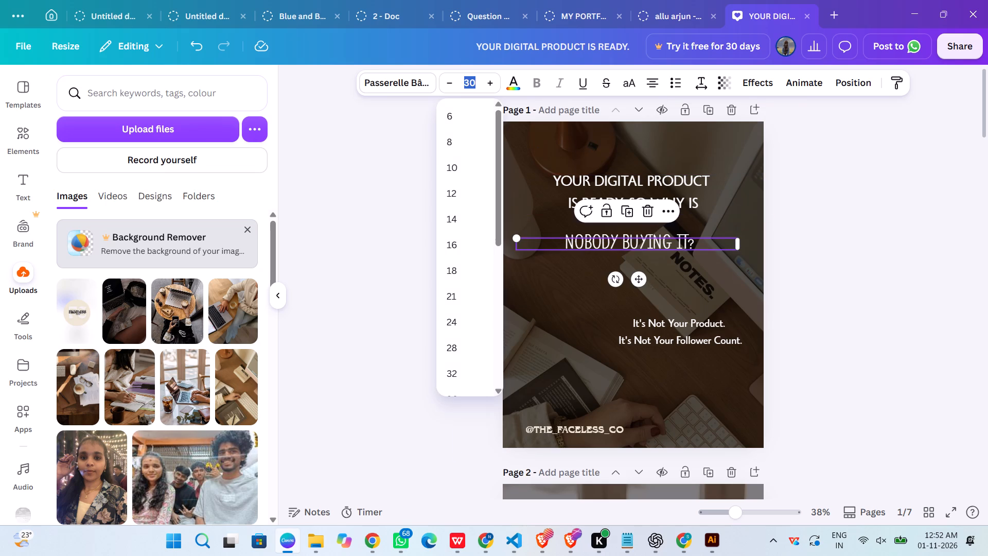
{"action": "type", "text": "45"}
{"action": "key", "text": "Return"}
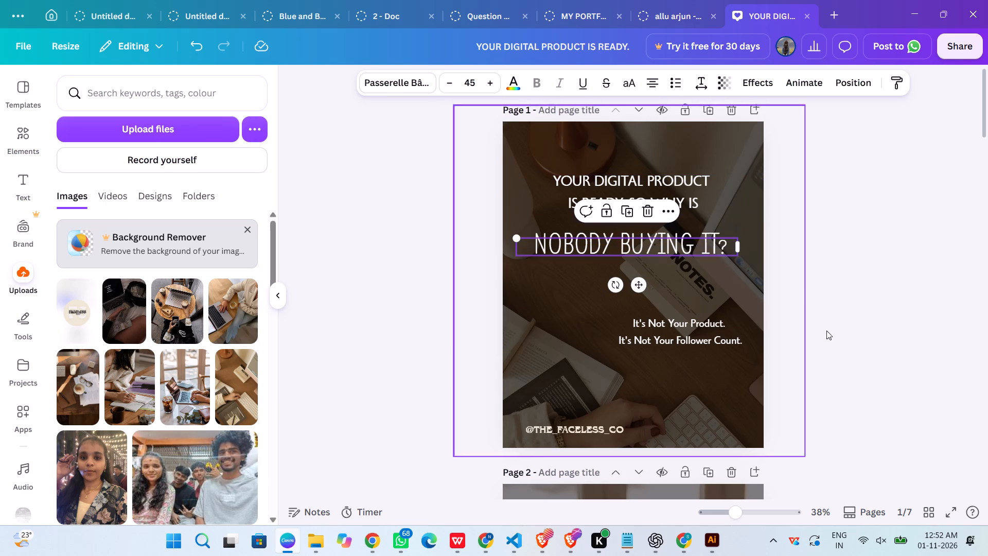
{"action": "left_click", "coordinate": [814, 348]}
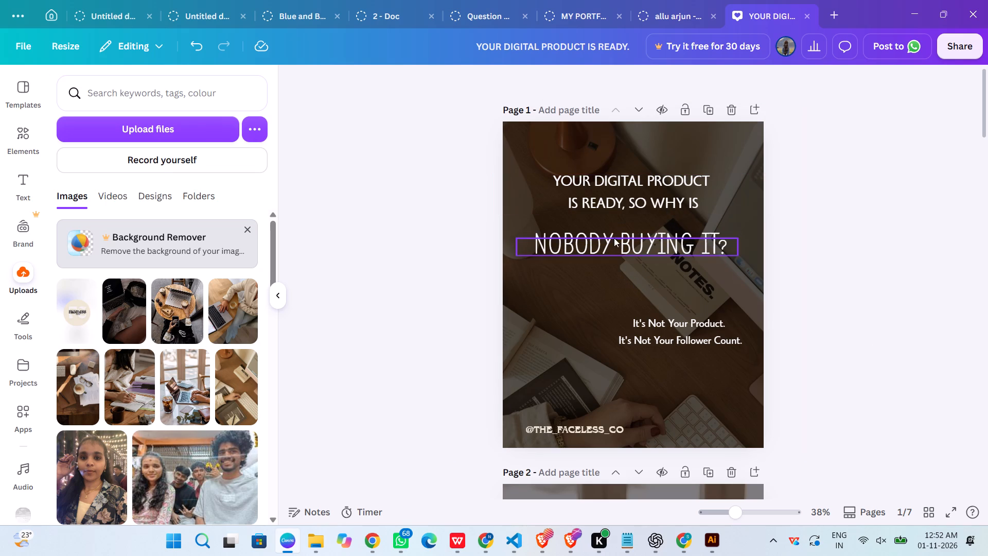
Centre the line "NOBODY BUYING IT?" horizontally on page 1, below the headline.
{"action": "left_click_drag", "start_coordinate": [616, 239], "coordinate": [623, 236]}
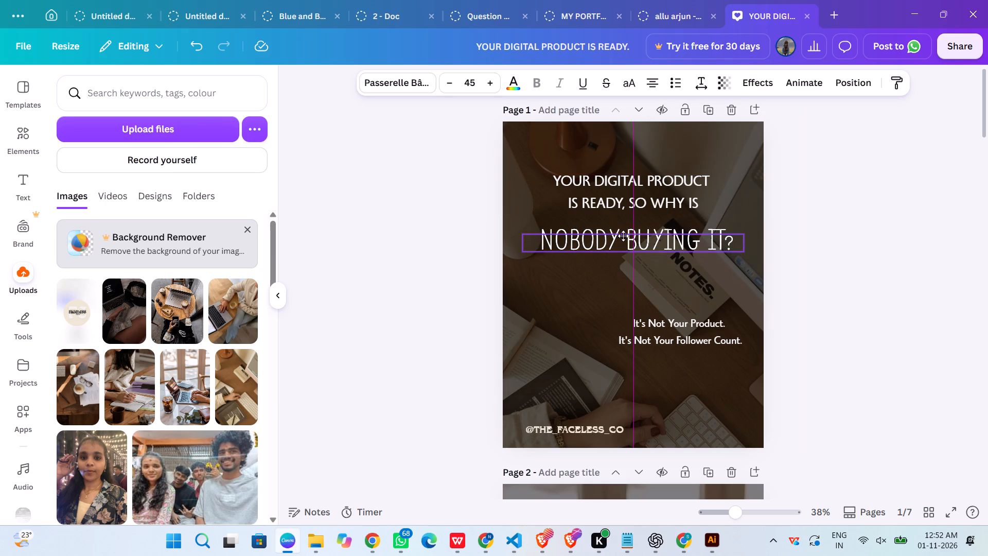
{"action": "left_click_drag", "start_coordinate": [623, 236], "coordinate": [625, 237]}
{"action": "left_click", "coordinate": [865, 217]}
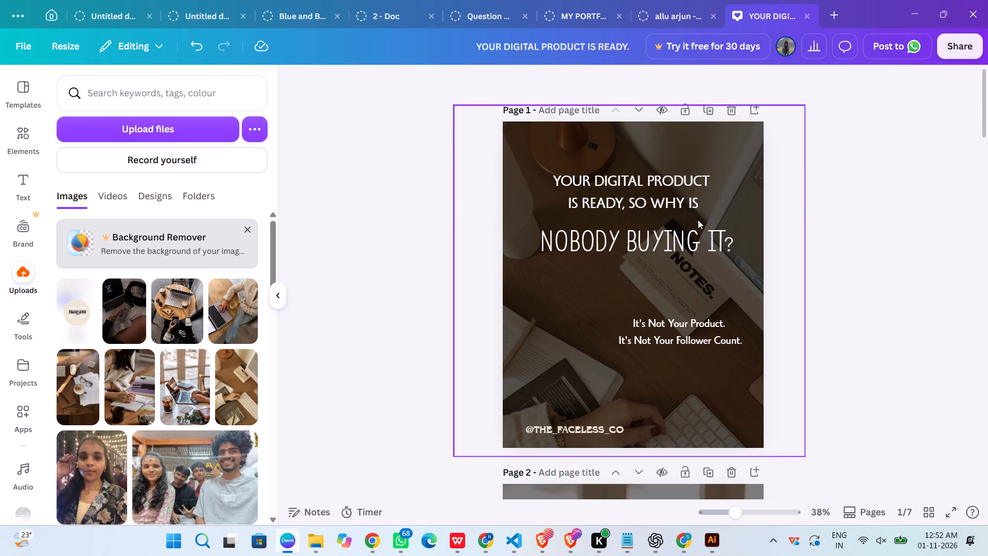
Make the words "DIGITAL PRODUCT" in the page 1 headline bold.
{"action": "triple_click", "coordinate": [633, 179]}
{"action": "left_click", "coordinate": [633, 179]}
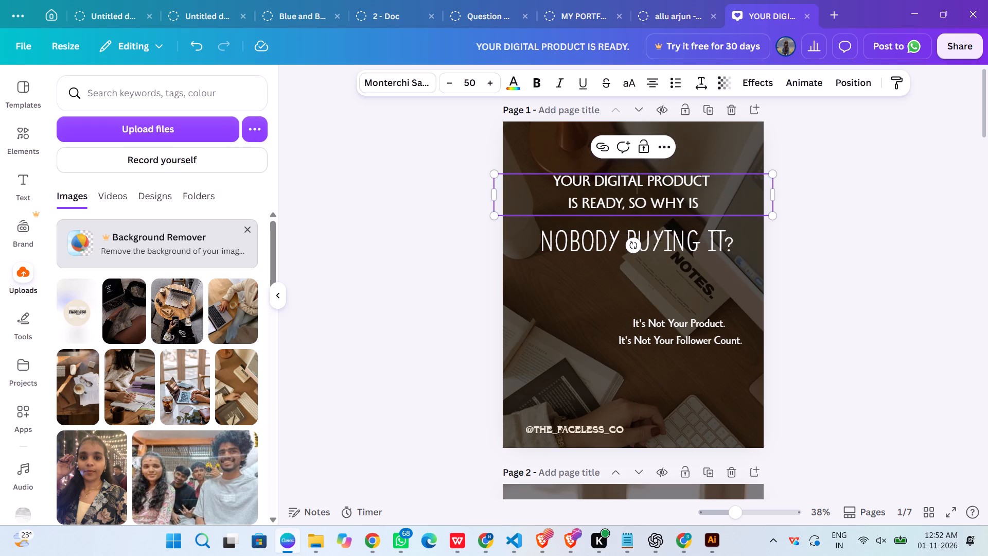
{"action": "left_click_drag", "start_coordinate": [713, 182], "coordinate": [630, 177]}
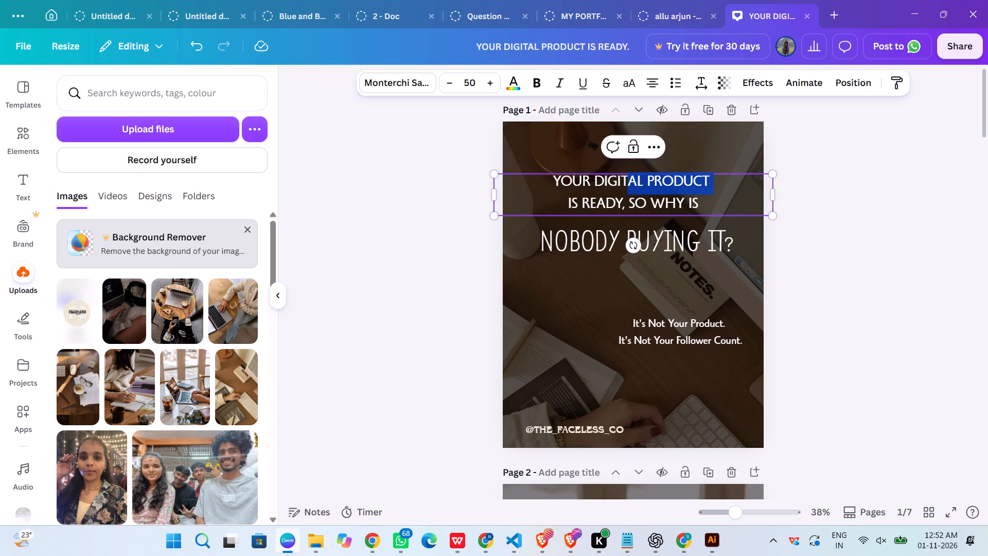
{"action": "left_click_drag", "start_coordinate": [630, 177], "coordinate": [597, 174]}
{"action": "left_click", "coordinate": [538, 86]}
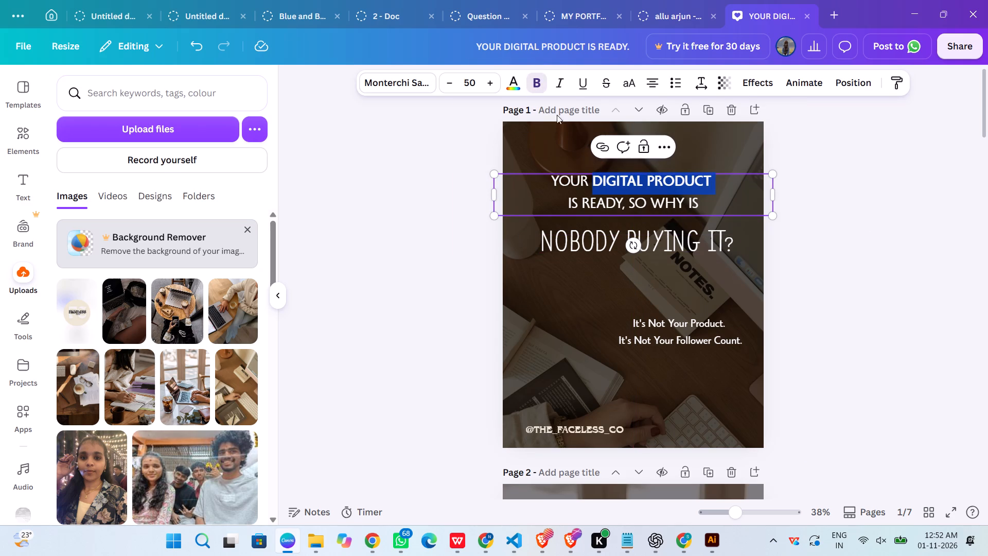
{"action": "left_click", "coordinate": [863, 234]}
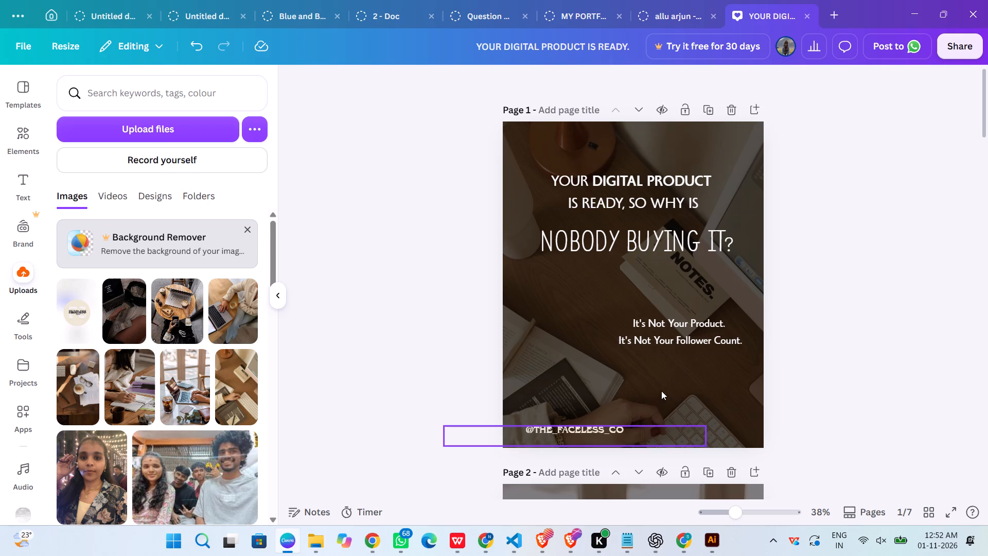
Switch to Chrome and search the Doodledo illustrations on pixelsmarket for "swipe".
{"action": "left_click", "coordinate": [370, 547]}
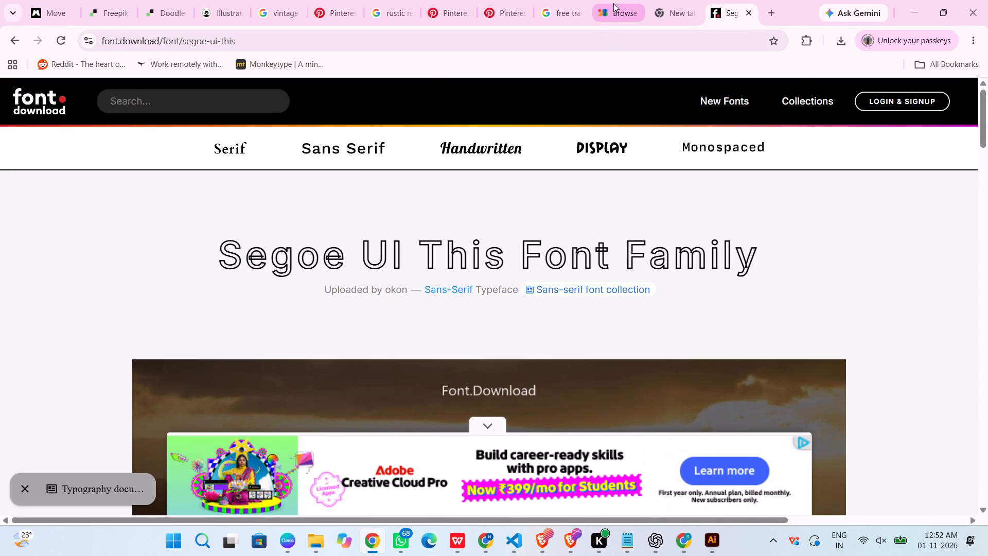
{"action": "left_click", "coordinate": [690, 0]}
{"action": "left_click", "coordinate": [613, 2]}
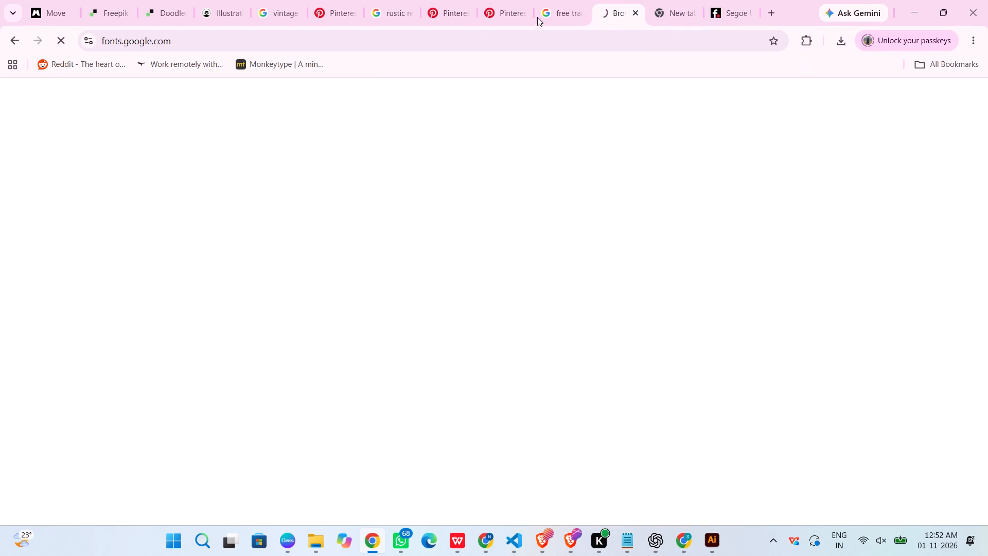
{"action": "left_click", "coordinate": [532, 20]}
{"action": "left_click", "coordinate": [180, 3]}
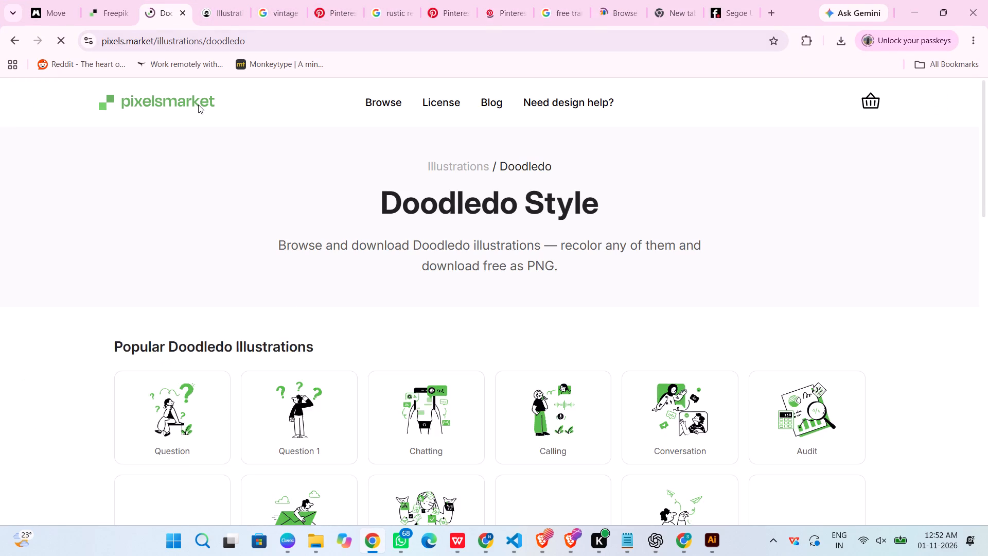
{"action": "left_click", "coordinate": [328, 321]}
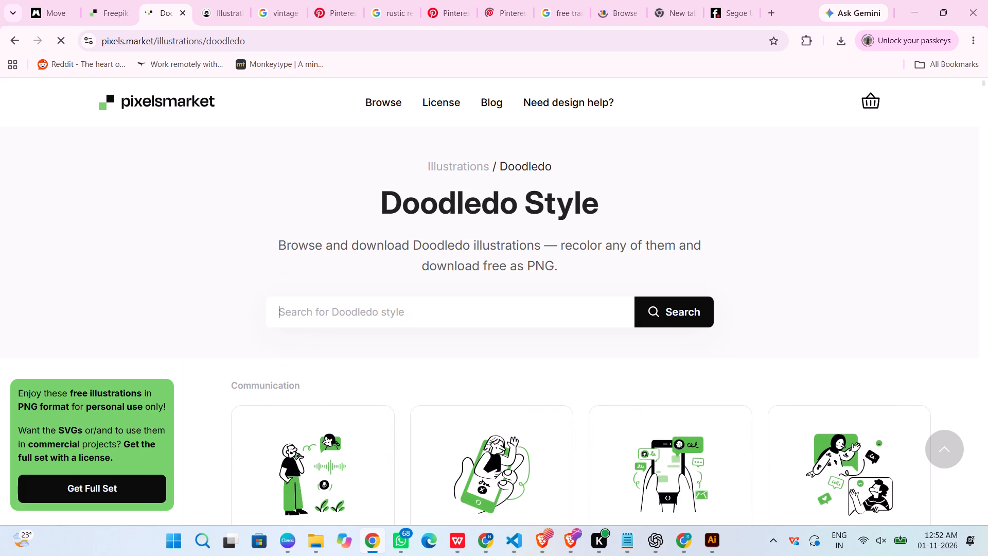
{"action": "type", "text": "swipe"}
{"action": "key", "text": "Return"}
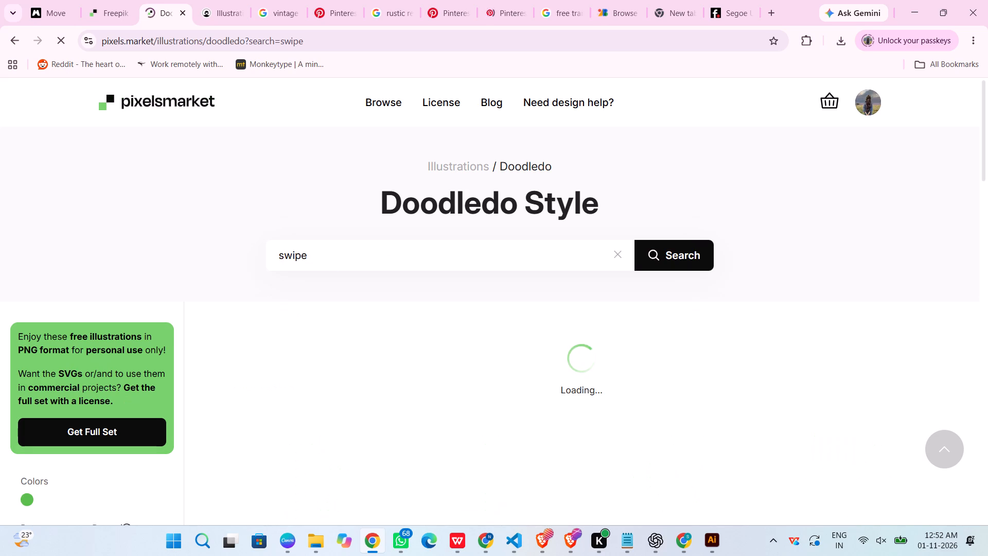
Look through the search results and the popular Doodledo illustrations for a suitable swipe graphic.
{"action": "scroll", "coordinate": [434, 362], "scroll_direction": "down", "scroll_amount": 4}
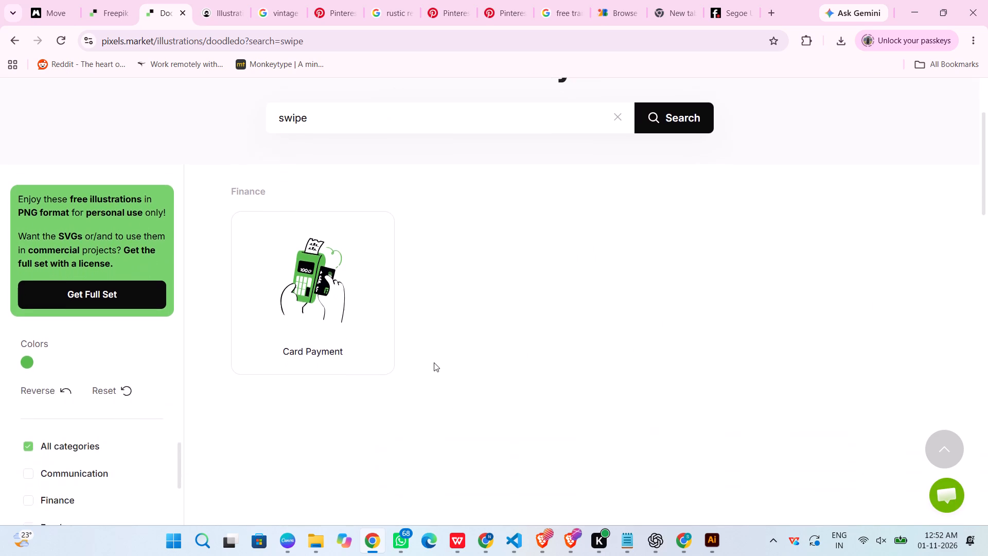
{"action": "scroll", "coordinate": [434, 362], "scroll_direction": "down", "scroll_amount": 2}
{"action": "scroll", "coordinate": [434, 362], "scroll_direction": "up", "scroll_amount": 1}
{"action": "scroll", "coordinate": [434, 362], "scroll_direction": "down", "scroll_amount": 4}
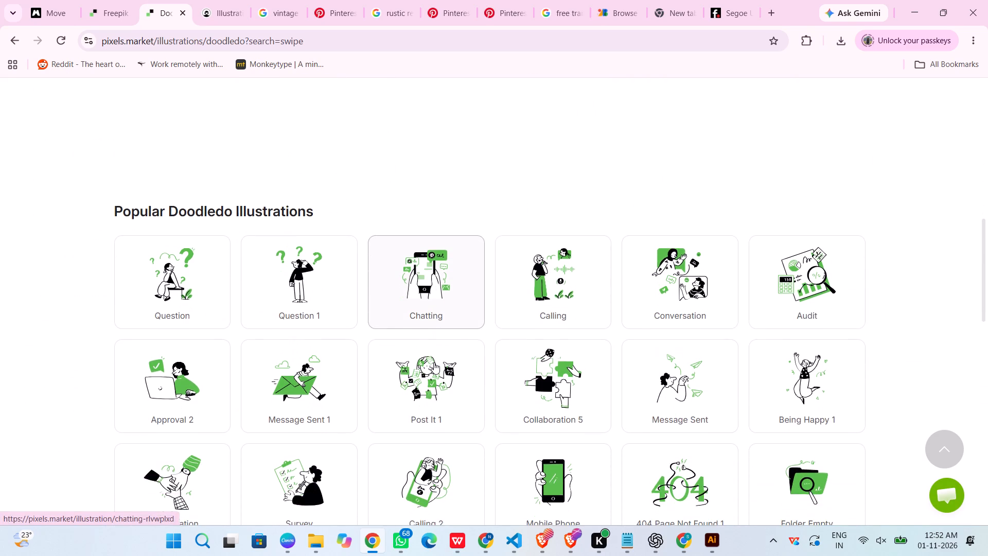
{"action": "scroll", "coordinate": [434, 362], "scroll_direction": "down", "scroll_amount": 5}
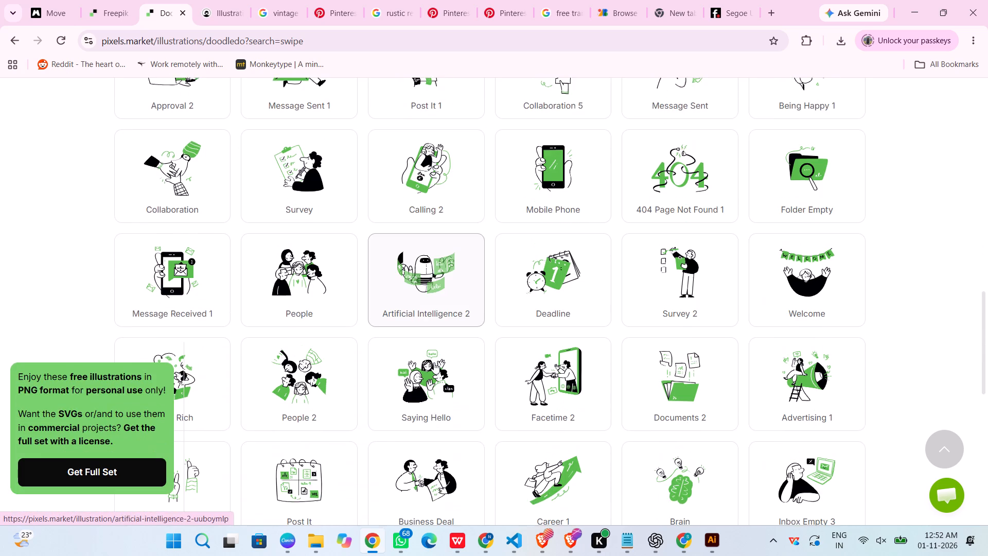
{"action": "scroll", "coordinate": [434, 362], "scroll_direction": "down", "scroll_amount": 5}
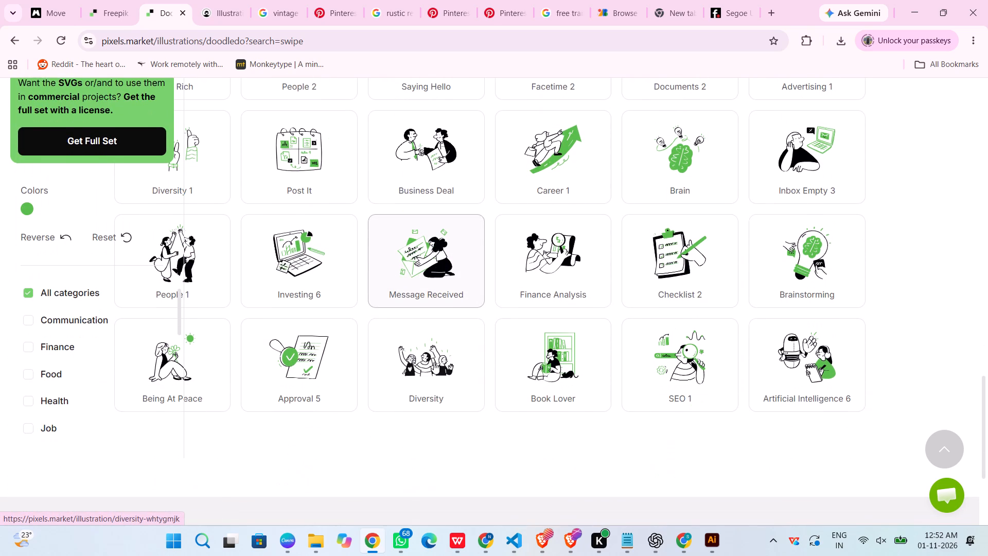
{"action": "scroll", "coordinate": [434, 362], "scroll_direction": "down", "scroll_amount": 1}
{"action": "scroll", "coordinate": [434, 362], "scroll_direction": "up", "scroll_amount": 1}
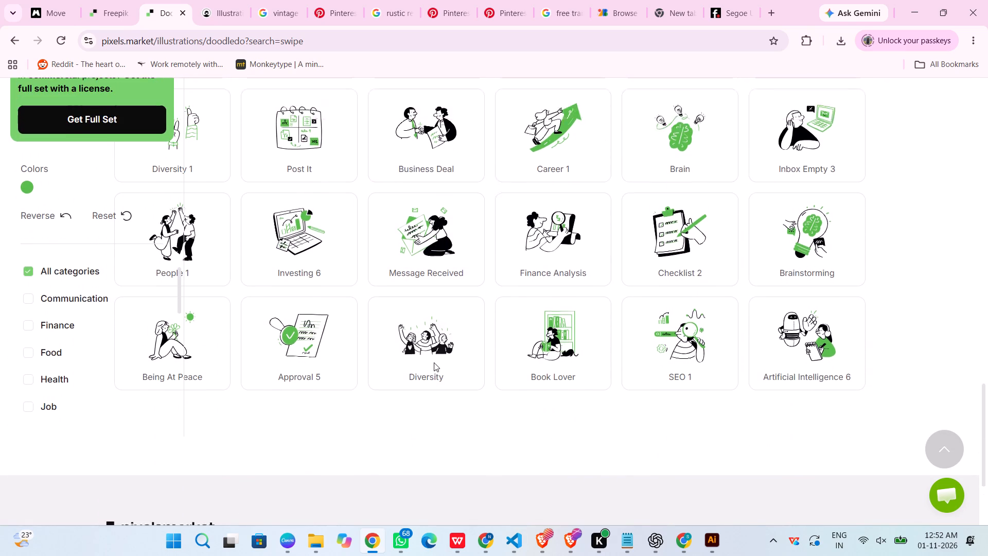
{"action": "scroll", "coordinate": [434, 362], "scroll_direction": "up", "scroll_amount": 1}
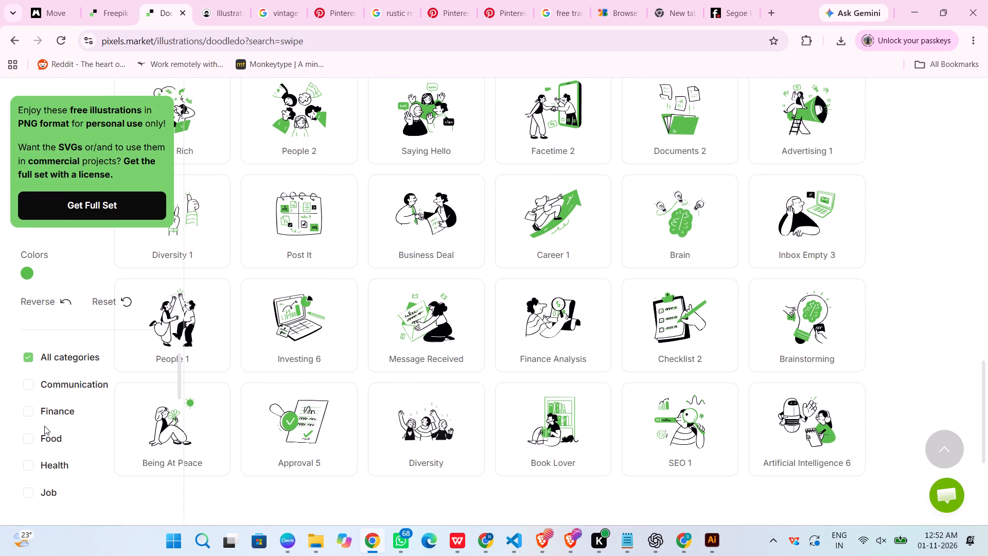
{"action": "scroll", "coordinate": [87, 361], "scroll_direction": "up", "scroll_amount": 19}
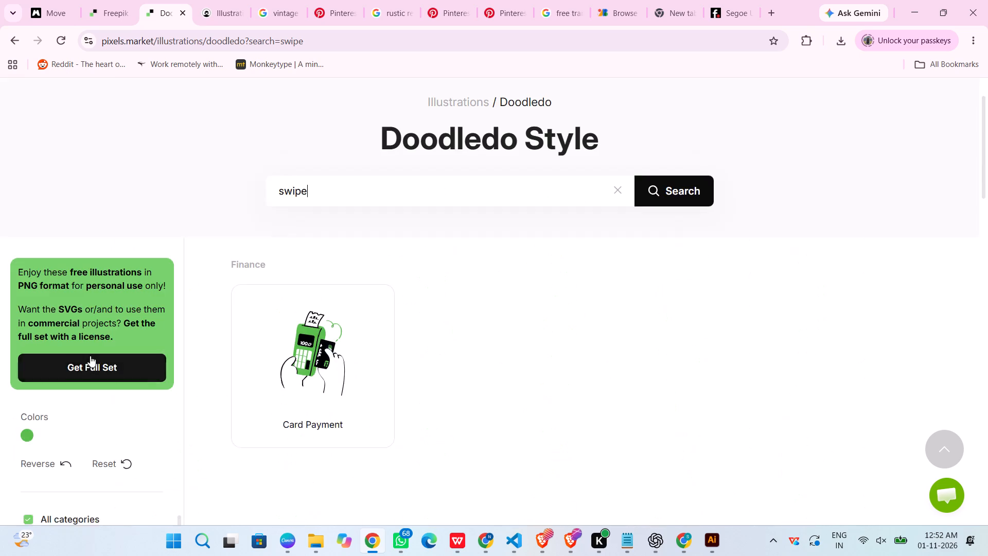
{"action": "scroll", "coordinate": [90, 356], "scroll_direction": "up", "scroll_amount": 3}
Search Pinterest for "swipe doodle" and look through the results for a hand-drawn swipe arrow.
{"action": "left_click", "coordinate": [492, 0]}
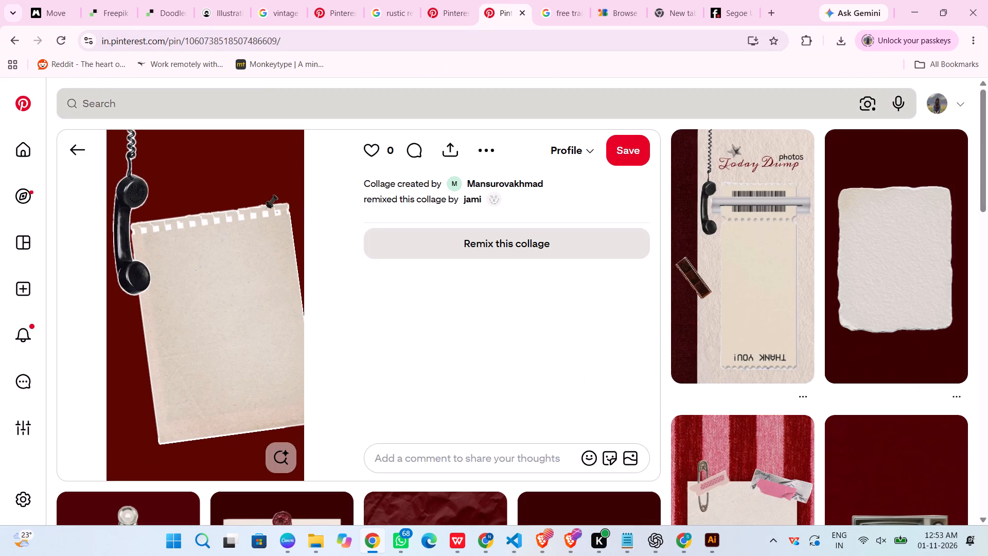
{"action": "left_click", "coordinate": [327, 112]}
{"action": "type", "text": "swipe doodle"}
{"action": "key", "text": "Return"}
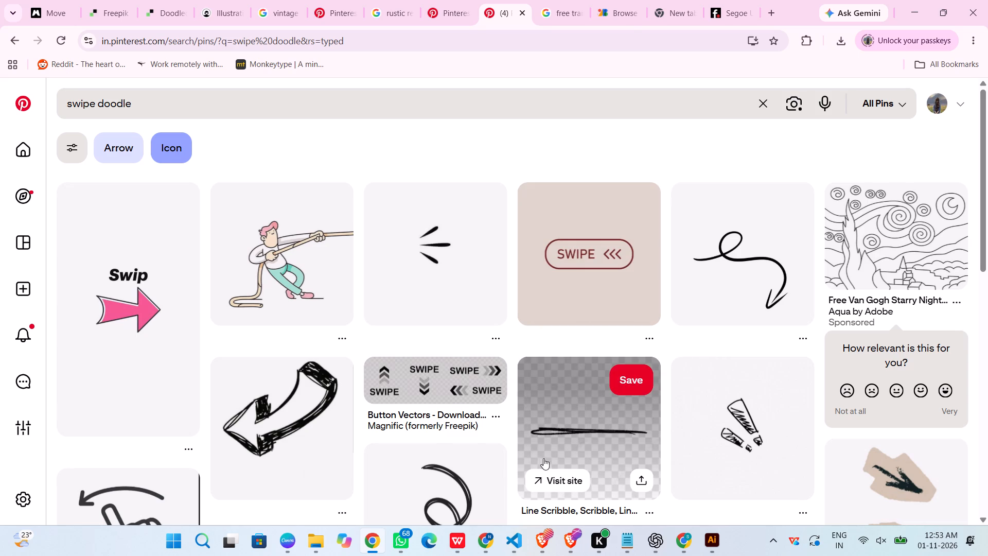
{"action": "scroll", "coordinate": [704, 331], "scroll_direction": "down", "scroll_amount": 4}
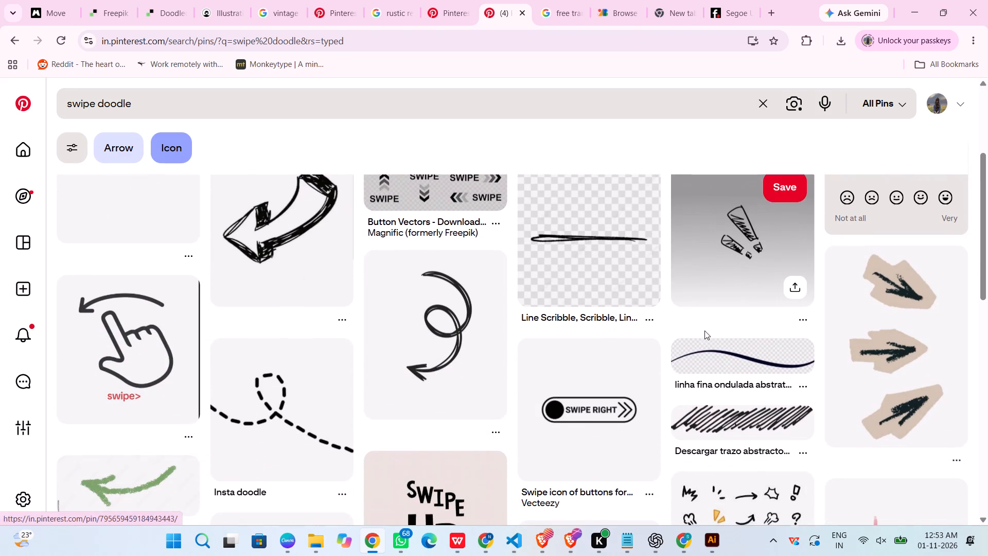
{"action": "scroll", "coordinate": [704, 331], "scroll_direction": "down", "scroll_amount": 2}
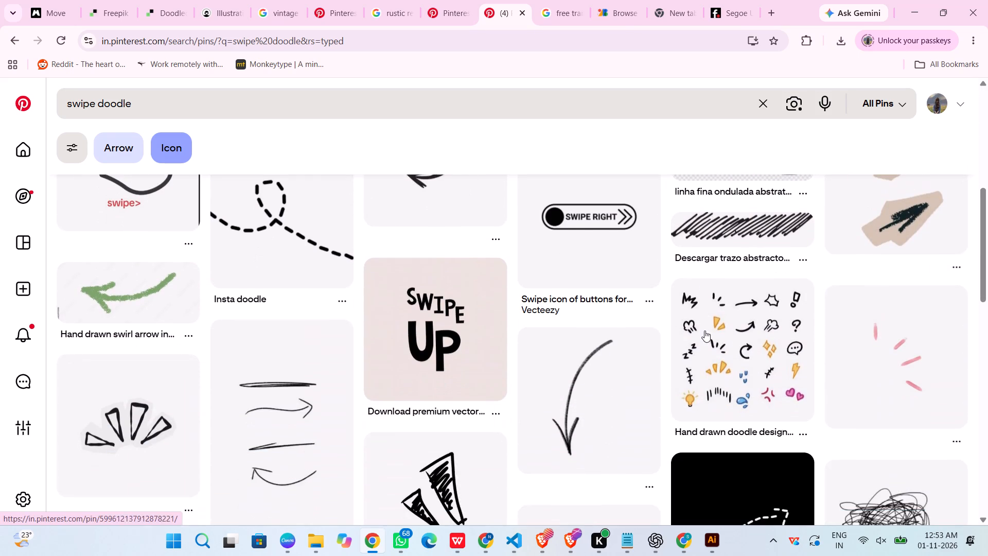
{"action": "scroll", "coordinate": [704, 331], "scroll_direction": "down", "scroll_amount": 6}
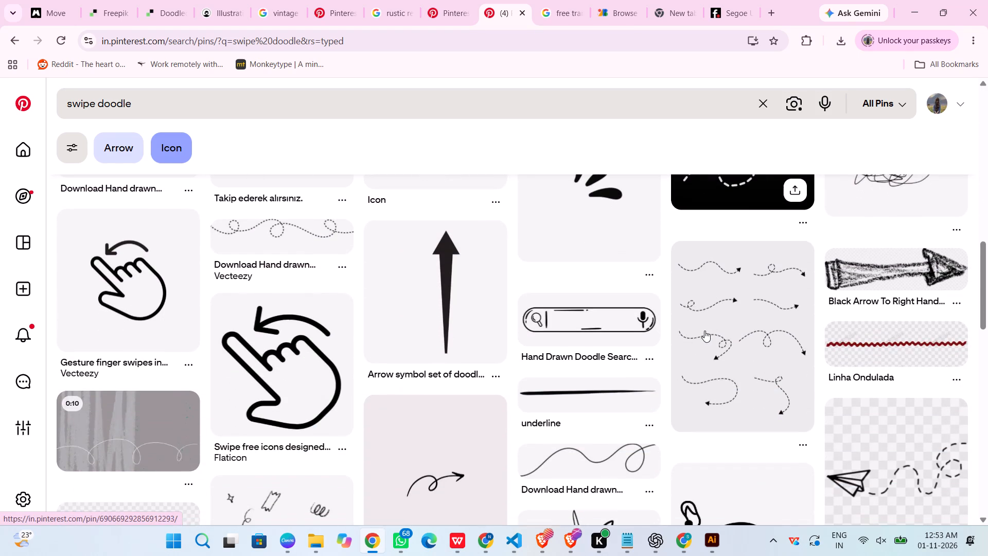
{"action": "scroll", "coordinate": [704, 331], "scroll_direction": "down", "scroll_amount": 4}
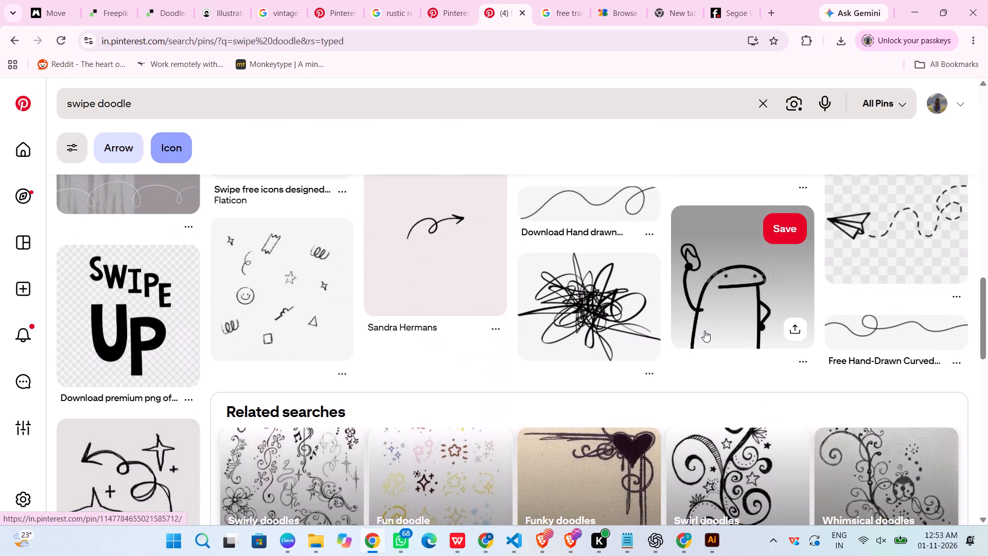
From the curly arrow pin's related pins, save the black looping arrow image into a new folder named "swipe" inside Downloads > WorkSpace.
{"action": "left_click", "coordinate": [453, 217]}
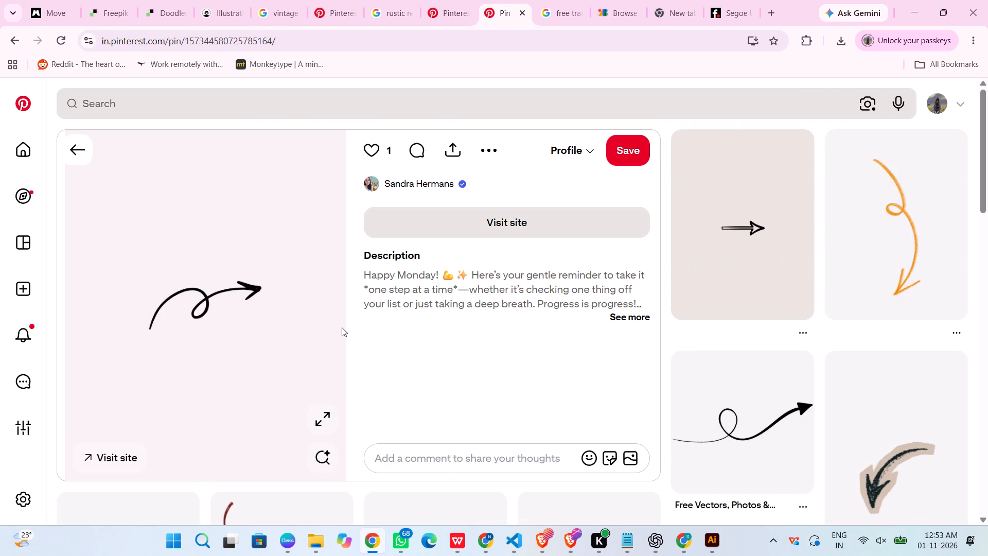
{"action": "left_click", "coordinate": [761, 414]}
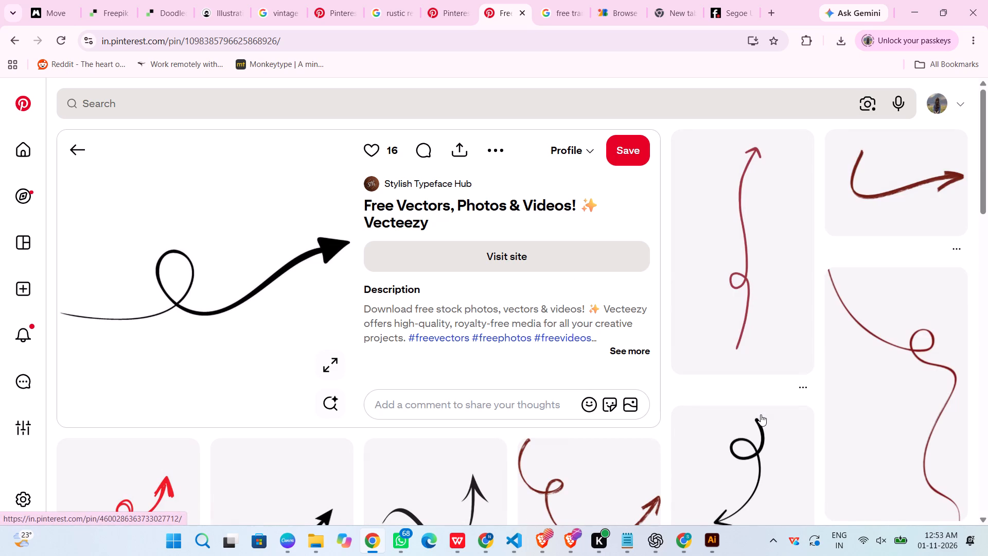
{"action": "right_click", "coordinate": [256, 271]}
{"action": "left_click", "coordinate": [292, 311]}
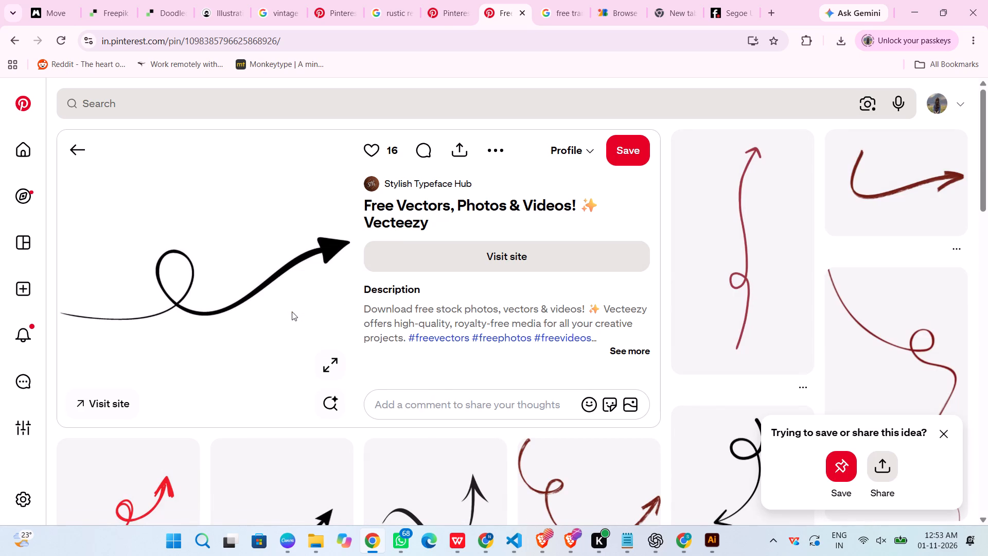
{"action": "scroll", "coordinate": [185, 125], "scroll_direction": "down", "scroll_amount": 1}
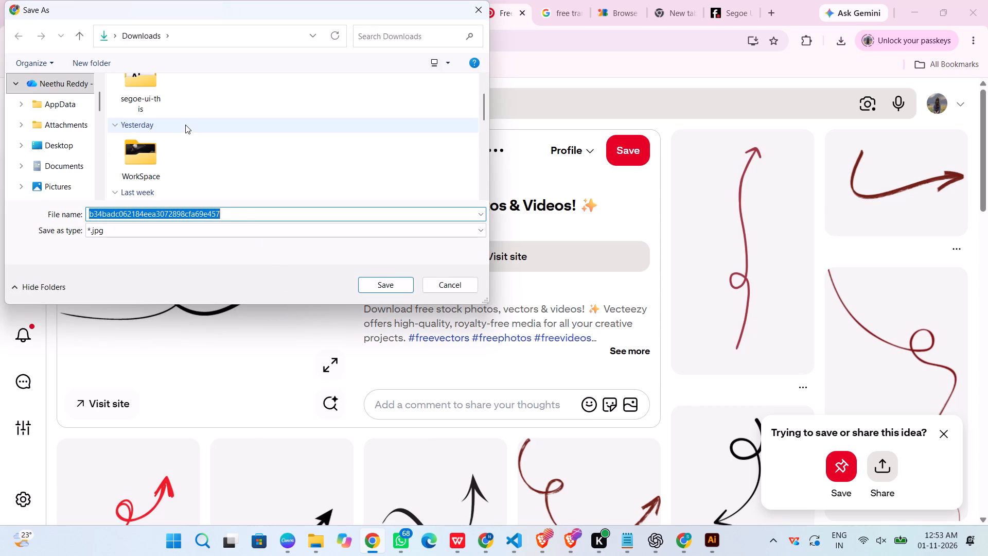
{"action": "left_click", "coordinate": [138, 149]}
{"action": "left_click", "coordinate": [375, 287]}
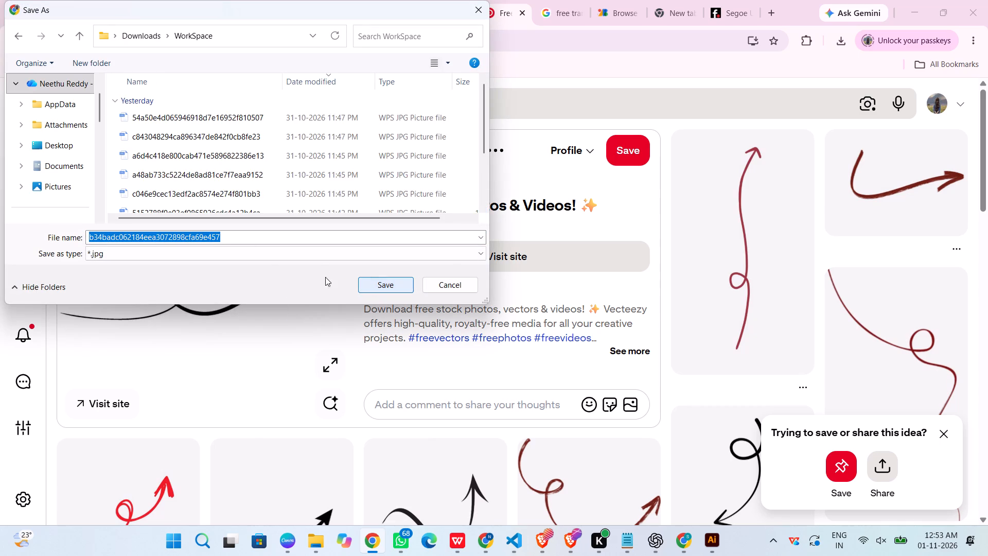
{"action": "left_click", "coordinate": [99, 65]}
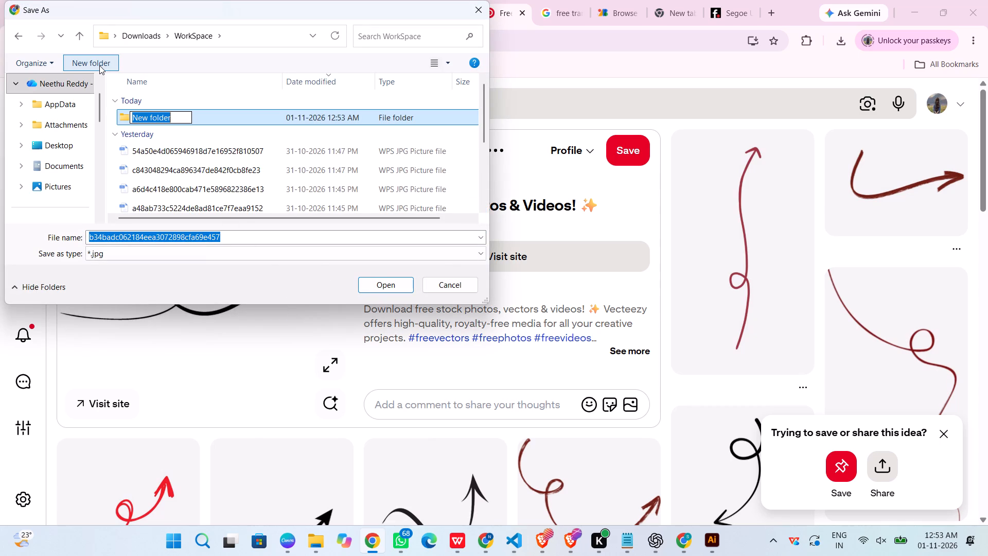
{"action": "type", "text": "swipe"}
{"action": "key", "text": "Return"}
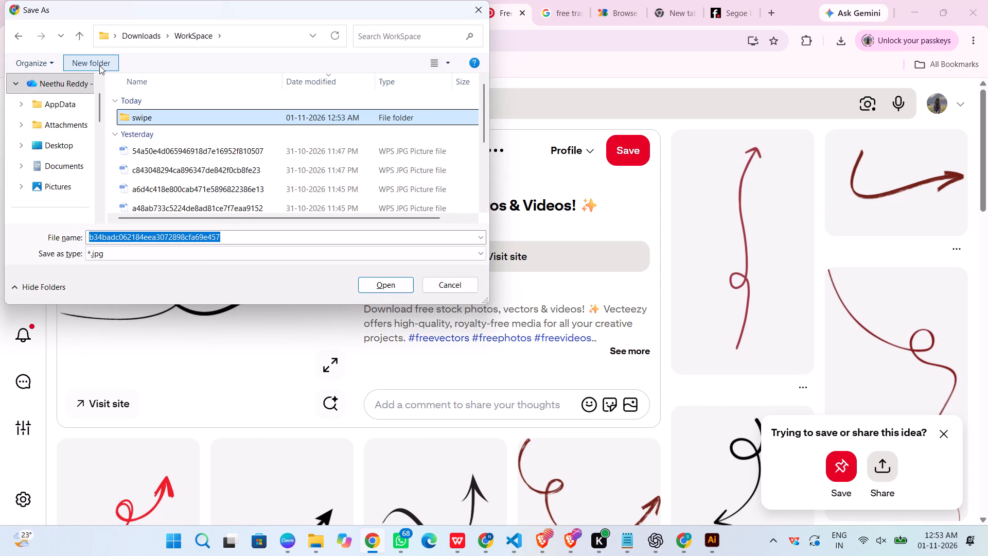
{"action": "left_click", "coordinate": [376, 288]}
{"action": "left_click", "coordinate": [376, 288]}
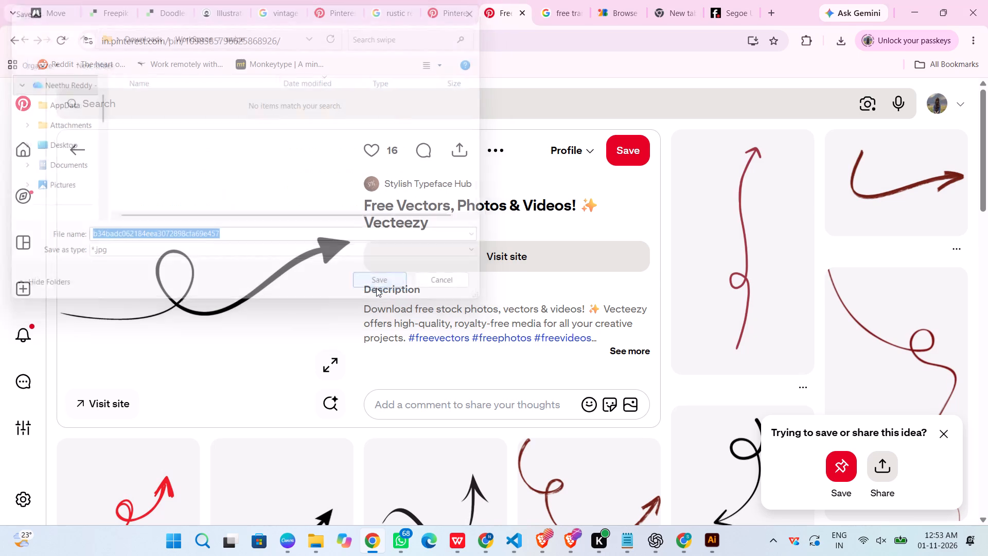
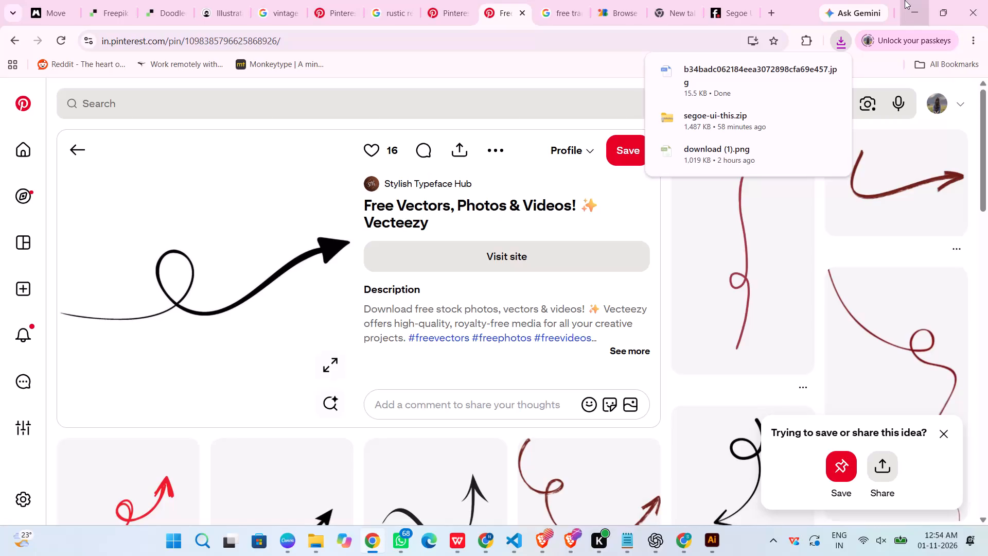
{"action": "left_click", "coordinate": [905, 0]}
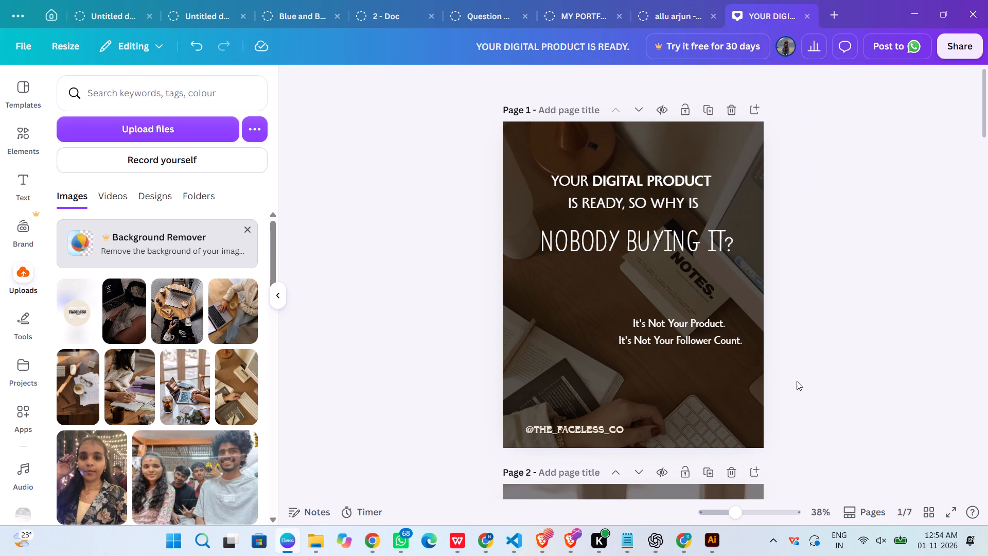
{"action": "scroll", "coordinate": [762, 360], "scroll_direction": "down", "scroll_amount": 2}
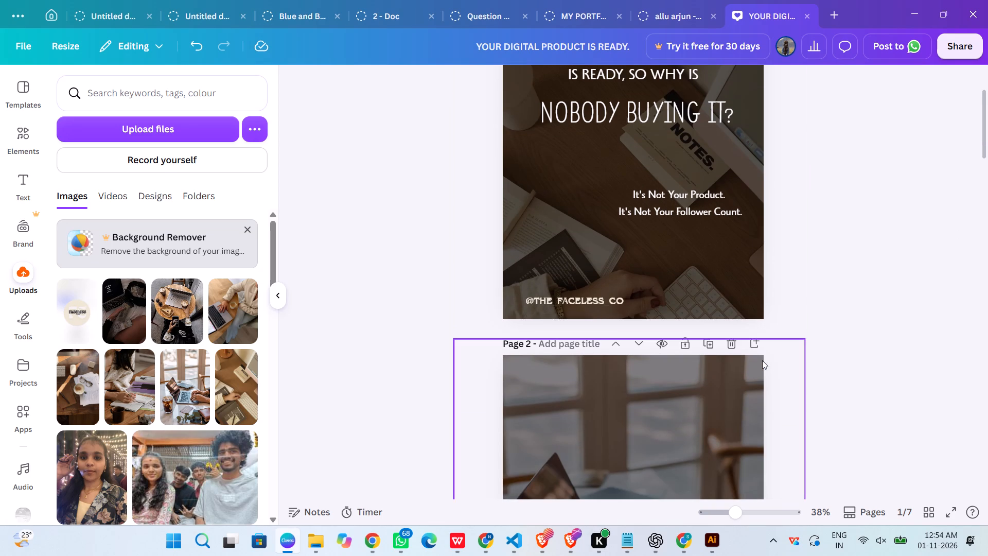
{"action": "scroll", "coordinate": [762, 360], "scroll_direction": "up", "scroll_amount": 1}
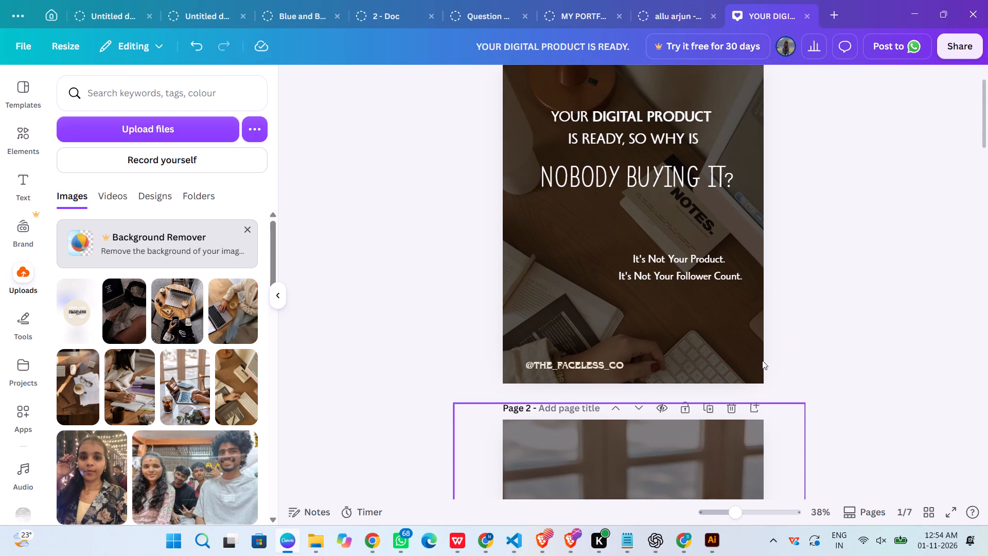
{"action": "scroll", "coordinate": [762, 360], "scroll_direction": "up", "scroll_amount": 2}
{"action": "left_click", "coordinate": [840, 345]}
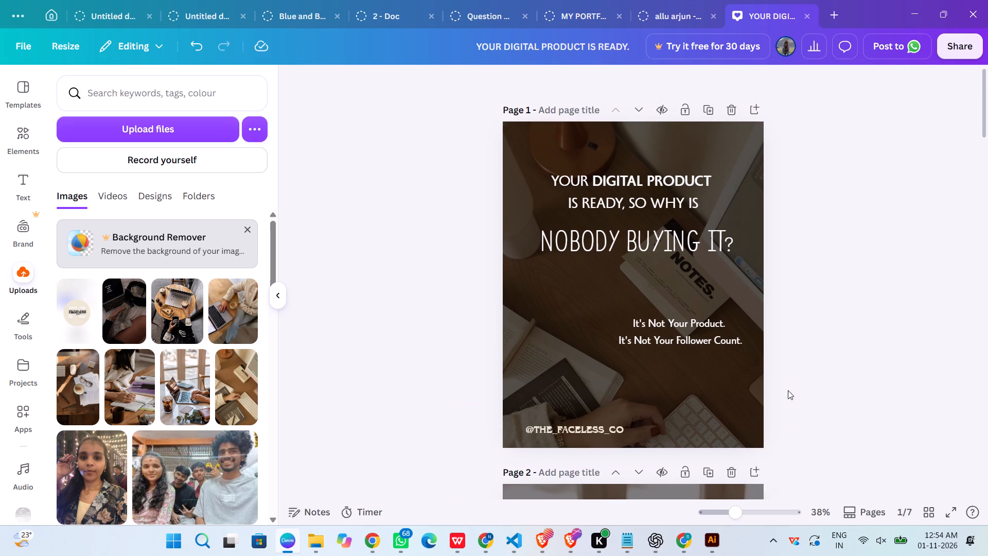
{"action": "left_click", "coordinate": [588, 428]}
{"action": "left_click_drag", "start_coordinate": [588, 428], "coordinate": [645, 429]}
{"action": "left_click", "coordinate": [878, 426]}
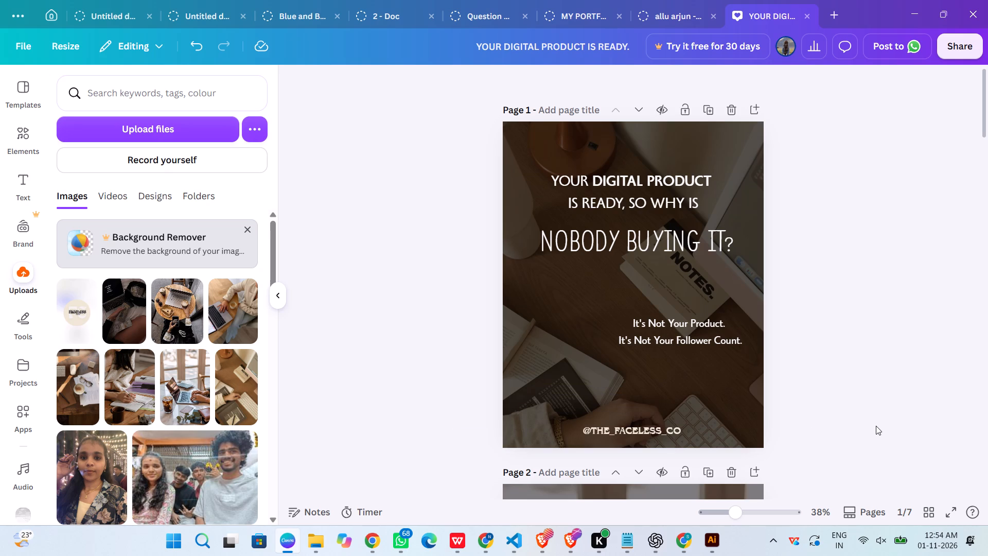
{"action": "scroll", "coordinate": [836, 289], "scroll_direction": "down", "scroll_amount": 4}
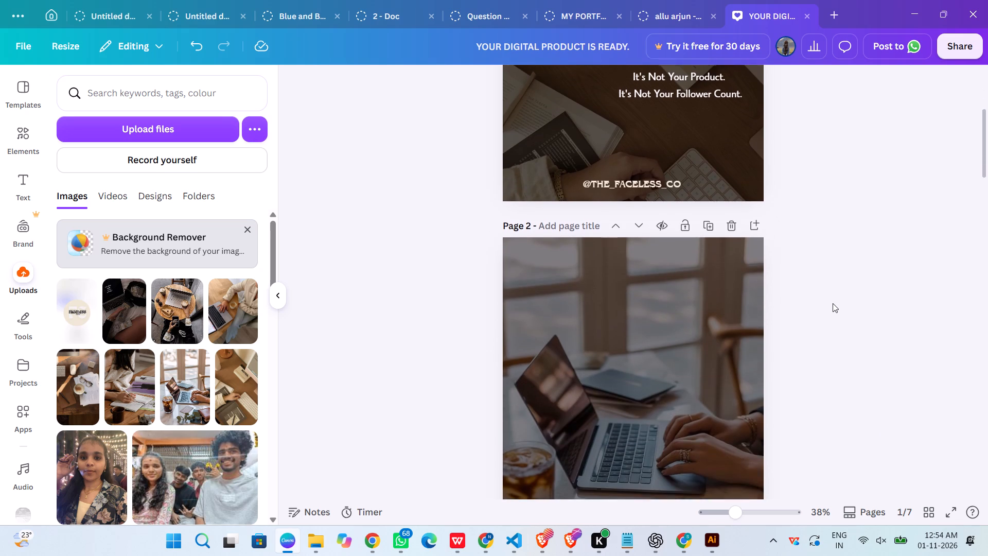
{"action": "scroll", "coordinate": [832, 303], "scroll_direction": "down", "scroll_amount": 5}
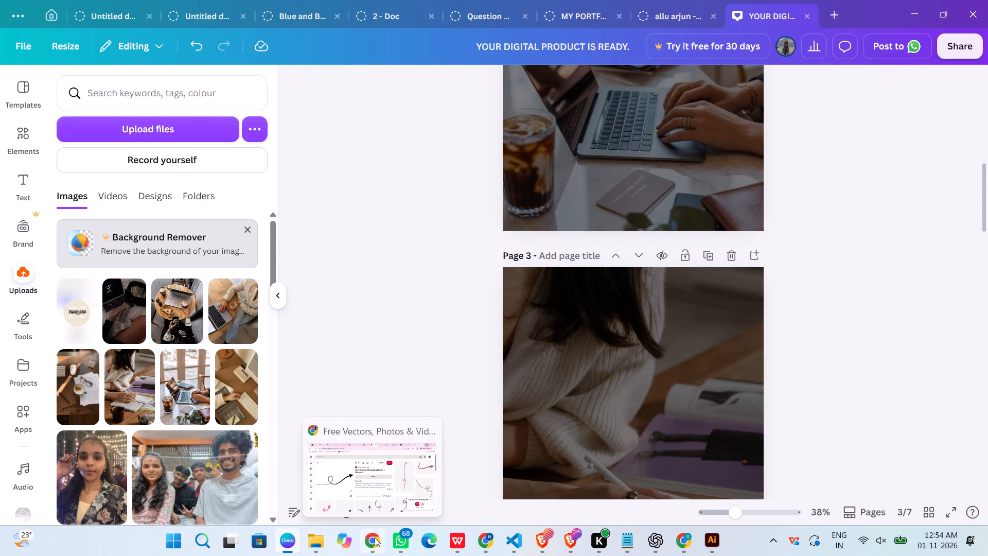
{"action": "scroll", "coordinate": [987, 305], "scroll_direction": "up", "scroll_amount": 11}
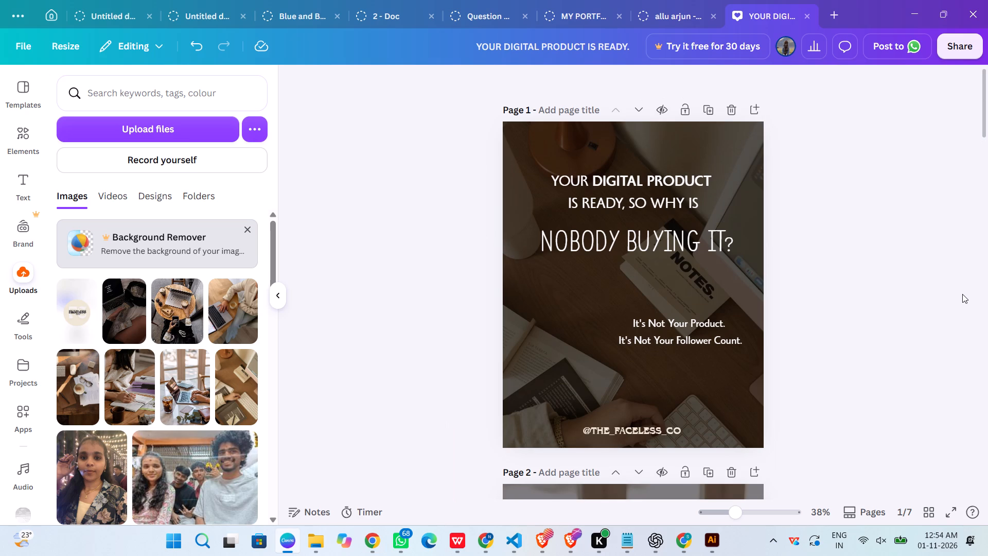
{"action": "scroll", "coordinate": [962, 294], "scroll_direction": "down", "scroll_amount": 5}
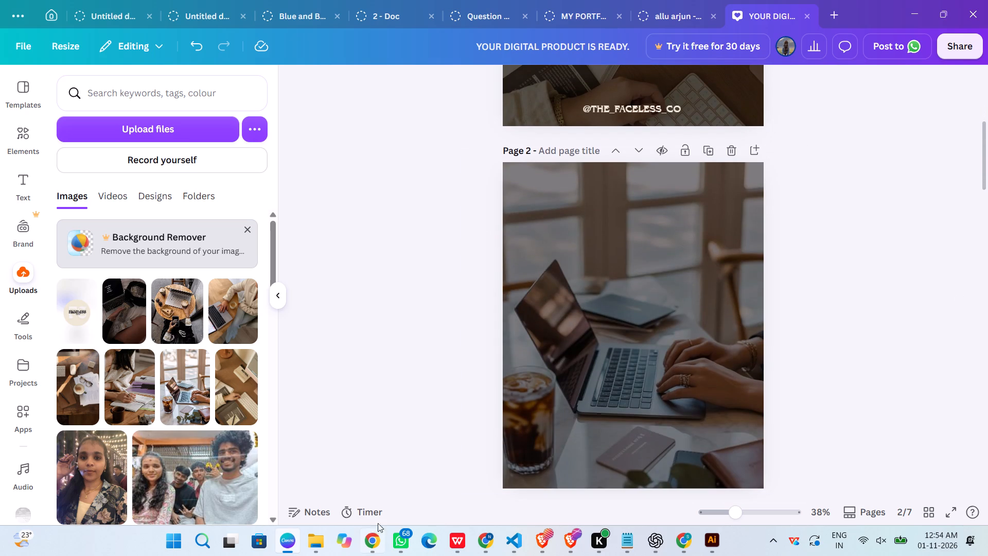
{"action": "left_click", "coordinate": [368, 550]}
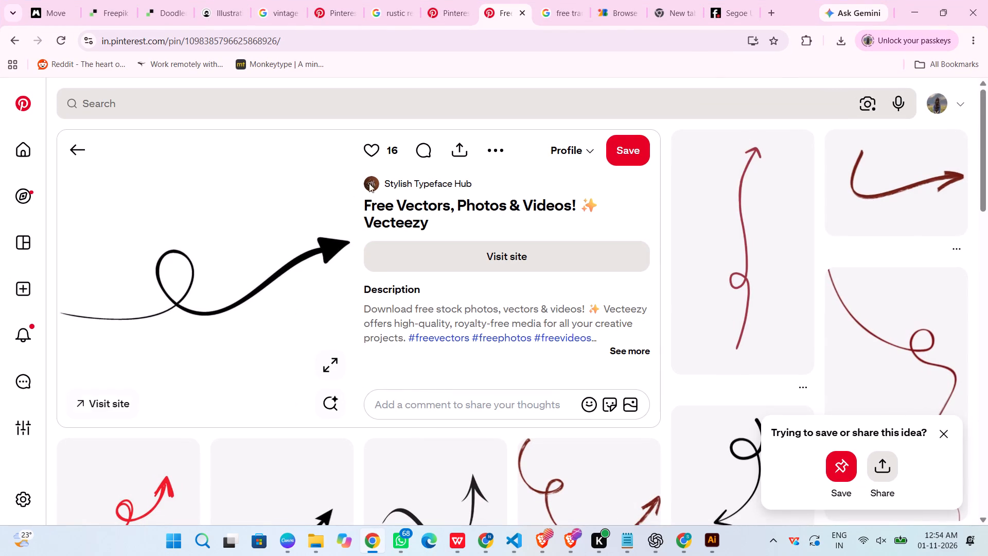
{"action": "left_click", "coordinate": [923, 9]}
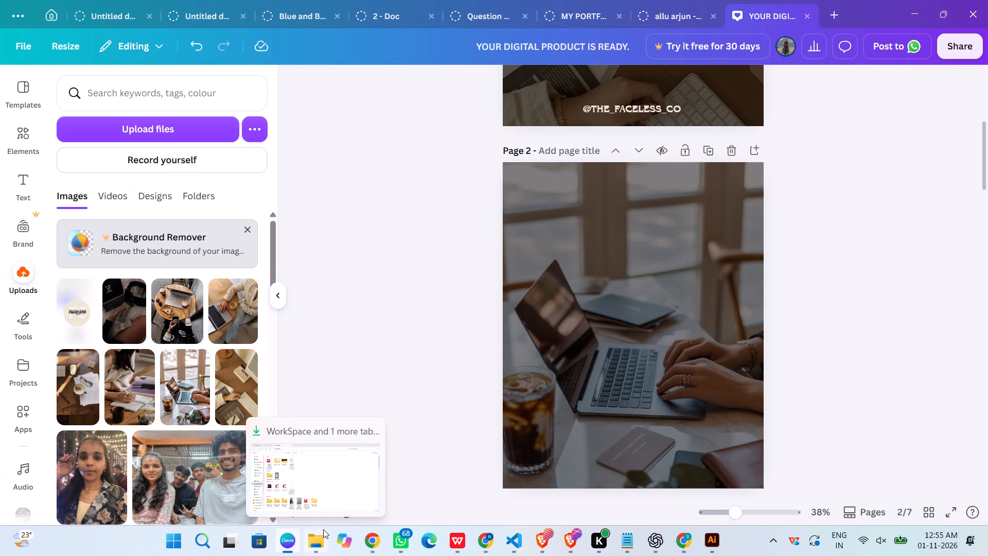
Switch to the design brief in WPS Office and copy Slide 2's first headline line, "PEOPLE DON'T BUY PRODUCTS".
{"action": "left_click", "coordinate": [456, 537]}
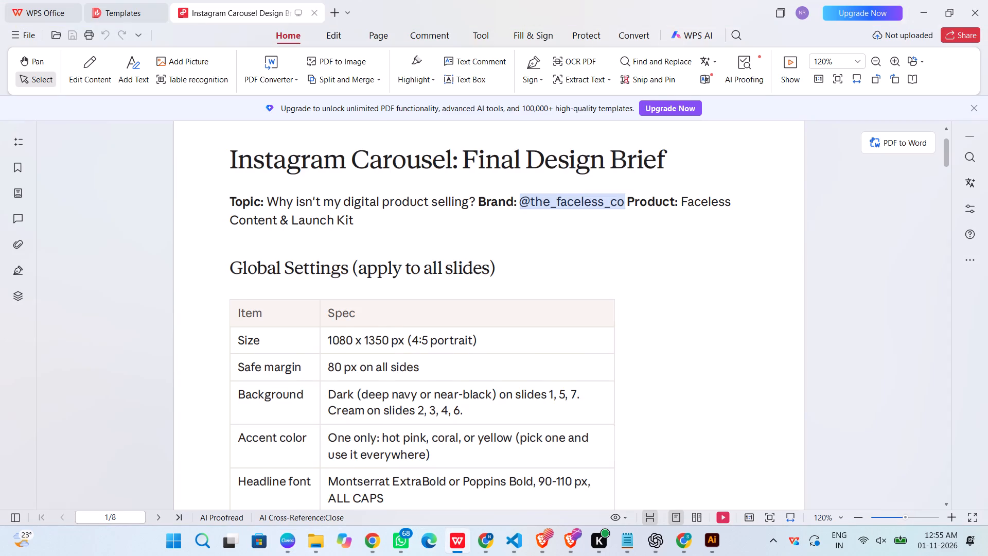
{"action": "scroll", "coordinate": [472, 346], "scroll_direction": "down", "scroll_amount": 17}
{"action": "scroll", "coordinate": [472, 346], "scroll_direction": "down", "scroll_amount": 5}
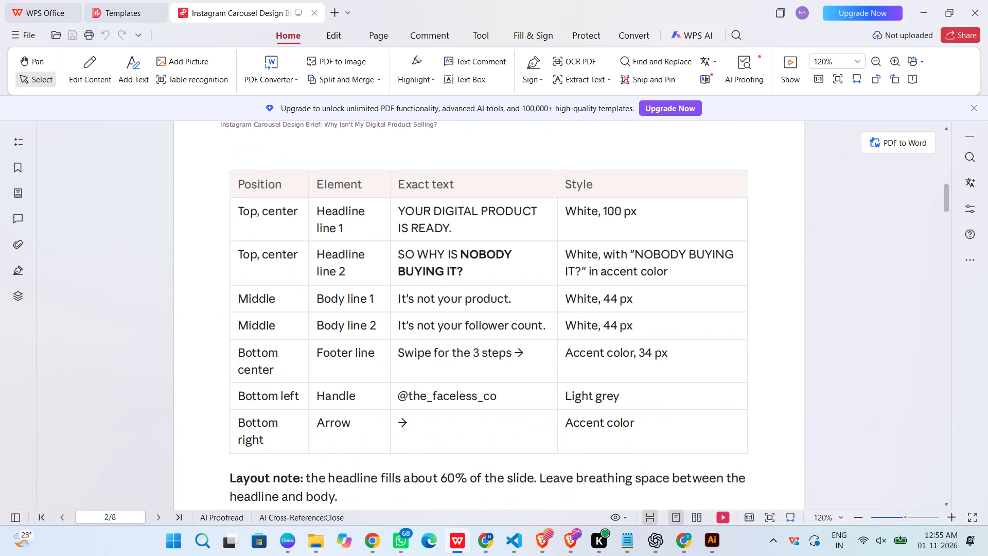
{"action": "scroll", "coordinate": [472, 346], "scroll_direction": "down", "scroll_amount": 4}
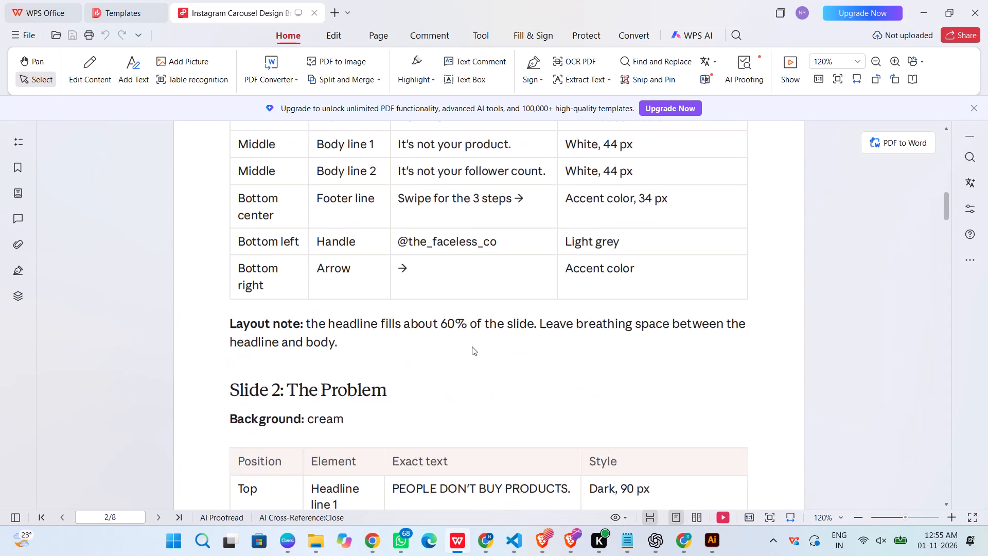
{"action": "scroll", "coordinate": [472, 346], "scroll_direction": "down", "scroll_amount": 4}
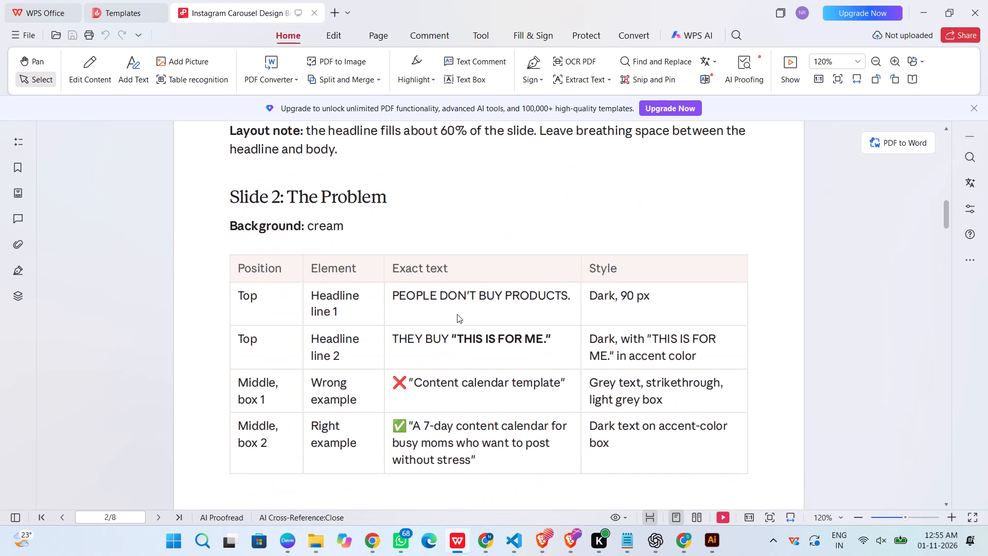
{"action": "left_click_drag", "start_coordinate": [402, 301], "coordinate": [554, 309]}
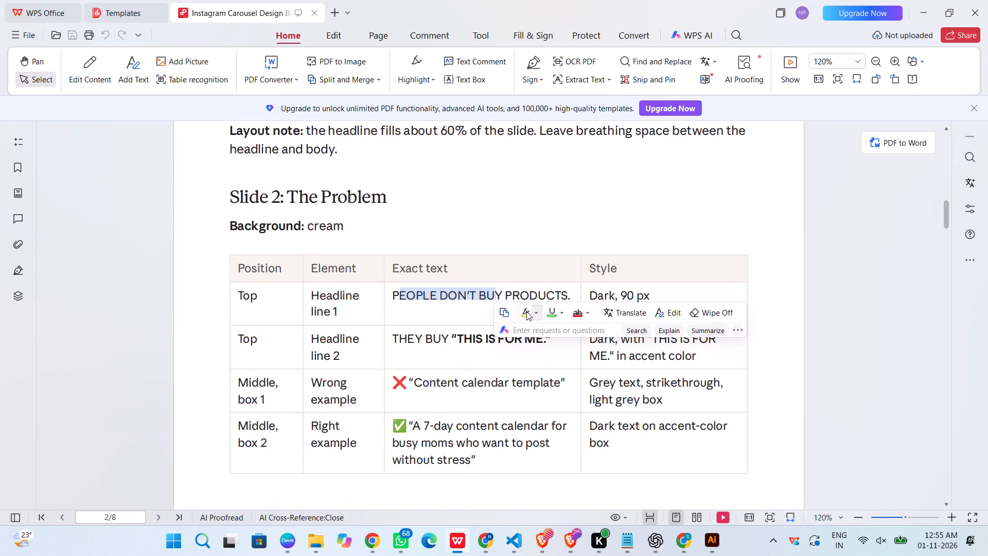
{"action": "left_click", "coordinate": [414, 302]}
{"action": "left_click_drag", "start_coordinate": [390, 297], "coordinate": [414, 298]}
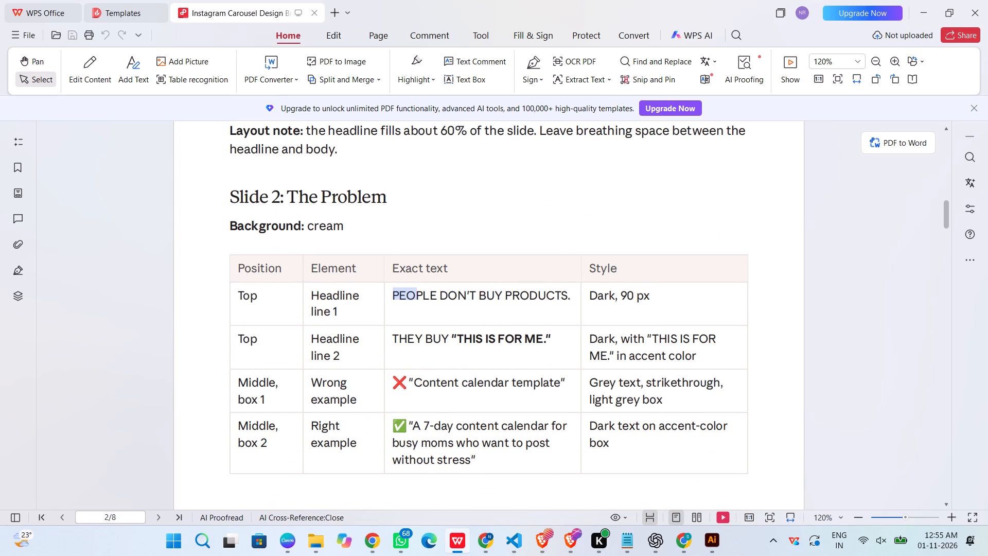
{"action": "left_click_drag", "start_coordinate": [414, 298], "coordinate": [569, 288]}
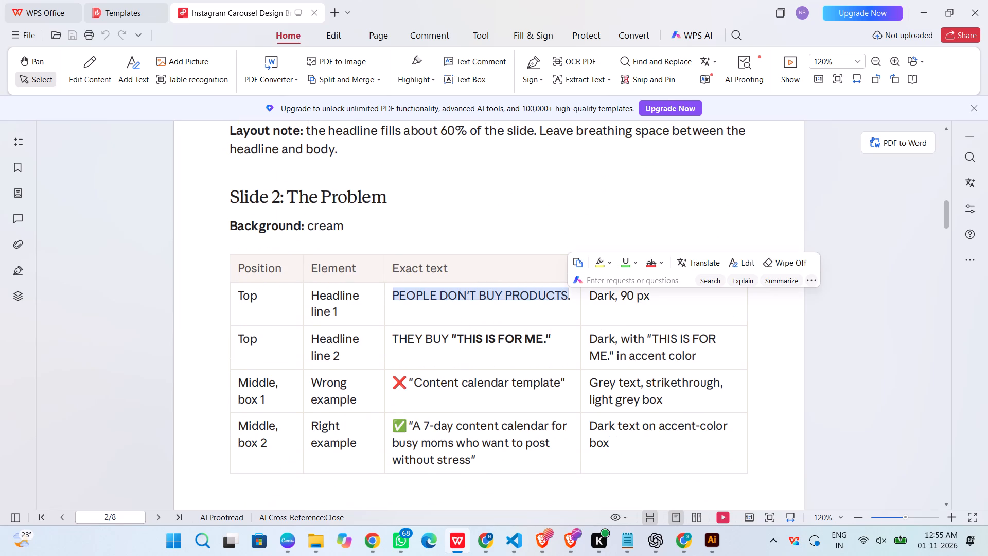
{"action": "key", "text": "ctrl+c"}
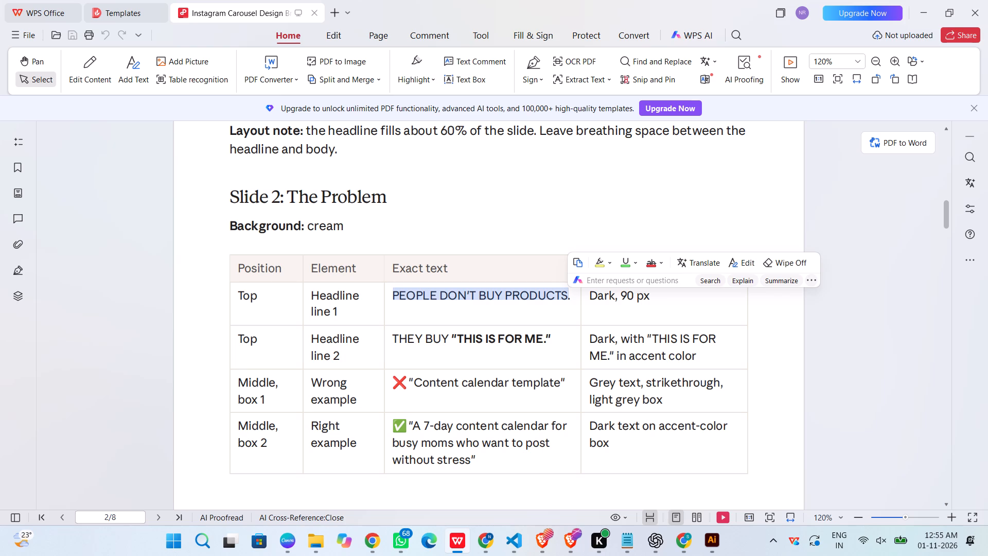
{"action": "left_click", "coordinate": [920, 0]}
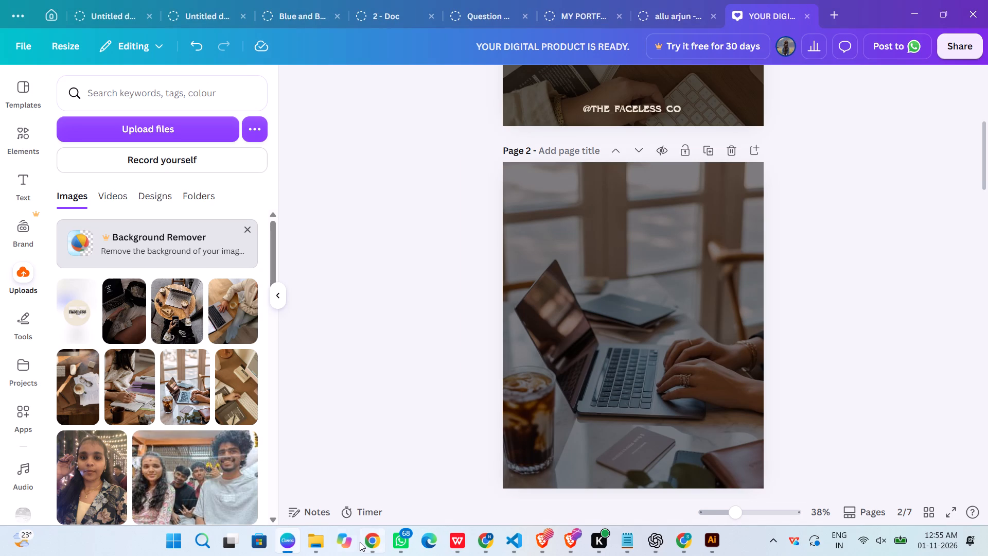
Switch to Chrome and search Google in a new tab for "what is accent color in general".
{"action": "left_click", "coordinate": [360, 542]}
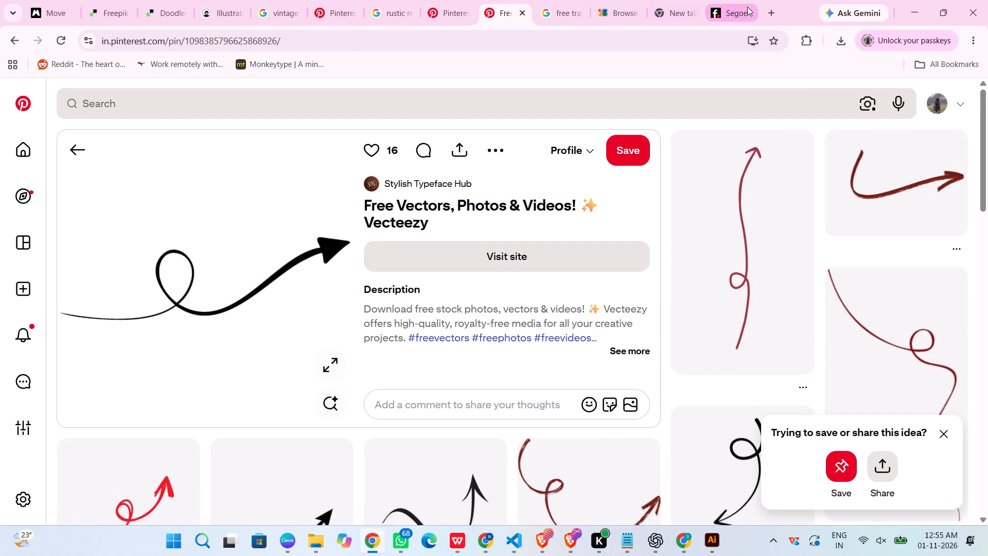
{"action": "left_click", "coordinate": [774, 4]}
{"action": "type", "text": "what u"}
{"action": "key", "text": "BackSpace"}
{"action": "type", "text": "is accent color in gn"}
{"action": "key", "text": "BackSpace"}
{"action": "type", "text": "eneral"}
{"action": "key", "text": "Return"}
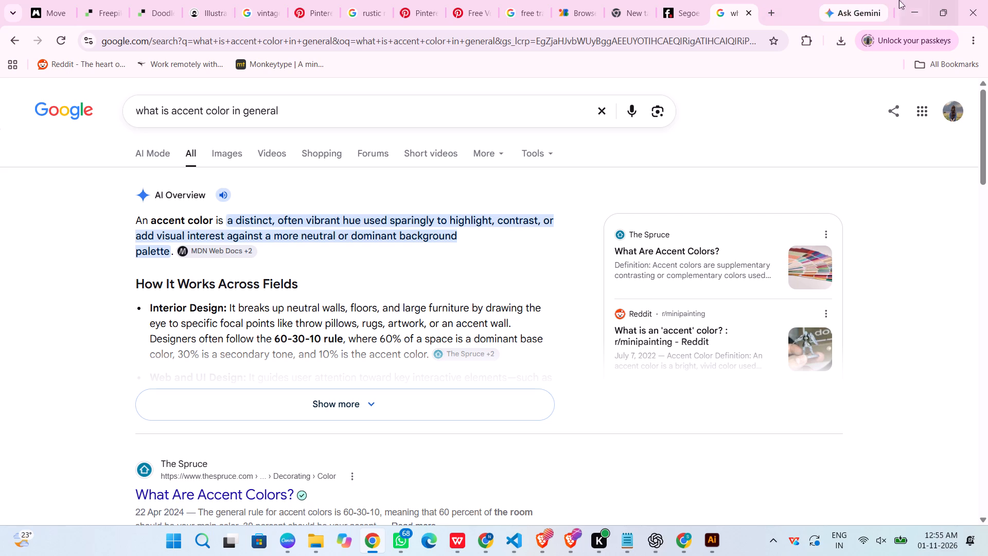
{"action": "left_click", "coordinate": [906, 14]}
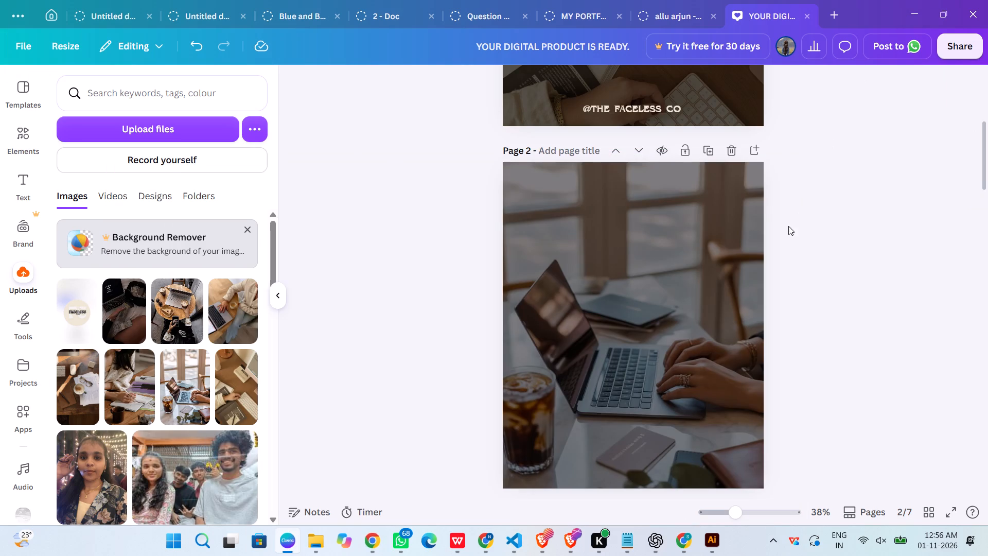
Back in Canva, paste the copied headline "PEOPLE DON'T BUY PRODUCTS" onto page 2 as a text element.
{"action": "scroll", "coordinate": [788, 226], "scroll_direction": "up", "scroll_amount": 6}
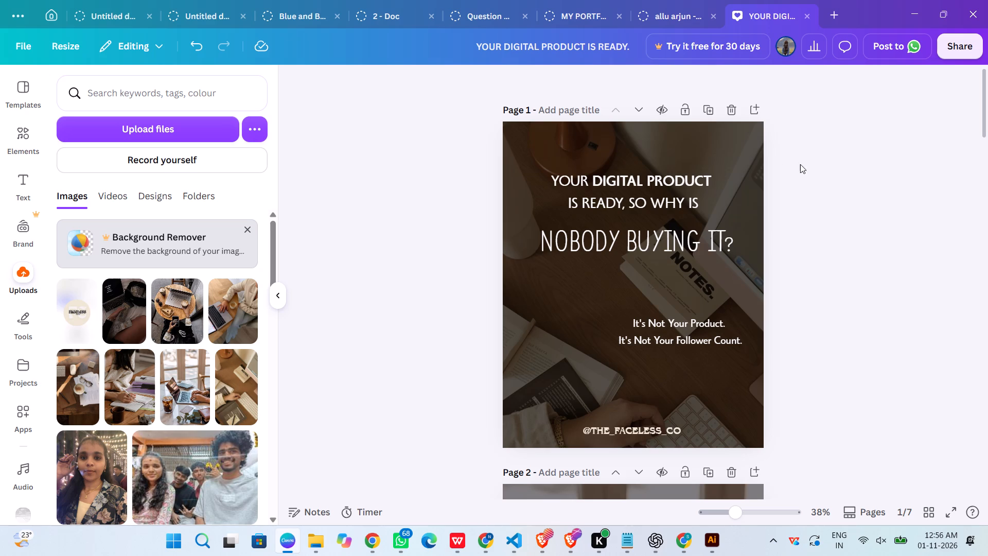
{"action": "scroll", "coordinate": [806, 310], "scroll_direction": "down", "scroll_amount": 6}
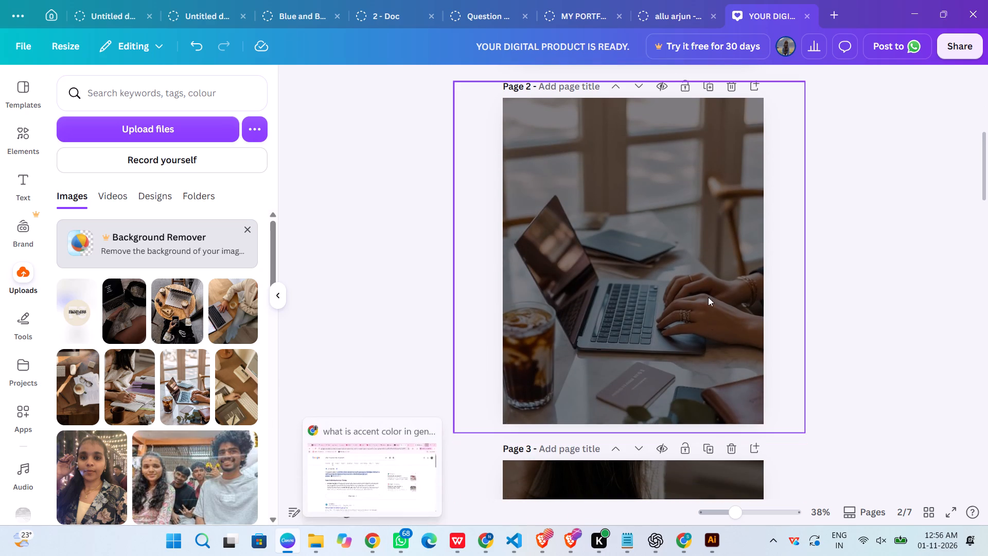
{"action": "left_click", "coordinate": [674, 157]}
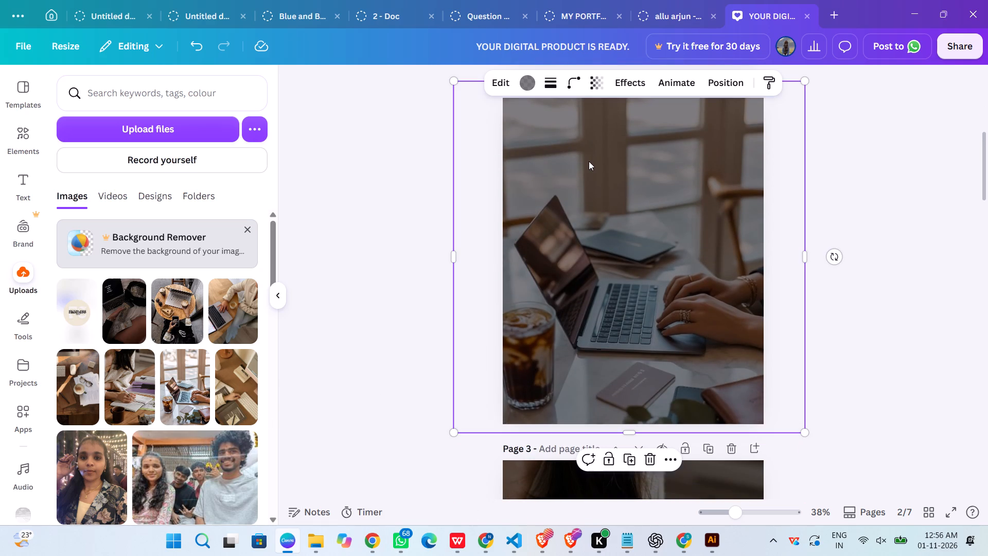
{"action": "key", "text": "ctrl+v"}
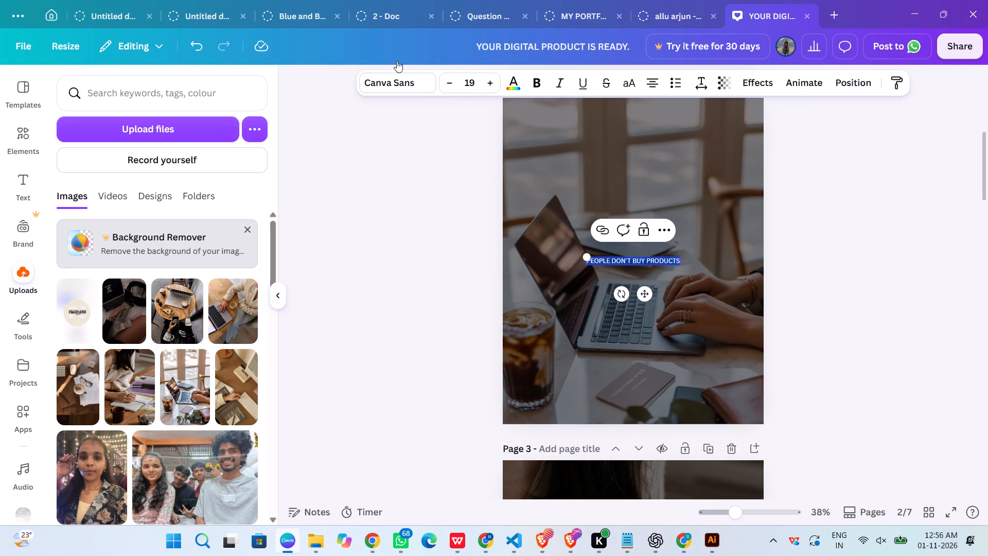
Check the fonts and sizes of page 1's "YOUR DIGITAL PRODUCT IS READY, SO WHY IS" and "NOBODY BUYING IT?" texts.
{"action": "scroll", "coordinate": [548, 312], "scroll_direction": "up", "scroll_amount": 9}
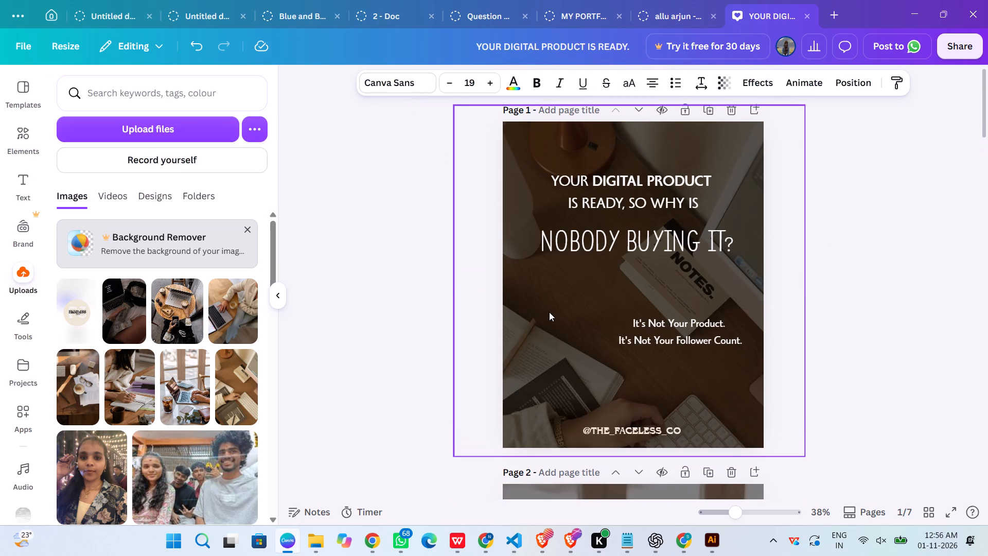
{"action": "left_click", "coordinate": [649, 200]}
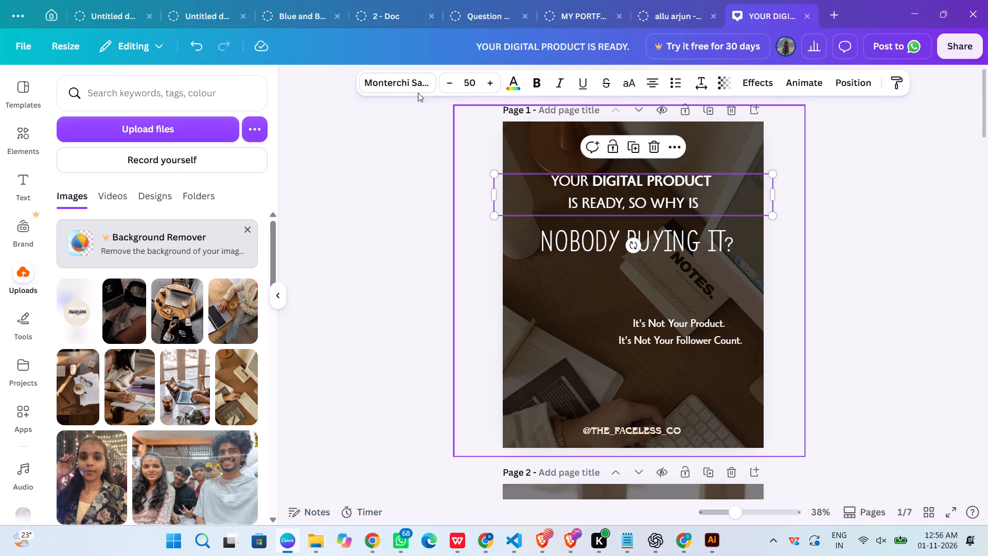
{"action": "left_click", "coordinate": [397, 77]}
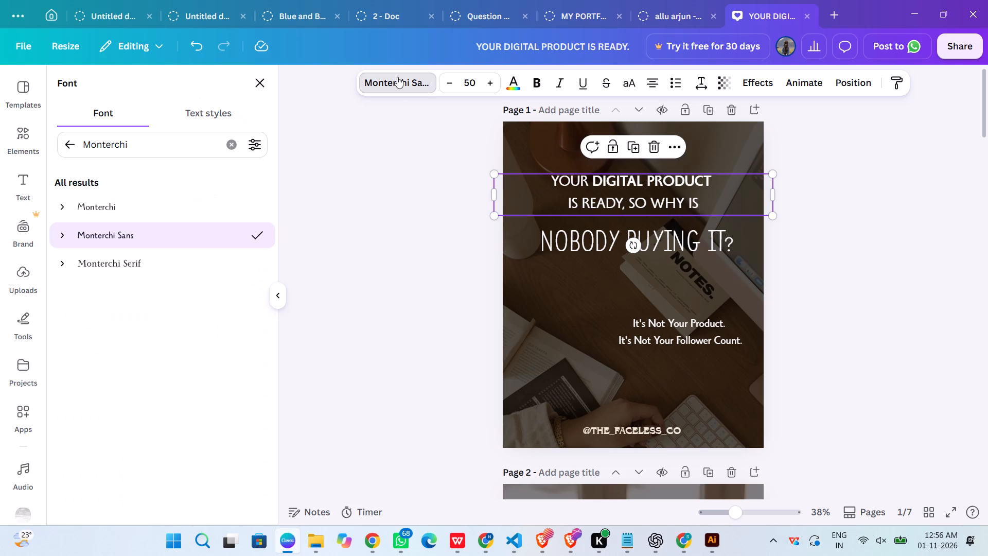
{"action": "left_click", "coordinate": [599, 229]}
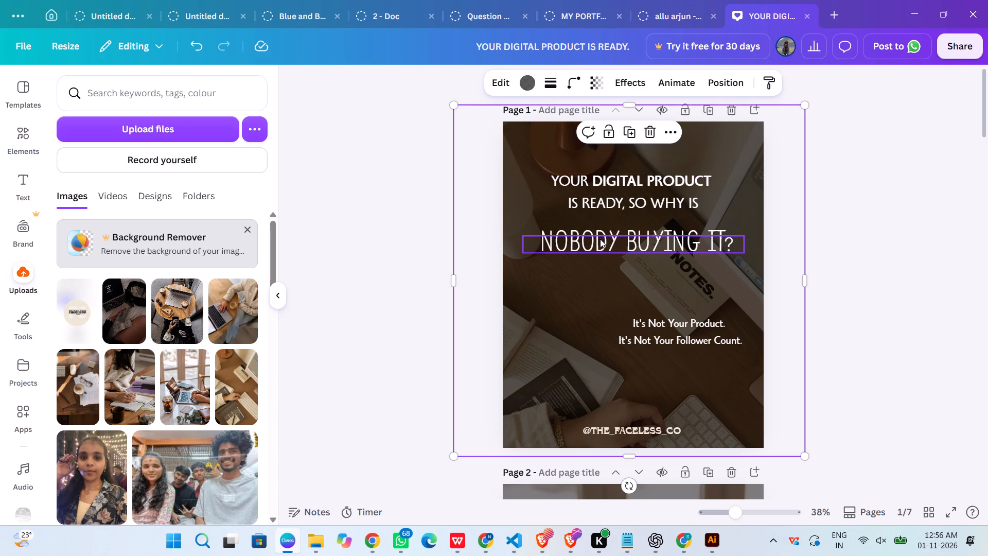
{"action": "left_click", "coordinate": [599, 240]}
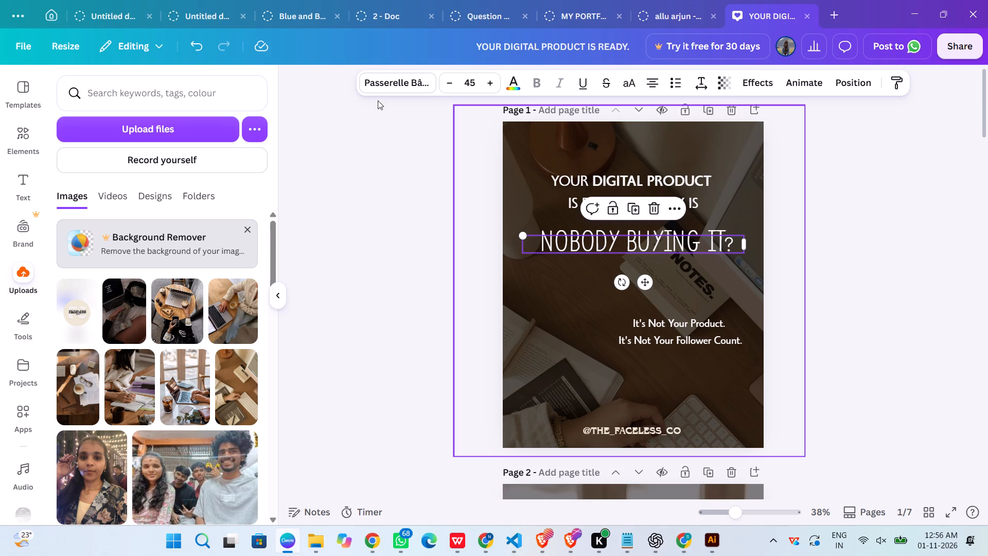
{"action": "left_click", "coordinate": [381, 83]}
{"action": "left_click", "coordinate": [381, 83]}
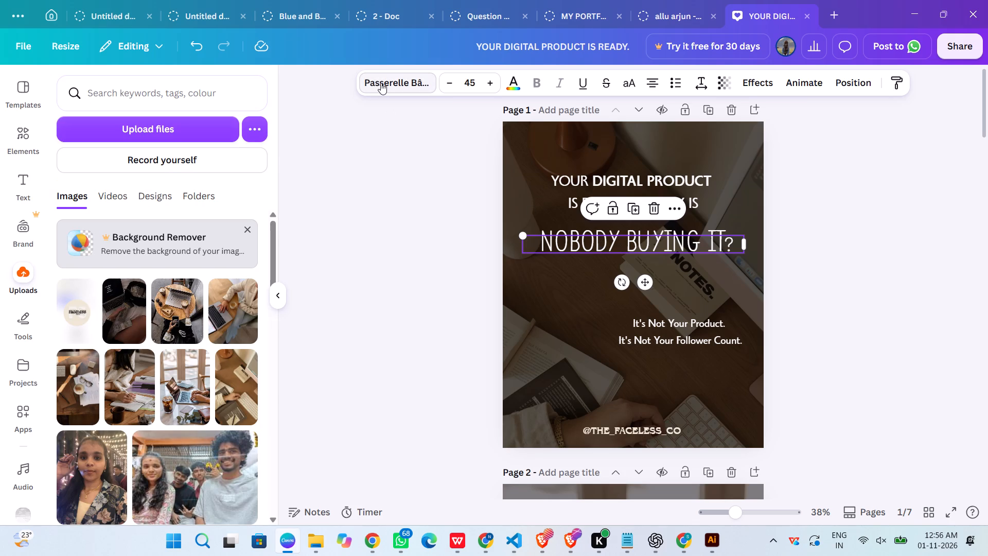
{"action": "double_click", "coordinate": [381, 82]}
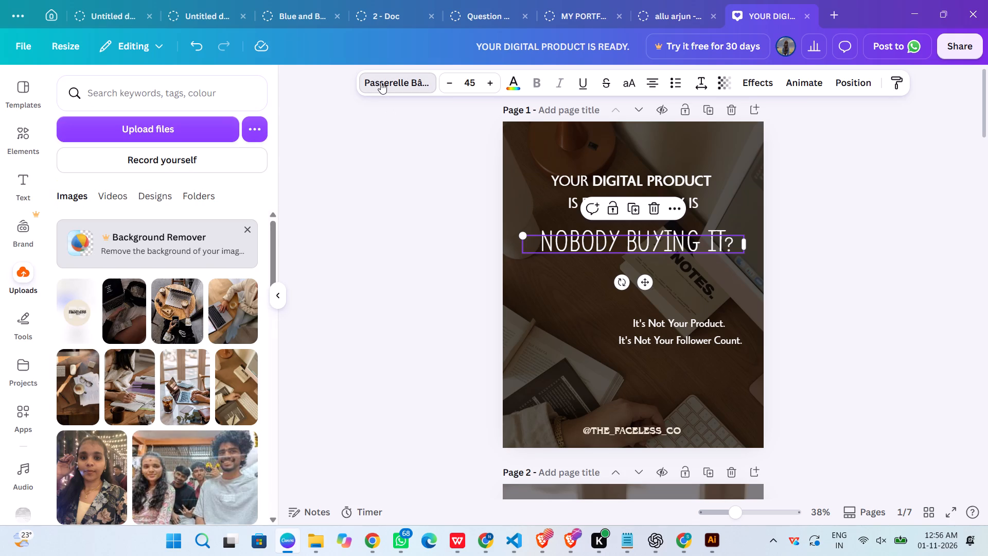
{"action": "left_click", "coordinate": [381, 82]}
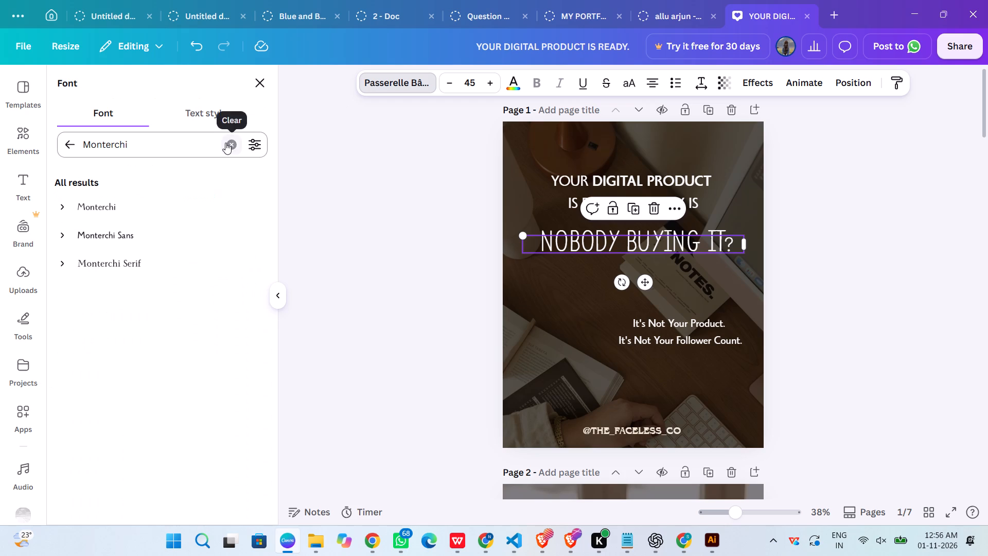
{"action": "left_click", "coordinate": [225, 143]}
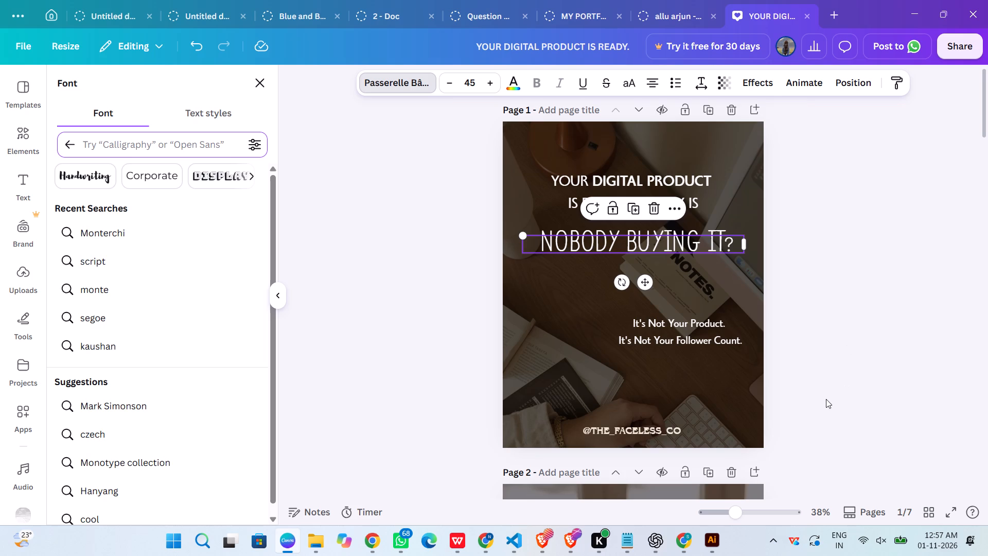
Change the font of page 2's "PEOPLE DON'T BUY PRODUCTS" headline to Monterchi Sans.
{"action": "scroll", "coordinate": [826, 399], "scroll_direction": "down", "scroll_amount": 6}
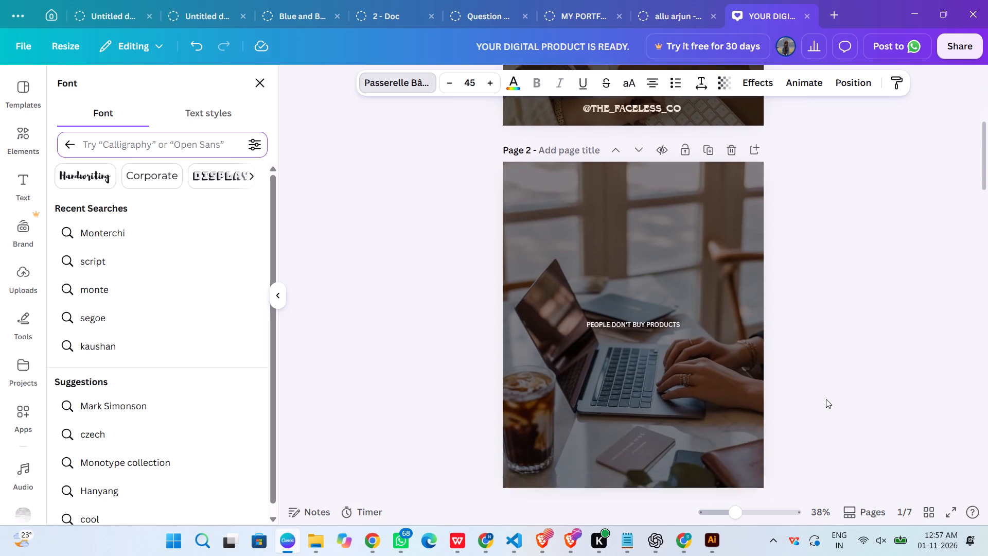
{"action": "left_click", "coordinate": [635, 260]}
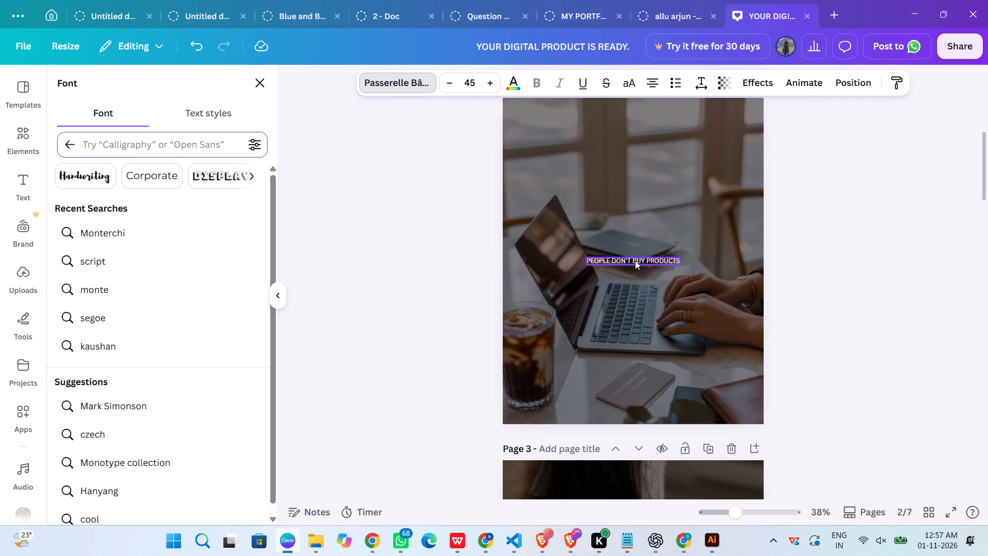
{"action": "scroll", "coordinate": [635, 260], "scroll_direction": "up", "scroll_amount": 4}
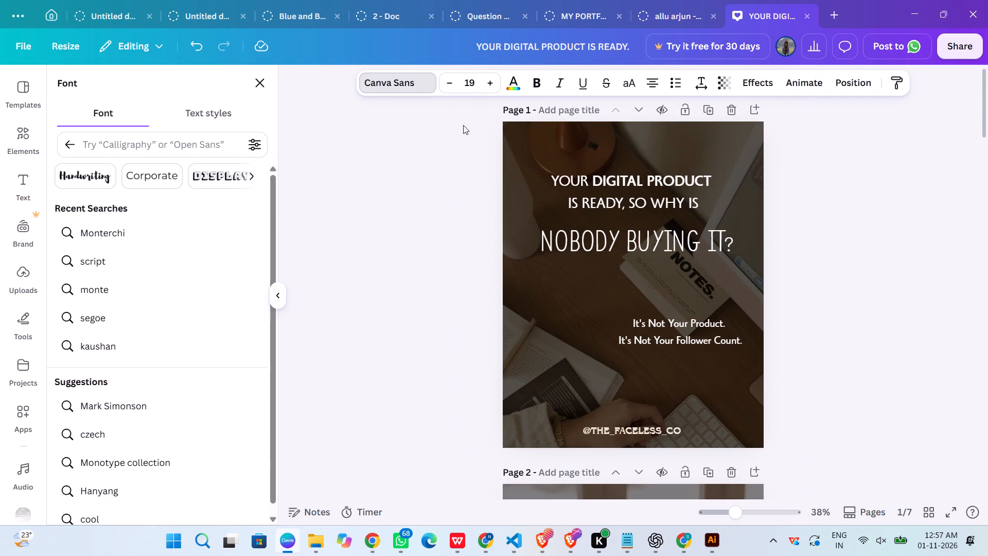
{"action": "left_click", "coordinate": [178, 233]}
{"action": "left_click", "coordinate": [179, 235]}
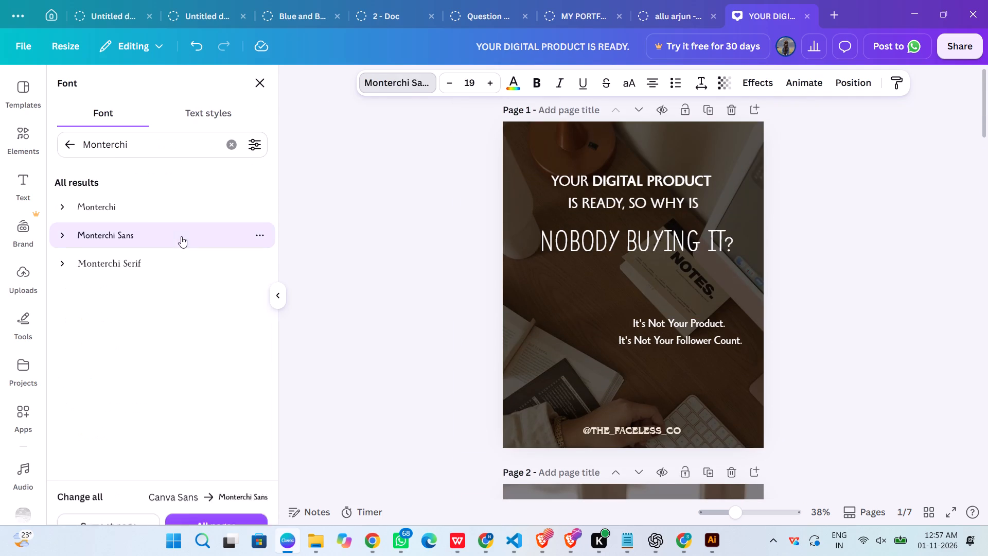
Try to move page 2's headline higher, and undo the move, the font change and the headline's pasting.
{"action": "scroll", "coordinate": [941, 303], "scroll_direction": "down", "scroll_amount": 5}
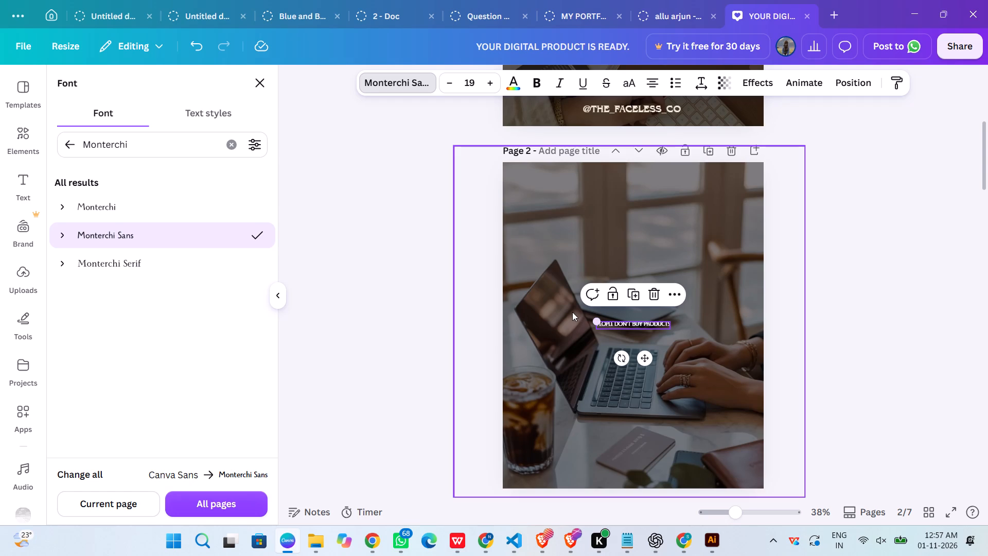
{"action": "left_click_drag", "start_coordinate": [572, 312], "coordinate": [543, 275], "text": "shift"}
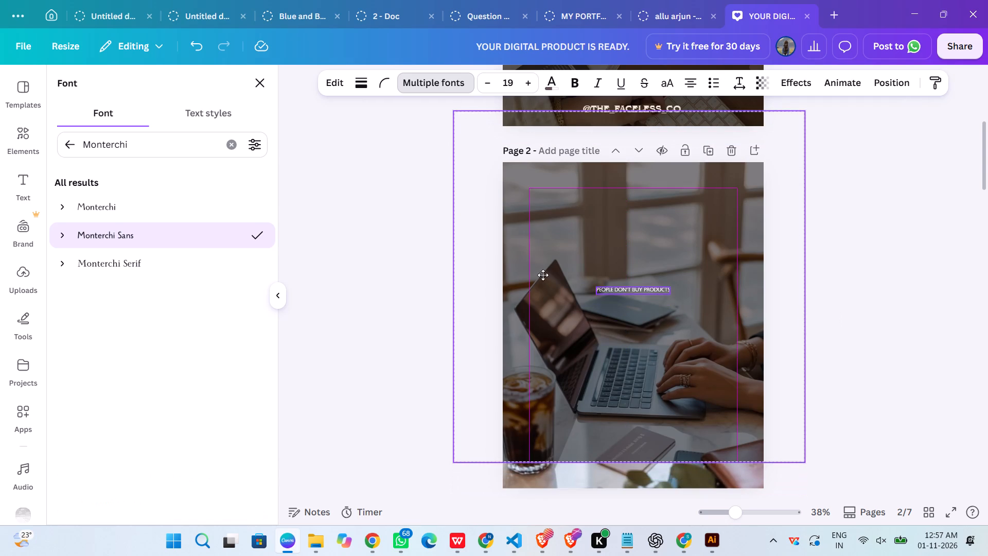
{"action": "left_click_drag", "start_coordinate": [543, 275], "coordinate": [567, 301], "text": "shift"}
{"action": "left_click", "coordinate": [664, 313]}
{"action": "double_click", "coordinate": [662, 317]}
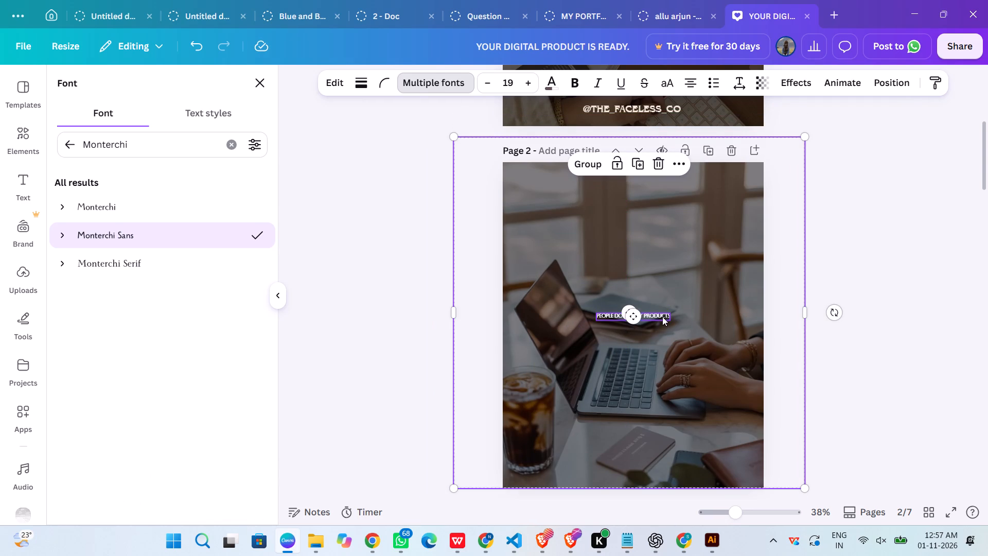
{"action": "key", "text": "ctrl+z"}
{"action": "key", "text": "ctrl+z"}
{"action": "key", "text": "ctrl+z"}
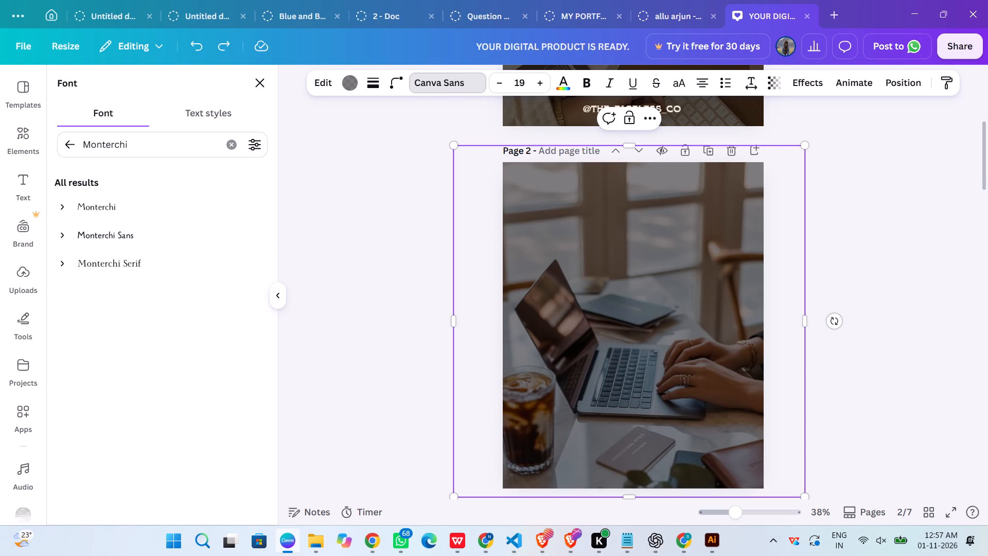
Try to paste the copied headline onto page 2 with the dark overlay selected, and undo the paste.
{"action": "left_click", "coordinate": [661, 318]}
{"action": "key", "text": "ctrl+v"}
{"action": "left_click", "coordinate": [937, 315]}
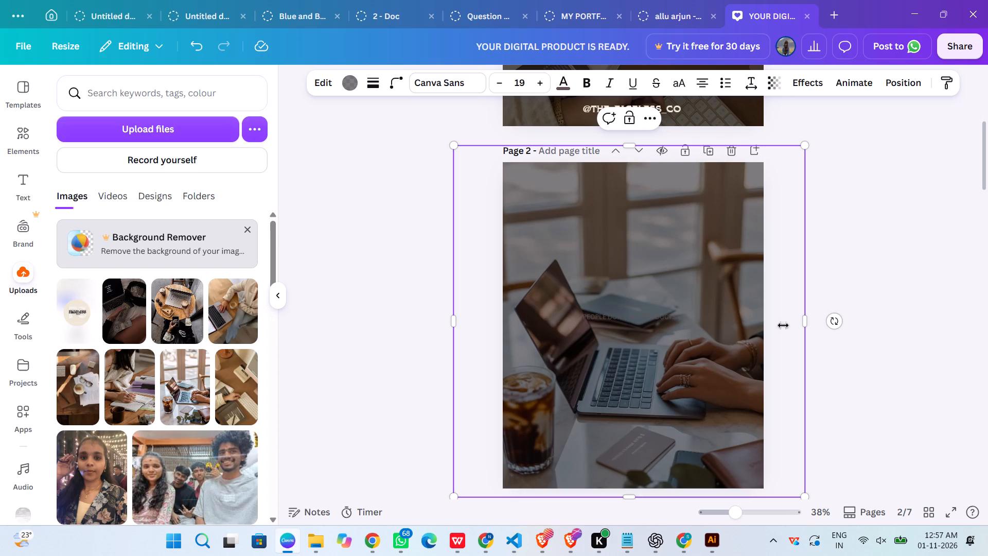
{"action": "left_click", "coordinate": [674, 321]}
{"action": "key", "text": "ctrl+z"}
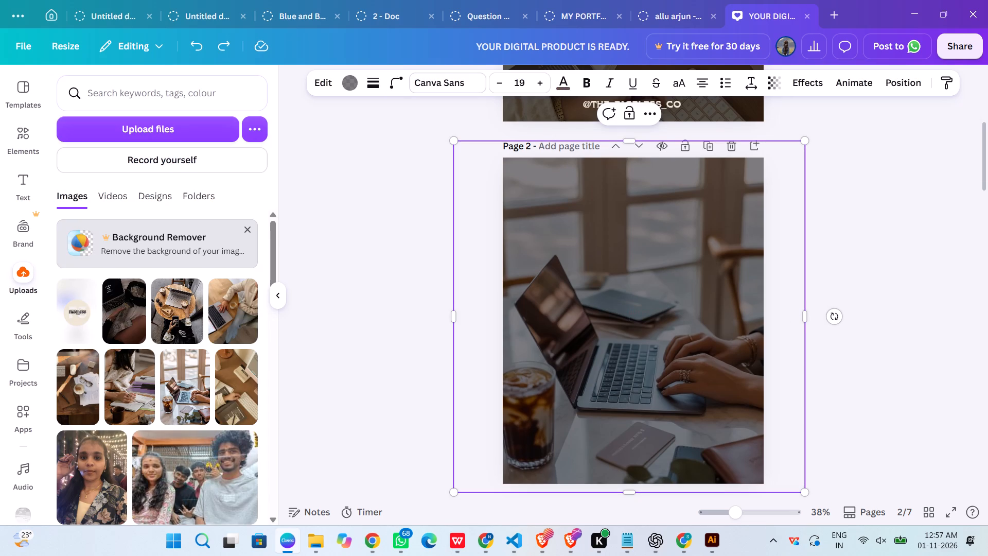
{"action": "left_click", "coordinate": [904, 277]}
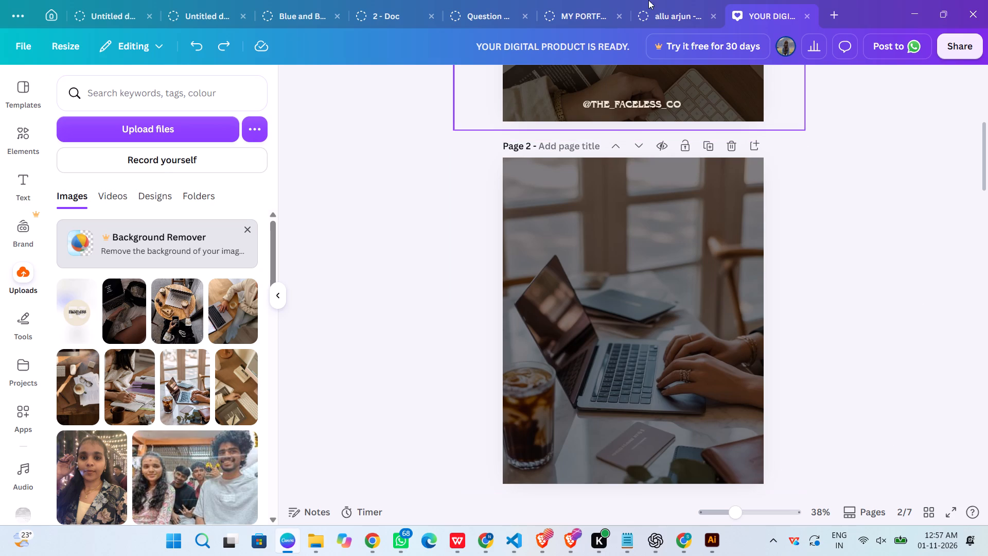
Paste "PEOPLE DON'T BUY PRODUCTS" onto page 2 as a separate text element and set its font to Monterchi Sans.
{"action": "left_click", "coordinate": [688, 288]}
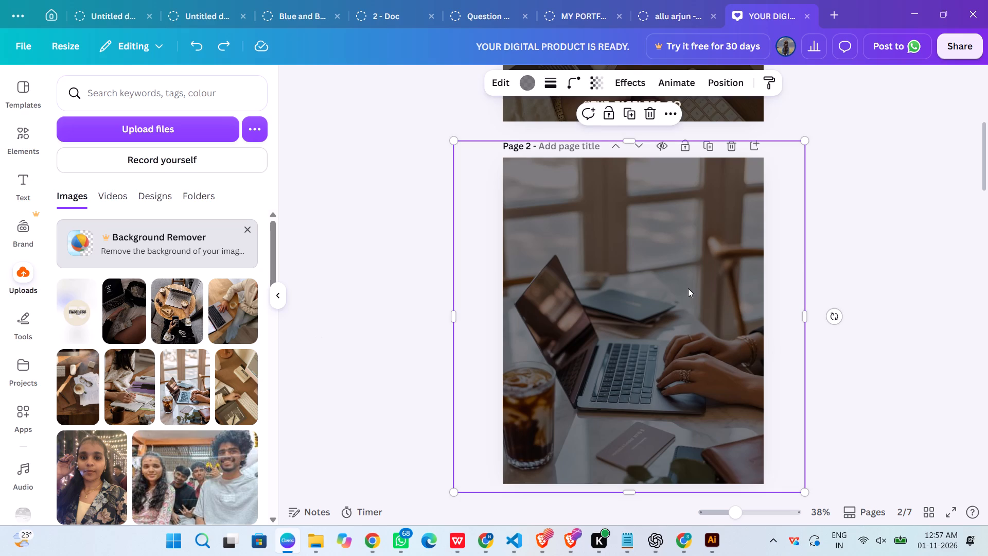
{"action": "left_click", "coordinate": [901, 290]}
{"action": "key", "text": "ctrl+v"}
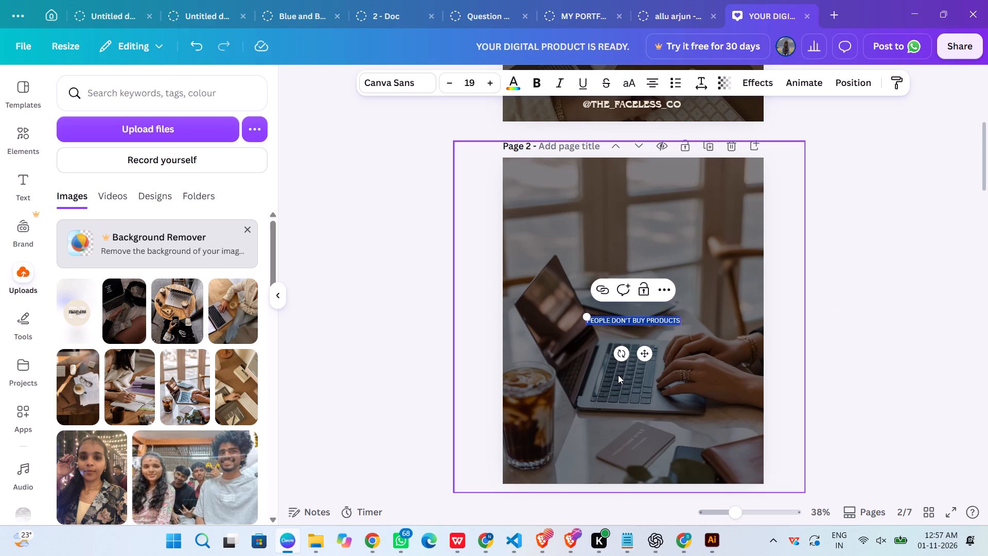
{"action": "left_click", "coordinate": [404, 87]}
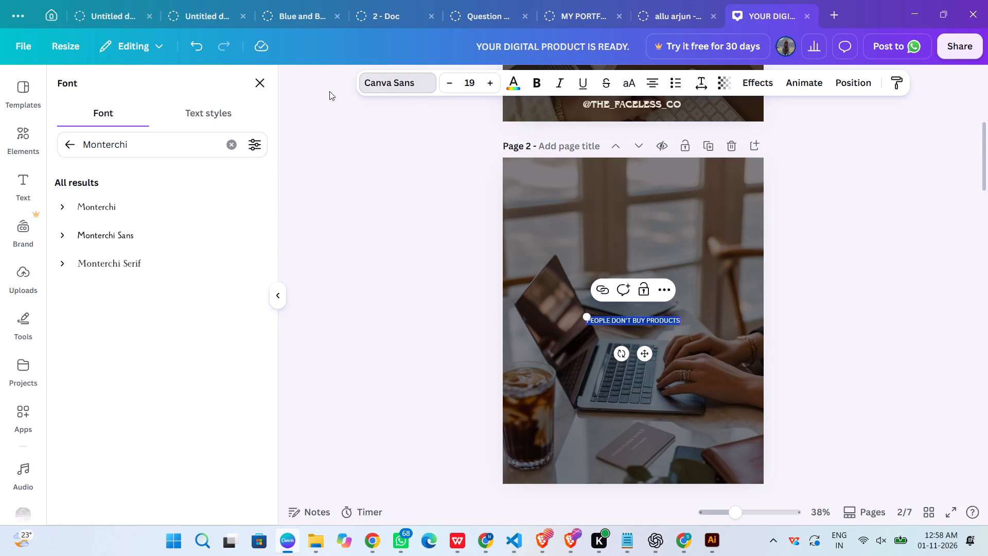
{"action": "left_click", "coordinate": [121, 238]}
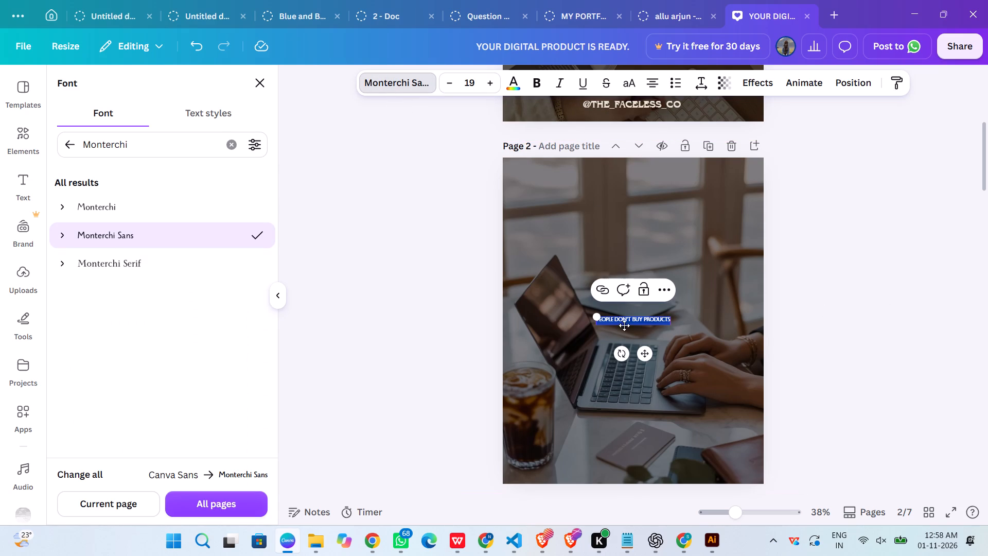
Enlarge page 2's headline, compare it with page 1's headline size, and set its font size to 55.
{"action": "left_click_drag", "start_coordinate": [595, 317], "coordinate": [524, 262], "text": "shift"}
{"action": "scroll", "coordinate": [854, 284], "scroll_direction": "up", "scroll_amount": 7}
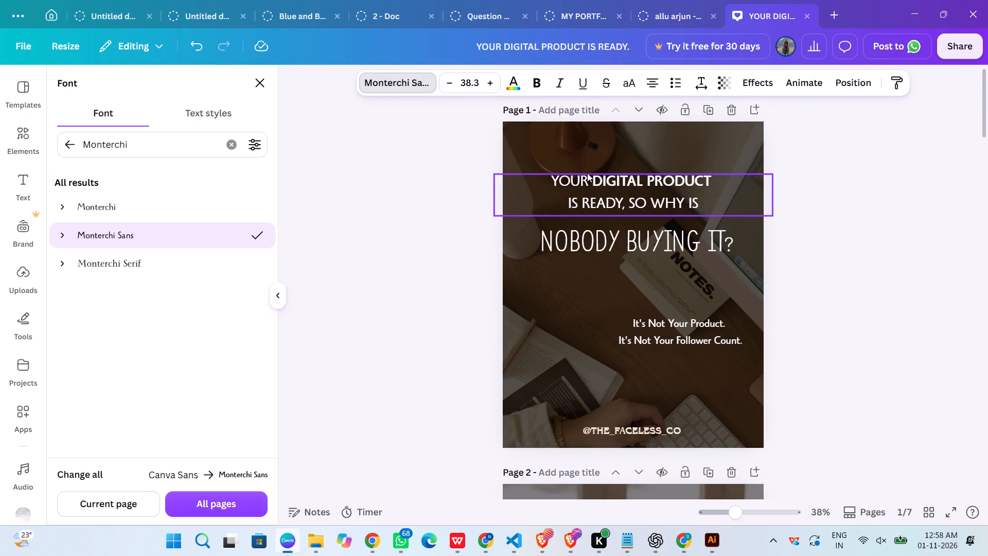
{"action": "left_click", "coordinate": [587, 173]}
{"action": "scroll", "coordinate": [659, 241], "scroll_direction": "down", "scroll_amount": 4}
{"action": "scroll", "coordinate": [614, 119], "scroll_direction": "up", "scroll_amount": 3}
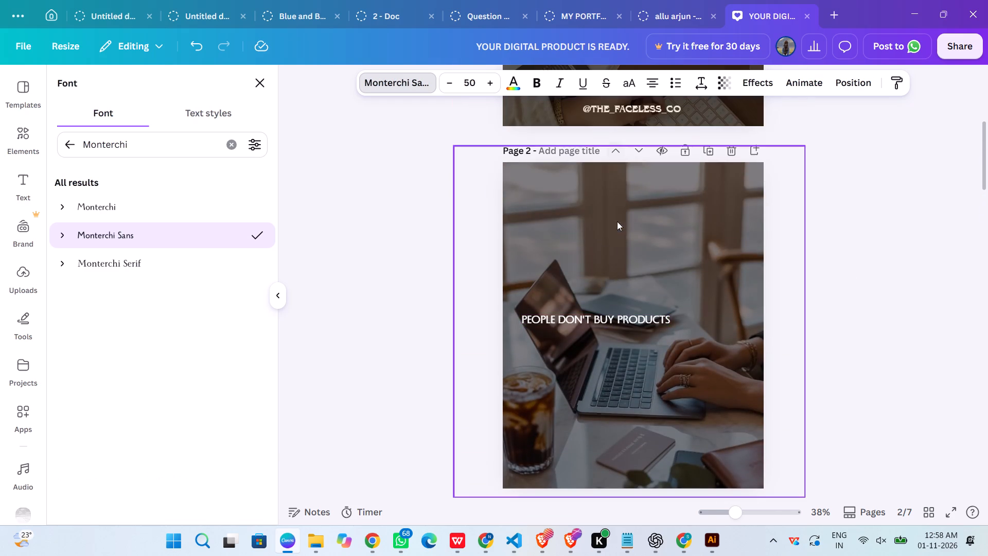
{"action": "left_click", "coordinate": [616, 320]}
{"action": "left_click", "coordinate": [468, 82]}
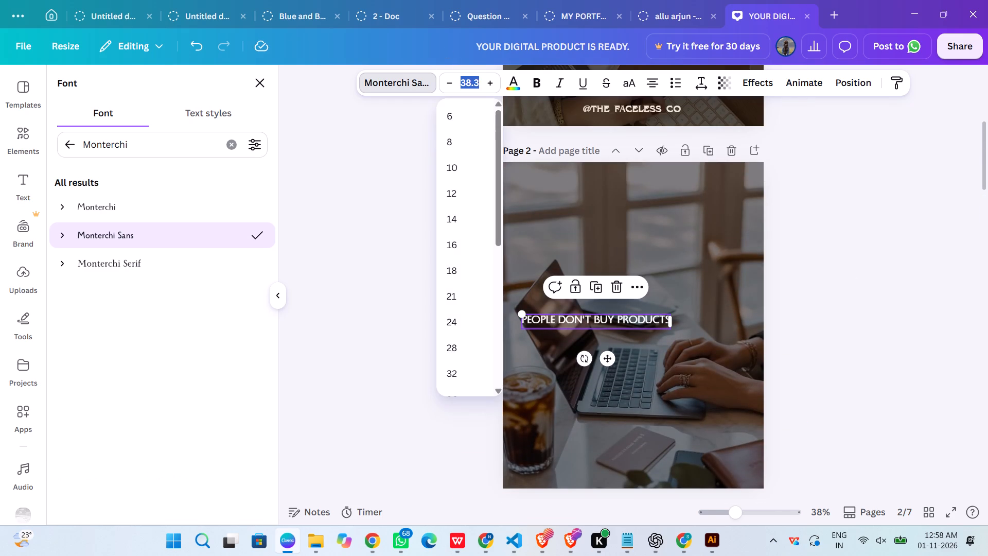
{"action": "type", "text": "55"}
{"action": "key", "text": "Return"}
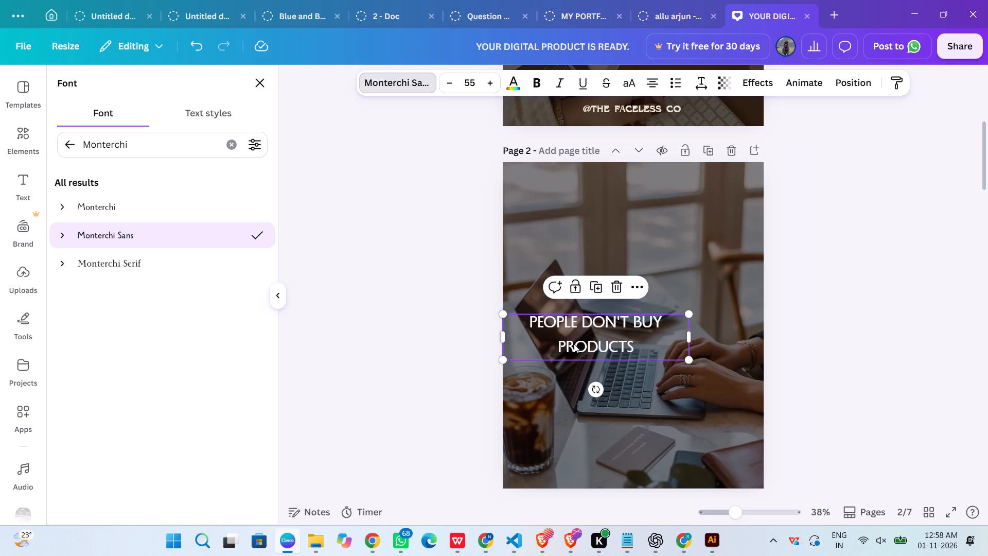
Position page 2's two-line headline horizontally centred near the top of the page, checking it against page 1's headline.
{"action": "left_click_drag", "start_coordinate": [591, 323], "coordinate": [632, 219]}
{"action": "left_click_drag", "start_coordinate": [644, 234], "coordinate": [632, 219]}
{"action": "scroll", "coordinate": [795, 282], "scroll_direction": "up", "scroll_amount": 5}
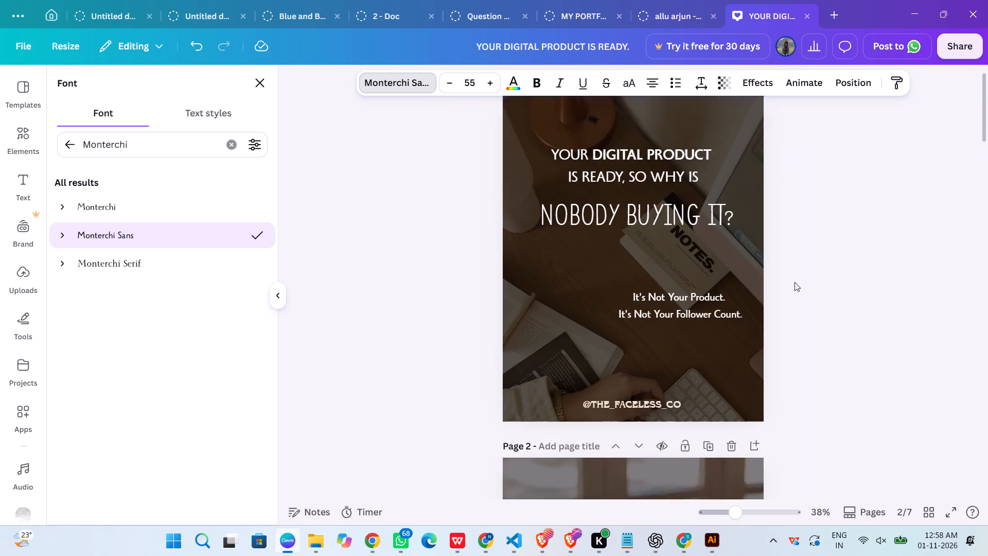
{"action": "scroll", "coordinate": [795, 282], "scroll_direction": "down", "scroll_amount": 1}
{"action": "left_click", "coordinate": [652, 118]}
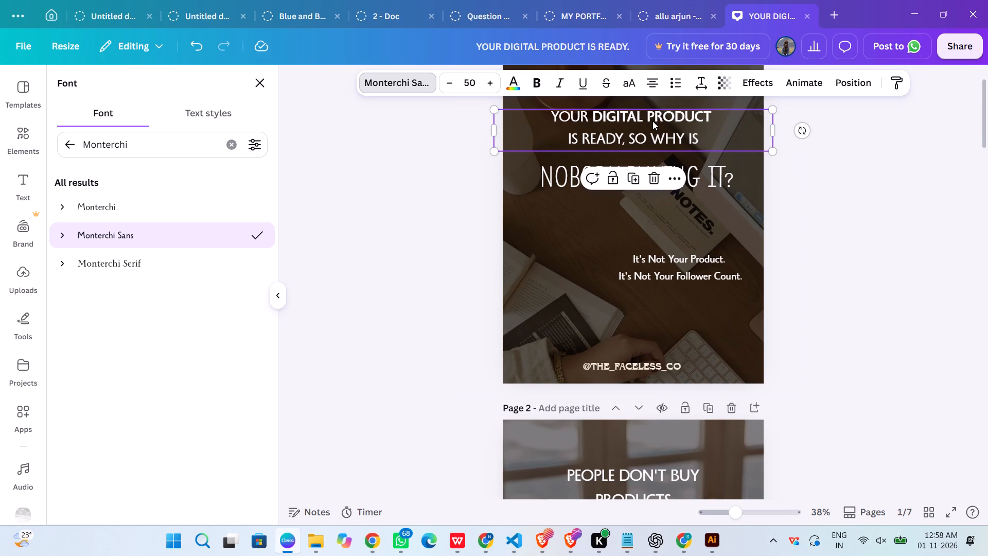
{"action": "scroll", "coordinate": [644, 337], "scroll_direction": "down", "scroll_amount": 3}
{"action": "left_click", "coordinate": [641, 287]}
{"action": "scroll", "coordinate": [641, 287], "scroll_direction": "up", "scroll_amount": 5}
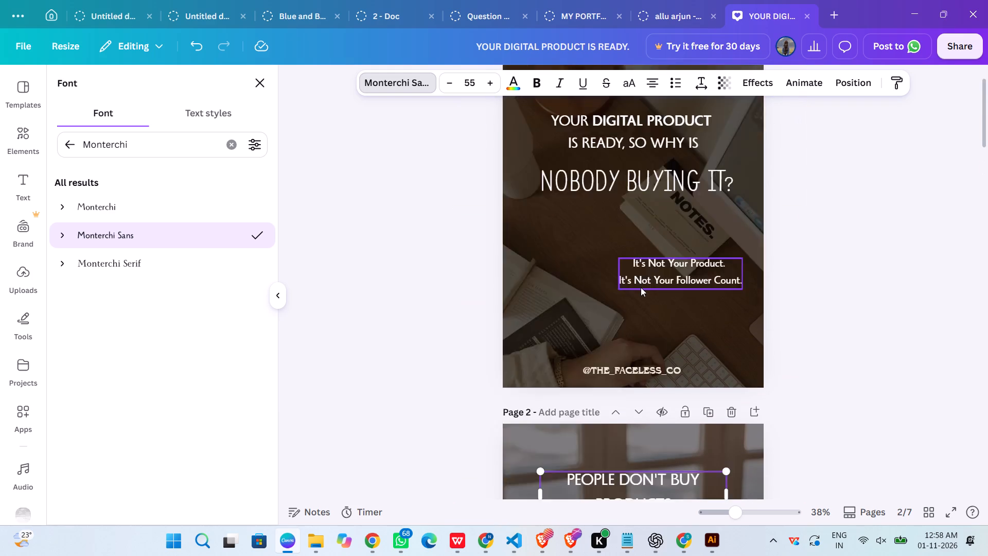
{"action": "scroll", "coordinate": [641, 287], "scroll_direction": "down", "scroll_amount": 3}
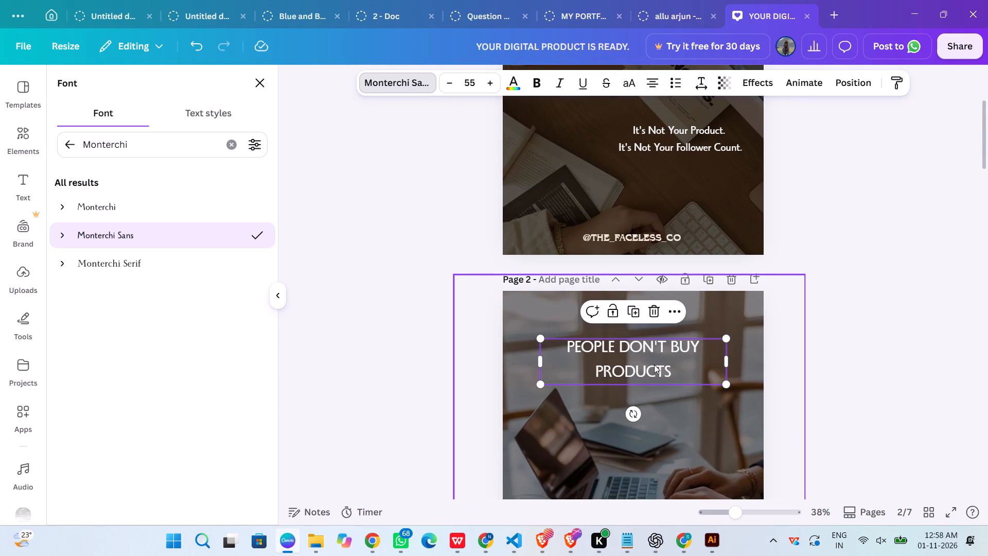
{"action": "left_click_drag", "start_coordinate": [649, 350], "coordinate": [658, 342]}
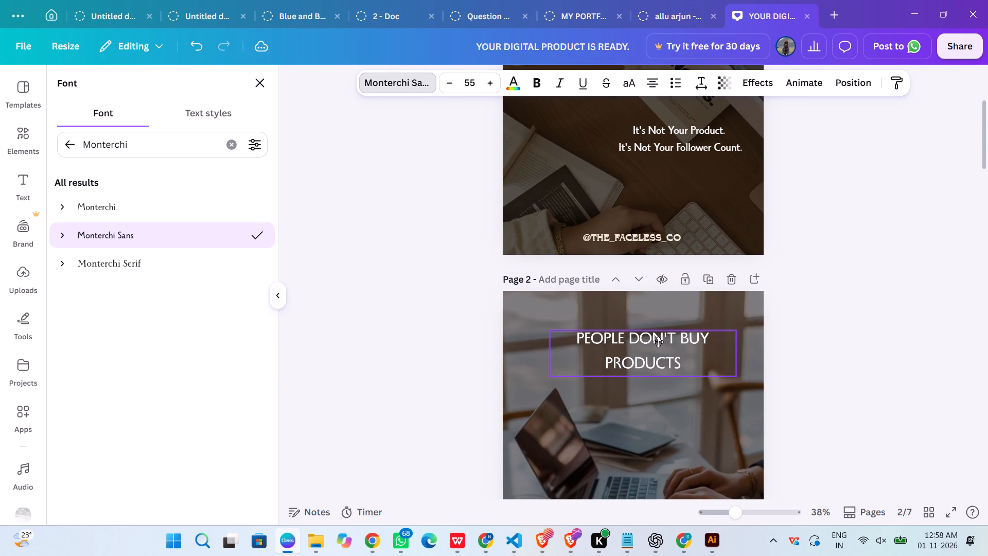
{"action": "left_click_drag", "start_coordinate": [658, 342], "coordinate": [650, 342]}
{"action": "scroll", "coordinate": [651, 343], "scroll_direction": "down", "scroll_amount": 1}
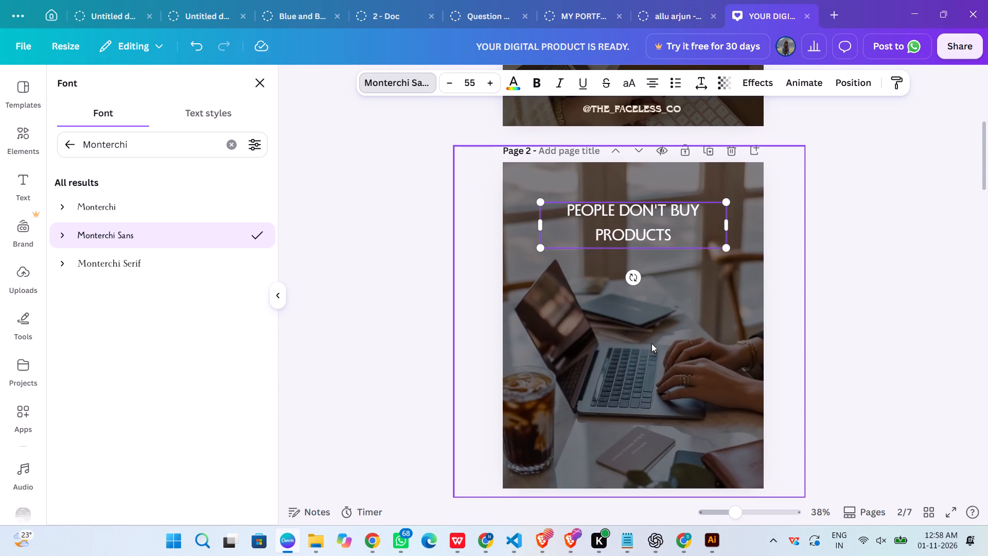
Move page 2's headline slightly lower, keeping it horizontally centred.
{"action": "left_click", "coordinate": [814, 263]}
{"action": "left_click", "coordinate": [816, 235]}
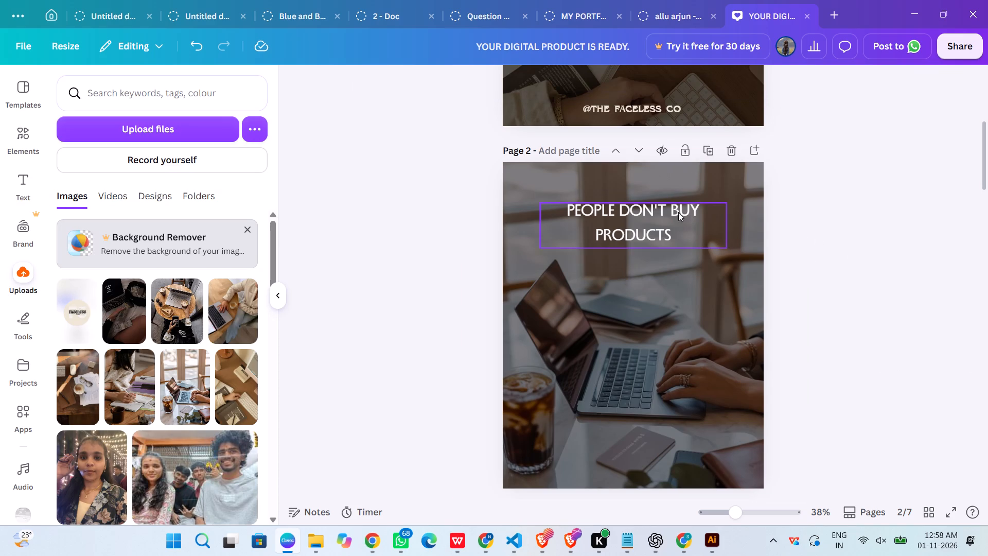
{"action": "left_click_drag", "start_coordinate": [665, 214], "coordinate": [664, 226]}
{"action": "left_click", "coordinate": [887, 293]}
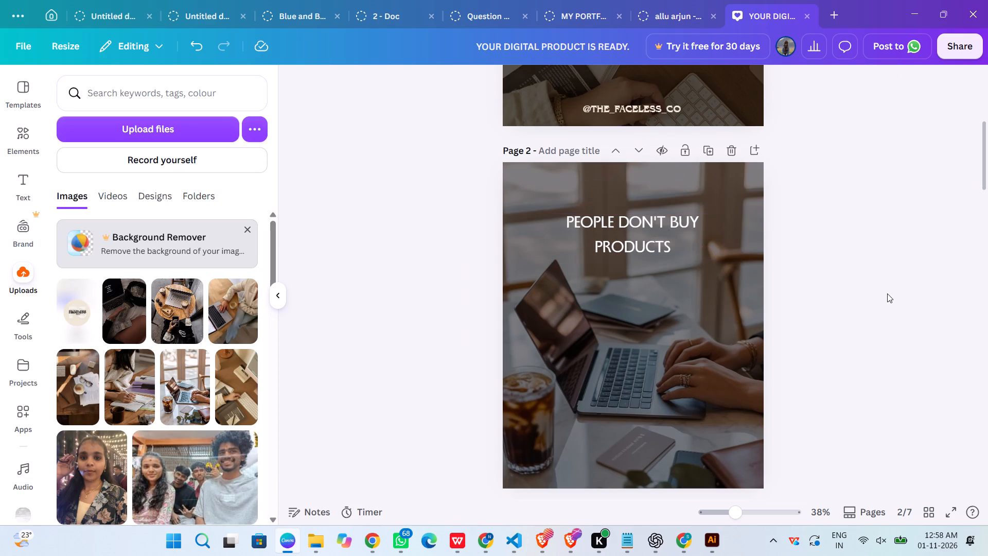
Look over the other carousel pages and compare page 2's headline placement with page 1's layout.
{"action": "scroll", "coordinate": [628, 332], "scroll_direction": "down", "scroll_amount": 5}
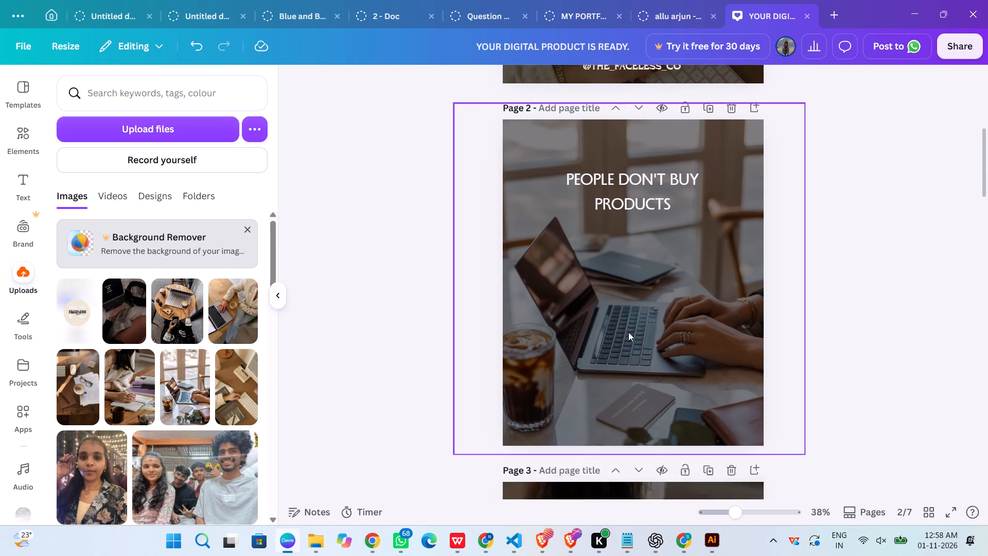
{"action": "scroll", "coordinate": [628, 332], "scroll_direction": "down", "scroll_amount": 7}
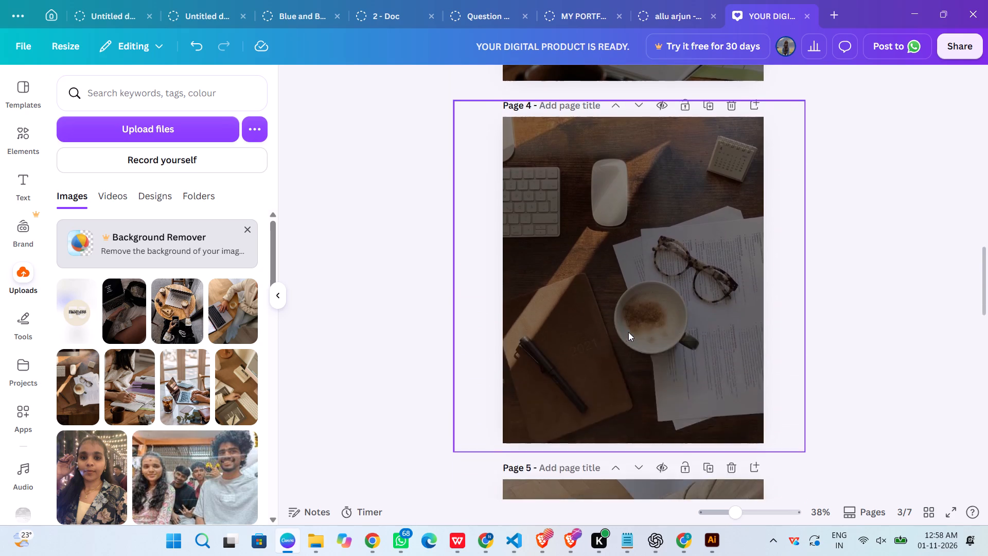
{"action": "scroll", "coordinate": [628, 332], "scroll_direction": "up", "scroll_amount": 18}
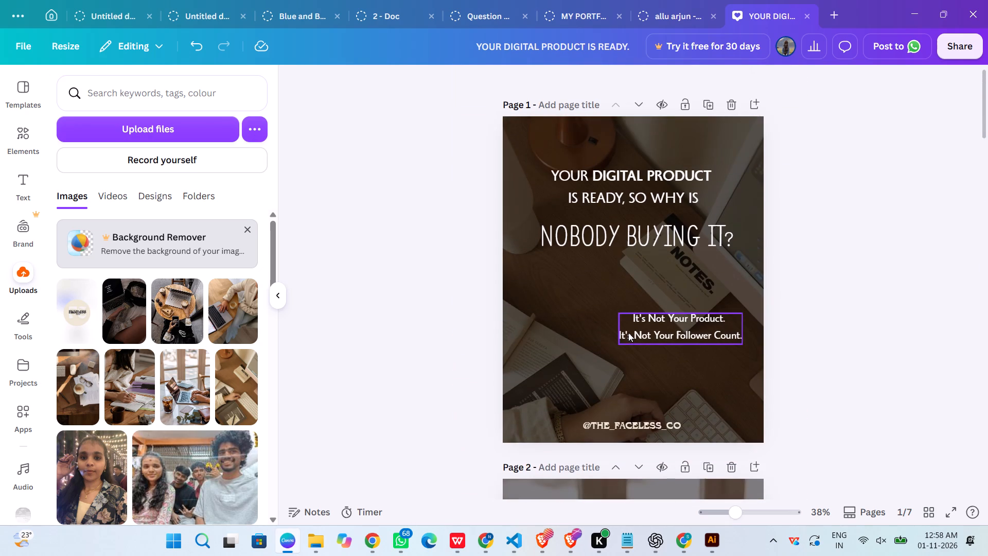
{"action": "scroll", "coordinate": [628, 333], "scroll_direction": "down", "scroll_amount": 4}
{"action": "scroll", "coordinate": [628, 333], "scroll_direction": "up", "scroll_amount": 4}
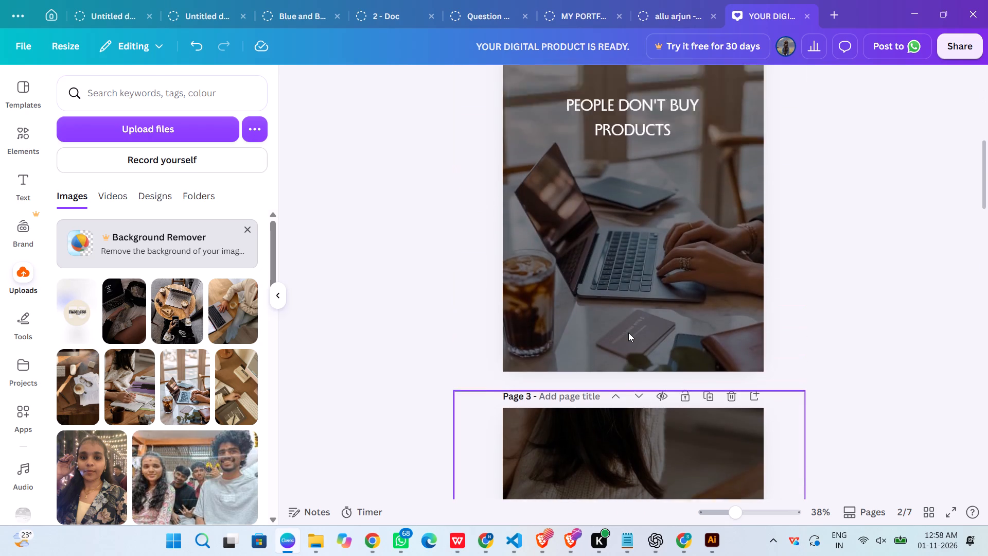
{"action": "scroll", "coordinate": [628, 333], "scroll_direction": "down", "scroll_amount": 1}
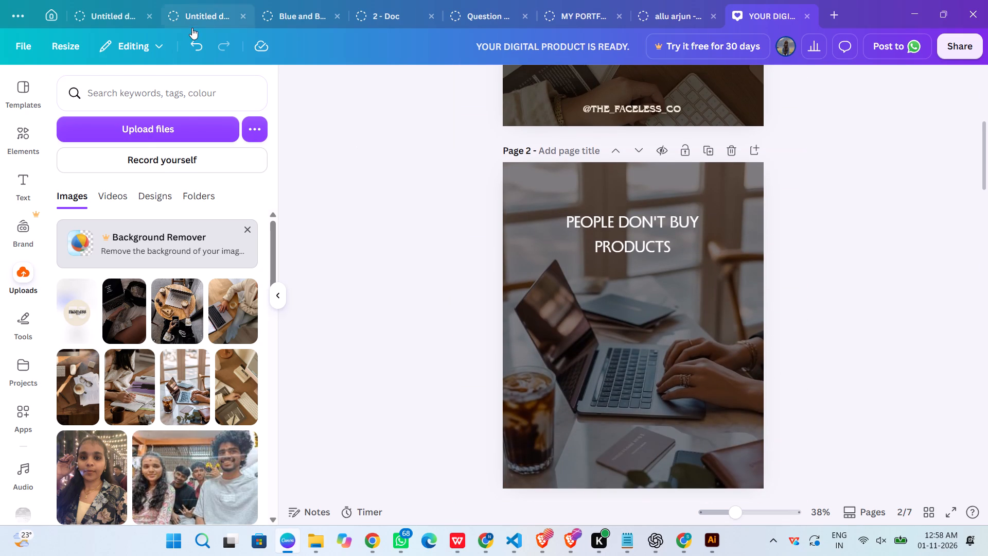
In the PDF brief in WPS Office, copy Slide 2's second headline line, THEY BUY "THIS IS FOR ME., without its closing quotation mark.
{"action": "left_click", "coordinate": [464, 537]}
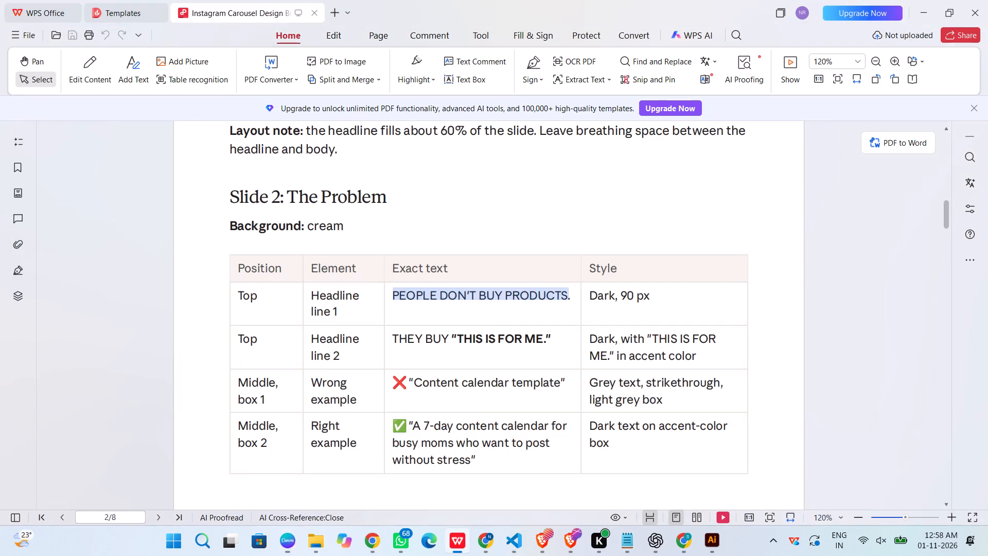
{"action": "scroll", "coordinate": [502, 324], "scroll_direction": "down", "scroll_amount": 1}
{"action": "left_click_drag", "start_coordinate": [395, 301], "coordinate": [572, 375]}
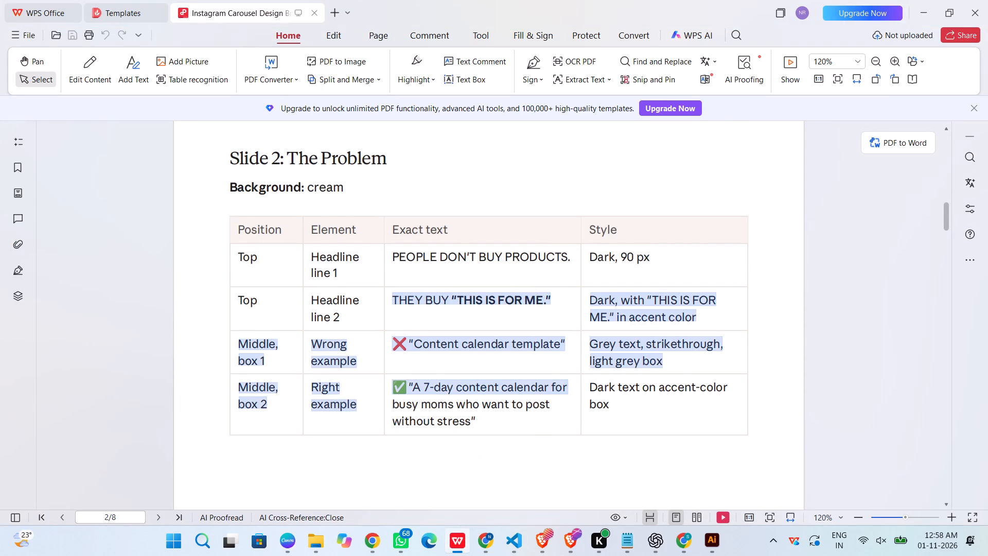
{"action": "left_click_drag", "start_coordinate": [572, 375], "coordinate": [570, 364]}
{"action": "left_click", "coordinate": [560, 311]}
{"action": "left_click_drag", "start_coordinate": [400, 306], "coordinate": [560, 317]}
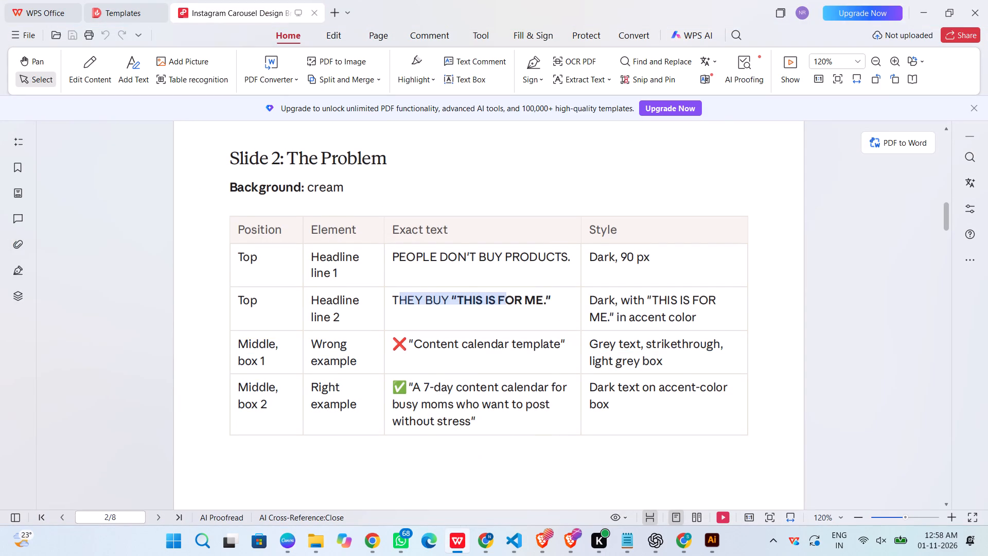
{"action": "left_click_drag", "start_coordinate": [560, 317], "coordinate": [559, 299]}
{"action": "left_click", "coordinate": [559, 299]}
{"action": "left_click_drag", "start_coordinate": [559, 299], "coordinate": [387, 297]}
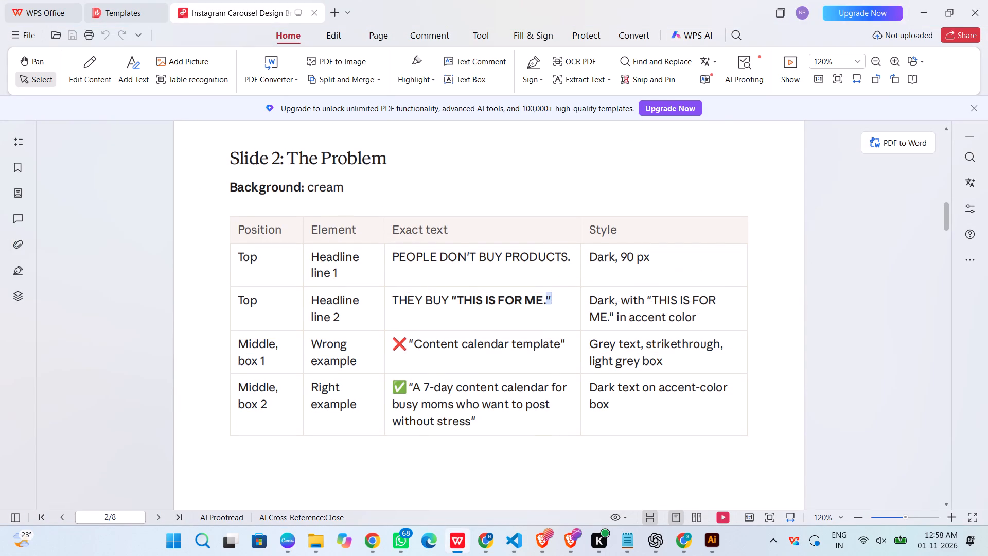
{"action": "left_click_drag", "start_coordinate": [387, 297], "coordinate": [394, 303]}
{"action": "left_click", "coordinate": [394, 303]}
{"action": "left_click_drag", "start_coordinate": [394, 303], "coordinate": [526, 297]}
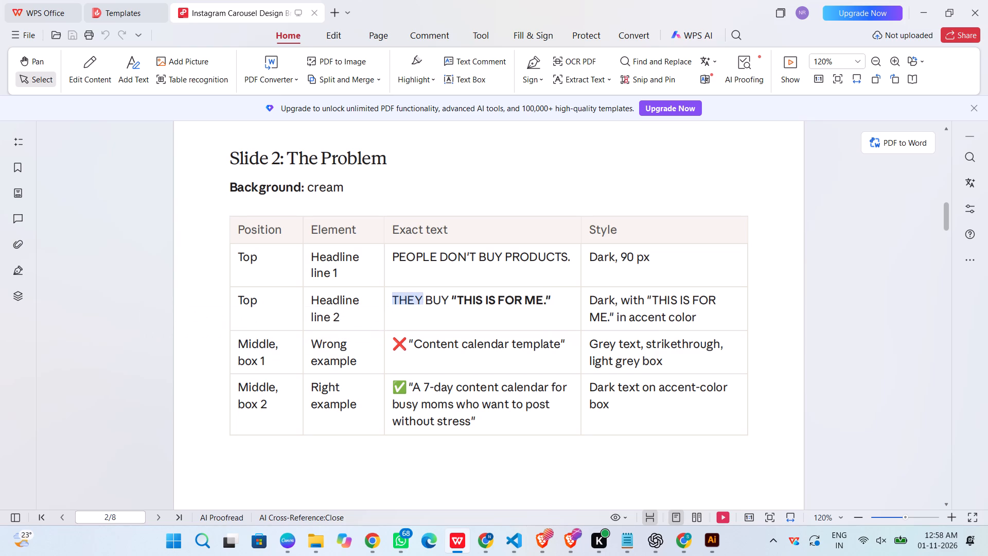
{"action": "left_click_drag", "start_coordinate": [526, 297], "coordinate": [544, 299]}
{"action": "left_click", "coordinate": [547, 301]}
{"action": "left_click", "coordinate": [553, 304]}
{"action": "left_click_drag", "start_coordinate": [552, 305], "coordinate": [478, 294]}
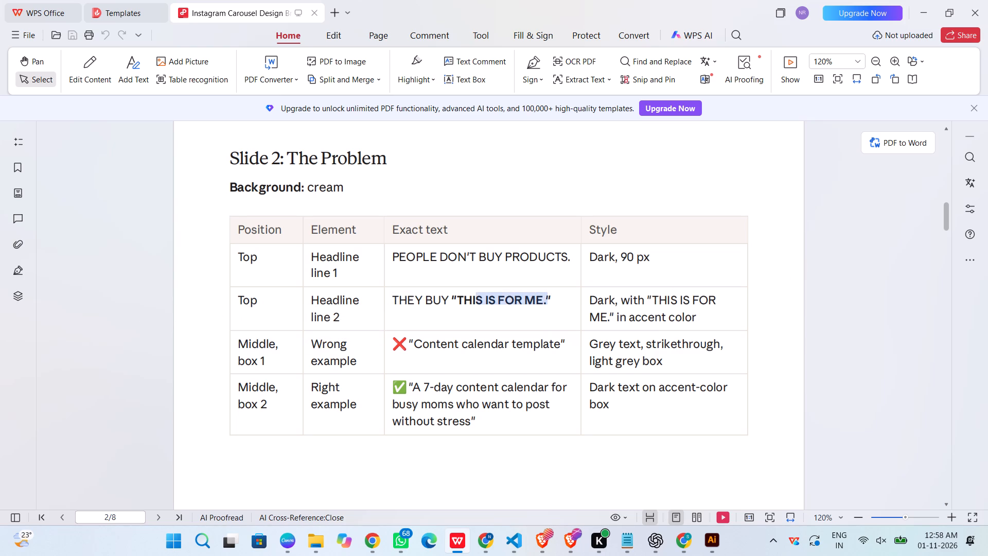
{"action": "left_click_drag", "start_coordinate": [478, 294], "coordinate": [392, 306]}
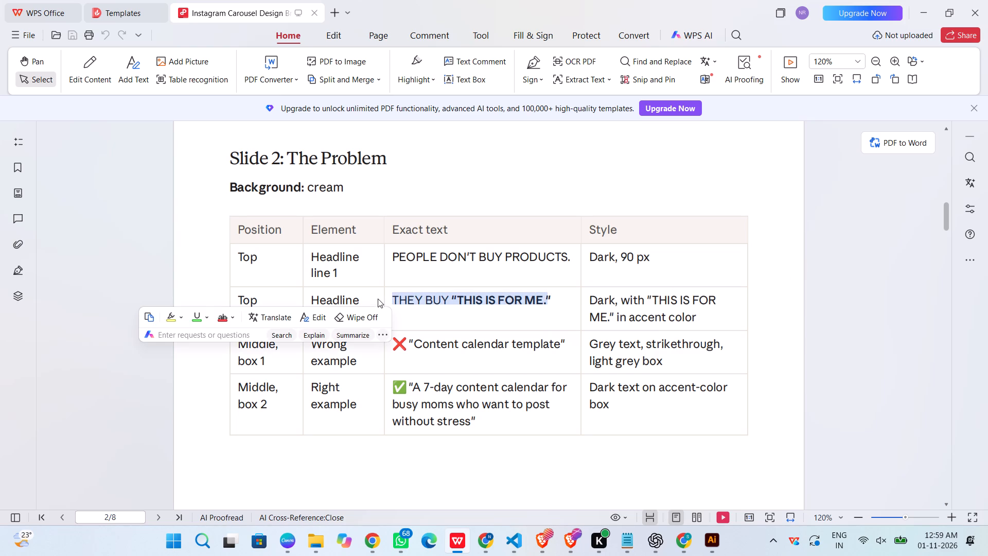
{"action": "key", "text": "ctrl+c"}
{"action": "key", "text": "ctrl+c"}
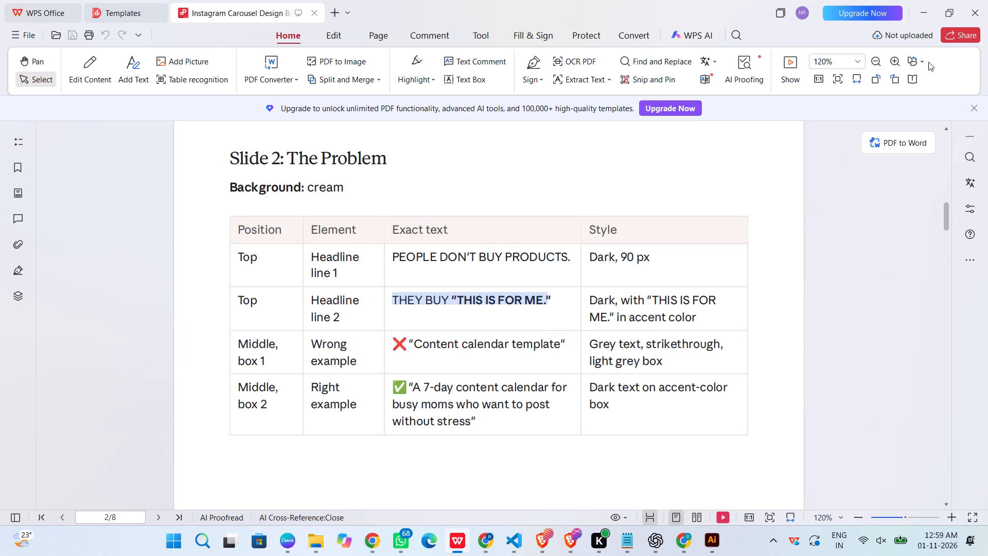
Switch back to Canva and paste the copied second headline line onto page 2 as a separate text element.
{"action": "left_click", "coordinate": [928, 8]}
{"action": "left_click", "coordinate": [605, 310]}
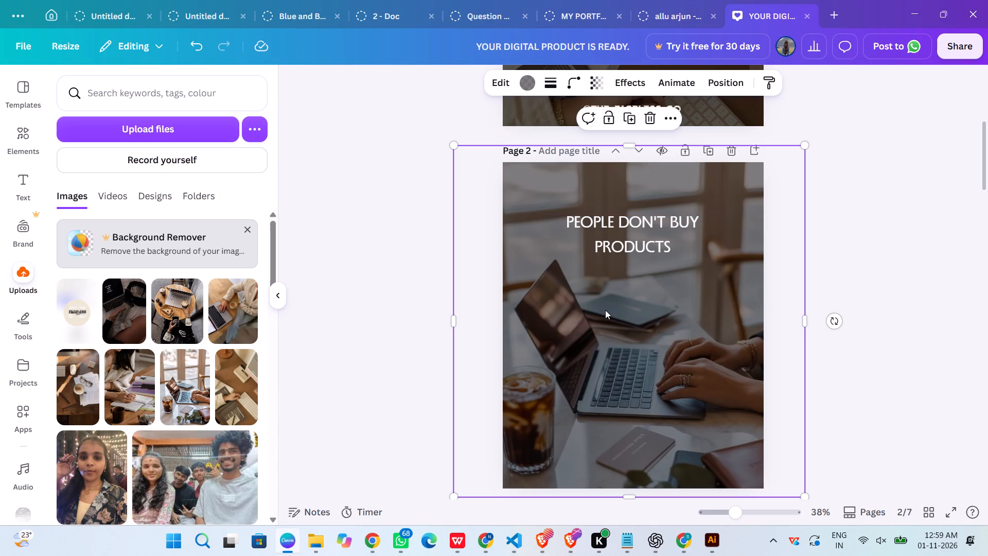
{"action": "key", "text": "ctrl+v"}
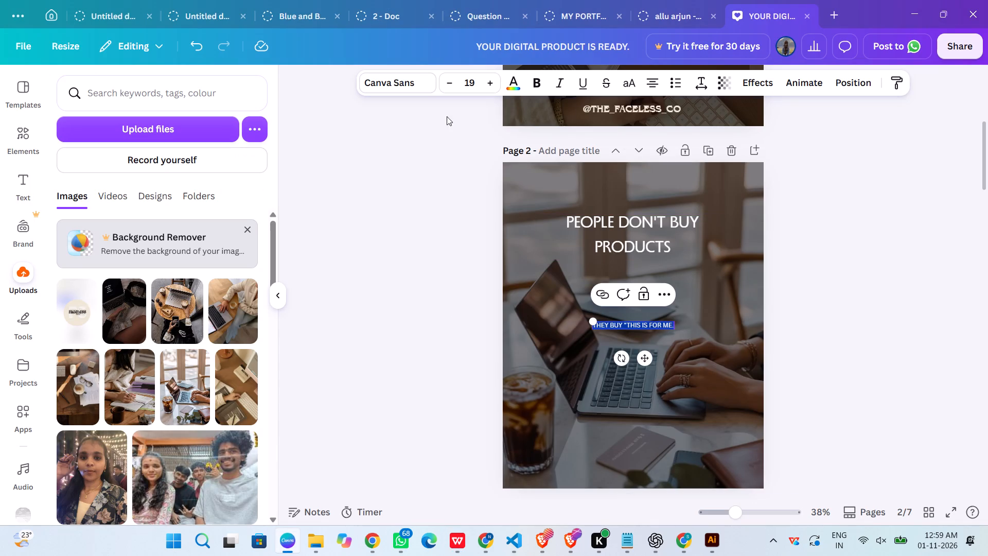
Search the fonts for "passe" and set the pasted "THEY BUY" line's font to Passerelle Bâton.
{"action": "left_click", "coordinate": [430, 75]}
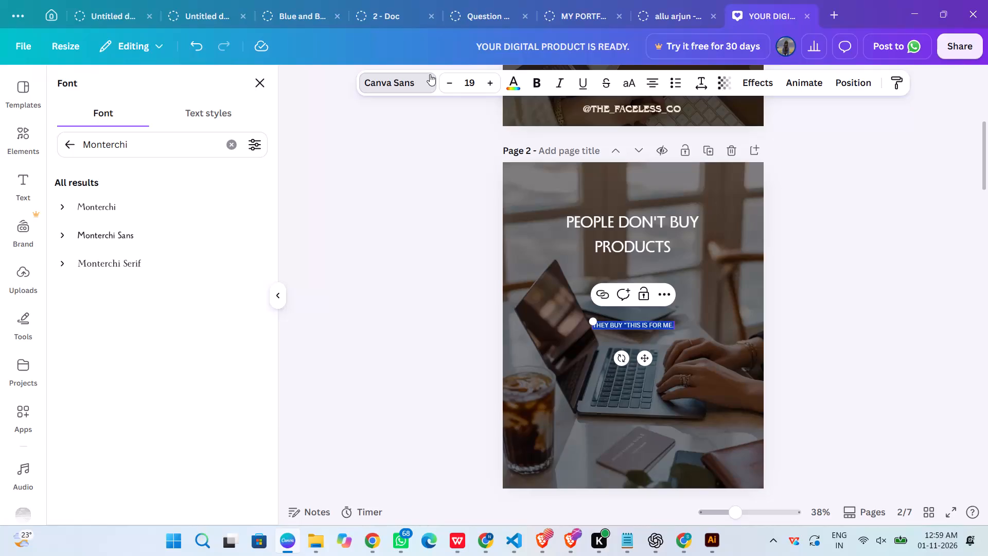
{"action": "scroll", "coordinate": [708, 310], "scroll_direction": "up", "scroll_amount": 3}
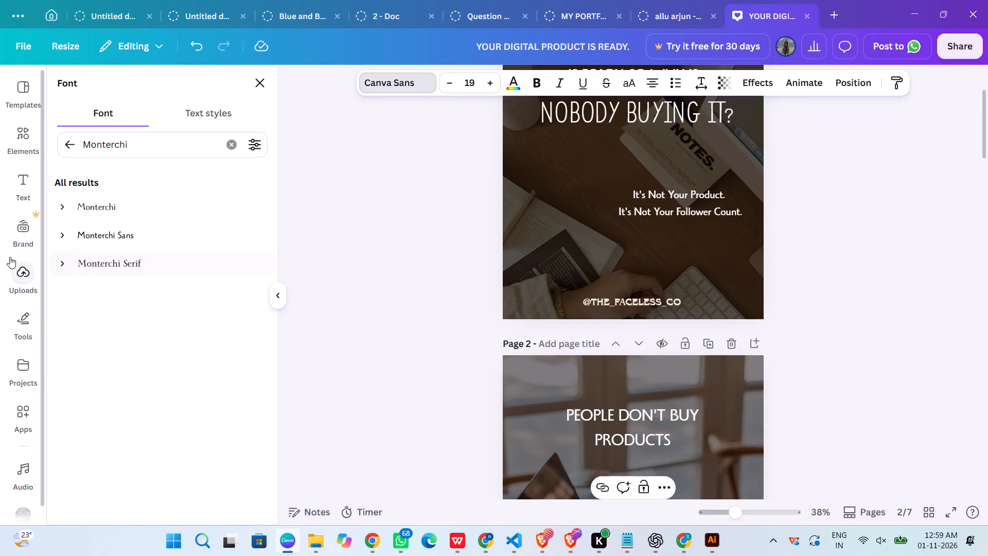
{"action": "left_click", "coordinate": [236, 144]}
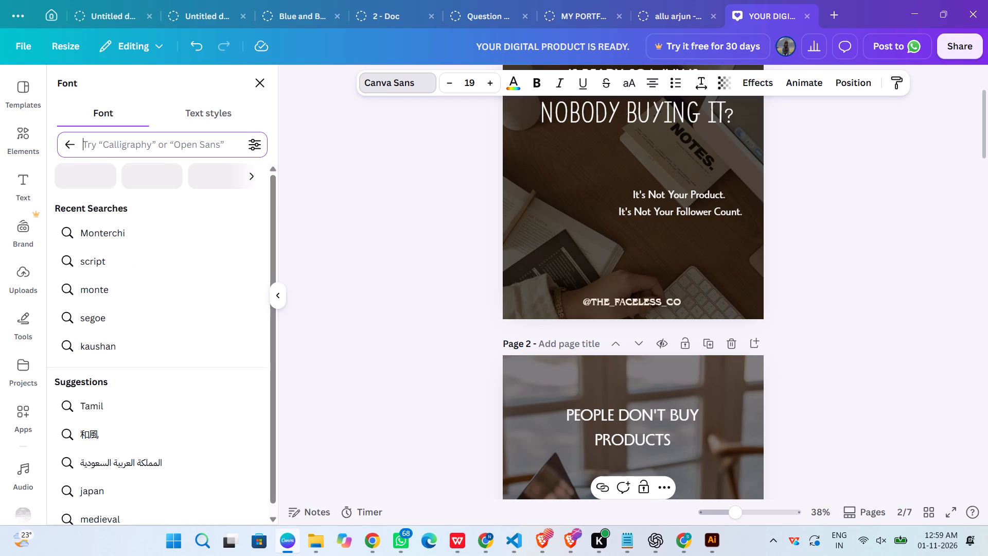
{"action": "key", "text": "p"}
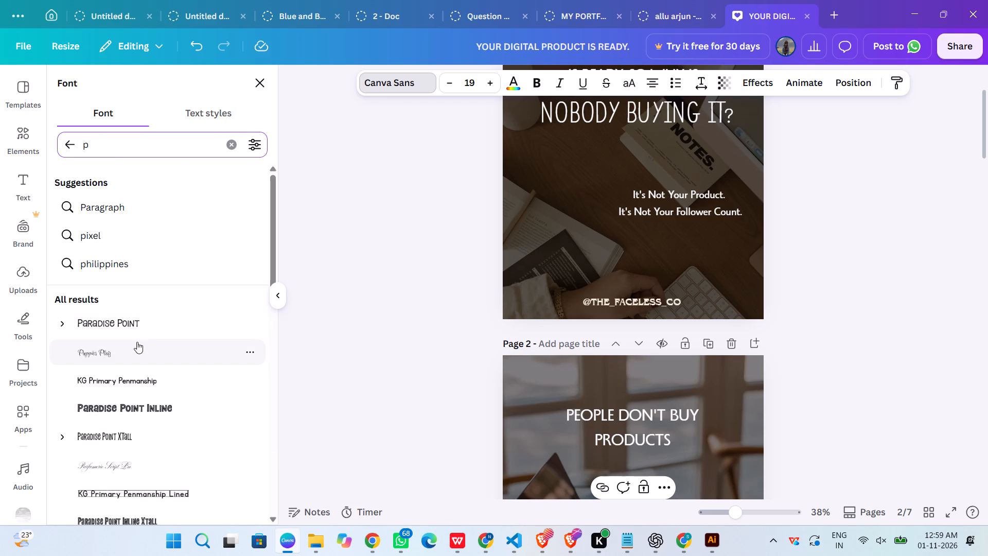
{"action": "type", "text": "ass"}
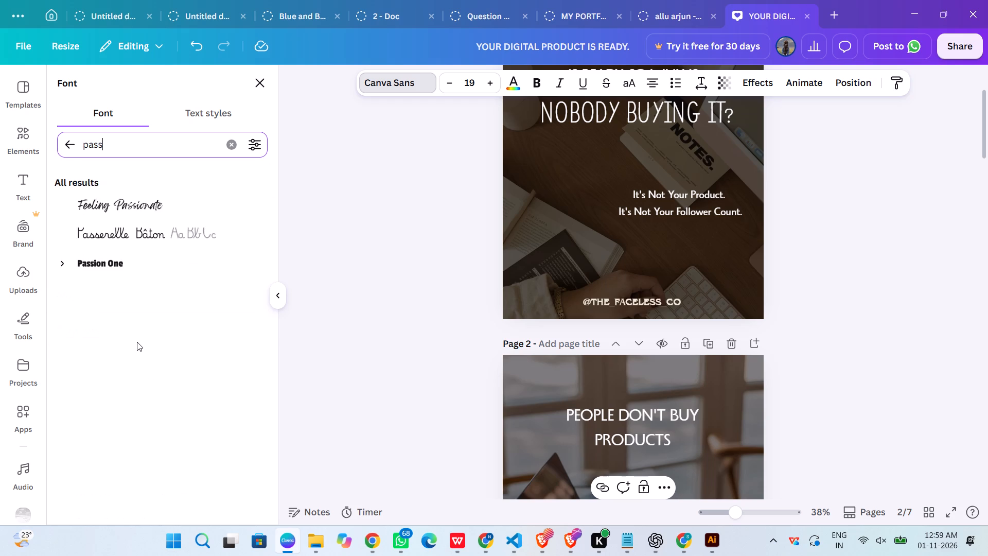
{"action": "key", "text": "e"}
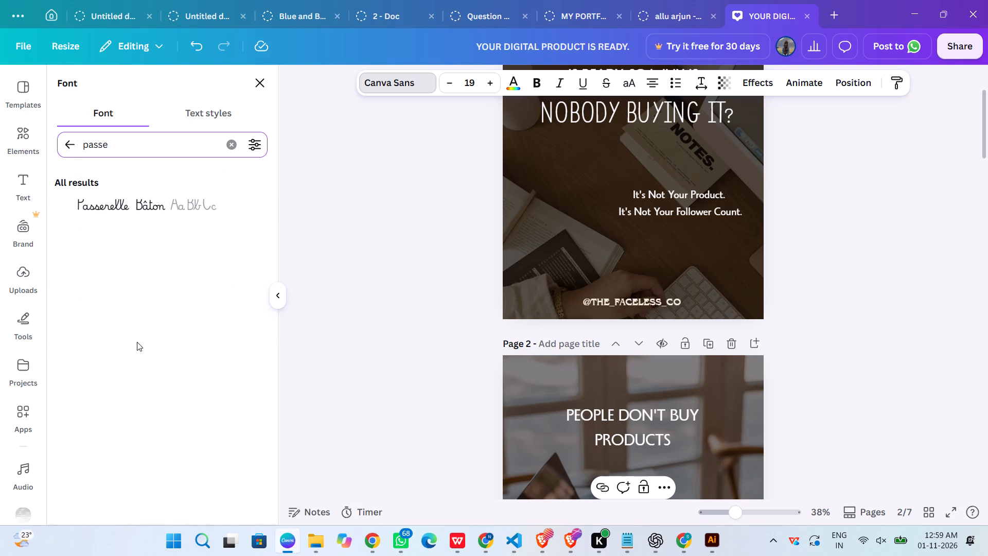
{"action": "left_click", "coordinate": [142, 214]}
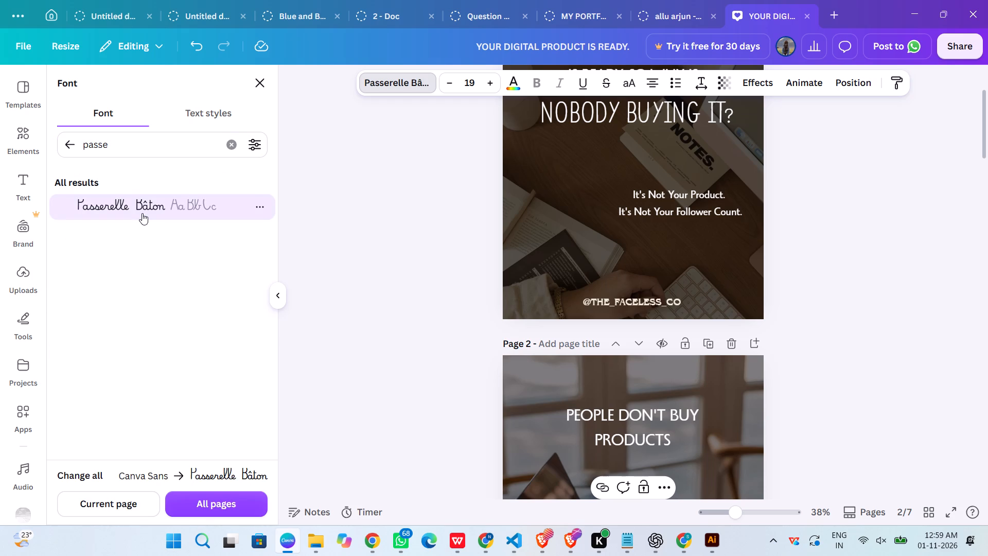
{"action": "scroll", "coordinate": [782, 365], "scroll_direction": "down", "scroll_amount": 3}
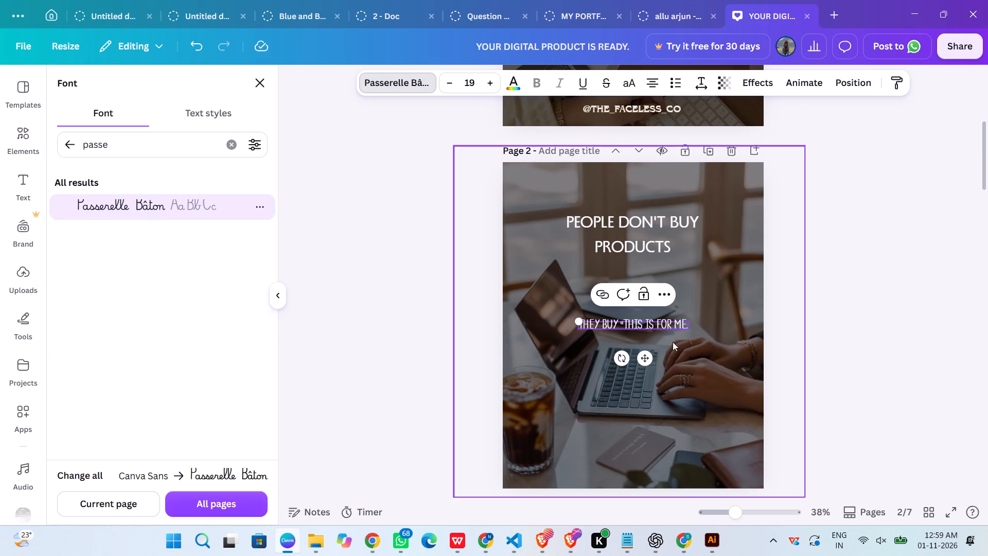
{"action": "scroll", "coordinate": [765, 292], "scroll_direction": "down", "scroll_amount": 2}
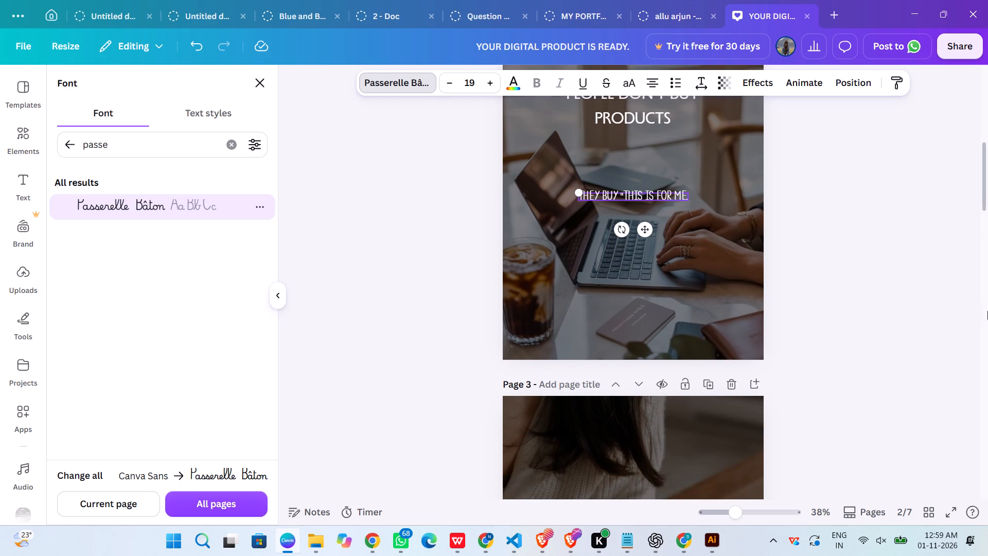
{"action": "left_click", "coordinate": [874, 337]}
{"action": "scroll", "coordinate": [854, 344], "scroll_direction": "up", "scroll_amount": 3}
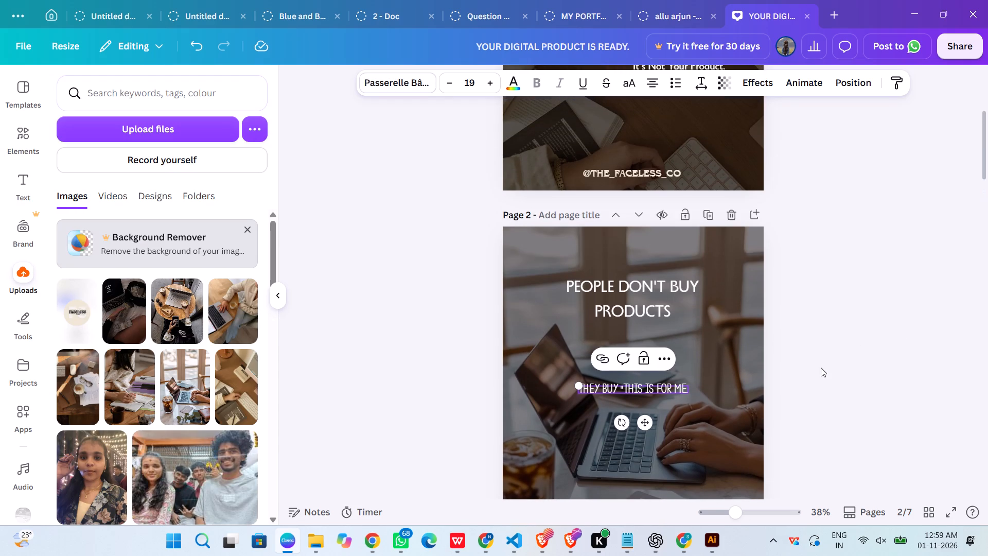
{"action": "left_click", "coordinate": [821, 368]}
{"action": "double_click", "coordinate": [637, 392]}
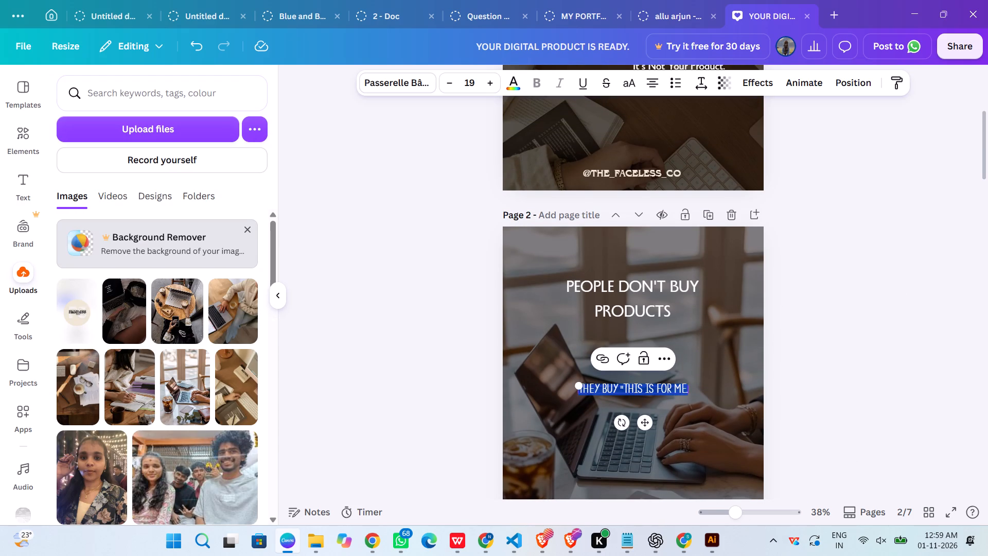
{"action": "left_click", "coordinate": [870, 345]}
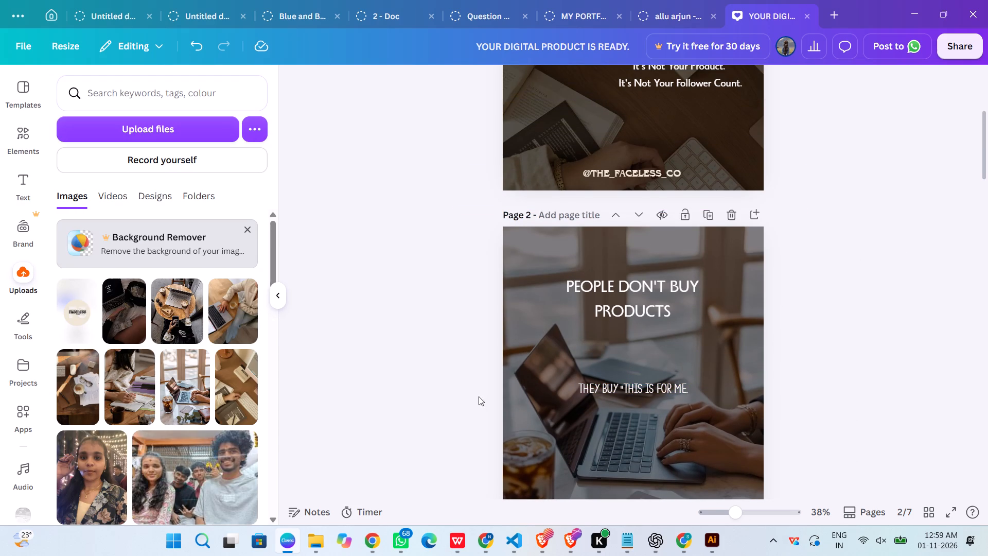
Enlarge the "THEY BUY" line to about size 26.9 and place it just beneath page 2's headline.
{"action": "left_click", "coordinate": [597, 393]}
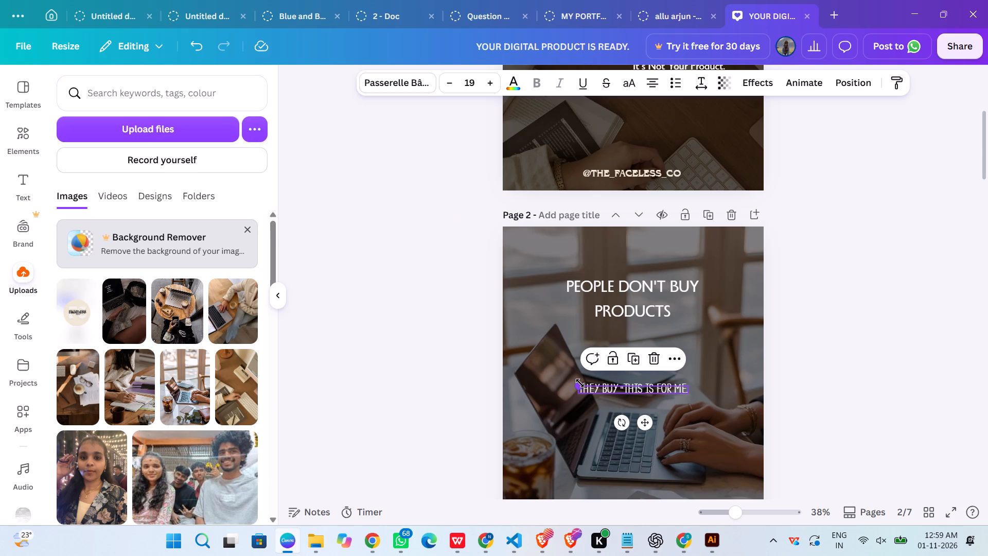
{"action": "left_click_drag", "start_coordinate": [580, 383], "coordinate": [538, 324], "text": "shift"}
{"action": "left_click", "coordinate": [885, 388]}
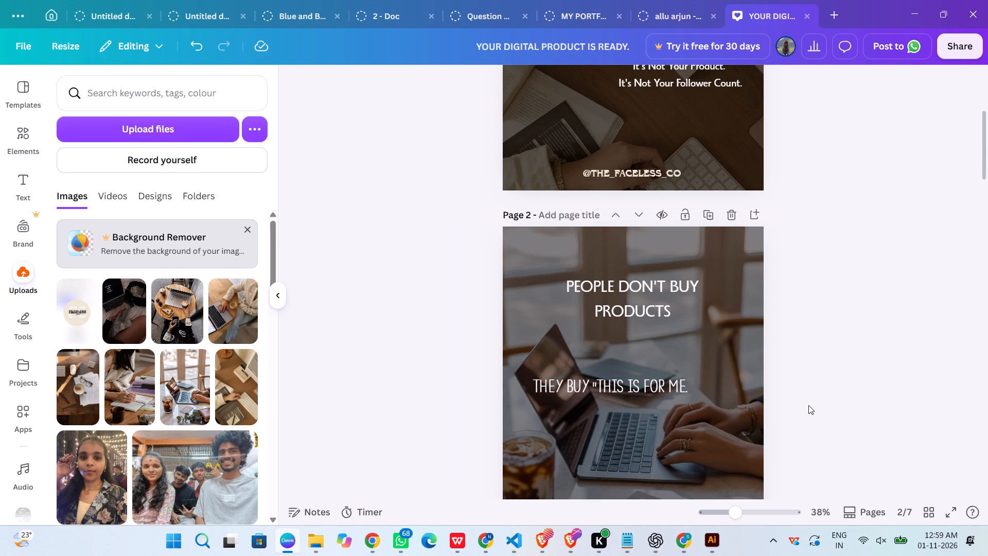
{"action": "left_click_drag", "start_coordinate": [619, 385], "coordinate": [644, 351]}
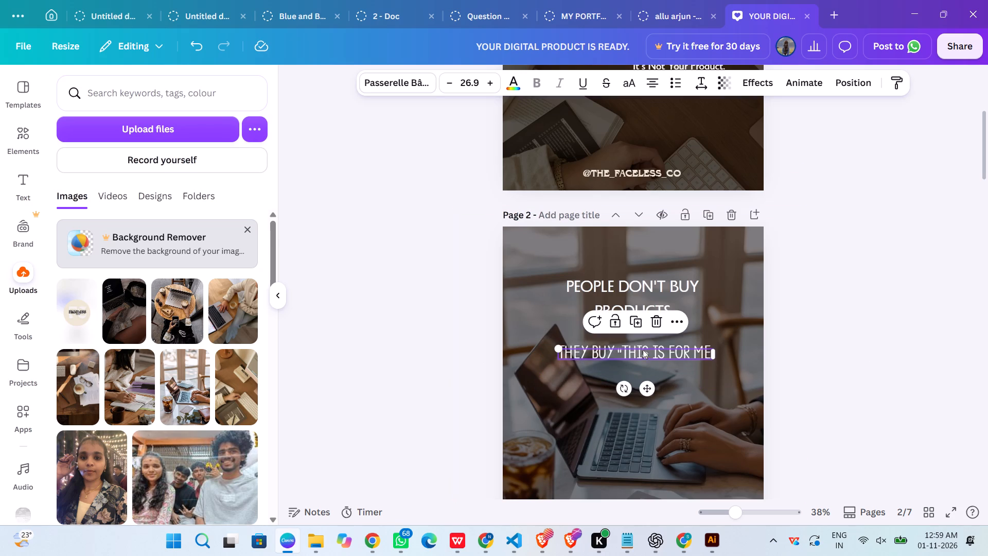
Replace the opening quotation mark before "THIS IS FOR ME" with a space in page 2's second headline line.
{"action": "double_click", "coordinate": [633, 353]}
{"action": "left_click", "coordinate": [625, 354]}
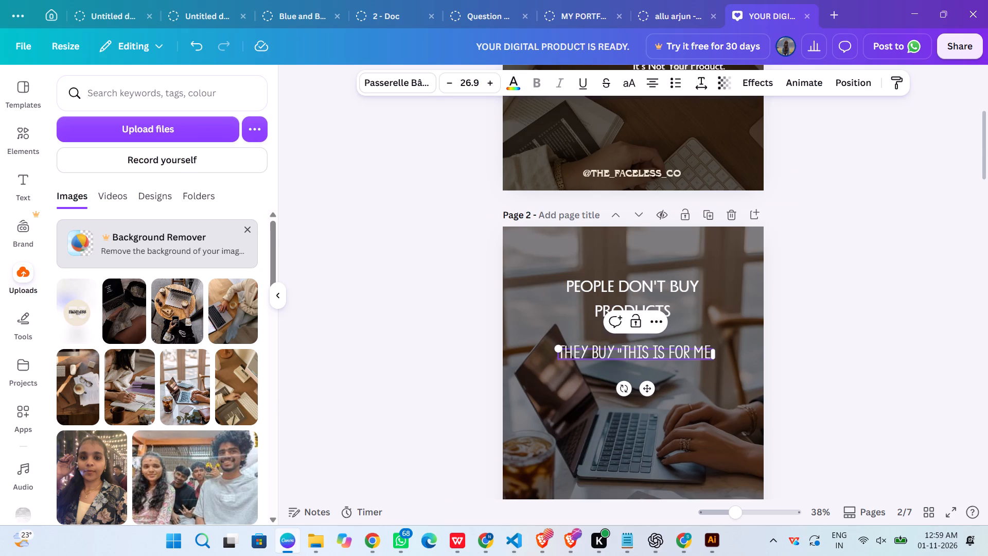
{"action": "key", "text": "Left"}
{"action": "key", "text": "BackSpace"}
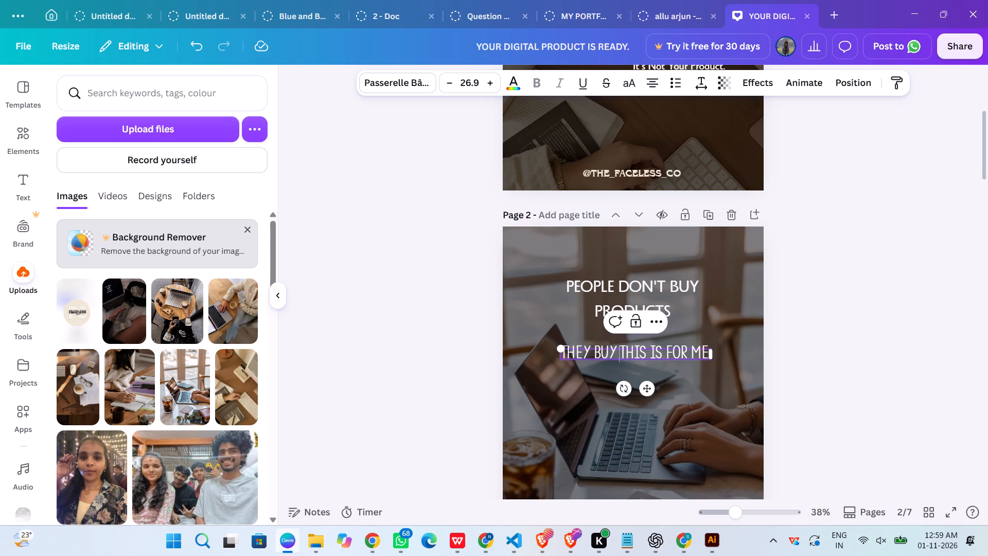
{"action": "key", "text": "space"}
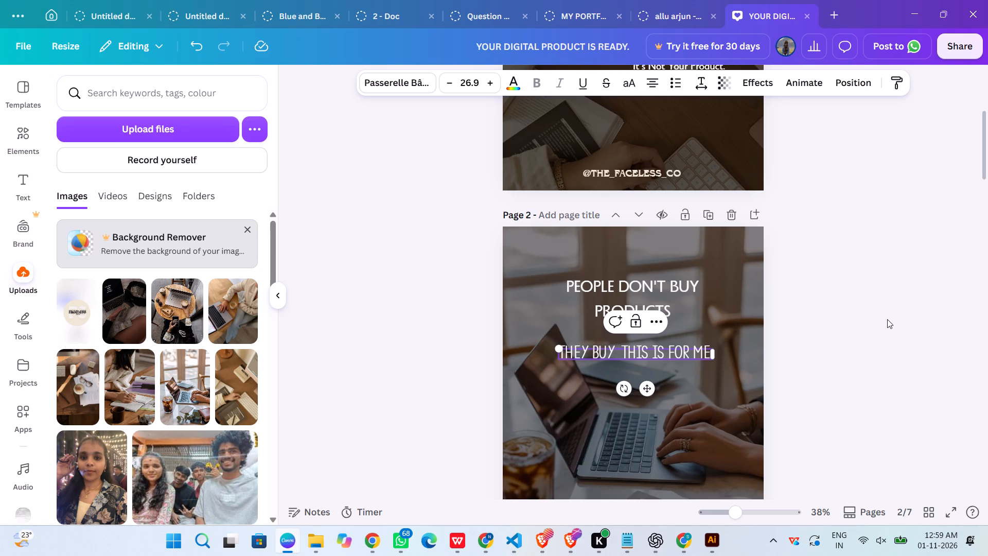
Move the "THEY BUY THIS IS FOR ME." line slightly closer beneath page 2's headline.
{"action": "left_click", "coordinate": [982, 328]}
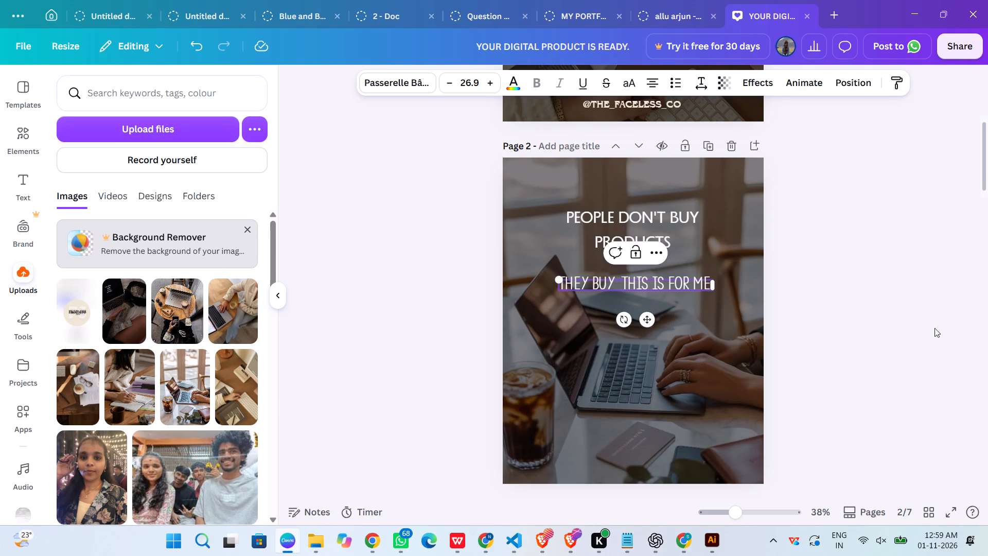
{"action": "left_click", "coordinate": [866, 333]}
{"action": "left_click_drag", "start_coordinate": [652, 288], "coordinate": [660, 244]}
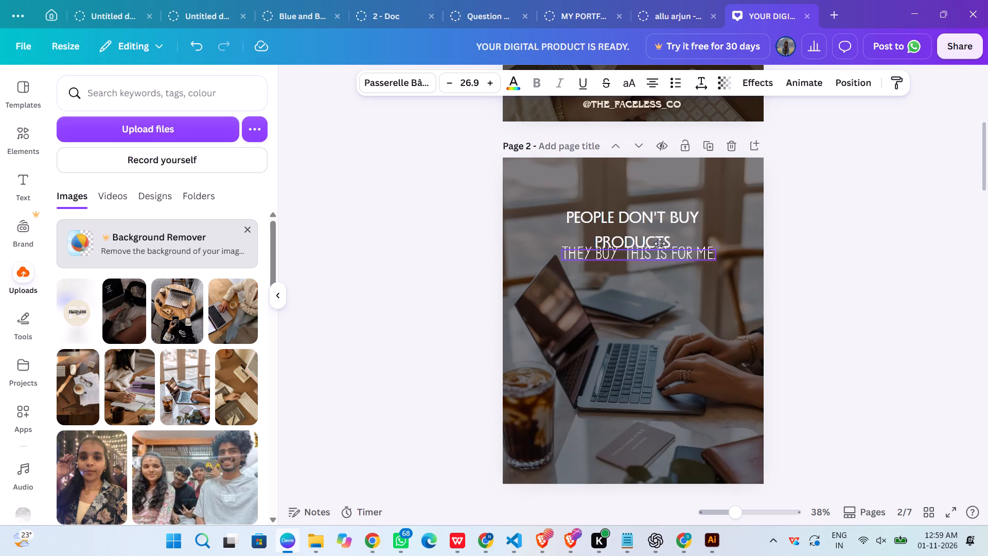
{"action": "left_click_drag", "start_coordinate": [660, 244], "coordinate": [660, 242]}
{"action": "left_click_drag", "start_coordinate": [660, 242], "coordinate": [649, 282]}
{"action": "left_click", "coordinate": [931, 321]}
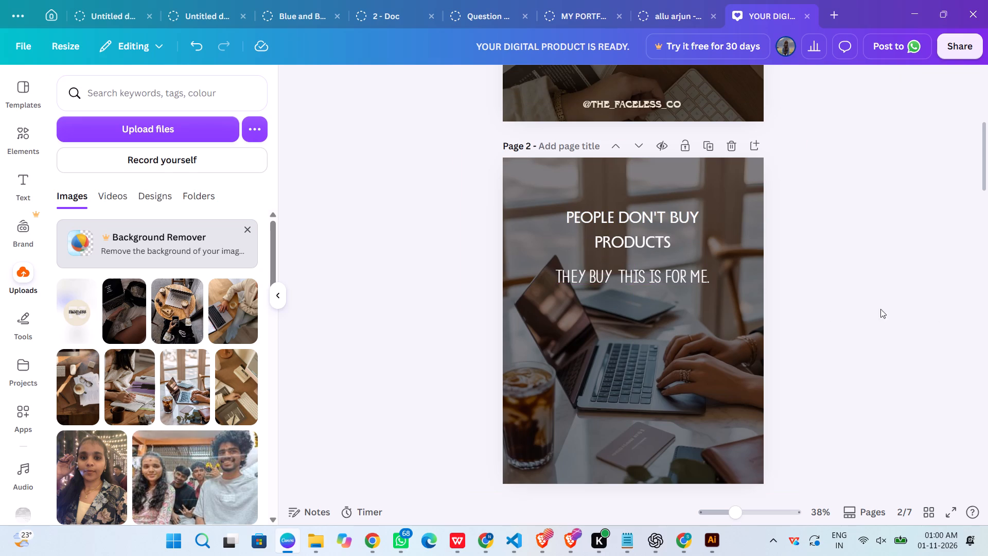
{"action": "left_click", "coordinate": [652, 272]}
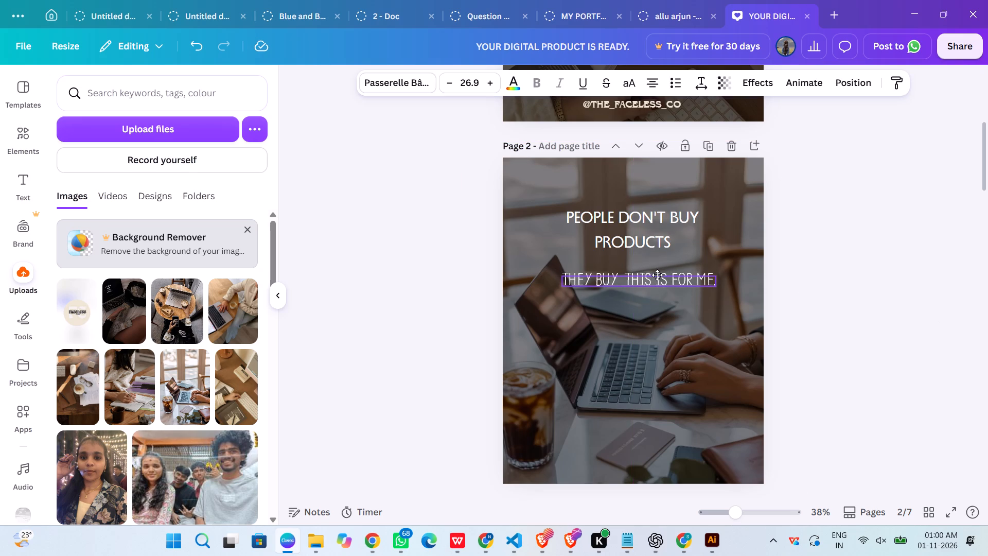
{"action": "left_click", "coordinate": [866, 294]}
{"action": "scroll", "coordinate": [874, 304], "scroll_direction": "up", "scroll_amount": 2}
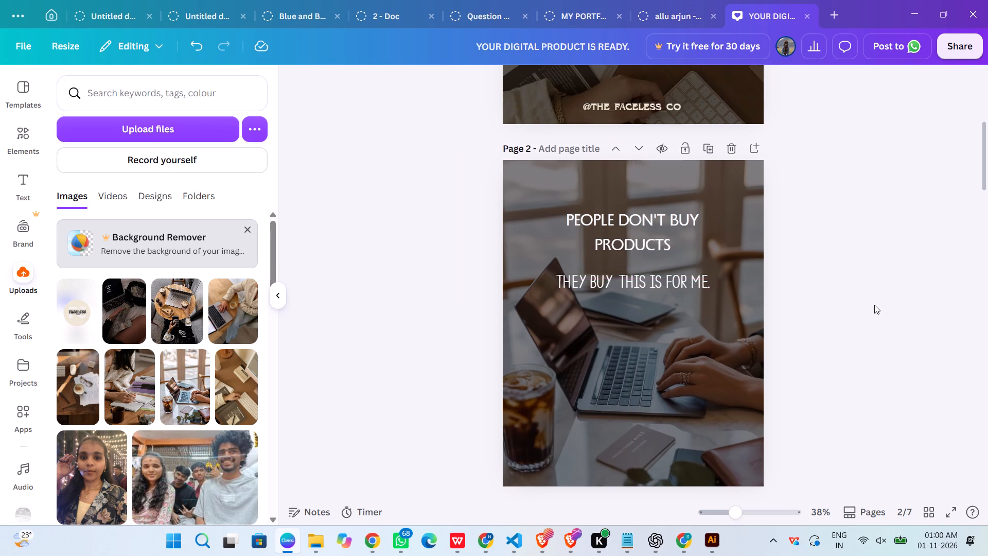
{"action": "scroll", "coordinate": [874, 305], "scroll_direction": "up", "scroll_amount": 2}
{"action": "scroll", "coordinate": [874, 305], "scroll_direction": "down", "scroll_amount": 3}
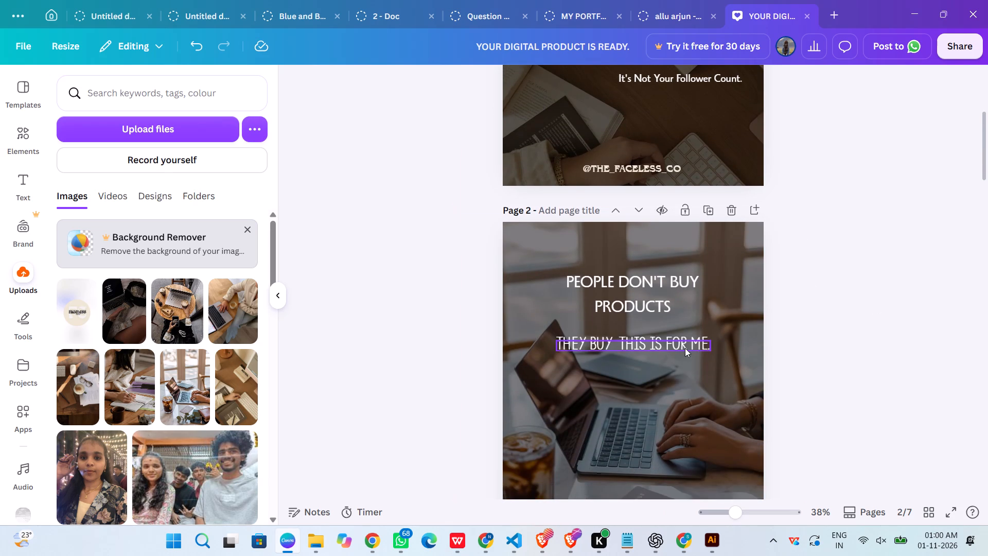
Enlarge page 2's "THEY BUY THIS IS FOR ME." line to size 33 and centre it beneath the headline.
{"action": "left_click", "coordinate": [685, 348]}
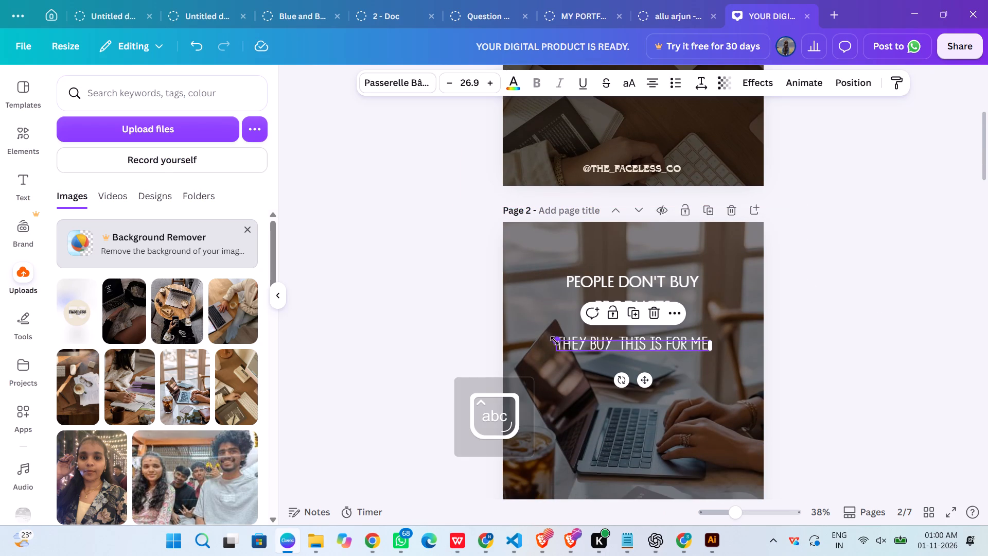
{"action": "left_click_drag", "start_coordinate": [558, 340], "coordinate": [525, 317], "text": "shift"}
{"action": "left_click_drag", "start_coordinate": [634, 340], "coordinate": [652, 340]}
{"action": "left_click", "coordinate": [796, 349]}
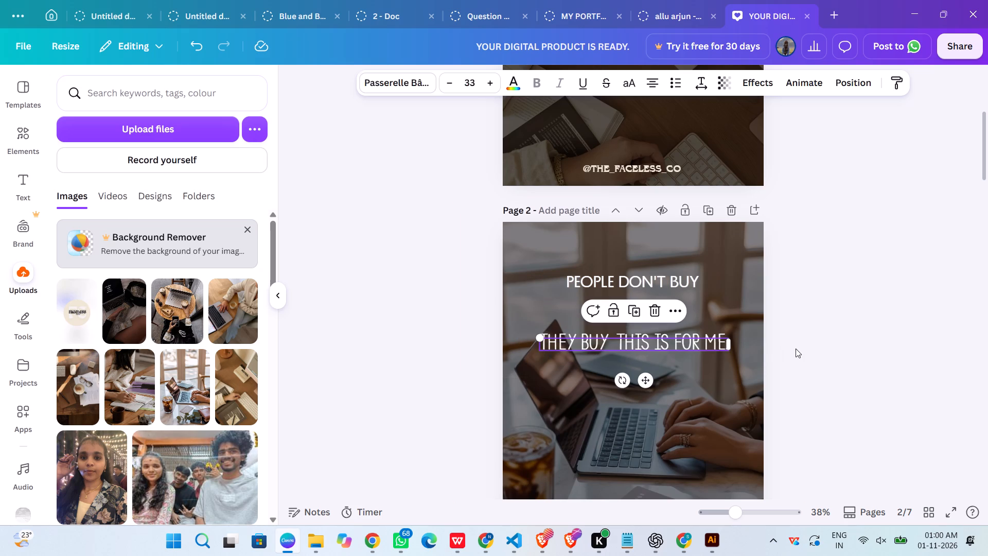
{"action": "left_click", "coordinate": [645, 349]}
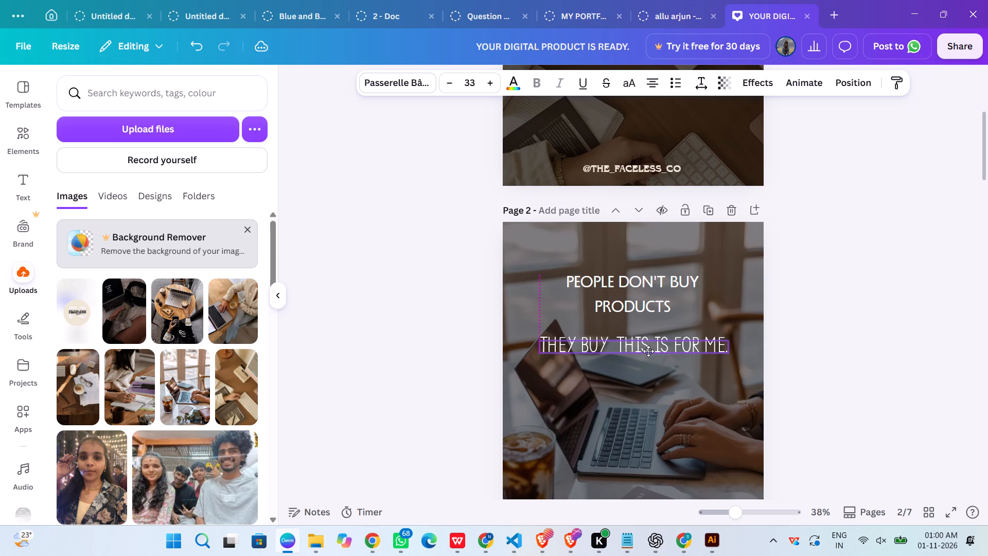
{"action": "left_click", "coordinate": [858, 360]}
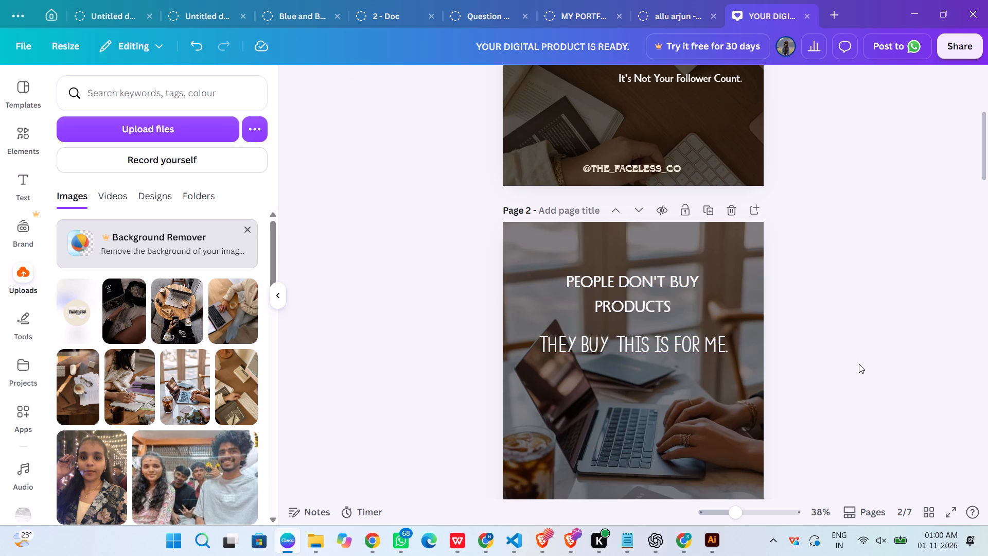
{"action": "scroll", "coordinate": [859, 364], "scroll_direction": "up", "scroll_amount": 2}
{"action": "scroll", "coordinate": [859, 364], "scroll_direction": "down", "scroll_amount": 2}
Set the opacity of page 2's black overlay colour to 56%.
{"action": "left_click", "coordinate": [743, 301]}
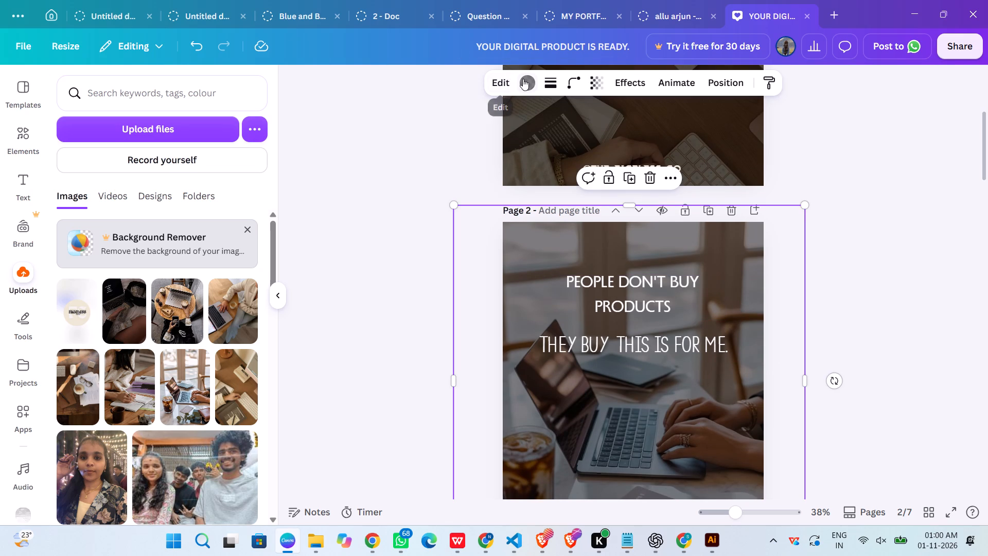
{"action": "left_click", "coordinate": [523, 79]}
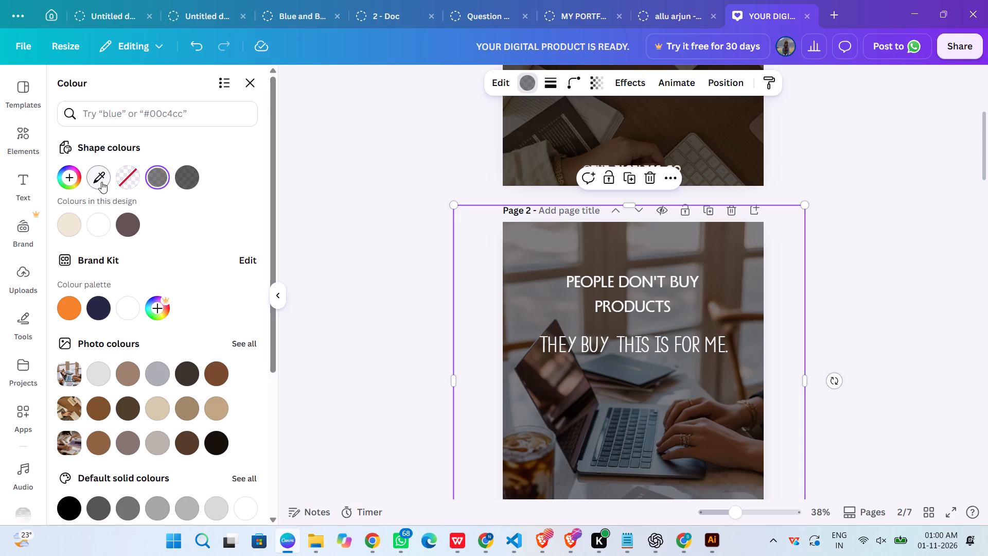
{"action": "left_click", "coordinate": [160, 178]}
{"action": "left_click", "coordinate": [181, 335]}
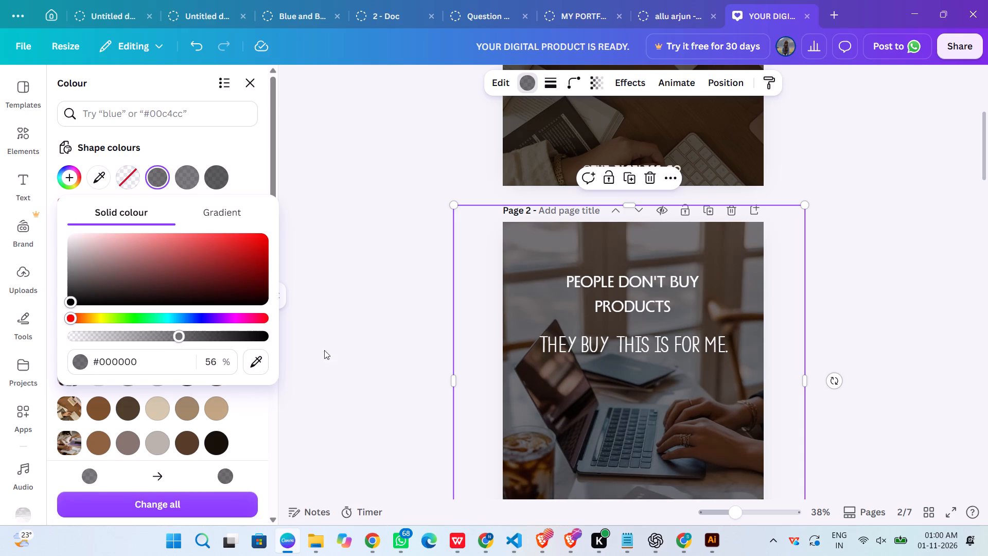
{"action": "left_click", "coordinate": [373, 372]}
{"action": "left_click", "coordinate": [399, 360]}
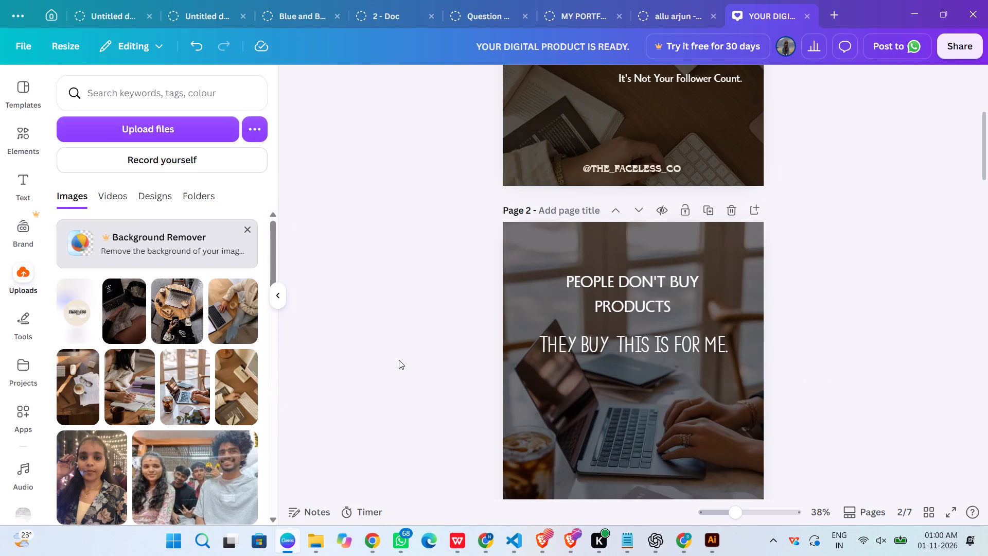
{"action": "scroll", "coordinate": [399, 360], "scroll_direction": "down", "scroll_amount": 3}
{"action": "scroll", "coordinate": [399, 360], "scroll_direction": "up", "scroll_amount": 1}
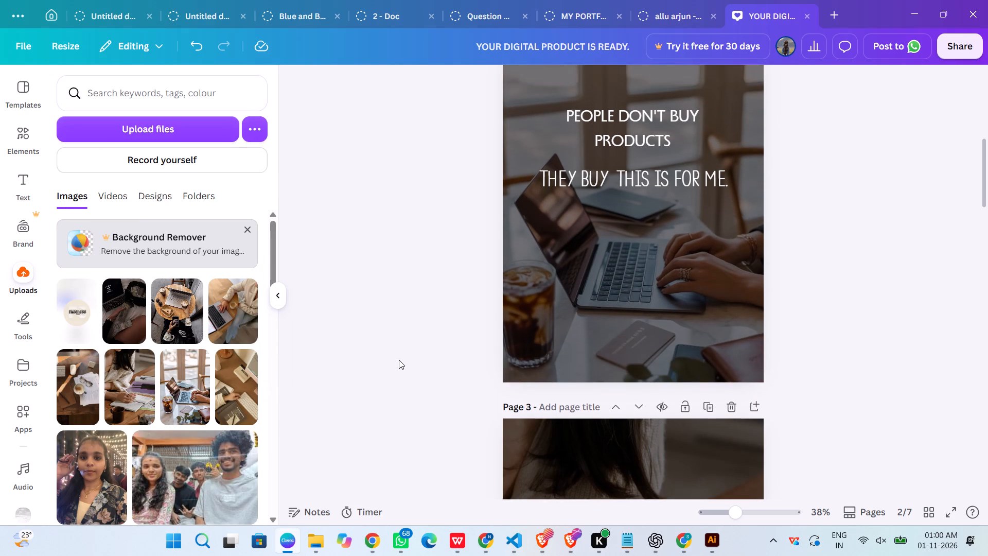
{"action": "scroll", "coordinate": [399, 360], "scroll_direction": "up", "scroll_amount": 2}
Fine-tune the vertical spacing of the "THEY BUY THIS IS FOR ME." line beneath page 2's headline.
{"action": "left_click", "coordinate": [644, 349]}
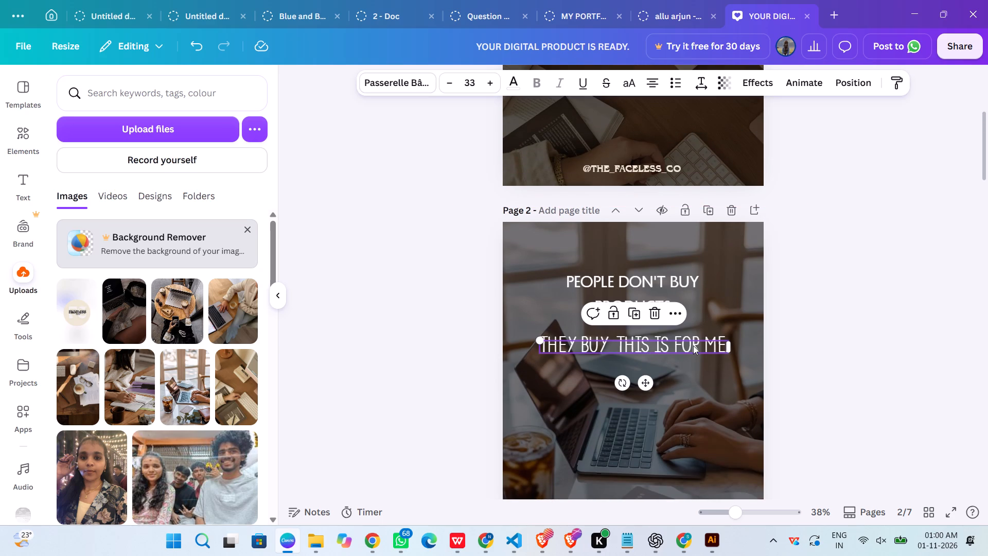
{"action": "left_click", "coordinate": [694, 345]}
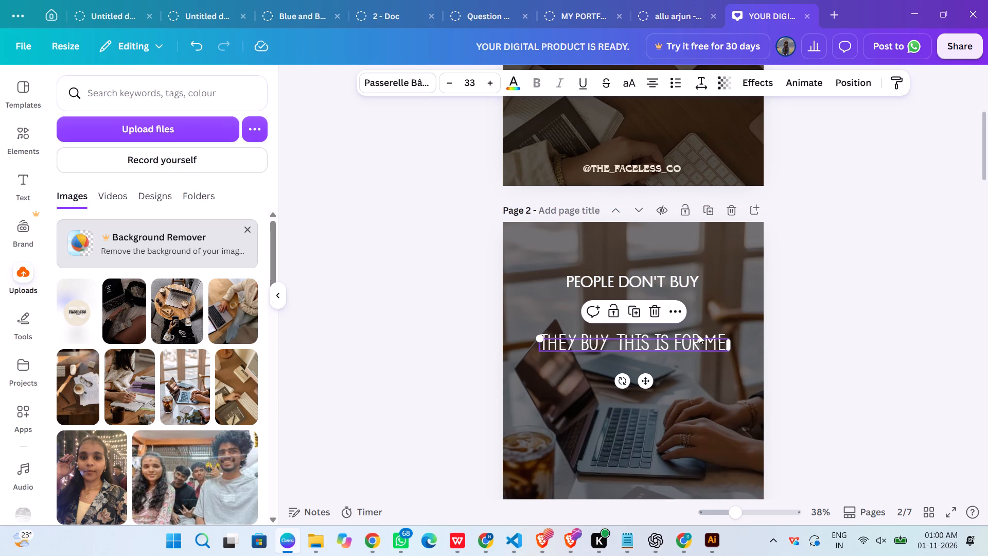
{"action": "left_click", "coordinate": [823, 284]}
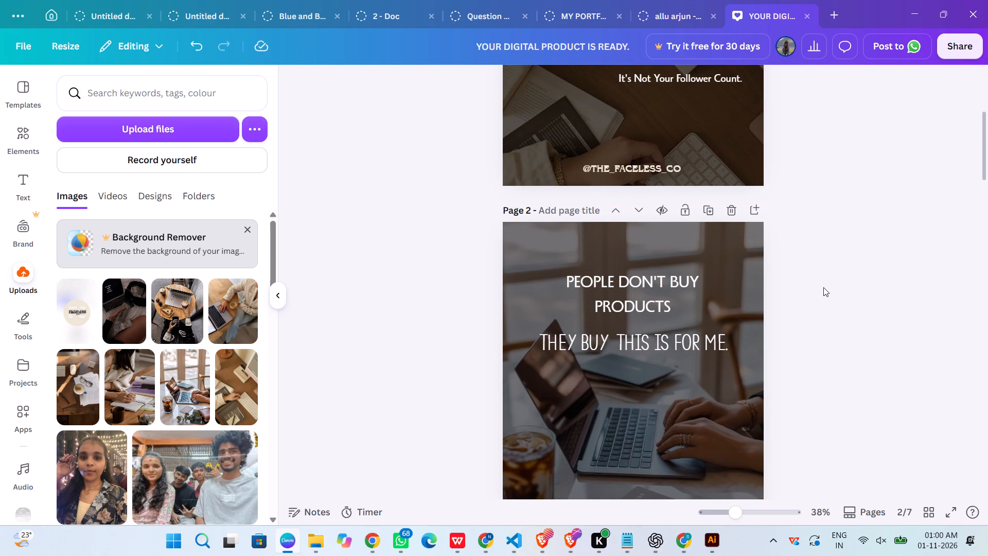
{"action": "scroll", "coordinate": [823, 287], "scroll_direction": "down", "scroll_amount": 1}
{"action": "left_click", "coordinate": [682, 280]}
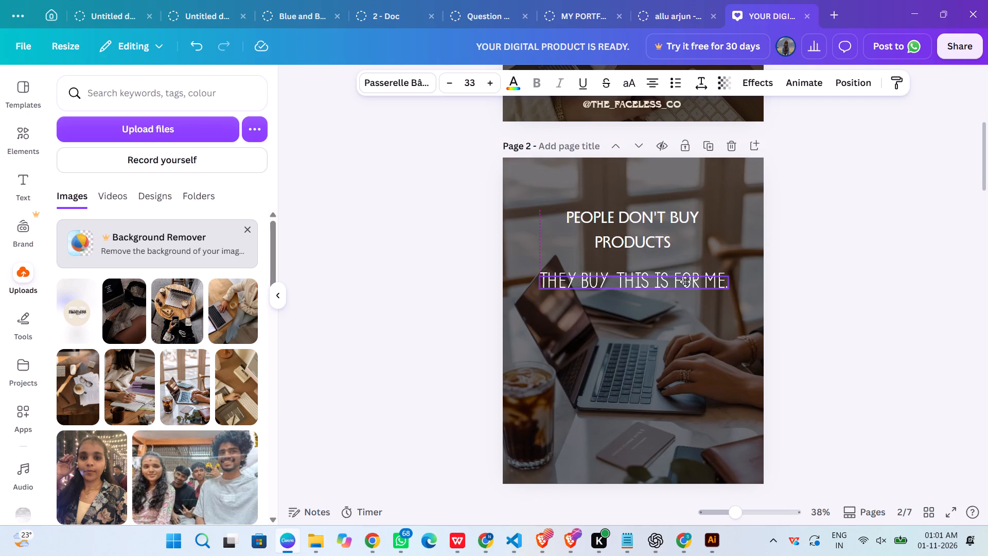
{"action": "left_click", "coordinate": [858, 294]}
{"action": "scroll", "coordinate": [829, 294], "scroll_direction": "up", "scroll_amount": 1}
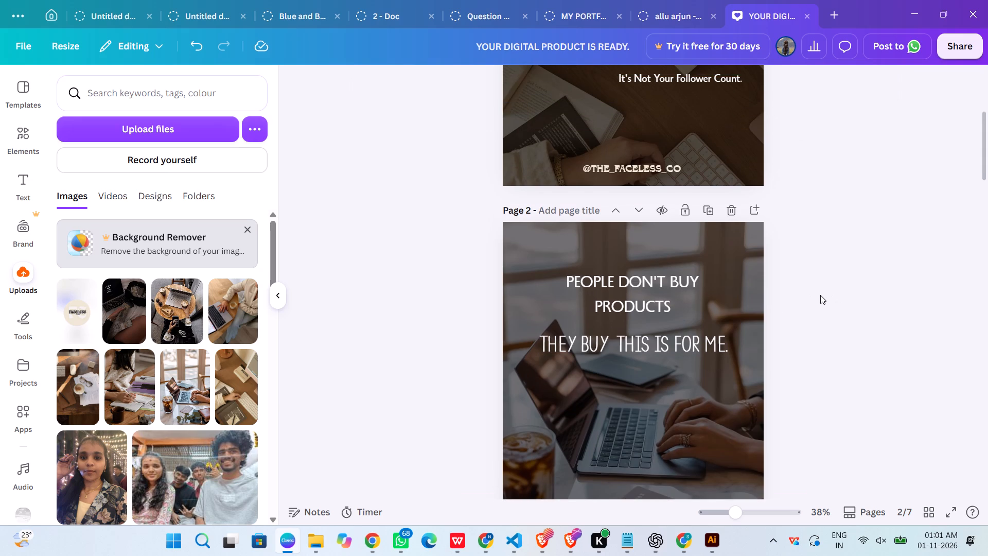
Copy the words "THEY BUY" from page 2's lower text line.
{"action": "double_click", "coordinate": [595, 337]}
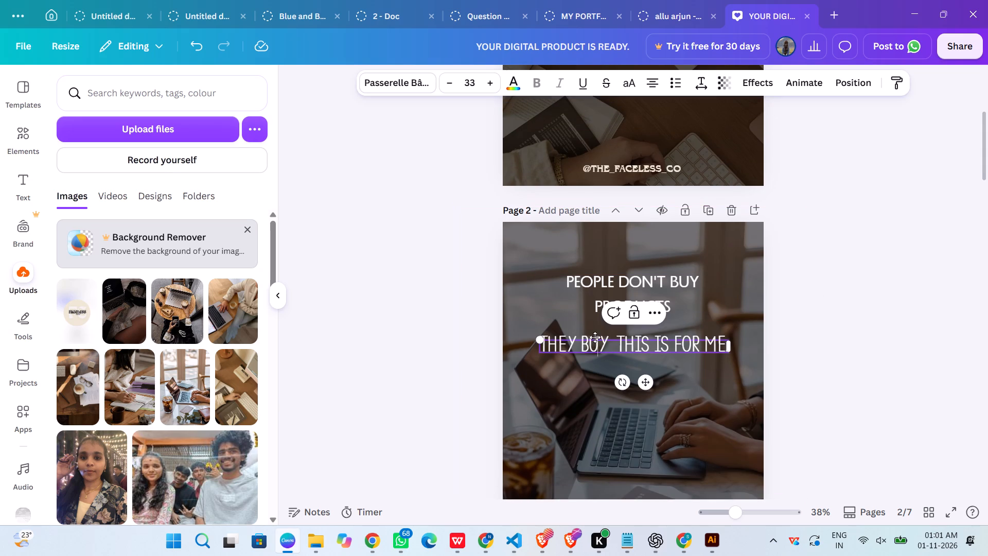
{"action": "left_click_drag", "start_coordinate": [615, 345], "coordinate": [555, 344]}
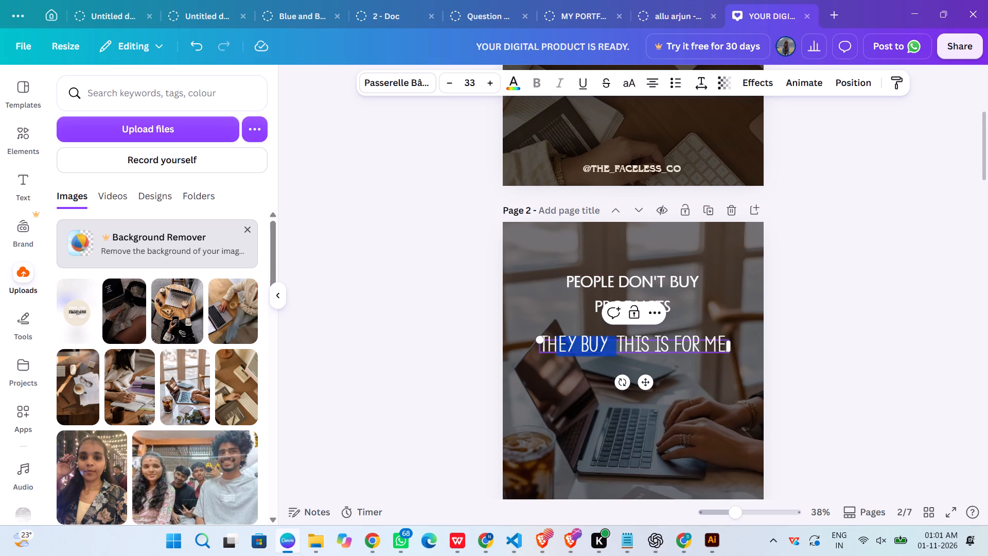
{"action": "left_click_drag", "start_coordinate": [555, 344], "coordinate": [542, 342]}
{"action": "key", "text": "ctrl+c"}
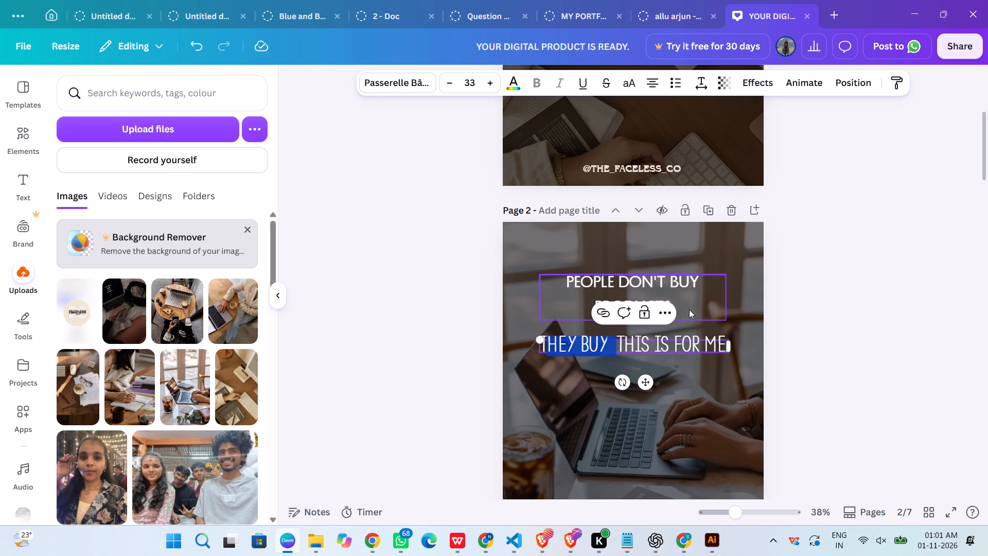
Move page 2's headline up and widen its text box so "PEOPLE DON'T BUY PRODUCTS" fits on one line.
{"action": "left_click_drag", "start_coordinate": [689, 308], "coordinate": [691, 296]}
{"action": "left_click", "coordinate": [685, 298]}
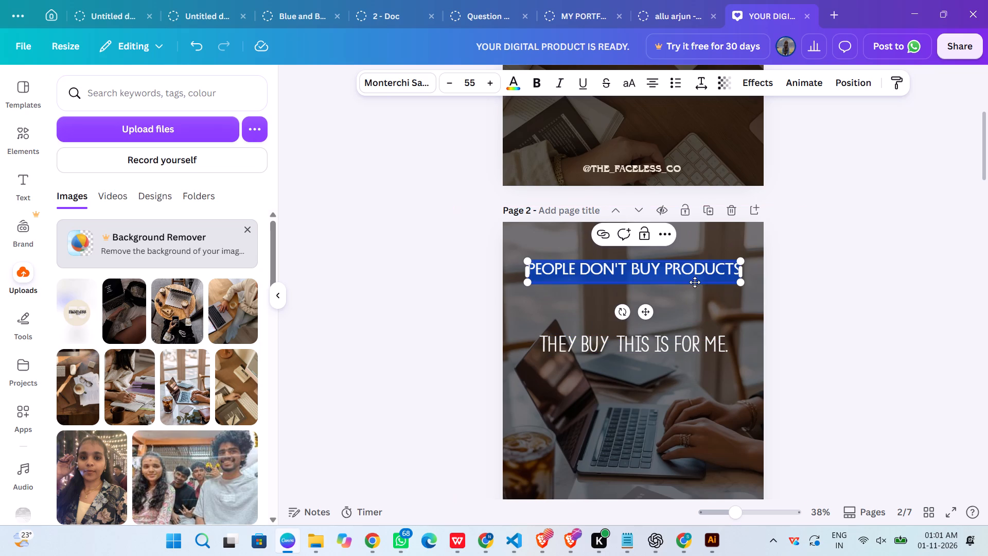
Add "THEY BUY" as a new line below "PEOPLE DON'T BUY PRODUCTS" in page 2's headline.
{"action": "left_click", "coordinate": [695, 282]}
{"action": "left_click", "coordinate": [710, 271]}
{"action": "left_click", "coordinate": [733, 267]}
{"action": "left_click", "coordinate": [726, 269]}
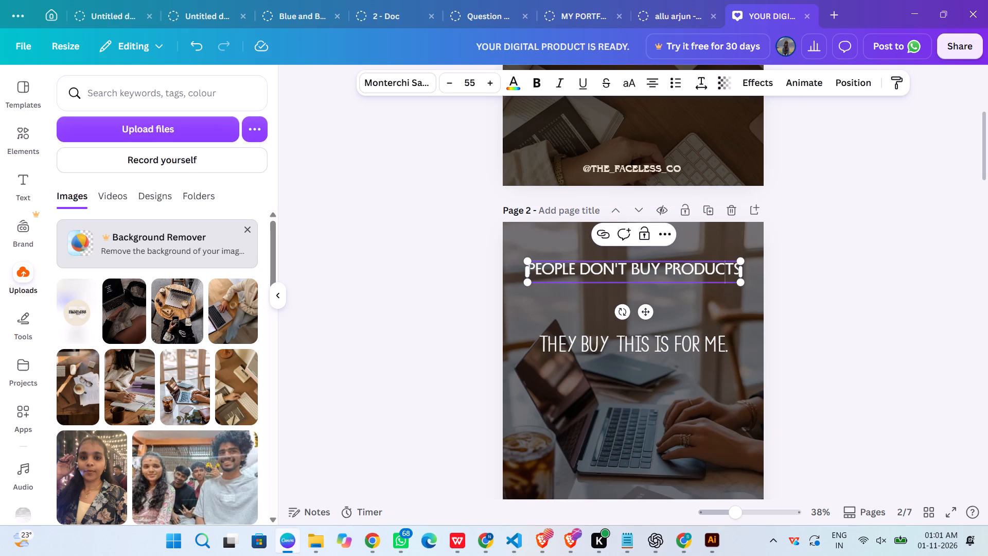
{"action": "key", "text": "Right"}
{"action": "key", "text": "Right"}
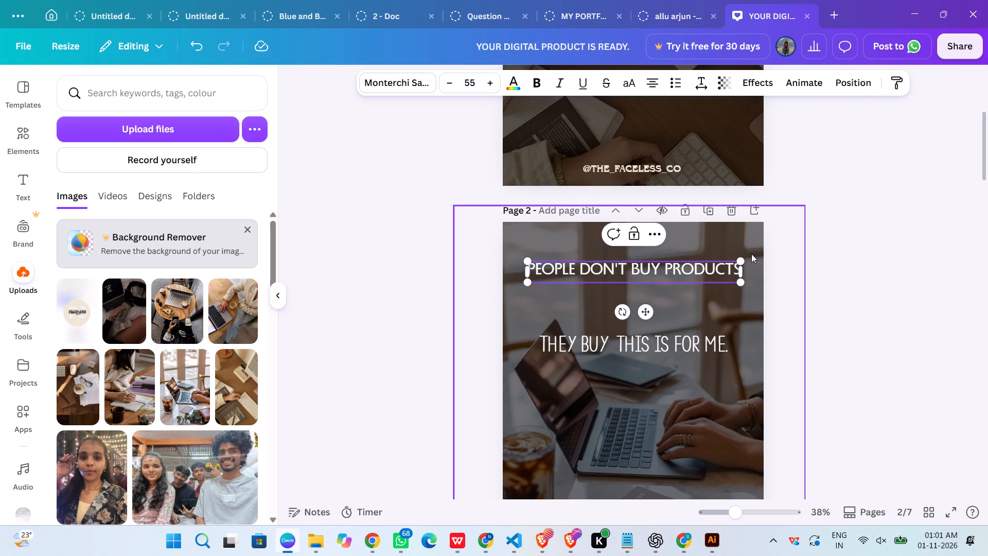
{"action": "key", "text": "Return"}
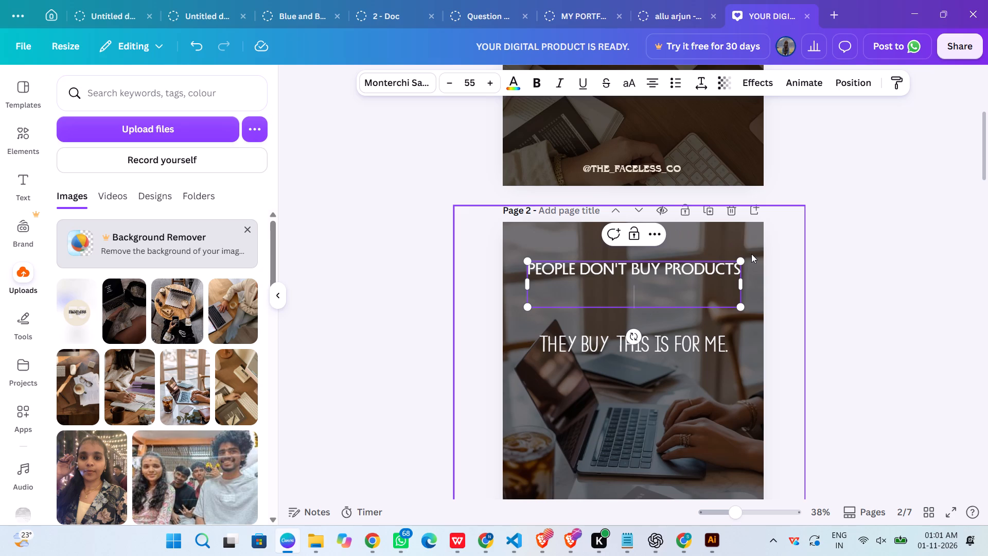
{"action": "key", "text": "ctrl+v"}
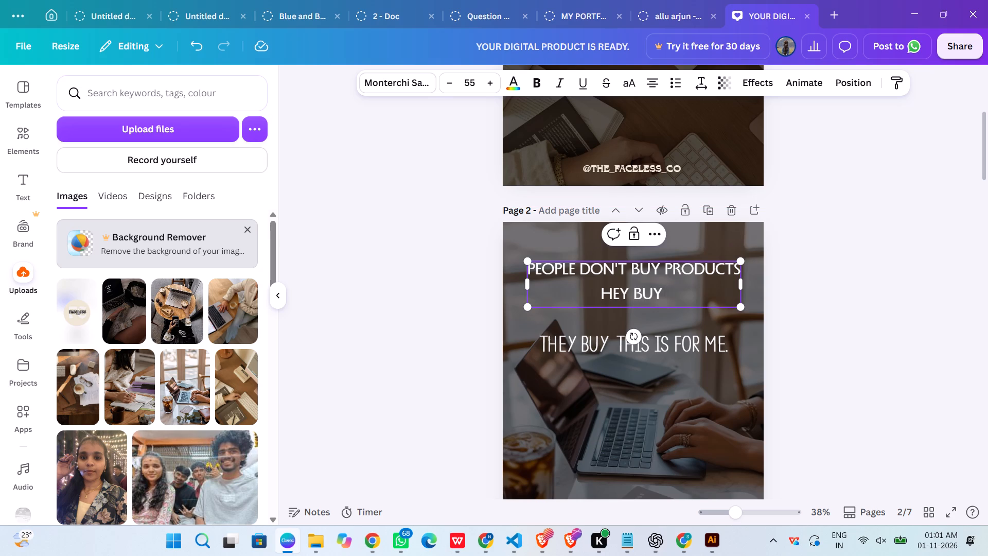
{"action": "left_click", "coordinate": [598, 292]}
{"action": "key", "text": "shift+t"}
{"action": "left_click", "coordinate": [804, 345]}
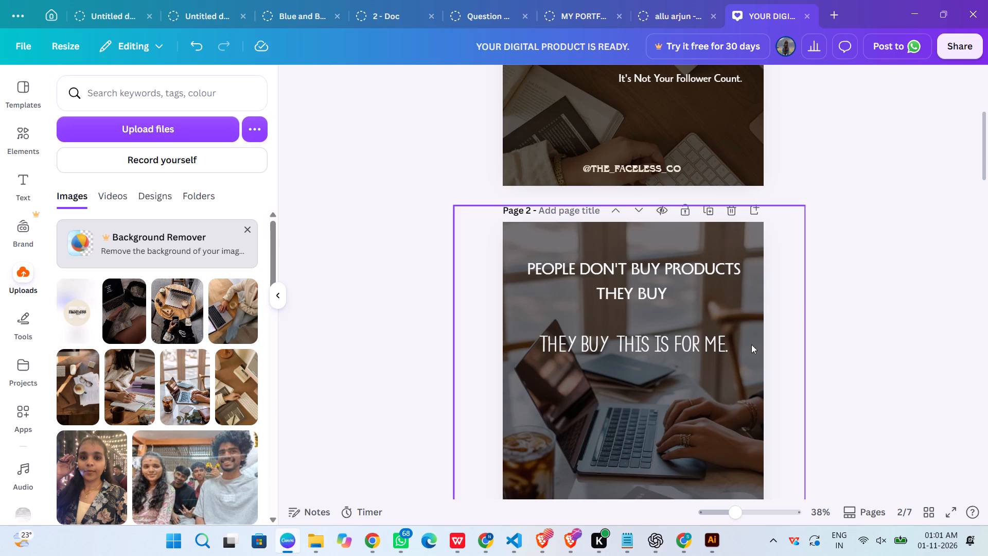
Set the font size of page 2's two-line headline to 59.
{"action": "left_click", "coordinate": [664, 293]}
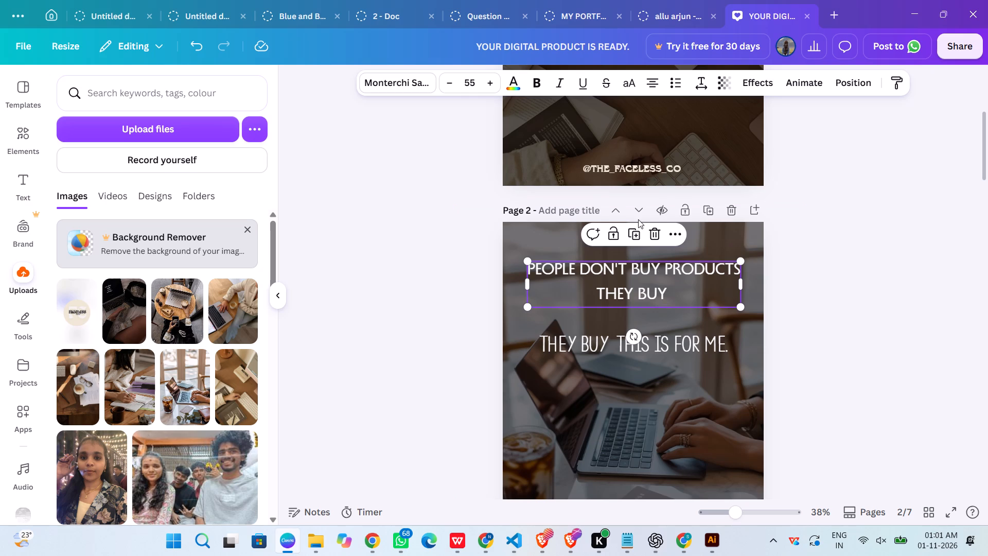
{"action": "left_click", "coordinate": [450, 87]}
{"action": "triple_click", "coordinate": [450, 87]}
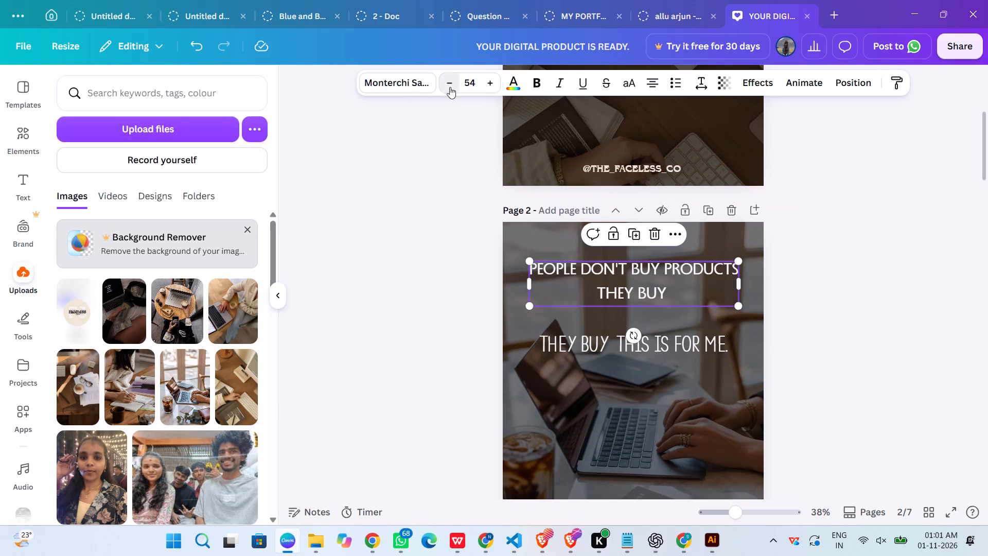
{"action": "triple_click", "coordinate": [485, 82]}
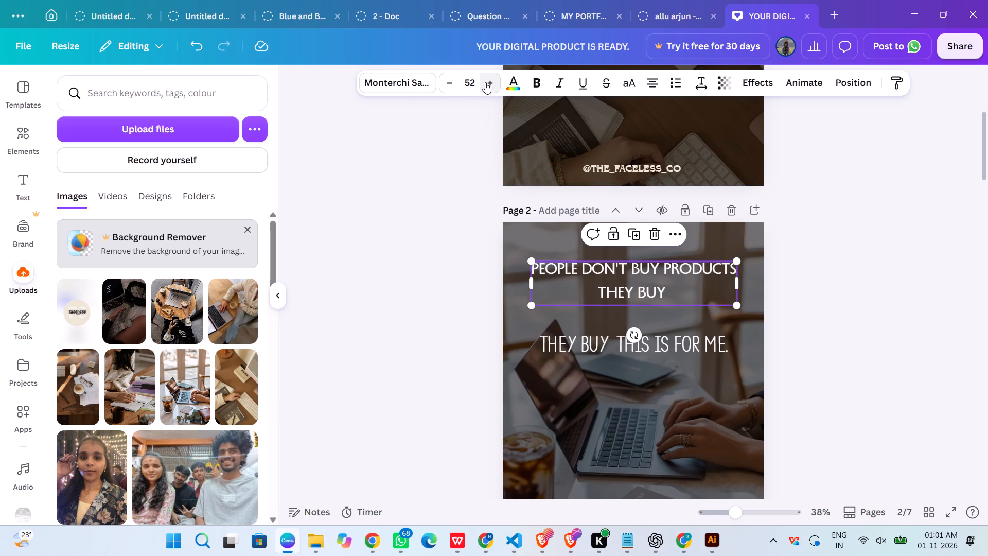
{"action": "triple_click", "coordinate": [485, 82]}
{"action": "double_click", "coordinate": [485, 82]}
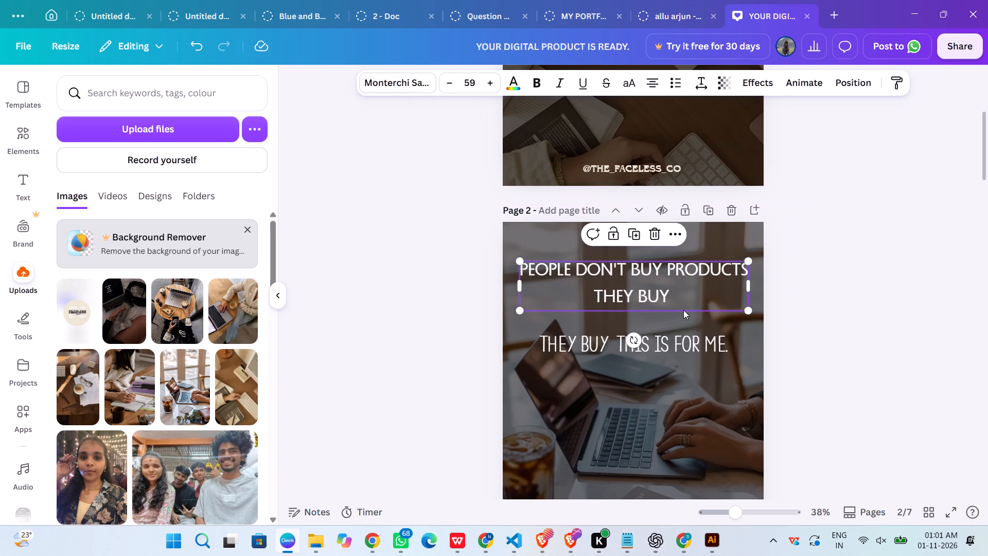
Rebreak page 2's headline into two lines reading "PEOPLE DON'T BUY" and "PRODUCTS THEY BUY".
{"action": "left_click", "coordinate": [662, 265]}
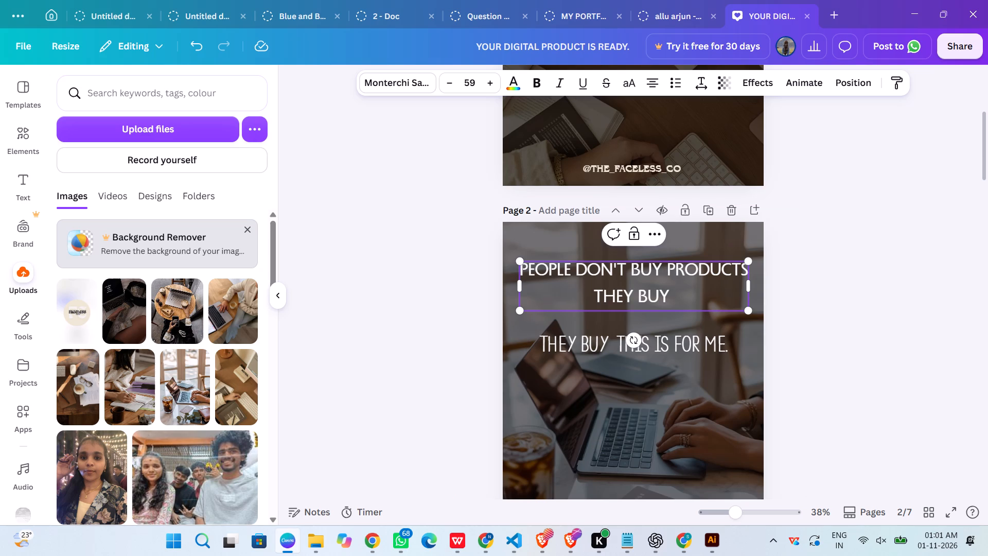
{"action": "key", "text": "Return"}
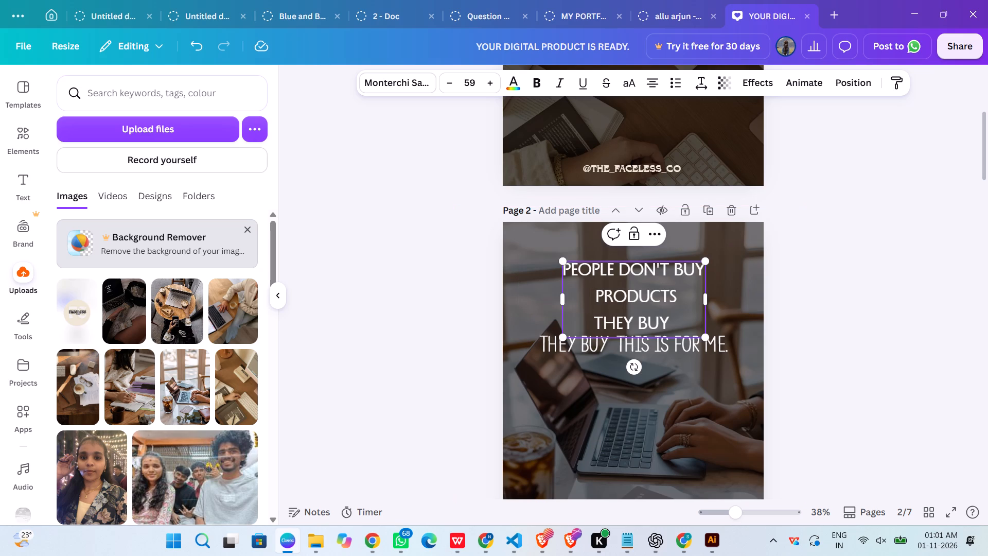
{"action": "left_click", "coordinate": [679, 300]}
{"action": "key", "text": "Delete"}
{"action": "key", "text": "space"}
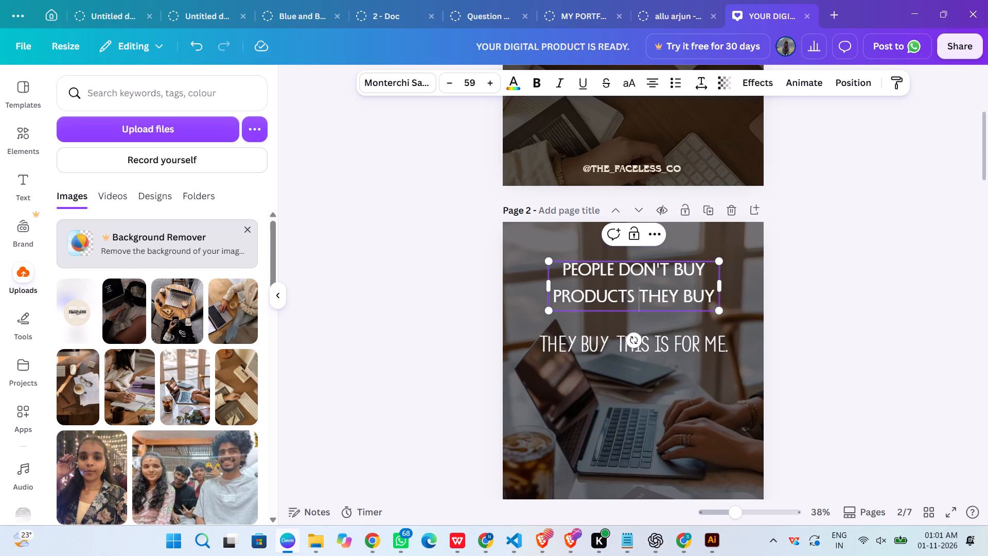
{"action": "left_click", "coordinate": [846, 299]}
Move page 2's headline down closer to the lower text line, and nudge that lower line slightly down.
{"action": "left_click_drag", "start_coordinate": [652, 278], "coordinate": [652, 290]}
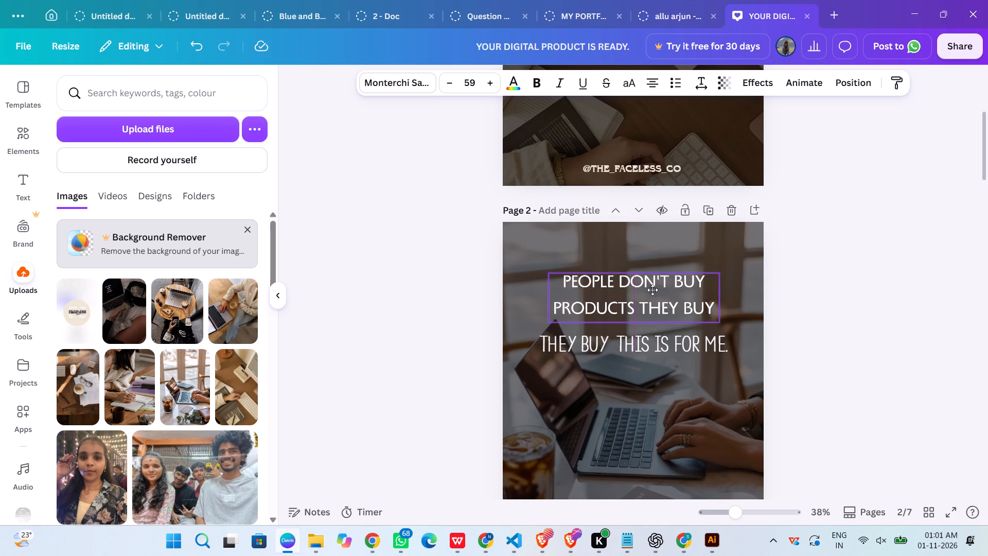
{"action": "left_click_drag", "start_coordinate": [652, 290], "coordinate": [654, 288]}
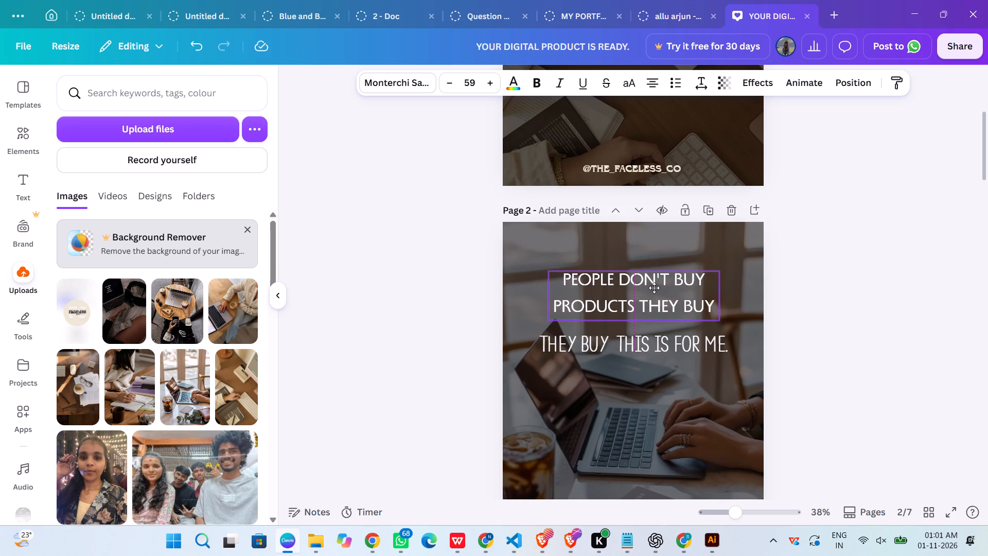
{"action": "left_click_drag", "start_coordinate": [654, 288], "coordinate": [649, 284]}
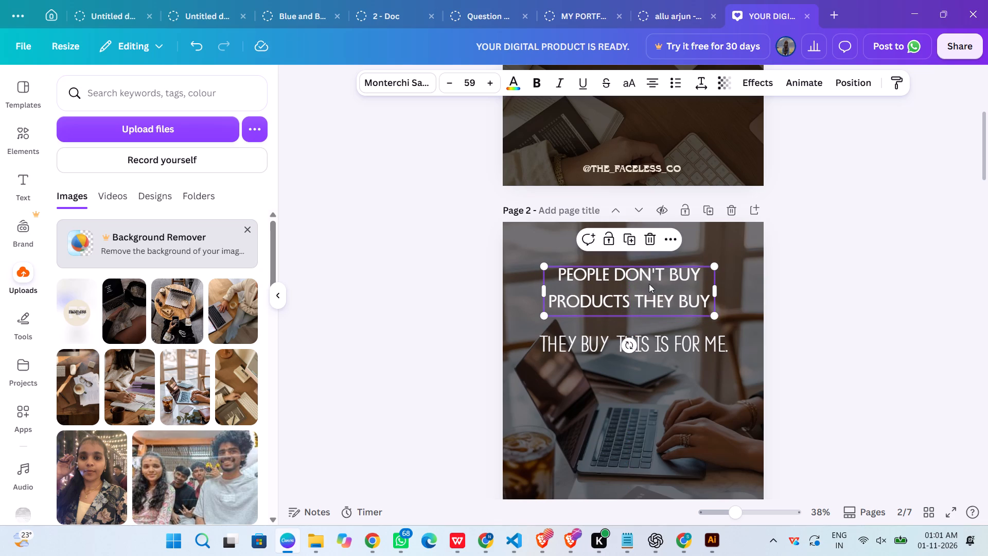
{"action": "left_click", "coordinate": [651, 354]}
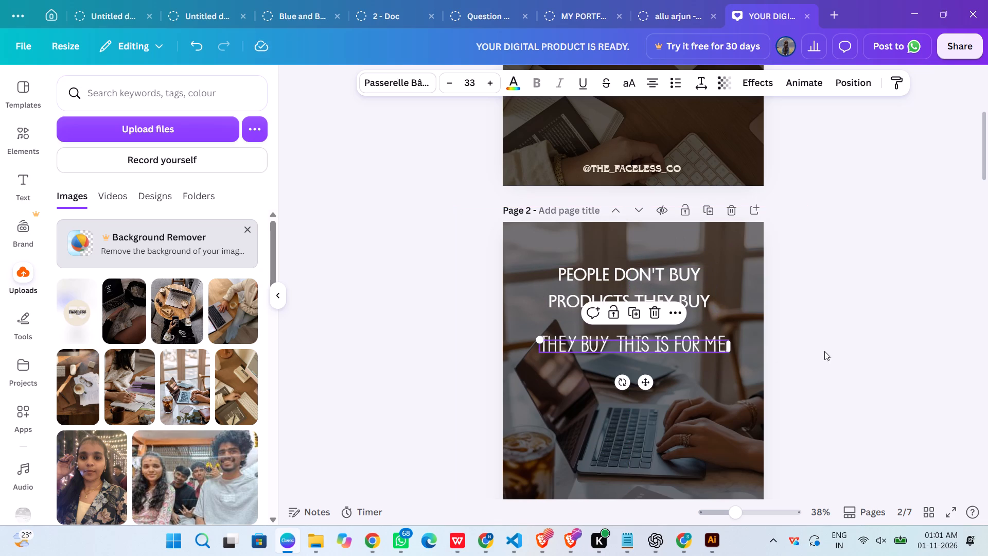
{"action": "left_click", "coordinate": [845, 351]}
{"action": "left_click_drag", "start_coordinate": [620, 286], "coordinate": [621, 290]}
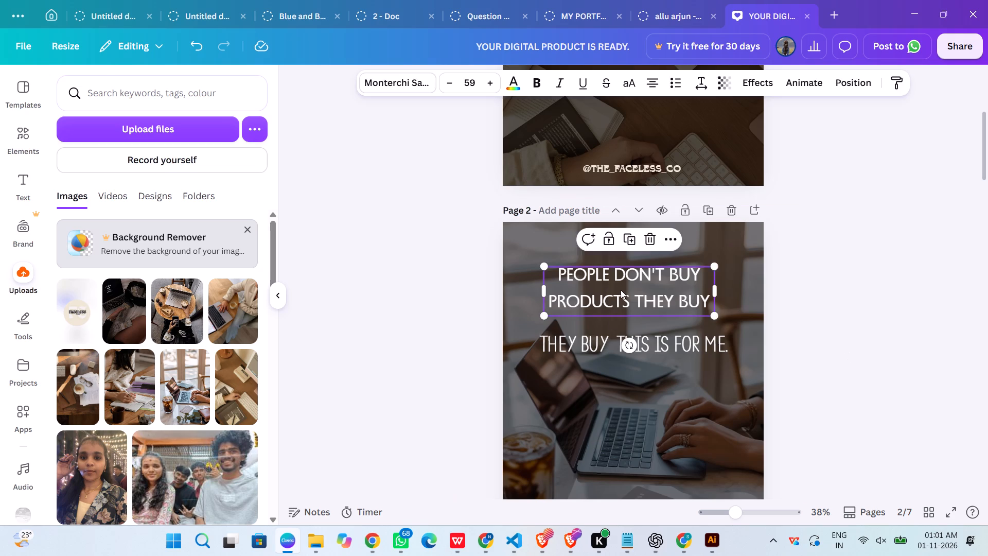
{"action": "left_click_drag", "start_coordinate": [621, 290], "coordinate": [621, 294]}
{"action": "left_click", "coordinate": [864, 335]}
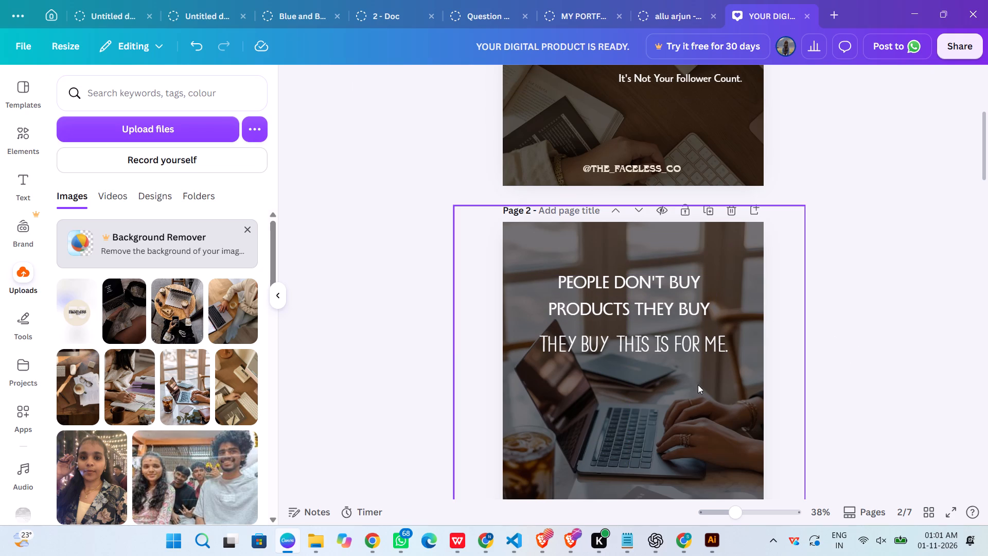
{"action": "left_click", "coordinate": [675, 343]}
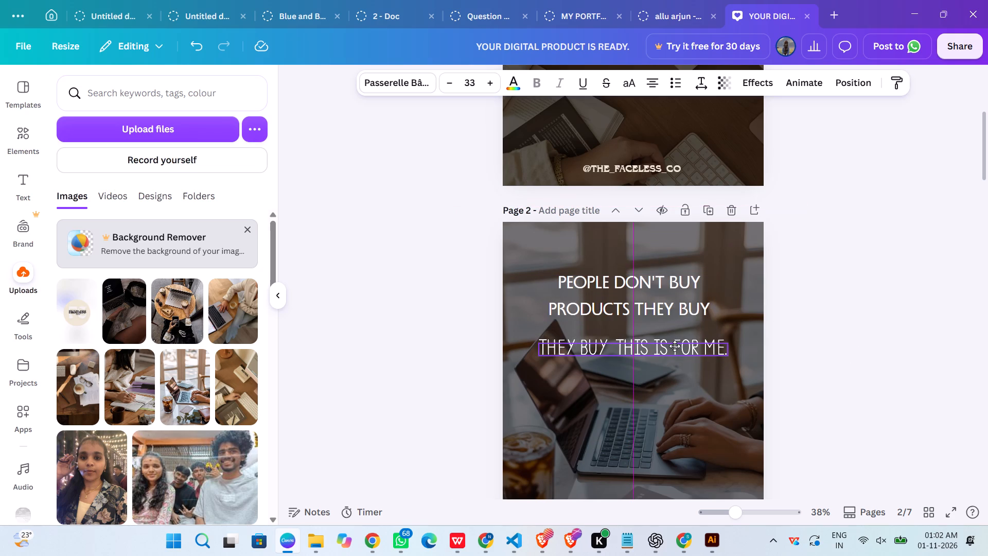
{"action": "left_click", "coordinate": [861, 347]}
Delete "THEY BUY" from page 2's lower text line so it reads only "THIS IS FOR ME.".
{"action": "scroll", "coordinate": [861, 347], "scroll_direction": "down", "scroll_amount": 1}
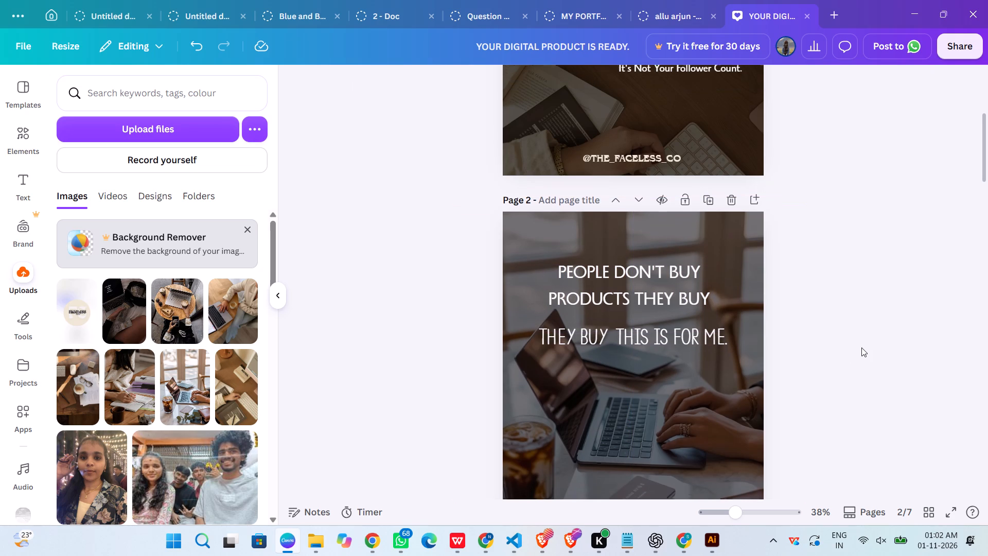
{"action": "scroll", "coordinate": [862, 347], "scroll_direction": "down", "scroll_amount": 1}
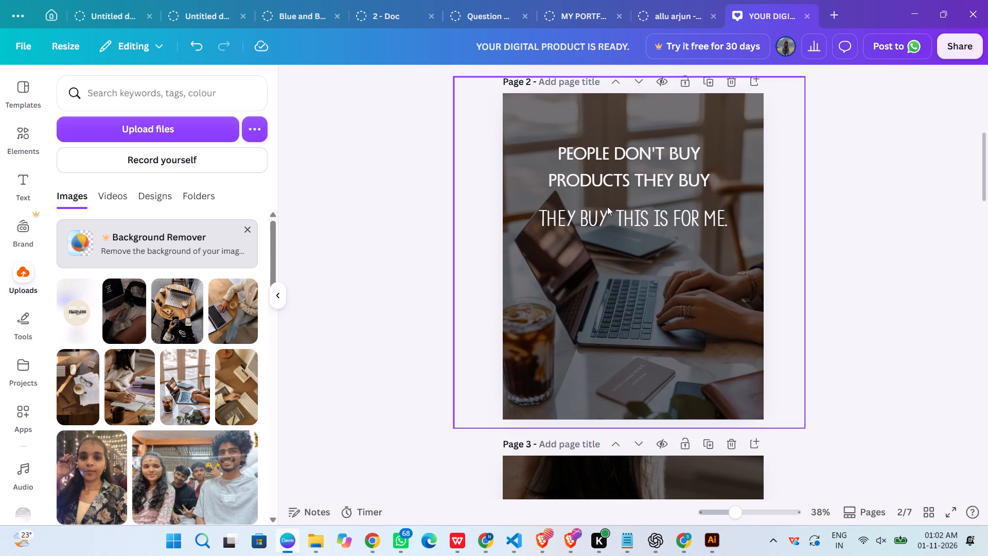
{"action": "triple_click", "coordinate": [606, 221]}
{"action": "left_click", "coordinate": [606, 222]}
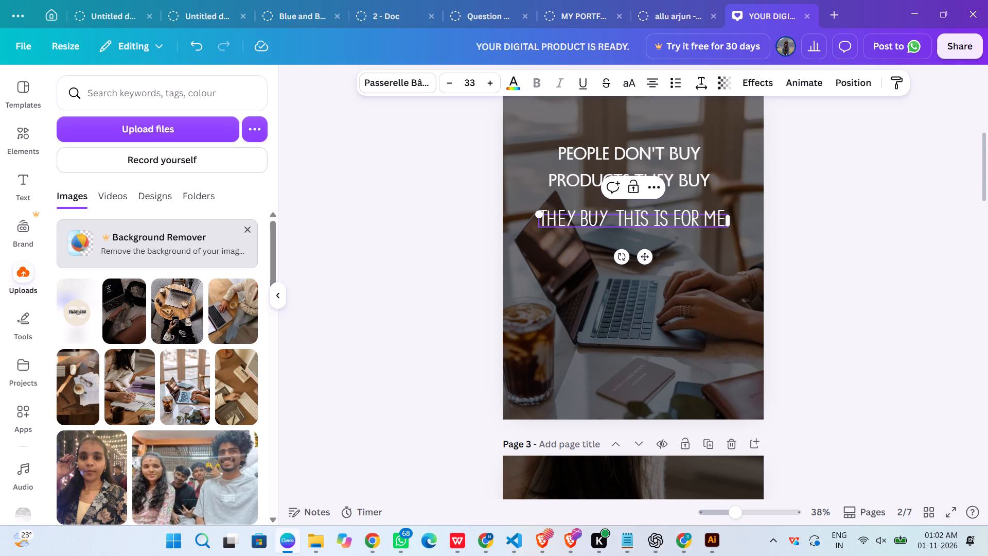
{"action": "key", "text": "ctrl+BackSpace"}
{"action": "key", "text": "ctrl+BackSpace"}
{"action": "left_click", "coordinate": [838, 292]}
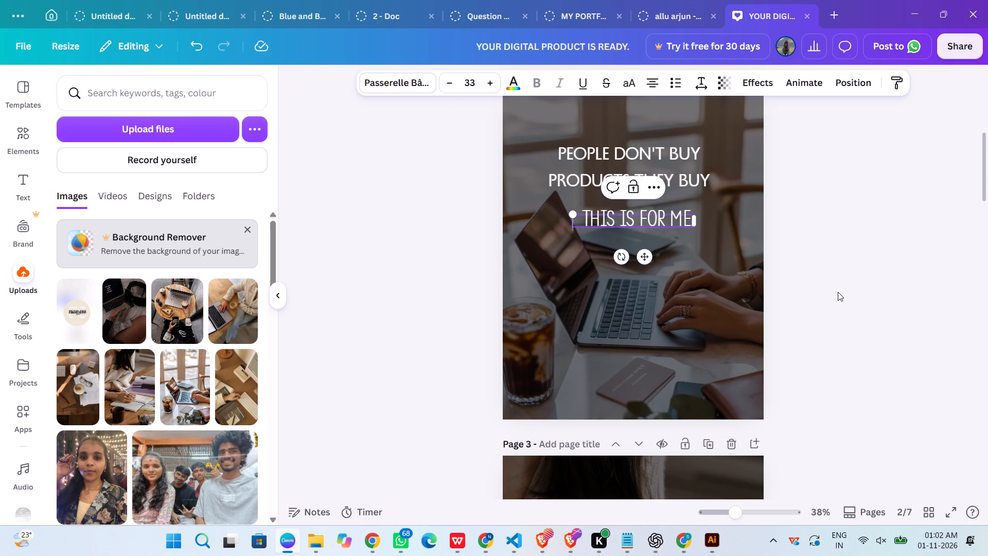
Set the font size of page 2's "THIS IS FOR ME." line to 50.
{"action": "left_click", "coordinate": [674, 220]}
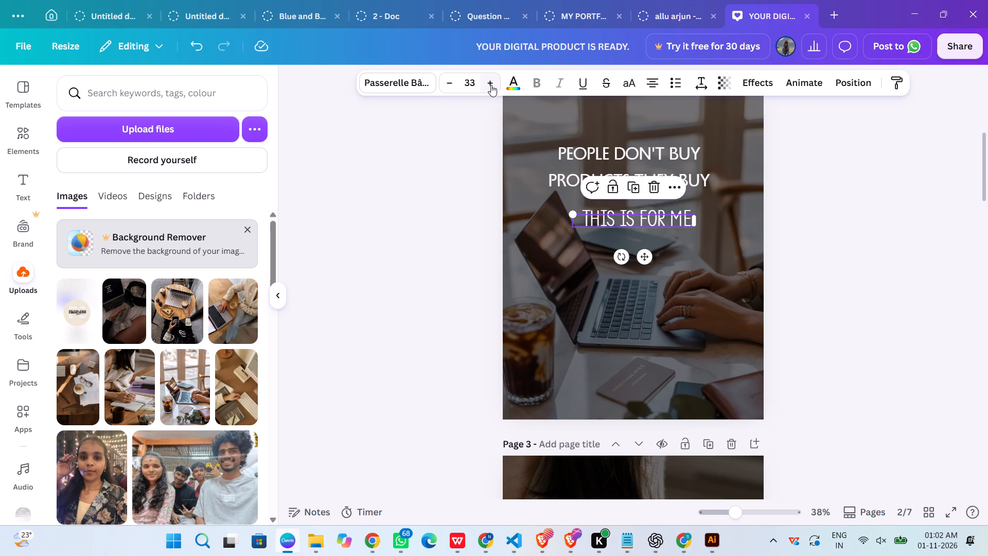
{"action": "double_click", "coordinate": [470, 81]}
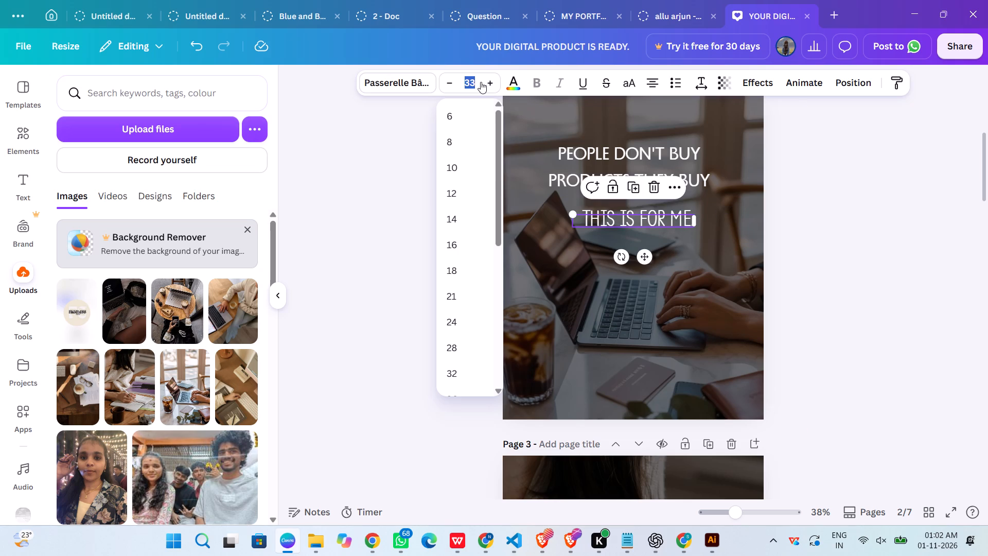
{"action": "type", "text": "50"}
{"action": "key", "text": "Return"}
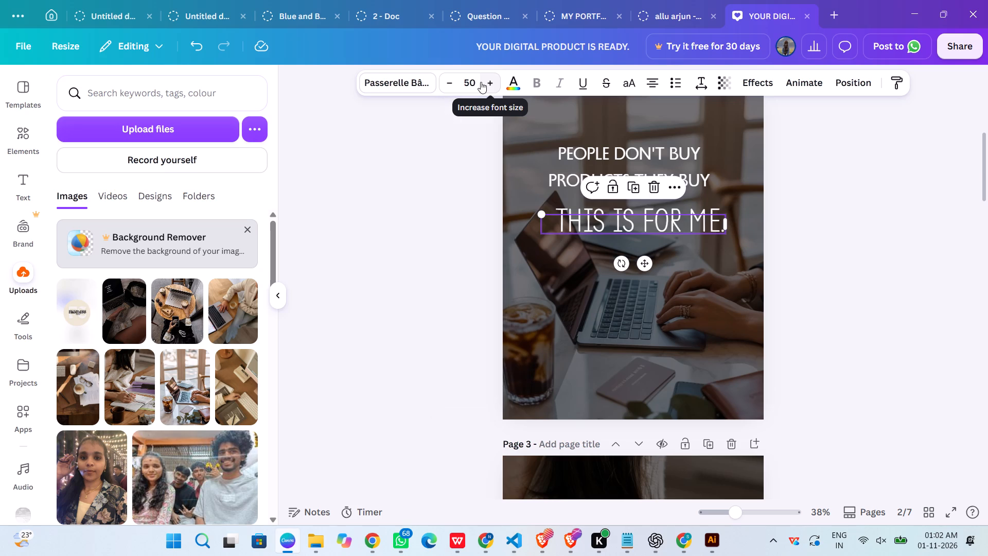
{"action": "left_click", "coordinate": [888, 277]}
Compare page 2's text with page 1's and reduce page 2's headline font size to 51.
{"action": "scroll", "coordinate": [888, 268], "scroll_direction": "up", "scroll_amount": 1}
{"action": "scroll", "coordinate": [888, 267], "scroll_direction": "down", "scroll_amount": 1}
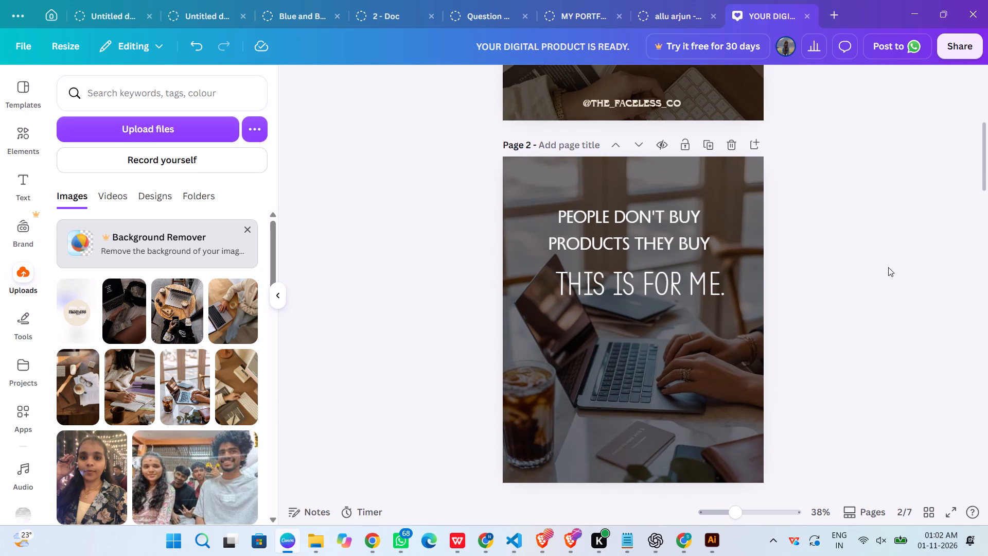
{"action": "scroll", "coordinate": [888, 267], "scroll_direction": "up", "scroll_amount": 6}
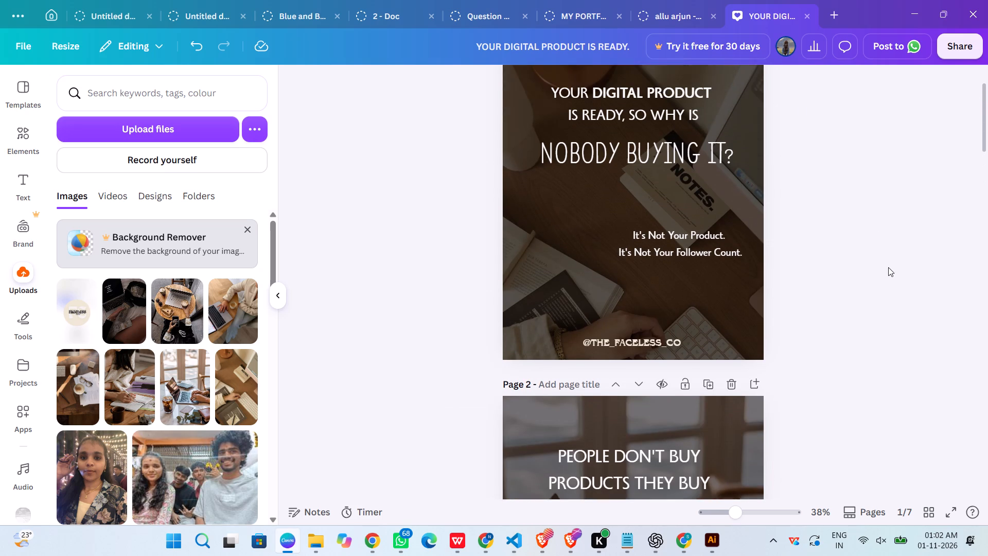
{"action": "scroll", "coordinate": [888, 267], "scroll_direction": "down", "scroll_amount": 4}
{"action": "left_click", "coordinate": [650, 289]}
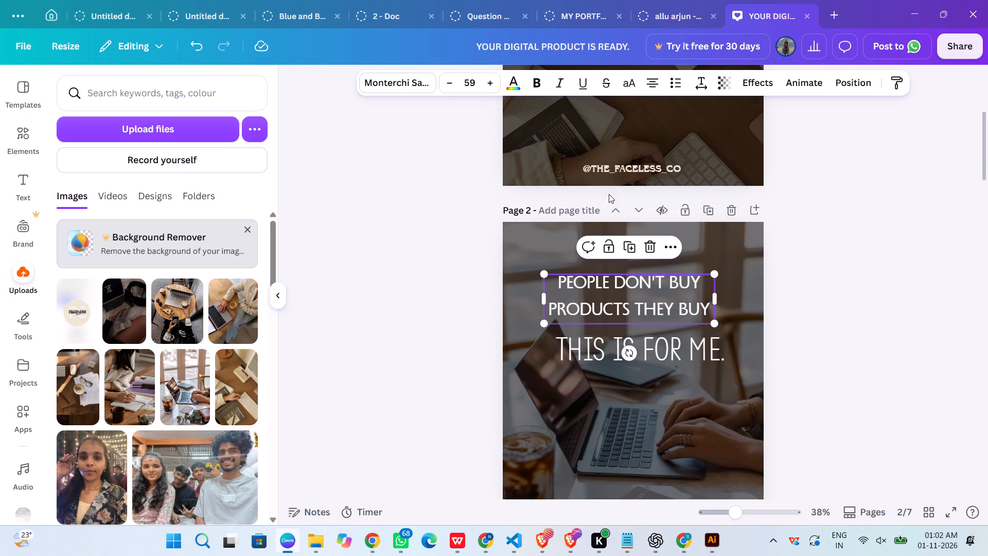
{"action": "triple_click", "coordinate": [455, 85]}
{"action": "triple_click", "coordinate": [455, 85]}
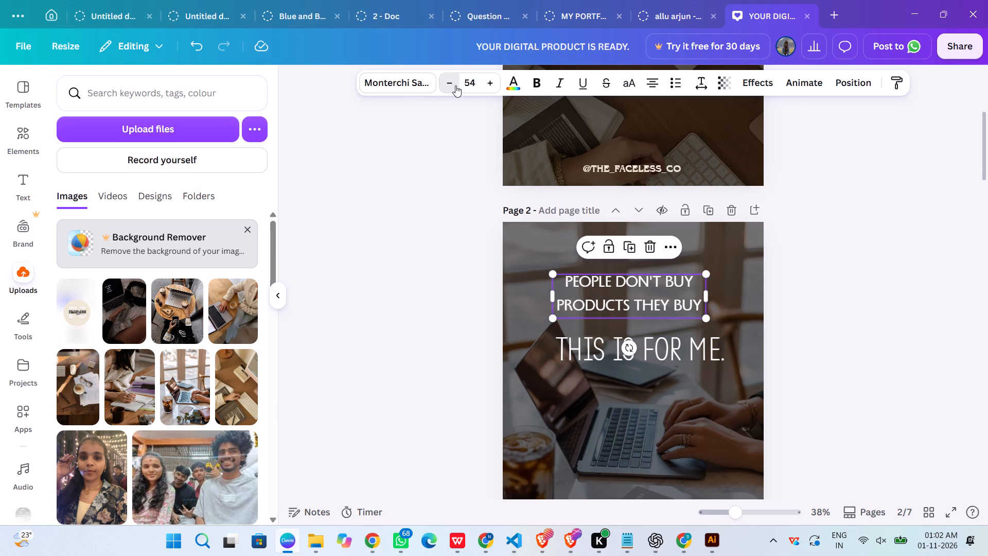
{"action": "double_click", "coordinate": [455, 85]}
{"action": "left_click", "coordinate": [903, 361]}
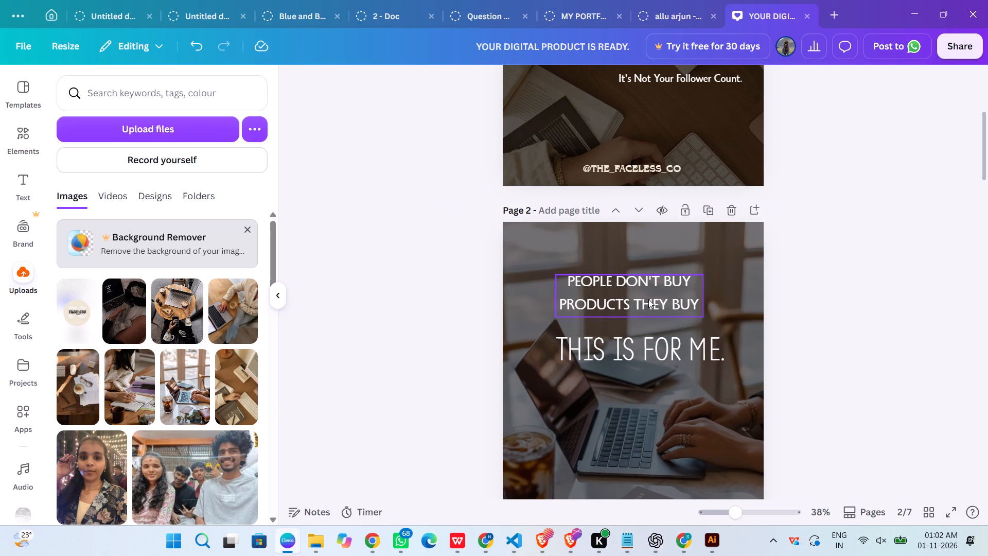
Make the words "DON'T BUY" bold in the first line of page 2's headline.
{"action": "triple_click", "coordinate": [616, 280]}
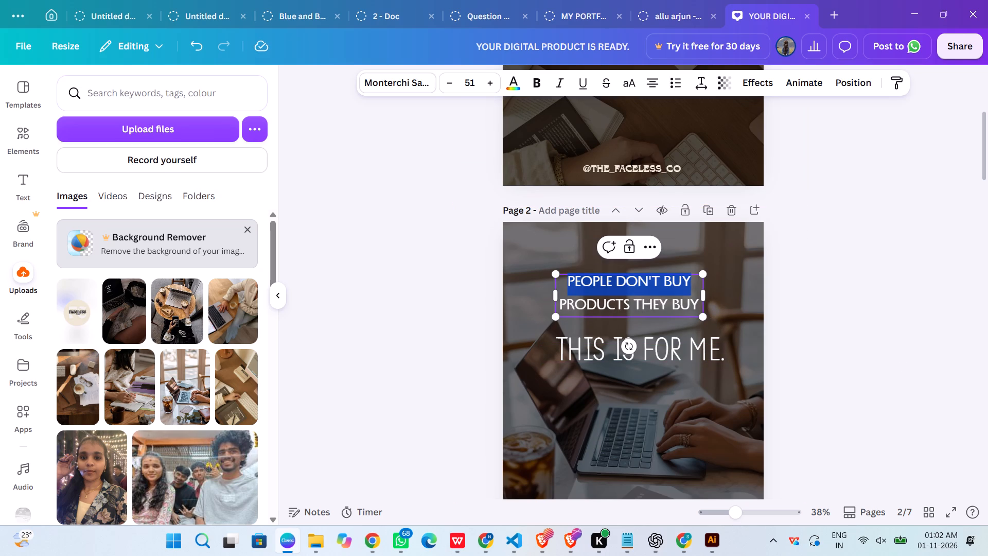
{"action": "left_click", "coordinate": [616, 280]}
{"action": "left_click", "coordinate": [616, 280]}
{"action": "left_click", "coordinate": [616, 280]}
{"action": "left_click_drag", "start_coordinate": [616, 280], "coordinate": [618, 280]}
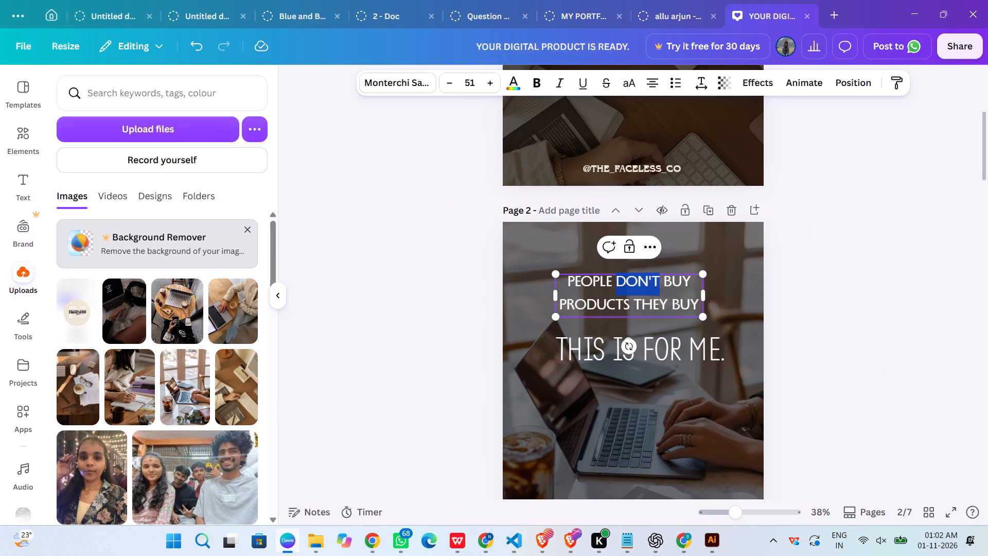
{"action": "left_click_drag", "start_coordinate": [618, 280], "coordinate": [677, 280]}
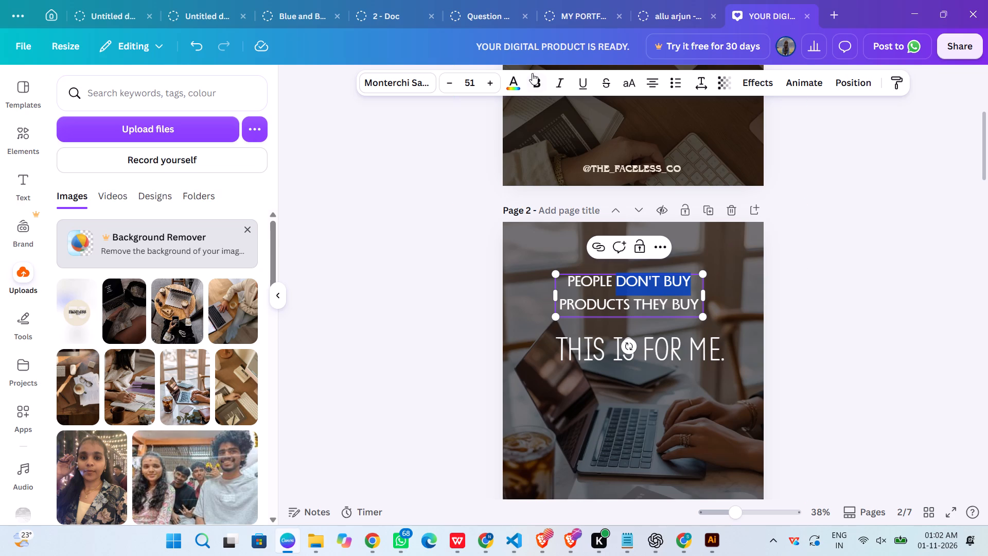
{"action": "left_click", "coordinate": [536, 76]}
{"action": "left_click", "coordinate": [901, 314]}
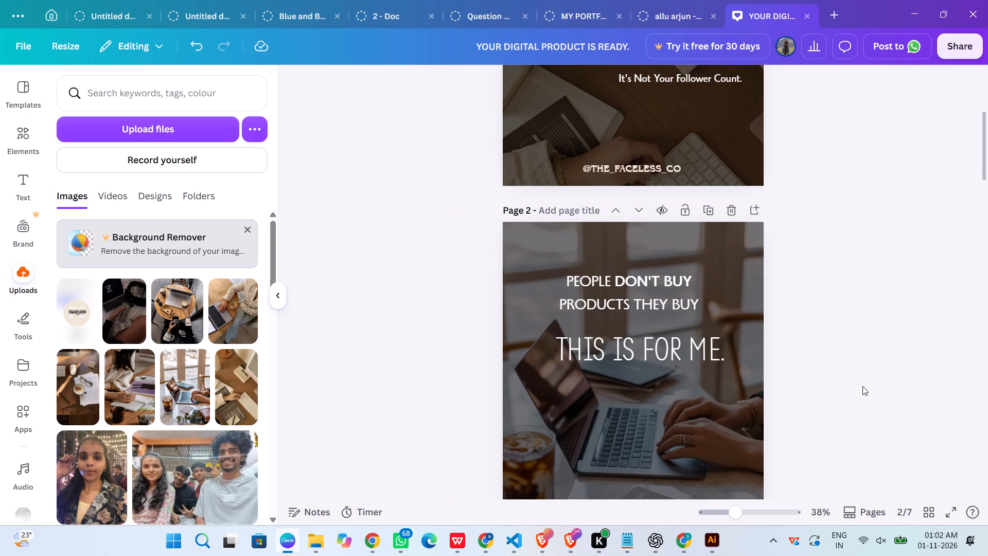
Make the word "BUY" bold at the end of the headline's "PRODUCTS THEY BUY" line.
{"action": "double_click", "coordinate": [673, 308]}
{"action": "left_click_drag", "start_coordinate": [673, 308], "coordinate": [692, 301]}
{"action": "left_click", "coordinate": [692, 300]}
{"action": "left_click", "coordinate": [700, 310]}
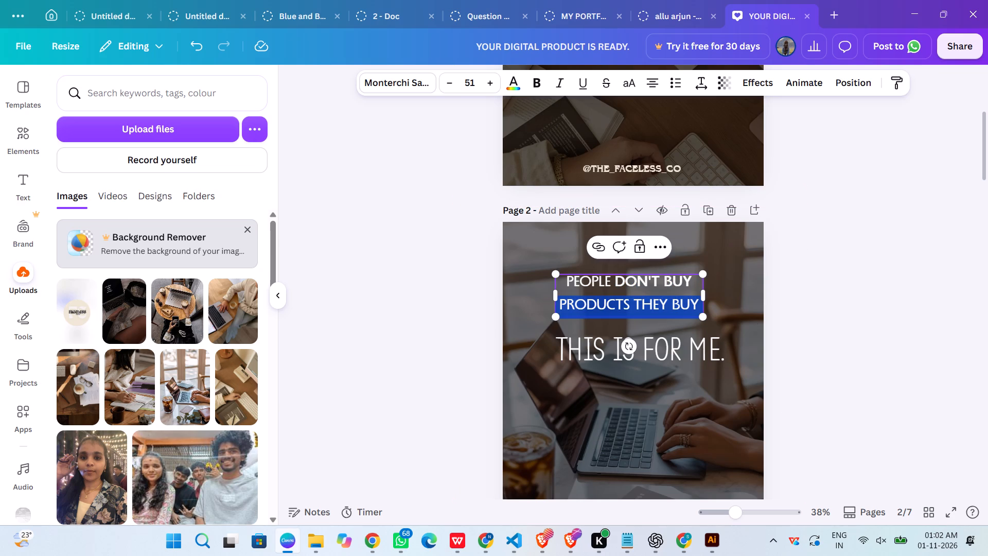
{"action": "left_click", "coordinate": [850, 318]}
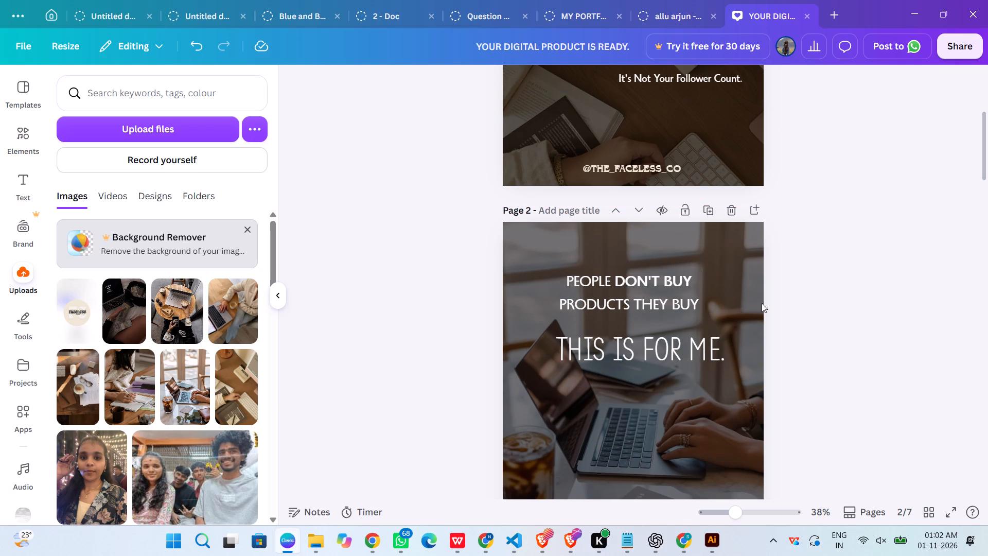
{"action": "double_click", "coordinate": [689, 303]}
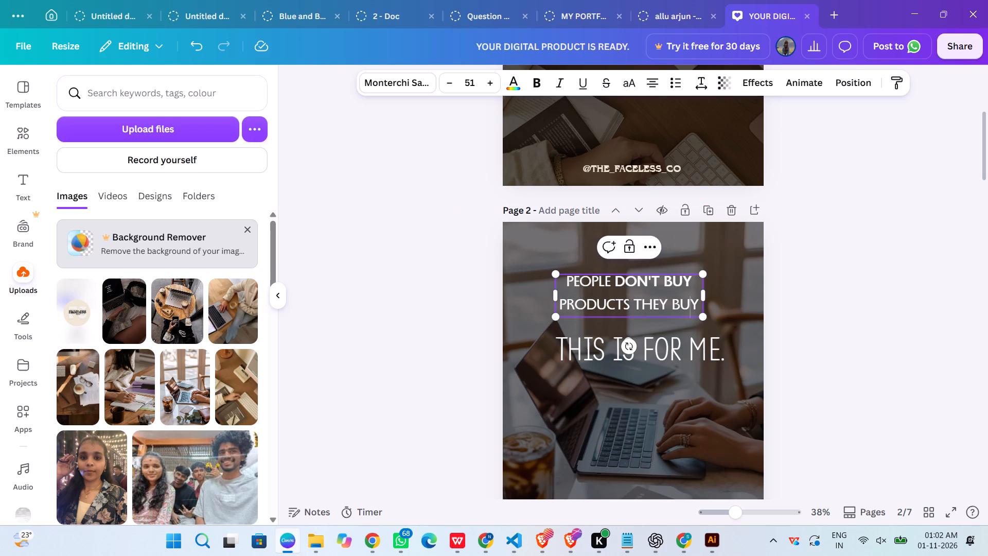
{"action": "left_click_drag", "start_coordinate": [698, 302], "coordinate": [676, 299]}
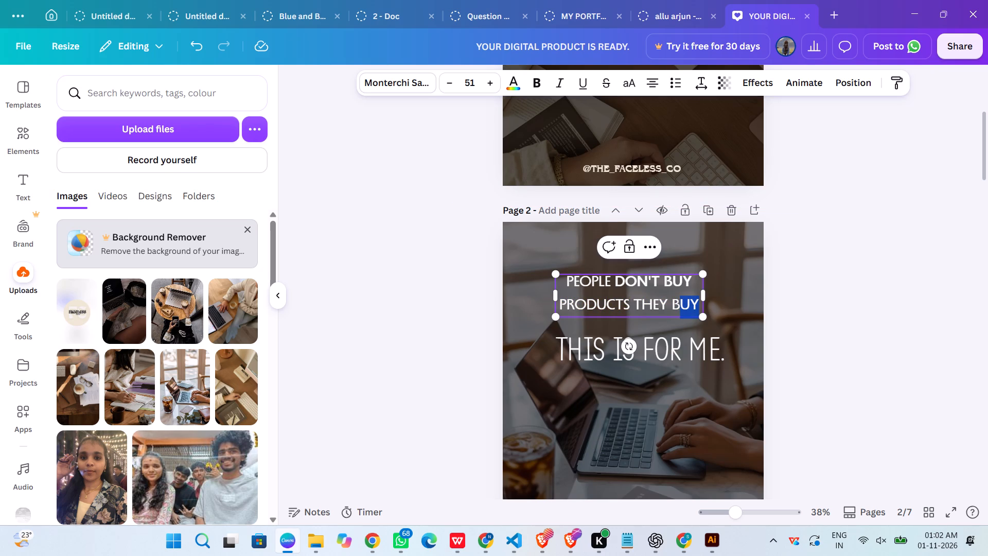
{"action": "left_click_drag", "start_coordinate": [676, 299], "coordinate": [673, 303]}
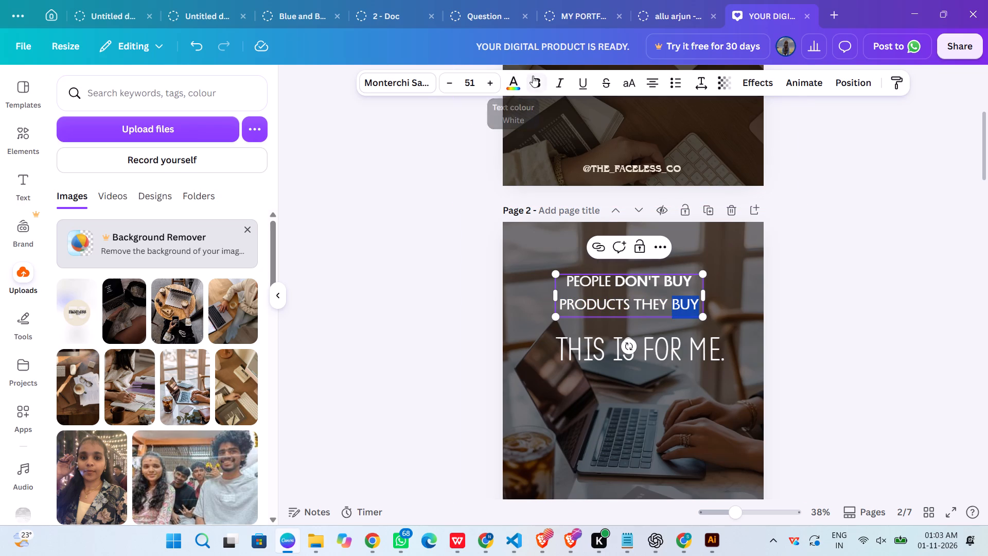
{"action": "left_click", "coordinate": [535, 76]}
{"action": "left_click", "coordinate": [855, 302]}
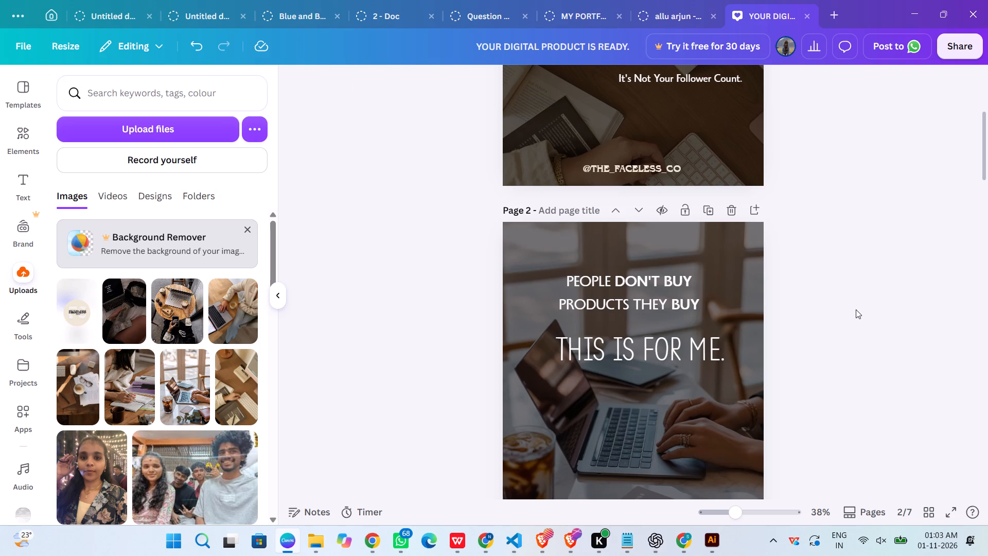
Move page 2's "THIS IS FOR ME." line up so it sits closer beneath the headline.
{"action": "left_click_drag", "start_coordinate": [634, 347], "coordinate": [631, 347]}
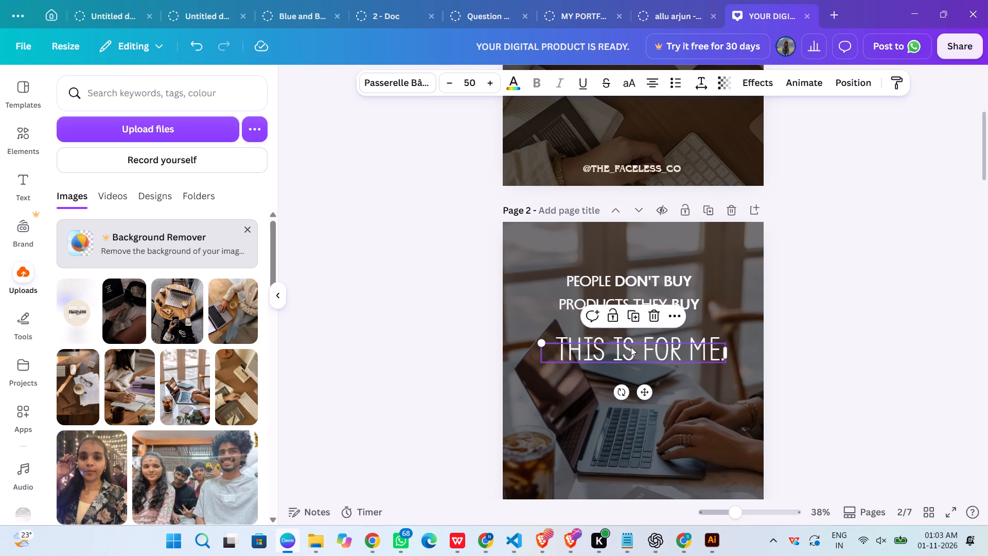
{"action": "left_click_drag", "start_coordinate": [631, 347], "coordinate": [628, 333]}
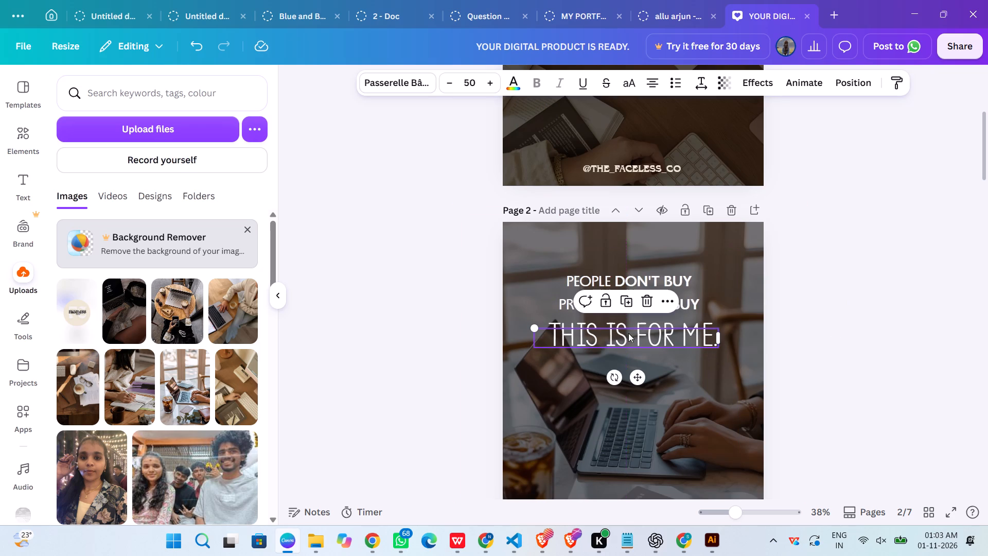
Remove the full stop at the end of page 2's "THIS IS FOR ME." line, keeping the final E as a capital.
{"action": "left_click", "coordinate": [723, 342]}
{"action": "left_click", "coordinate": [716, 341]}
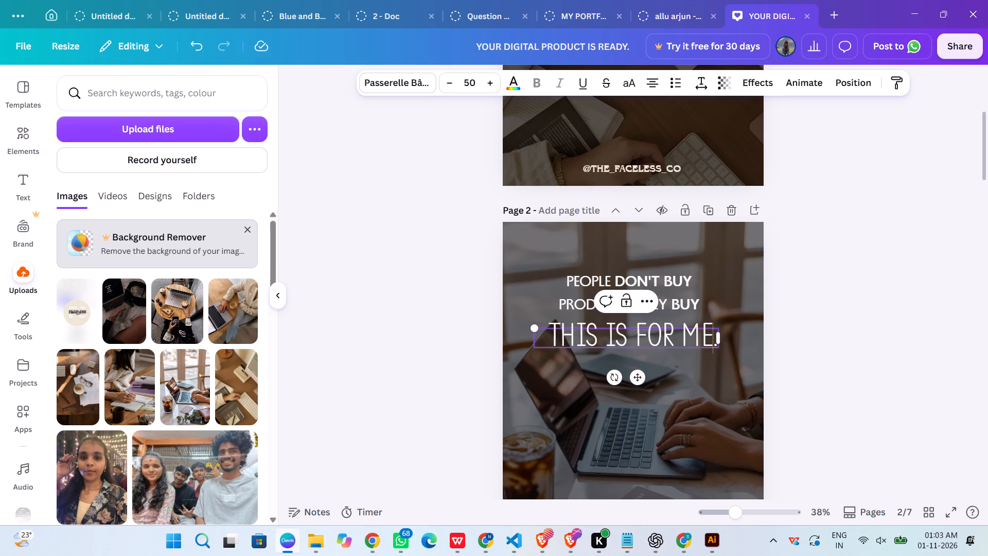
{"action": "left_click", "coordinate": [706, 340]}
{"action": "key", "text": "Delete"}
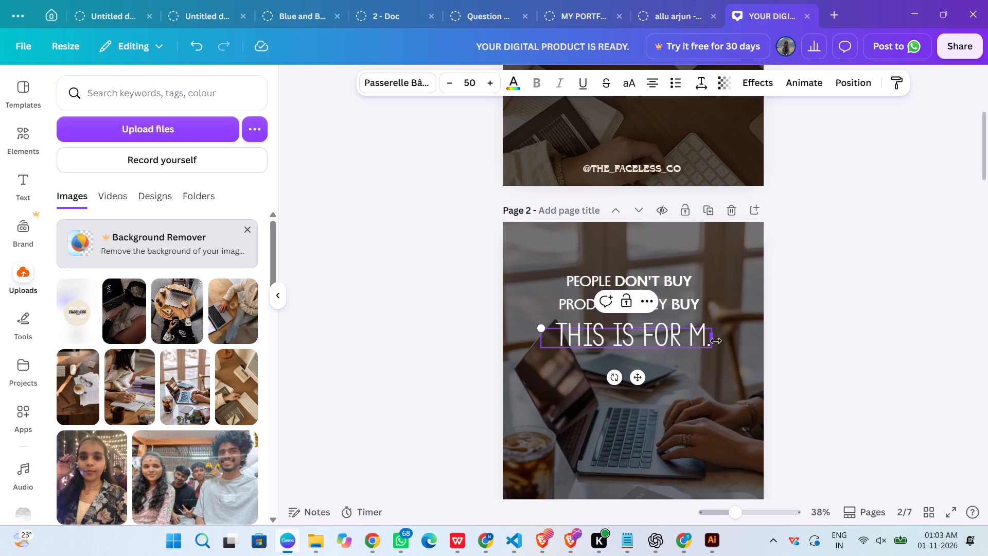
{"action": "key", "text": "shift+e"}
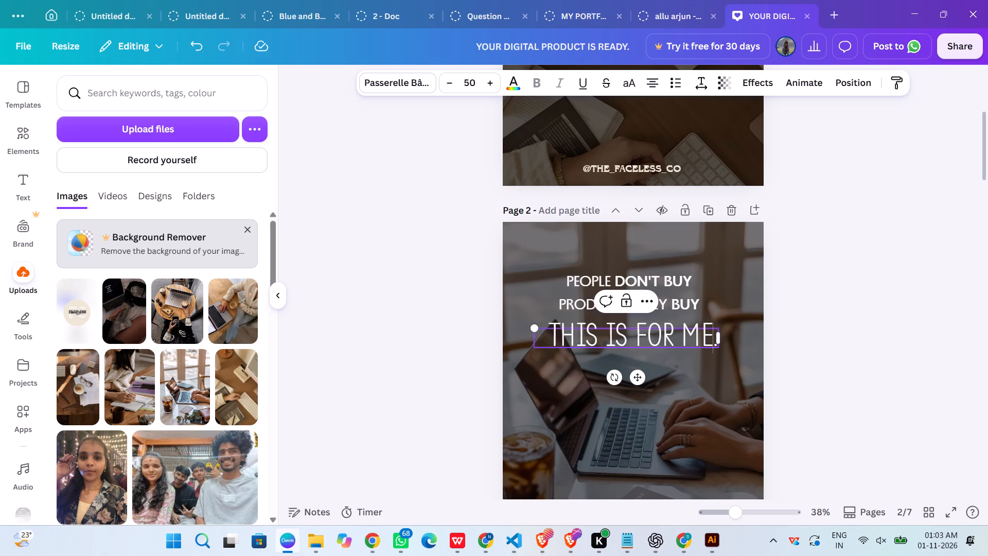
{"action": "key", "text": "Delete"}
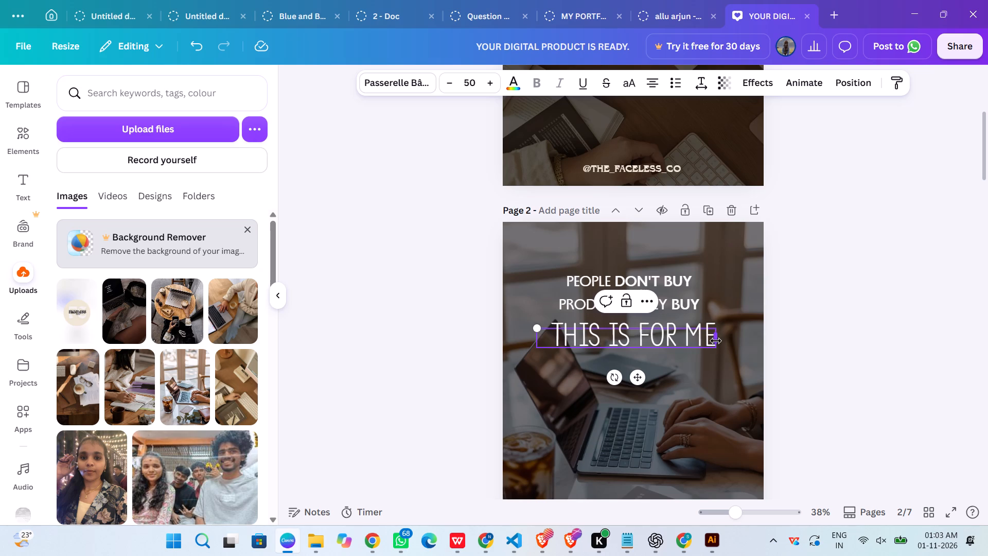
{"action": "key", "text": "BackSpace"}
{"action": "key", "text": "e"}
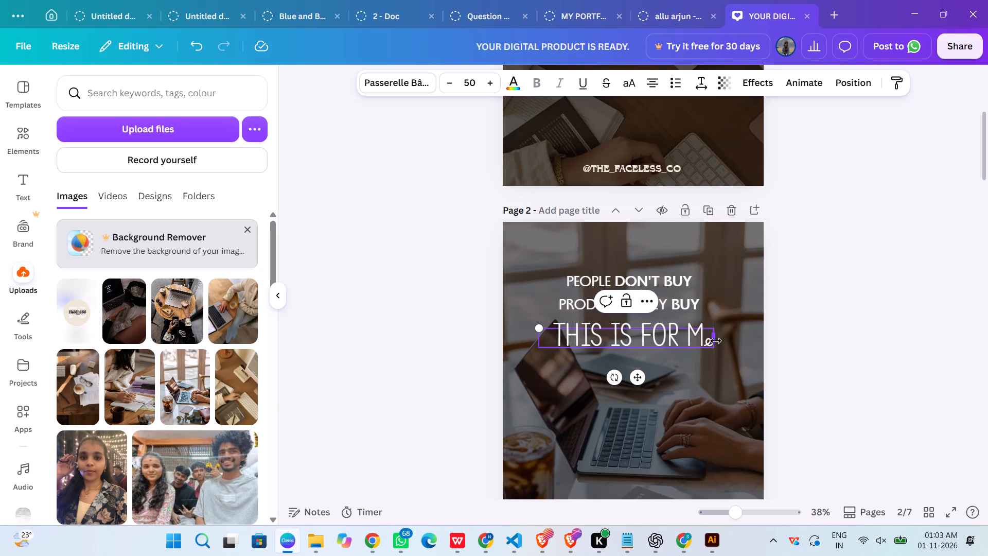
{"action": "key", "text": "BackSpace"}
{"action": "key", "text": "e"}
{"action": "key", "text": "BackSpace"}
{"action": "key", "text": "shift+e"}
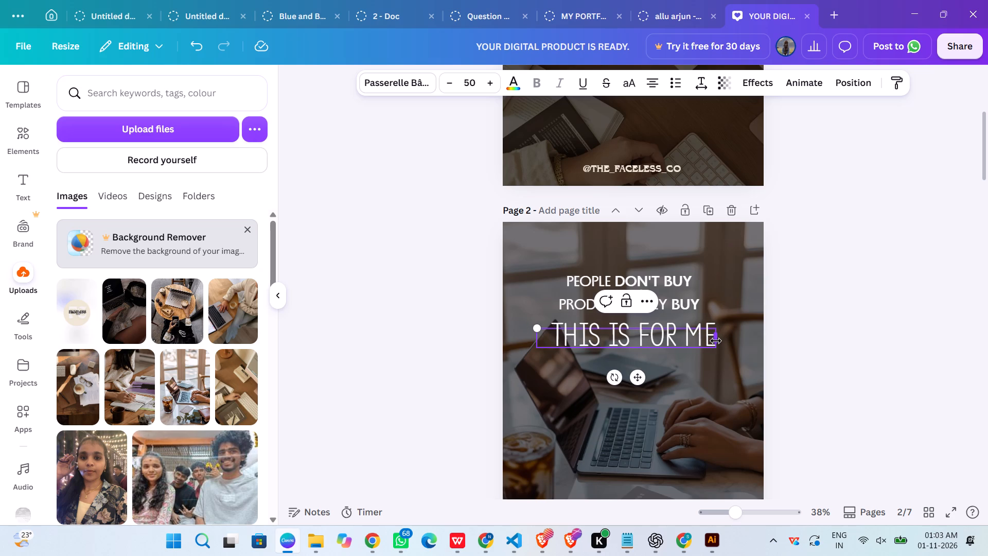
{"action": "left_click", "coordinate": [878, 341]}
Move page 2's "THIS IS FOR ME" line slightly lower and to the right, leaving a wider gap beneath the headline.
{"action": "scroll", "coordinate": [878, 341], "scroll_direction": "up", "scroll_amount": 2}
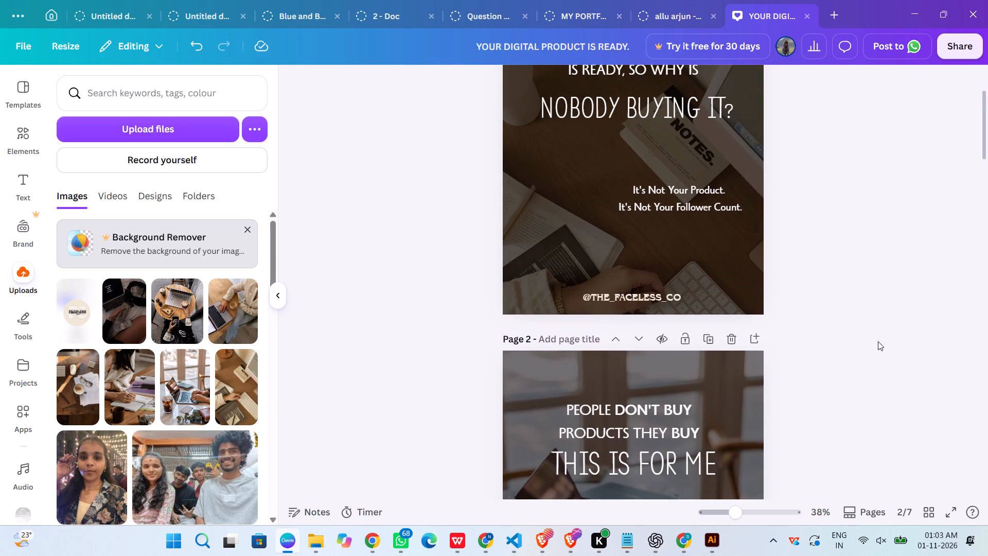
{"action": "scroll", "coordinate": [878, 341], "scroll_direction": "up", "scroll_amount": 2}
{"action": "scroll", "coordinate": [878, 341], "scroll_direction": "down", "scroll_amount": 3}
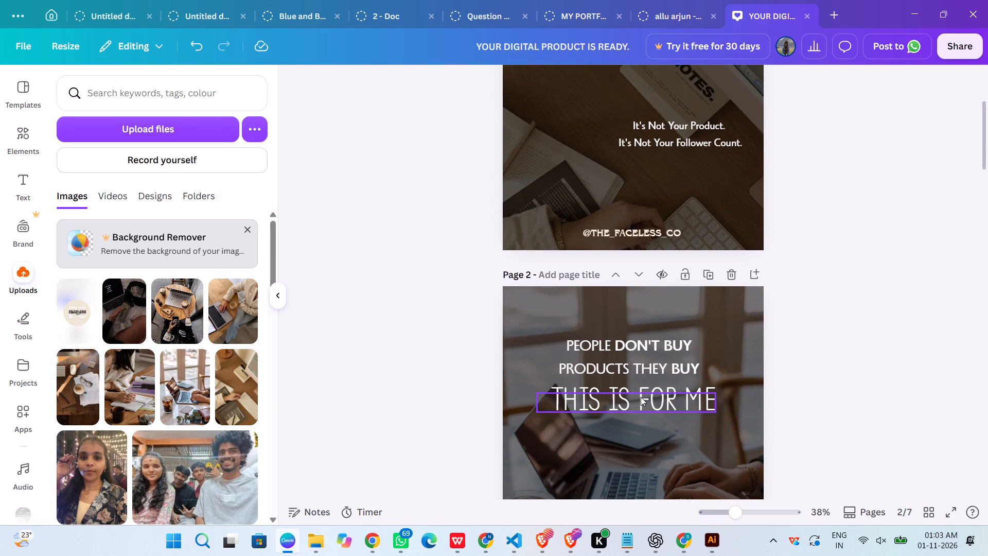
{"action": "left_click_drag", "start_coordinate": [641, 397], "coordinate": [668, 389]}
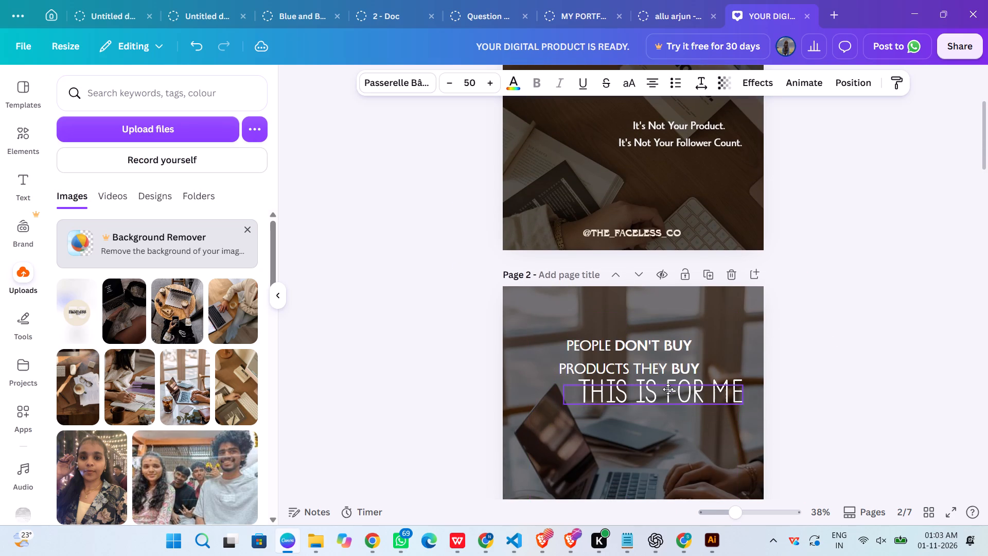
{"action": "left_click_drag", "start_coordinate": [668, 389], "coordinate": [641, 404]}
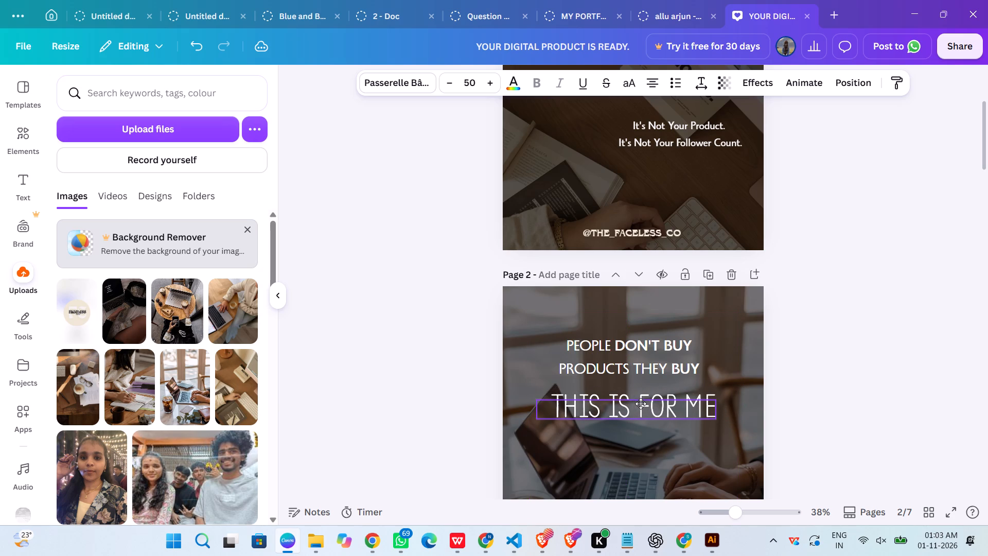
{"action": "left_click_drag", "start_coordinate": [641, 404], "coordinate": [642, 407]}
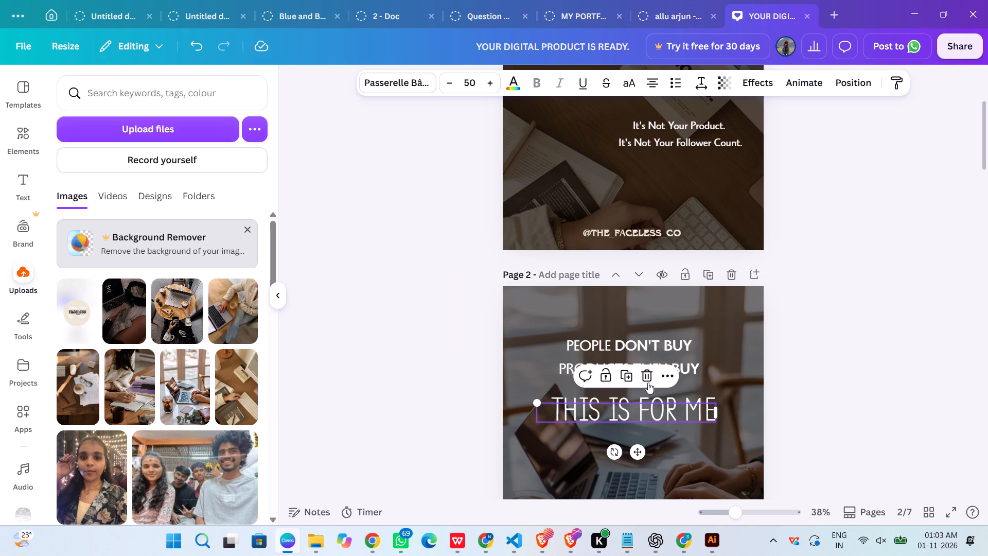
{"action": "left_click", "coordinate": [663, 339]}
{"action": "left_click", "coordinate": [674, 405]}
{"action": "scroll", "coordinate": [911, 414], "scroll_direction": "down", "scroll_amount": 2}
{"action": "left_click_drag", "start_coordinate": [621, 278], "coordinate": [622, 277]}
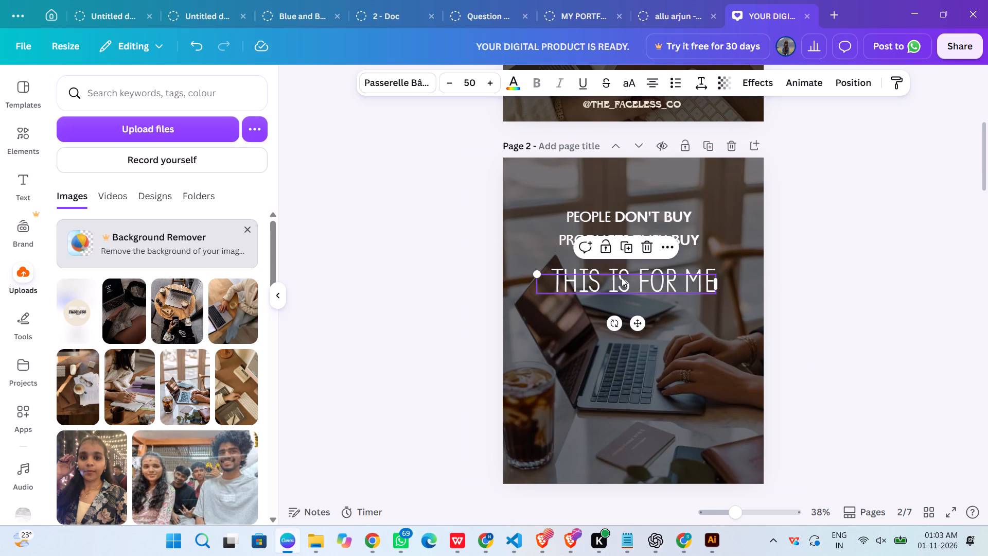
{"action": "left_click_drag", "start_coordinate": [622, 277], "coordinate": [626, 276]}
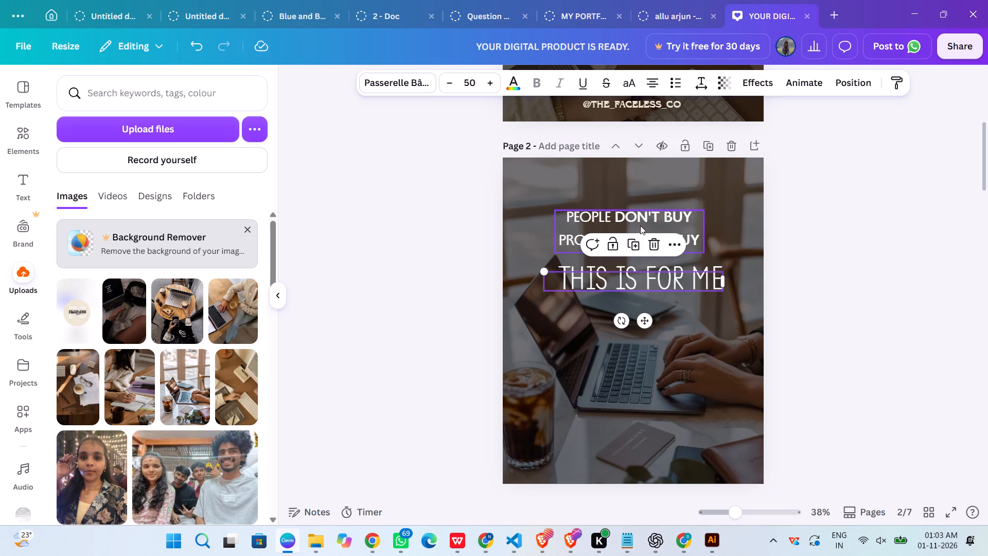
Move page 2's "PEOPLE DON'T BUY PRODUCTS THEY BUY" headline higher and centre it horizontally on the page.
{"action": "left_click_drag", "start_coordinate": [640, 225], "coordinate": [645, 223]}
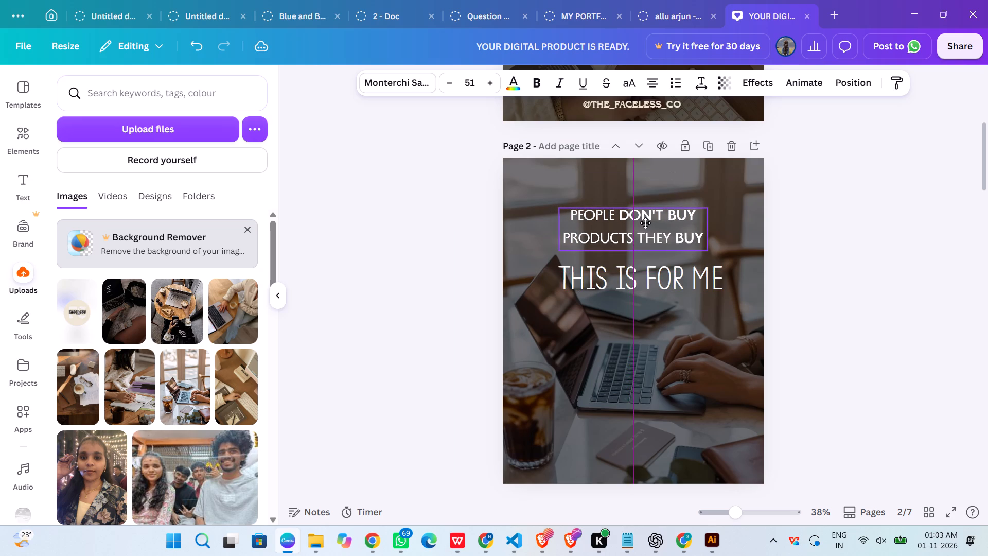
{"action": "left_click_drag", "start_coordinate": [645, 223], "coordinate": [648, 234]}
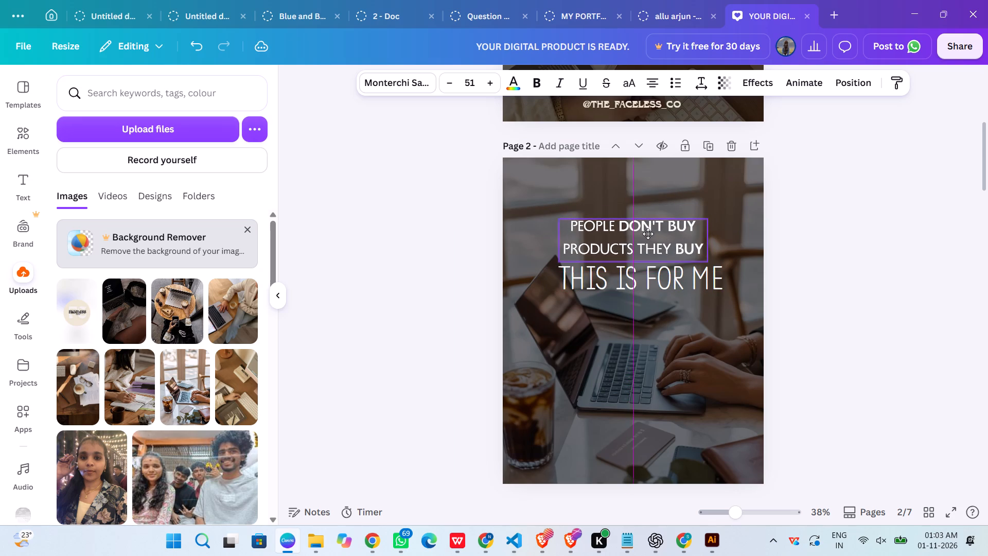
{"action": "left_click_drag", "start_coordinate": [648, 234], "coordinate": [656, 236]}
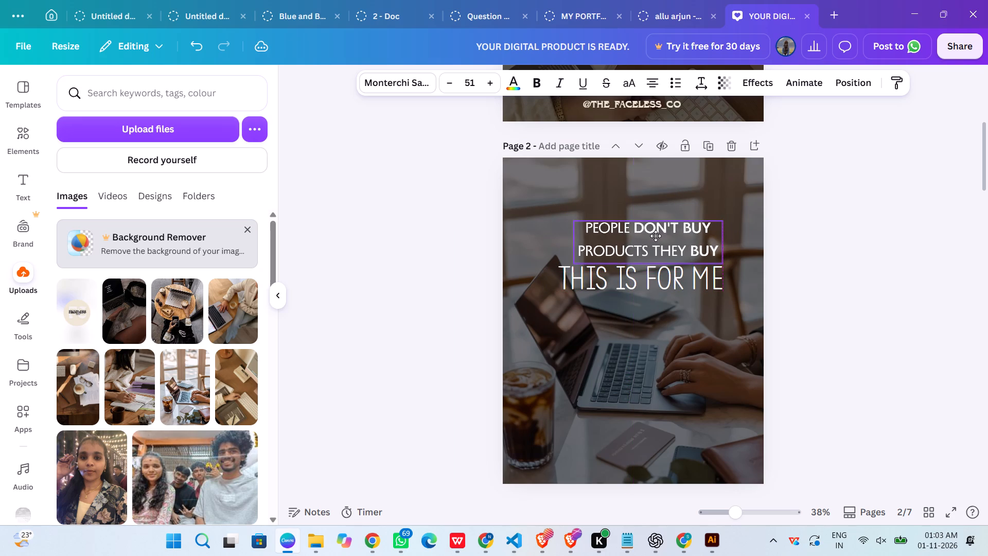
{"action": "left_click_drag", "start_coordinate": [656, 236], "coordinate": [652, 222]}
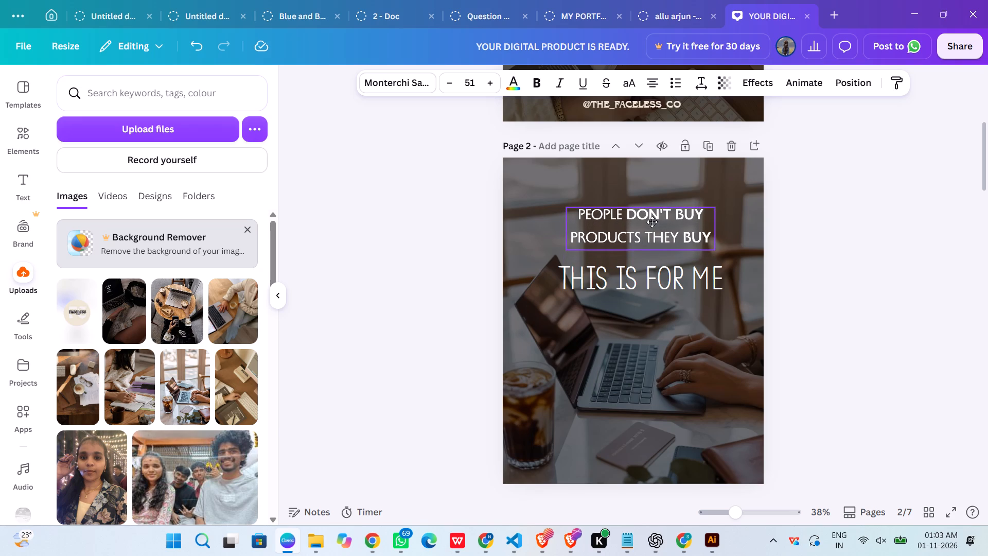
{"action": "left_click_drag", "start_coordinate": [652, 222], "coordinate": [652, 221]}
{"action": "left_click", "coordinate": [906, 292]}
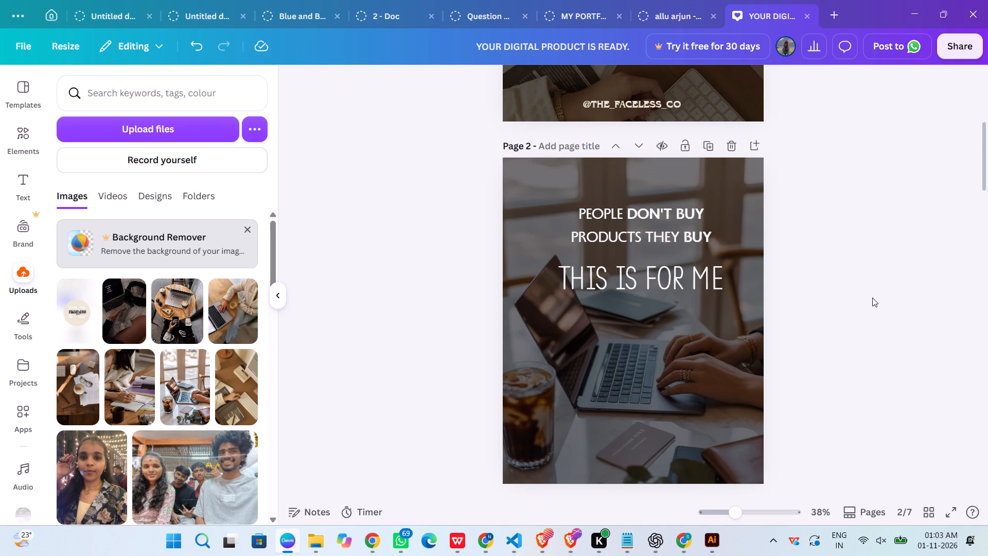
{"action": "left_click", "coordinate": [651, 195]}
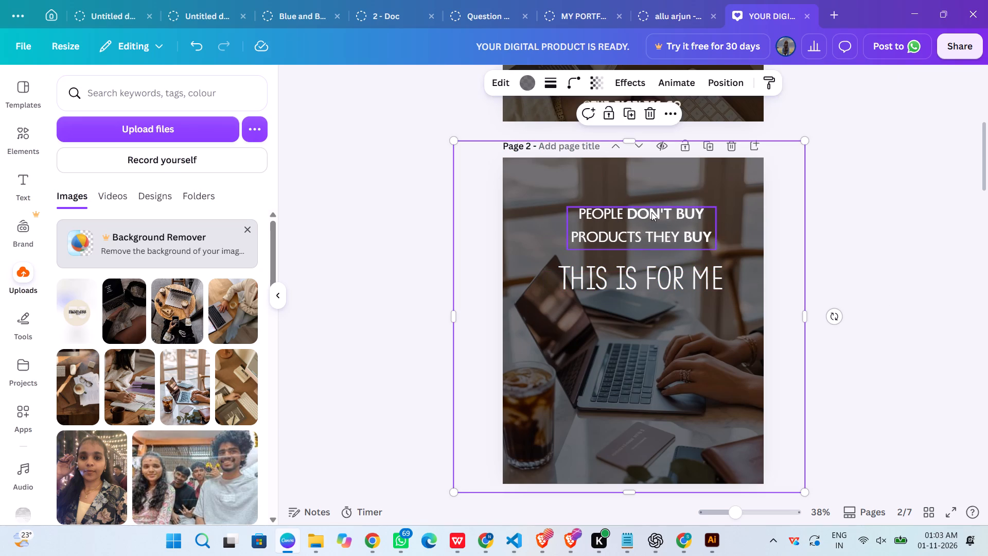
{"action": "left_click", "coordinate": [651, 212]}
{"action": "left_click_drag", "start_coordinate": [656, 223], "coordinate": [650, 198]}
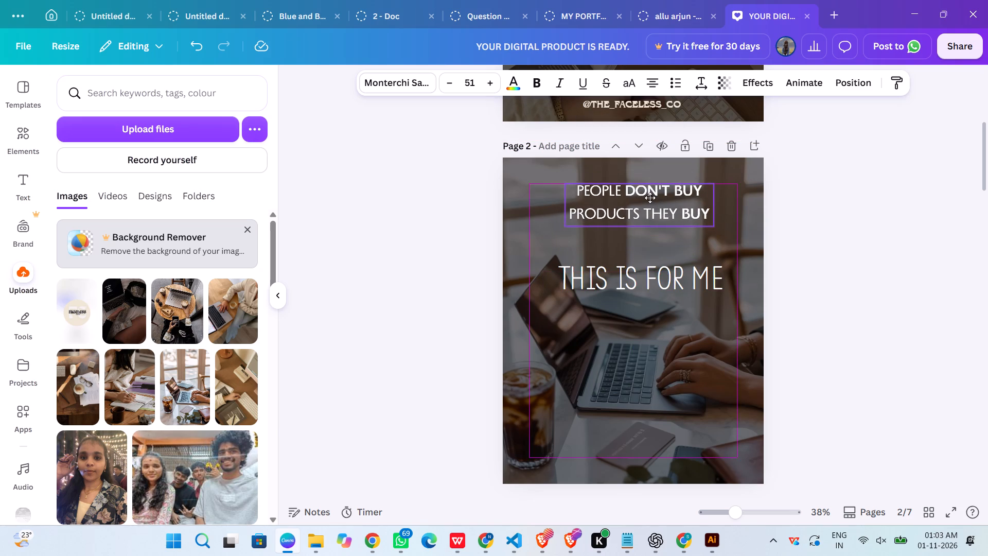
{"action": "left_click_drag", "start_coordinate": [650, 198], "coordinate": [648, 202]}
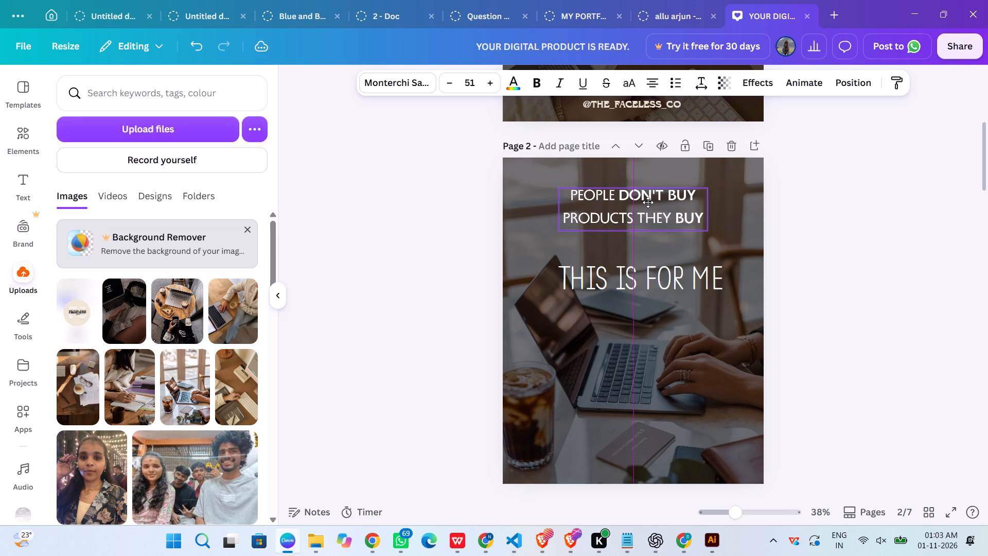
{"action": "left_click_drag", "start_coordinate": [648, 202], "coordinate": [648, 211]}
{"action": "left_click", "coordinate": [934, 268]}
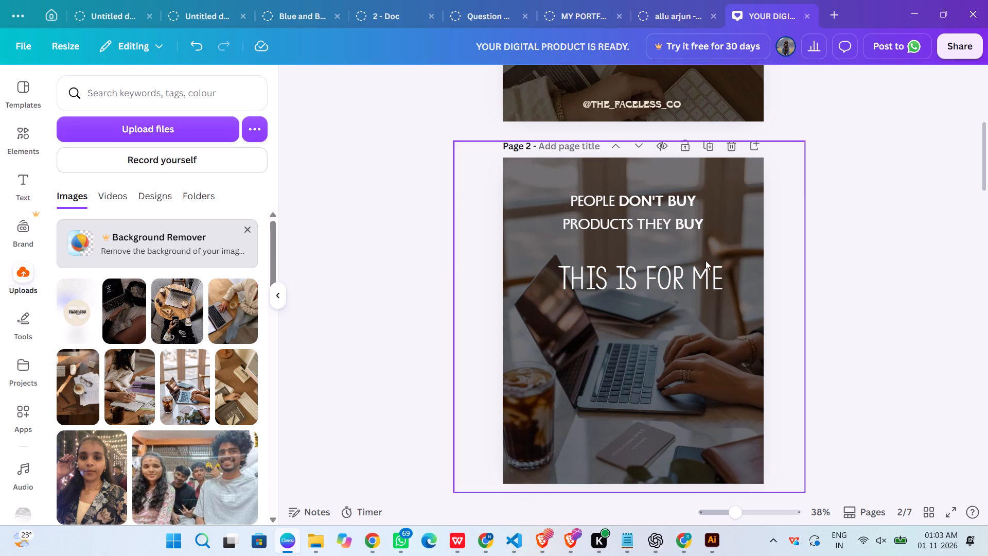
Stagger page 2's text, with the headline shifted left and "THIS IS FOR ME" close beneath it, offset toward the page's right edge.
{"action": "left_click_drag", "start_coordinate": [685, 274], "coordinate": [674, 291]}
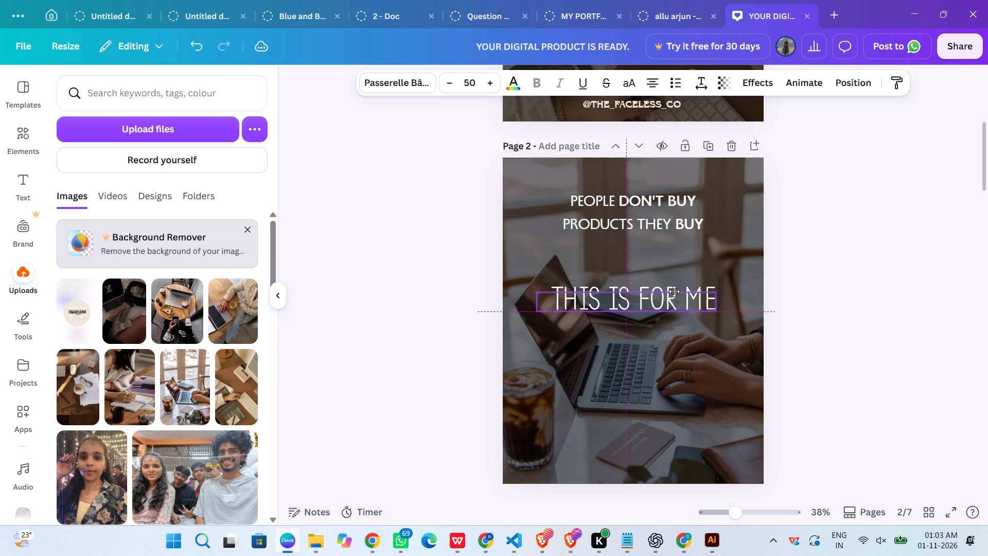
{"action": "left_click_drag", "start_coordinate": [674, 291], "coordinate": [674, 265]}
{"action": "left_click", "coordinate": [868, 271]}
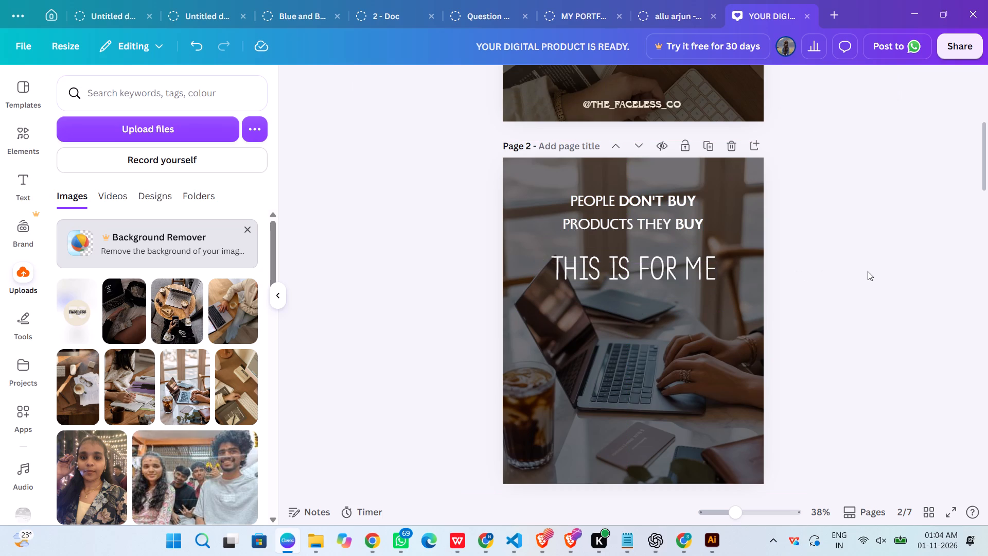
{"action": "scroll", "coordinate": [720, 303], "scroll_direction": "up", "scroll_amount": 5}
{"action": "scroll", "coordinate": [720, 303], "scroll_direction": "down", "scroll_amount": 5}
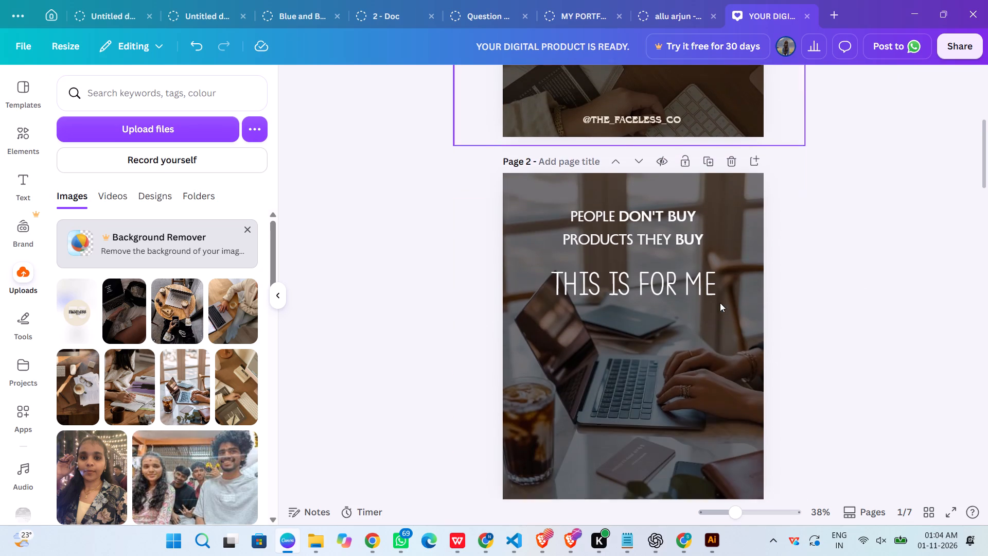
{"action": "left_click_drag", "start_coordinate": [618, 258], "coordinate": [617, 297]}
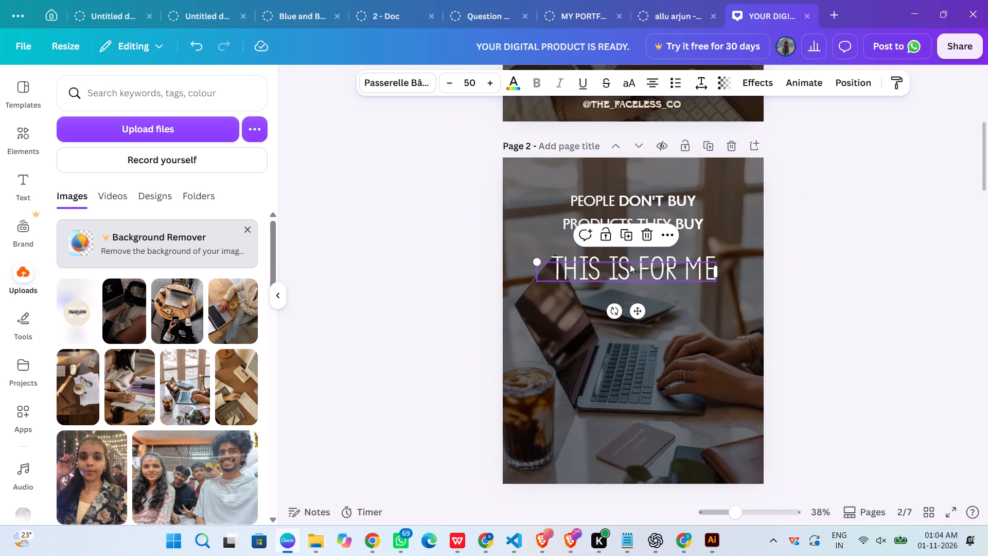
{"action": "left_click_drag", "start_coordinate": [630, 264], "coordinate": [646, 432]}
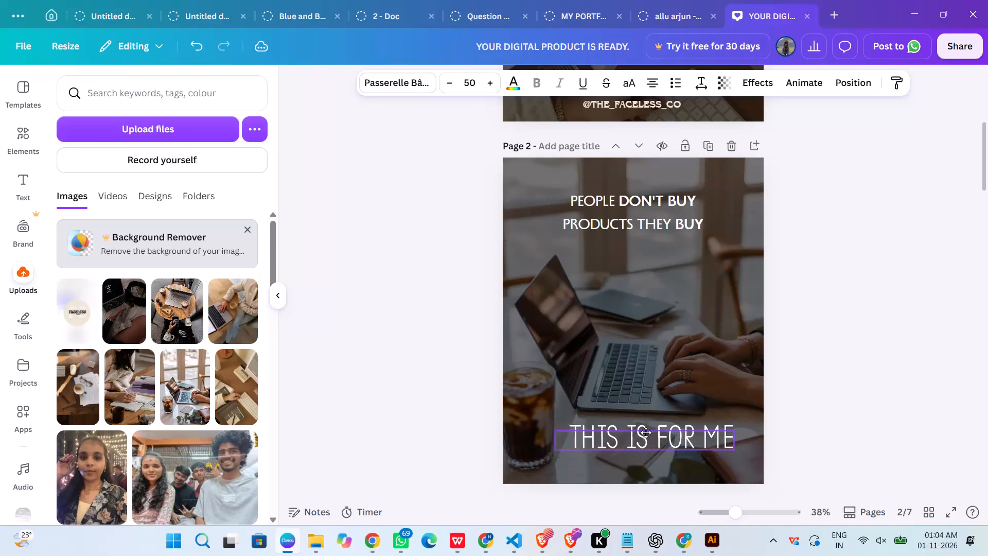
Place page 2's "THIS IS FOR ME" line just beneath the headline, near the page's right edge, and shift the headline left.
{"action": "left_click_drag", "start_coordinate": [646, 432], "coordinate": [661, 239]}
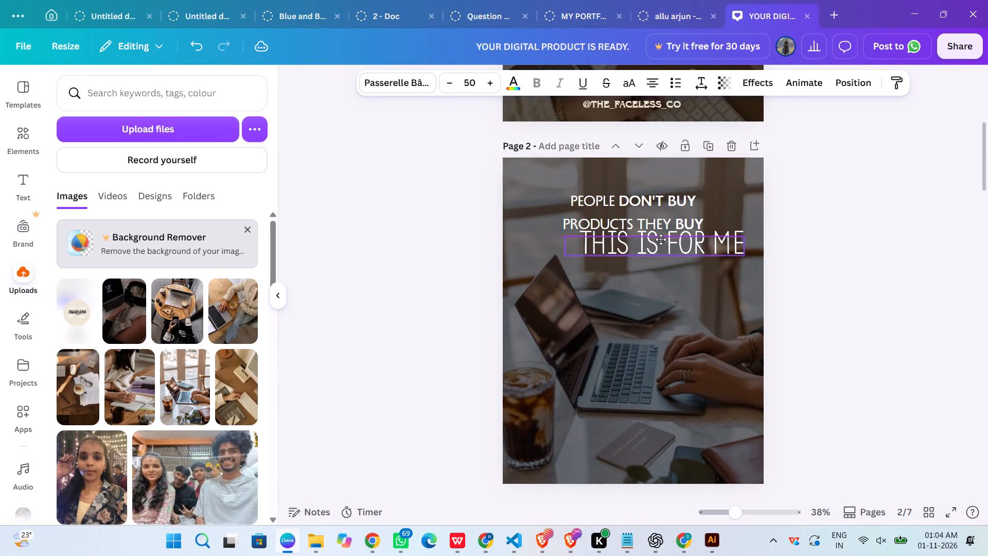
{"action": "left_click_drag", "start_coordinate": [661, 239], "coordinate": [668, 251]}
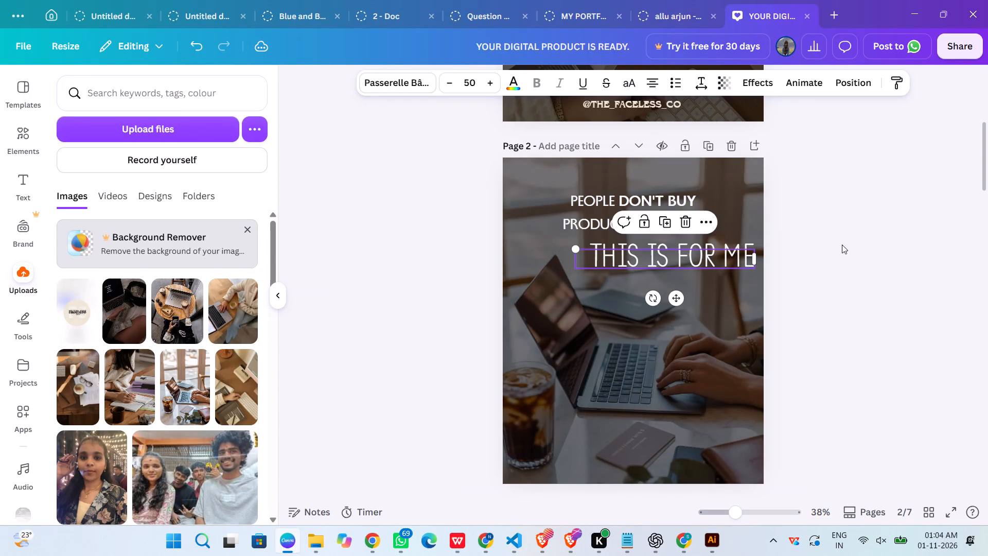
{"action": "left_click", "coordinate": [852, 248]}
{"action": "left_click_drag", "start_coordinate": [621, 200], "coordinate": [589, 202]}
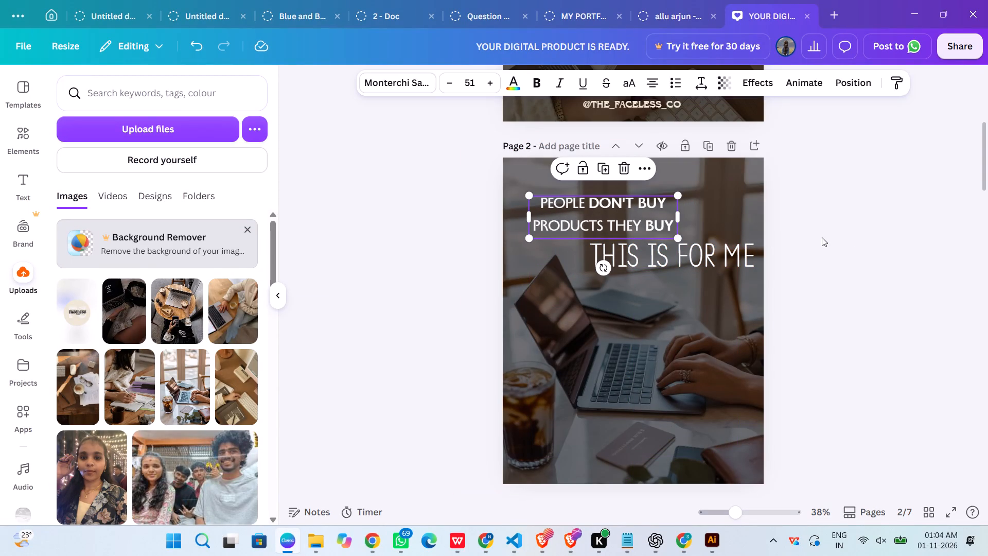
{"action": "left_click", "coordinate": [849, 239]}
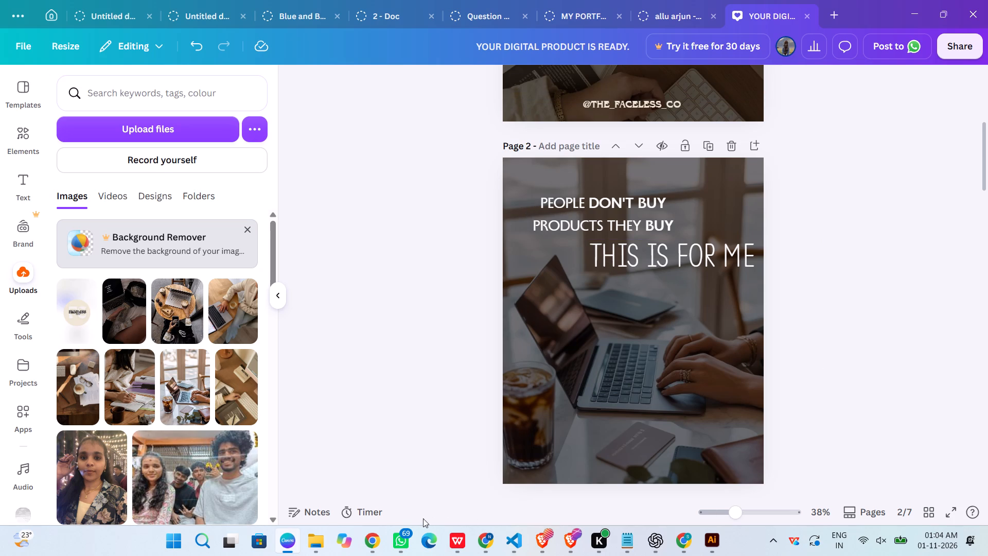
Copy Slide 2's example text, from "Content calendar template" through "without stress", from the WPS Office carousel brief, and return to page 2 in Canva.
{"action": "left_click", "coordinate": [382, 534]}
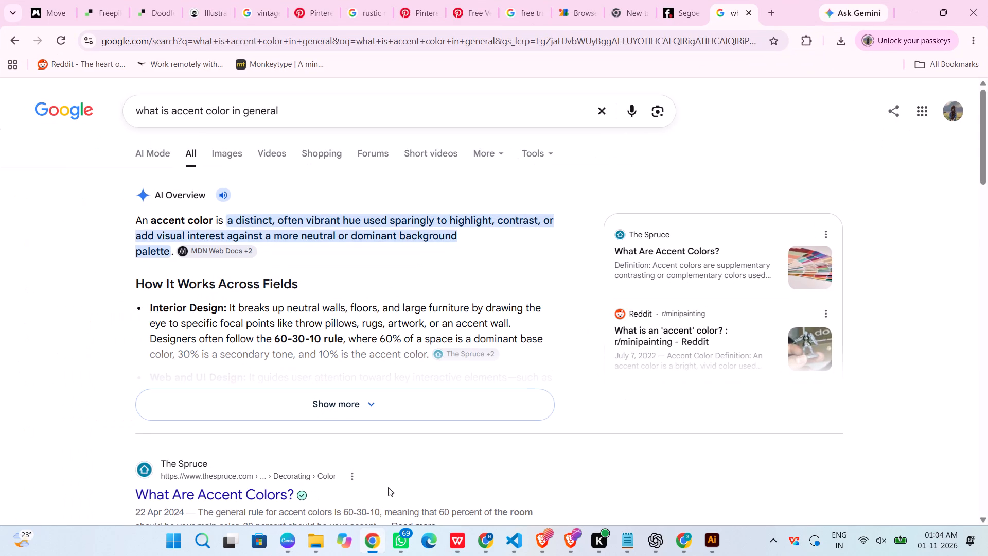
{"action": "left_click", "coordinate": [907, 0]}
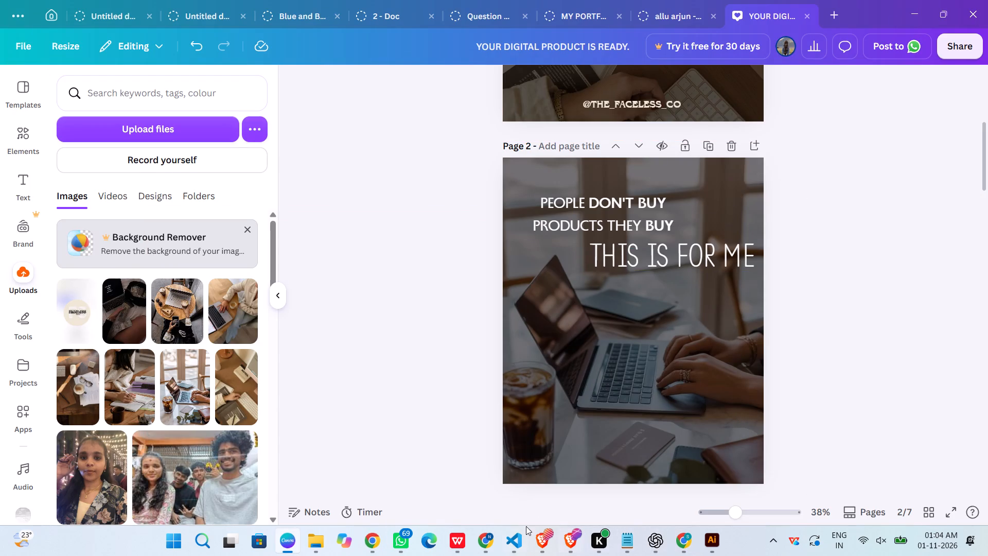
{"action": "left_click", "coordinate": [460, 541]}
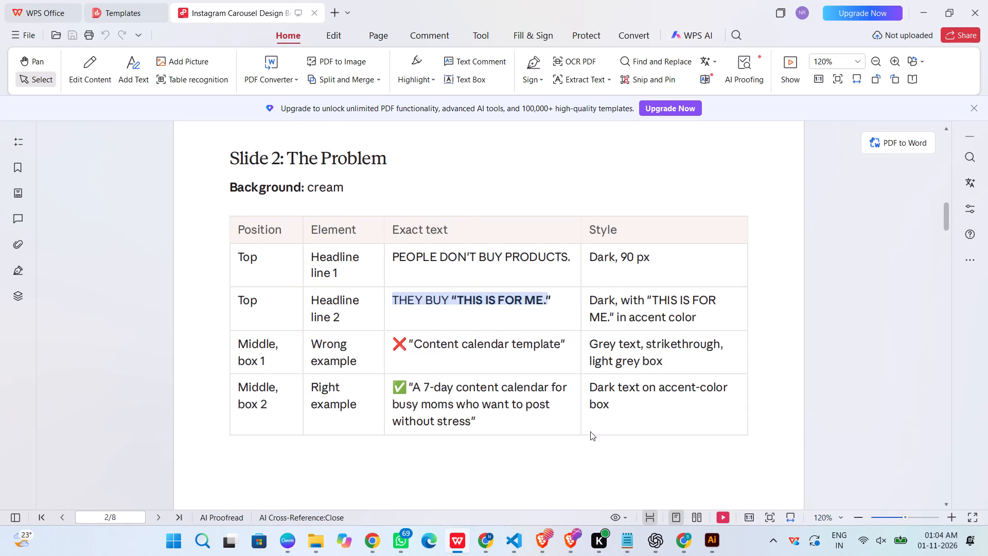
{"action": "scroll", "coordinate": [594, 423], "scroll_direction": "down", "scroll_amount": 1}
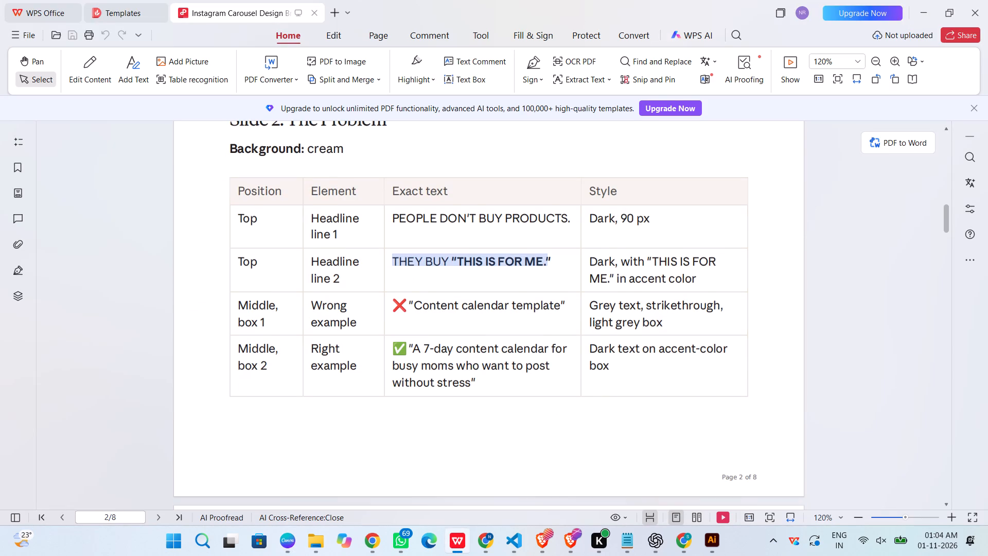
{"action": "left_click_drag", "start_coordinate": [409, 306], "coordinate": [563, 304]}
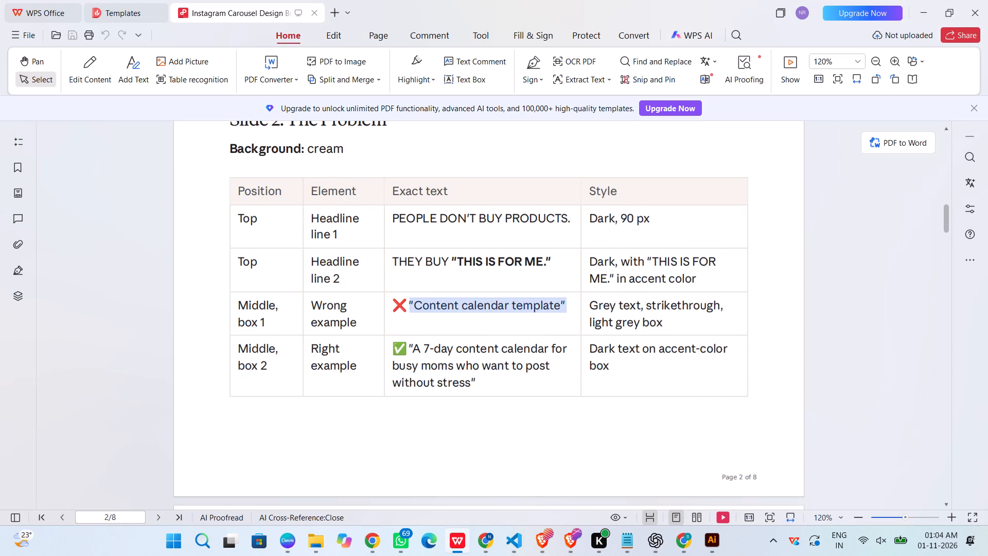
{"action": "left_click_drag", "start_coordinate": [563, 304], "coordinate": [567, 376]}
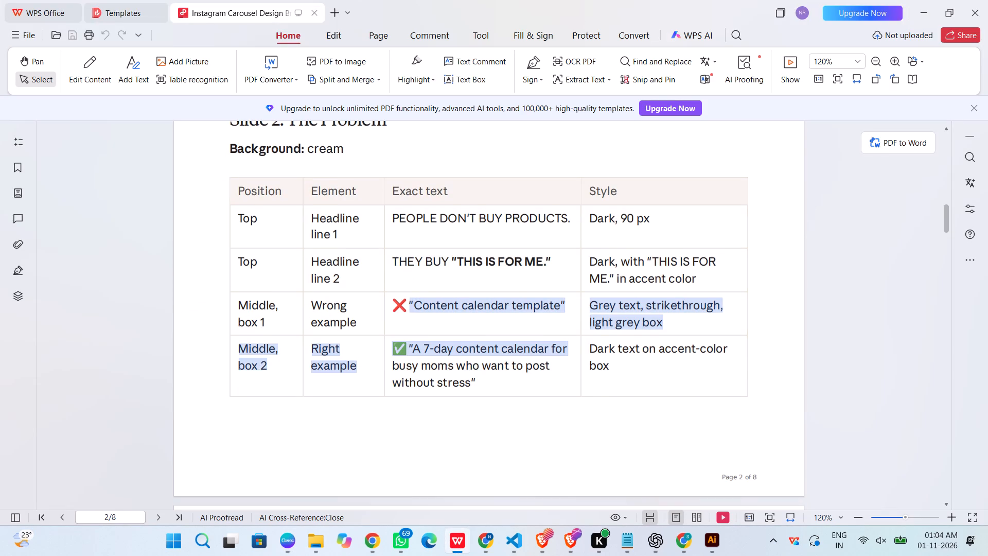
{"action": "left_click_drag", "start_coordinate": [567, 376], "coordinate": [523, 420]}
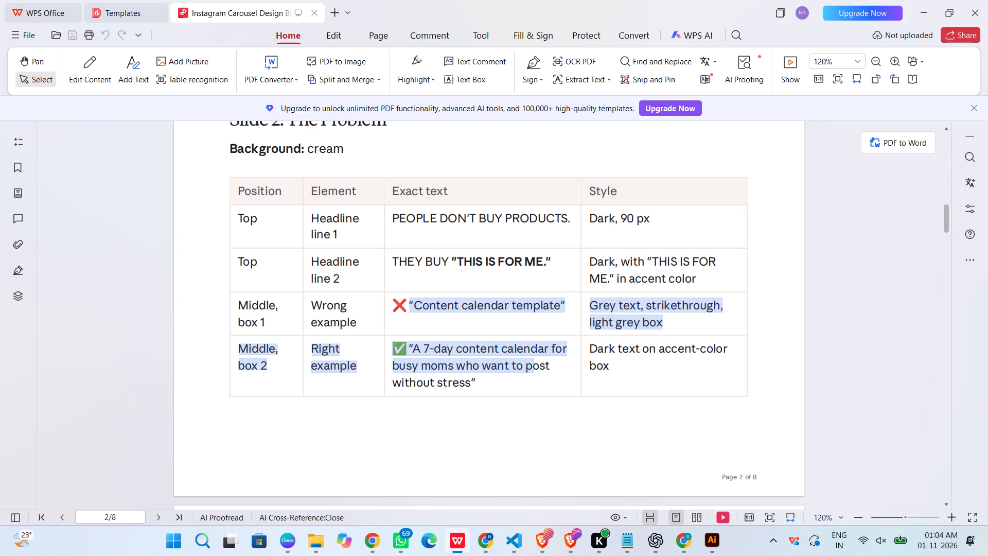
{"action": "left_click_drag", "start_coordinate": [523, 420], "coordinate": [472, 387]}
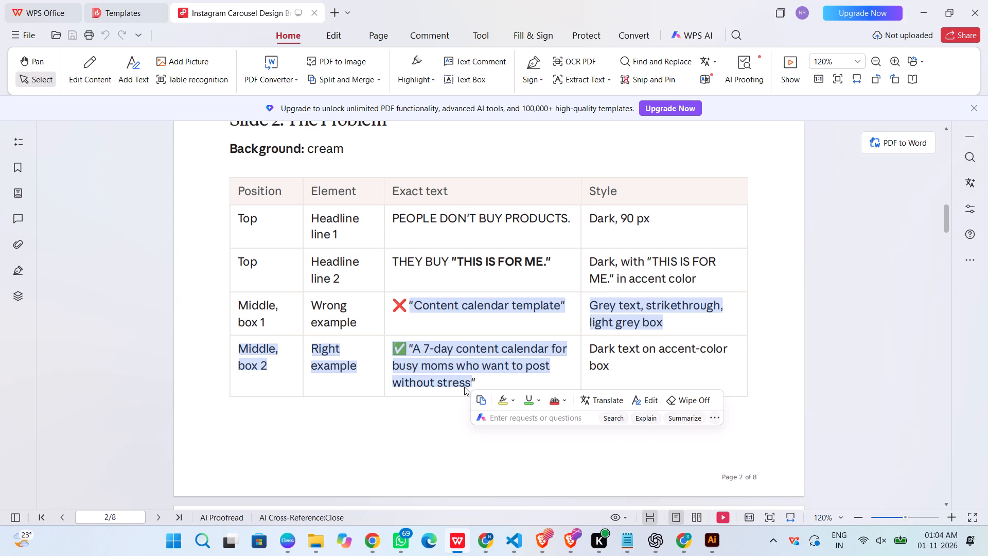
{"action": "key", "text": "ctrl+c"}
{"action": "left_click", "coordinate": [929, 10]}
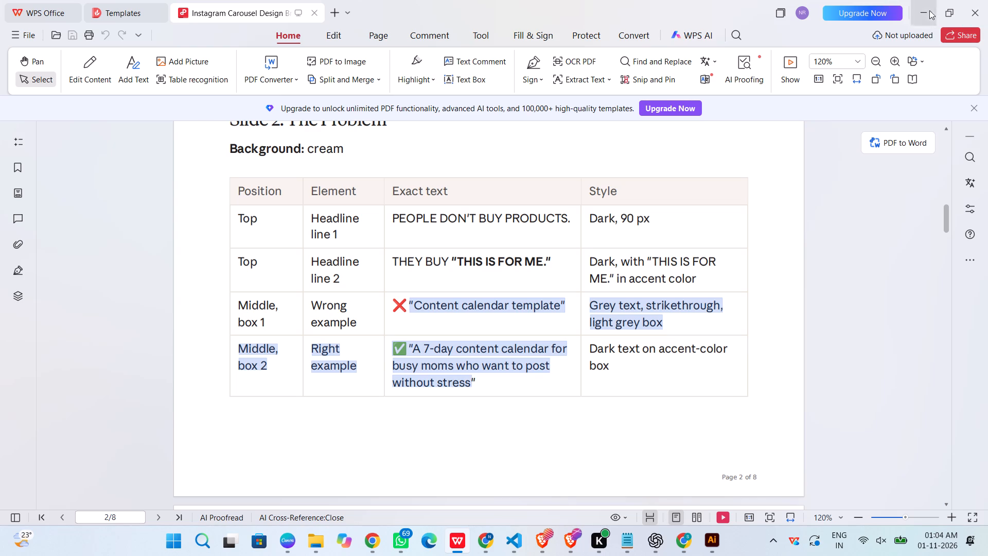
{"action": "left_click", "coordinate": [612, 379]}
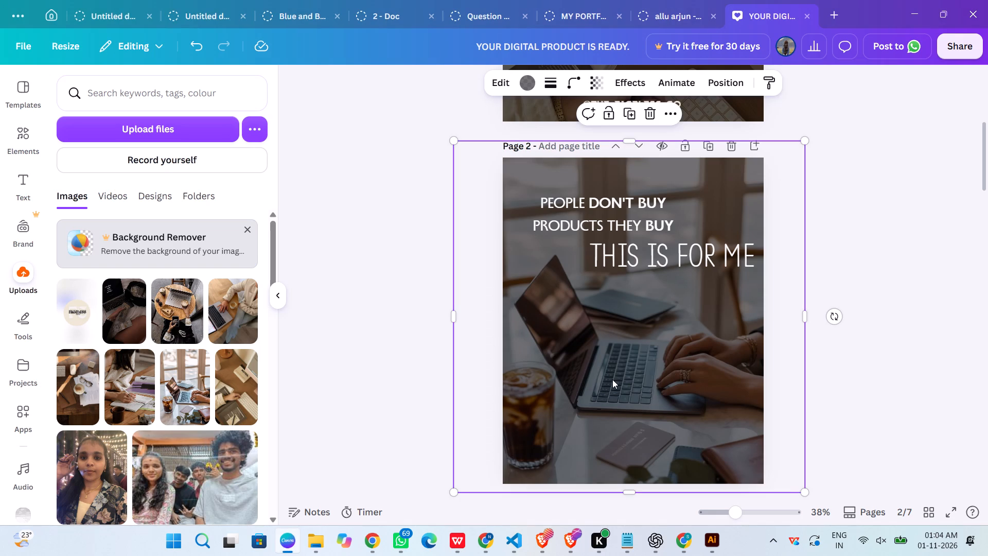
Paste the content calendar example text from the brief onto page 2 and enlarge it to font size 38.
{"action": "key", "text": "ctrl+v"}
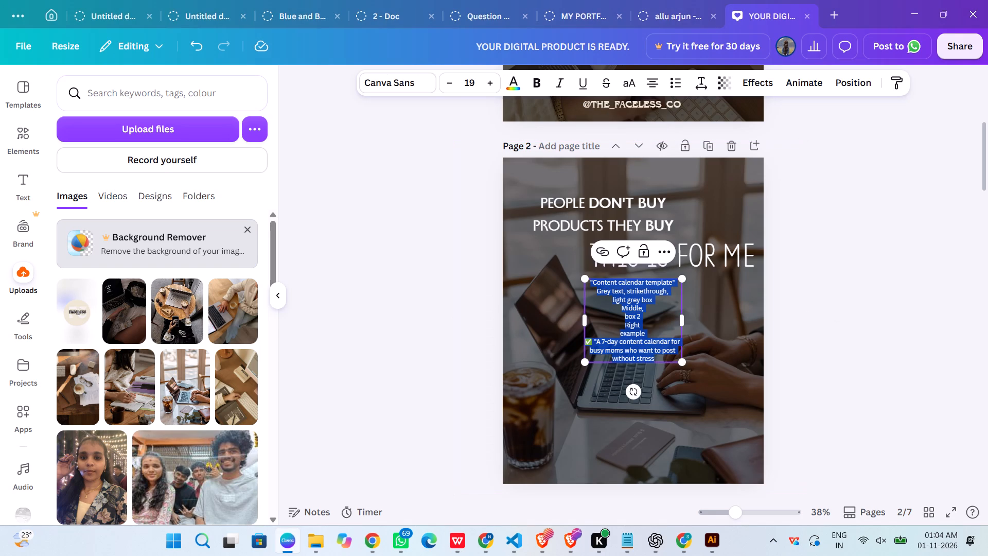
{"action": "left_click", "coordinate": [661, 322]}
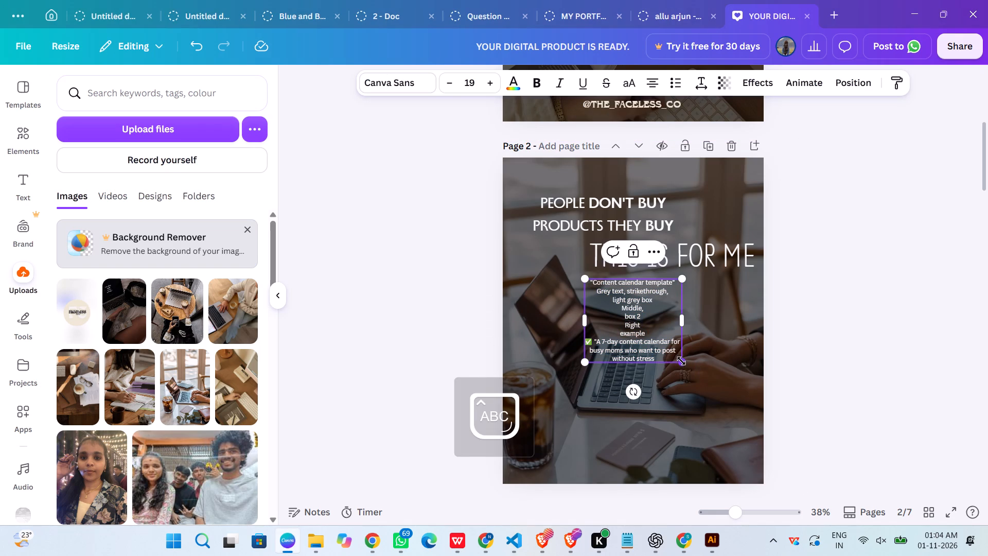
{"action": "left_click_drag", "start_coordinate": [681, 361], "coordinate": [724, 508], "text": "shift"}
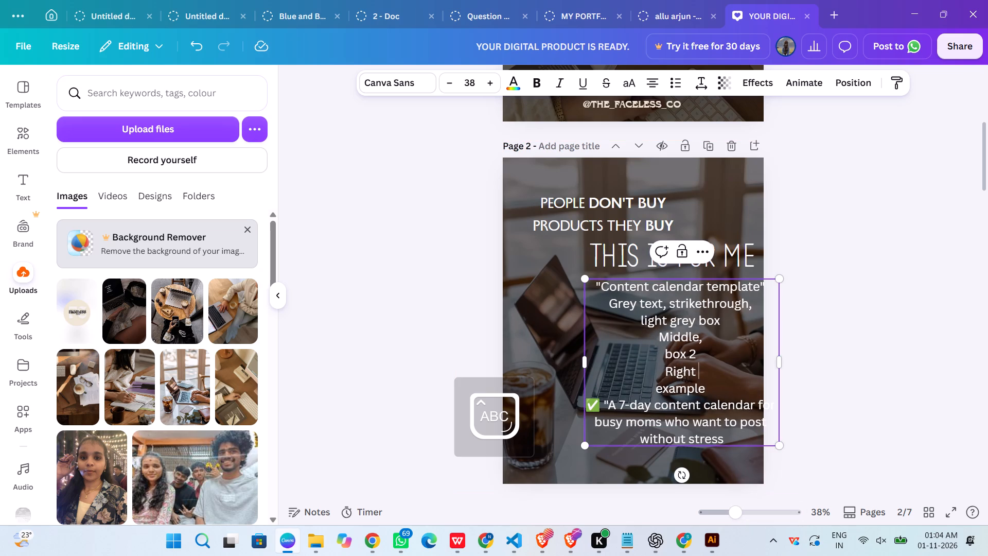
Delete the layout notes from "Grey text, strikethrough," through "Right example" in the pasted text, keeping the two calendar examples.
{"action": "left_click_drag", "start_coordinate": [712, 385], "coordinate": [637, 321]}
{"action": "key", "text": "BackSpace"}
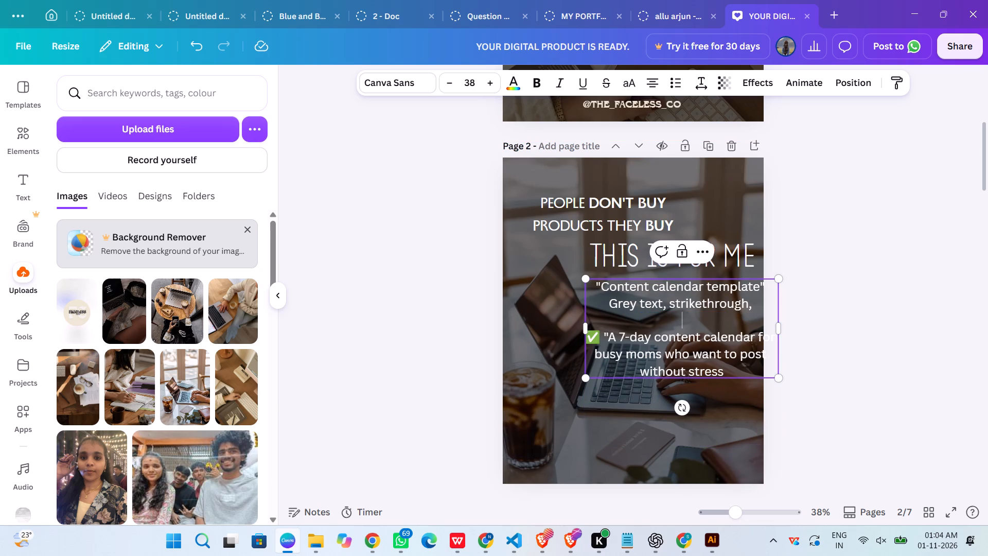
{"action": "left_click_drag", "start_coordinate": [756, 304], "coordinate": [604, 306]}
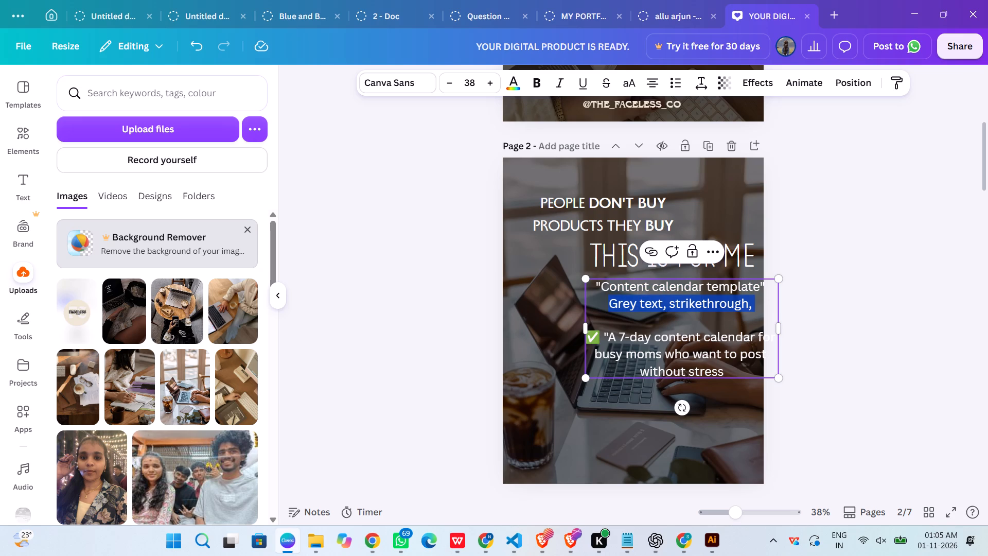
{"action": "key", "text": "BackSpace"}
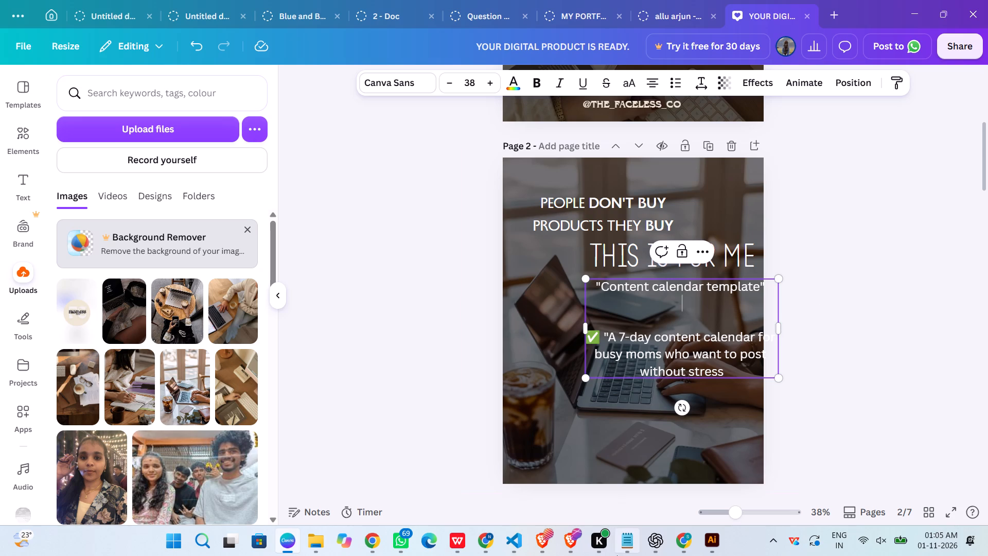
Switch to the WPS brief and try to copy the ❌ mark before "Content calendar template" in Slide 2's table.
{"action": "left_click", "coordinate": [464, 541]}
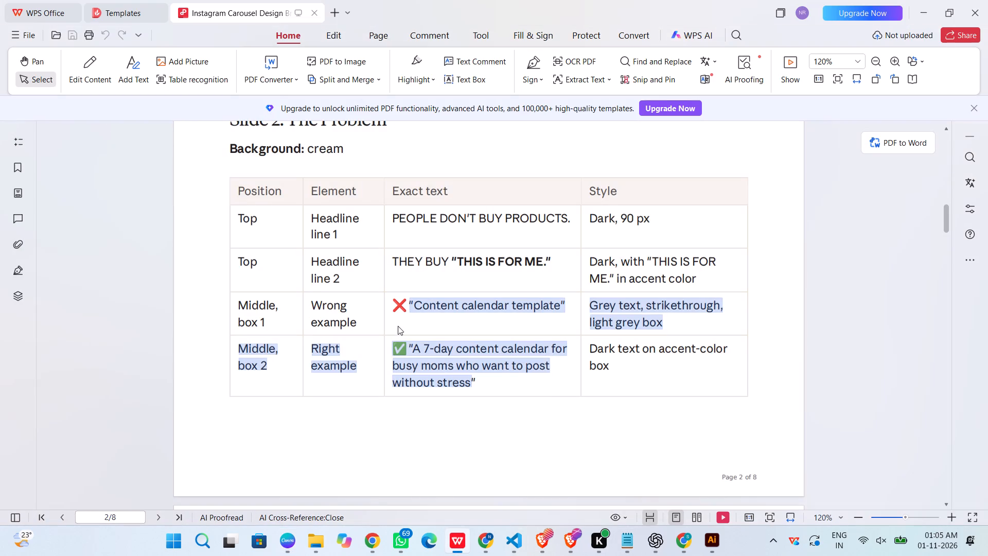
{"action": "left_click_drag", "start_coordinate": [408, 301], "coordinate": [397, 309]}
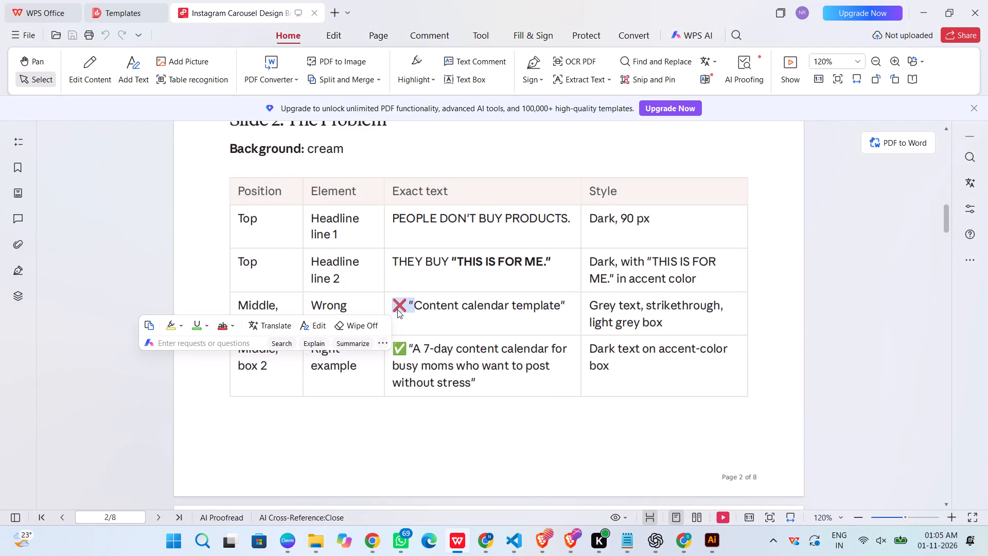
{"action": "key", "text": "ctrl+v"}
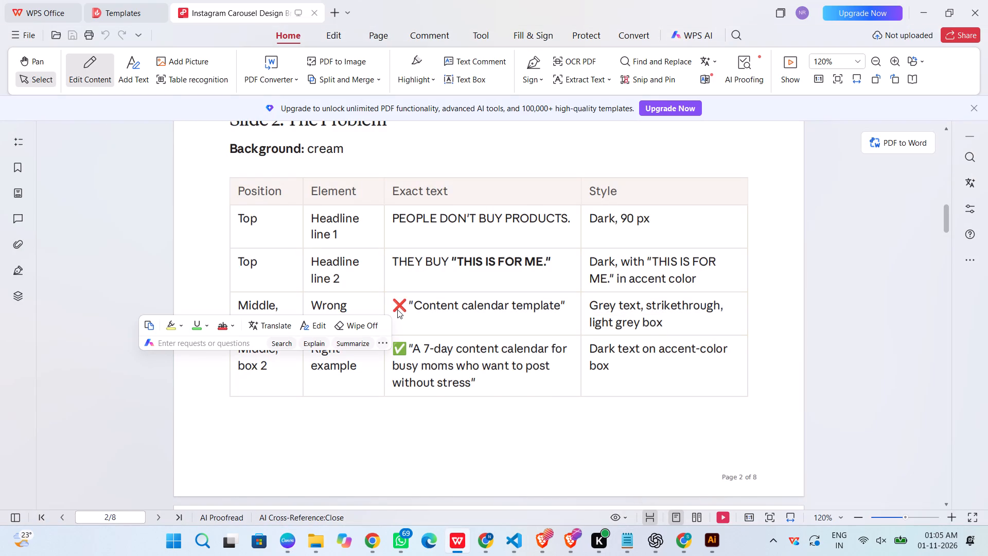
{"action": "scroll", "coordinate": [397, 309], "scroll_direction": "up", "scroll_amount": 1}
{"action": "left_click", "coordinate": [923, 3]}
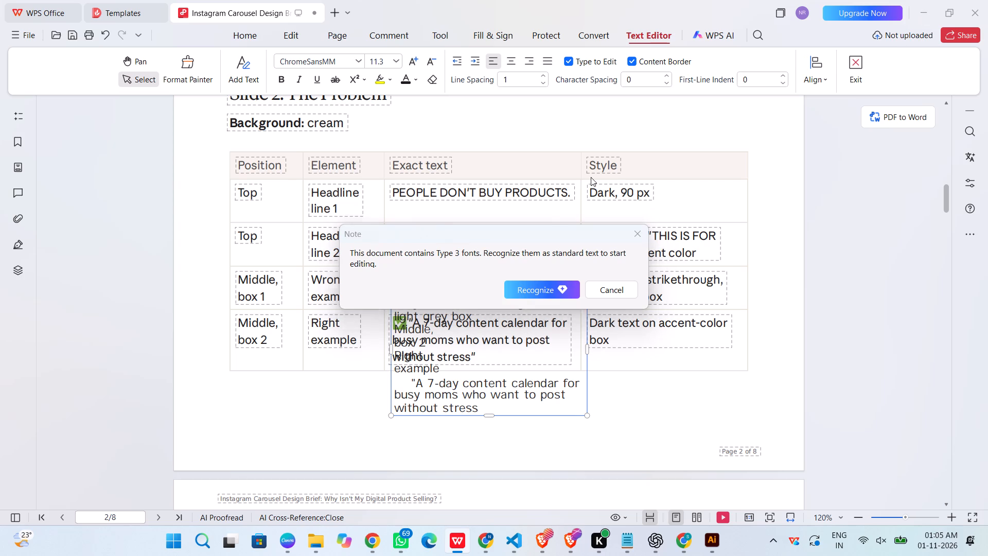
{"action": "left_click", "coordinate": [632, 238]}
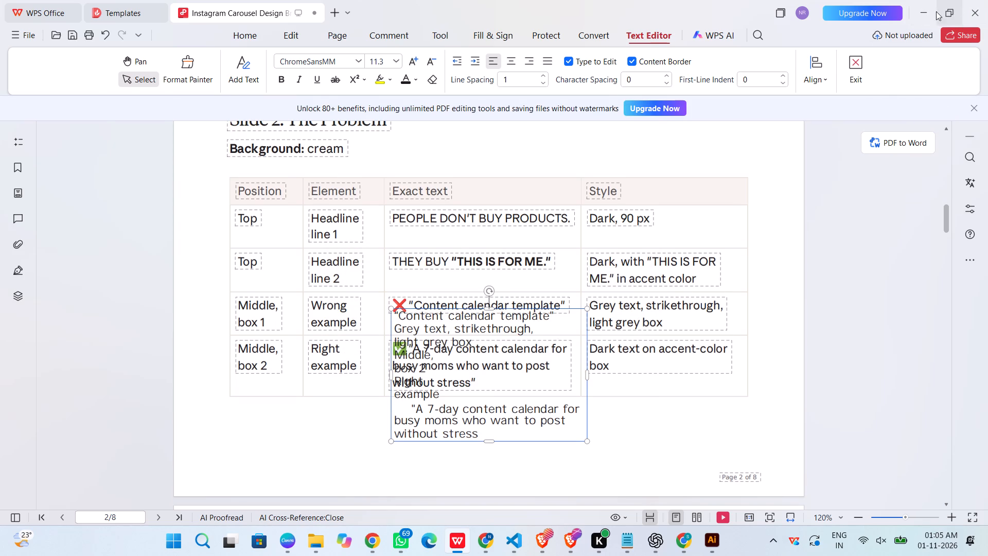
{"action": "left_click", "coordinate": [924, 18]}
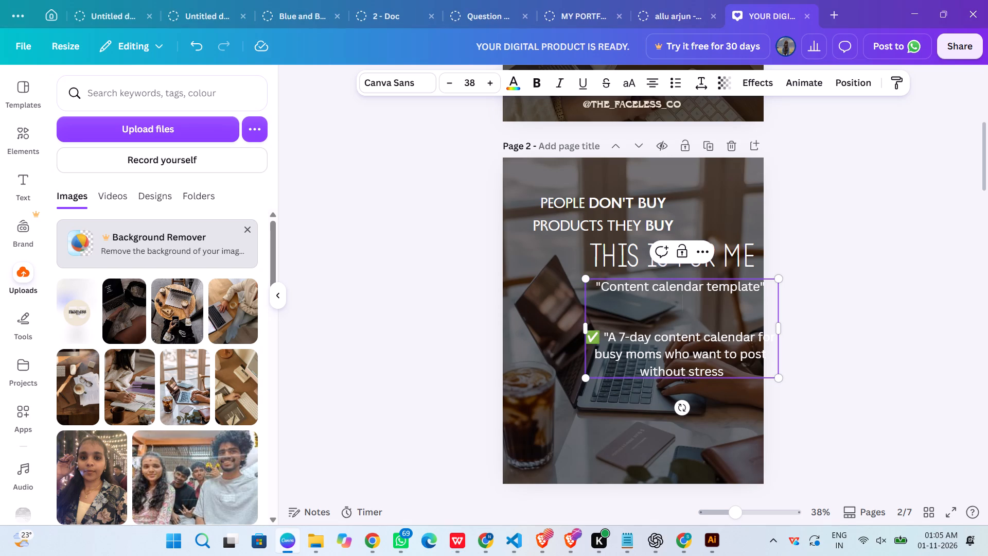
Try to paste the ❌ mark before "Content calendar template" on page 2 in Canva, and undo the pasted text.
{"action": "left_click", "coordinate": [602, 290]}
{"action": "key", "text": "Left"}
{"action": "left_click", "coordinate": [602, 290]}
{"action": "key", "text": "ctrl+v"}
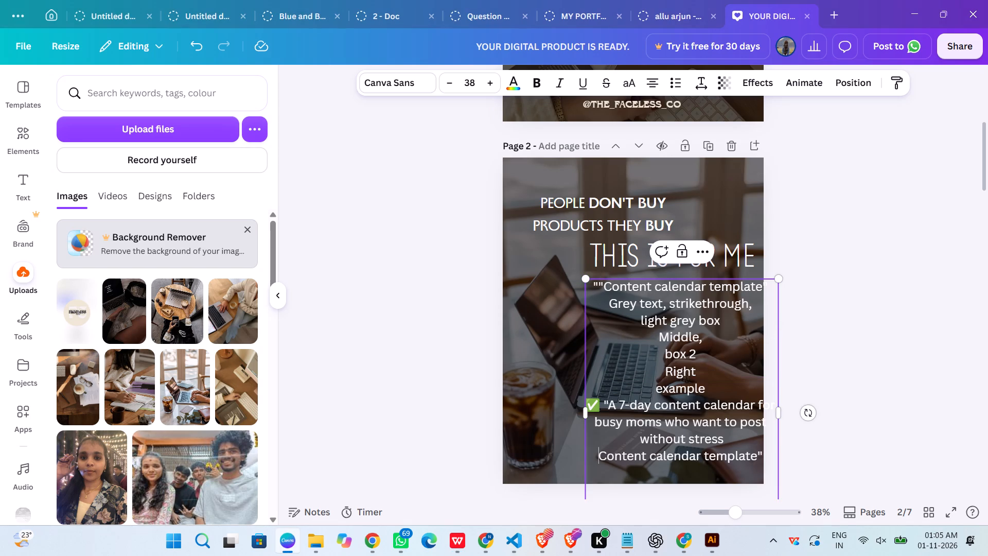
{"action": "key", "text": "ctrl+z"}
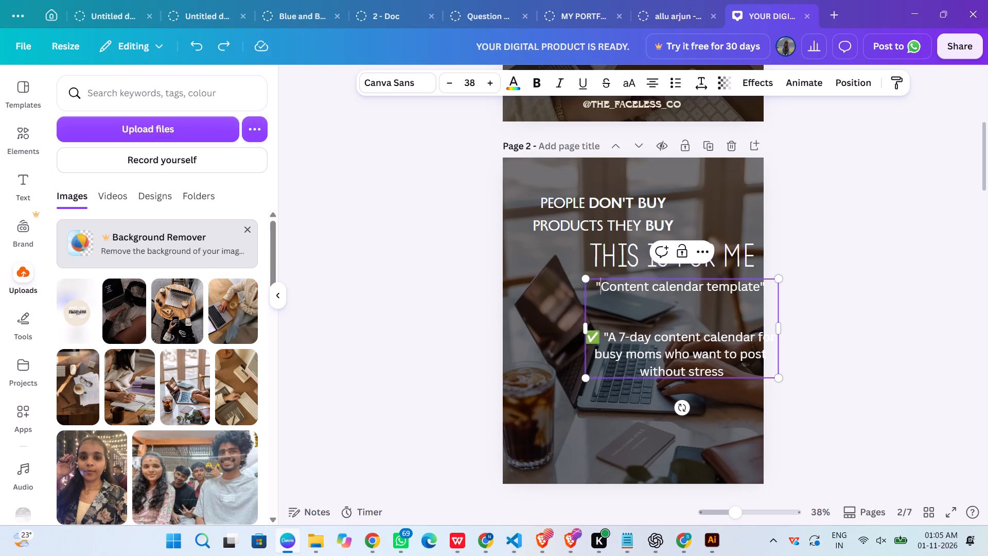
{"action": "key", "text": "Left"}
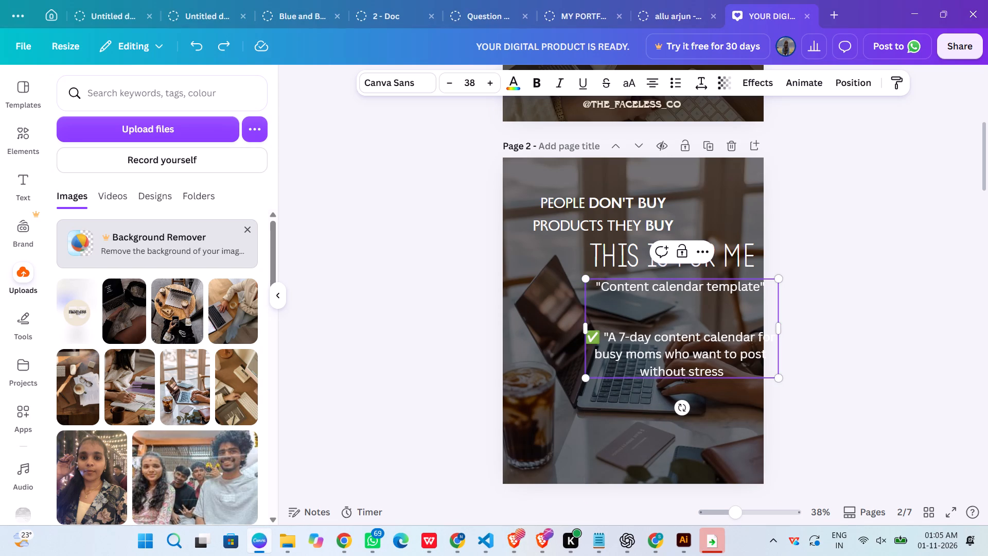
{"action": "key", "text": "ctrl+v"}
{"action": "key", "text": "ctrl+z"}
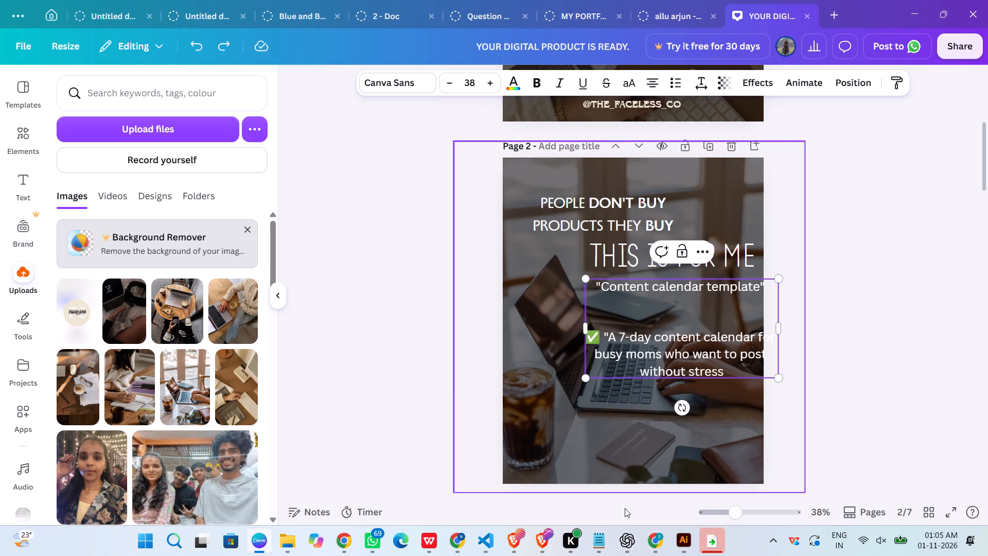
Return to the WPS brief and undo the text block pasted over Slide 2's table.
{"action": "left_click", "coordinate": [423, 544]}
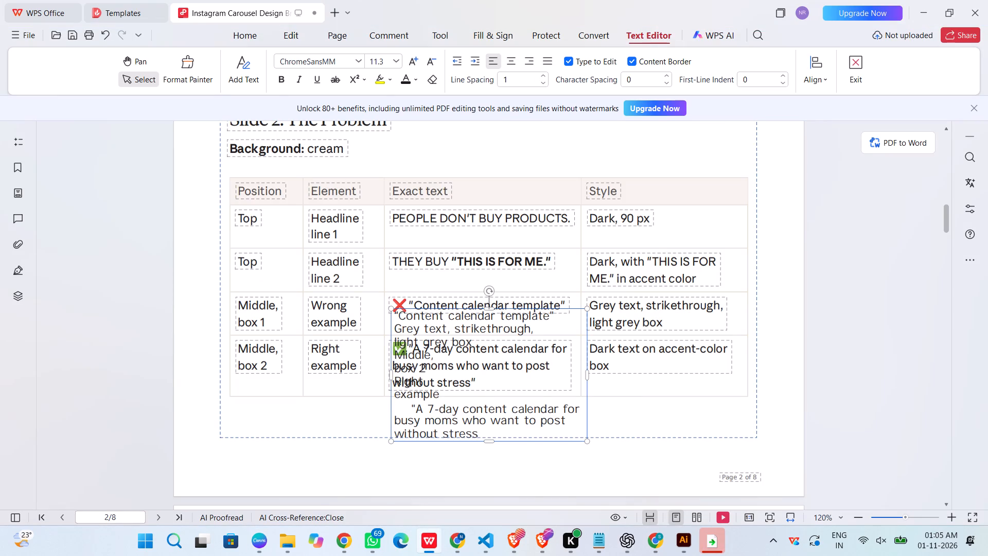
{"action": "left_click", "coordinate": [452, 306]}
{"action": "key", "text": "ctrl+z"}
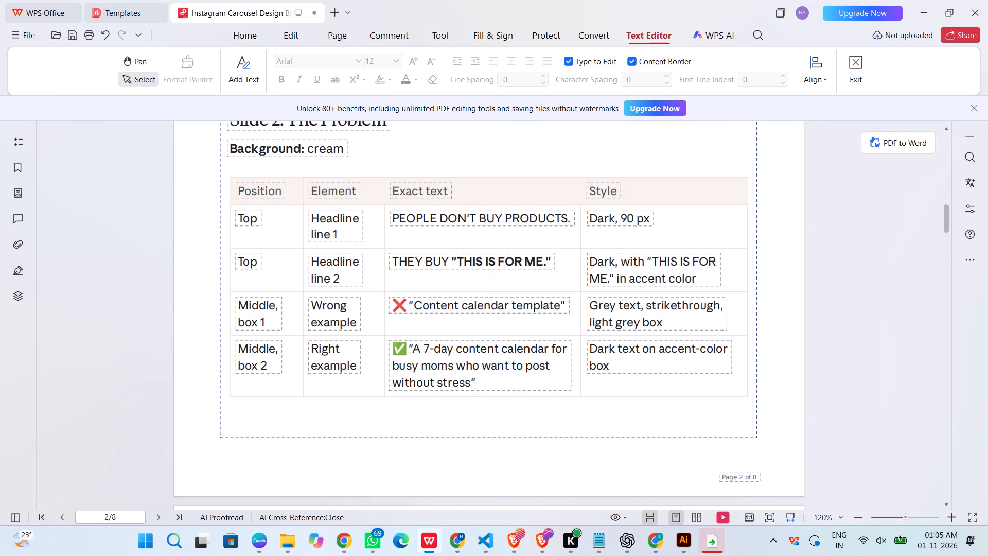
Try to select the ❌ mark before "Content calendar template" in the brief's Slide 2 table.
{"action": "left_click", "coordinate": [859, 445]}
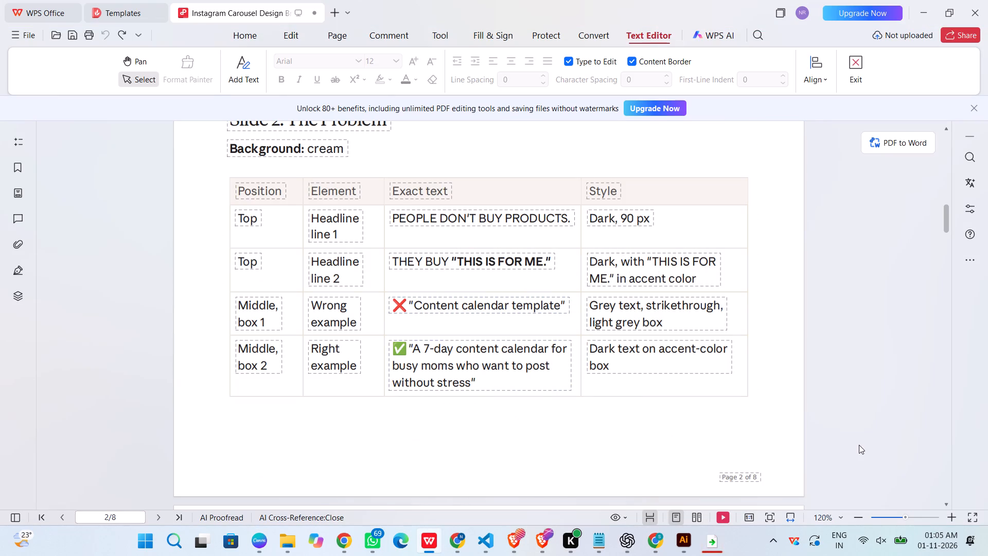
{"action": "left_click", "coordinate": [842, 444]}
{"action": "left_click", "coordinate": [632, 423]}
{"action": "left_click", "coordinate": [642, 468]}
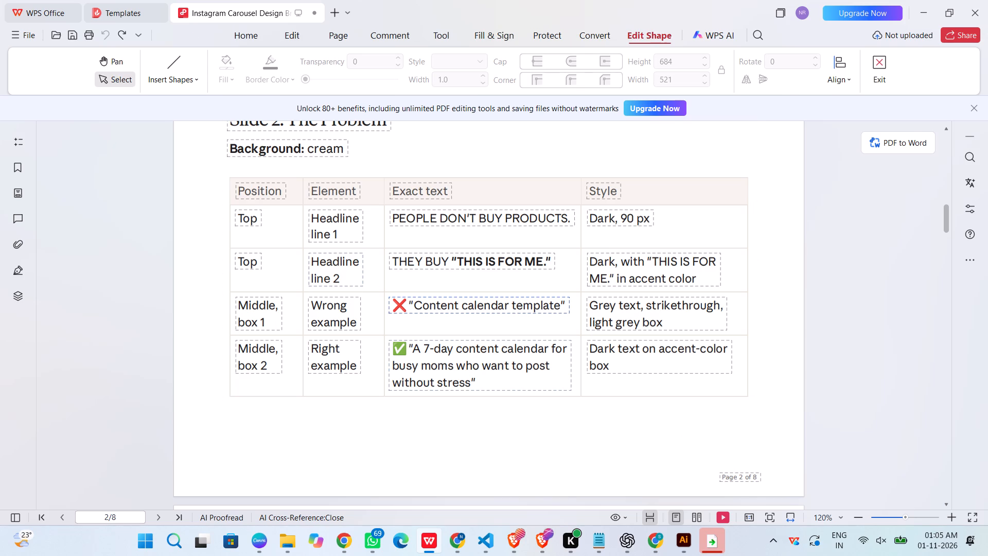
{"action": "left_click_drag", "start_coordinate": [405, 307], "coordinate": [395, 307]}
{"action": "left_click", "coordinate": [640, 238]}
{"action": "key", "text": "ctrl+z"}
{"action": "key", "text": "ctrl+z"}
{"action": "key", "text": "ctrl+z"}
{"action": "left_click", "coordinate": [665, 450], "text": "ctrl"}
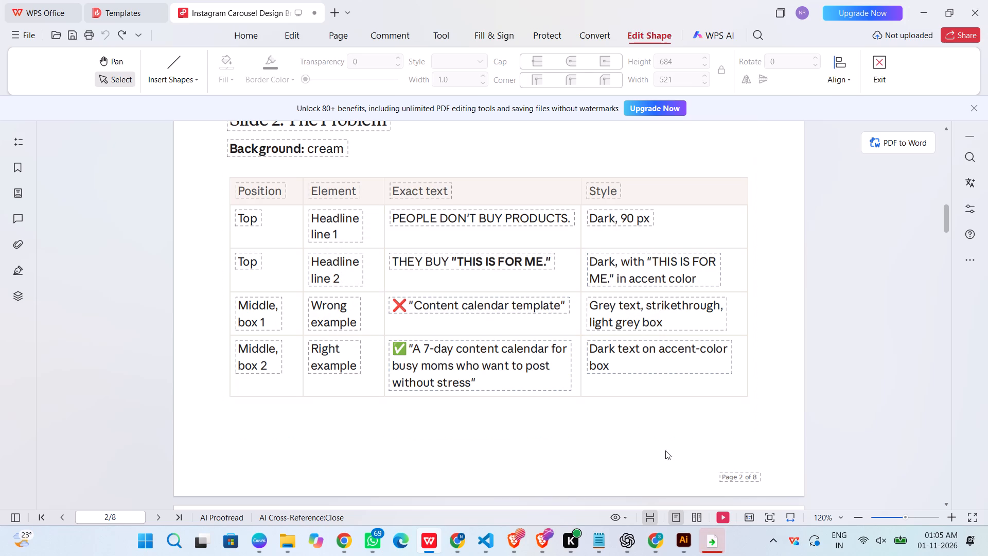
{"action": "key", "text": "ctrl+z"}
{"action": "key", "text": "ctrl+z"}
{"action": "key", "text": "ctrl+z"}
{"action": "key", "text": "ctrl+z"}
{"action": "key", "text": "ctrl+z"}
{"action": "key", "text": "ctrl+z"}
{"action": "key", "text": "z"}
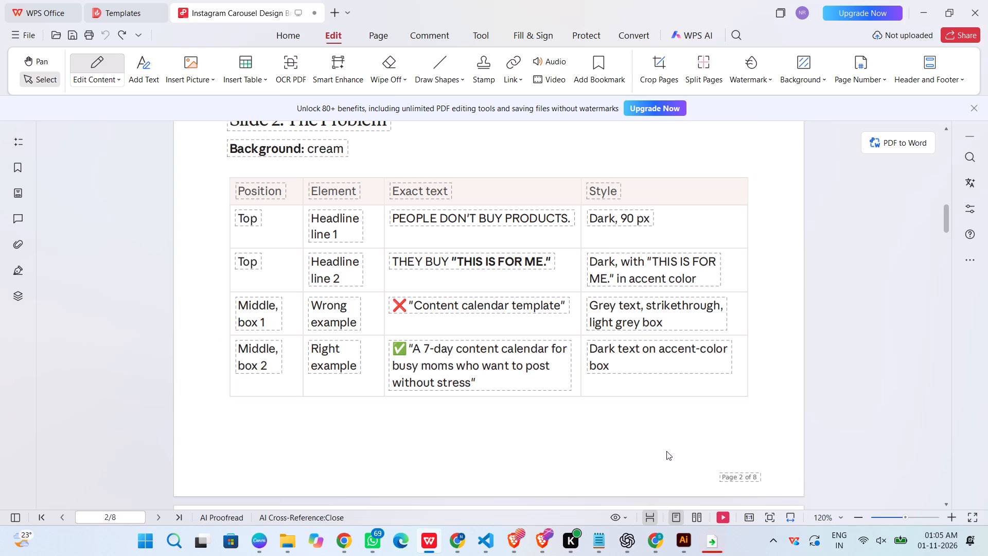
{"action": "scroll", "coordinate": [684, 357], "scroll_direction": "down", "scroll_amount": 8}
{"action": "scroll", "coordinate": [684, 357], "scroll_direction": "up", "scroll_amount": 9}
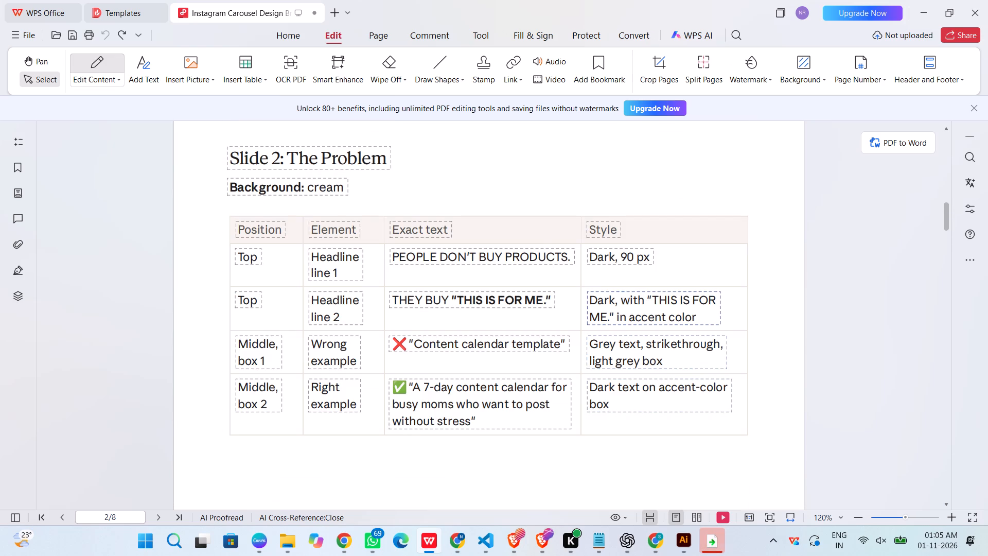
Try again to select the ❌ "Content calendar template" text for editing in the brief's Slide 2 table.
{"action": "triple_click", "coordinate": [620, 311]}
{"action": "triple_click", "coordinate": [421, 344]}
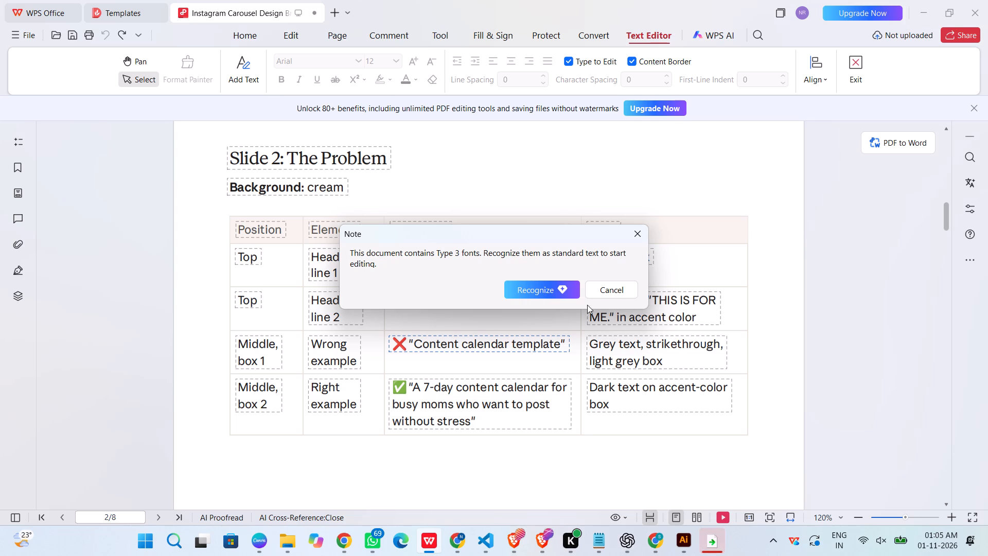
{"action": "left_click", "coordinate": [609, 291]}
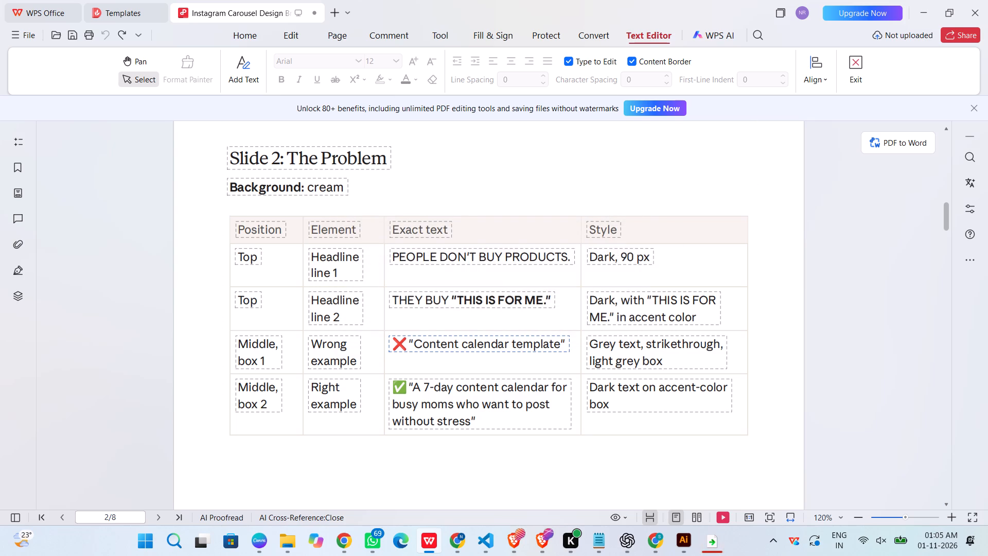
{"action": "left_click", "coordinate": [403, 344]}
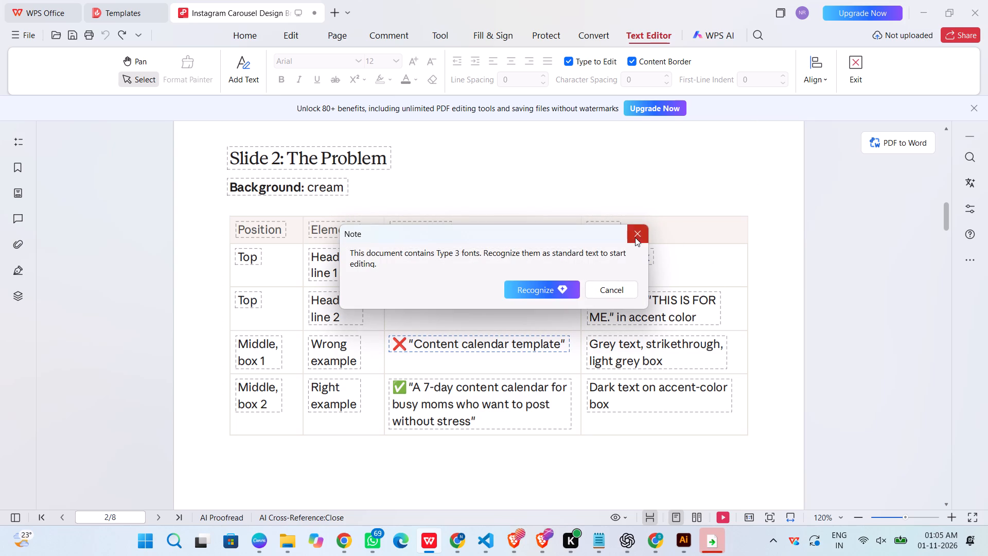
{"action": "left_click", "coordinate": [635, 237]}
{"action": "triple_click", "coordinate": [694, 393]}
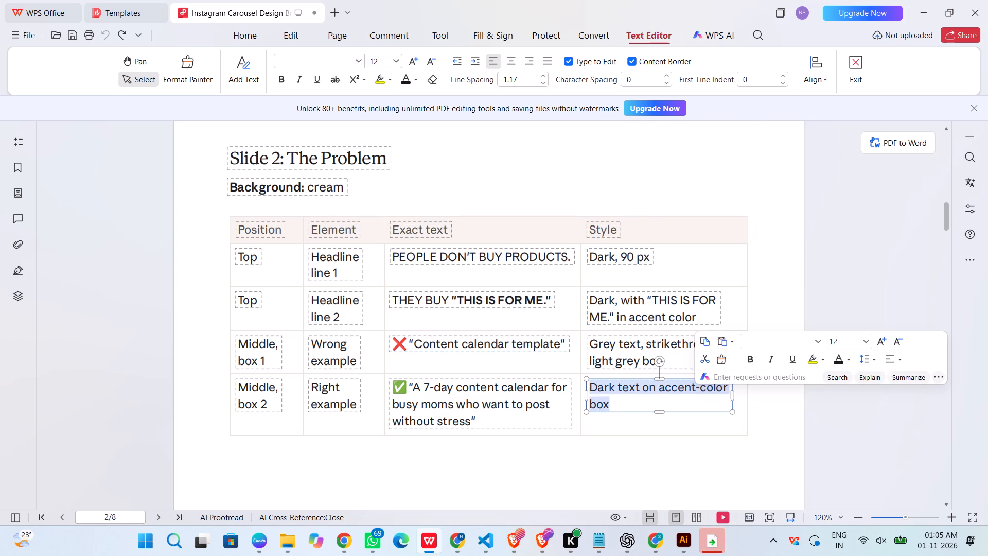
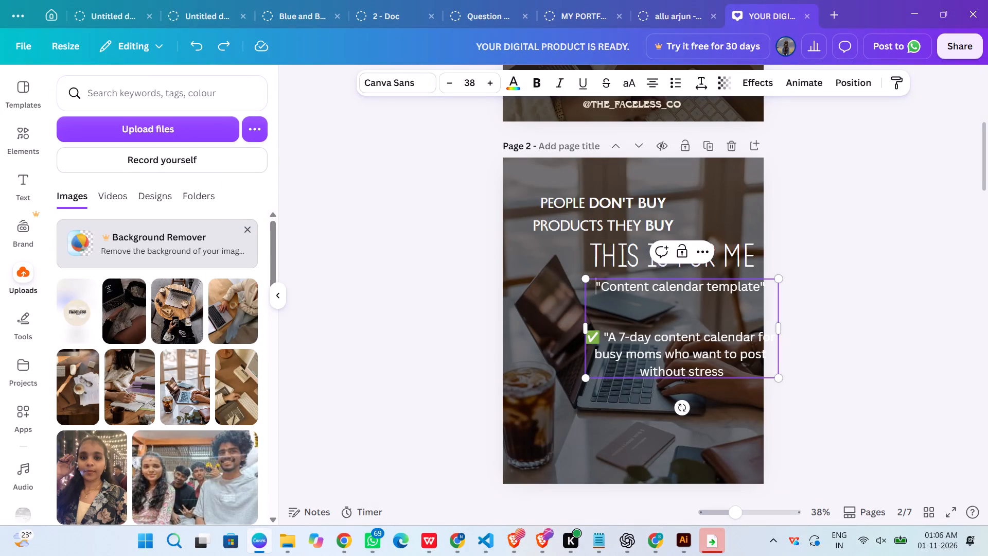
Paste the ❌ mark before "Content calendar template" in page 2's example text.
{"action": "key", "text": "ctrl+v"}
{"action": "left_click", "coordinate": [816, 301]}
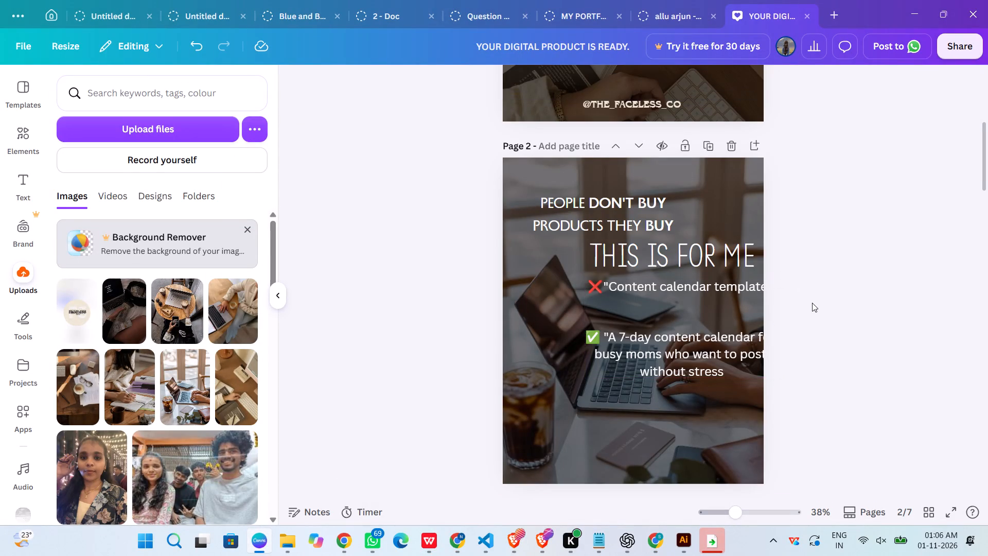
Move page 2's example text block onto the middle of the page below the headline and remove the blank lines between its two examples.
{"action": "left_click_drag", "start_coordinate": [714, 350], "coordinate": [678, 392]}
{"action": "left_click", "coordinate": [685, 343]}
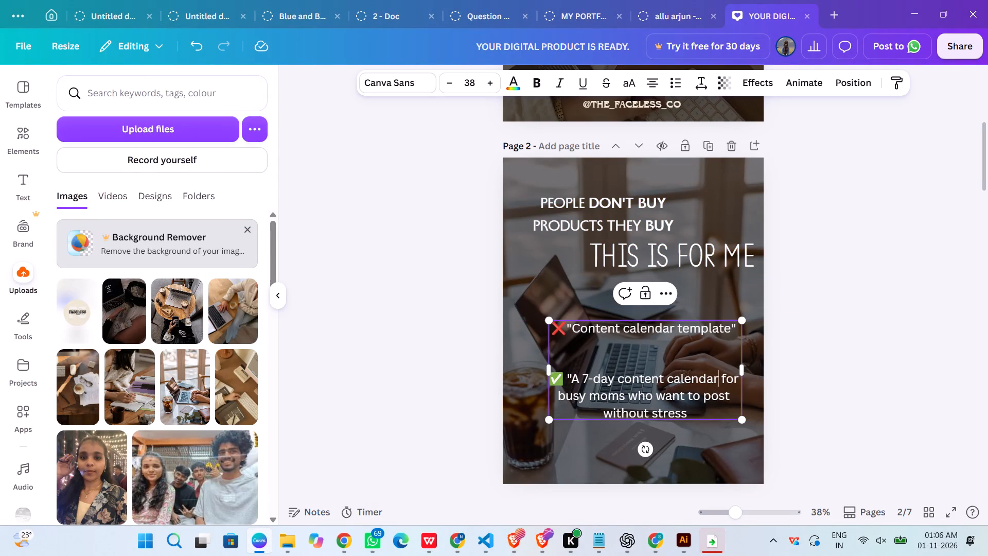
{"action": "left_click", "coordinate": [672, 358]}
{"action": "key", "text": "BackSpace"}
{"action": "key", "text": "BackSpace"}
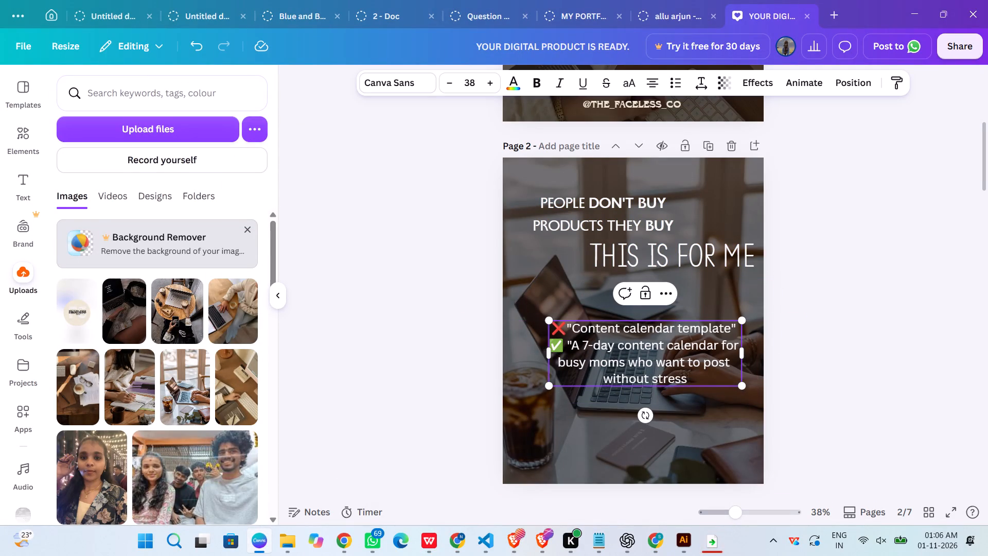
{"action": "left_click", "coordinate": [835, 409]}
Reduce the font size of page 2's whole example text block to 22.
{"action": "left_click", "coordinate": [641, 347]}
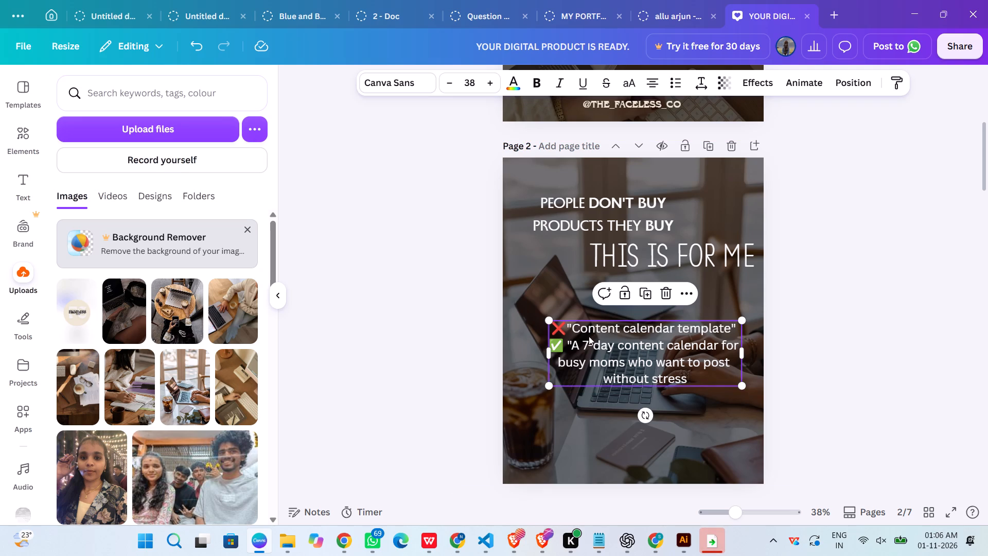
{"action": "triple_click", "coordinate": [451, 78]}
{"action": "triple_click", "coordinate": [451, 78]}
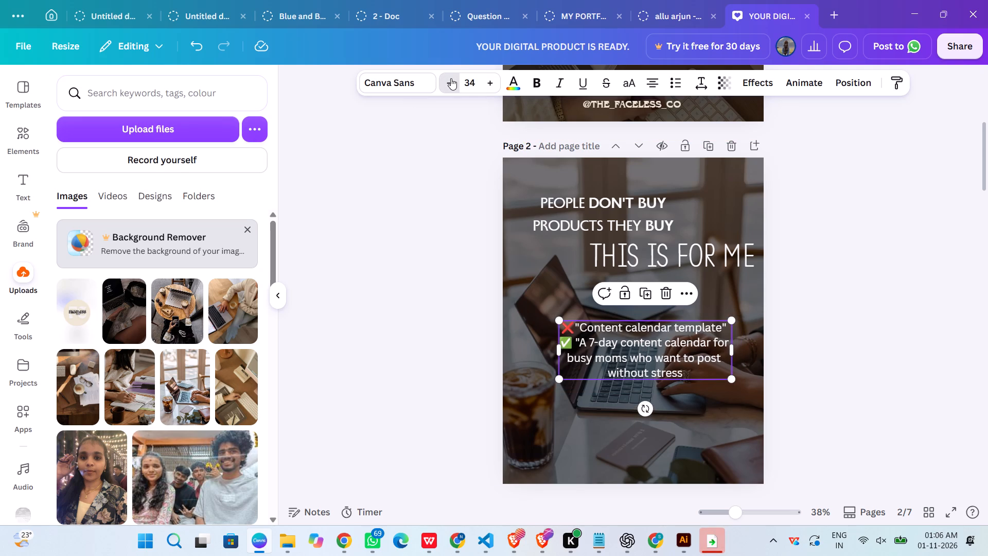
{"action": "triple_click", "coordinate": [451, 78]}
{"action": "triple_click", "coordinate": [451, 78]}
{"action": "triple_click", "coordinate": [451, 78]}
{"action": "left_click", "coordinate": [451, 78]}
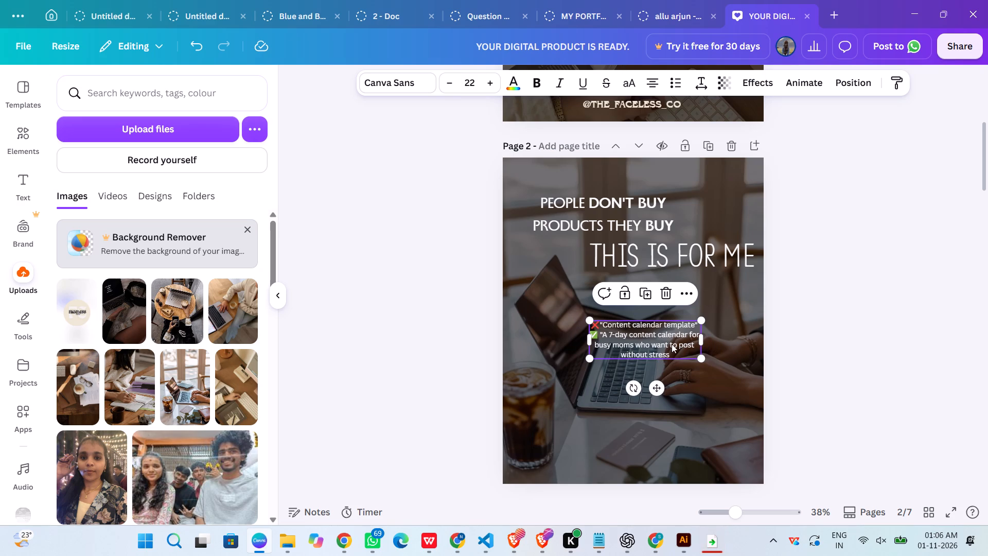
Switch to the WPS brief to check Slide 2's text and style specifications.
{"action": "left_click", "coordinate": [433, 537]}
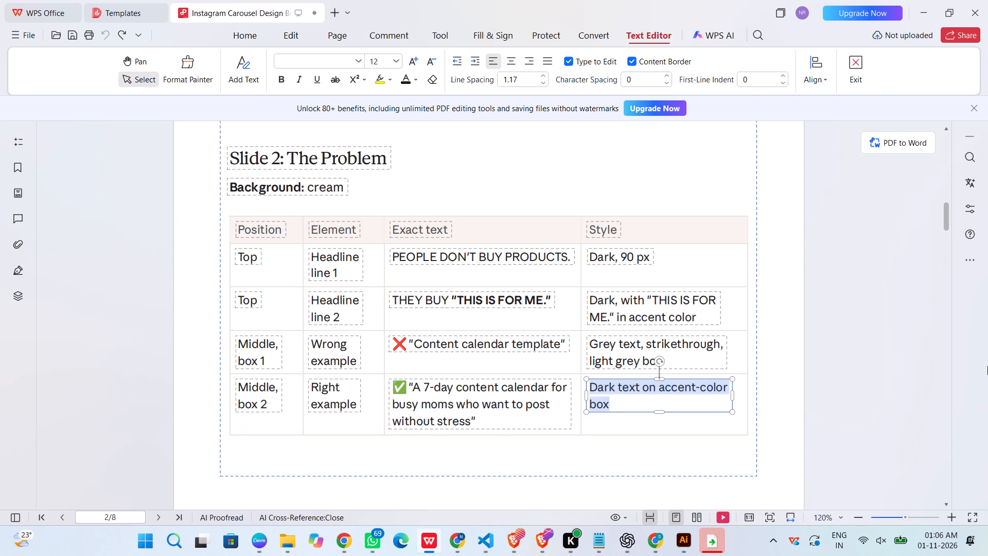
Switch back to Canva and reposition the dark transparent overlay to cover the whole of page 2's laptop photo.
{"action": "left_click", "coordinate": [885, 404]}
{"action": "left_click", "coordinate": [924, 16]}
{"action": "left_click_drag", "start_coordinate": [634, 317], "coordinate": [587, 407]}
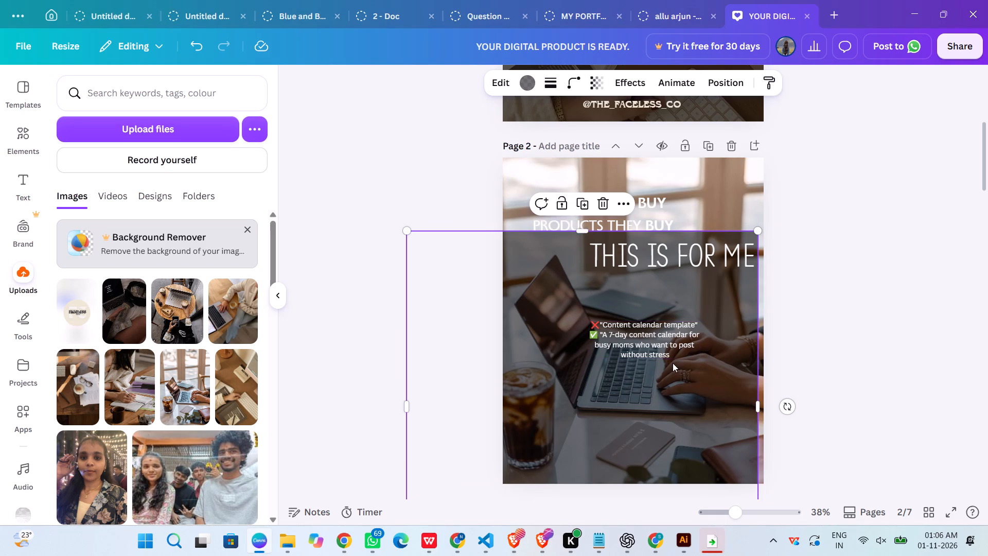
{"action": "left_click_drag", "start_coordinate": [692, 431], "coordinate": [727, 358]}
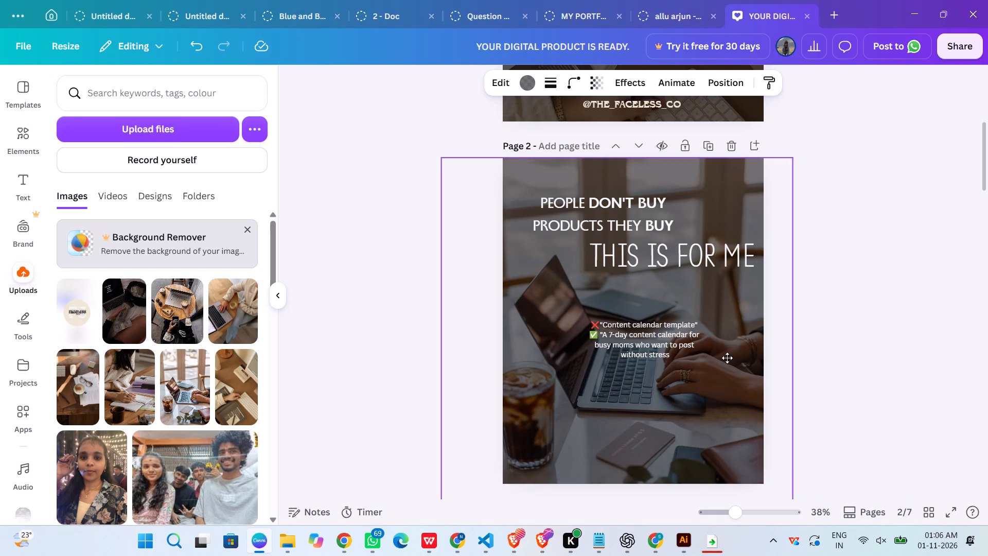
{"action": "left_click_drag", "start_coordinate": [727, 358], "coordinate": [727, 354]}
{"action": "left_click", "coordinate": [978, 358]}
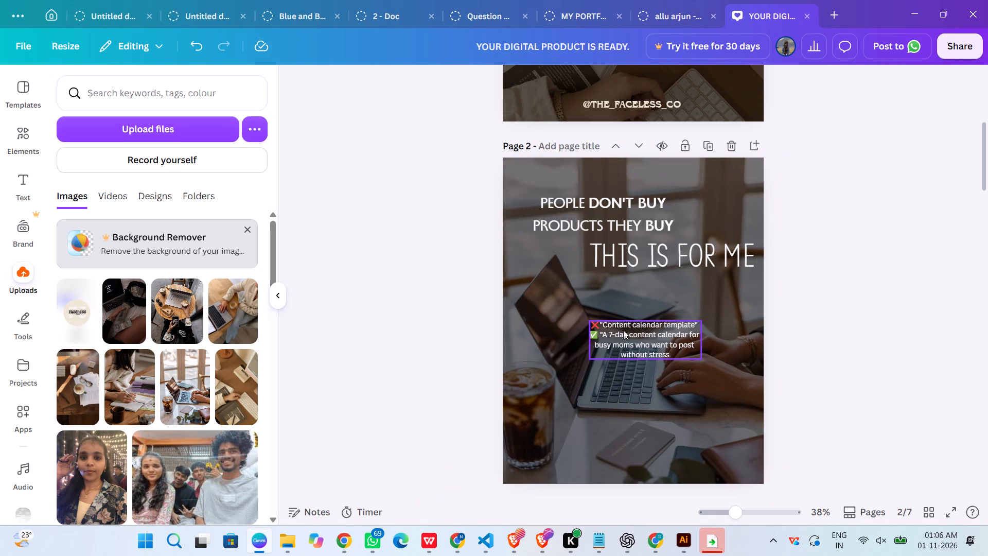
Copy the ❌ "Content calendar template" line from page 2's example text and paste it as a separate text box.
{"action": "left_click", "coordinate": [624, 330]}
{"action": "double_click", "coordinate": [629, 330]}
{"action": "left_click", "coordinate": [647, 326]}
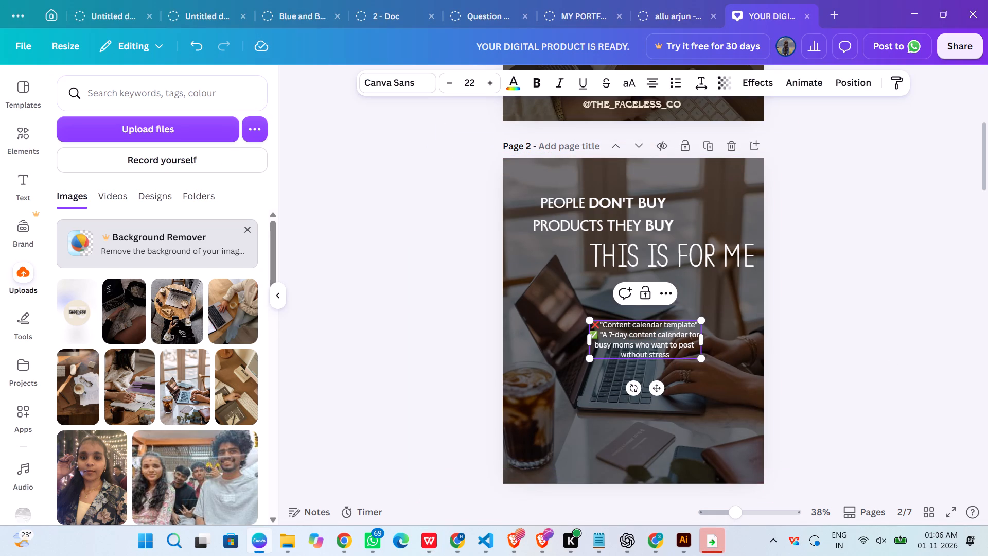
{"action": "left_click_drag", "start_coordinate": [698, 326], "coordinate": [591, 322]}
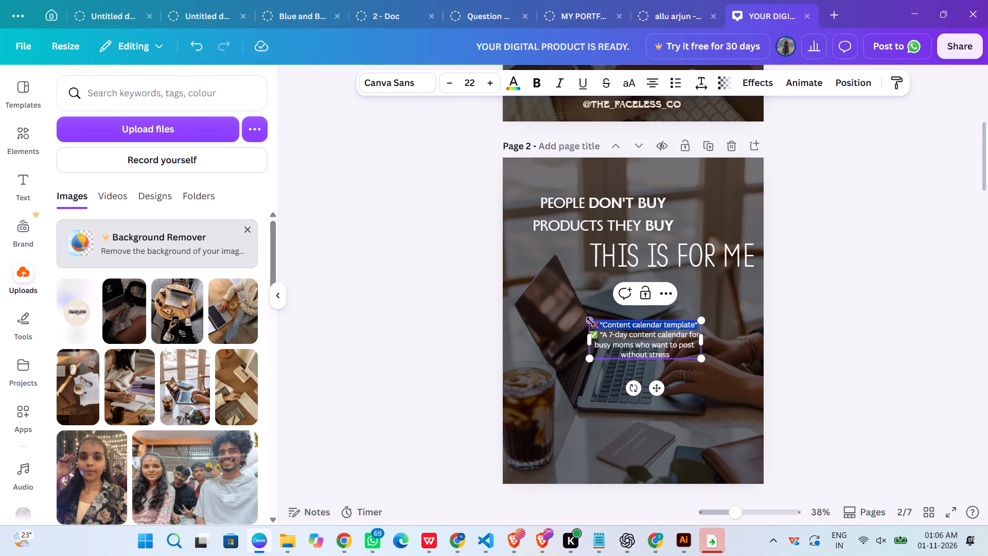
{"action": "left_click_drag", "start_coordinate": [591, 322], "coordinate": [590, 322]}
{"action": "key", "text": "ctrl+c"}
{"action": "left_click", "coordinate": [727, 333]}
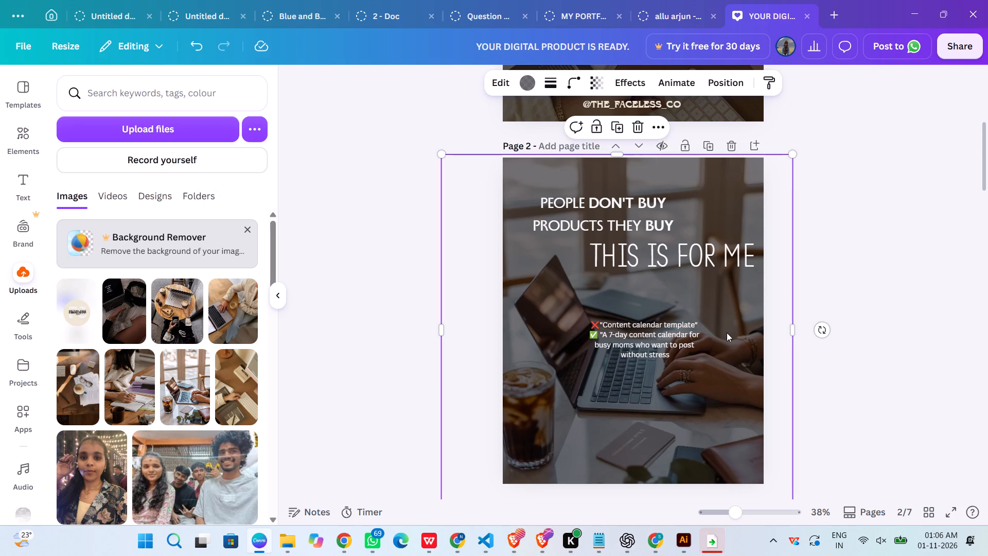
{"action": "key", "text": "ctrl+v"}
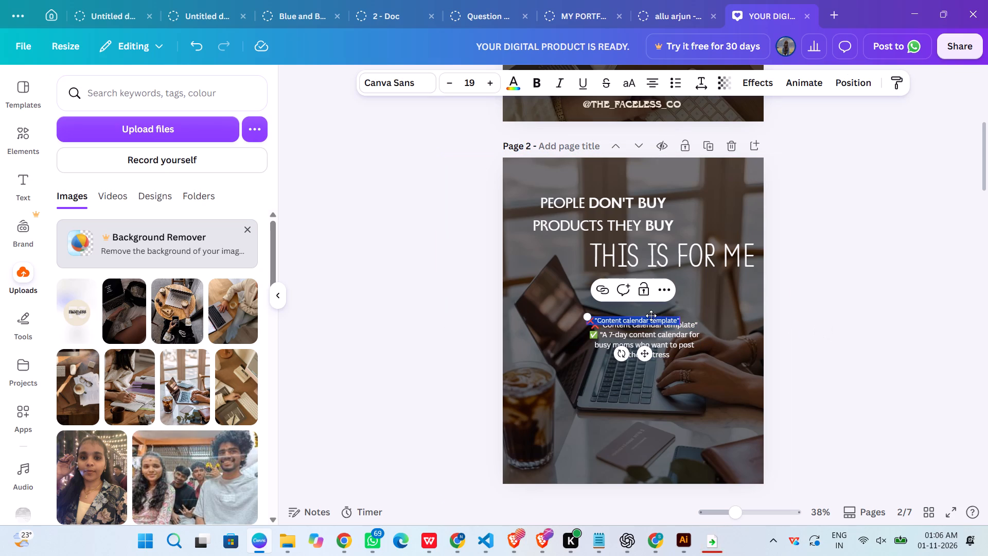
{"action": "left_click_drag", "start_coordinate": [651, 320], "coordinate": [648, 301]}
{"action": "left_click", "coordinate": [886, 327]}
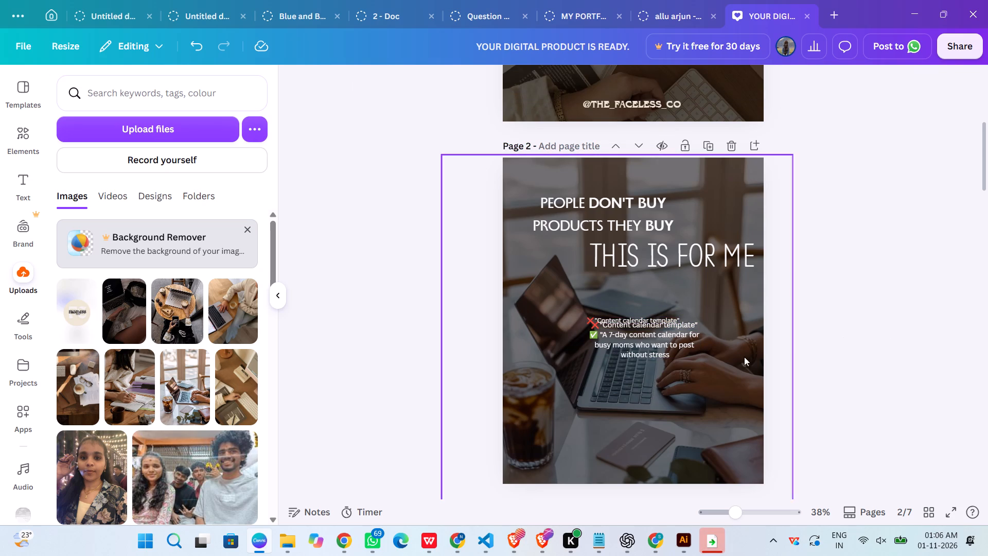
Move the original two-example text block down, clear of the pasted ❌ line.
{"action": "left_click", "coordinate": [677, 345]}
{"action": "left_click_drag", "start_coordinate": [677, 345], "coordinate": [674, 370]}
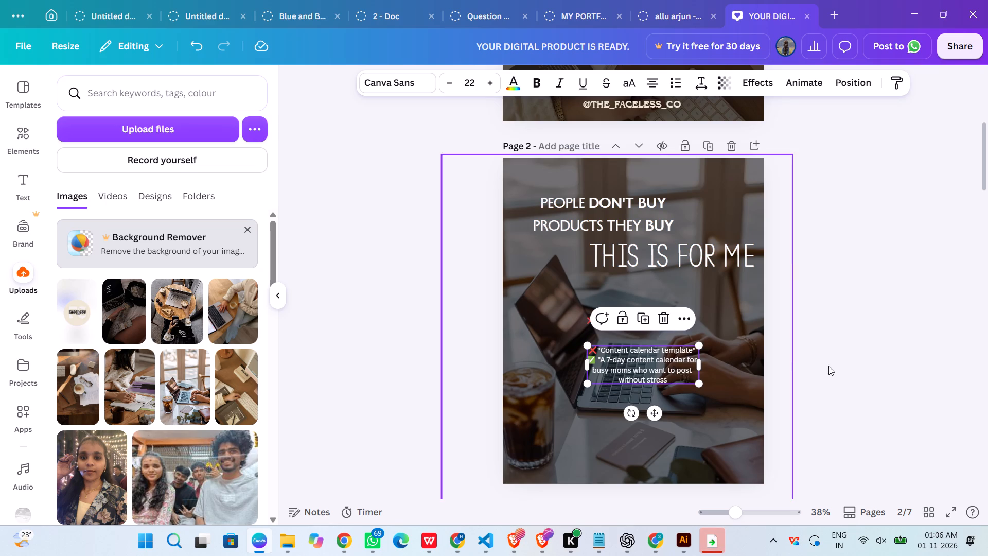
{"action": "left_click", "coordinate": [888, 356]}
Enlarge the separate ❌ "Content calendar template" line, trying font size 35 before settling on 25.
{"action": "left_click", "coordinate": [624, 318]}
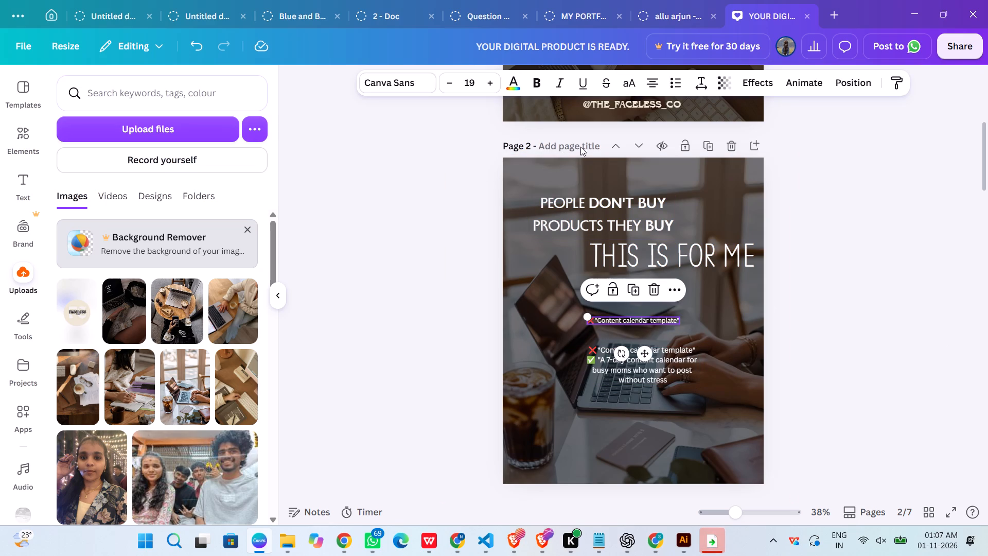
{"action": "left_click_drag", "start_coordinate": [472, 85], "coordinate": [450, 90]}
{"action": "key", "text": "ctrl+Delete"}
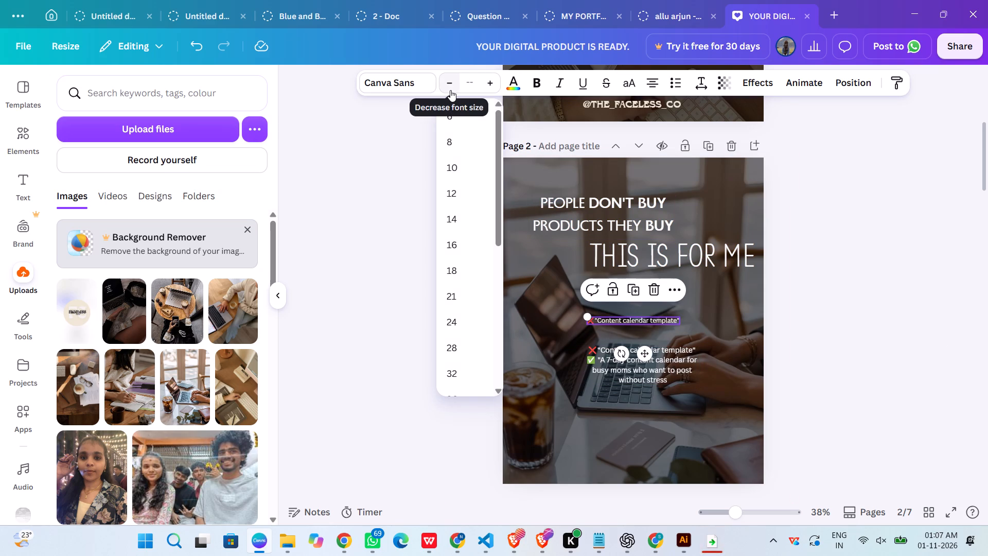
{"action": "type", "text": "35"}
{"action": "key", "text": "Return"}
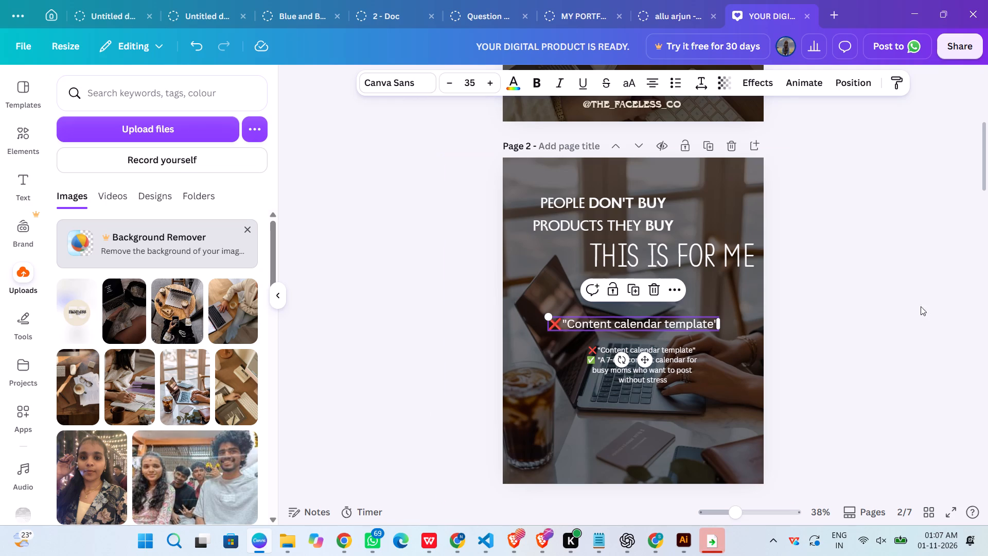
{"action": "left_click", "coordinate": [465, 85]}
{"action": "type", "text": "25"}
{"action": "key", "text": "Return"}
{"action": "left_click", "coordinate": [887, 364]}
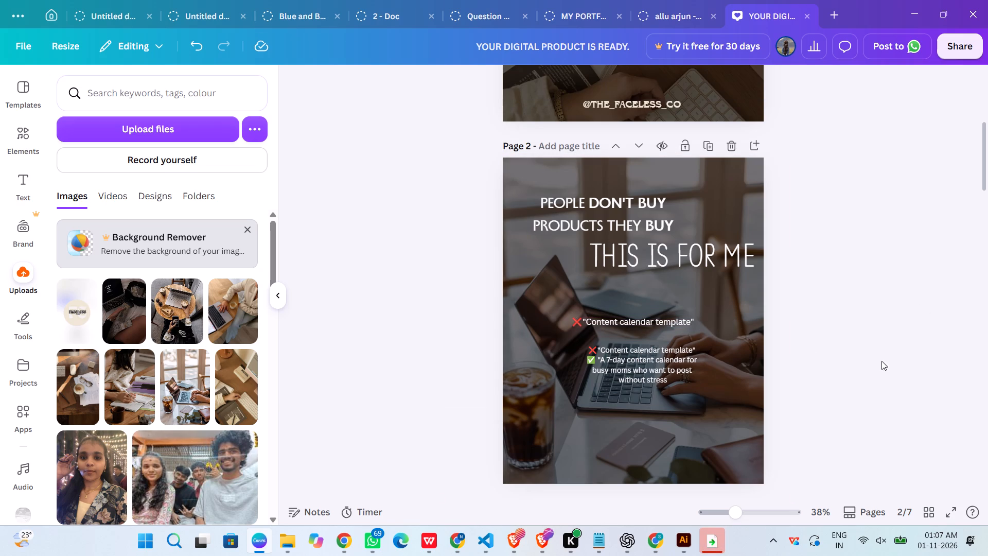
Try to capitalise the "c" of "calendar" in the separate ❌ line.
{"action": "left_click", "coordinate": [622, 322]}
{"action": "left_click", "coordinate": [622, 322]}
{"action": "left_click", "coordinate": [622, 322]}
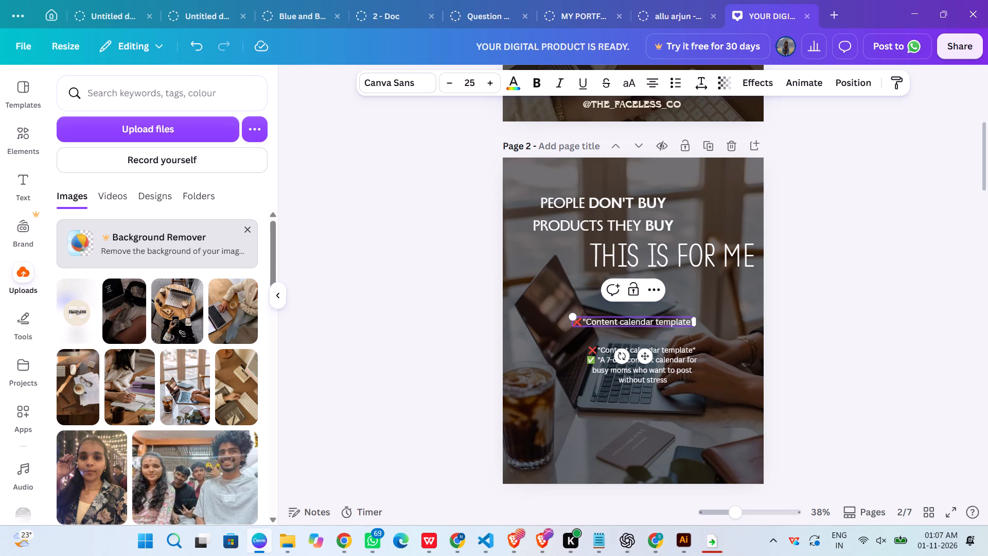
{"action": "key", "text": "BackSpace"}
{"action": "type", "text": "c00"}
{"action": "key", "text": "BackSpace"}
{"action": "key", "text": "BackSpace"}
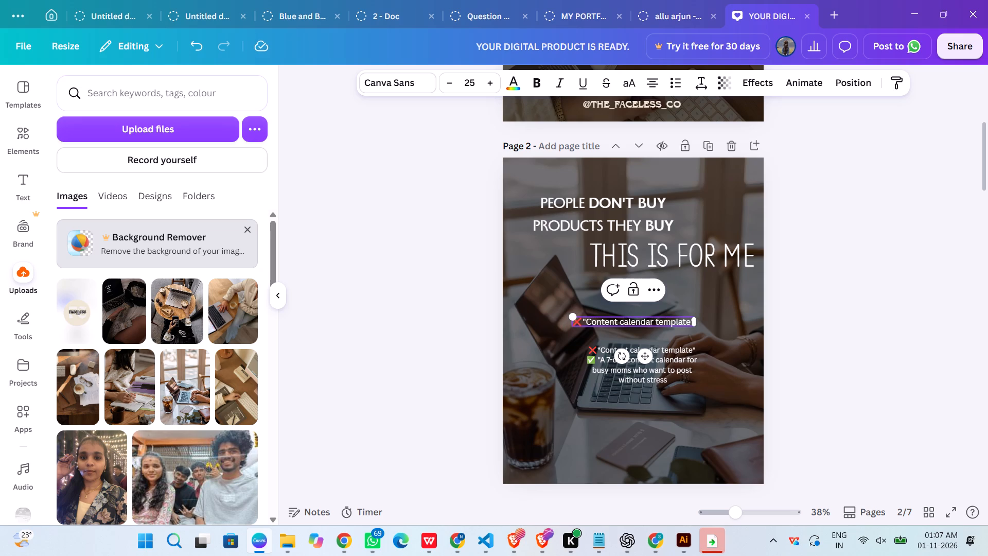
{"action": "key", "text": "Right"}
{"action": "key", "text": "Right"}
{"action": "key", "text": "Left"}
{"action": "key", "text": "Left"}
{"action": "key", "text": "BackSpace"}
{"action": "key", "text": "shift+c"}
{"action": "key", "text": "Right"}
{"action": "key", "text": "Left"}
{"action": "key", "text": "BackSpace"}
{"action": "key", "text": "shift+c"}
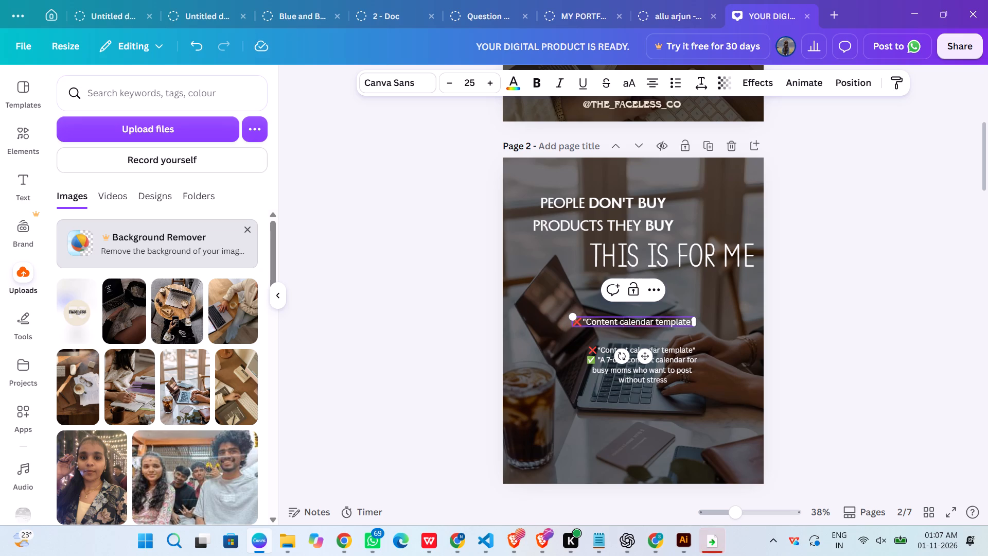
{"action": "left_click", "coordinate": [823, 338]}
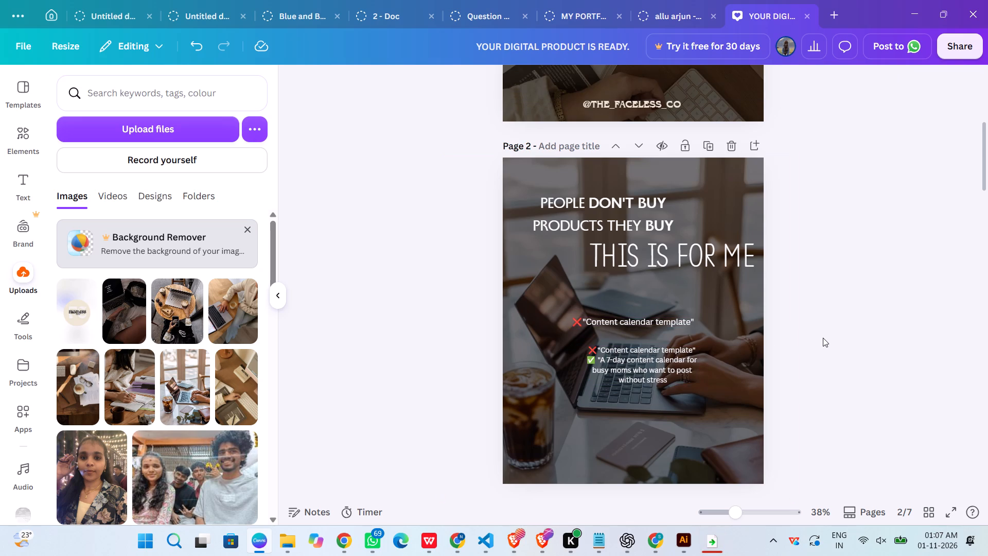
Capitalise "calendar" in the separate ❌ line so it reads "Content Calendar template".
{"action": "left_click", "coordinate": [624, 324]}
{"action": "double_click", "coordinate": [624, 324]}
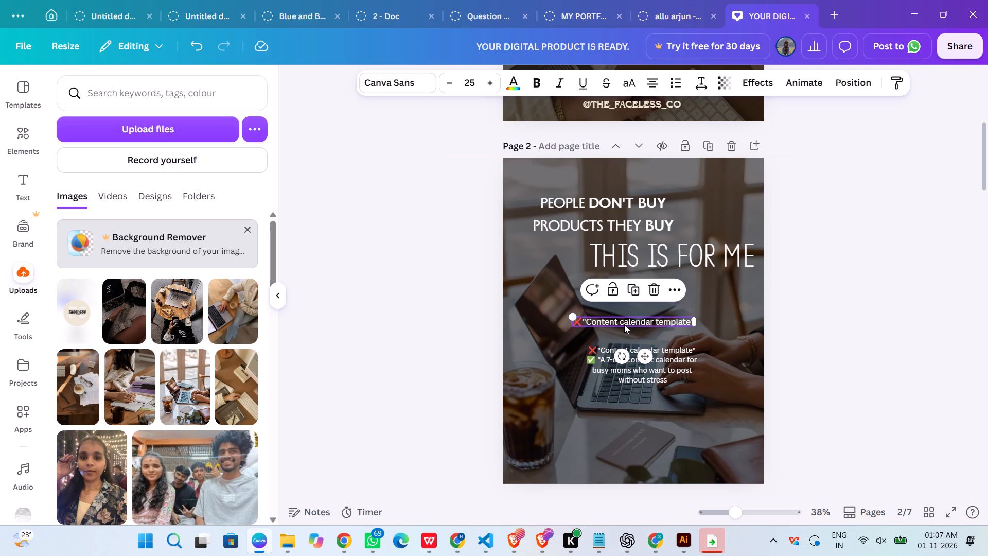
{"action": "left_click", "coordinate": [624, 324]}
{"action": "key", "text": "BackSpace"}
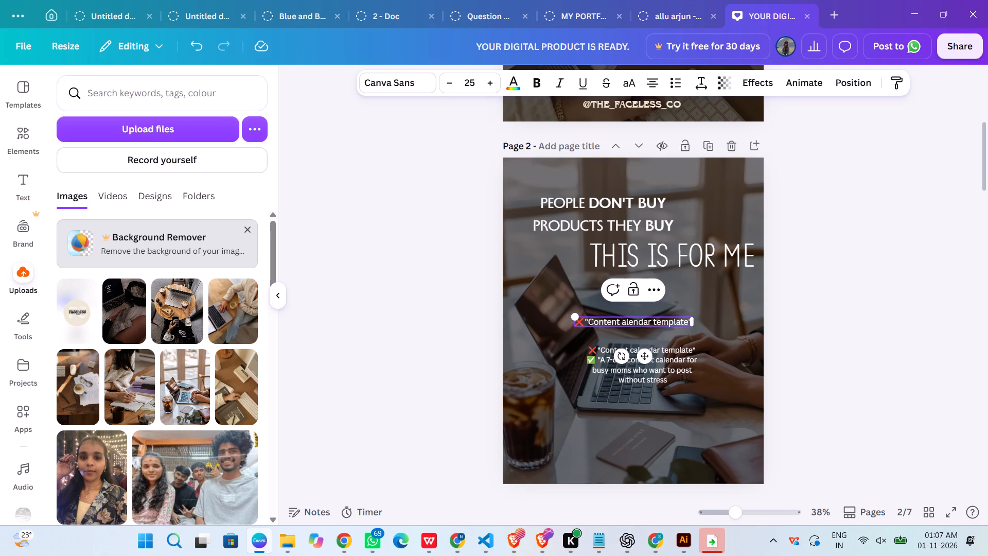
{"action": "key", "text": "shift+c"}
{"action": "key", "text": "BackSpace"}
{"action": "key", "text": "c"}
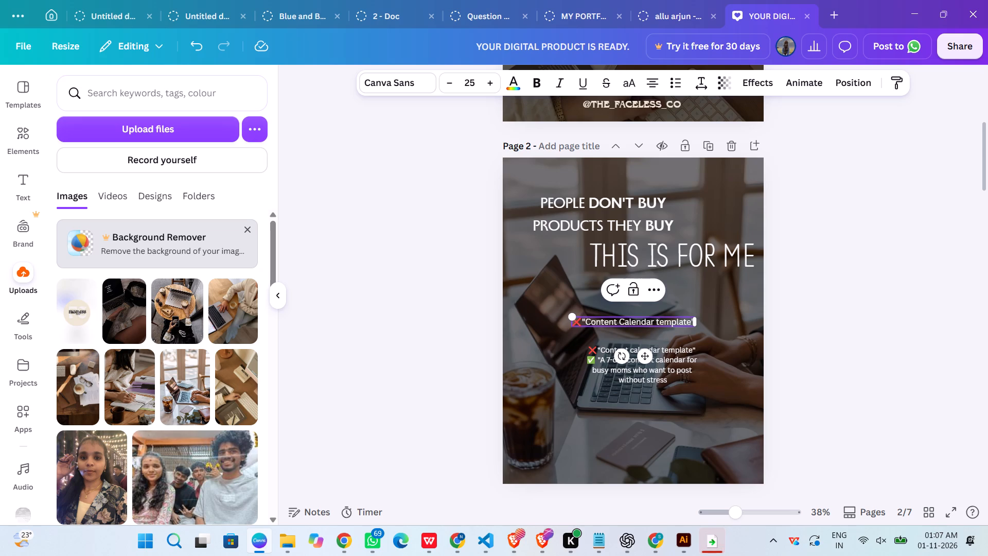
Capitalise "template" in the separate ❌ line so it reads "Content Calendar Template".
{"action": "left_click", "coordinate": [658, 322]}
{"action": "key", "text": "BackSpace"}
{"action": "key", "text": "shift+t"}
{"action": "key", "text": "BackSpace"}
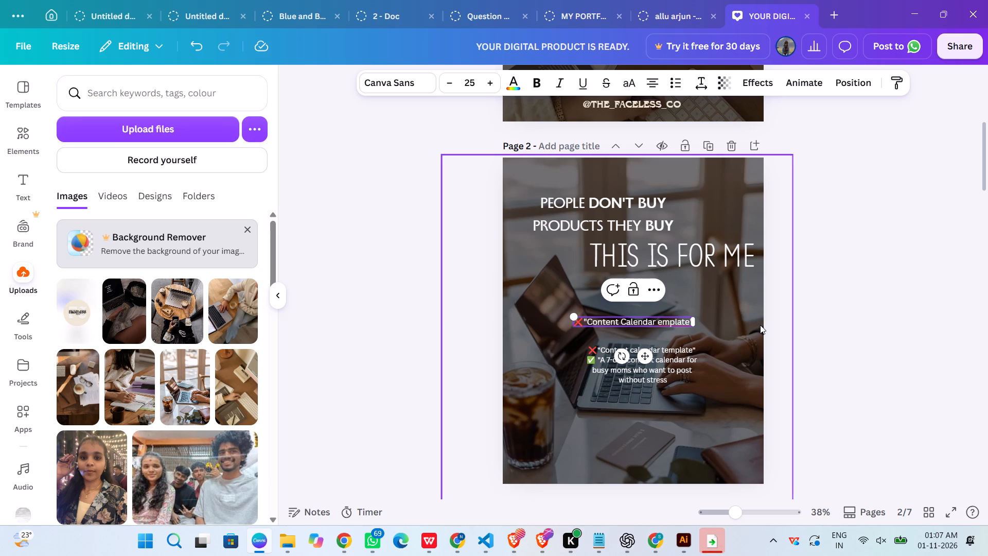
{"action": "key", "text": "shift+t"}
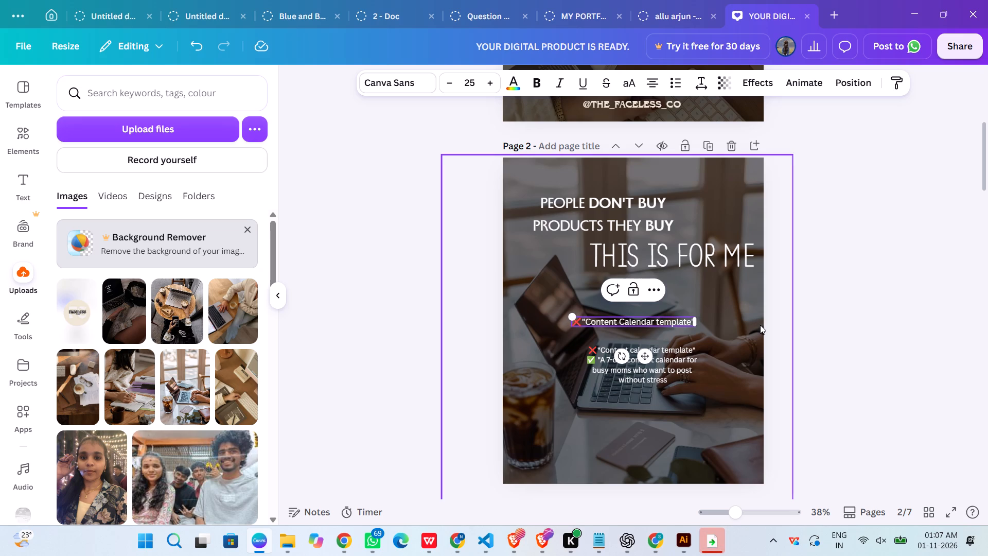
{"action": "key", "text": "shift+BackSpace"}
{"action": "key", "text": "shift+t"}
{"action": "key", "text": "BackSpace"}
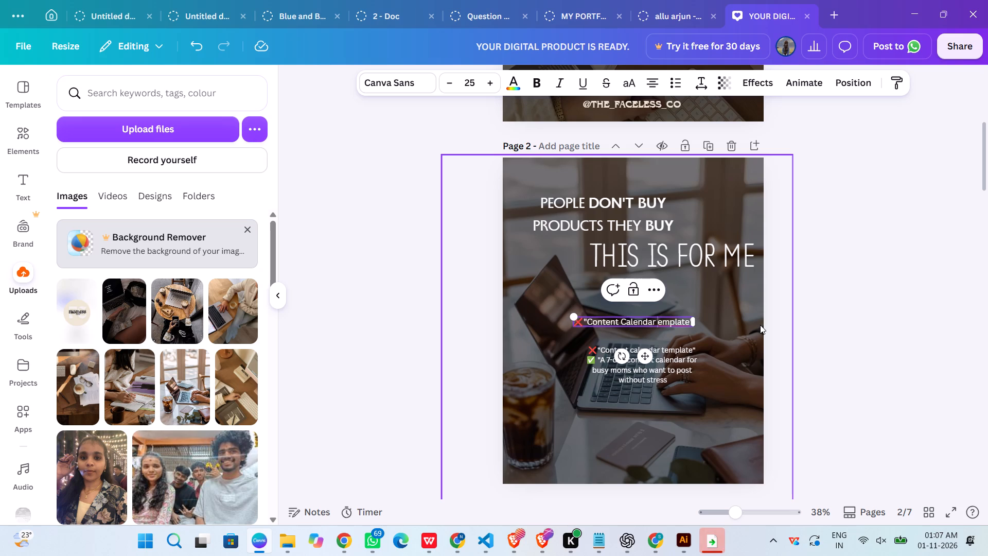
{"action": "key", "text": "shift+t"}
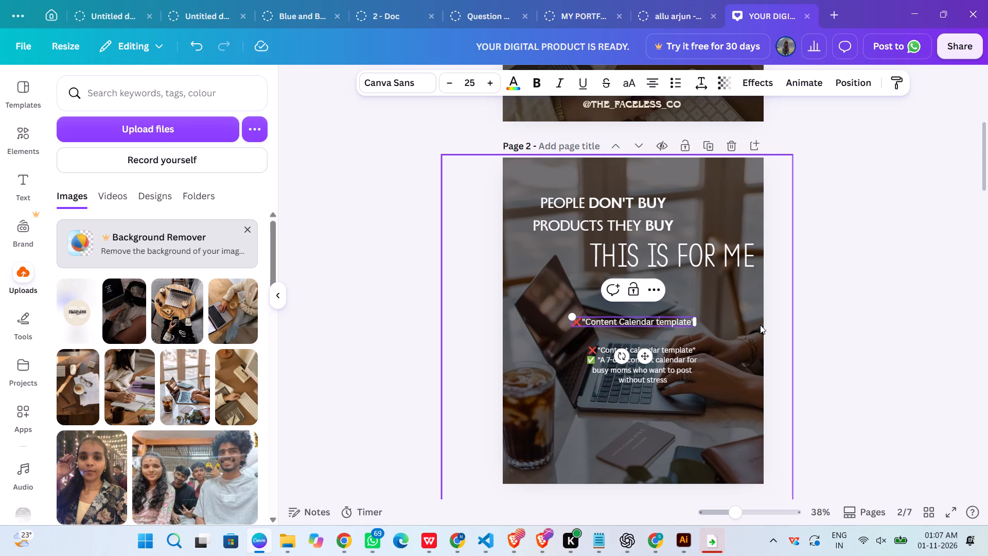
{"action": "key", "text": "BackSpace"}
{"action": "key", "text": "shift+t"}
{"action": "key", "text": "BackSpace"}
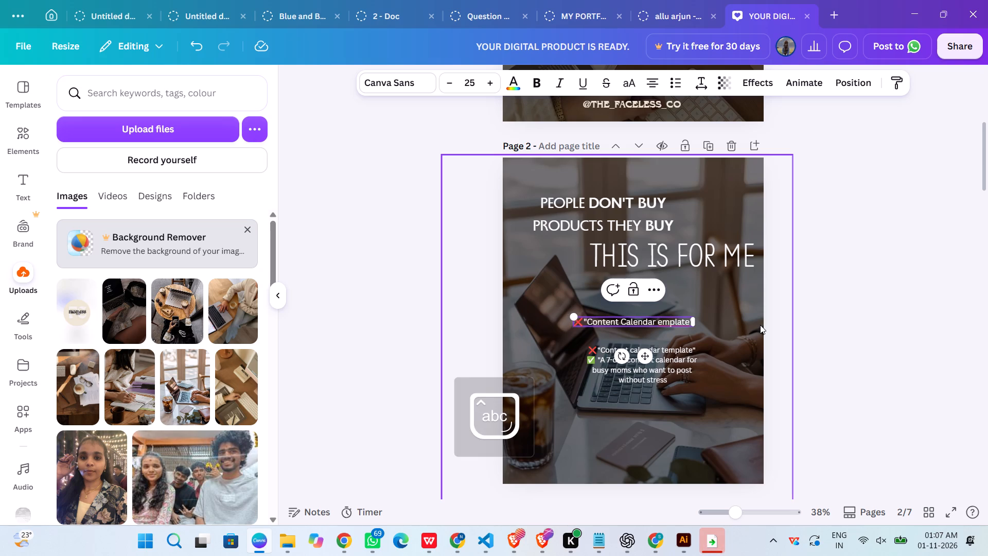
{"action": "key", "text": "shift+t"}
{"action": "left_click", "coordinate": [850, 318]}
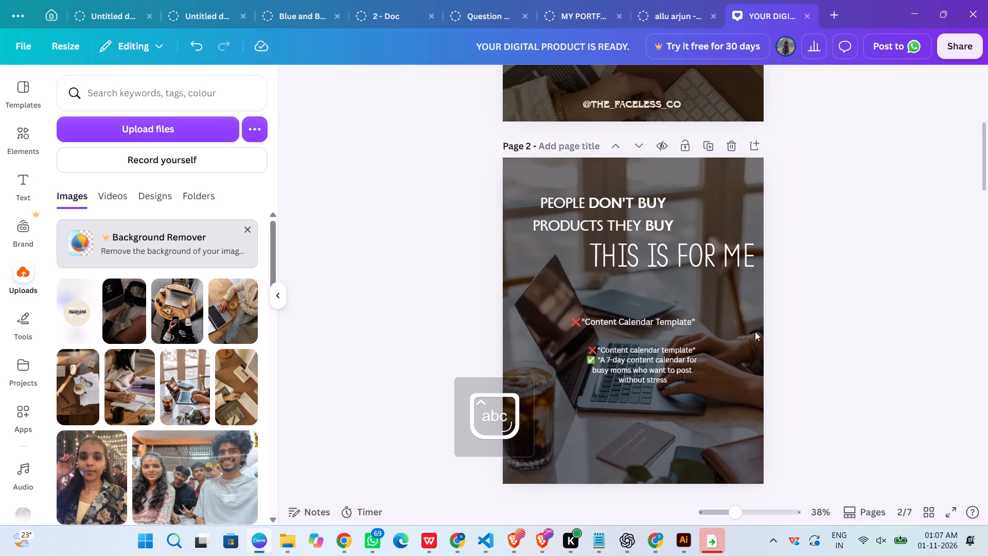
Move the "Content Calendar Template" line lower right on page 2's design and place the two-example text block directly beneath it.
{"action": "left_click_drag", "start_coordinate": [672, 320], "coordinate": [705, 324]}
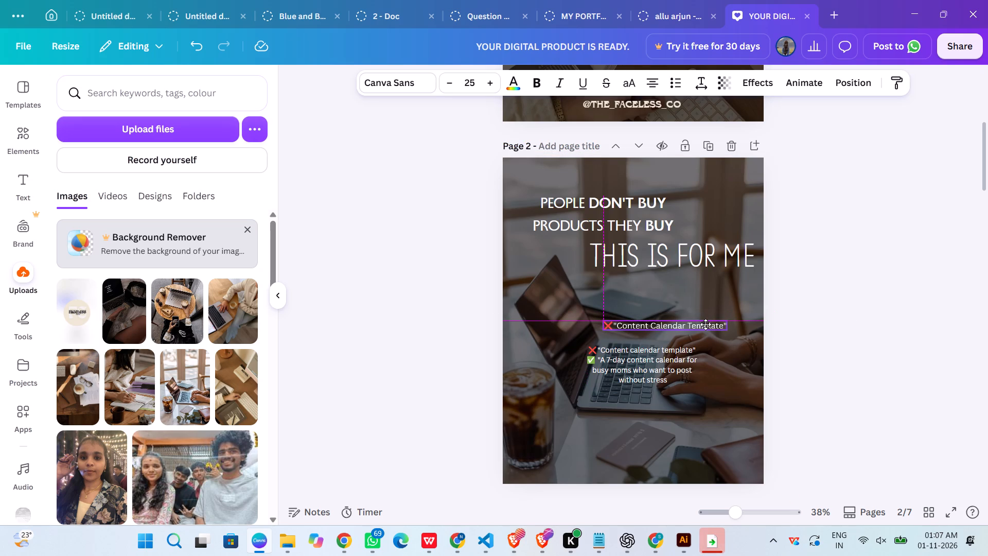
{"action": "left_click_drag", "start_coordinate": [705, 324], "coordinate": [720, 361]}
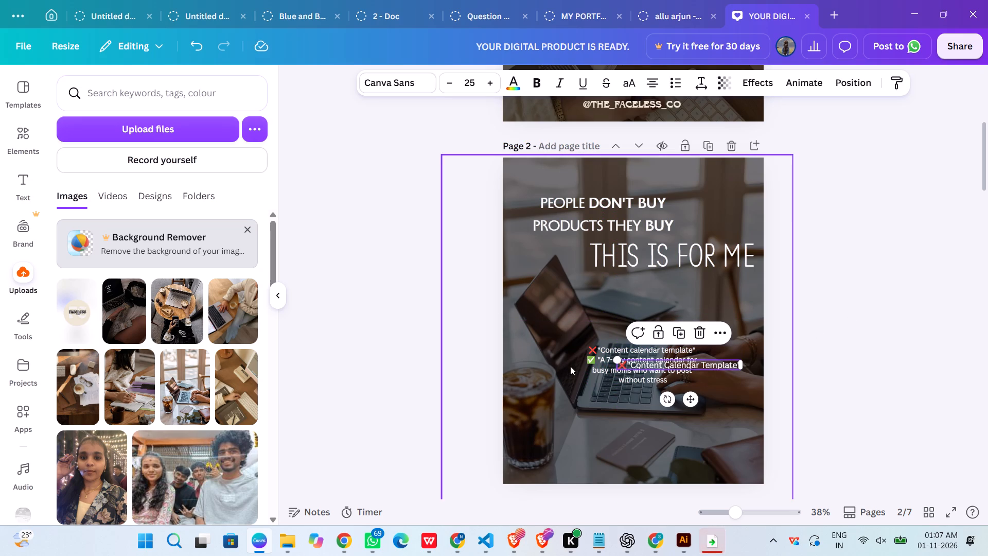
{"action": "left_click", "coordinate": [591, 362]}
{"action": "left_click_drag", "start_coordinate": [594, 363], "coordinate": [632, 413]}
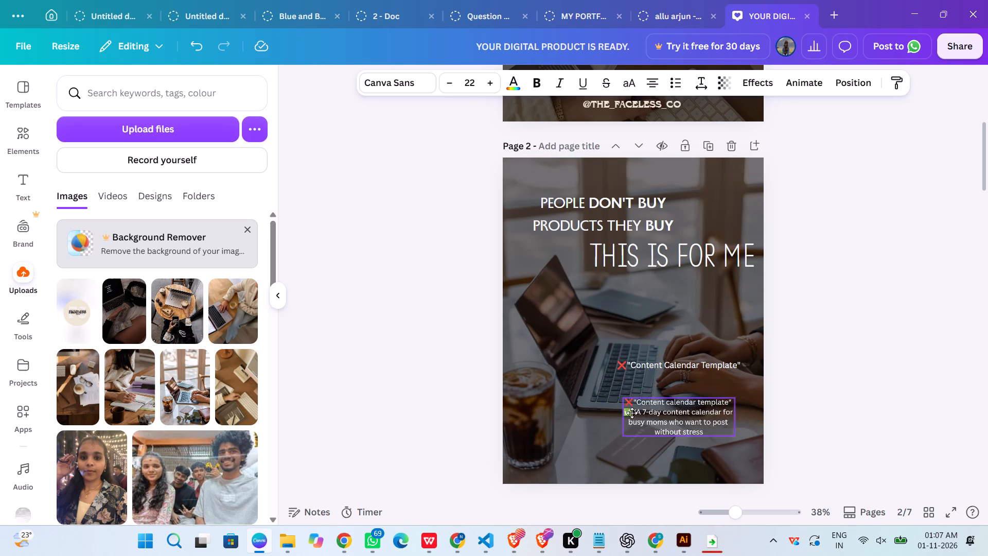
{"action": "left_click_drag", "start_coordinate": [632, 413], "coordinate": [635, 397]}
Delete the ❌ "Content calendar template" line from page 2's two-example text block, keeping only the ✅ example.
{"action": "double_click", "coordinate": [681, 392]}
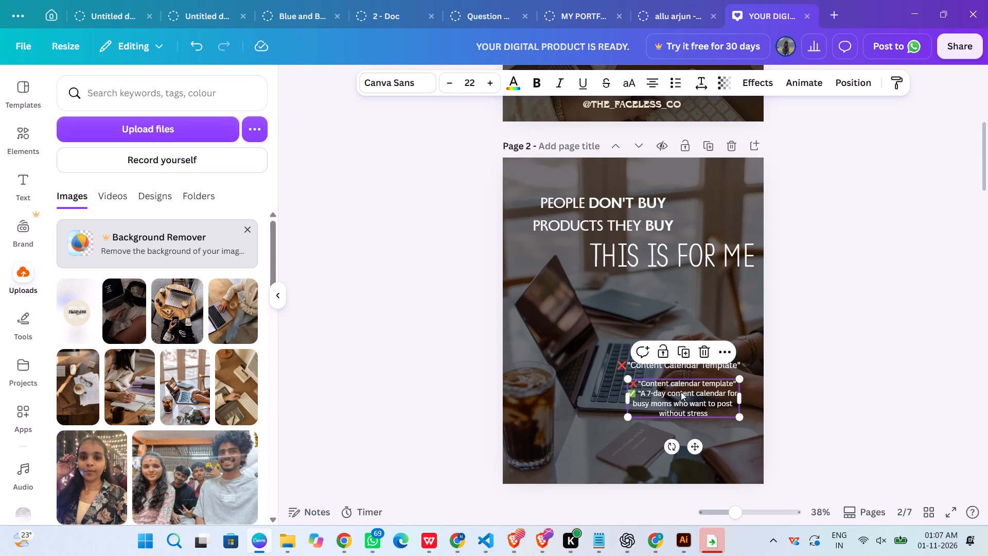
{"action": "left_click", "coordinate": [659, 399]}
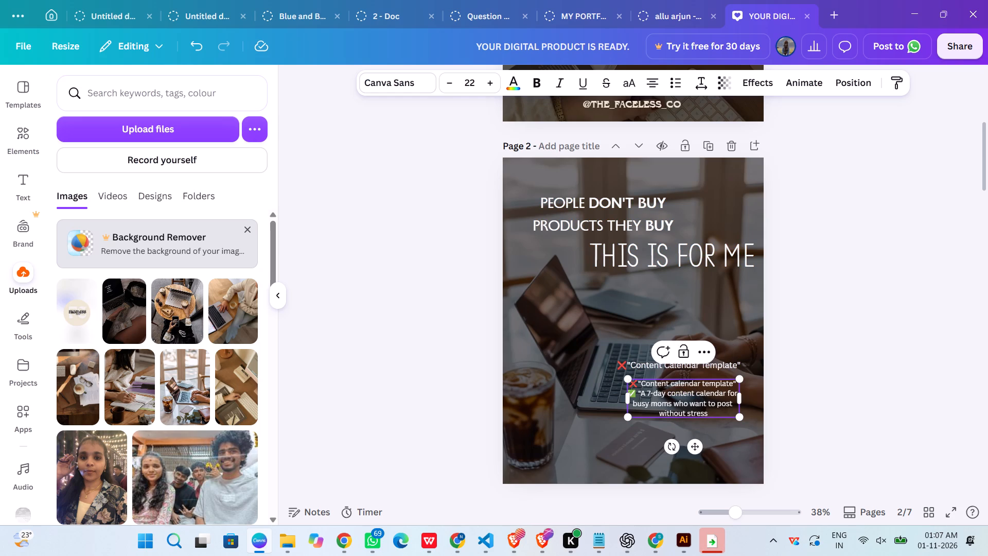
{"action": "left_click_drag", "start_coordinate": [636, 385], "coordinate": [713, 387]}
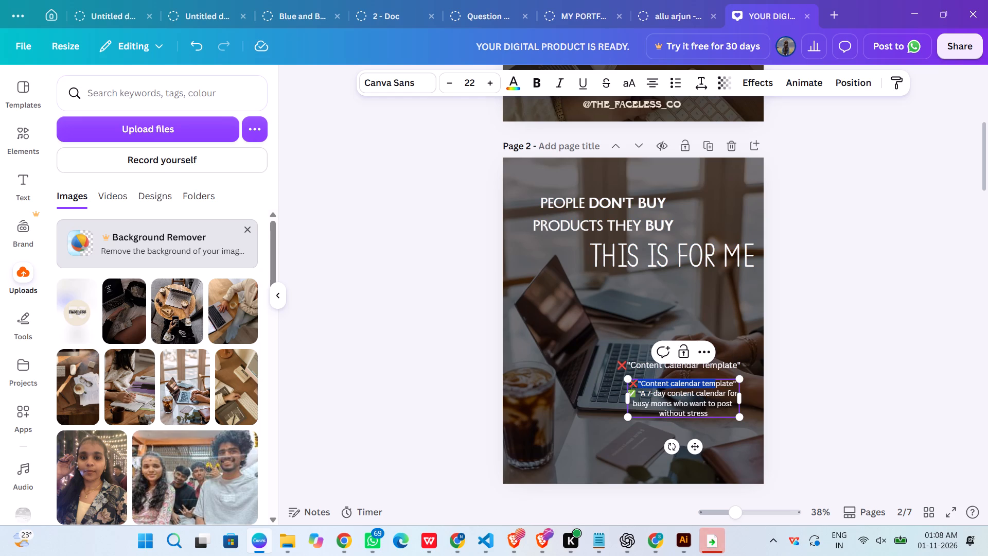
{"action": "left_click_drag", "start_coordinate": [713, 387], "coordinate": [731, 381]}
{"action": "key", "text": "BackSpace"}
{"action": "key", "text": "Delete"}
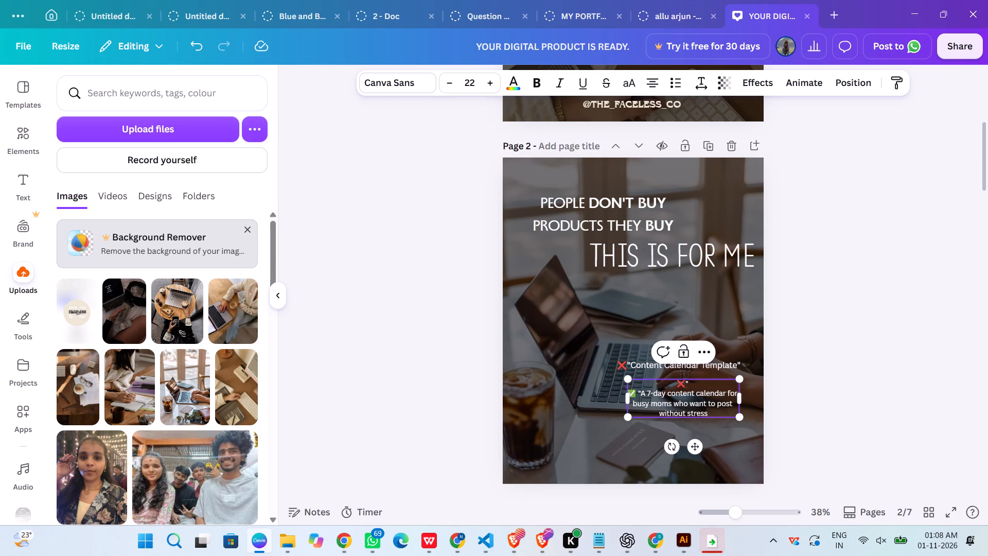
{"action": "key", "text": "Delete"}
{"action": "key", "text": "Delete"}
{"action": "key", "text": "BackSpace"}
{"action": "key", "text": "Delete"}
{"action": "left_click", "coordinate": [790, 370]}
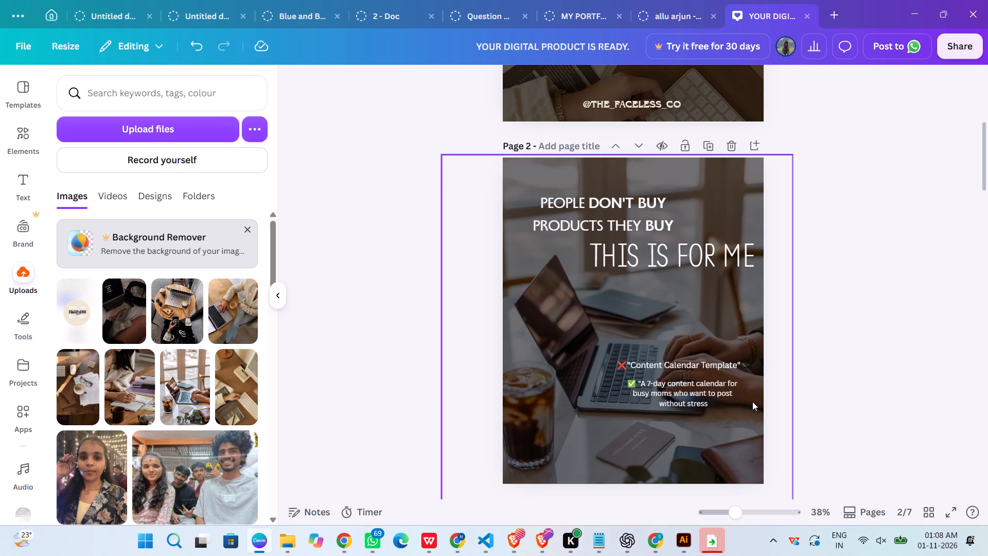
Position the ✅ "A 7-day content calendar" text just below the ❌ "Content Calendar Template" line on page 2.
{"action": "left_click_drag", "start_coordinate": [683, 394], "coordinate": [690, 368]}
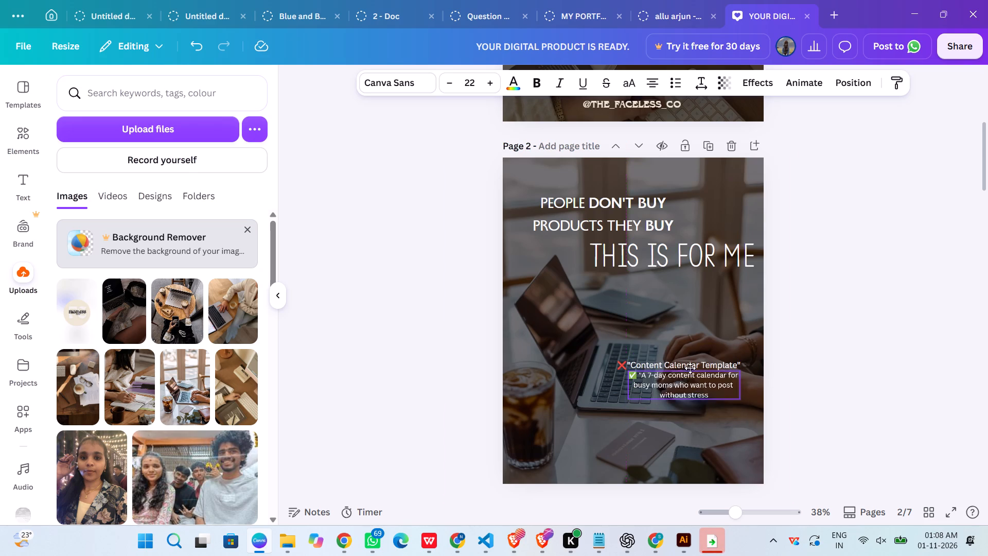
{"action": "left_click_drag", "start_coordinate": [690, 368], "coordinate": [676, 394]}
{"action": "left_click", "coordinate": [798, 391]}
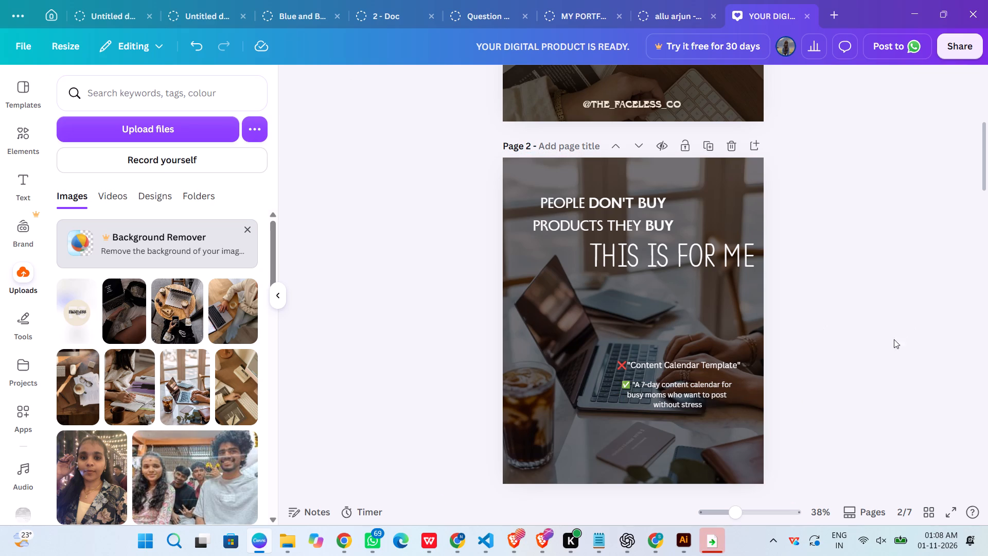
Darken page 2's black overlay slightly by raising the opacity of its #000000 colour.
{"action": "left_click", "coordinate": [712, 316]}
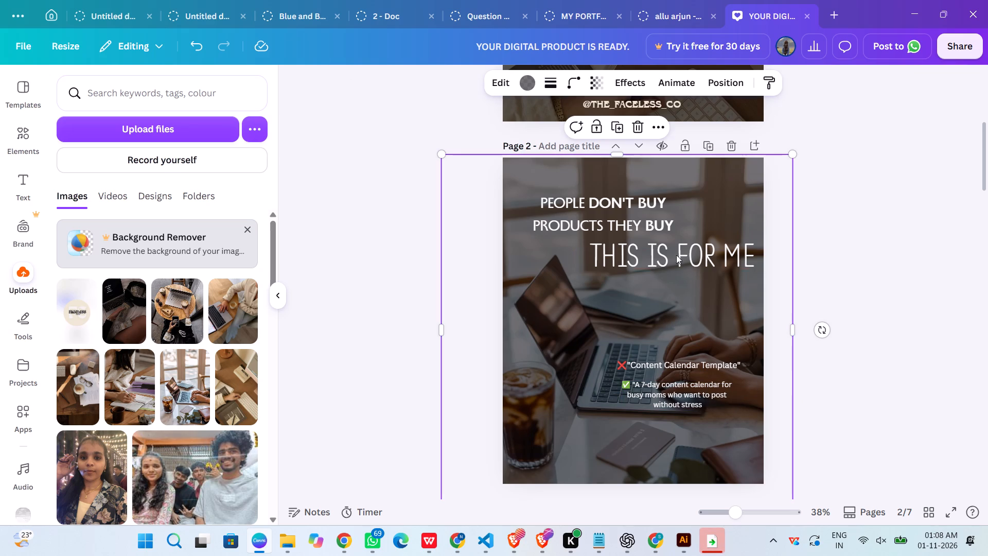
{"action": "left_click", "coordinate": [527, 83]}
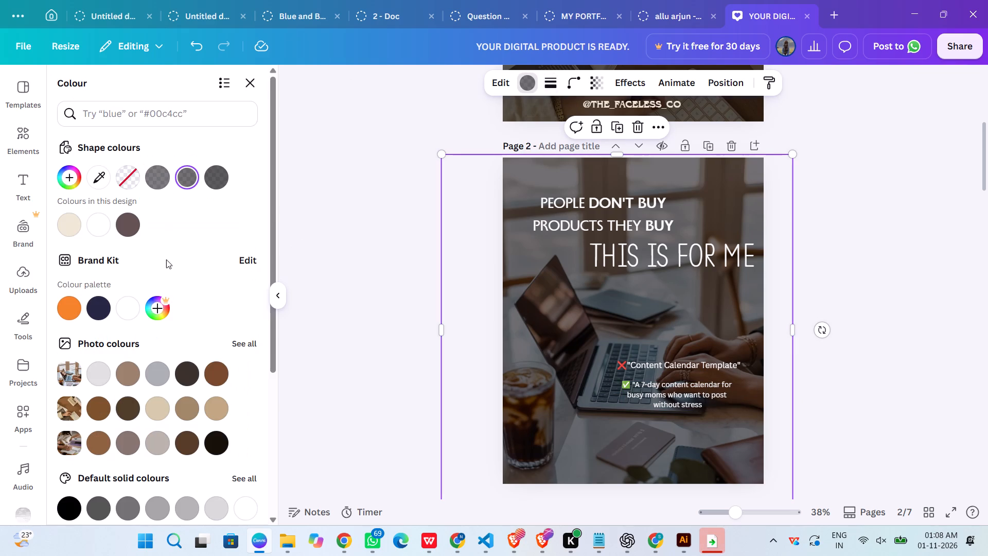
{"action": "left_click", "coordinate": [182, 181]}
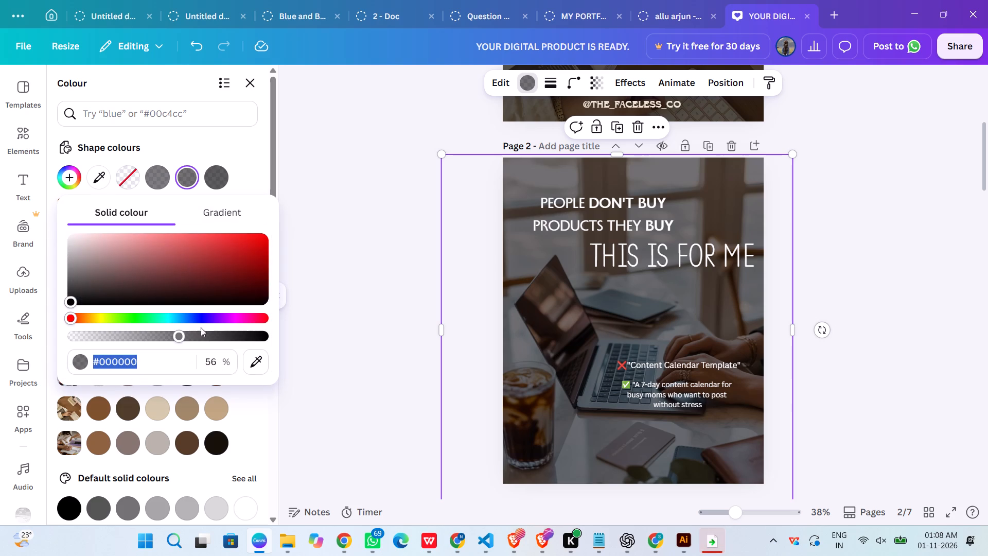
{"action": "left_click", "coordinate": [204, 336]}
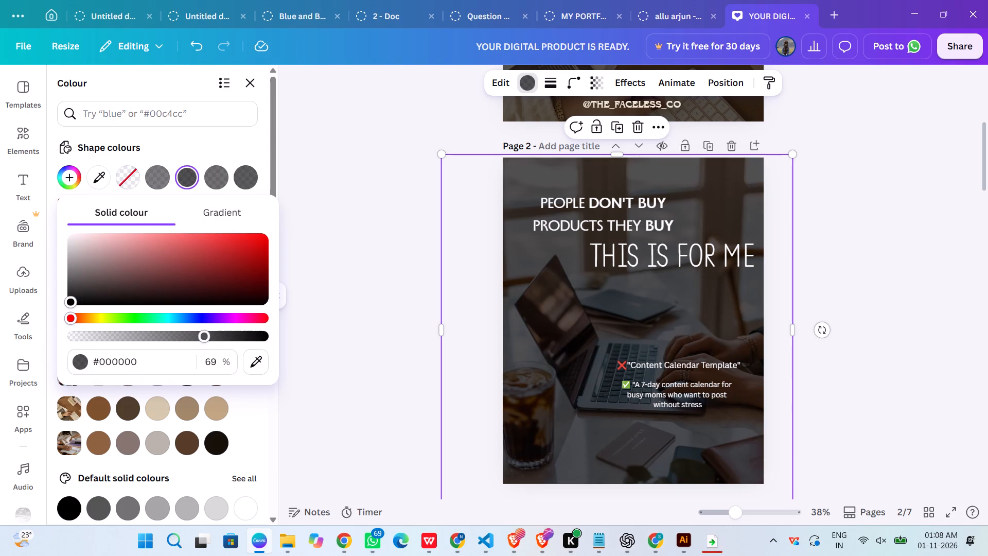
{"action": "left_click", "coordinate": [189, 341]}
{"action": "left_click", "coordinate": [296, 327]}
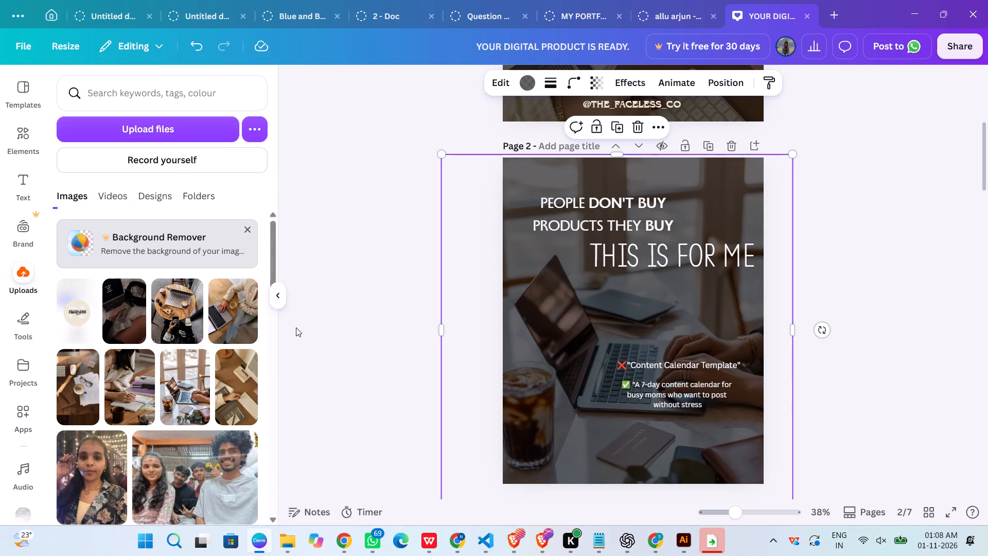
Shift page 2's dark overlay downward and pull the laptop photo toward the page's lower right, partly off the page.
{"action": "scroll", "coordinate": [987, 254], "scroll_direction": "down", "scroll_amount": 5}
{"action": "scroll", "coordinate": [987, 253], "scroll_direction": "up", "scroll_amount": 2}
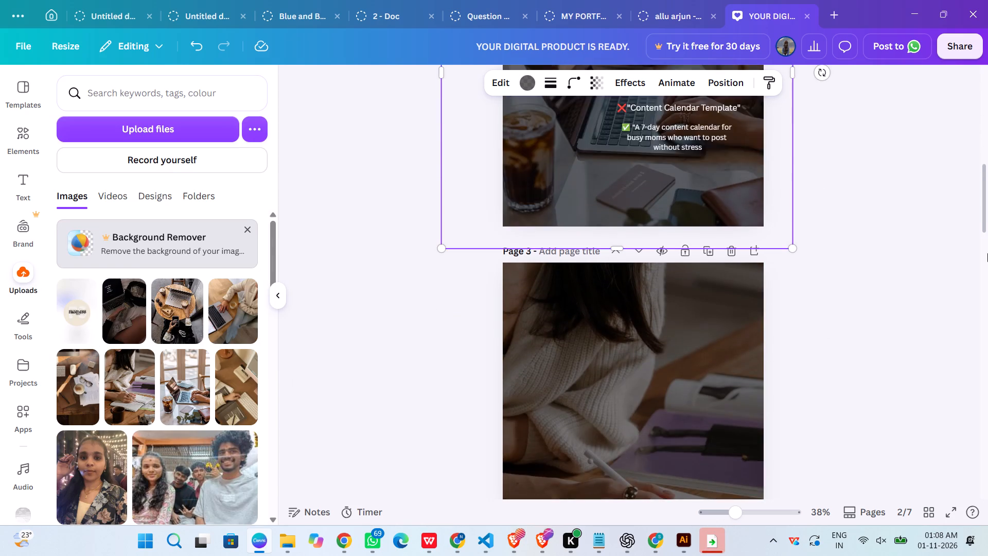
{"action": "scroll", "coordinate": [987, 253], "scroll_direction": "up", "scroll_amount": 3}
{"action": "left_click_drag", "start_coordinate": [706, 319], "coordinate": [708, 350]}
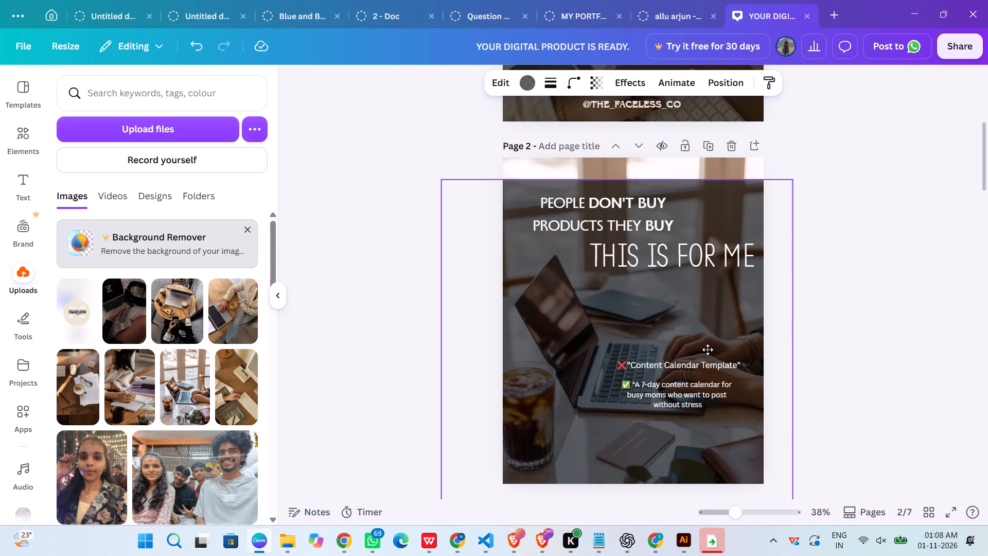
{"action": "left_click_drag", "start_coordinate": [708, 350], "coordinate": [714, 376]}
{"action": "left_click", "coordinate": [709, 169]}
{"action": "left_click_drag", "start_coordinate": [716, 176], "coordinate": [837, 252]}
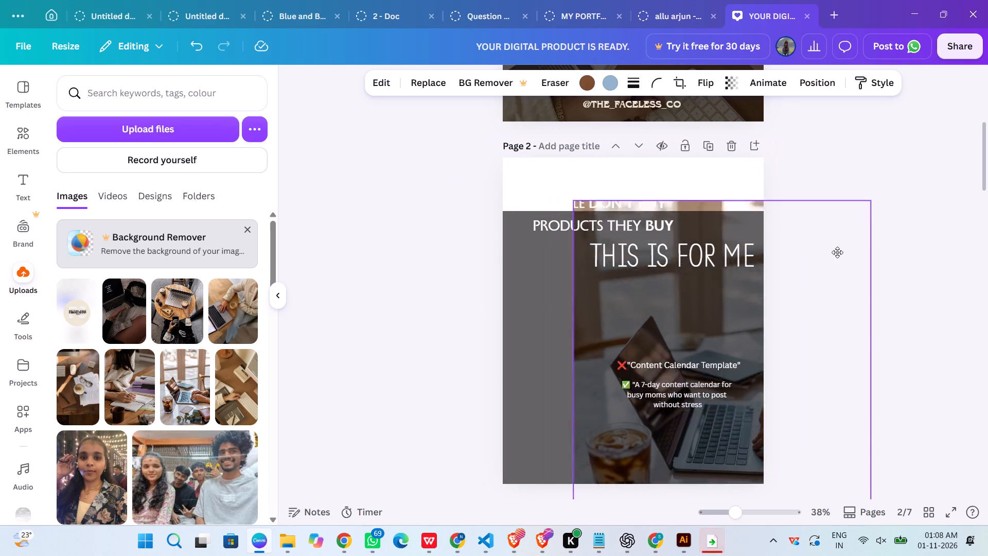
{"action": "left_click_drag", "start_coordinate": [837, 252], "coordinate": [897, 300]}
Move page 3's dark overlay down and transfer its notebook-writing photo onto page 2 so it covers nearly the whole page.
{"action": "scroll", "coordinate": [900, 252], "scroll_direction": "down", "scroll_amount": 6}
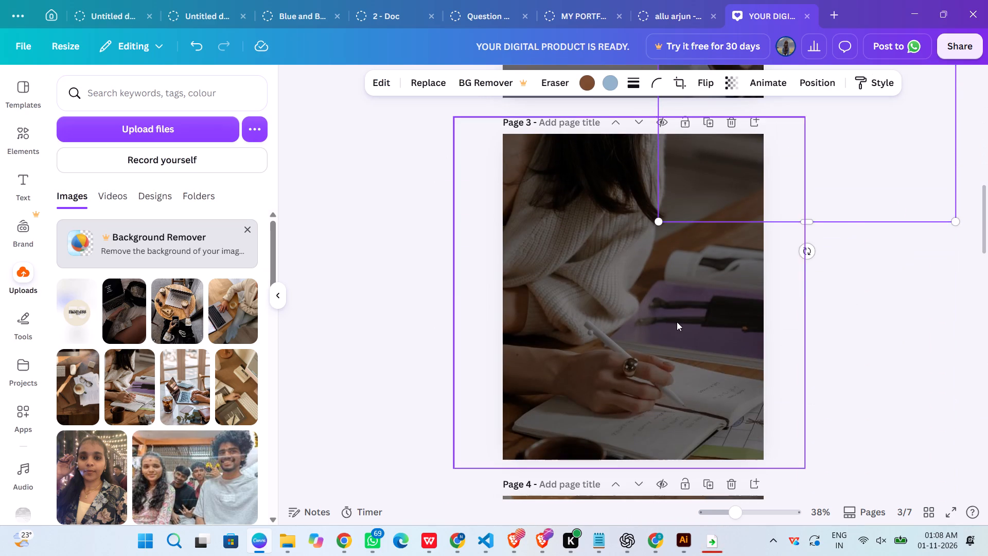
{"action": "left_click", "coordinate": [677, 322]}
{"action": "left_click_drag", "start_coordinate": [677, 322], "coordinate": [663, 400]}
{"action": "left_click", "coordinate": [528, 152]}
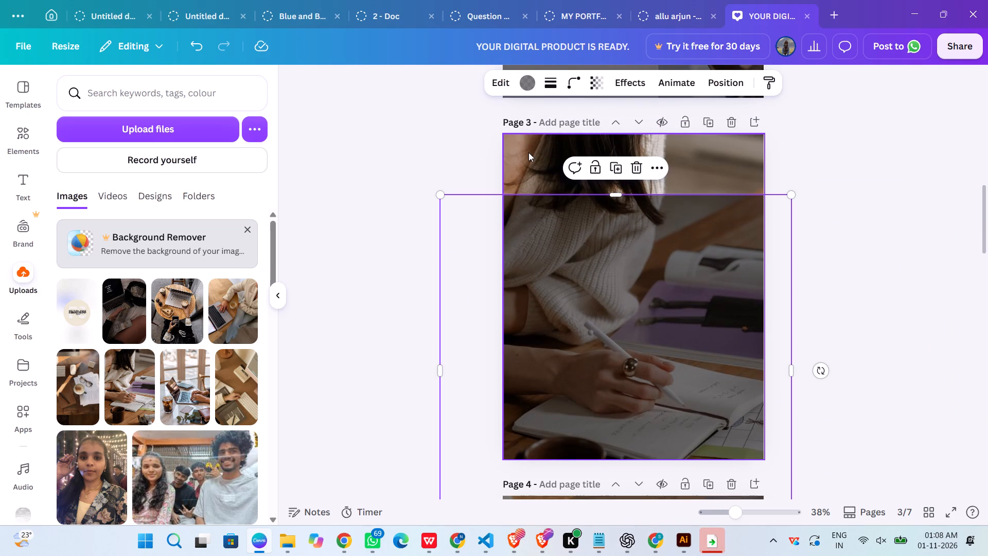
{"action": "left_click_drag", "start_coordinate": [529, 153], "coordinate": [378, 29]}
{"action": "scroll", "coordinate": [944, 262], "scroll_direction": "up", "scroll_amount": 4}
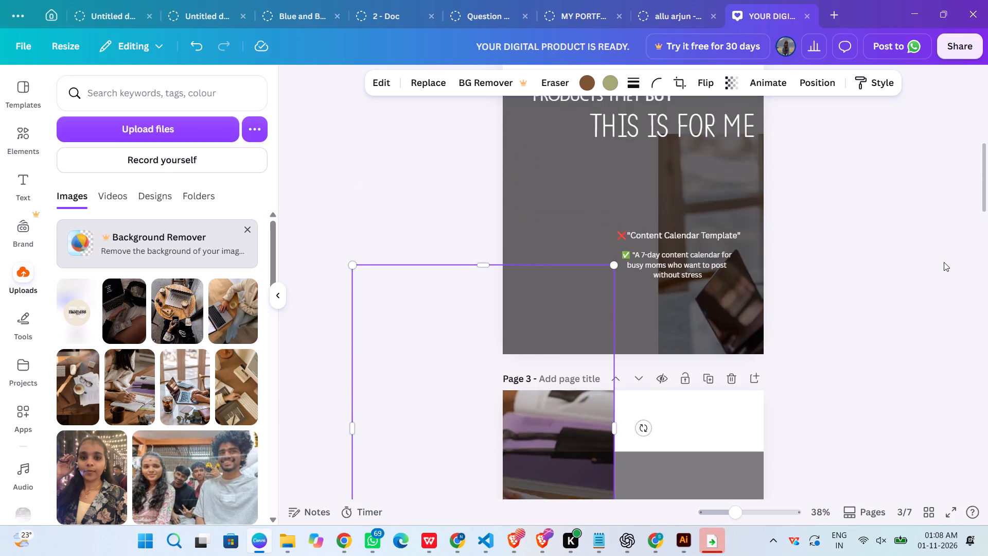
{"action": "scroll", "coordinate": [944, 262], "scroll_direction": "up", "scroll_amount": 2}
{"action": "left_click_drag", "start_coordinate": [386, 441], "coordinate": [404, 356]}
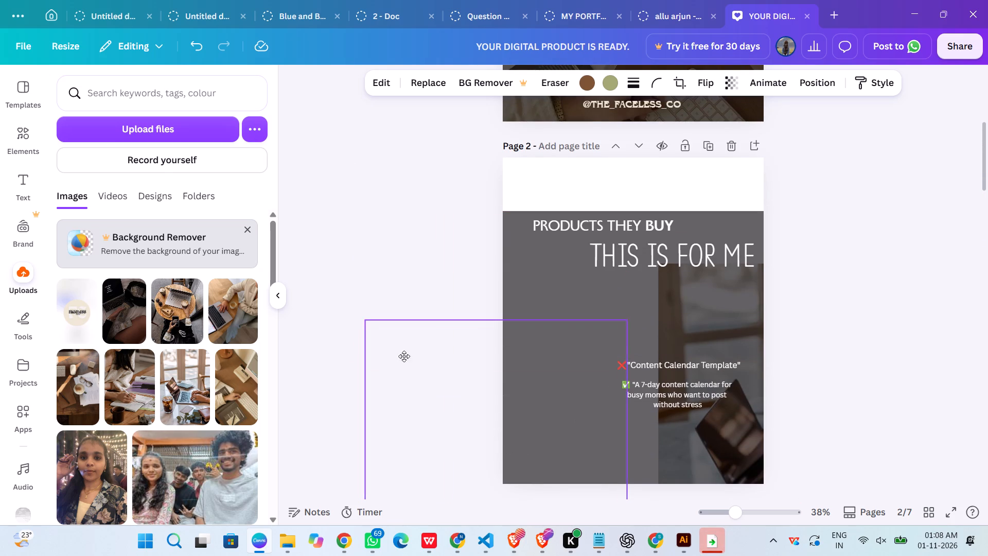
{"action": "left_click_drag", "start_coordinate": [404, 356], "coordinate": [528, 202]}
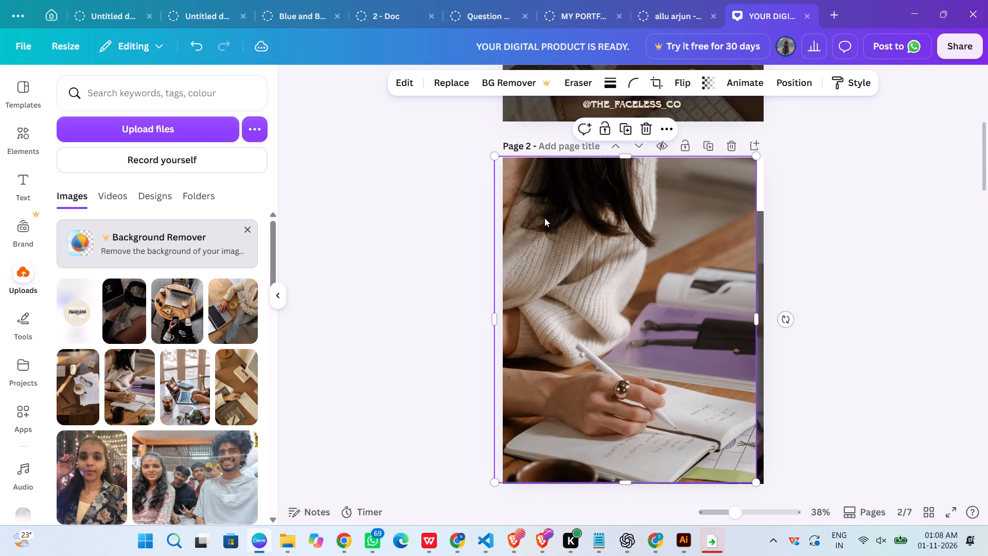
Move the dark overlay from page 2 onto page 3, placing it over the existing overlay.
{"action": "left_click", "coordinate": [763, 240]}
{"action": "left_click_drag", "start_coordinate": [763, 240], "coordinate": [784, 350]}
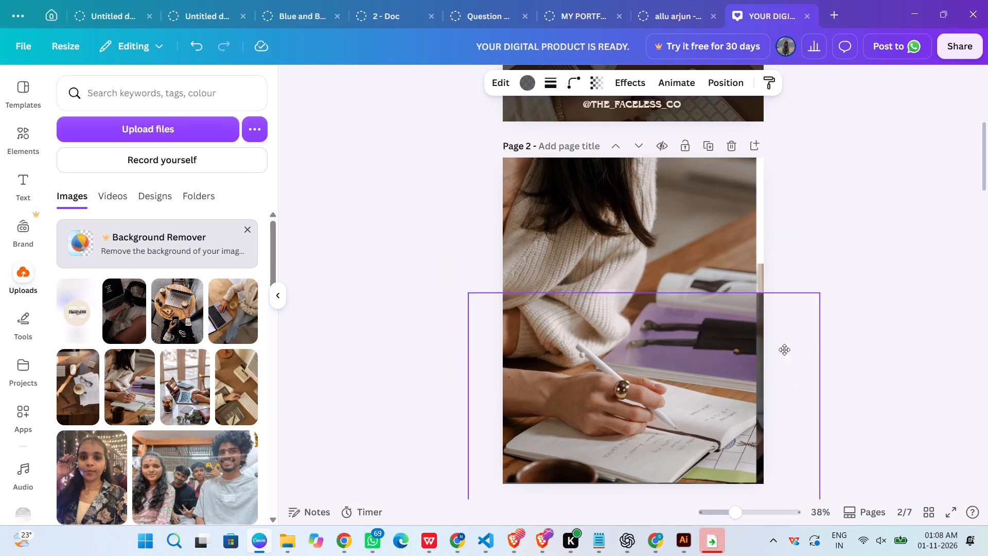
{"action": "left_click_drag", "start_coordinate": [784, 350], "coordinate": [790, 380]}
{"action": "scroll", "coordinate": [790, 380], "scroll_direction": "down", "scroll_amount": 7}
{"action": "left_click_drag", "start_coordinate": [809, 152], "coordinate": [783, 231]}
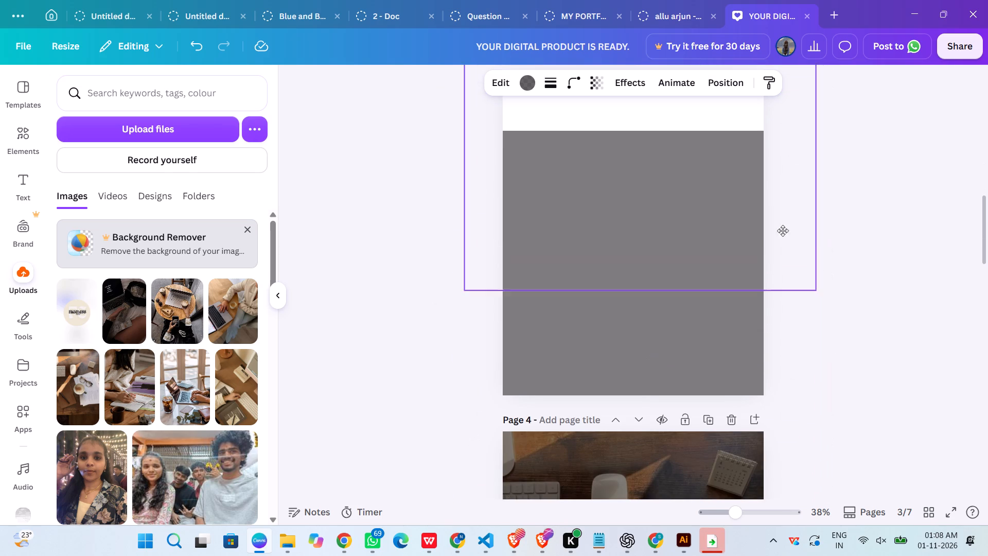
{"action": "left_click_drag", "start_coordinate": [783, 231], "coordinate": [777, 326]}
Move the laptop photo from page 2 onto page 3, offset left so the overlays stay reachable.
{"action": "scroll", "coordinate": [905, 307], "scroll_direction": "up", "scroll_amount": 2}
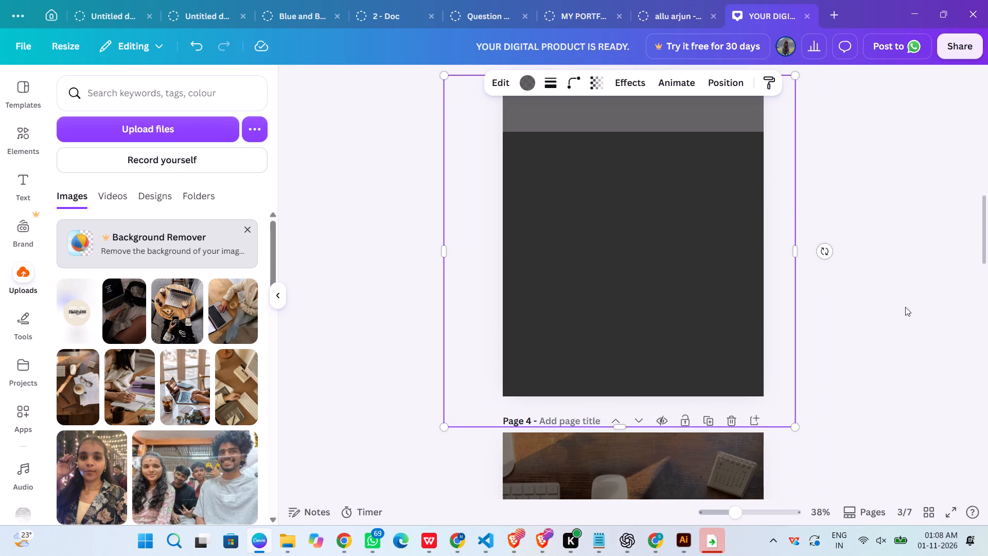
{"action": "left_click", "coordinate": [631, 333]}
{"action": "left_click", "coordinate": [680, 350]}
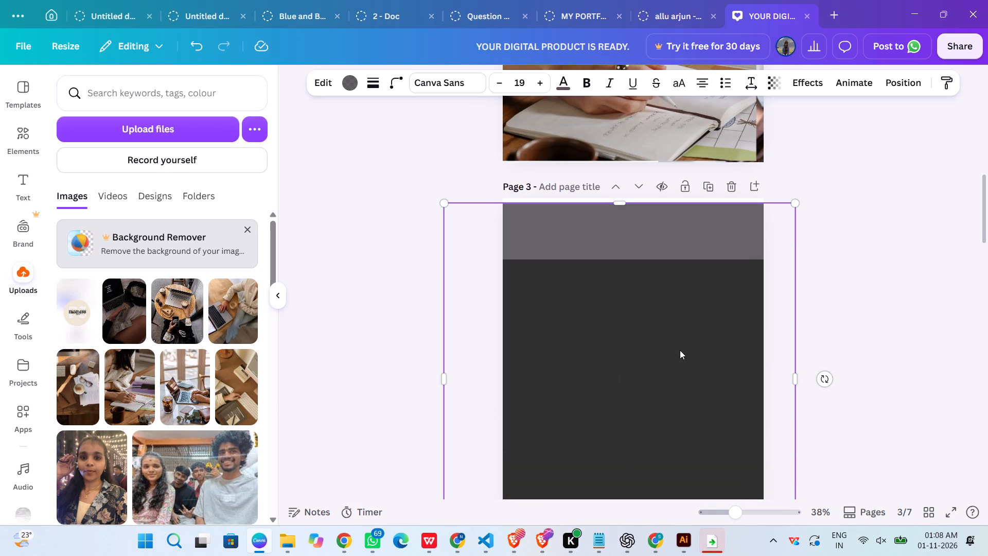
{"action": "scroll", "coordinate": [803, 252], "scroll_direction": "up", "scroll_amount": 3}
{"action": "left_click", "coordinate": [760, 257]}
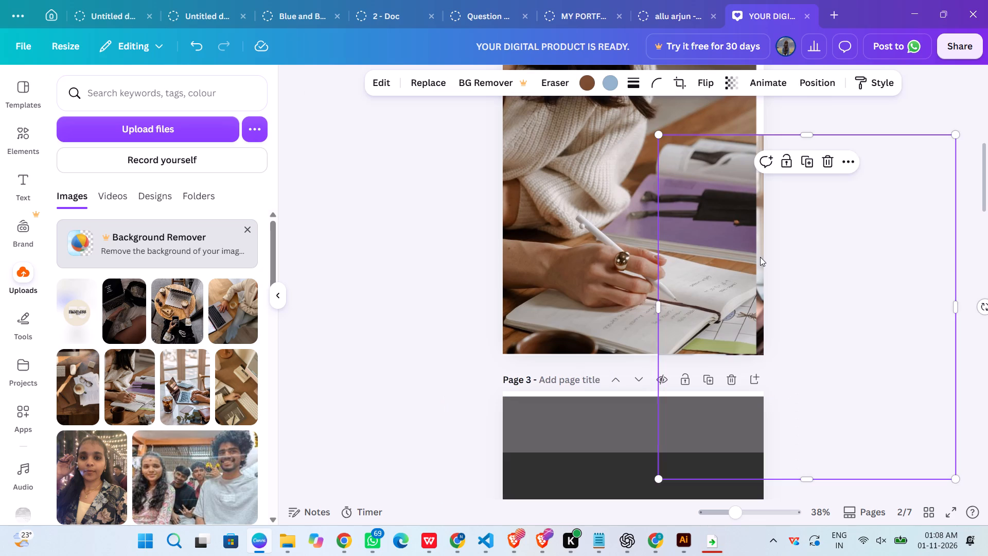
{"action": "left_click_drag", "start_coordinate": [813, 264], "coordinate": [635, 508]}
{"action": "scroll", "coordinate": [974, 338], "scroll_direction": "down", "scroll_amount": 5}
{"action": "left_click_drag", "start_coordinate": [630, 310], "coordinate": [522, 310]}
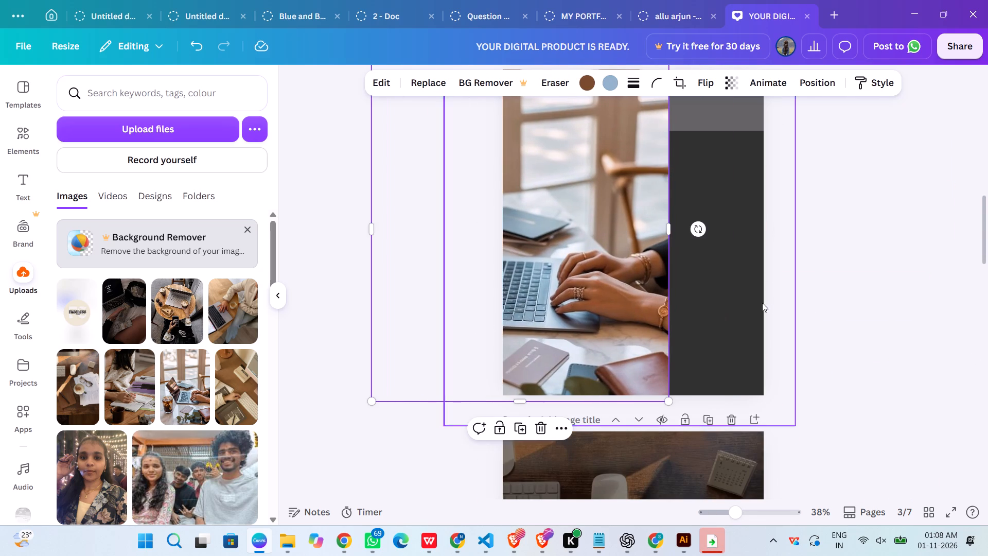
Copy the upper dark overlay on page 3.
{"action": "left_click", "coordinate": [747, 304]}
{"action": "scroll", "coordinate": [752, 286], "scroll_direction": "up", "scroll_amount": 4}
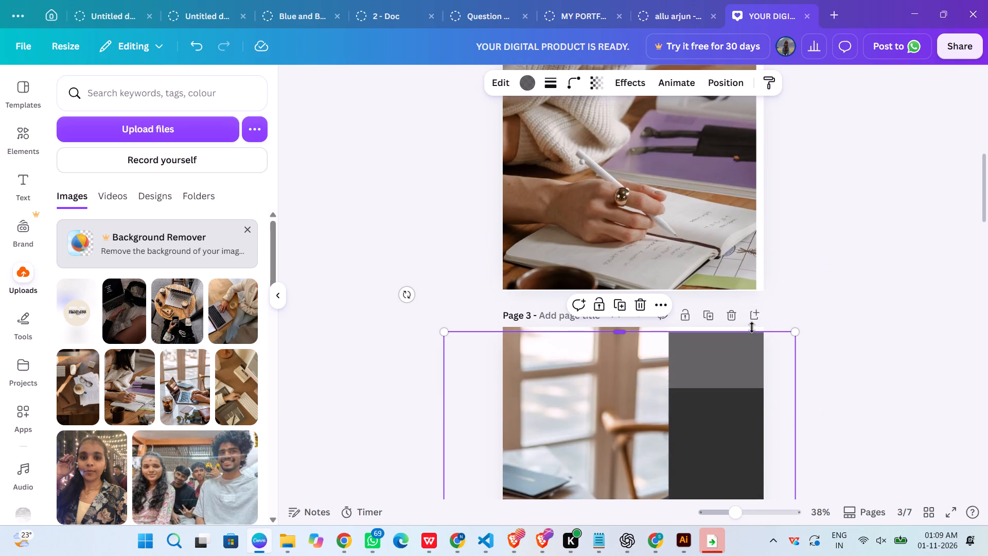
{"action": "key", "text": "ctrl+c"}
Send page 2's notebook-writing photo to the back and align it with the page edges.
{"action": "scroll", "coordinate": [761, 299], "scroll_direction": "down", "scroll_amount": 1}
{"action": "scroll", "coordinate": [761, 299], "scroll_direction": "up", "scroll_amount": 4}
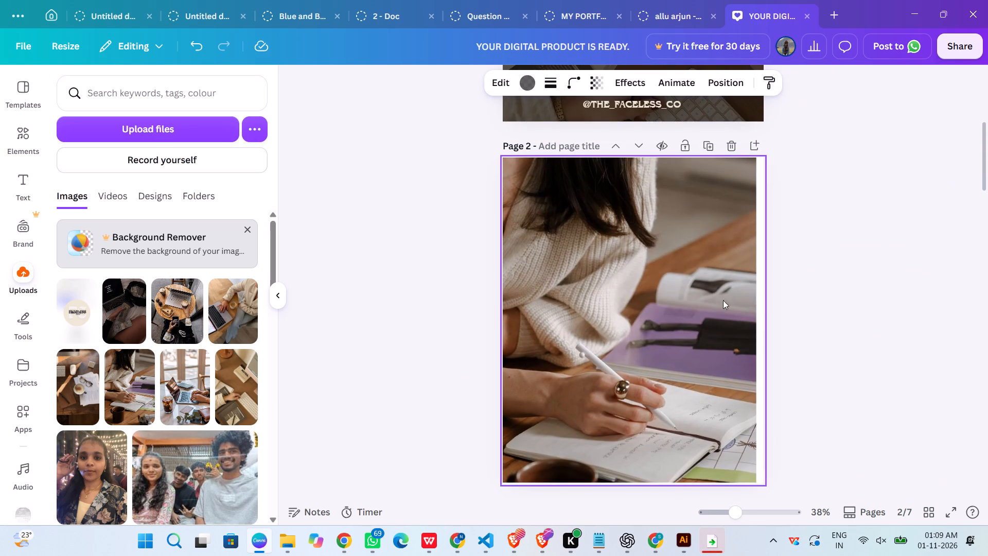
{"action": "left_click", "coordinate": [681, 309]}
{"action": "right_click", "coordinate": [681, 309]}
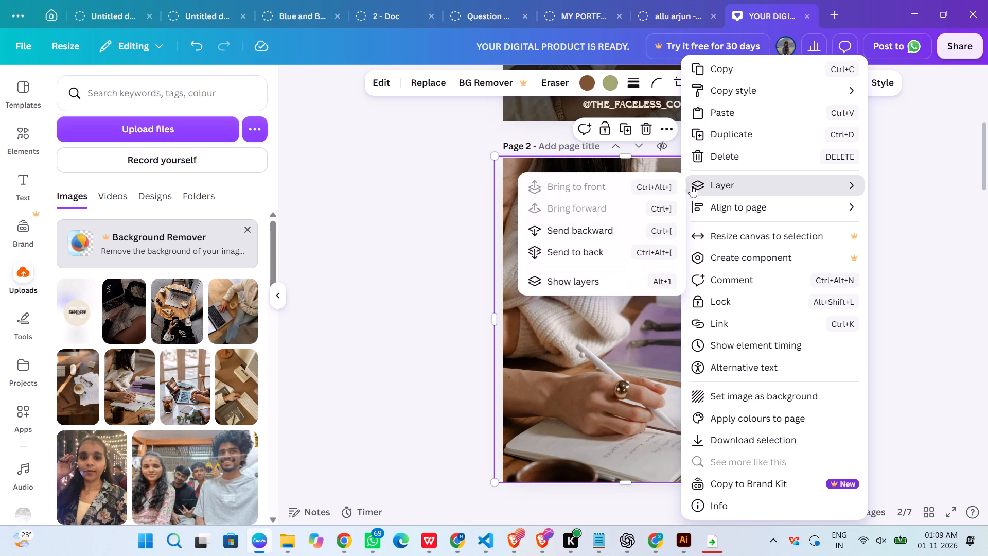
{"action": "left_click", "coordinate": [603, 248]}
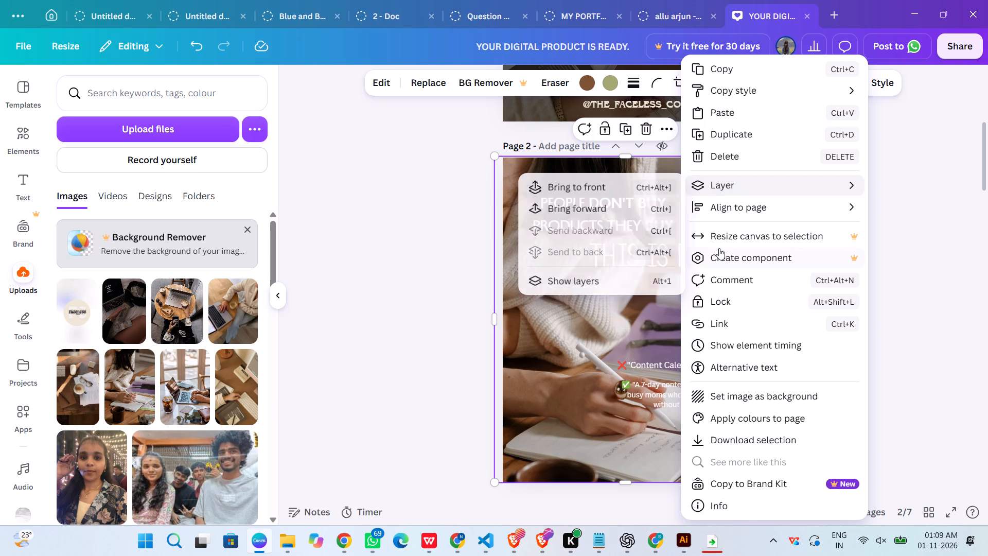
{"action": "left_click", "coordinate": [930, 242]}
{"action": "scroll", "coordinate": [931, 236], "scroll_direction": "down", "scroll_amount": 3}
{"action": "scroll", "coordinate": [777, 244], "scroll_direction": "up", "scroll_amount": 2}
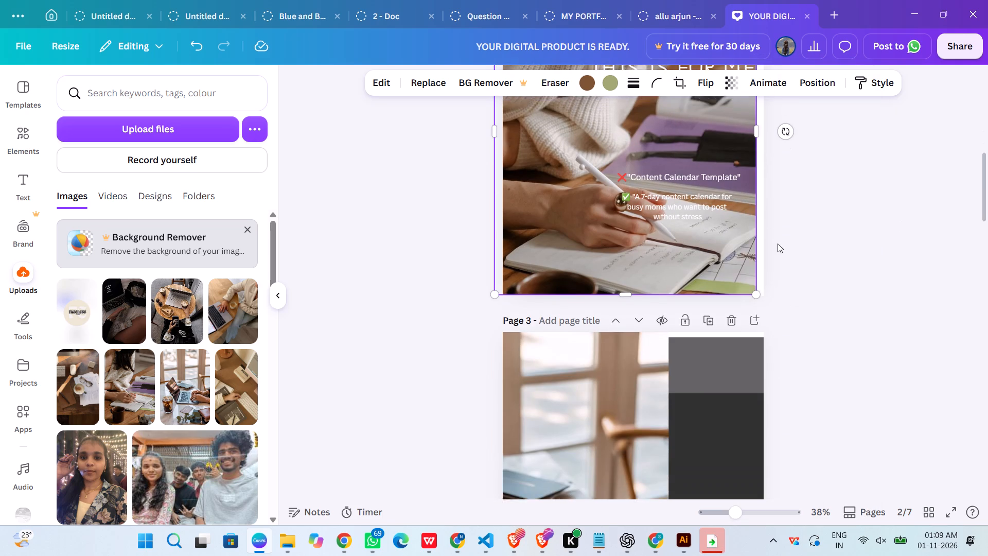
{"action": "left_click_drag", "start_coordinate": [699, 242], "coordinate": [711, 241]}
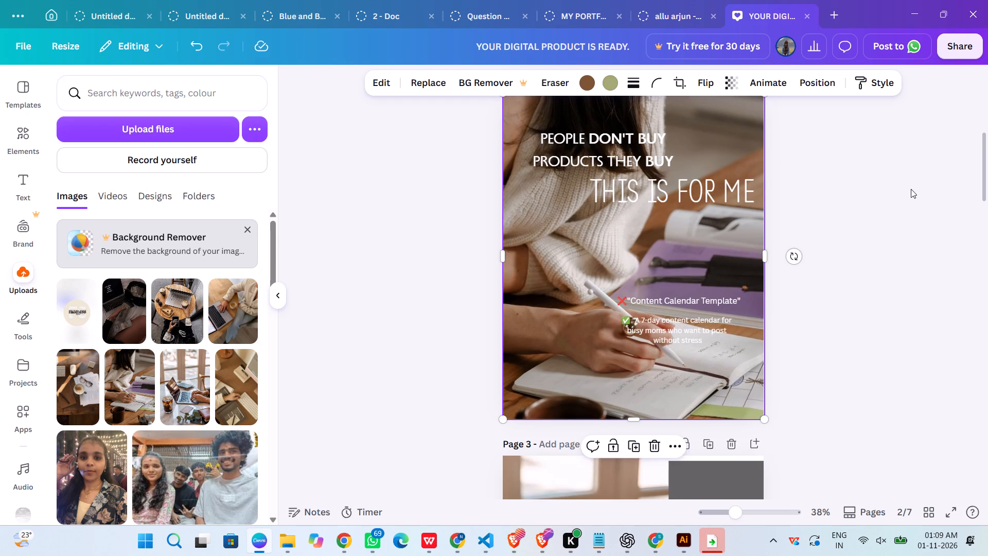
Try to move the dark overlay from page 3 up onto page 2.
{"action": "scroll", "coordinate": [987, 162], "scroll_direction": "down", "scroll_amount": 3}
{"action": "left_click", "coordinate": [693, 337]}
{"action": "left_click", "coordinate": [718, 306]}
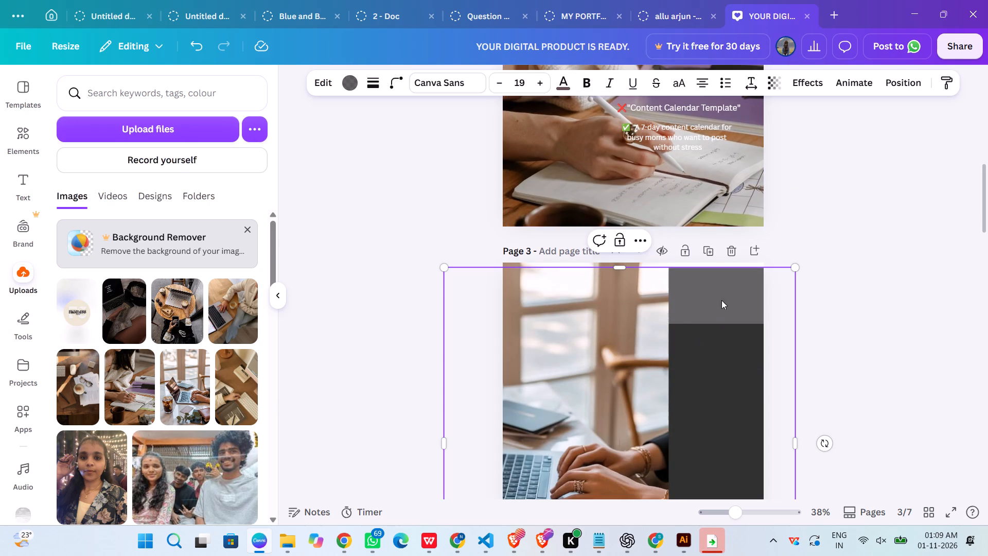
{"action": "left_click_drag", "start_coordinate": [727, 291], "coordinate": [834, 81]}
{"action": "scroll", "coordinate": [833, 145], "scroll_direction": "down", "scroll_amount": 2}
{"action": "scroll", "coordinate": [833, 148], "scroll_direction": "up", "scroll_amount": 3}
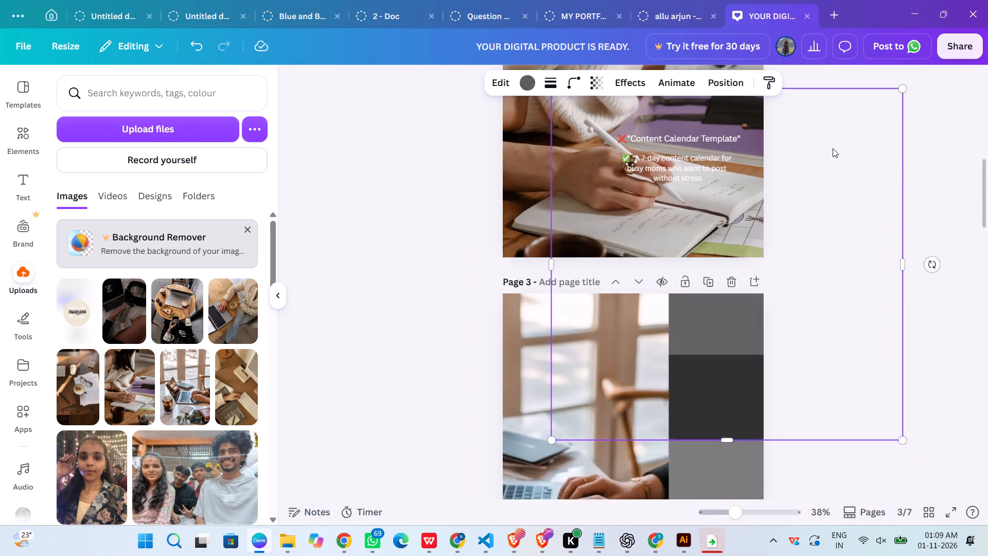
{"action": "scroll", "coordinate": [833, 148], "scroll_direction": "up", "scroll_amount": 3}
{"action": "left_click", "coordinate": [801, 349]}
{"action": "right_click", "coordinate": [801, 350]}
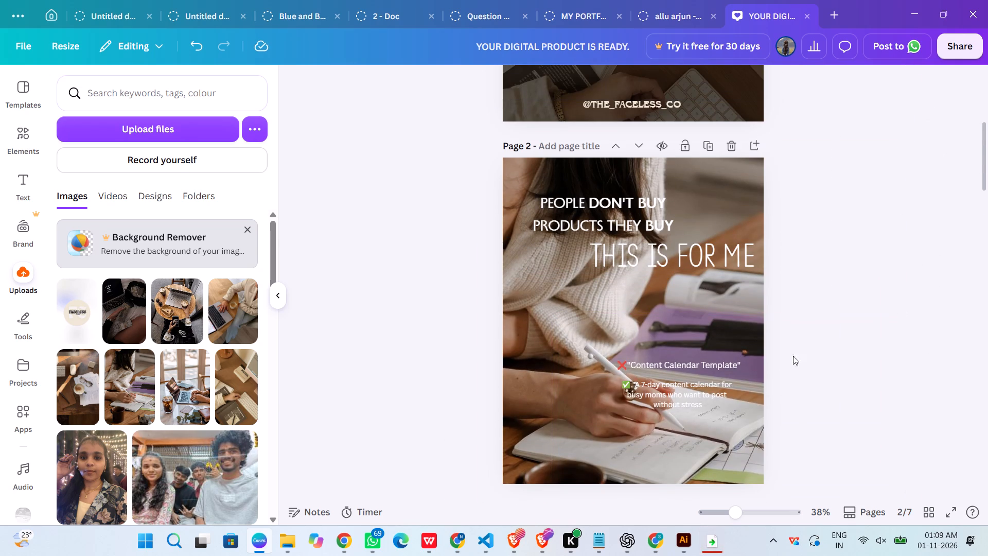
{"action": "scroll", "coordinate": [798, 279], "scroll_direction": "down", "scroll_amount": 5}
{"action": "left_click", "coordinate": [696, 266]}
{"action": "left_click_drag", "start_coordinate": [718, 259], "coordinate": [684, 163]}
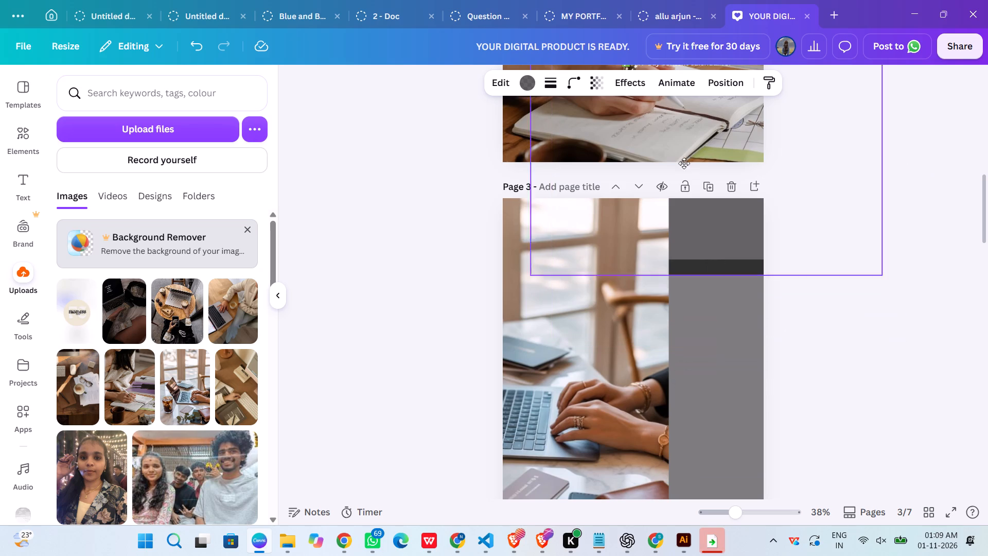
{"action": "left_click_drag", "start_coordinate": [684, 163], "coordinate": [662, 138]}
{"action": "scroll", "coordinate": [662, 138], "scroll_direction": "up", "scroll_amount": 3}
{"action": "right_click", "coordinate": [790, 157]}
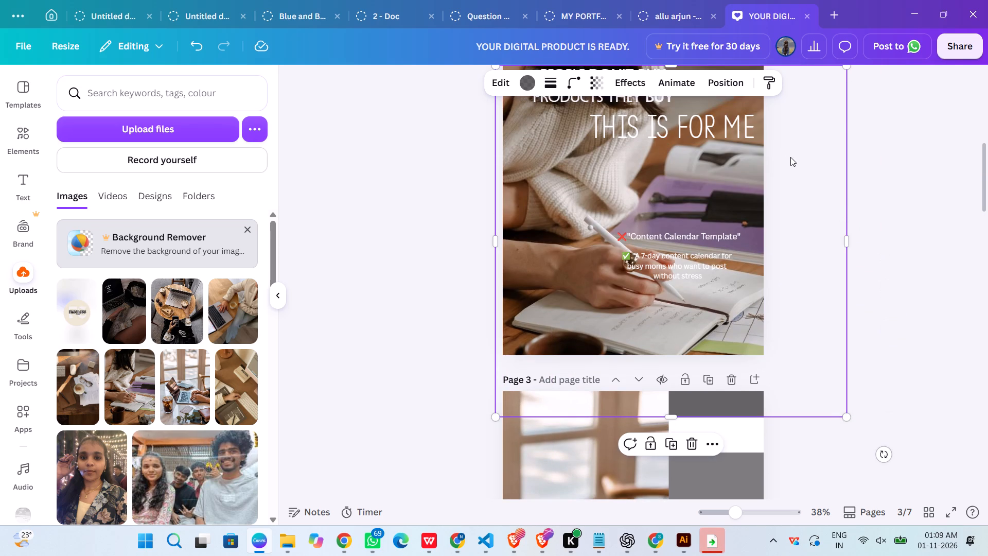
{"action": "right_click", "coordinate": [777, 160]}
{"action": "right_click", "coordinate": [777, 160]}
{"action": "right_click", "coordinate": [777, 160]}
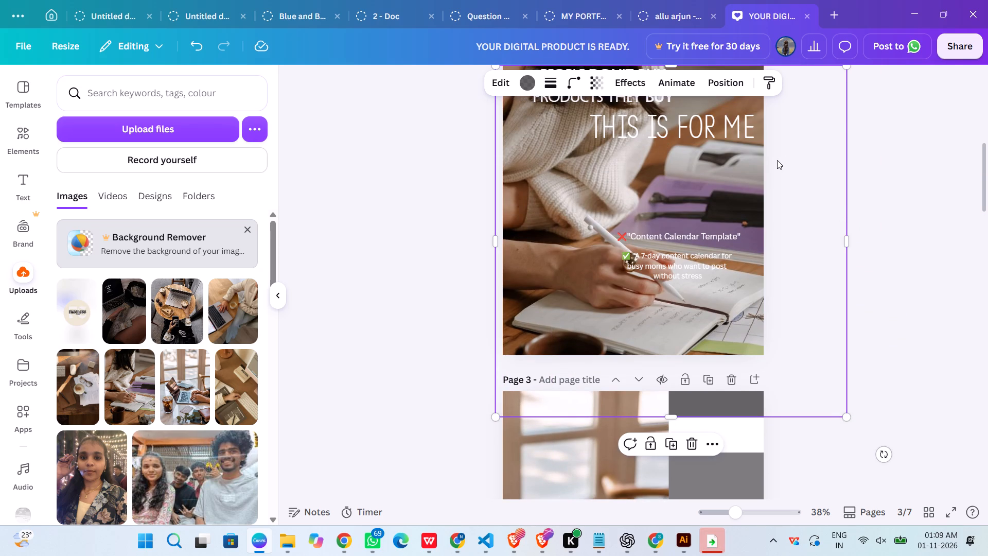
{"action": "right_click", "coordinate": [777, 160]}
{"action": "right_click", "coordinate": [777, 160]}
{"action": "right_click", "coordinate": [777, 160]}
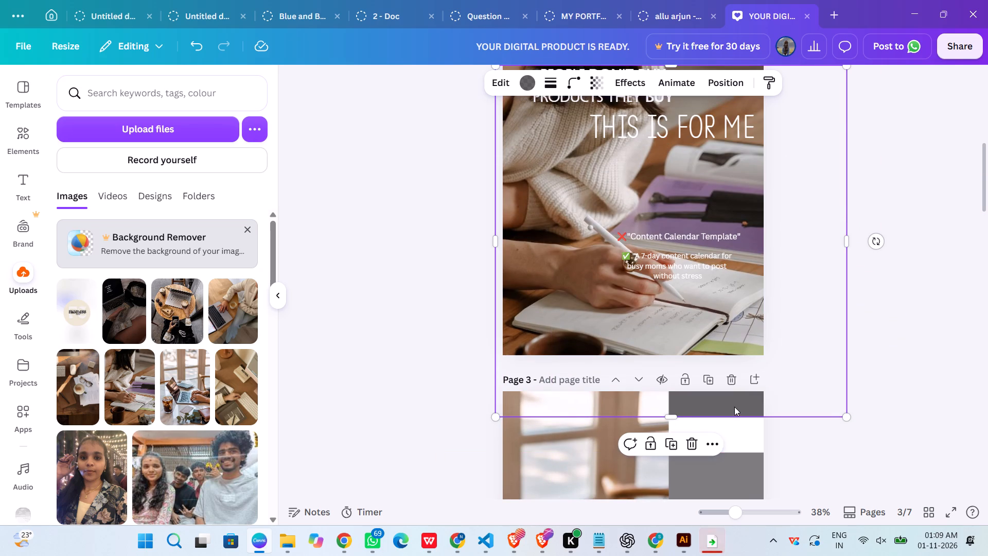
Place the dark overlay back over page 3 and bring it forward in front of the laptop photo.
{"action": "left_click_drag", "start_coordinate": [816, 341], "coordinate": [916, 388]}
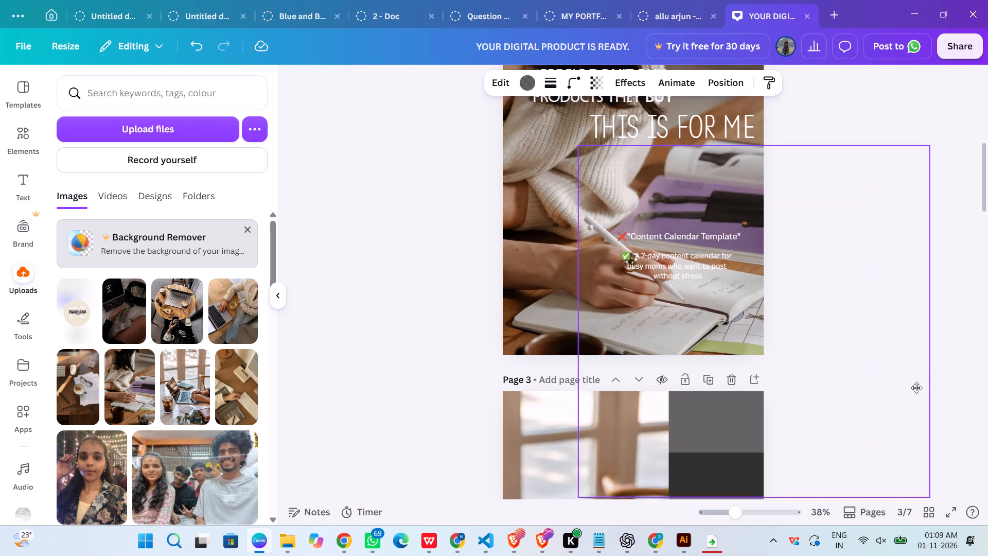
{"action": "left_click_drag", "start_coordinate": [916, 388], "coordinate": [750, 435]}
{"action": "right_click", "coordinate": [744, 430]}
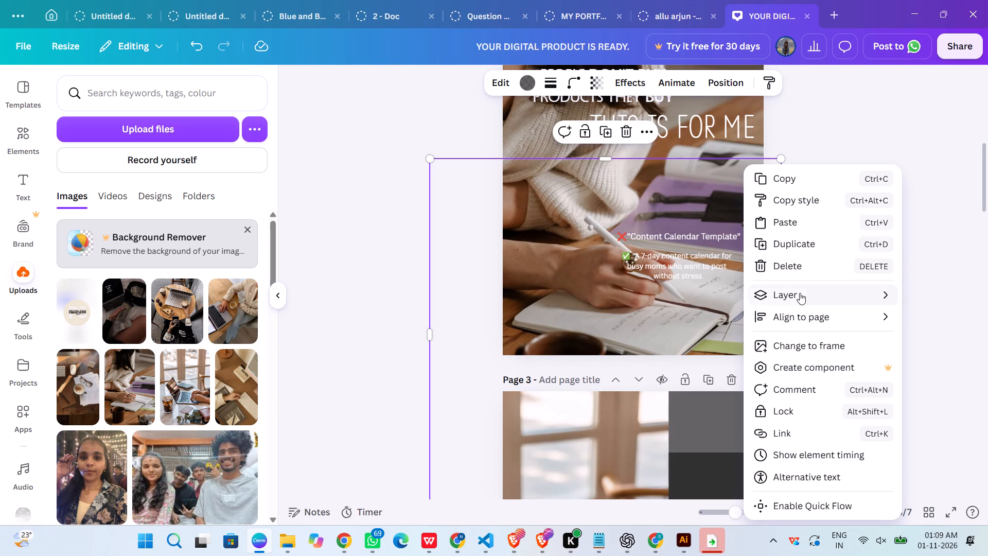
{"action": "left_click", "coordinate": [800, 293]}
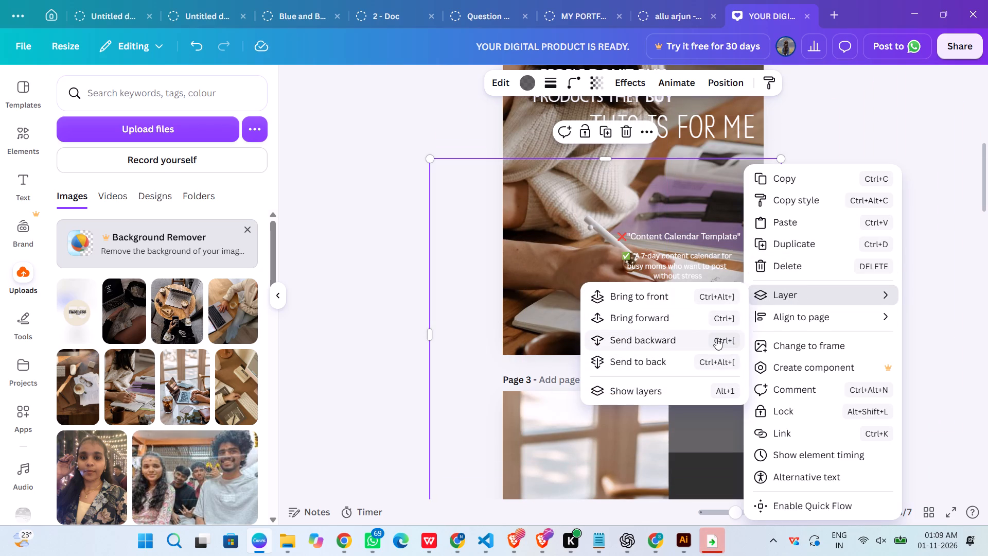
{"action": "left_click", "coordinate": [702, 326]}
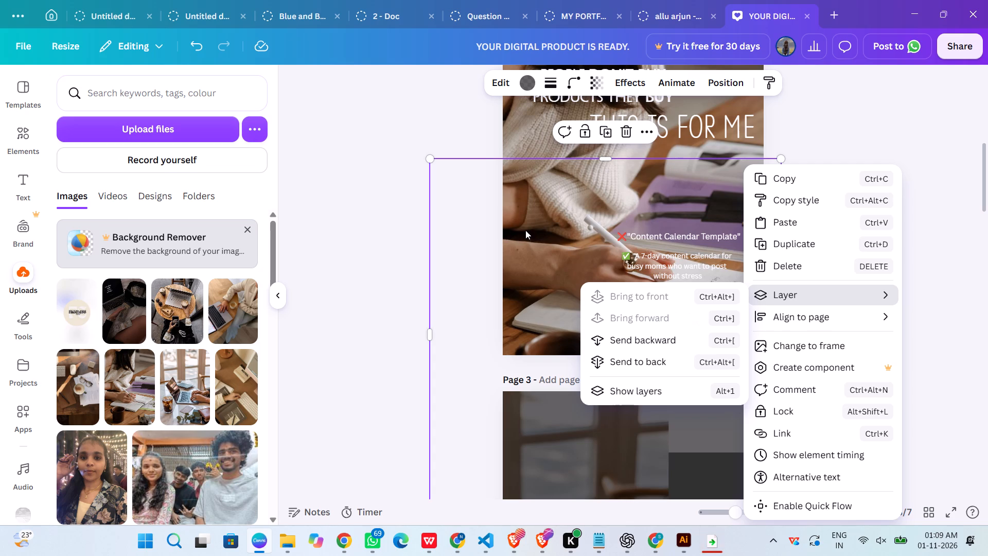
Move the dark overlay from page 3 onto page 2 so it covers the whole page.
{"action": "left_click", "coordinate": [324, 193]}
{"action": "left_click_drag", "start_coordinate": [562, 258], "coordinate": [585, 86]}
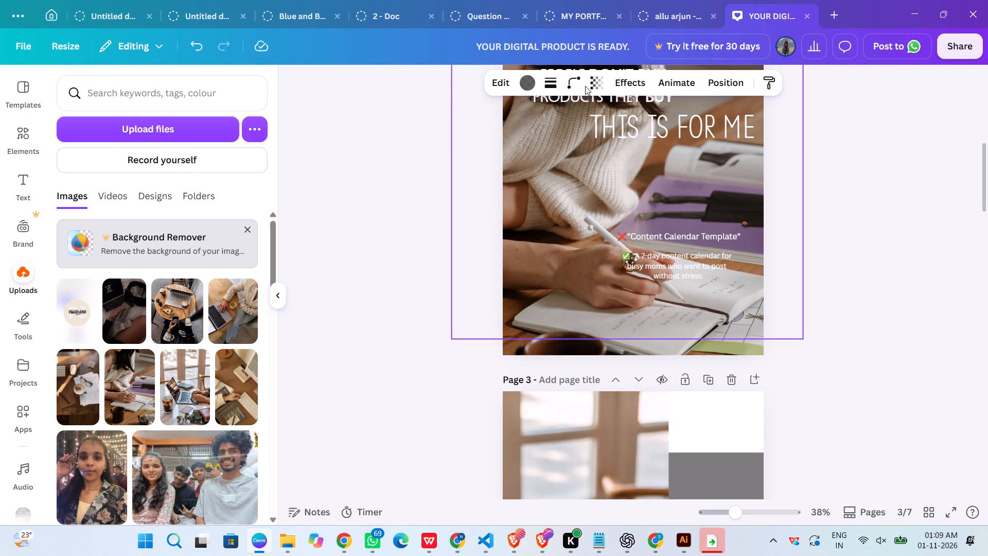
{"action": "left_click_drag", "start_coordinate": [585, 86], "coordinate": [574, 118]}
{"action": "scroll", "coordinate": [659, 172], "scroll_direction": "up", "scroll_amount": 3}
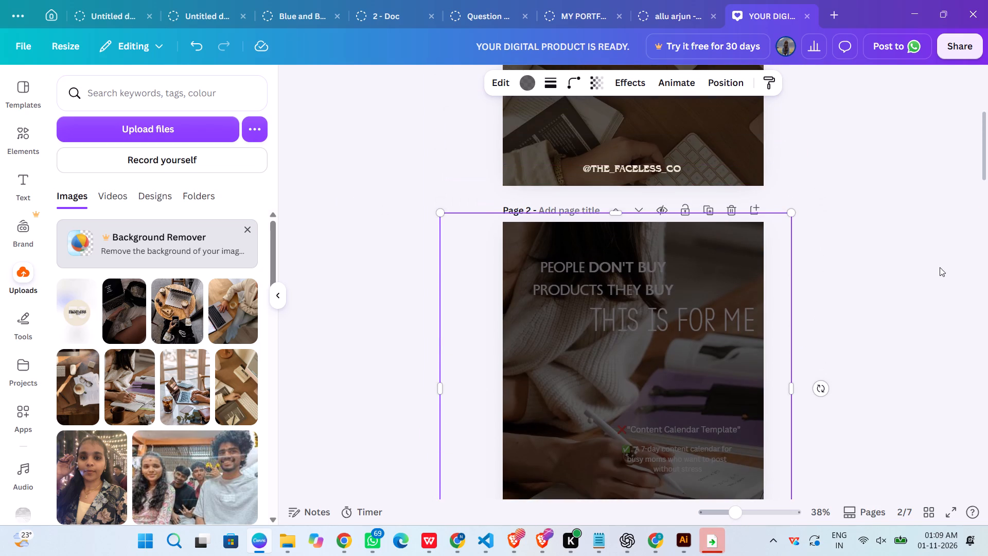
Send page 2's dark overlay backward until it sits behind all the text but above the notebook-writing photo.
{"action": "scroll", "coordinate": [940, 265], "scroll_direction": "down", "scroll_amount": 1}
{"action": "right_click", "coordinate": [677, 331]}
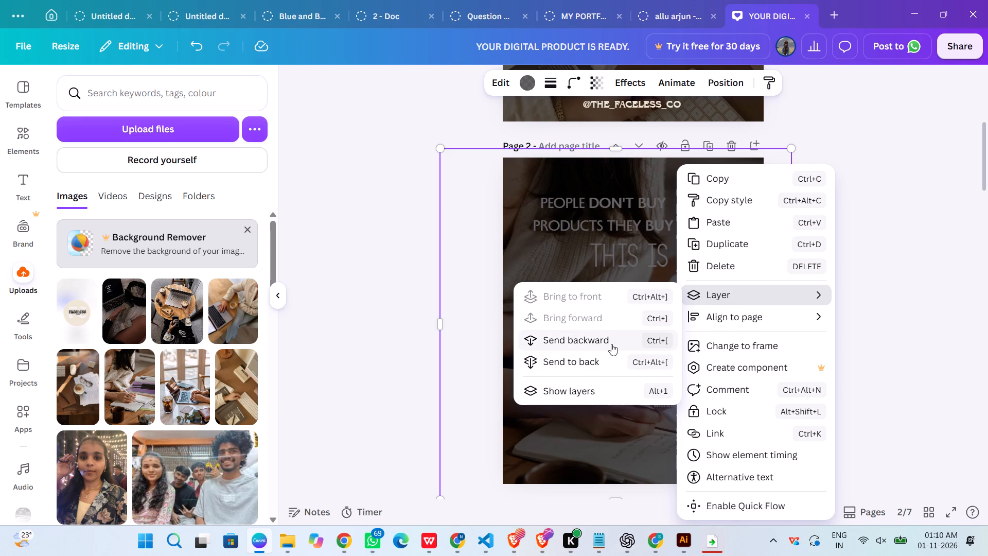
{"action": "left_click", "coordinate": [611, 344]}
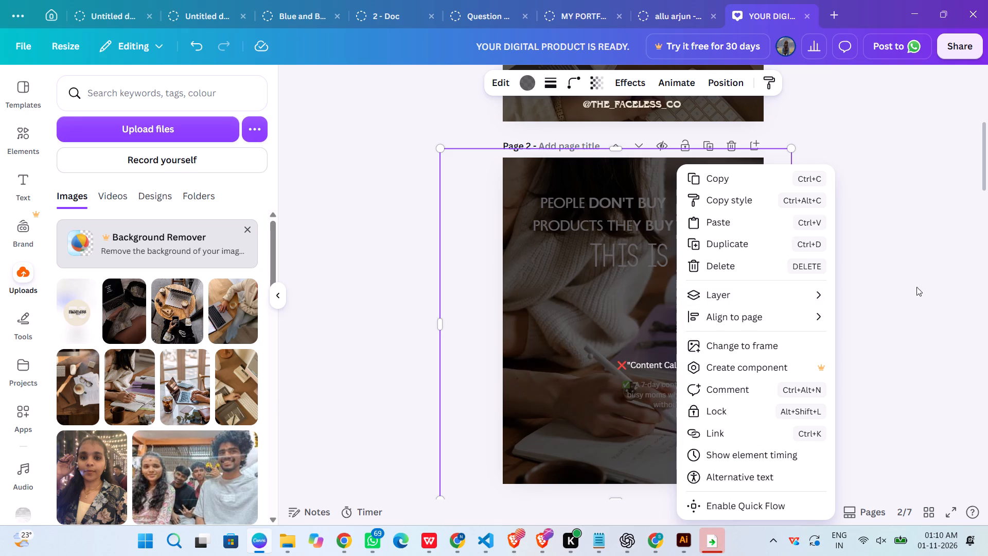
{"action": "left_click", "coordinate": [761, 297]}
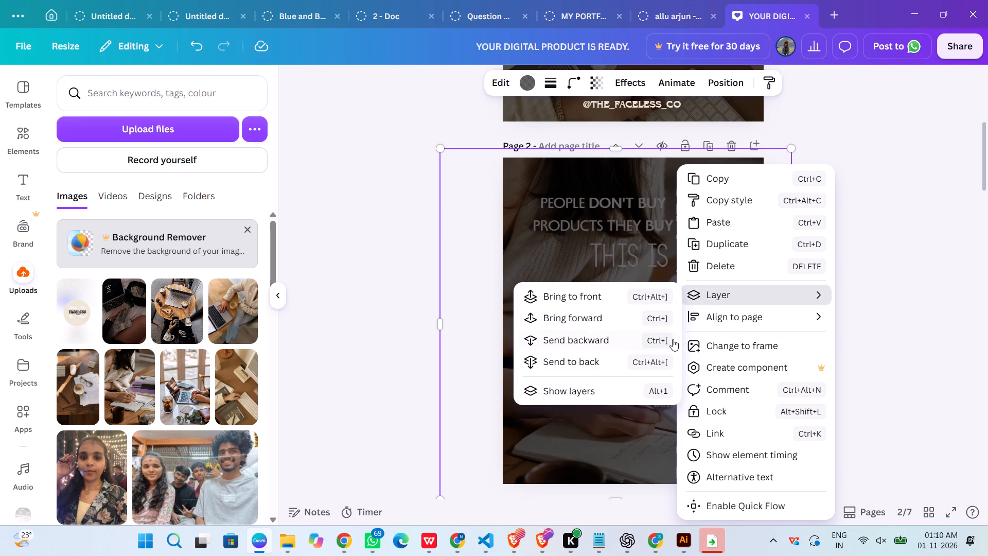
{"action": "left_click", "coordinate": [668, 341]}
{"action": "left_click", "coordinate": [647, 340]}
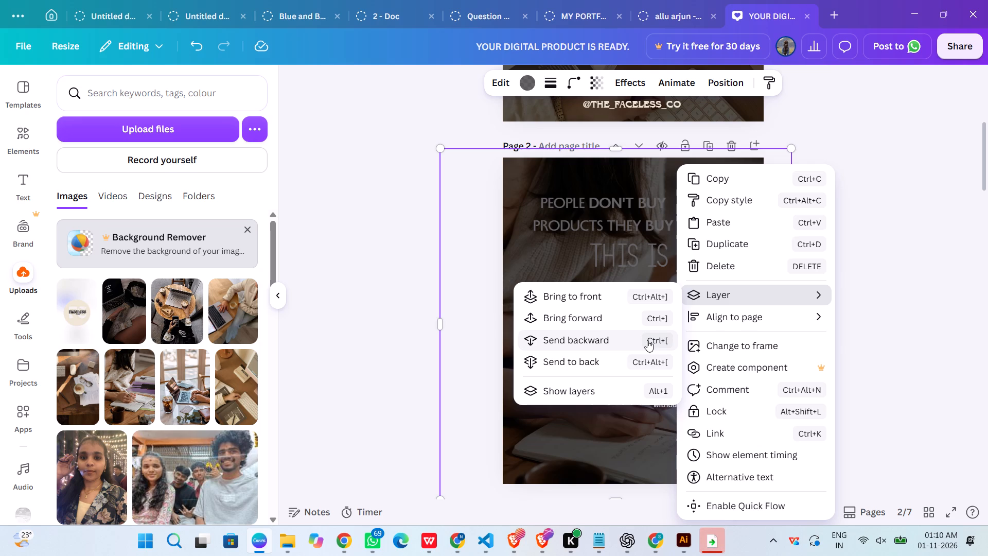
{"action": "left_click", "coordinate": [647, 340]}
{"action": "left_click", "coordinate": [935, 277]}
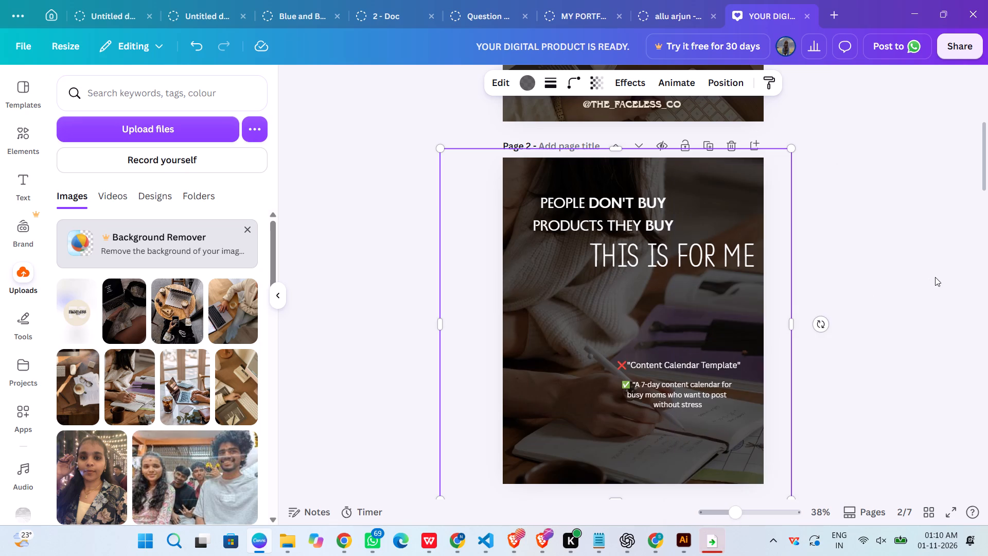
{"action": "scroll", "coordinate": [933, 263], "scroll_direction": "down", "scroll_amount": 1}
{"action": "left_click", "coordinate": [896, 264]}
{"action": "scroll", "coordinate": [896, 264], "scroll_direction": "up", "scroll_amount": 1}
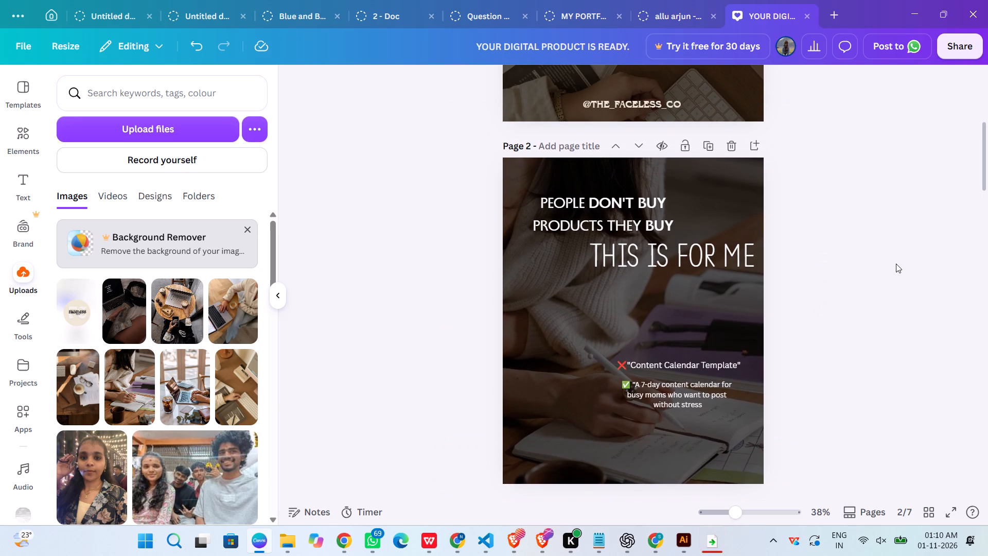
Centre page 2's "PEOPLE DON'T BUY PRODUCTS THEY BUY" heading horizontally, with the "THIS IS FOR ME" line centred directly below it.
{"action": "left_click_drag", "start_coordinate": [636, 215], "coordinate": [665, 213]}
{"action": "left_click", "coordinate": [689, 255]}
{"action": "left_click_drag", "start_coordinate": [689, 257], "coordinate": [660, 265]}
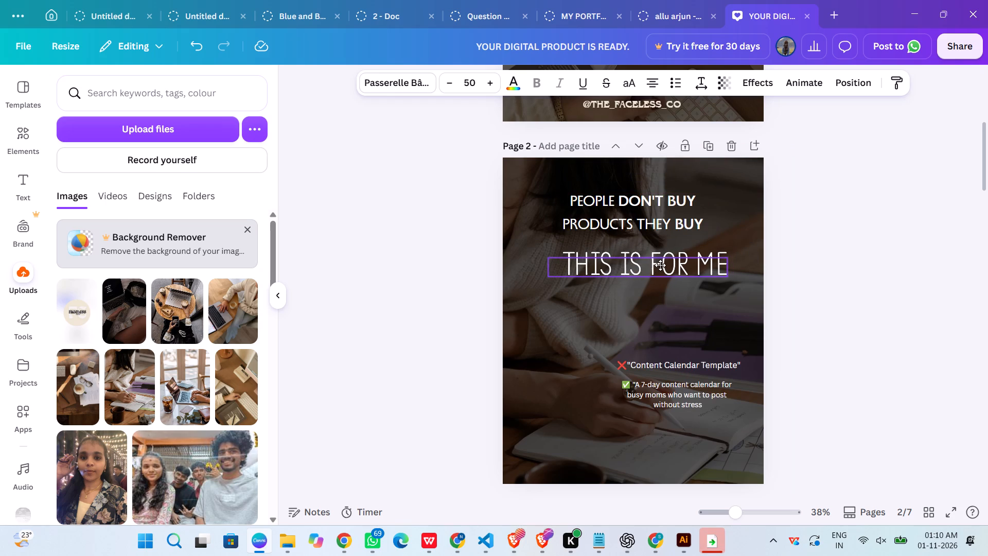
{"action": "left_click_drag", "start_coordinate": [660, 265], "coordinate": [649, 259]}
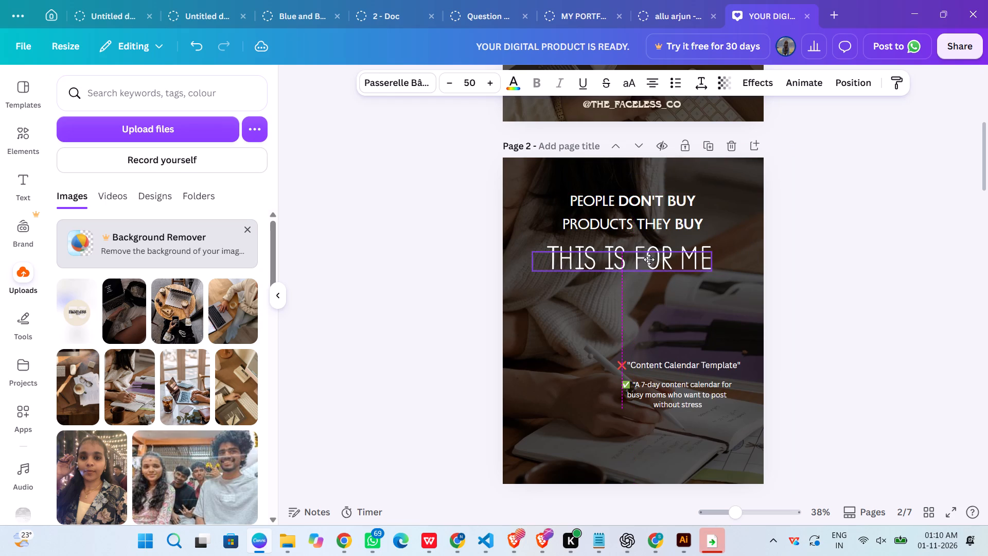
{"action": "left_click_drag", "start_coordinate": [649, 259], "coordinate": [657, 258]}
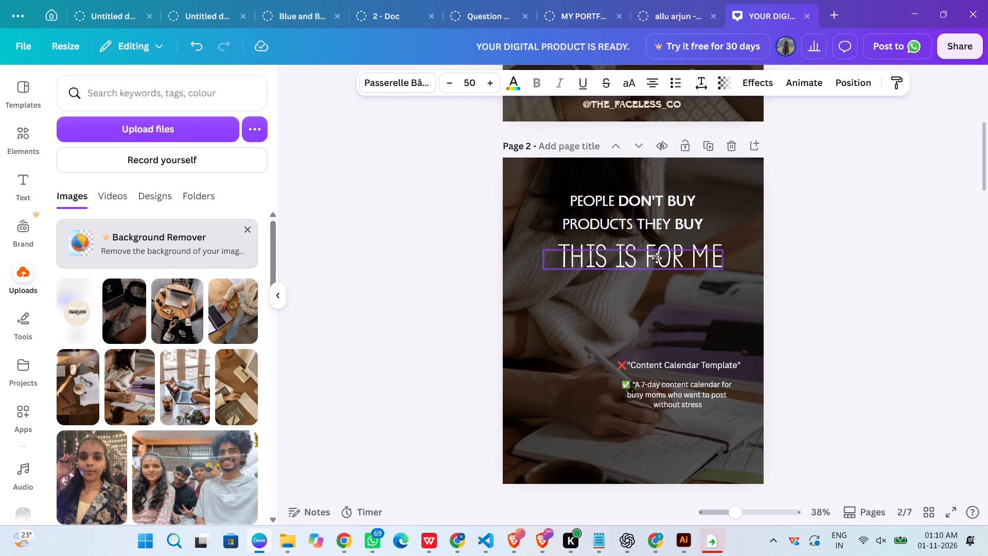
{"action": "left_click_drag", "start_coordinate": [657, 258], "coordinate": [652, 257]}
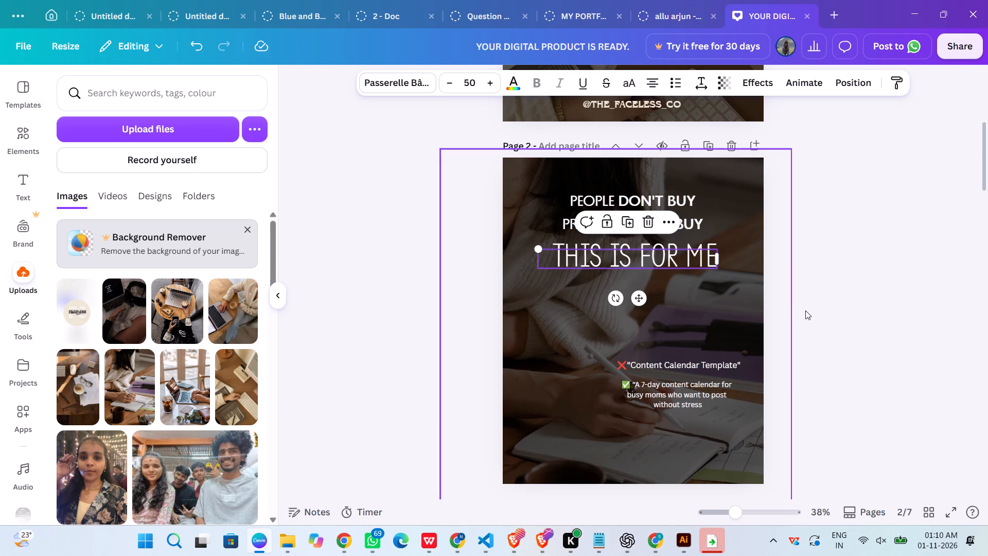
{"action": "left_click", "coordinate": [820, 313]}
Move the "Content Calendar Template" line and the 7-day content calendar text up under page 2's heading, centred on the page.
{"action": "left_click_drag", "start_coordinate": [693, 362], "coordinate": [643, 317]}
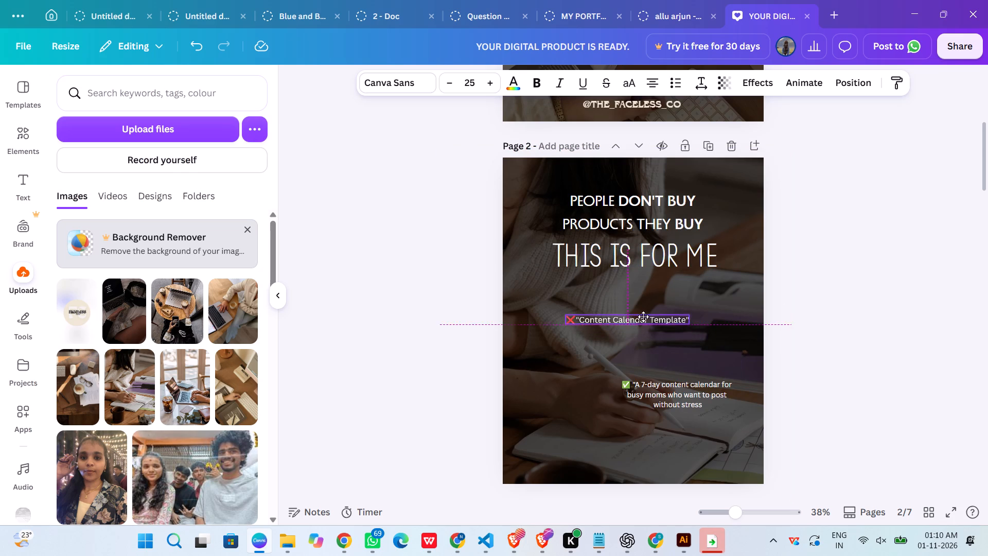
{"action": "left_click_drag", "start_coordinate": [643, 317], "coordinate": [643, 300]}
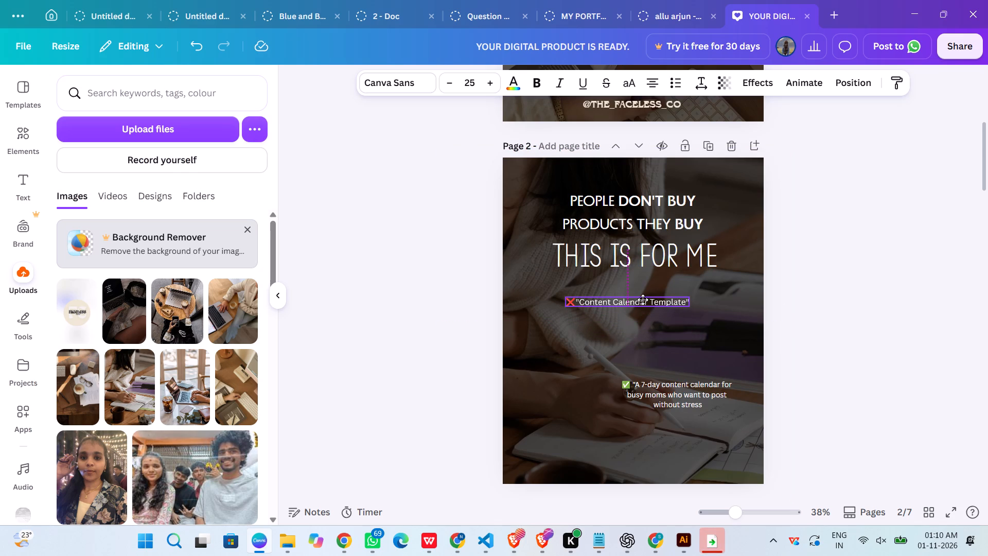
{"action": "left_click_drag", "start_coordinate": [643, 300], "coordinate": [647, 299]}
{"action": "left_click", "coordinate": [673, 397]}
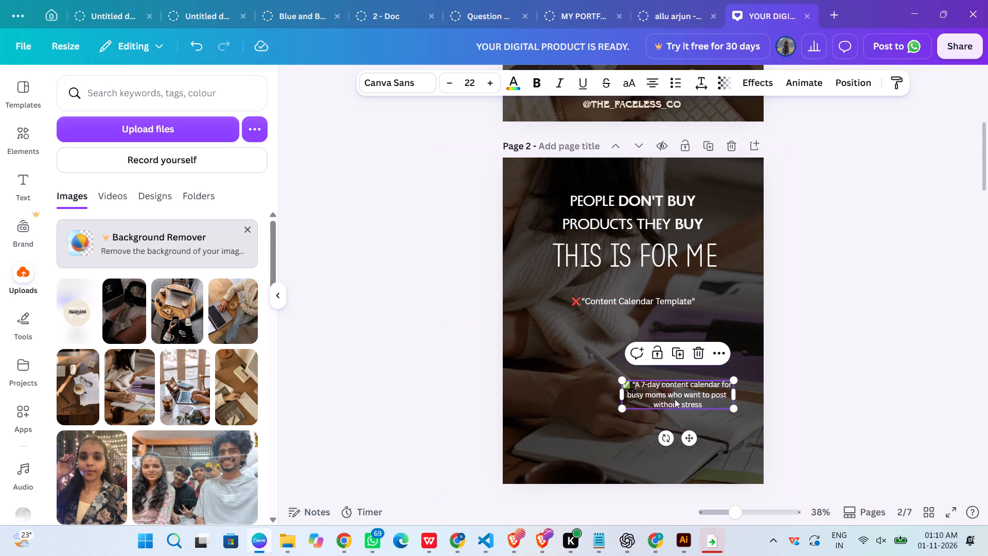
{"action": "left_click_drag", "start_coordinate": [675, 399], "coordinate": [626, 341]}
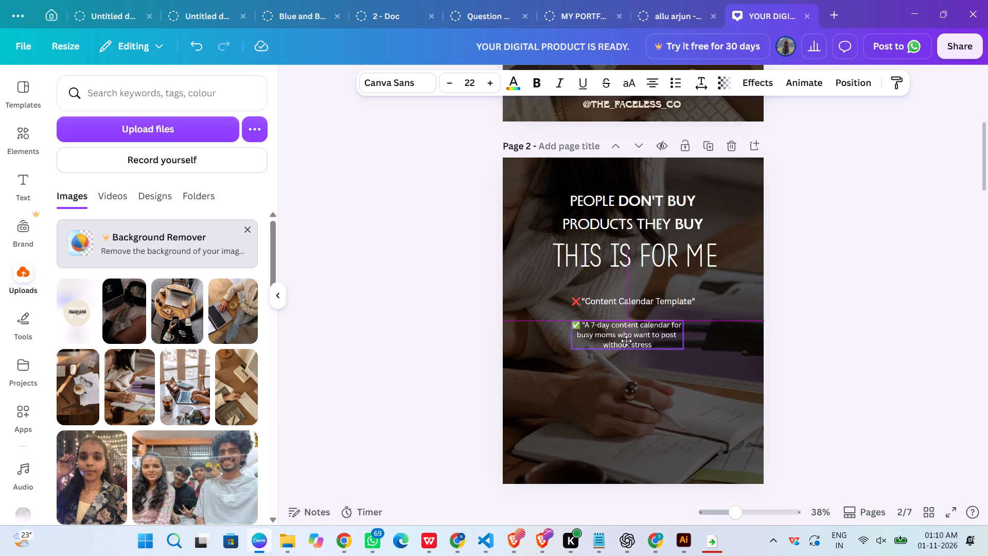
{"action": "left_click_drag", "start_coordinate": [626, 341], "coordinate": [633, 339]}
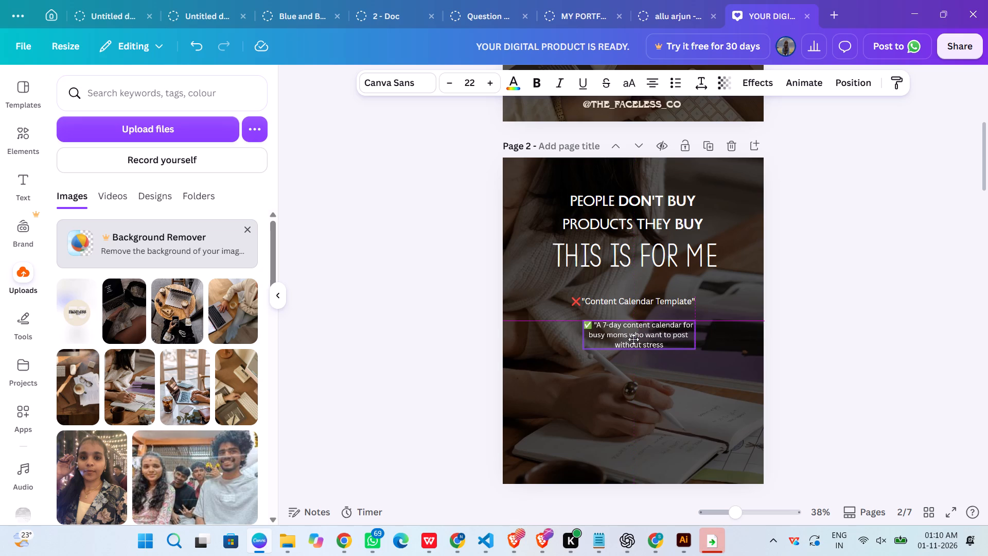
{"action": "left_click_drag", "start_coordinate": [633, 339], "coordinate": [630, 339]}
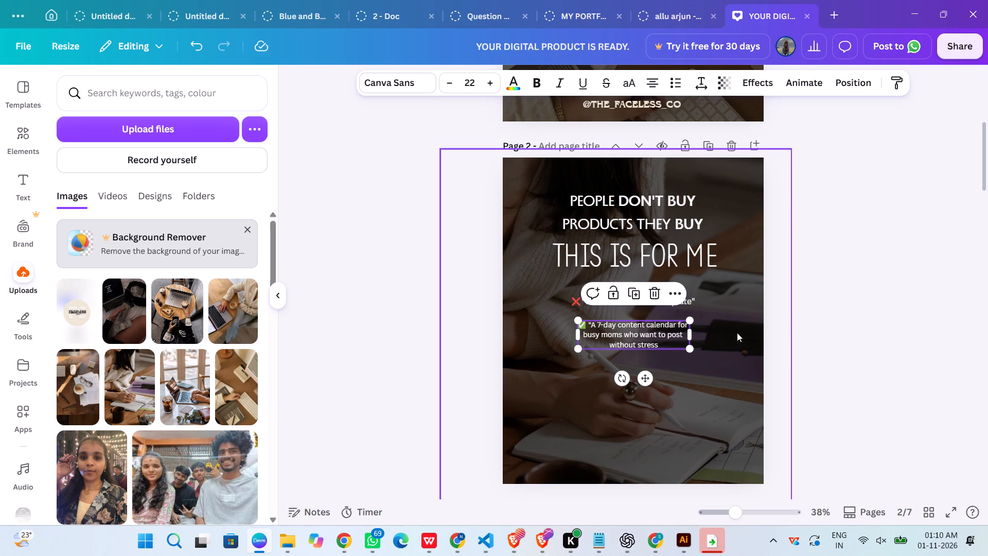
{"action": "left_click", "coordinate": [872, 337]}
Set the font size of page 2's "Content Calendar Template" line to 35.
{"action": "left_click", "coordinate": [672, 294]}
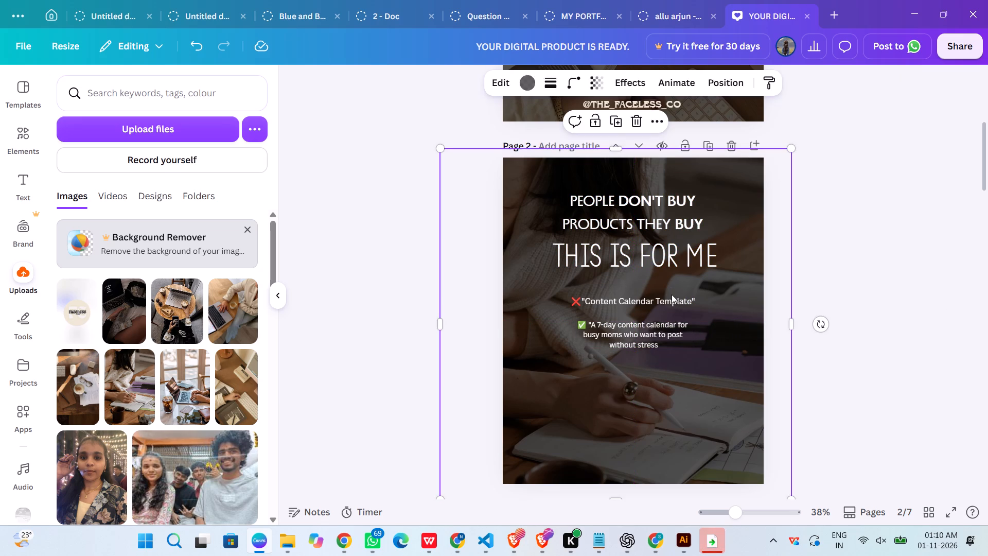
{"action": "left_click", "coordinate": [666, 305]}
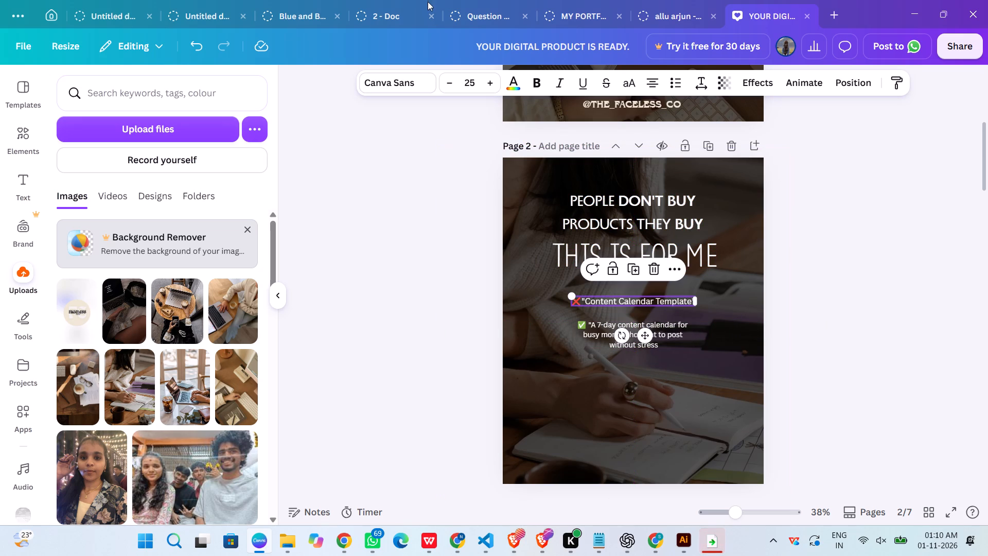
{"action": "left_click", "coordinate": [473, 80]}
{"action": "type", "text": "45"}
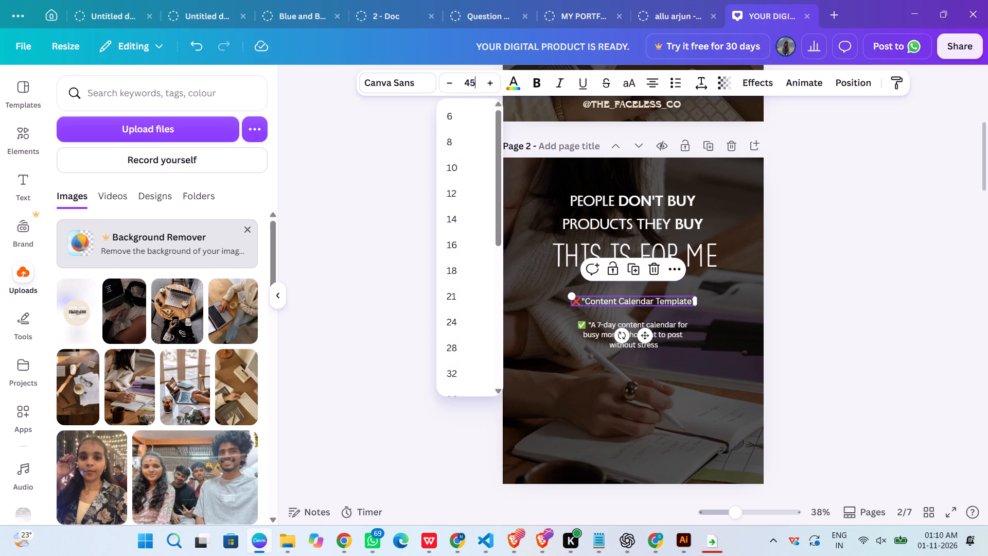
{"action": "key", "text": "Return"}
{"action": "left_click", "coordinate": [481, 84]}
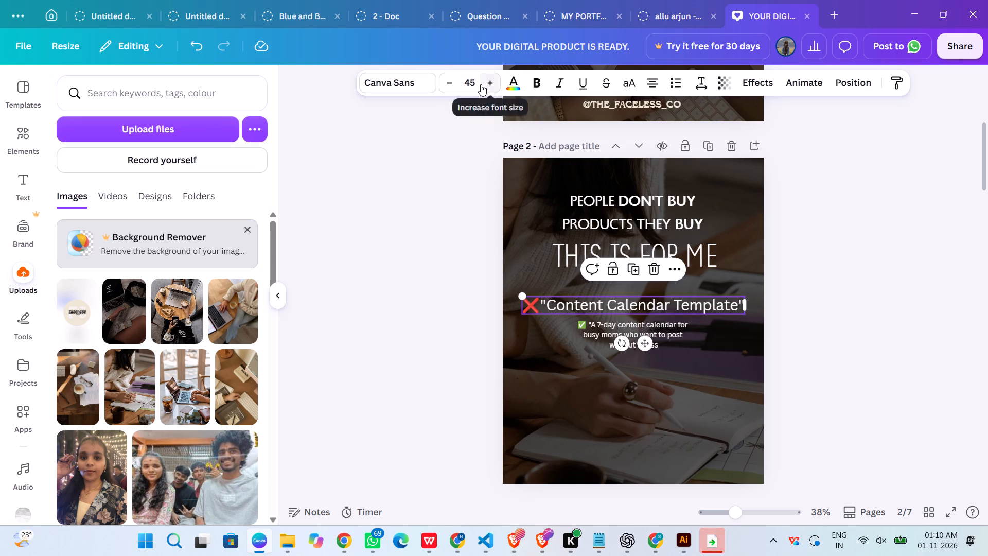
{"action": "triple_click", "coordinate": [456, 83]}
{"action": "triple_click", "coordinate": [456, 84]}
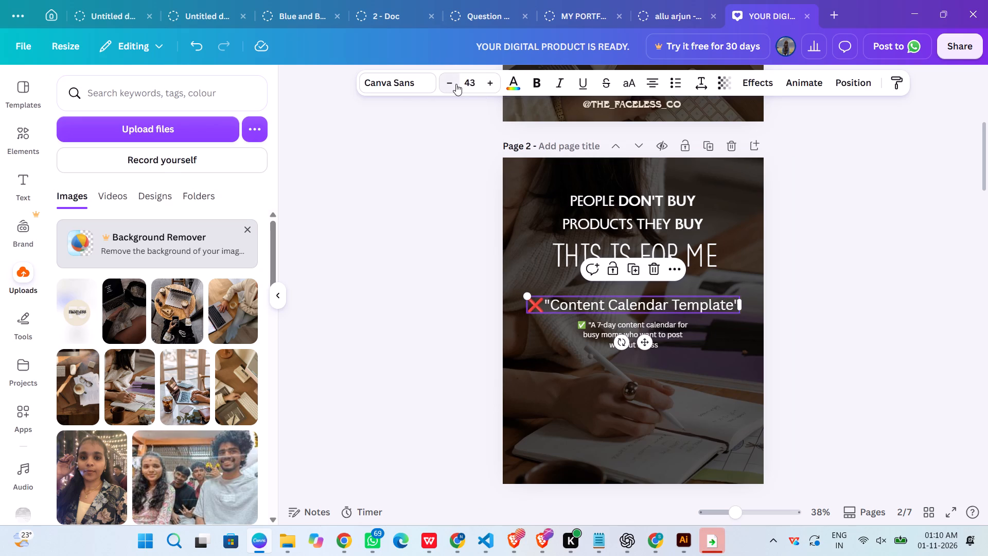
{"action": "double_click", "coordinate": [456, 84]}
{"action": "triple_click", "coordinate": [456, 84]}
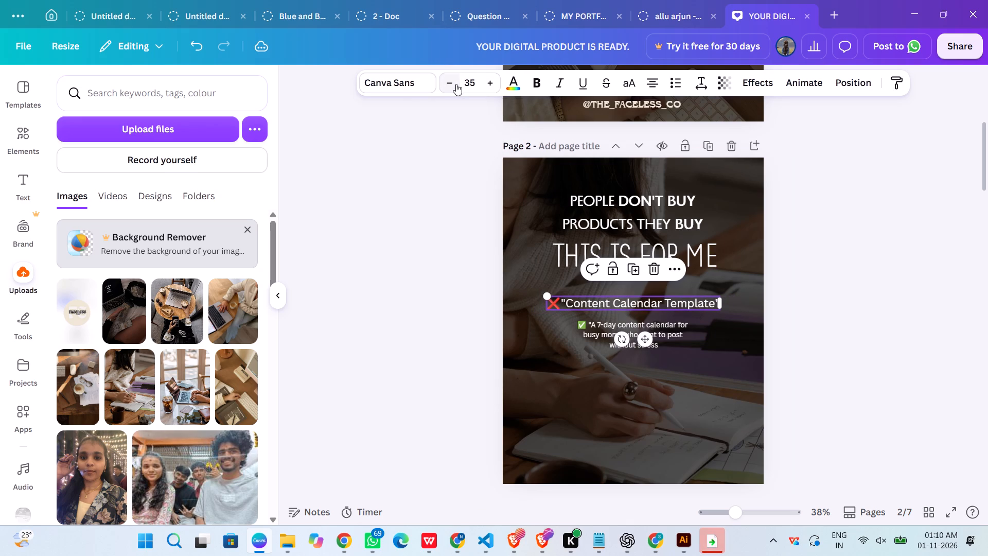
Reduce the font size of page 2's "Content Calendar Template" line slightly.
{"action": "double_click", "coordinate": [456, 84]}
{"action": "left_click", "coordinate": [851, 367]}
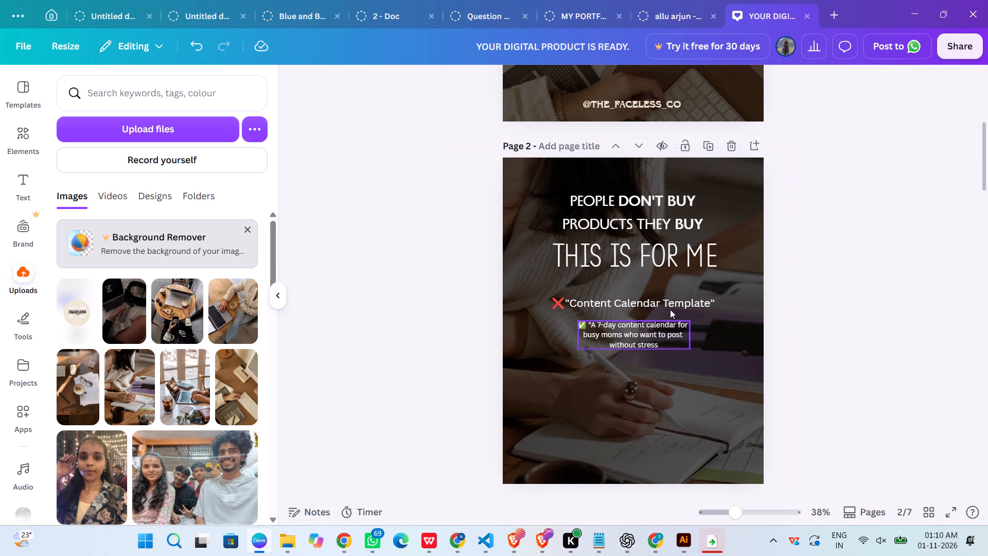
Enlarge page 2's 7-day content calendar text until it is nearly as wide as the "Content Calendar Template" line.
{"action": "left_click", "coordinate": [645, 323]}
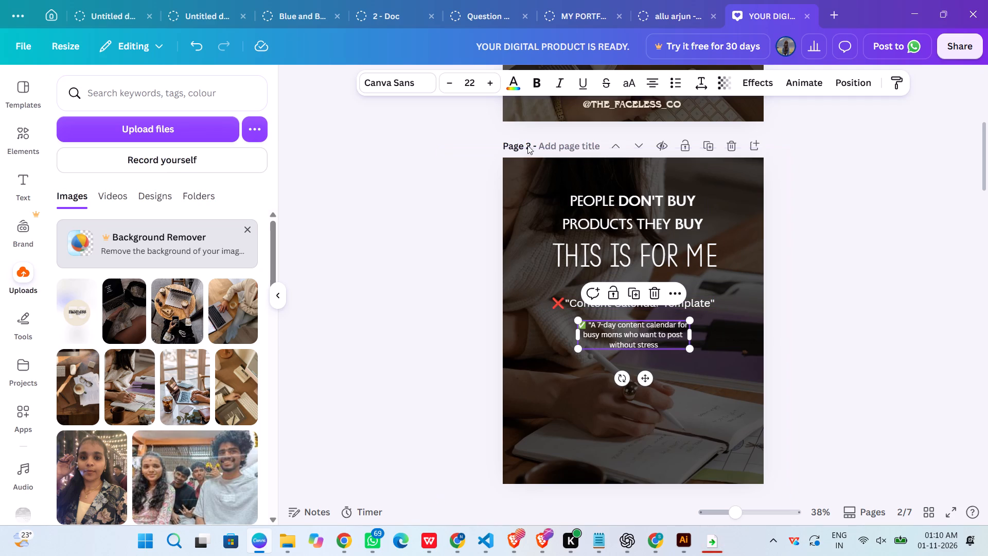
{"action": "triple_click", "coordinate": [490, 83]}
{"action": "triple_click", "coordinate": [490, 83]}
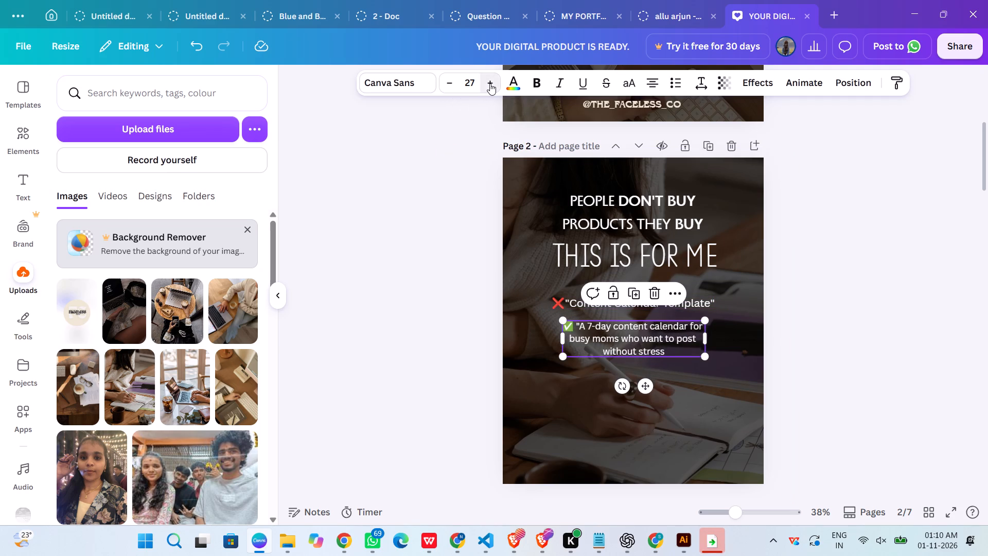
{"action": "double_click", "coordinate": [490, 83]}
{"action": "left_click", "coordinate": [490, 83]}
{"action": "left_click", "coordinate": [856, 391]}
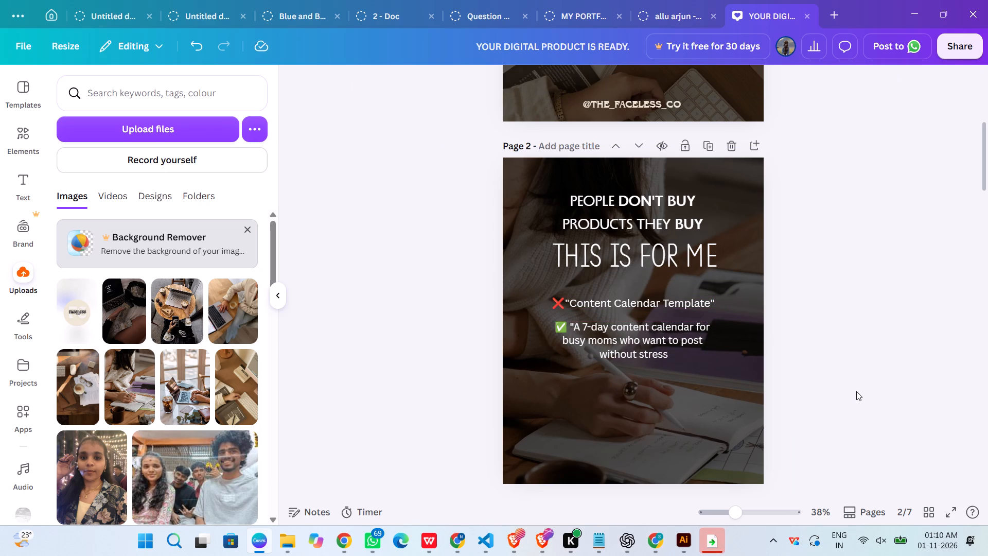
Switch to the design brief in WPS Office and review slide 2's remaining text, styles and layout note.
{"action": "scroll", "coordinate": [935, 291], "scroll_direction": "down", "scroll_amount": 2}
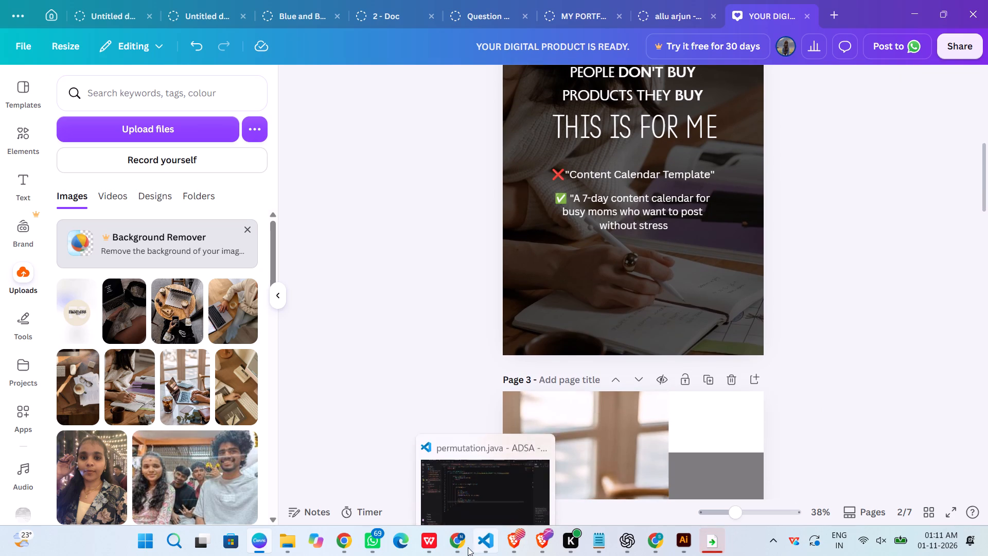
{"action": "left_click", "coordinate": [424, 540]}
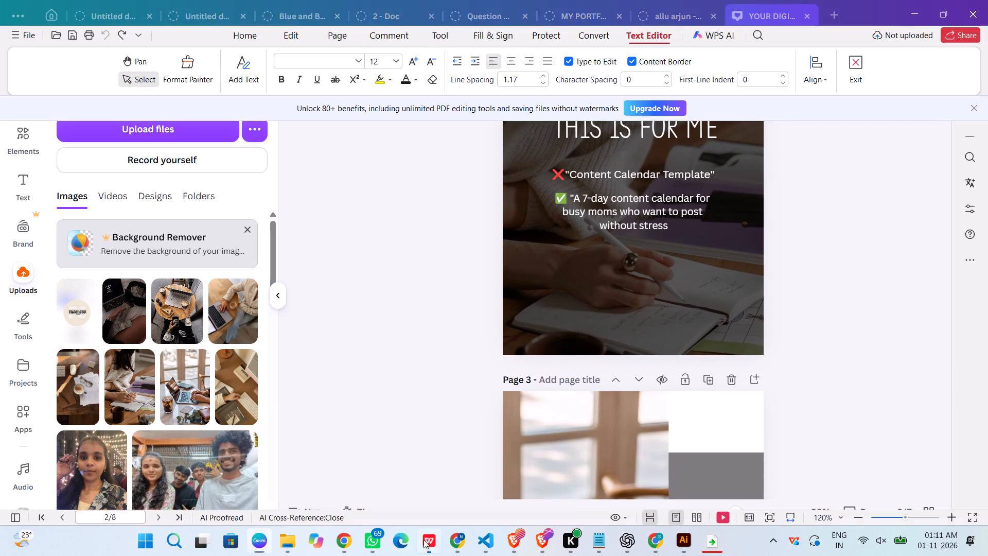
{"action": "scroll", "coordinate": [479, 397], "scroll_direction": "down", "scroll_amount": 3}
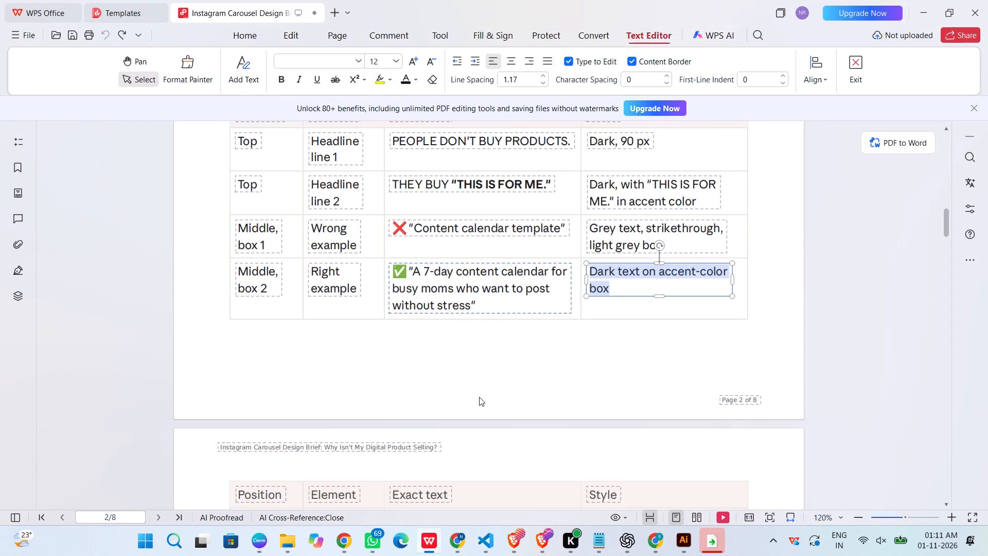
{"action": "scroll", "coordinate": [479, 397], "scroll_direction": "down", "scroll_amount": 5}
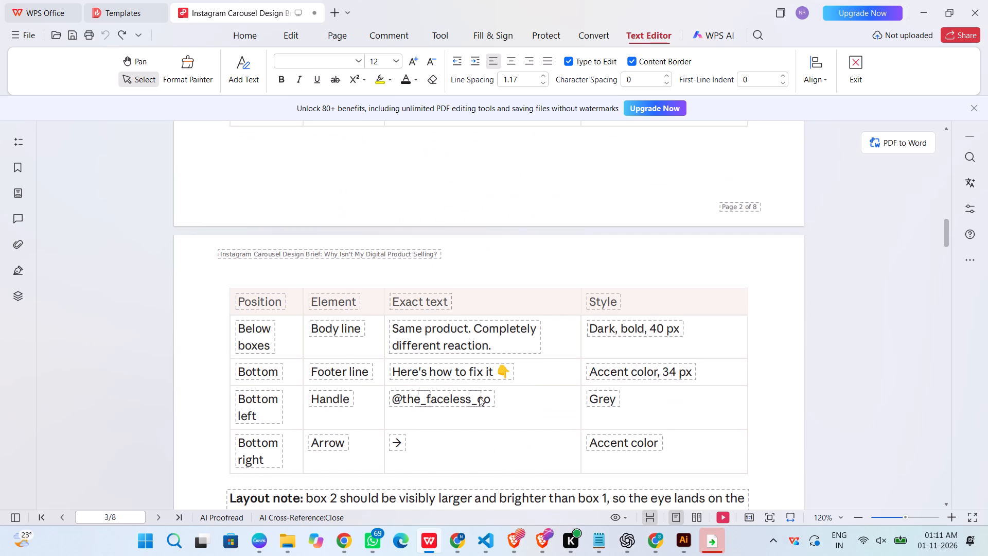
{"action": "scroll", "coordinate": [481, 396], "scroll_direction": "down", "scroll_amount": 1}
{"action": "scroll", "coordinate": [481, 396], "scroll_direction": "up", "scroll_amount": 2}
{"action": "scroll", "coordinate": [481, 396], "scroll_direction": "down", "scroll_amount": 1}
{"action": "scroll", "coordinate": [481, 396], "scroll_direction": "up", "scroll_amount": 3}
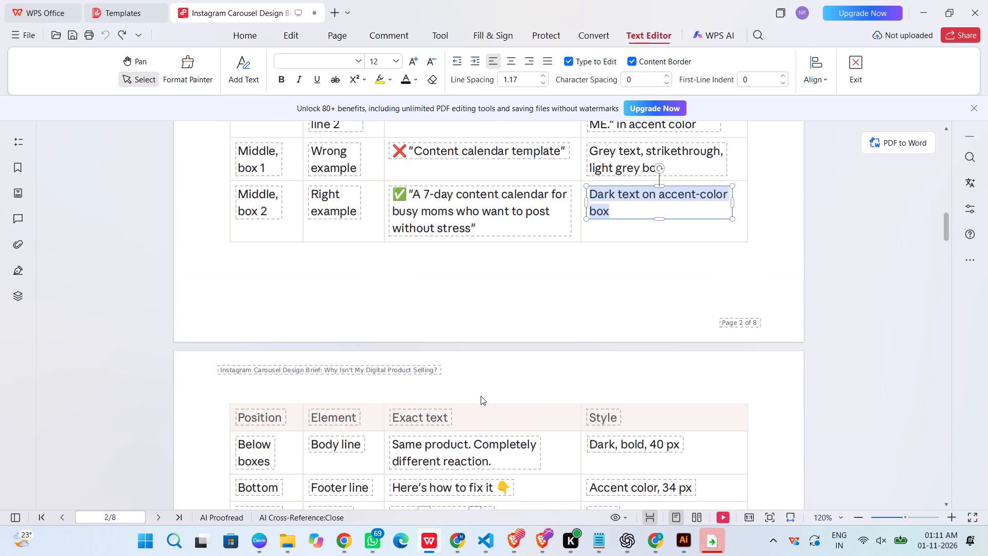
{"action": "scroll", "coordinate": [481, 396], "scroll_direction": "down", "scroll_amount": 4}
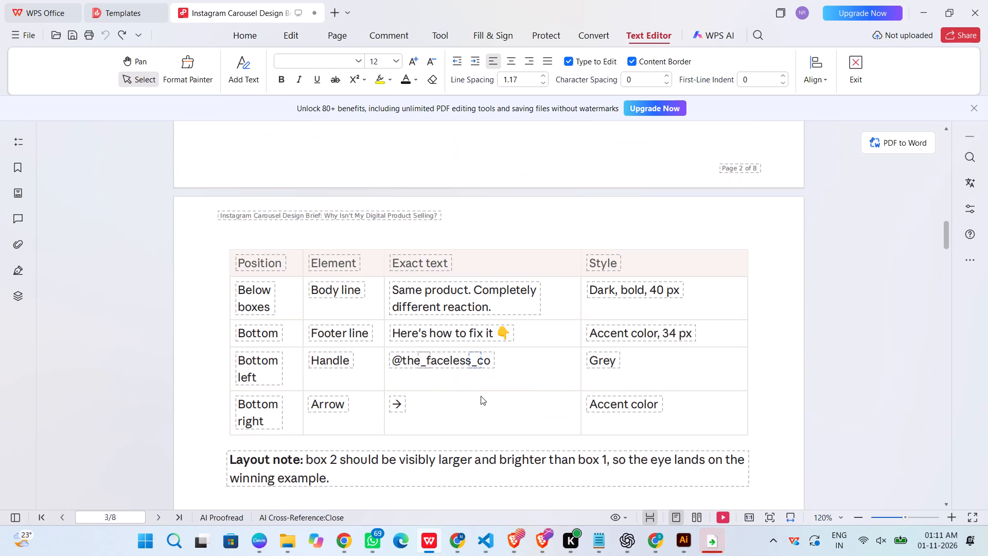
{"action": "scroll", "coordinate": [481, 396], "scroll_direction": "down", "scroll_amount": 1}
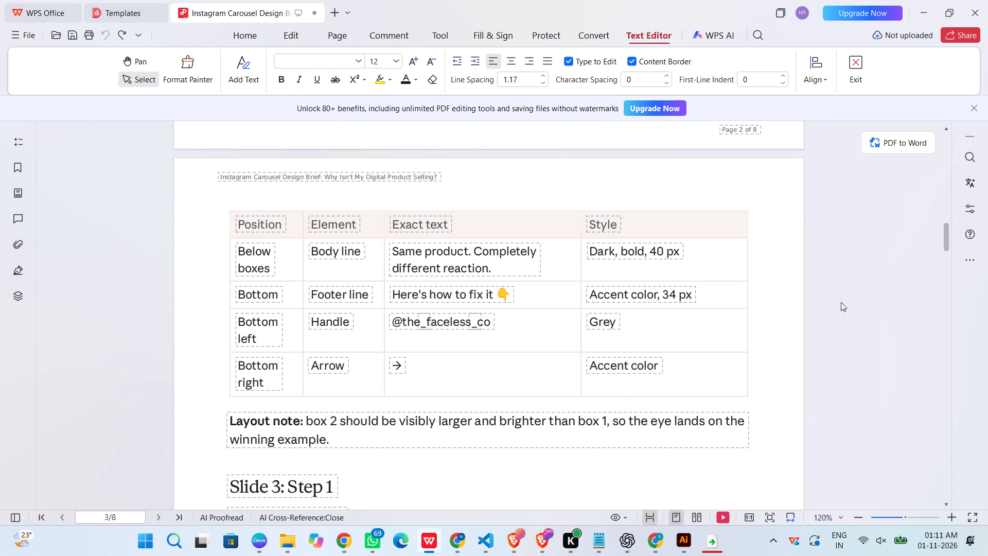
Copy the body line "Same product. Completely different reaction." from the brief and paste it onto page 2 in Canva.
{"action": "left_click", "coordinate": [895, 310]}
{"action": "triple_click", "coordinate": [484, 262]}
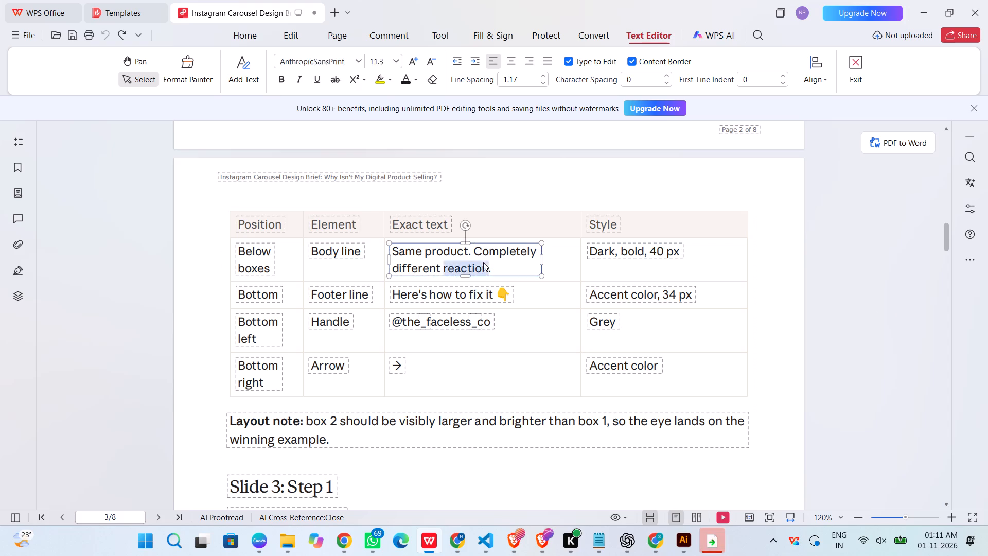
{"action": "key", "text": "ctrl+c"}
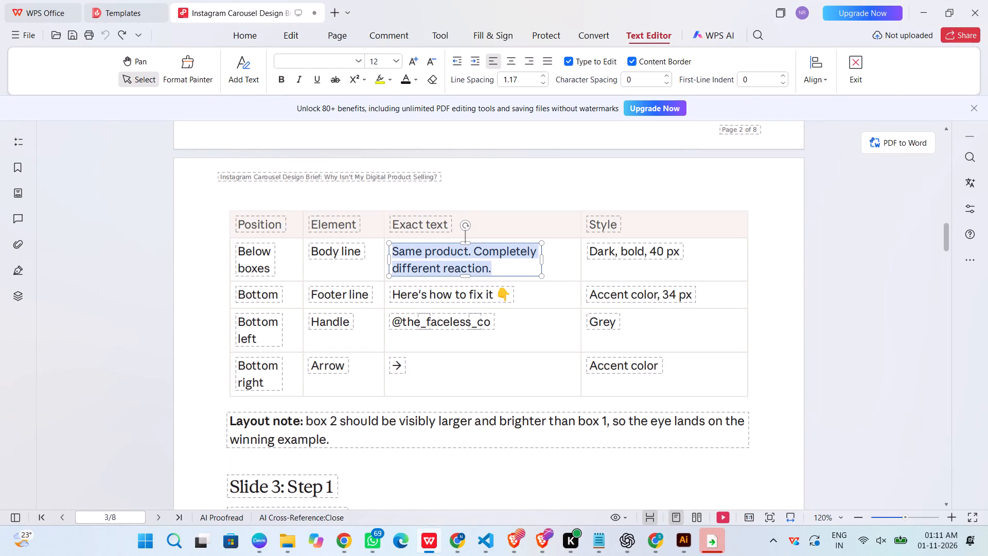
{"action": "left_click", "coordinate": [923, 16]}
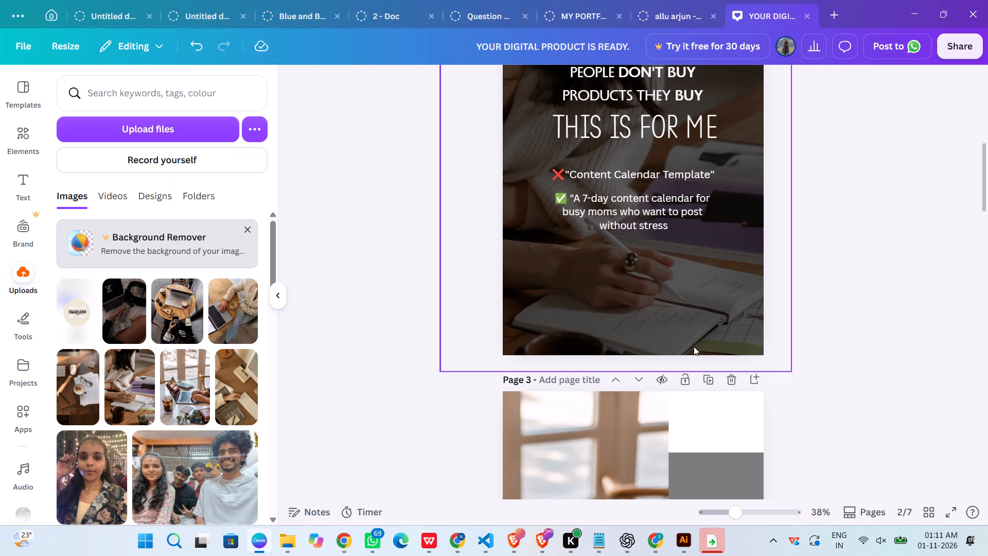
{"action": "left_click", "coordinate": [602, 281]}
{"action": "key", "text": "ctrl+v"}
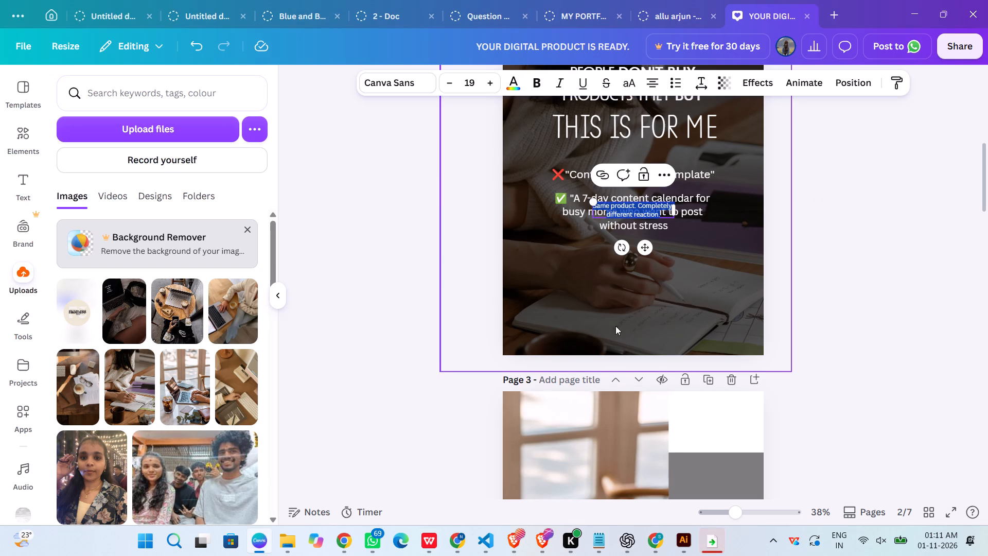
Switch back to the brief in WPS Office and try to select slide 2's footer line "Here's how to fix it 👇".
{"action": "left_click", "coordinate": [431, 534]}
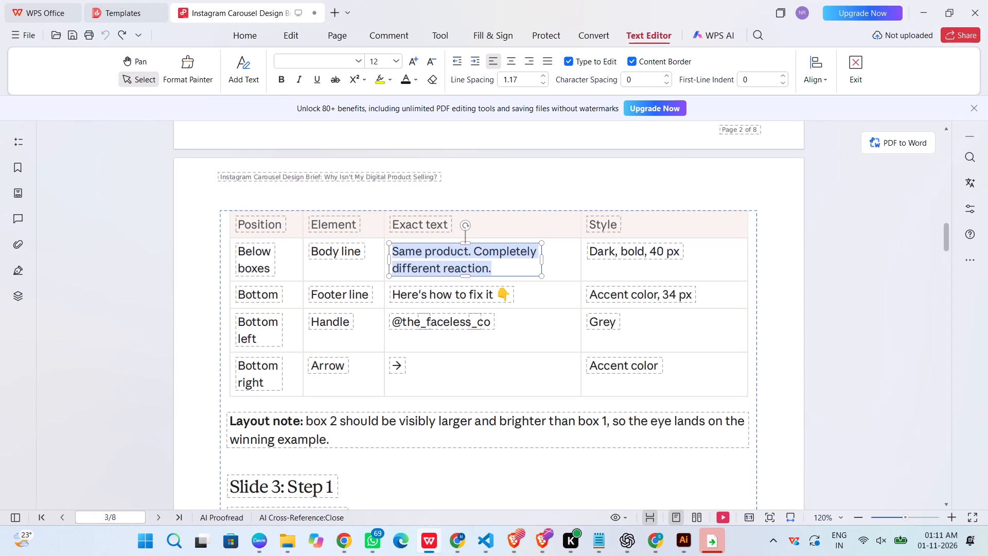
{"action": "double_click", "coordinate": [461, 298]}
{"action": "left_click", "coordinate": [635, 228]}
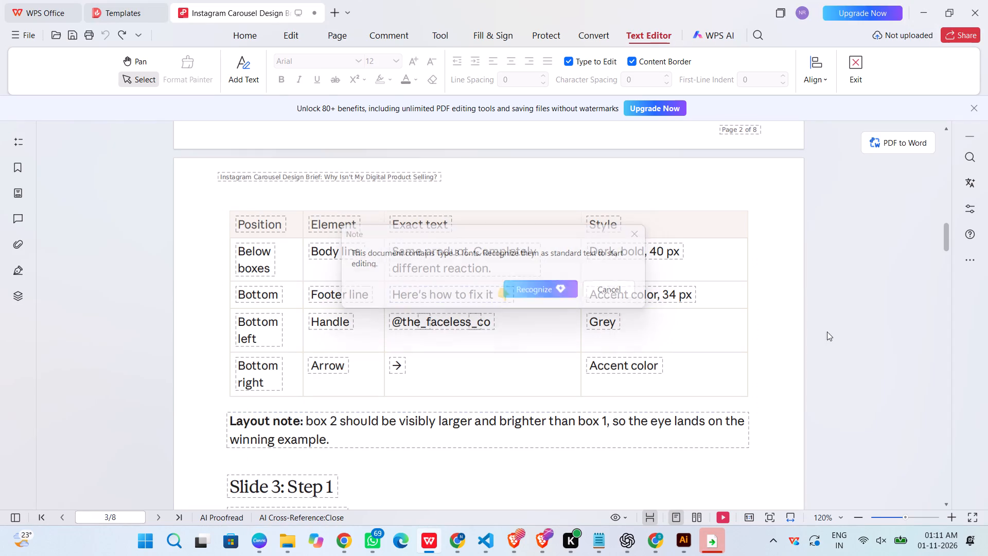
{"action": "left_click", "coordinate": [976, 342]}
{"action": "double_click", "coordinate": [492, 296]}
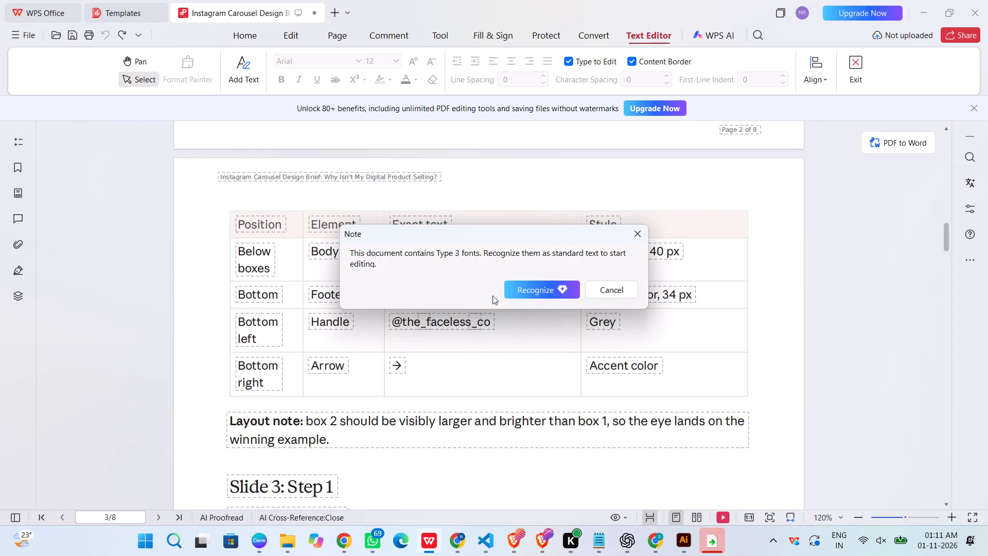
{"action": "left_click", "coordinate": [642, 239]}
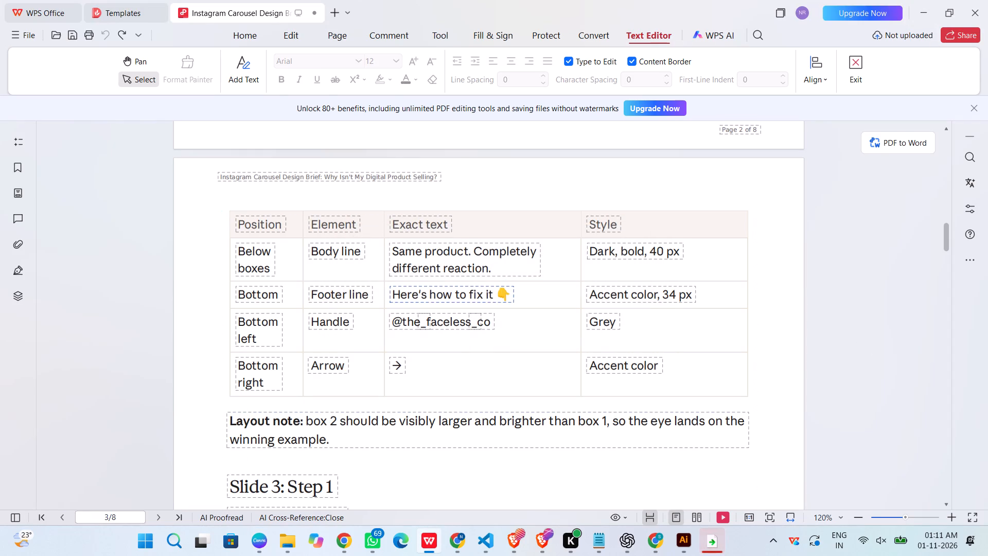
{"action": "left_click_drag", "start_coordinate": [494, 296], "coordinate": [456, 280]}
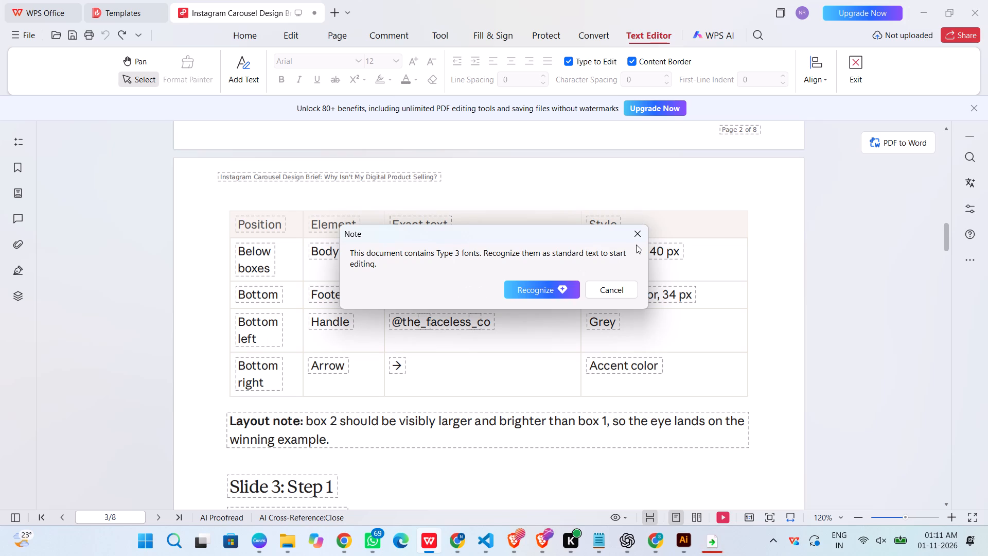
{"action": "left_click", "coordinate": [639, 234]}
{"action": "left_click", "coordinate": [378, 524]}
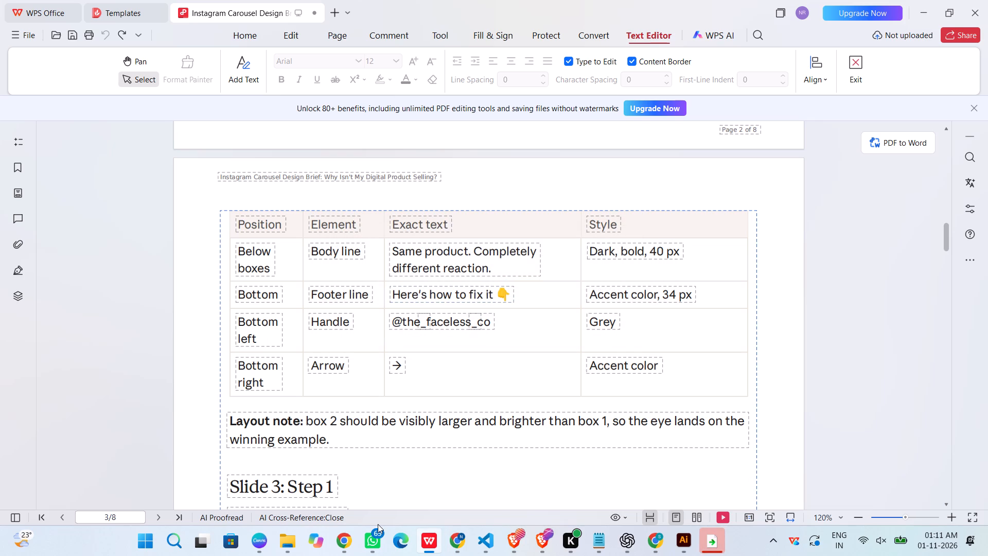
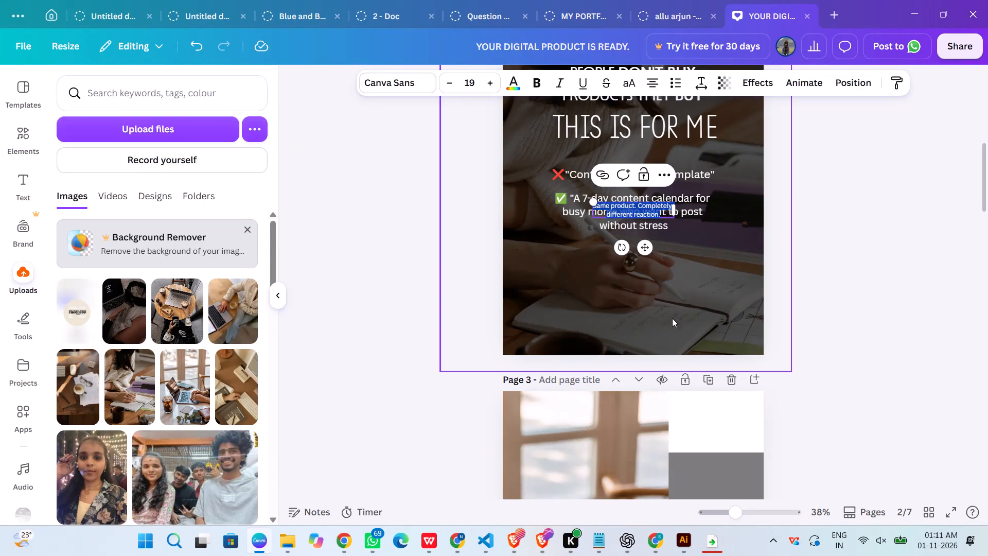
Paste the footer line "Here's how to fix it 👇" onto page 2 and place it near the bottom of the page.
{"action": "left_click", "coordinate": [551, 291]}
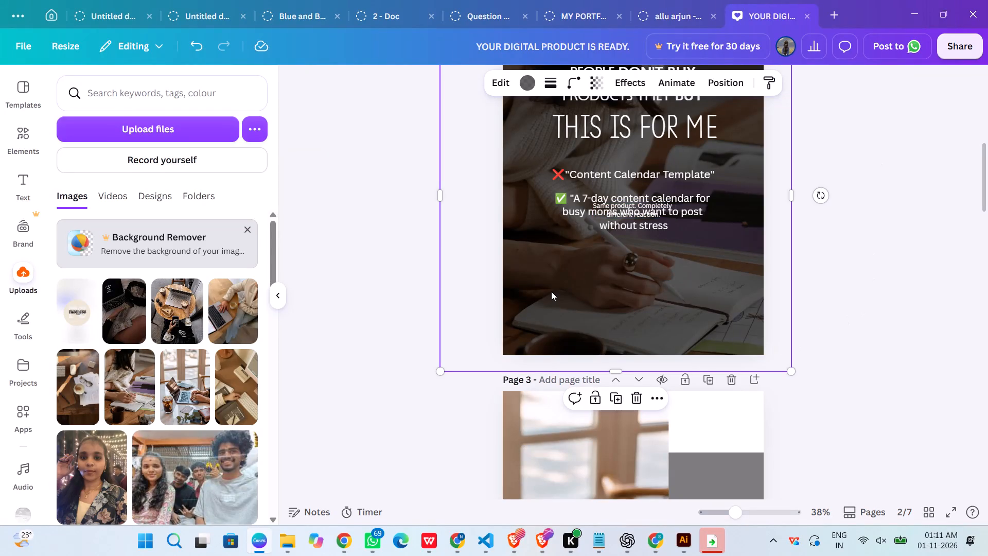
{"action": "key", "text": "ctrl+v"}
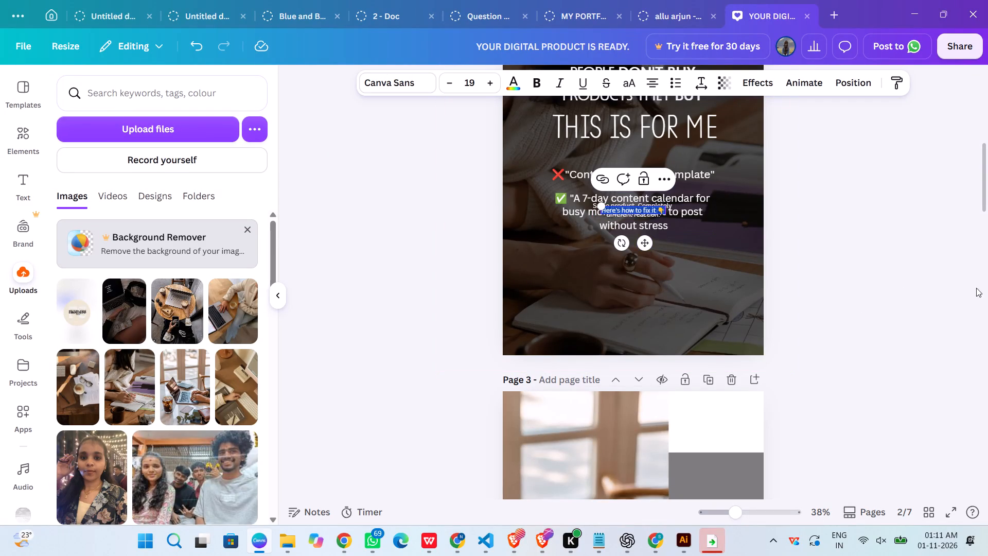
{"action": "left_click", "coordinate": [944, 284]}
{"action": "left_click_drag", "start_coordinate": [647, 207], "coordinate": [639, 309]}
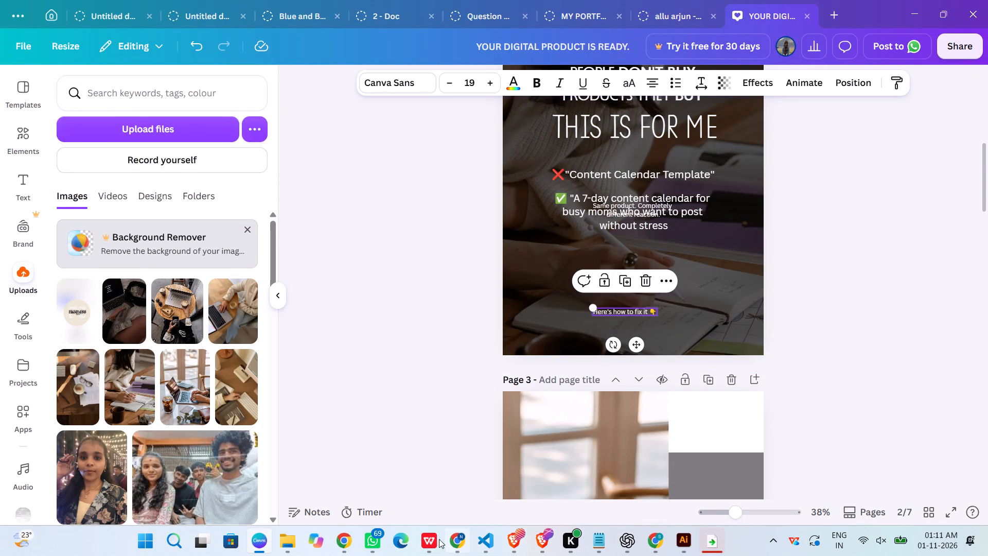
Check slide 2's text styles in the WPS Office brief, and move the body line below the 7-day calendar text in Canva.
{"action": "left_click", "coordinate": [431, 539]}
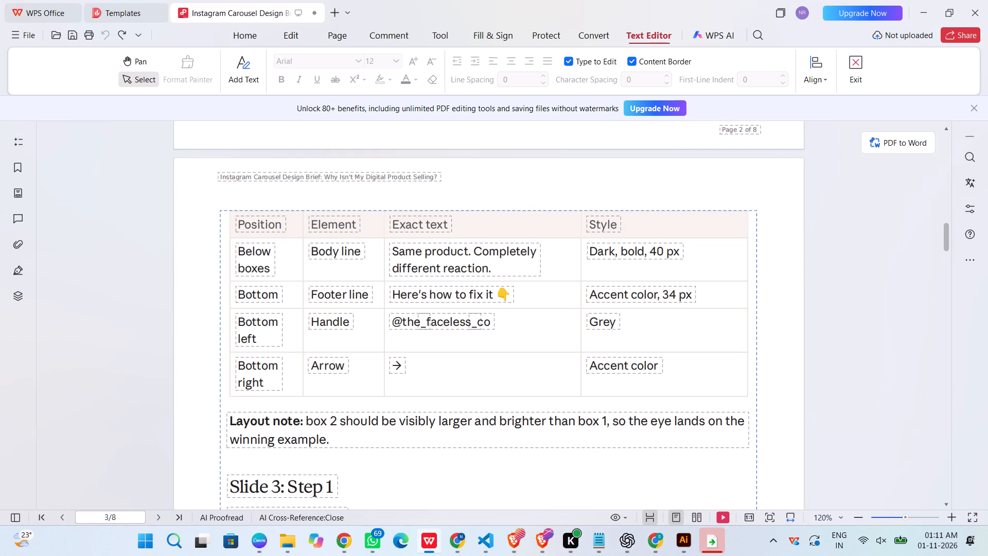
{"action": "left_click", "coordinate": [920, 12]}
{"action": "scroll", "coordinate": [849, 227], "scroll_direction": "up", "scroll_amount": 2}
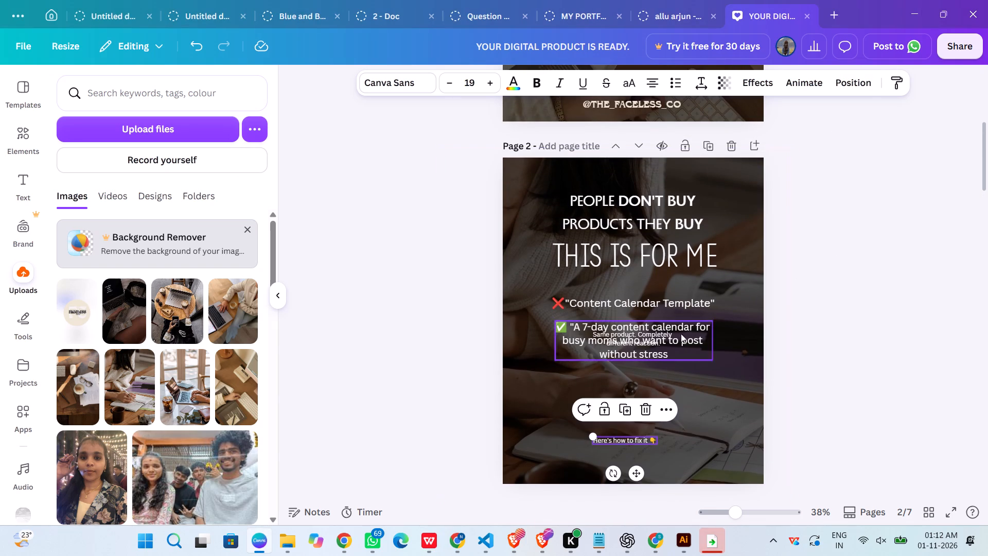
{"action": "left_click_drag", "start_coordinate": [650, 337], "coordinate": [640, 387]}
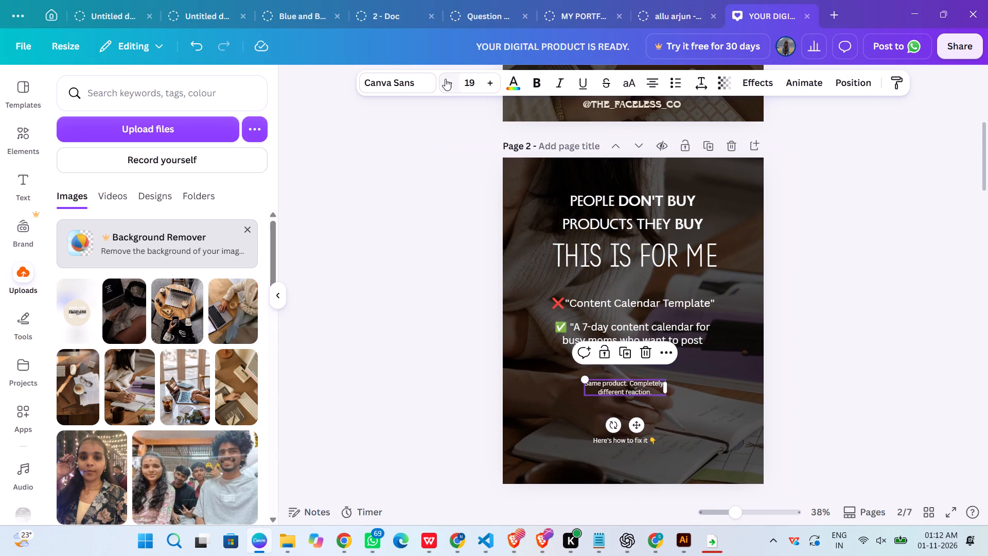
Set the body line, the "Content Calendar Template" line and the 7-day calendar text on page 2 to Monterchi Sans.
{"action": "left_click", "coordinate": [398, 81]}
{"action": "left_click", "coordinate": [231, 141]}
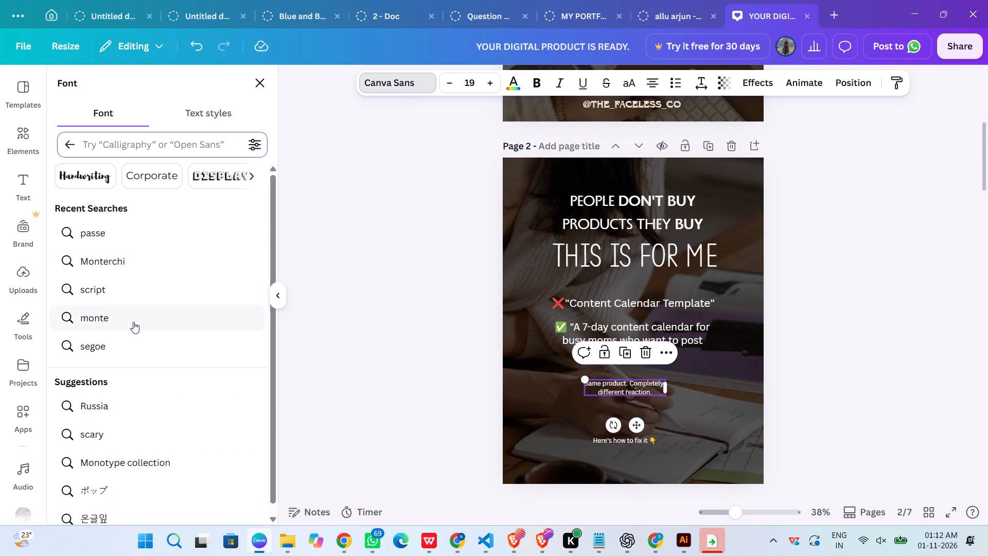
{"action": "left_click", "coordinate": [158, 267]}
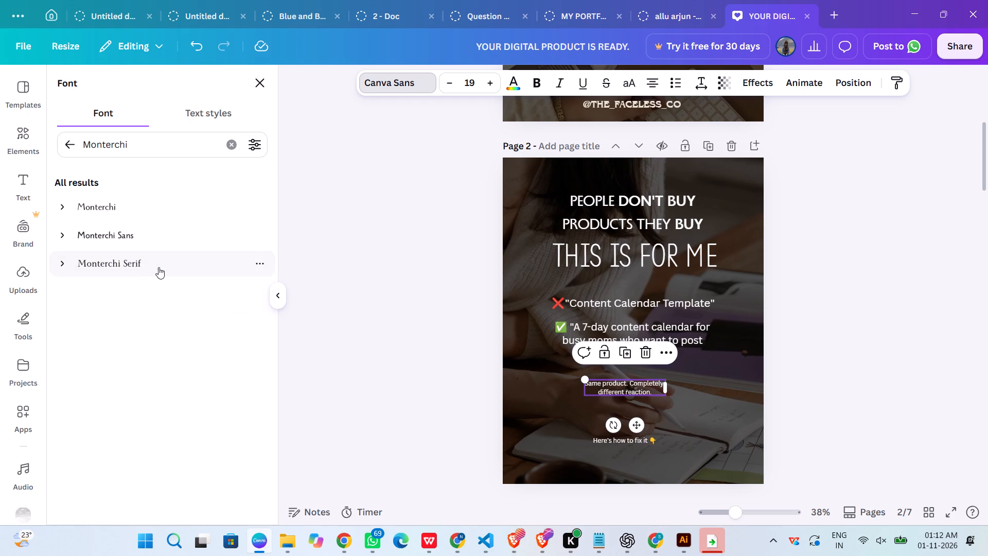
{"action": "left_click", "coordinate": [164, 240]}
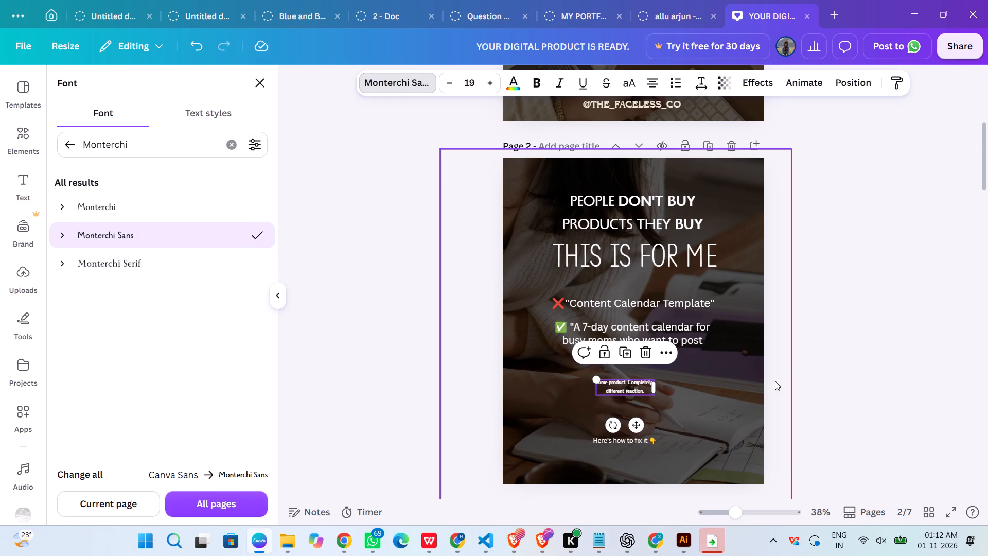
{"action": "left_click", "coordinate": [629, 305]}
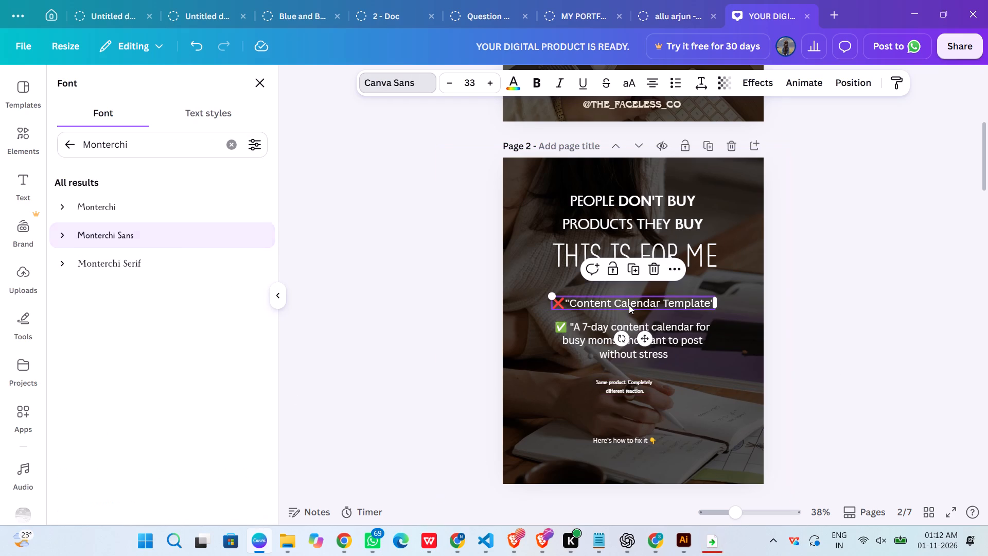
{"action": "left_click", "coordinate": [166, 234]}
{"action": "left_click", "coordinate": [609, 350]}
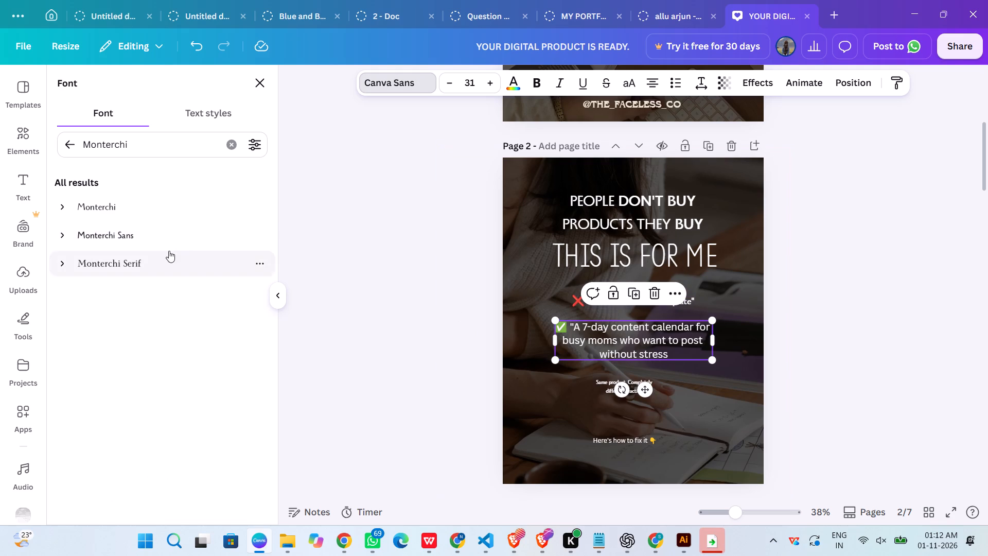
{"action": "left_click", "coordinate": [158, 234]}
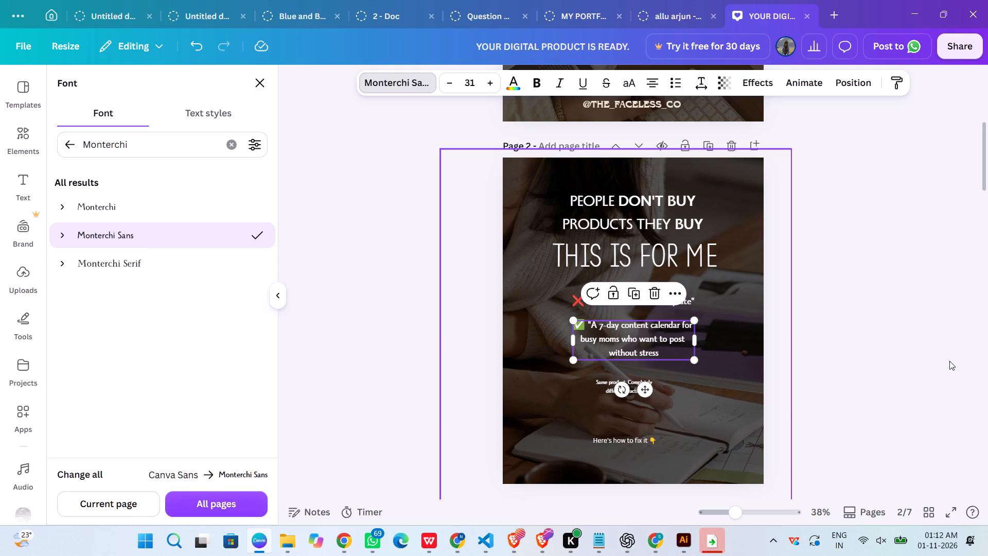
{"action": "left_click", "coordinate": [907, 373]}
{"action": "left_click", "coordinate": [855, 257]}
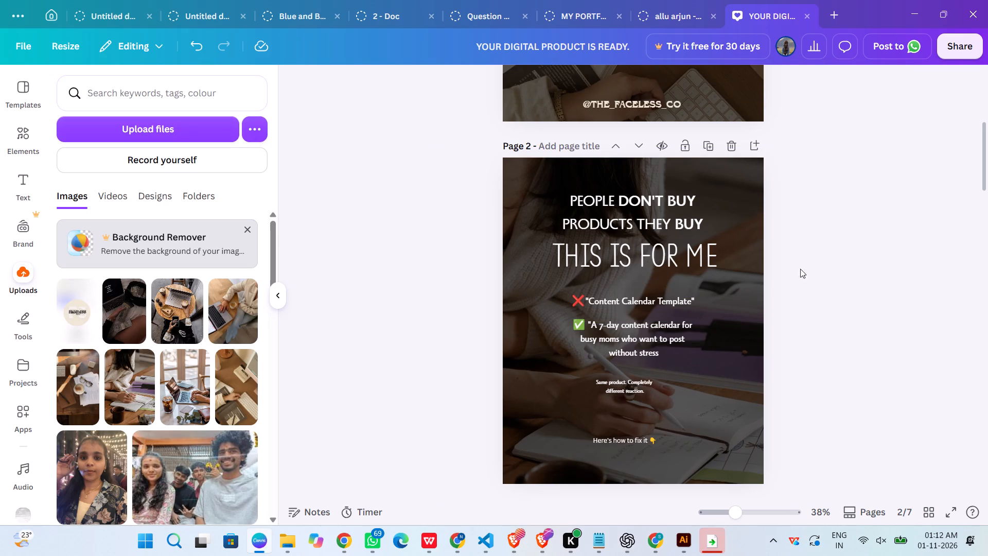
Set the font size of the "Content Calendar Template" line to 38 and of the 7-day calendar text to 34.
{"action": "left_click", "coordinate": [657, 302]}
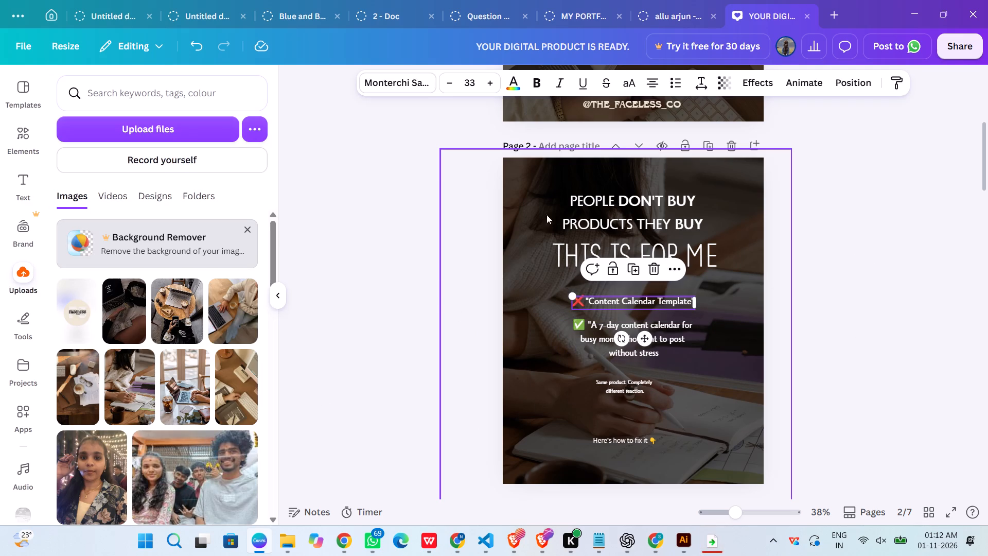
{"action": "triple_click", "coordinate": [486, 76]}
{"action": "double_click", "coordinate": [486, 76]}
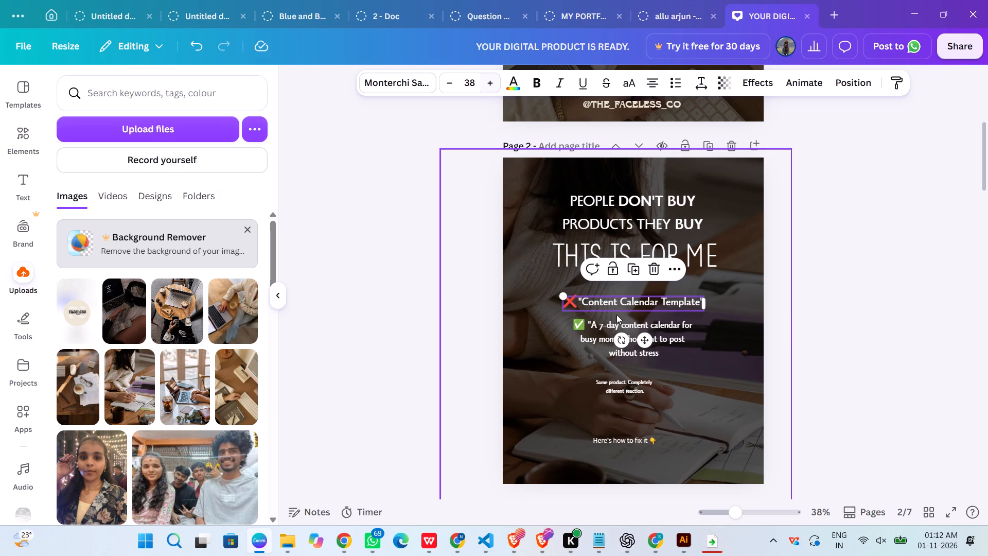
{"action": "left_click", "coordinate": [632, 329]}
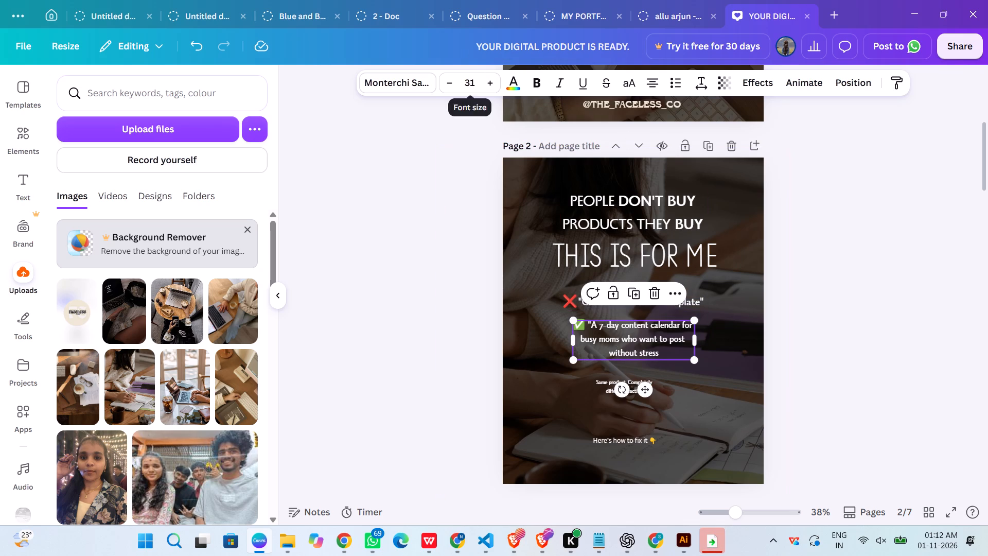
{"action": "double_click", "coordinate": [493, 78]}
{"action": "left_click", "coordinate": [493, 78]}
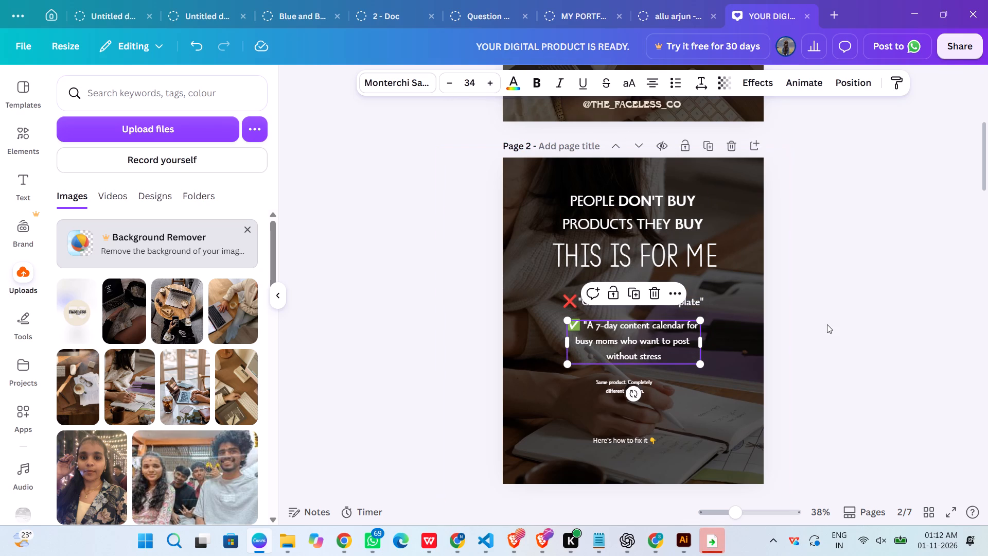
{"action": "left_click", "coordinate": [827, 324]}
Enlarge the body line "Same product. Completely different reaction." on page 2 to font size 41.
{"action": "scroll", "coordinate": [827, 324], "scroll_direction": "down", "scroll_amount": 1}
{"action": "left_click", "coordinate": [628, 321]}
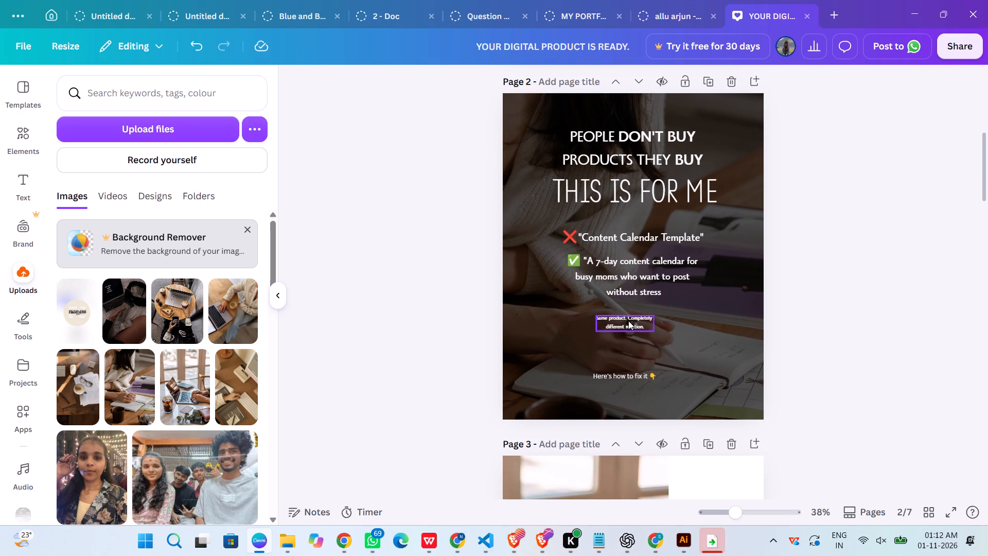
{"action": "triple_click", "coordinate": [491, 82]}
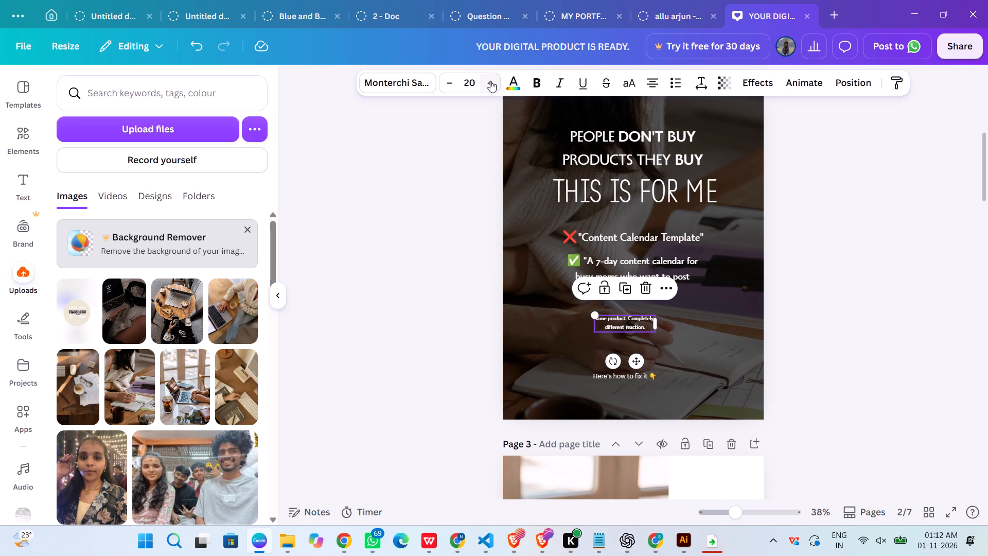
{"action": "triple_click", "coordinate": [490, 81]}
{"action": "triple_click", "coordinate": [490, 81]}
{"action": "triple_click", "coordinate": [490, 81]}
{"action": "triple_click", "coordinate": [490, 81]}
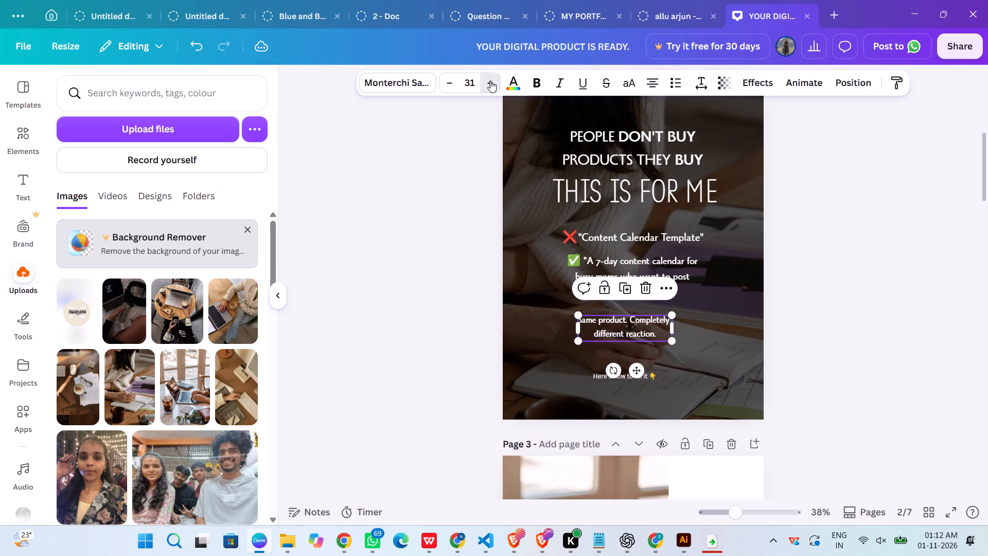
{"action": "triple_click", "coordinate": [490, 81]}
{"action": "triple_click", "coordinate": [490, 81]}
{"action": "left_click", "coordinate": [490, 81]}
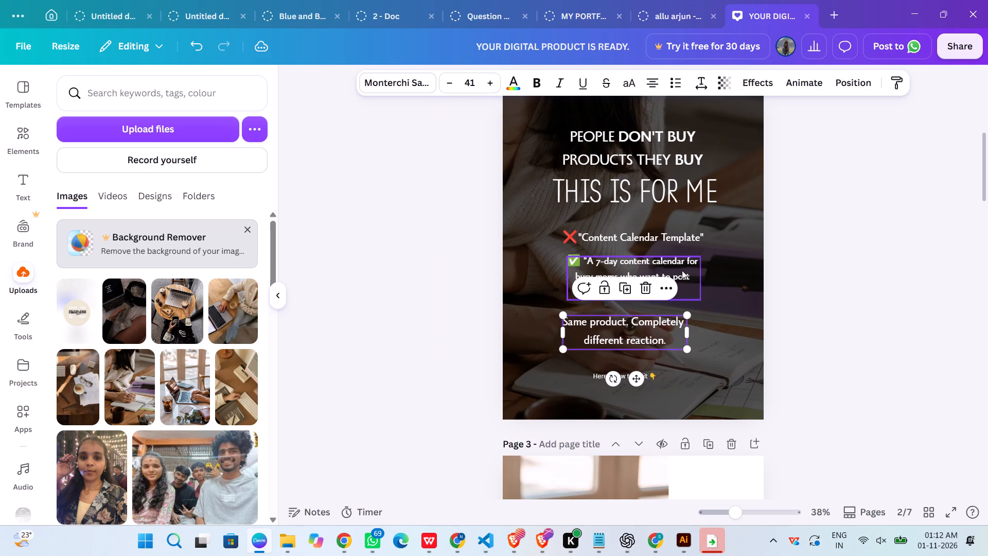
Rebreak the body line so "Same product." stands on the first line and "Completely different reaction." on the second.
{"action": "left_click", "coordinate": [639, 320]}
{"action": "left_click", "coordinate": [639, 319]}
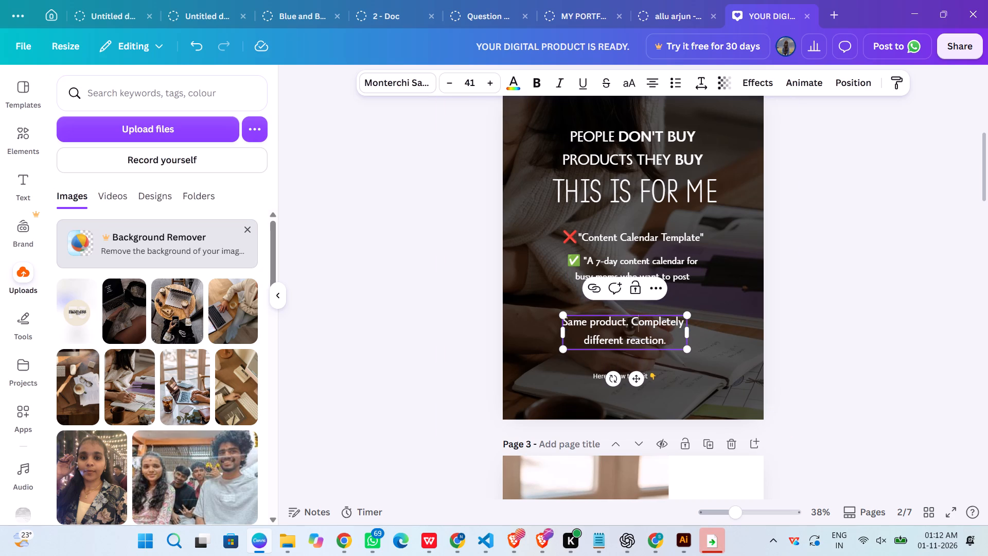
{"action": "key", "text": "Left"}
{"action": "key", "text": "Return"}
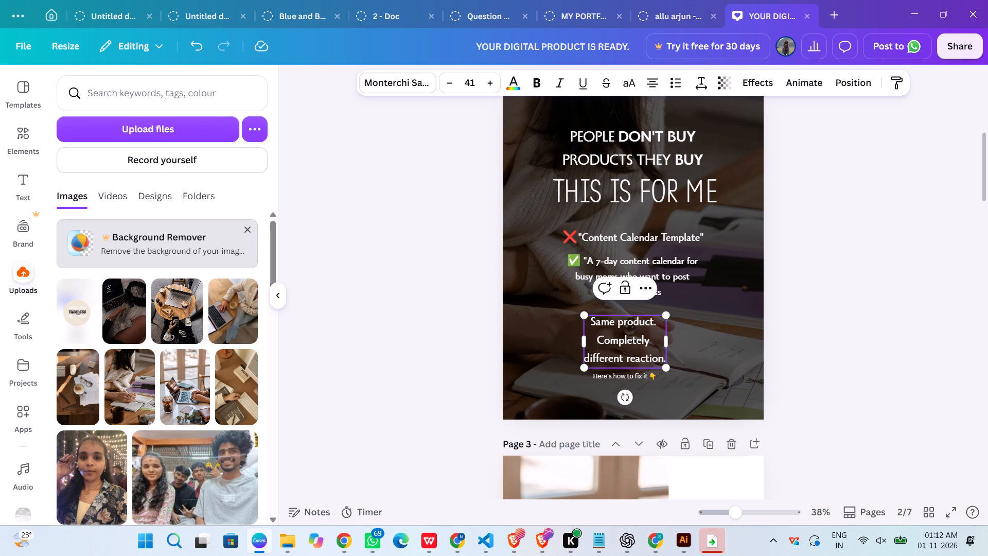
{"action": "key", "text": "Right"}
{"action": "key", "text": "Right"}
{"action": "key", "text": "Right"}
{"action": "key", "text": "Right"}
{"action": "key", "text": "Right"}
{"action": "key", "text": "Right"}
{"action": "key", "text": "Right"}
{"action": "key", "text": "Right"}
{"action": "key", "text": "Right"}
{"action": "key", "text": "Right"}
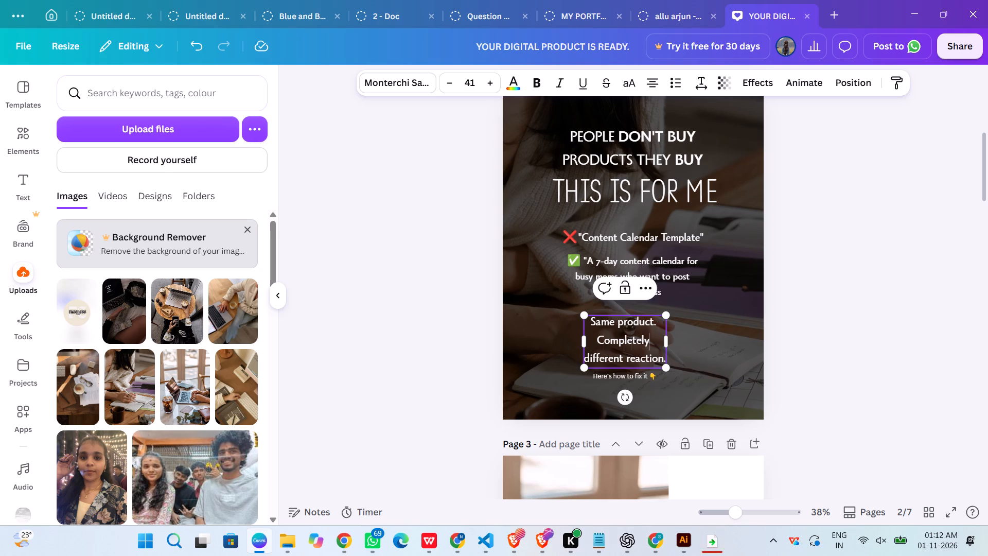
{"action": "key", "text": "Delete"}
{"action": "key", "text": "Delete"}
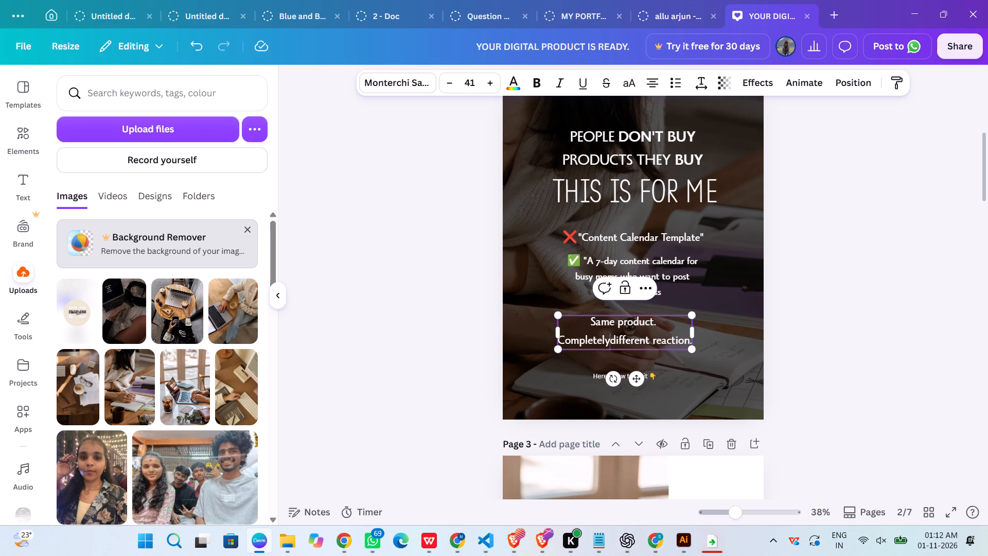
{"action": "key", "text": "space"}
{"action": "left_click", "coordinate": [902, 353]}
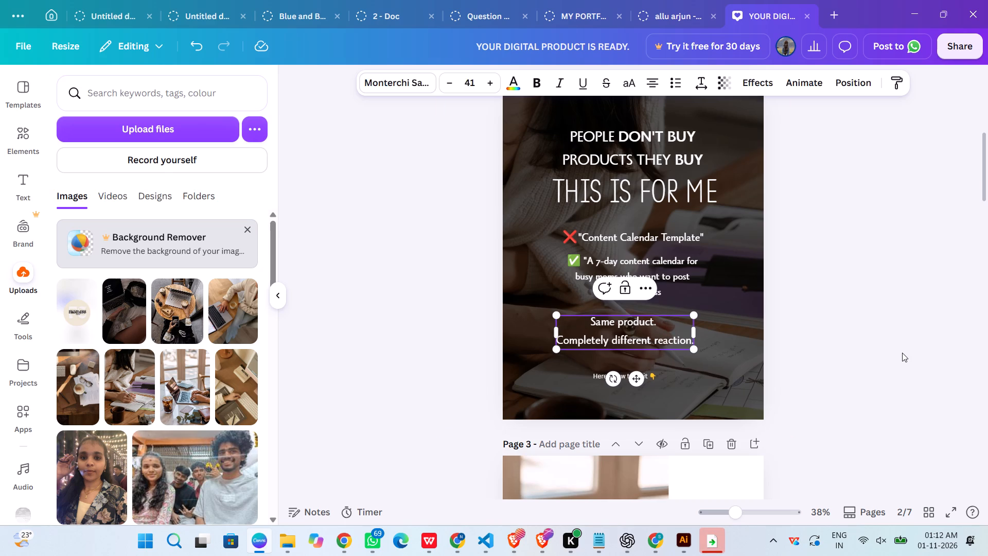
Reposition the two-line body text midway between the 7-day calendar text and the footer line on page 2.
{"action": "left_click_drag", "start_coordinate": [628, 326], "coordinate": [633, 320]}
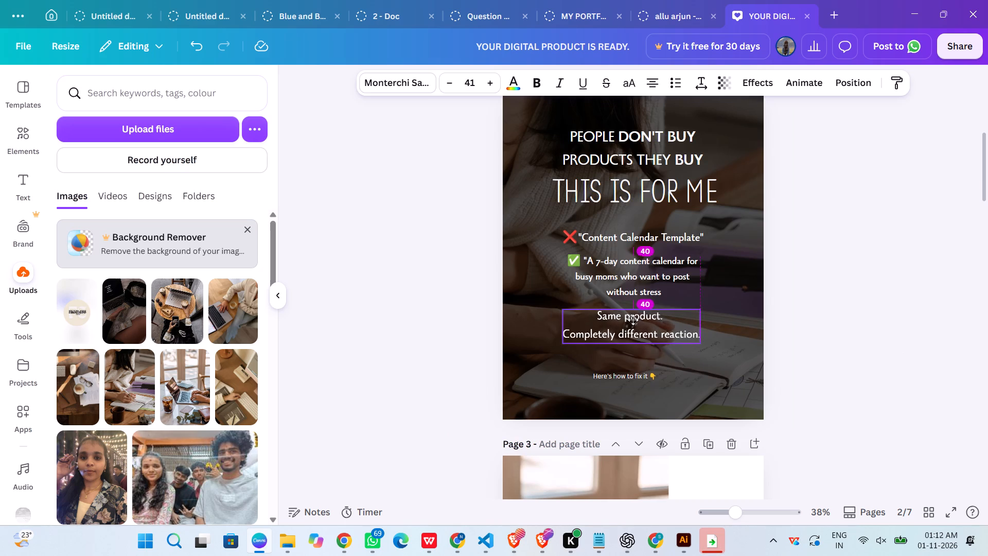
{"action": "left_click_drag", "start_coordinate": [633, 320], "coordinate": [636, 331]}
{"action": "left_click", "coordinate": [894, 342]}
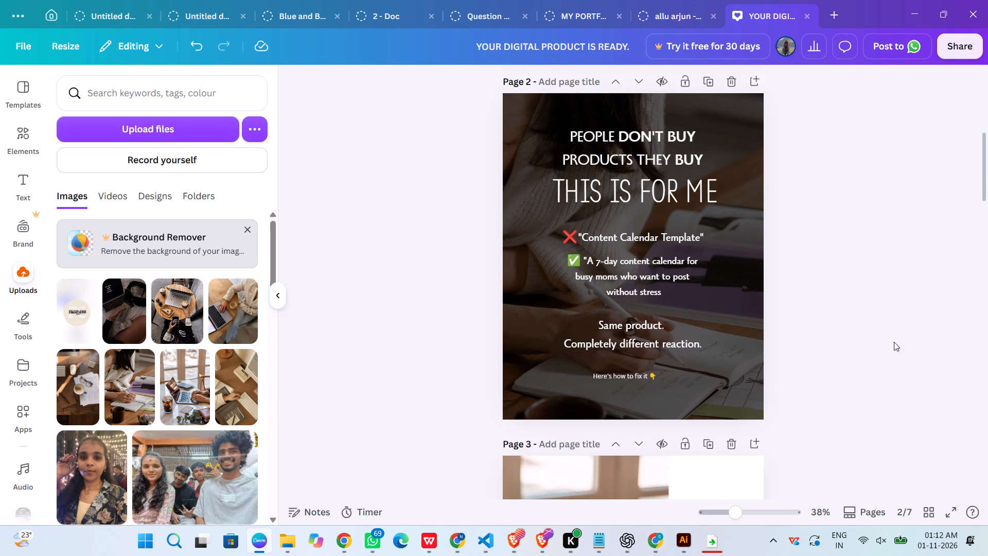
{"action": "scroll", "coordinate": [894, 342], "scroll_direction": "up", "scroll_amount": 1}
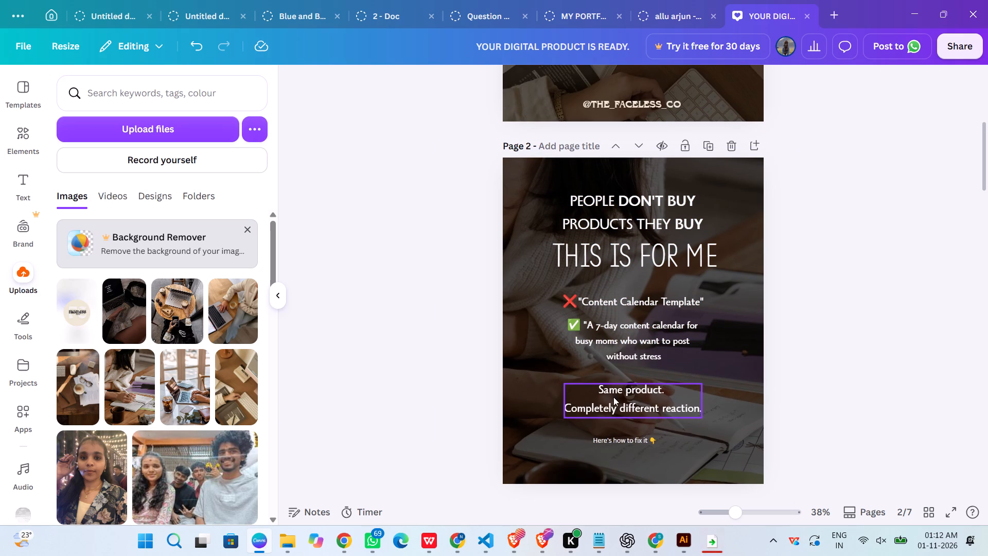
{"action": "left_click_drag", "start_coordinate": [616, 399], "coordinate": [625, 399]}
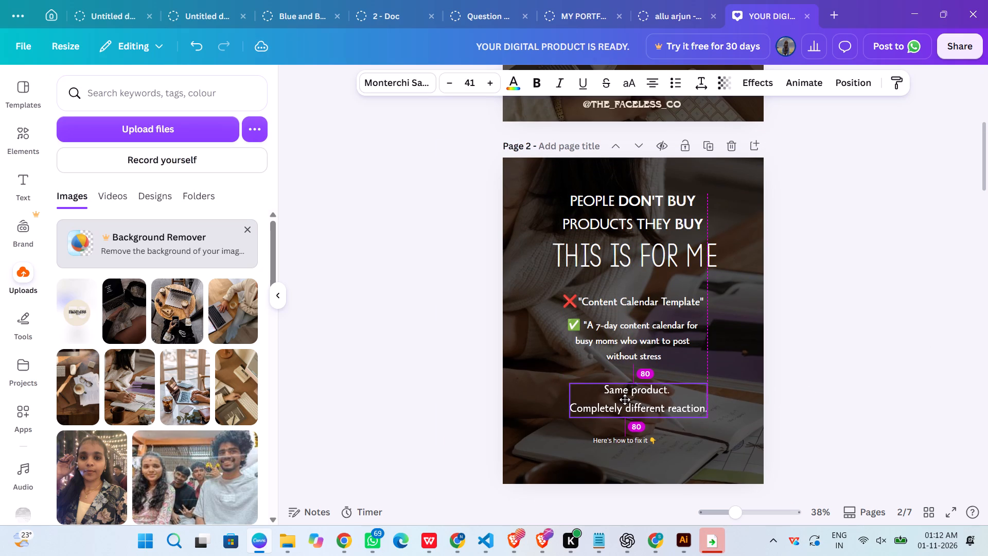
{"action": "left_click_drag", "start_coordinate": [625, 399], "coordinate": [626, 399]}
{"action": "left_click", "coordinate": [976, 294]}
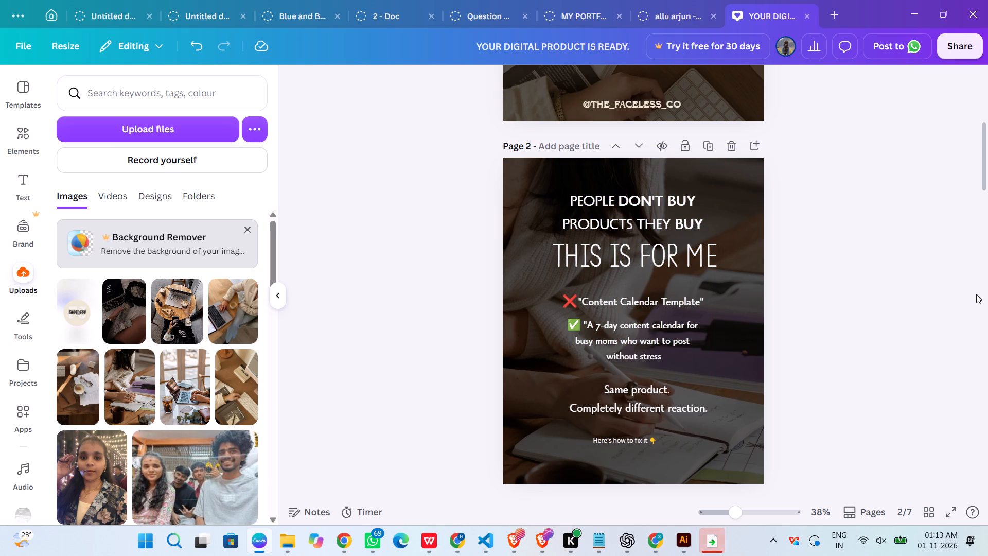
Stagger page 2's headline: move "PEOPLE DON'T BUY PRODUCTS THEY BUY" to the page's upper left and "THIS IS FOR ME" below it toward the right edge.
{"action": "left_click_drag", "start_coordinate": [699, 221], "coordinate": [646, 211]}
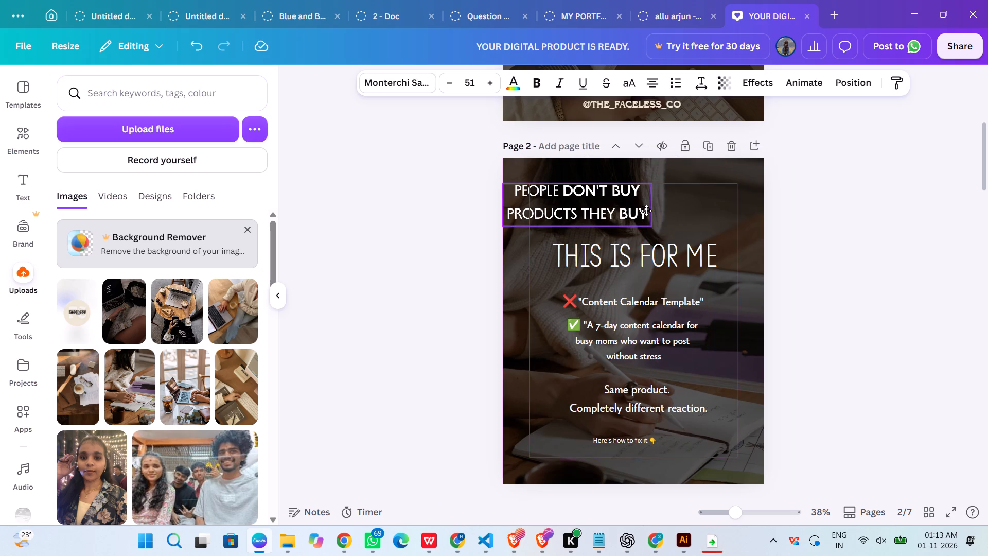
{"action": "left_click_drag", "start_coordinate": [646, 211], "coordinate": [652, 207]}
{"action": "left_click_drag", "start_coordinate": [677, 250], "coordinate": [708, 235]}
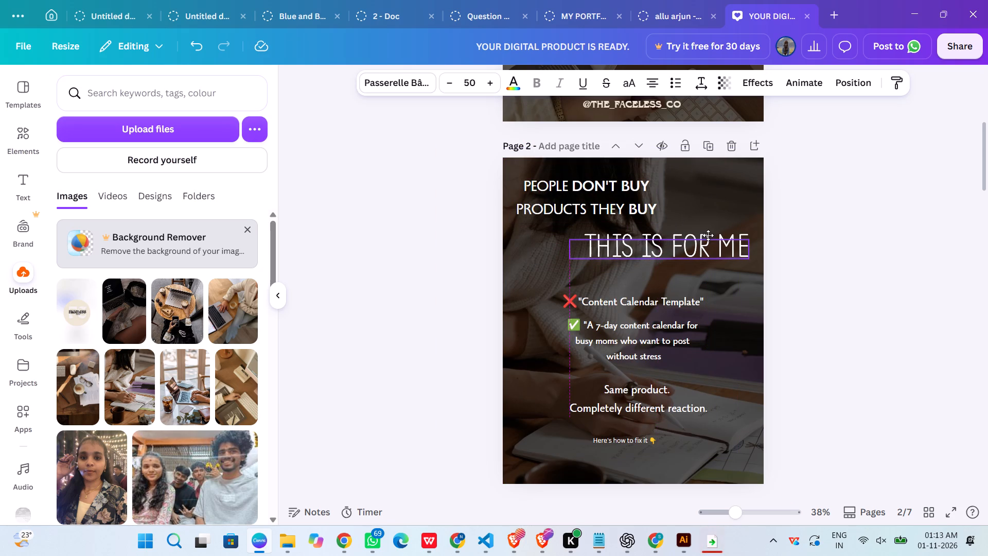
{"action": "left_click_drag", "start_coordinate": [708, 235], "coordinate": [708, 232]}
{"action": "left_click", "coordinate": [886, 356]}
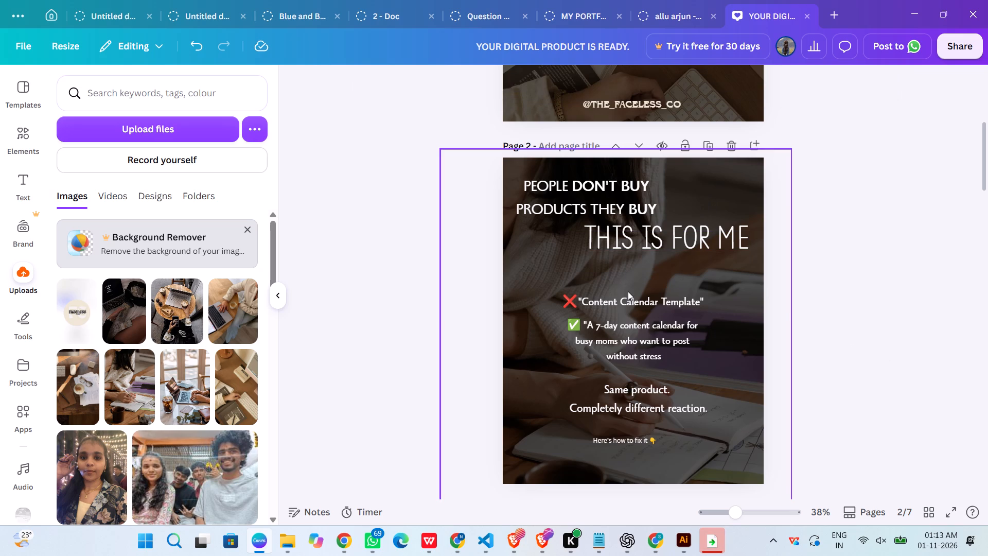
Move the "Content Calendar Template" line and the 7-day calendar text to page 2's left side beneath the headline.
{"action": "left_click_drag", "start_coordinate": [631, 297], "coordinate": [606, 288]}
{"action": "left_click_drag", "start_coordinate": [609, 292], "coordinate": [587, 280]}
{"action": "left_click_drag", "start_coordinate": [609, 340], "coordinate": [554, 322]}
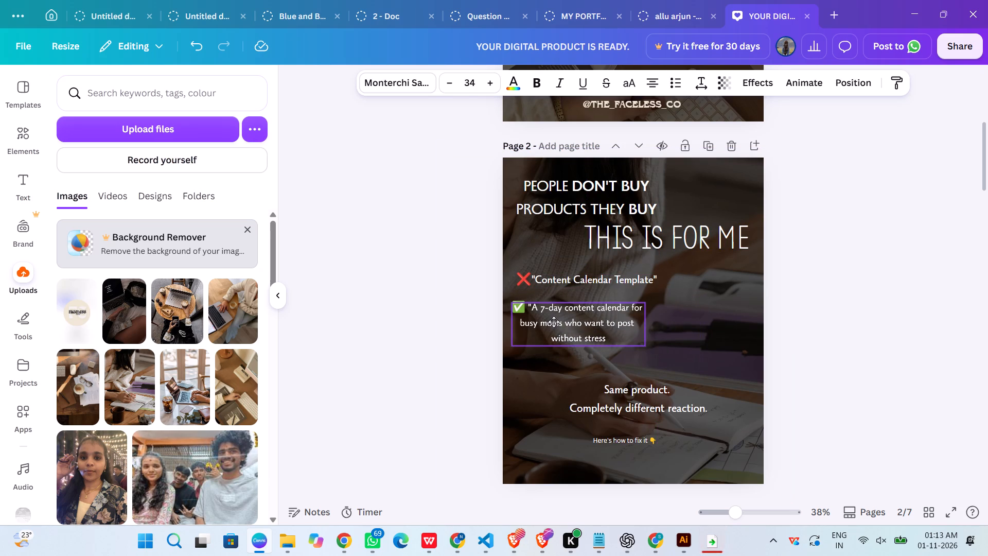
{"action": "left_click_drag", "start_coordinate": [554, 322], "coordinate": [561, 321]}
{"action": "left_click", "coordinate": [857, 346]}
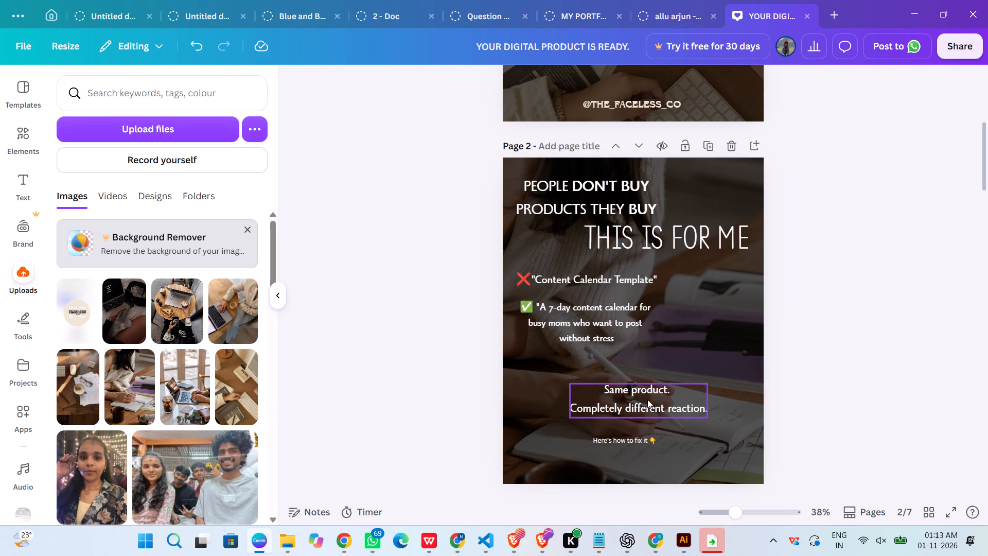
Move the "Same product. Completely different reaction." text up and right, aligning its right edge with "THIS IS FOR ME".
{"action": "left_click_drag", "start_coordinate": [647, 399], "coordinate": [690, 377]}
{"action": "left_click", "coordinate": [836, 347]}
Lower "THIS IS FOR ME" slightly to widen its gap from the headline lines above, keeping its right alignment.
{"action": "left_click_drag", "start_coordinate": [677, 234], "coordinate": [677, 244]}
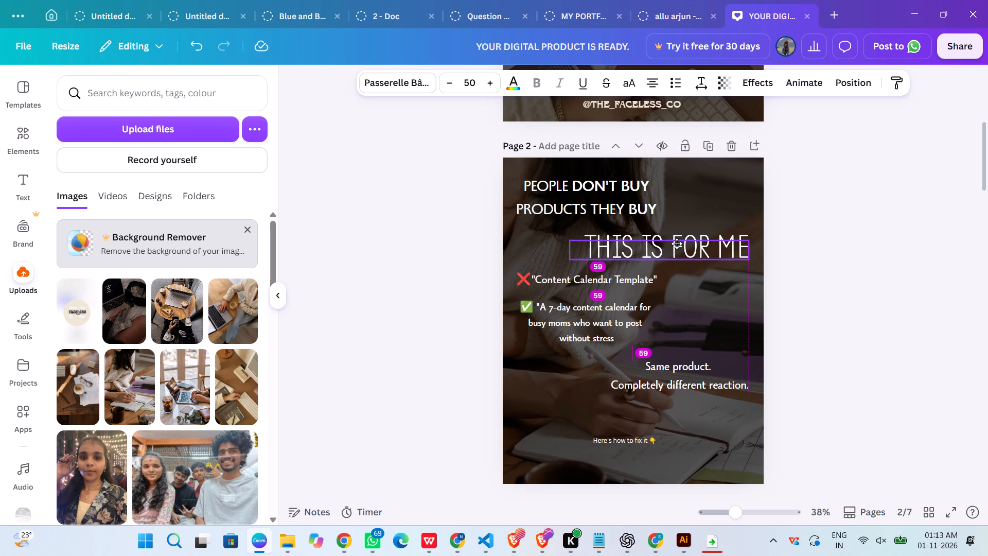
{"action": "left_click_drag", "start_coordinate": [677, 244], "coordinate": [677, 242]}
{"action": "left_click", "coordinate": [884, 285]}
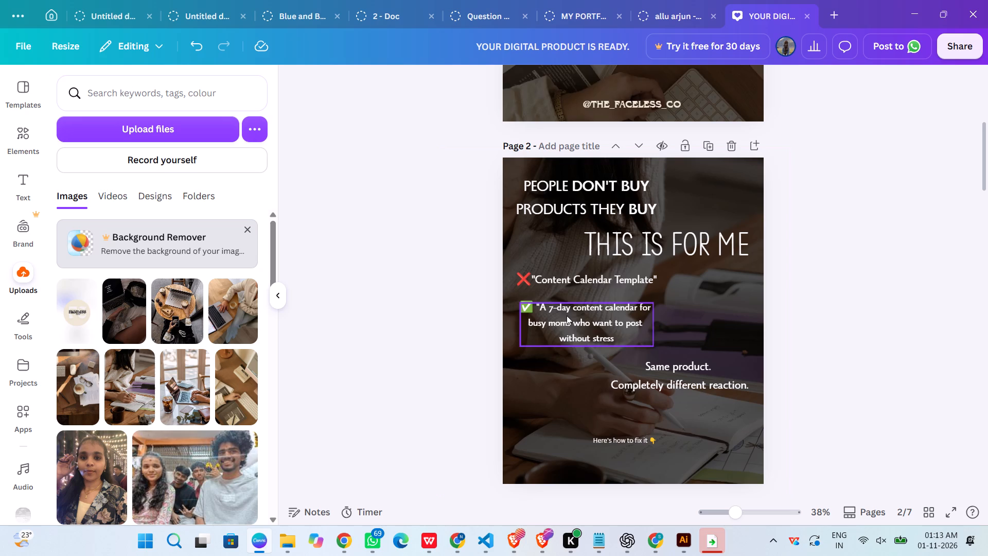
Respace page 2's body: lower the two calendar lines as a close pair, and shift "Same product. Completely different reaction." slightly down.
{"action": "left_click_drag", "start_coordinate": [567, 316], "coordinate": [560, 339]}
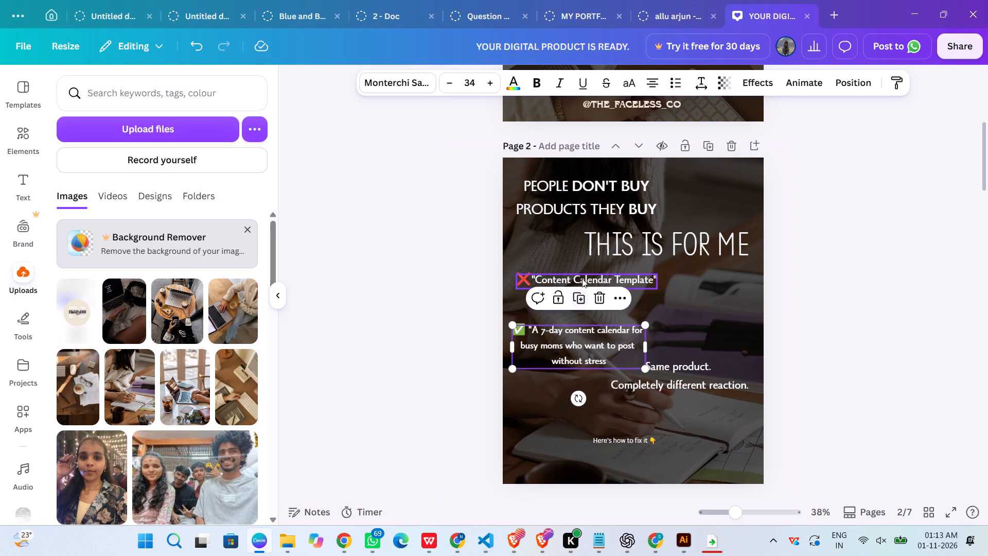
{"action": "left_click_drag", "start_coordinate": [582, 276], "coordinate": [581, 296]}
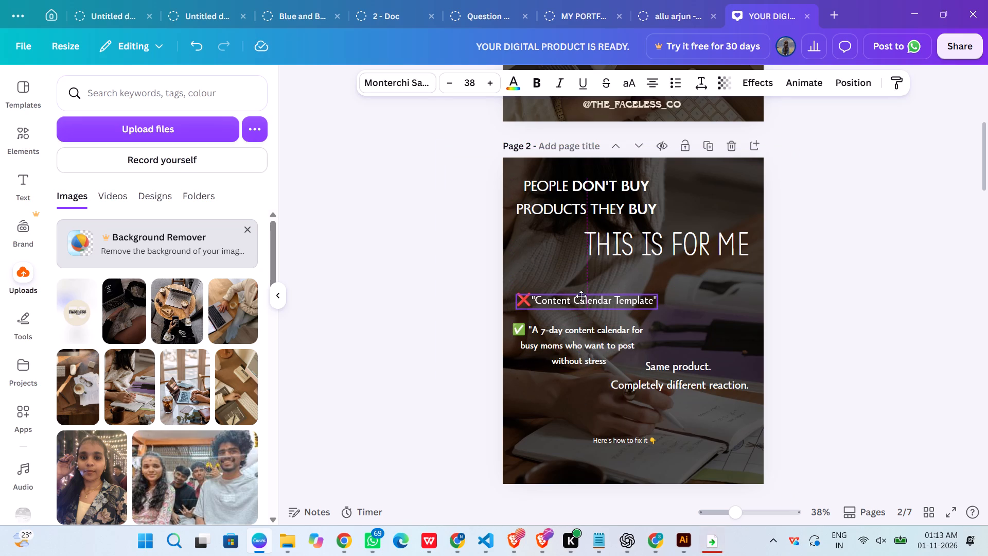
{"action": "left_click_drag", "start_coordinate": [581, 296], "coordinate": [577, 295]}
{"action": "left_click", "coordinate": [886, 318]}
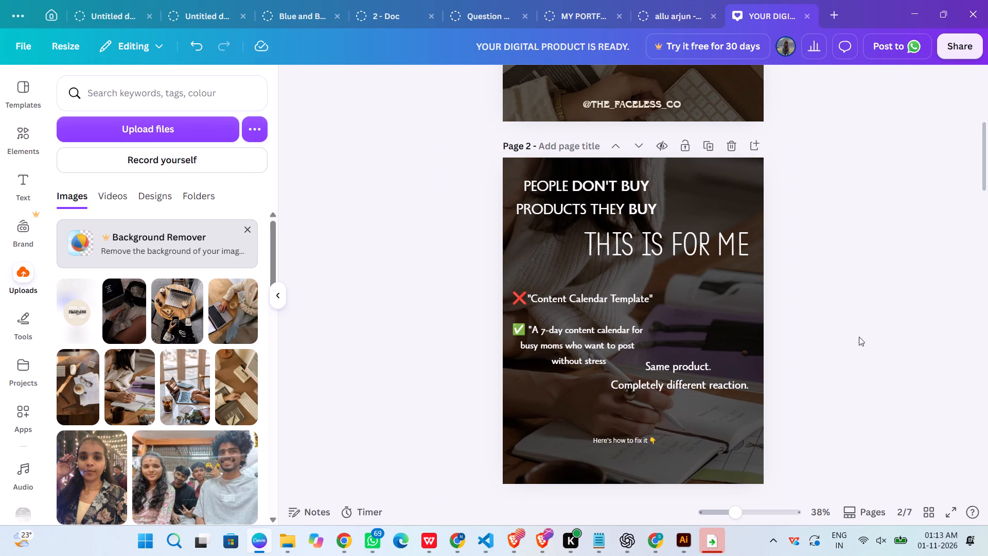
{"action": "left_click_drag", "start_coordinate": [557, 355], "coordinate": [562, 341]}
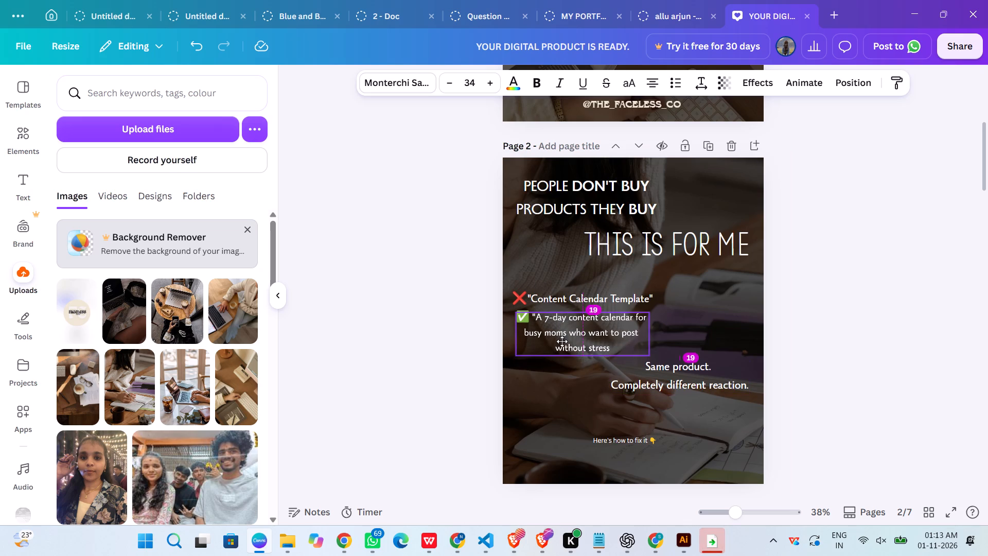
{"action": "left_click_drag", "start_coordinate": [562, 341], "coordinate": [562, 348]}
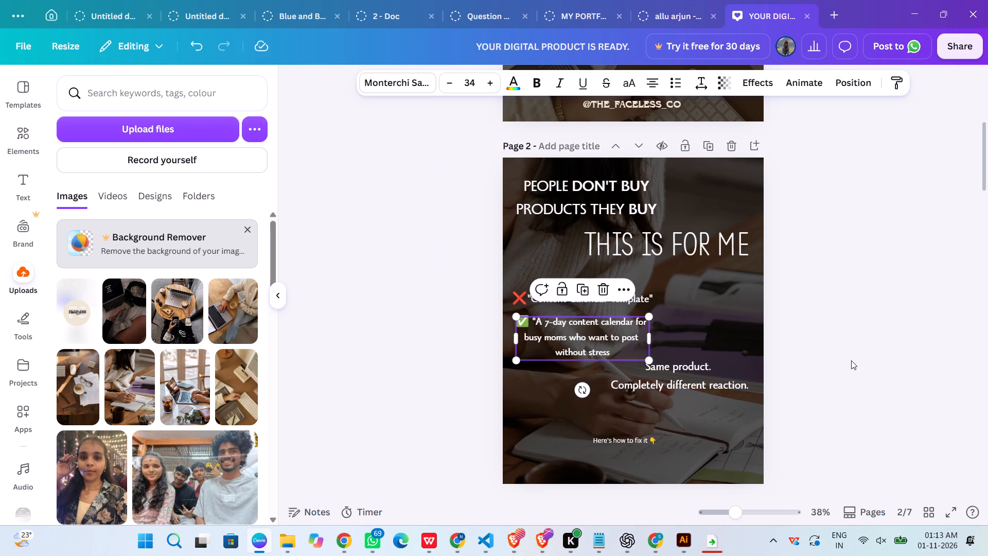
{"action": "left_click", "coordinate": [851, 360]}
{"action": "left_click_drag", "start_coordinate": [719, 384], "coordinate": [718, 390]}
{"action": "left_click", "coordinate": [870, 347]}
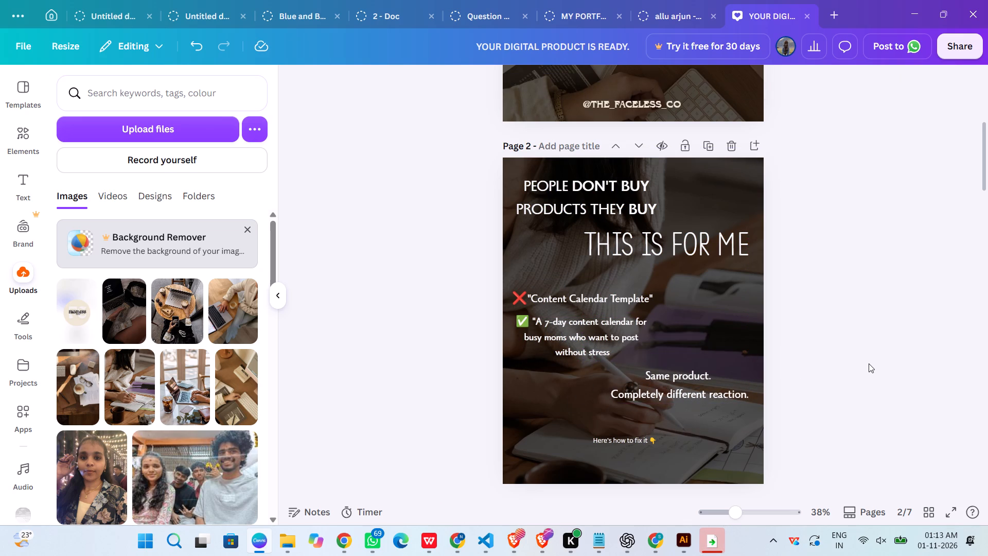
Change the font of page 2's "Here's how to fix it" line to Monterchi Sans.
{"action": "left_click", "coordinate": [628, 438]}
{"action": "left_click", "coordinate": [416, 86]}
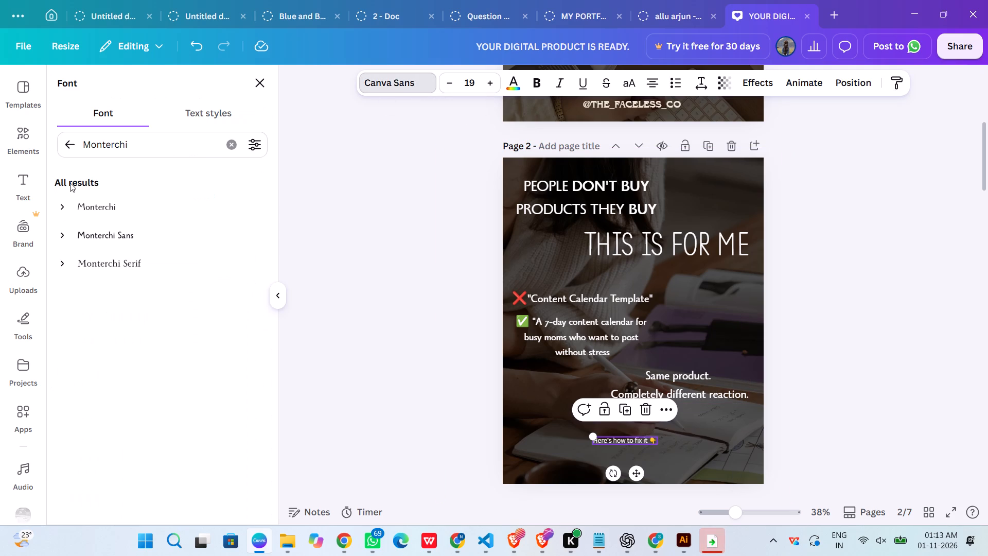
{"action": "left_click", "coordinate": [99, 231]}
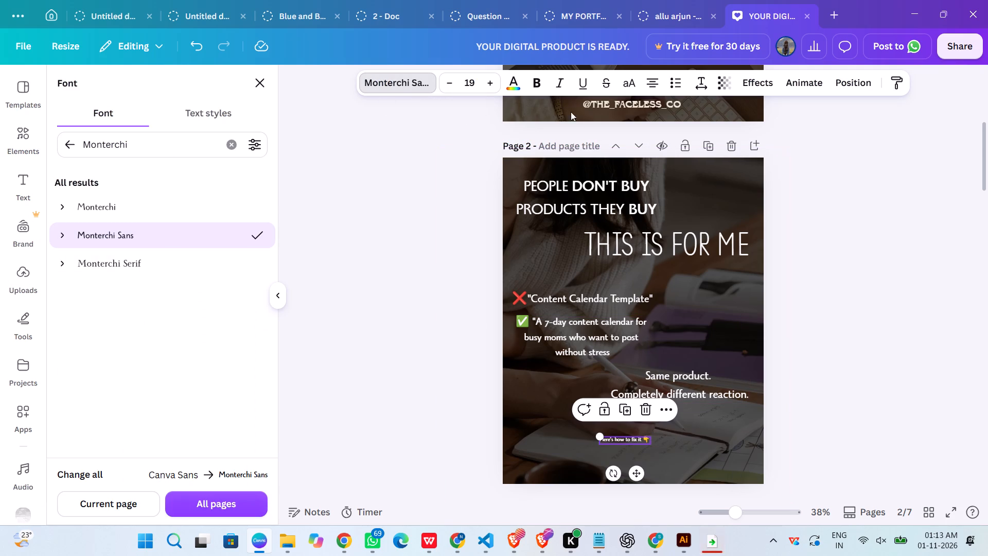
Enlarge the "Here's how to fix it" line to font size 51.
{"action": "double_click", "coordinate": [493, 87]}
{"action": "triple_click", "coordinate": [490, 86]}
{"action": "triple_click", "coordinate": [490, 86]}
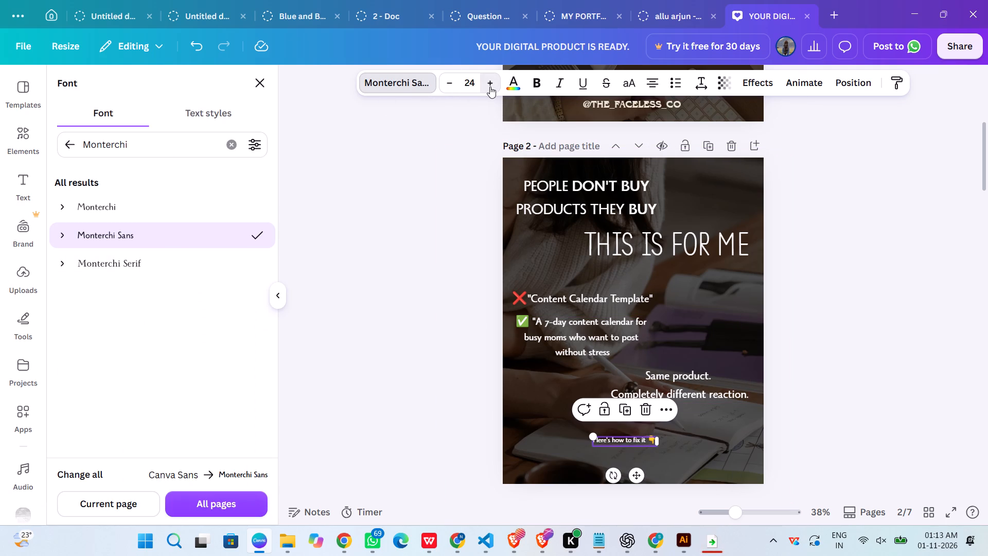
{"action": "triple_click", "coordinate": [490, 86]}
{"action": "triple_click", "coordinate": [490, 86]}
{"action": "triple_click", "coordinate": [490, 86]}
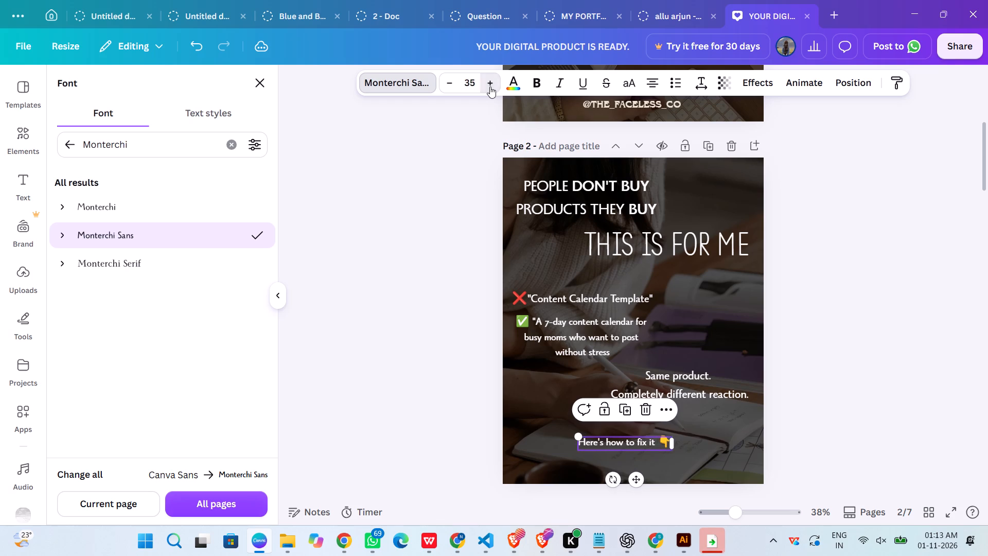
{"action": "triple_click", "coordinate": [490, 86]}
{"action": "triple_click", "coordinate": [490, 86]}
{"action": "triple_click", "coordinate": [490, 86]}
{"action": "triple_click", "coordinate": [490, 86]}
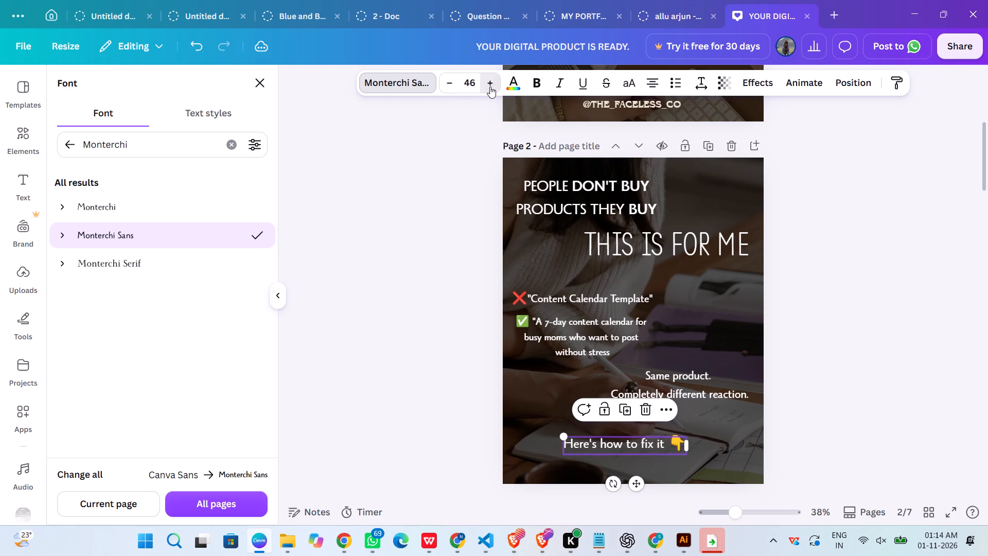
{"action": "triple_click", "coordinate": [489, 88]}
{"action": "left_click", "coordinate": [801, 415]}
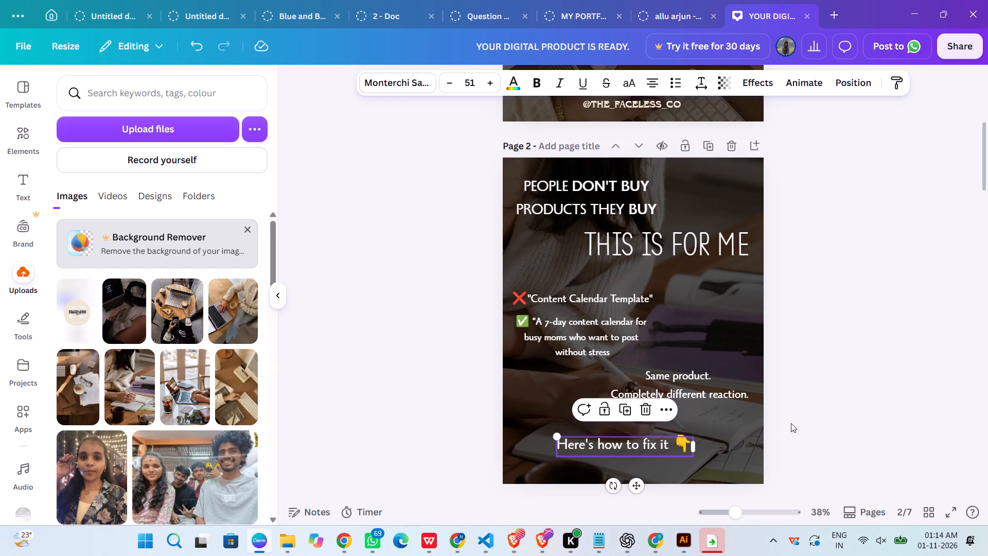
{"action": "left_click", "coordinate": [838, 419]}
Replace the downward-pointing hand emoji after "Here's how to fix it" with the right-pointing hand emoji 👉.
{"action": "double_click", "coordinate": [679, 442]}
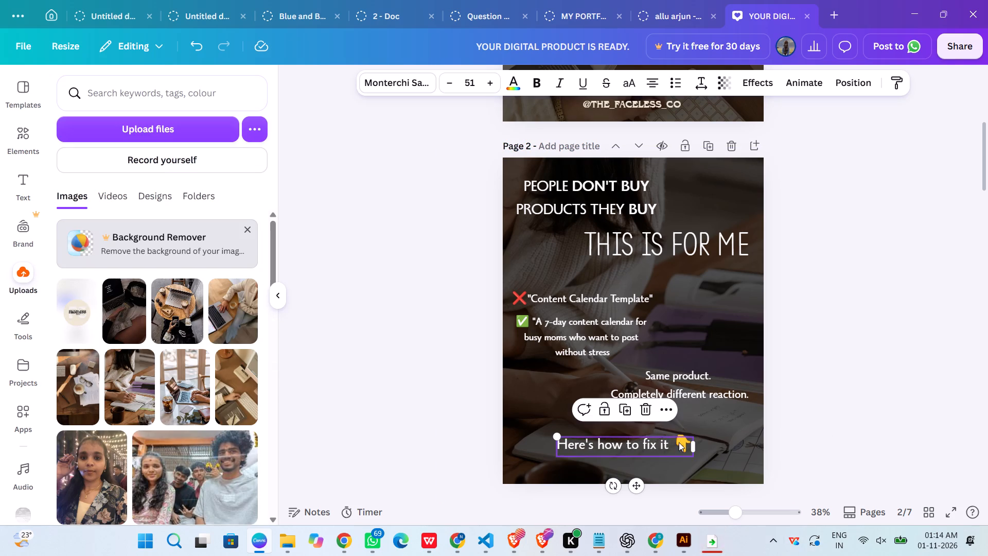
{"action": "left_click", "coordinate": [679, 442]}
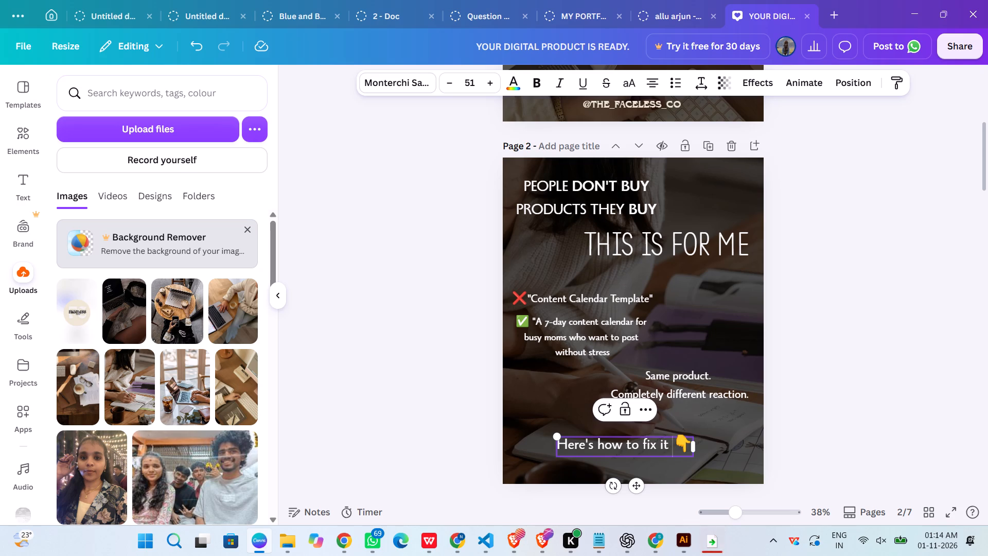
{"action": "key", "text": "Delete"}
{"action": "key", "text": "super+period"}
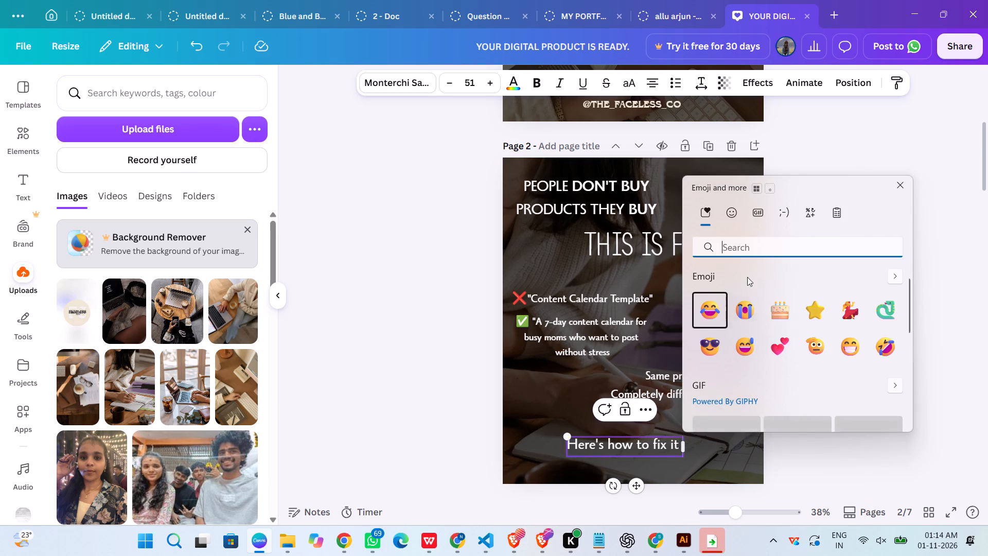
{"action": "type", "text": "left"}
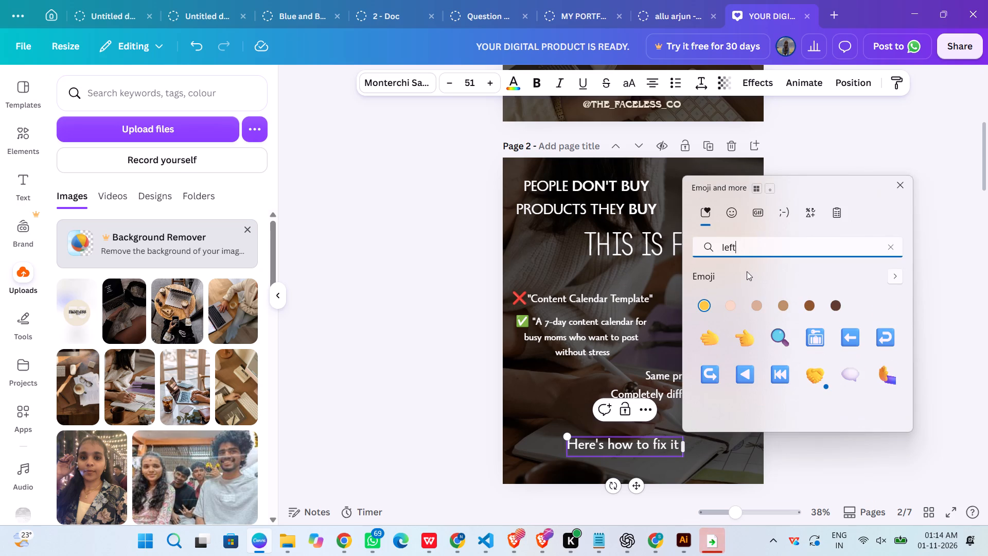
{"action": "key", "text": "ctrl+BackSpace"}
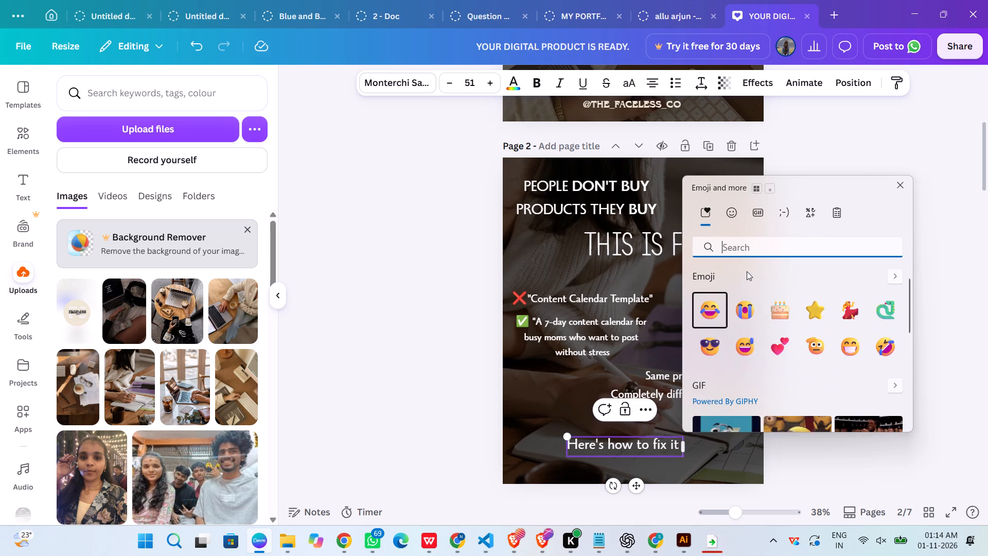
{"action": "type", "text": "right"}
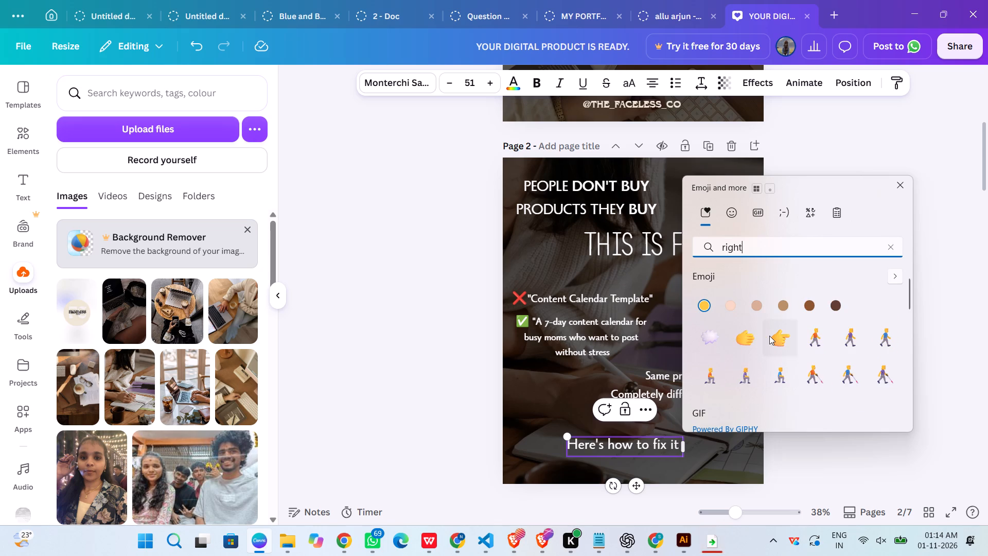
{"action": "left_click", "coordinate": [769, 336]}
{"action": "left_click", "coordinate": [823, 466]}
{"action": "left_click", "coordinate": [823, 466]}
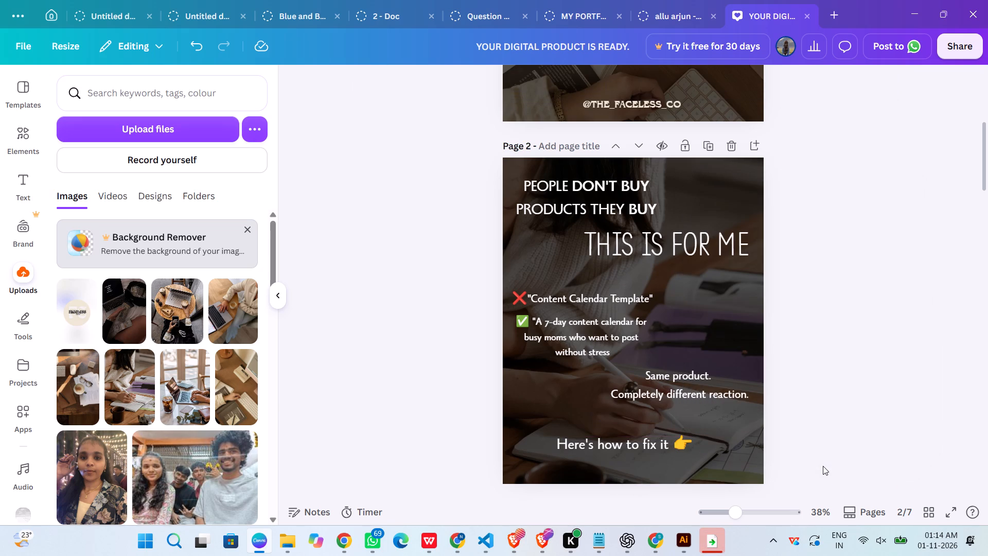
Move the "Here's how to fix it 👉" line directly beneath "Completely different reaction." near the page's right edge.
{"action": "left_click_drag", "start_coordinate": [666, 446], "coordinate": [720, 419]}
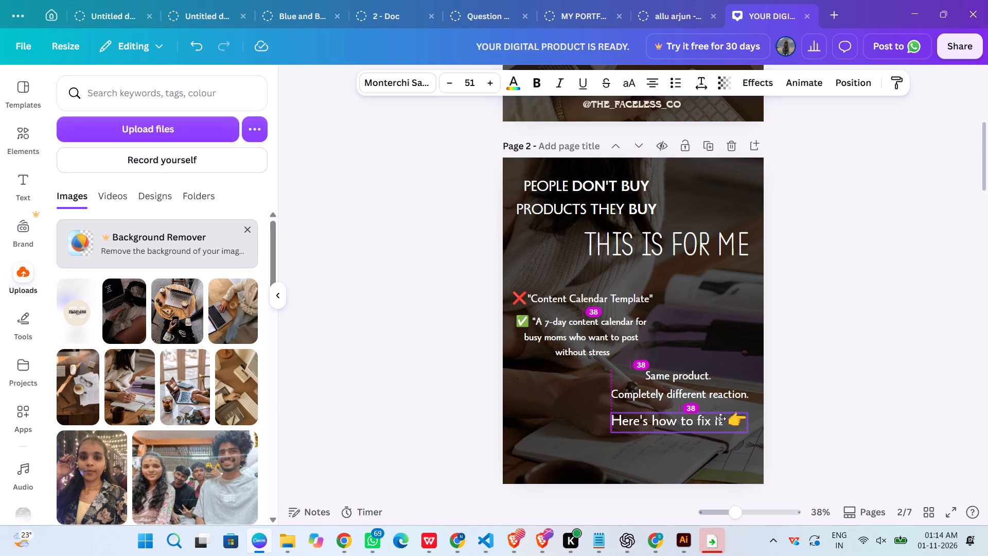
{"action": "left_click_drag", "start_coordinate": [720, 419], "coordinate": [726, 420]}
{"action": "left_click", "coordinate": [836, 385]}
{"action": "scroll", "coordinate": [840, 384], "scroll_direction": "up", "scroll_amount": 5}
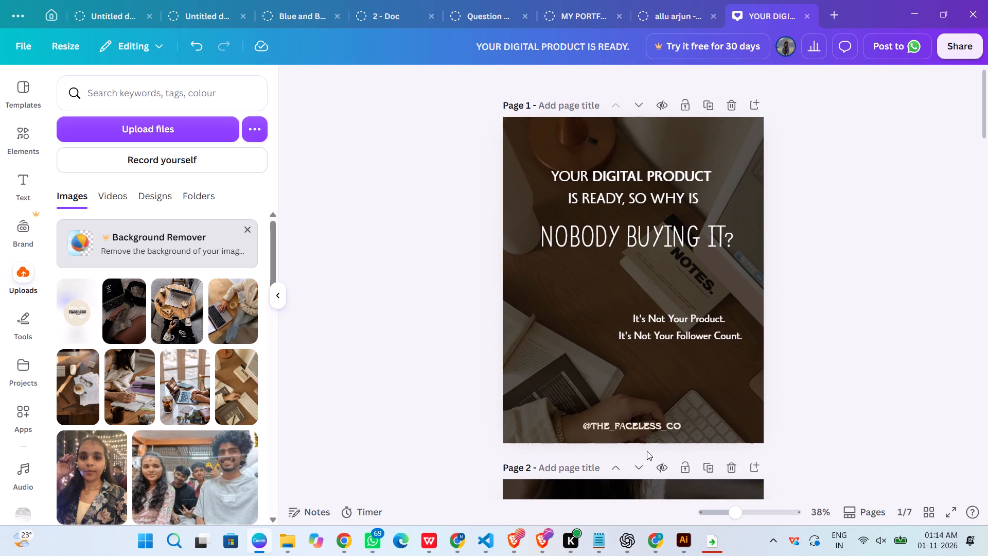
{"action": "left_click", "coordinate": [643, 421]}
{"action": "left_click", "coordinate": [642, 425]}
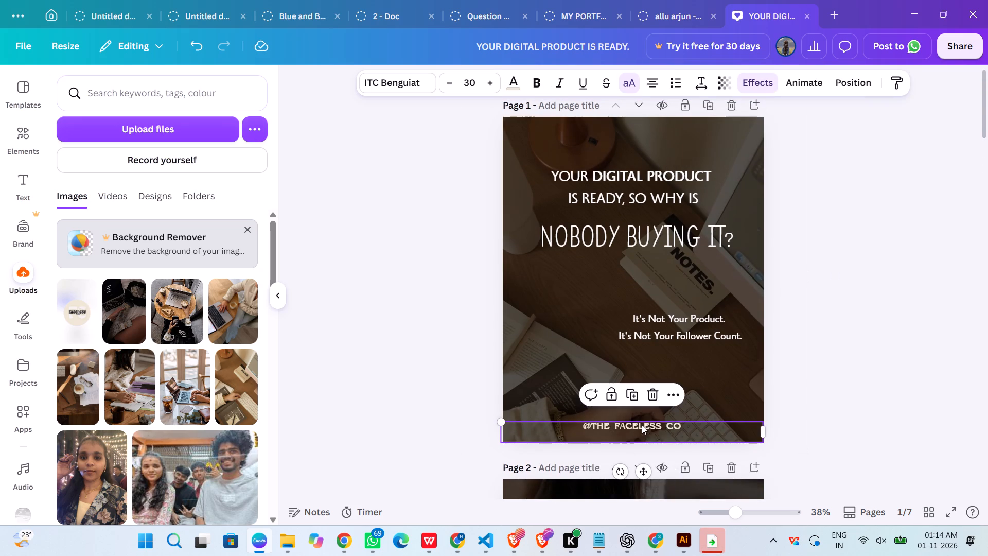
{"action": "key", "text": "ctrl+c"}
{"action": "scroll", "coordinate": [642, 425], "scroll_direction": "down", "scroll_amount": 4}
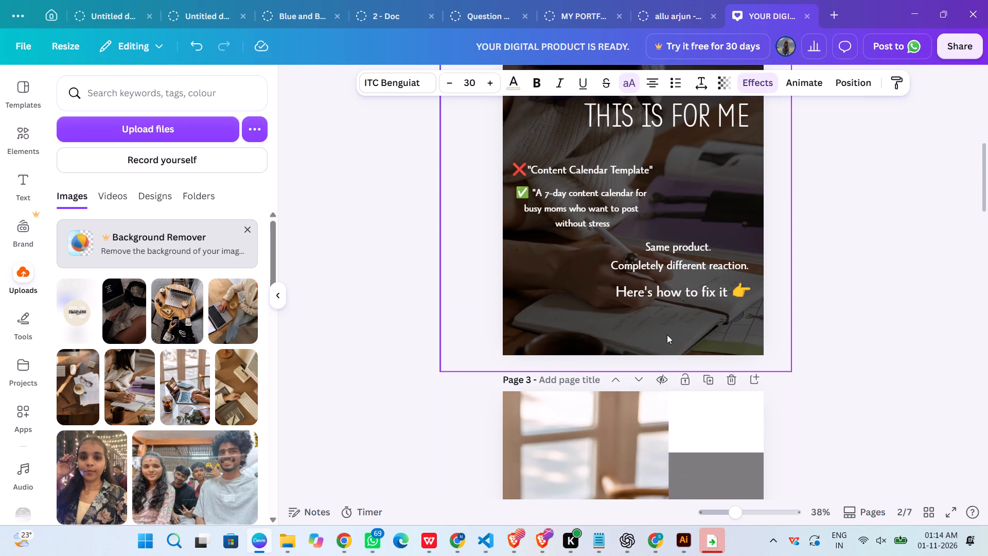
{"action": "left_click", "coordinate": [667, 334]}
{"action": "key", "text": "ctrl+v"}
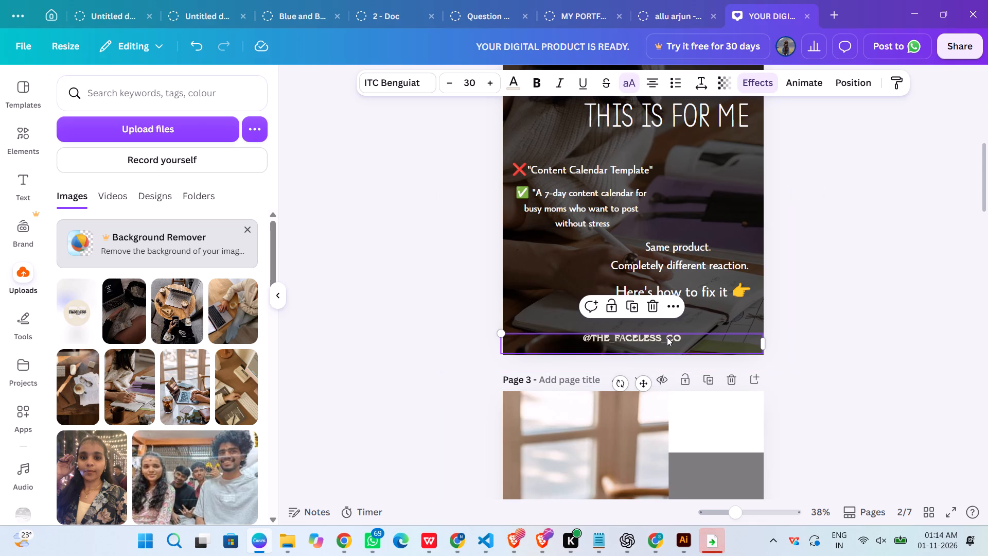
{"action": "left_click", "coordinate": [855, 340]}
Review the layouts of pages 1 and 2 against each other, and look over page 3's photo and grey overlay.
{"action": "scroll", "coordinate": [855, 340], "scroll_direction": "up", "scroll_amount": 2}
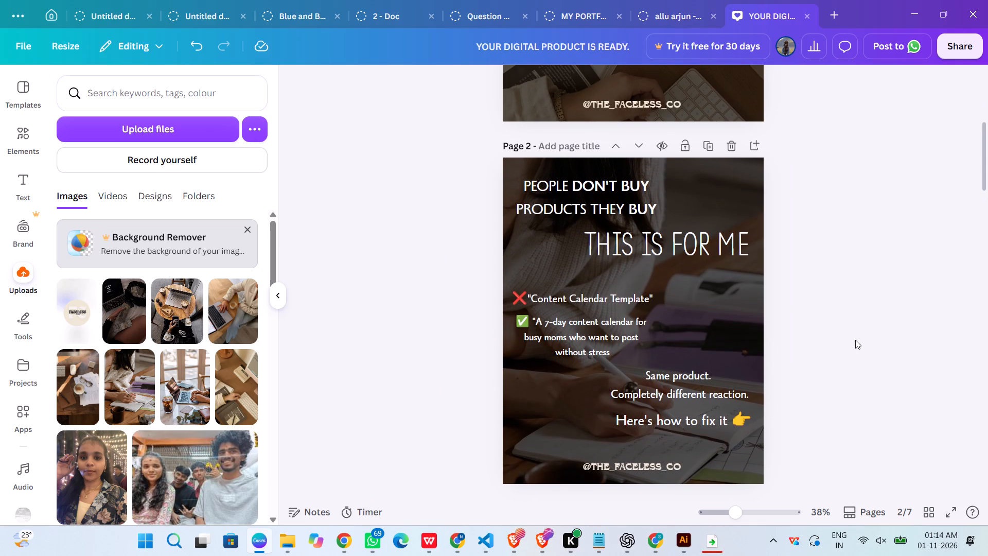
{"action": "scroll", "coordinate": [855, 340], "scroll_direction": "up", "scroll_amount": 1}
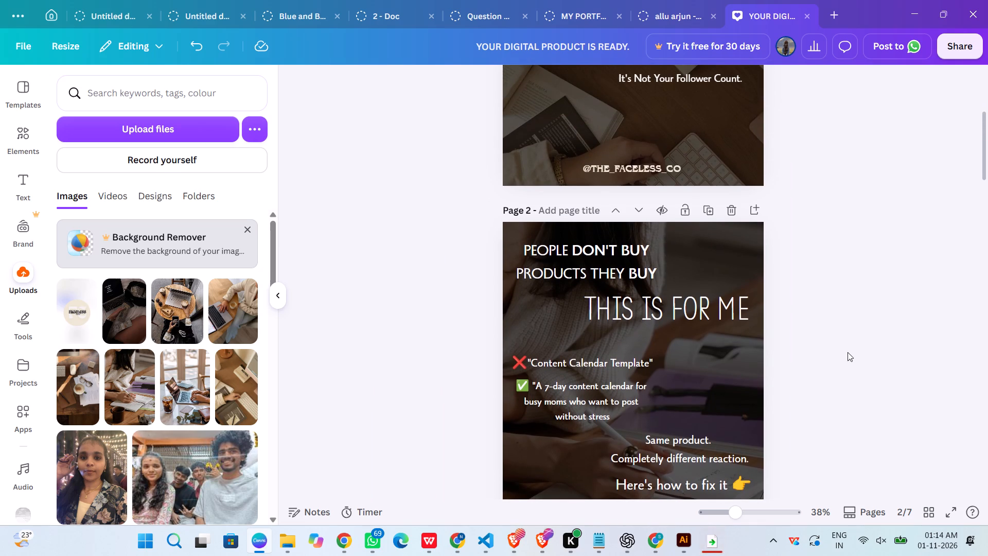
{"action": "scroll", "coordinate": [844, 356], "scroll_direction": "down", "scroll_amount": 1}
{"action": "left_click", "coordinate": [698, 386]}
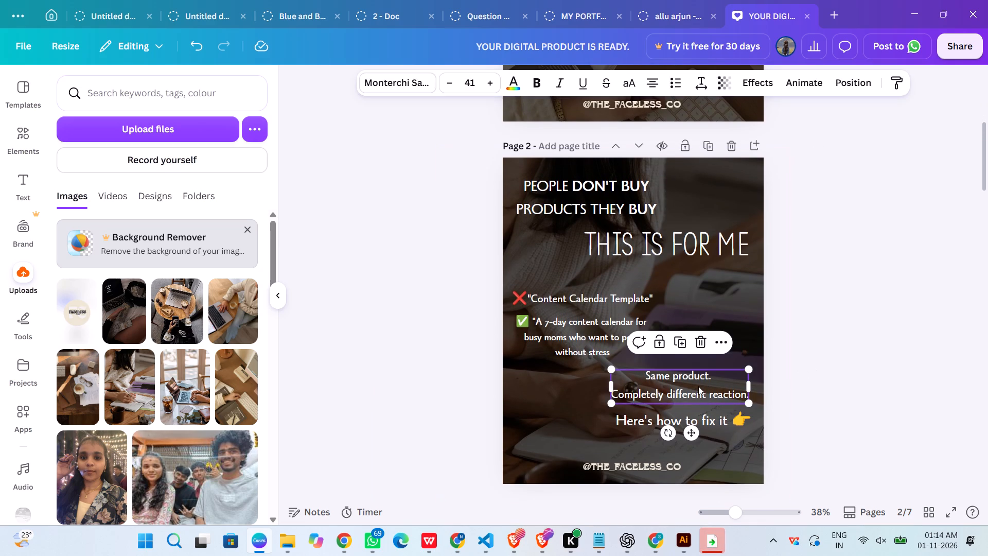
{"action": "scroll", "coordinate": [832, 359], "scroll_direction": "down", "scroll_amount": 2}
{"action": "left_click", "coordinate": [832, 359]}
{"action": "scroll", "coordinate": [832, 359], "scroll_direction": "up", "scroll_amount": 3}
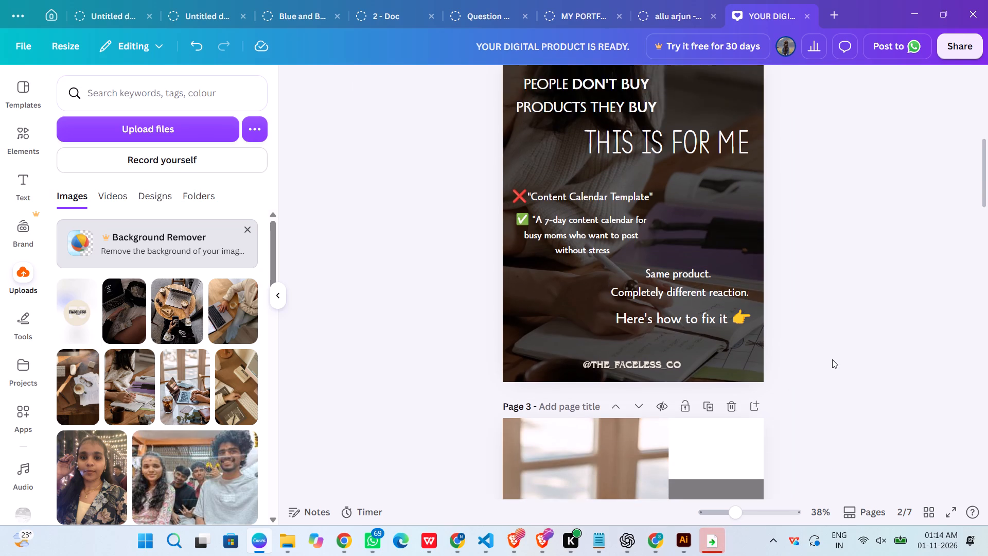
{"action": "scroll", "coordinate": [832, 359], "scroll_direction": "up", "scroll_amount": 5}
{"action": "scroll", "coordinate": [832, 359], "scroll_direction": "down", "scroll_amount": 2}
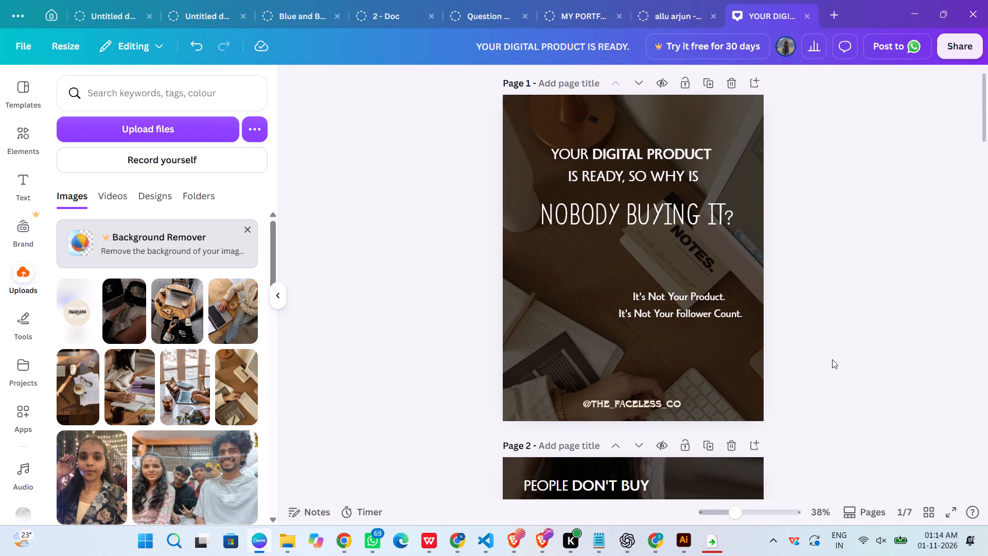
{"action": "scroll", "coordinate": [832, 359], "scroll_direction": "down", "scroll_amount": 5}
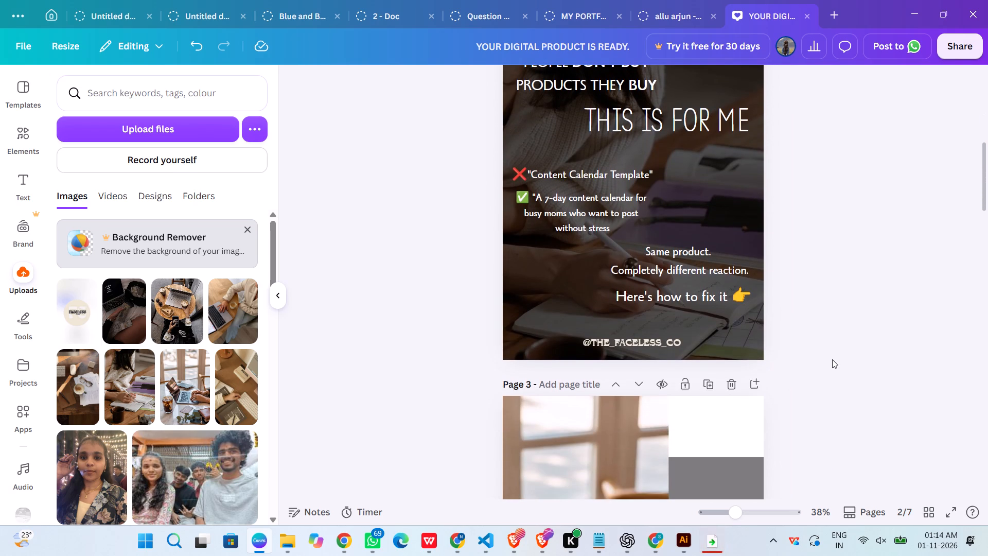
{"action": "scroll", "coordinate": [832, 359], "scroll_direction": "down", "scroll_amount": 2}
{"action": "scroll", "coordinate": [901, 352], "scroll_direction": "down", "scroll_amount": 1}
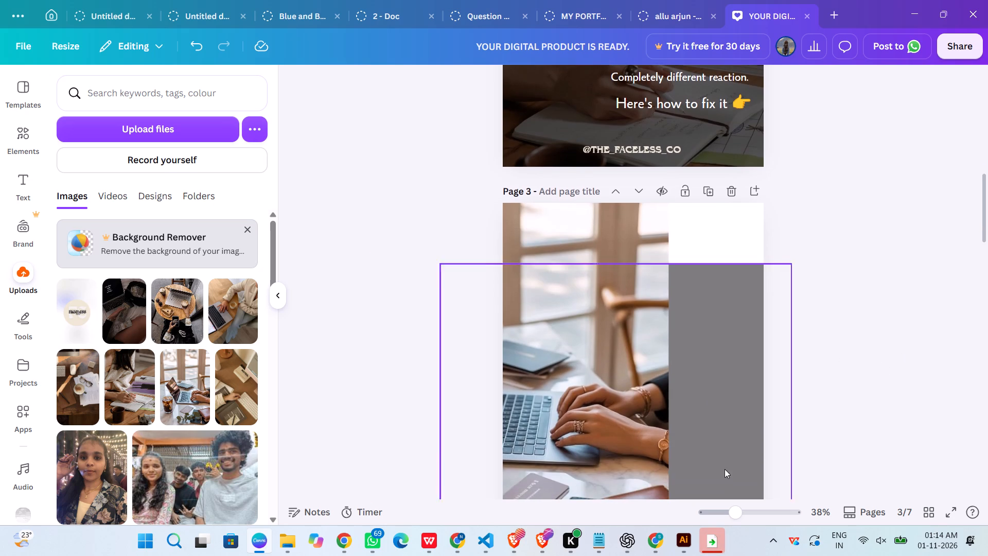
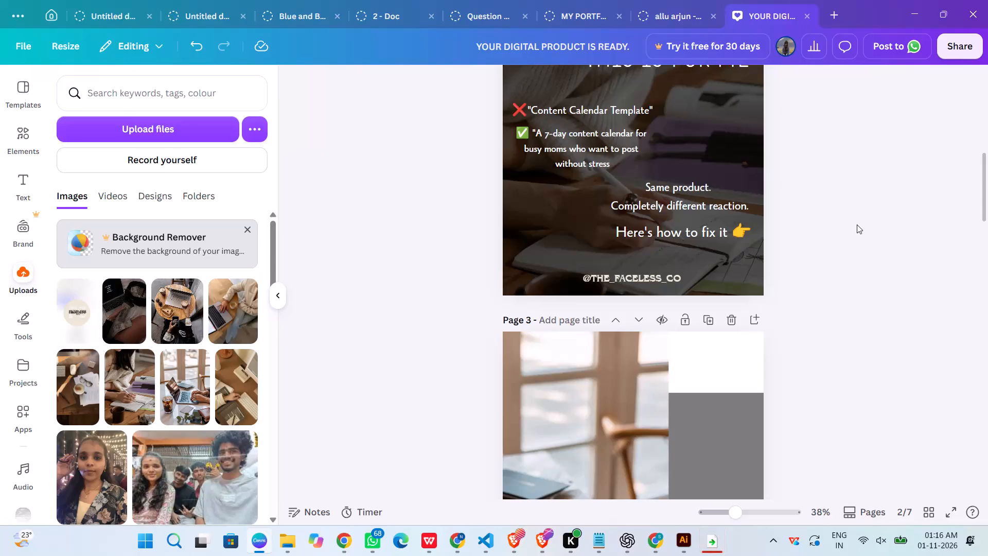
Nudge the "THIS IS FOR ME" headline on page 2 slightly lower, widening the gap beneath "PRODUCTS THEY BUY".
{"action": "scroll", "coordinate": [857, 224], "scroll_direction": "up", "scroll_amount": 3}
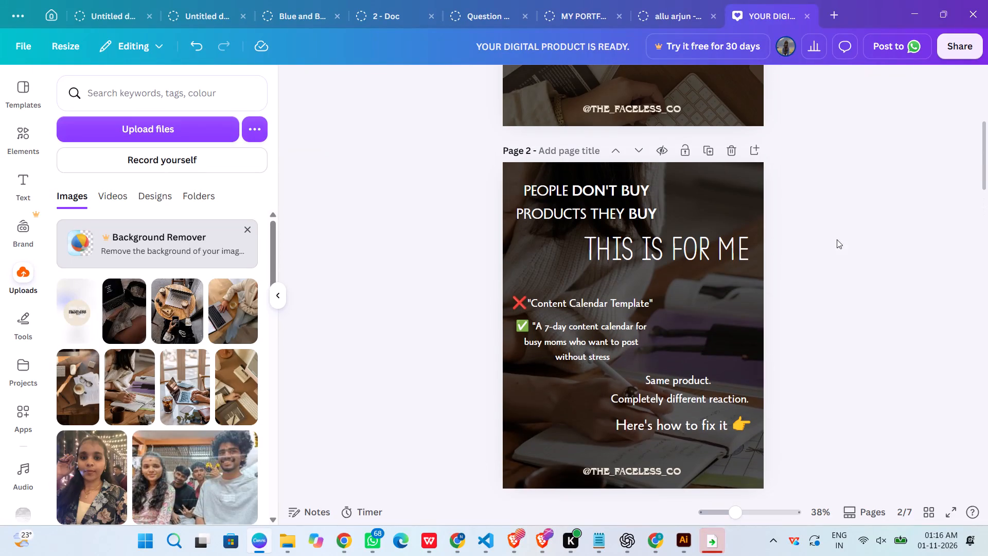
{"action": "left_click_drag", "start_coordinate": [695, 258], "coordinate": [695, 267]}
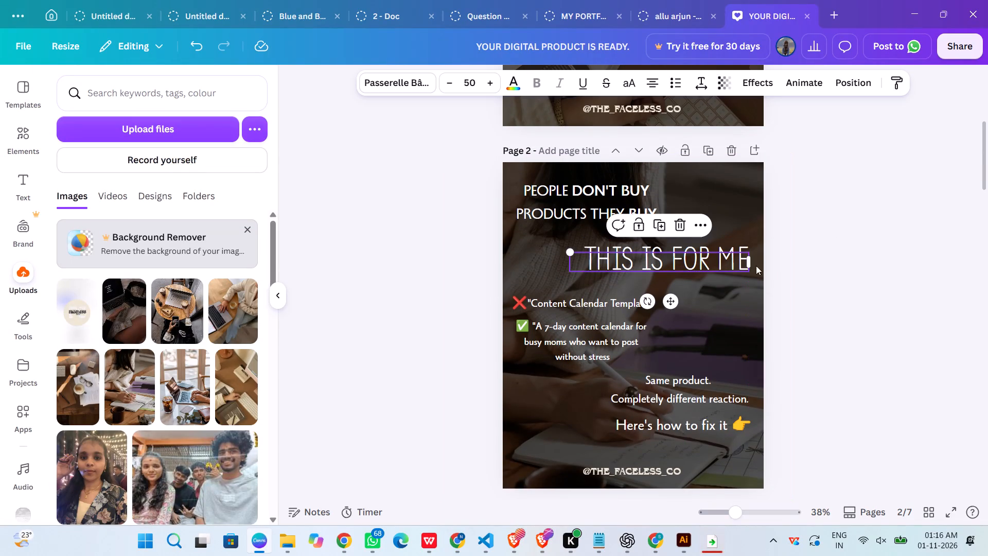
{"action": "left_click", "coordinate": [895, 263]}
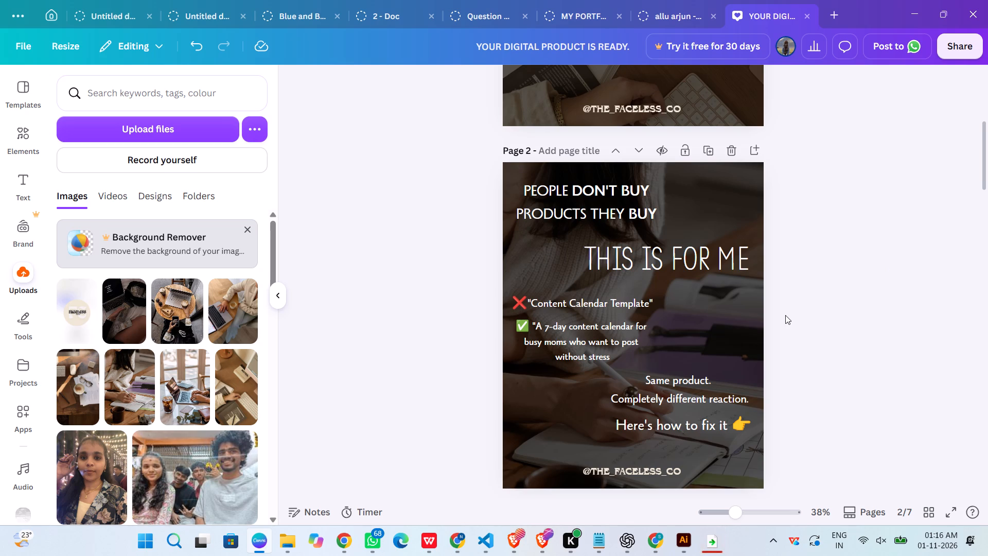
{"action": "scroll", "coordinate": [784, 314], "scroll_direction": "down", "scroll_amount": 6}
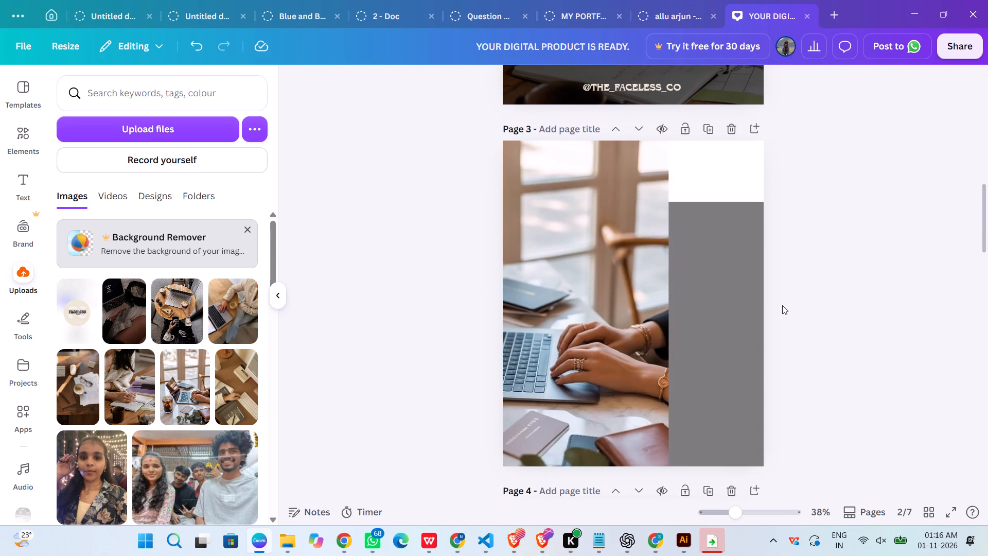
Send page 3's laptop photo to the back, behind the translucent grey overlay.
{"action": "left_click", "coordinate": [559, 350]}
{"action": "right_click", "coordinate": [583, 341]}
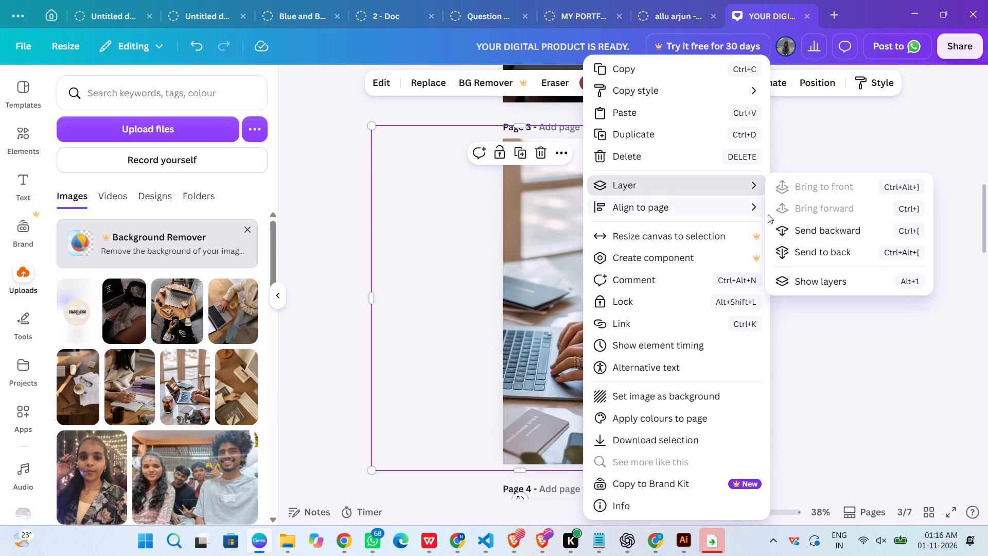
{"action": "left_click", "coordinate": [822, 251]}
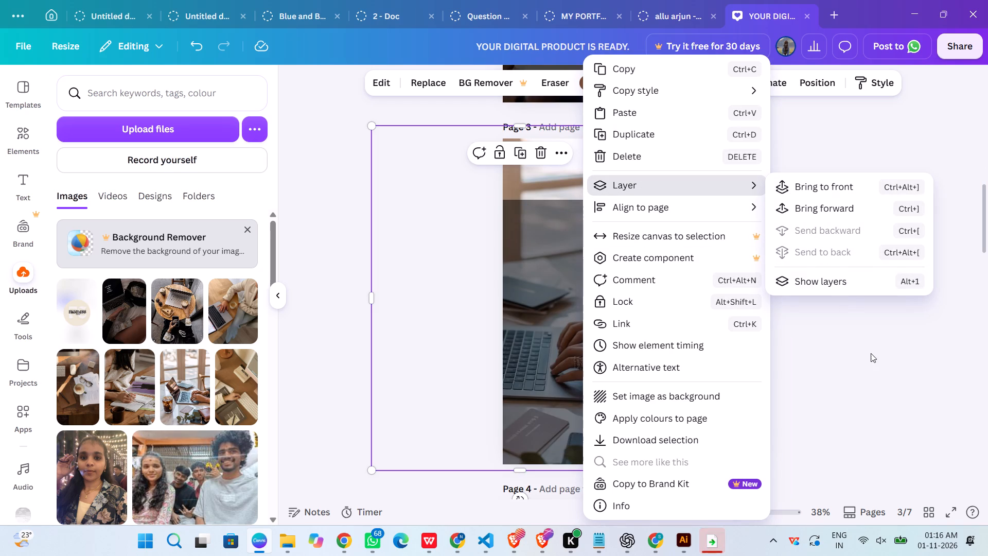
{"action": "left_click", "coordinate": [869, 350]}
Shift the grey overlay aside on page 3 and reposition the laptop photo so it covers the whole page.
{"action": "left_click_drag", "start_coordinate": [691, 365], "coordinate": [767, 398]}
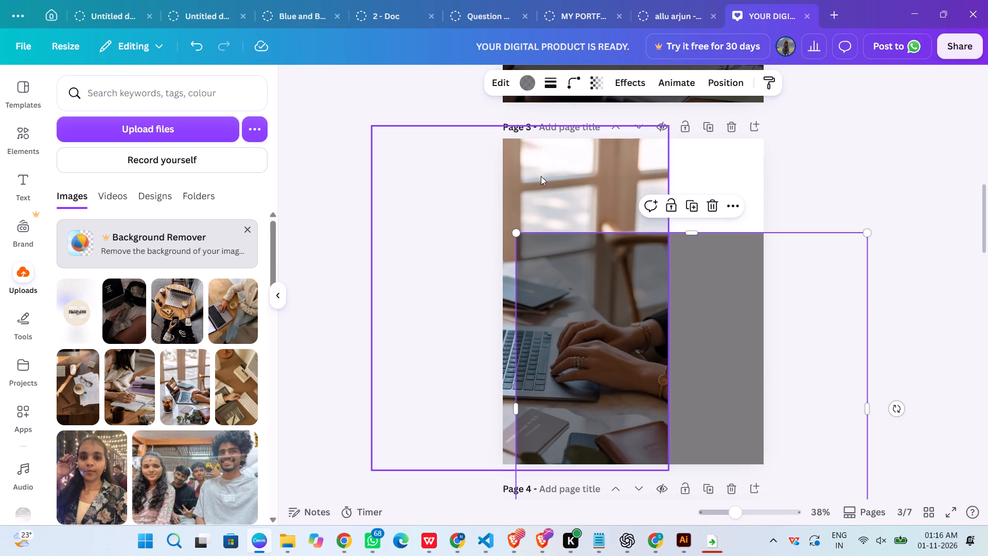
{"action": "left_click", "coordinate": [536, 168]}
{"action": "left_click_drag", "start_coordinate": [586, 193], "coordinate": [706, 194]}
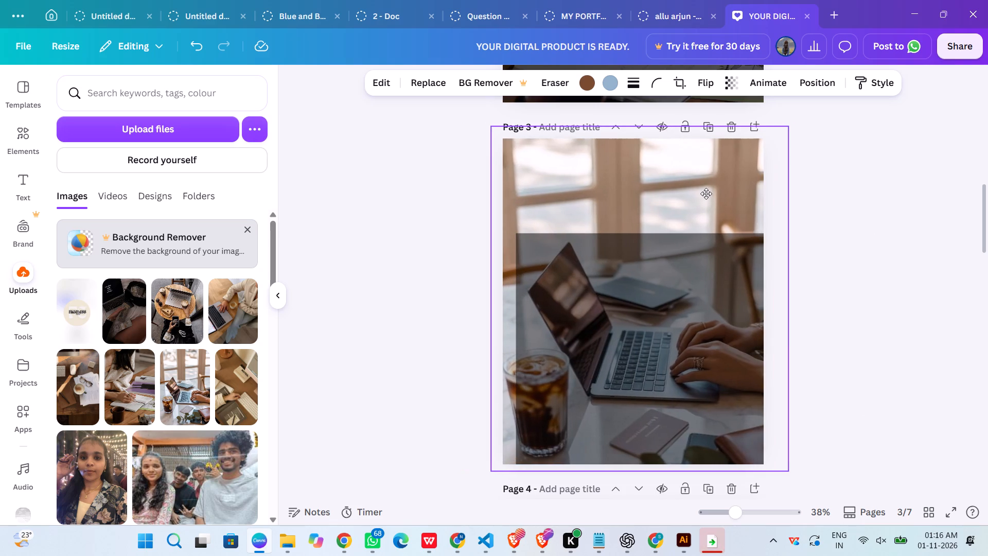
{"action": "left_click_drag", "start_coordinate": [706, 194], "coordinate": [707, 194]}
Move the grey overlay over page 3's photo so it darkens the entire page.
{"action": "left_click", "coordinate": [706, 327]}
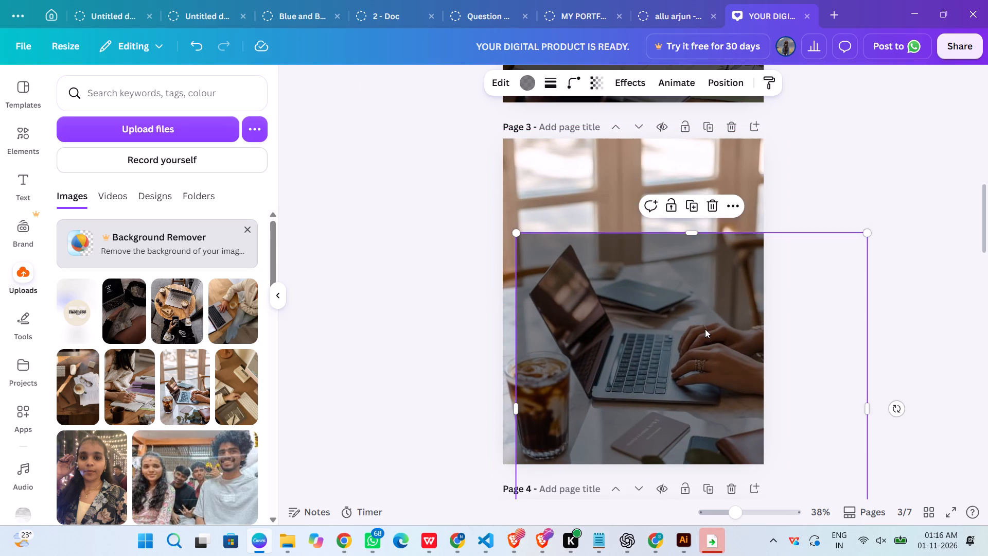
{"action": "left_click_drag", "start_coordinate": [707, 325], "coordinate": [657, 221]}
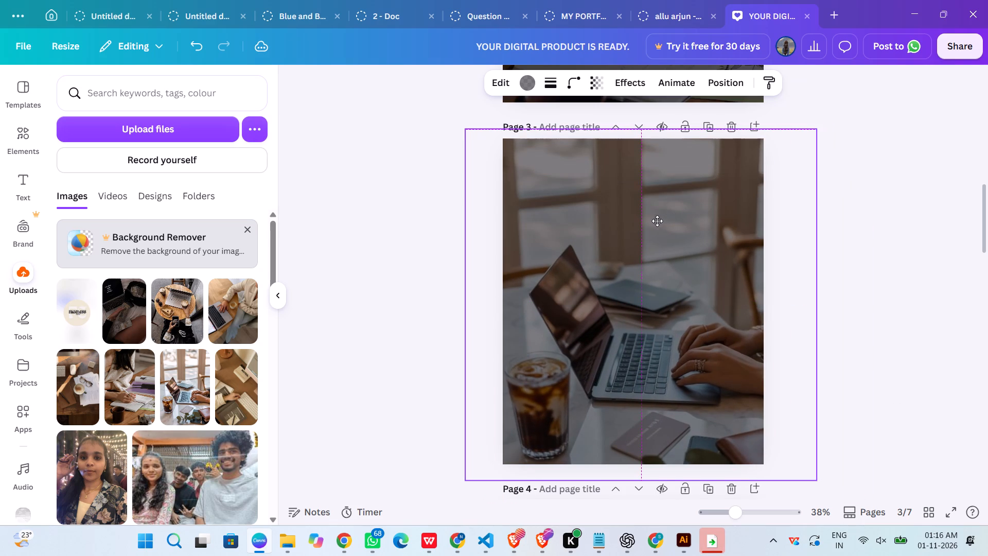
{"action": "left_click_drag", "start_coordinate": [657, 221], "coordinate": [653, 221]}
{"action": "left_click", "coordinate": [937, 247]}
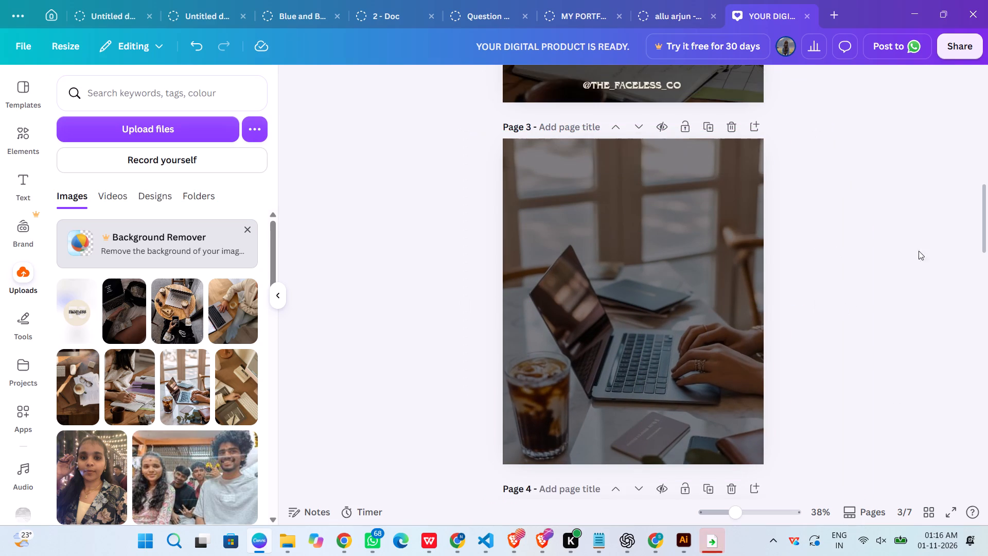
Switch to the PDF brief in WPS Office and read the "Slide 3: Step 1" table's exact text and styles.
{"action": "scroll", "coordinate": [849, 261], "scroll_direction": "down", "scroll_amount": 4}
{"action": "left_click", "coordinate": [444, 543]}
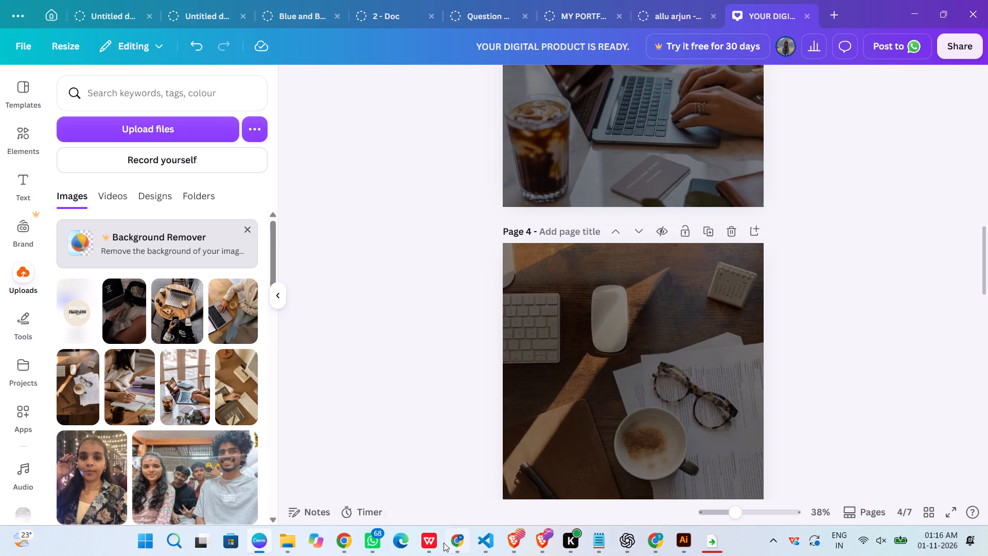
{"action": "left_click", "coordinate": [430, 545]}
{"action": "scroll", "coordinate": [471, 333], "scroll_direction": "down", "scroll_amount": 4}
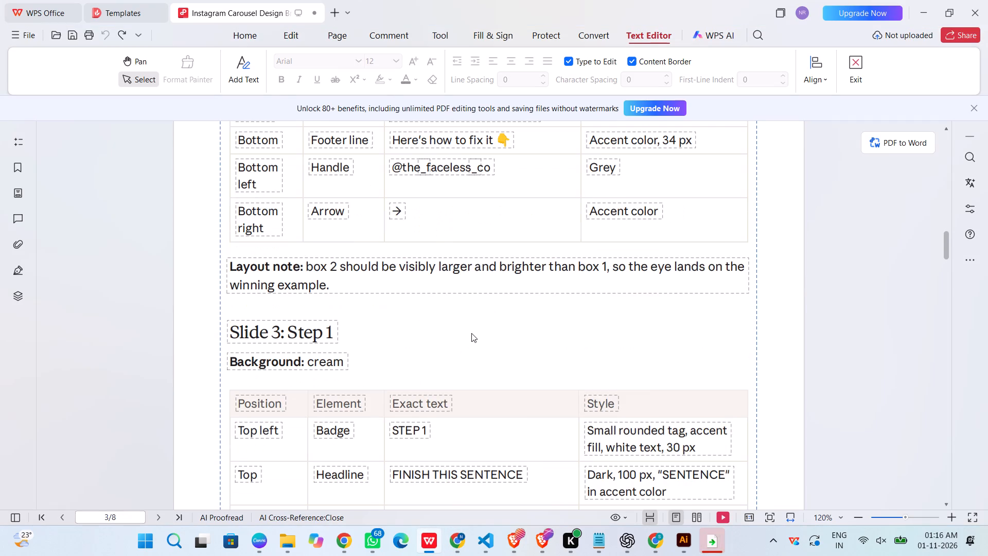
{"action": "scroll", "coordinate": [471, 333], "scroll_direction": "down", "scroll_amount": 4}
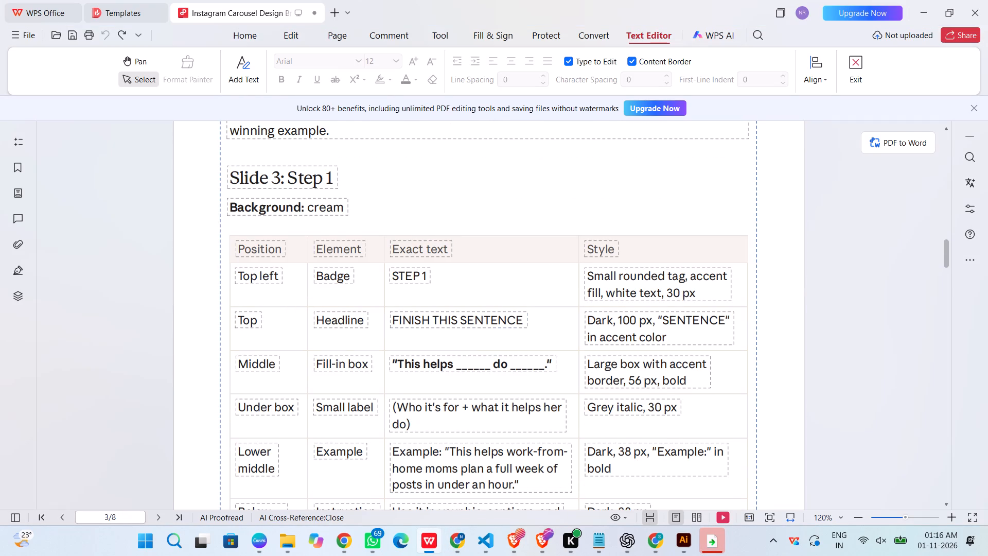
{"action": "left_click", "coordinate": [422, 282]}
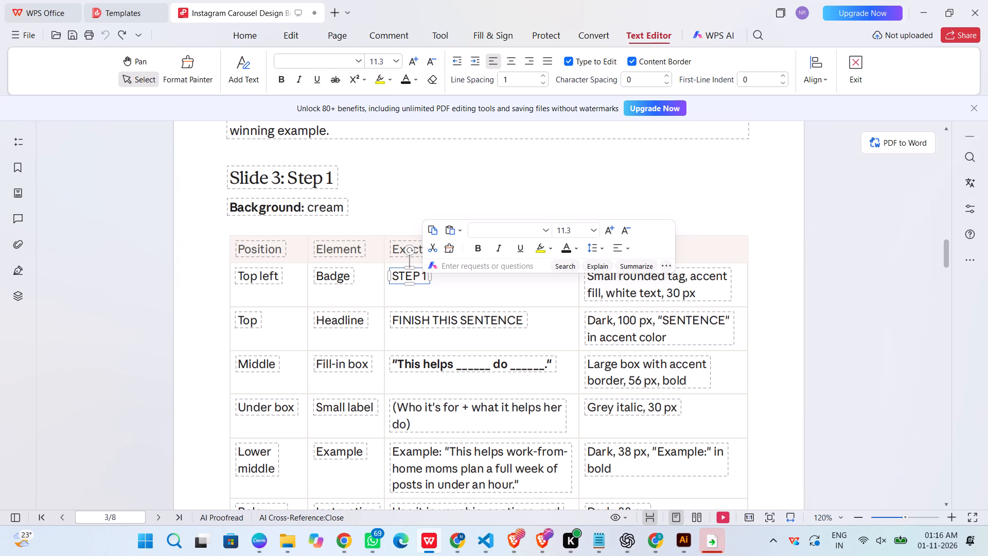
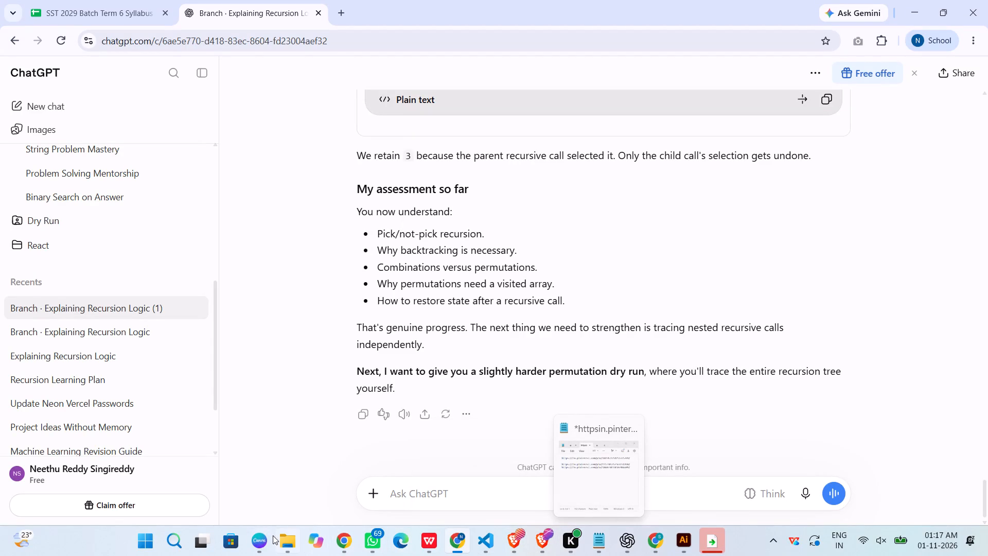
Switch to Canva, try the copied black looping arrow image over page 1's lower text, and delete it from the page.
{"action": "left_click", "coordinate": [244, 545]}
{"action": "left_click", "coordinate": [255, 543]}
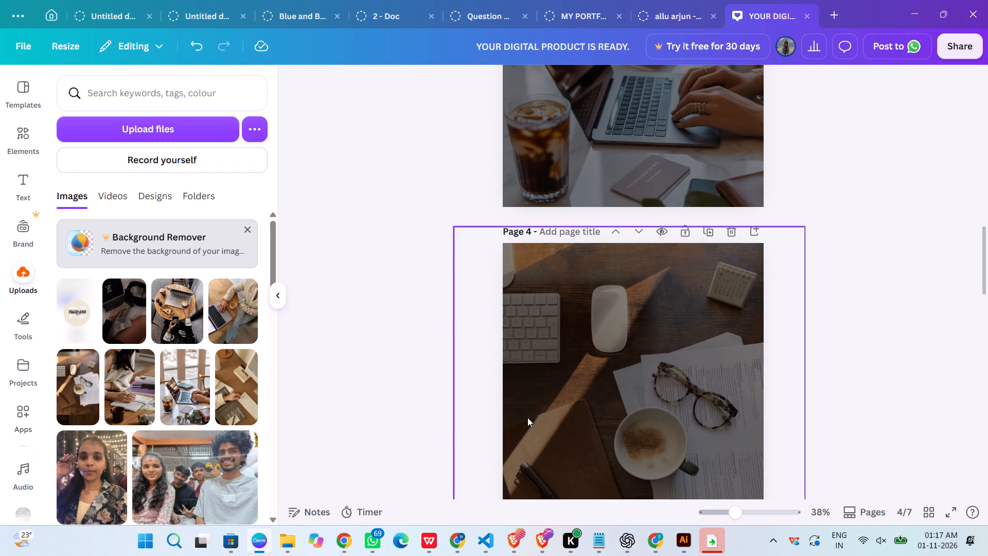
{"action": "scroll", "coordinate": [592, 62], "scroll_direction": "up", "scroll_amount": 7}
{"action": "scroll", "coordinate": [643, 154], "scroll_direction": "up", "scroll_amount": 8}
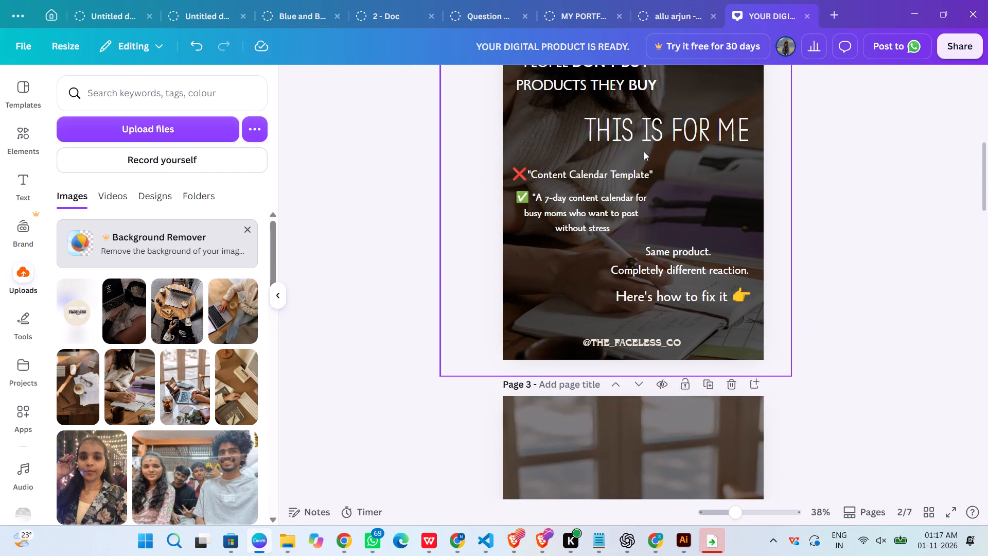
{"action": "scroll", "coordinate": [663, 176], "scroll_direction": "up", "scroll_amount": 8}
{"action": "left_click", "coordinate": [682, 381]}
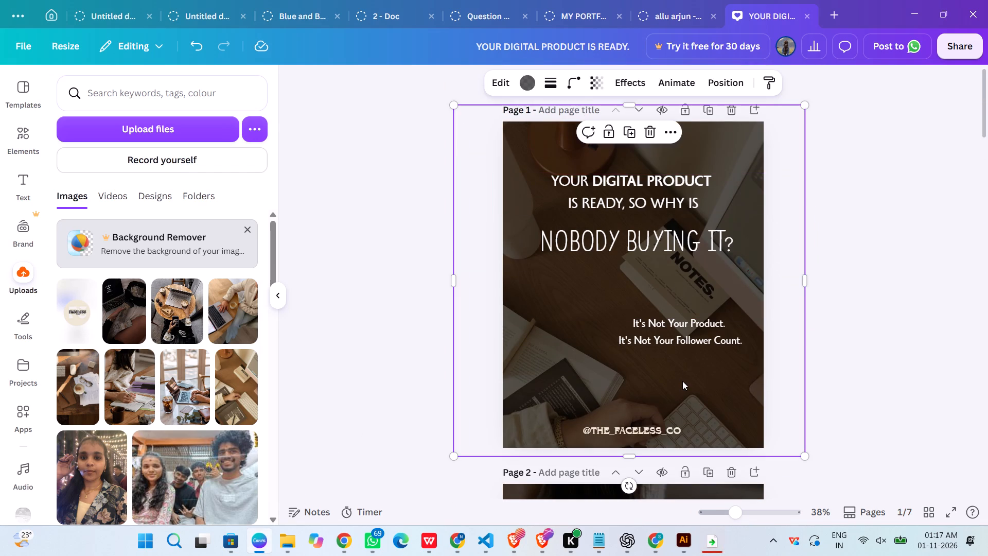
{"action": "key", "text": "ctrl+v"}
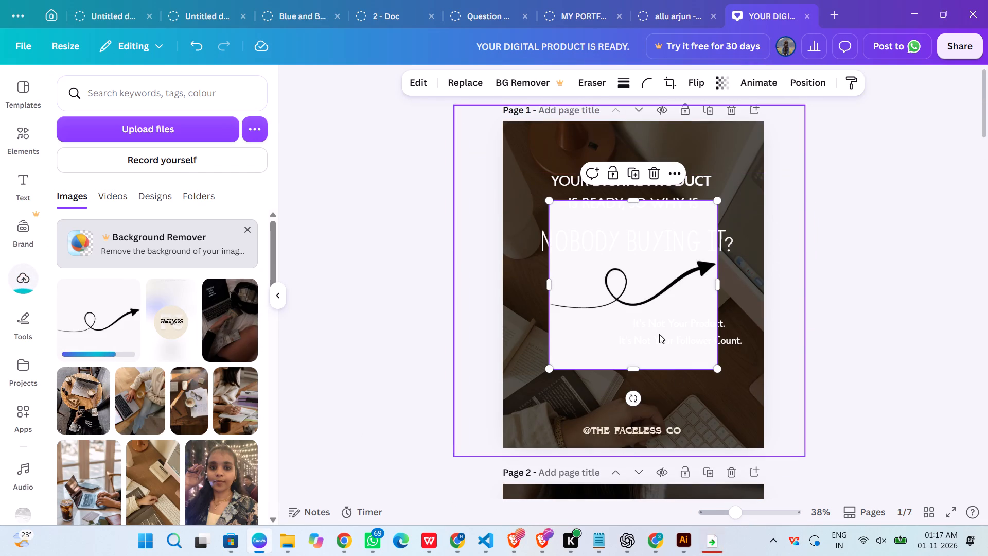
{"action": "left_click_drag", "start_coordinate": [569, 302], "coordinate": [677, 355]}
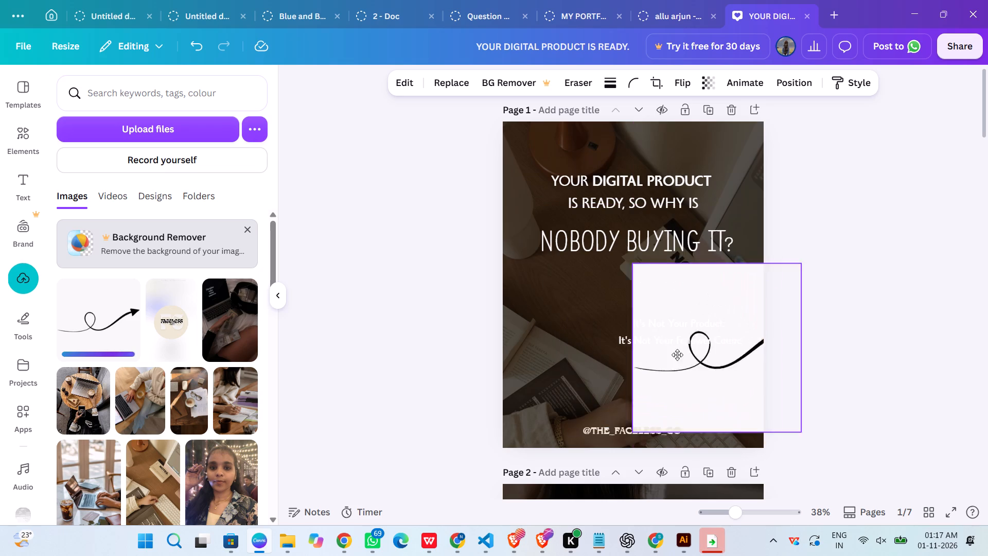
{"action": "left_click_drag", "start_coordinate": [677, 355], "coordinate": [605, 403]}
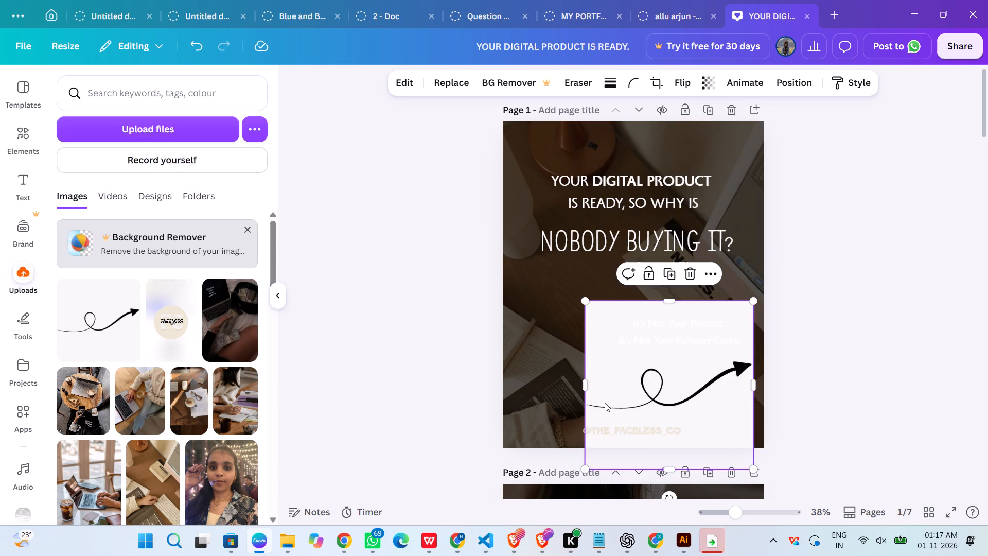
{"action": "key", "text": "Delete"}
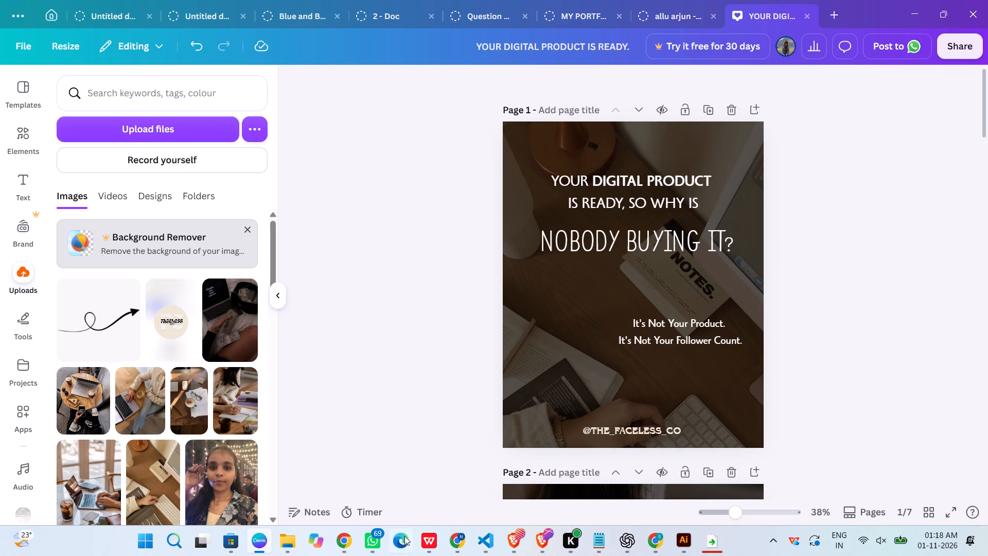
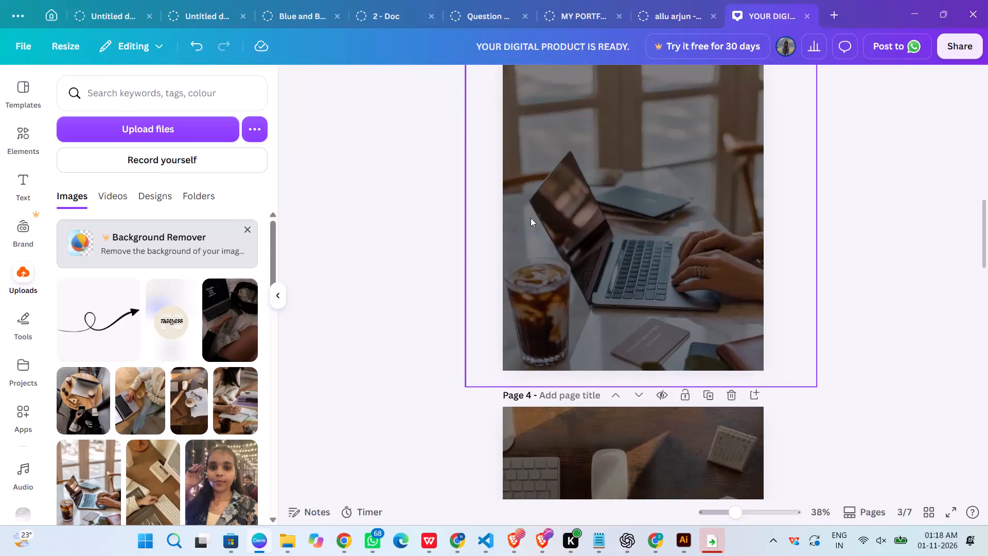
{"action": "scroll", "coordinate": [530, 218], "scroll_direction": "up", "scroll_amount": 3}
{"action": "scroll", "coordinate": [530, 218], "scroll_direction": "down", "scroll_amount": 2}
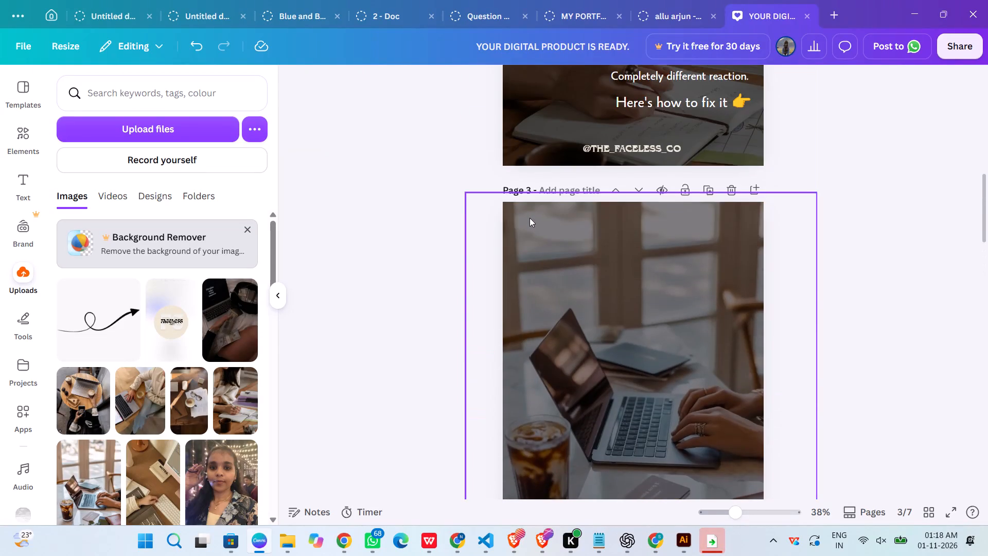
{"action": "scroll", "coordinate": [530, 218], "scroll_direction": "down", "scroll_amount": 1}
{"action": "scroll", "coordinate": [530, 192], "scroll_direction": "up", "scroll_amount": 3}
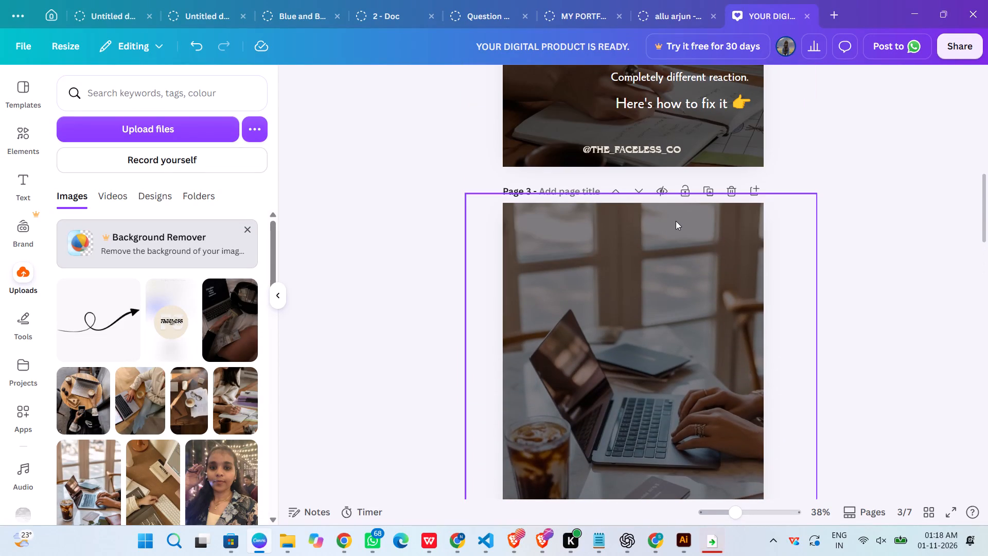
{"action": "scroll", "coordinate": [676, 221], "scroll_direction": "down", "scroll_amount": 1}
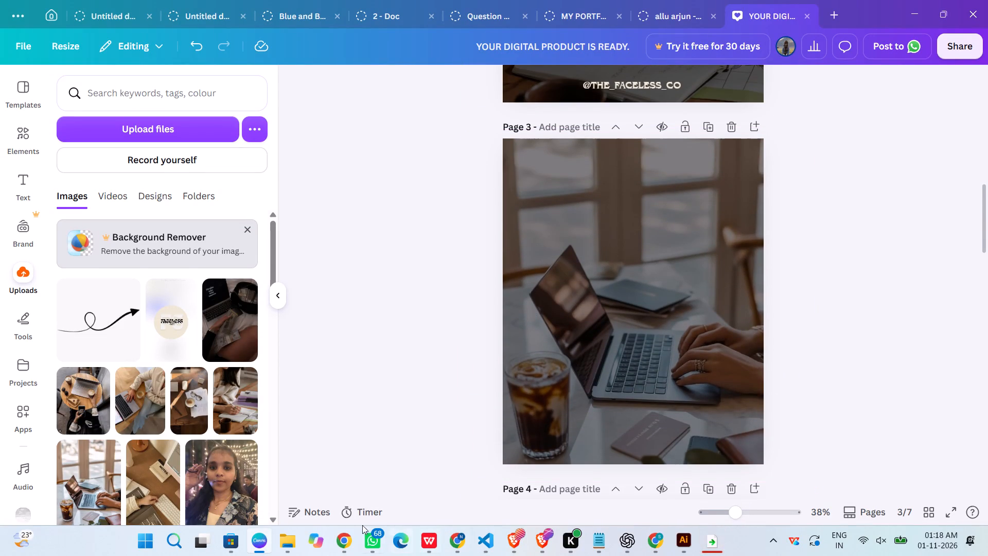
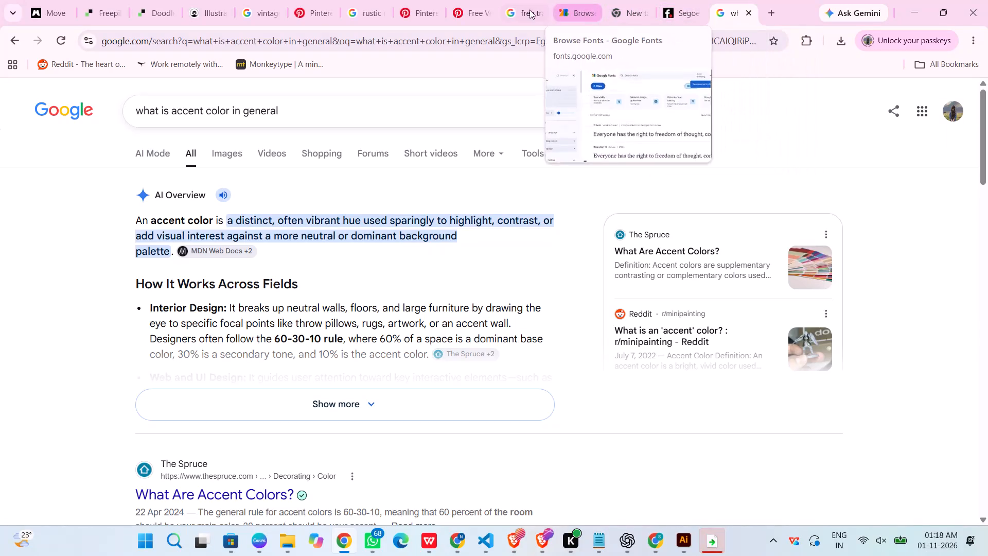
Browse the Freepik alternatives article and the first two pages of unDraw illustrations for a suitable carousel graphic.
{"action": "left_click", "coordinate": [78, 0]}
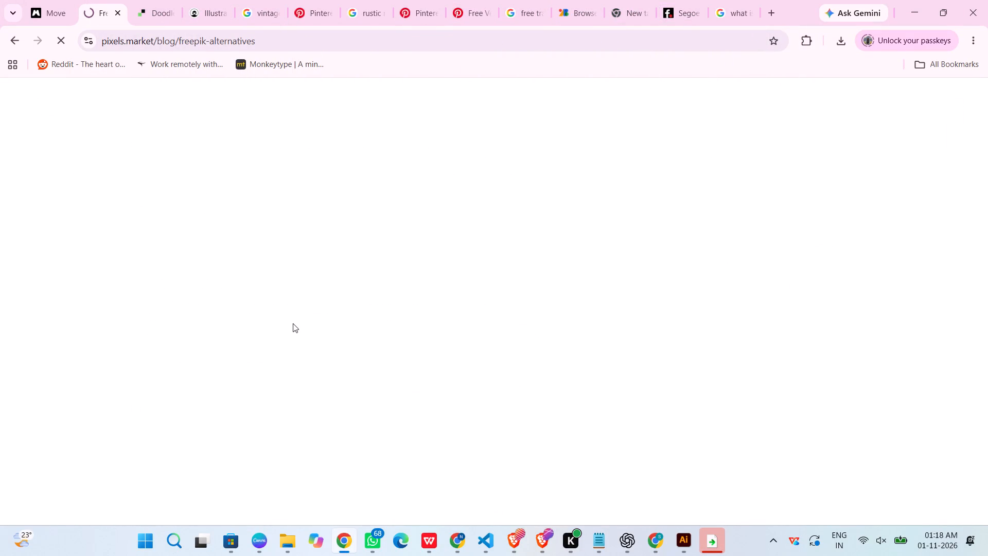
{"action": "scroll", "coordinate": [433, 418], "scroll_direction": "up", "scroll_amount": 5}
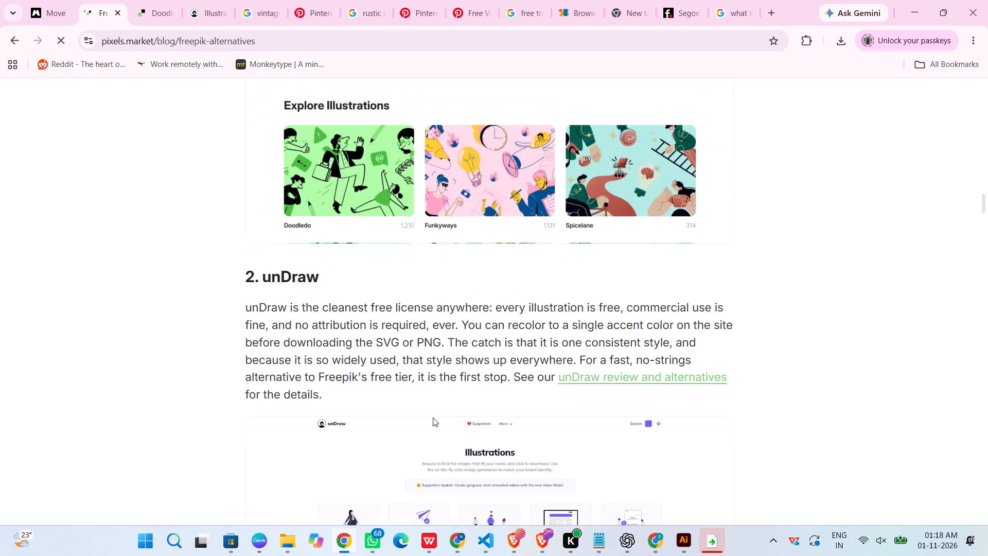
{"action": "scroll", "coordinate": [433, 418], "scroll_direction": "up", "scroll_amount": 20}
{"action": "scroll", "coordinate": [433, 418], "scroll_direction": "up", "scroll_amount": 1}
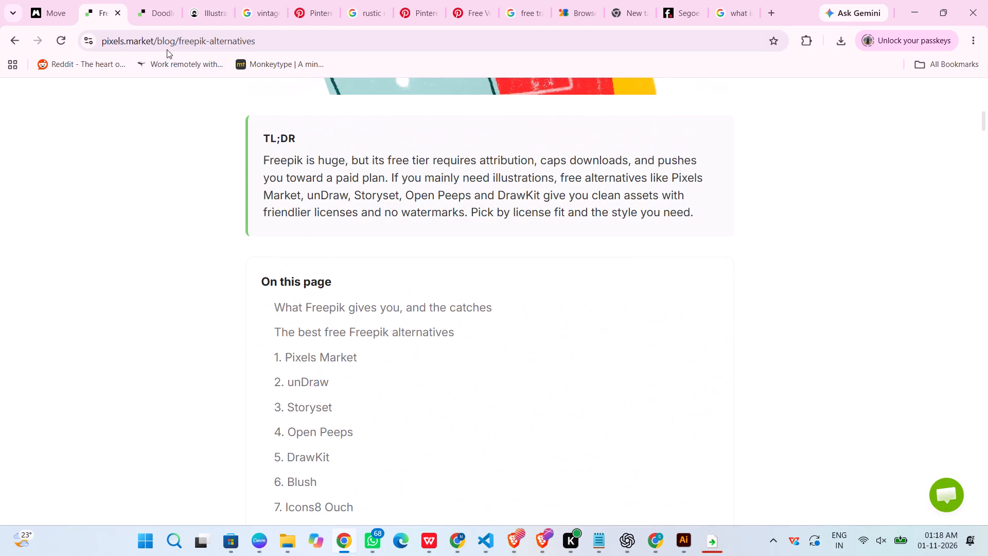
{"action": "left_click", "coordinate": [215, 14]}
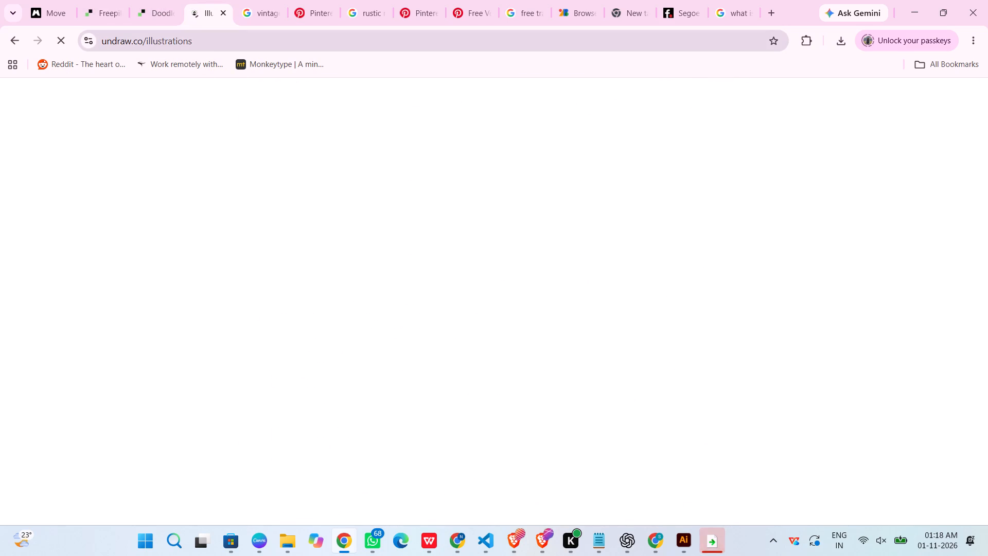
{"action": "left_click", "coordinate": [396, 241]}
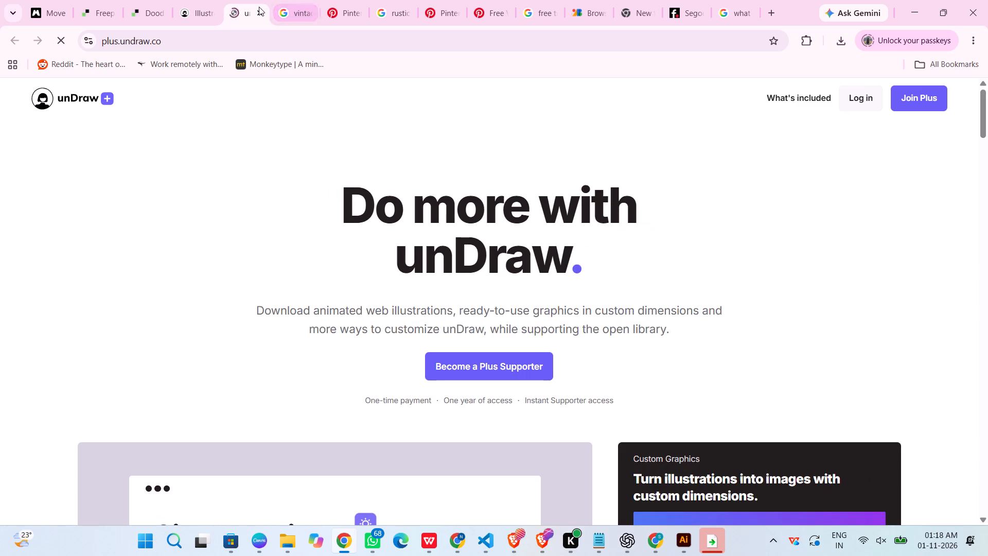
{"action": "left_click", "coordinate": [258, 13]}
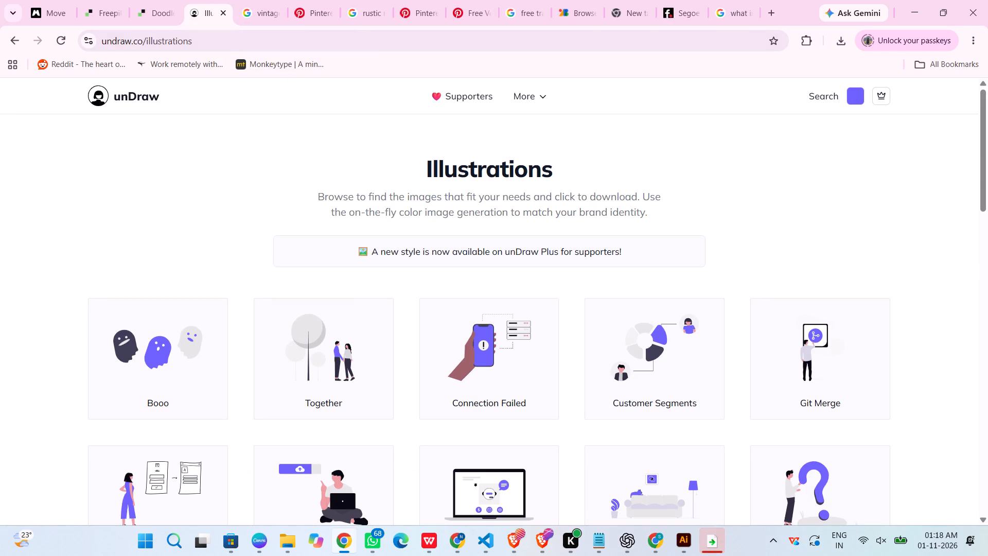
{"action": "scroll", "coordinate": [545, 221], "scroll_direction": "down", "scroll_amount": 11}
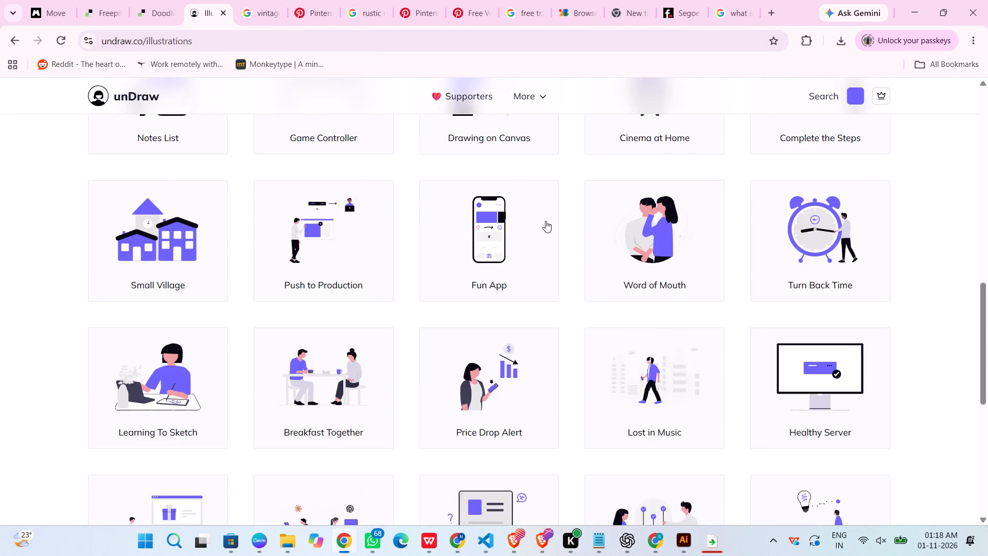
{"action": "scroll", "coordinate": [545, 221], "scroll_direction": "down", "scroll_amount": 10}
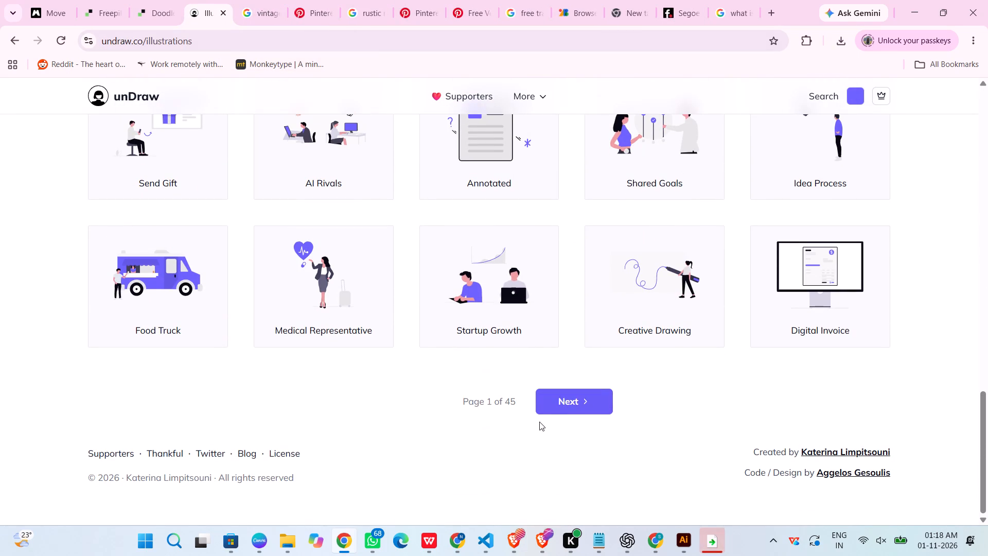
{"action": "left_click", "coordinate": [550, 407]}
{"action": "scroll", "coordinate": [552, 387], "scroll_direction": "down", "scroll_amount": 5}
{"action": "scroll", "coordinate": [551, 366], "scroll_direction": "up", "scroll_amount": 4}
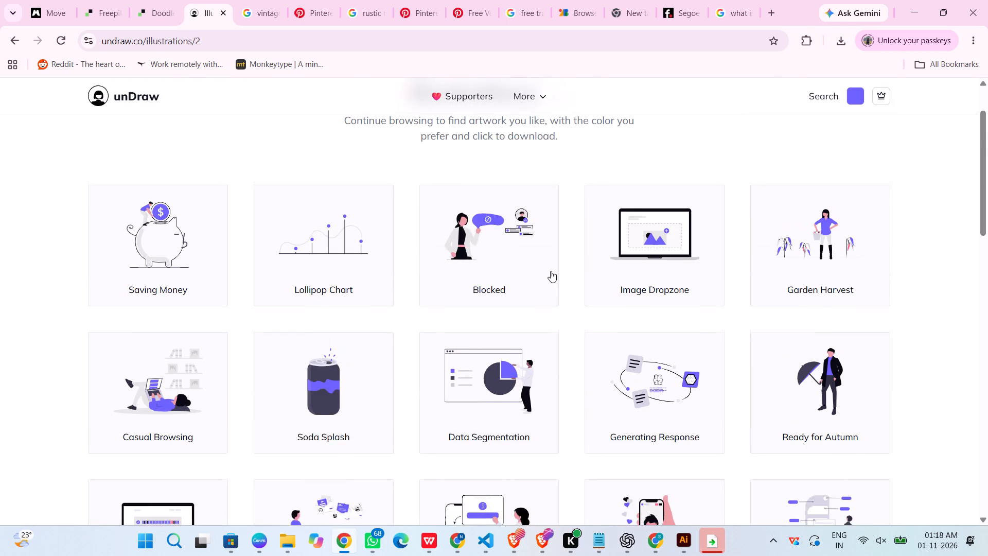
Search Google in a new tab for "swipe png", refining the query to "swipe png right".
{"action": "left_click", "coordinate": [779, 4]}
{"action": "type", "text": "swipe png"}
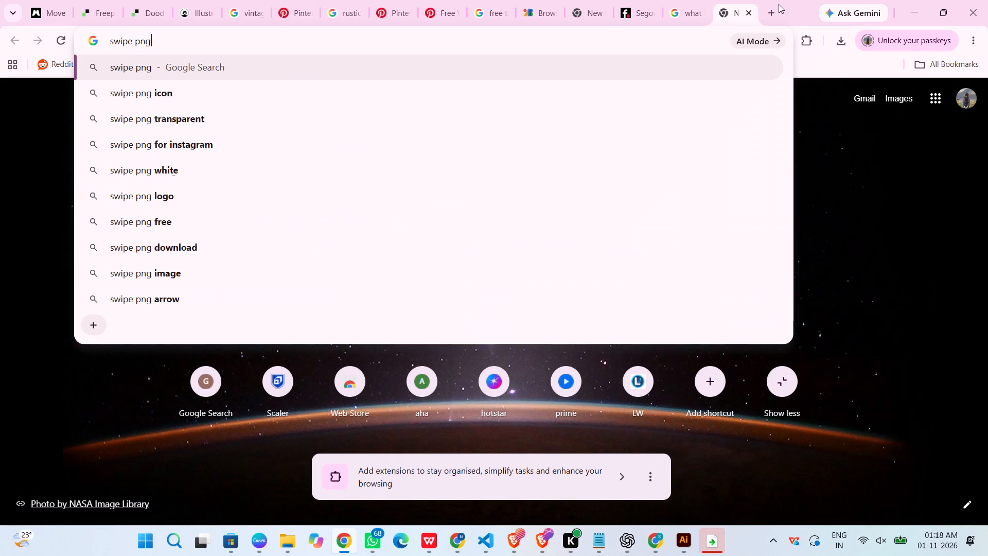
{"action": "key", "text": "Return"}
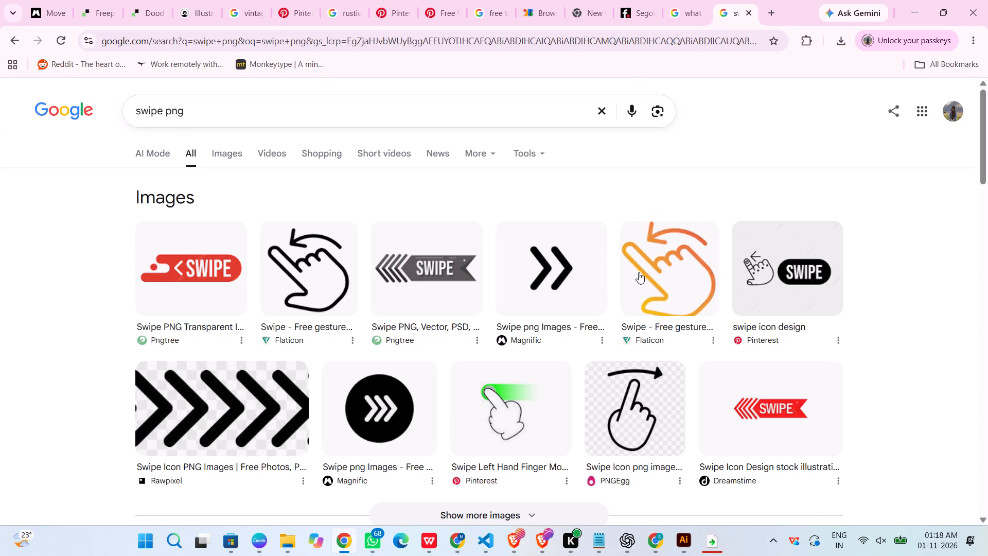
{"action": "left_click", "coordinate": [333, 115]}
{"action": "key", "text": "space"}
{"action": "type", "text": "right"}
{"action": "key", "text": "Return"}
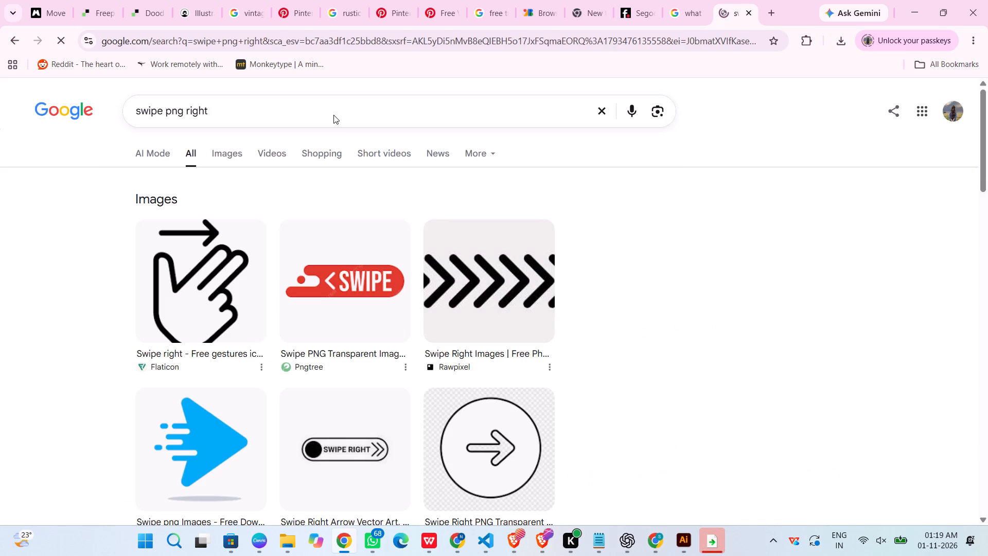
{"action": "scroll", "coordinate": [290, 302], "scroll_direction": "down", "scroll_amount": 6}
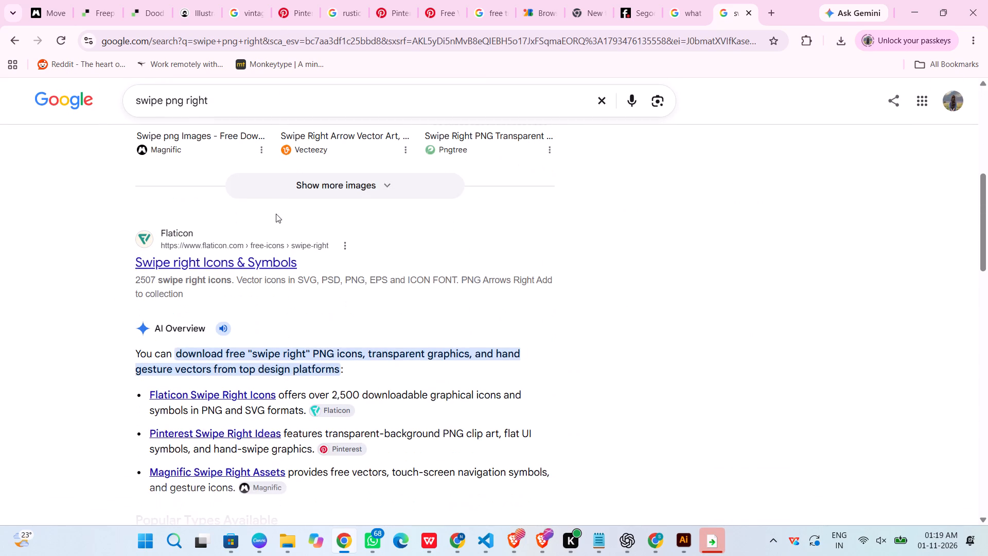
Open Flaticon's swipe right icon collection and examine its icons for a suitable arrow.
{"action": "left_click", "coordinate": [244, 253]}
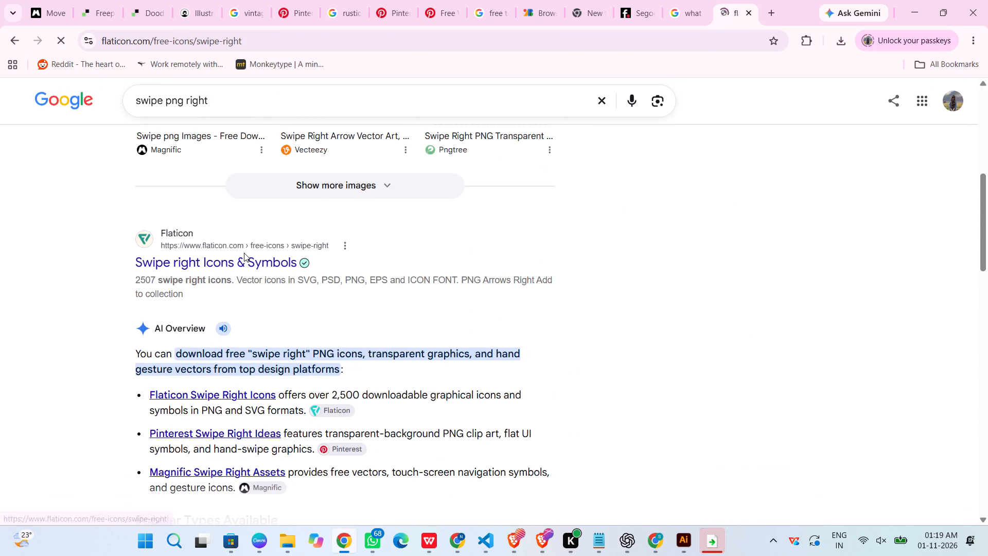
{"action": "scroll", "coordinate": [244, 253], "scroll_direction": "down", "scroll_amount": 2}
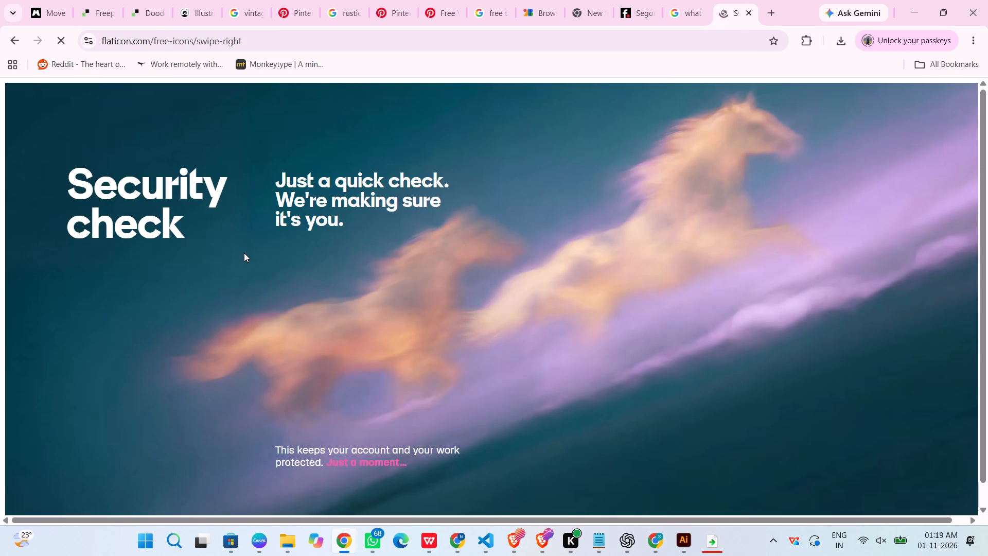
{"action": "scroll", "coordinate": [244, 253], "scroll_direction": "down", "scroll_amount": 4}
{"action": "scroll", "coordinate": [404, 279], "scroll_direction": "down", "scroll_amount": 4}
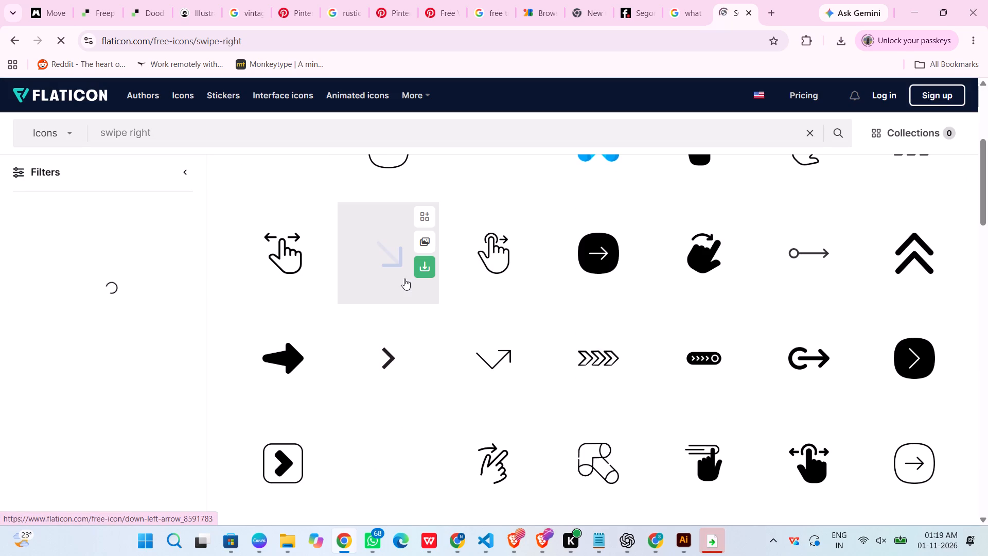
{"action": "scroll", "coordinate": [847, 325], "scroll_direction": "down", "scroll_amount": 4}
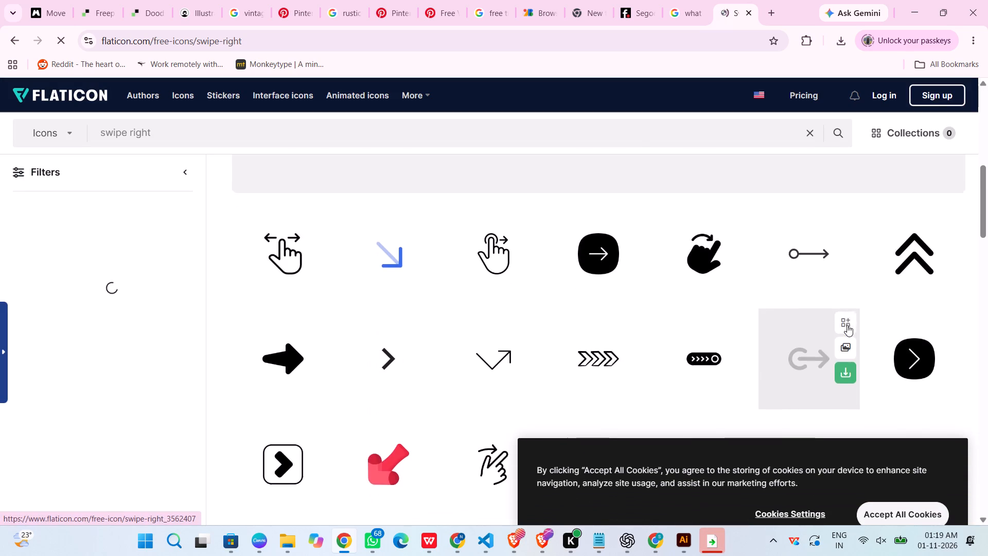
{"action": "scroll", "coordinate": [847, 325], "scroll_direction": "down", "scroll_amount": 4}
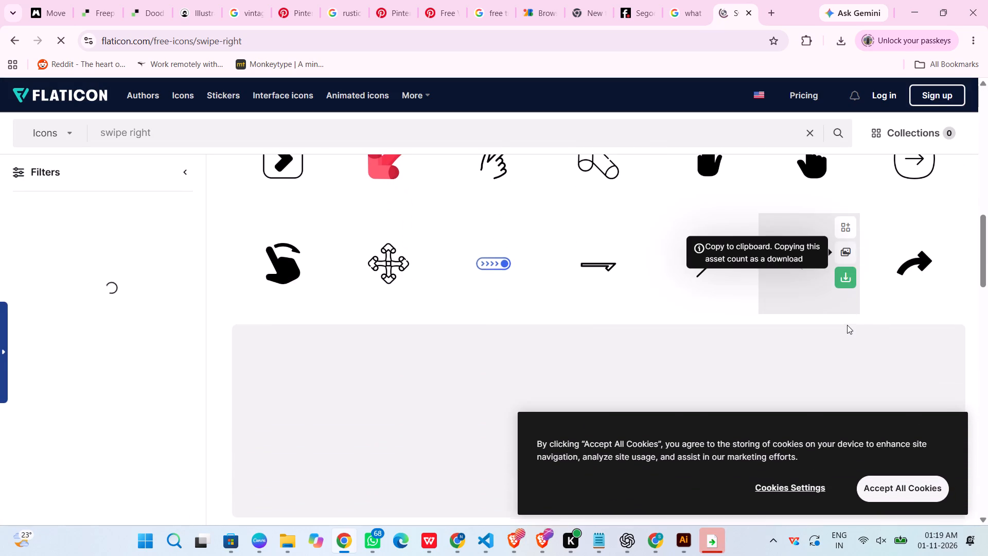
{"action": "scroll", "coordinate": [847, 325], "scroll_direction": "down", "scroll_amount": 4}
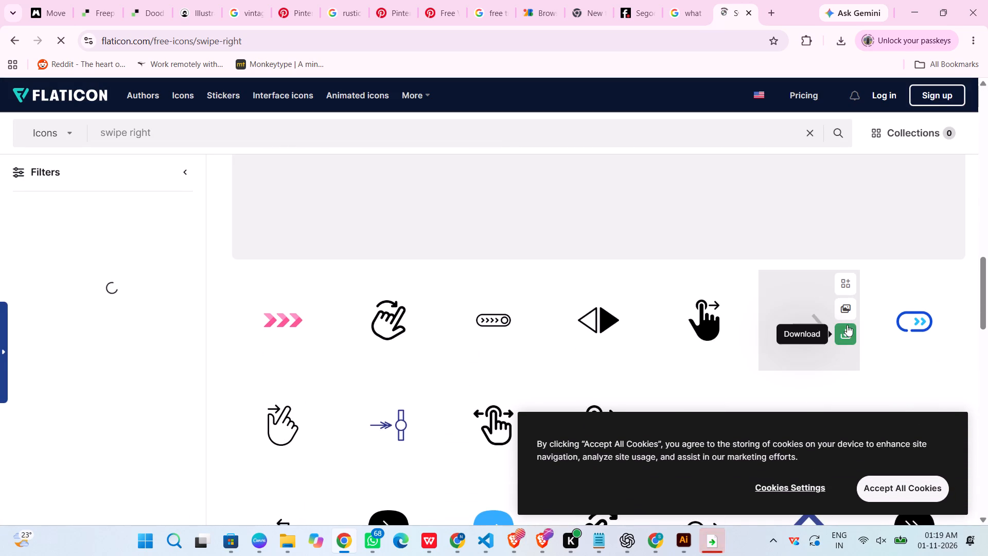
{"action": "scroll", "coordinate": [847, 325], "scroll_direction": "up", "scroll_amount": 4}
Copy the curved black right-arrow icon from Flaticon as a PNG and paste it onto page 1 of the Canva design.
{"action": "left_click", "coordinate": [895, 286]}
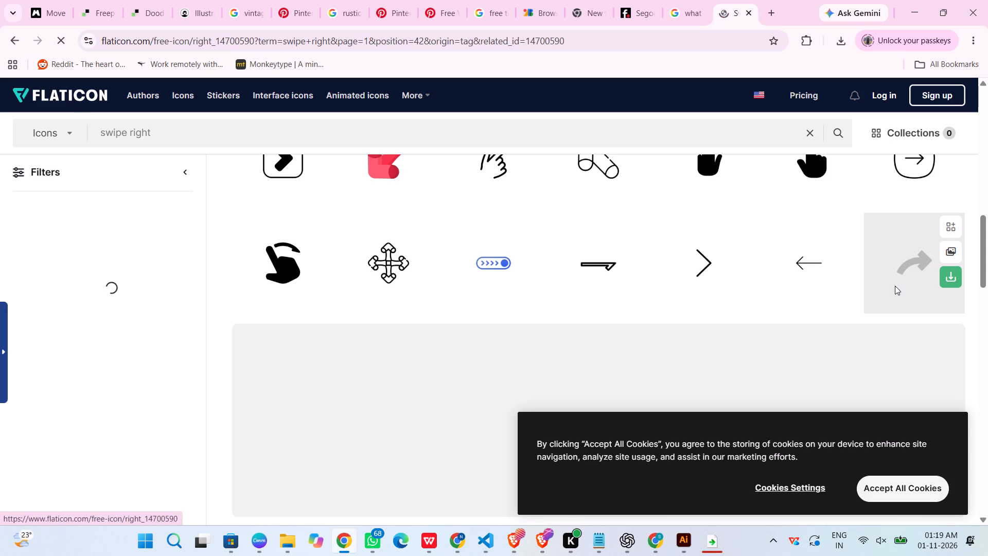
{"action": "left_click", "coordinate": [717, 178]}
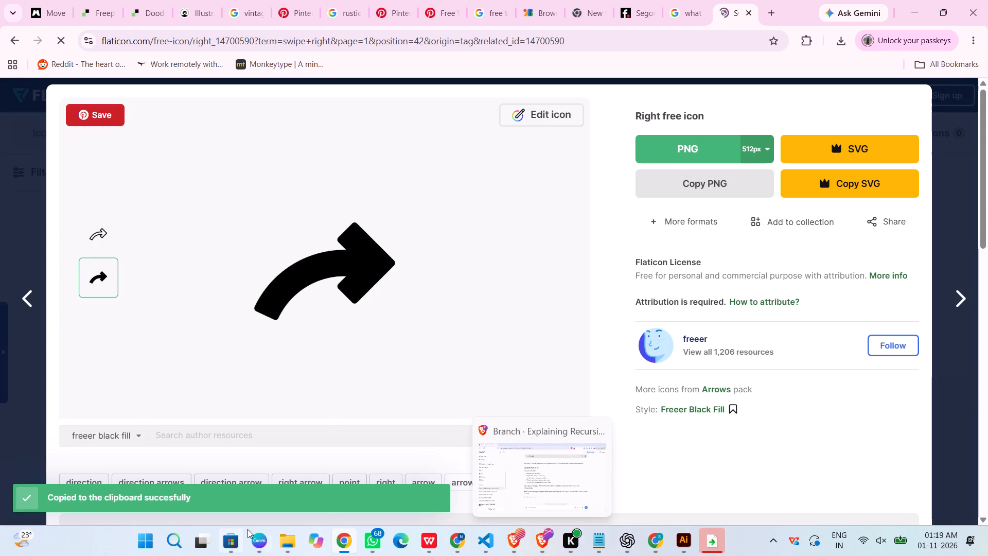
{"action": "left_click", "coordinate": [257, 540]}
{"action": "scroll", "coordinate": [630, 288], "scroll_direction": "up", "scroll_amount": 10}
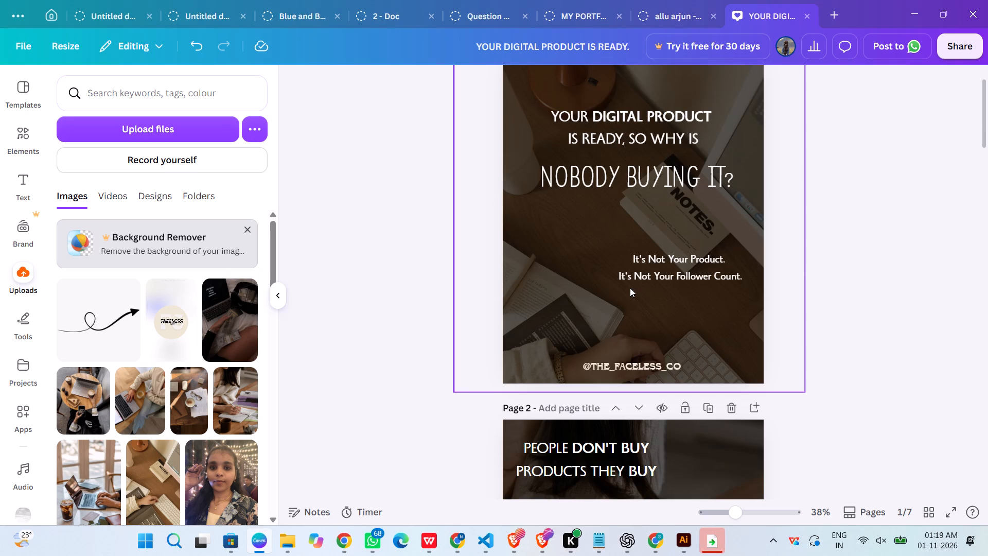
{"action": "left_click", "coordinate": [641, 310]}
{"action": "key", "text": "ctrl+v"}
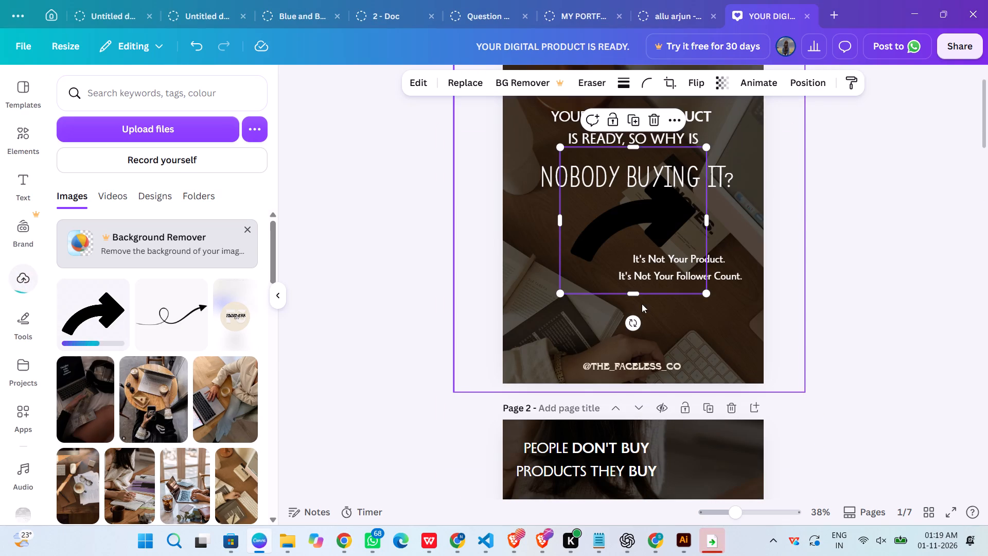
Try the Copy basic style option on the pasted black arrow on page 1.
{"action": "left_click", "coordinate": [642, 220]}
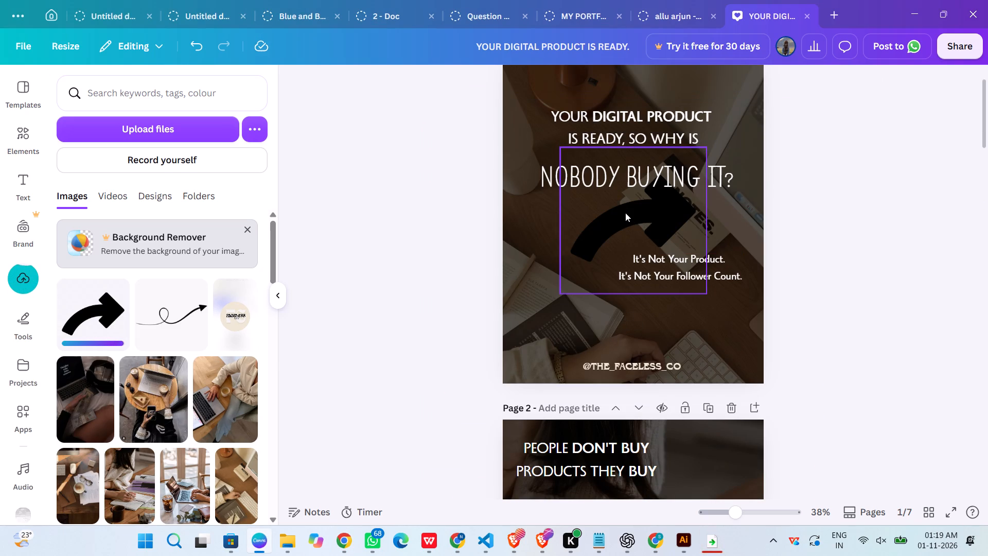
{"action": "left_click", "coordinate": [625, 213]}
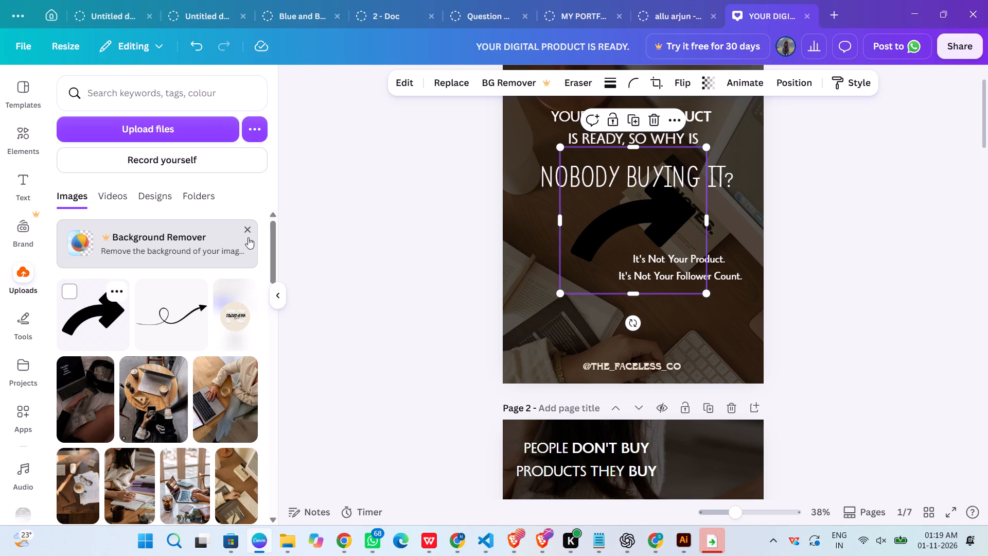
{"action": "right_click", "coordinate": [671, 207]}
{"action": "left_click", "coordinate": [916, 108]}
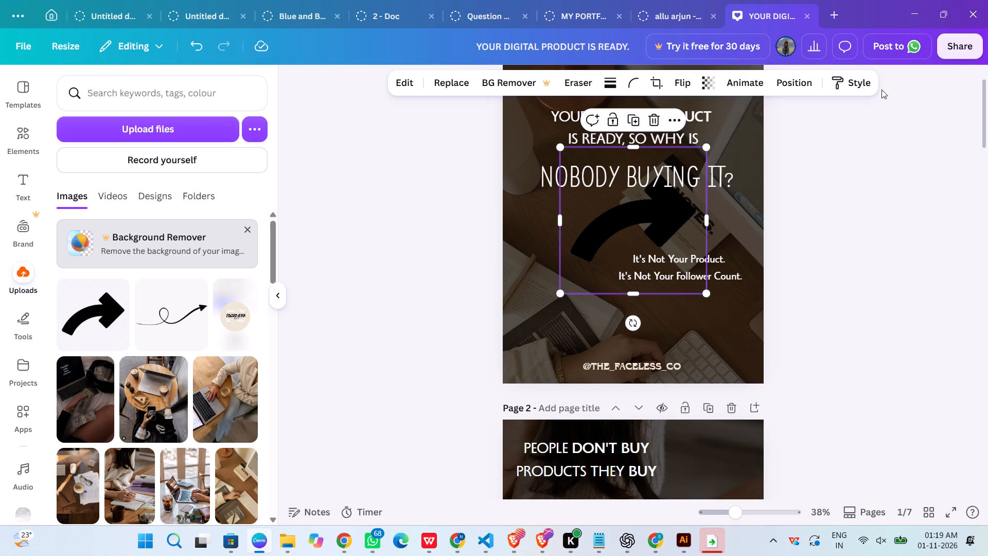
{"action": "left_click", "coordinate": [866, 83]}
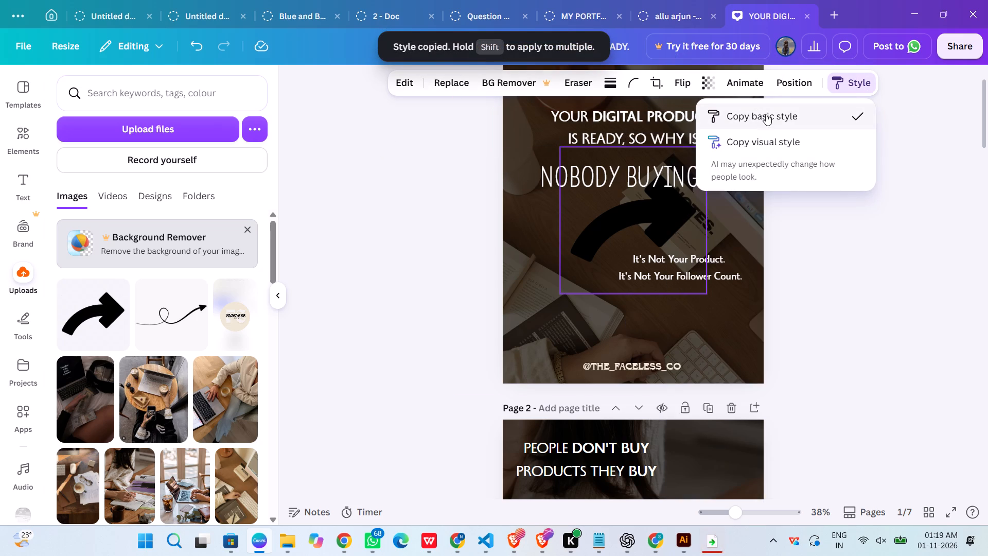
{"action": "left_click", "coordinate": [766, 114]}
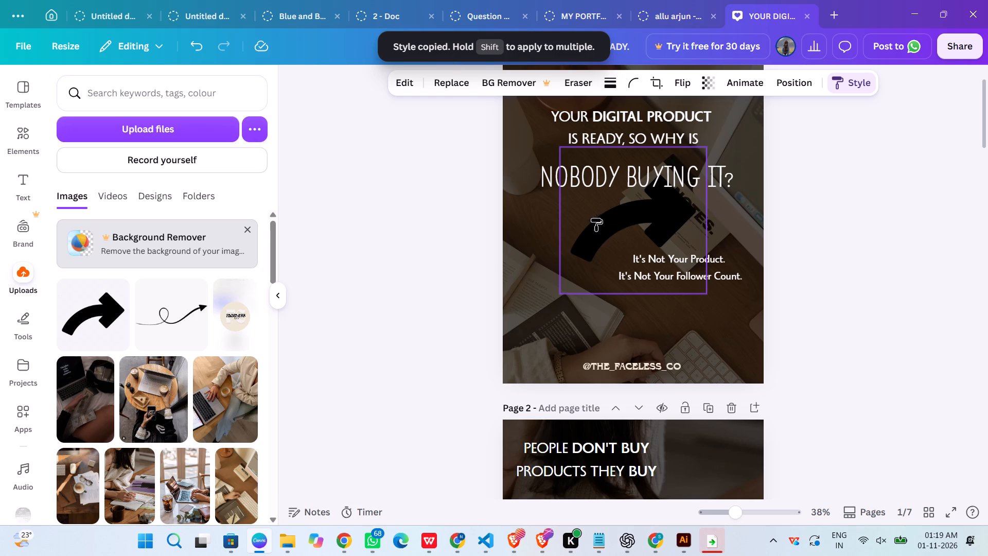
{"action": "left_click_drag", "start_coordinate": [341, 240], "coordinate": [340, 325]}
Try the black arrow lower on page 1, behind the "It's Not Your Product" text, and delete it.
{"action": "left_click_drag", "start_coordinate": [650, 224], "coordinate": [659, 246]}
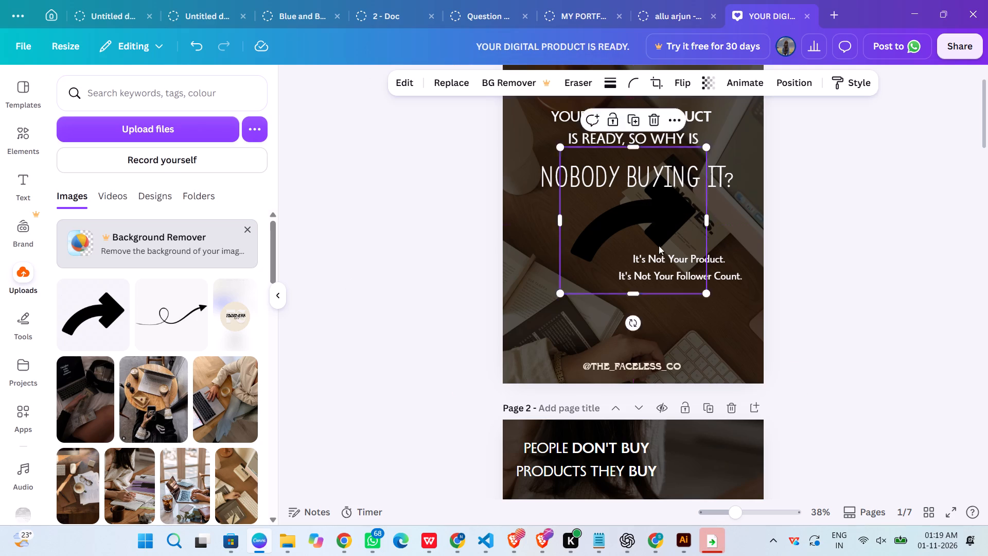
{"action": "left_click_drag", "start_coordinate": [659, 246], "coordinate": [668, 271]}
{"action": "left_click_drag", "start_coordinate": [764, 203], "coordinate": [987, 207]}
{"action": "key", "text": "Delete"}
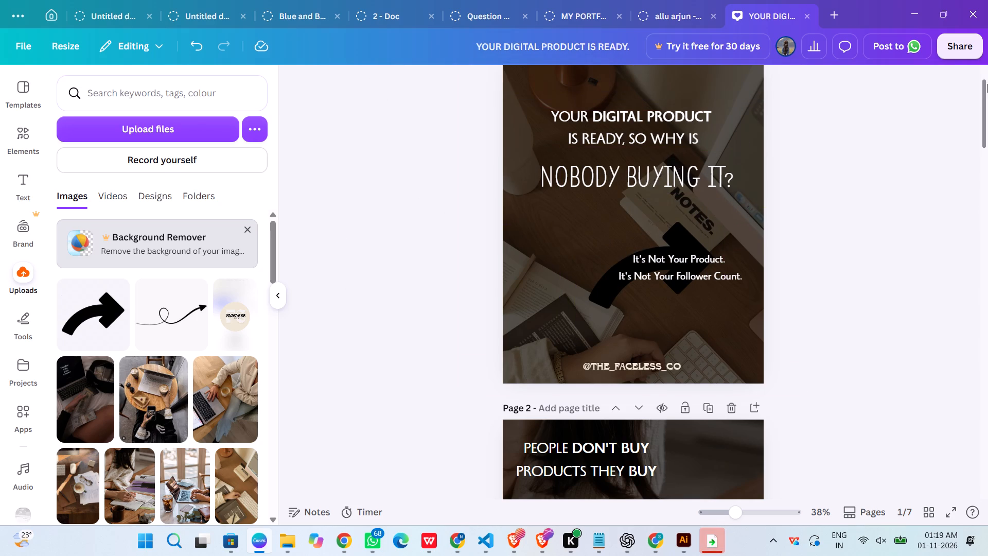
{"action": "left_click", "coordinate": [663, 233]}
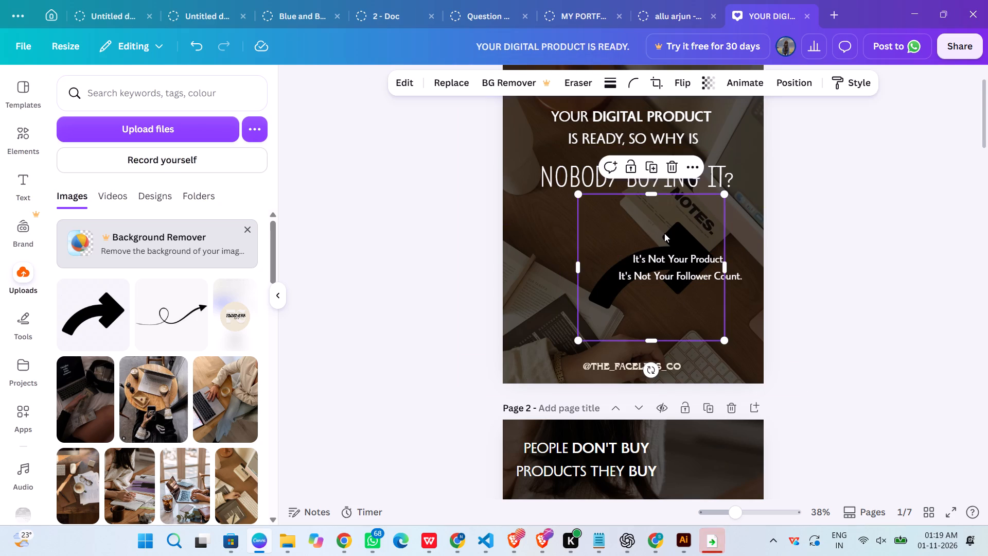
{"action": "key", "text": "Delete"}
Switch back to Flaticon in Chrome, dismiss the sign-in prompt and examine icons related to the curved right arrow.
{"action": "left_click", "coordinate": [903, 15]}
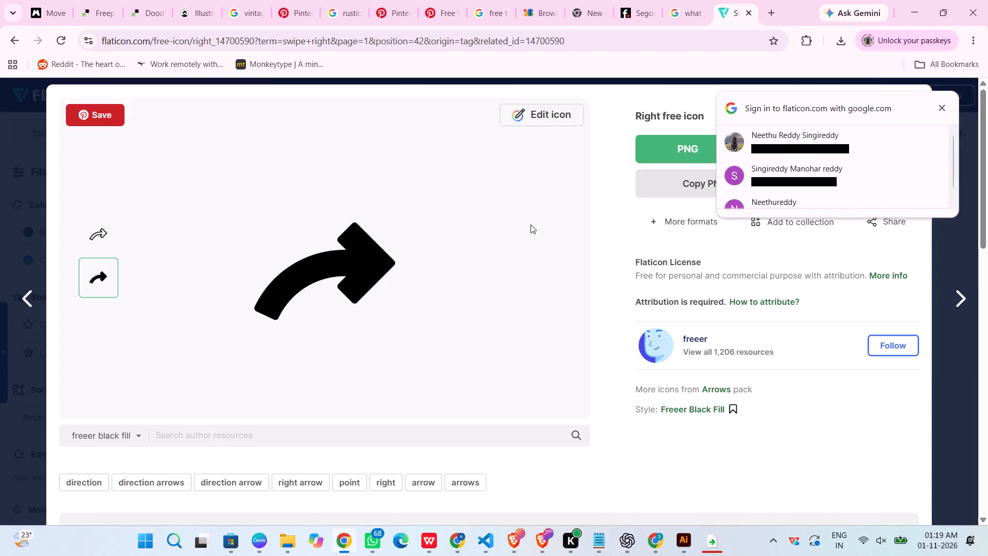
{"action": "scroll", "coordinate": [724, 333], "scroll_direction": "down", "scroll_amount": 7}
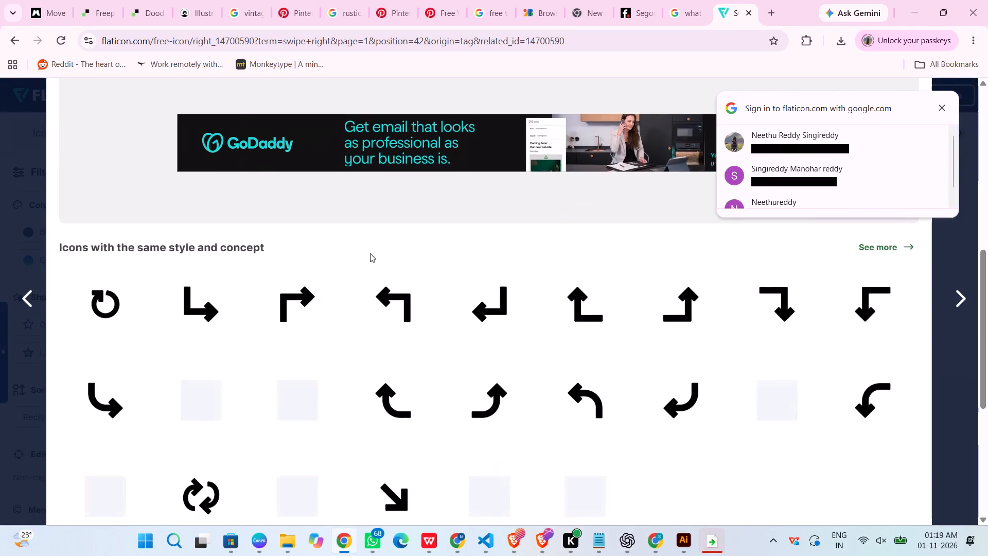
{"action": "left_click", "coordinate": [944, 111]}
{"action": "scroll", "coordinate": [136, 224], "scroll_direction": "up", "scroll_amount": 7}
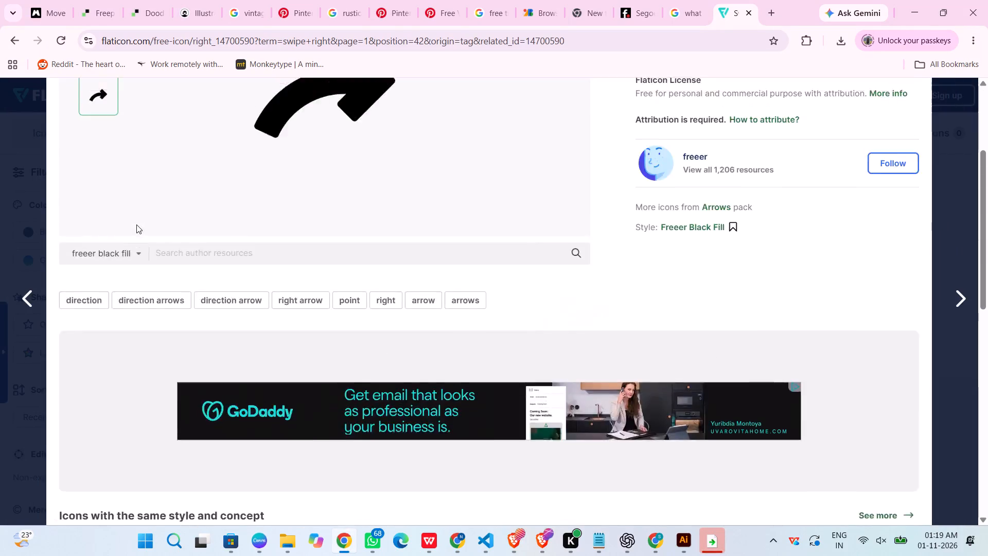
{"action": "scroll", "coordinate": [136, 224], "scroll_direction": "up", "scroll_amount": 1}
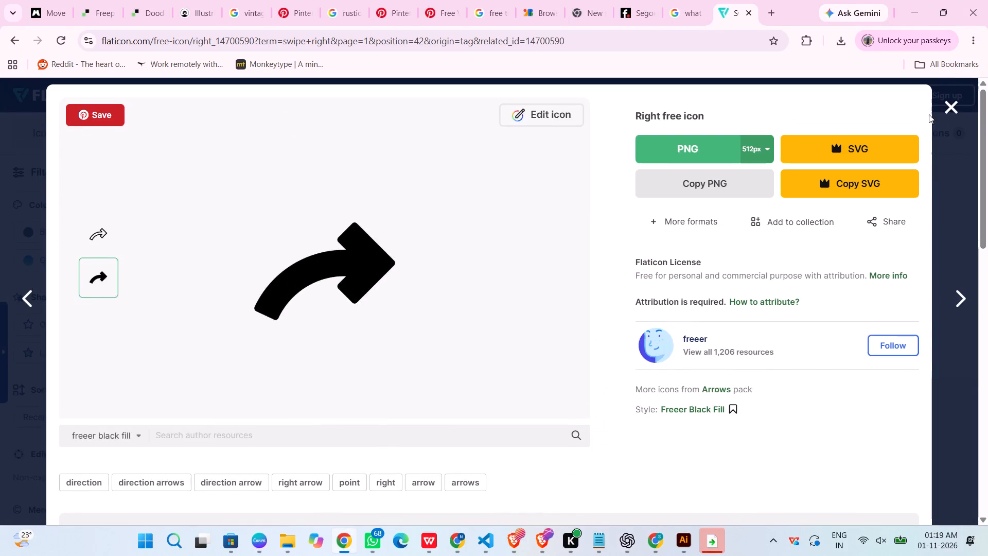
Close the right-arrow icon's details and examine the swipe right icon results for a suitable arrow graphic.
{"action": "left_click", "coordinate": [950, 111]}
{"action": "scroll", "coordinate": [629, 360], "scroll_direction": "up", "scroll_amount": 3}
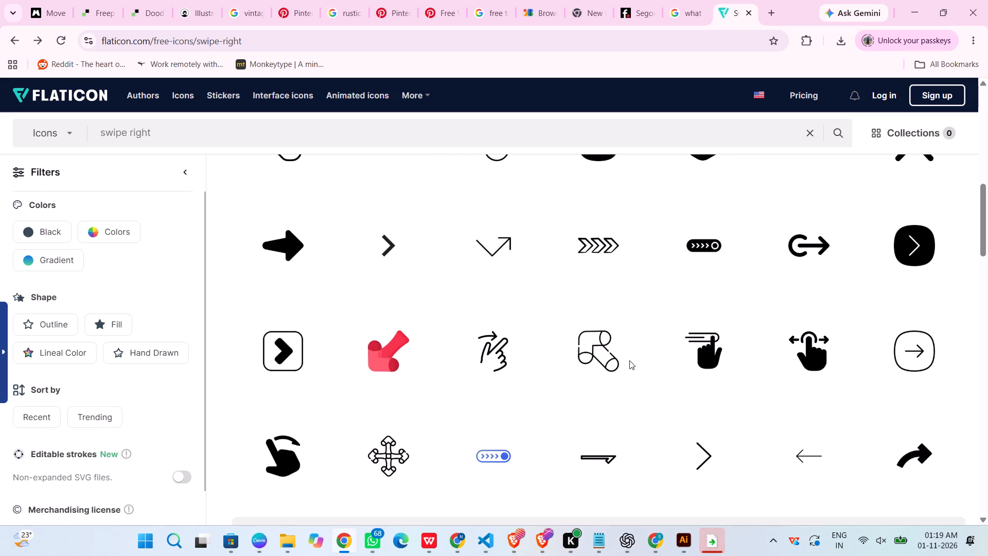
{"action": "scroll", "coordinate": [629, 360], "scroll_direction": "down", "scroll_amount": 9}
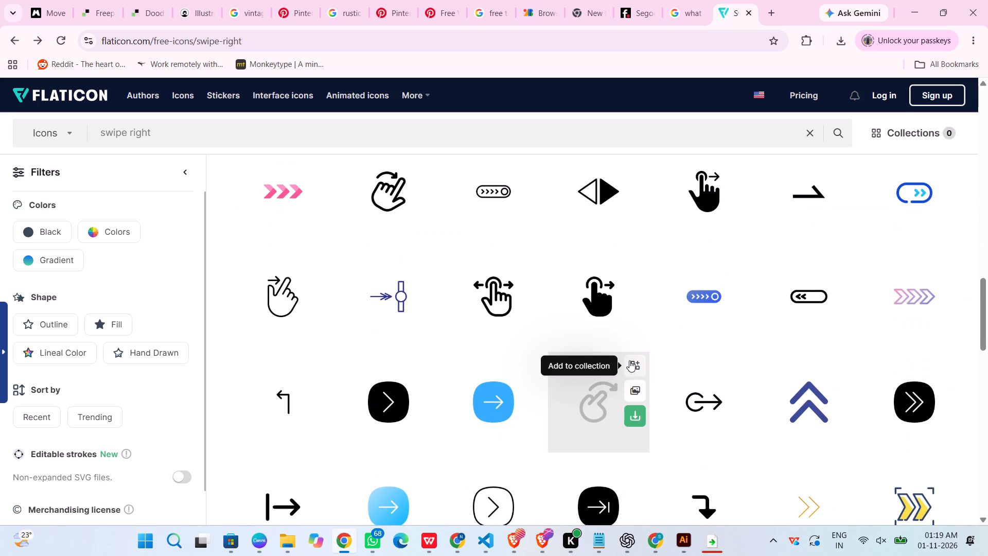
{"action": "scroll", "coordinate": [629, 360], "scroll_direction": "down", "scroll_amount": 4}
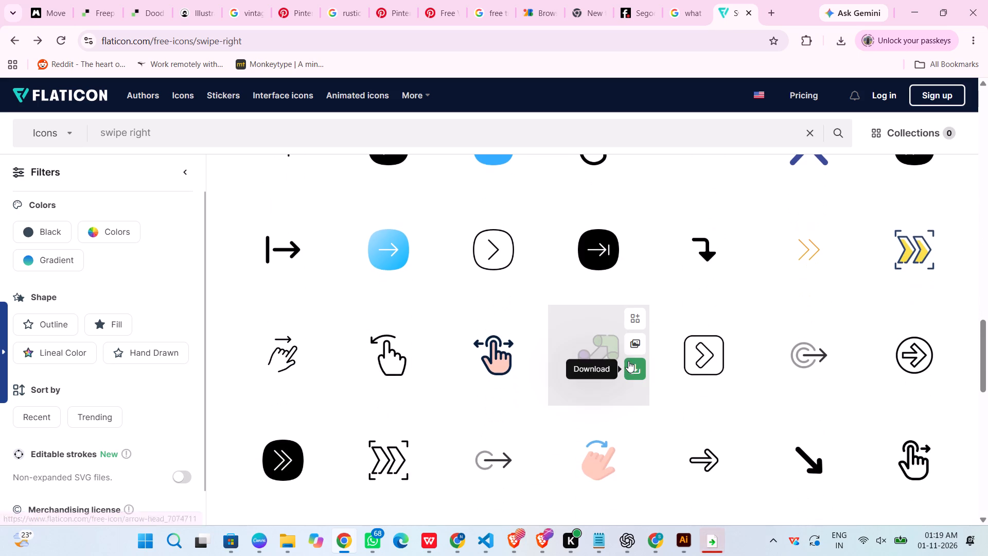
{"action": "scroll", "coordinate": [619, 358], "scroll_direction": "down", "scroll_amount": 1}
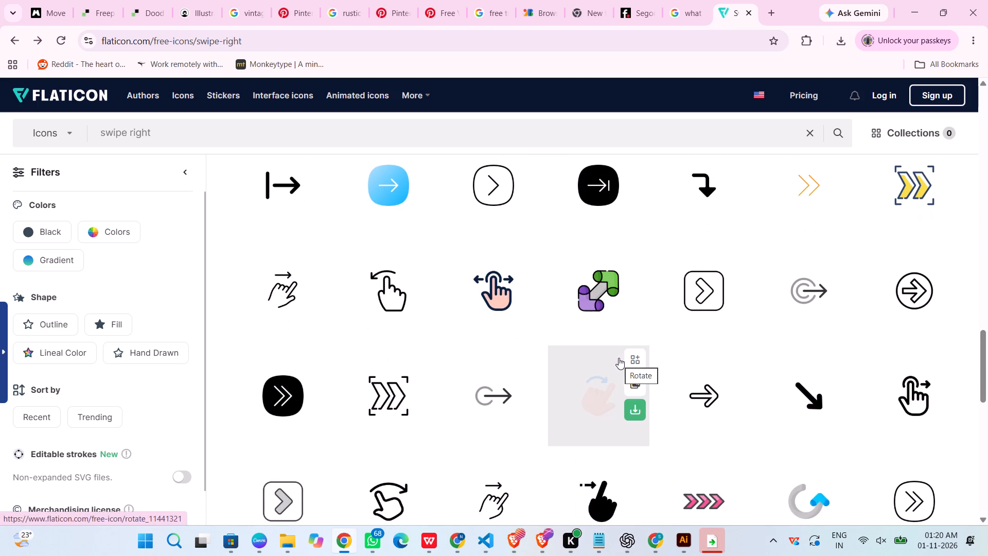
{"action": "scroll", "coordinate": [619, 358], "scroll_direction": "up", "scroll_amount": 4}
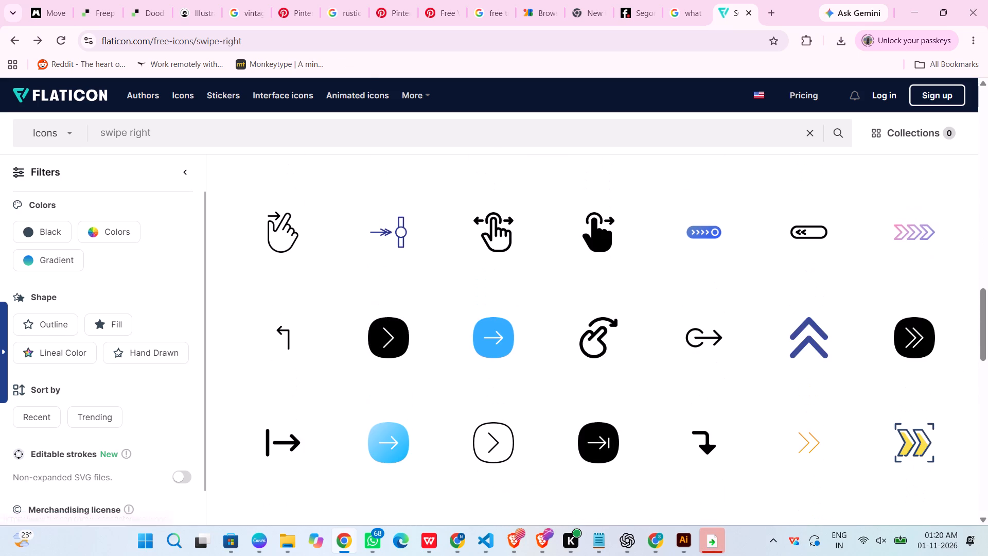
Search the Flaticon icons for "swipe right white" and look over the results page.
{"action": "left_click", "coordinate": [286, 132]}
{"action": "key", "text": "space"}
{"action": "type", "text": "i"}
{"action": "key", "text": "BackSpace"}
{"action": "type", "text": "white"}
{"action": "key", "text": "Return"}
{"action": "scroll", "coordinate": [377, 272], "scroll_direction": "down", "scroll_amount": 3}
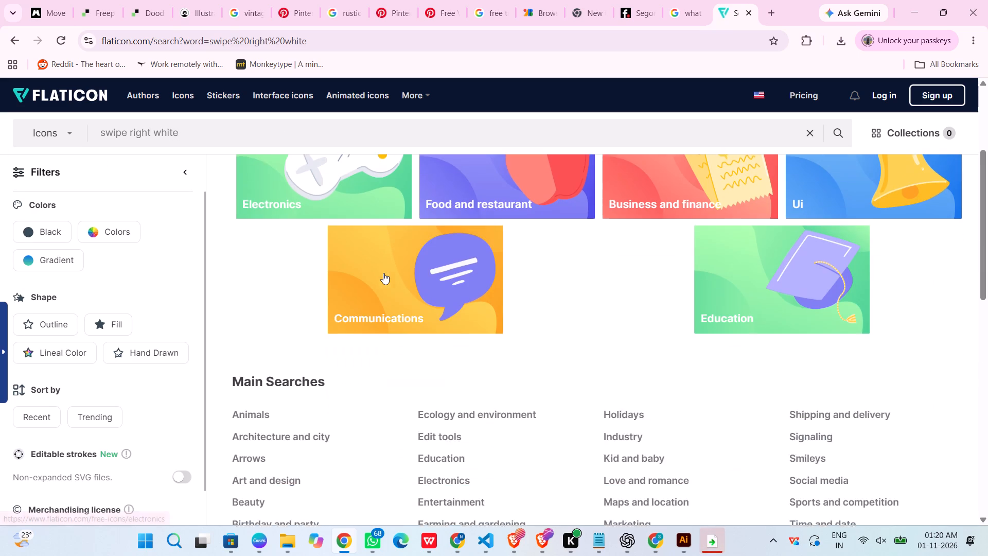
{"action": "scroll", "coordinate": [383, 273], "scroll_direction": "up", "scroll_amount": 5}
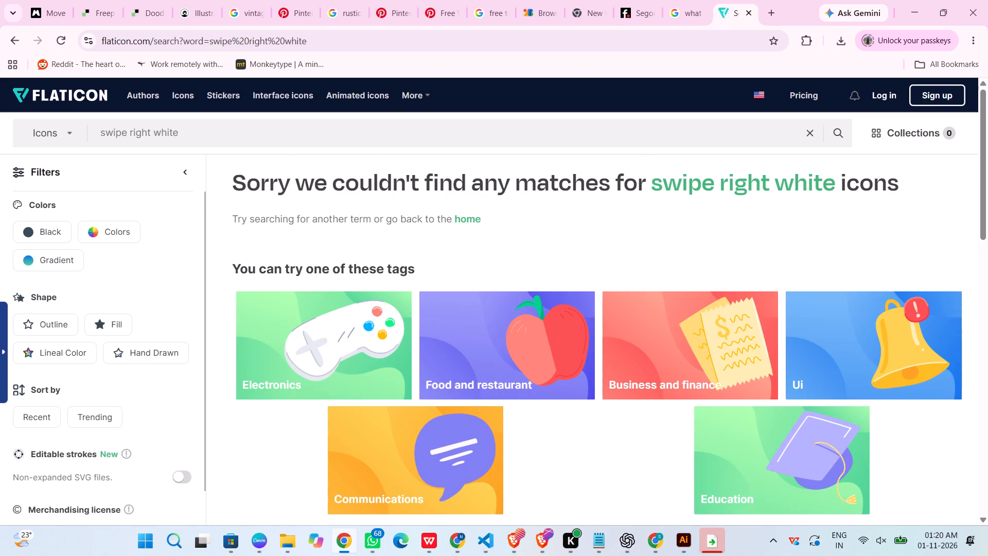
Search the icons for "swipe right" again and examine the results for a suitable arrow graphic for page 1.
{"action": "key", "text": "ctrl+BackSpace"}
{"action": "key", "text": "Return"}
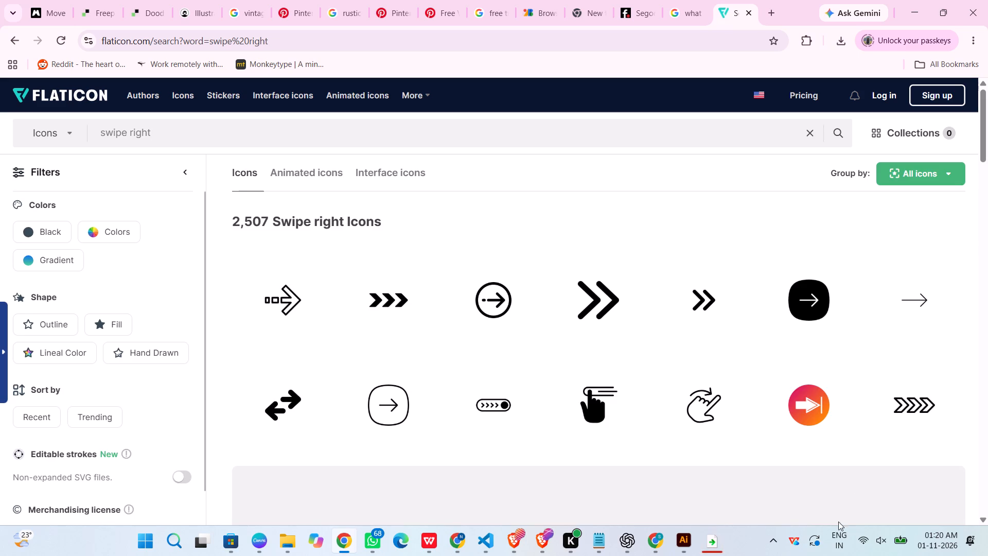
{"action": "scroll", "coordinate": [647, 424], "scroll_direction": "down", "scroll_amount": 7}
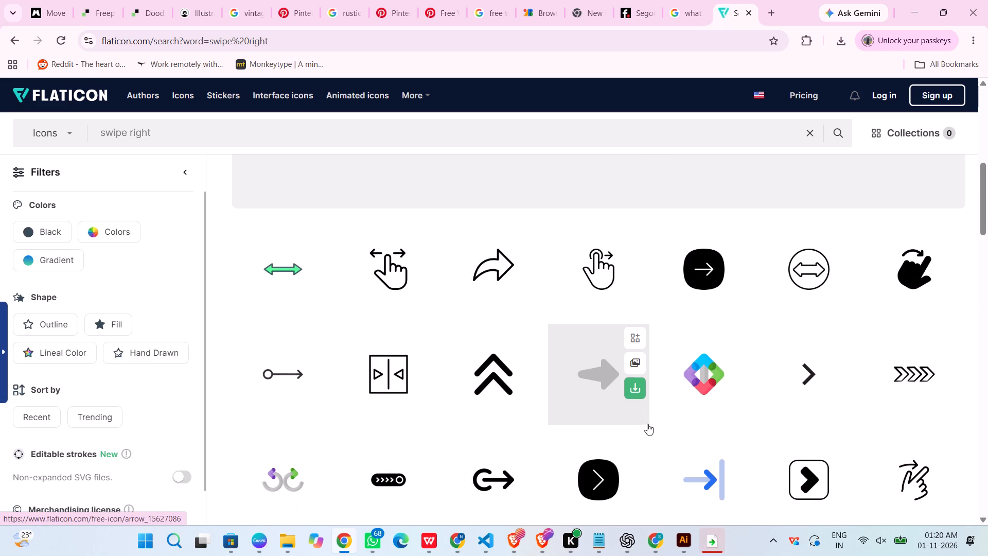
{"action": "scroll", "coordinate": [588, 391], "scroll_direction": "down", "scroll_amount": 2}
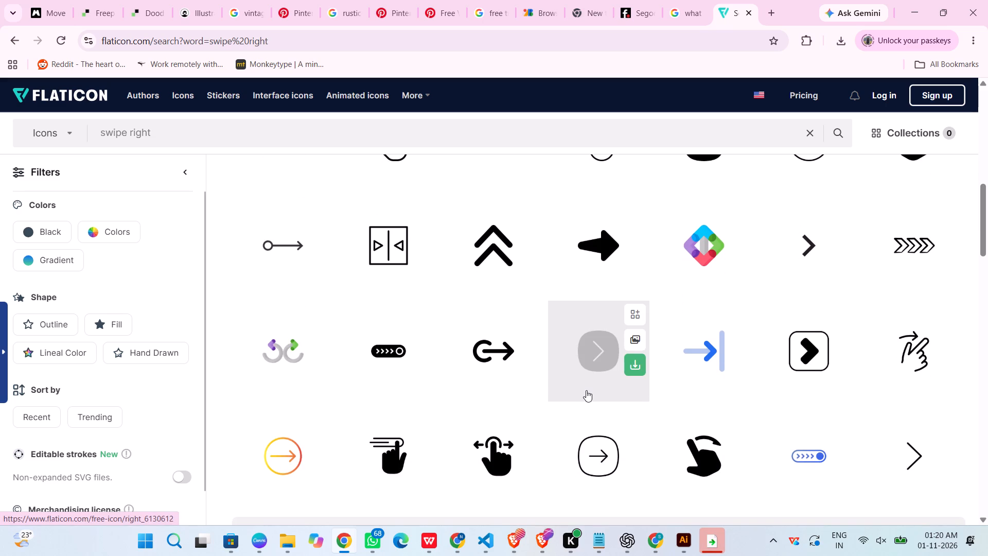
{"action": "scroll", "coordinate": [586, 390], "scroll_direction": "down", "scroll_amount": 4}
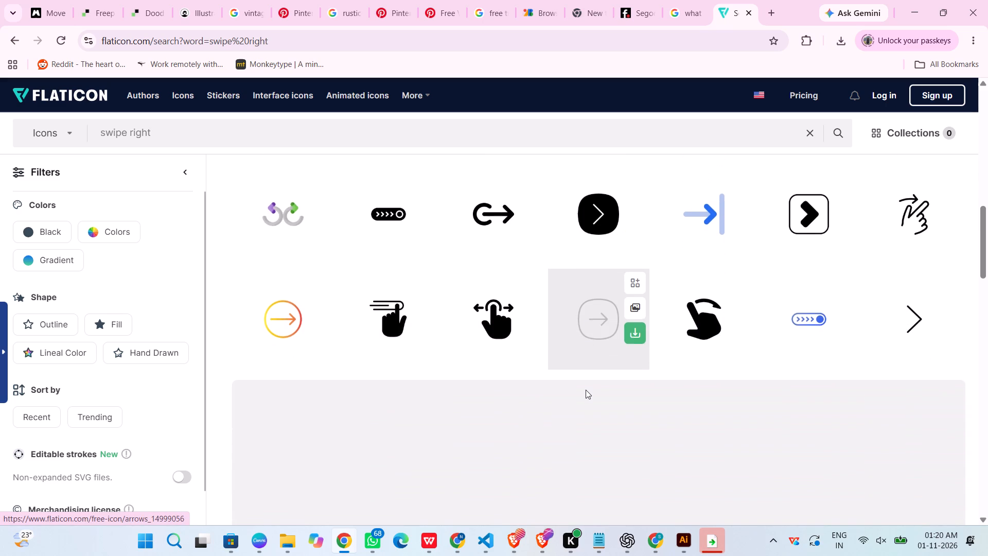
{"action": "scroll", "coordinate": [583, 390], "scroll_direction": "up", "scroll_amount": 1}
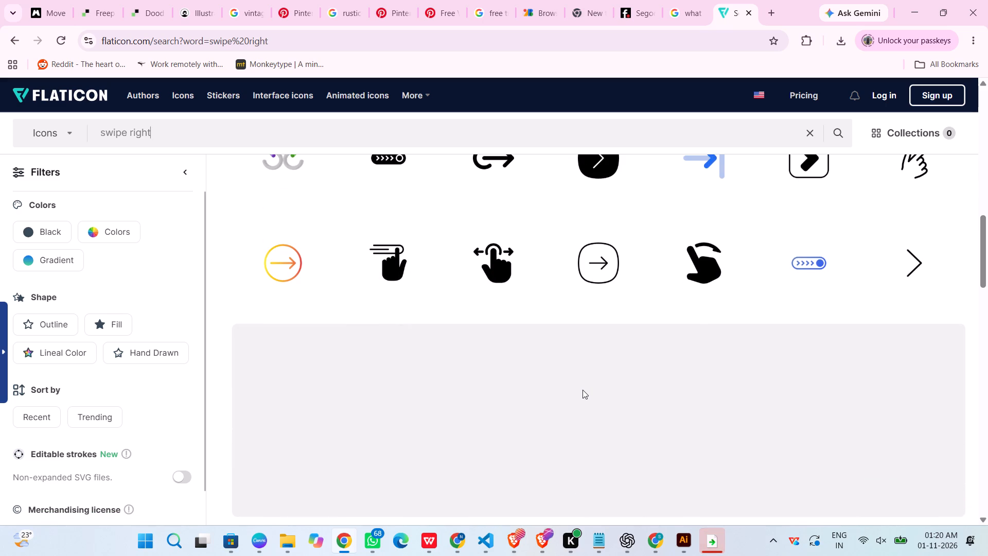
{"action": "scroll", "coordinate": [583, 390], "scroll_direction": "up", "scroll_amount": 2}
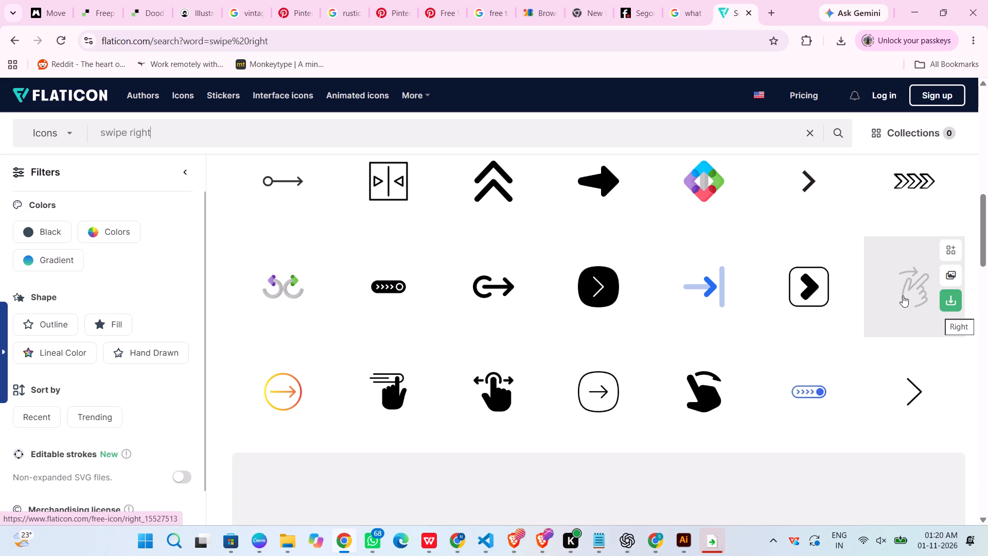
{"action": "scroll", "coordinate": [686, 340], "scroll_direction": "down", "scroll_amount": 9}
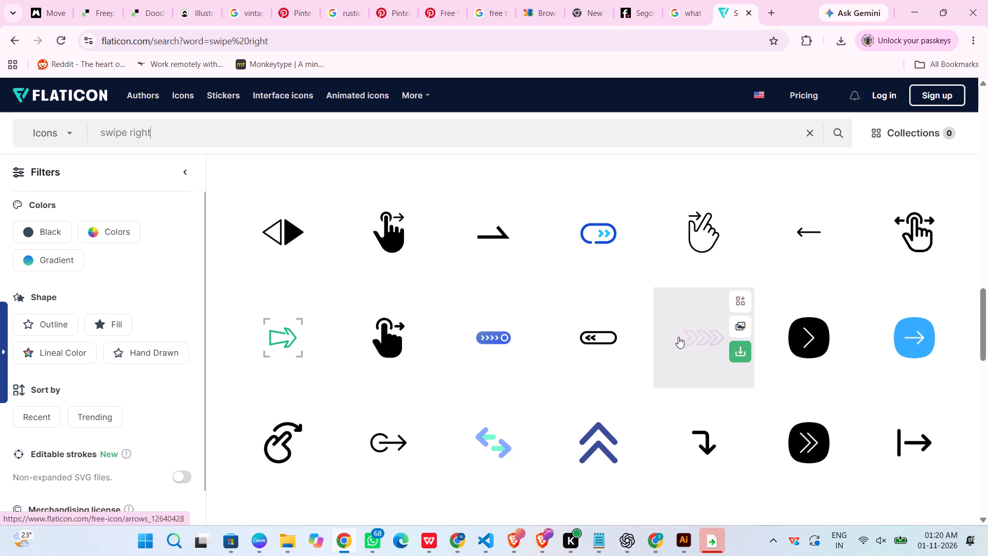
{"action": "scroll", "coordinate": [678, 336], "scroll_direction": "down", "scroll_amount": 4}
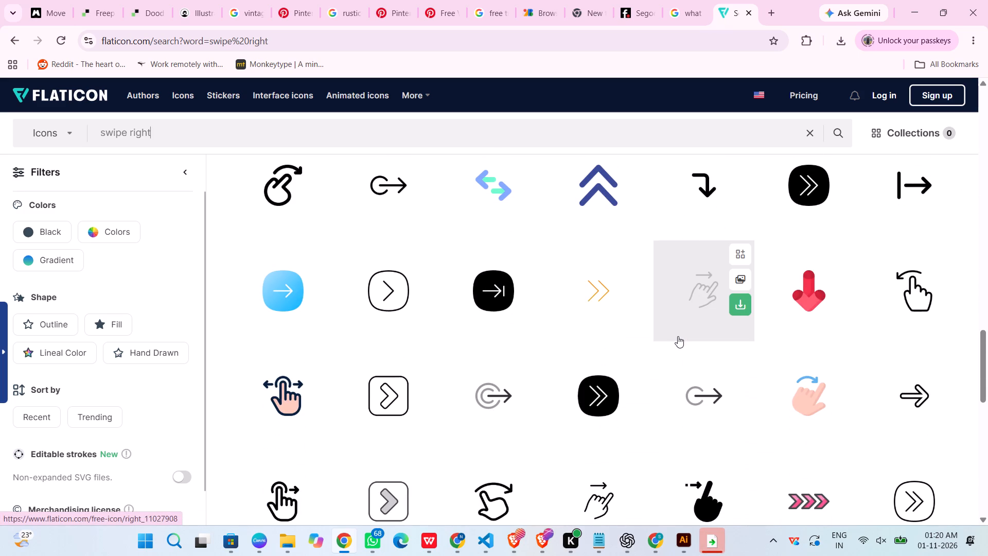
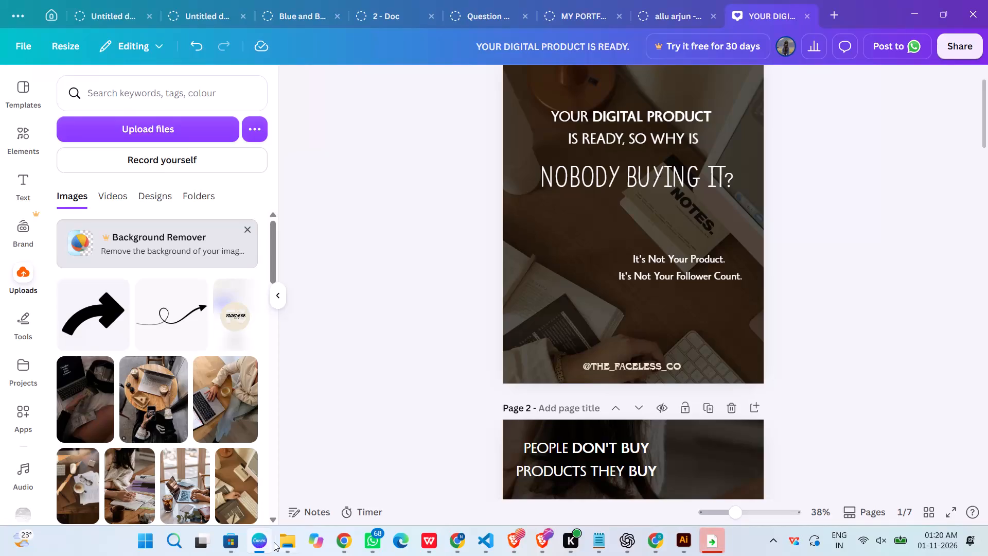
Look over the finished pages 1 and 2 of the carousel and go on to page 3, which has no text.
{"action": "scroll", "coordinate": [485, 415], "scroll_direction": "down", "scroll_amount": 4}
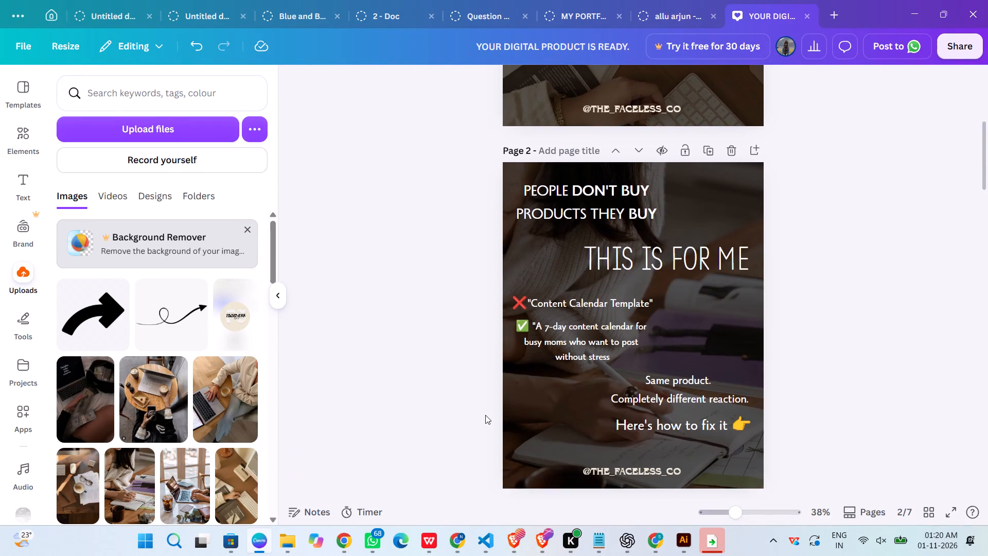
{"action": "scroll", "coordinate": [485, 415], "scroll_direction": "down", "scroll_amount": 7}
{"action": "scroll", "coordinate": [671, 323], "scroll_direction": "up", "scroll_amount": 4}
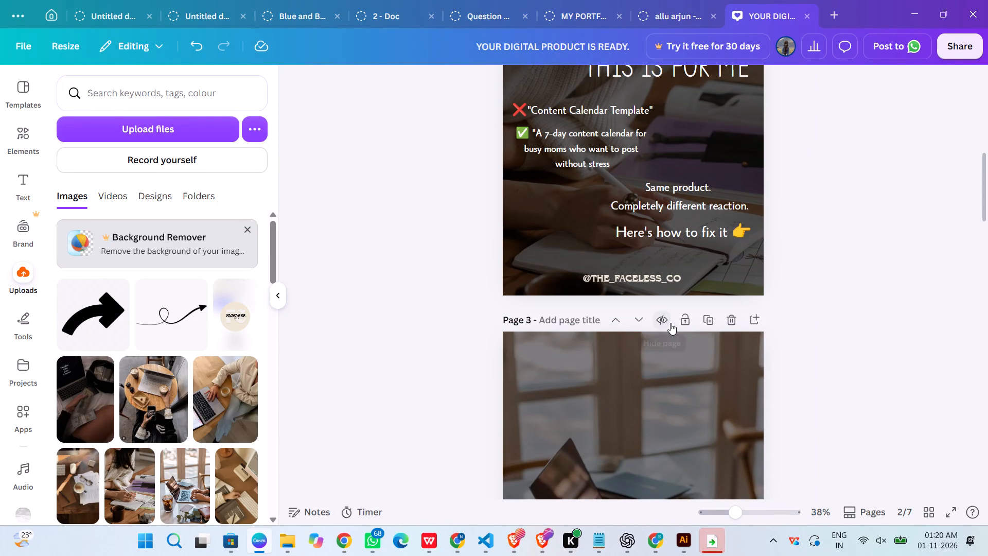
{"action": "scroll", "coordinate": [671, 323], "scroll_direction": "down", "scroll_amount": 3}
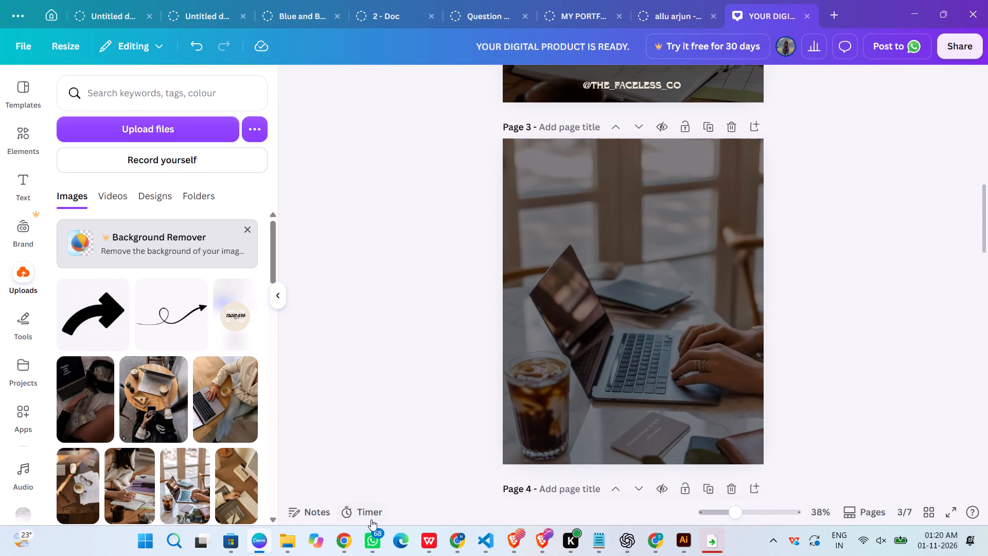
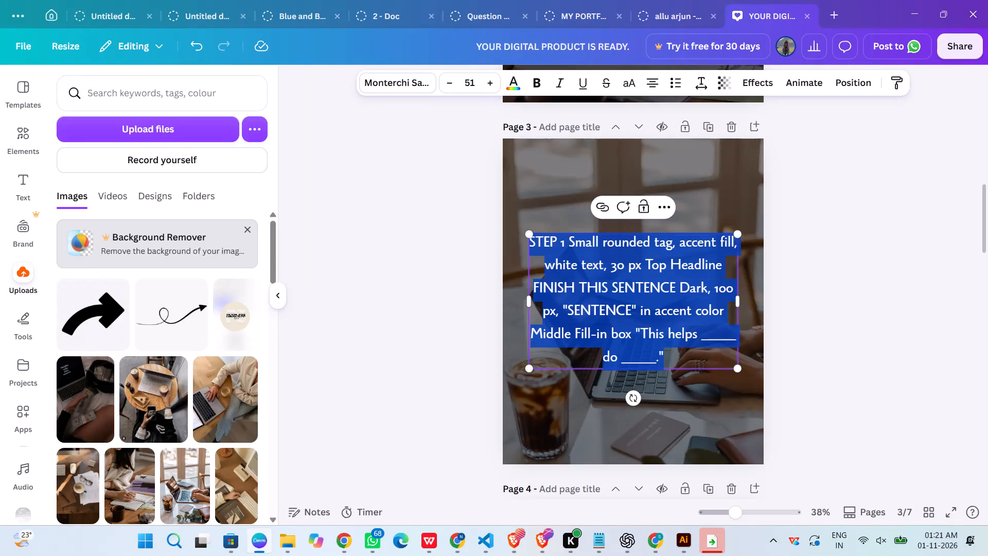
Delete "Small rounded tag, accent fill, white text, 30 px Top Headline" from the page 3 text, keeping "STEP 1" before "FINISH THIS SENTENCE".
{"action": "left_click", "coordinate": [568, 245]}
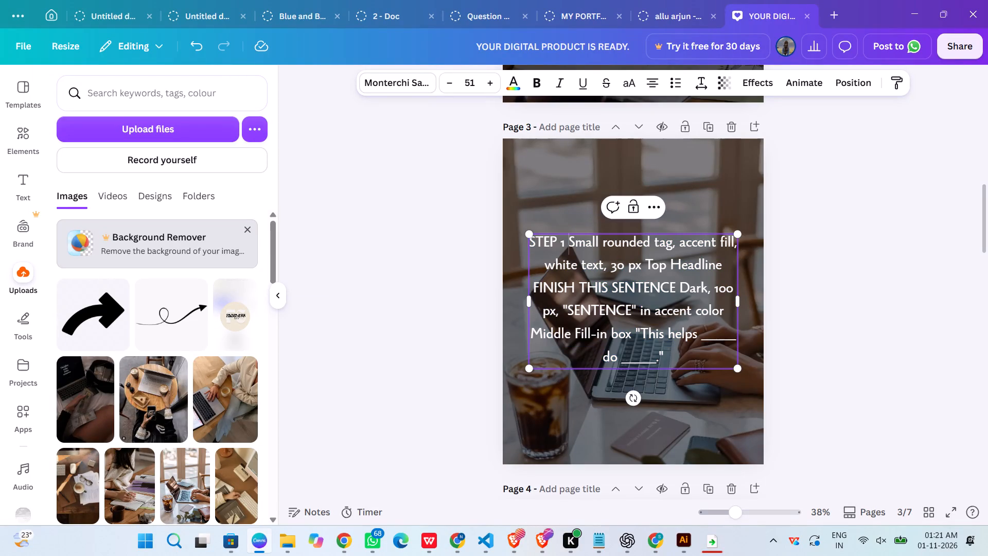
{"action": "left_click_drag", "start_coordinate": [568, 245], "coordinate": [700, 252]}
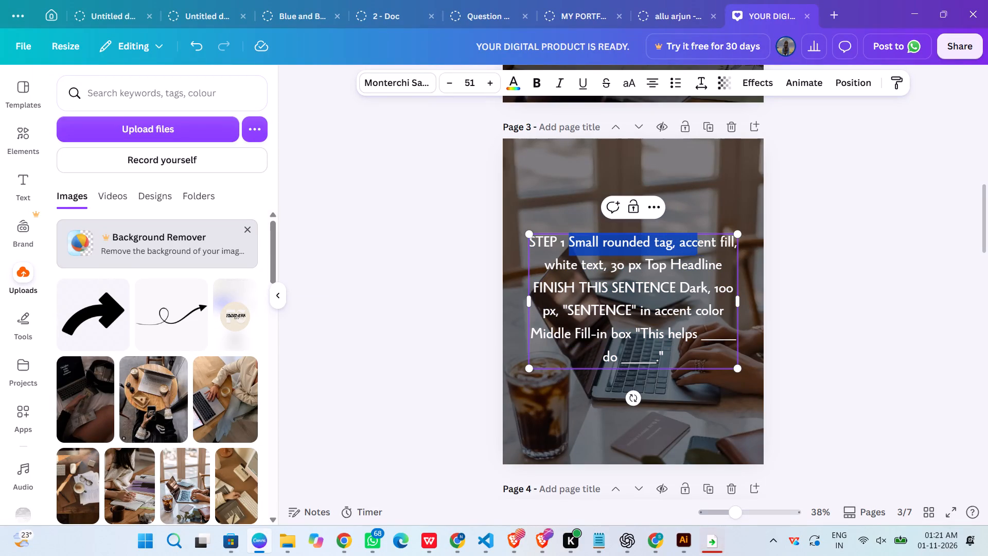
{"action": "left_click_drag", "start_coordinate": [700, 252], "coordinate": [734, 252]}
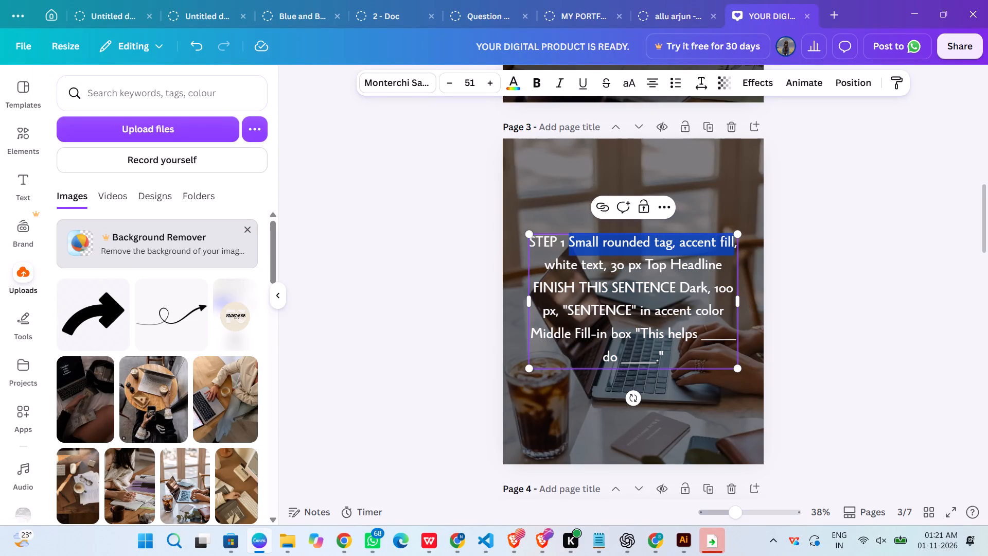
{"action": "key", "text": "Delete"}
{"action": "key", "text": "ctrl+Delete"}
{"action": "key", "text": "ctrl+Delete"}
{"action": "key", "text": "ctrl+Delete"}
{"action": "key", "text": "ctrl+Delete"}
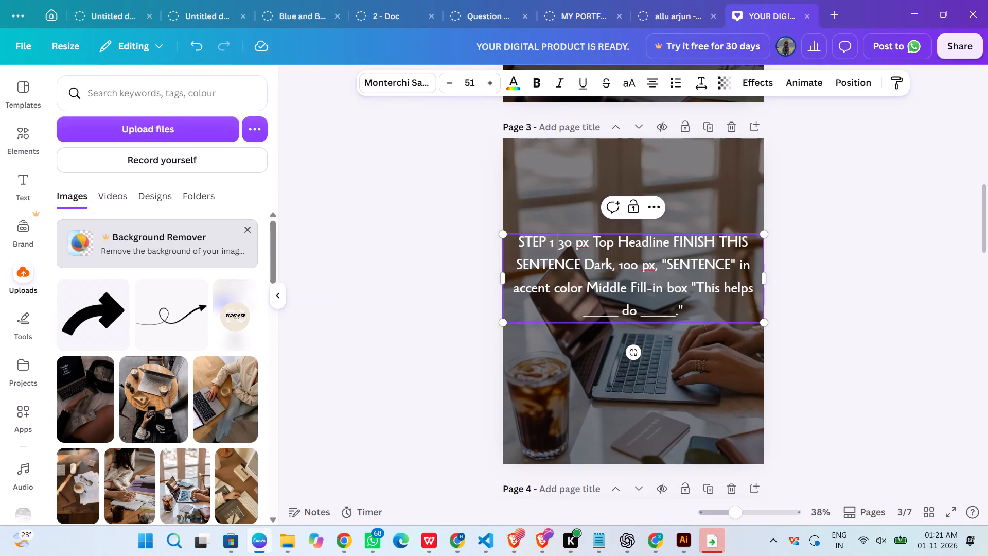
{"action": "key", "text": "ctrl+Delete"}
{"action": "key", "text": "ctrl+Delete"}
{"action": "key", "text": "ctrl+Delete"}
{"action": "key", "text": "ctrl+Delete"}
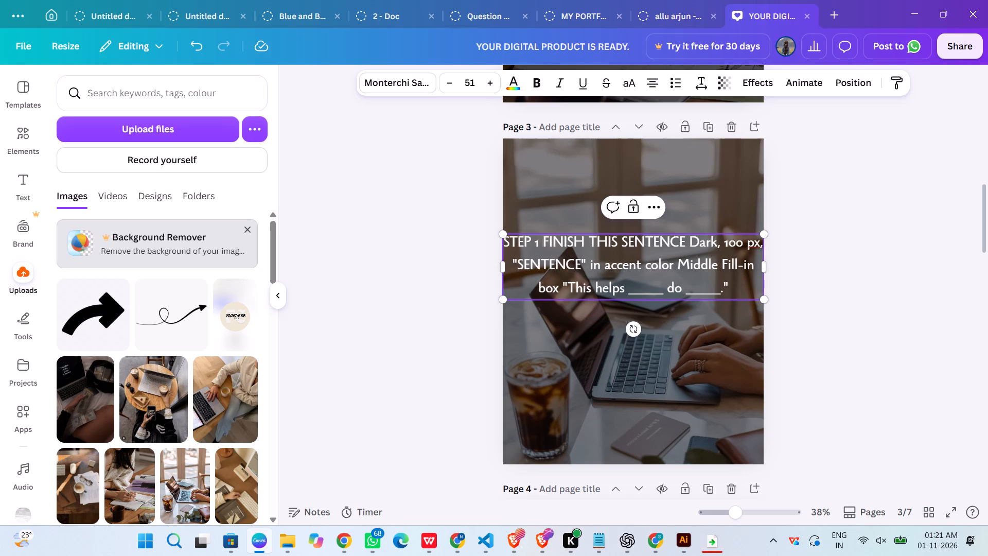
Retype the 1 after "STEP" and increase the page 3 text's font size to 52.
{"action": "key", "text": "BackSpace"}
{"action": "key", "text": "BackSpace"}
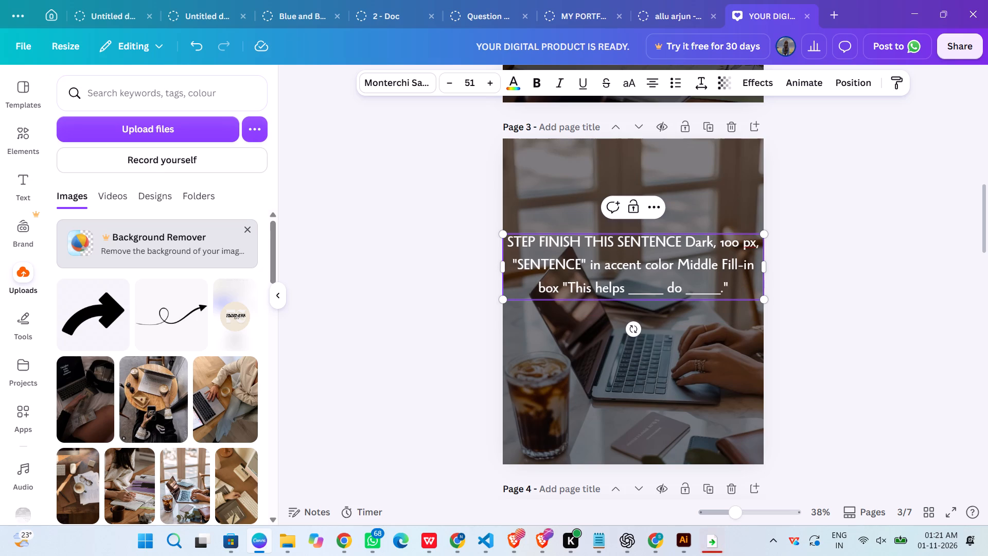
{"action": "key", "text": "1"}
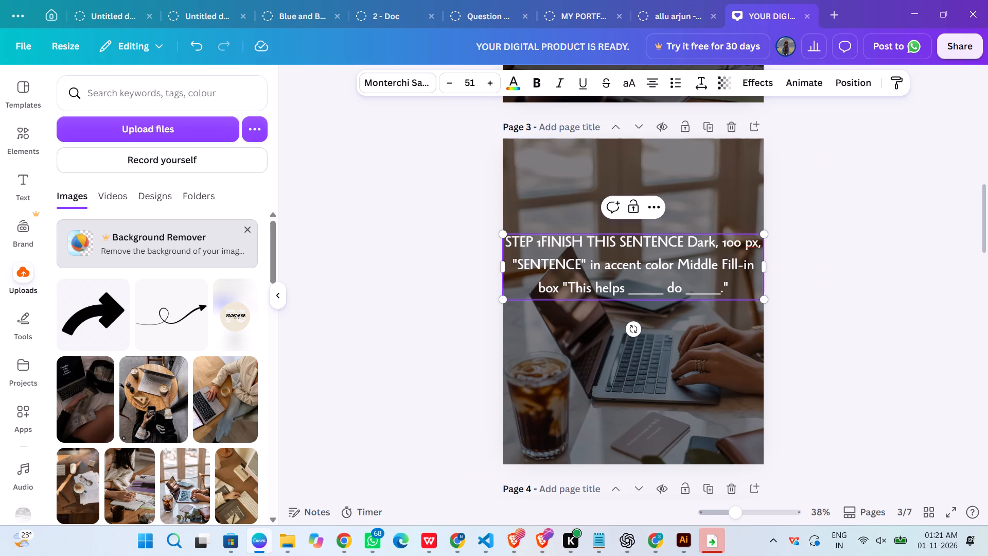
{"action": "left_click_drag", "start_coordinate": [540, 242], "coordinate": [535, 242]}
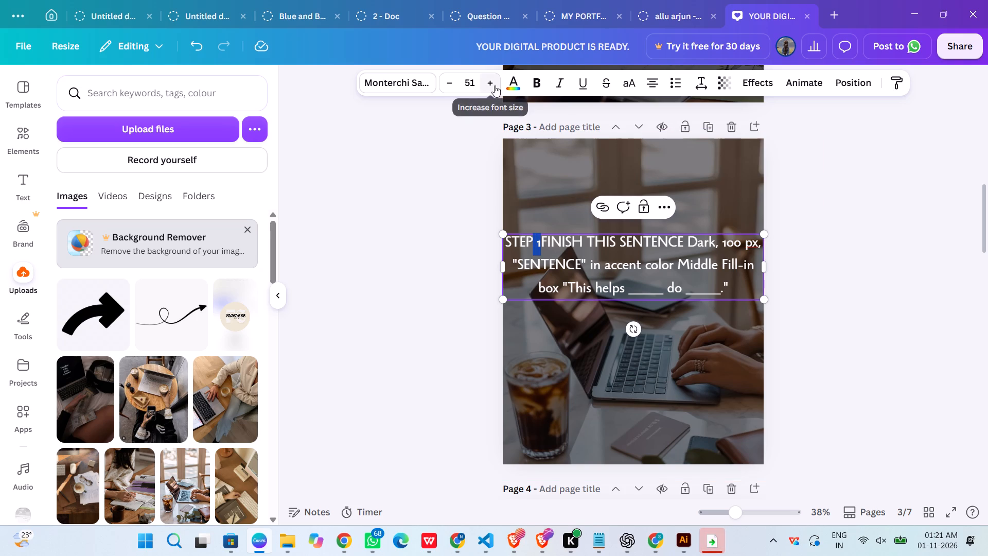
{"action": "left_click", "coordinate": [494, 84]}
{"action": "left_click", "coordinate": [426, 204]}
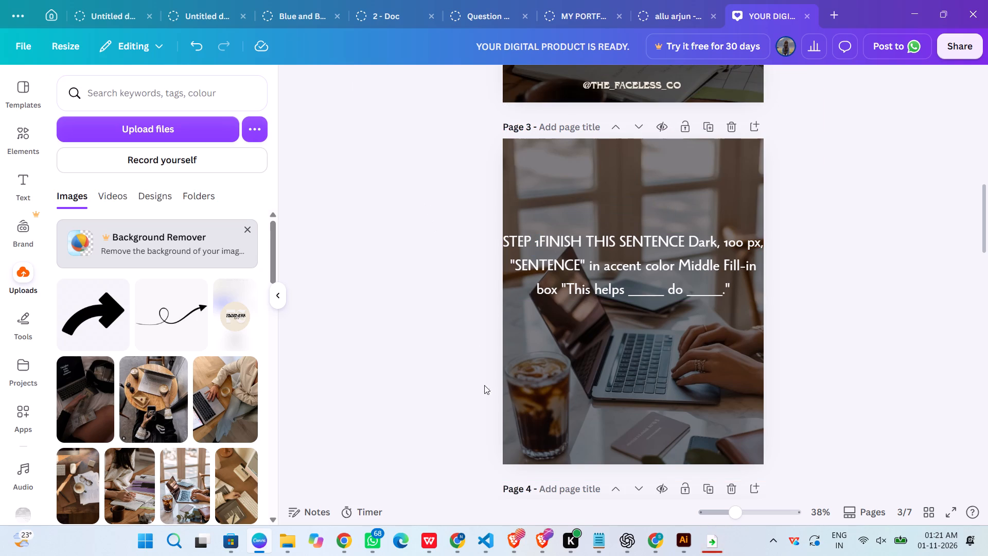
Add a colon after "STEP 1" and start a new line before "FINISH THIS SENTENCE".
{"action": "left_click", "coordinate": [539, 238]}
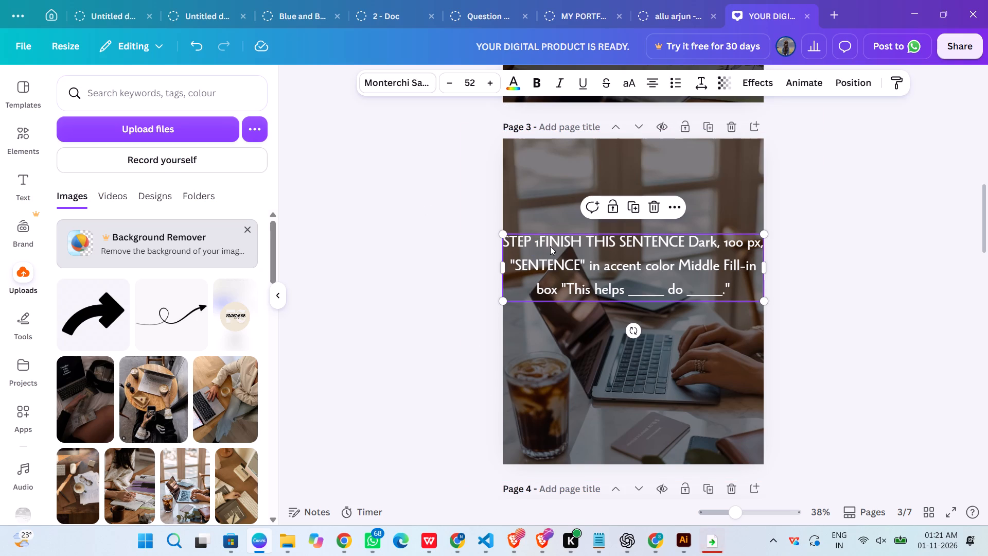
{"action": "left_click", "coordinate": [538, 239]}
{"action": "type", "text": ":"}
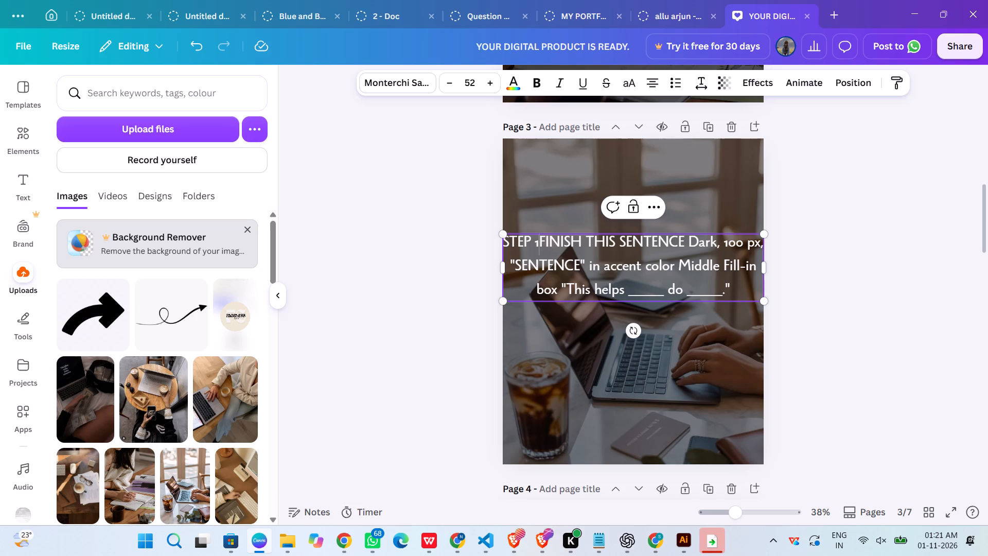
{"action": "key", "text": "space"}
{"action": "key", "text": "Return"}
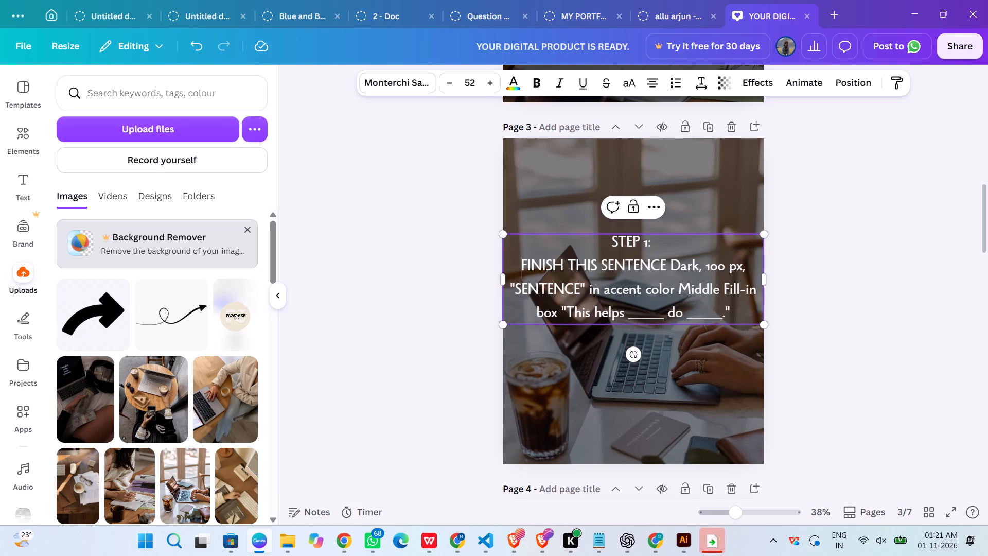
{"action": "left_click", "coordinate": [910, 276]}
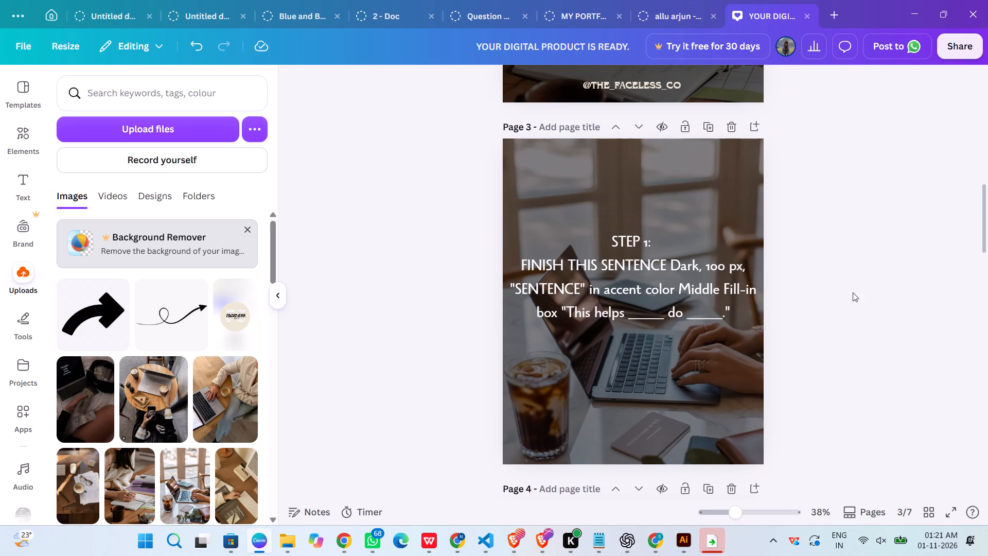
Delete "1:" from the first line of the page 3 text so only "STEP" is left there.
{"action": "left_click", "coordinate": [645, 243]}
{"action": "double_click", "coordinate": [651, 241]}
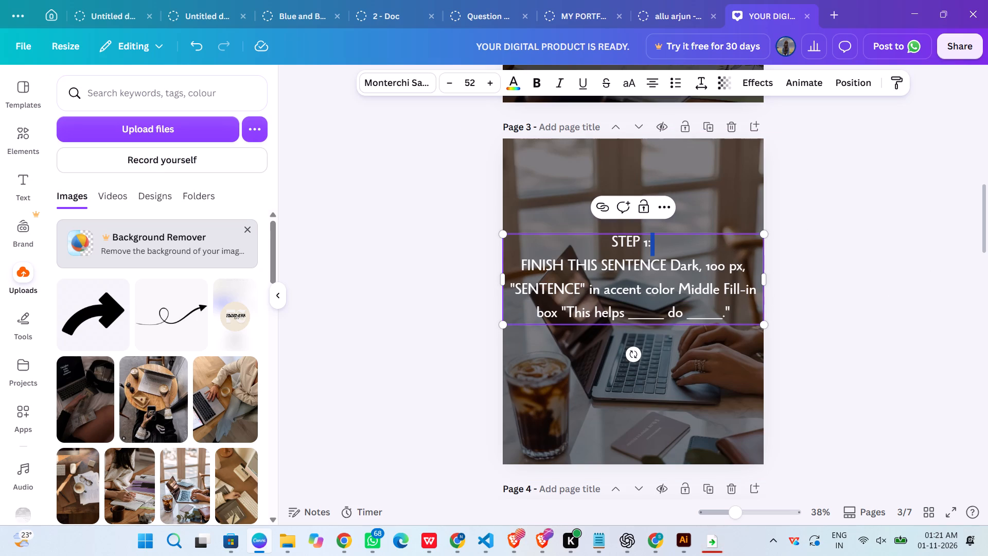
{"action": "key", "text": "BackSpace"}
{"action": "key", "text": "BackSpace"}
{"action": "key", "text": "BackSpace"}
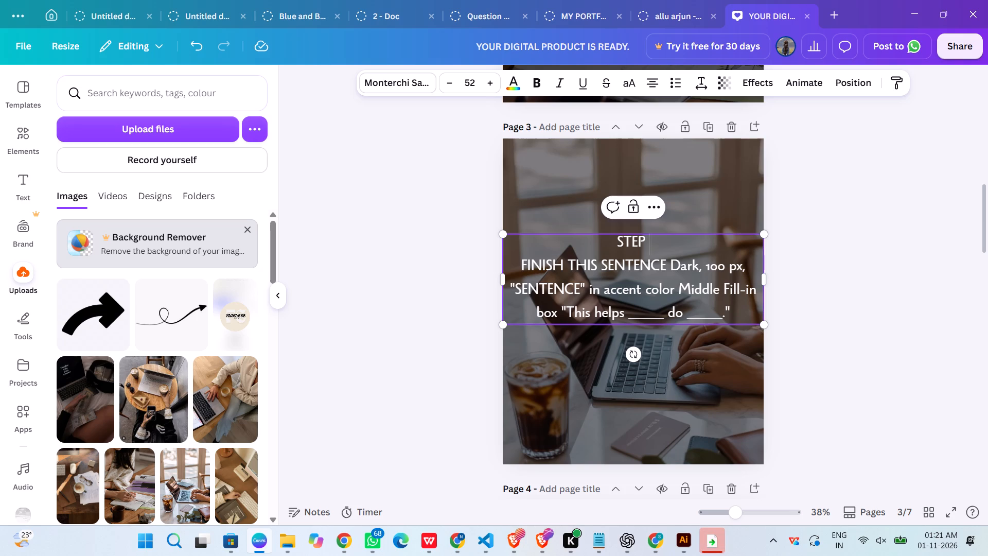
{"action": "left_click", "coordinate": [850, 199]}
Move the text block up to the top of page 3, centred horizontally.
{"action": "left_click_drag", "start_coordinate": [690, 289], "coordinate": [666, 210]}
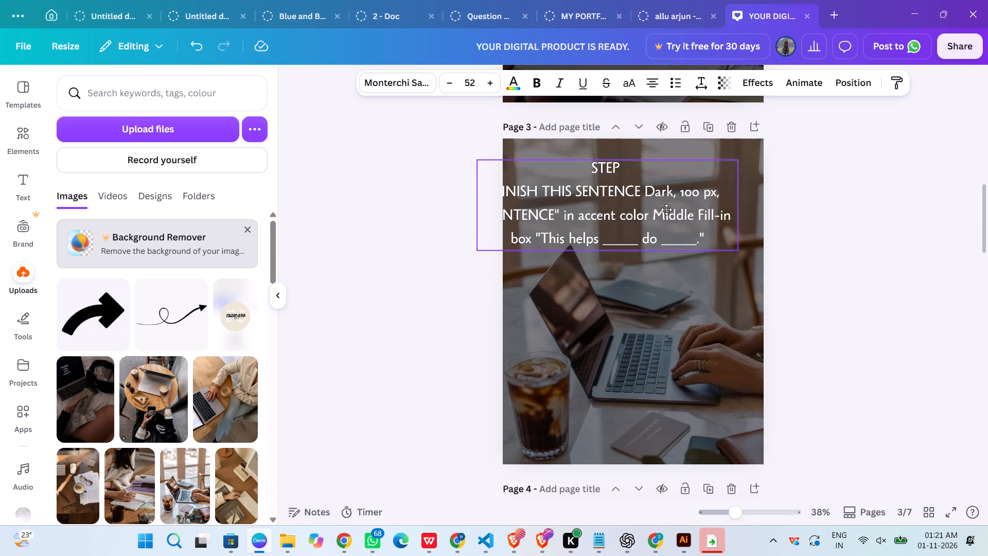
{"action": "left_click_drag", "start_coordinate": [666, 210], "coordinate": [689, 199]}
Delete "Dark, 100 px," after "FINISH THIS SENTENCE" and put the text that follows on a new line.
{"action": "left_click", "coordinate": [673, 176]}
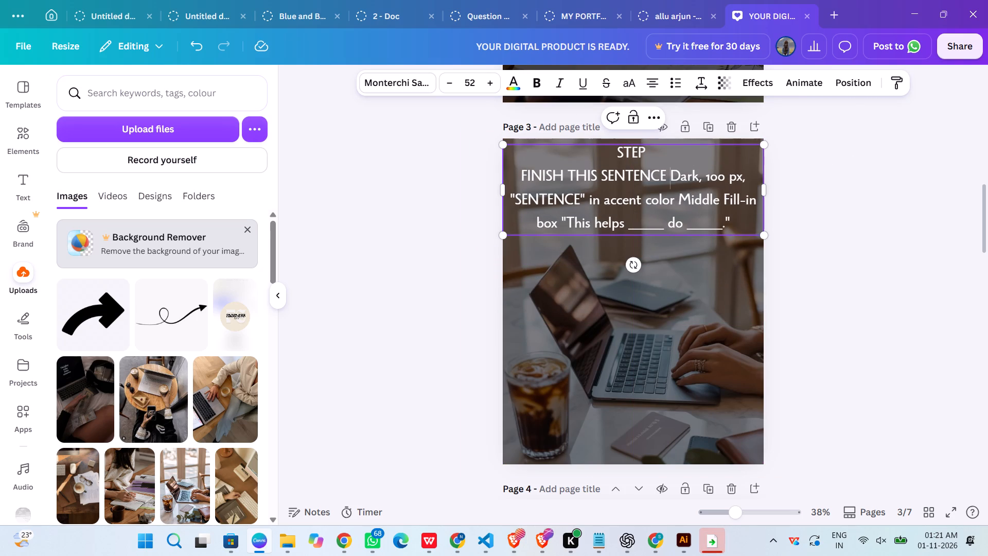
{"action": "key", "text": "ctrl+Delete"}
{"action": "key", "text": "ctrl+Delete"}
{"action": "key", "text": "ctrl+Delete"}
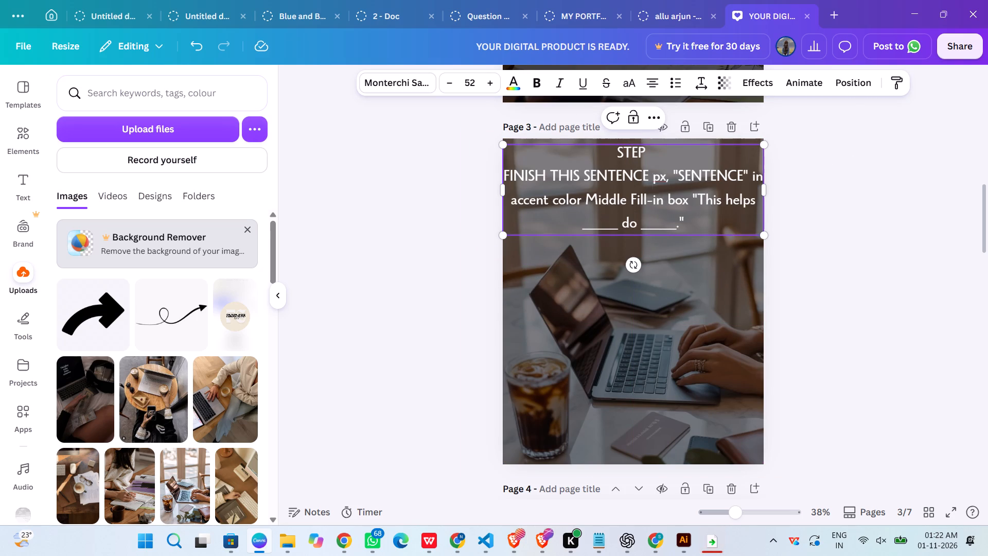
{"action": "key", "text": "ctrl+Delete"}
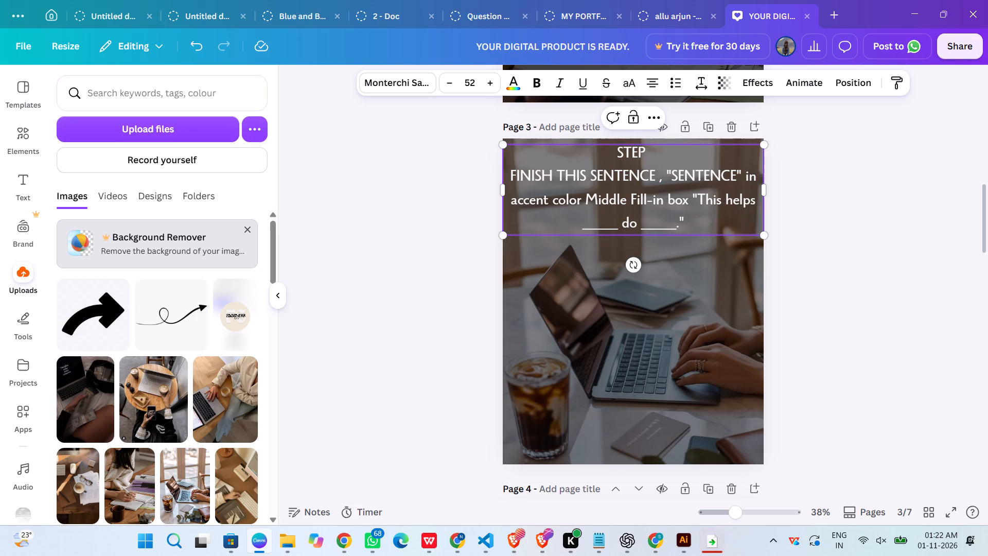
{"action": "key", "text": "ctrl+Delete"}
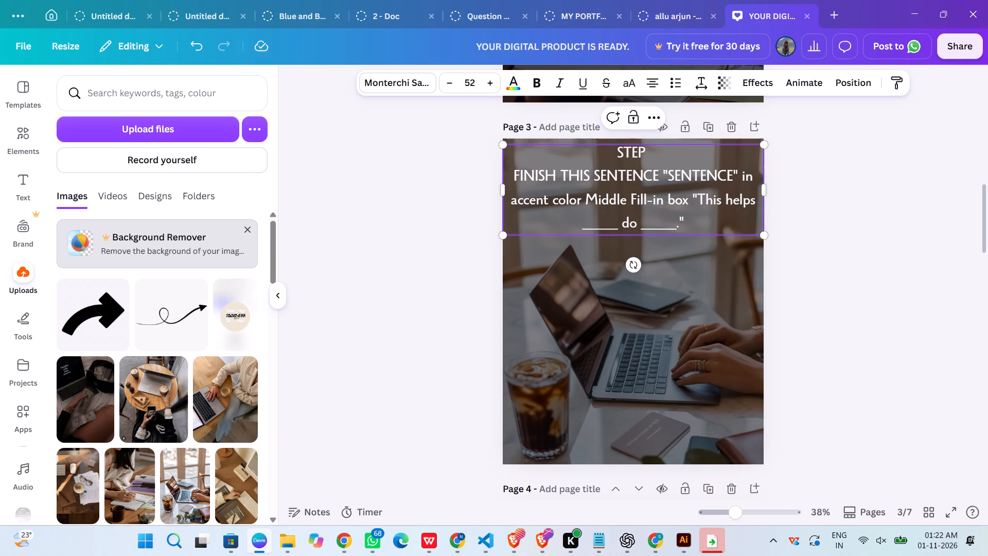
{"action": "key", "text": "Return"}
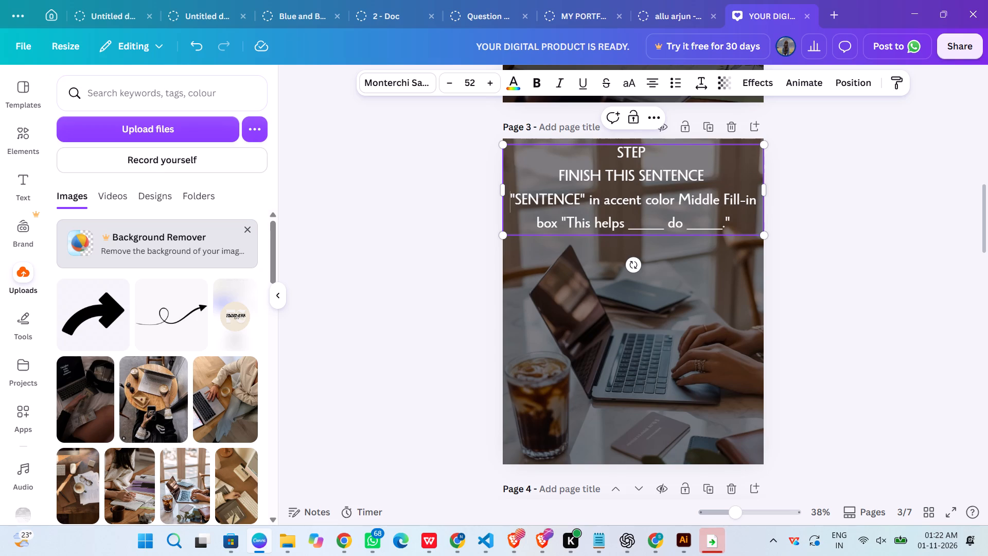
Delete the instruction words before "This helps _____ do _____." so the third line holds only that quoted sentence.
{"action": "left_click_drag", "start_coordinate": [513, 199], "coordinate": [580, 205]}
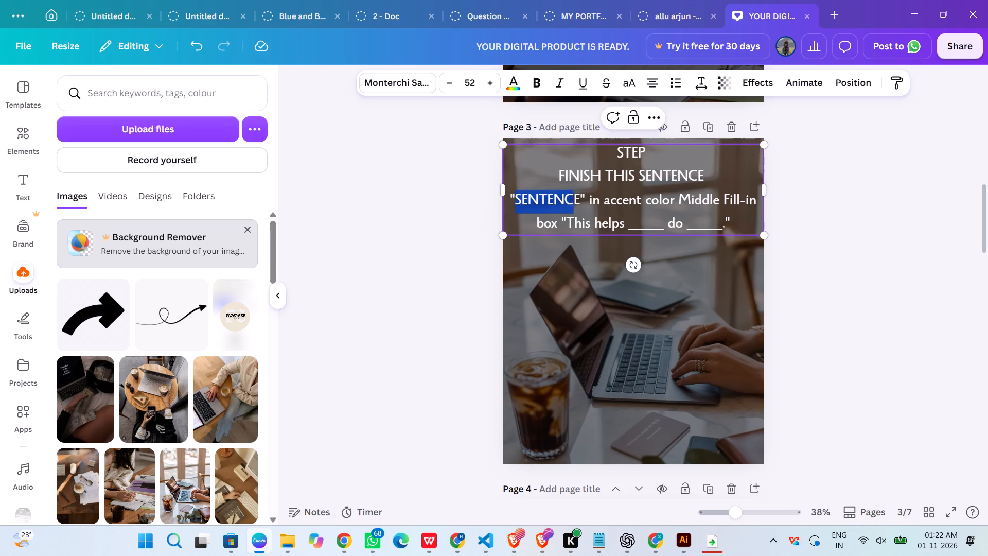
{"action": "left_click_drag", "start_coordinate": [580, 205], "coordinate": [763, 202]}
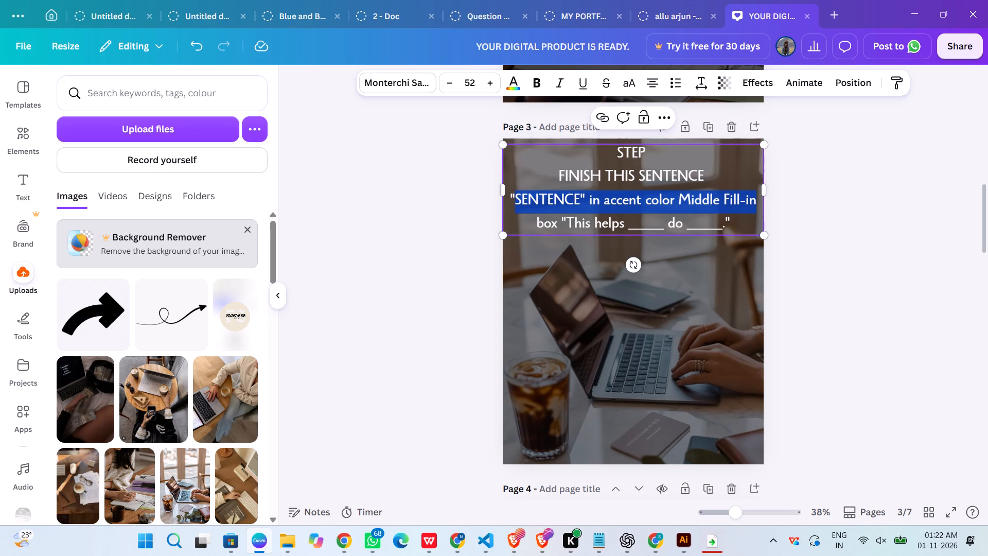
{"action": "key", "text": "BackSpace"}
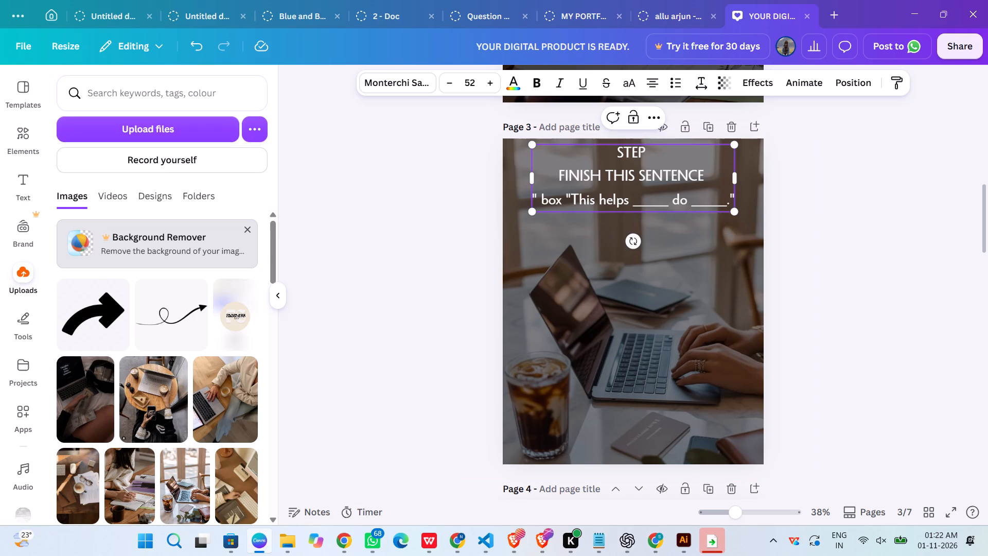
{"action": "left_click_drag", "start_coordinate": [560, 201], "coordinate": [531, 198]}
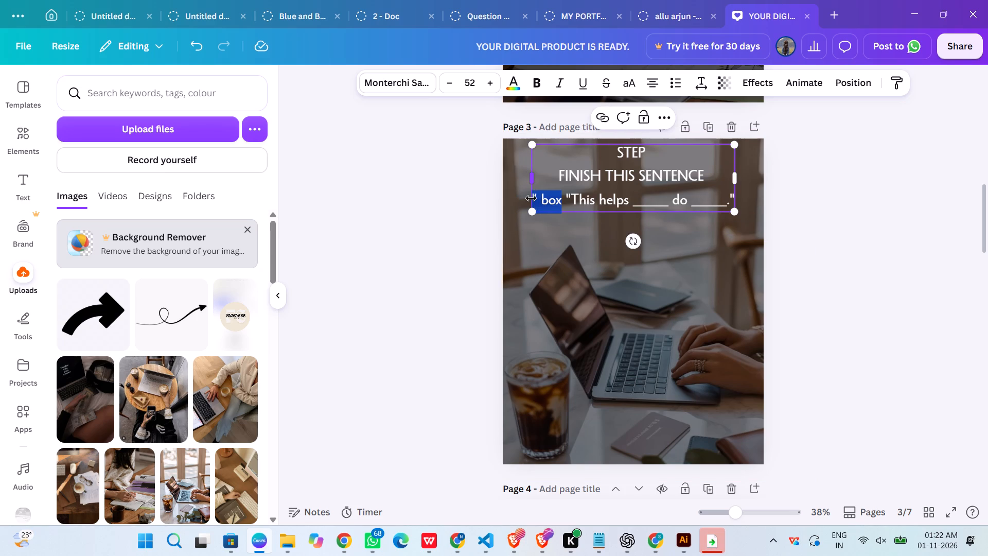
{"action": "key", "text": "BackSpace"}
{"action": "left_click", "coordinate": [836, 250]}
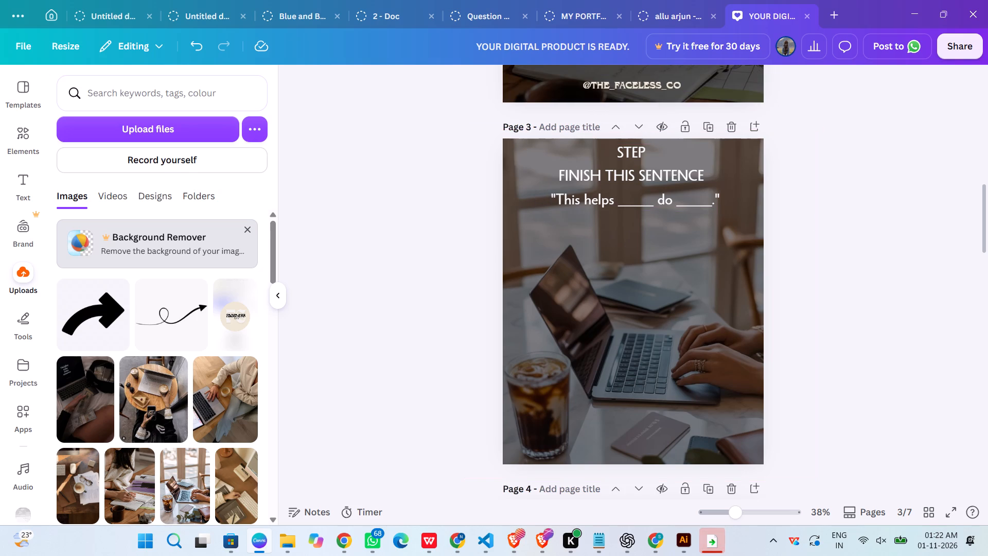
Add a separate text box containing "1" to page 3 and set its font size to 80.
{"action": "left_click", "coordinate": [606, 297]}
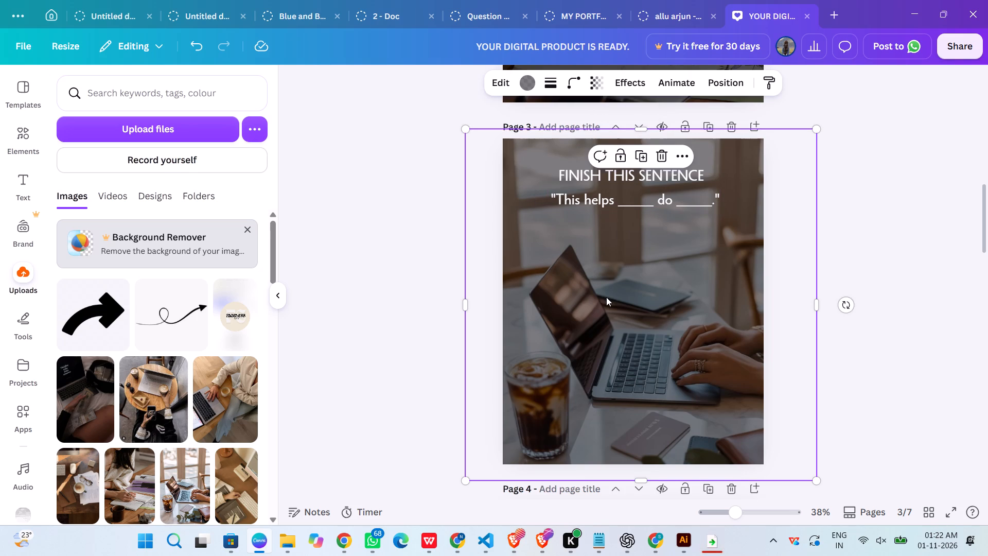
{"action": "key", "text": "1"}
{"action": "left_click", "coordinate": [26, 182]}
{"action": "key", "text": "1"}
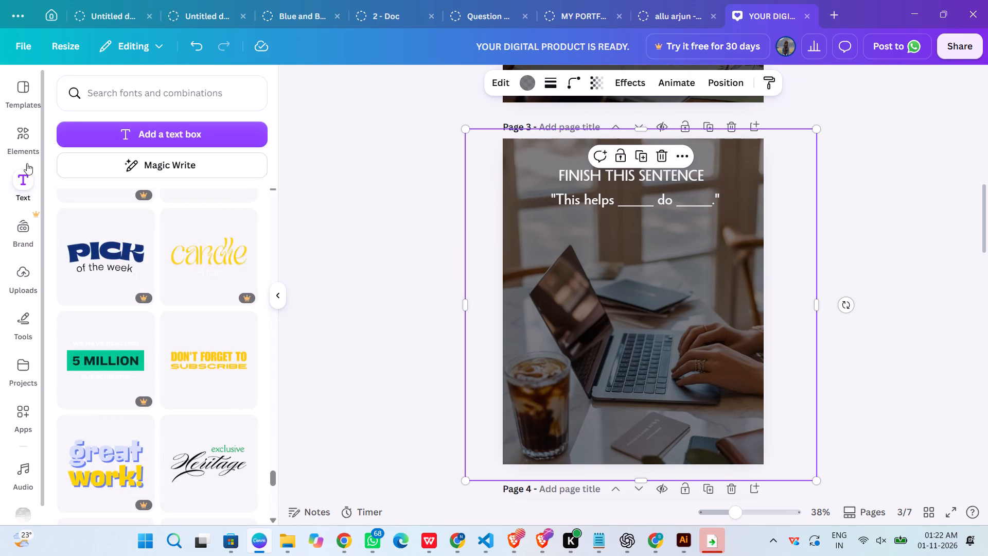
{"action": "left_click", "coordinate": [139, 133]}
{"action": "key", "text": "1"}
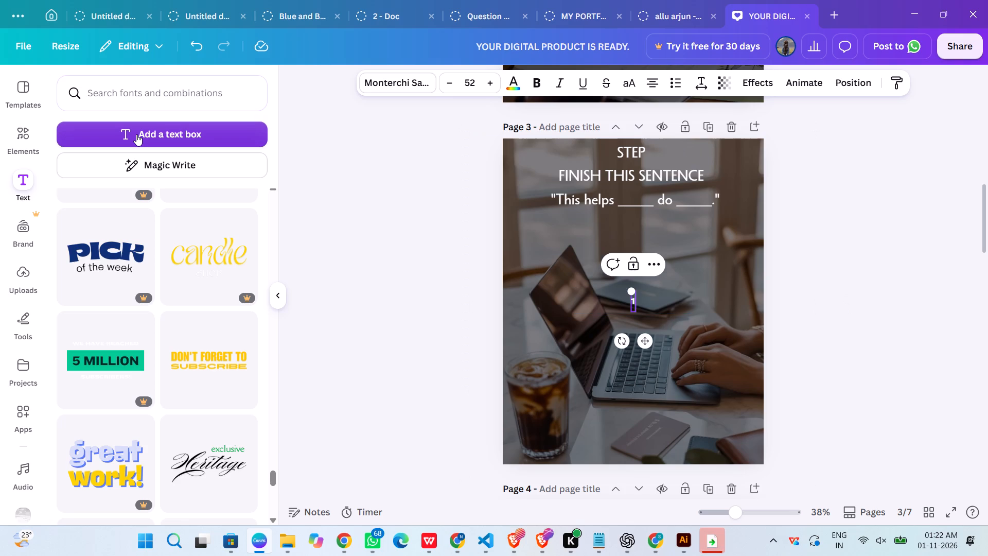
{"action": "triple_click", "coordinate": [492, 80]}
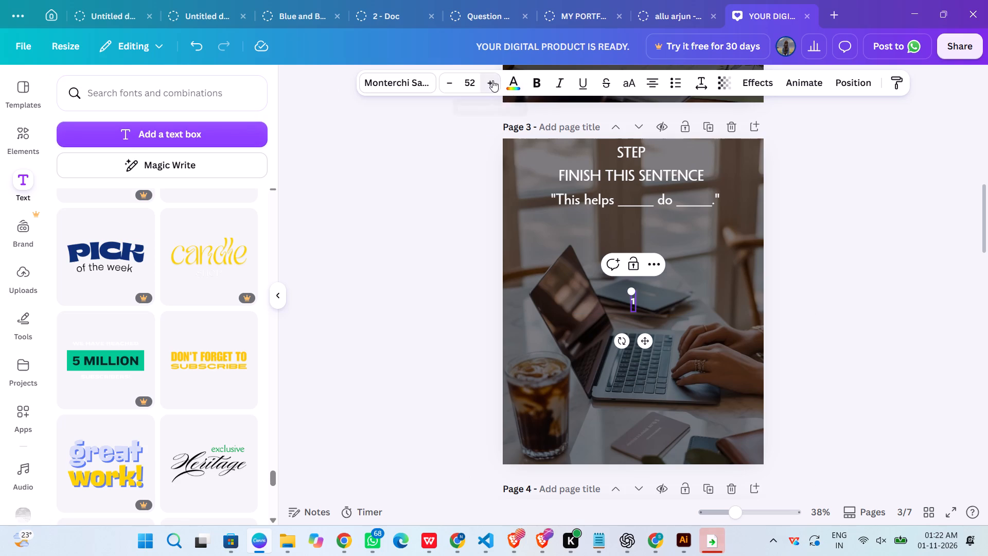
{"action": "triple_click", "coordinate": [492, 80]}
{"action": "triple_click", "coordinate": [492, 80]}
{"action": "triple_click", "coordinate": [492, 80]}
{"action": "triple_click", "coordinate": [492, 80]}
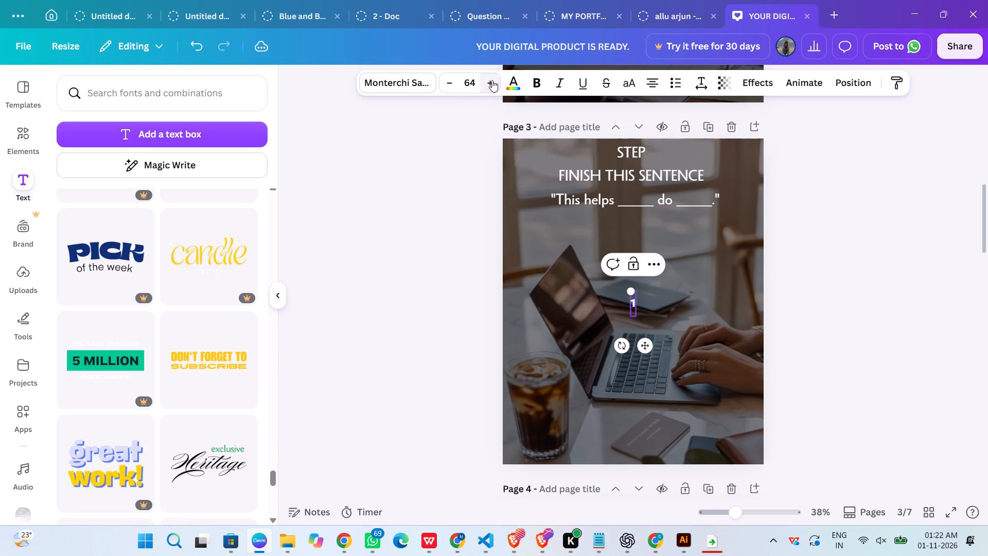
{"action": "triple_click", "coordinate": [492, 80]}
{"action": "triple_click", "coordinate": [492, 80]}
{"action": "triple_click", "coordinate": [492, 80]}
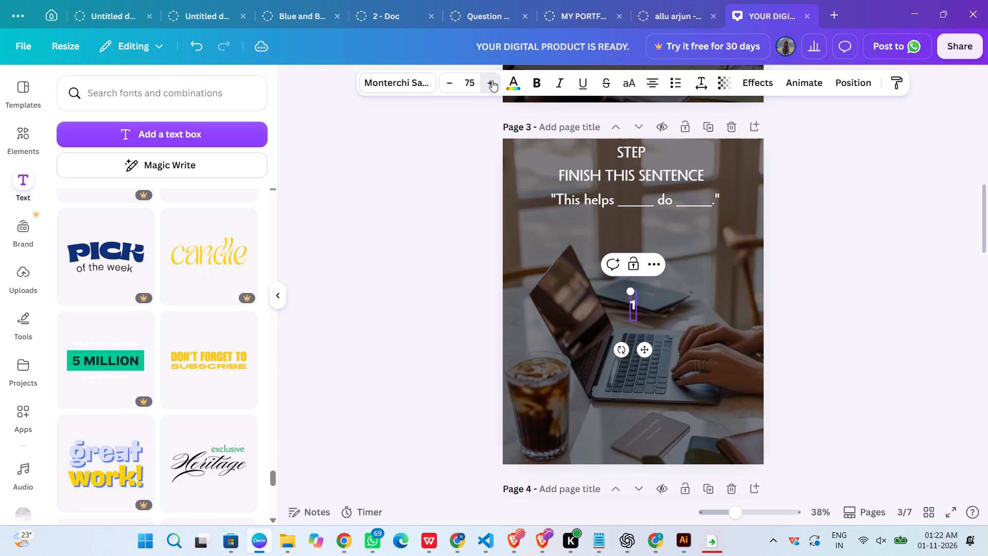
{"action": "triple_click", "coordinate": [492, 80]}
{"action": "left_click", "coordinate": [492, 80]}
{"action": "left_click", "coordinate": [950, 311]}
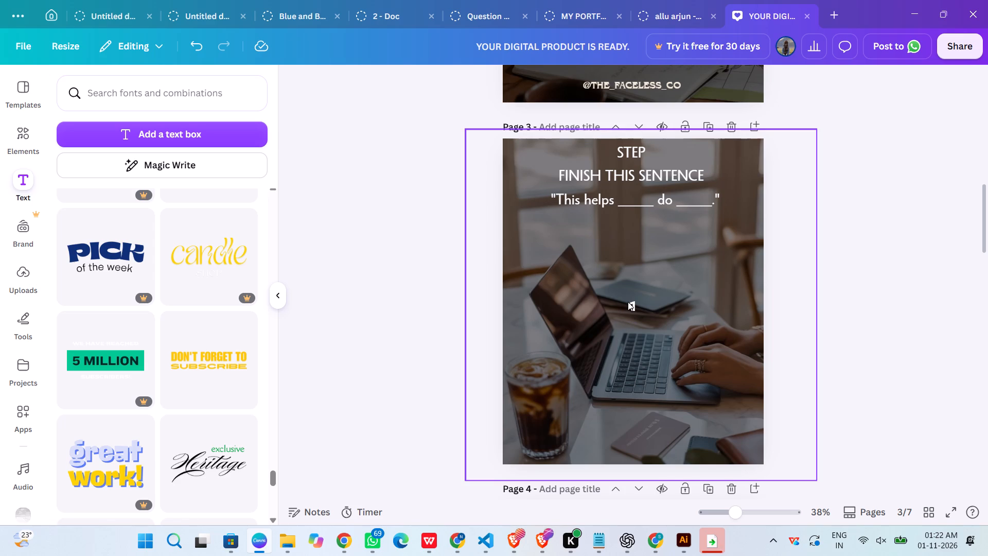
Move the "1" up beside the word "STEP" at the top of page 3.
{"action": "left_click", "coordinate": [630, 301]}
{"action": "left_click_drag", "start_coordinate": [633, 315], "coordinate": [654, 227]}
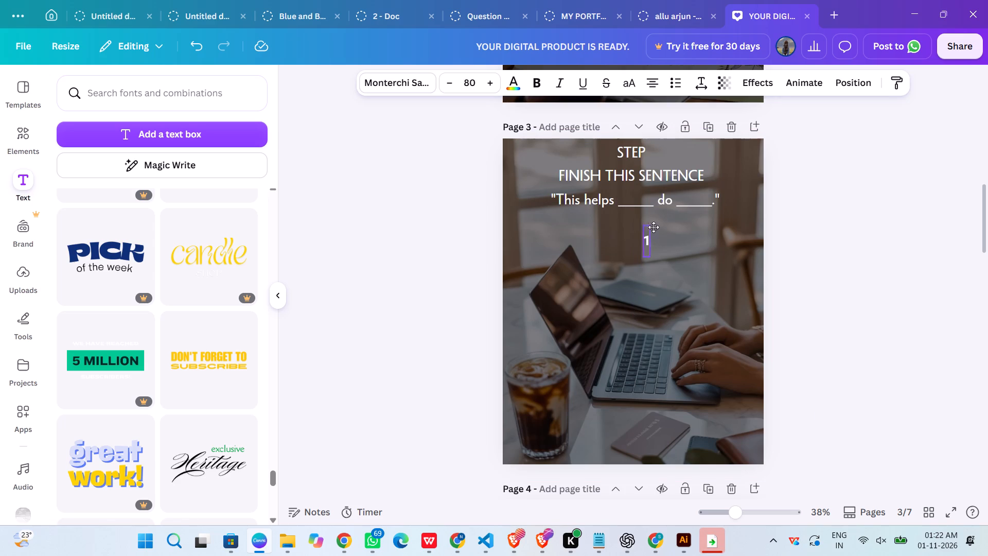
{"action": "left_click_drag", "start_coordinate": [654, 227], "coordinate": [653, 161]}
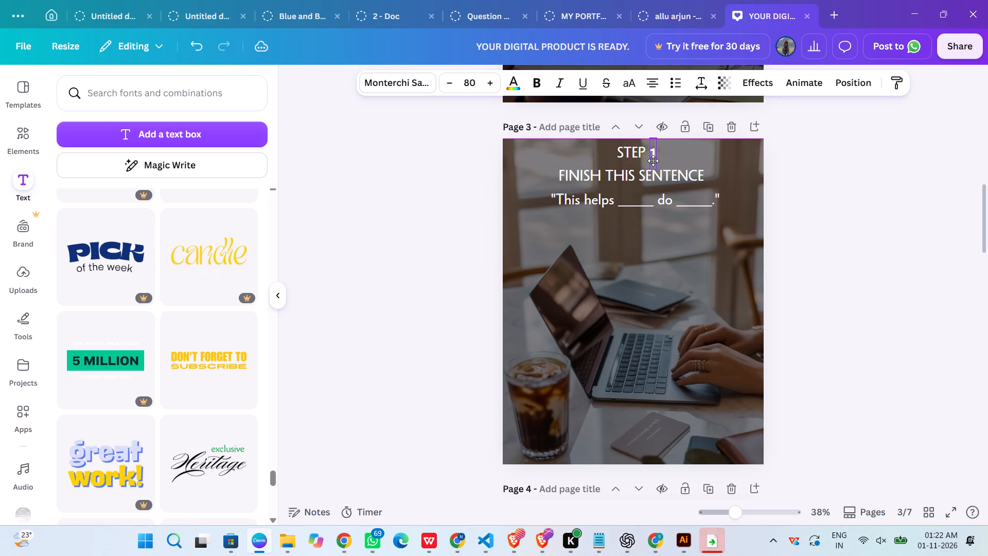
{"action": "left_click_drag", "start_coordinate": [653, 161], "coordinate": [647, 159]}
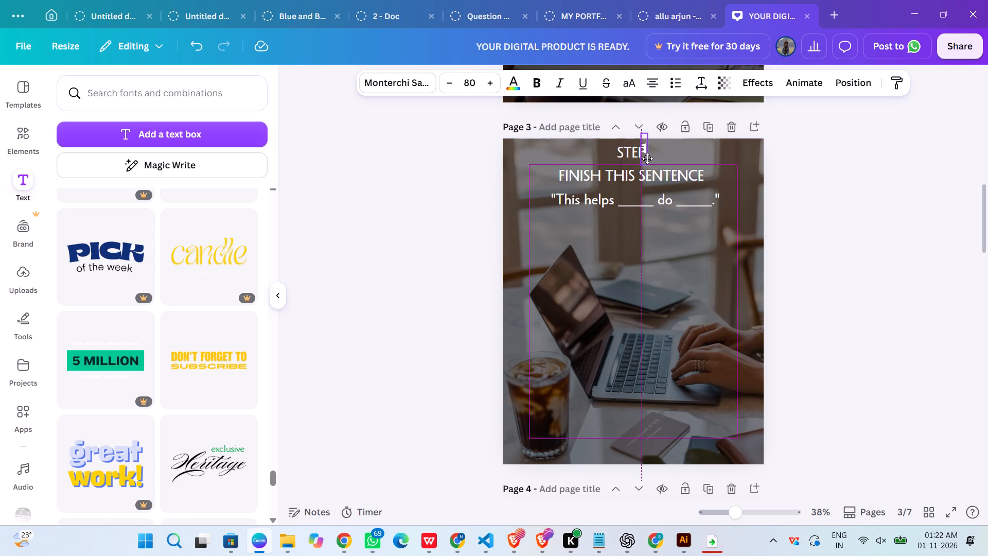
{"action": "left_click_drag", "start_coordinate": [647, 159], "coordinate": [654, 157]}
Move the three-line text block down towards the middle of page 3 and place the "1" directly after "STEP".
{"action": "left_click", "coordinate": [638, 320]}
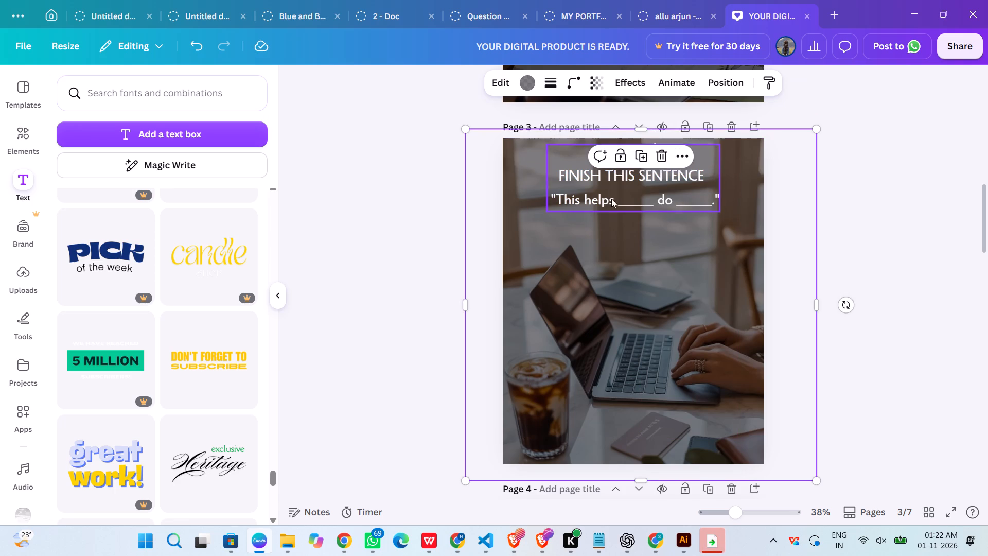
{"action": "left_click_drag", "start_coordinate": [613, 174], "coordinate": [626, 267]}
{"action": "left_click", "coordinate": [655, 149]}
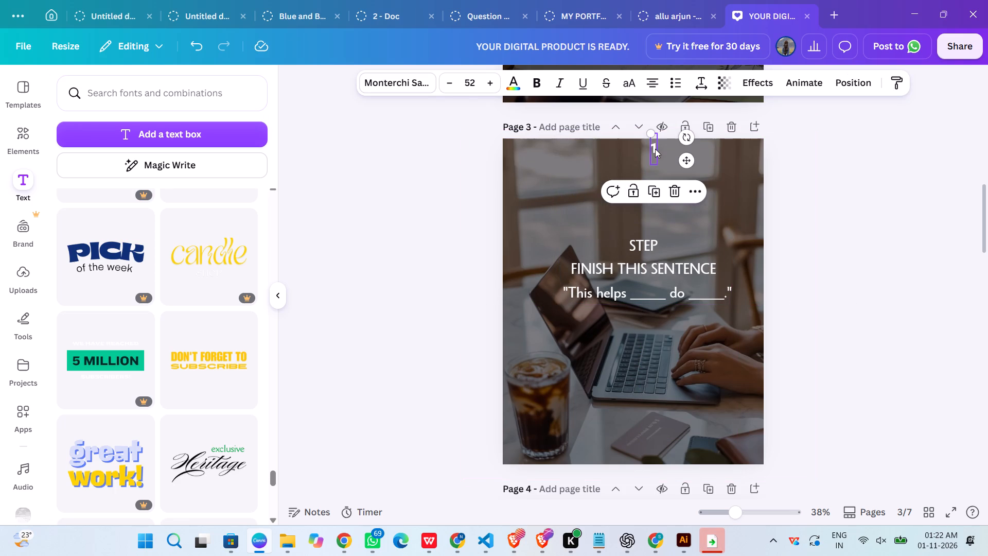
{"action": "left_click_drag", "start_coordinate": [655, 149], "coordinate": [669, 247]}
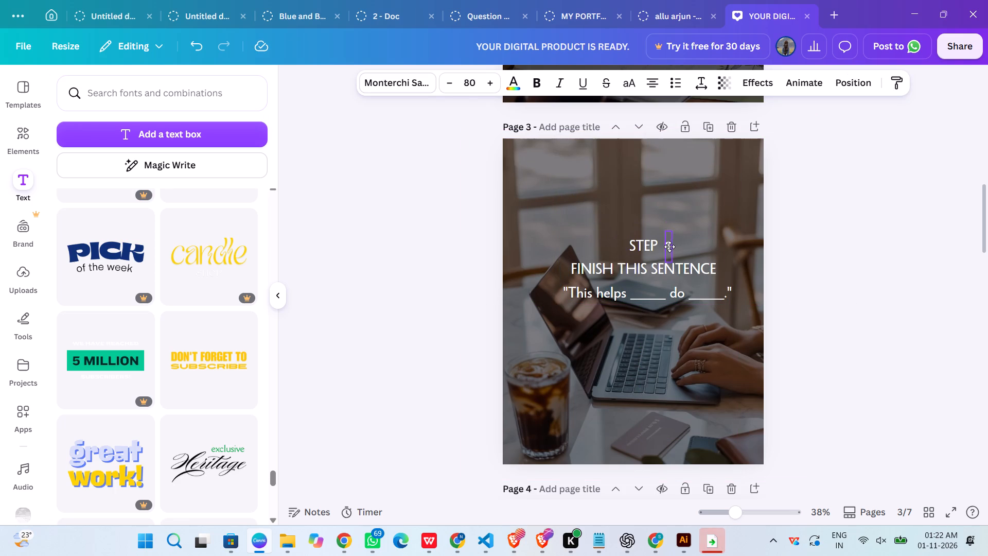
{"action": "left_click_drag", "start_coordinate": [669, 247], "coordinate": [664, 245]}
{"action": "left_click", "coordinate": [793, 263]}
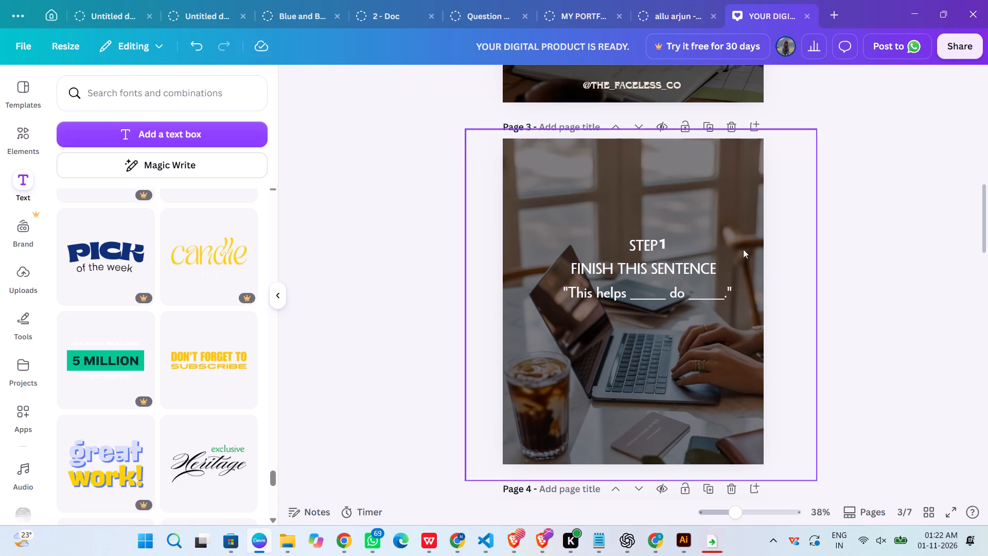
Group the "1" with the three-line text block on page 3.
{"action": "left_click", "coordinate": [664, 241]}
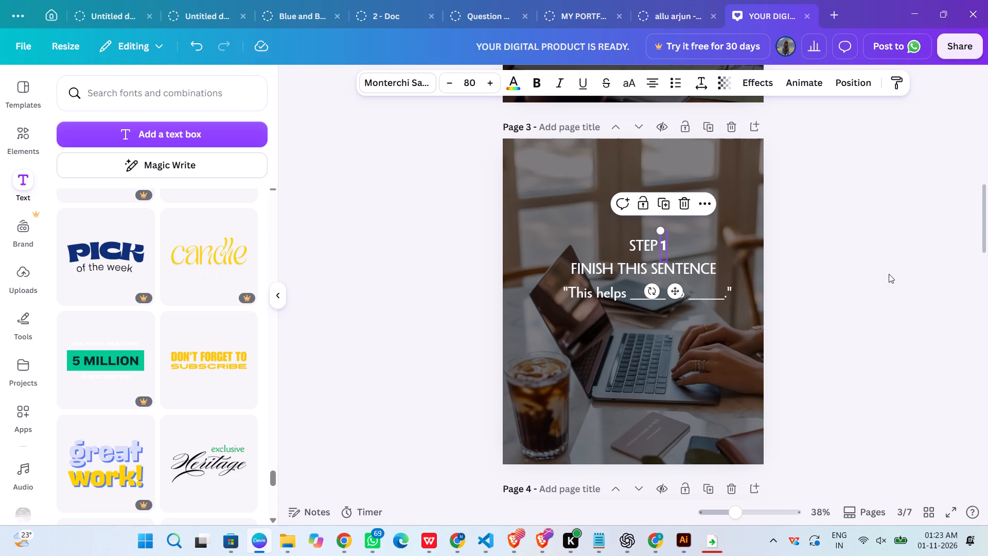
{"action": "key", "text": "shift+Up"}
{"action": "key", "text": "shift+Down"}
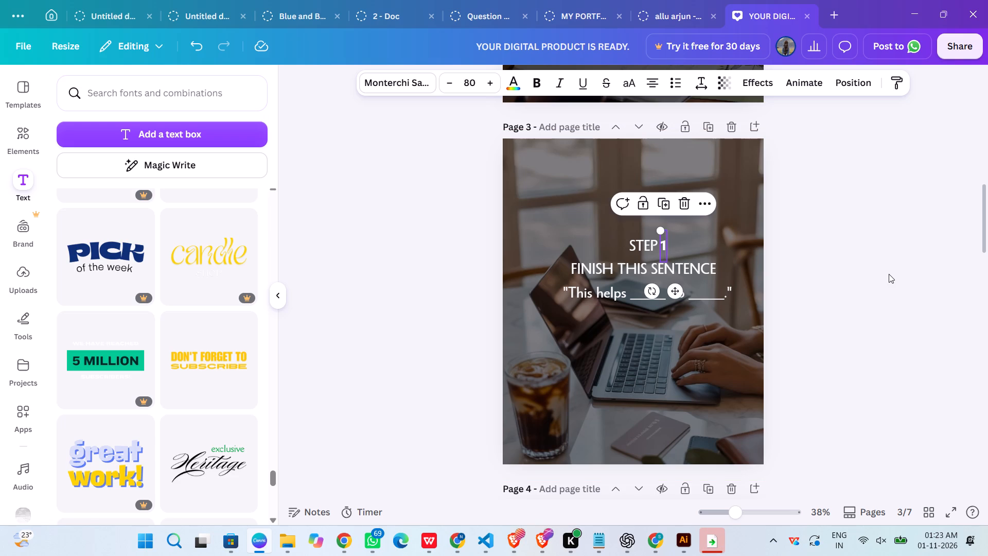
{"action": "left_click", "coordinate": [624, 259], "text": "shift"}
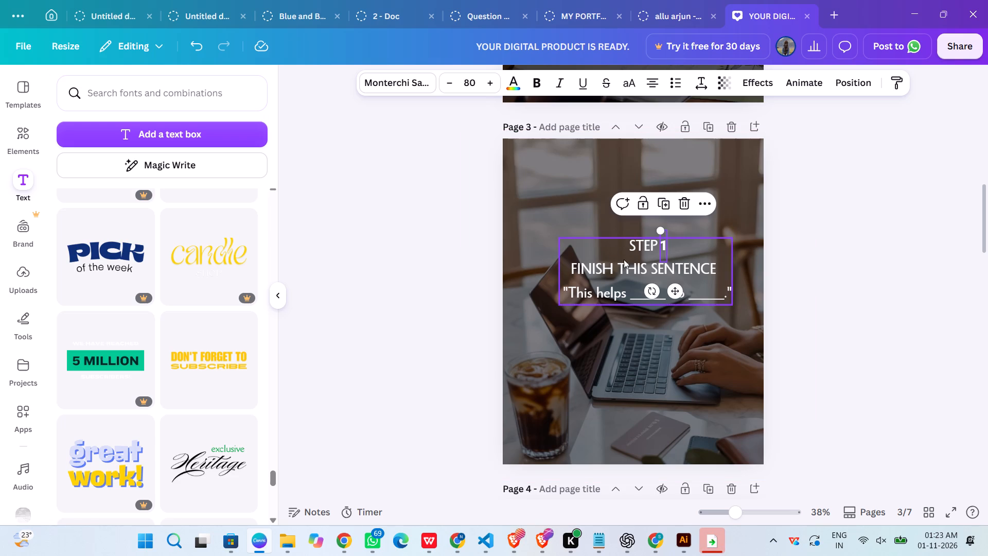
{"action": "left_click", "coordinate": [603, 207]}
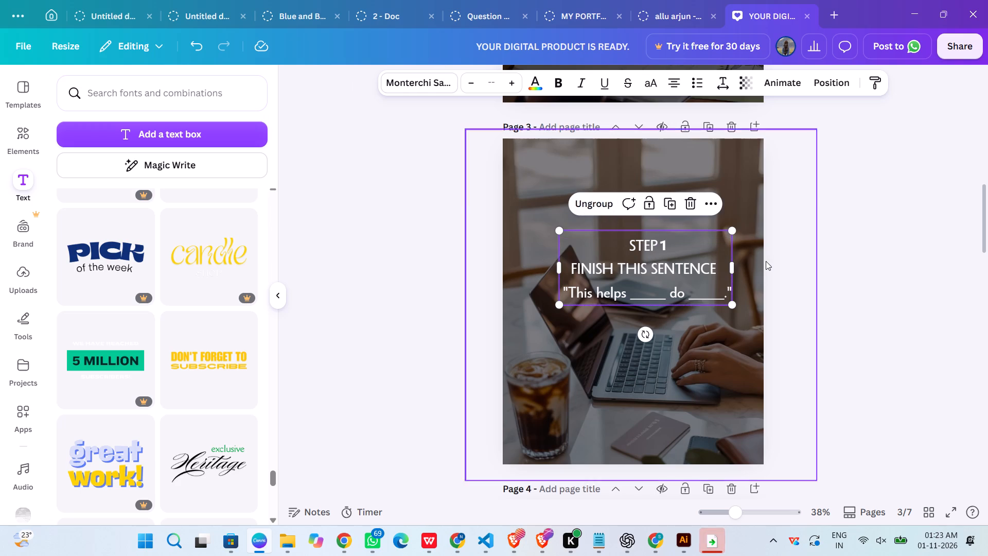
Move the grouped Step 1 text up near the top of page 3, roughly centred, and ungroup it.
{"action": "left_click", "coordinate": [767, 261]}
{"action": "left_click_drag", "start_coordinate": [700, 277], "coordinate": [652, 236]}
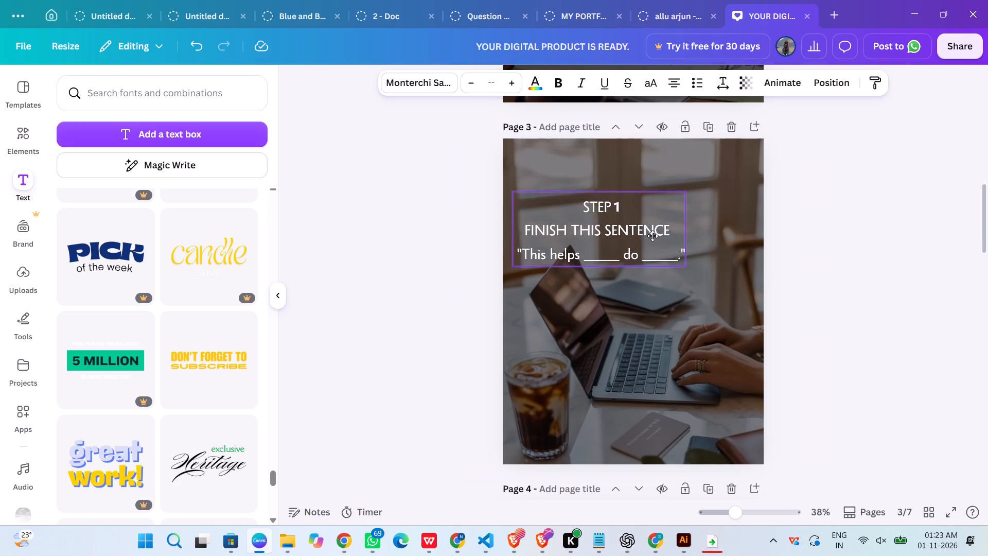
{"action": "left_click_drag", "start_coordinate": [652, 236], "coordinate": [691, 205]}
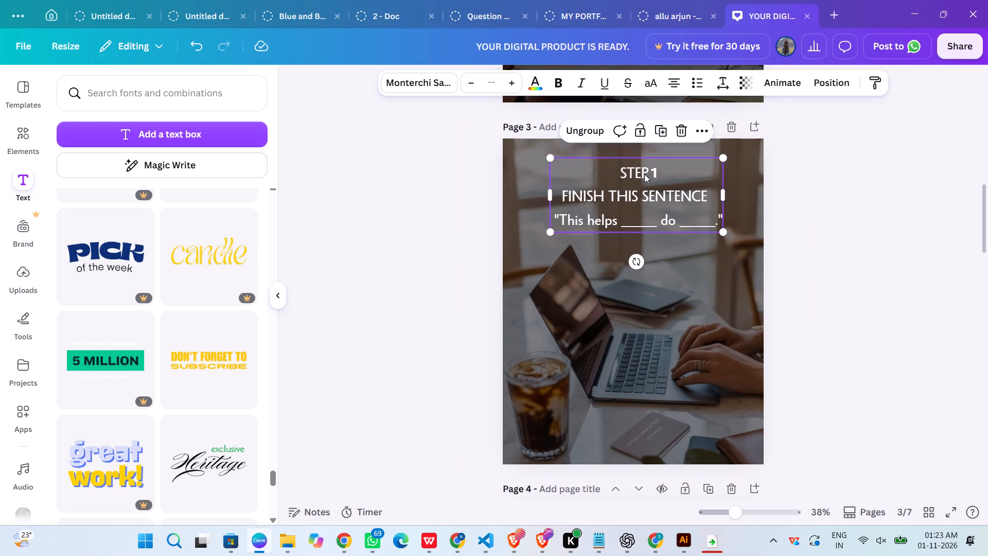
{"action": "left_click", "coordinate": [581, 129]}
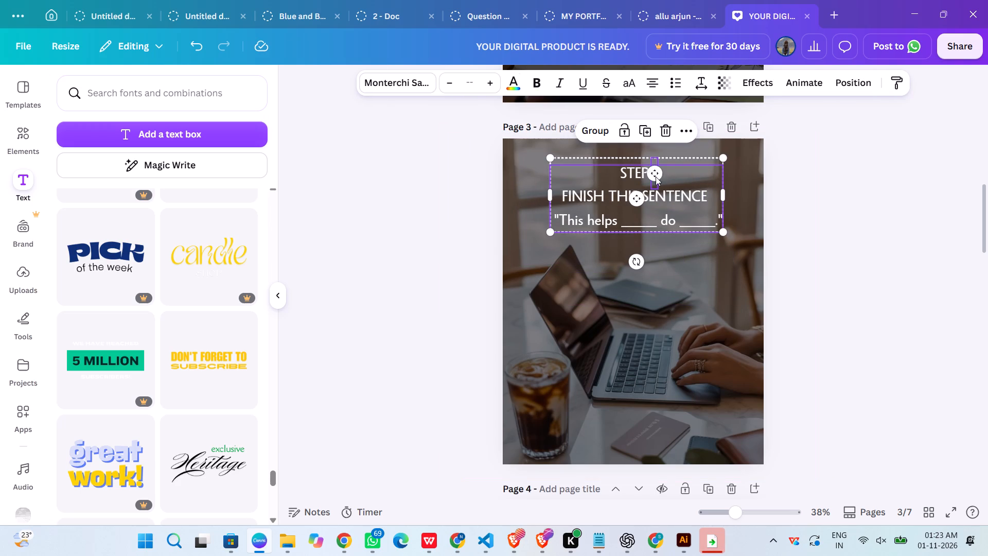
{"action": "left_click", "coordinate": [813, 252]}
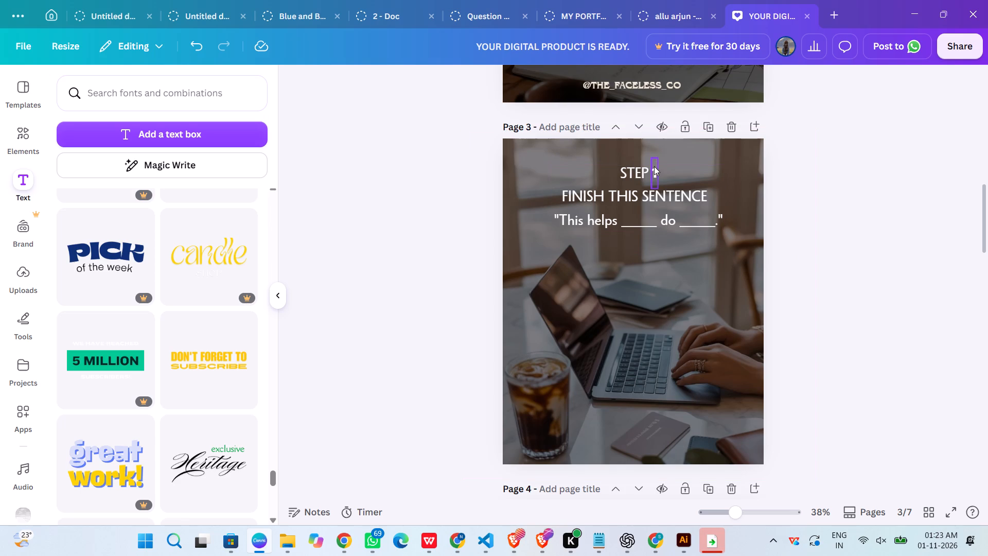
Search the fonts for the "1" using "brush", "passe" and "Armenian".
{"action": "left_click", "coordinate": [654, 166]}
{"action": "left_click", "coordinate": [410, 81]}
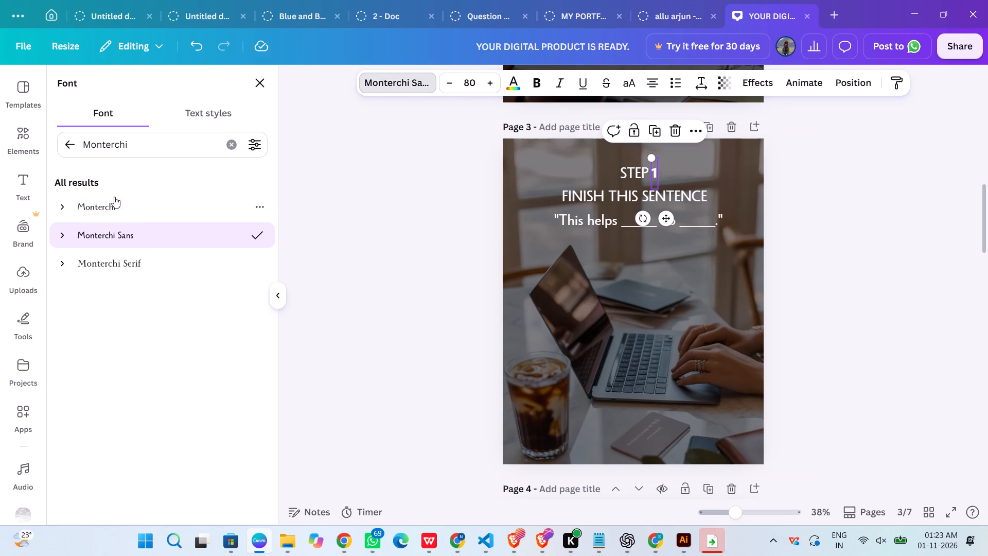
{"action": "left_click", "coordinate": [224, 140]}
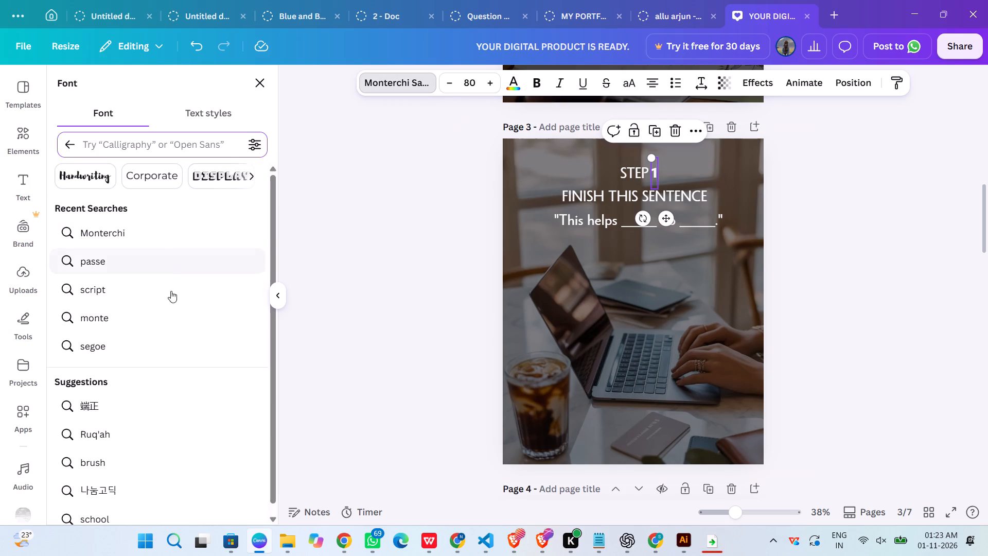
{"action": "left_click", "coordinate": [170, 458]}
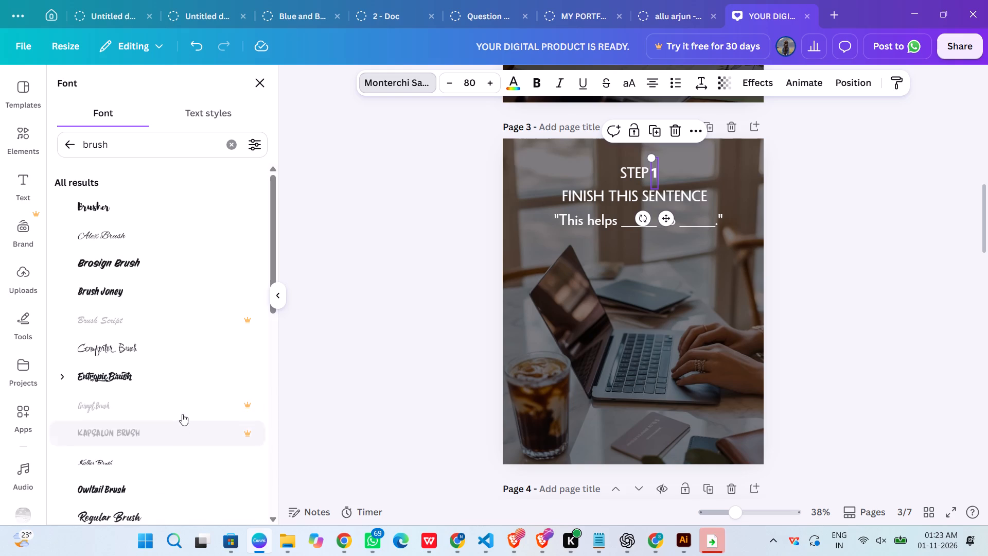
{"action": "scroll", "coordinate": [148, 265], "scroll_direction": "up", "scroll_amount": 5}
{"action": "left_click", "coordinate": [236, 145]}
{"action": "left_click", "coordinate": [156, 288]}
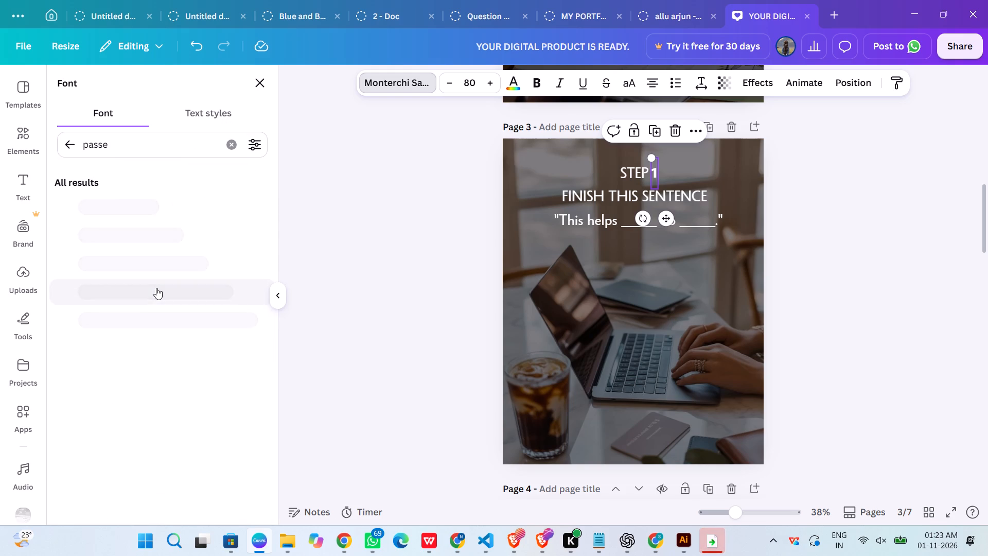
{"action": "left_click", "coordinate": [231, 151]}
{"action": "scroll", "coordinate": [121, 372], "scroll_direction": "down", "scroll_amount": 10}
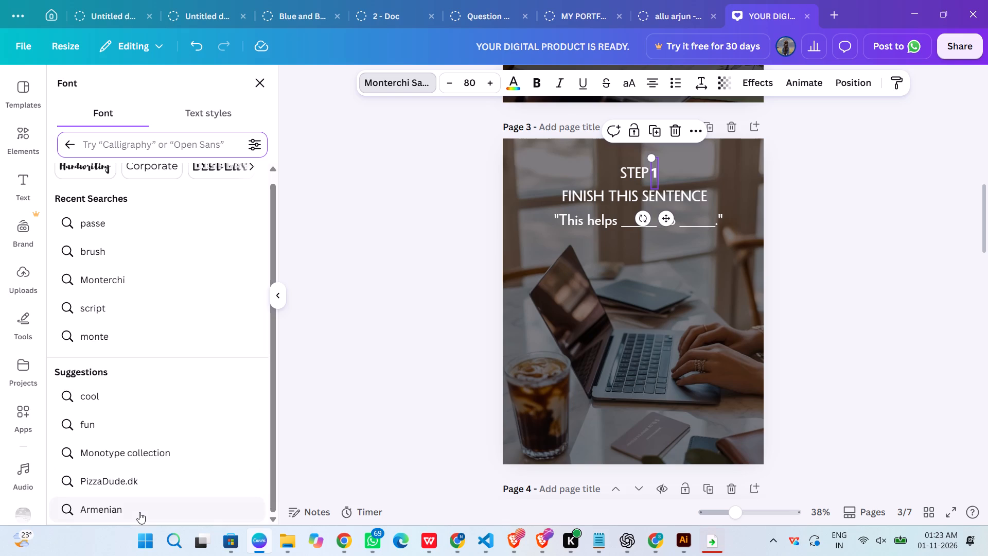
{"action": "left_click", "coordinate": [139, 512]}
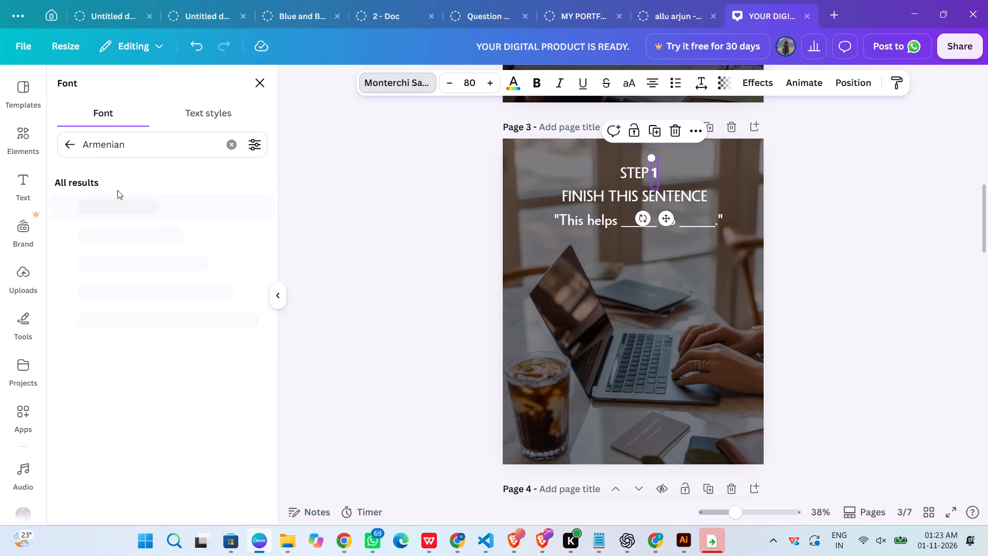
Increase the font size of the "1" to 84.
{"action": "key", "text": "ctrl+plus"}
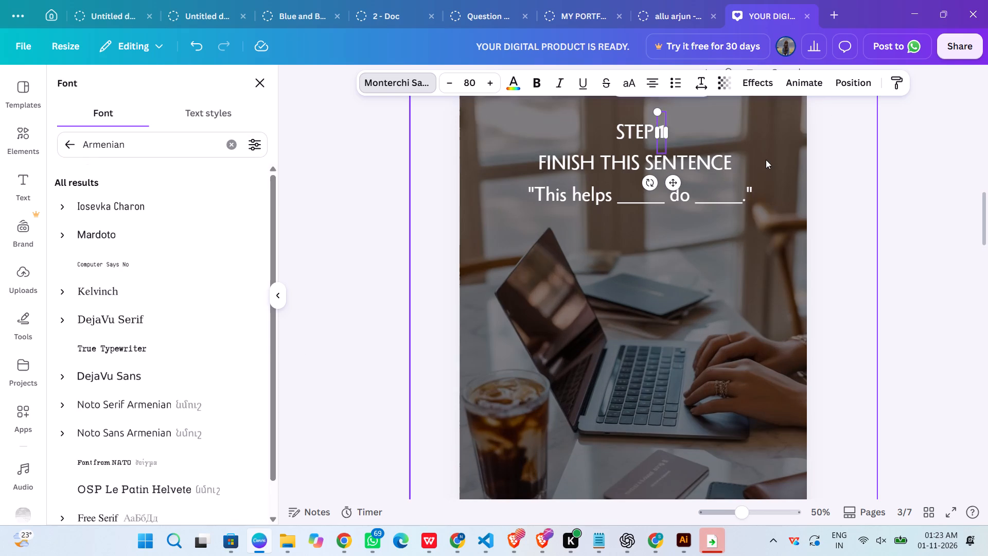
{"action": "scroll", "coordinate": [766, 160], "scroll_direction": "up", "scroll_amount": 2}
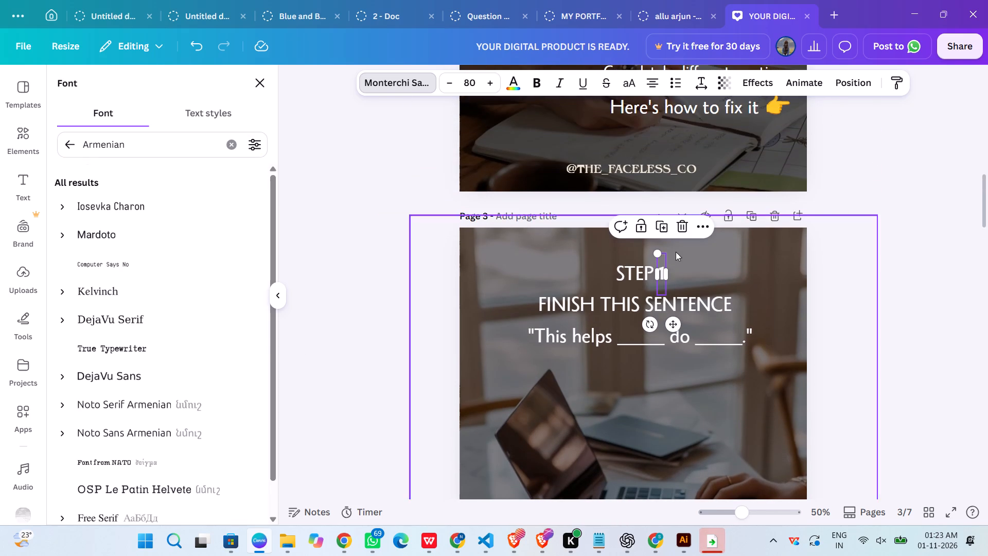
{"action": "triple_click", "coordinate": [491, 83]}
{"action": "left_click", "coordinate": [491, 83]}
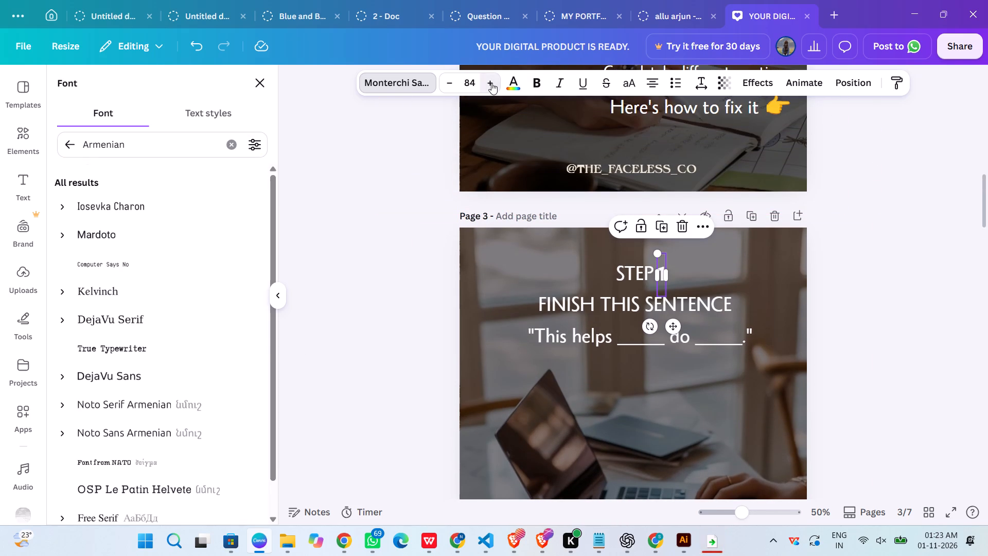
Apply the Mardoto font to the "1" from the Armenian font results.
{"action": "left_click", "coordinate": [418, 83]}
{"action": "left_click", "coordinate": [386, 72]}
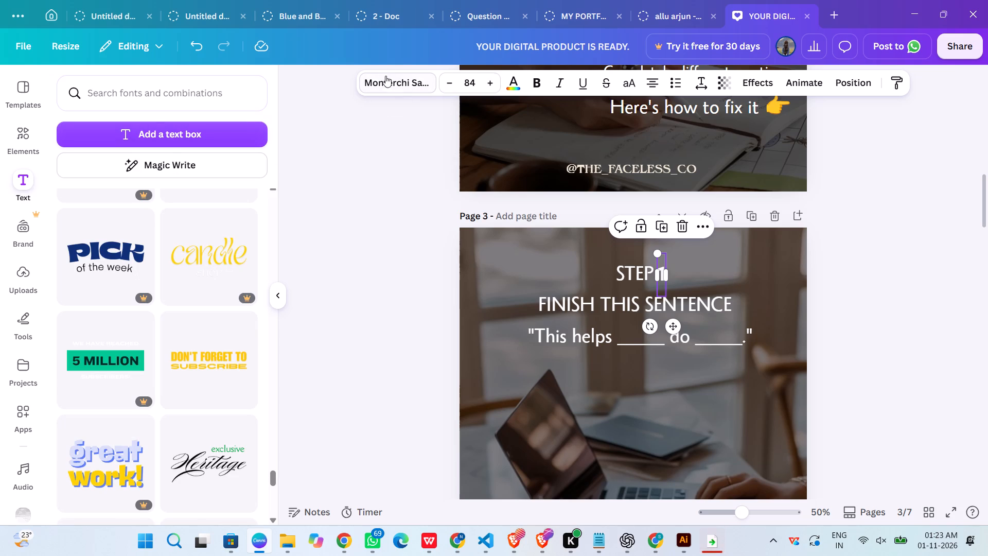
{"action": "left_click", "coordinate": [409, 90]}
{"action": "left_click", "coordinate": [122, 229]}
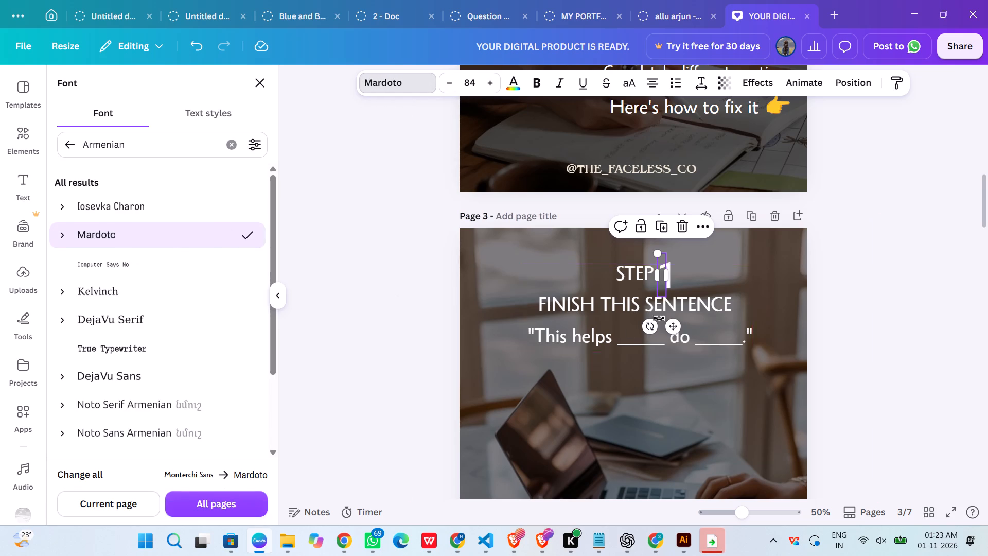
Reduce the font size of the "1" beside "STEP" to 51.
{"action": "triple_click", "coordinate": [454, 86]}
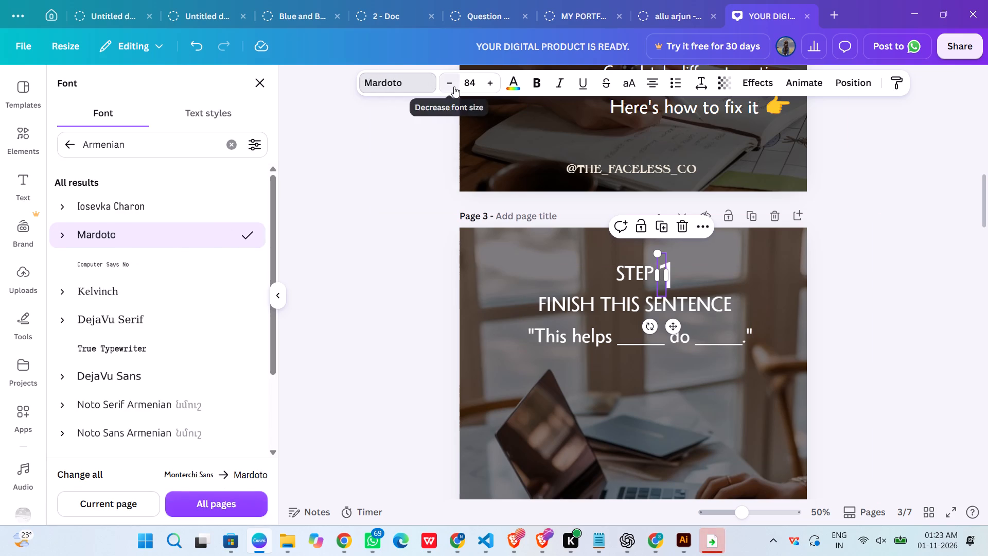
{"action": "triple_click", "coordinate": [454, 86]}
{"action": "triple_click", "coordinate": [454, 86]}
{"action": "triple_click", "coordinate": [454, 86]}
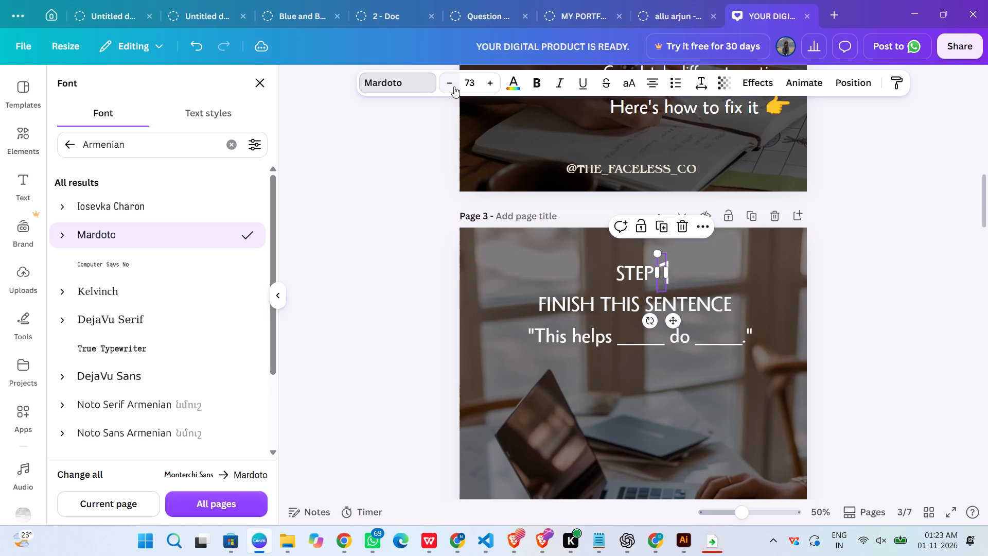
{"action": "triple_click", "coordinate": [454, 86]}
{"action": "triple_click", "coordinate": [448, 79]}
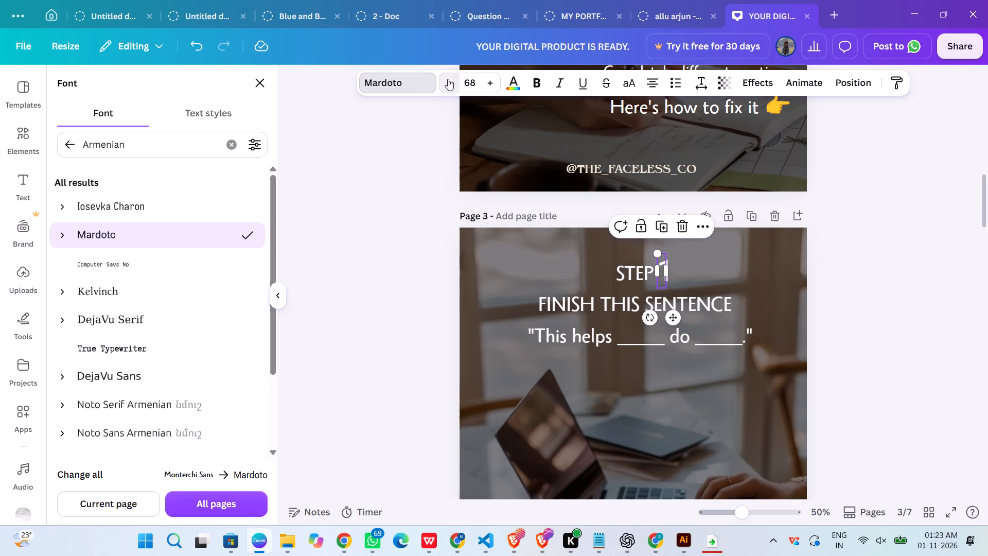
{"action": "triple_click", "coordinate": [448, 79]}
{"action": "triple_click", "coordinate": [448, 79]}
{"action": "triple_click", "coordinate": [448, 79]}
{"action": "triple_click", "coordinate": [448, 79]}
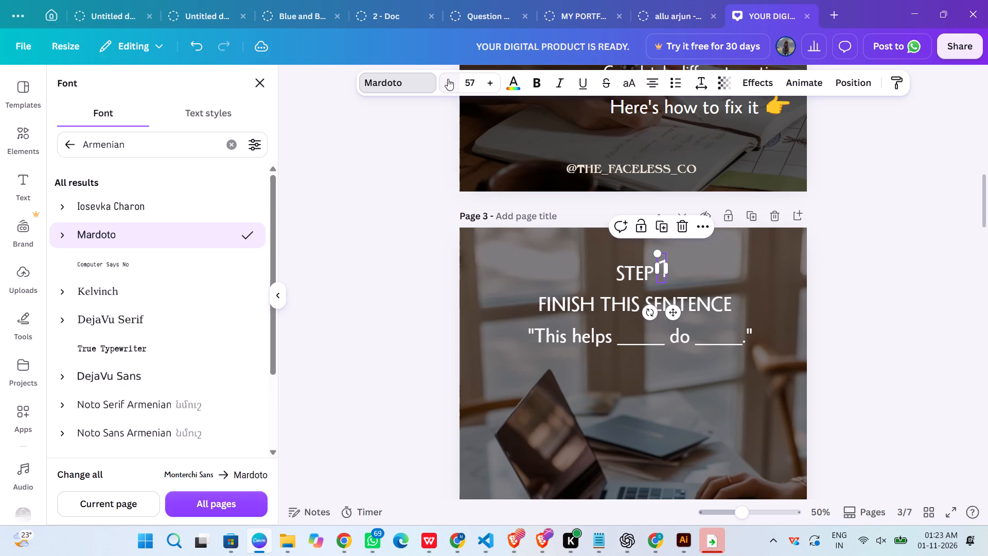
{"action": "triple_click", "coordinate": [448, 79]}
Change the font of the "1" to Kelvinch and deselect it.
{"action": "left_click", "coordinate": [142, 290]}
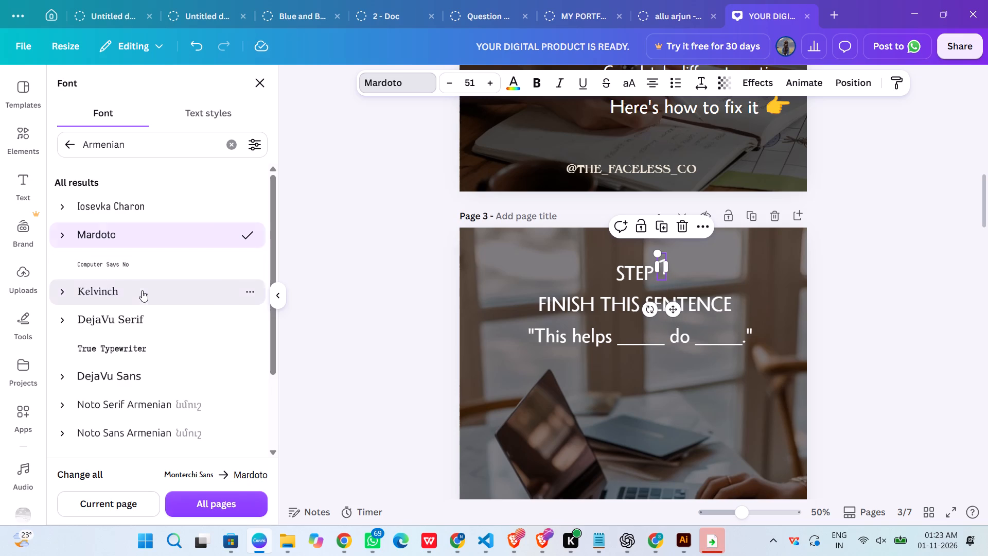
{"action": "left_click", "coordinate": [937, 329]}
{"action": "left_click", "coordinate": [967, 207]}
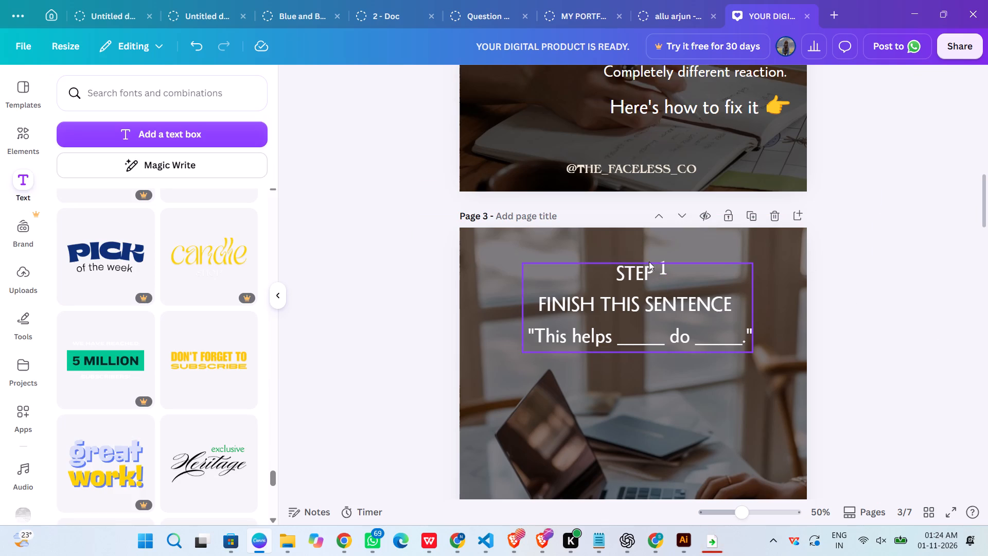
Shift the "1" slightly down and closer to "STEP" so it lines up with the word.
{"action": "left_click", "coordinate": [661, 268]}
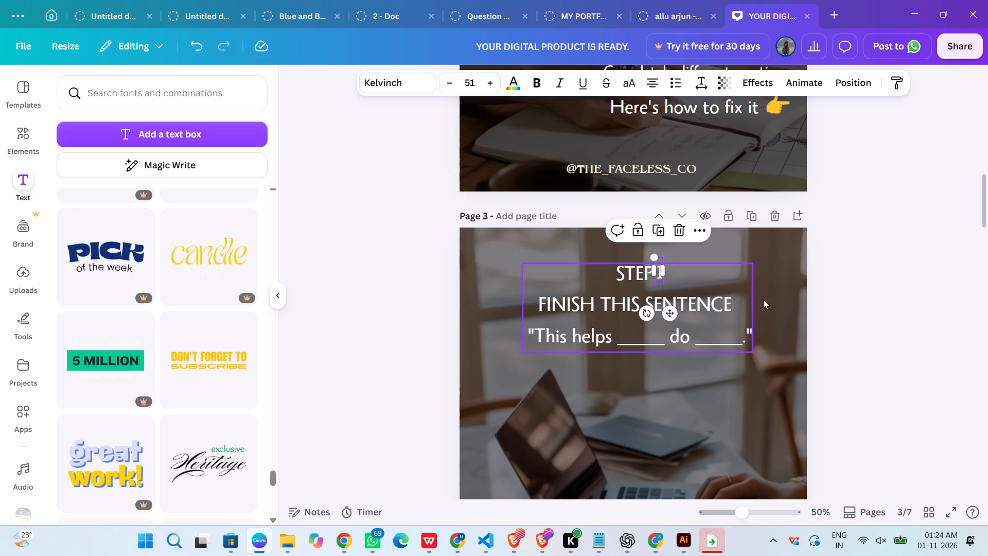
{"action": "left_click", "coordinate": [835, 304]}
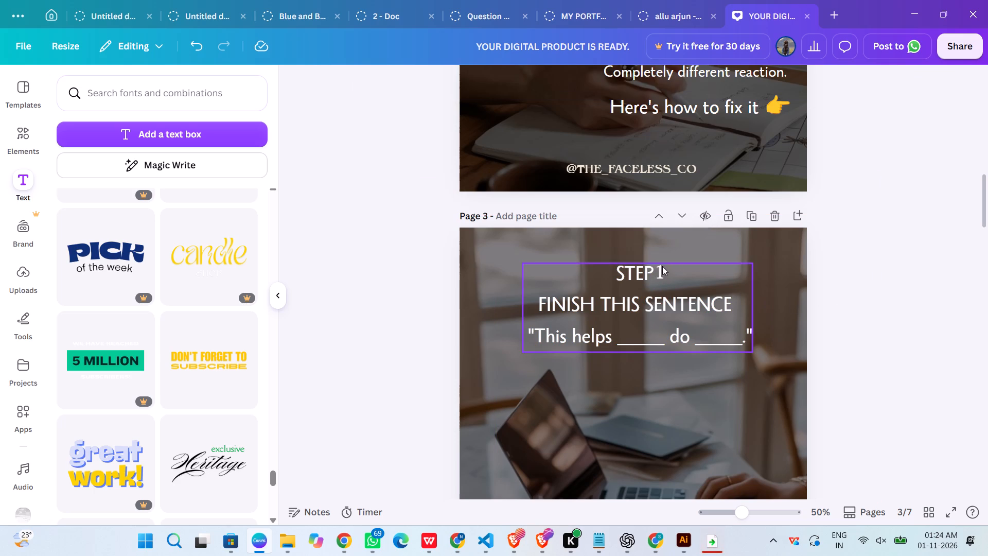
Increase the font size of the "1" beside "STEP" on page 3 to 58.
{"action": "left_click", "coordinate": [658, 269]}
{"action": "triple_click", "coordinate": [490, 84]}
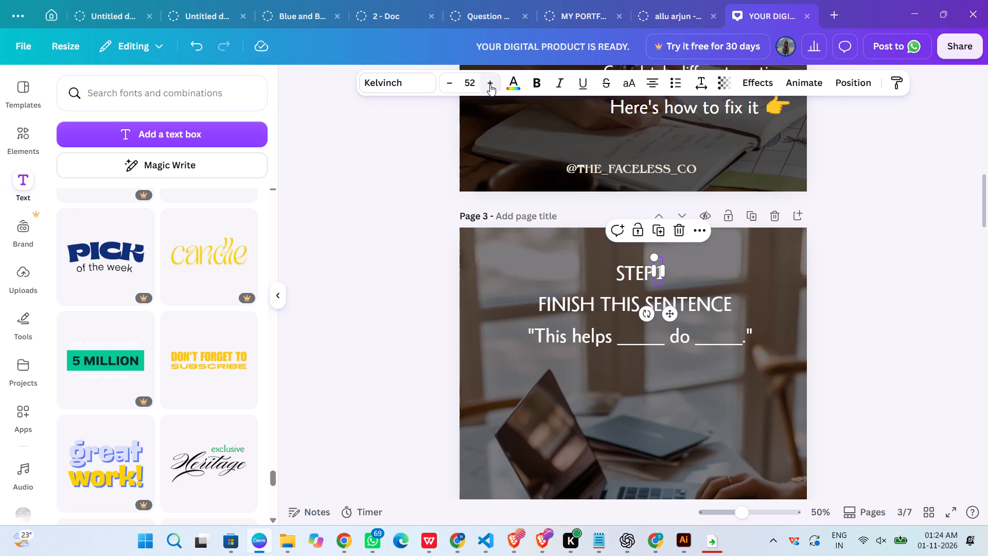
{"action": "triple_click", "coordinate": [490, 84]}
{"action": "left_click", "coordinate": [490, 84]}
{"action": "left_click", "coordinate": [879, 220]}
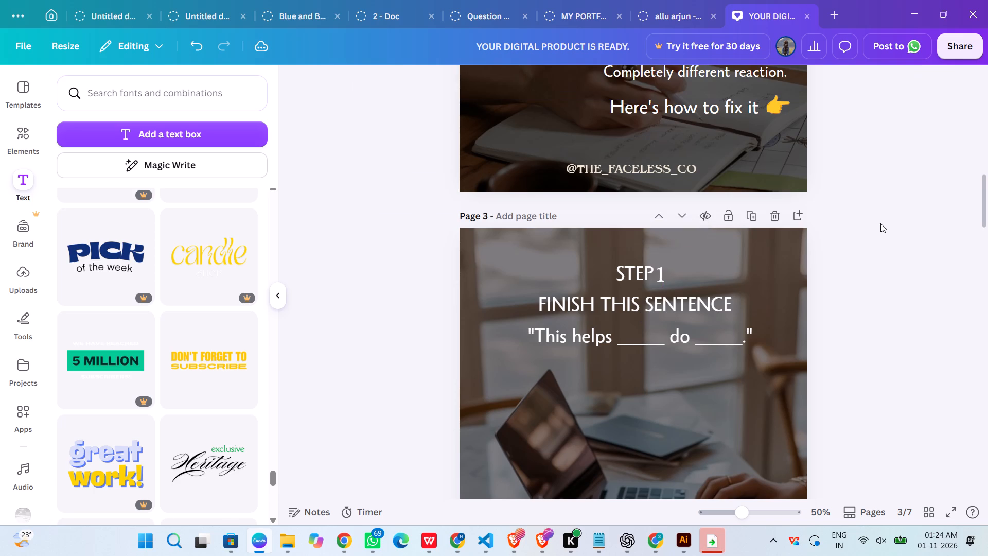
Shift the "1" slightly away from "STEP" so a small gap separates them.
{"action": "left_click", "coordinate": [660, 274]}
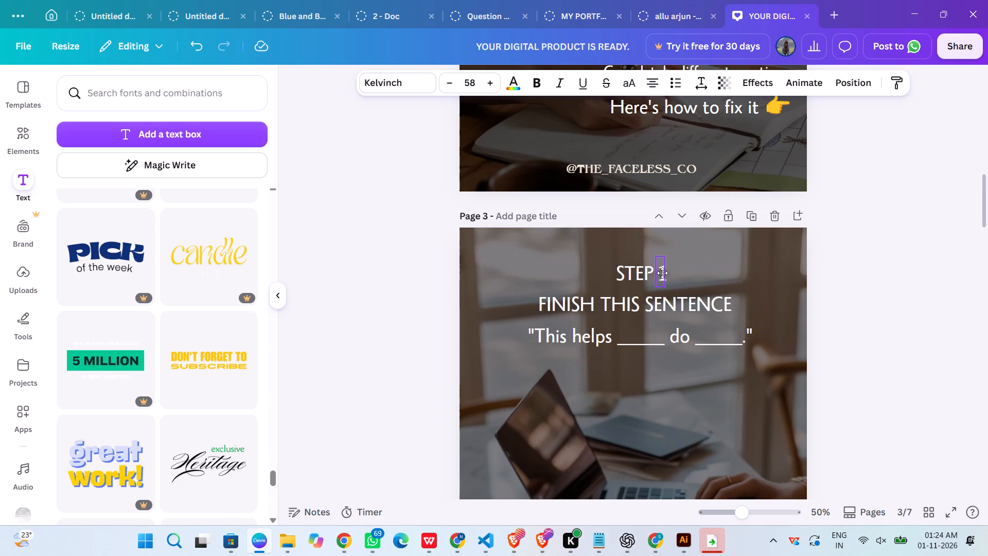
{"action": "left_click", "coordinate": [955, 313]}
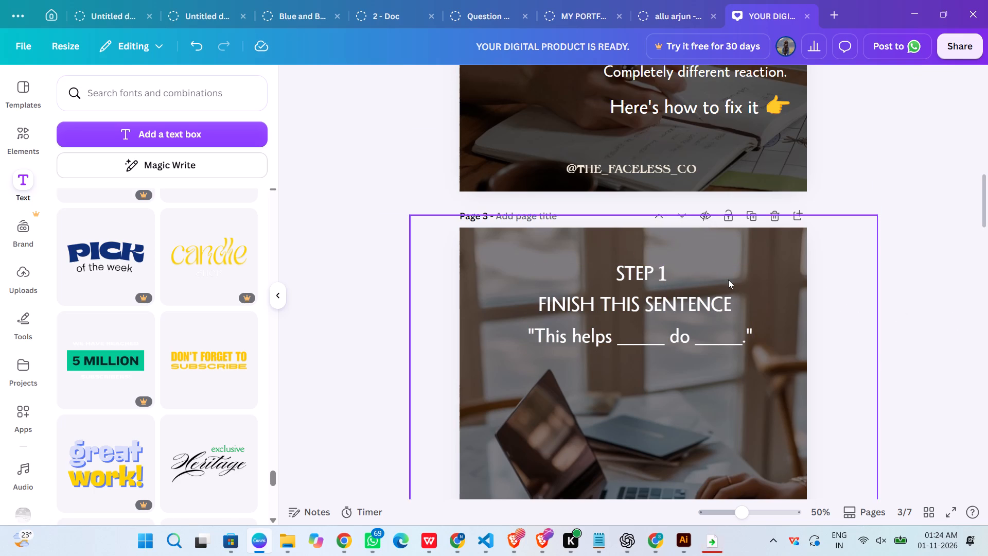
Add a space and a colon after the "1" and widen its text box so "1 :" fits on one line.
{"action": "left_click", "coordinate": [667, 272]}
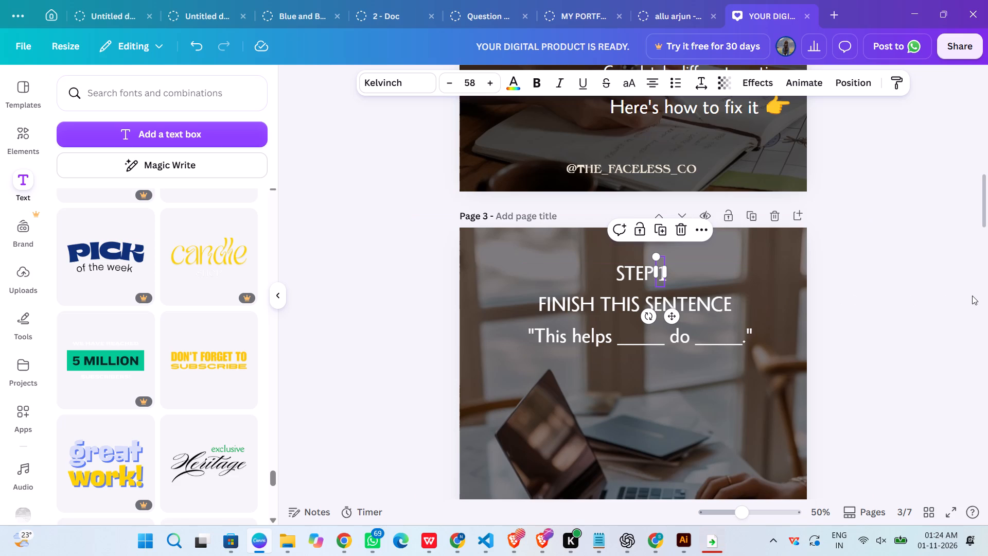
{"action": "key", "text": "shift+space"}
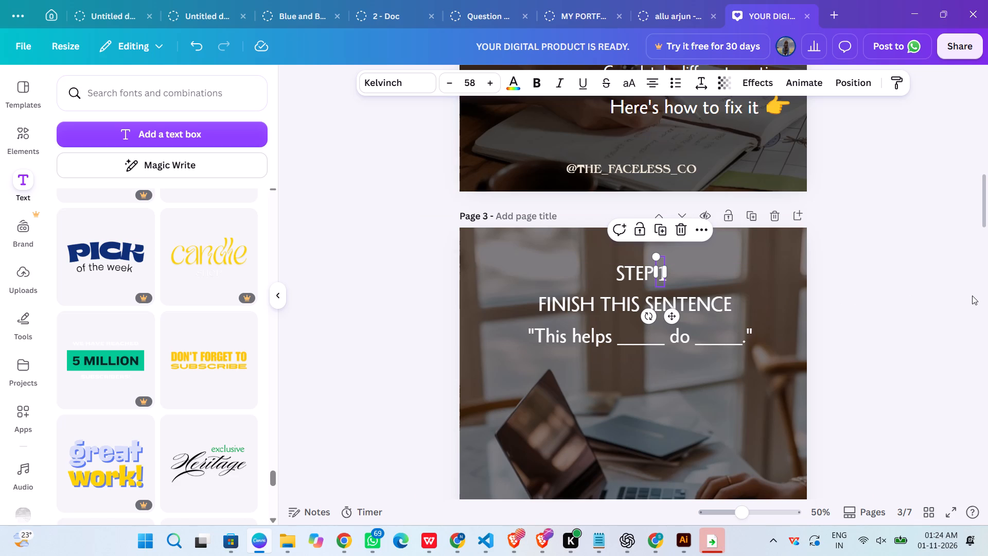
{"action": "left_click", "coordinate": [658, 276]}
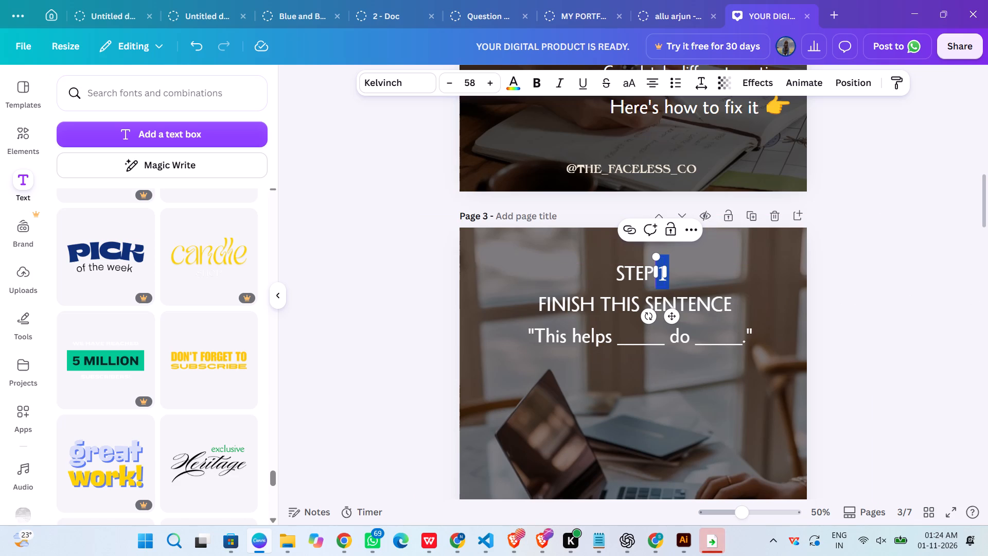
{"action": "left_click", "coordinate": [661, 283]}
{"action": "key", "text": "Right"}
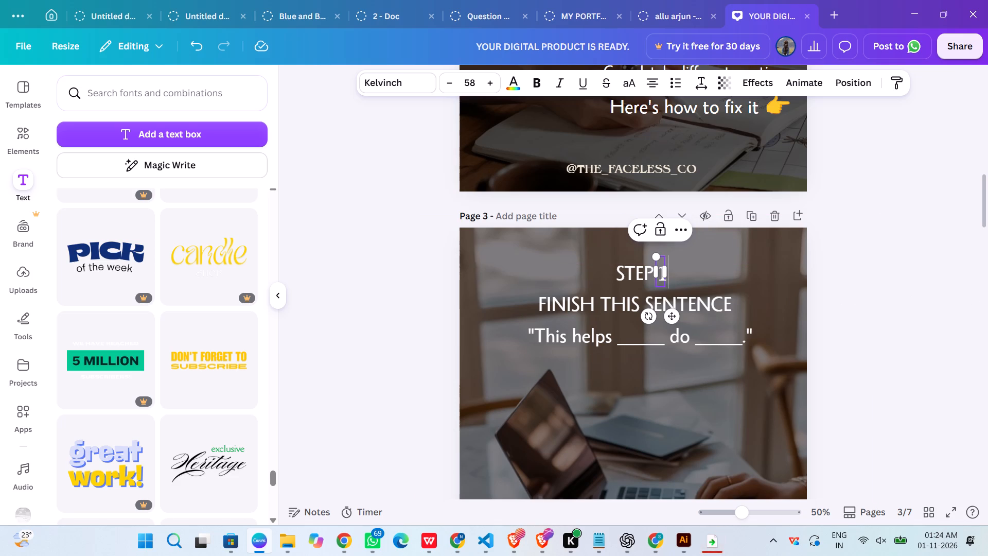
{"action": "key", "text": "space"}
{"action": "type", "text": ":"}
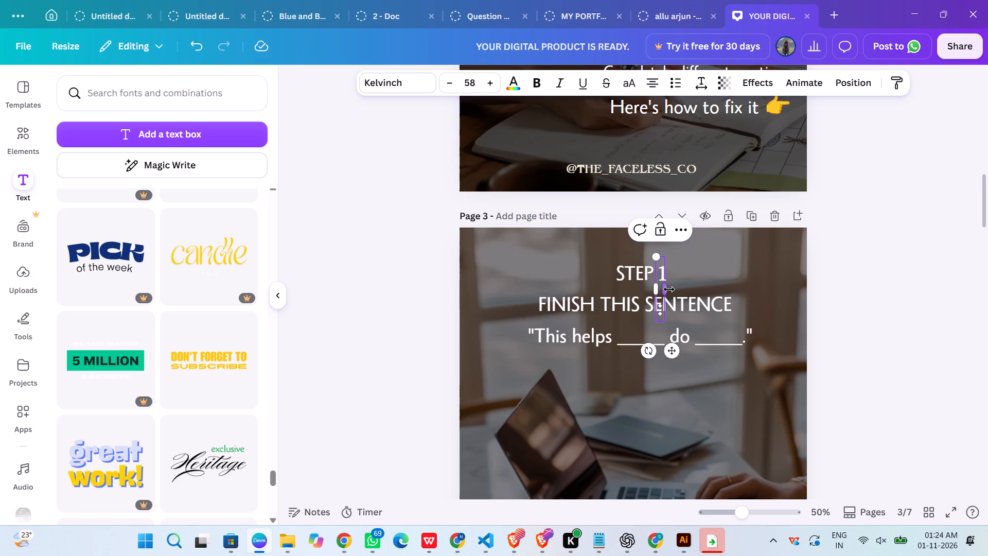
{"action": "left_click_drag", "start_coordinate": [669, 289], "coordinate": [696, 282]}
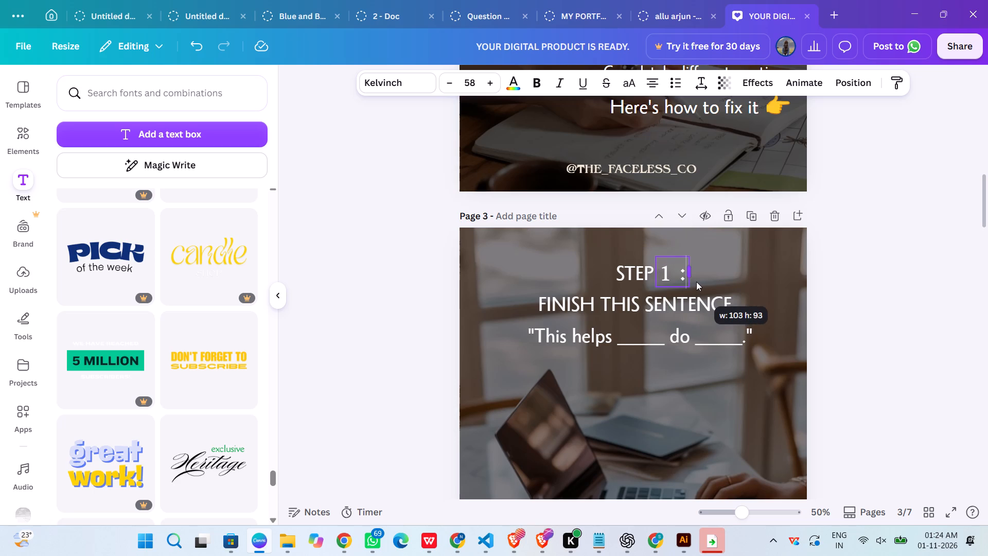
{"action": "left_click_drag", "start_coordinate": [696, 282], "coordinate": [698, 282]}
{"action": "left_click", "coordinate": [840, 281]}
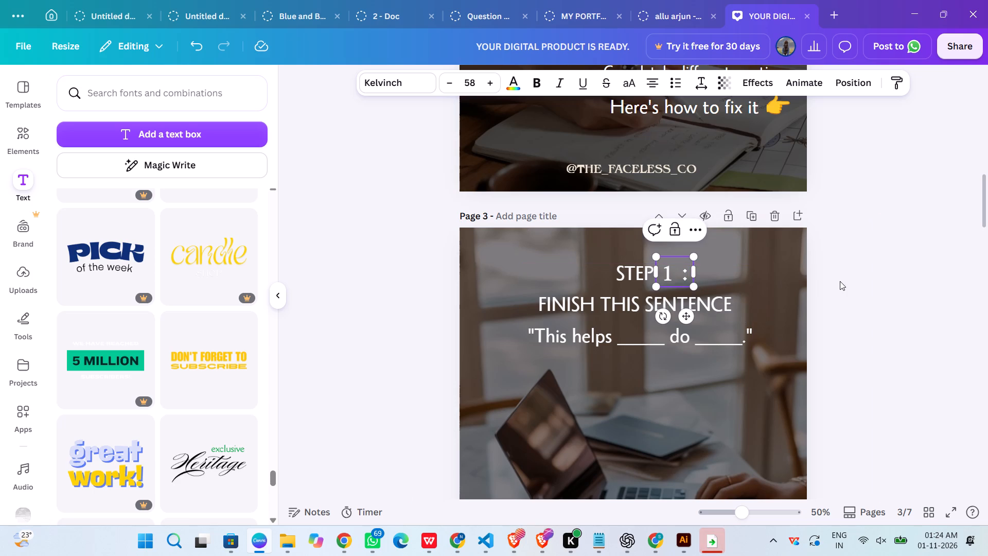
Move the "1 :" text box closer to "STEP", level with the word.
{"action": "left_click_drag", "start_coordinate": [683, 276], "coordinate": [677, 272]}
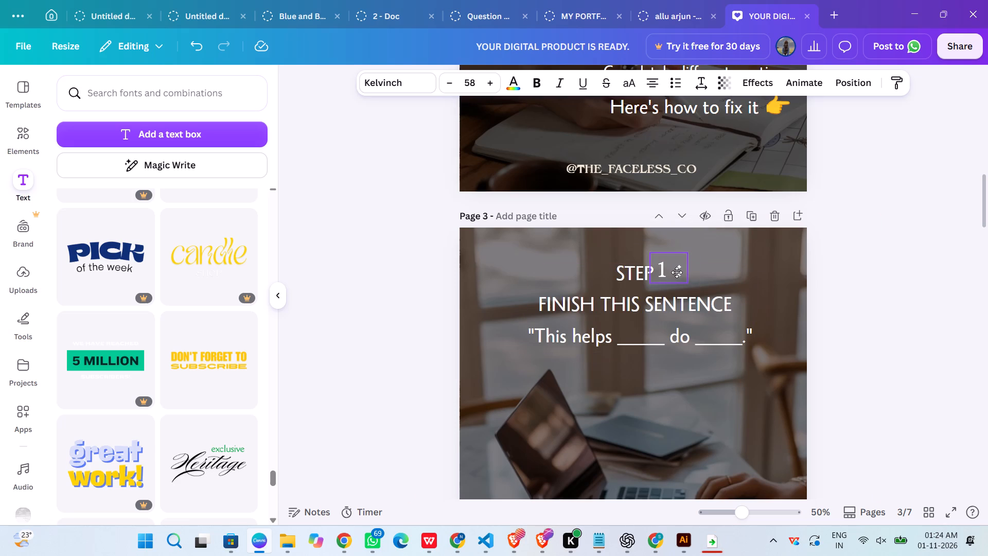
{"action": "left_click_drag", "start_coordinate": [677, 272], "coordinate": [676, 275]}
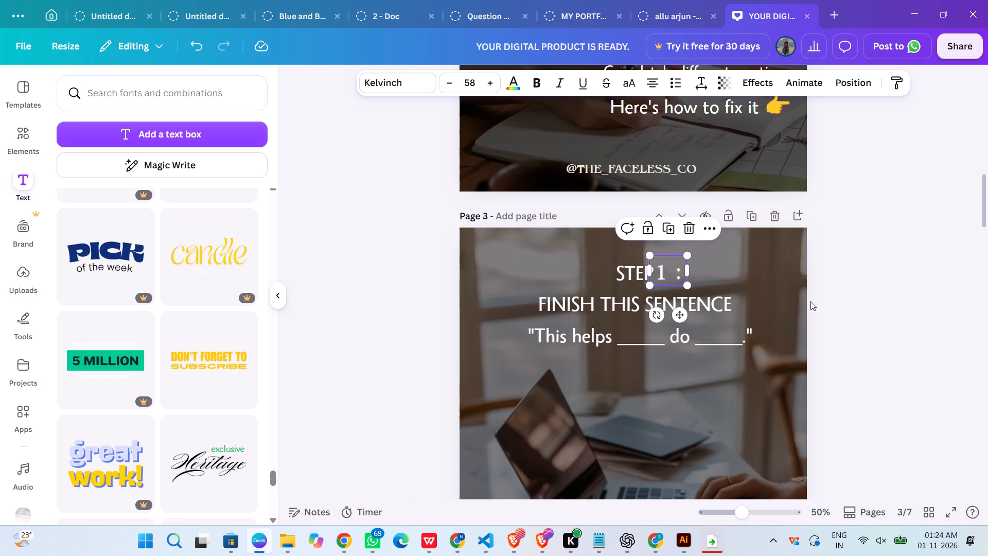
{"action": "left_click", "coordinate": [821, 304]}
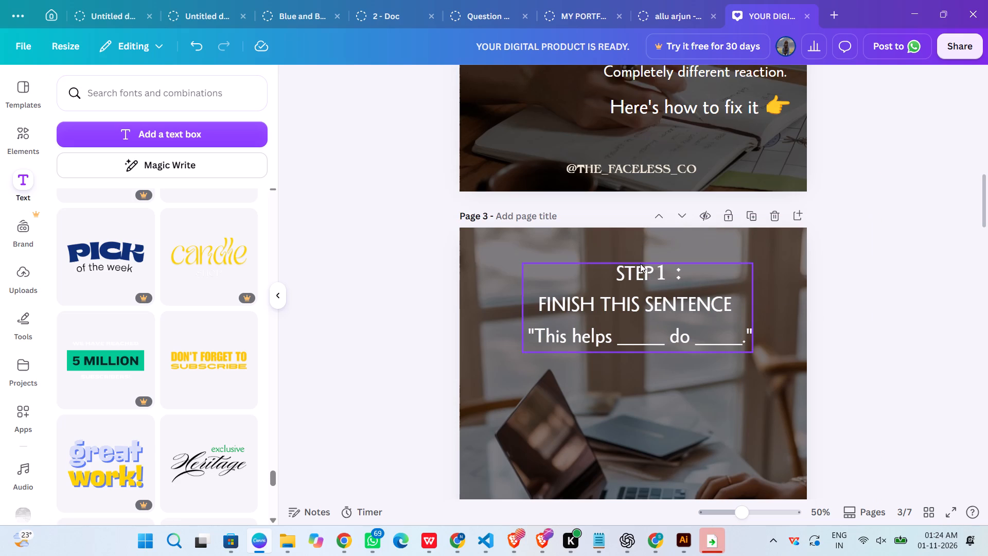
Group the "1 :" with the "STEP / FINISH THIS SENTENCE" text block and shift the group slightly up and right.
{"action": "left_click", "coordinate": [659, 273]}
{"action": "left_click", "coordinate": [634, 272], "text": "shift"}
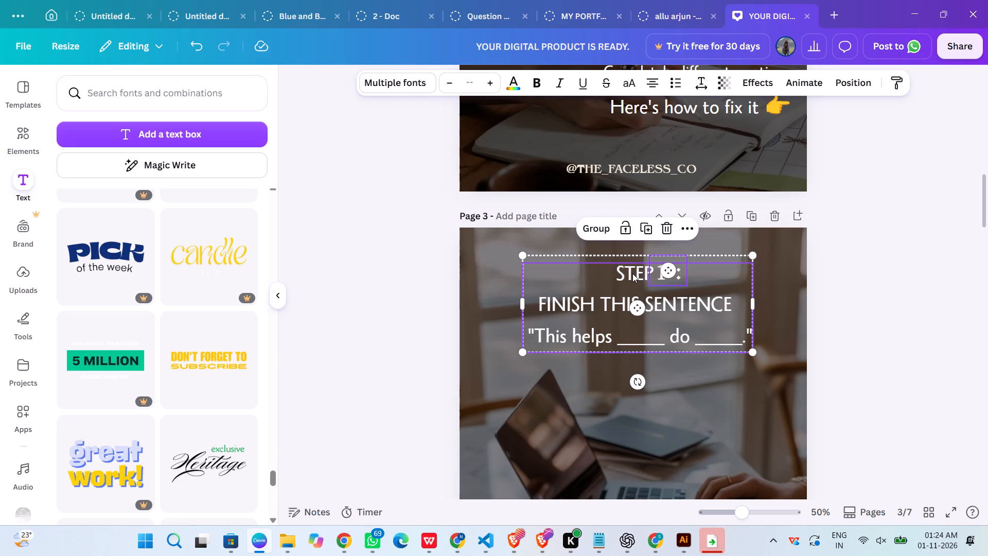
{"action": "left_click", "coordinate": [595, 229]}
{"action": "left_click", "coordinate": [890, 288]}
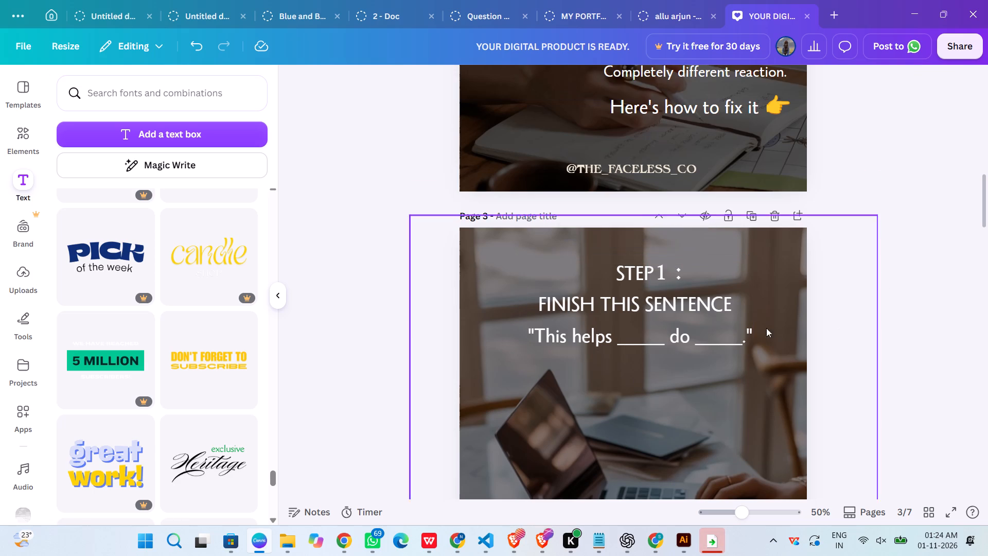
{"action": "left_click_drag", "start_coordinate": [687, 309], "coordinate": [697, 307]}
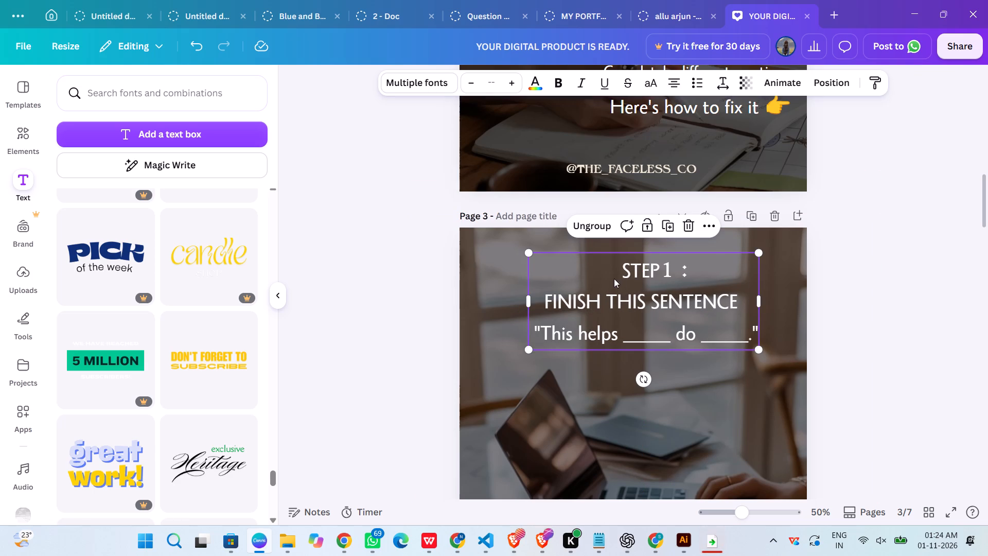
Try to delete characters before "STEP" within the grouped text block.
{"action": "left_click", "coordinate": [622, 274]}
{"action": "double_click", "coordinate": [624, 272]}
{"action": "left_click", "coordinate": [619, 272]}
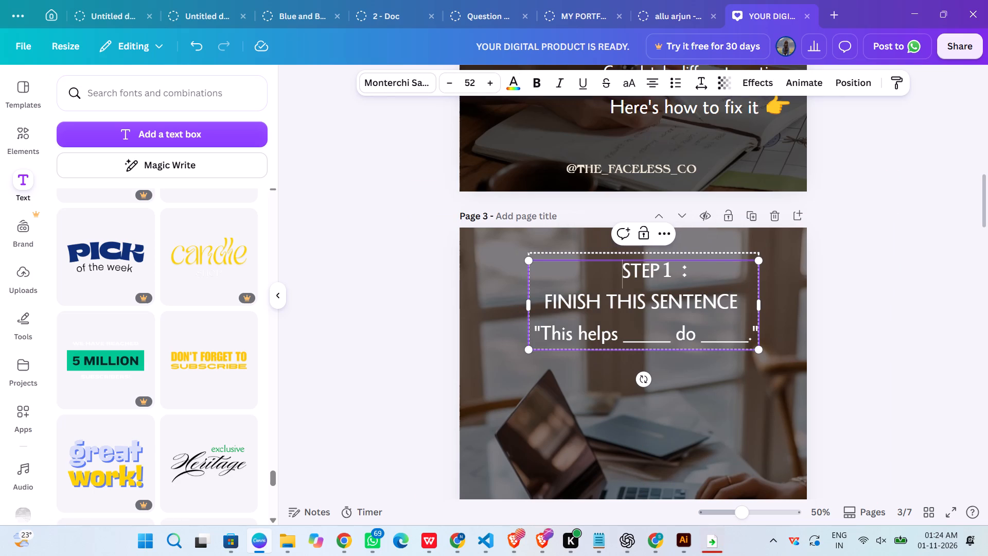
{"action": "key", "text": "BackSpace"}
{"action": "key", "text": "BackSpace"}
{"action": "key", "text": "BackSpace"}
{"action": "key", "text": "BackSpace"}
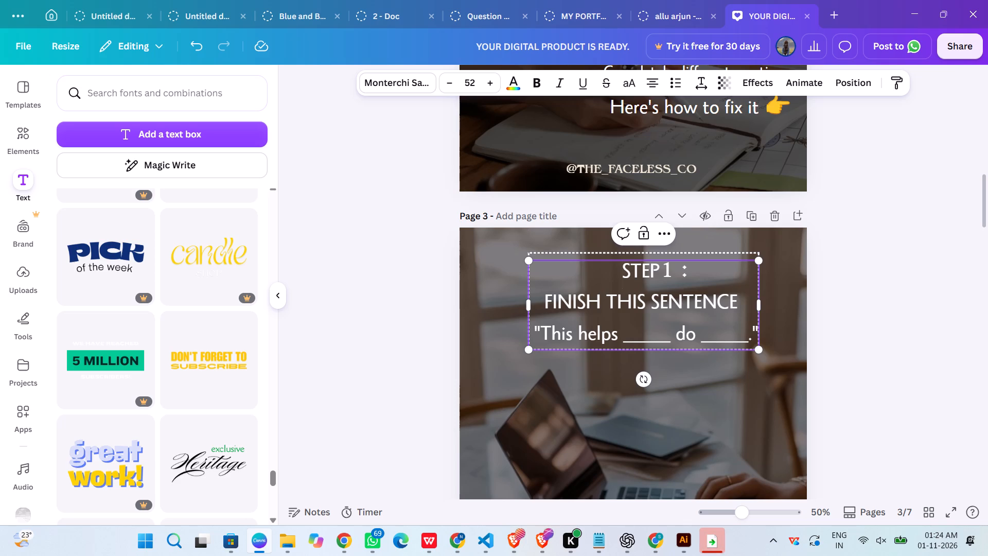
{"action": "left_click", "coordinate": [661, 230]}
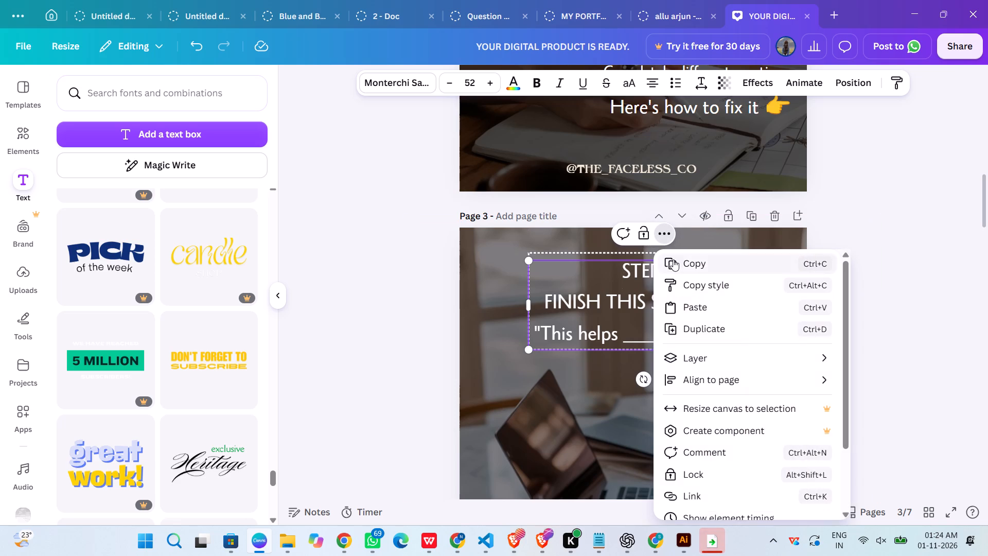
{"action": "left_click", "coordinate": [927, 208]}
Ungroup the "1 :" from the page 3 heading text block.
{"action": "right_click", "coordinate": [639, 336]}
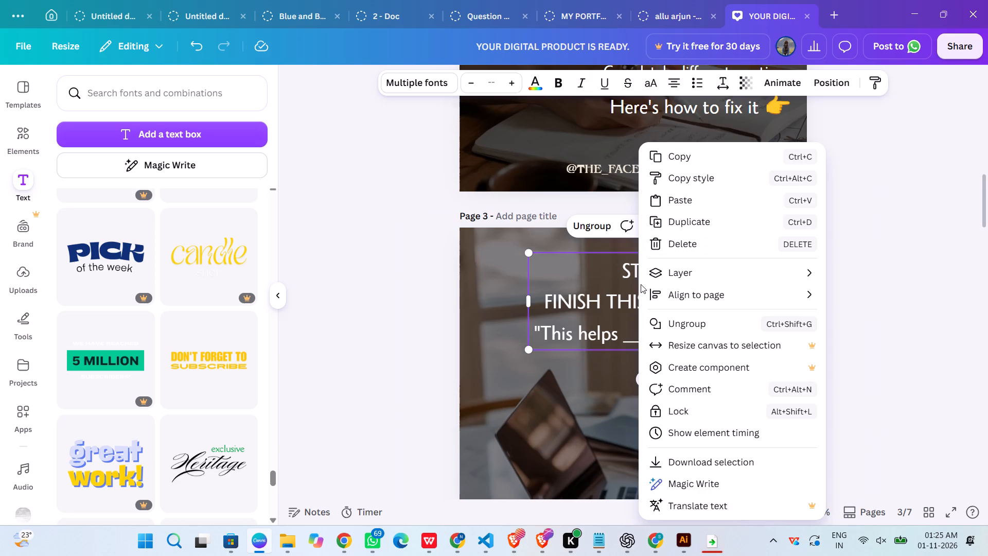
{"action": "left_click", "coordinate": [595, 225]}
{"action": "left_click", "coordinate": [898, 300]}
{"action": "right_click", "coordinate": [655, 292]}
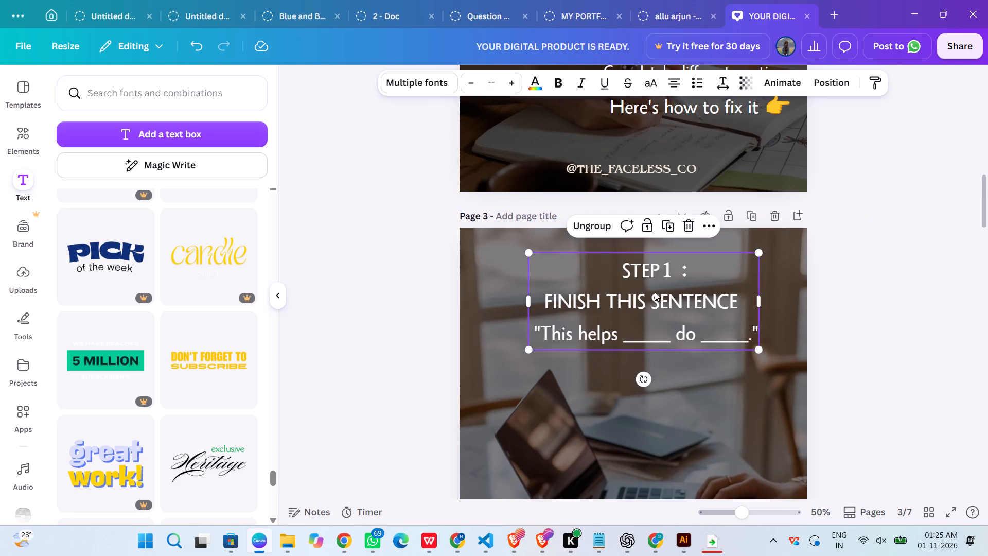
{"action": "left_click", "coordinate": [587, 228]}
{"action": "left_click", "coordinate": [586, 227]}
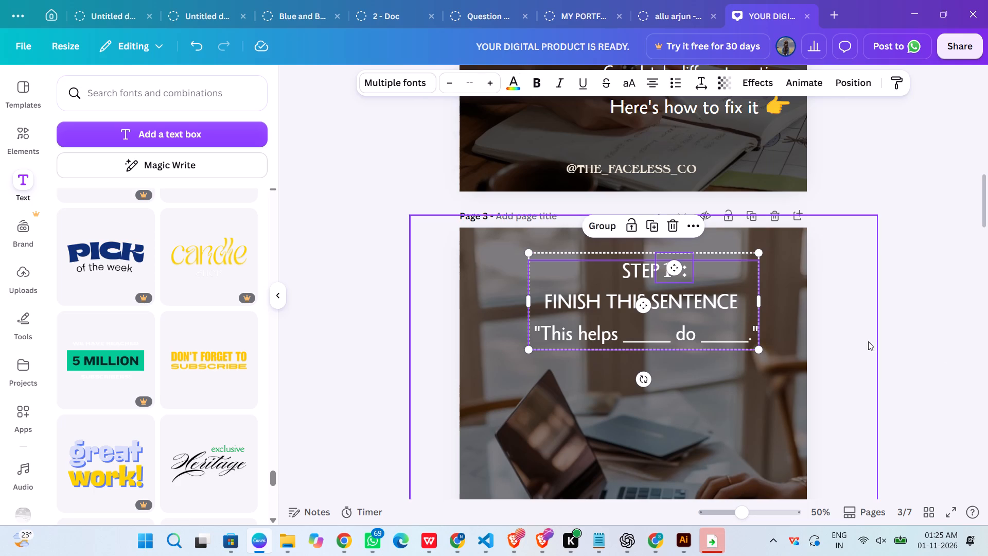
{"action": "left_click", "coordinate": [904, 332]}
Move the "STEP / FINISH THIS SENTENCE" text block down and slightly left, clear of the "1 :".
{"action": "left_click", "coordinate": [633, 270]}
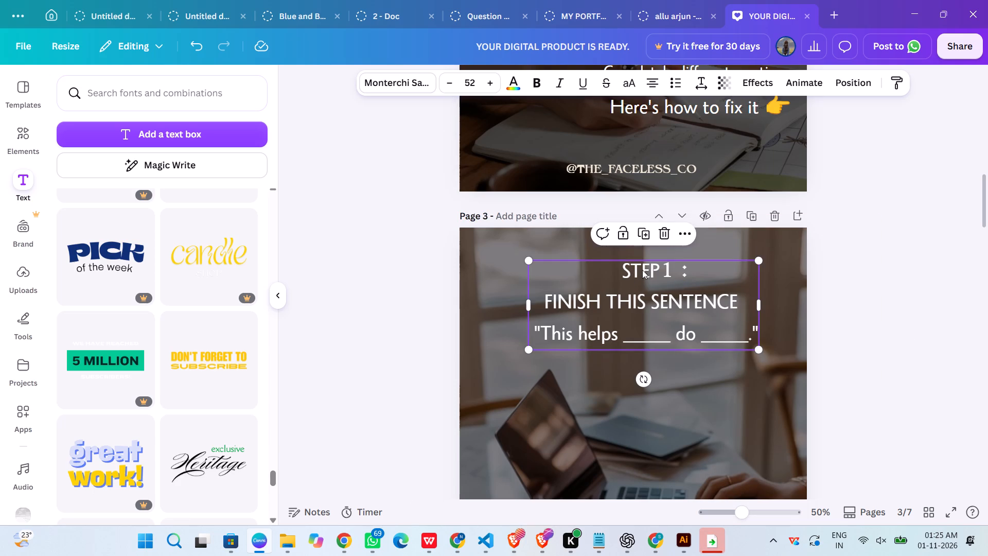
{"action": "left_click_drag", "start_coordinate": [642, 270], "coordinate": [632, 285]}
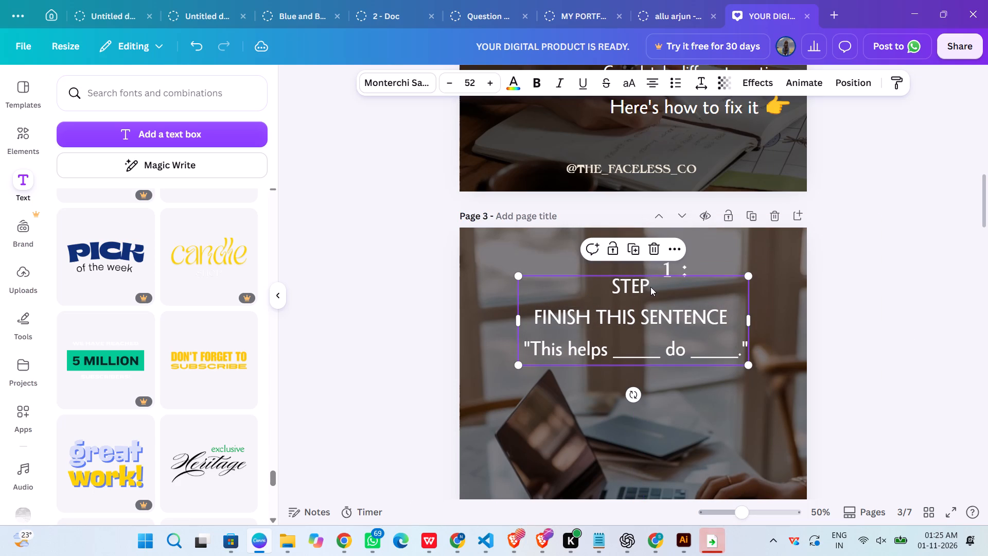
Copy the word "STEP" from the text block and paste it on page 3 as a separate text box.
{"action": "double_click", "coordinate": [650, 287]}
{"action": "left_click", "coordinate": [650, 287]}
{"action": "left_click_drag", "start_coordinate": [650, 287], "coordinate": [637, 283]}
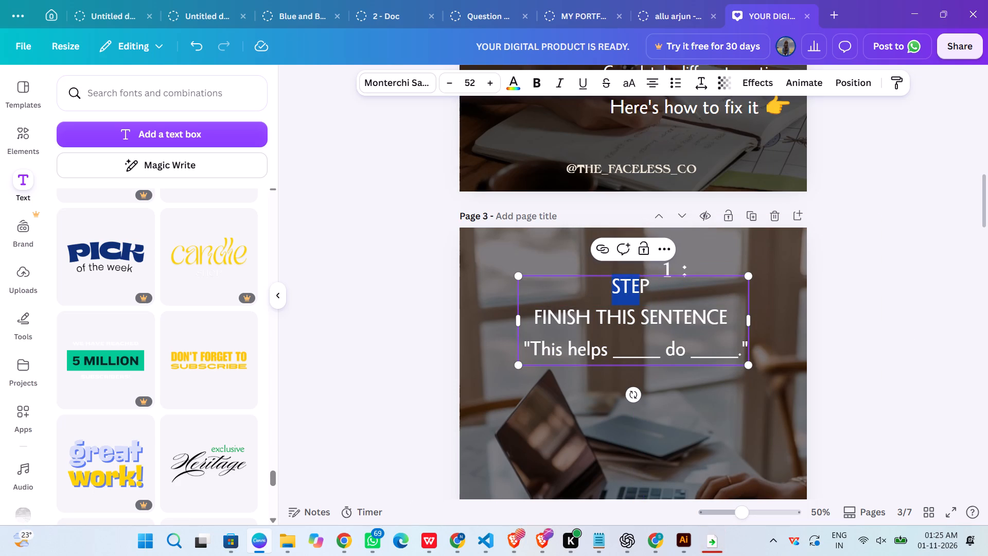
{"action": "left_click", "coordinate": [658, 293]}
{"action": "left_click_drag", "start_coordinate": [658, 293], "coordinate": [626, 284]}
{"action": "key", "text": "ctrl+c"}
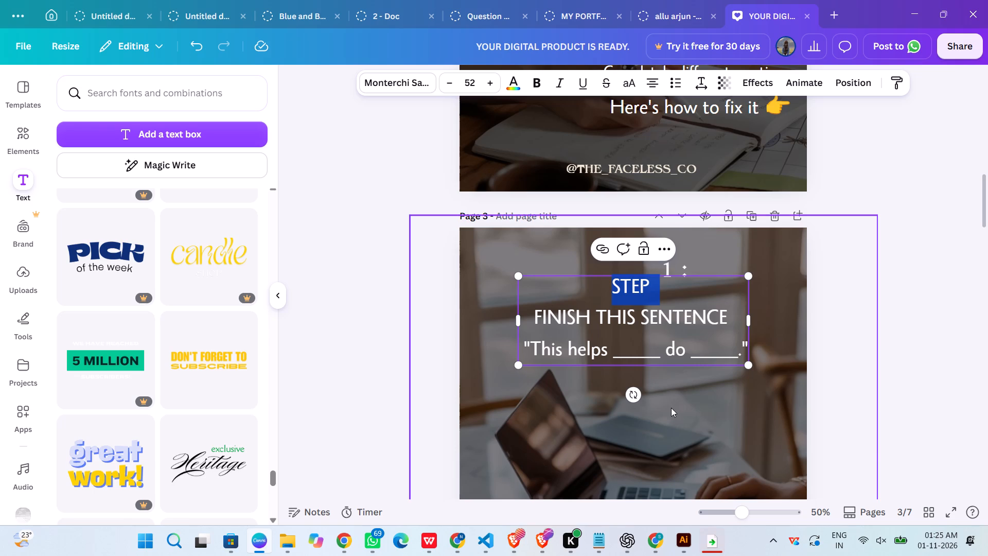
{"action": "left_click", "coordinate": [671, 408]}
{"action": "key", "text": "ctrl+v"}
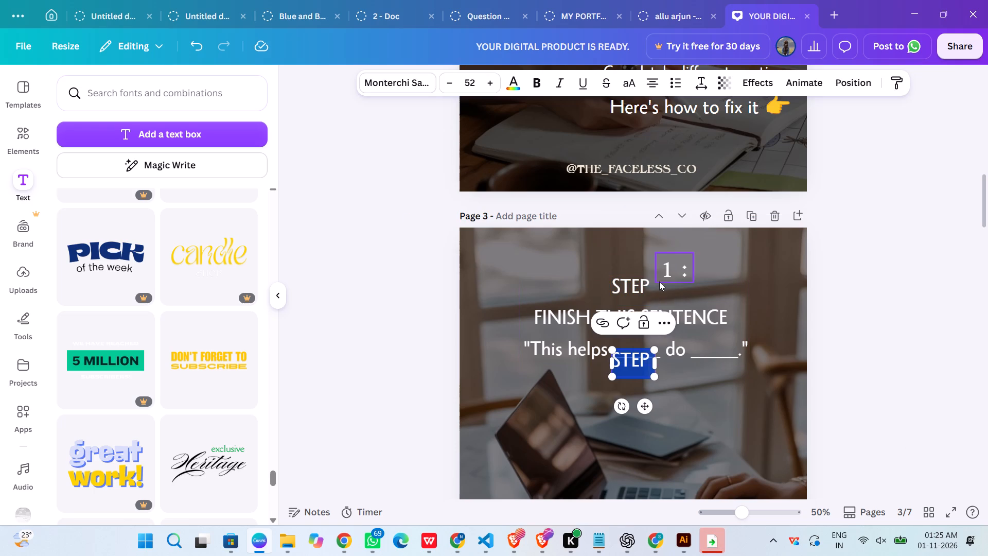
Position the separate "STEP" below the "This helps" line and place the "1 :" right beside it.
{"action": "left_click", "coordinate": [664, 270]}
{"action": "left_click_drag", "start_coordinate": [666, 269], "coordinate": [661, 364]}
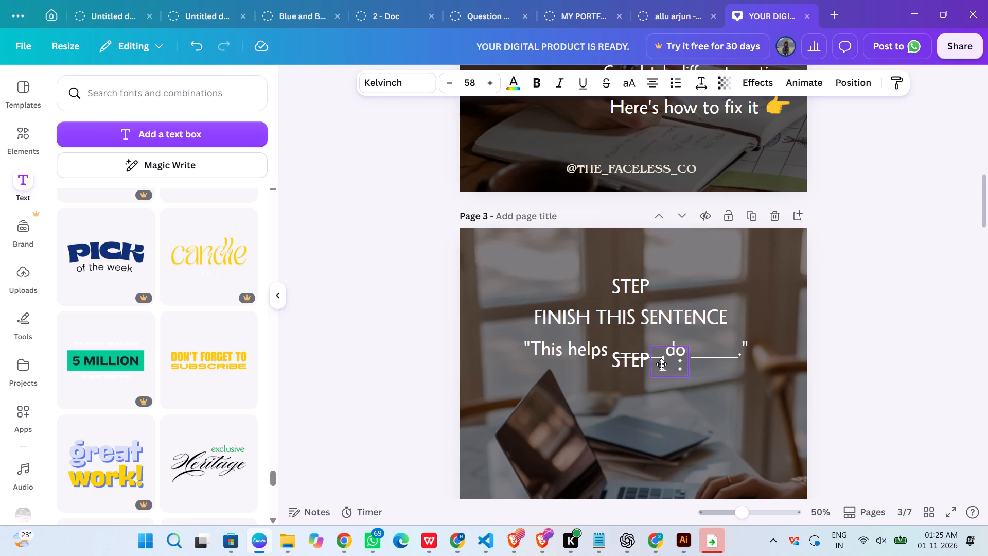
{"action": "left_click_drag", "start_coordinate": [661, 364], "coordinate": [661, 364]}
{"action": "left_click", "coordinate": [632, 361]}
{"action": "left_click_drag", "start_coordinate": [632, 361], "coordinate": [631, 388]}
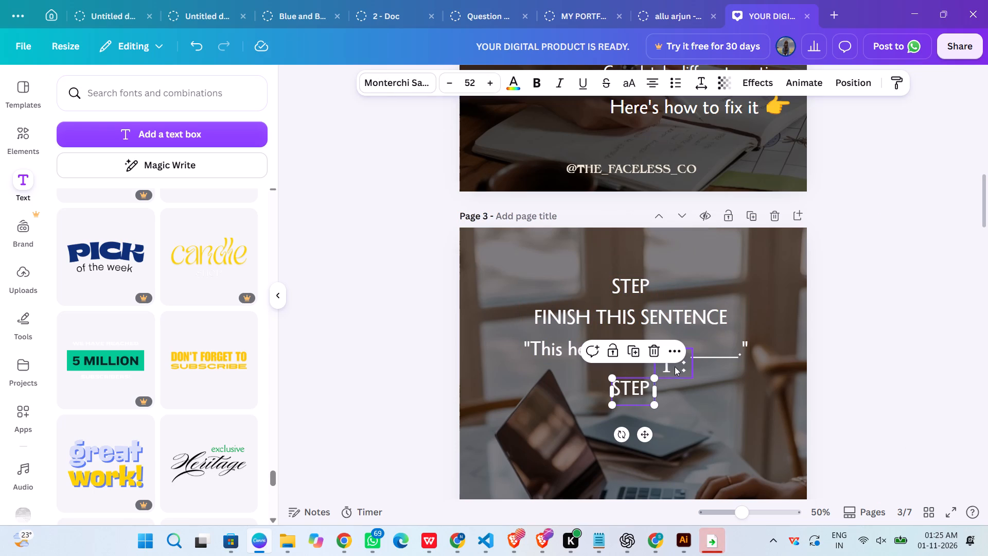
{"action": "left_click_drag", "start_coordinate": [675, 367], "coordinate": [666, 390]}
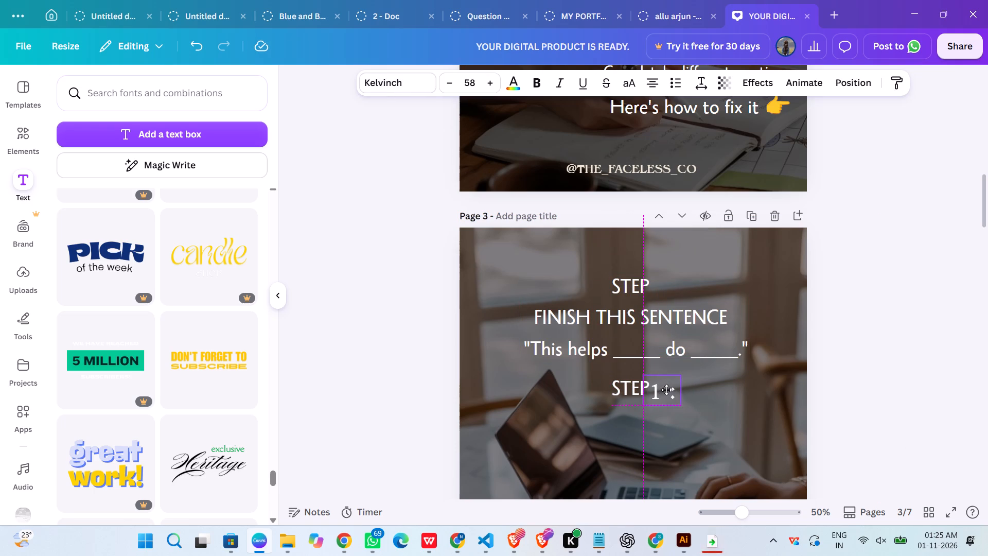
{"action": "left_click_drag", "start_coordinate": [666, 390], "coordinate": [666, 387]}
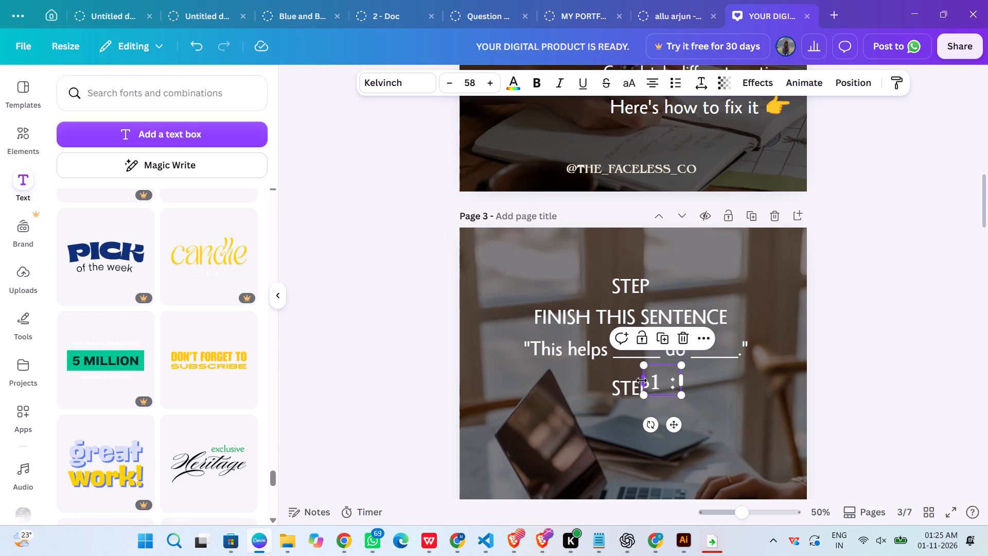
{"action": "key", "text": "Down"}
{"action": "key", "text": "Down"}
{"action": "key", "text": "Right"}
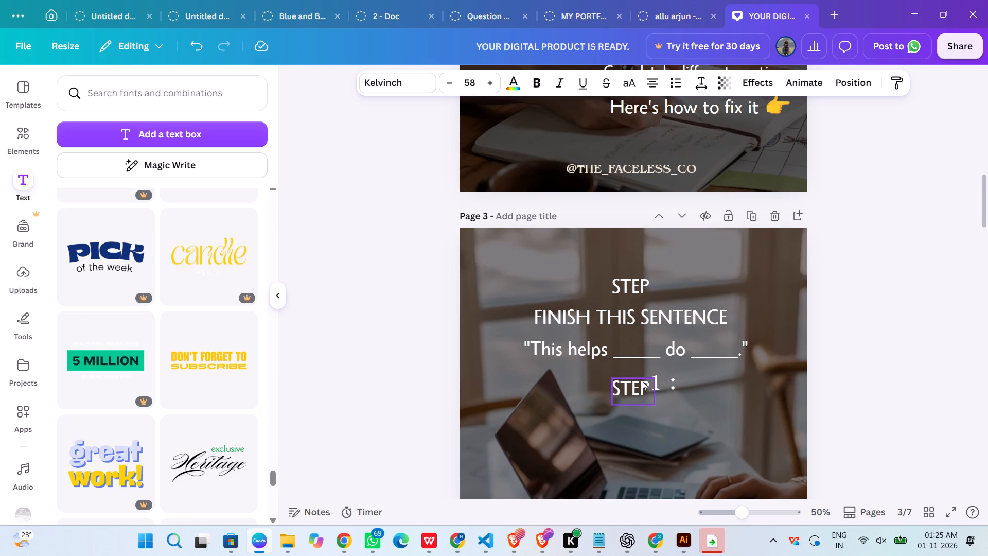
Lower the "1 :" on page 3 so it lines up with the separate "STEP" text.
{"action": "left_click", "coordinate": [673, 387]}
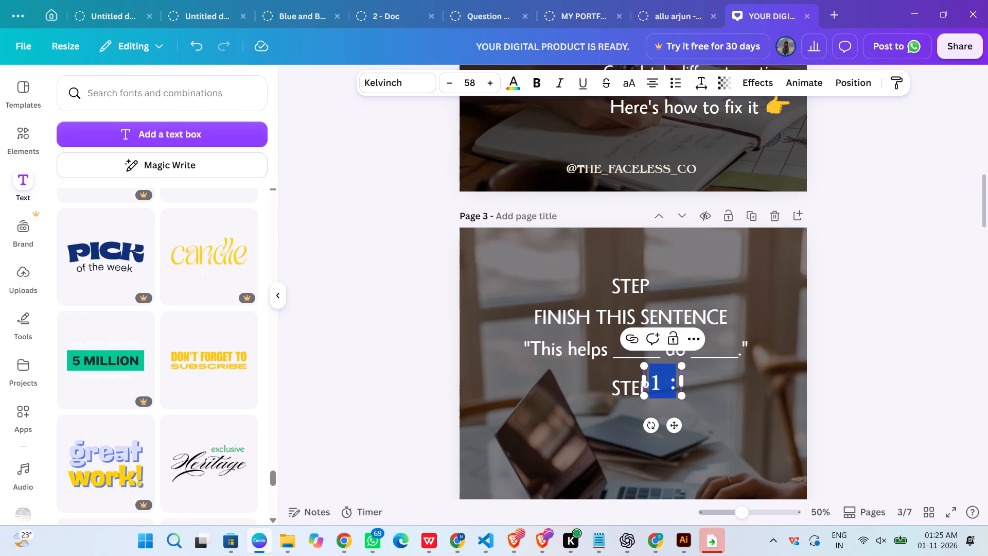
{"action": "key", "text": "Right"}
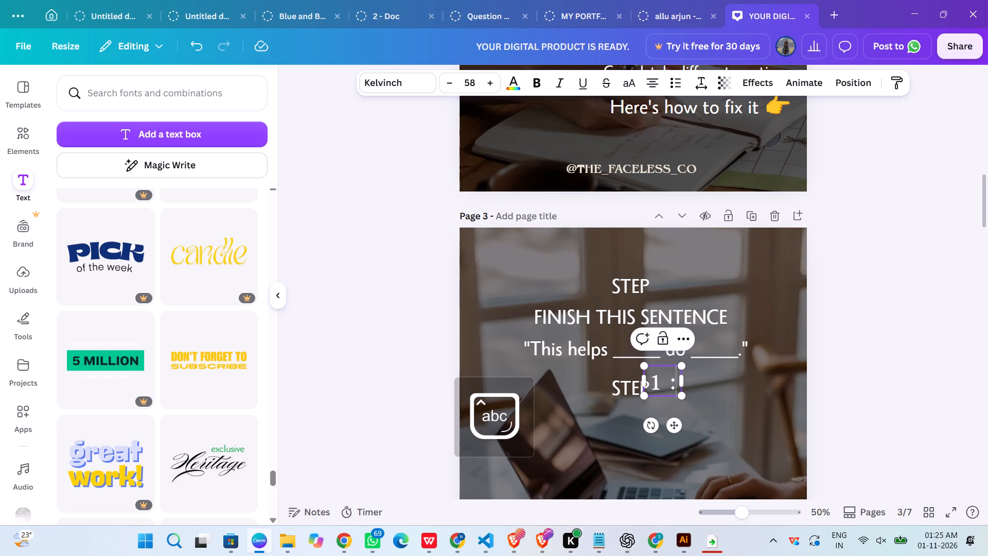
{"action": "key", "text": "shift+Down"}
{"action": "key", "text": "shift+Down"}
{"action": "key", "text": "shift+Down"}
{"action": "left_click", "coordinate": [918, 352]}
{"action": "left_click_drag", "start_coordinate": [672, 387], "coordinate": [671, 393]}
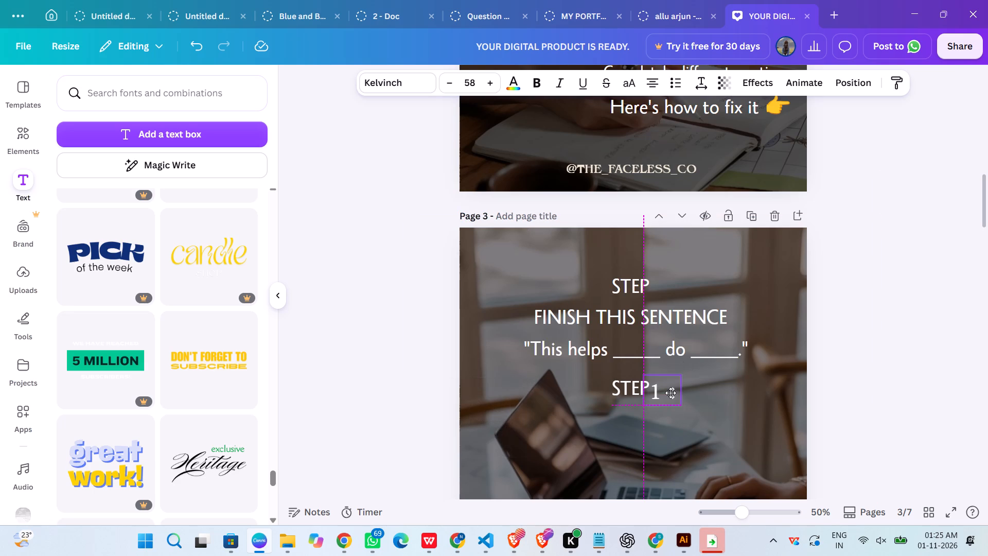
{"action": "left_click_drag", "start_coordinate": [671, 393], "coordinate": [671, 392]}
{"action": "left_click", "coordinate": [840, 398]}
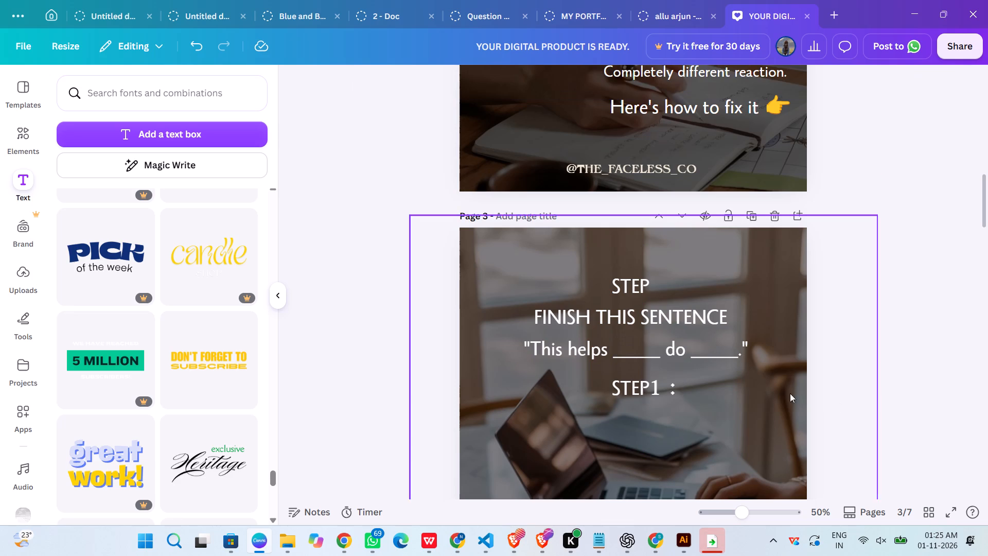
Group the separate "STEP" with the "1 :" and move the group to the upper-left area of page 3.
{"action": "left_click", "coordinate": [631, 387]}
{"action": "left_click", "coordinate": [672, 388], "text": "shift"}
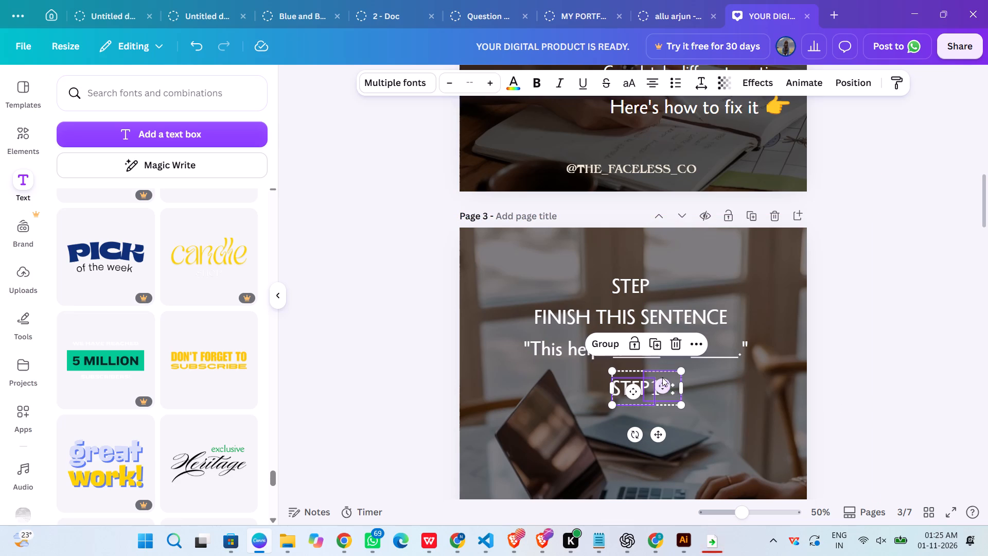
{"action": "left_click", "coordinate": [604, 340]}
{"action": "left_click", "coordinate": [896, 379]}
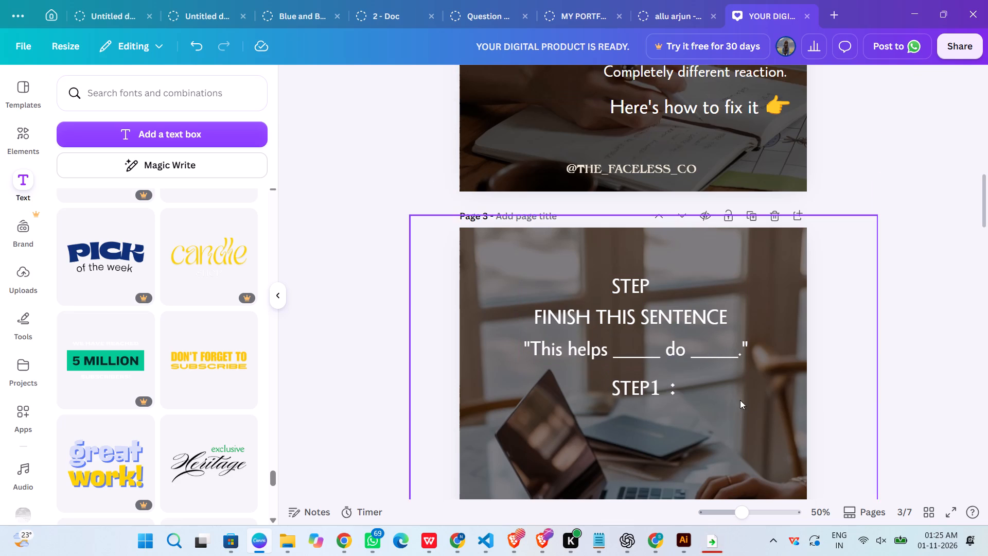
{"action": "left_click_drag", "start_coordinate": [654, 396], "coordinate": [521, 276]}
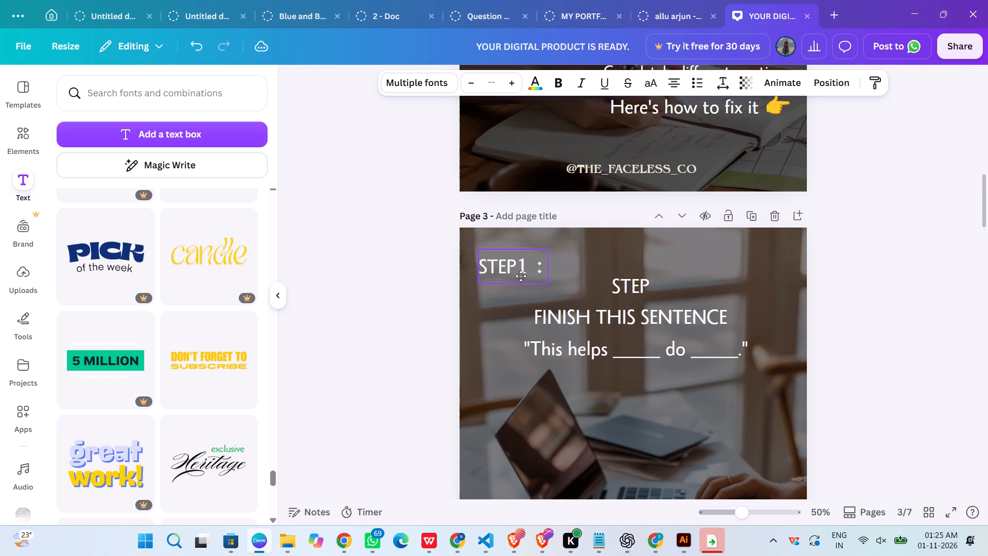
{"action": "left_click_drag", "start_coordinate": [521, 276], "coordinate": [521, 279]}
Delete the "STEP" line from the text block above "FINISH THIS SENTENCE" on page 3.
{"action": "left_click", "coordinate": [633, 290]}
{"action": "double_click", "coordinate": [656, 290]}
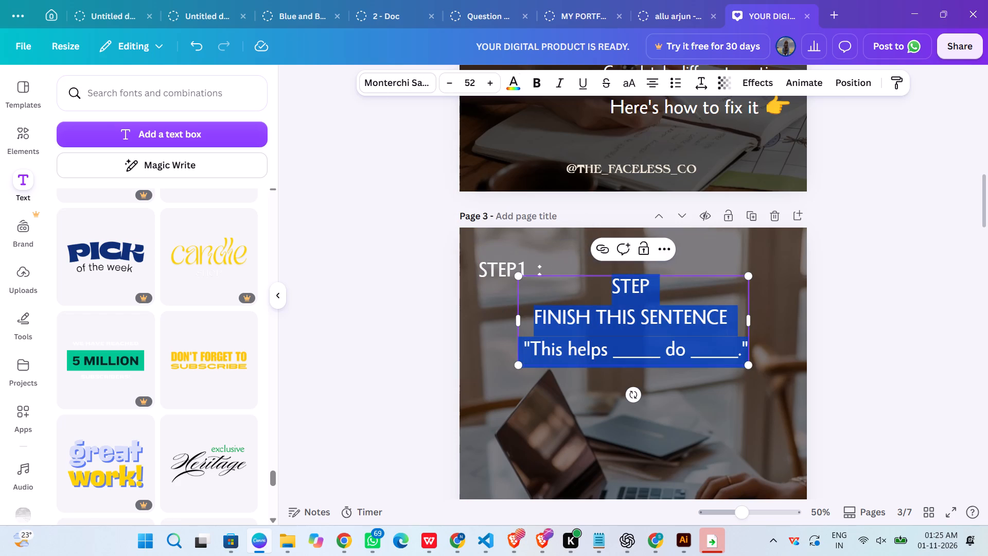
{"action": "left_click", "coordinate": [656, 290]}
{"action": "left_click_drag", "start_coordinate": [656, 290], "coordinate": [627, 286]}
{"action": "key", "text": "BackSpace"}
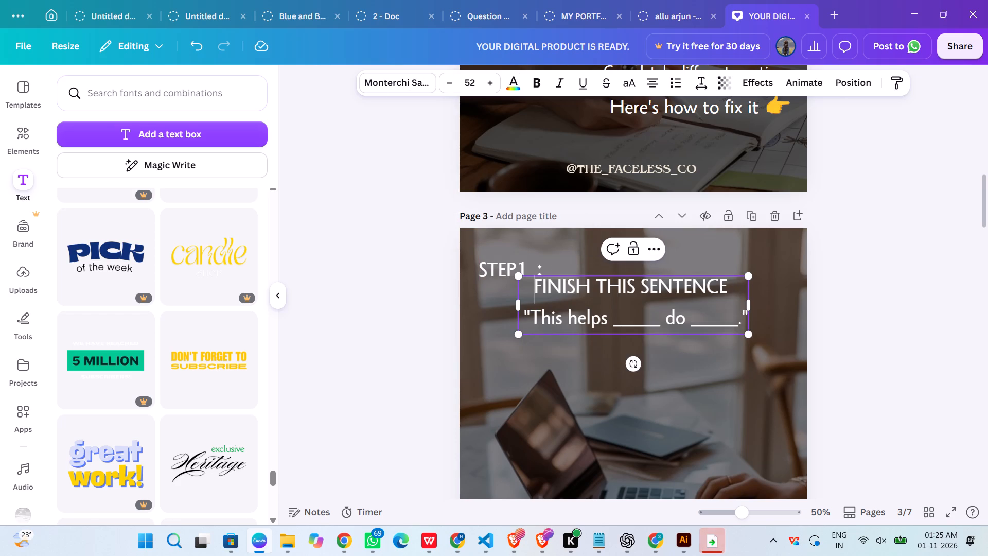
{"action": "left_click", "coordinate": [849, 313]}
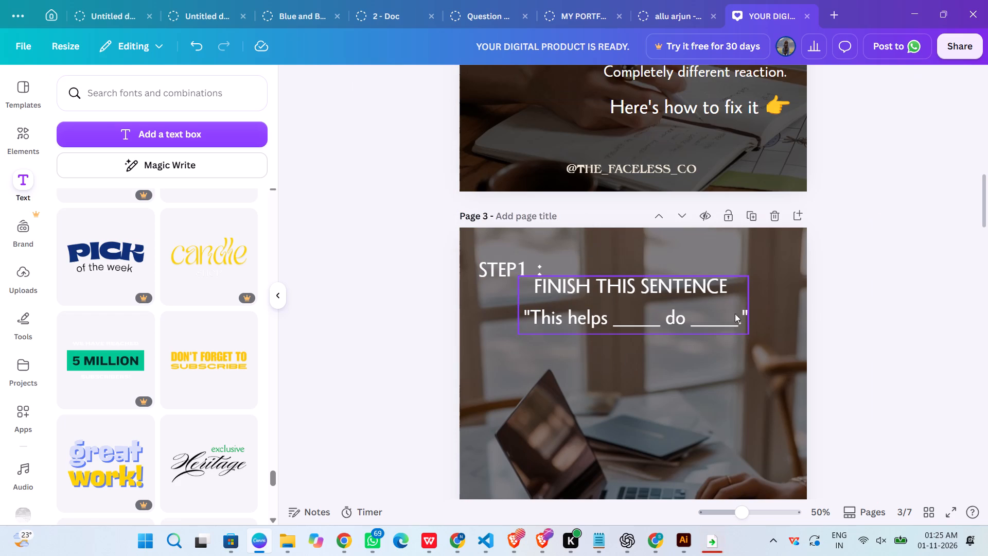
Move the "FINISH THIS SENTENCE" text block up so its first line sits directly beside "STEP1 :".
{"action": "left_click_drag", "start_coordinate": [678, 295], "coordinate": [694, 285]}
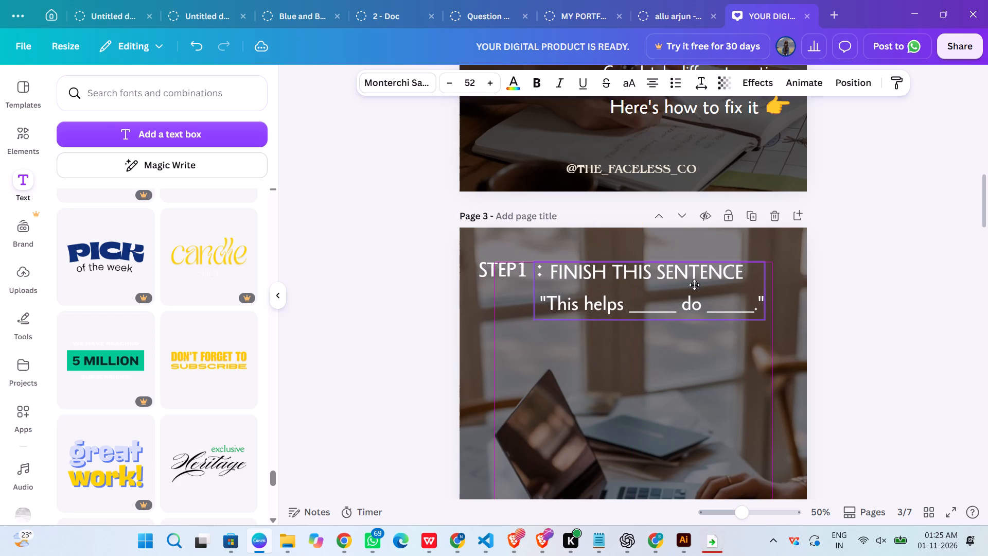
{"action": "left_click_drag", "start_coordinate": [694, 285], "coordinate": [697, 279]}
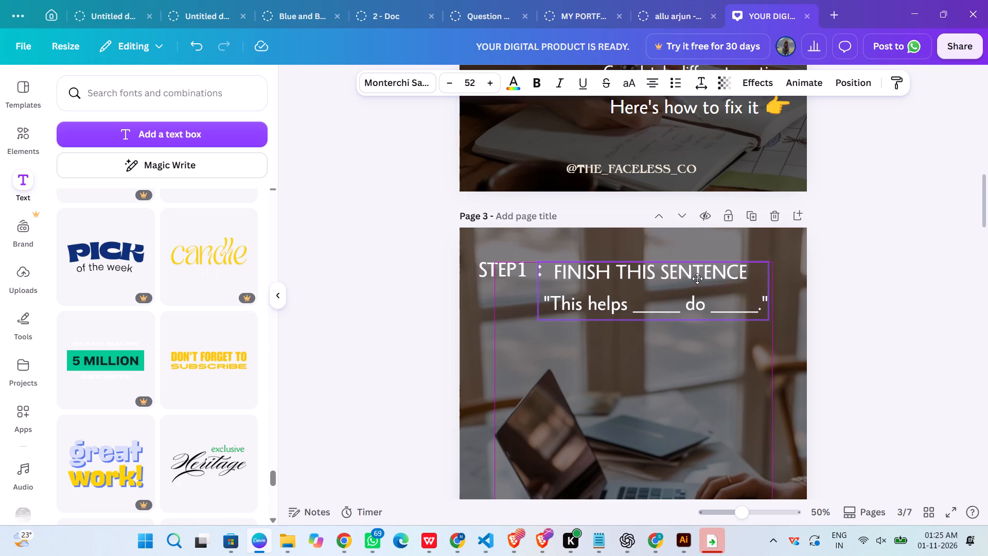
{"action": "left_click_drag", "start_coordinate": [697, 279], "coordinate": [700, 283]}
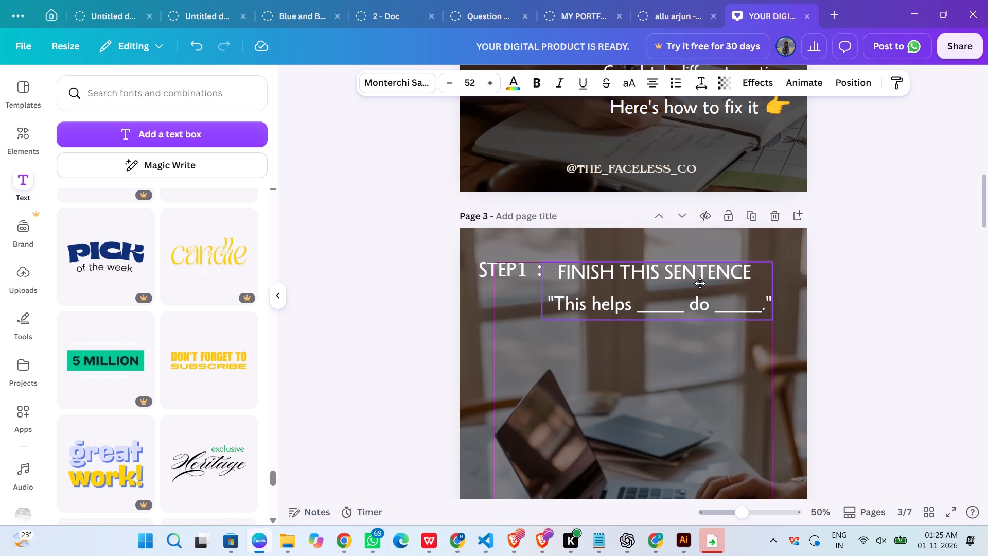
{"action": "left_click_drag", "start_coordinate": [700, 283], "coordinate": [695, 282]}
{"action": "left_click", "coordinate": [828, 283]}
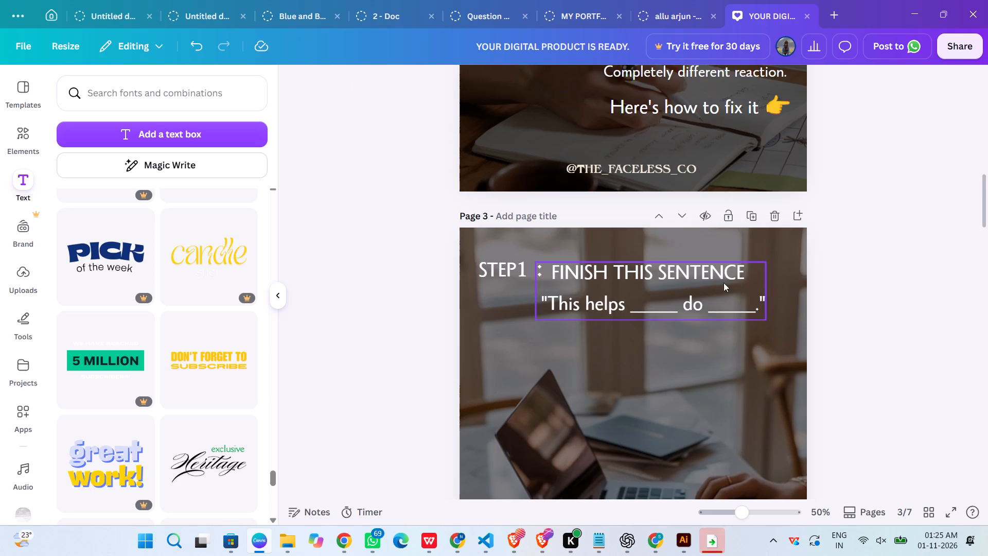
Make the word "SENTENCE" bold in the page 3 headline.
{"action": "double_click", "coordinate": [657, 269]}
{"action": "left_click_drag", "start_coordinate": [656, 272], "coordinate": [725, 277]}
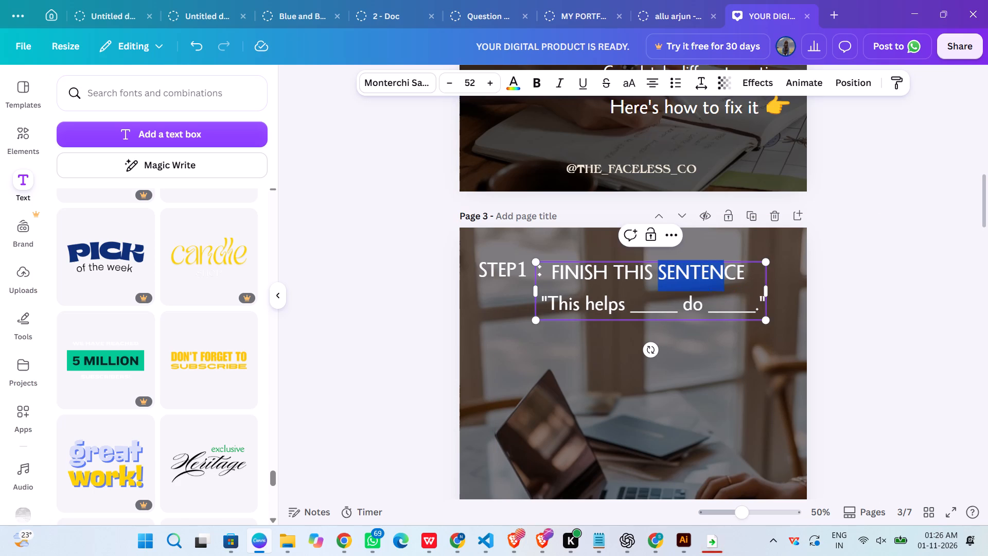
{"action": "left_click_drag", "start_coordinate": [725, 277], "coordinate": [742, 277]}
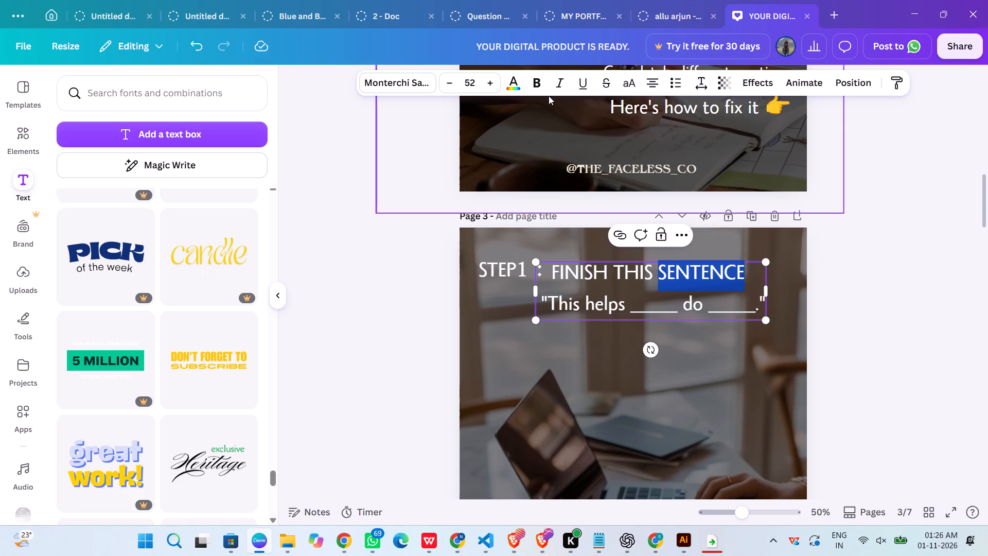
{"action": "left_click", "coordinate": [539, 86]}
{"action": "left_click", "coordinate": [839, 241]}
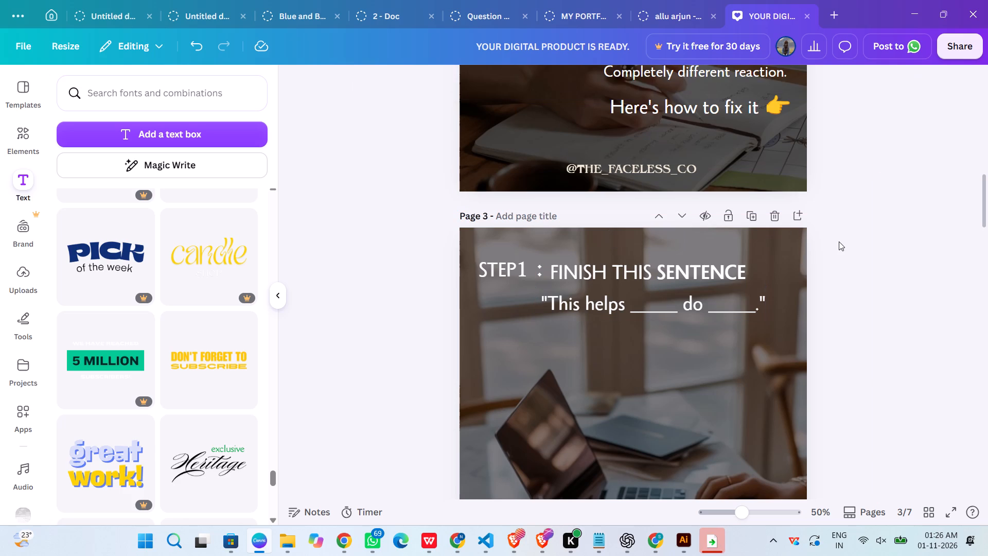
Capitalise the words in page 2's closing line so it reads "Here's How To Fix It".
{"action": "scroll", "coordinate": [839, 241], "scroll_direction": "down", "scroll_amount": 2}
{"action": "scroll", "coordinate": [839, 241], "scroll_direction": "up", "scroll_amount": 4}
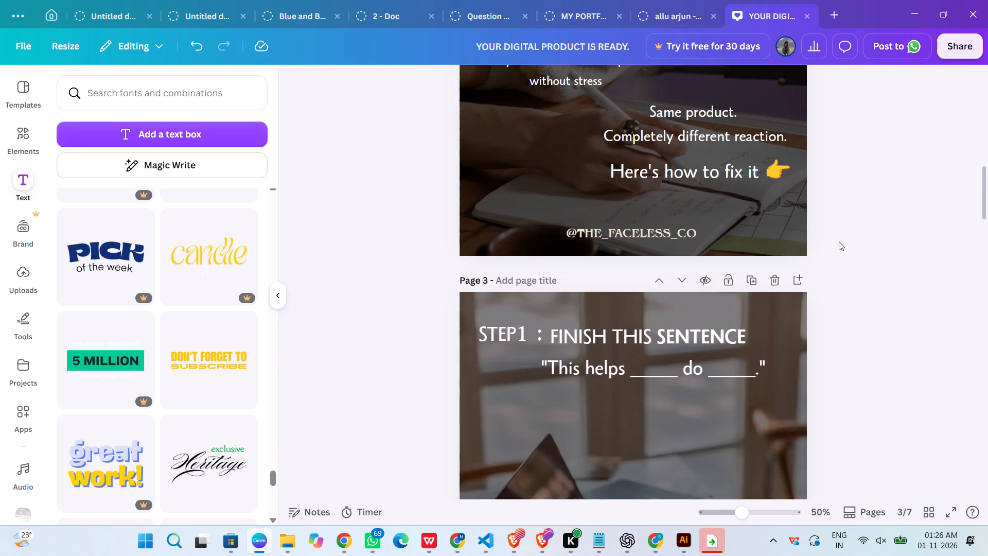
{"action": "scroll", "coordinate": [839, 241], "scroll_direction": "up", "scroll_amount": 3}
{"action": "scroll", "coordinate": [839, 241], "scroll_direction": "down", "scroll_amount": 5}
{"action": "scroll", "coordinate": [839, 241], "scroll_direction": "up", "scroll_amount": 2}
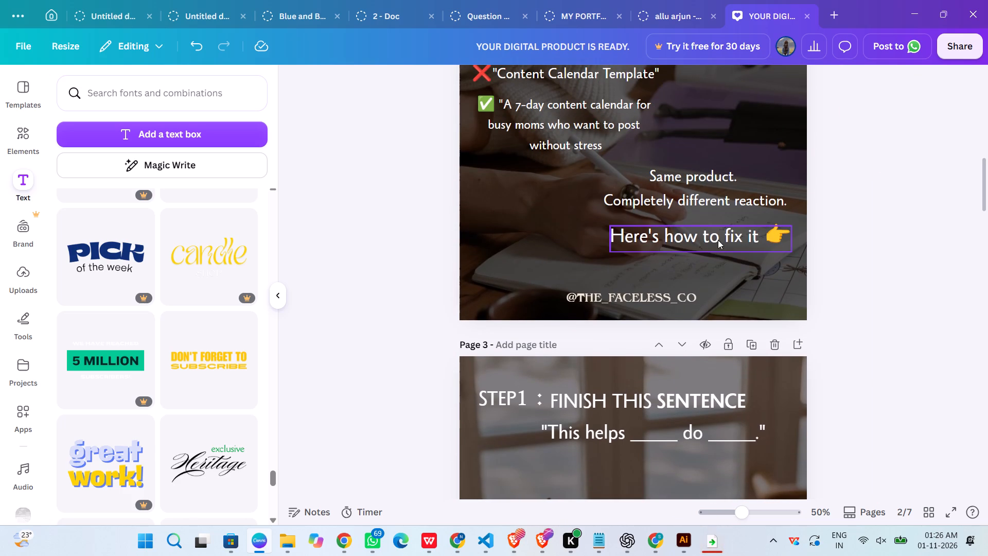
{"action": "left_click", "coordinate": [679, 235]}
{"action": "left_click", "coordinate": [668, 236]}
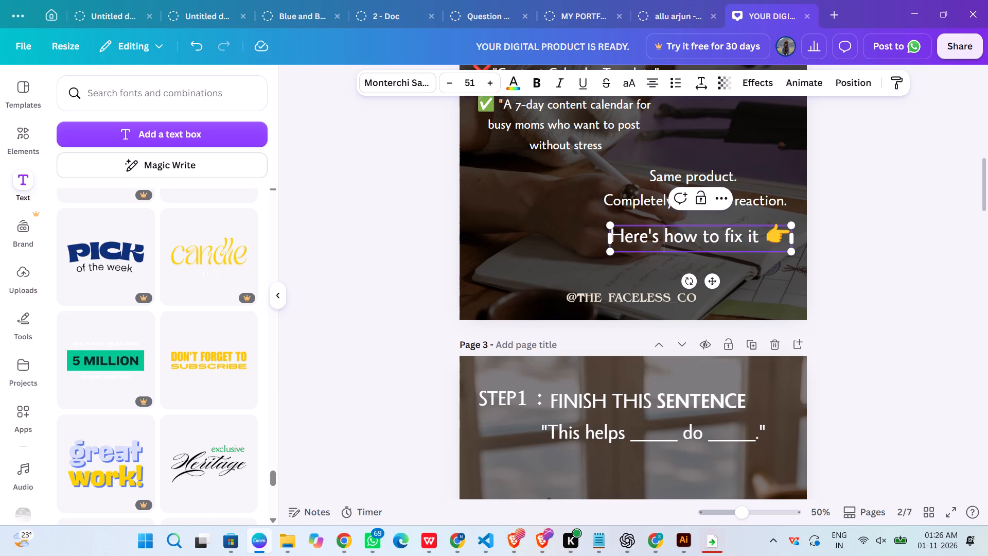
{"action": "left_click", "coordinate": [672, 236]}
{"action": "key", "text": "BackSpace"}
{"action": "key", "text": "shift+h"}
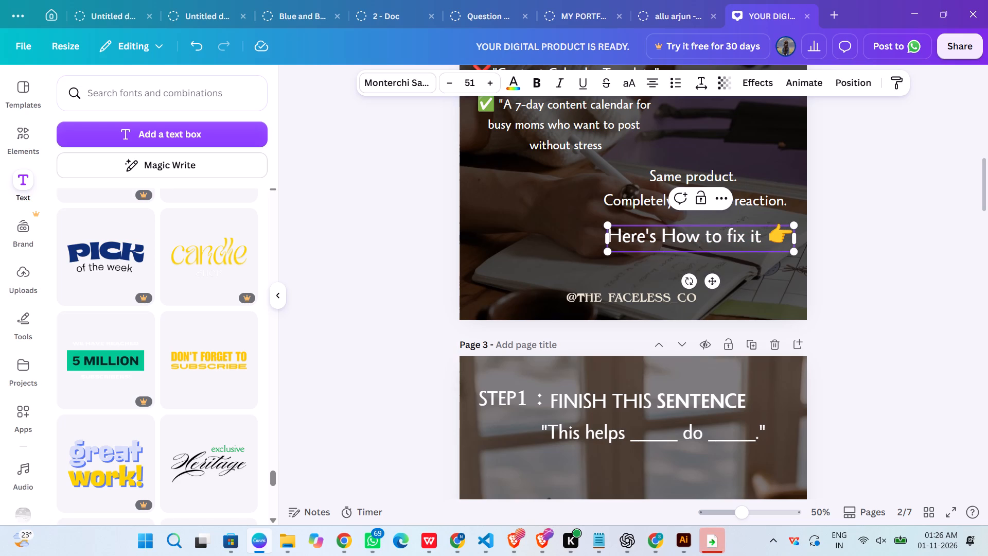
{"action": "key", "text": "Right"}
{"action": "key", "text": "Right"}
{"action": "key", "text": "Right"}
{"action": "key", "text": "Right"}
{"action": "key", "text": "BackSpace"}
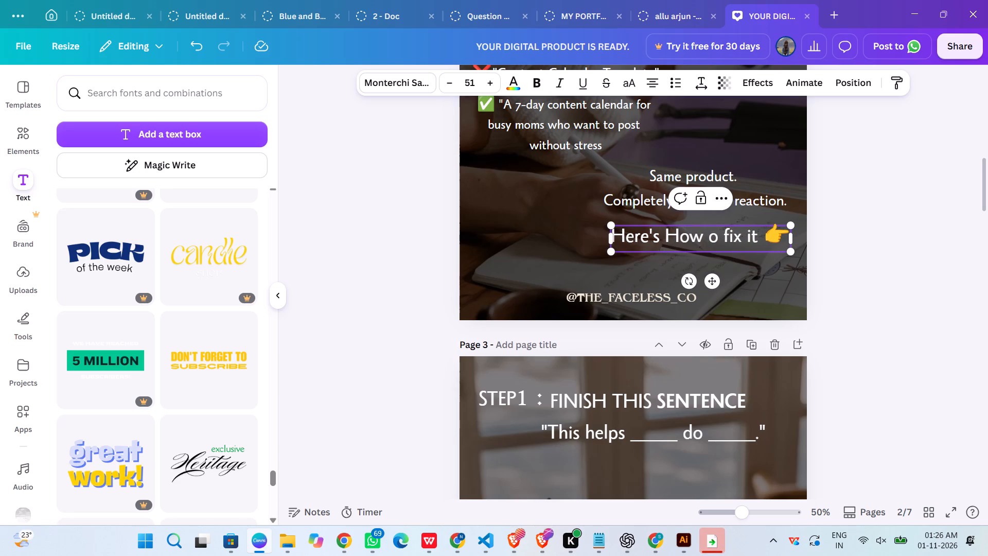
{"action": "key", "text": "shift+t"}
{"action": "key", "text": "Right"}
{"action": "key", "text": "Right"}
{"action": "key", "text": "Right"}
{"action": "key", "text": "BackSpace"}
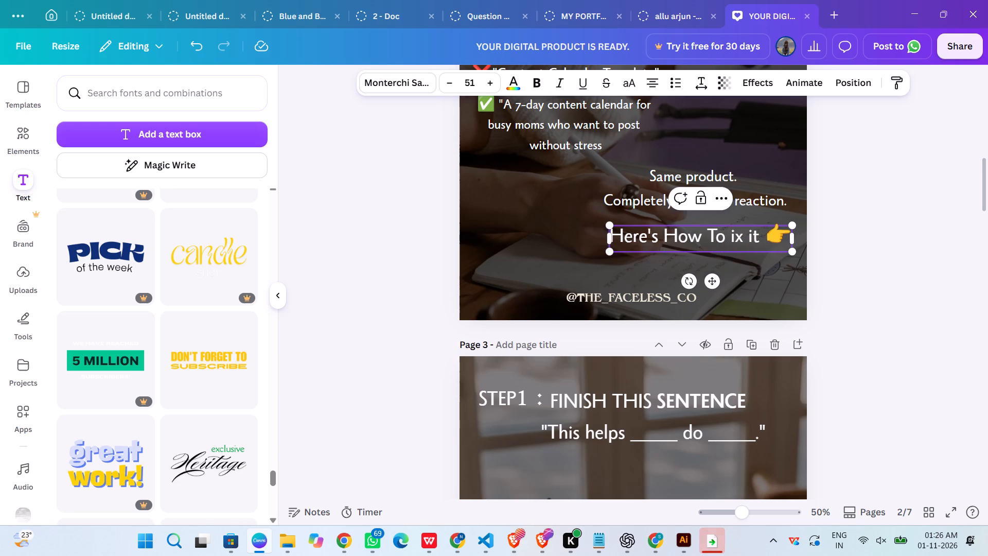
{"action": "key", "text": "shift+f"}
{"action": "key", "text": "Right"}
{"action": "key", "text": "Right"}
{"action": "key", "text": "Right"}
{"action": "key", "text": "Right"}
{"action": "key", "text": "BackSpace"}
{"action": "key", "text": "shift+i"}
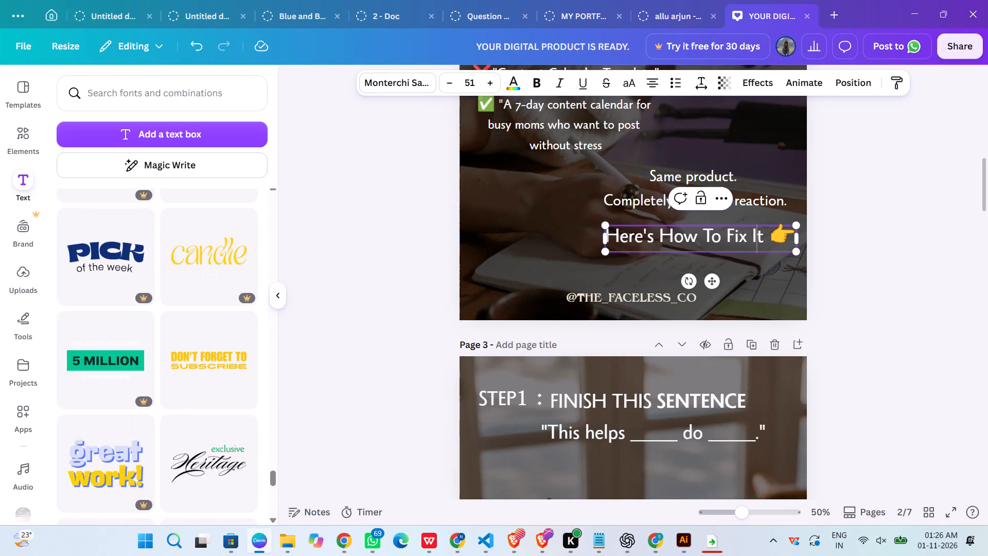
Make "Fix It" bold in page 2's closing line.
{"action": "left_click_drag", "start_coordinate": [764, 242], "coordinate": [754, 239]}
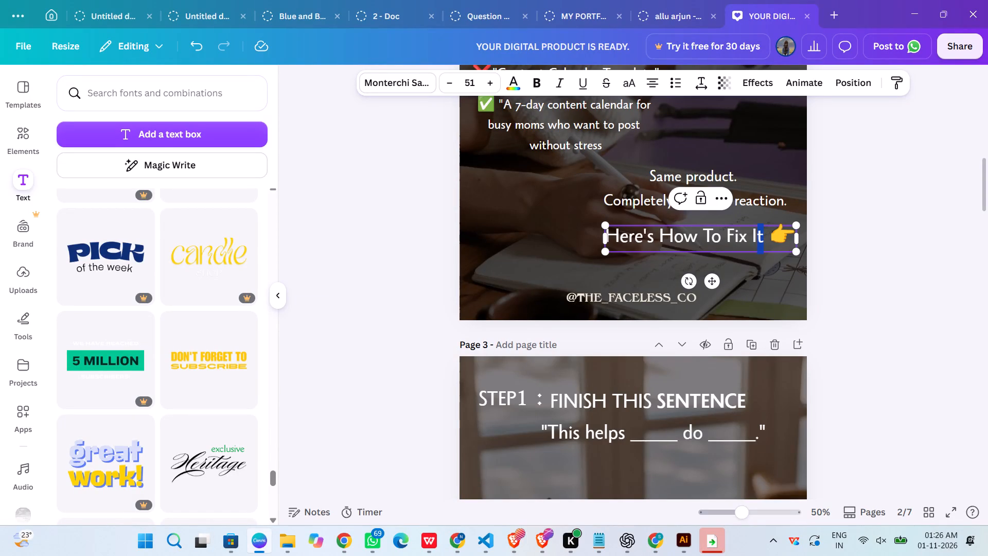
{"action": "left_click_drag", "start_coordinate": [754, 239], "coordinate": [726, 238]}
{"action": "left_click", "coordinate": [540, 77]}
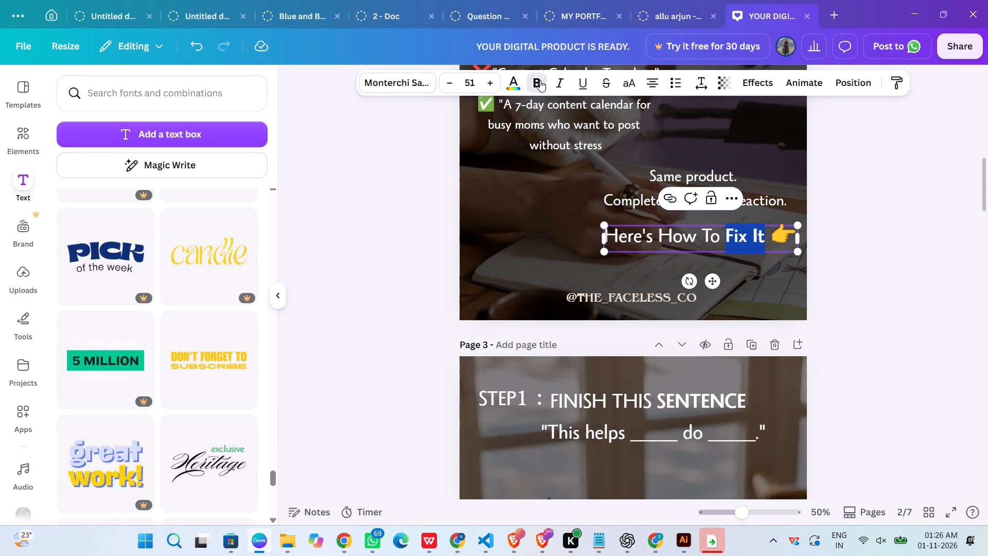
{"action": "left_click", "coordinate": [887, 231]}
Review page 3 of the carousel, then switch to the design brief in WPS Office and read the remaining Step 1 slide copy.
{"action": "scroll", "coordinate": [888, 231], "scroll_direction": "down", "scroll_amount": 2}
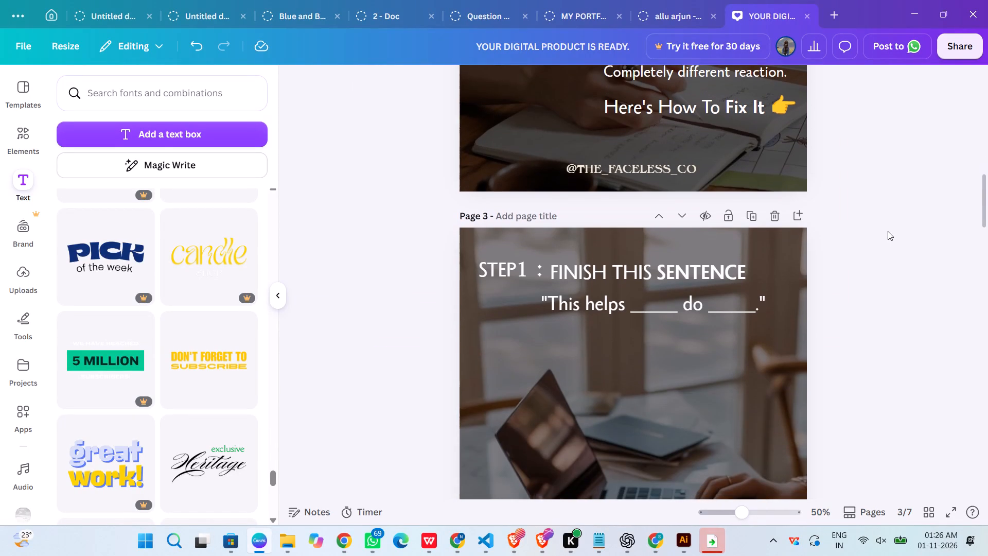
{"action": "scroll", "coordinate": [888, 231], "scroll_direction": "down", "scroll_amount": 3}
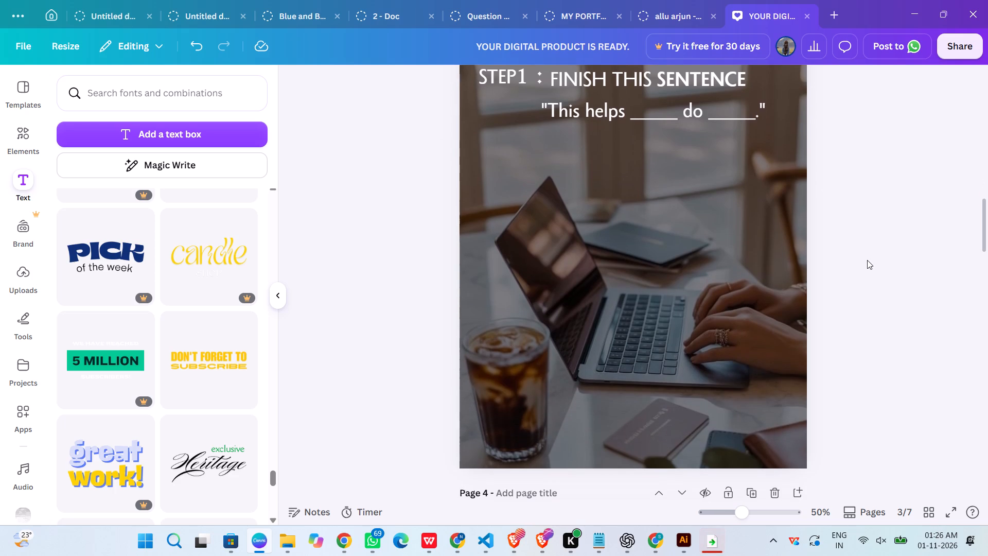
{"action": "left_click", "coordinate": [437, 538]}
{"action": "scroll", "coordinate": [539, 340], "scroll_direction": "down", "scroll_amount": 2}
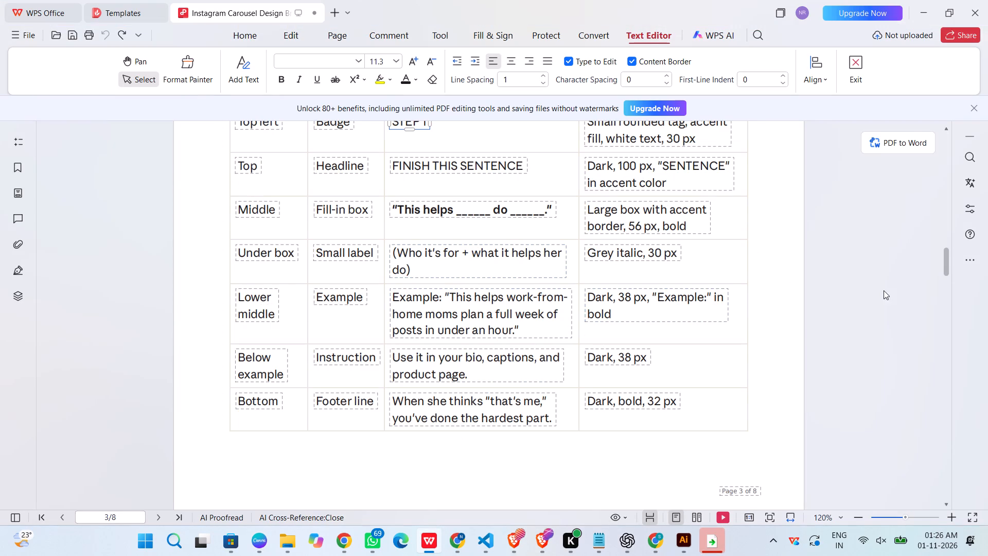
{"action": "left_click", "coordinate": [899, 279]}
{"action": "left_click", "coordinate": [878, 284]}
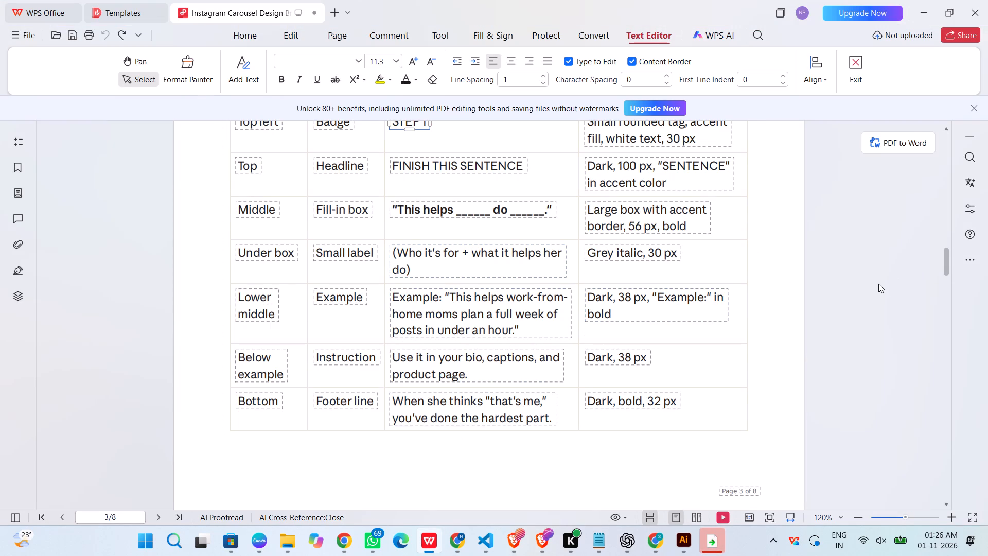
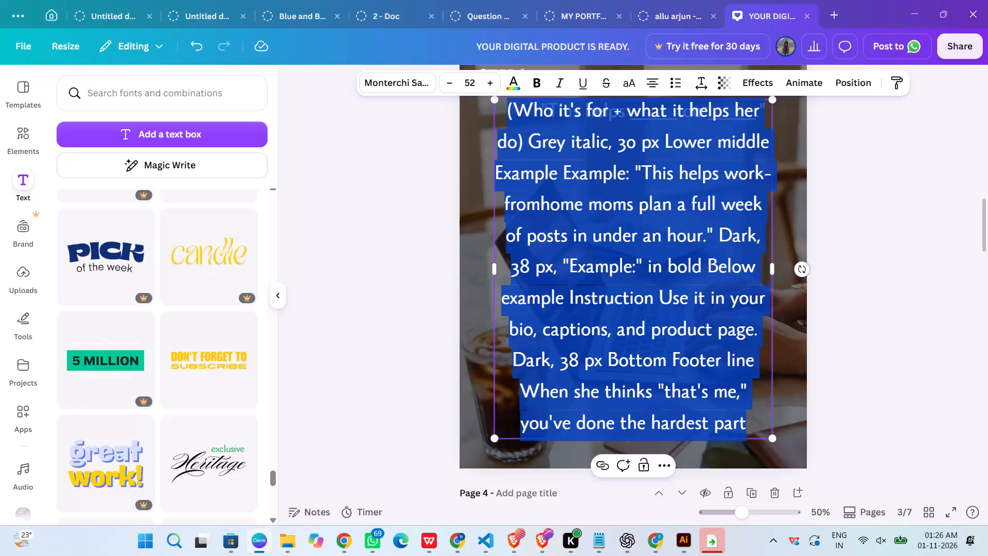
Check the top of page 3's pasted text, then switch to the Chrome browser window.
{"action": "scroll", "coordinate": [605, 370], "scroll_direction": "up", "scroll_amount": 2}
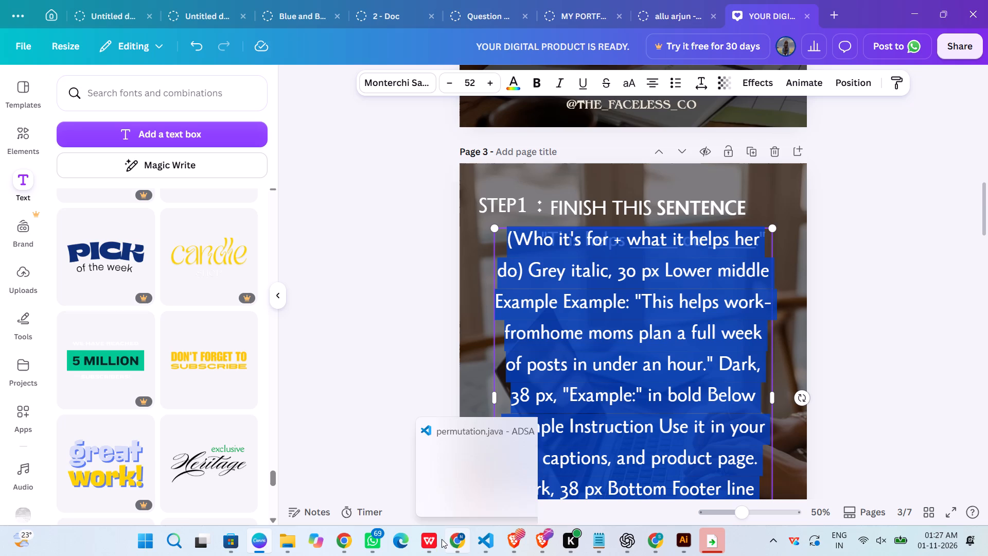
{"action": "left_click", "coordinate": [354, 540]}
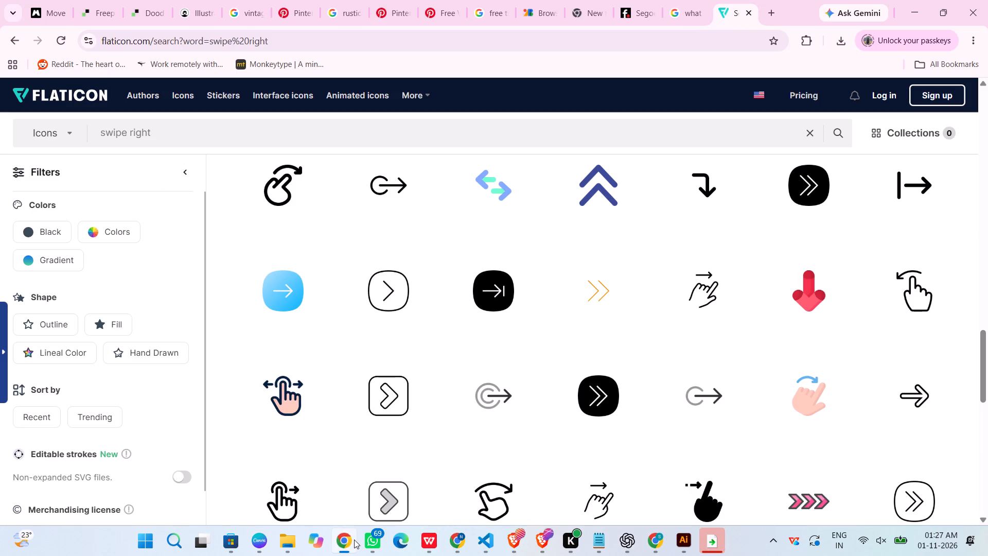
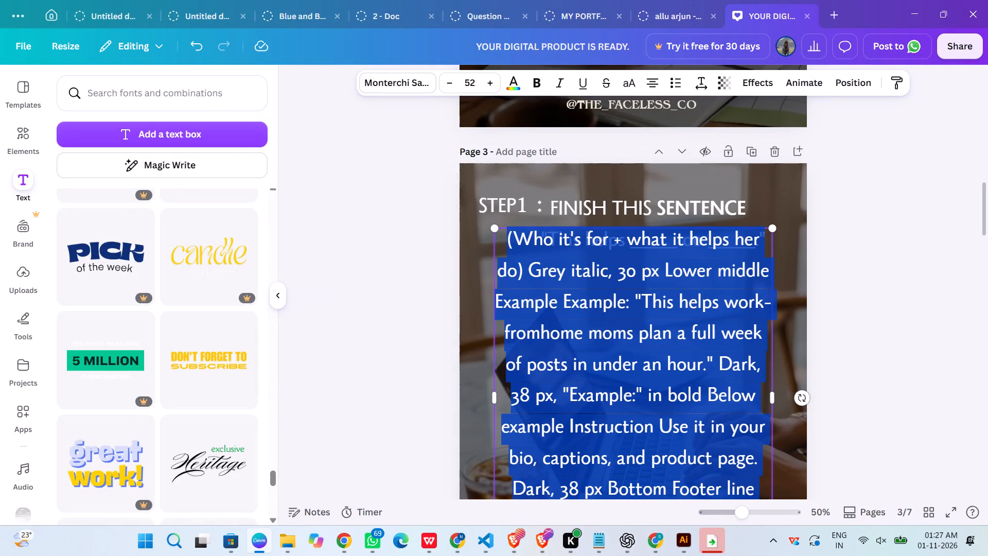
Delete "Grey italic, 30 px Lower middle" from page 3's pasted text and move the block below the "This helps" line.
{"action": "left_click", "coordinate": [533, 269]}
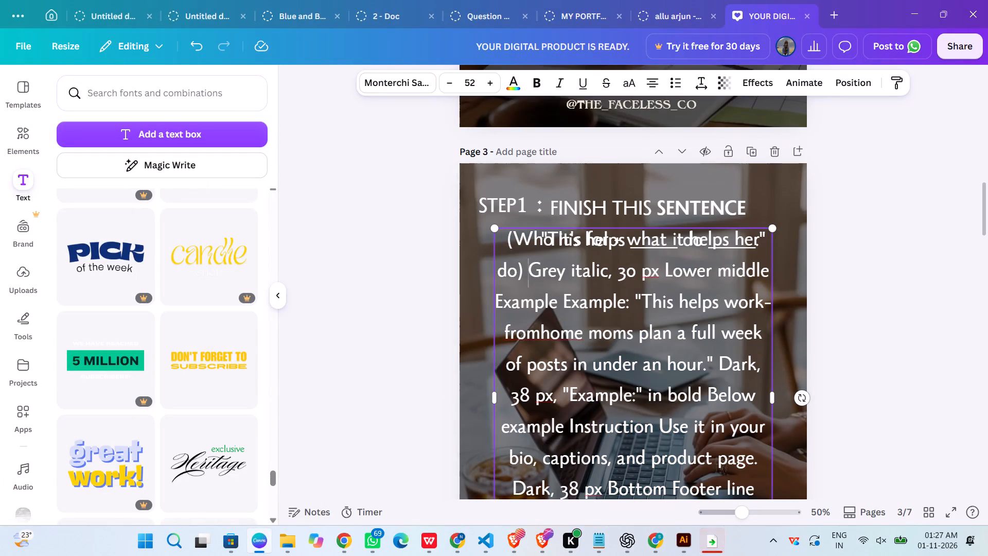
{"action": "key", "text": "ctrl+Delete"}
{"action": "key", "text": "ctrl+Delete"}
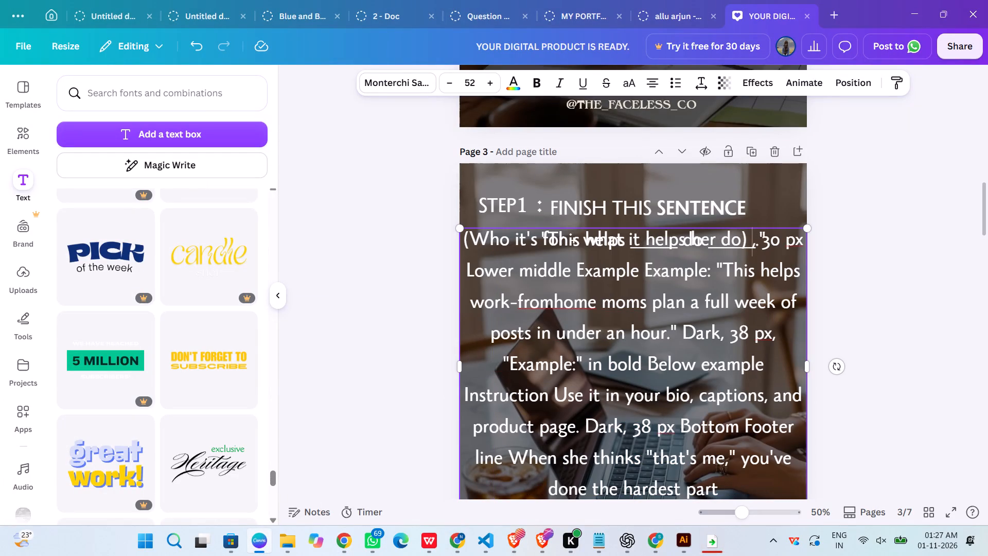
{"action": "key", "text": "ctrl+Delete"}
{"action": "key", "text": "ctrl+Delete"}
{"action": "key", "text": "ctrl+Delete"}
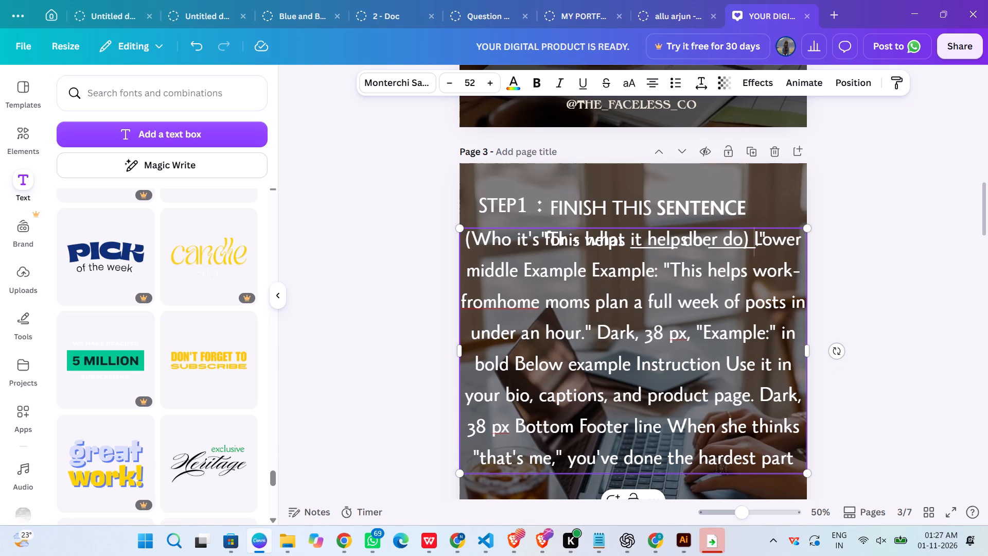
{"action": "key", "text": "ctrl+Delete"}
{"action": "key", "text": "ctrl+Delete"}
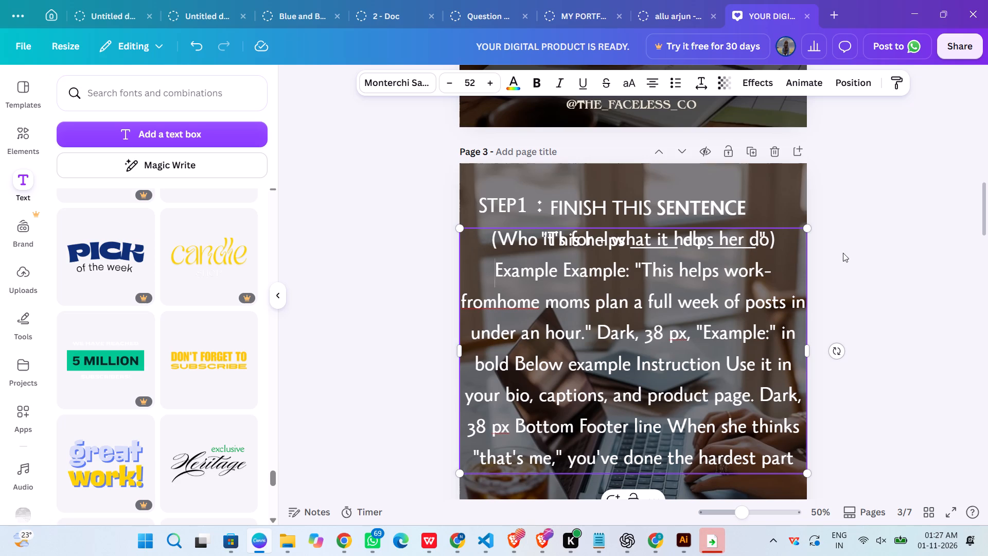
{"action": "left_click", "coordinate": [876, 237]}
{"action": "left_click_drag", "start_coordinate": [694, 291], "coordinate": [698, 349]}
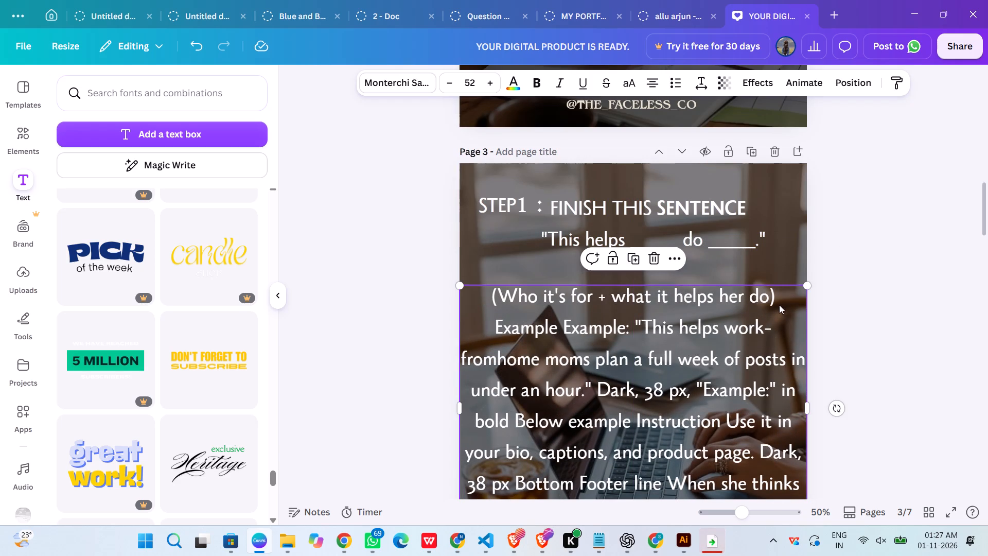
{"action": "left_click_drag", "start_coordinate": [783, 295], "coordinate": [784, 284]}
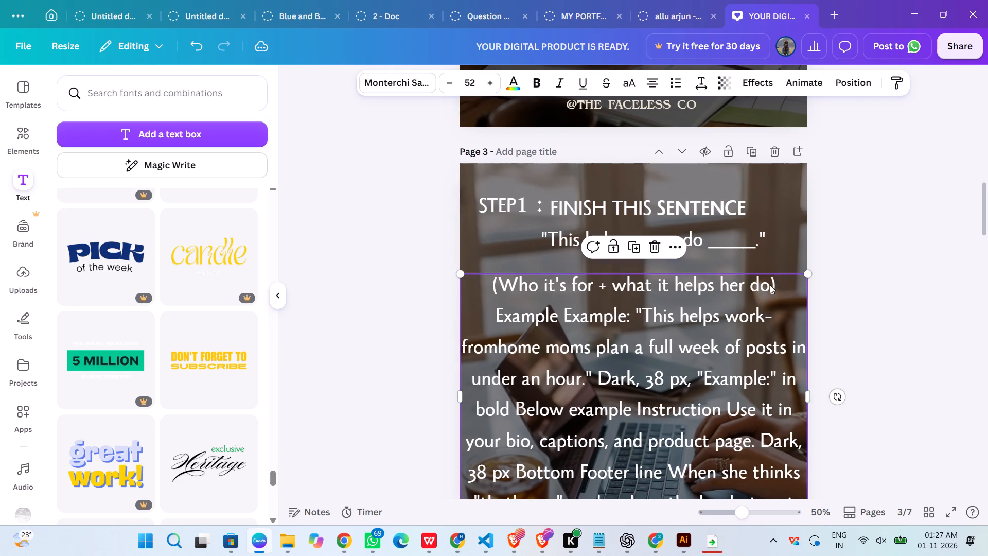
Copy "(Who it's for + what it helps her do)" from the pasted block into its own text box on page 3.
{"action": "left_click", "coordinate": [769, 285]}
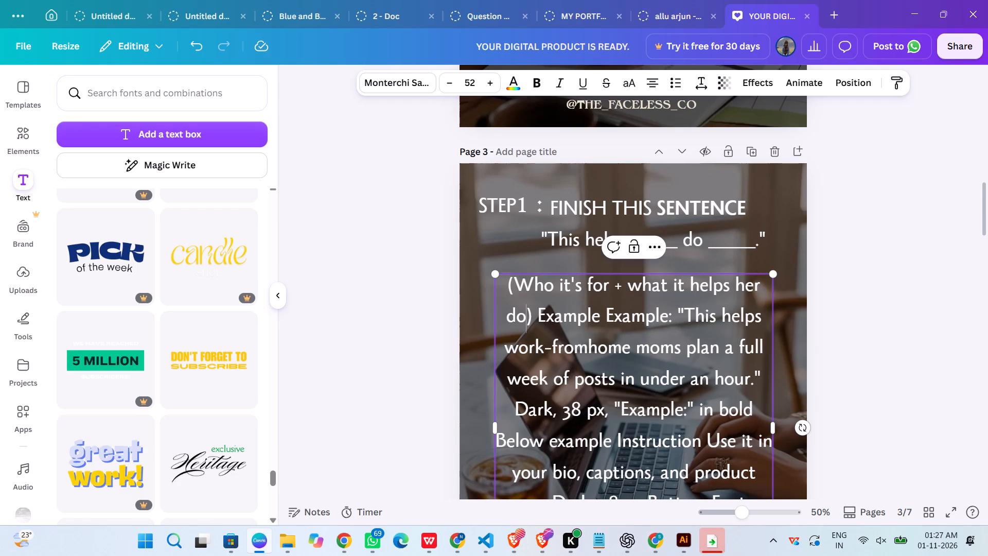
{"action": "left_click_drag", "start_coordinate": [533, 312], "coordinate": [508, 283]}
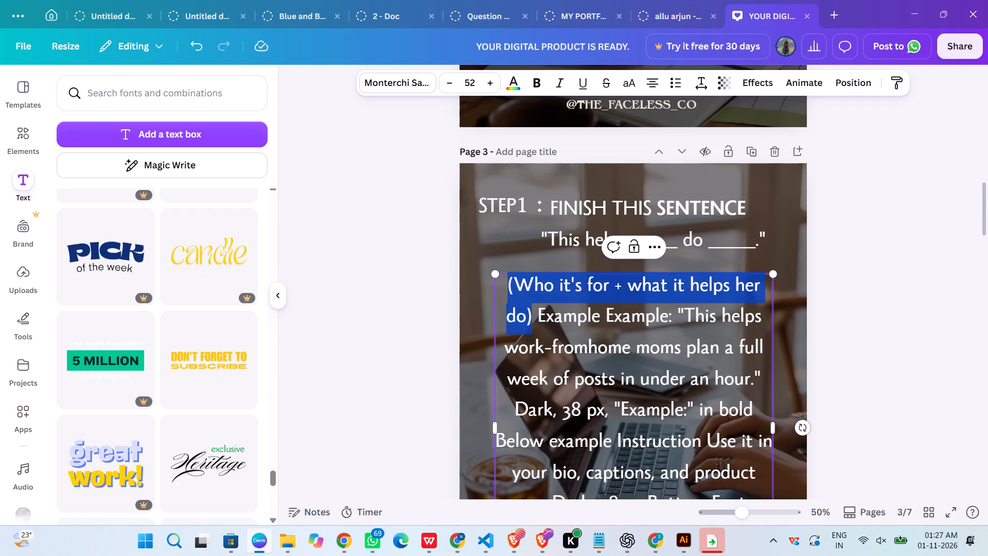
{"action": "left_click_drag", "start_coordinate": [508, 283], "coordinate": [508, 283]}
{"action": "key", "text": "ctrl+c"}
{"action": "left_click", "coordinate": [785, 241]}
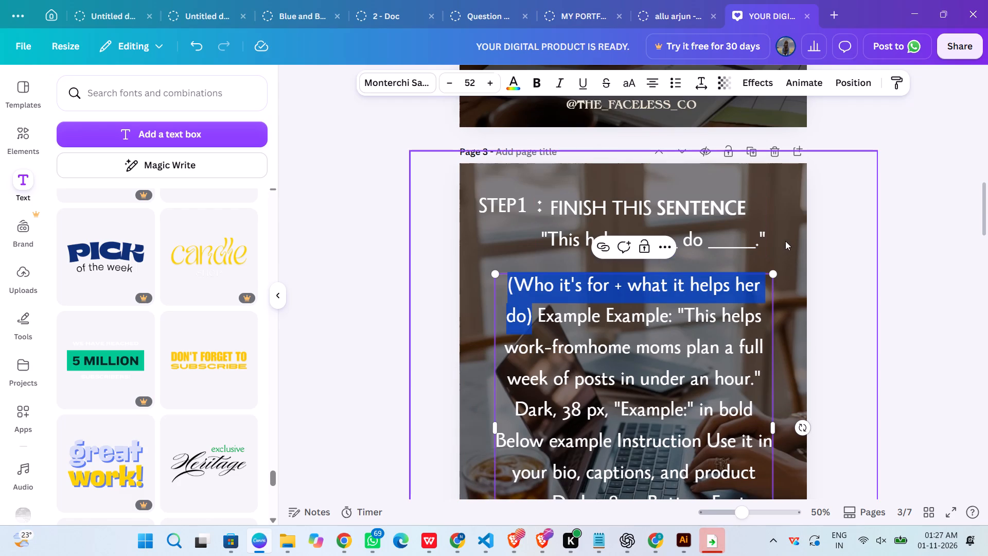
{"action": "key", "text": "ctrl+v"}
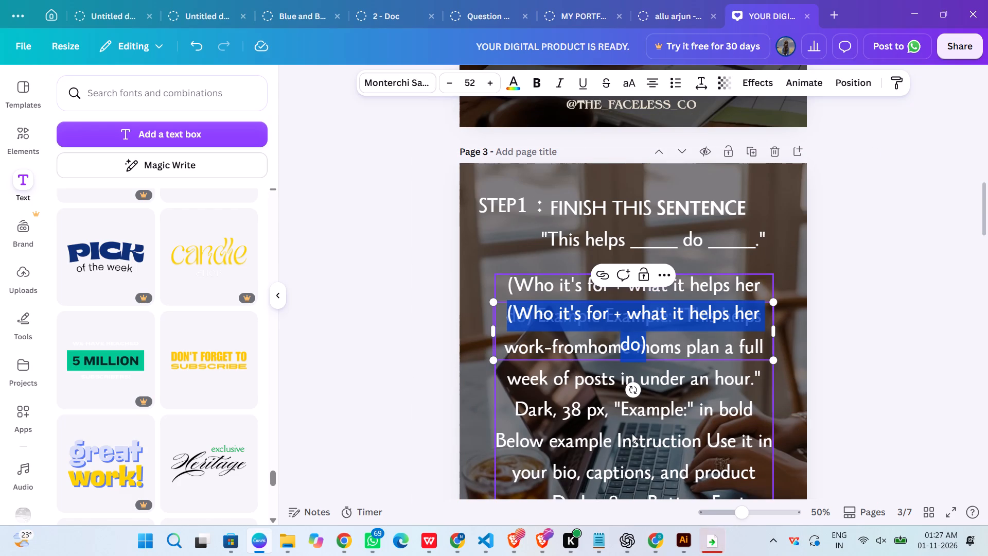
Place the new "(Who it's for...)" text beneath the "This helps" line and shift the long pasted block lower on the page.
{"action": "left_click_drag", "start_coordinate": [635, 336], "coordinate": [617, 216]}
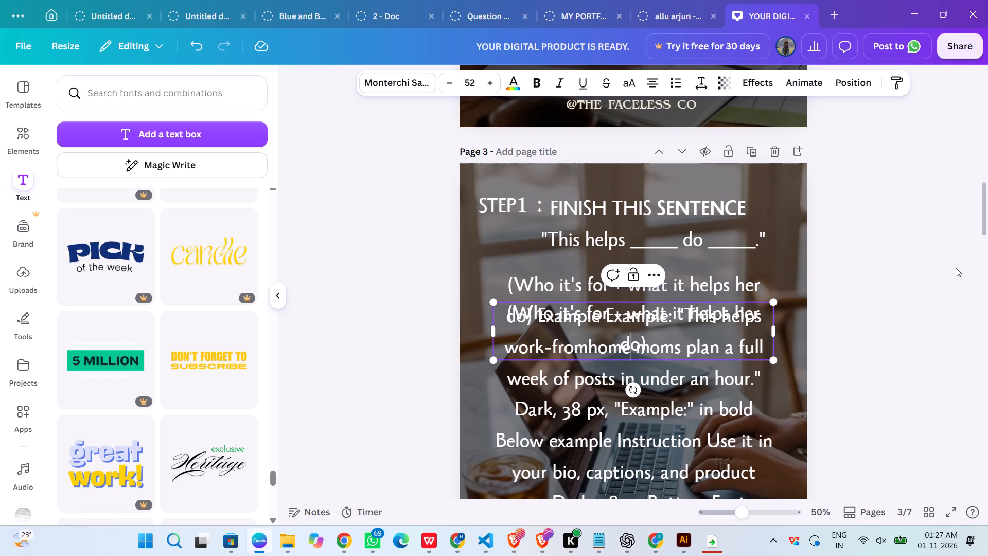
{"action": "left_click", "coordinate": [934, 276]}
{"action": "left_click_drag", "start_coordinate": [631, 318], "coordinate": [639, 218]}
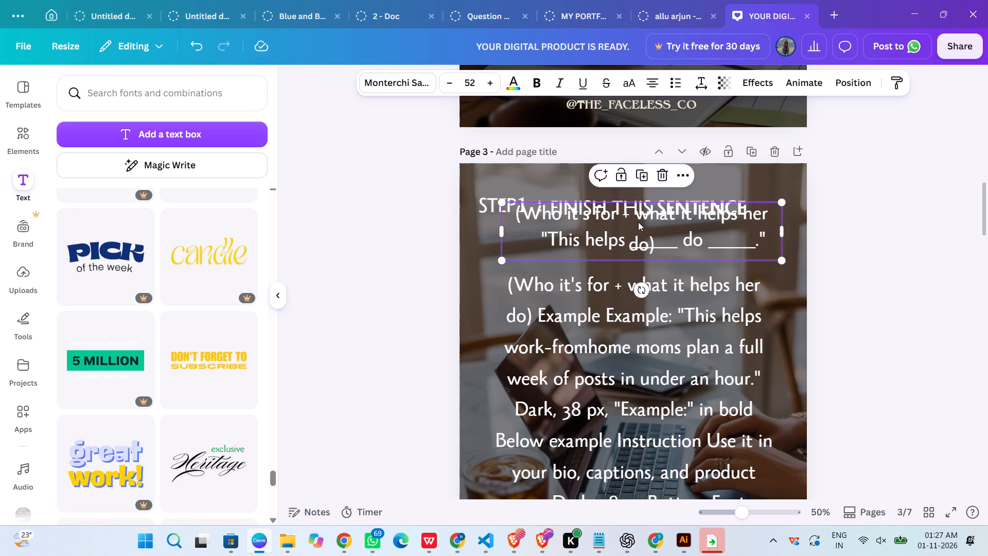
{"action": "left_click_drag", "start_coordinate": [677, 353], "coordinate": [684, 489]}
{"action": "left_click_drag", "start_coordinate": [660, 251], "coordinate": [663, 263]}
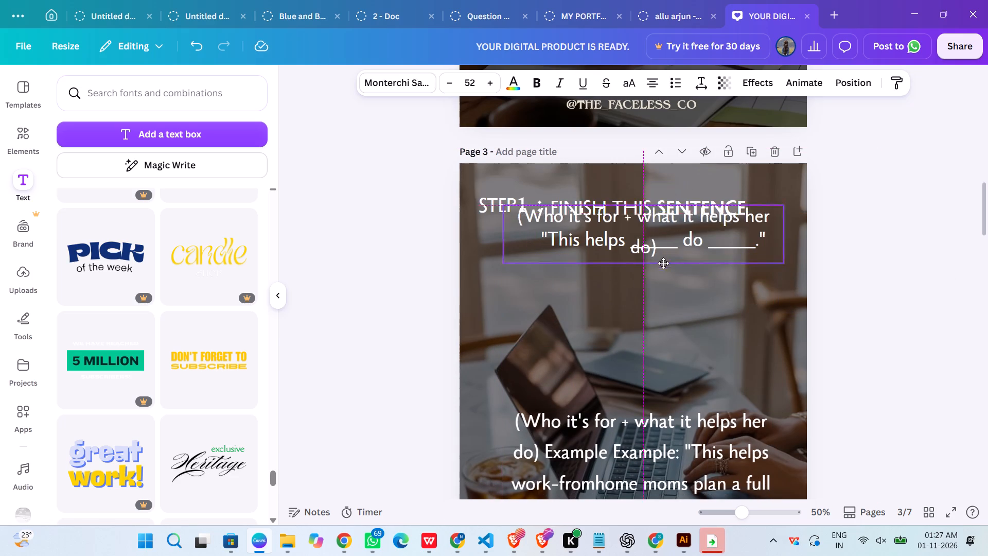
{"action": "left_click_drag", "start_coordinate": [663, 263], "coordinate": [640, 318]}
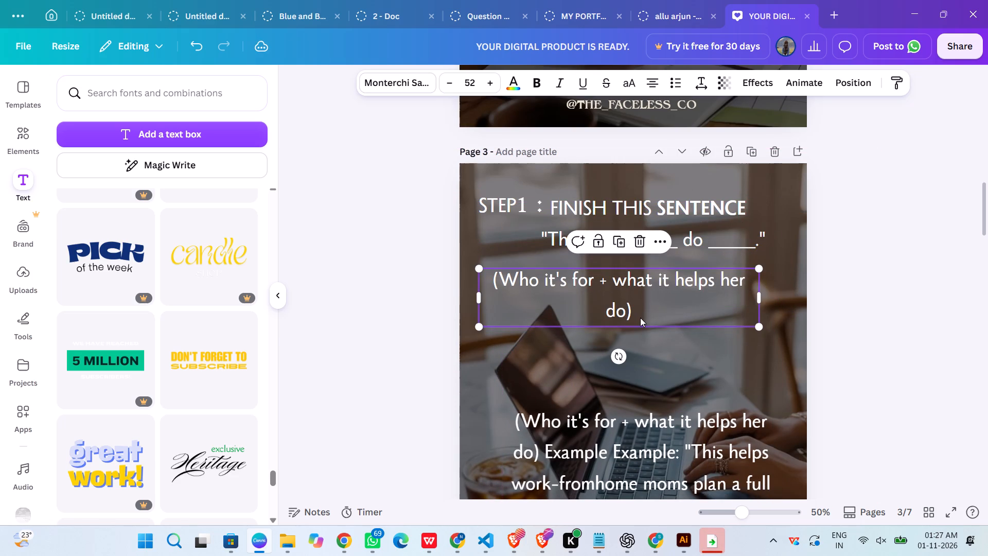
Reduce the "(Who it's for...)" text to size 42 and centre it horizontally on the page.
{"action": "triple_click", "coordinate": [447, 76]}
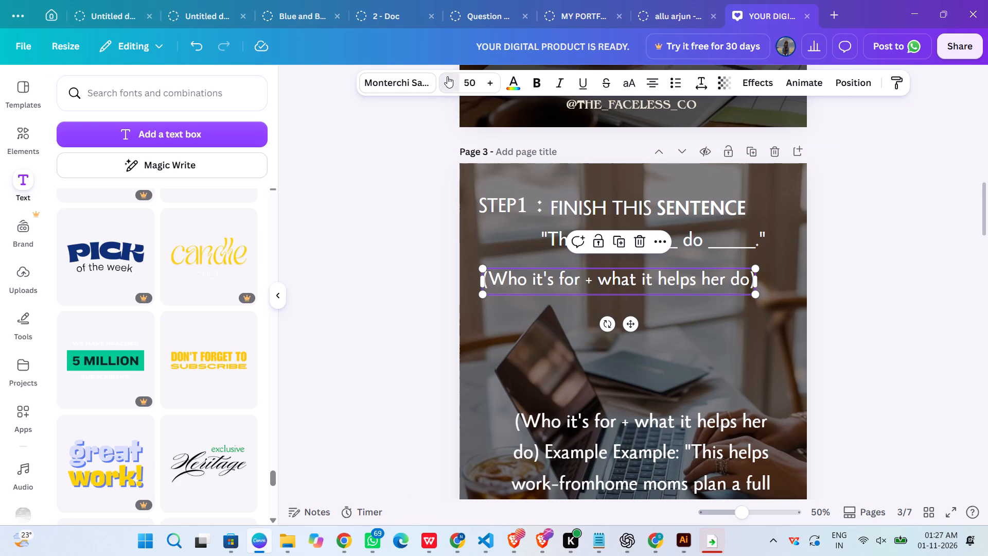
{"action": "left_click_drag", "start_coordinate": [679, 279], "coordinate": [696, 276]}
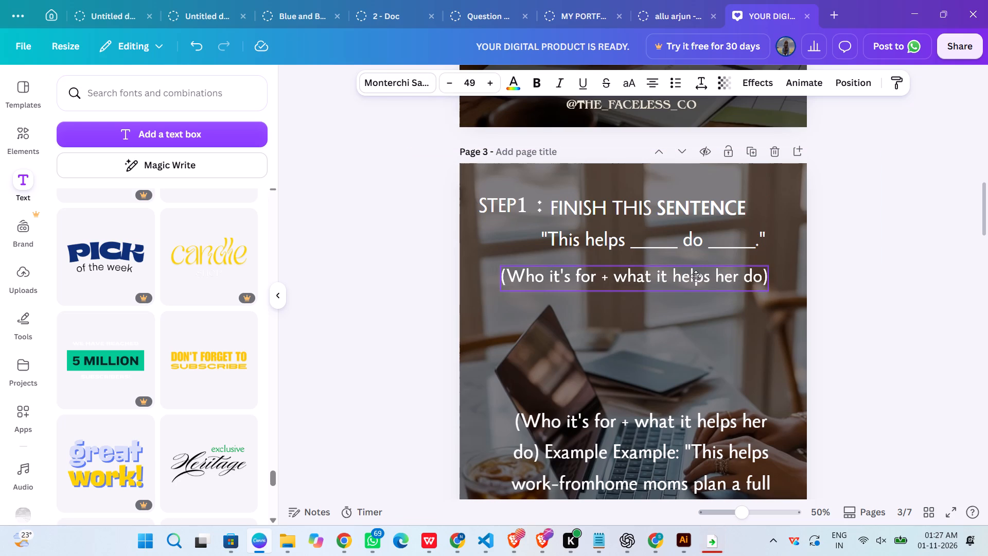
{"action": "left_click_drag", "start_coordinate": [696, 276], "coordinate": [695, 280]}
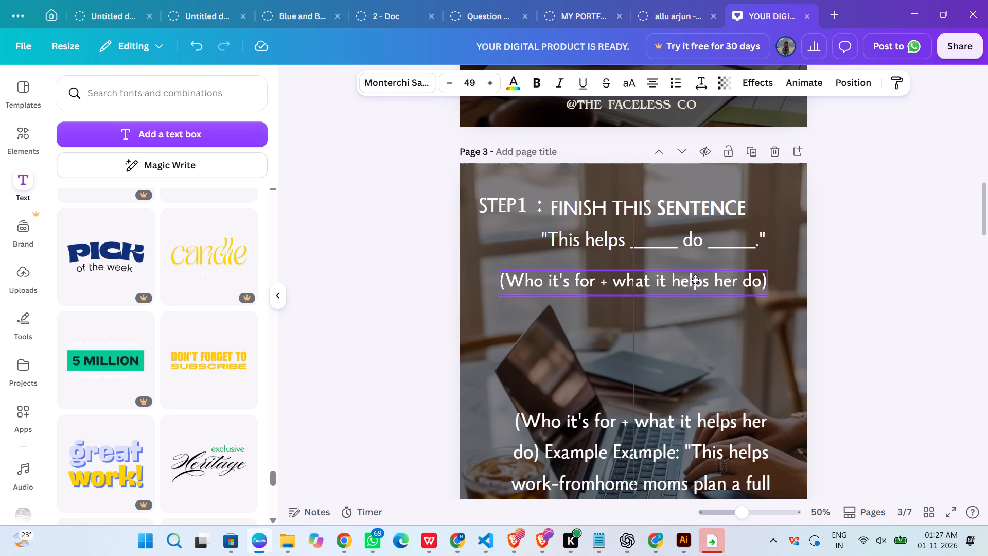
{"action": "left_click_drag", "start_coordinate": [695, 280], "coordinate": [695, 279]}
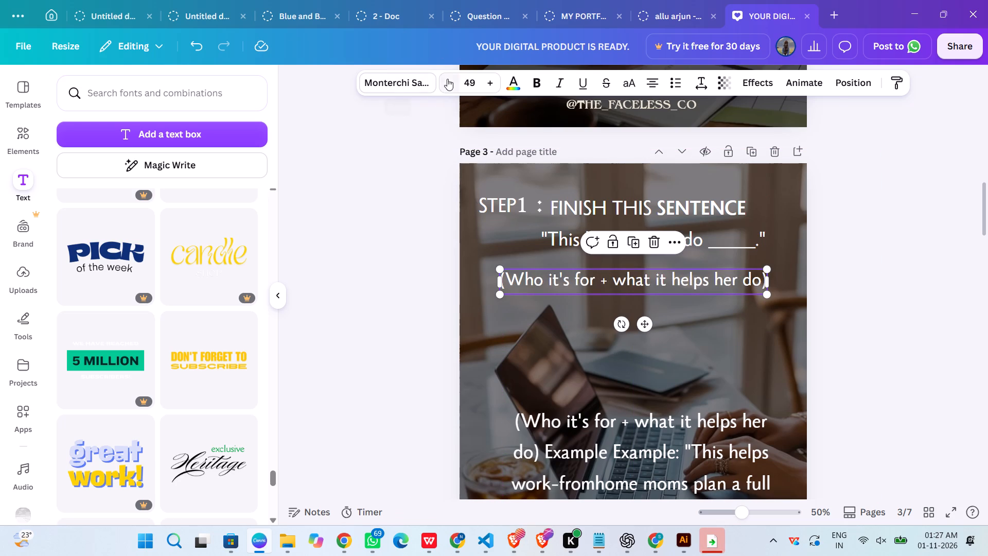
{"action": "triple_click", "coordinate": [447, 79]}
{"action": "triple_click", "coordinate": [447, 79]}
{"action": "left_click", "coordinate": [447, 79]}
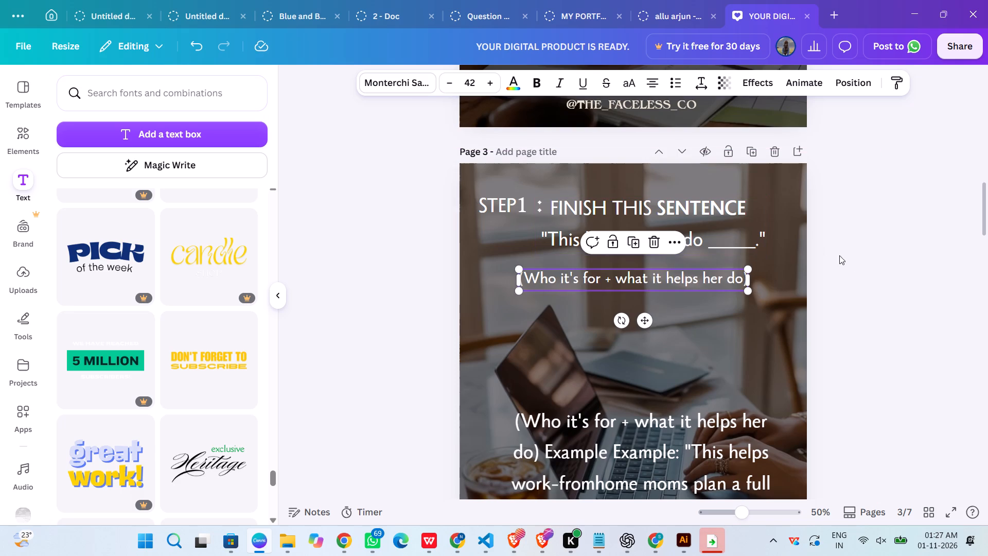
{"action": "left_click", "coordinate": [876, 268]}
Copy the example sentence, from "This helps work-fromhome moms" to "under an hour", into its own text box, moving the long block below it.
{"action": "scroll", "coordinate": [877, 268], "scroll_direction": "down", "scroll_amount": 1}
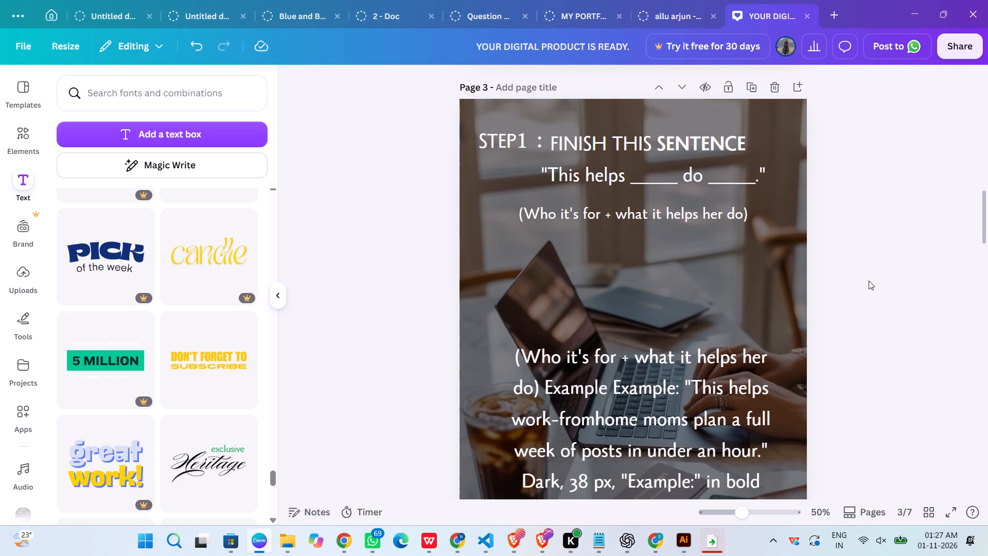
{"action": "left_click_drag", "start_coordinate": [723, 396], "coordinate": [714, 330]}
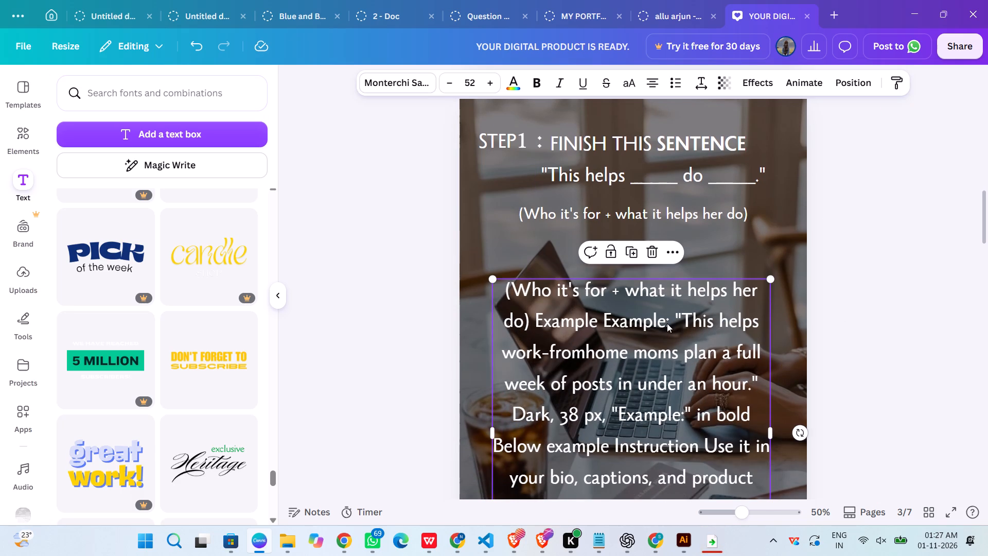
{"action": "left_click", "coordinate": [667, 323]}
{"action": "left_click_drag", "start_coordinate": [632, 316], "coordinate": [631, 316]}
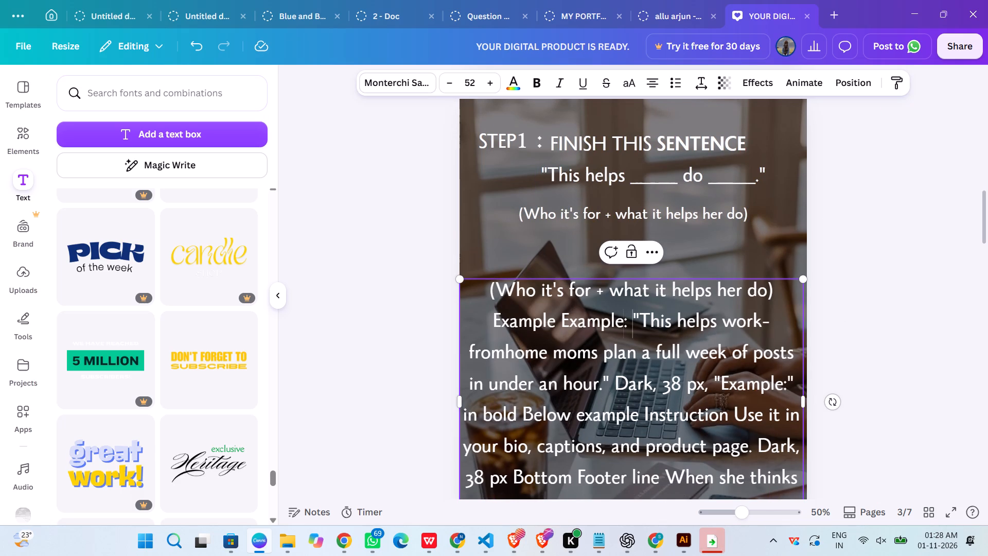
{"action": "left_click_drag", "start_coordinate": [631, 316], "coordinate": [592, 373]}
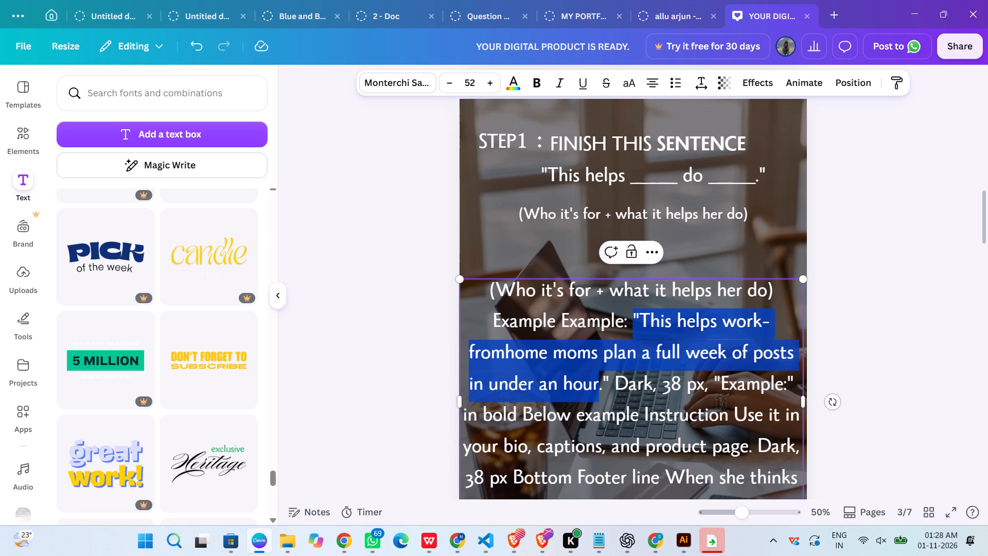
{"action": "left_click_drag", "start_coordinate": [592, 373], "coordinate": [600, 381]}
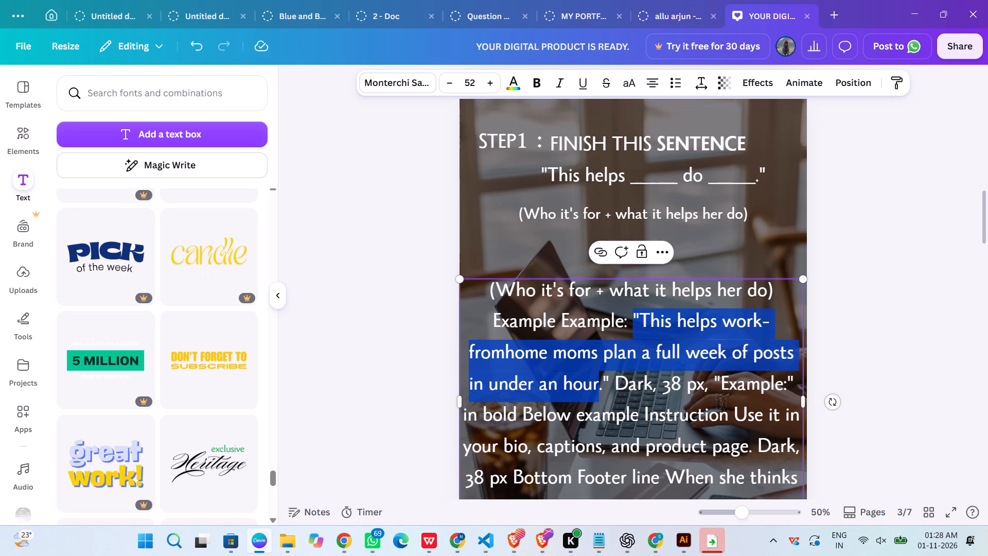
{"action": "key", "text": "ctrl+c"}
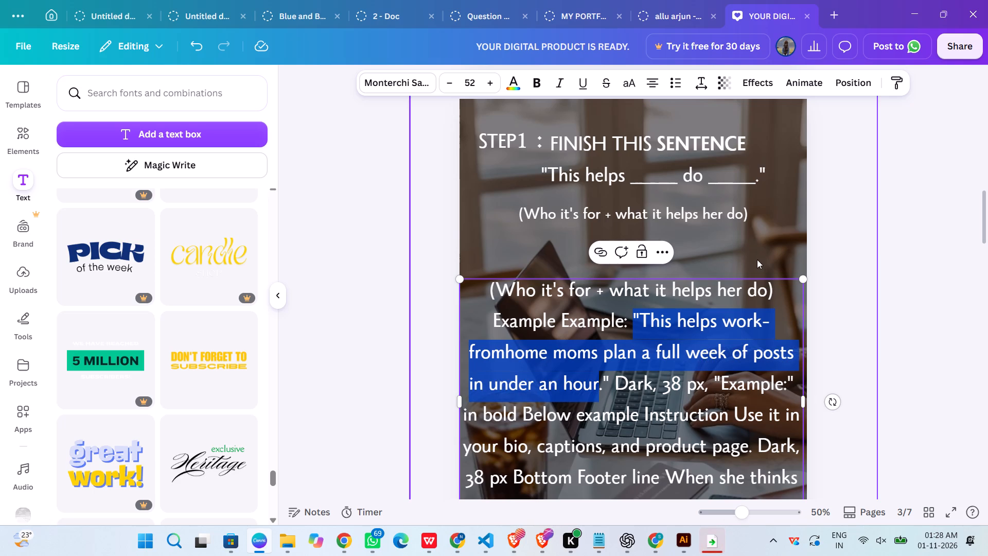
{"action": "left_click", "coordinate": [748, 249]}
{"action": "key", "text": "ctrl+v"}
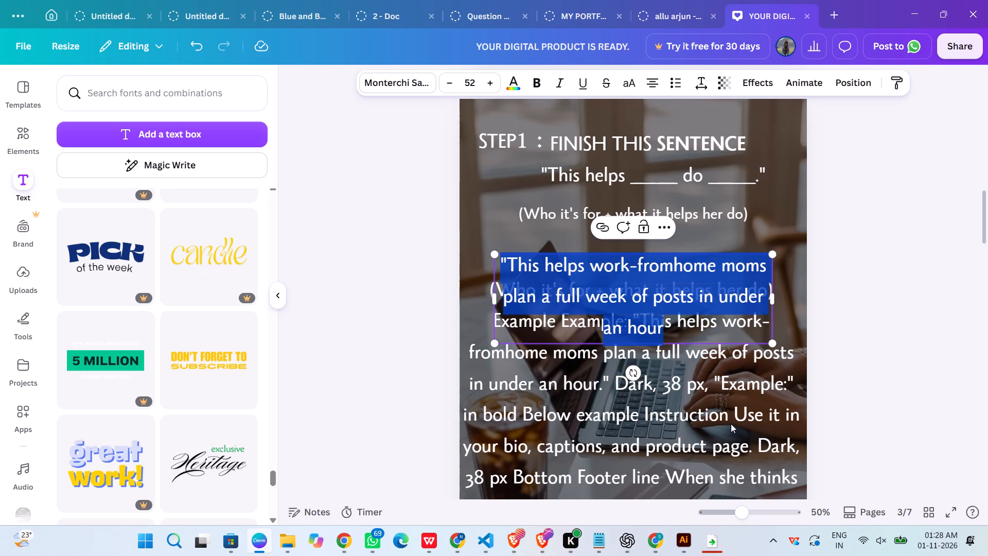
{"action": "left_click_drag", "start_coordinate": [731, 424], "coordinate": [742, 531]}
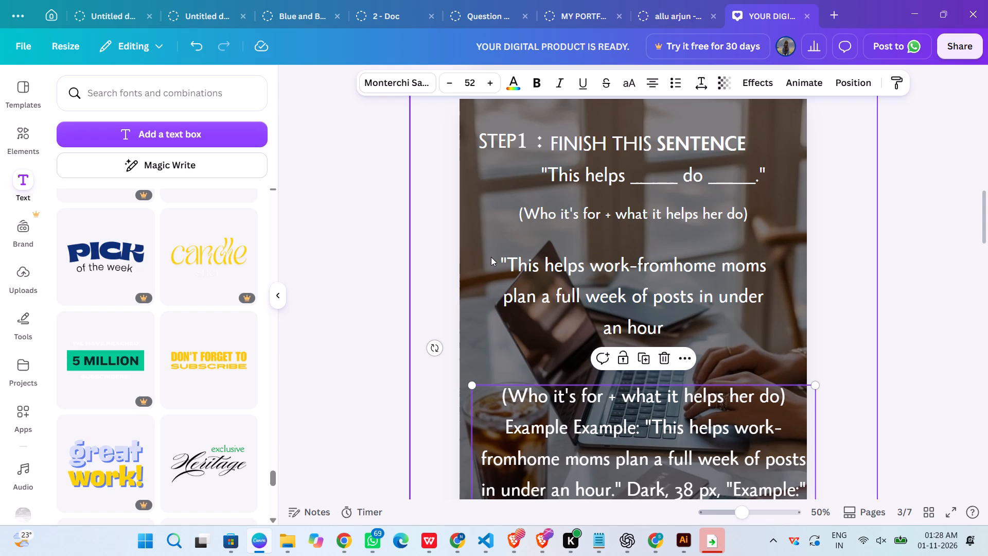
Remove the opening quotation mark from the new example sentence.
{"action": "left_click", "coordinate": [504, 256]}
{"action": "left_click", "coordinate": [505, 261]}
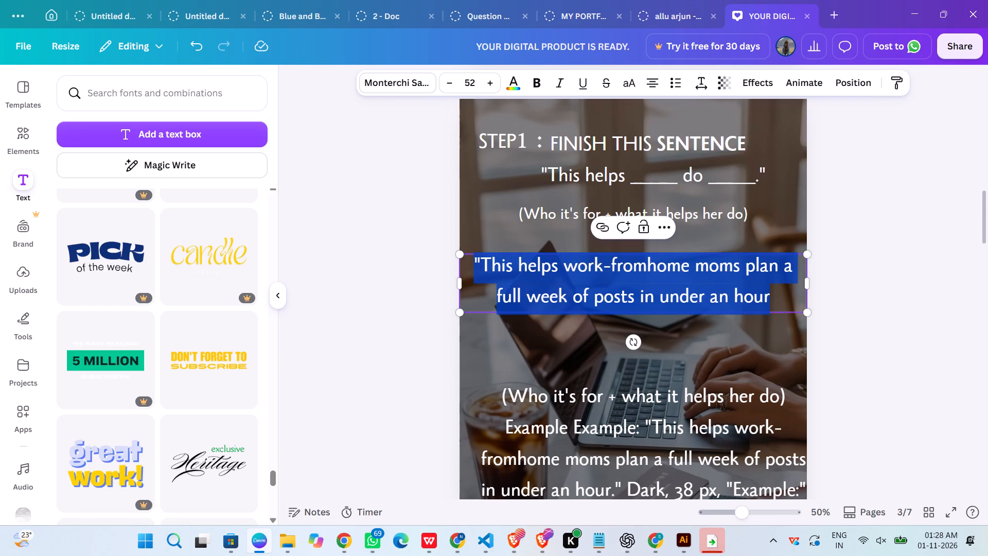
{"action": "left_click", "coordinate": [479, 265]}
{"action": "key", "text": "BackSpace"}
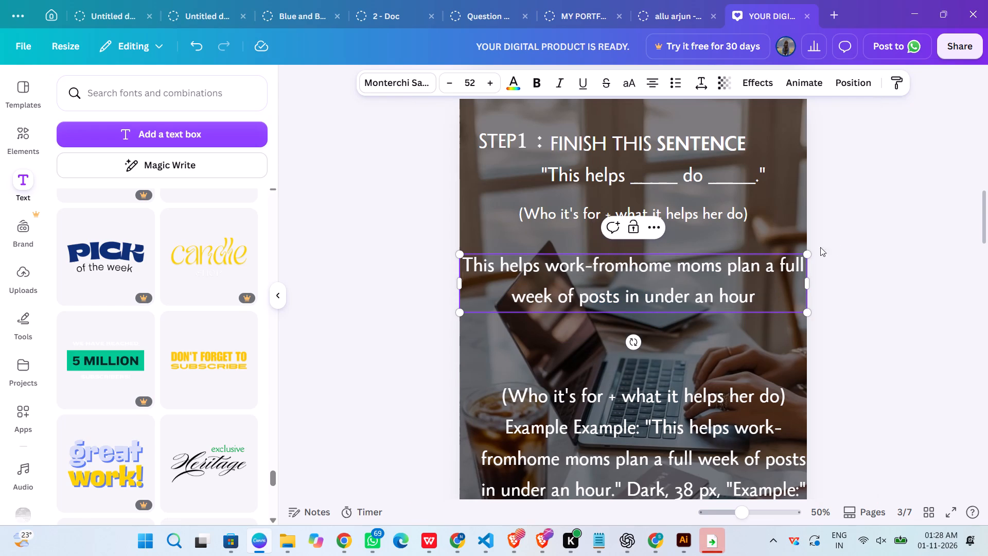
{"action": "left_click", "coordinate": [898, 266]}
Set the example sentence's font size to 35.
{"action": "left_click", "coordinate": [585, 275]}
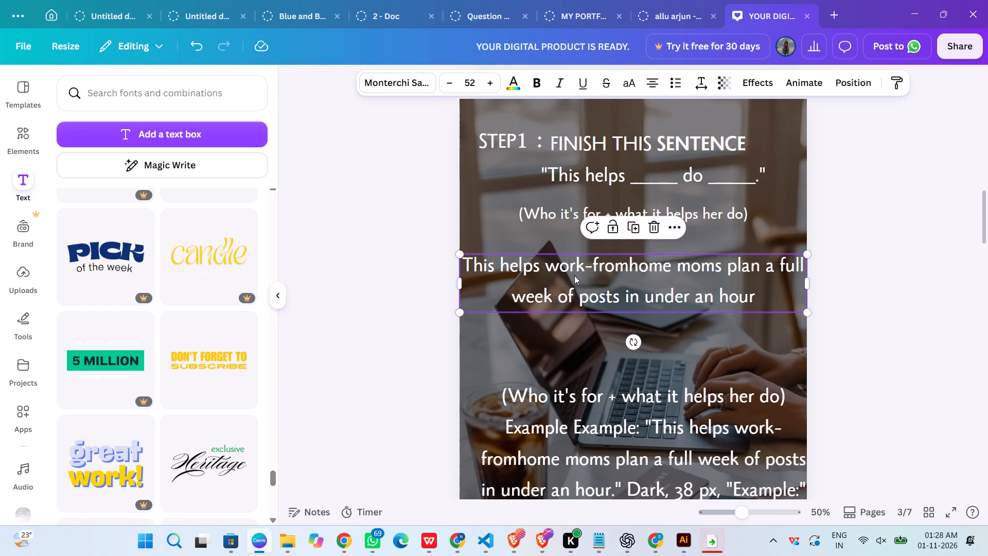
{"action": "triple_click", "coordinate": [447, 85]}
{"action": "triple_click", "coordinate": [447, 85]}
{"action": "left_click", "coordinate": [447, 85]}
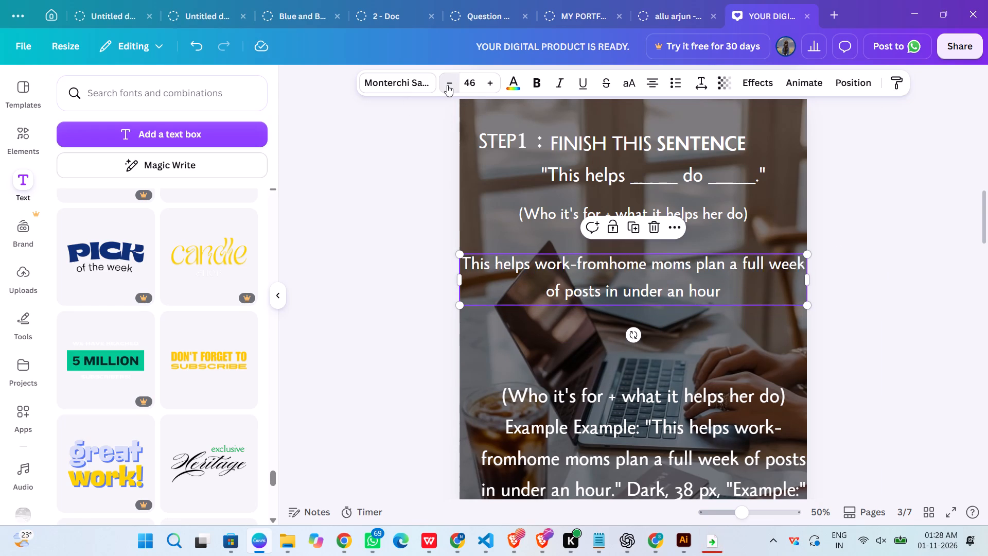
{"action": "triple_click", "coordinate": [447, 85]}
{"action": "triple_click", "coordinate": [447, 85]}
{"action": "left_click", "coordinate": [447, 85]}
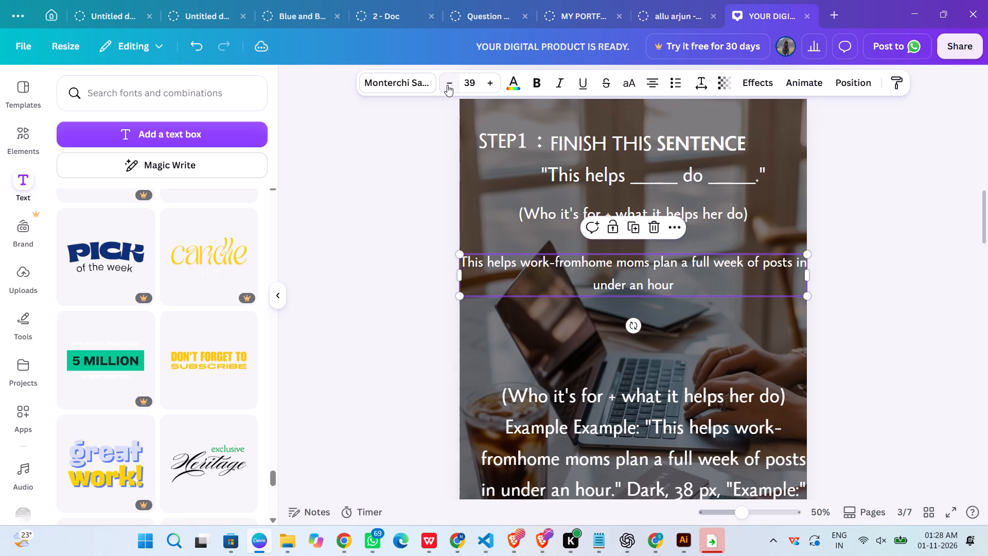
{"action": "triple_click", "coordinate": [447, 85]}
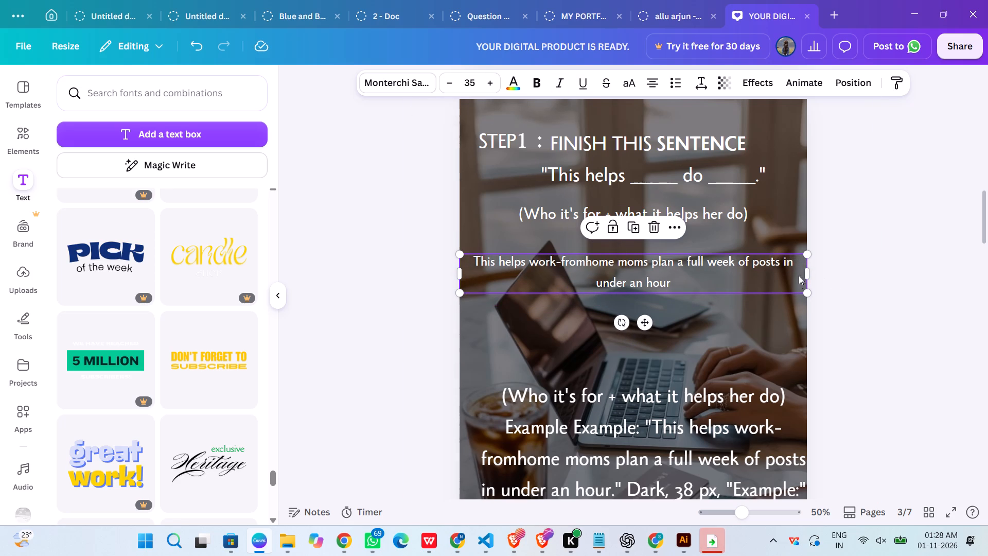
Narrow the example sentence's text box and move it slightly down toward the horizontal middle of page 3.
{"action": "left_click_drag", "start_coordinate": [807, 274], "coordinate": [783, 280]}
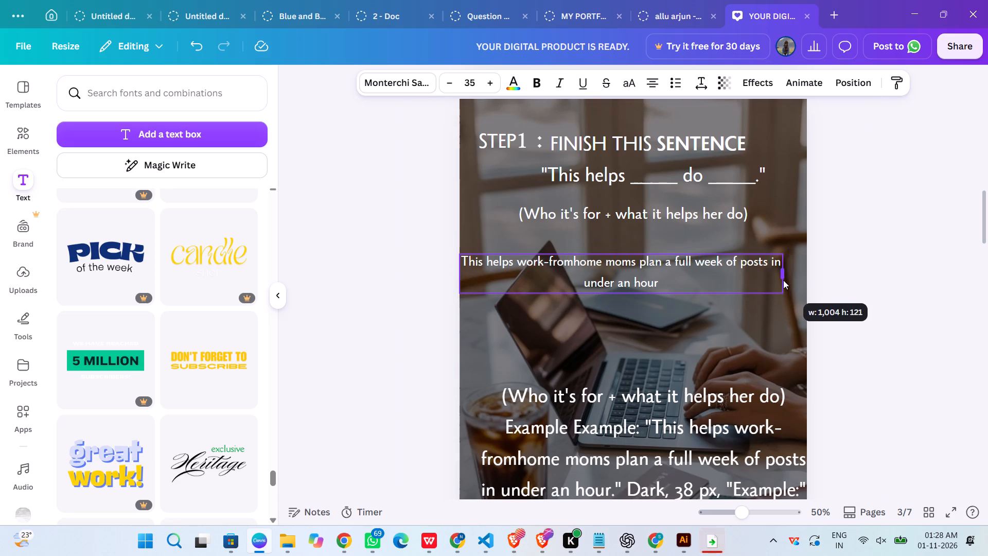
{"action": "left_click_drag", "start_coordinate": [783, 280], "coordinate": [715, 287]}
{"action": "left_click_drag", "start_coordinate": [599, 262], "coordinate": [601, 265]}
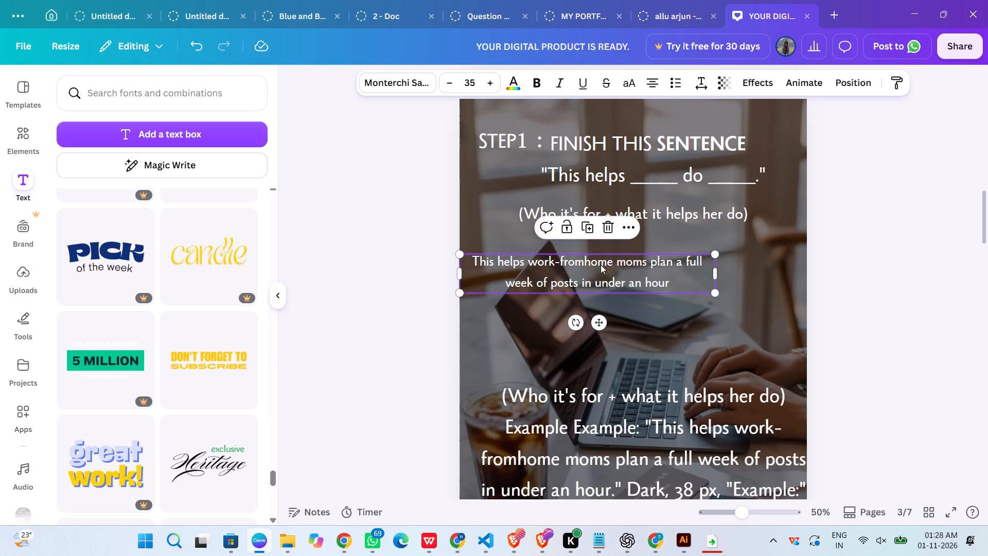
{"action": "left_click_drag", "start_coordinate": [601, 265], "coordinate": [639, 273]}
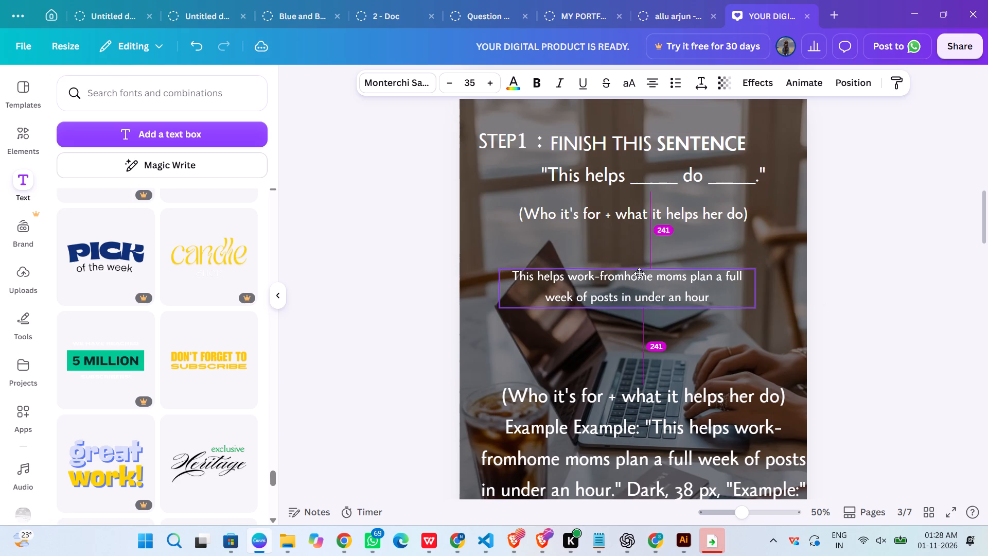
{"action": "left_click_drag", "start_coordinate": [639, 273], "coordinate": [638, 274]}
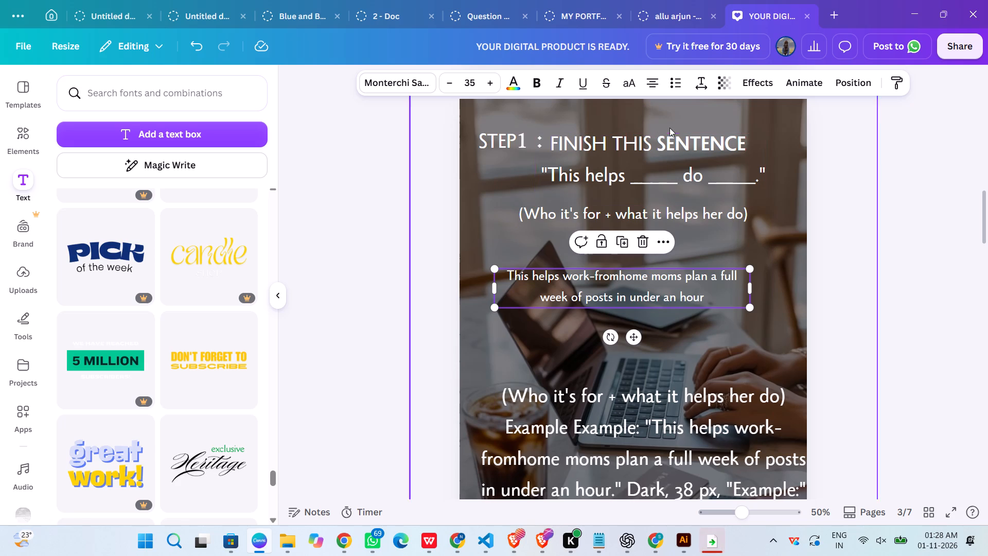
Group the "STEP1 :" label with the "FINISH THIS SENTENCE" text and nudge the group slightly right and up.
{"action": "left_click", "coordinate": [648, 149]}
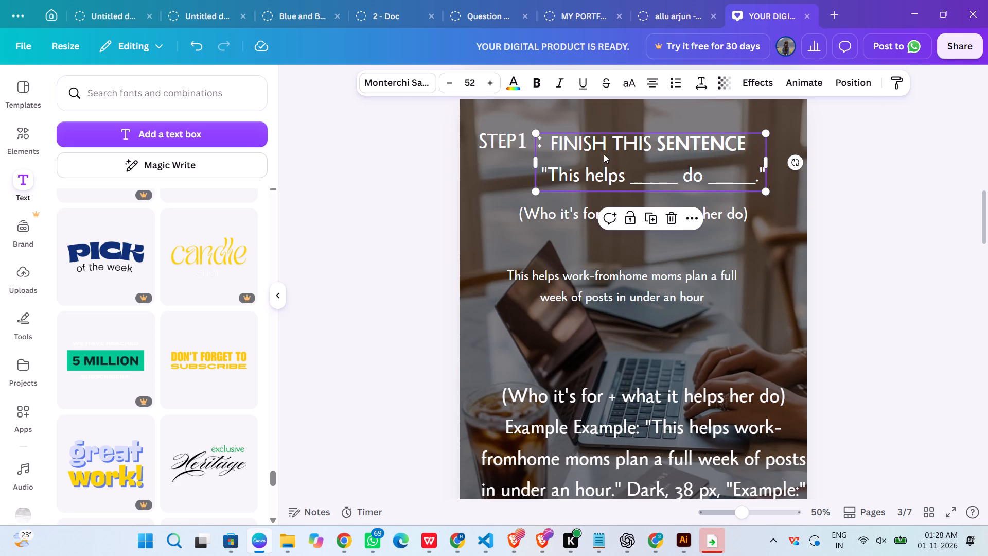
{"action": "left_click", "coordinate": [522, 149], "text": "shift"}
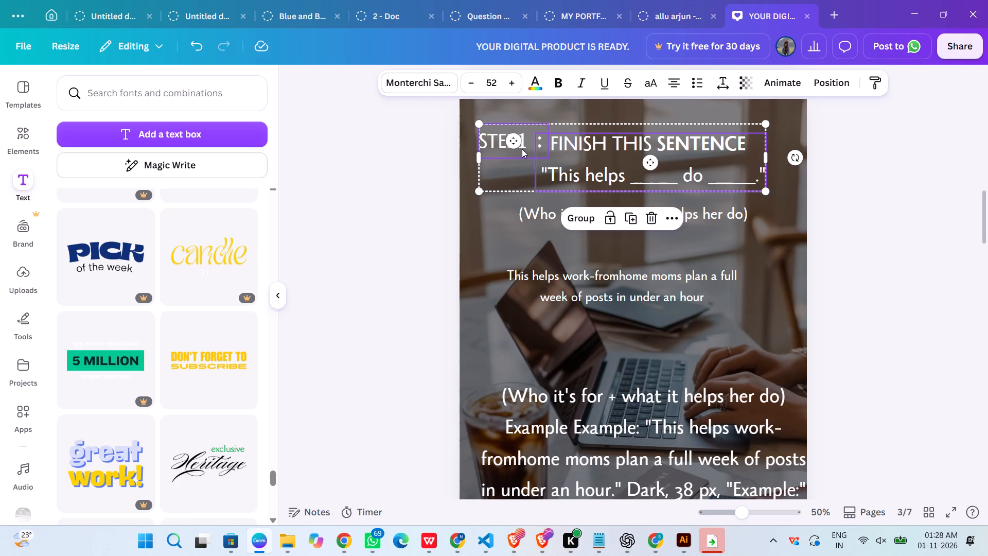
{"action": "left_click", "coordinate": [581, 217]}
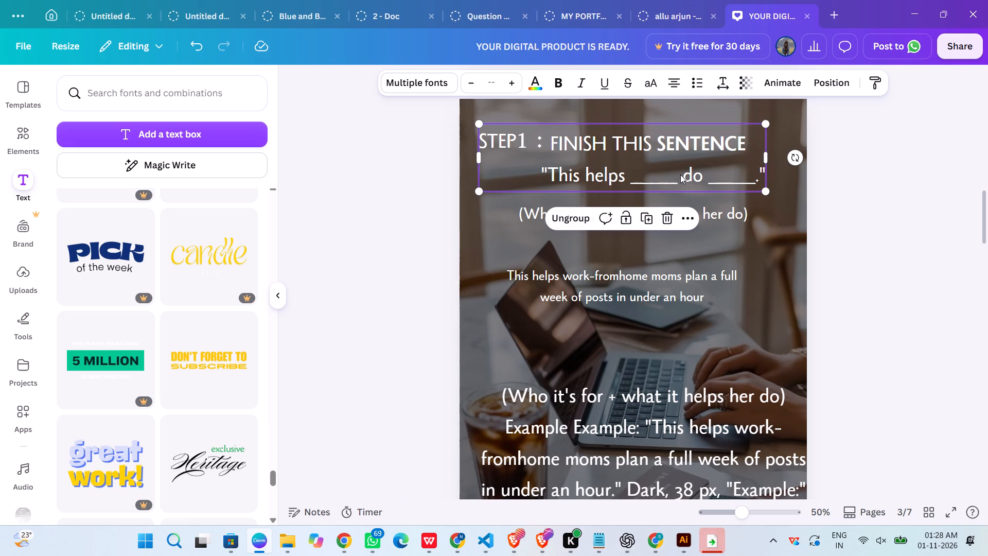
{"action": "left_click_drag", "start_coordinate": [669, 155], "coordinate": [675, 153]}
{"action": "left_click", "coordinate": [886, 251]}
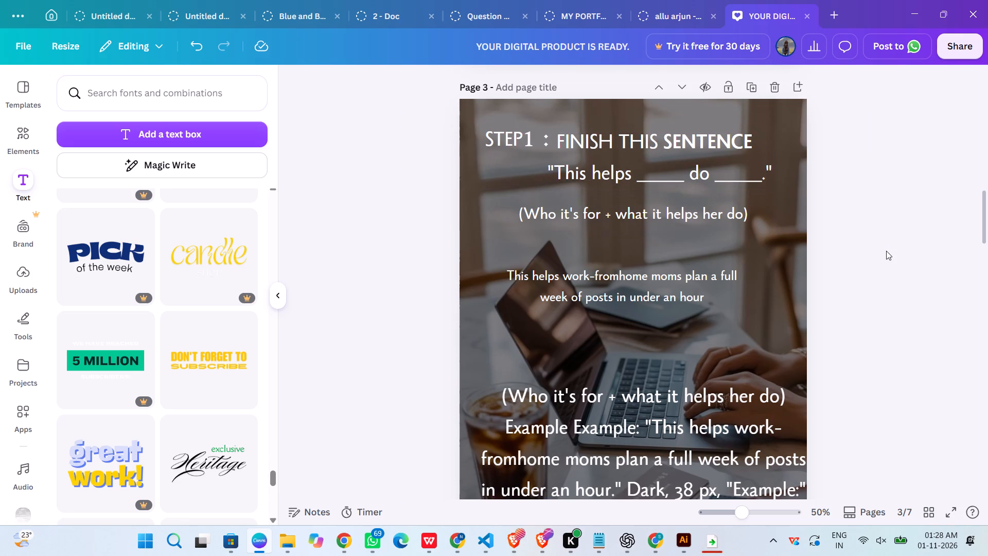
Set the example sentence's font size to 45 and shift its box slightly right, near the page's horizontal centre.
{"action": "left_click", "coordinate": [578, 277]}
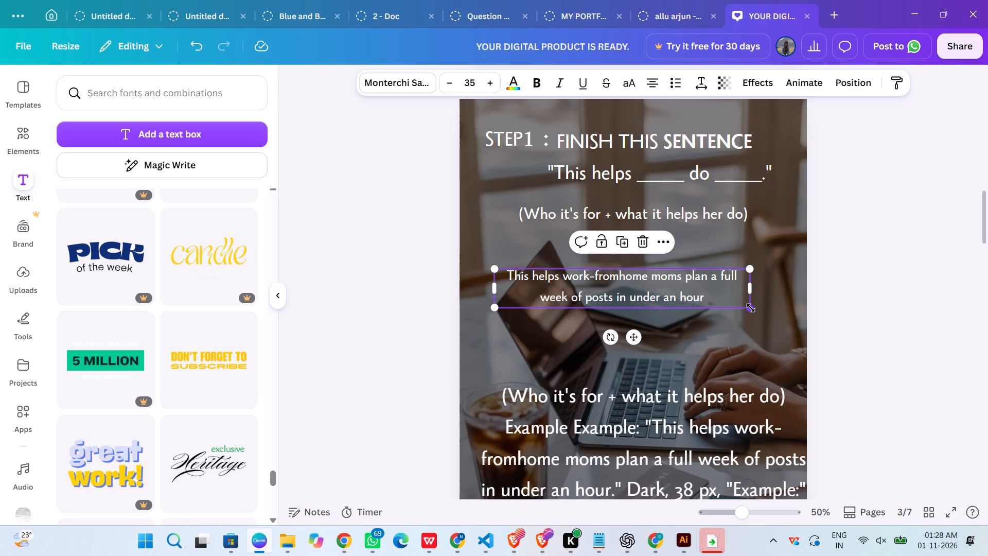
{"action": "triple_click", "coordinate": [492, 82]}
{"action": "triple_click", "coordinate": [492, 82]}
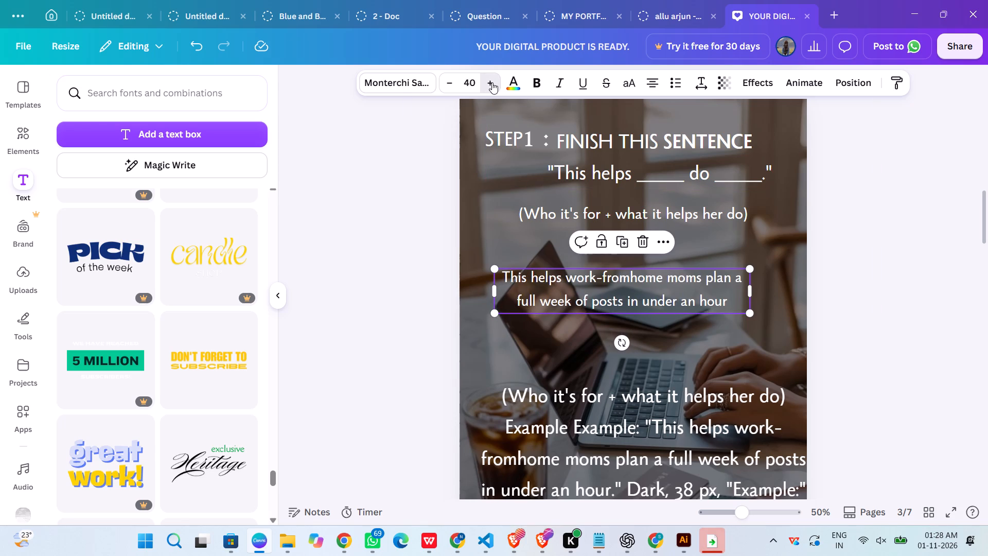
{"action": "triple_click", "coordinate": [492, 82]}
{"action": "triple_click", "coordinate": [492, 82]}
{"action": "double_click", "coordinate": [492, 82]}
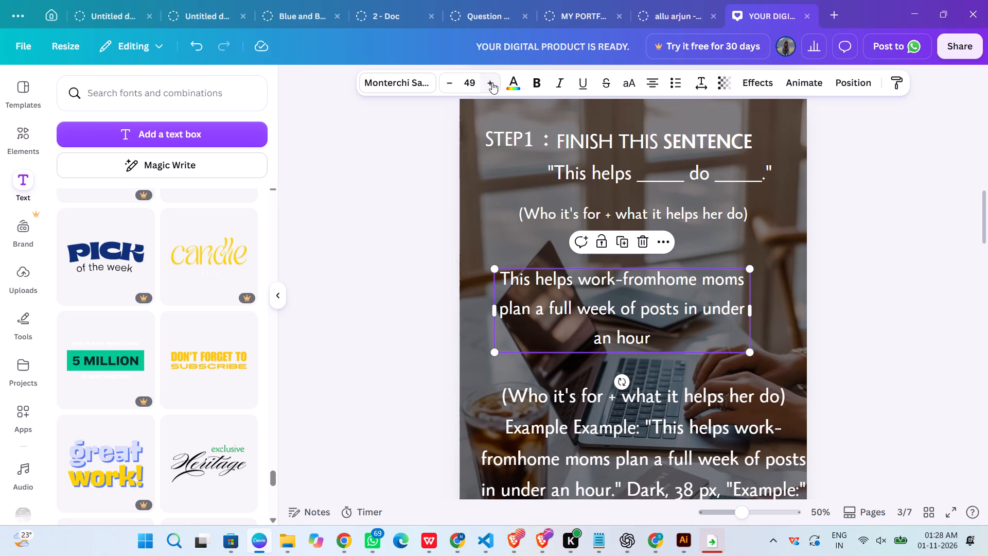
{"action": "triple_click", "coordinate": [451, 84]}
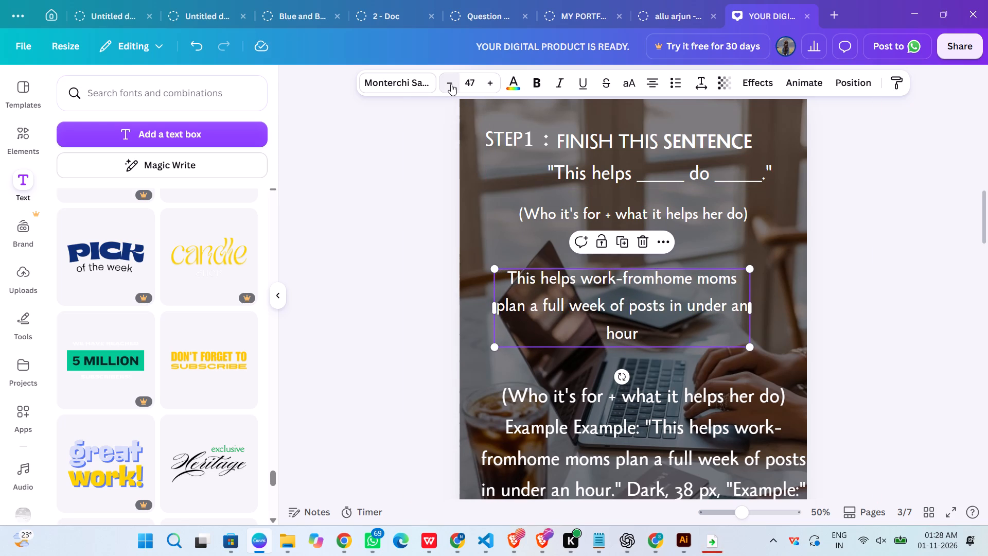
{"action": "triple_click", "coordinate": [451, 84]}
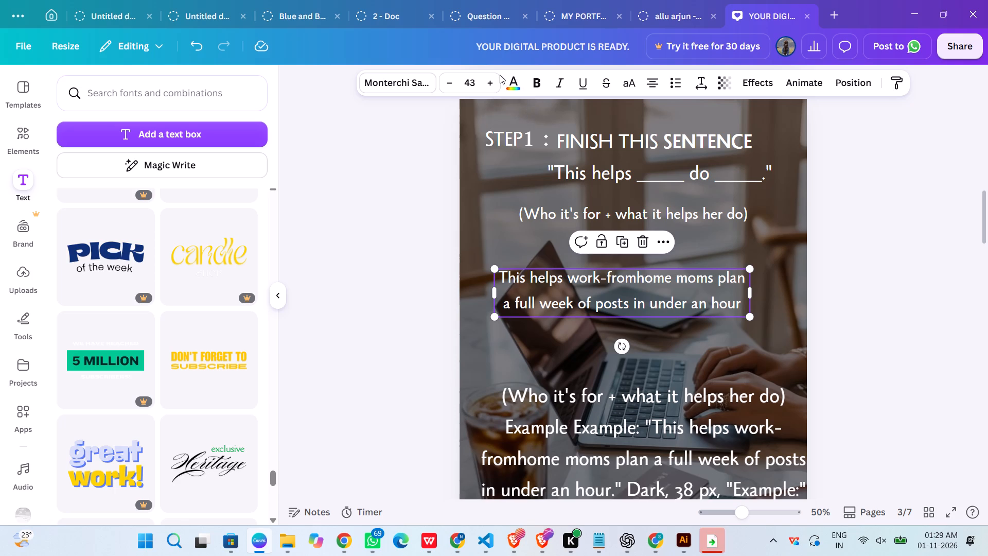
{"action": "double_click", "coordinate": [489, 80]}
{"action": "left_click_drag", "start_coordinate": [637, 292], "coordinate": [652, 291]}
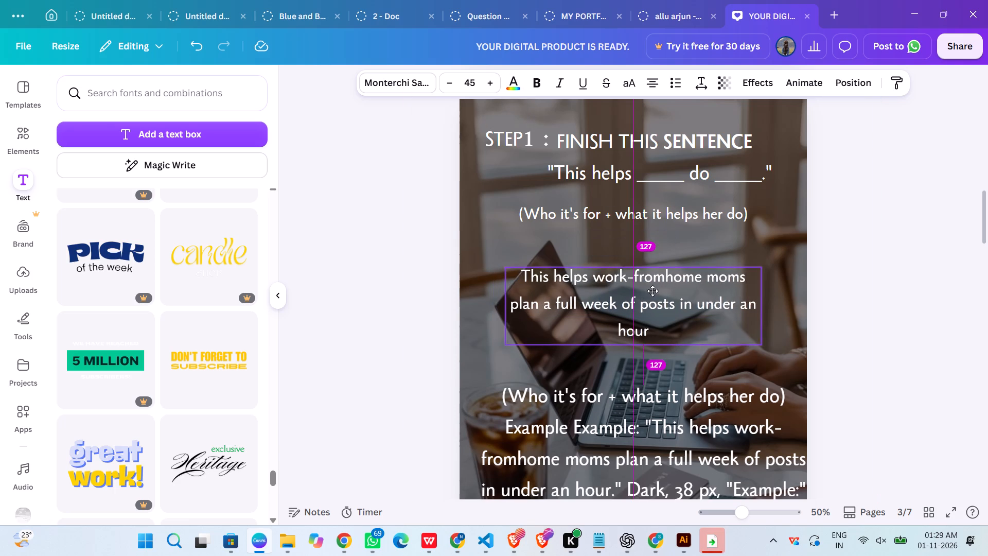
{"action": "left_click_drag", "start_coordinate": [652, 291], "coordinate": [653, 291]}
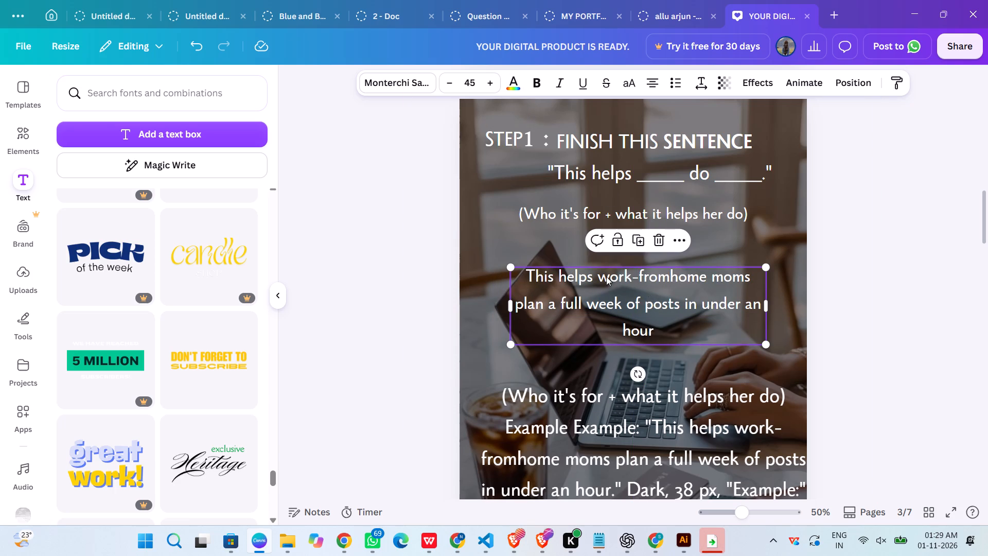
Make "work-fromhome" bold in the example sentence.
{"action": "left_click", "coordinate": [666, 276]}
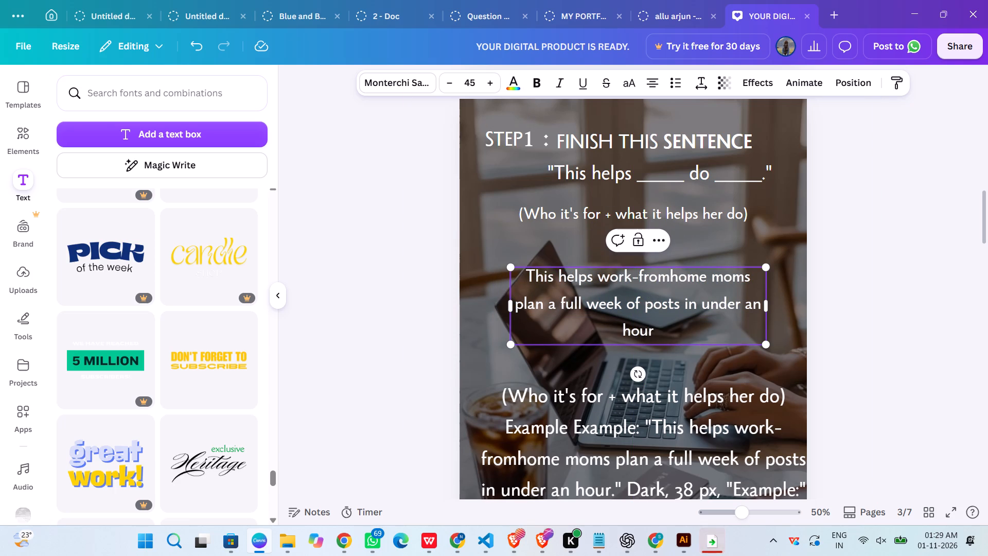
{"action": "left_click_drag", "start_coordinate": [599, 279], "coordinate": [656, 279]}
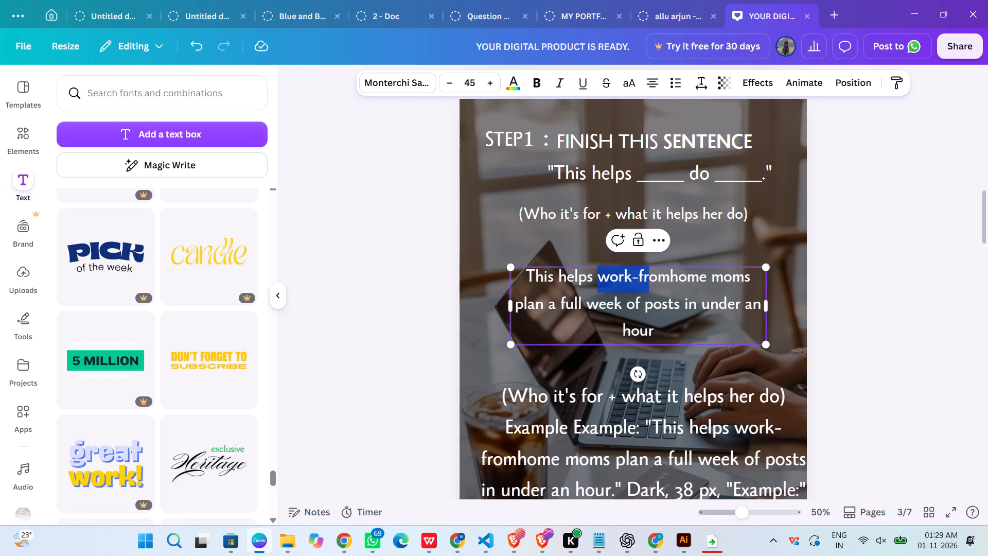
{"action": "left_click_drag", "start_coordinate": [656, 279], "coordinate": [704, 279]}
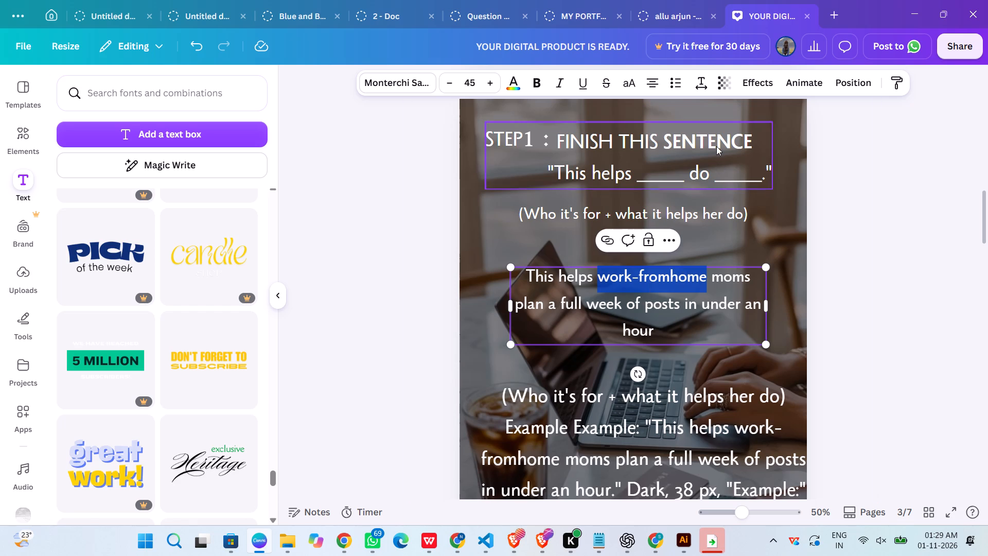
{"action": "left_click", "coordinate": [534, 84]}
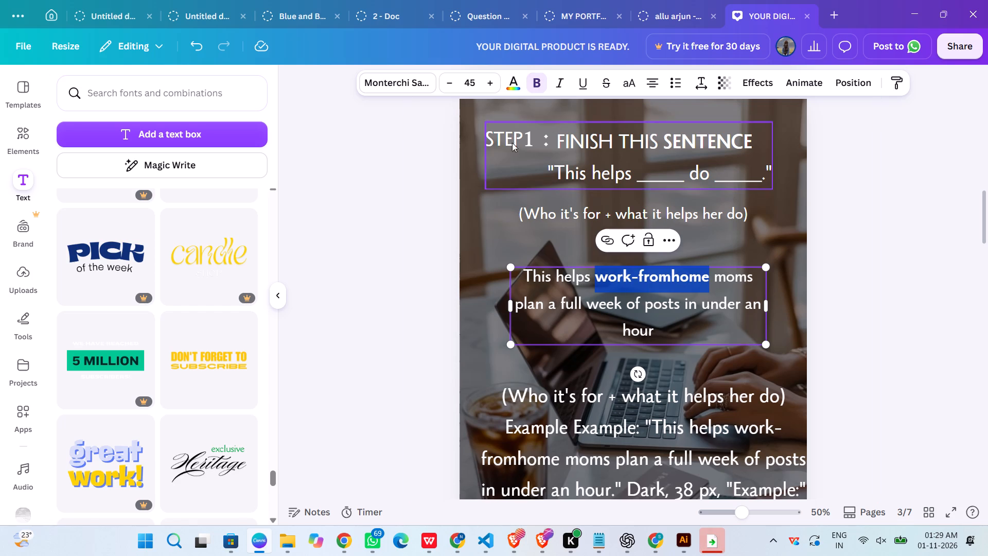
{"action": "left_click", "coordinate": [883, 287]}
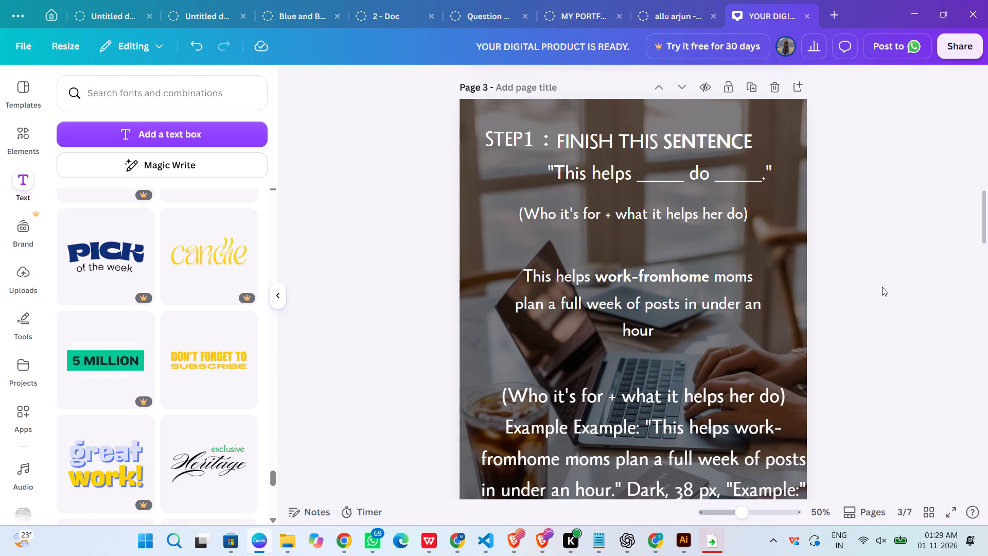
Move the long pasted brief block up page 3, over the example sentence, so its last lines lie on the page.
{"action": "scroll", "coordinate": [882, 287], "scroll_direction": "down", "scroll_amount": 1}
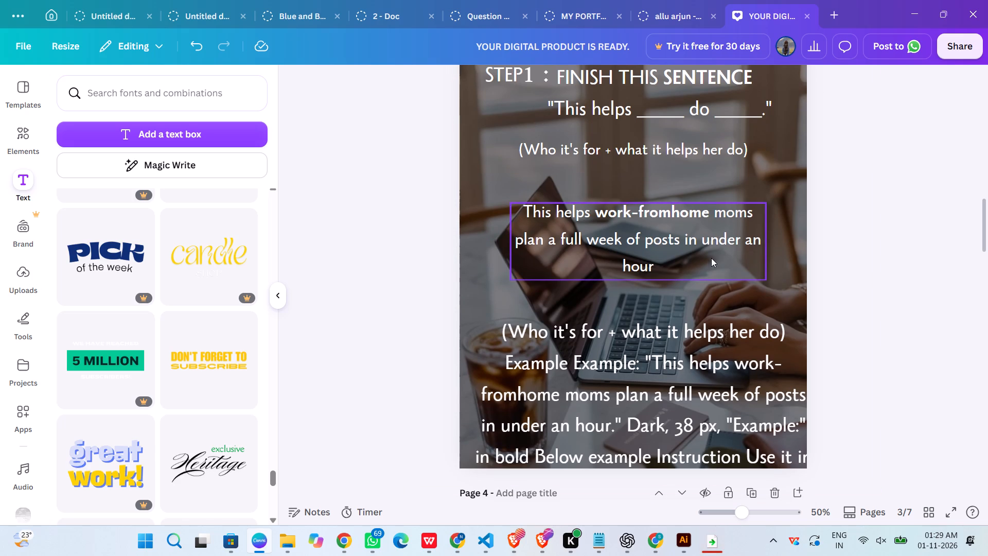
{"action": "left_click_drag", "start_coordinate": [601, 380], "coordinate": [603, 345]}
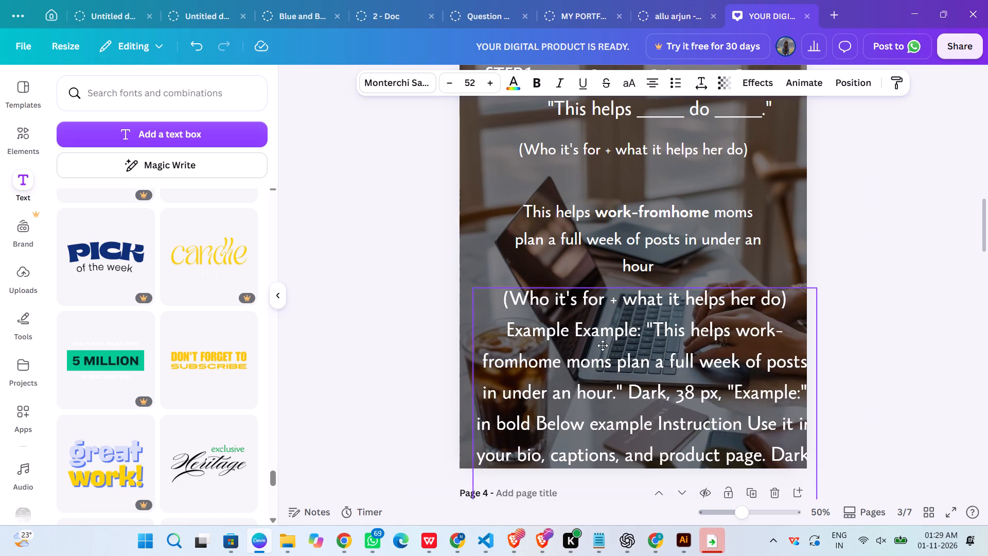
{"action": "left_click_drag", "start_coordinate": [603, 345], "coordinate": [599, 252]}
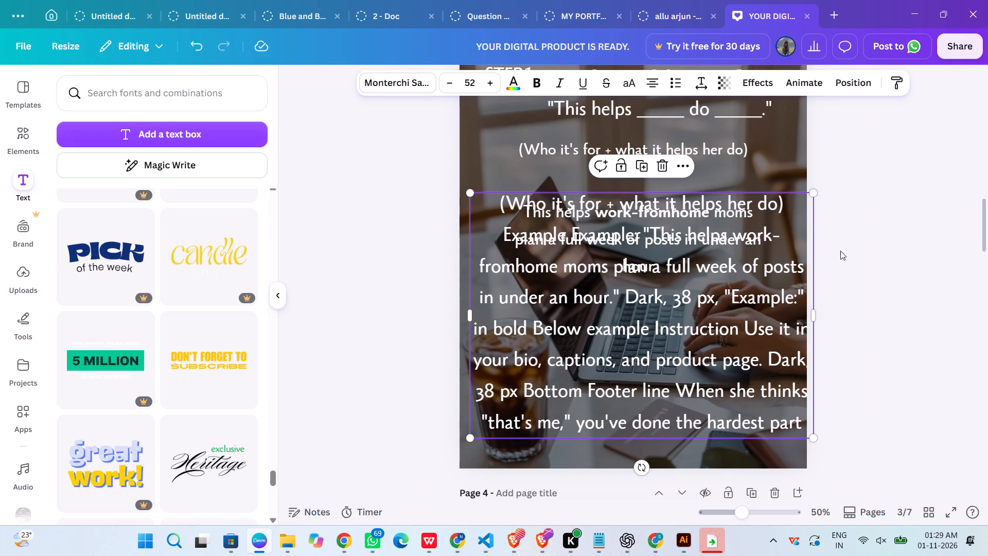
{"action": "left_click_drag", "start_coordinate": [734, 358], "coordinate": [706, 350]}
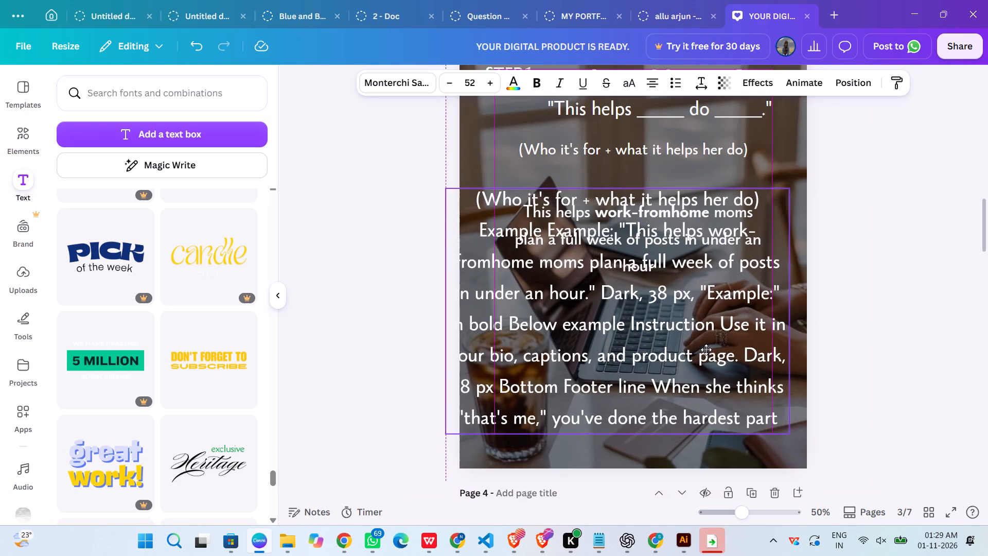
{"action": "left_click_drag", "start_coordinate": [706, 350], "coordinate": [717, 345]}
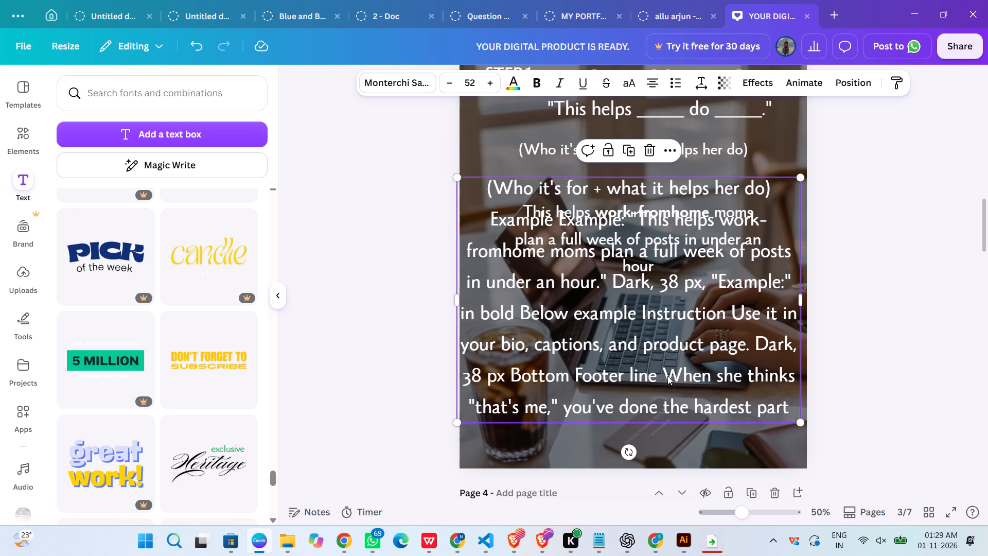
{"action": "left_click_drag", "start_coordinate": [666, 375], "coordinate": [659, 360]}
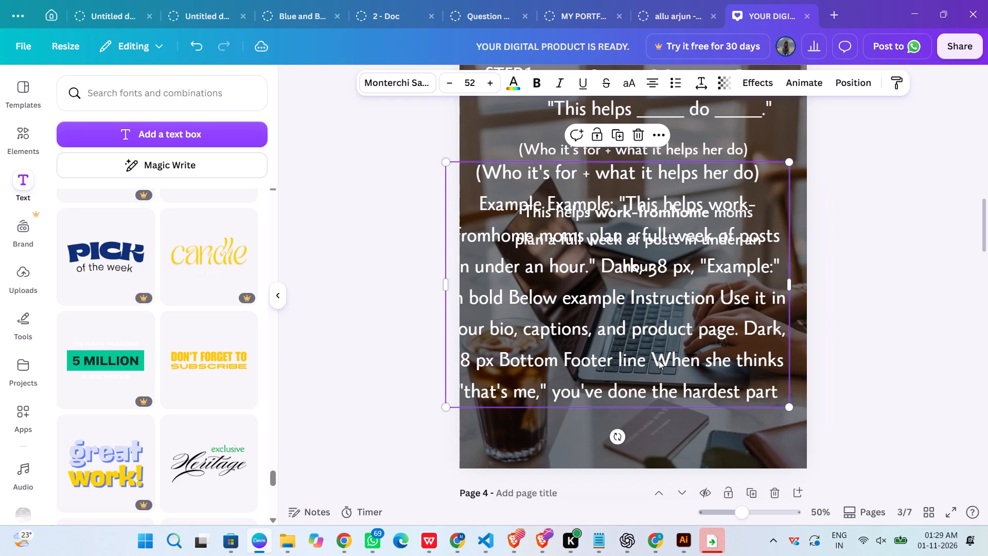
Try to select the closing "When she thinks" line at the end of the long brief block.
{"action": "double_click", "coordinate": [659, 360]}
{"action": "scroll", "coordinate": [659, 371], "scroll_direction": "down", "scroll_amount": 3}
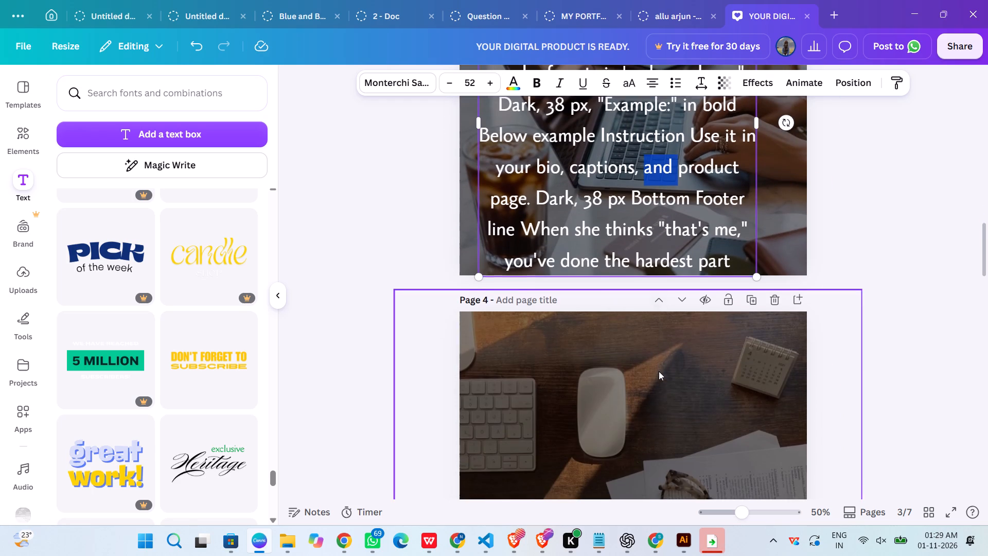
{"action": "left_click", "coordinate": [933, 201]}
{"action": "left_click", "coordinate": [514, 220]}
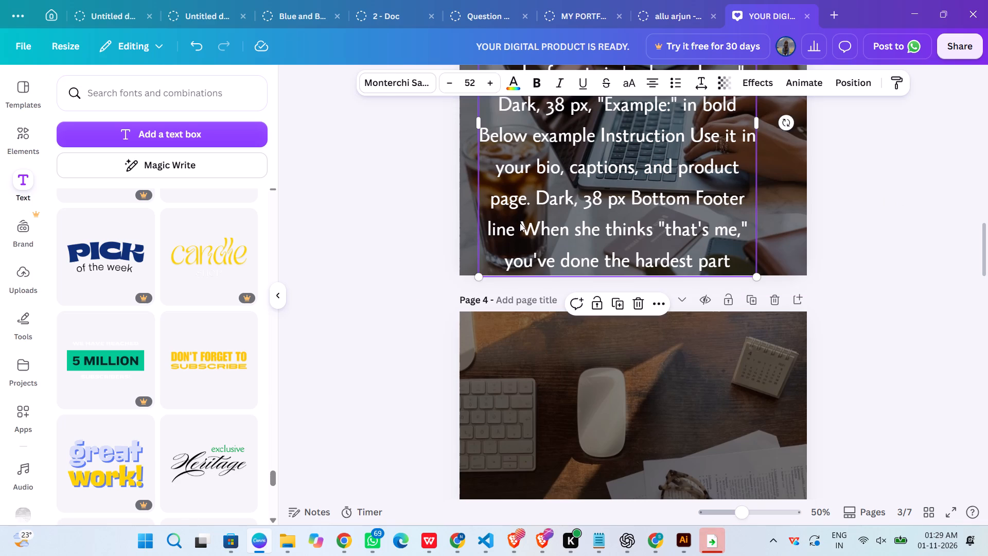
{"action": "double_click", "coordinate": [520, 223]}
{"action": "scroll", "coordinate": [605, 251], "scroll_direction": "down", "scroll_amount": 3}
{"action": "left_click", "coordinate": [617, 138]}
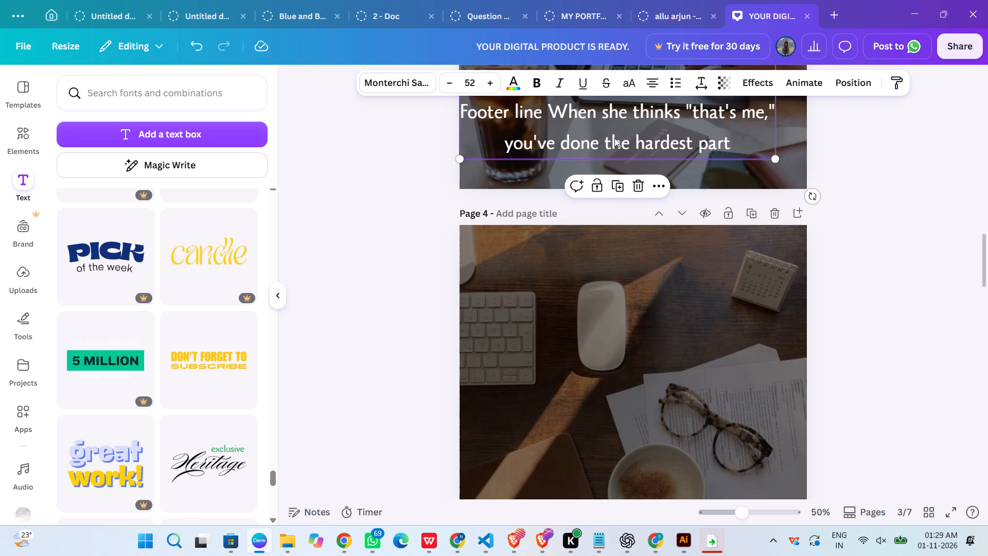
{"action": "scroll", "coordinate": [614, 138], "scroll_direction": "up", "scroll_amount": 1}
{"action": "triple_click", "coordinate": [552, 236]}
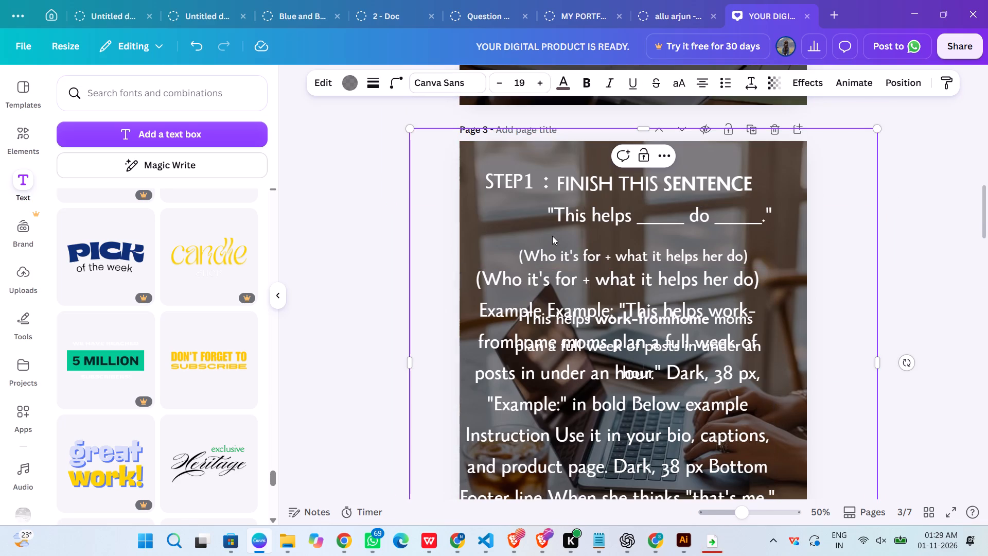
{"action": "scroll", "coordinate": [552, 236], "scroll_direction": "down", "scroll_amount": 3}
Reposition the long brief block up and to the right so its closing line sits within page 3.
{"action": "left_click_drag", "start_coordinate": [613, 256], "coordinate": [621, 309]}
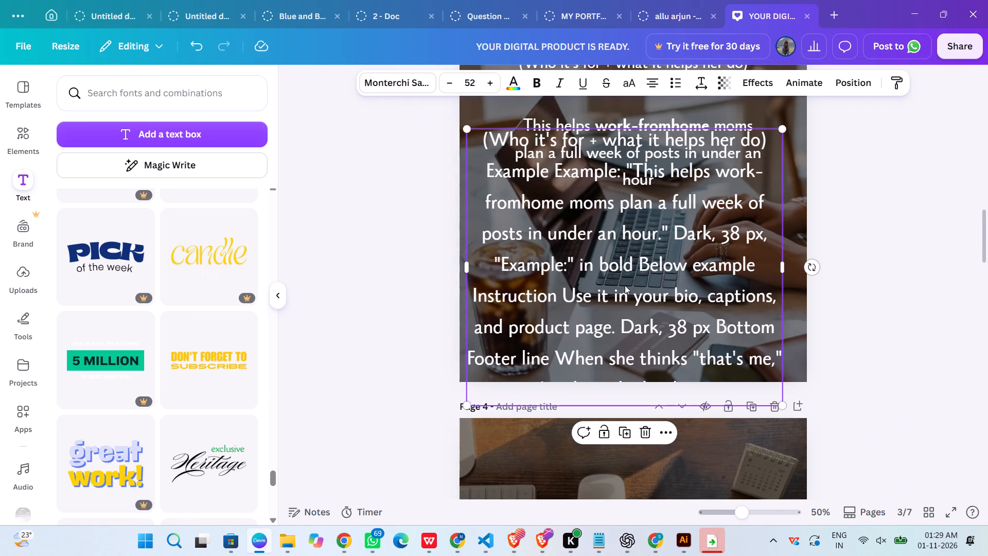
{"action": "scroll", "coordinate": [625, 285], "scroll_direction": "down", "scroll_amount": 4}
{"action": "scroll", "coordinate": [644, 185], "scroll_direction": "up", "scroll_amount": 5}
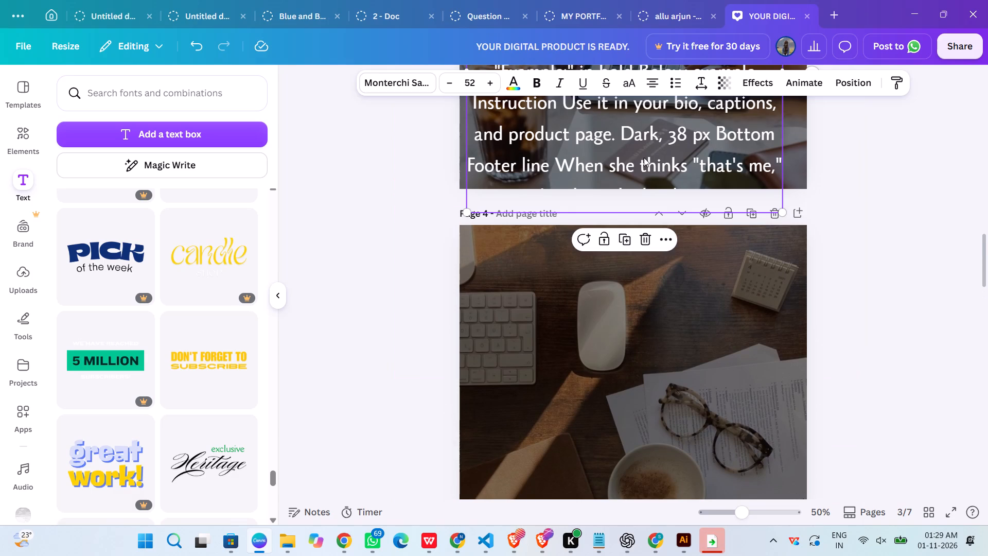
{"action": "left_click_drag", "start_coordinate": [644, 157], "coordinate": [675, 115]}
{"action": "scroll", "coordinate": [674, 120], "scroll_direction": "up", "scroll_amount": 2}
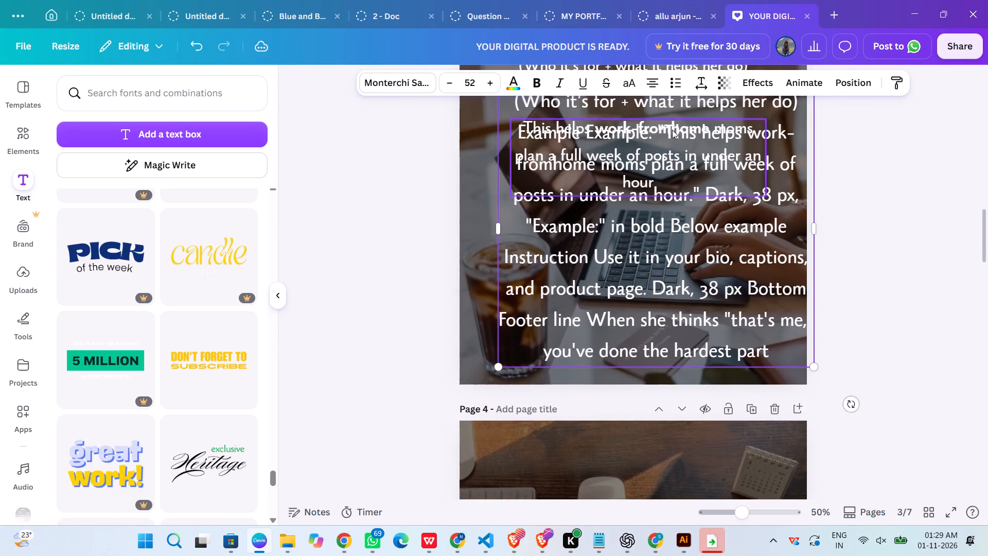
Copy the closing "When she thinks "that's me," you've done the hardest part" line from the long brief block.
{"action": "left_click", "coordinate": [597, 381]}
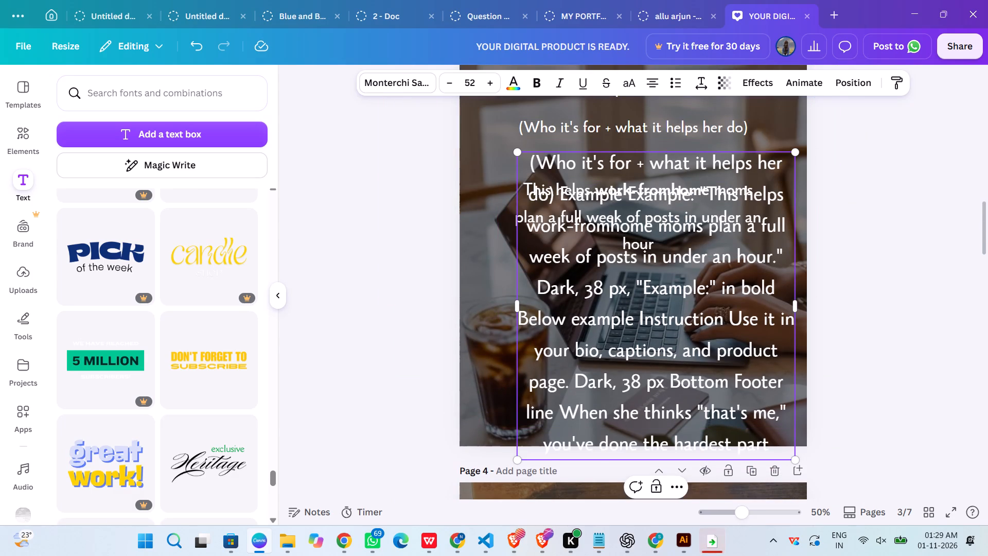
{"action": "left_click_drag", "start_coordinate": [563, 411], "coordinate": [775, 445]}
{"action": "key", "text": "ctrl+c"}
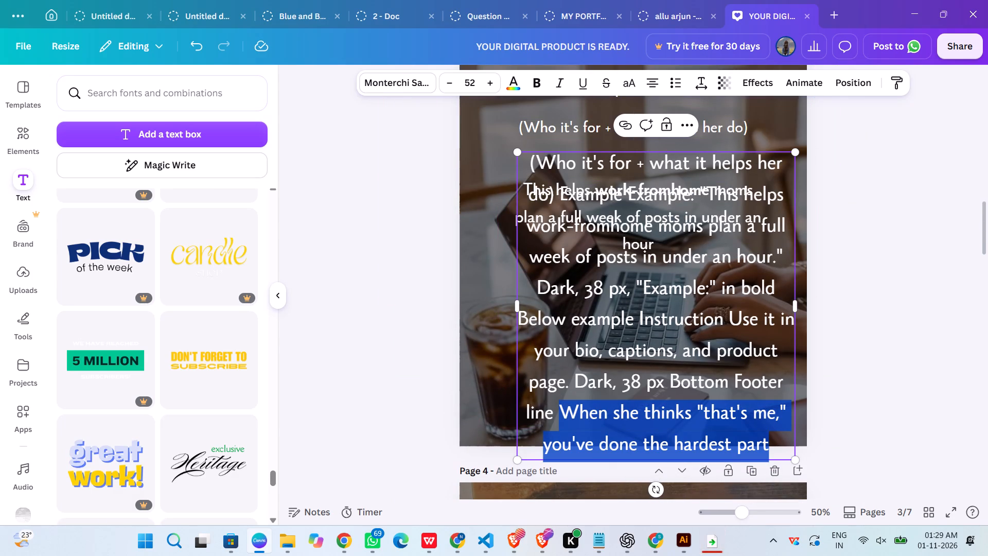
{"action": "key", "text": "ctrl+c"}
{"action": "left_click", "coordinate": [868, 239]}
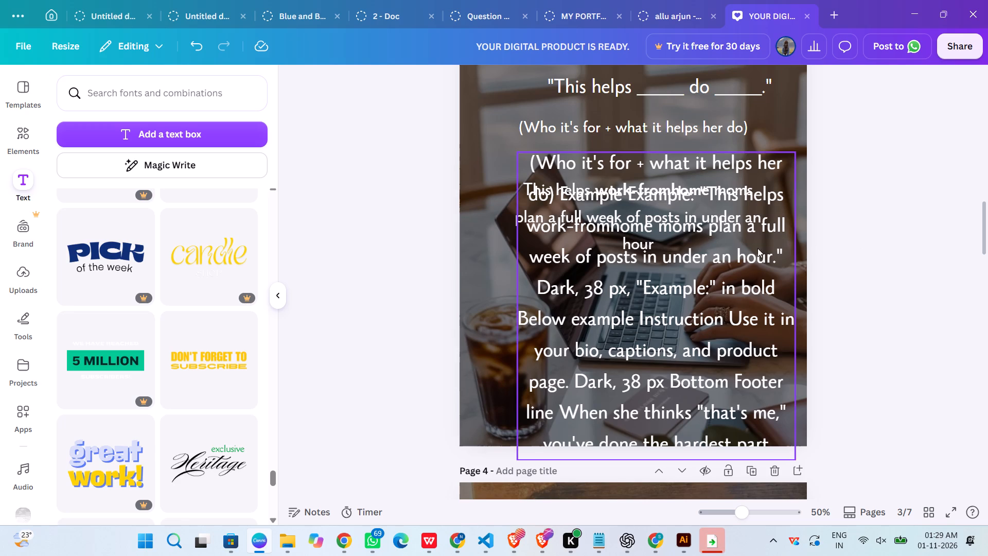
Move the long brief block off page 3, past the page's left edge.
{"action": "left_click_drag", "start_coordinate": [711, 317], "coordinate": [375, 384]}
Paste the copied closing line onto page 3 as its own text box and place it below the example sentence.
{"action": "left_click", "coordinate": [634, 311]}
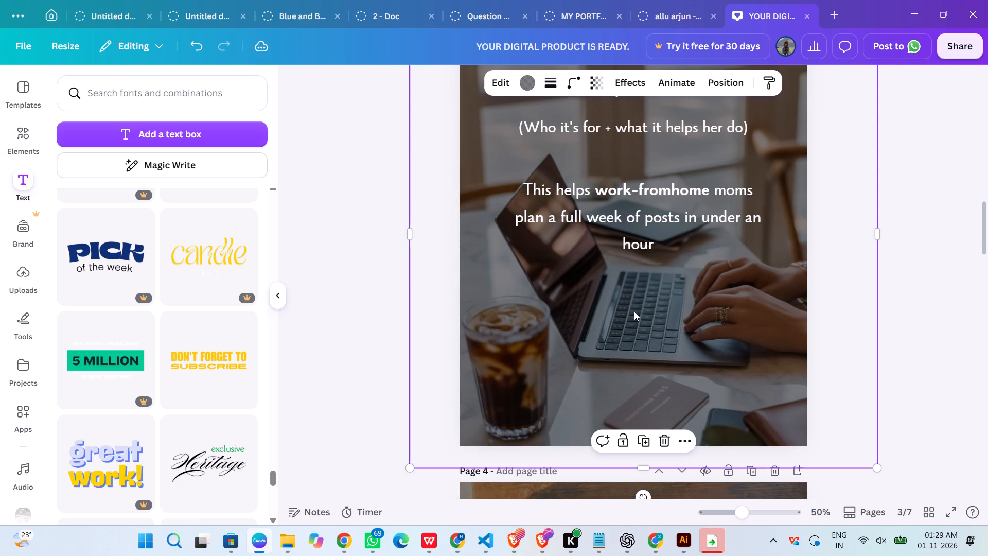
{"action": "key", "text": "ctrl+v"}
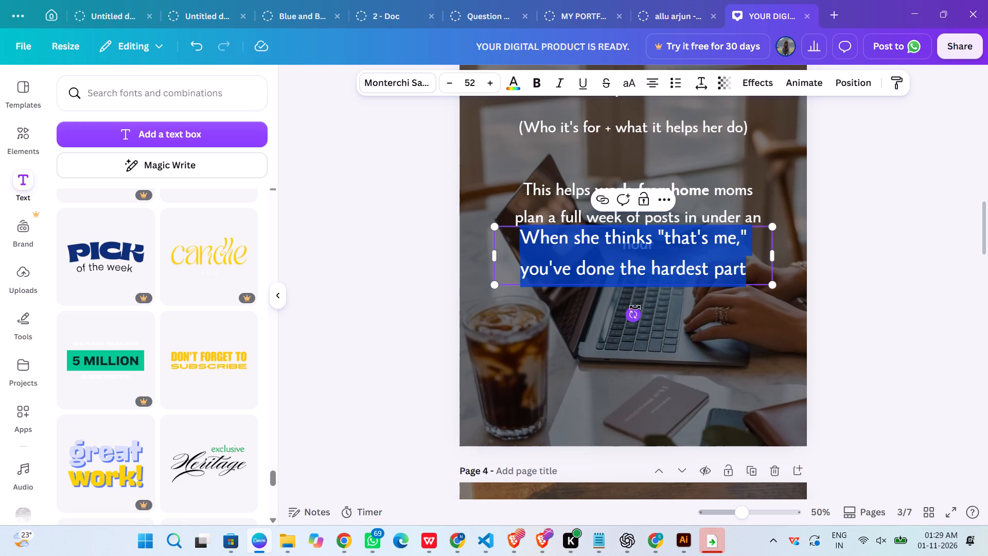
{"action": "left_click_drag", "start_coordinate": [655, 253], "coordinate": [655, 276]}
{"action": "left_click", "coordinate": [705, 352]}
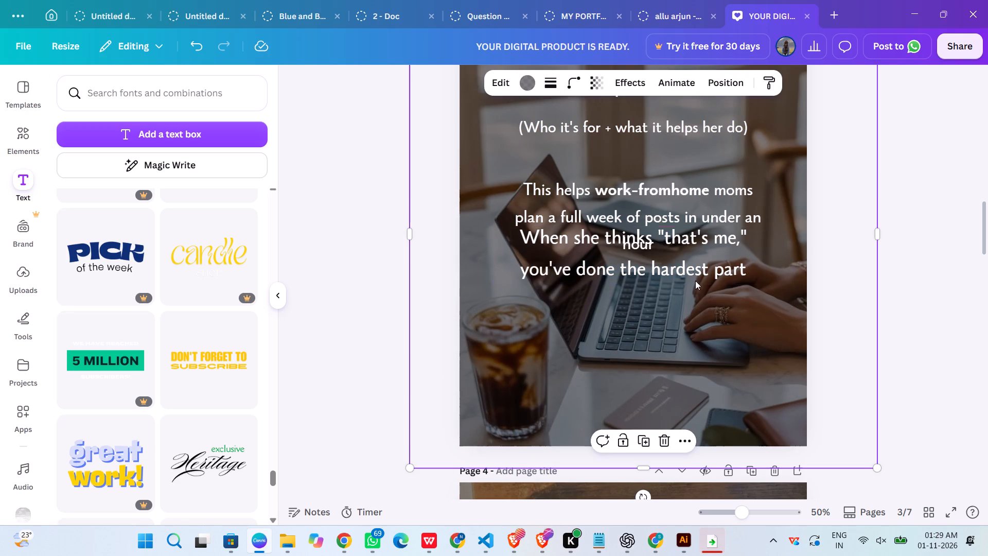
{"action": "left_click_drag", "start_coordinate": [691, 263], "coordinate": [683, 357]}
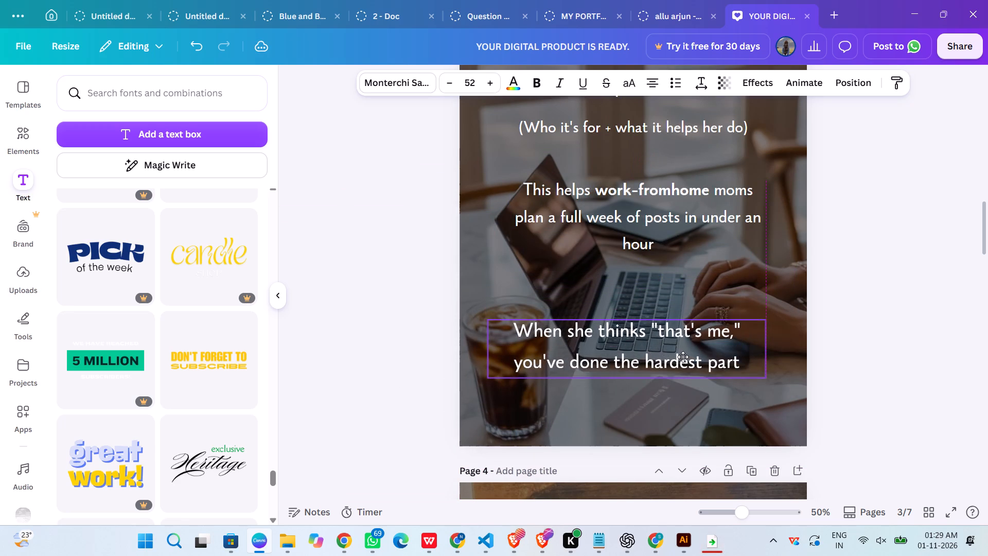
{"action": "left_click_drag", "start_coordinate": [683, 357], "coordinate": [689, 328]}
Make "that's me," bold in the closing line, including its quotation marks.
{"action": "triple_click", "coordinate": [660, 303]}
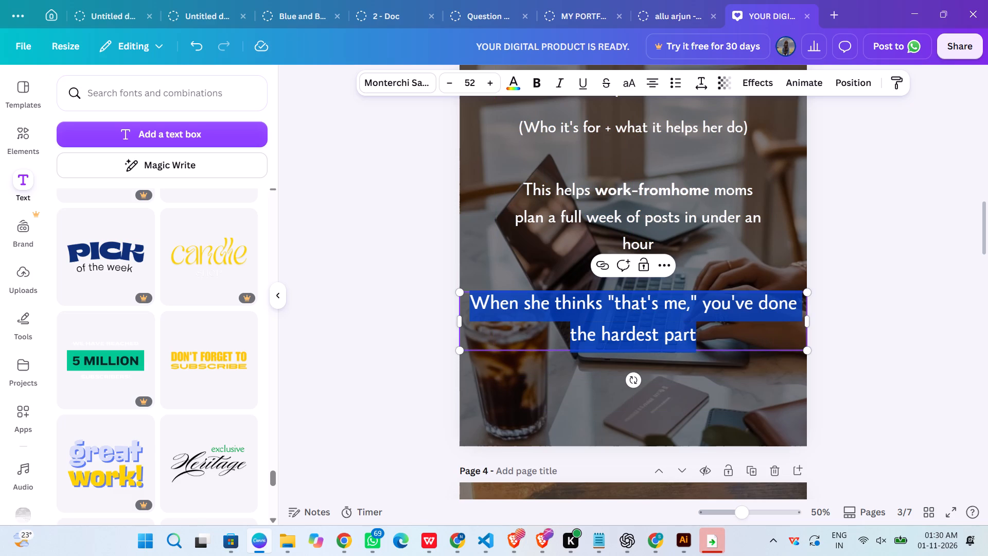
{"action": "left_click", "coordinate": [660, 303]}
{"action": "left_click_drag", "start_coordinate": [696, 308], "coordinate": [607, 302]}
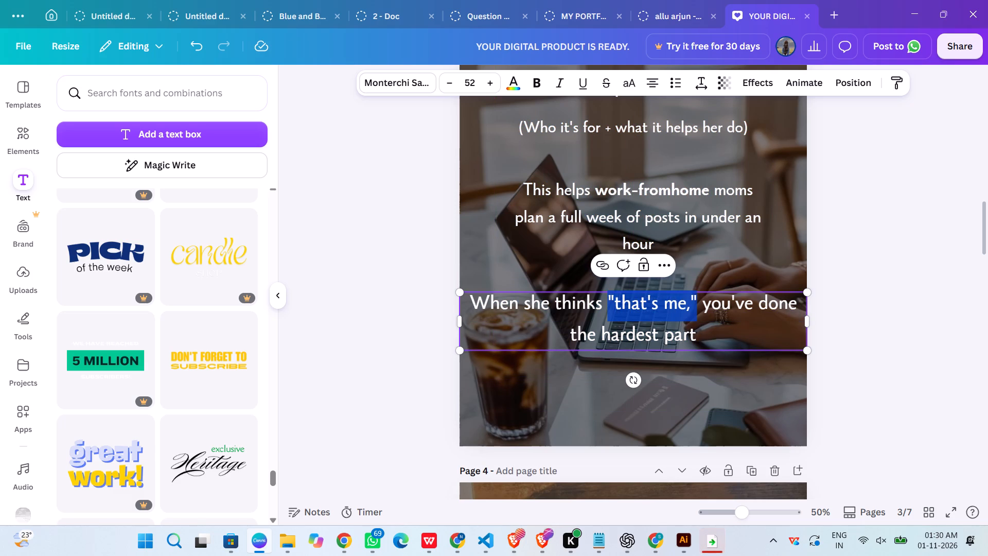
{"action": "left_click", "coordinate": [606, 302], "text": "ctrl"}
{"action": "key", "text": "ctrl+b"}
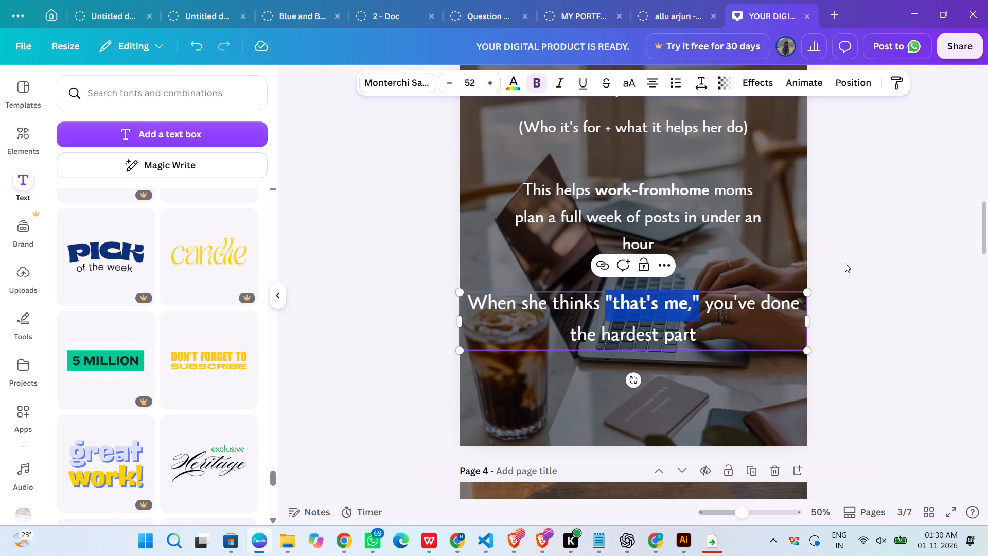
{"action": "left_click", "coordinate": [845, 263]}
Scale the closing line down to font size 43.2 and reposition it beneath the example sentence.
{"action": "left_click", "coordinate": [745, 308]}
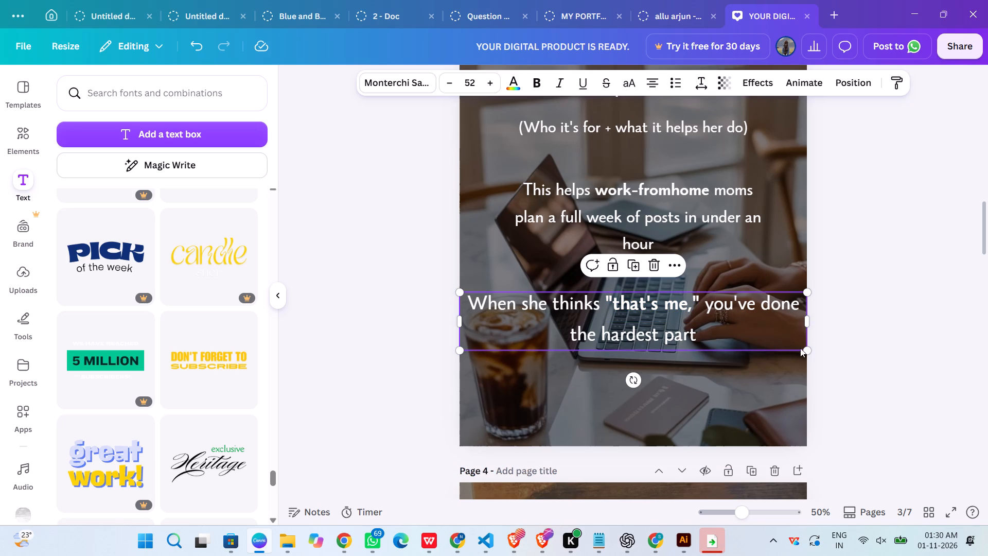
{"action": "left_click_drag", "start_coordinate": [804, 348], "coordinate": [747, 327], "text": "shift"}
{"action": "left_click_drag", "start_coordinate": [652, 321], "coordinate": [683, 328]}
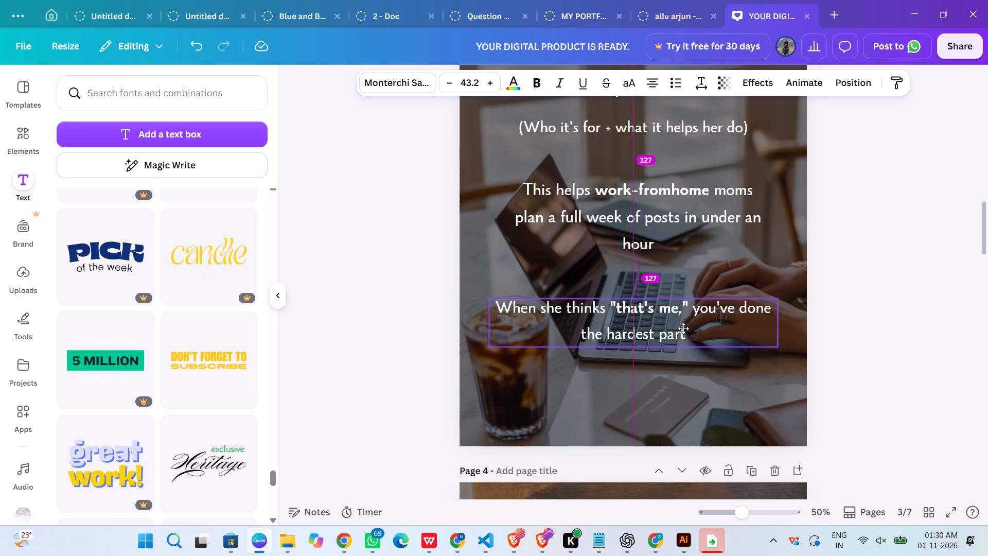
{"action": "left_click_drag", "start_coordinate": [683, 328], "coordinate": [689, 319]}
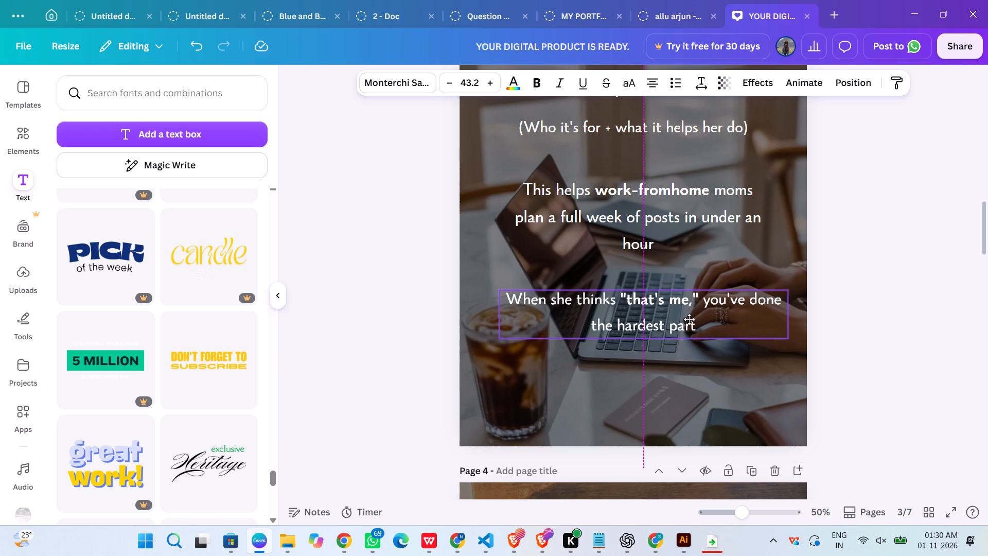
{"action": "left_click_drag", "start_coordinate": [689, 319], "coordinate": [690, 321]}
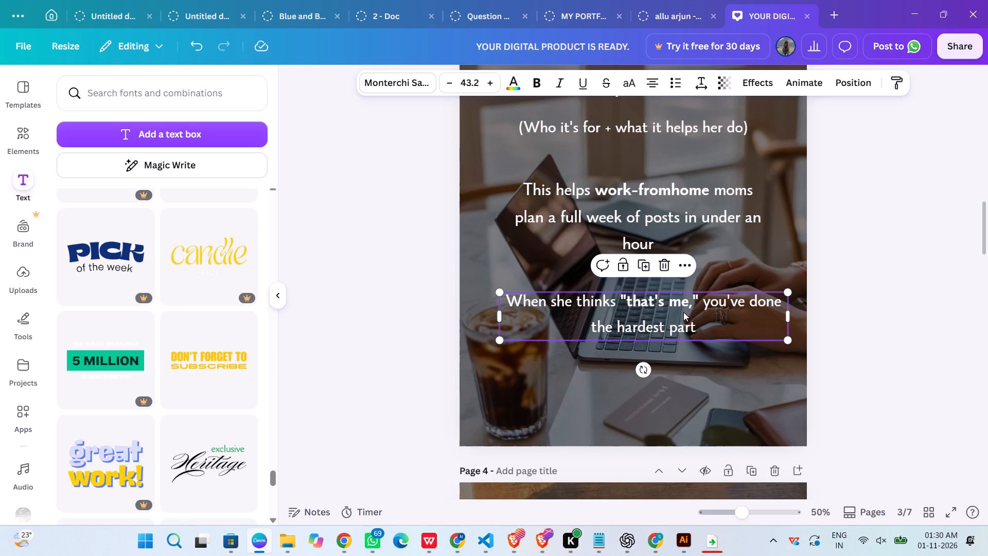
Capitalise the first letters of "She" and "Thinks" in the closing line.
{"action": "left_click", "coordinate": [558, 306]}
{"action": "left_click", "coordinate": [543, 302]}
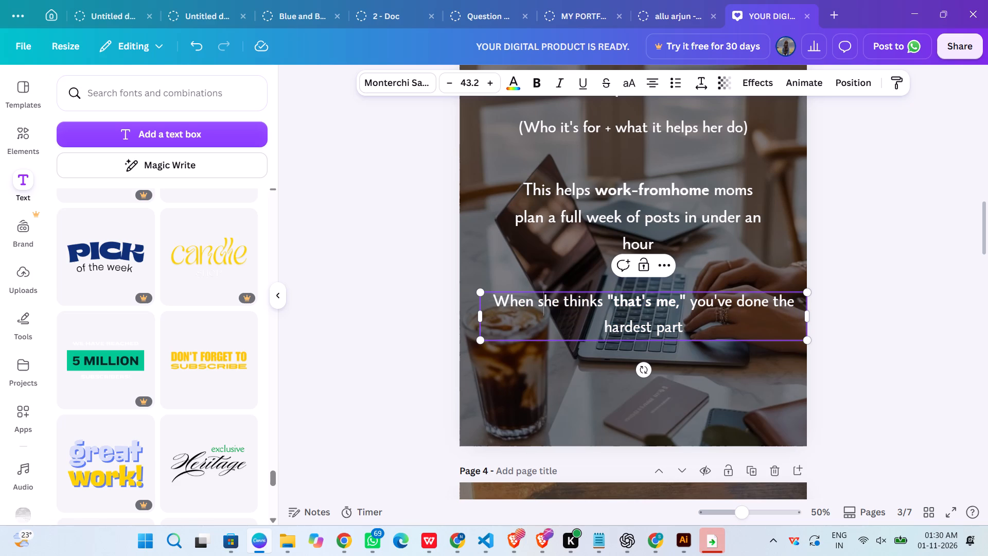
{"action": "key", "text": "BackSpace"}
{"action": "key", "text": "shift+s"}
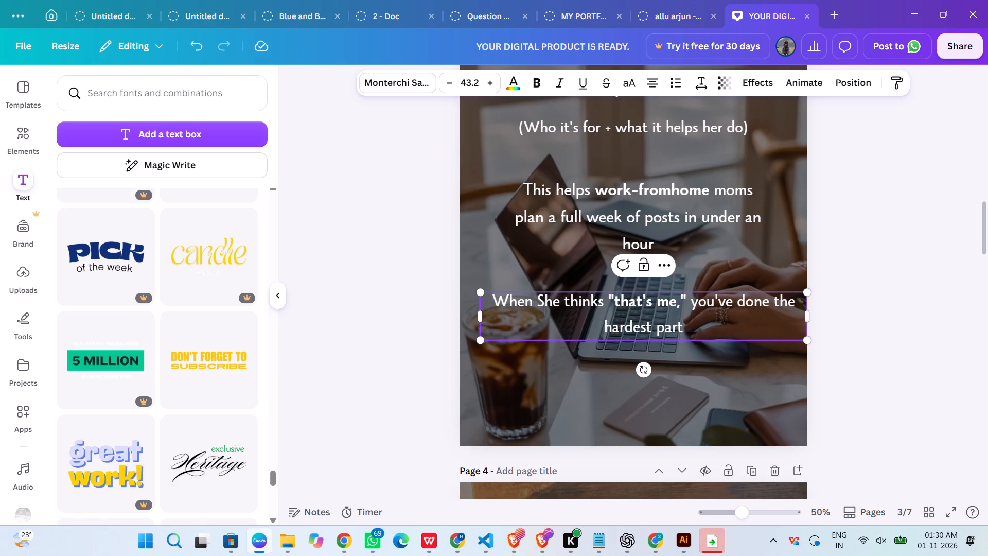
{"action": "left_click", "coordinate": [569, 305]}
{"action": "key", "text": "BackSpace"}
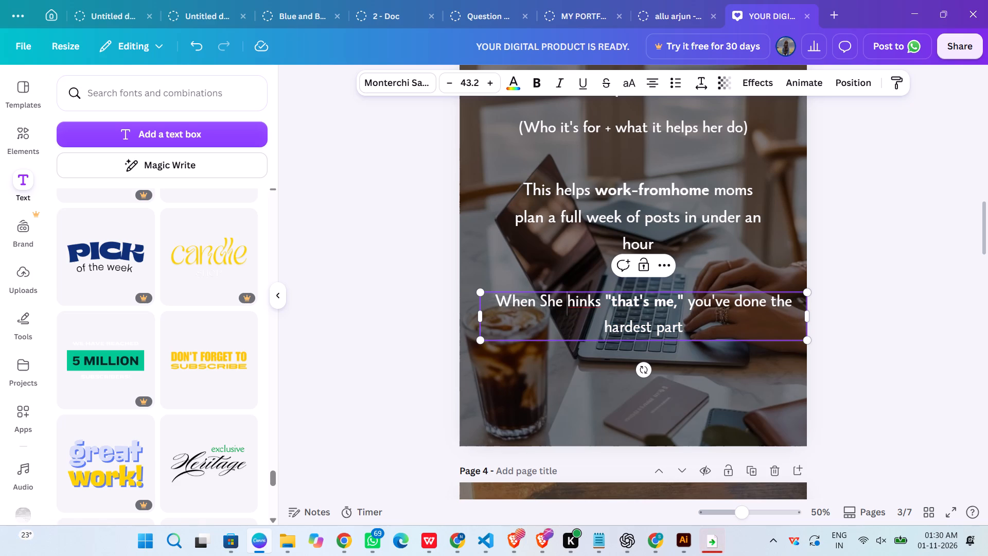
{"action": "key", "text": "shift+t"}
Capitalise the first letters of the bold words in the closing line so they read "That's Me,".
{"action": "key", "text": "Right"}
{"action": "key", "text": "Right"}
{"action": "key", "text": "Right"}
{"action": "key", "text": "Right"}
{"action": "key", "text": "Right"}
{"action": "key", "text": "Right"}
{"action": "key", "text": "Right"}
{"action": "key", "text": "Right"}
{"action": "key", "text": "Right"}
{"action": "key", "text": "Right"}
{"action": "key", "text": "Right"}
{"action": "key", "text": "Right"}
{"action": "key", "text": "Right"}
{"action": "key", "text": "Right"}
{"action": "key", "text": "Right"}
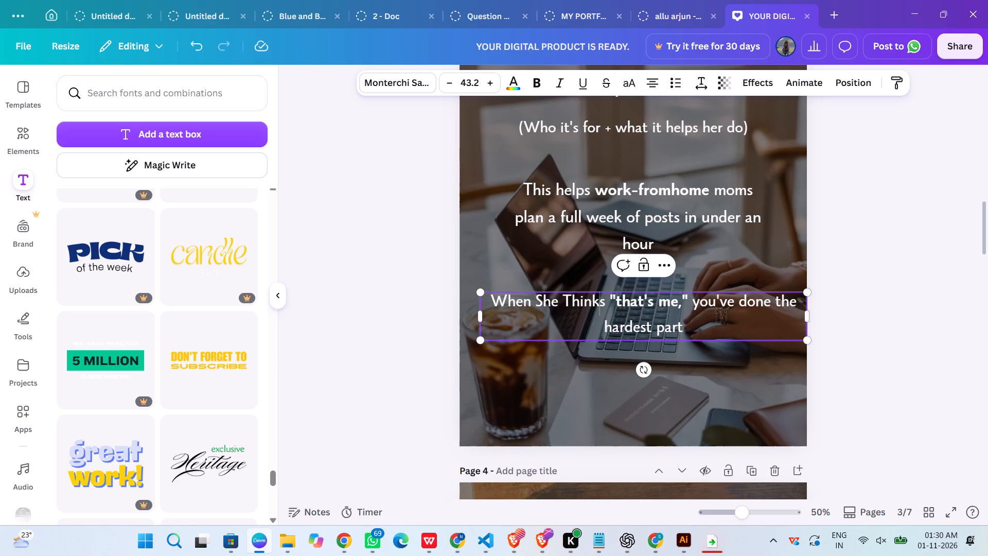
{"action": "key", "text": "Right"}
{"action": "key", "text": "Right"}
{"action": "key", "text": "Right"}
{"action": "key", "text": "Right"}
{"action": "key", "text": "Right"}
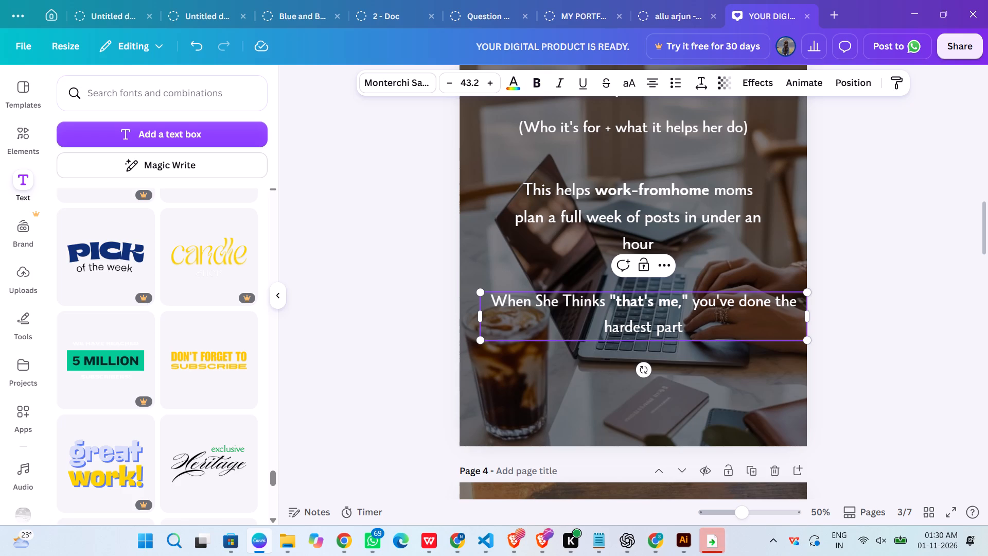
{"action": "key", "text": "Left"}
{"action": "key", "text": "Left"}
{"action": "key", "text": "Left"}
{"action": "key", "text": "Left"}
{"action": "key", "text": "BackSpace"}
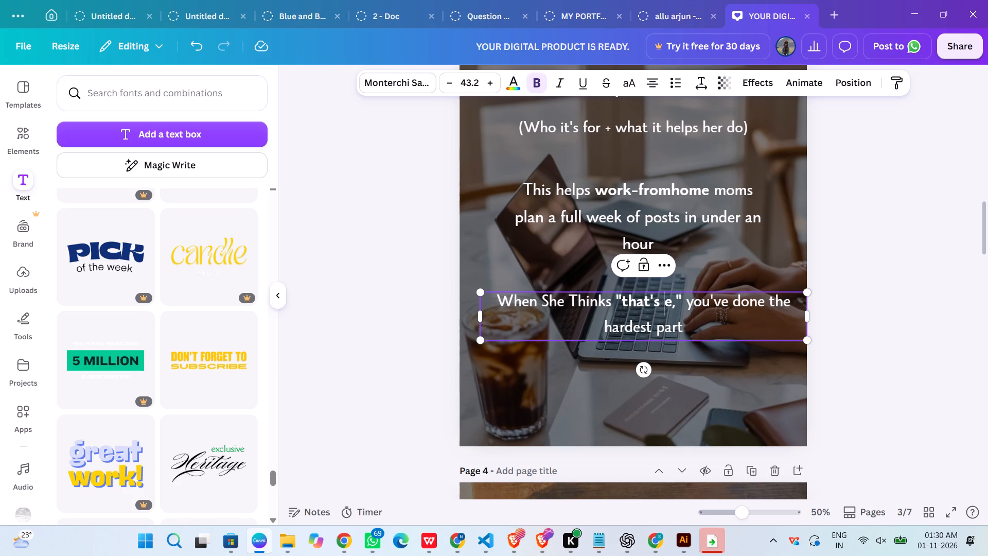
{"action": "key", "text": "shift+m"}
{"action": "key", "text": "Left"}
{"action": "key", "text": "Left"}
{"action": "key", "text": "Left"}
{"action": "key", "text": "Left"}
{"action": "key", "text": "Left"}
{"action": "key", "text": "Left"}
{"action": "key", "text": "Left"}
{"action": "key", "text": "Left"}
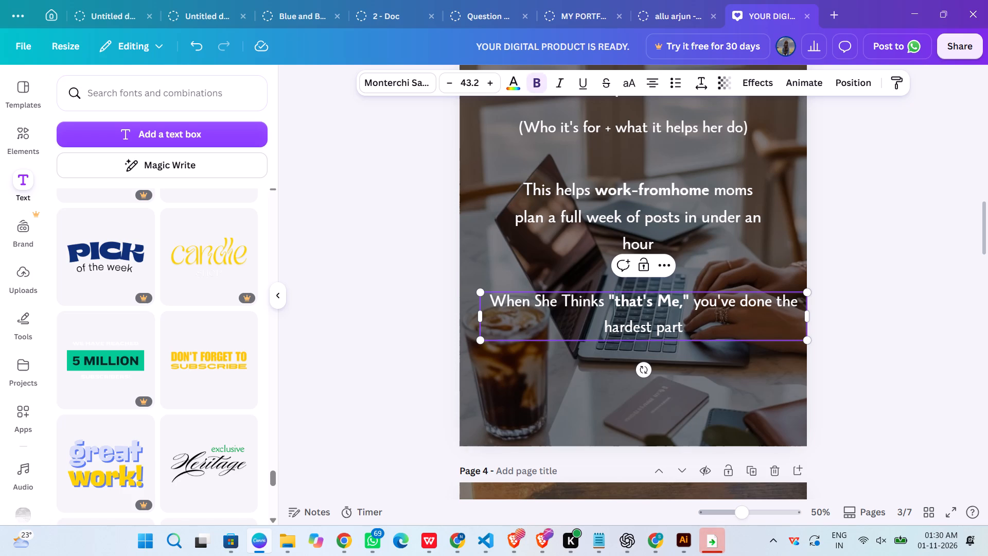
{"action": "key", "text": "Delete"}
{"action": "key", "text": "shift+t"}
Capitalise the first letters of "You've", "Done" and "The" in the closing line.
{"action": "key", "text": "Right"}
{"action": "key", "text": "Right"}
{"action": "key", "text": "Right"}
{"action": "key", "text": "Right"}
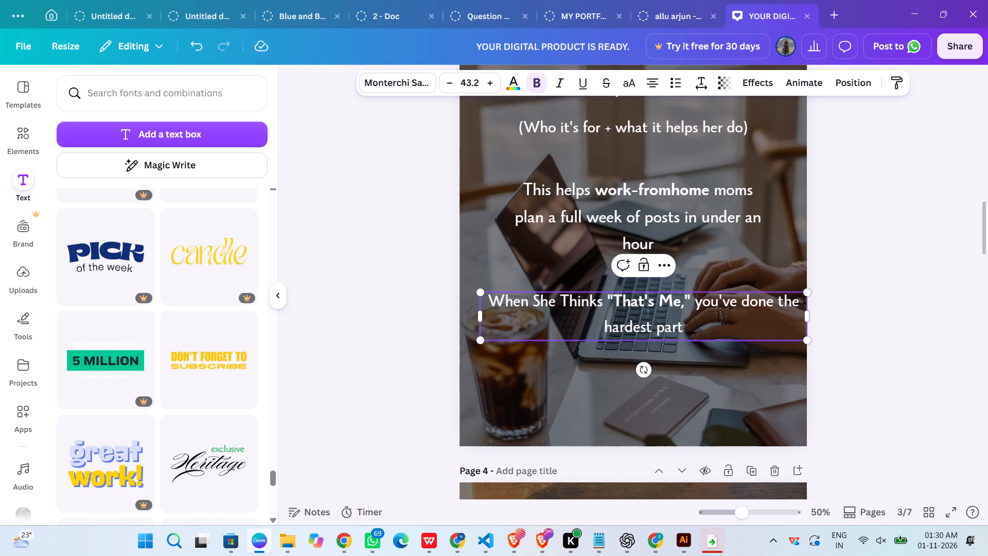
{"action": "key", "text": "Right"}
{"action": "key", "text": "Right"}
{"action": "key", "text": "Right"}
{"action": "key", "text": "Right"}
{"action": "key", "text": "Right"}
{"action": "key", "text": "Right"}
{"action": "key", "text": "Right"}
{"action": "key", "text": "Right"}
{"action": "key", "text": "Right"}
{"action": "key", "text": "Right"}
{"action": "key", "text": "BackSpace"}
{"action": "key", "text": "shift+y"}
{"action": "key", "text": "Right"}
{"action": "key", "text": "Right"}
{"action": "key", "text": "Right"}
{"action": "key", "text": "Right"}
{"action": "key", "text": "Right"}
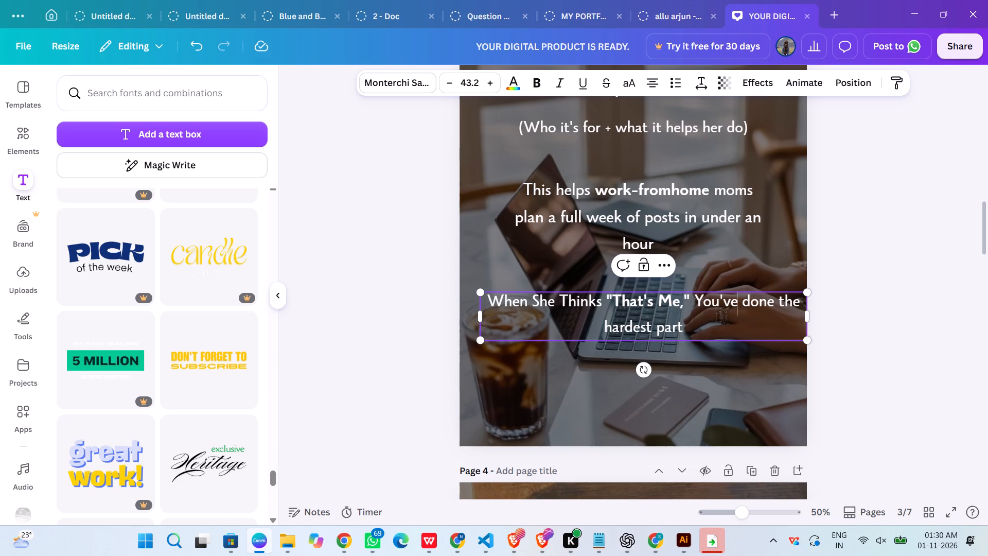
{"action": "key", "text": "Right"}
{"action": "key", "text": "Right"}
{"action": "key", "text": "BackSpace"}
{"action": "key", "text": "shift+d"}
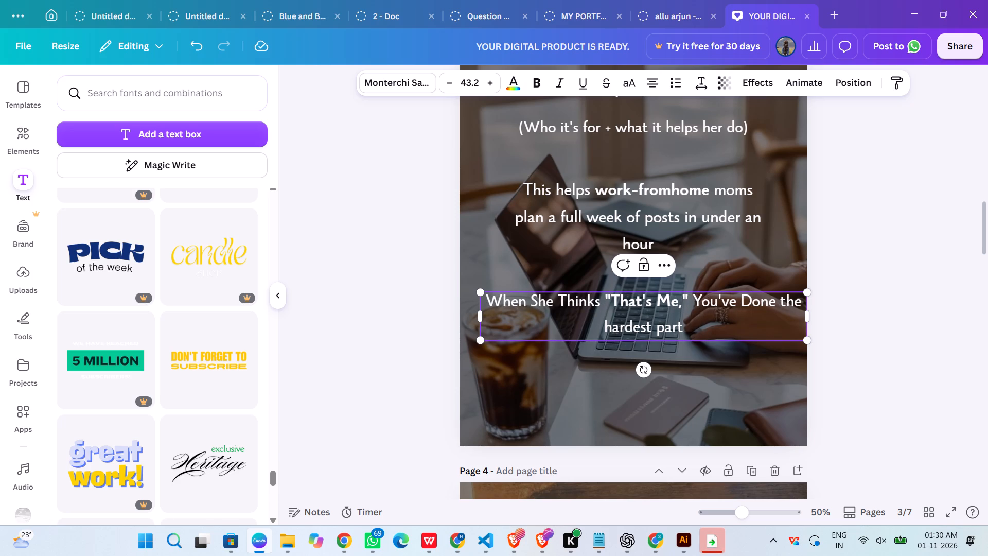
{"action": "key", "text": "Right"}
{"action": "key", "text": "Right"}
{"action": "key", "text": "Right"}
{"action": "key", "text": "Right"}
{"action": "key", "text": "Right"}
{"action": "key", "text": "BackSpace"}
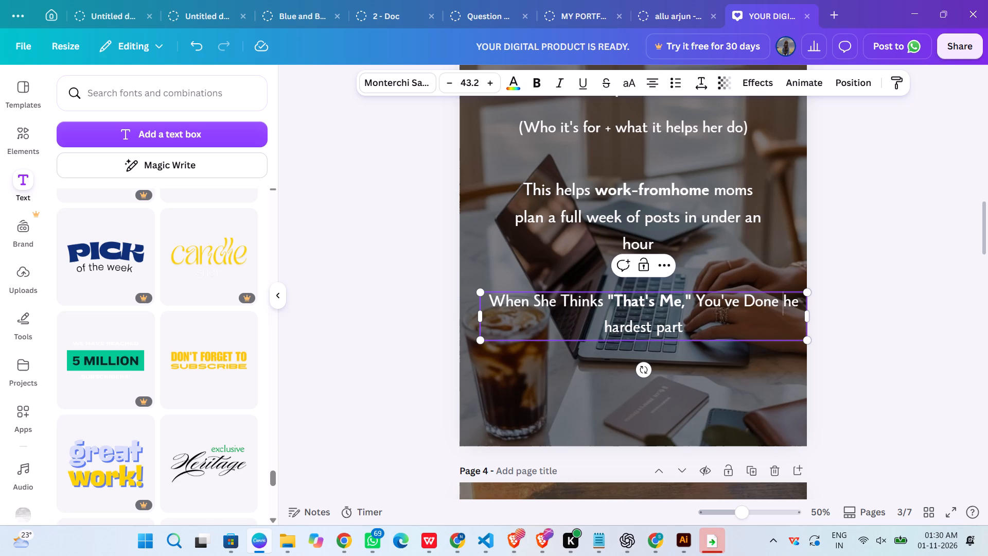
{"action": "key", "text": "shift+t"}
Capitalise the first letters of "Hardest" and "Part" at the end of the closing line.
{"action": "key", "text": "Down"}
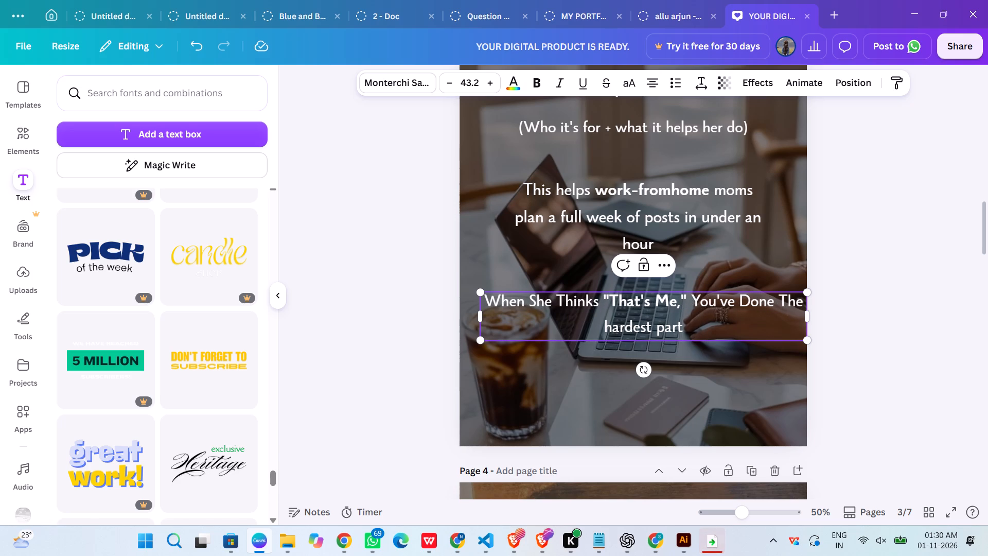
{"action": "key", "text": "Left"}
{"action": "key", "text": "Left"}
{"action": "key", "text": "Left"}
{"action": "key", "text": "BackSpace"}
{"action": "key", "text": "shift+p"}
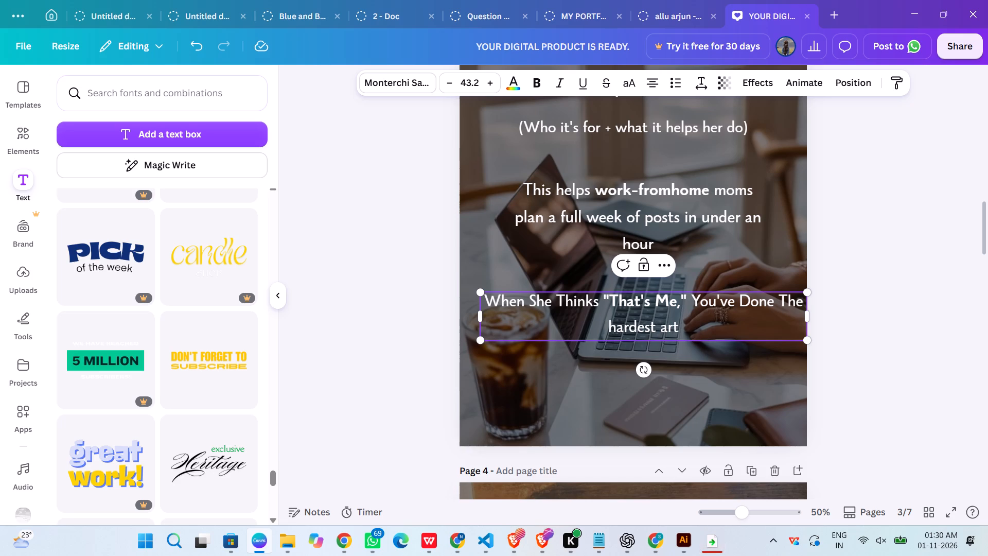
{"action": "key", "text": "Left"}
{"action": "key", "text": "Left"}
{"action": "key", "text": "Left"}
{"action": "key", "text": "Left"}
{"action": "key", "text": "Left"}
{"action": "key", "text": "Left"}
{"action": "key", "text": "Left"}
{"action": "key", "text": "Left"}
{"action": "key", "text": "BackSpace"}
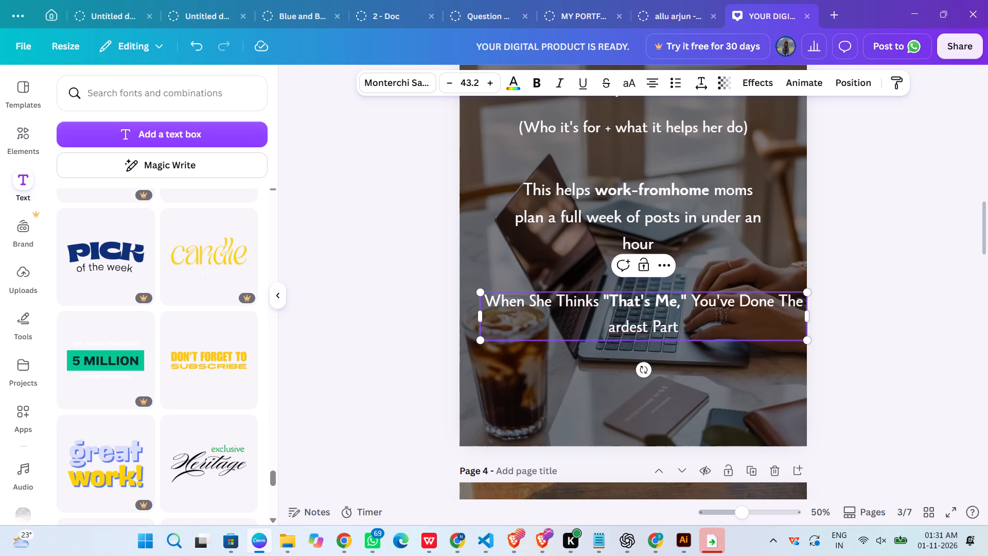
{"action": "key", "text": "shift+h"}
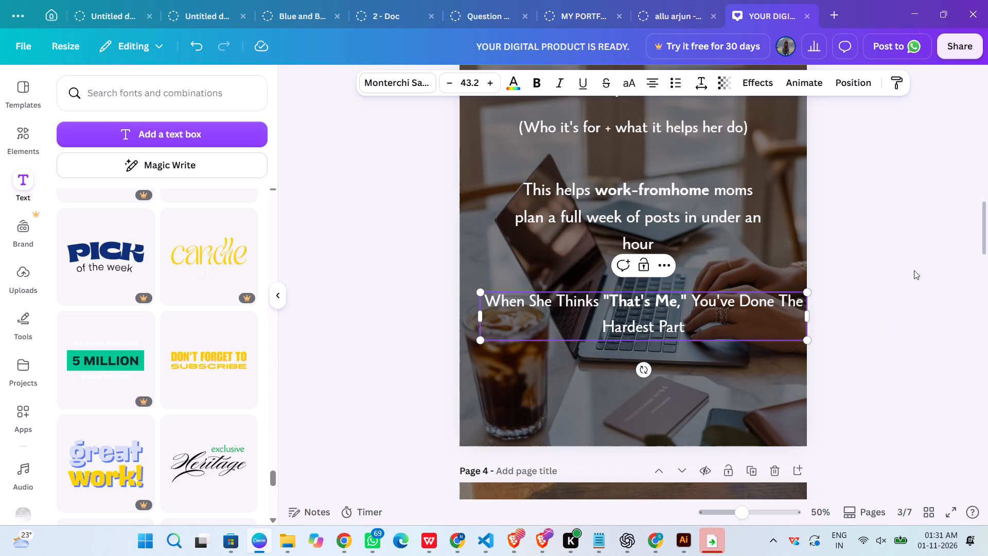
{"action": "left_click", "coordinate": [914, 270]}
Scale the closing line down to font size 38.6 and centre it on page 3 beneath the example sentence.
{"action": "left_click", "coordinate": [698, 325]}
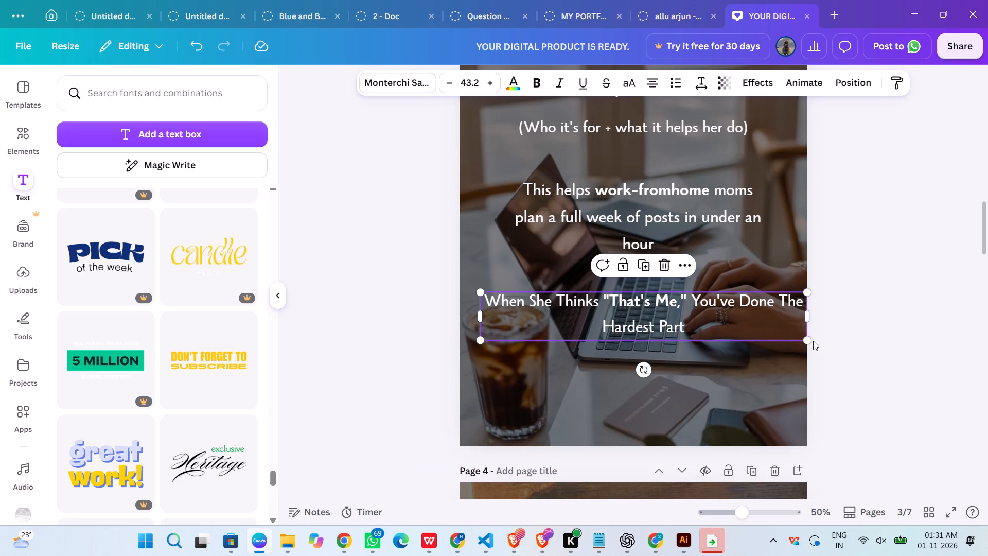
{"action": "left_click_drag", "start_coordinate": [806, 340], "coordinate": [758, 328], "text": "shift"}
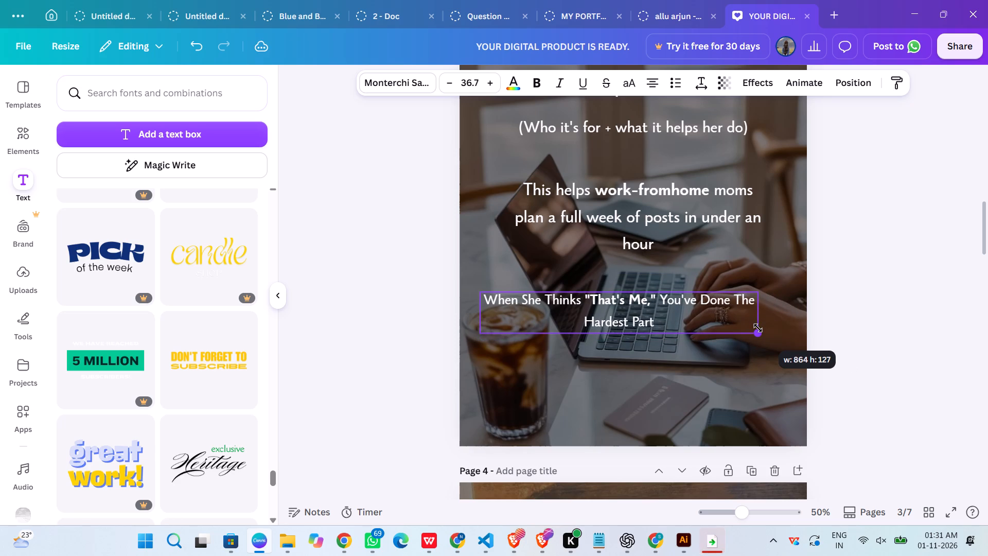
{"action": "left_click_drag", "start_coordinate": [758, 328], "coordinate": [771, 328], "text": "shift"}
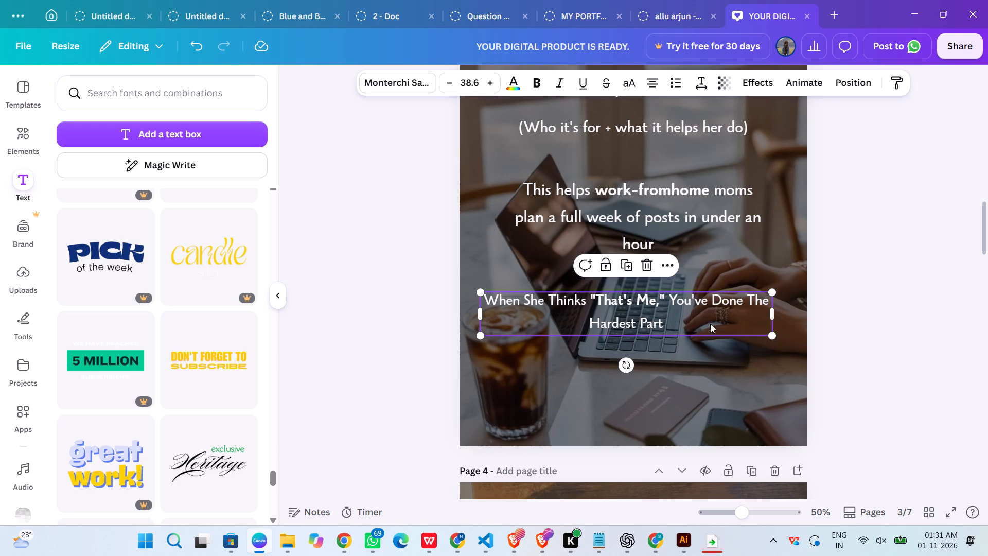
{"action": "left_click_drag", "start_coordinate": [709, 321], "coordinate": [721, 326]}
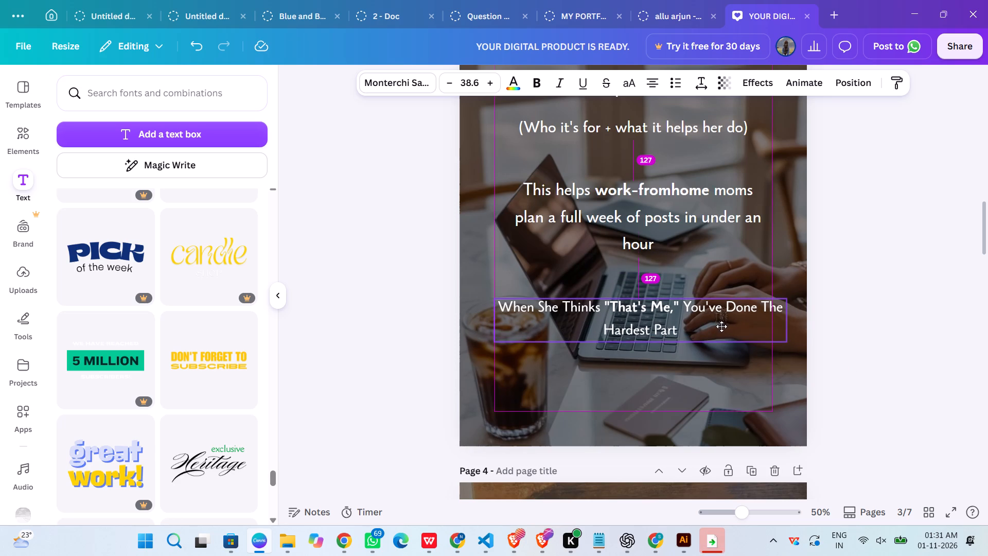
{"action": "left_click_drag", "start_coordinate": [721, 326], "coordinate": [715, 316]}
{"action": "left_click", "coordinate": [846, 300]}
{"action": "scroll", "coordinate": [846, 300], "scroll_direction": "up", "scroll_amount": 1}
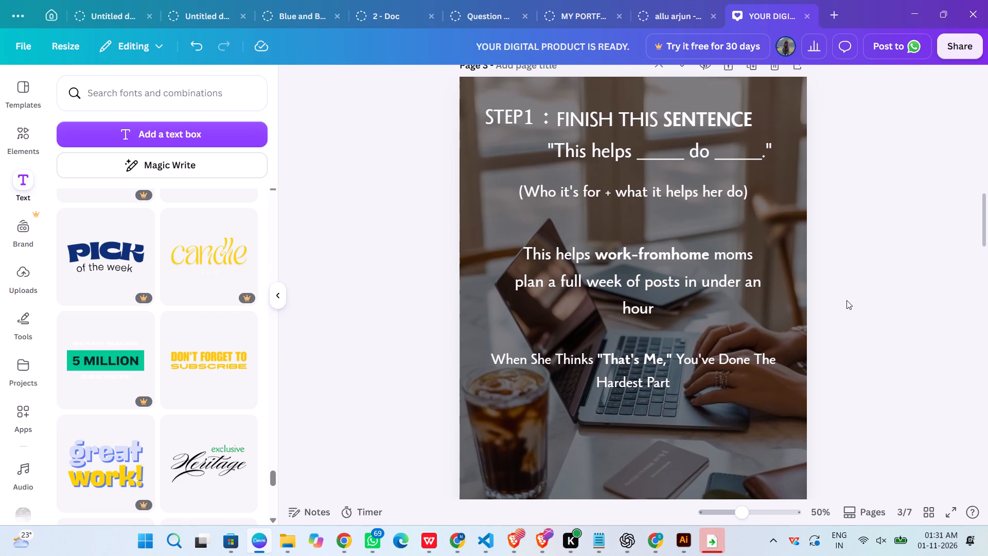
Centre the example sentence horizontally on page 3 and reduce its font size to 40.
{"action": "scroll", "coordinate": [846, 300], "scroll_direction": "up", "scroll_amount": 1}
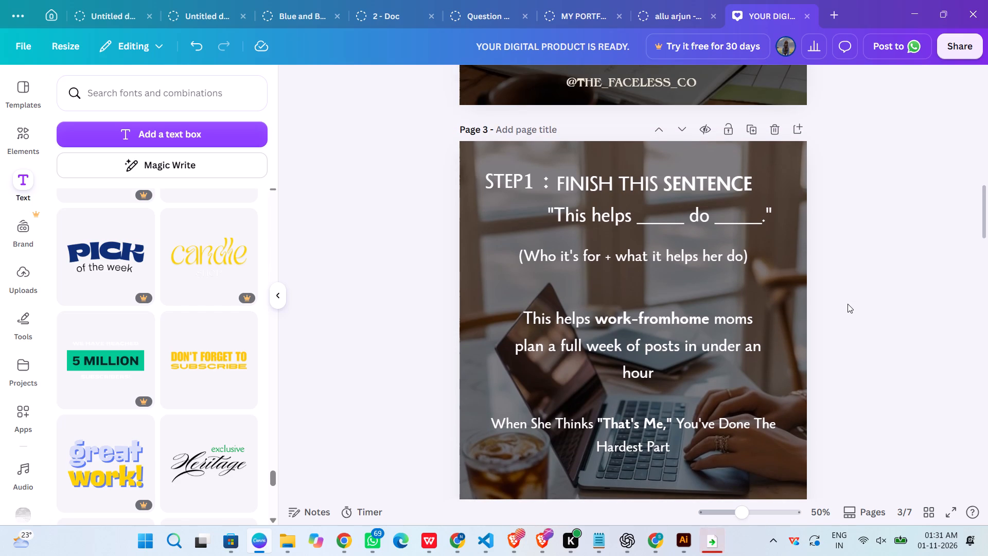
{"action": "left_click", "coordinate": [637, 354]}
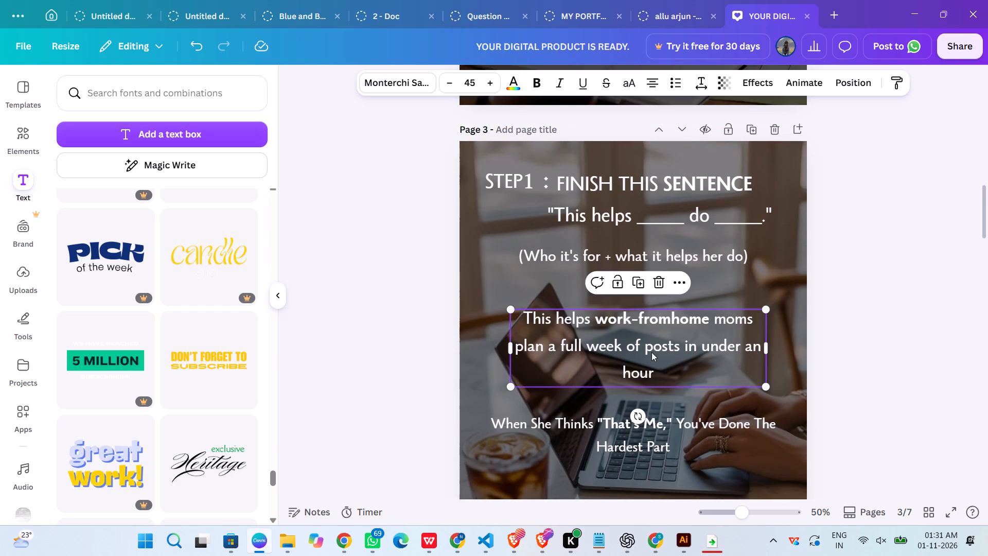
{"action": "left_click_drag", "start_coordinate": [651, 352], "coordinate": [649, 350]}
{"action": "scroll", "coordinate": [641, 359], "scroll_direction": "down", "scroll_amount": 1}
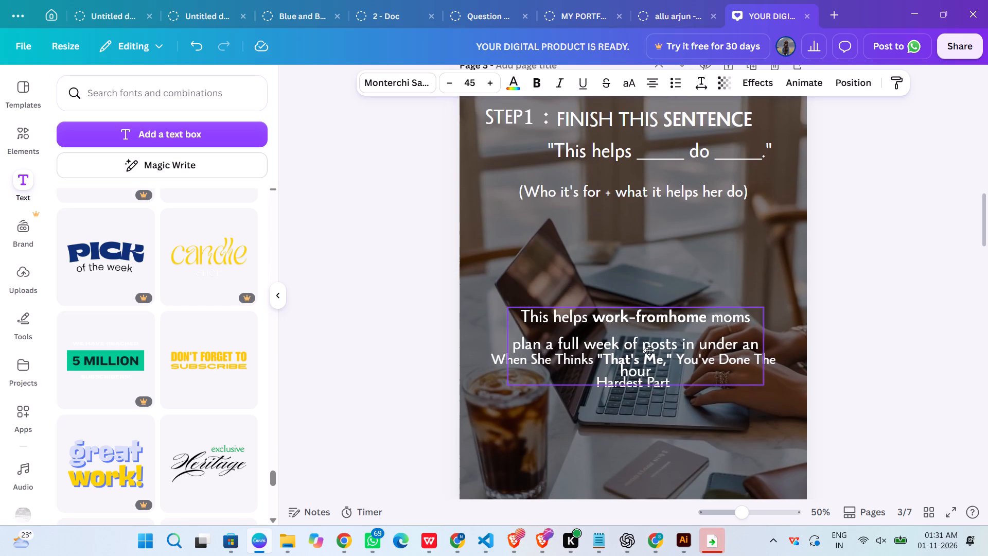
{"action": "left_click_drag", "start_coordinate": [649, 350], "coordinate": [648, 287]}
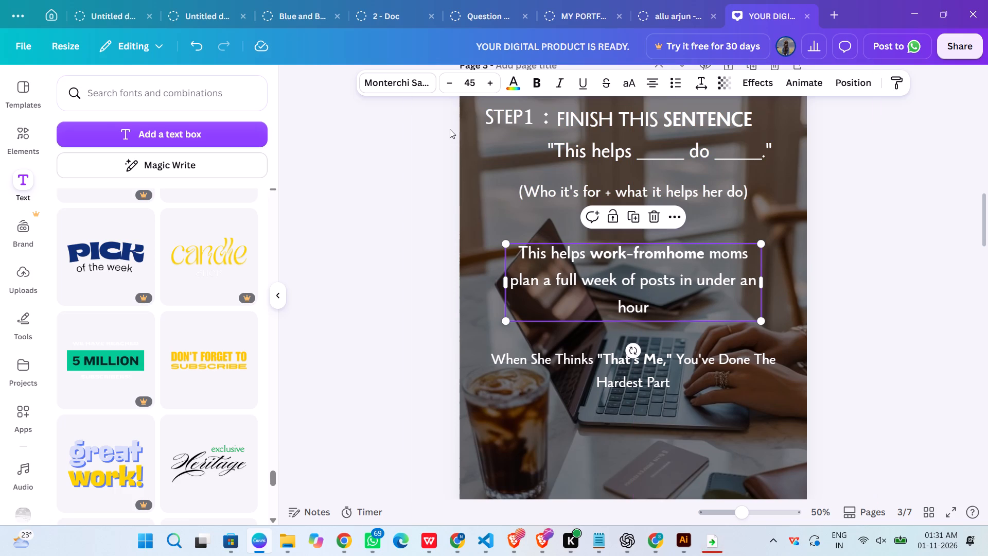
{"action": "triple_click", "coordinate": [452, 83]}
{"action": "double_click", "coordinate": [452, 83]}
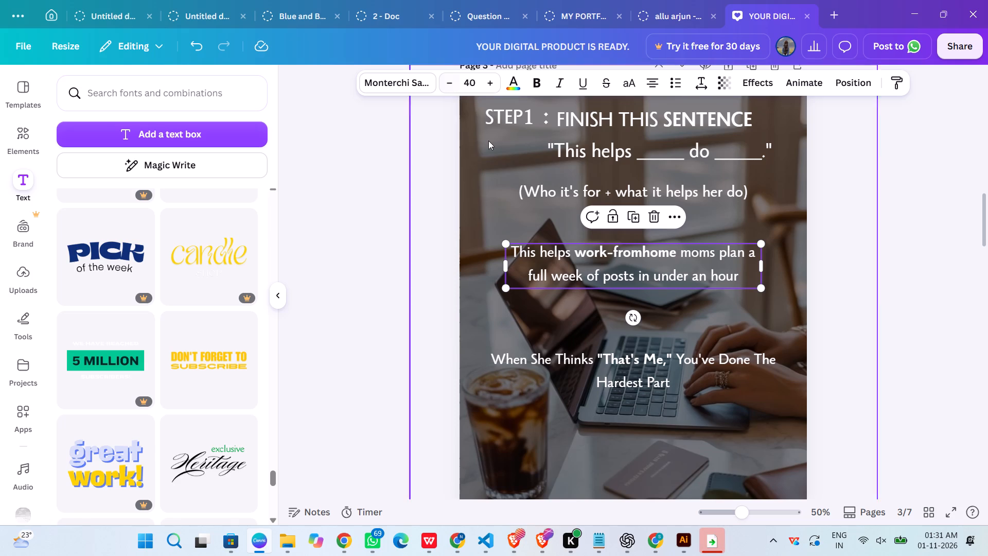
Make the words "under an hour" in page 3's example sentence bold.
{"action": "left_click", "coordinate": [666, 277]}
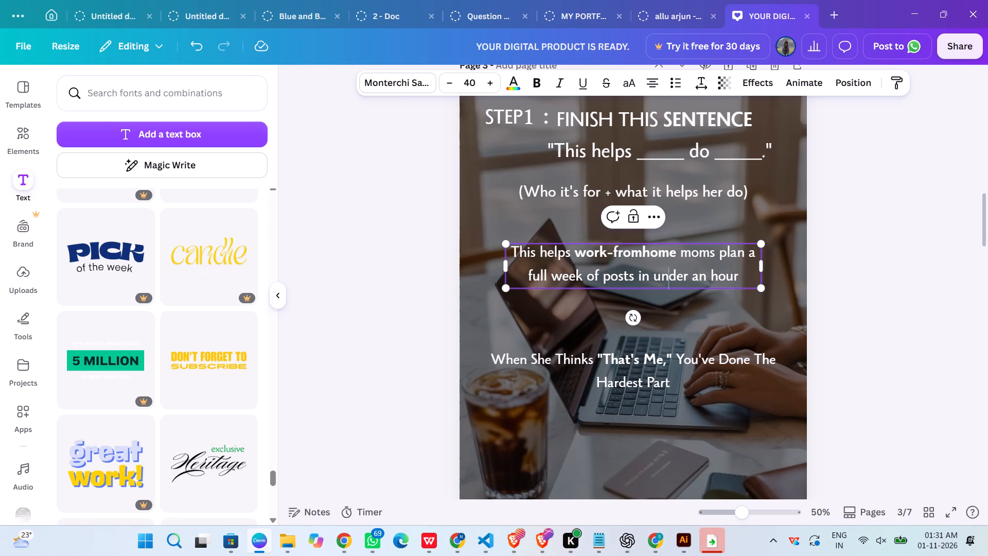
{"action": "left_click_drag", "start_coordinate": [654, 280], "coordinate": [747, 280]}
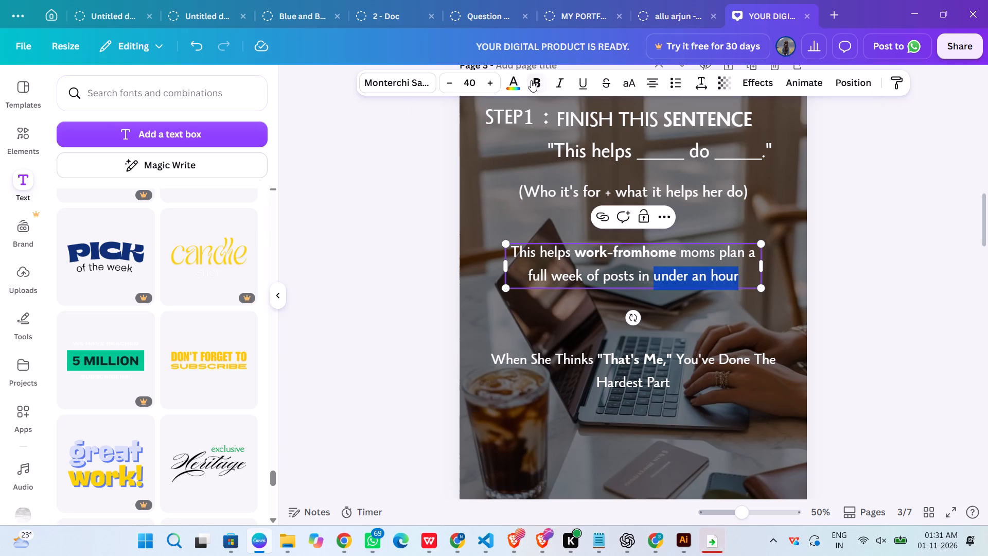
{"action": "left_click", "coordinate": [531, 80]}
{"action": "left_click", "coordinate": [894, 250]}
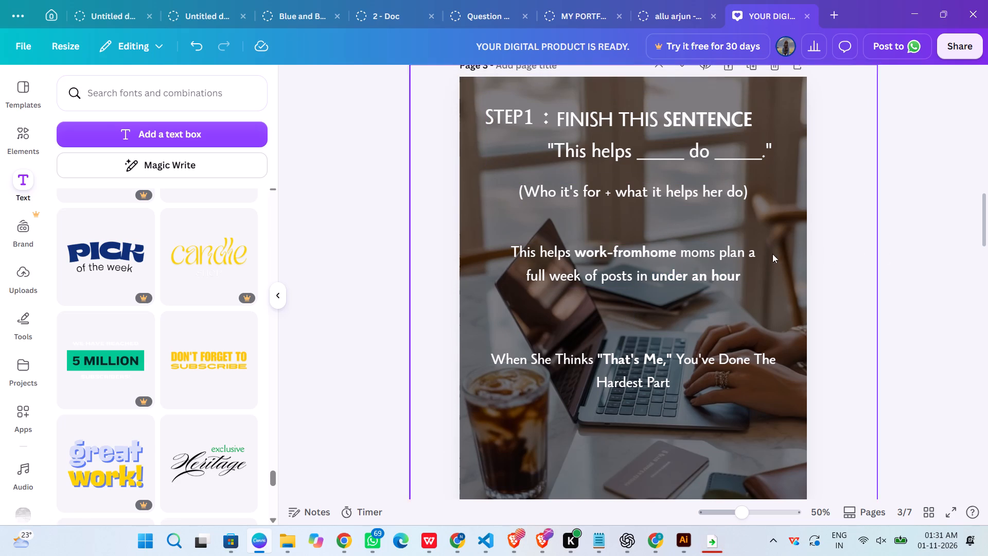
Italicise the bold words "under an hour" in the example sentence.
{"action": "scroll", "coordinate": [967, 267], "scroll_direction": "up", "scroll_amount": 2}
{"action": "scroll", "coordinate": [964, 270], "scroll_direction": "down", "scroll_amount": 2}
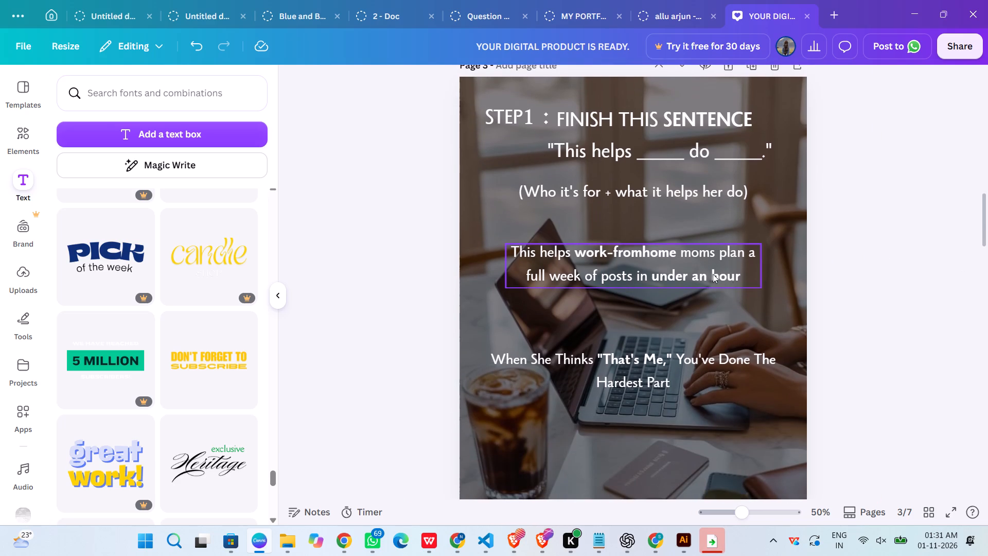
{"action": "triple_click", "coordinate": [651, 274]}
{"action": "left_click", "coordinate": [655, 275]}
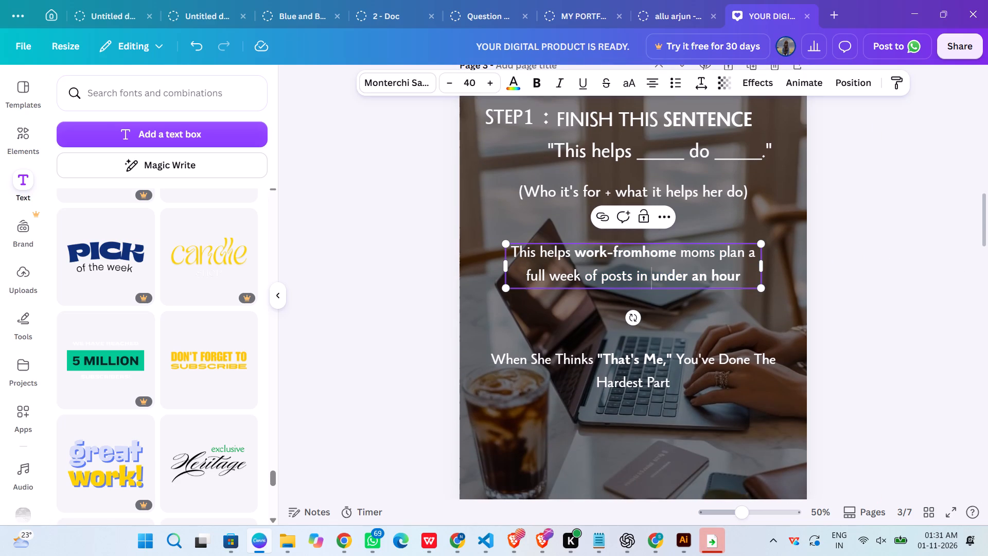
{"action": "left_click_drag", "start_coordinate": [652, 279], "coordinate": [740, 282]}
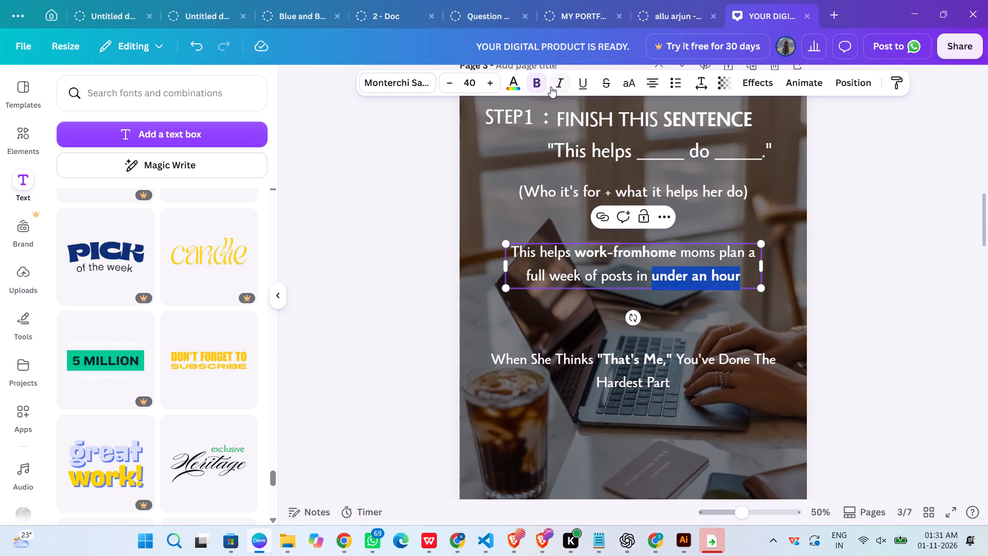
{"action": "left_click", "coordinate": [557, 88]}
{"action": "left_click", "coordinate": [894, 240]}
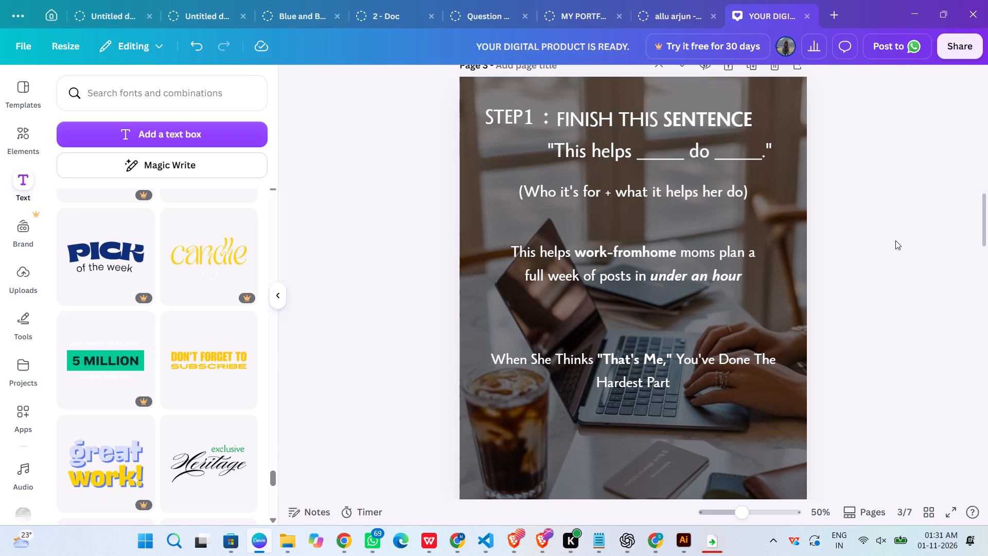
{"action": "scroll", "coordinate": [895, 240], "scroll_direction": "down", "scroll_amount": 1}
{"action": "scroll", "coordinate": [783, 314], "scroll_direction": "up", "scroll_amount": 5}
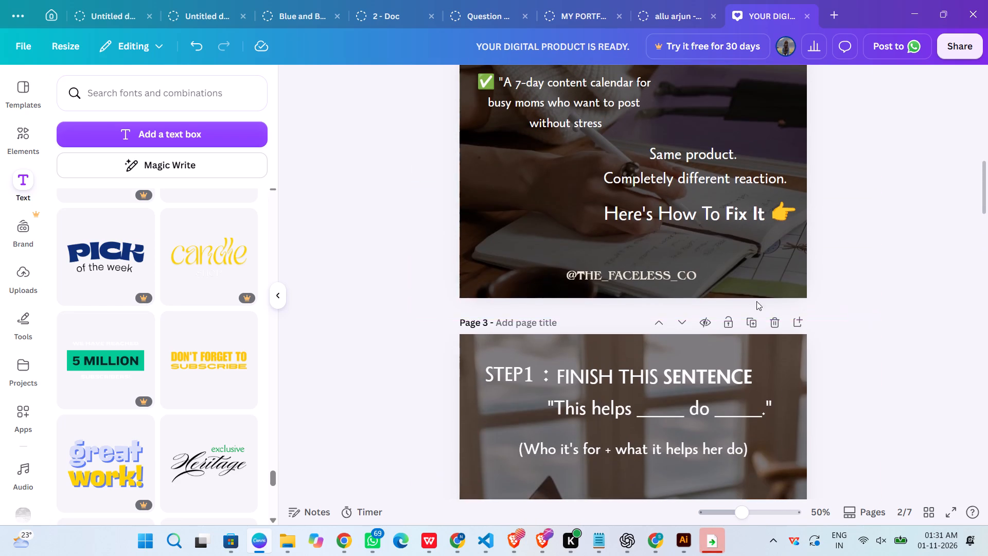
{"action": "left_click", "coordinate": [637, 276]}
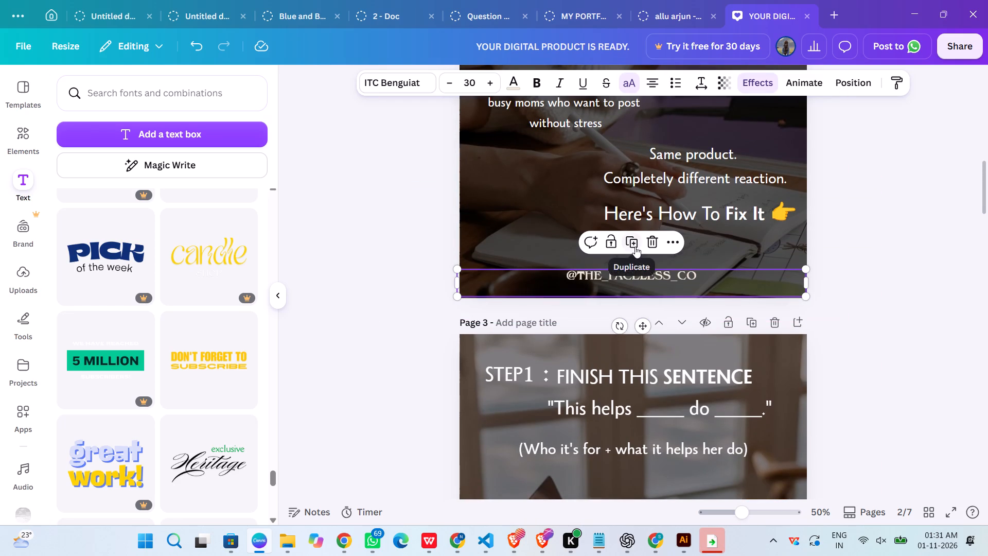
{"action": "left_click", "coordinate": [635, 247]}
{"action": "left_click_drag", "start_coordinate": [652, 284], "coordinate": [652, 390]}
{"action": "scroll", "coordinate": [652, 389], "scroll_direction": "down", "scroll_amount": 4}
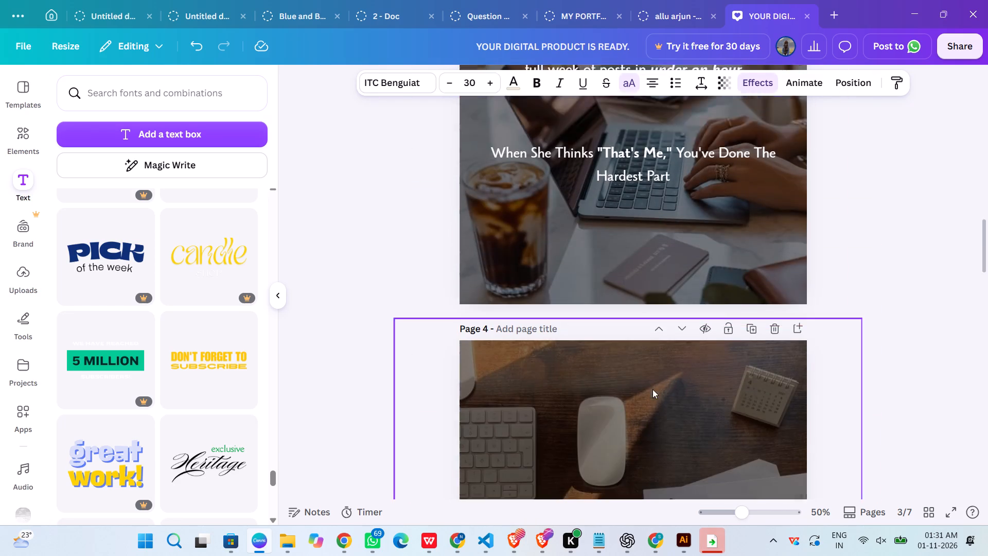
{"action": "scroll", "coordinate": [724, 205], "scroll_direction": "up", "scroll_amount": 3}
{"action": "scroll", "coordinate": [648, 121], "scroll_direction": "up", "scroll_amount": 2}
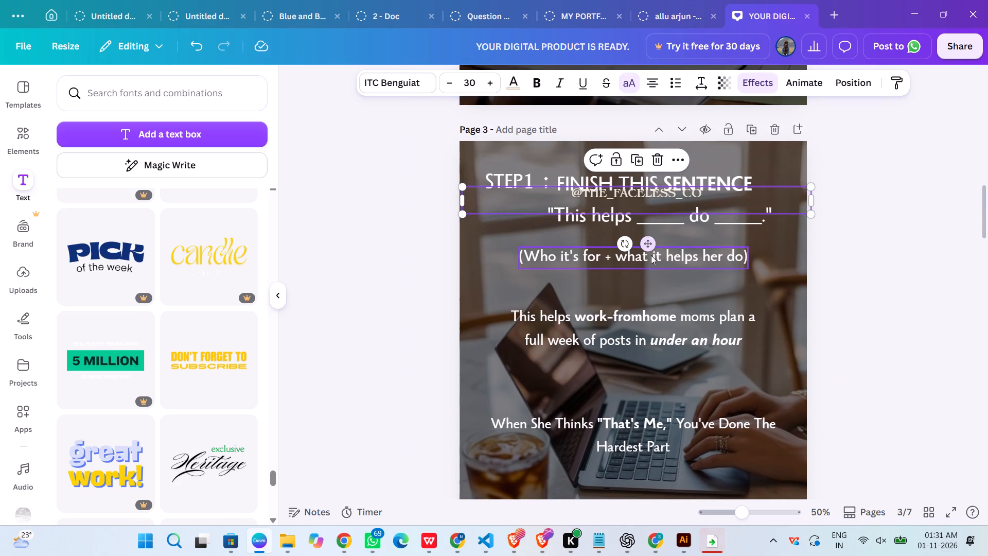
{"action": "left_click_drag", "start_coordinate": [662, 198], "coordinate": [648, 399]}
{"action": "scroll", "coordinate": [650, 390], "scroll_direction": "down", "scroll_amount": 3}
{"action": "scroll", "coordinate": [666, 281], "scroll_direction": "up", "scroll_amount": 2}
{"action": "left_click_drag", "start_coordinate": [663, 138], "coordinate": [668, 311]}
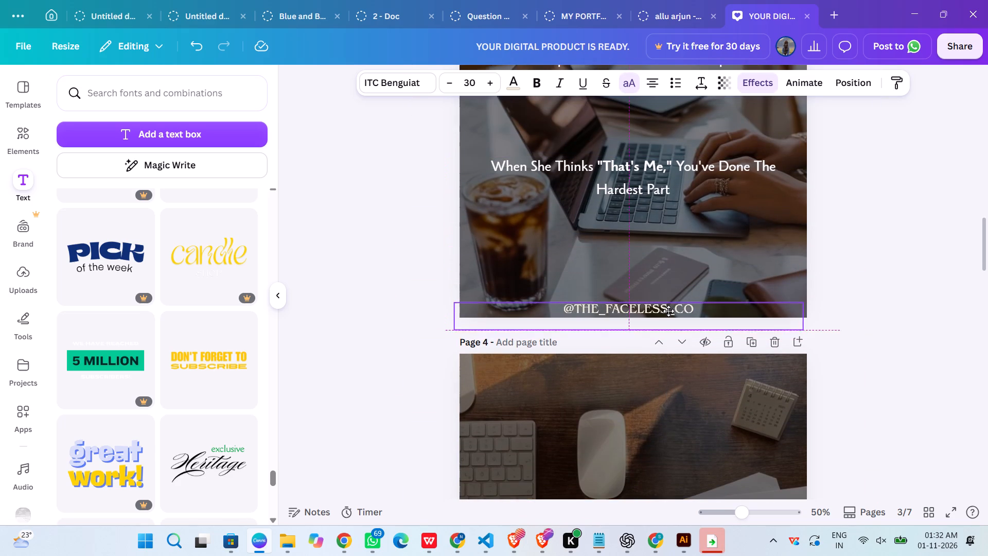
{"action": "left_click_drag", "start_coordinate": [668, 311], "coordinate": [668, 309]}
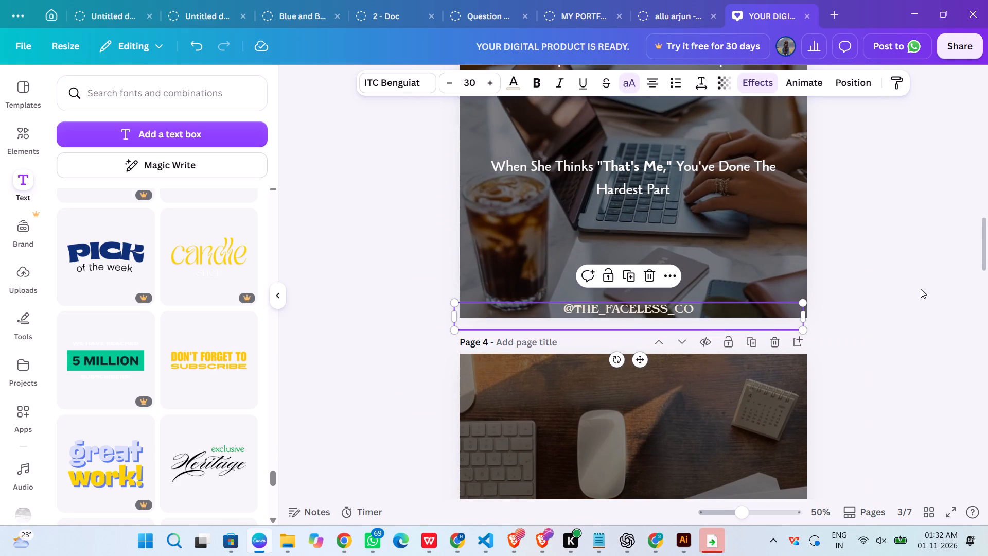
{"action": "left_click", "coordinate": [917, 289]}
Move the closing line "When She Thinks..." down page 3 to sit just above the handle.
{"action": "scroll", "coordinate": [917, 289], "scroll_direction": "up", "scroll_amount": 2}
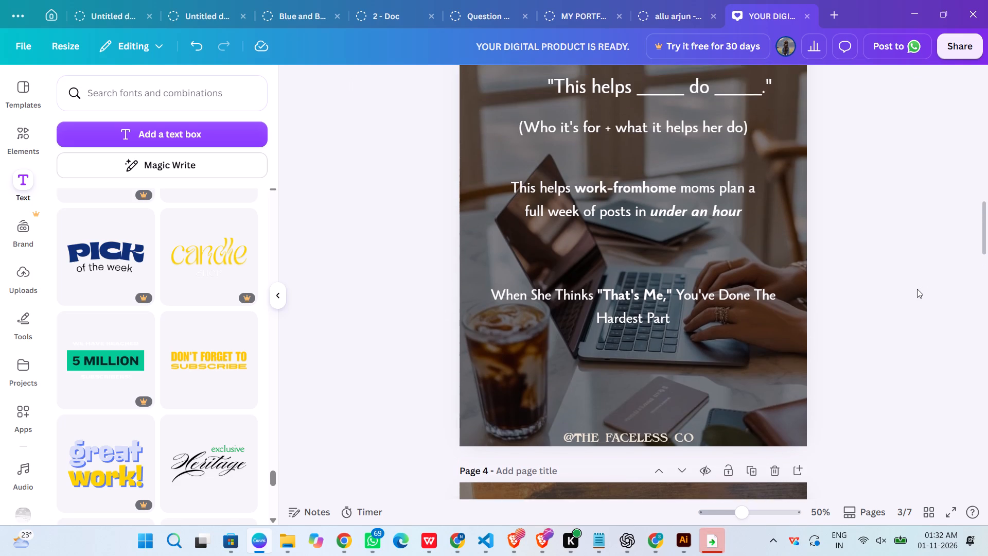
{"action": "scroll", "coordinate": [917, 289], "scroll_direction": "up", "scroll_amount": 1}
{"action": "key", "text": "ctrl+minus"}
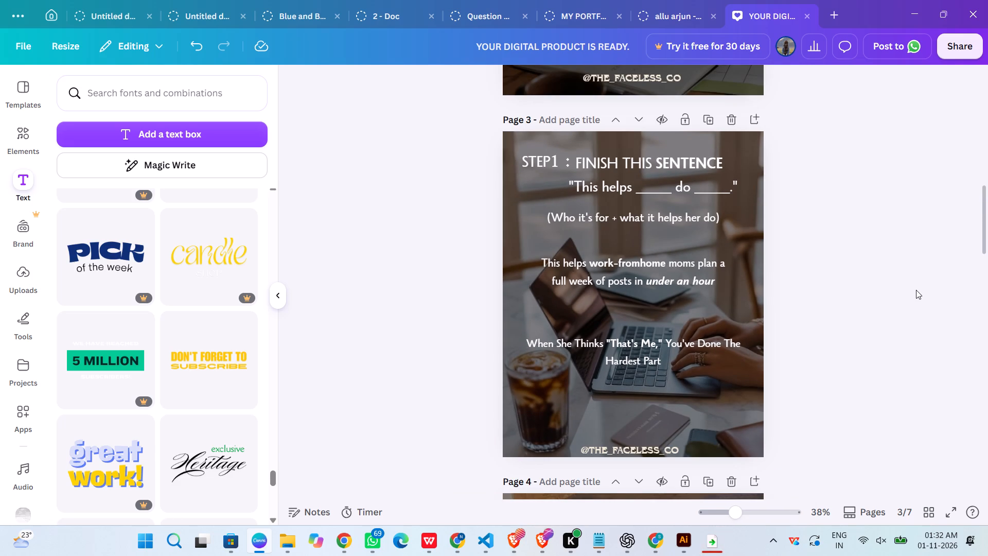
{"action": "left_click_drag", "start_coordinate": [649, 353], "coordinate": [649, 404]}
Move the example sentence to page 3's right side, shrink its box to a narrow block, and set the font size to 38.7.
{"action": "left_click_drag", "start_coordinate": [649, 277], "coordinate": [677, 317]}
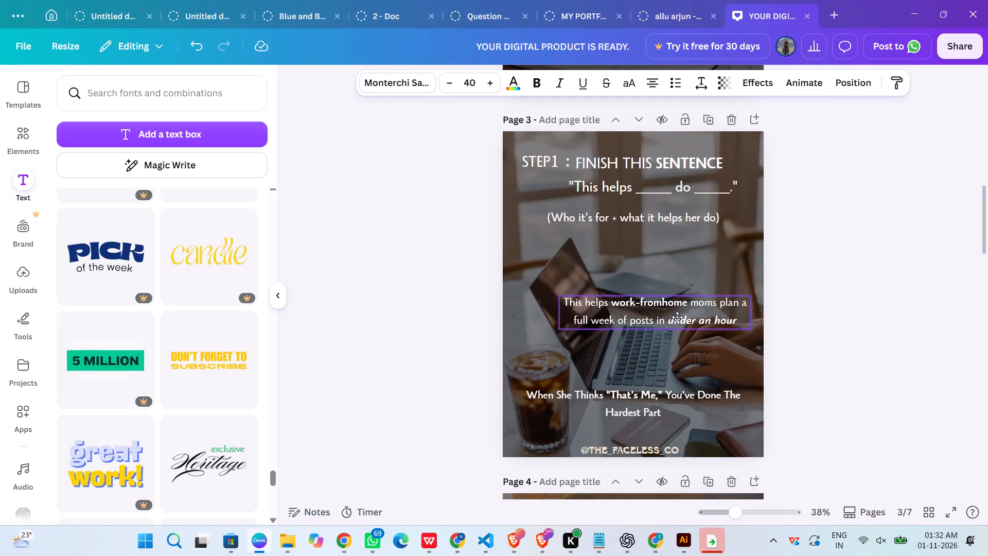
{"action": "left_click_drag", "start_coordinate": [677, 317], "coordinate": [683, 323]}
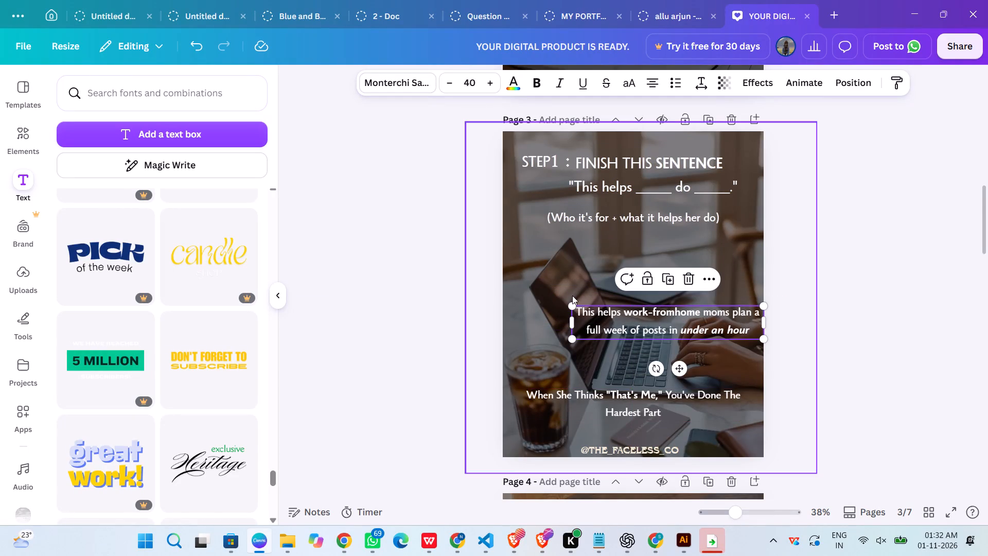
{"action": "left_click_drag", "start_coordinate": [568, 304], "coordinate": [647, 302], "text": "shift"}
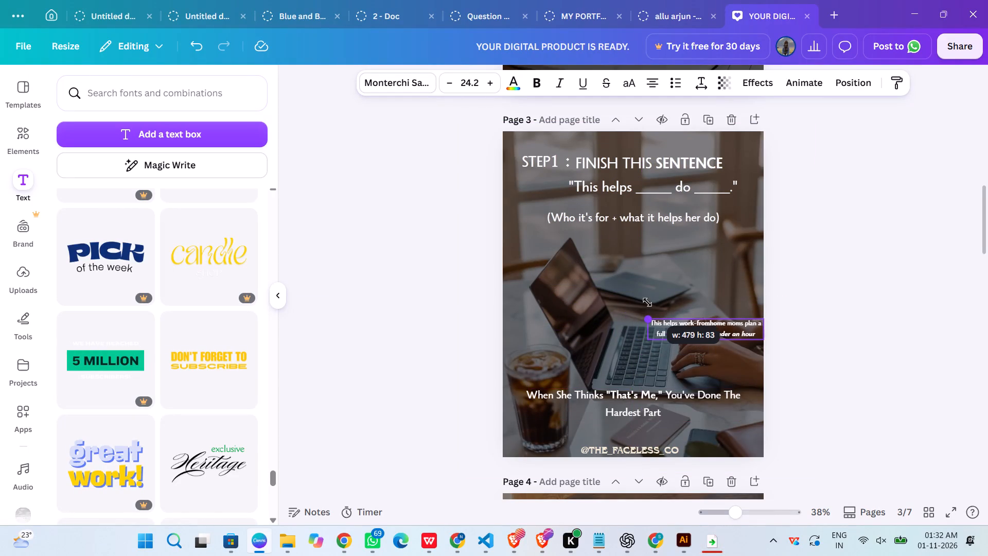
{"action": "left_click_drag", "start_coordinate": [647, 302], "coordinate": [648, 308], "text": "shift"}
{"action": "triple_click", "coordinate": [493, 86]}
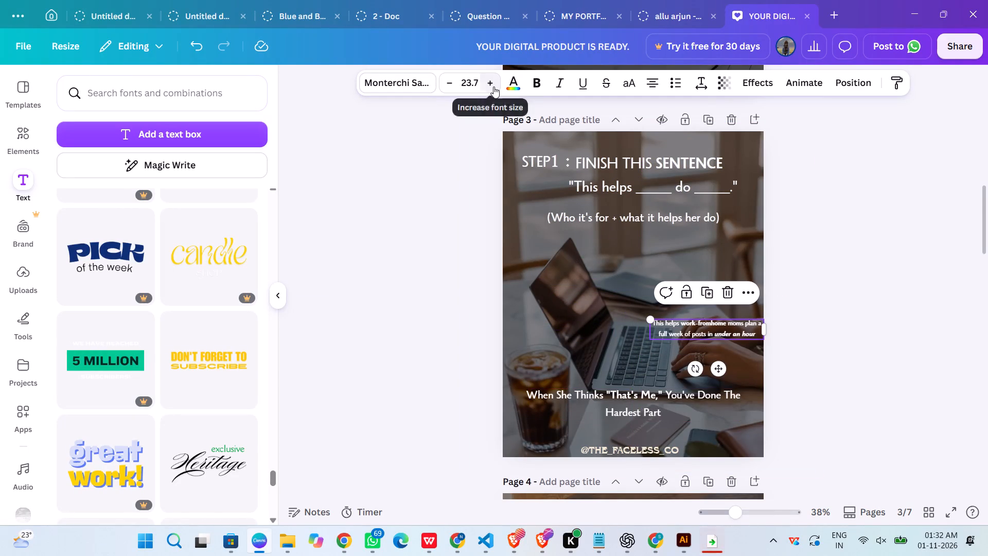
{"action": "triple_click", "coordinate": [493, 86]}
{"action": "triple_click", "coordinate": [493, 86]}
{"action": "left_click", "coordinate": [493, 86]}
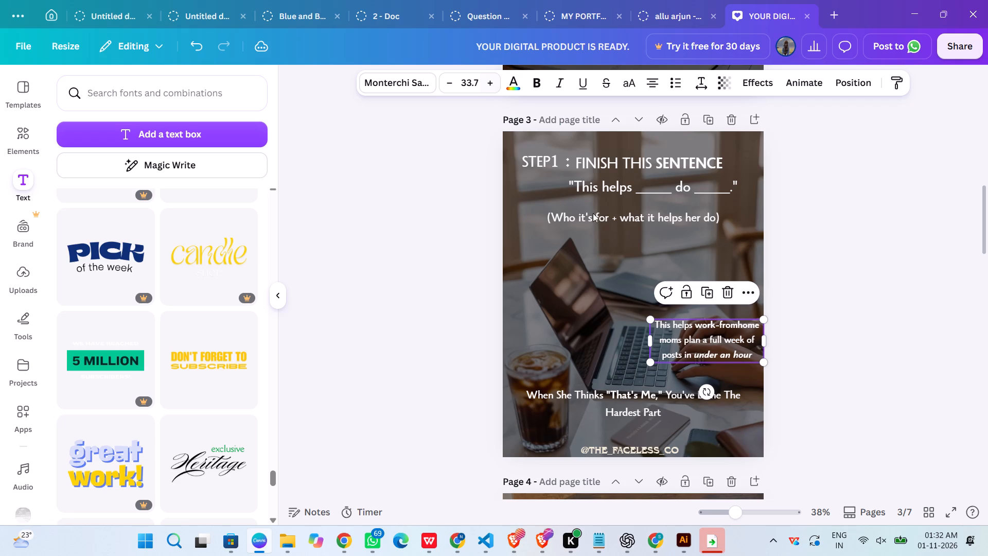
{"action": "triple_click", "coordinate": [485, 78]}
{"action": "double_click", "coordinate": [486, 79]}
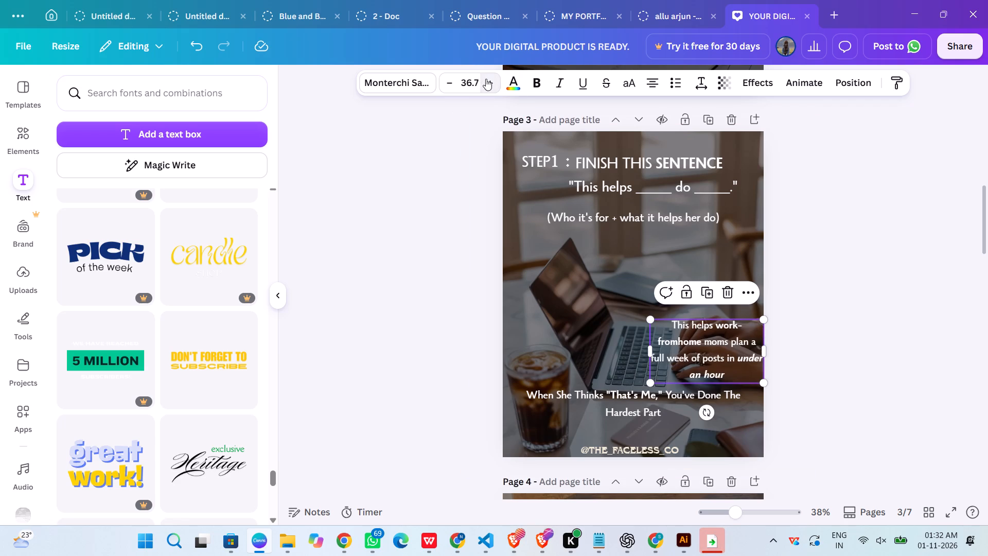
{"action": "left_click_drag", "start_coordinate": [701, 357], "coordinate": [690, 329]}
{"action": "left_click", "coordinate": [816, 288]}
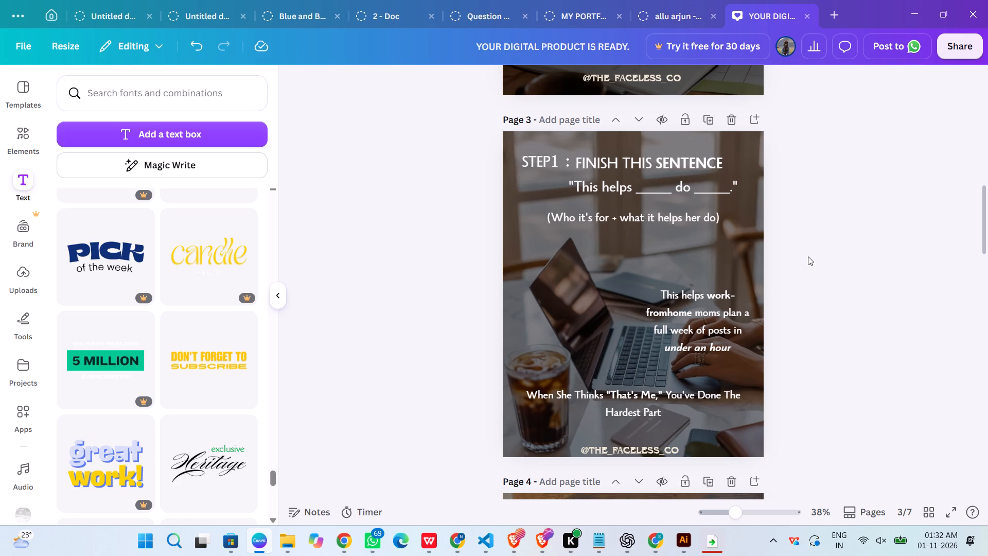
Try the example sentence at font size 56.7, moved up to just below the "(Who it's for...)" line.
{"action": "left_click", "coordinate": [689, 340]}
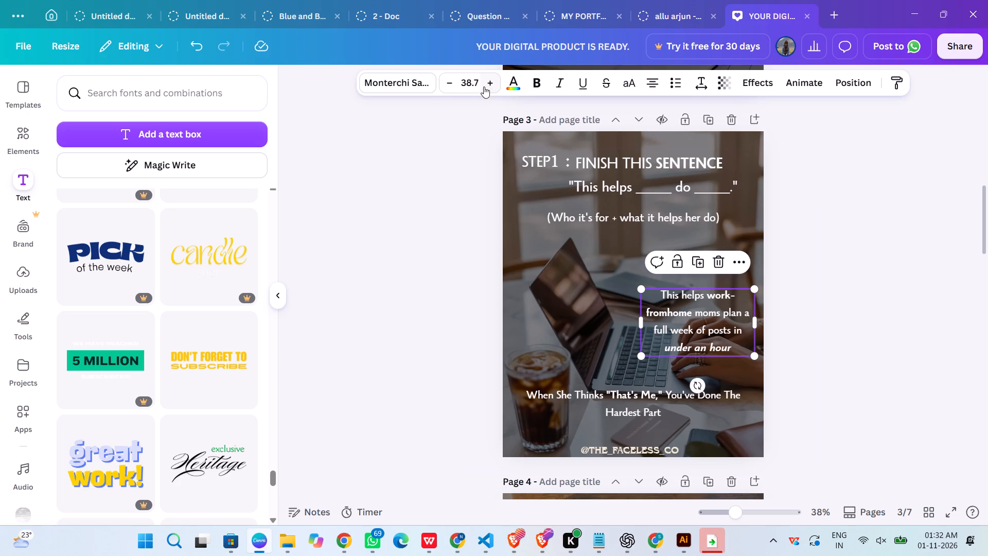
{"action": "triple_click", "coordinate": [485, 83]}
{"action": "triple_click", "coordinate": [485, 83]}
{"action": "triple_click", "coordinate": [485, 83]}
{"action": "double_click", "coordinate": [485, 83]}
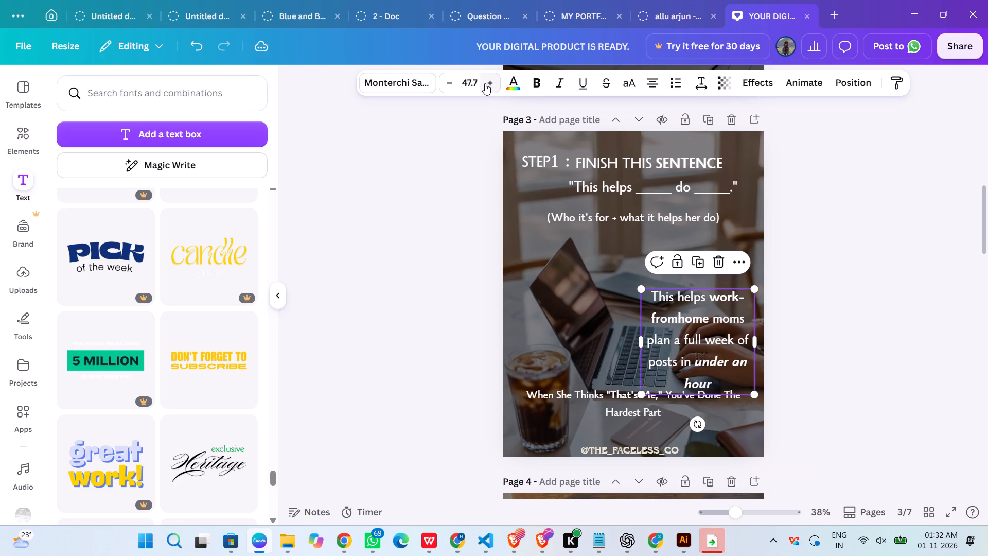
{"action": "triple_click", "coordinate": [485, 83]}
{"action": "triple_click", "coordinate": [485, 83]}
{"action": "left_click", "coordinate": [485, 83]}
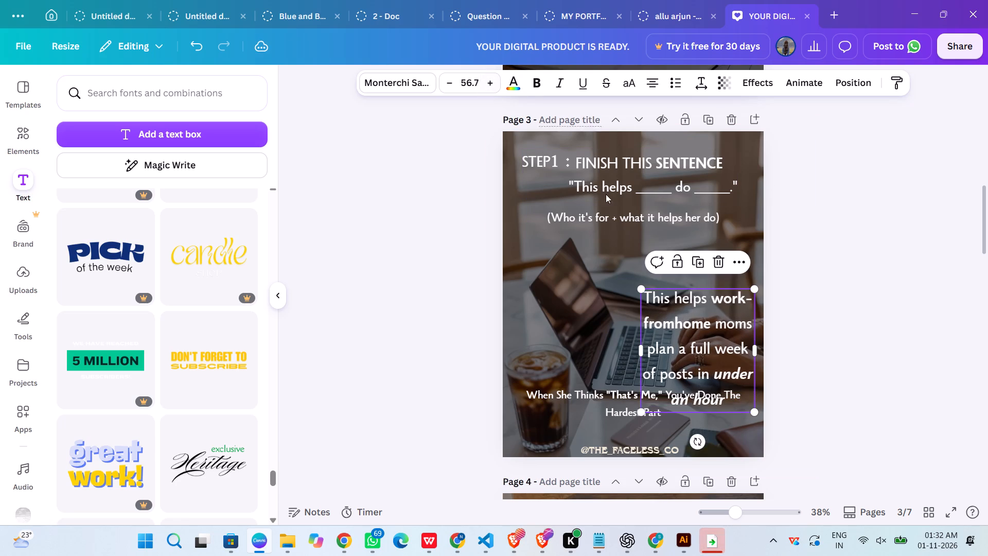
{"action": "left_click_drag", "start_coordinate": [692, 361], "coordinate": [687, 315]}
Set the example sentence's font size to 46.7 and place it on page 3's right side, just above the closing line.
{"action": "triple_click", "coordinate": [446, 82]}
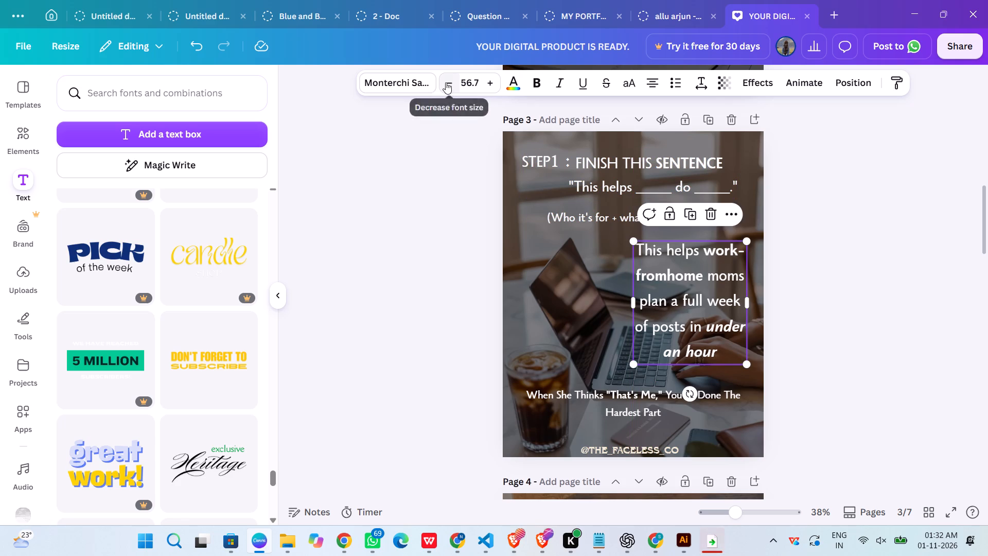
{"action": "triple_click", "coordinate": [446, 82]}
{"action": "triple_click", "coordinate": [446, 82]}
{"action": "double_click", "coordinate": [446, 82]}
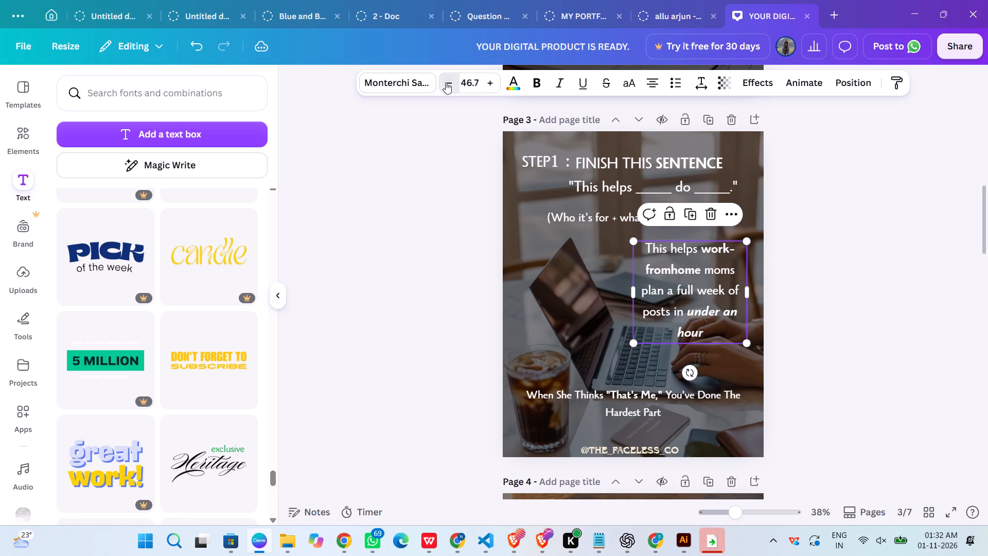
{"action": "left_click", "coordinate": [485, 83]}
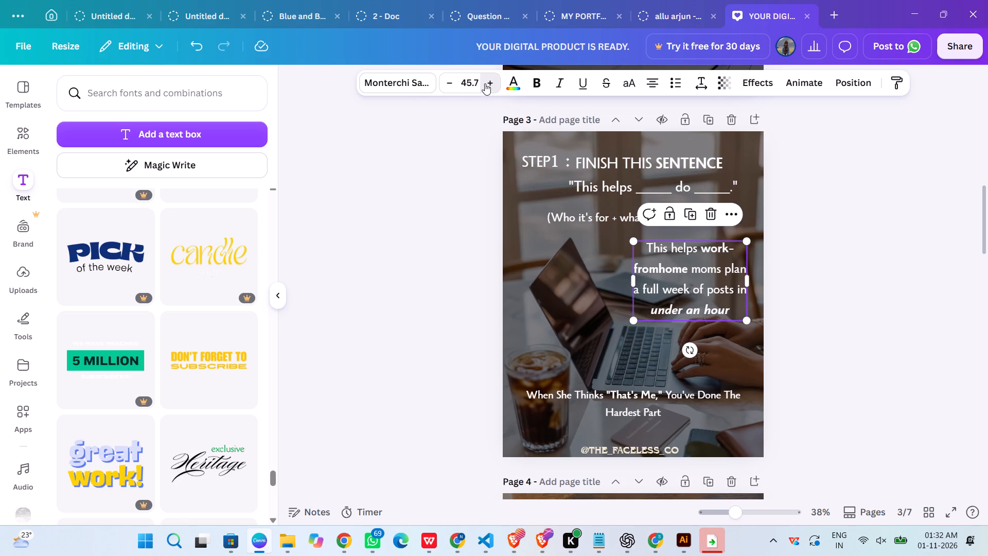
{"action": "left_click_drag", "start_coordinate": [683, 292], "coordinate": [691, 321]}
{"action": "left_click", "coordinate": [842, 292]}
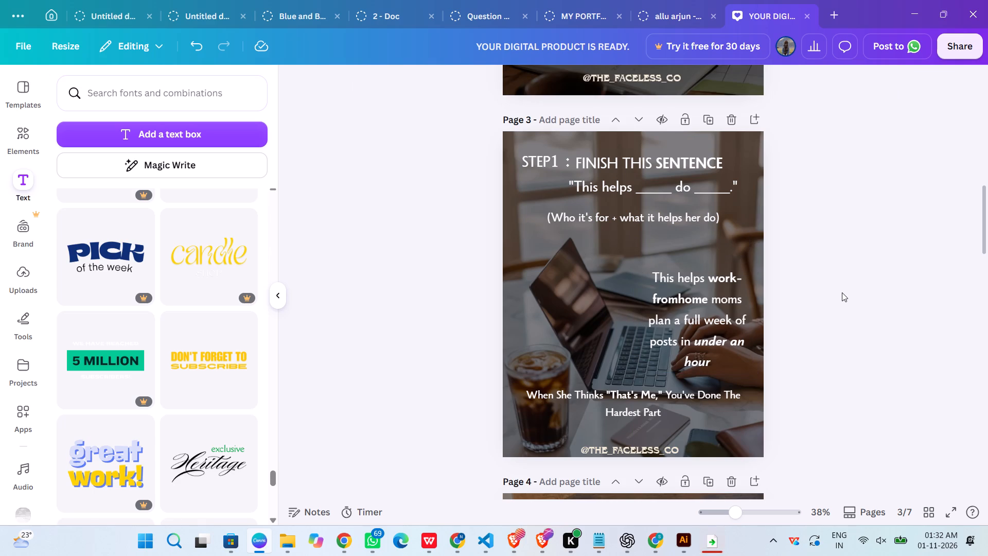
Set the font size of page 3's example sentence "This helps work-fromhome moms..." to 43.7.
{"action": "left_click", "coordinate": [697, 318]}
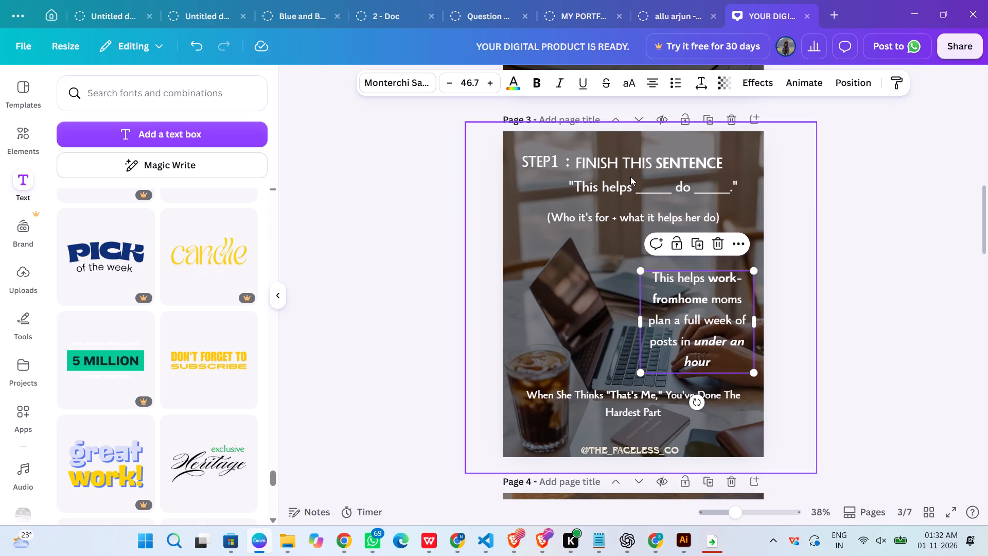
{"action": "triple_click", "coordinate": [450, 84]}
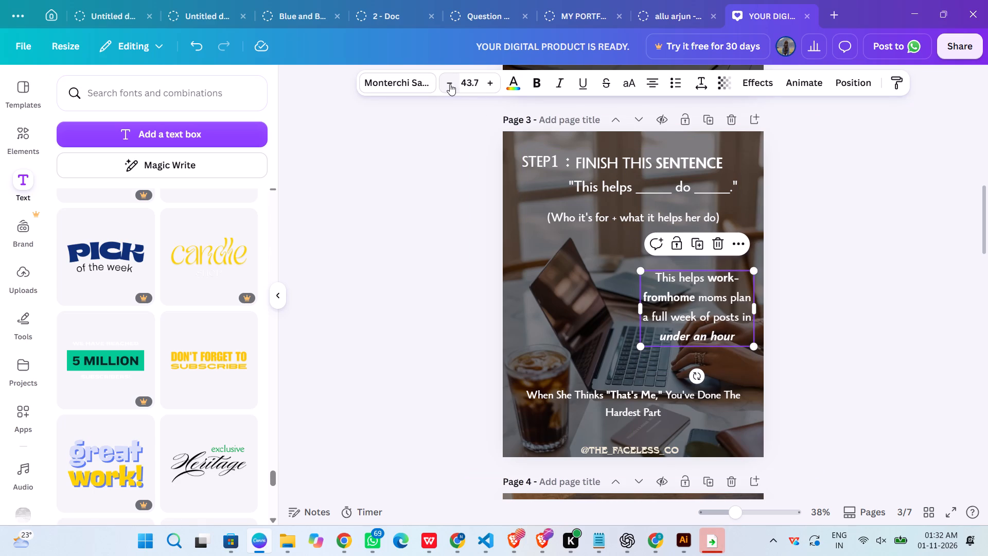
{"action": "left_click", "coordinate": [815, 365]}
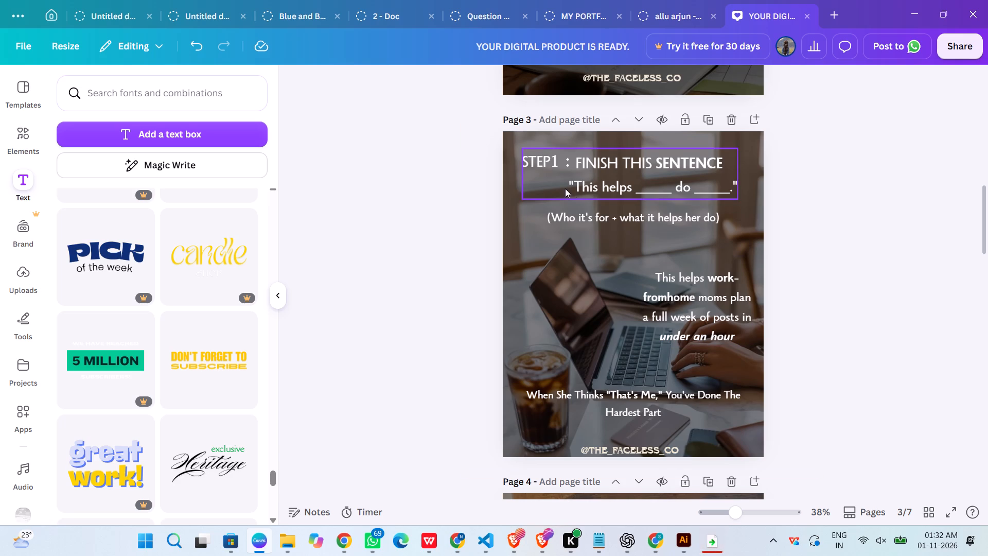
Move the "(Who it's for + what it helps her do)" line slightly lower on page 3, keeping it horizontally centred.
{"action": "left_click_drag", "start_coordinate": [630, 222], "coordinate": [632, 227]}
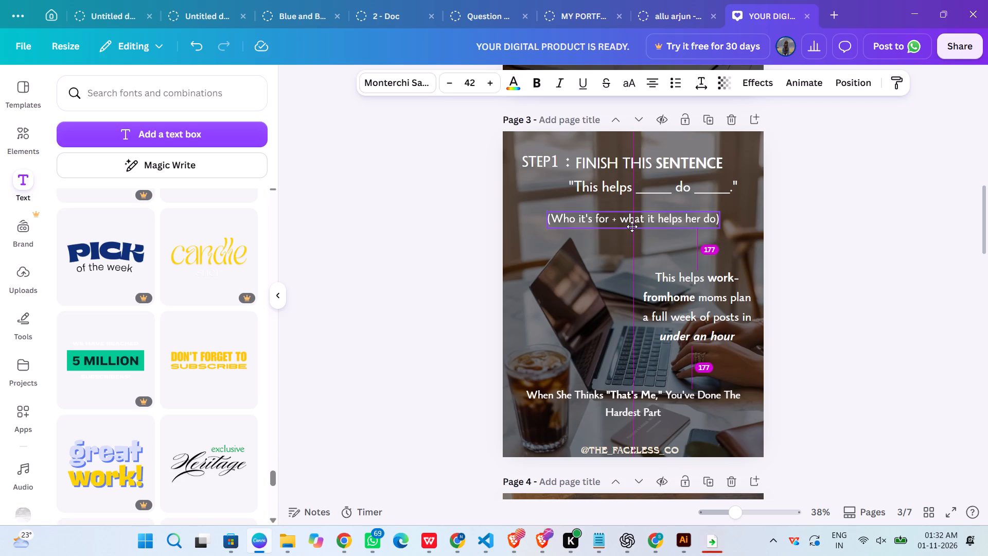
{"action": "left_click_drag", "start_coordinate": [632, 227], "coordinate": [633, 229]}
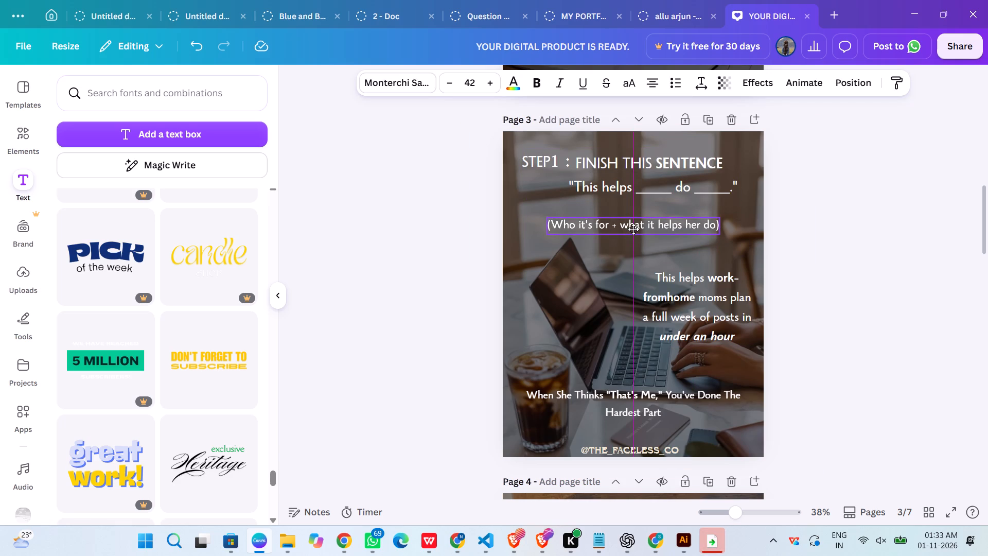
{"action": "left_click_drag", "start_coordinate": [633, 229], "coordinate": [641, 228]}
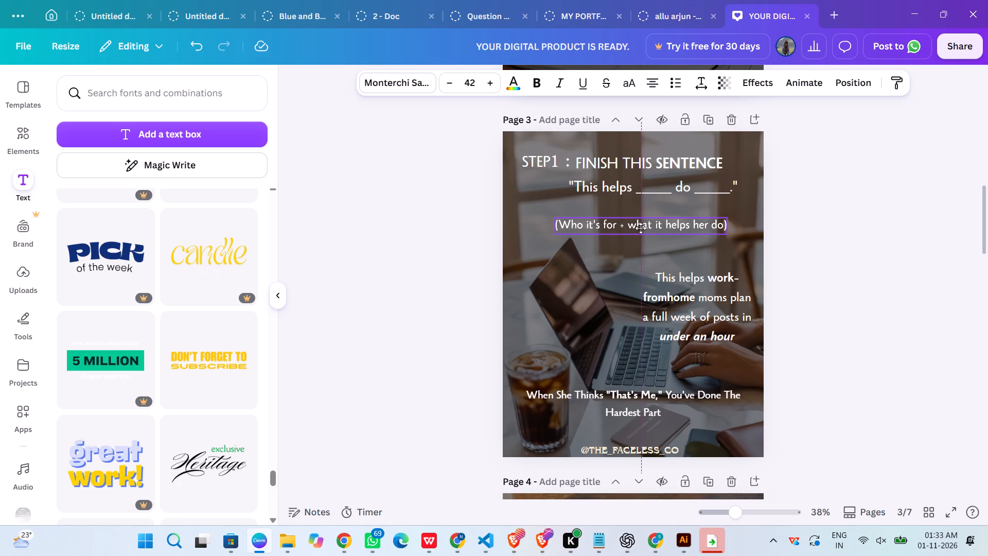
{"action": "left_click_drag", "start_coordinate": [641, 228], "coordinate": [632, 224]}
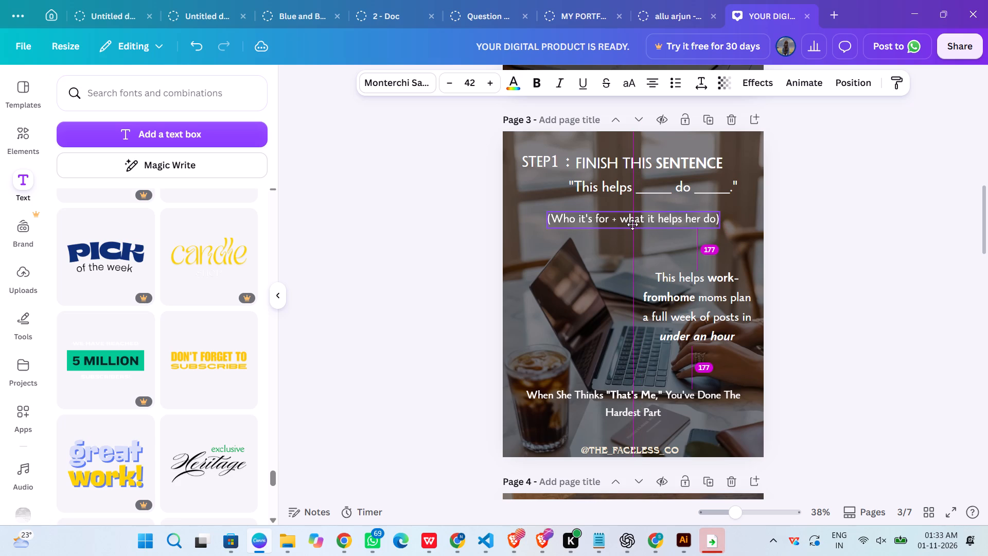
{"action": "left_click_drag", "start_coordinate": [632, 224], "coordinate": [632, 229]}
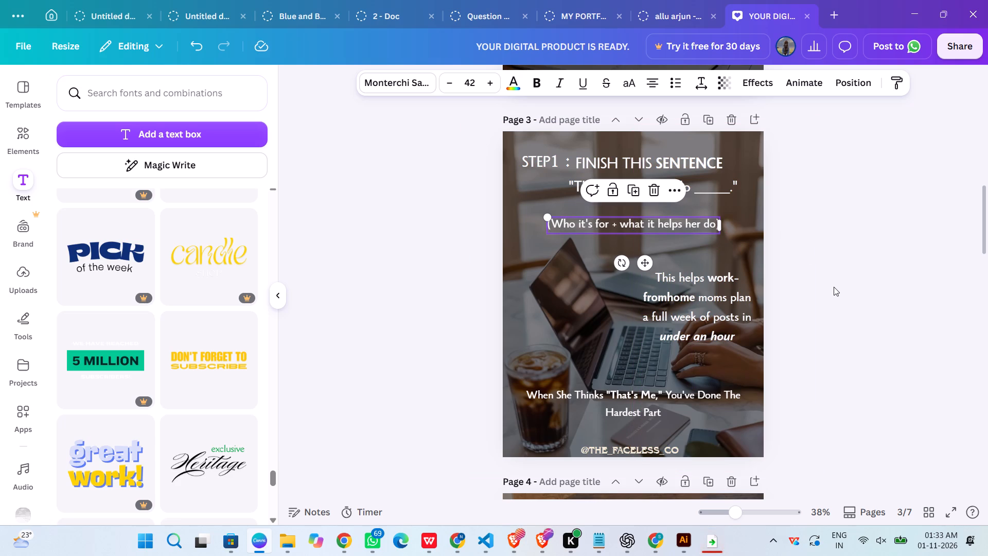
{"action": "left_click", "coordinate": [834, 287]}
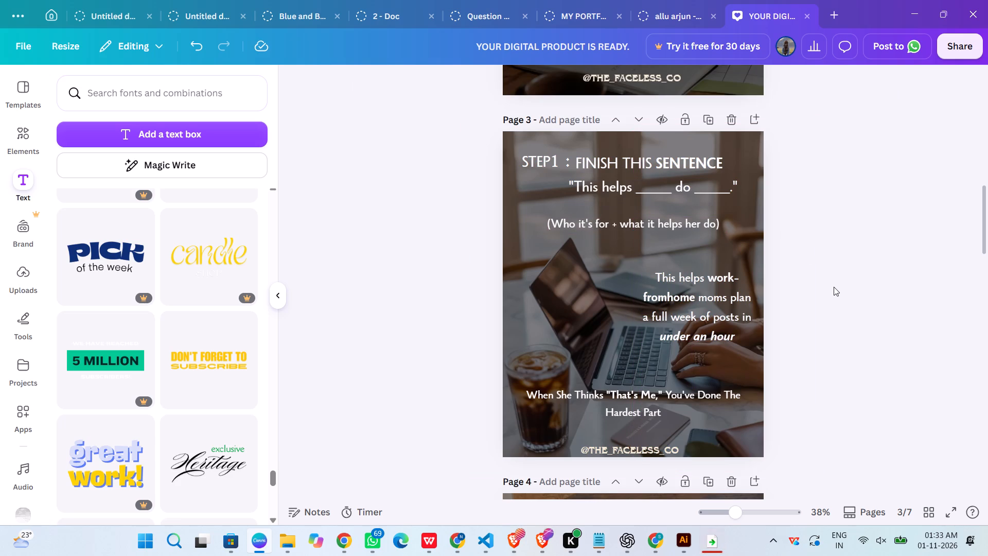
{"action": "left_click", "coordinate": [641, 447]}
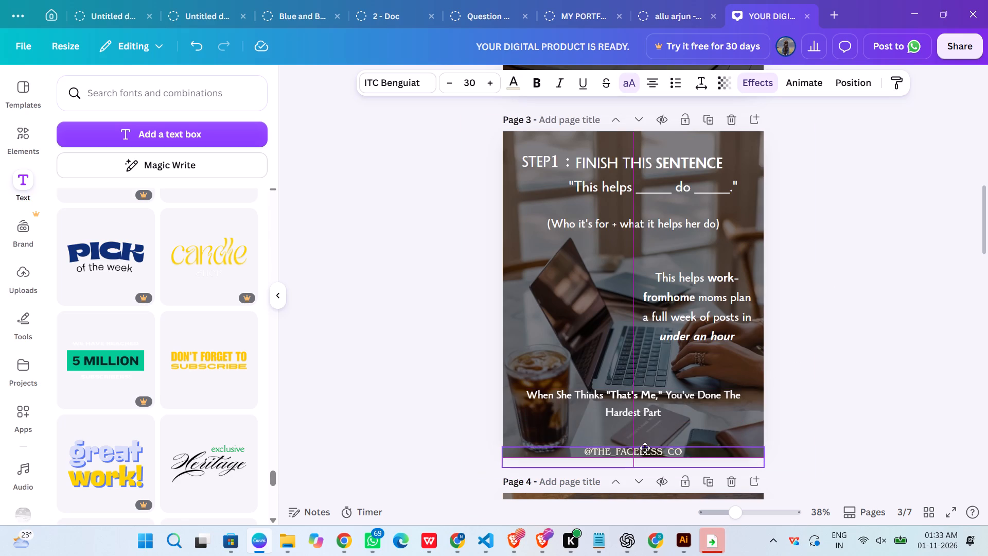
{"action": "left_click", "coordinate": [831, 402]}
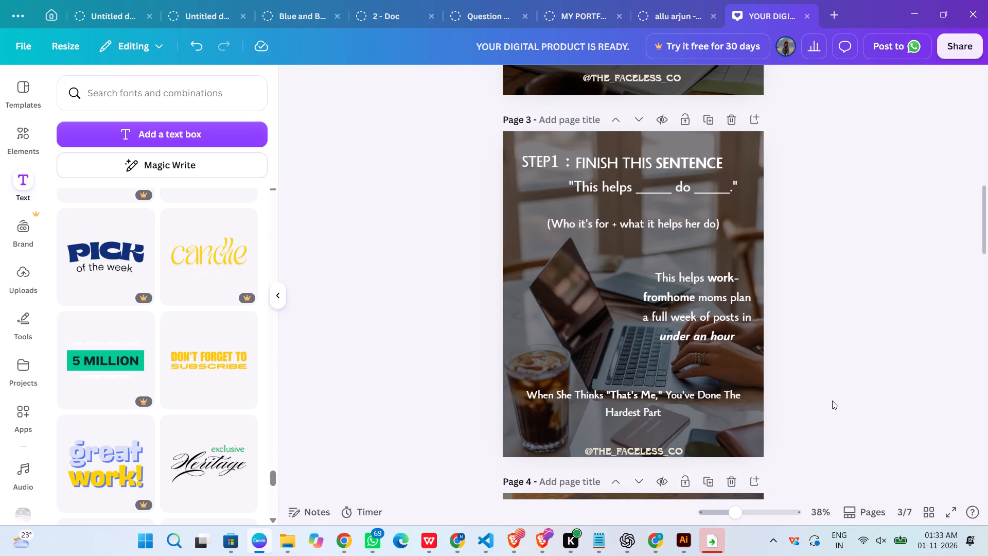
{"action": "scroll", "coordinate": [694, 368], "scroll_direction": "up", "scroll_amount": 2}
{"action": "scroll", "coordinate": [694, 368], "scroll_direction": "down", "scroll_amount": 1}
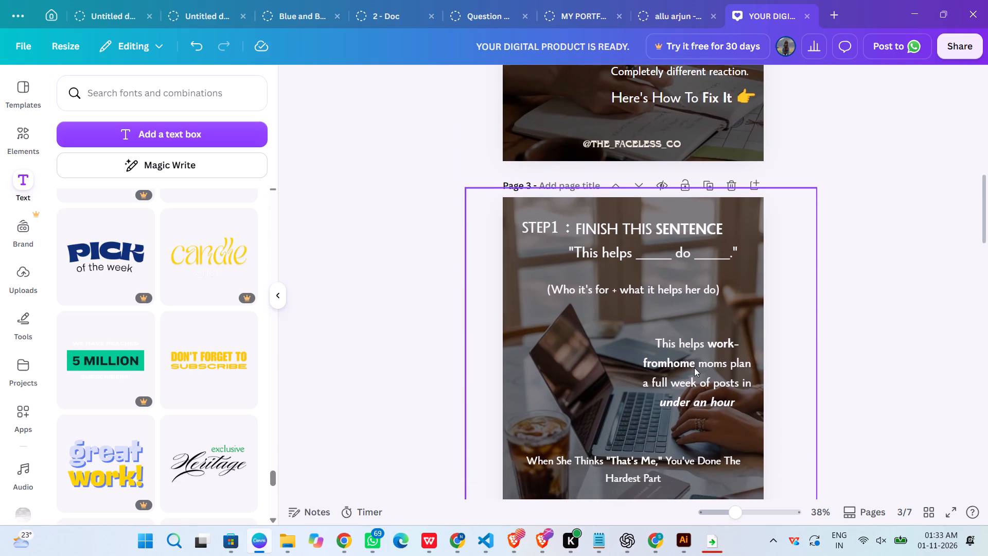
{"action": "scroll", "coordinate": [694, 368], "scroll_direction": "down", "scroll_amount": 1}
{"action": "left_click_drag", "start_coordinate": [647, 454], "coordinate": [647, 449]}
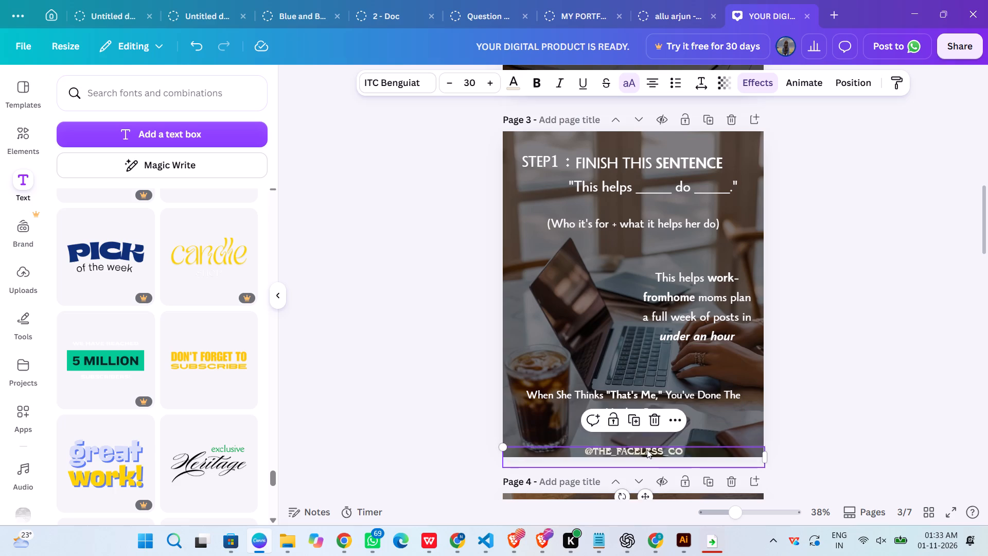
{"action": "left_click_drag", "start_coordinate": [647, 449], "coordinate": [648, 444]}
{"action": "left_click", "coordinate": [864, 406]}
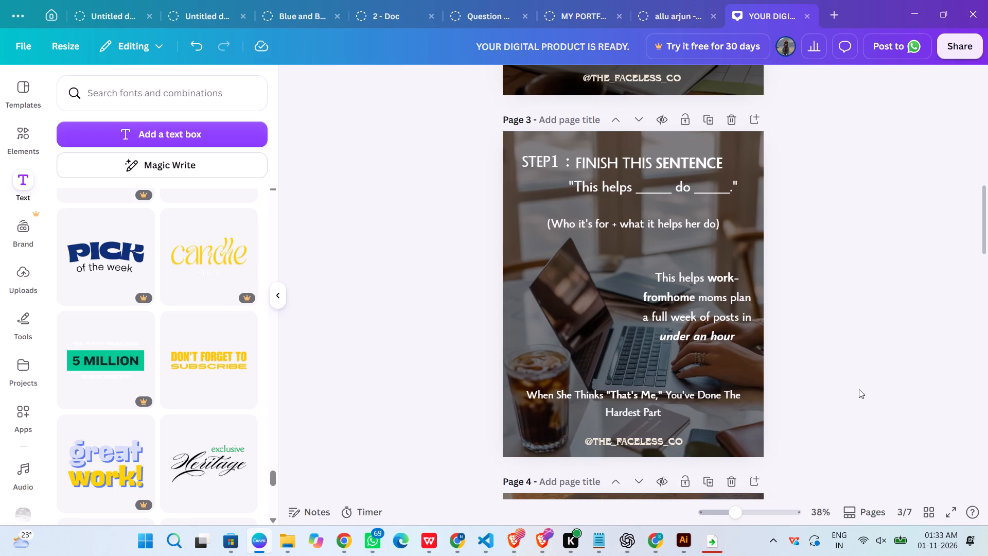
Adjust the custom fill colour of page 3's overlay shape to darken the background photo slightly.
{"action": "left_click", "coordinate": [547, 260]}
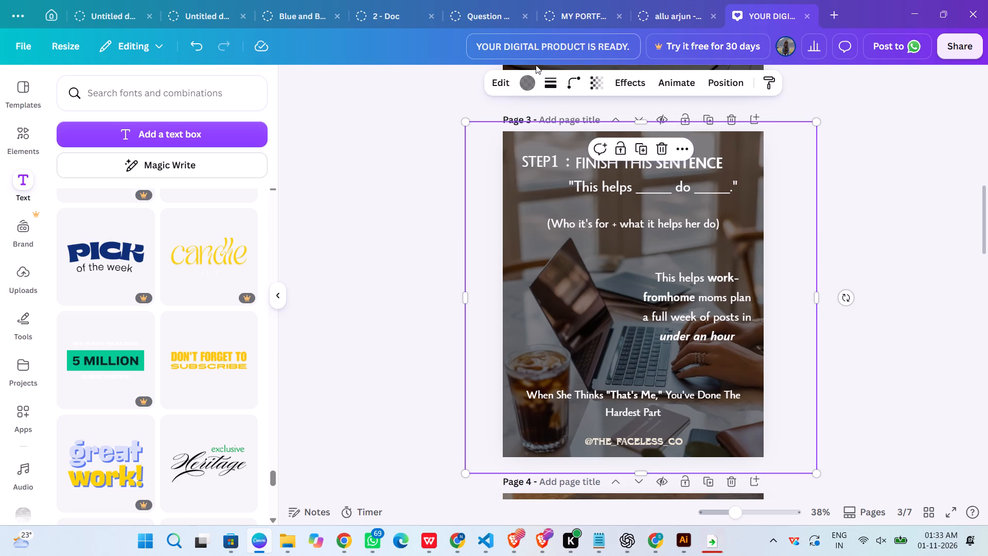
{"action": "left_click", "coordinate": [532, 91]}
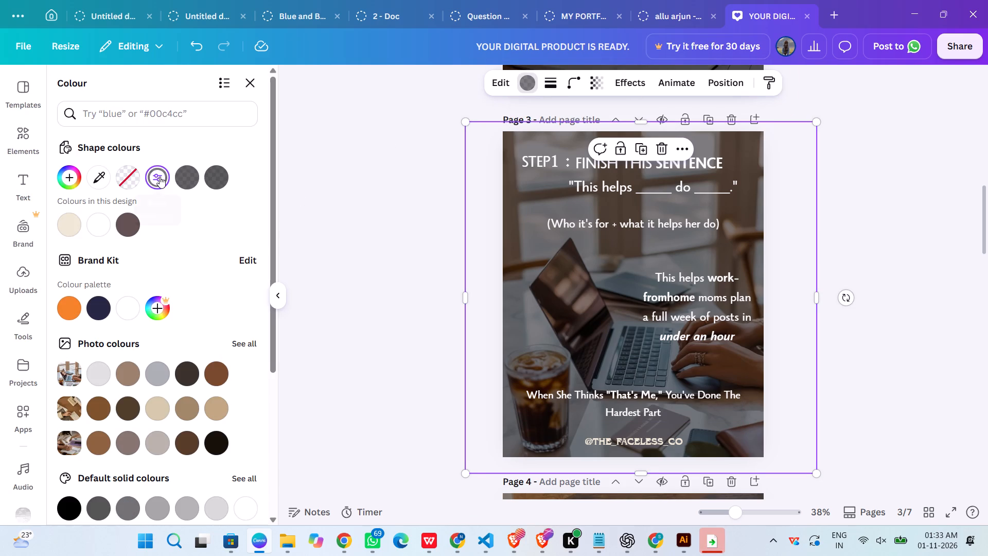
{"action": "left_click", "coordinate": [160, 177]}
{"action": "left_click_drag", "start_coordinate": [169, 338], "coordinate": [183, 337]}
{"action": "left_click", "coordinate": [342, 320]}
Review page 3's layout and overlay darkness against the neighbouring carousel pages, including the still textless pages 4 and 5.
{"action": "scroll", "coordinate": [344, 309], "scroll_direction": "up", "scroll_amount": 1}
{"action": "scroll", "coordinate": [344, 309], "scroll_direction": "down", "scroll_amount": 5}
{"action": "scroll", "coordinate": [344, 305], "scroll_direction": "up", "scroll_amount": 3}
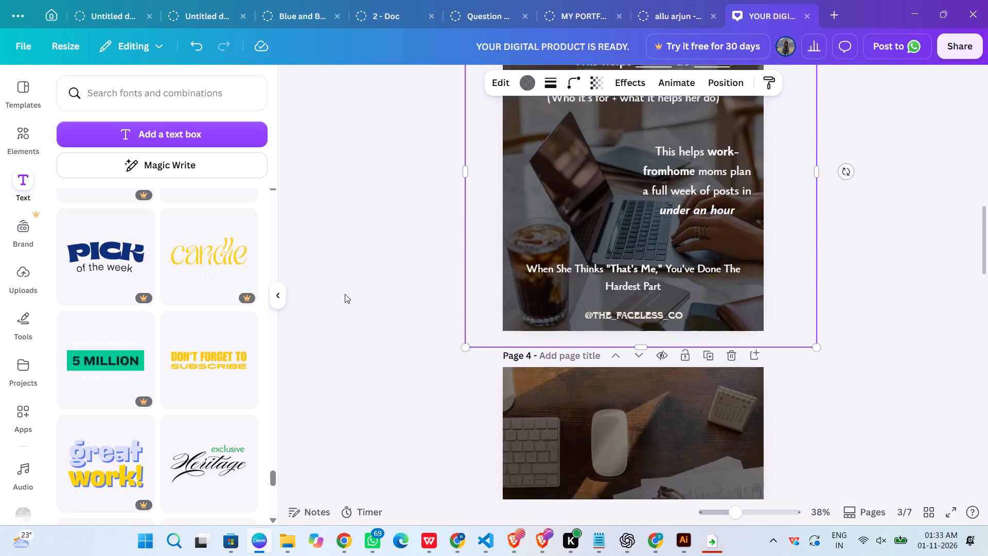
{"action": "scroll", "coordinate": [345, 286], "scroll_direction": "up", "scroll_amount": 7}
{"action": "scroll", "coordinate": [345, 283], "scroll_direction": "down", "scroll_amount": 3}
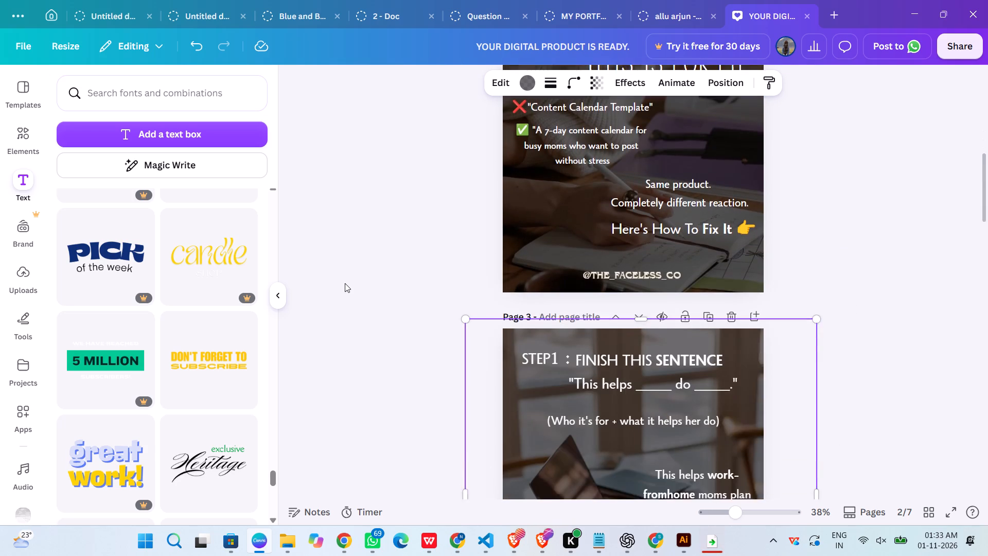
{"action": "scroll", "coordinate": [345, 283], "scroll_direction": "down", "scroll_amount": 2}
{"action": "scroll", "coordinate": [345, 283], "scroll_direction": "up", "scroll_amount": 6}
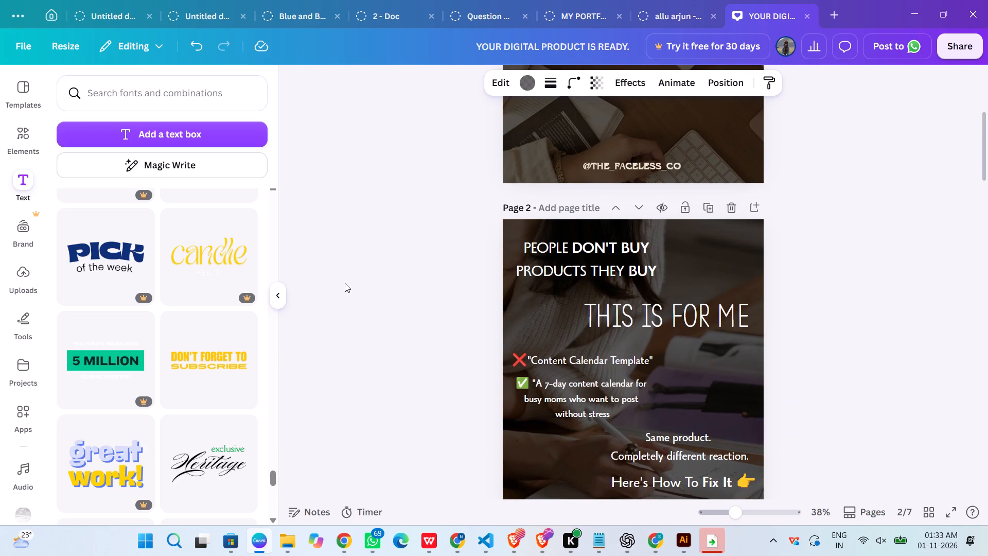
{"action": "scroll", "coordinate": [345, 283], "scroll_direction": "down", "scroll_amount": 1}
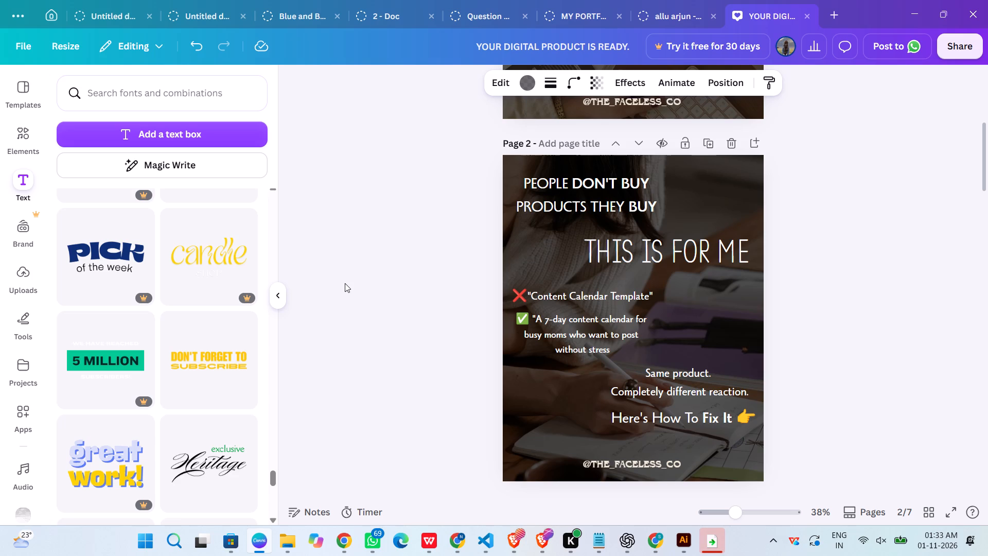
{"action": "scroll", "coordinate": [345, 283], "scroll_direction": "down", "scroll_amount": 1}
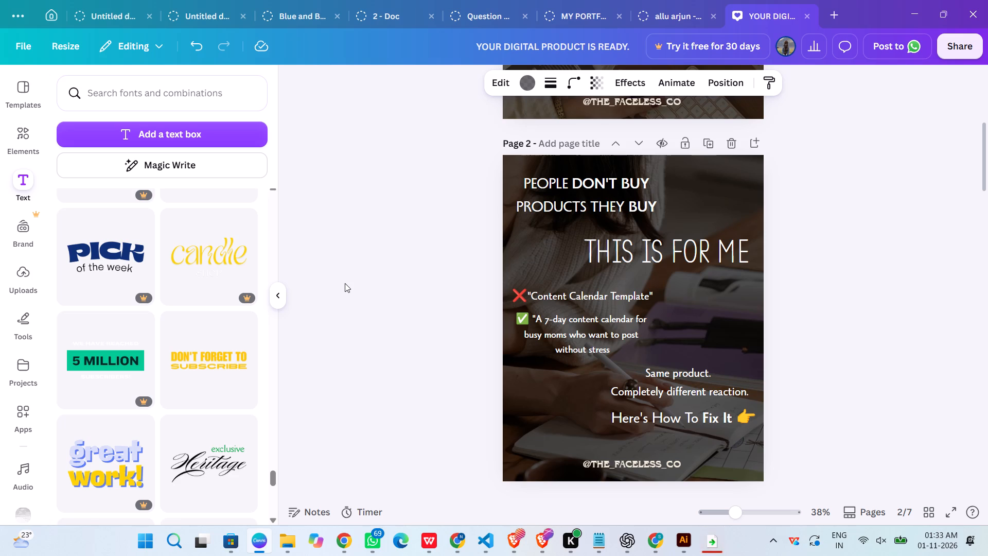
{"action": "scroll", "coordinate": [345, 283], "scroll_direction": "down", "scroll_amount": 12}
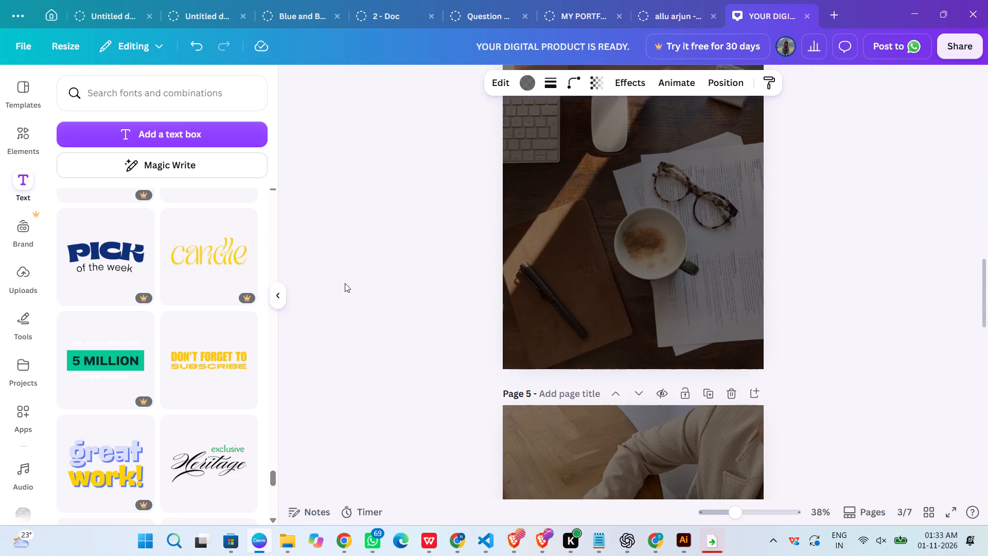
{"action": "scroll", "coordinate": [345, 283], "scroll_direction": "down", "scroll_amount": 1}
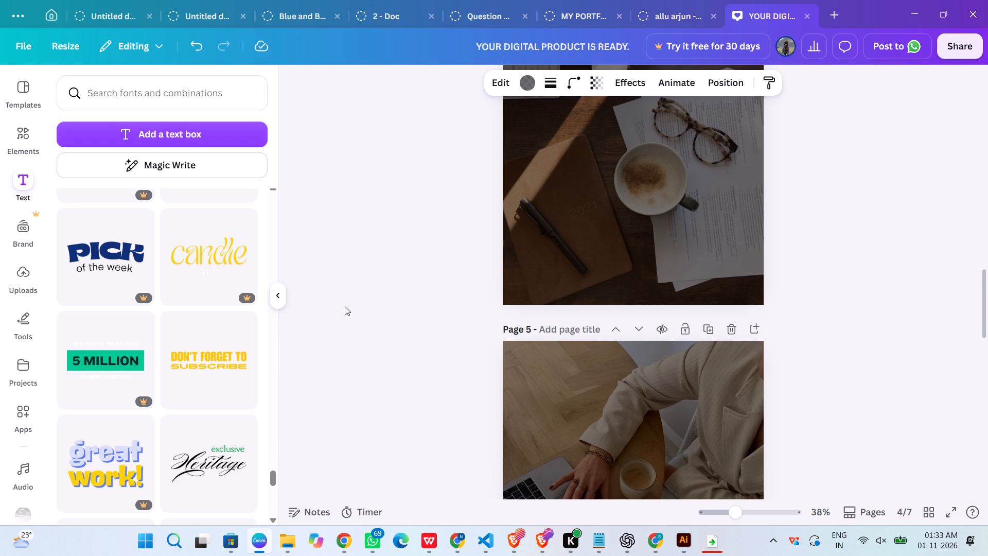
{"action": "scroll", "coordinate": [599, 407], "scroll_direction": "up", "scroll_amount": 8}
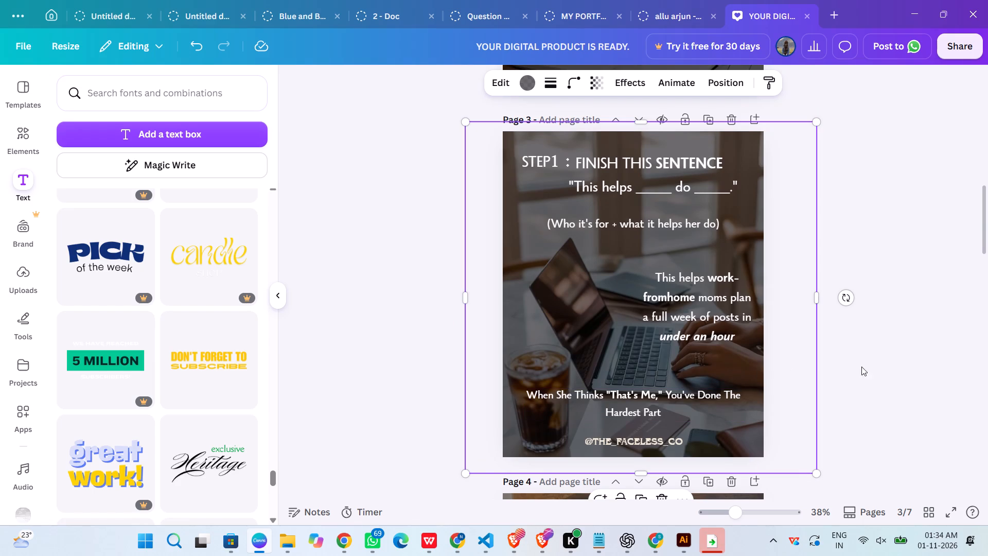
{"action": "left_click", "coordinate": [895, 367]}
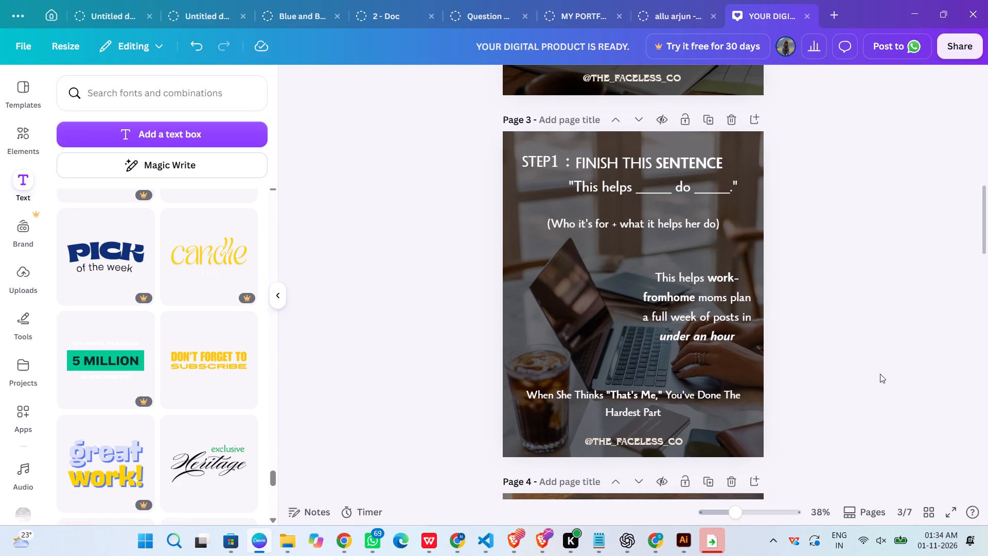
{"action": "scroll", "coordinate": [880, 374], "scroll_direction": "down", "scroll_amount": 5}
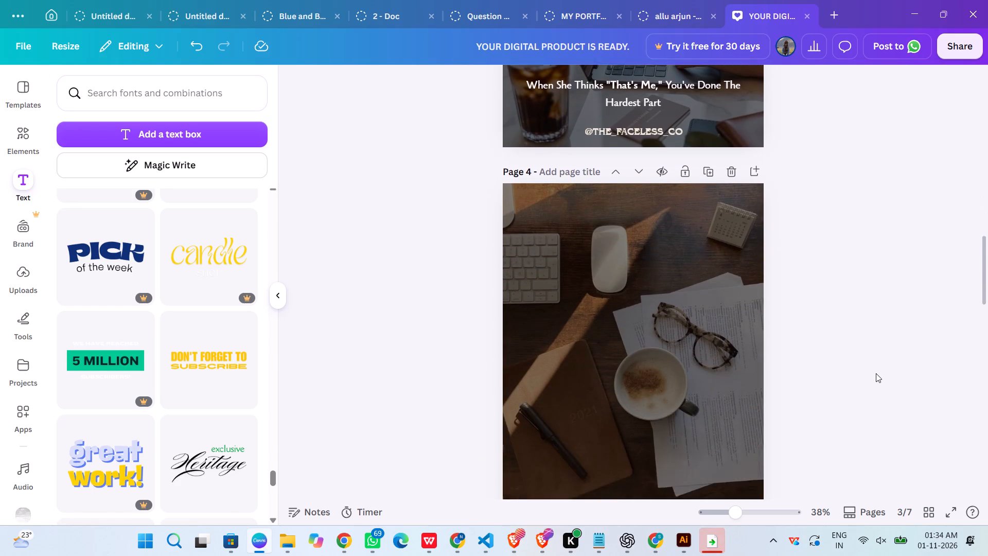
{"action": "scroll", "coordinate": [876, 373], "scroll_direction": "down", "scroll_amount": 2}
{"action": "scroll", "coordinate": [876, 373], "scroll_direction": "up", "scroll_amount": 2}
{"action": "scroll", "coordinate": [876, 373], "scroll_direction": "down", "scroll_amount": 1}
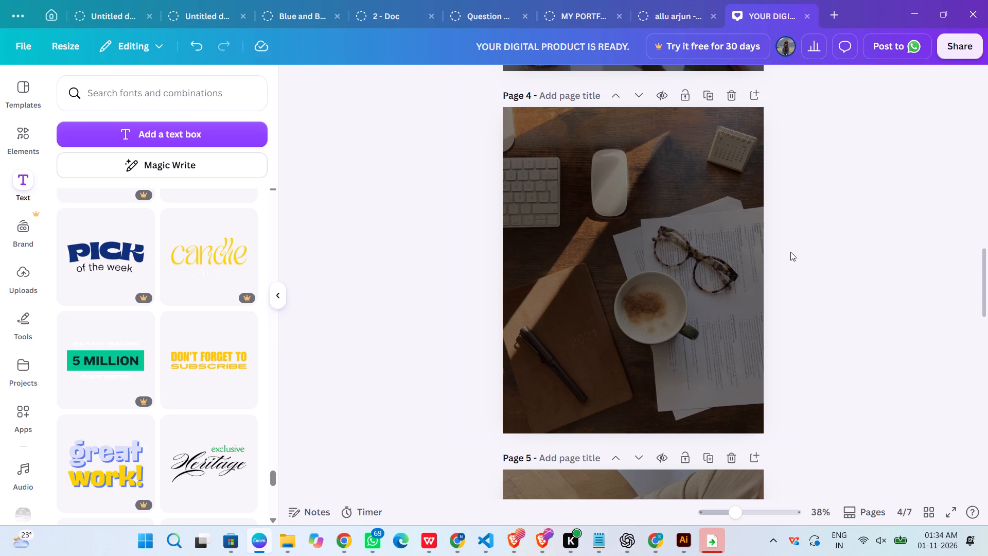
{"action": "scroll", "coordinate": [511, 219], "scroll_direction": "up", "scroll_amount": 7}
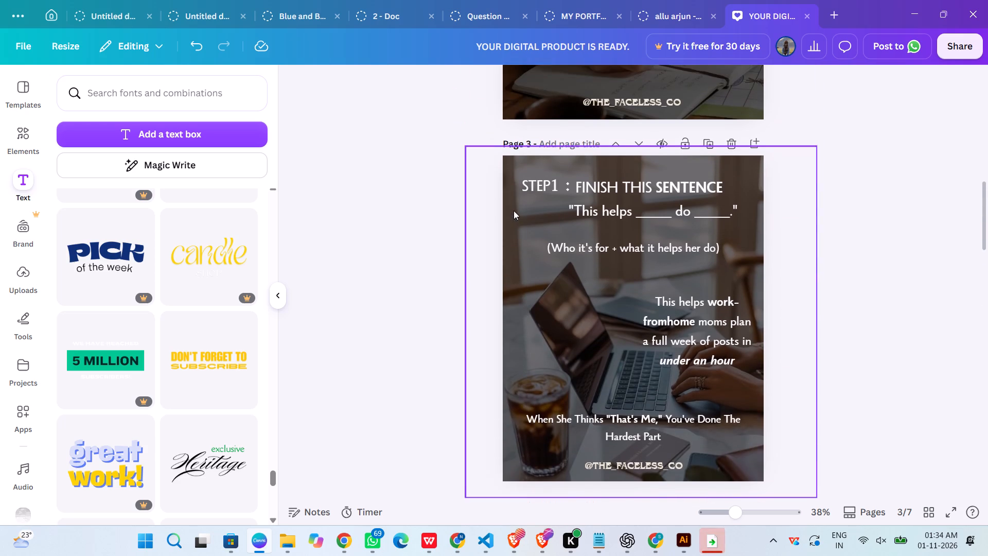
{"action": "scroll", "coordinate": [514, 205], "scroll_direction": "down", "scroll_amount": 7}
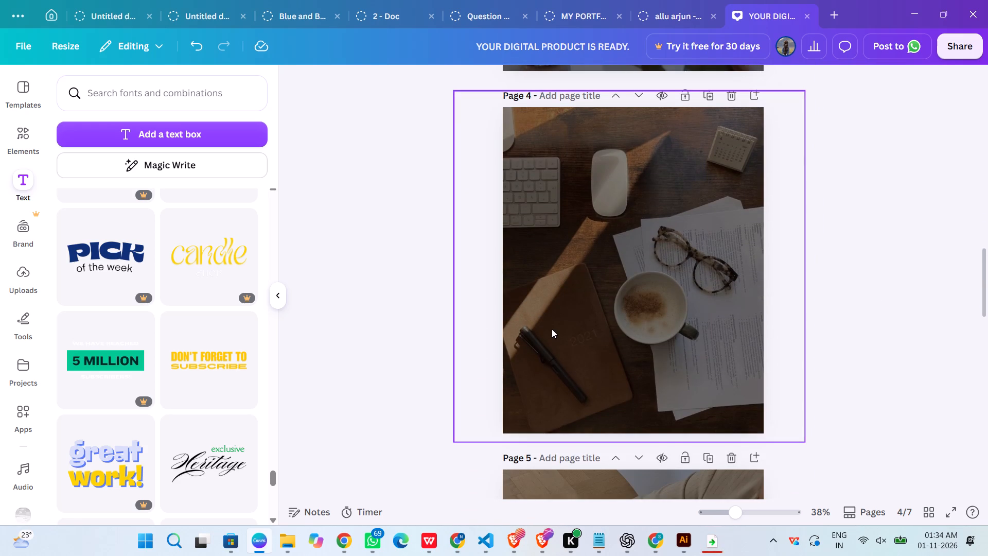
Switch to the Instagram Carousel Design brief in WPS Office to consult the slide specifications.
{"action": "left_click", "coordinate": [422, 544]}
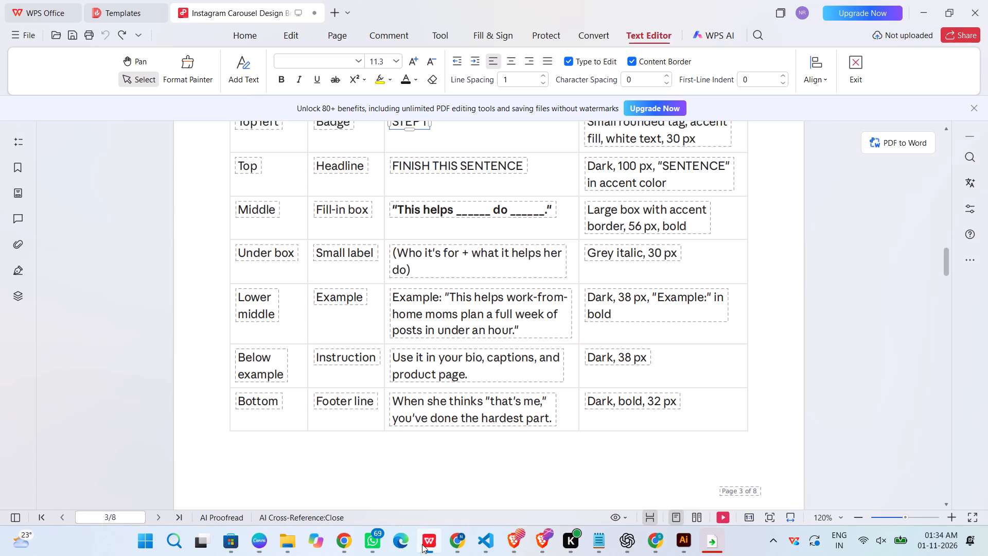
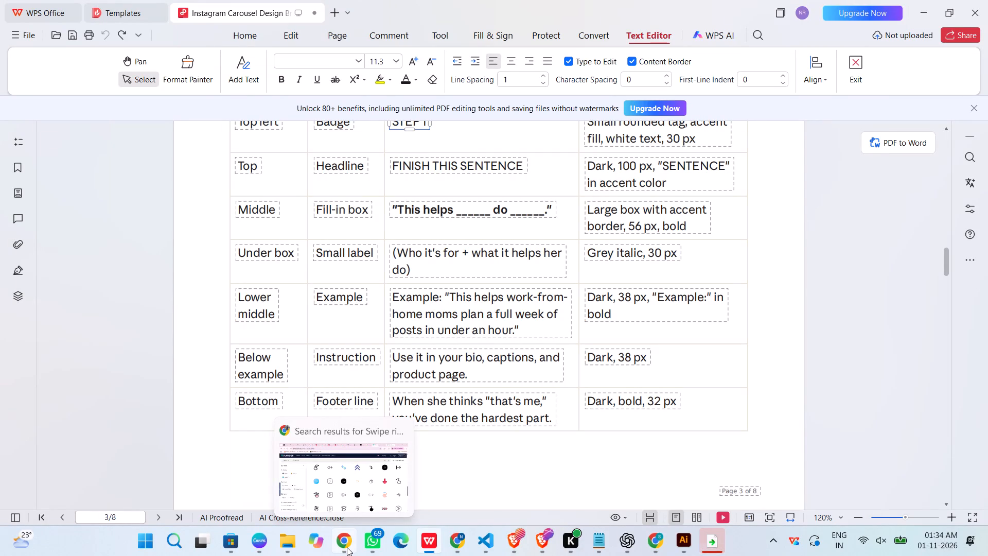
Switch to Canva and copy page 3's grouped Step 1 heading onto page 4.
{"action": "left_click", "coordinate": [253, 543]}
{"action": "scroll", "coordinate": [566, 358], "scroll_direction": "up", "scroll_amount": 7}
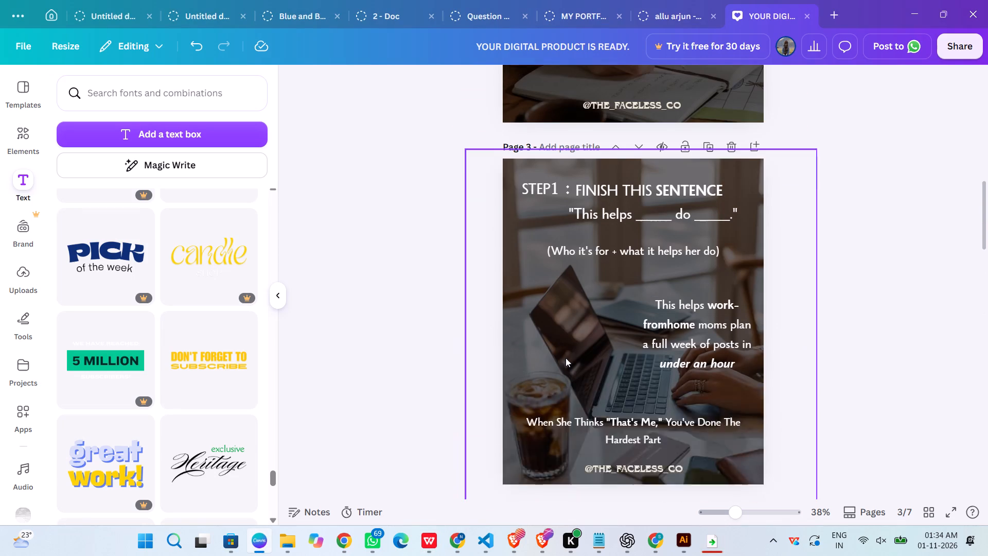
{"action": "left_click", "coordinate": [608, 254]}
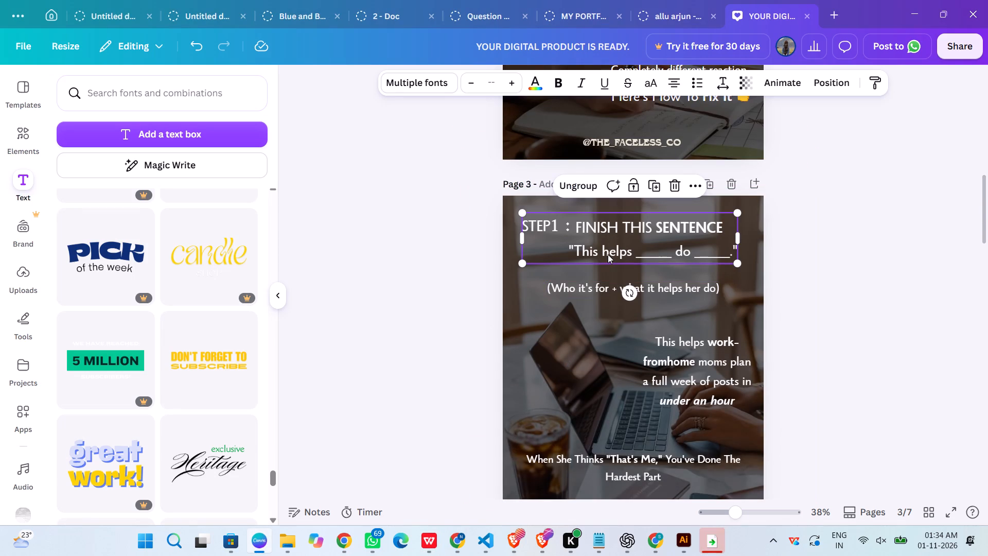
{"action": "key", "text": "ctrl+c"}
{"action": "scroll", "coordinate": [803, 305], "scroll_direction": "down", "scroll_amount": 5}
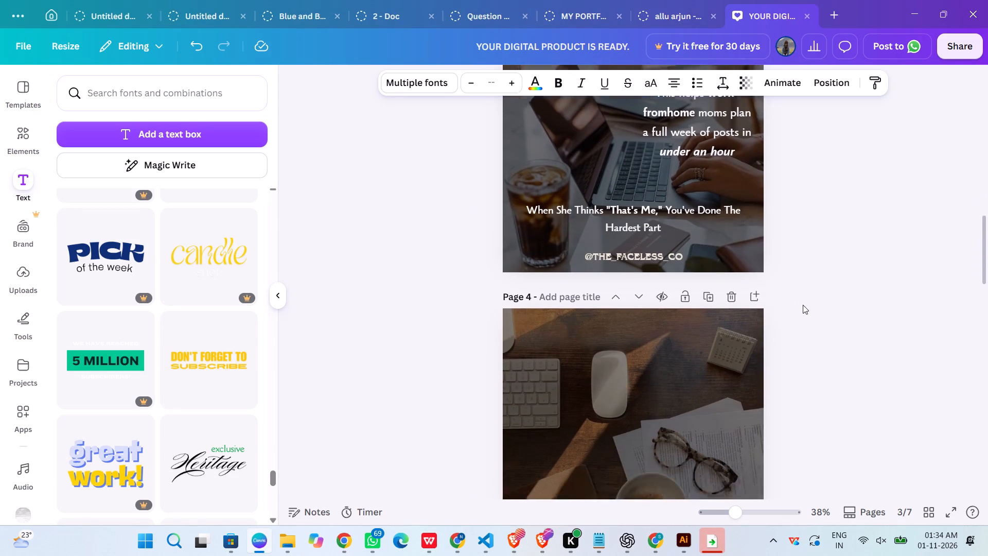
{"action": "left_click", "coordinate": [660, 303]}
{"action": "key", "text": "ctrl+v"}
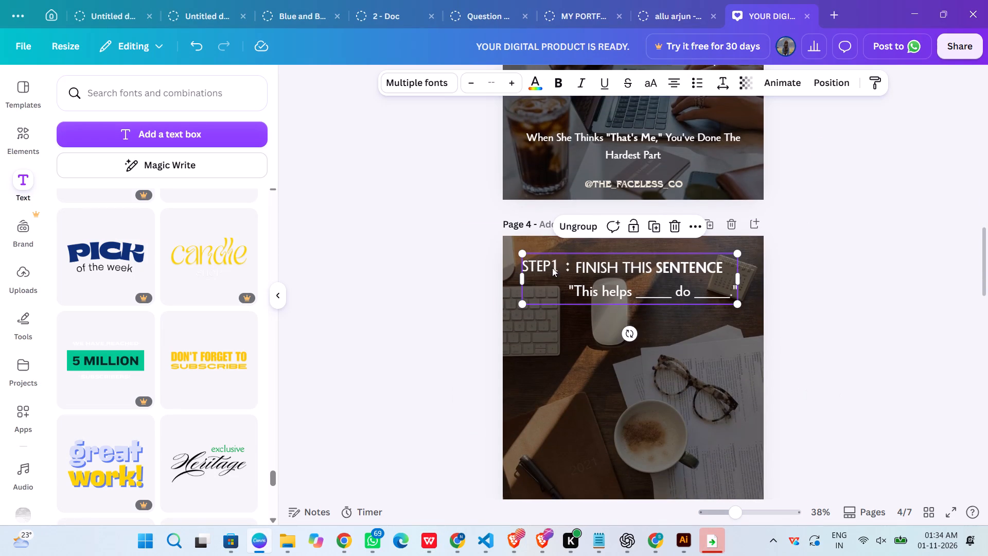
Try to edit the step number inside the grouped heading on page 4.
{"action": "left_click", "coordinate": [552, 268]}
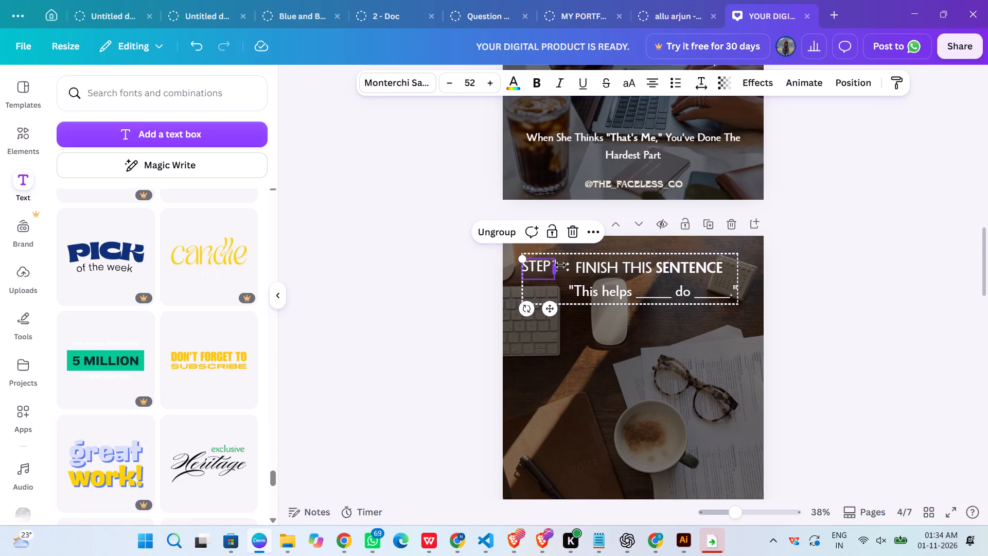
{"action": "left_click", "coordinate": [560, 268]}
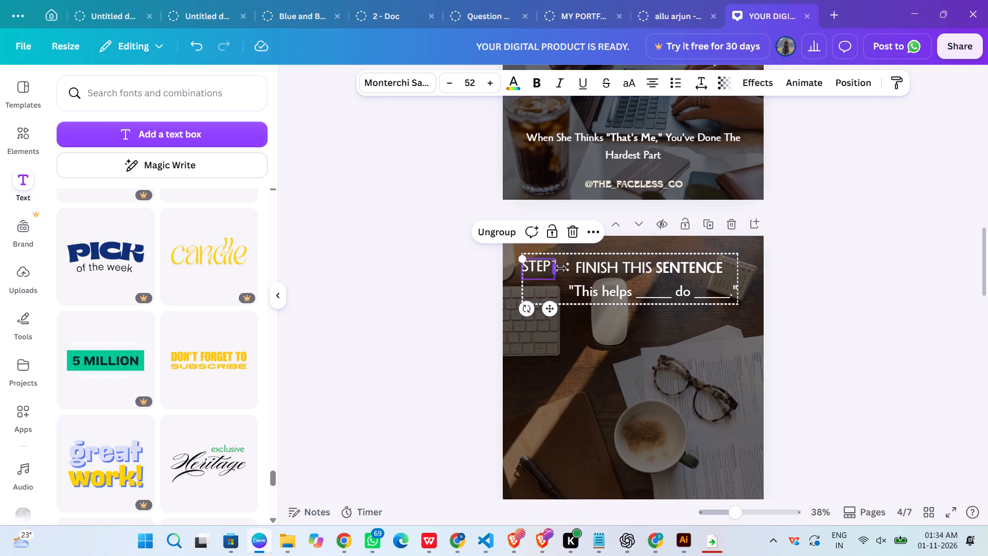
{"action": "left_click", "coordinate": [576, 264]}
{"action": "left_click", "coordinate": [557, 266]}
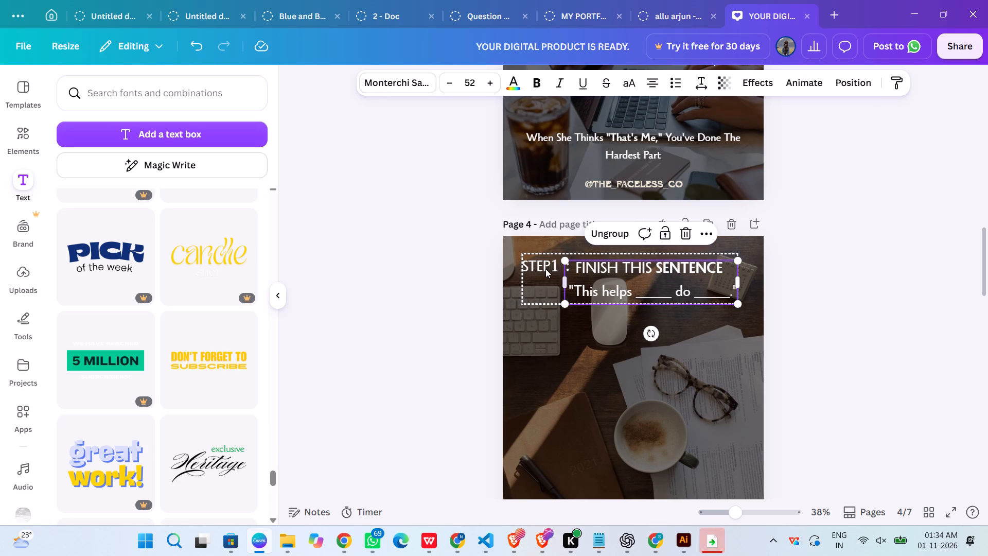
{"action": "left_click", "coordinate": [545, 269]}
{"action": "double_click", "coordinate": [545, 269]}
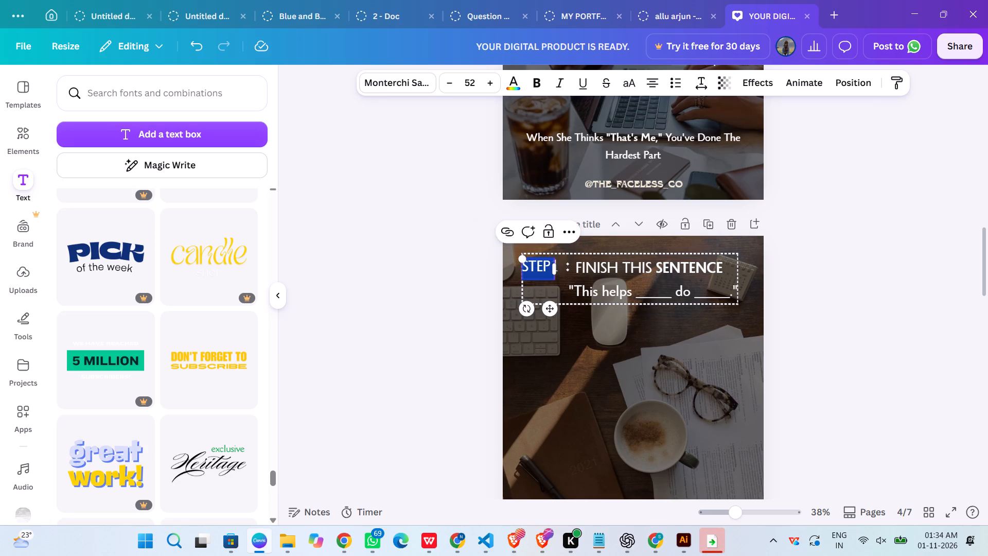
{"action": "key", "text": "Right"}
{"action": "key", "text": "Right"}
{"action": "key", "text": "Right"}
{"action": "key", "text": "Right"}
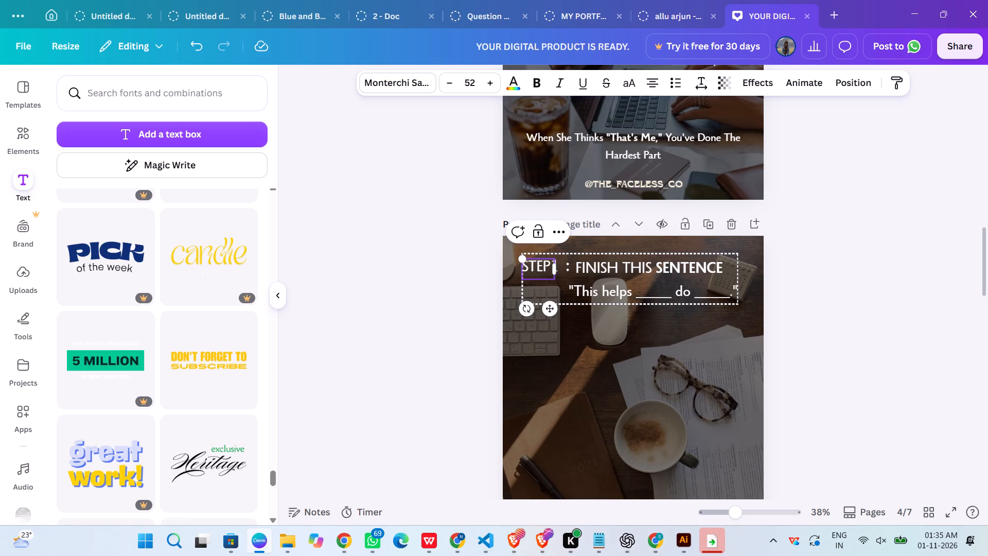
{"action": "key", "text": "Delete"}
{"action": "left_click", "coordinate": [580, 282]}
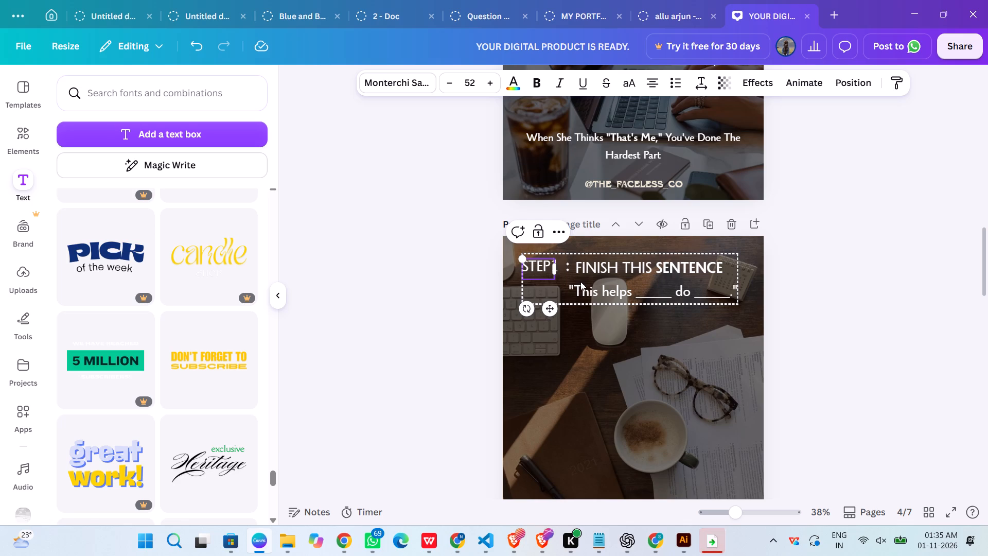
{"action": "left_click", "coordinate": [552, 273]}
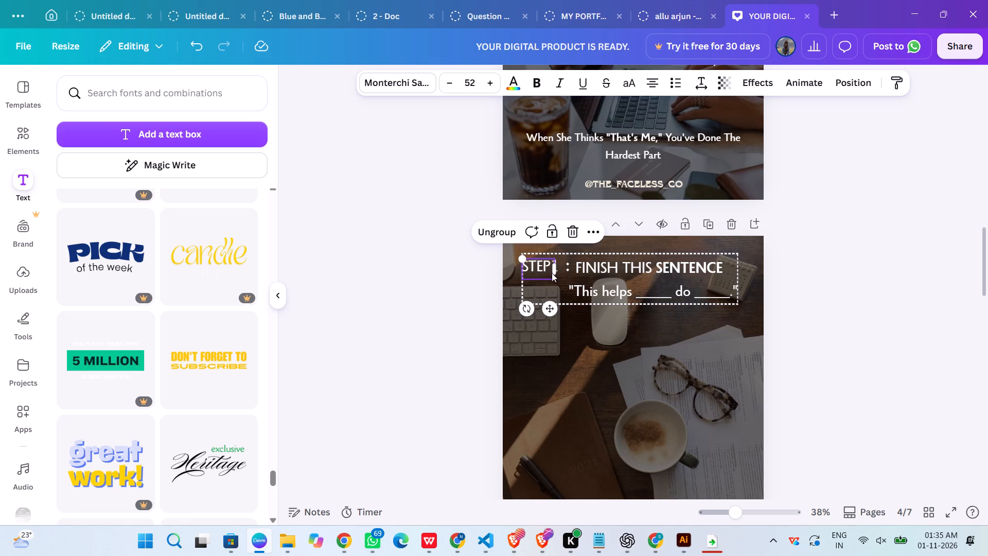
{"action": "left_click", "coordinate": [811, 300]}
Ungroup the pasted heading on page 4 and change its step number to 2.
{"action": "left_click", "coordinate": [656, 276]}
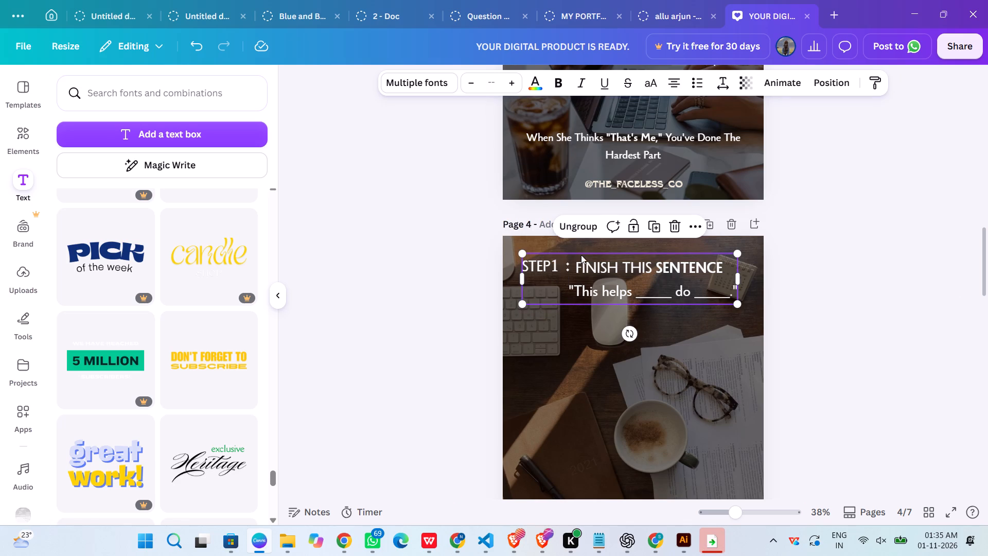
{"action": "left_click", "coordinate": [579, 225]}
{"action": "left_click", "coordinate": [897, 321]}
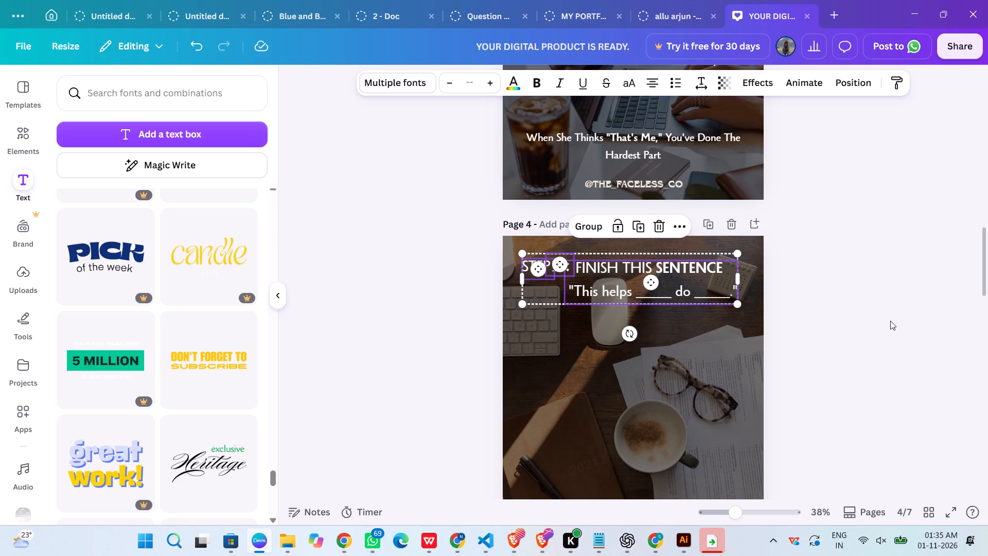
{"action": "left_click", "coordinate": [555, 262]}
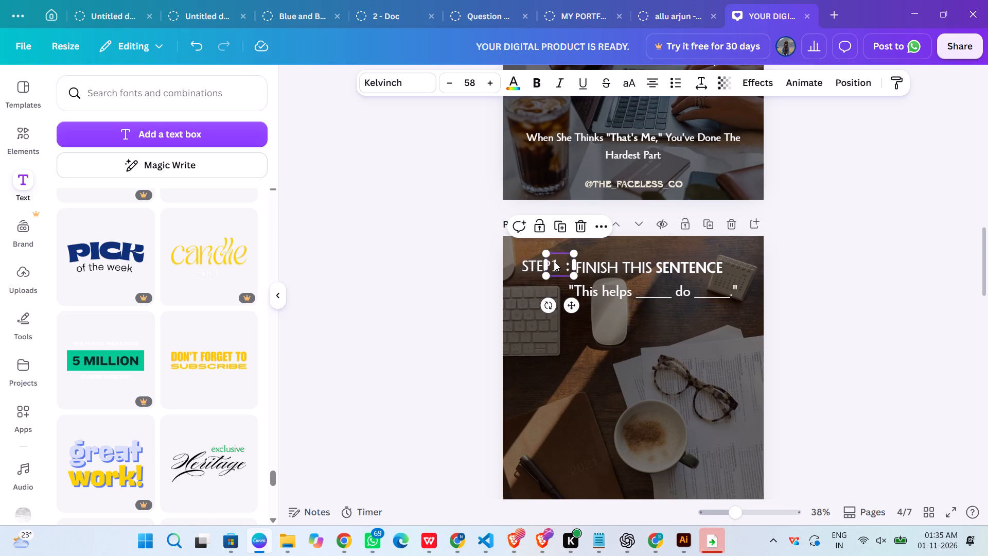
{"action": "double_click", "coordinate": [556, 262]}
{"action": "left_click", "coordinate": [556, 262]}
{"action": "key", "text": "BackSpace"}
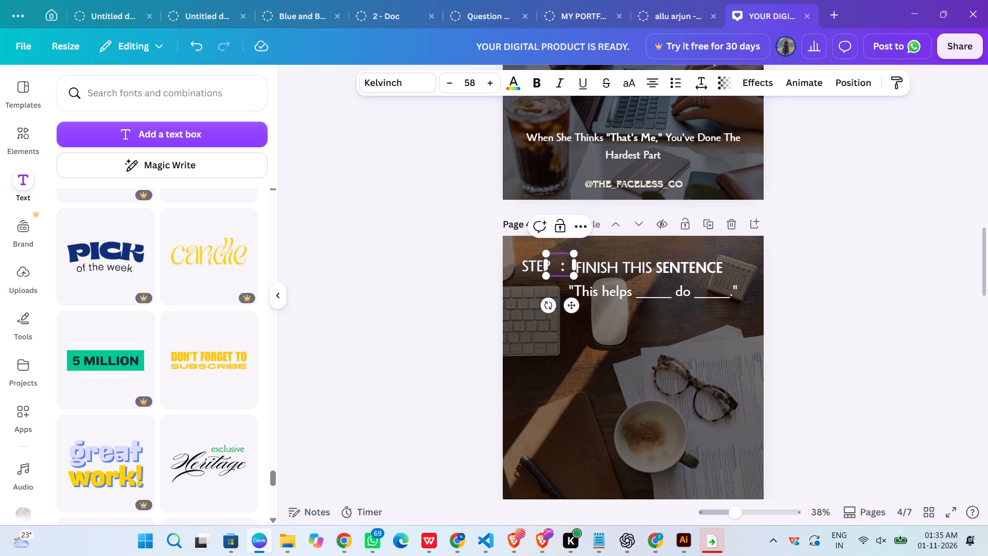
{"action": "key", "text": "2"}
{"action": "left_click", "coordinate": [809, 310]}
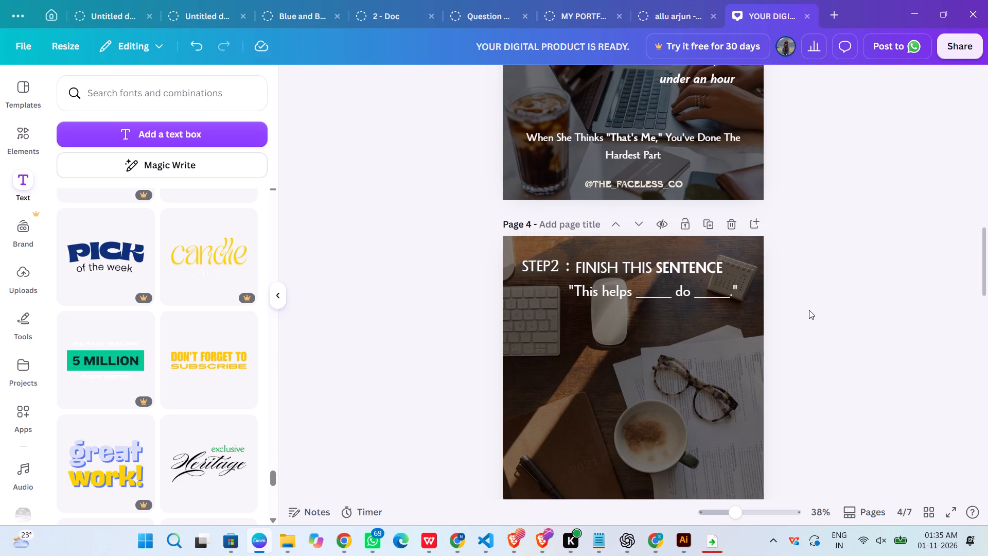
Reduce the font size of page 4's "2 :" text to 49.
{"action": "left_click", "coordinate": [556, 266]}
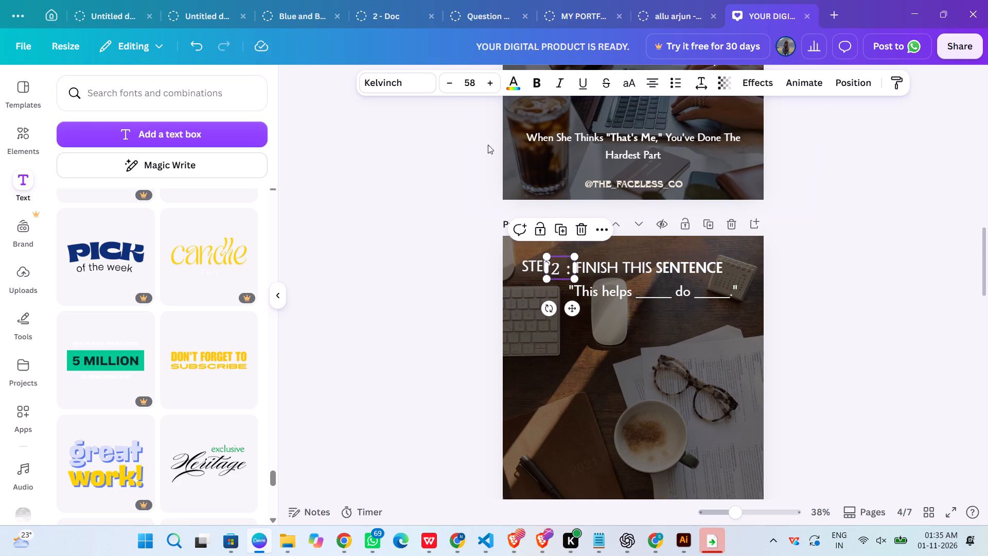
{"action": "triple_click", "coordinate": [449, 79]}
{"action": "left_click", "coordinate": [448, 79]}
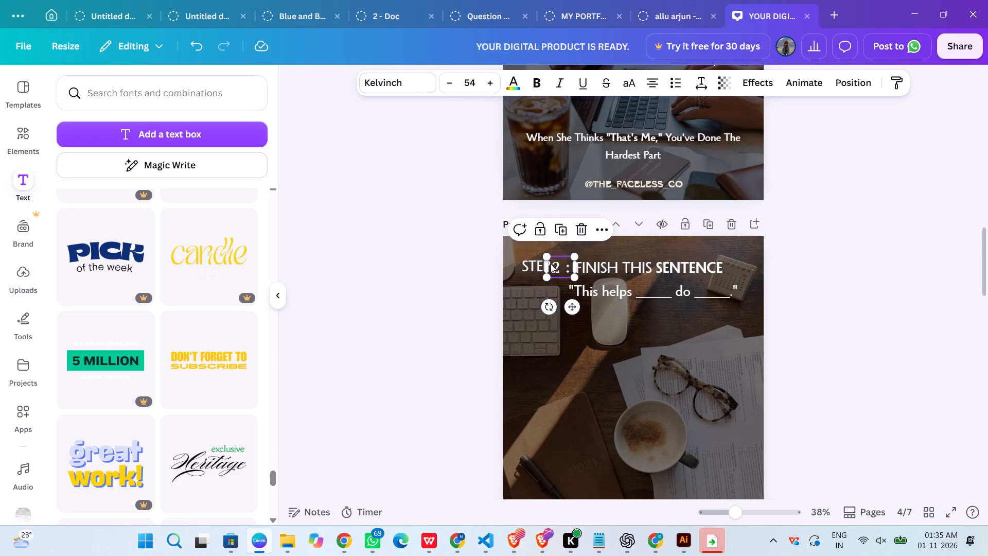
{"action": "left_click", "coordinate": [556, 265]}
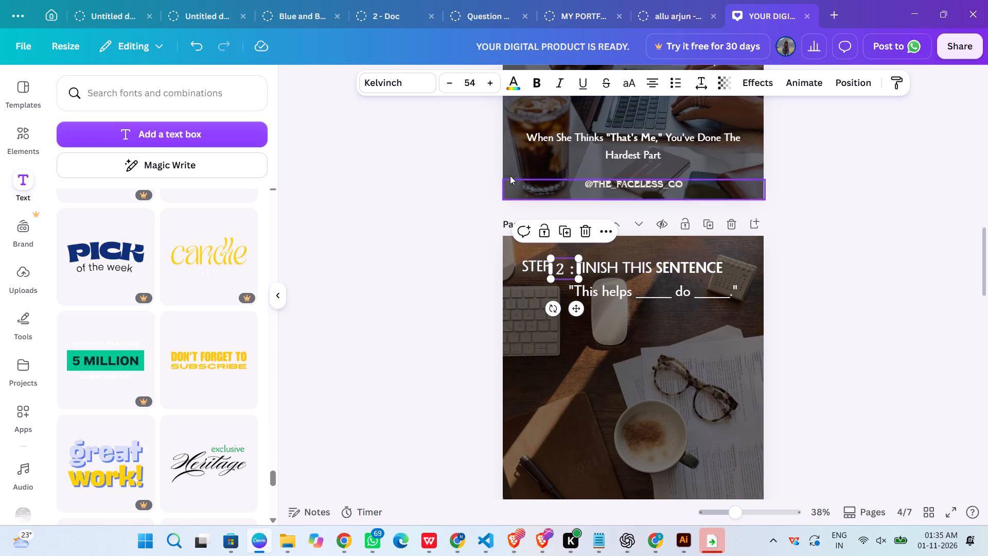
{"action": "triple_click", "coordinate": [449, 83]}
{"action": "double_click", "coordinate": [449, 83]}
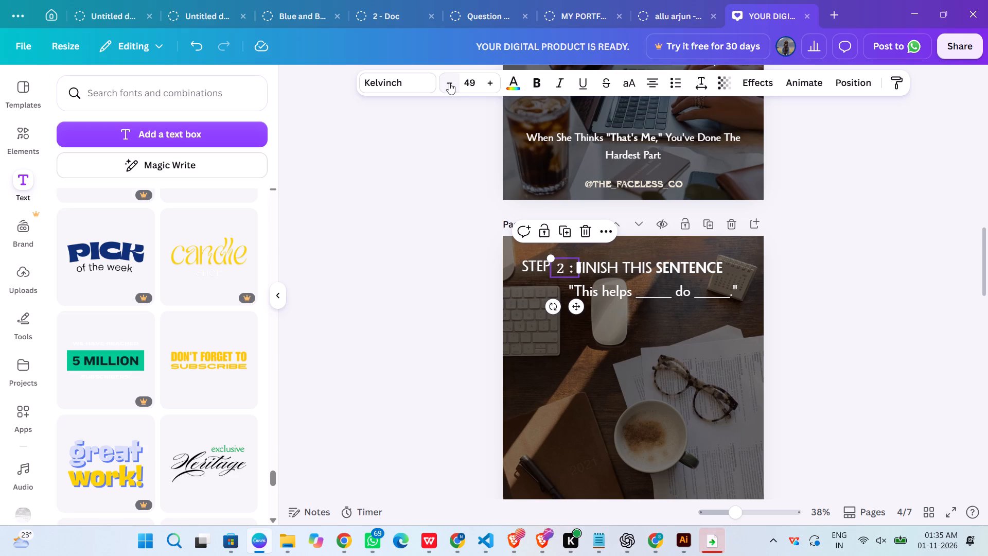
Position the "2 :" text level with and close beside STEP on page 4, with its font size at 52.
{"action": "key", "text": "ctrl+plus"}
{"action": "key", "text": "ctrl+plus"}
{"action": "key", "text": "ctrl+plus"}
{"action": "key", "text": "ctrl+plus"}
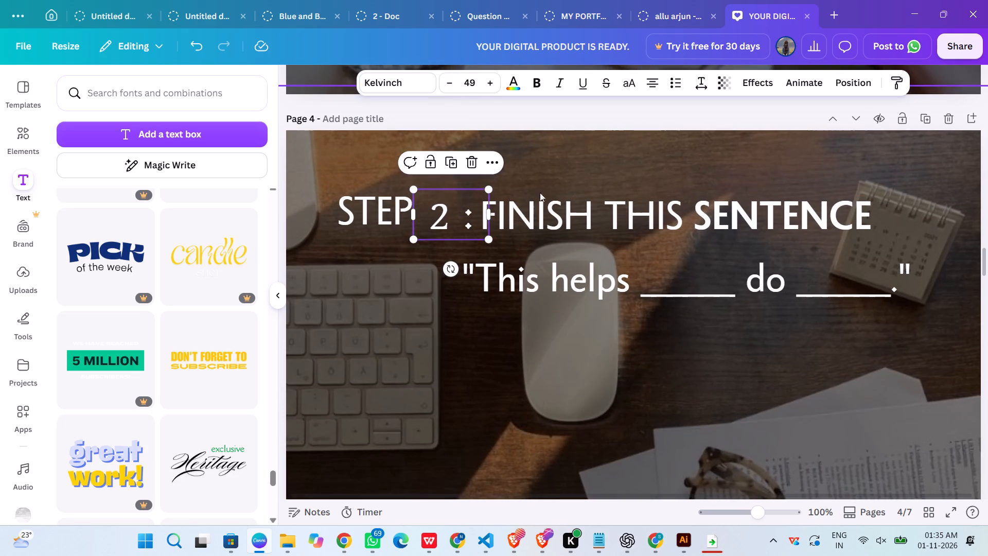
{"action": "left_click_drag", "start_coordinate": [446, 223], "coordinate": [435, 215]}
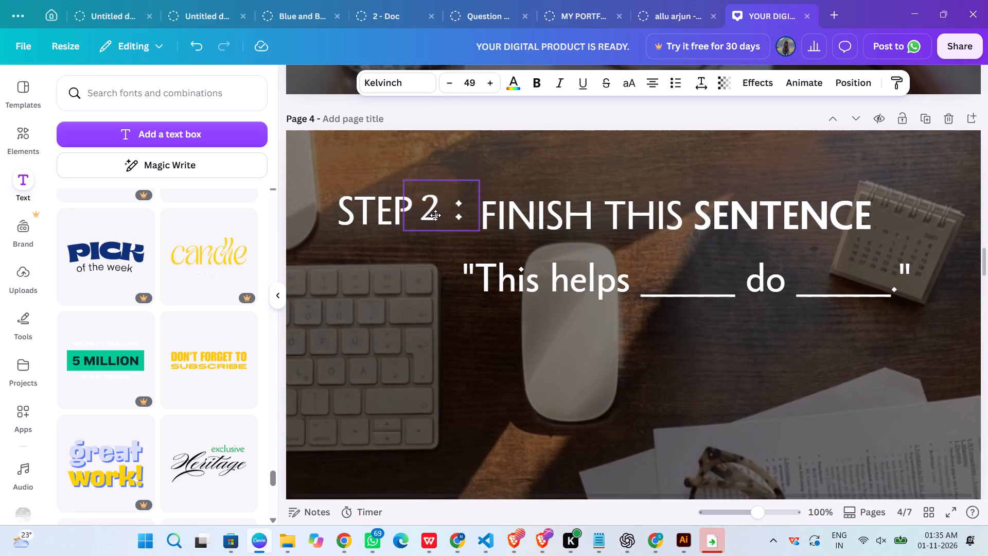
{"action": "left_click_drag", "start_coordinate": [435, 215], "coordinate": [435, 218]}
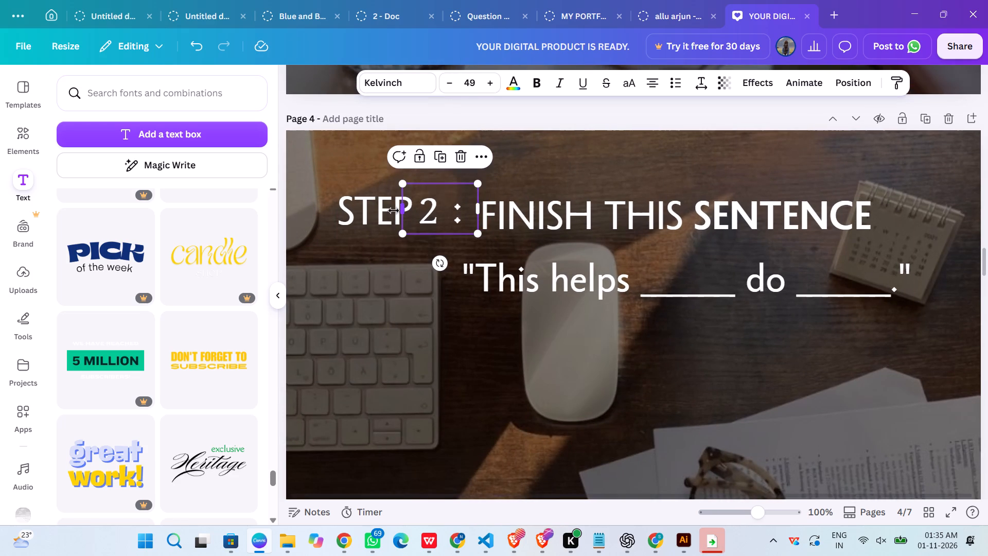
{"action": "double_click", "coordinate": [494, 79]}
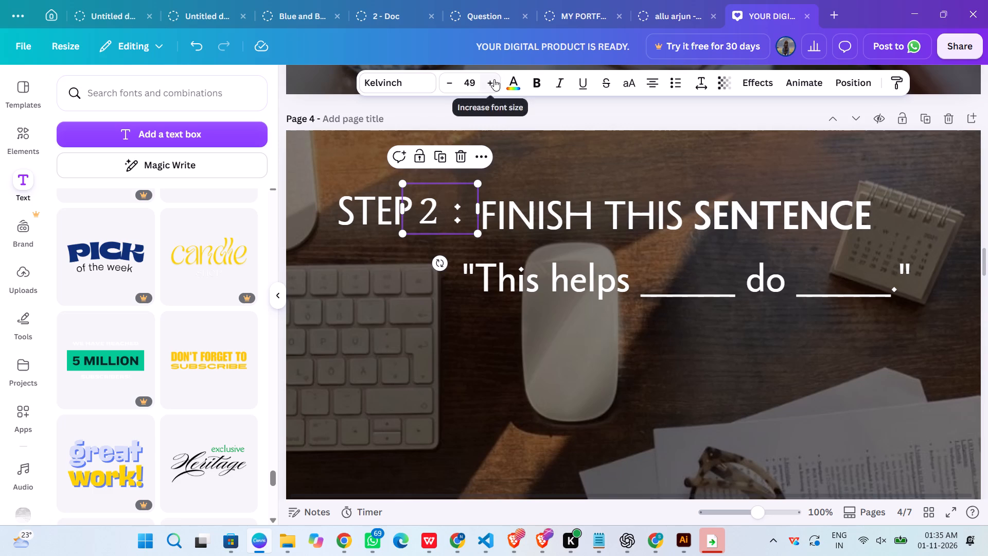
{"action": "left_click", "coordinate": [494, 79]}
{"action": "left_click_drag", "start_coordinate": [440, 210], "coordinate": [440, 208]}
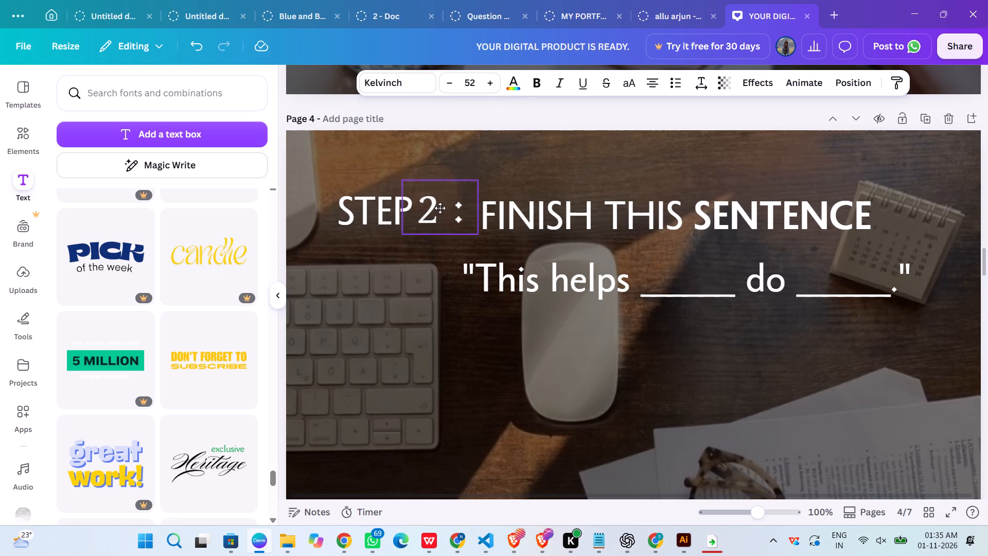
{"action": "left_click_drag", "start_coordinate": [440, 208], "coordinate": [442, 206]}
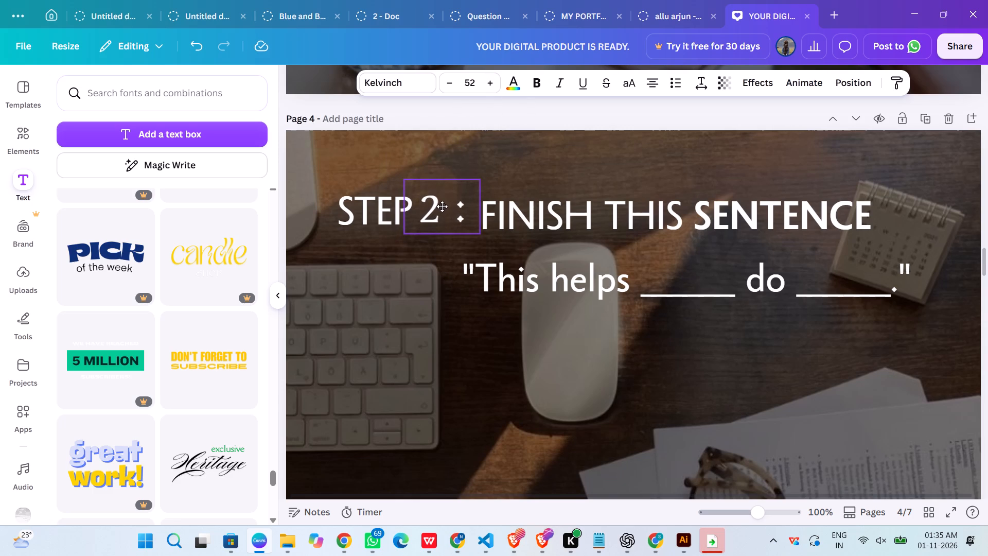
{"action": "left_click_drag", "start_coordinate": [442, 206], "coordinate": [440, 205]}
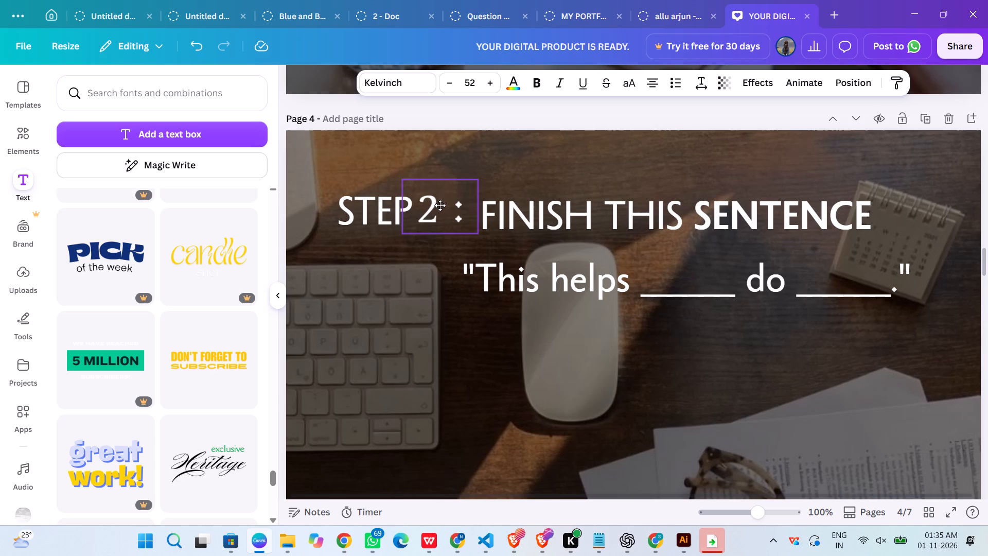
{"action": "left_click_drag", "start_coordinate": [440, 205], "coordinate": [438, 205]}
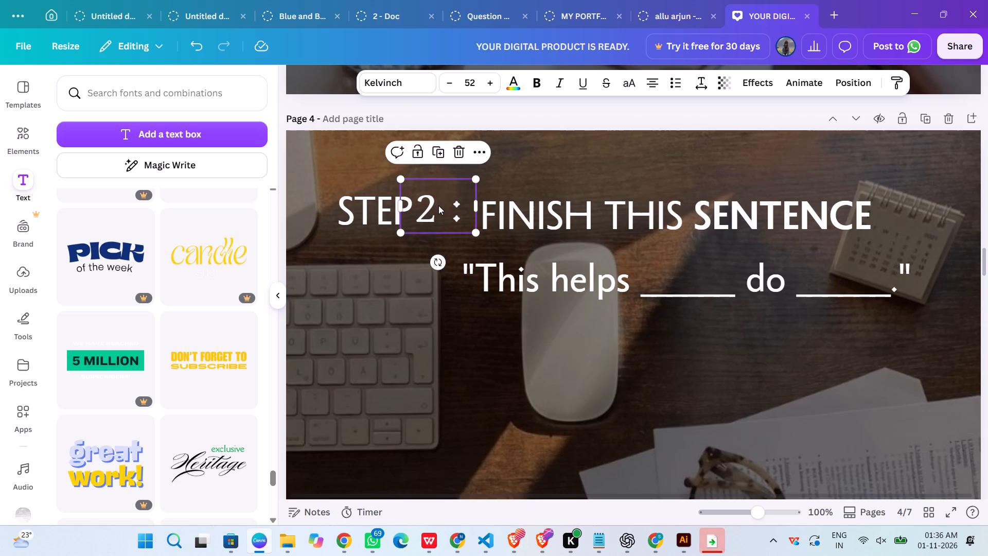
Group the STEP and "2 :" text boxes on page 4.
{"action": "left_click", "coordinate": [581, 219]}
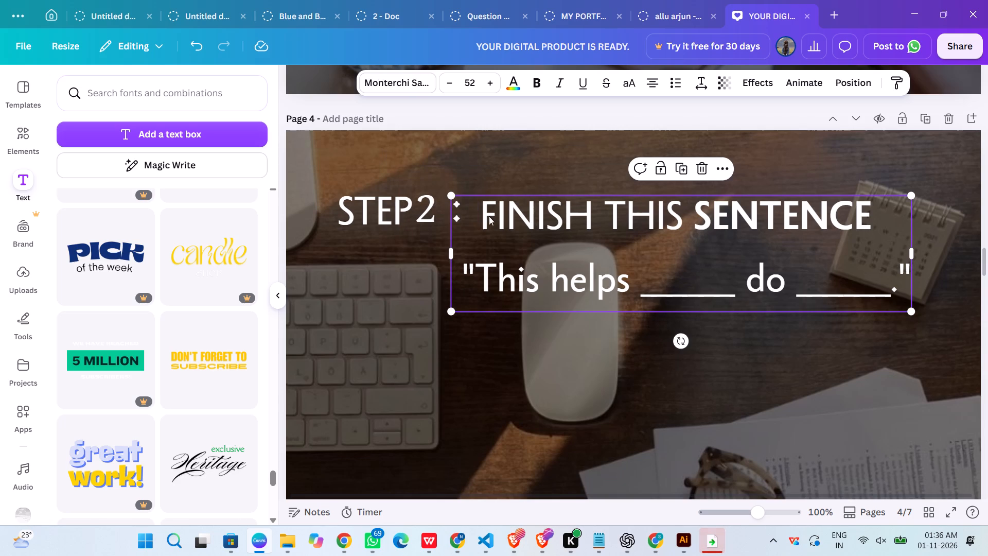
{"action": "left_click", "coordinate": [419, 211]}
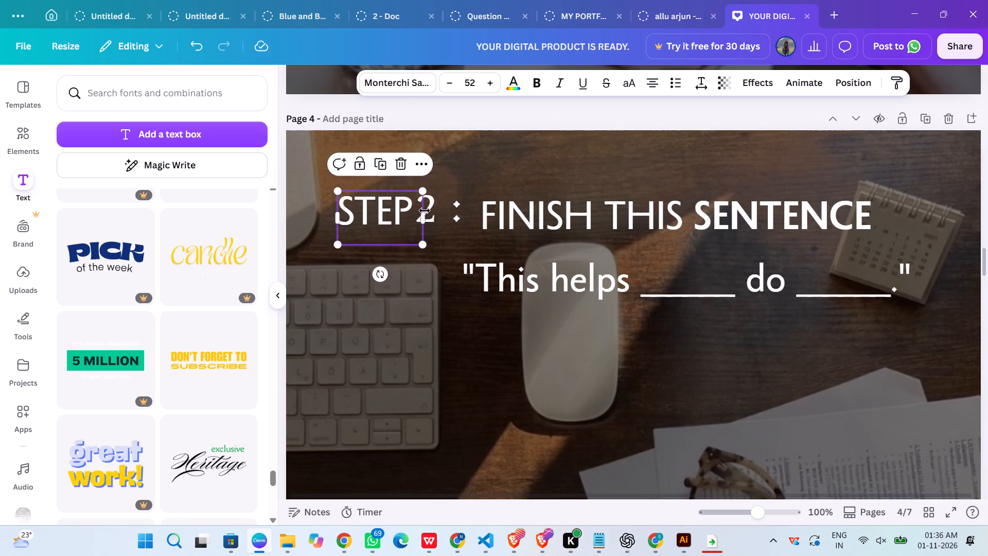
{"action": "left_click", "coordinate": [438, 208], "text": "shift"}
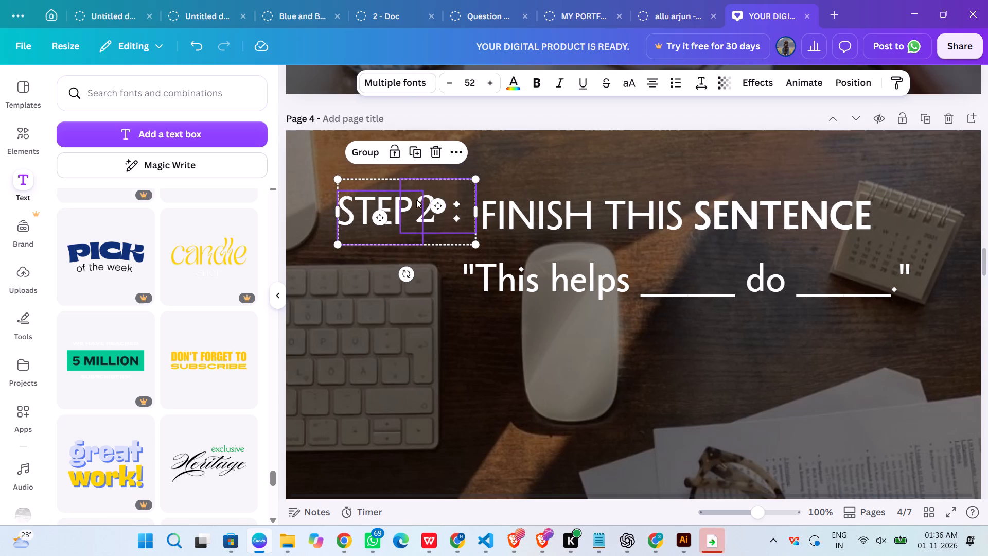
{"action": "left_click", "coordinate": [365, 152]}
{"action": "left_click", "coordinate": [589, 255]}
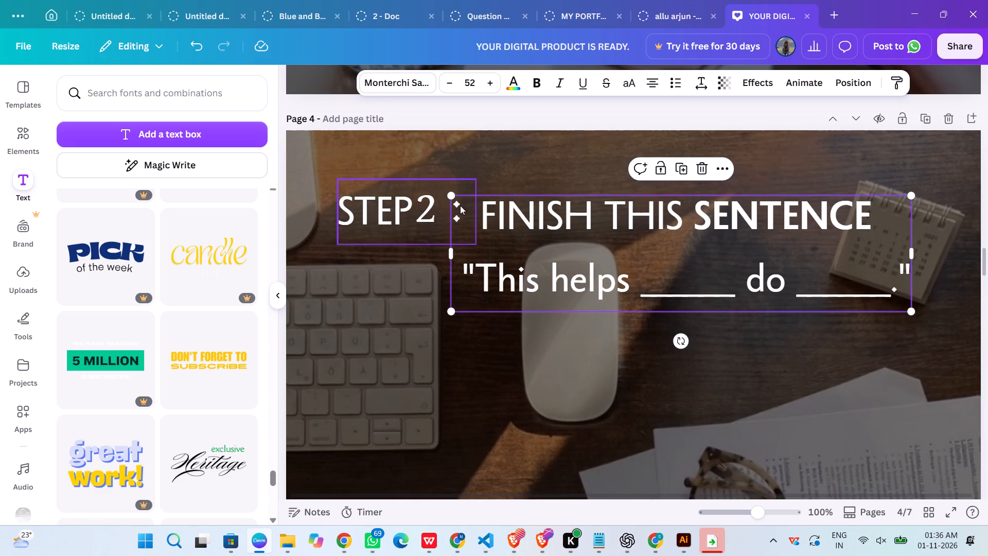
Remove the space between the 2 and the colon in page 4's step label.
{"action": "left_click", "coordinate": [432, 216]}
{"action": "double_click", "coordinate": [437, 213]}
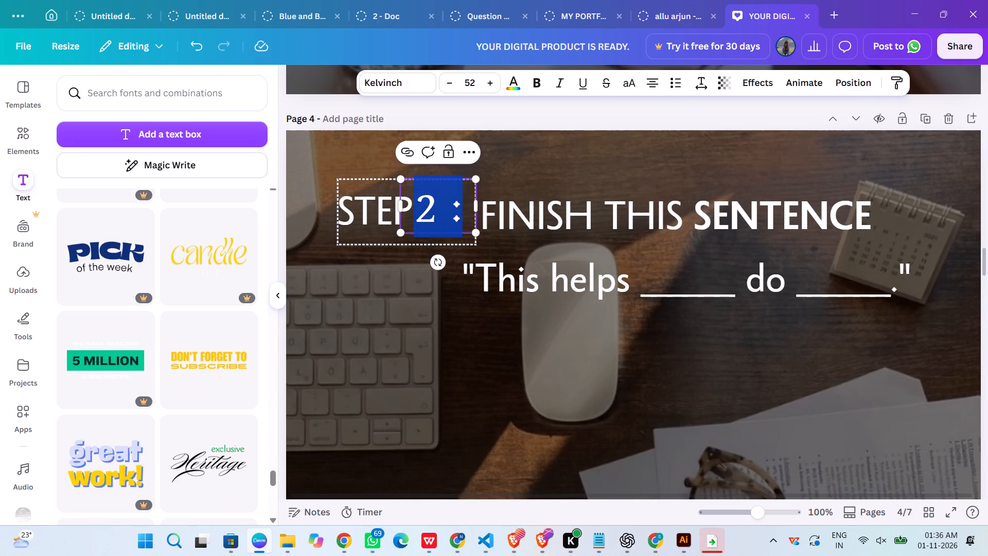
{"action": "left_click", "coordinate": [437, 213]}
{"action": "key", "text": "Delete"}
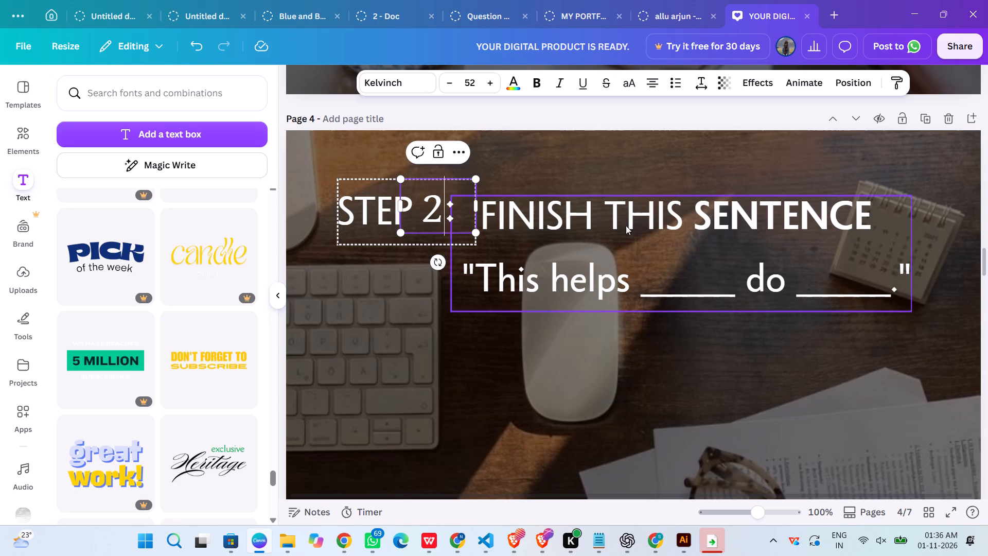
Delete the copied "FINISH THIS SENTENCE" and "This helps" text box from page 4.
{"action": "left_click", "coordinate": [641, 248]}
{"action": "key", "text": "Delete"}
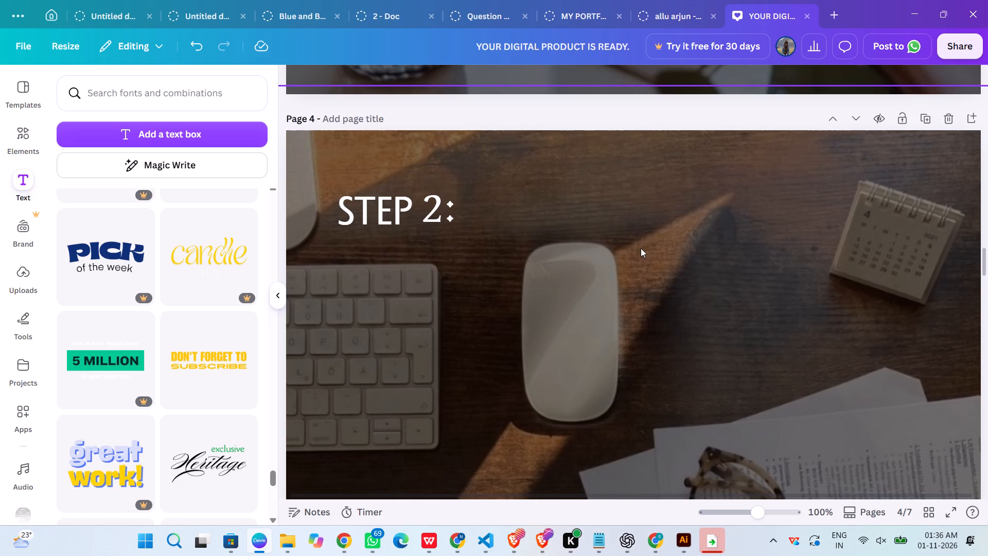
{"action": "scroll", "coordinate": [641, 248], "scroll_direction": "up", "scroll_amount": 1}
{"action": "key", "text": "ctrl+minus"}
{"action": "key", "text": "ctrl+minus"}
{"action": "key", "text": "ctrl+minus"}
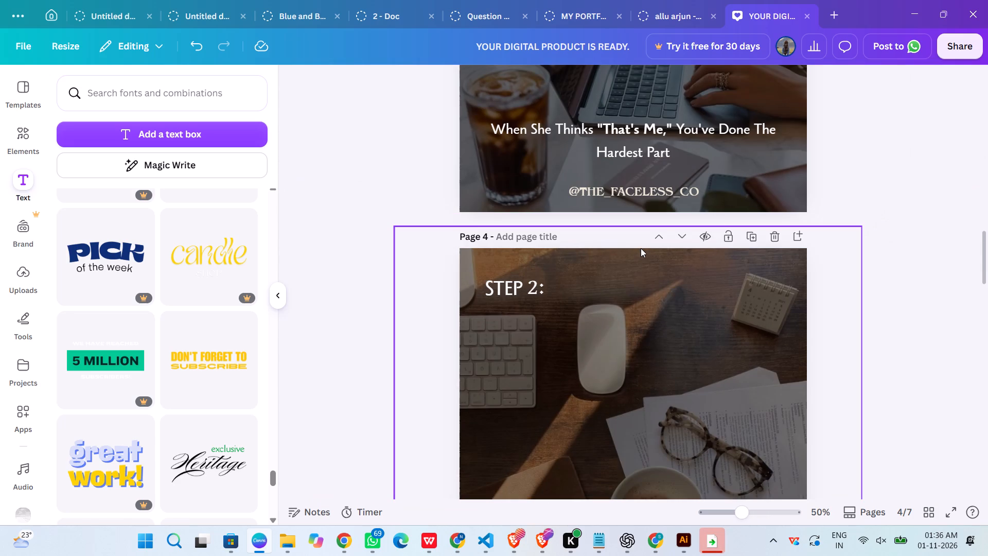
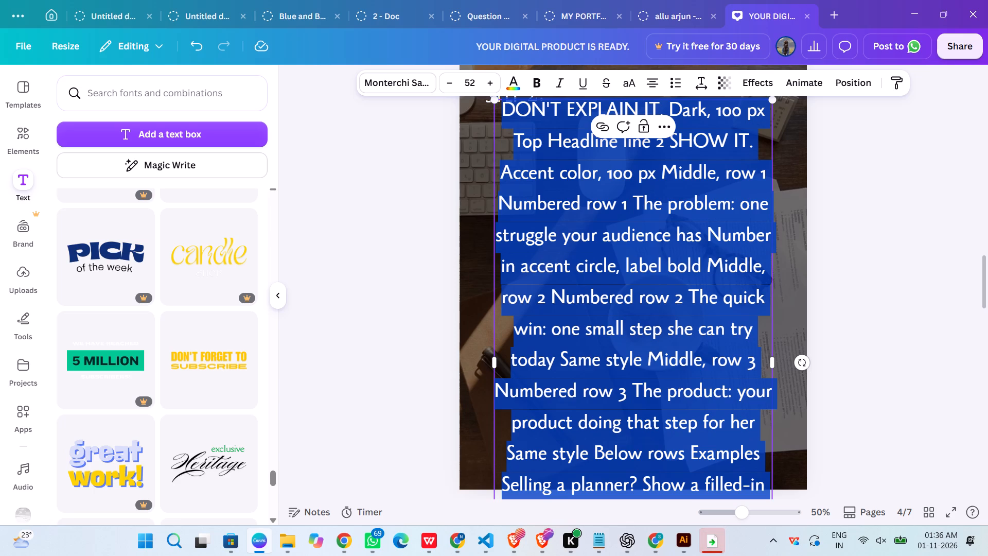
{"action": "left_click", "coordinate": [890, 326]}
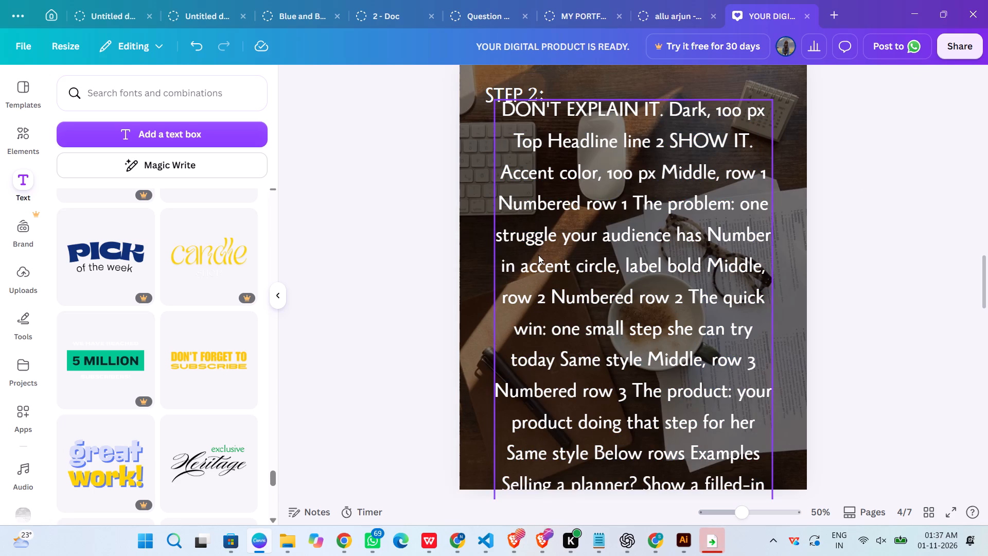
{"action": "left_click_drag", "start_coordinate": [610, 227], "coordinate": [608, 299]}
{"action": "scroll", "coordinate": [647, 242], "scroll_direction": "up", "scroll_amount": 1}
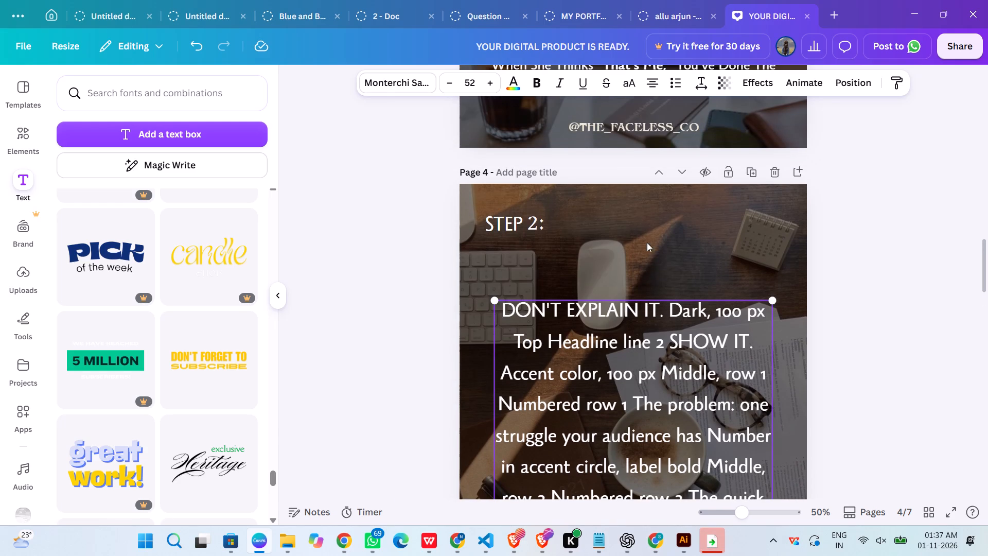
Copy "DON'T EXPLAIN IT" from the pasted block and paste it as its own text box on page 4.
{"action": "triple_click", "coordinate": [654, 311]}
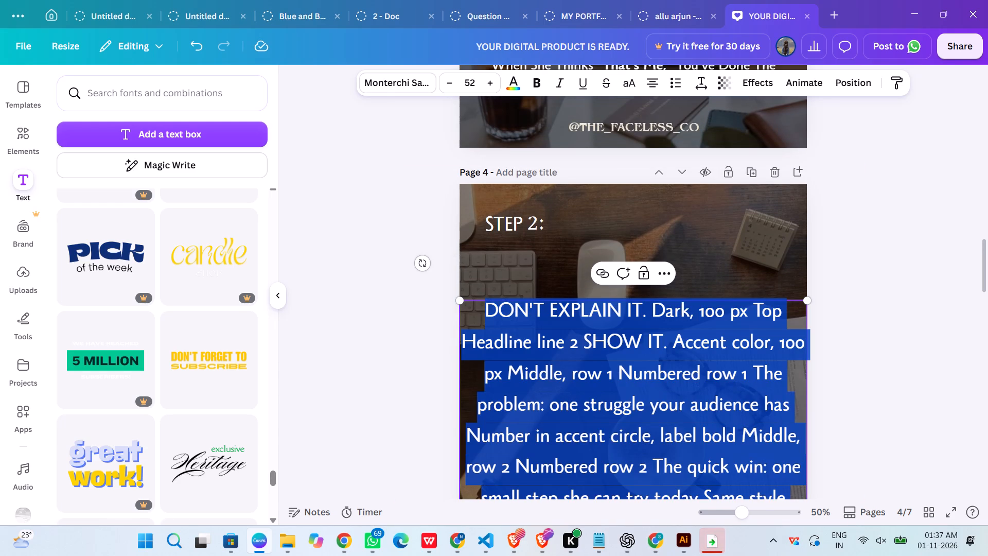
{"action": "left_click", "coordinate": [633, 316]}
{"action": "left_click_drag", "start_coordinate": [643, 312], "coordinate": [494, 308]}
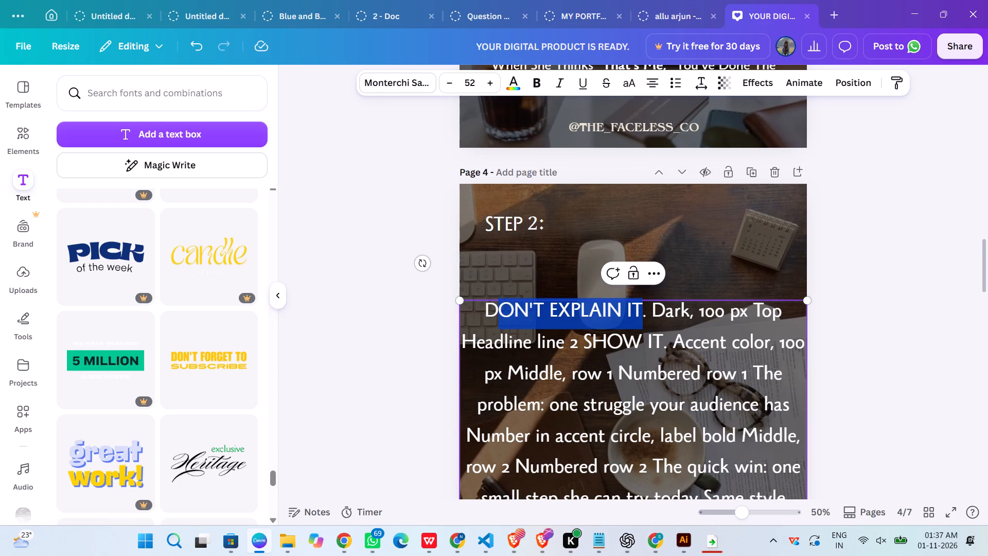
{"action": "left_click_drag", "start_coordinate": [494, 308], "coordinate": [481, 308]}
{"action": "key", "text": "ctrl+c"}
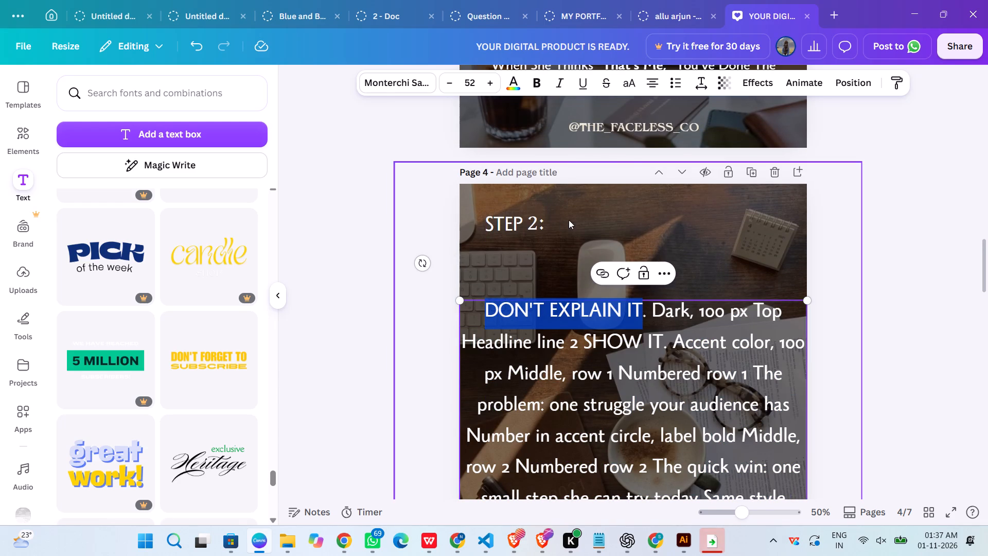
{"action": "left_click", "coordinate": [569, 220]}
{"action": "left_click", "coordinate": [580, 232]}
{"action": "left_click", "coordinate": [572, 220]}
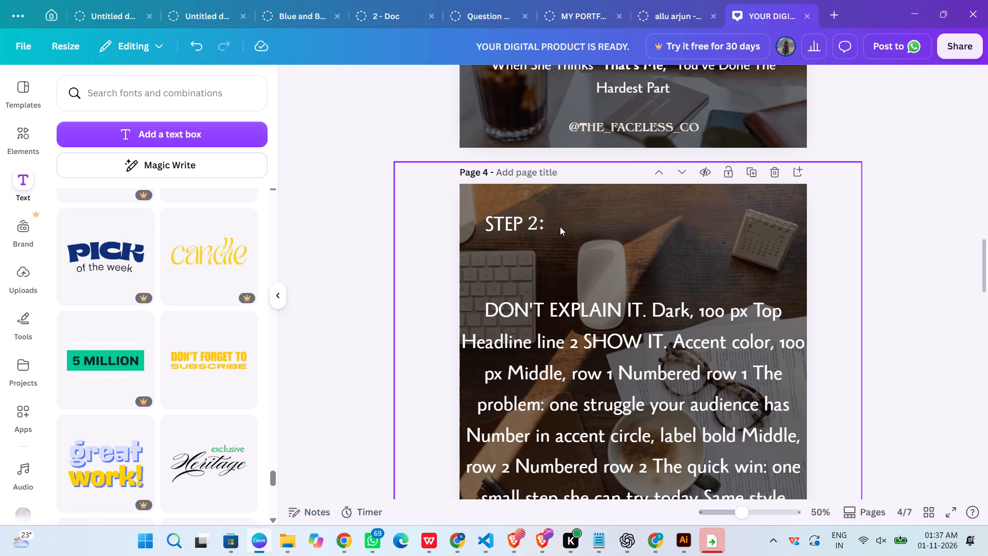
{"action": "left_click", "coordinate": [560, 227]}
{"action": "left_click", "coordinate": [561, 223]}
{"action": "key", "text": "ctrl+v"}
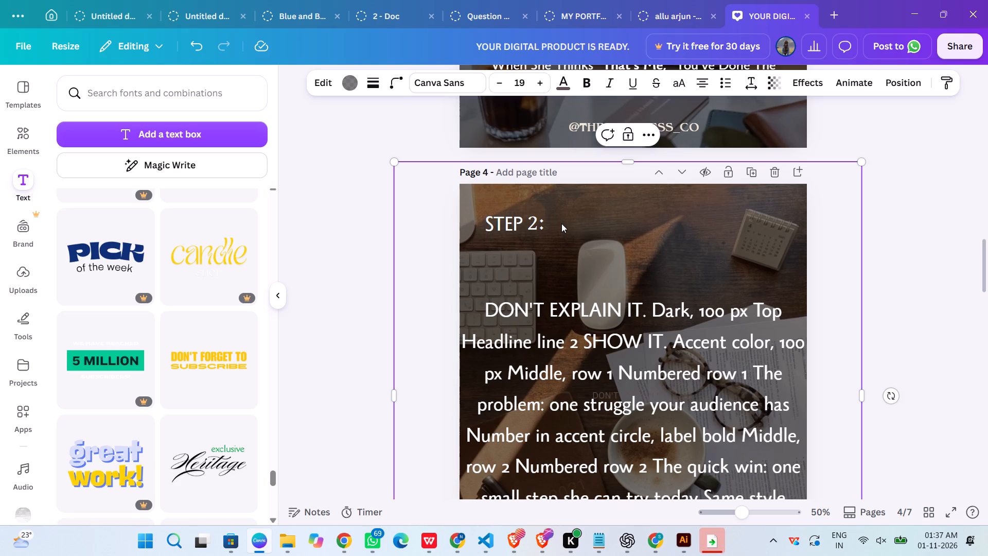
{"action": "left_click", "coordinate": [556, 313]}
{"action": "left_click", "coordinate": [593, 233]}
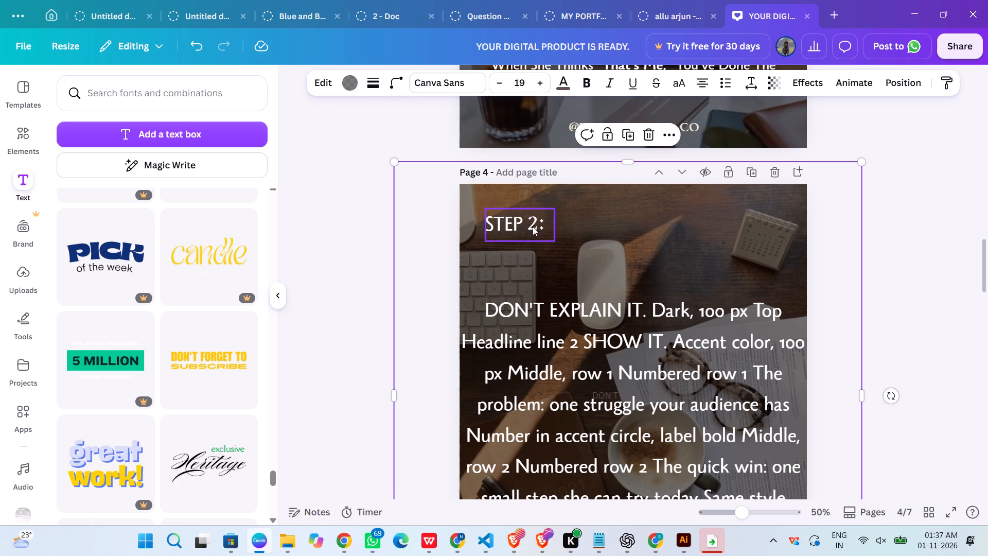
{"action": "left_click", "coordinate": [579, 219]}
{"action": "left_click", "coordinate": [578, 264]}
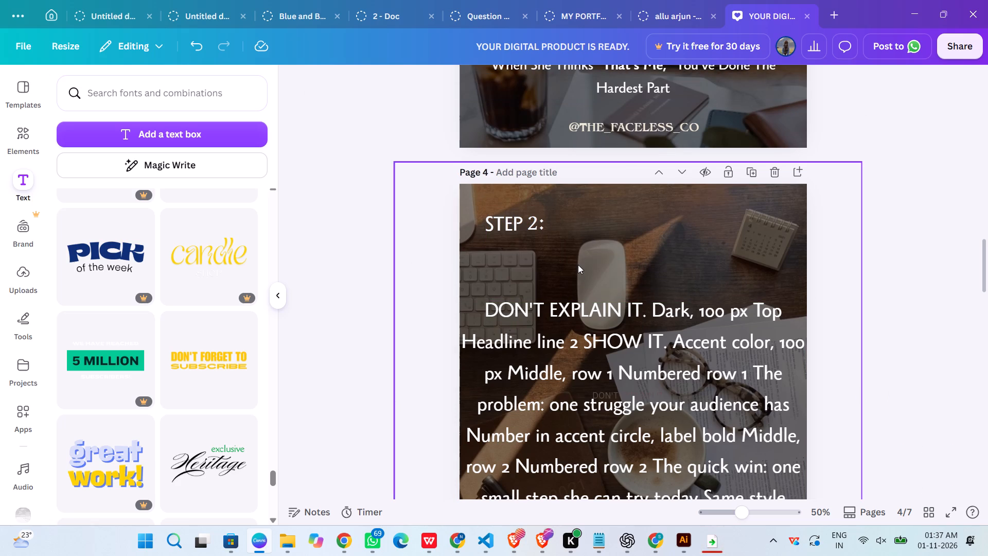
{"action": "key", "text": "ctrl+v"}
Place the "DON'T EXPLAIN IT" text box directly after the "STEP 2:" label, on the same line.
{"action": "left_click_drag", "start_coordinate": [624, 344], "coordinate": [624, 331]}
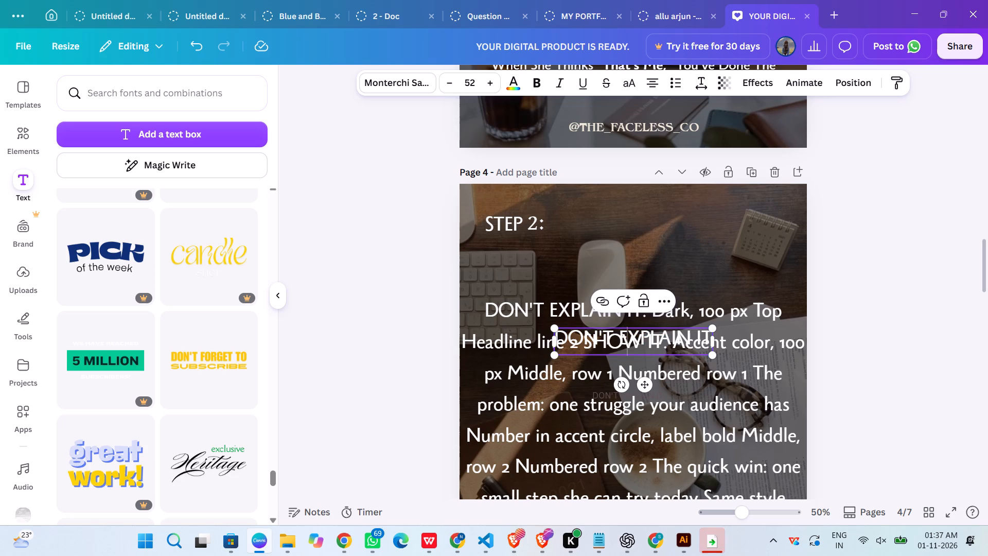
{"action": "left_click_drag", "start_coordinate": [624, 331], "coordinate": [624, 306]}
{"action": "left_click", "coordinate": [889, 278]}
{"action": "left_click_drag", "start_coordinate": [644, 340], "coordinate": [639, 264]}
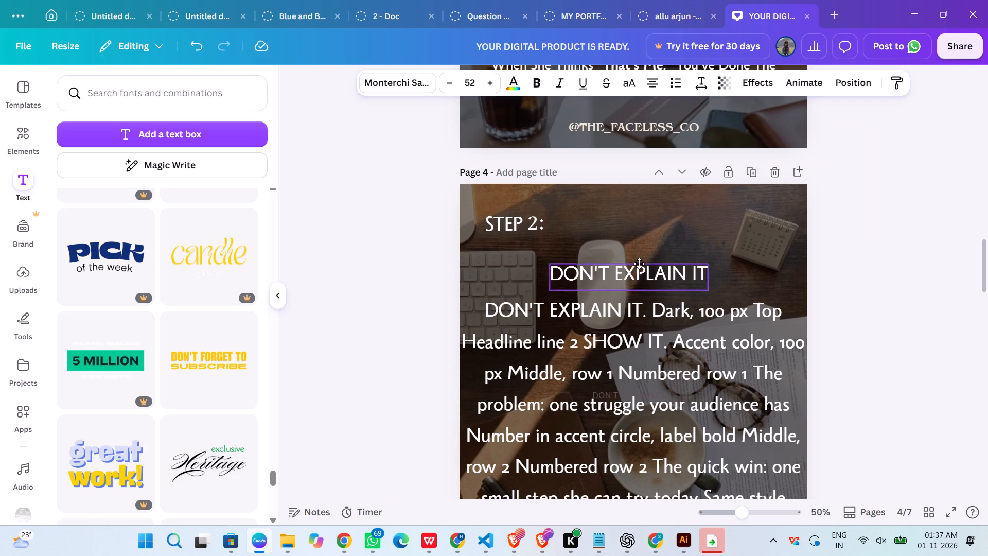
{"action": "left_click_drag", "start_coordinate": [639, 264], "coordinate": [631, 224]}
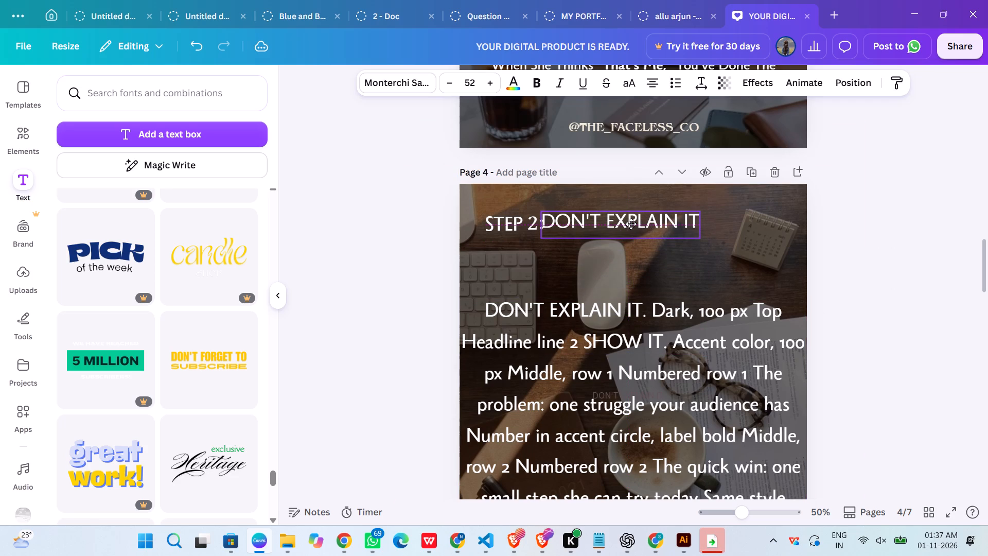
{"action": "left_click_drag", "start_coordinate": [631, 224], "coordinate": [637, 228]}
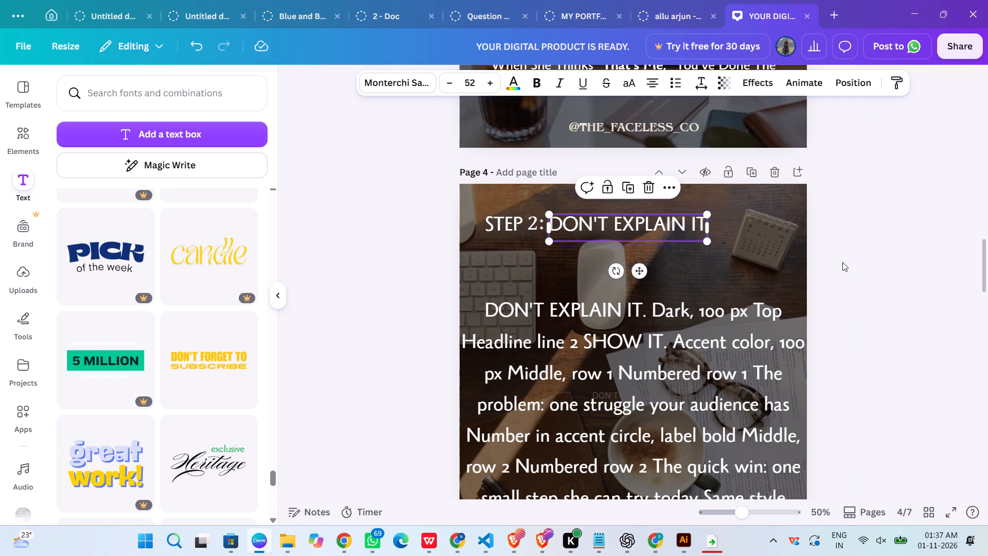
{"action": "left_click", "coordinate": [869, 271]}
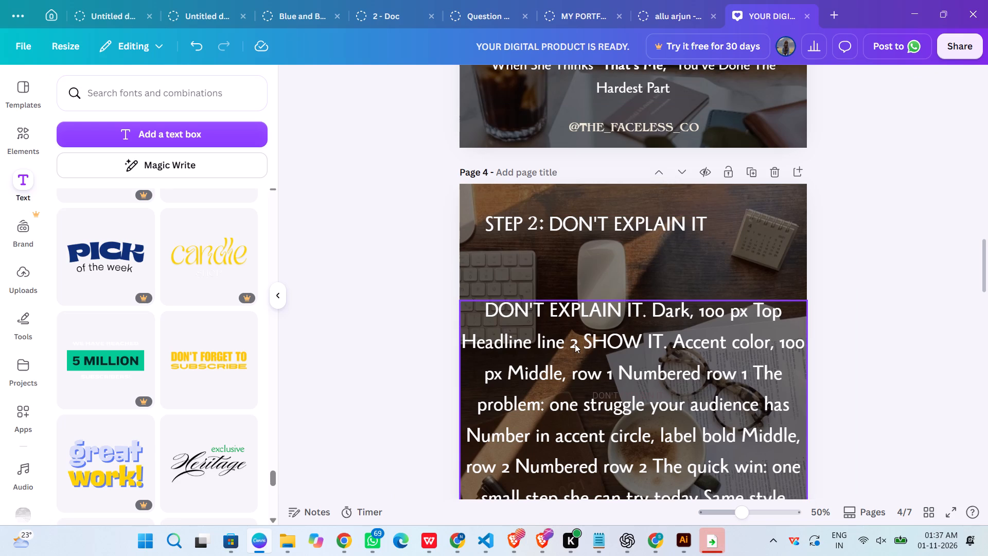
Copy "SHOW IT" from the pasted block and append it after "DON'T EXPLAIN IT" in the headline, separated by a space.
{"action": "left_click", "coordinate": [593, 337]}
{"action": "double_click", "coordinate": [592, 338]}
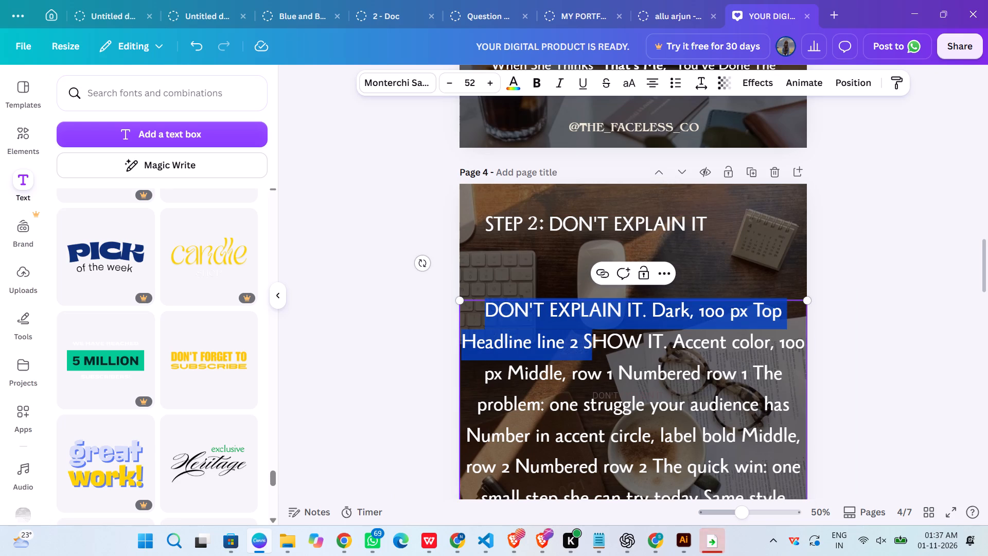
{"action": "left_click", "coordinate": [583, 344]}
{"action": "left_click_drag", "start_coordinate": [586, 344], "coordinate": [666, 340]}
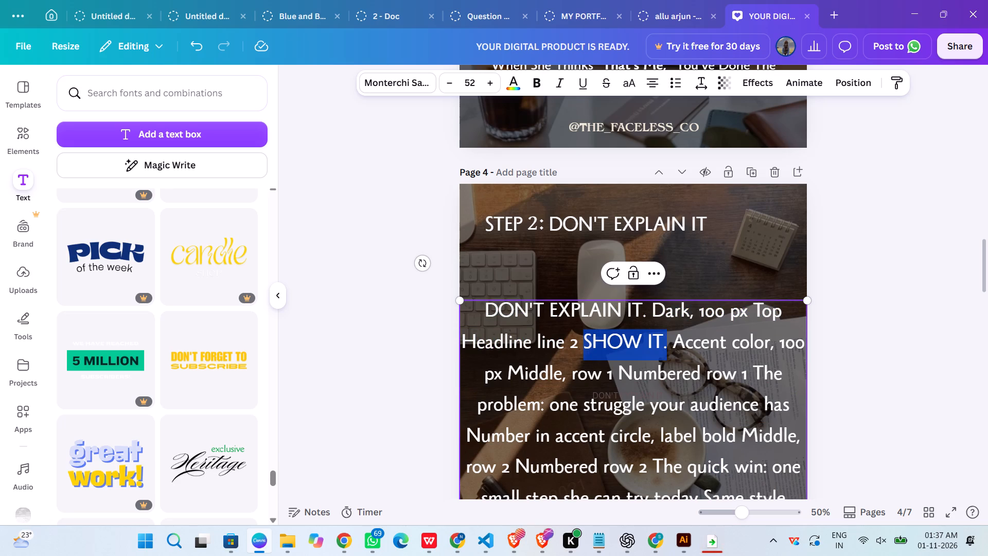
{"action": "left_click_drag", "start_coordinate": [666, 340], "coordinate": [664, 340]}
{"action": "key", "text": "ctrl+c"}
{"action": "left_click", "coordinate": [715, 224]}
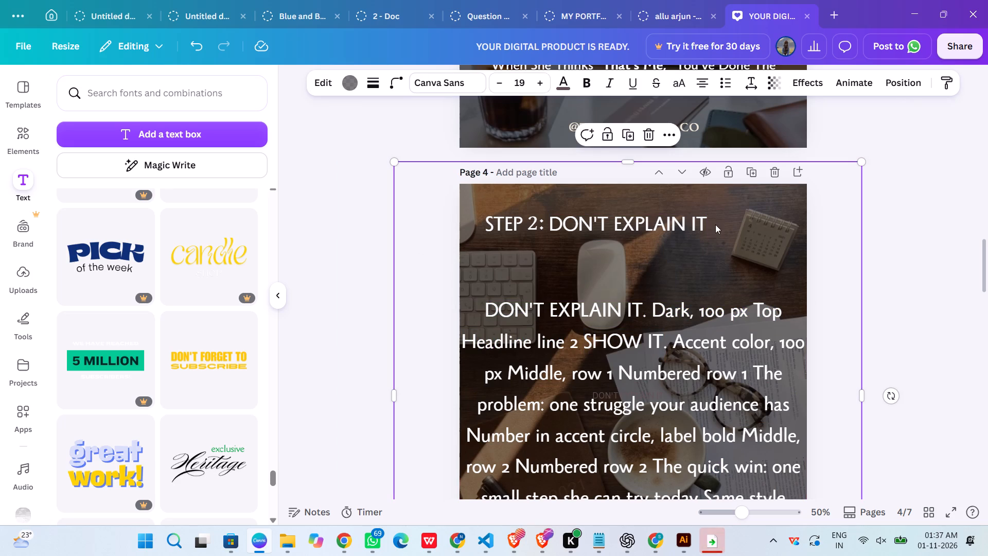
{"action": "left_click", "coordinate": [717, 220]}
{"action": "double_click", "coordinate": [717, 220]}
{"action": "left_click", "coordinate": [713, 220]}
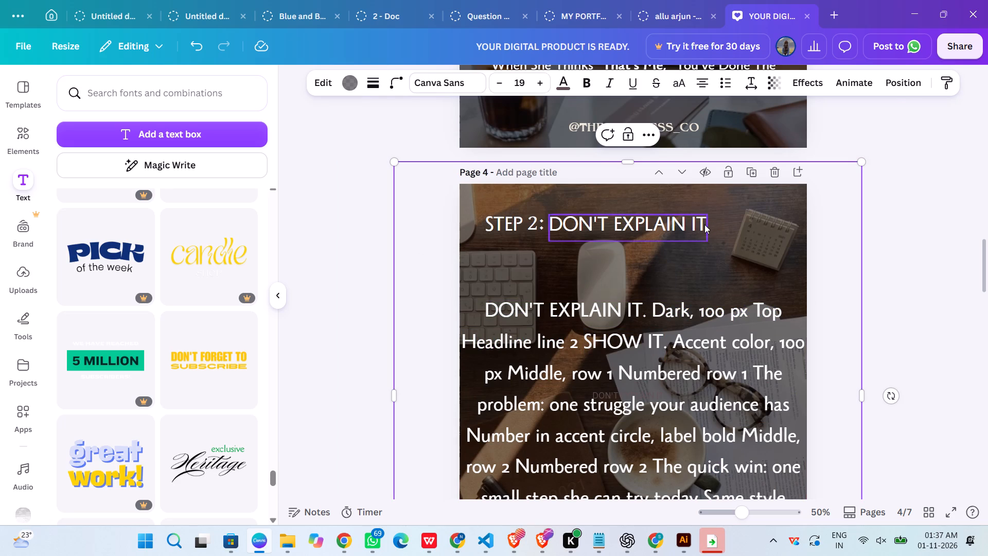
{"action": "left_click", "coordinate": [704, 224]}
{"action": "double_click", "coordinate": [704, 225]}
{"action": "key", "text": "space"}
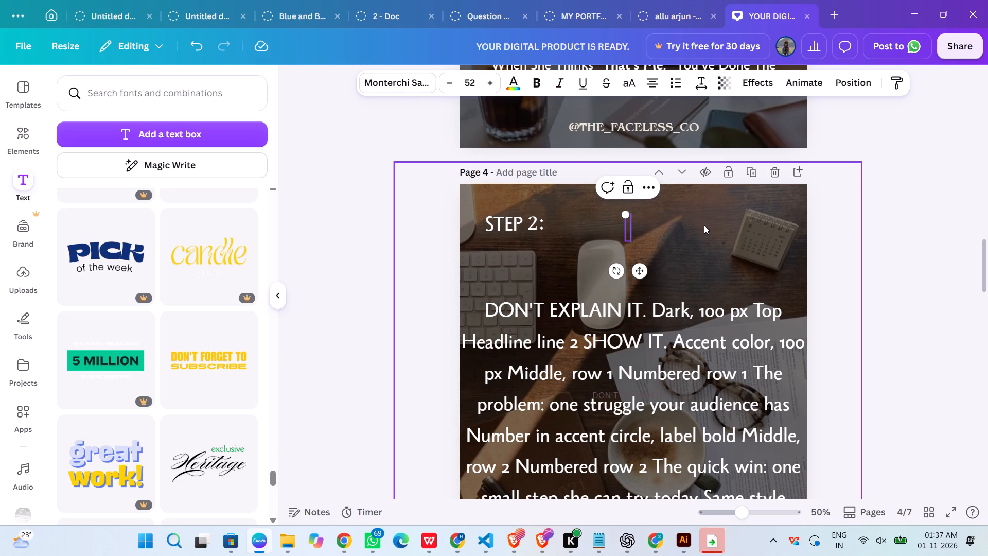
{"action": "key", "text": "ctrl+z"}
{"action": "left_click", "coordinate": [704, 225]}
{"action": "key", "text": "space"}
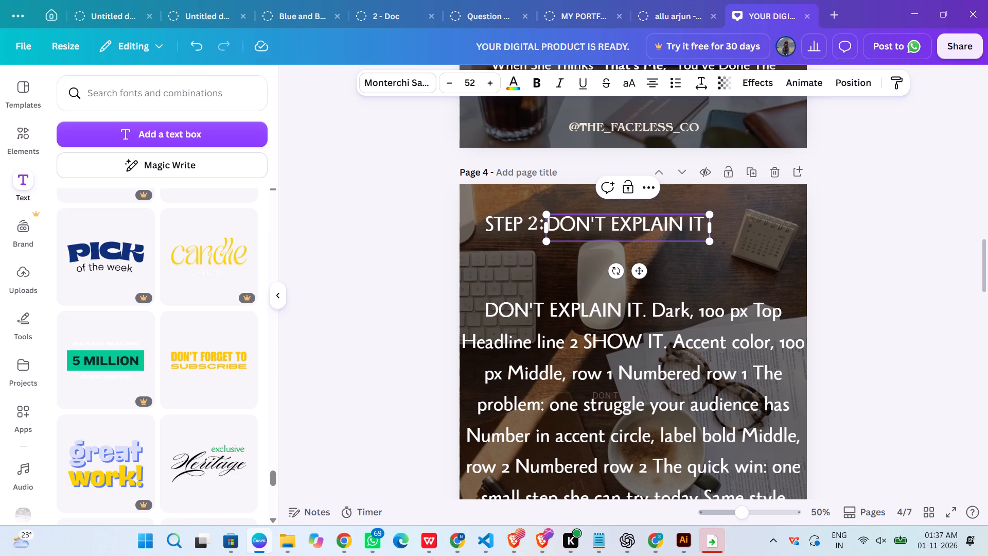
{"action": "key", "text": "ctrl+v"}
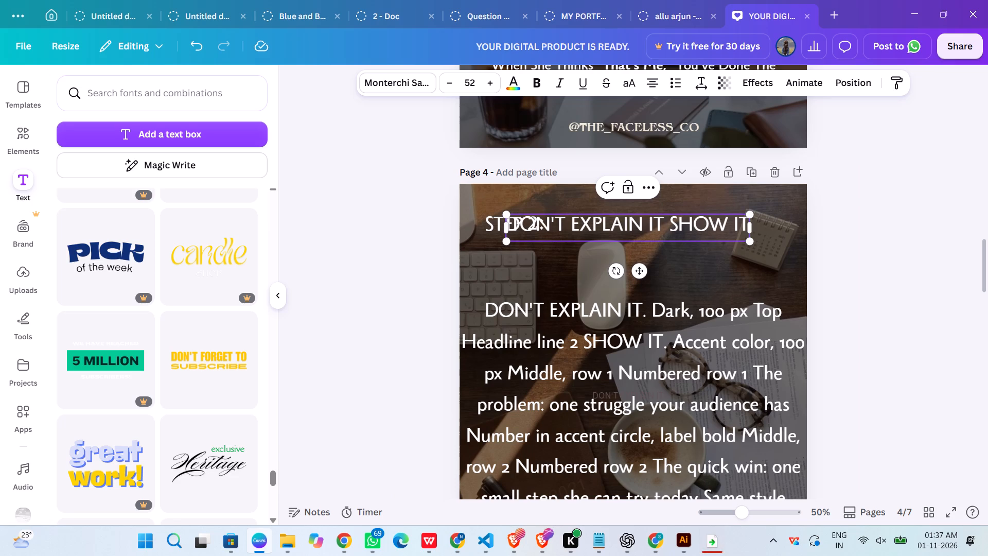
Reduce the "DON'T EXPLAIN IT SHOW IT" headline's font size to 46.
{"action": "triple_click", "coordinate": [451, 84]}
{"action": "triple_click", "coordinate": [451, 84]}
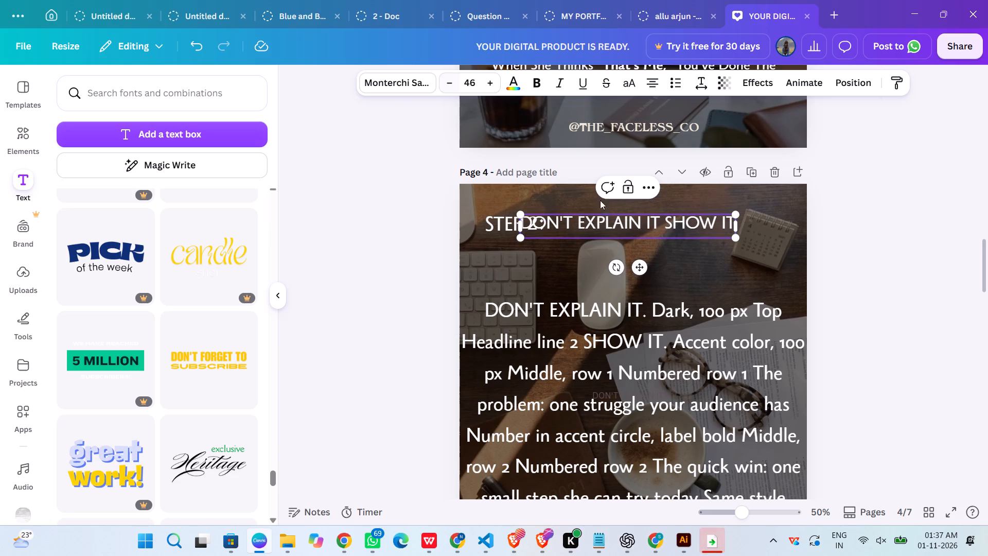
Move the "DON'T EXPLAIN IT SHOW IT" headline clear of the "STEP 2:" label so it follows the colon.
{"action": "left_click_drag", "start_coordinate": [625, 226], "coordinate": [643, 227]}
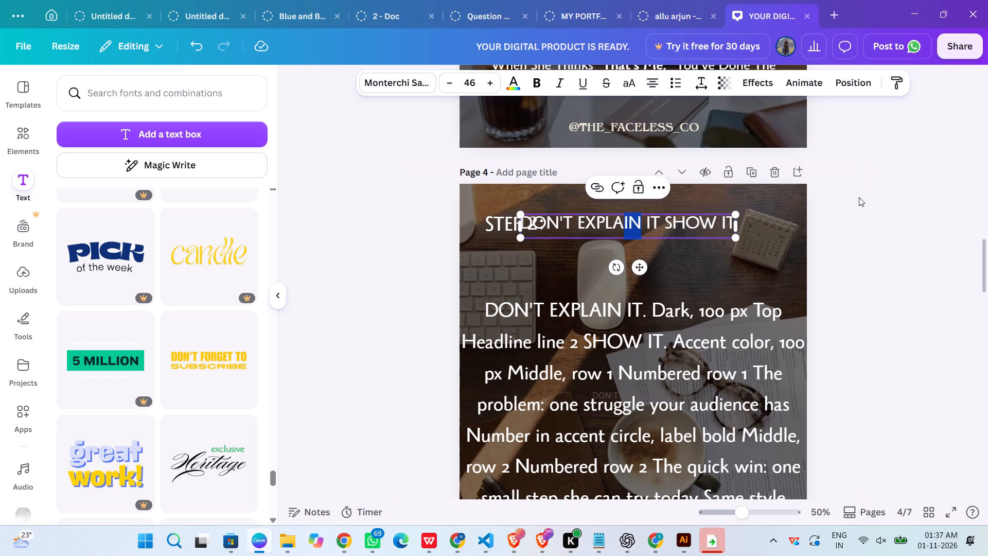
{"action": "left_click", "coordinate": [859, 197]}
{"action": "left_click_drag", "start_coordinate": [616, 225], "coordinate": [645, 227]}
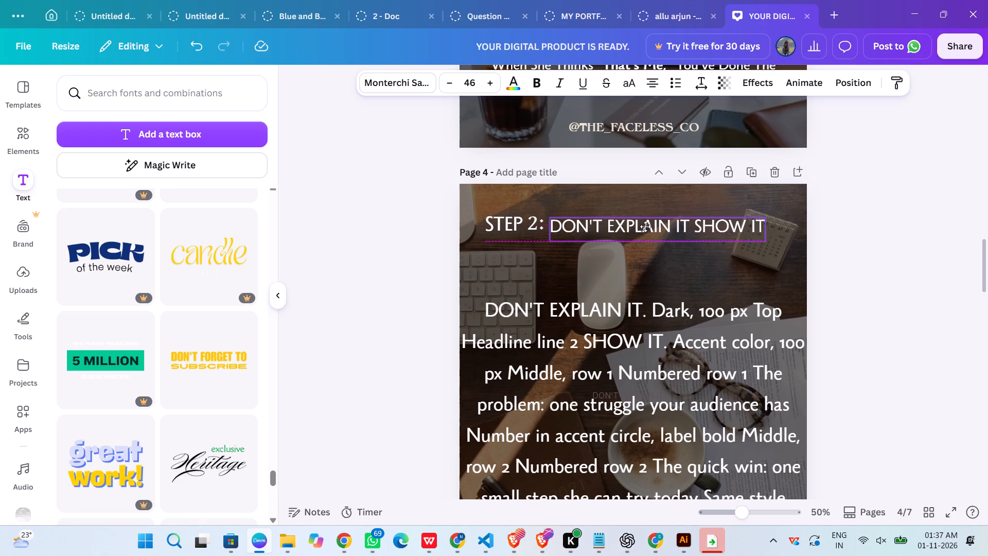
{"action": "left_click_drag", "start_coordinate": [645, 227], "coordinate": [642, 222]}
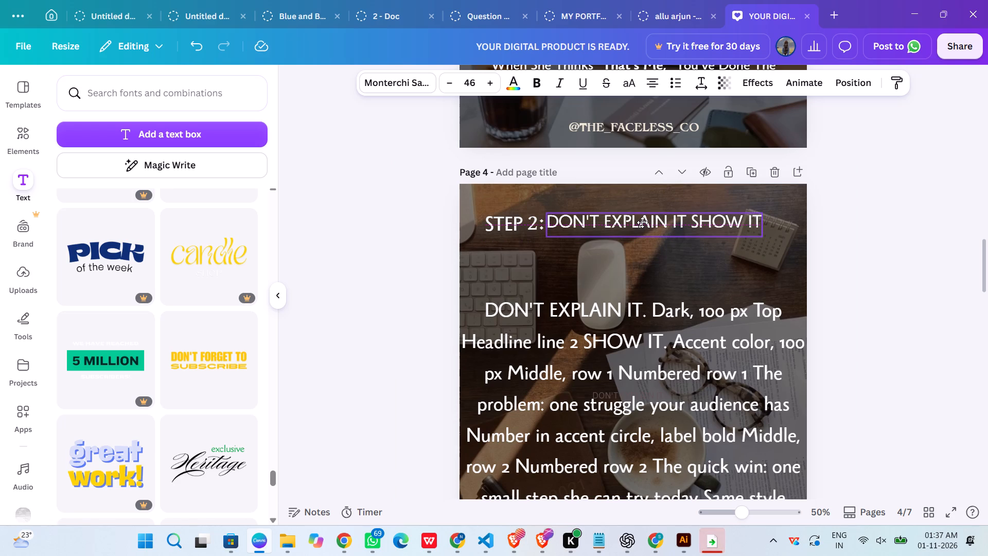
{"action": "left_click_drag", "start_coordinate": [642, 222], "coordinate": [647, 226]}
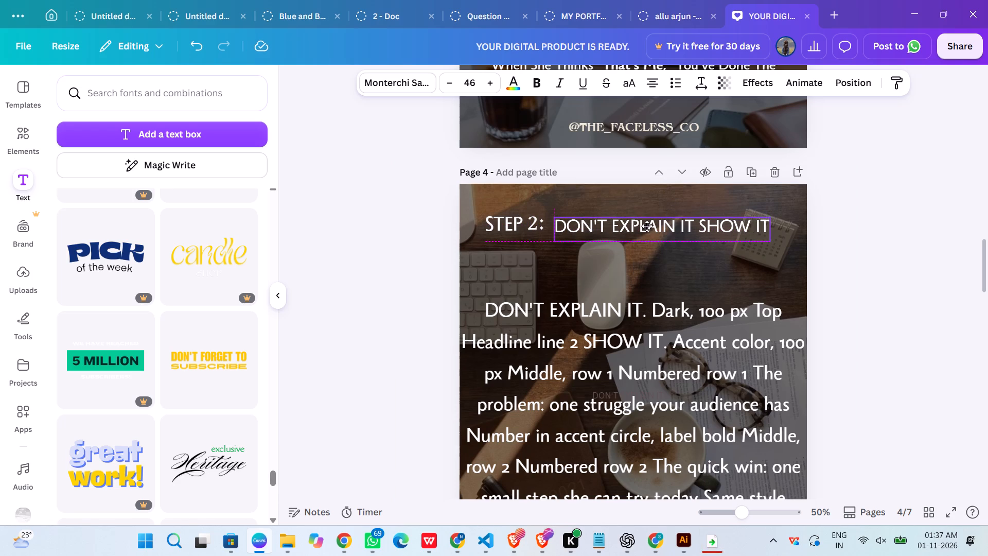
{"action": "left_click_drag", "start_coordinate": [647, 226], "coordinate": [645, 228]}
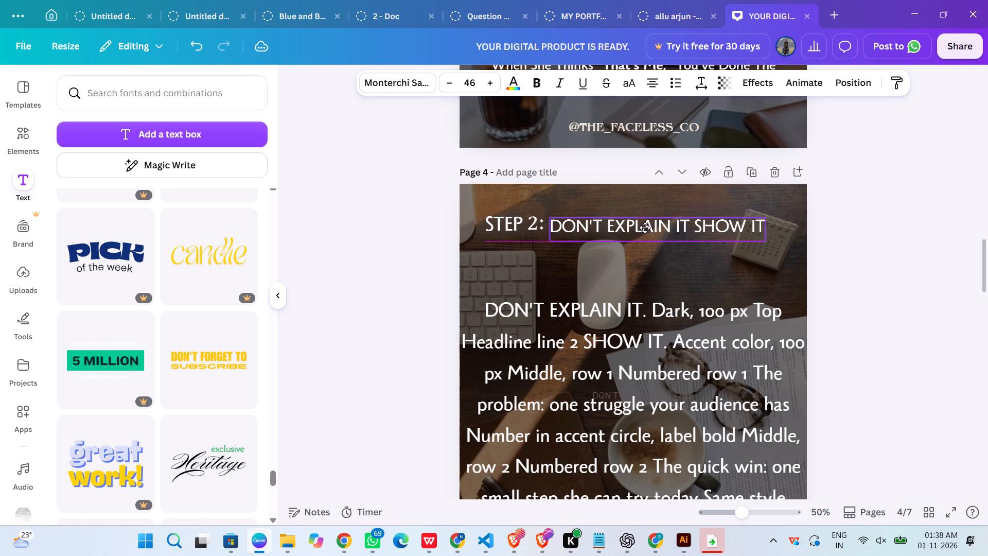
{"action": "left_click_drag", "start_coordinate": [645, 228], "coordinate": [643, 226]}
Fine-tune the headline's vertical position so "DON'T EXPLAIN IT SHOW IT" sits level with the "STEP 2:" label.
{"action": "key", "text": "ctrl+plus"}
{"action": "key", "text": "ctrl+plus"}
{"action": "key", "text": "ctrl+plus"}
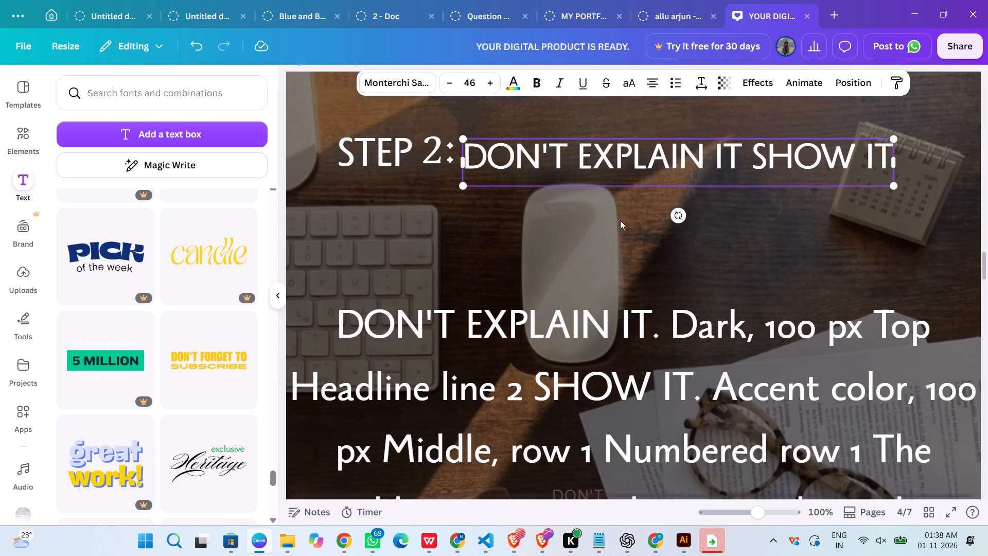
{"action": "left_click_drag", "start_coordinate": [626, 164], "coordinate": [627, 158]}
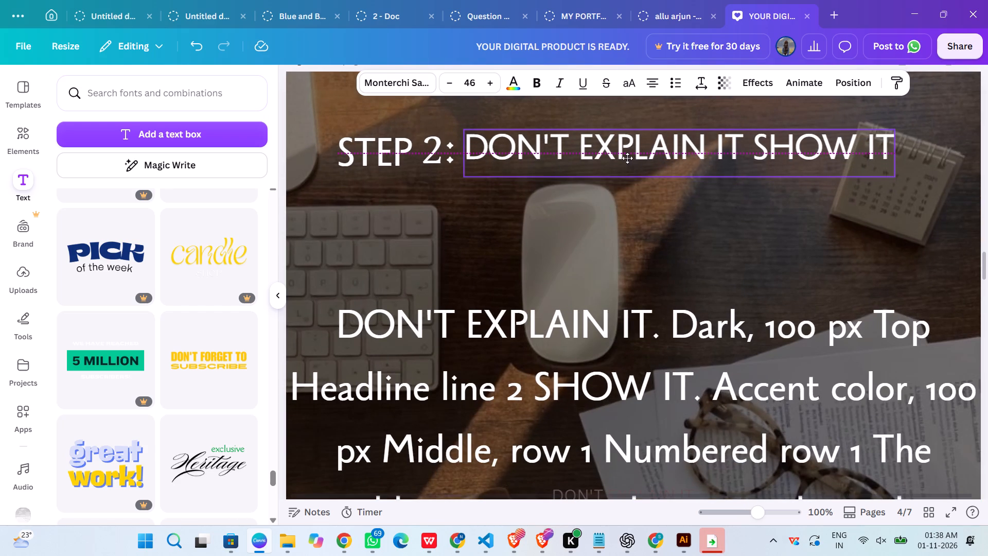
{"action": "left_click_drag", "start_coordinate": [627, 158], "coordinate": [627, 161]}
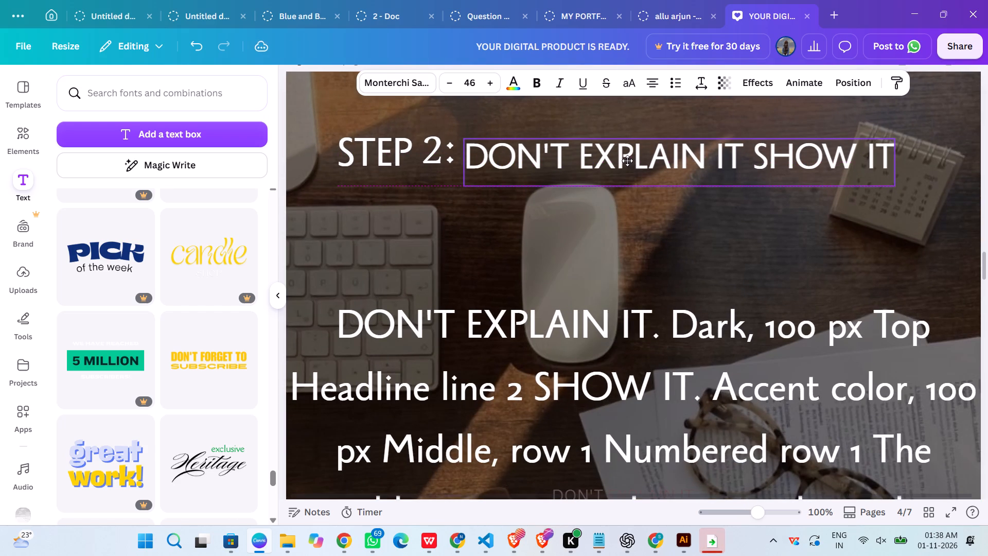
{"action": "left_click_drag", "start_coordinate": [627, 161], "coordinate": [627, 158]}
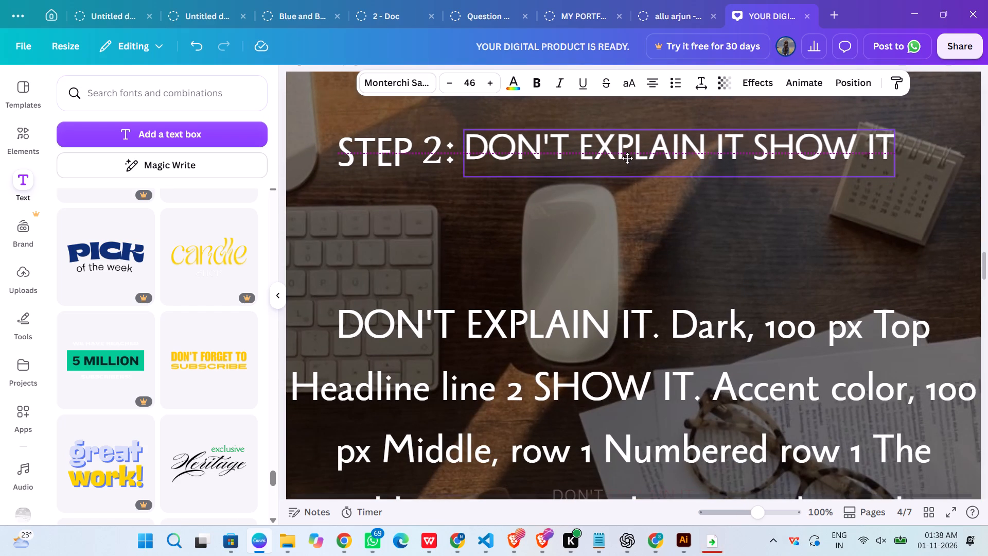
{"action": "left_click_drag", "start_coordinate": [627, 158], "coordinate": [627, 157]}
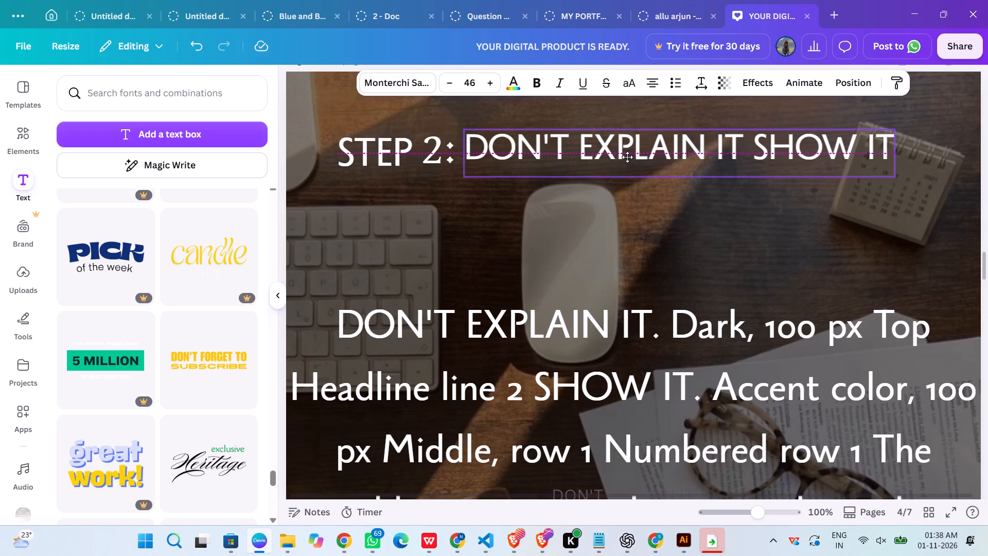
{"action": "left_click_drag", "start_coordinate": [627, 157], "coordinate": [625, 160]}
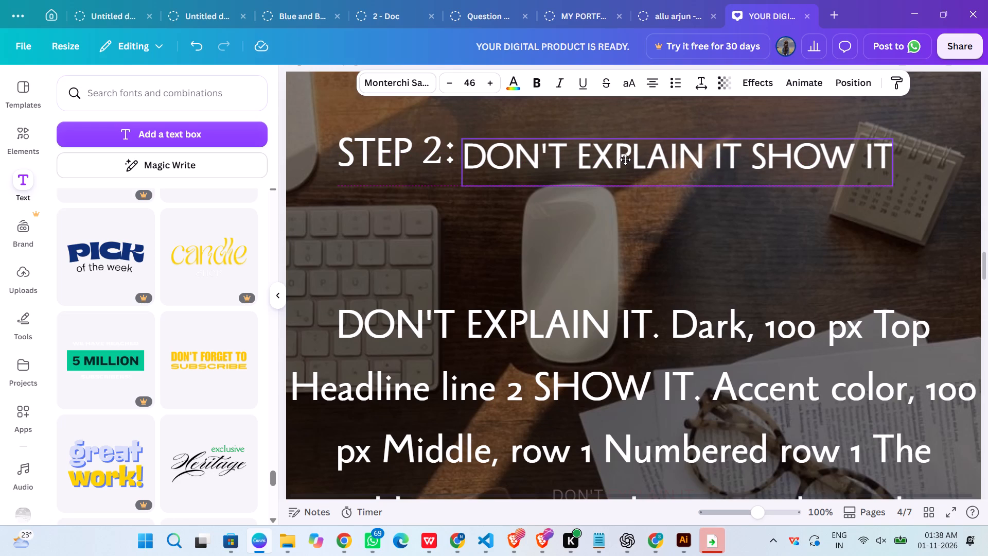
{"action": "left_click_drag", "start_coordinate": [625, 160], "coordinate": [625, 159]}
{"action": "left_click", "coordinate": [920, 227]}
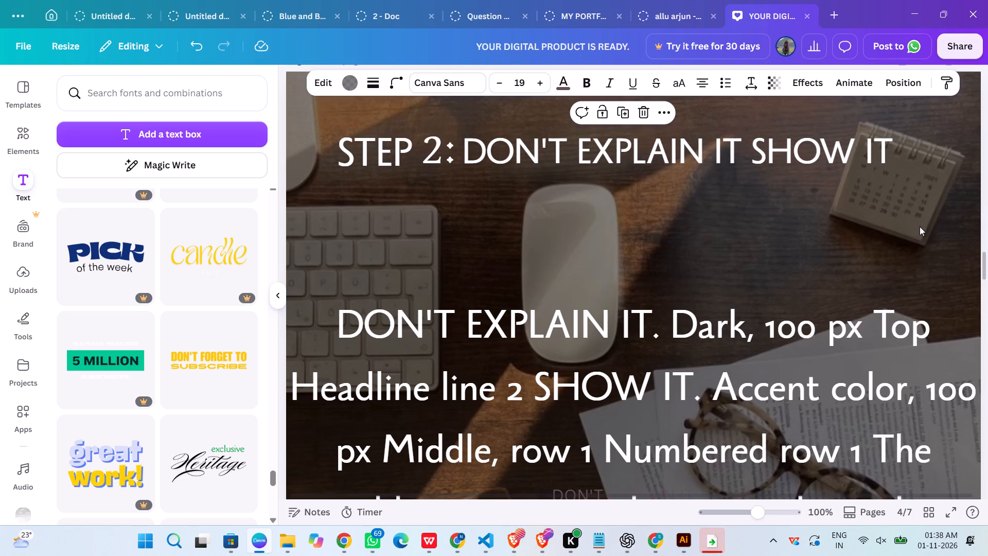
Make the words "SHOW IT" bold in page 4's "DON'T EXPLAIN IT SHOW IT" headline.
{"action": "left_click", "coordinate": [533, 157]}
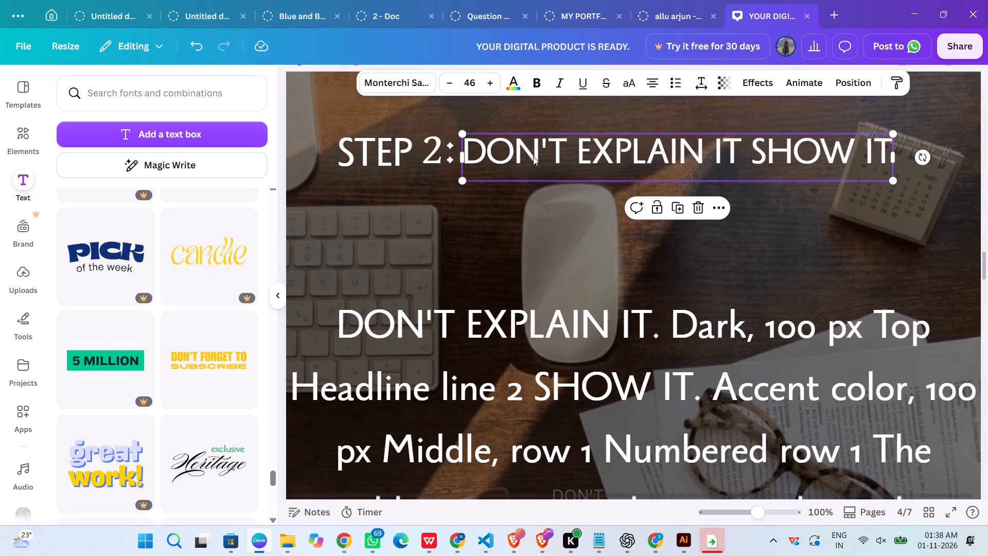
{"action": "left_click", "coordinate": [751, 151]}
{"action": "left_click", "coordinate": [751, 151]}
{"action": "left_click_drag", "start_coordinate": [752, 151], "coordinate": [816, 148]}
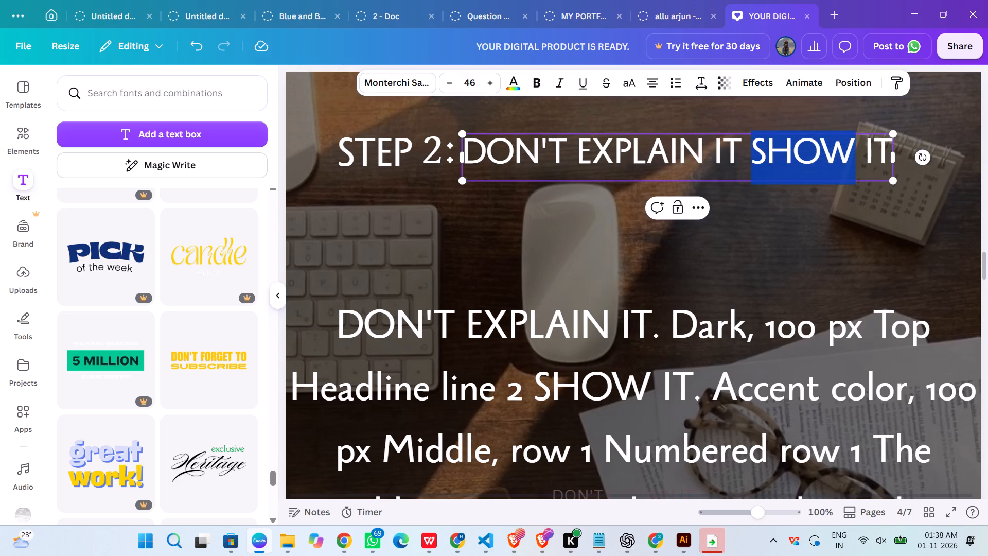
{"action": "left_click_drag", "start_coordinate": [816, 148], "coordinate": [870, 145]}
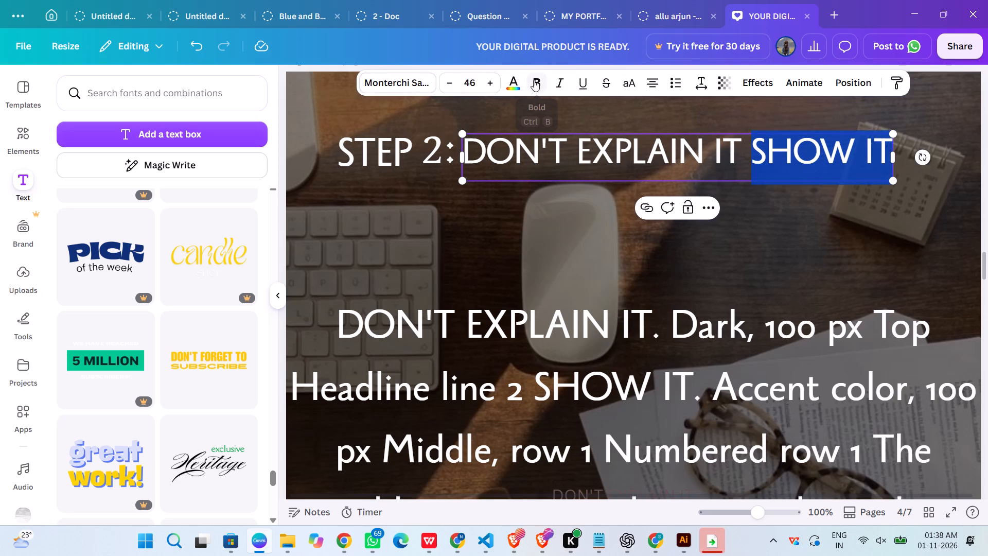
{"action": "left_click", "coordinate": [534, 79]}
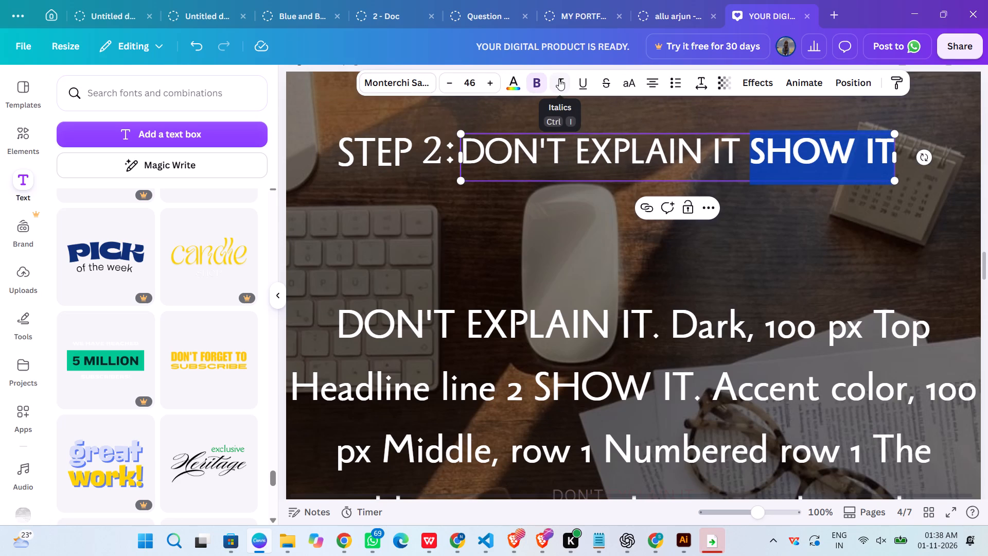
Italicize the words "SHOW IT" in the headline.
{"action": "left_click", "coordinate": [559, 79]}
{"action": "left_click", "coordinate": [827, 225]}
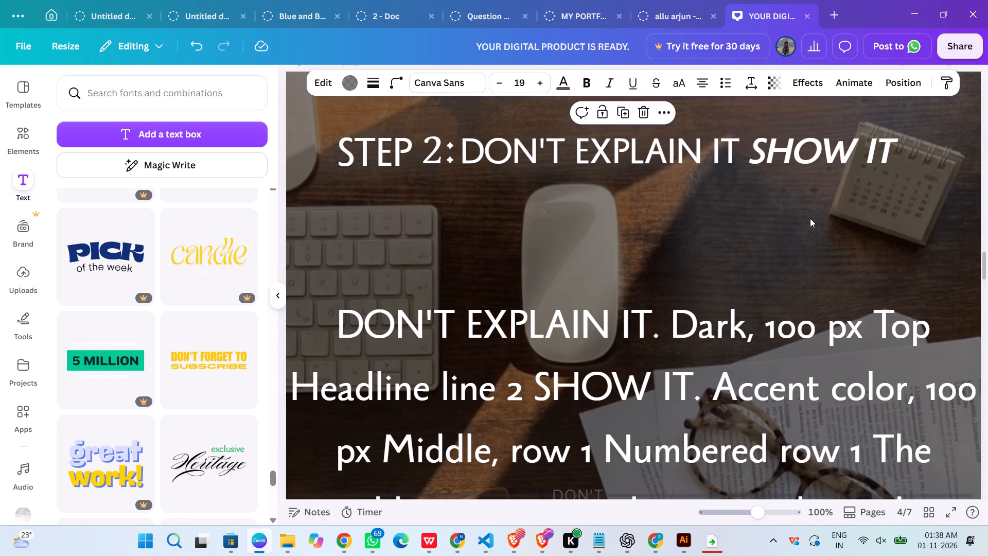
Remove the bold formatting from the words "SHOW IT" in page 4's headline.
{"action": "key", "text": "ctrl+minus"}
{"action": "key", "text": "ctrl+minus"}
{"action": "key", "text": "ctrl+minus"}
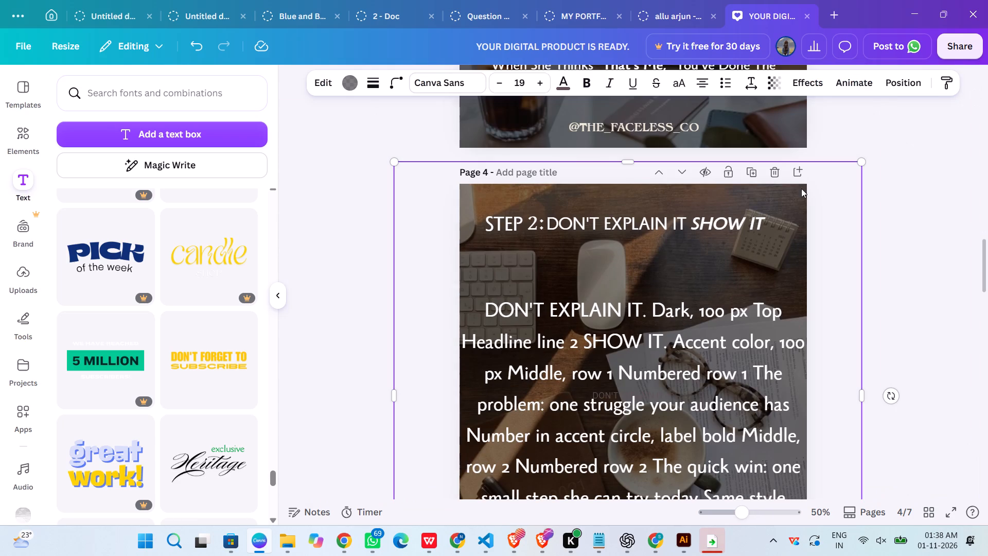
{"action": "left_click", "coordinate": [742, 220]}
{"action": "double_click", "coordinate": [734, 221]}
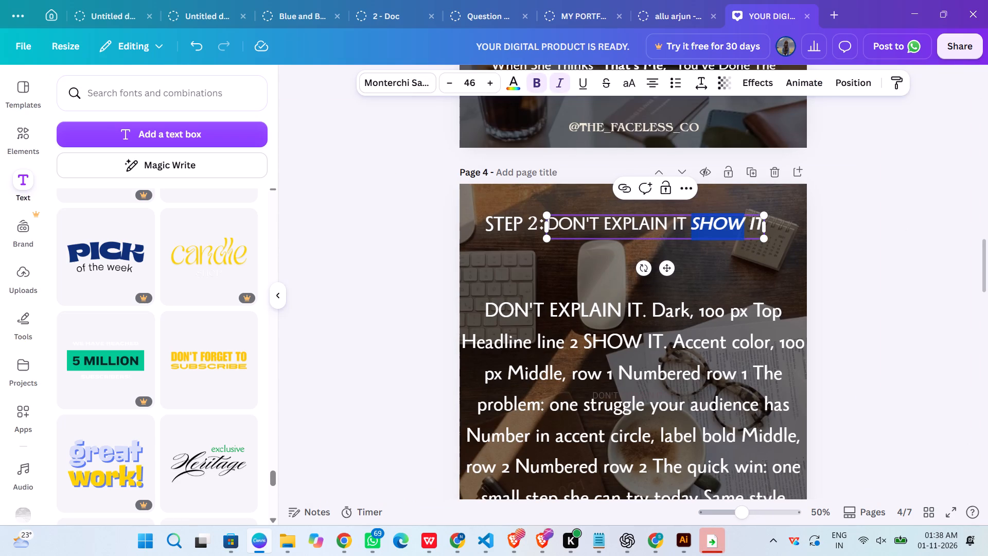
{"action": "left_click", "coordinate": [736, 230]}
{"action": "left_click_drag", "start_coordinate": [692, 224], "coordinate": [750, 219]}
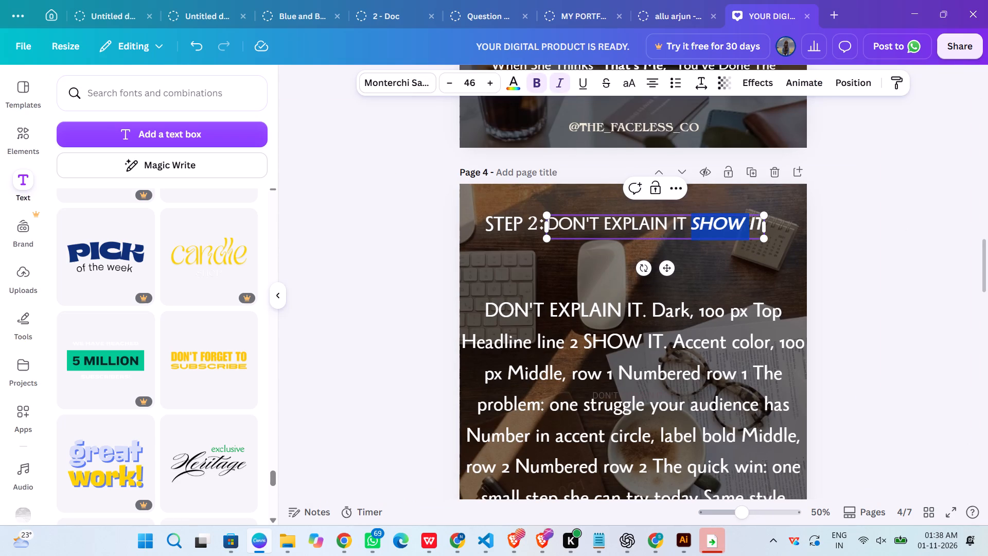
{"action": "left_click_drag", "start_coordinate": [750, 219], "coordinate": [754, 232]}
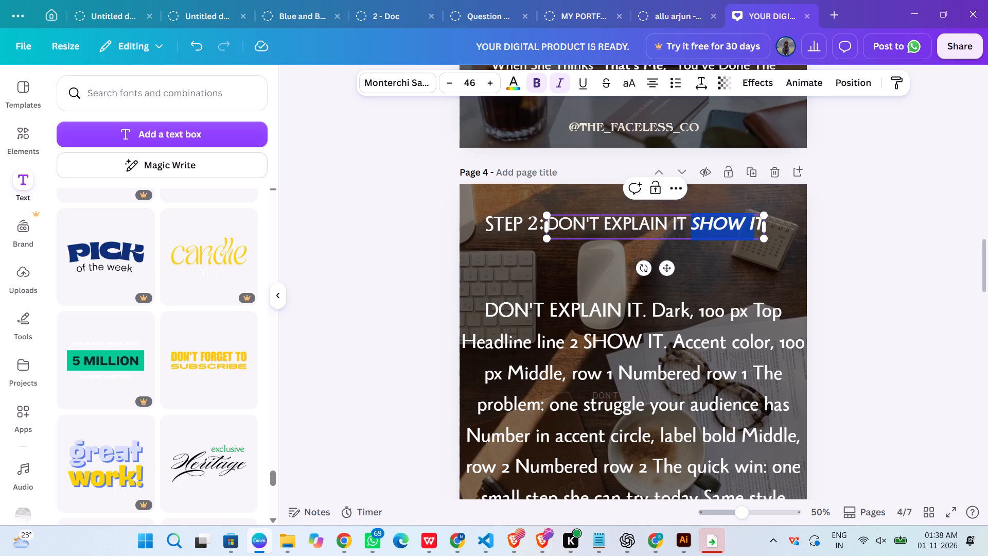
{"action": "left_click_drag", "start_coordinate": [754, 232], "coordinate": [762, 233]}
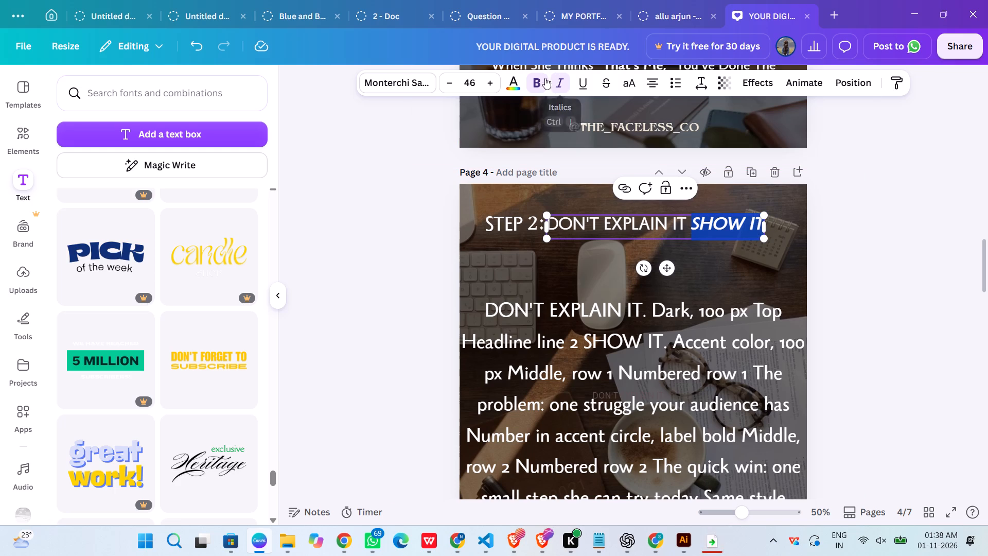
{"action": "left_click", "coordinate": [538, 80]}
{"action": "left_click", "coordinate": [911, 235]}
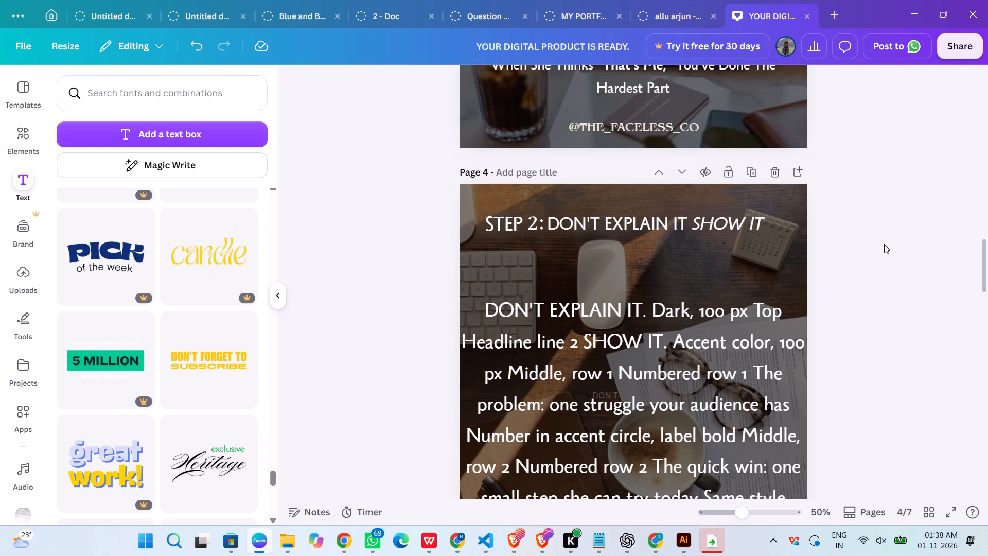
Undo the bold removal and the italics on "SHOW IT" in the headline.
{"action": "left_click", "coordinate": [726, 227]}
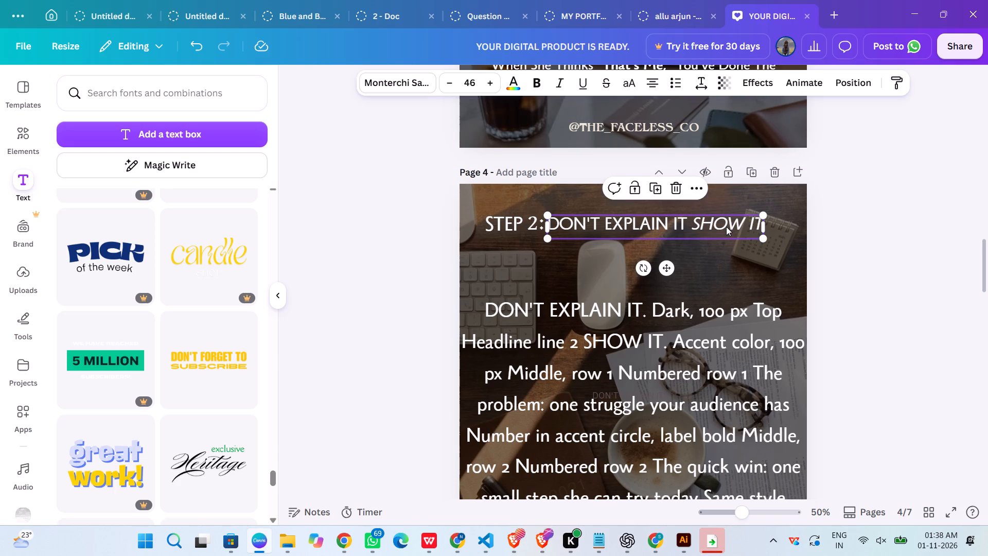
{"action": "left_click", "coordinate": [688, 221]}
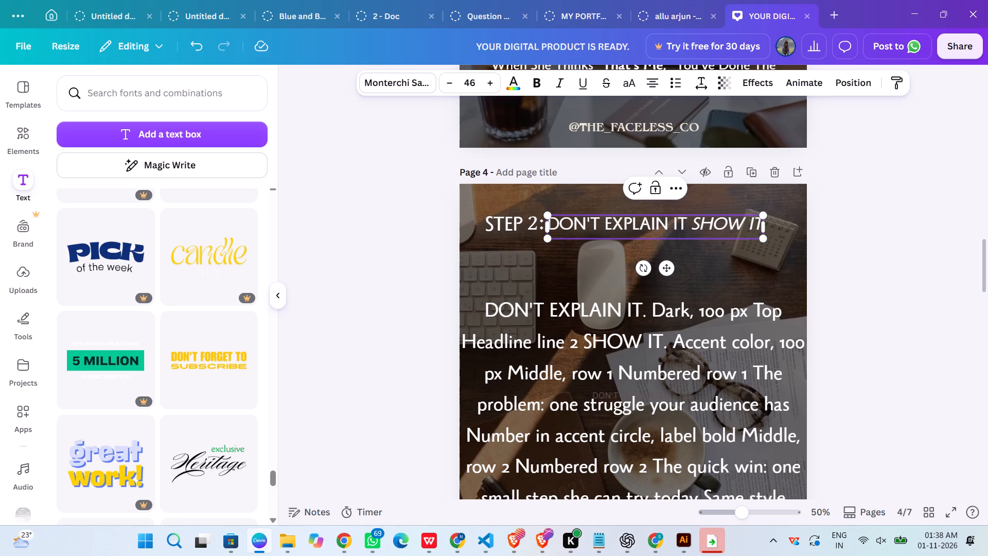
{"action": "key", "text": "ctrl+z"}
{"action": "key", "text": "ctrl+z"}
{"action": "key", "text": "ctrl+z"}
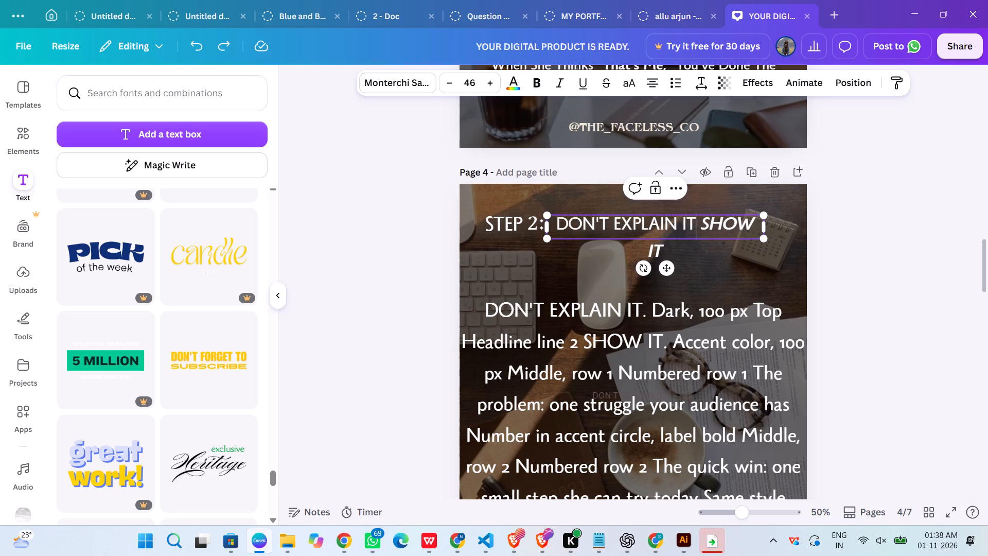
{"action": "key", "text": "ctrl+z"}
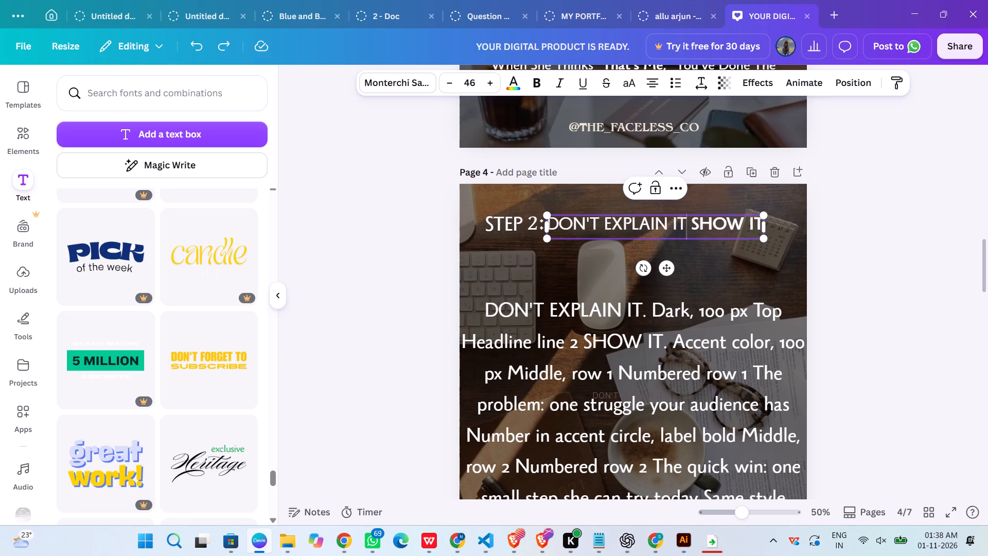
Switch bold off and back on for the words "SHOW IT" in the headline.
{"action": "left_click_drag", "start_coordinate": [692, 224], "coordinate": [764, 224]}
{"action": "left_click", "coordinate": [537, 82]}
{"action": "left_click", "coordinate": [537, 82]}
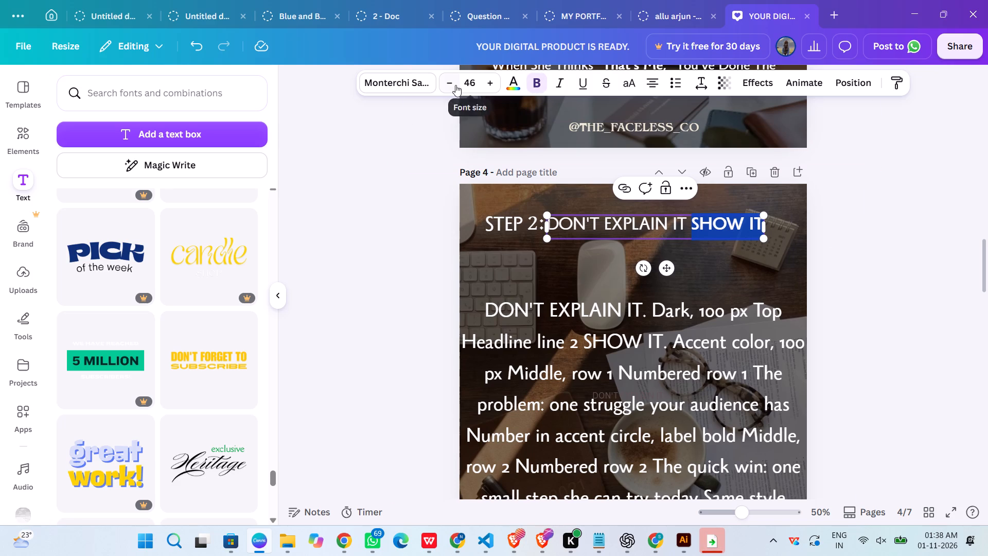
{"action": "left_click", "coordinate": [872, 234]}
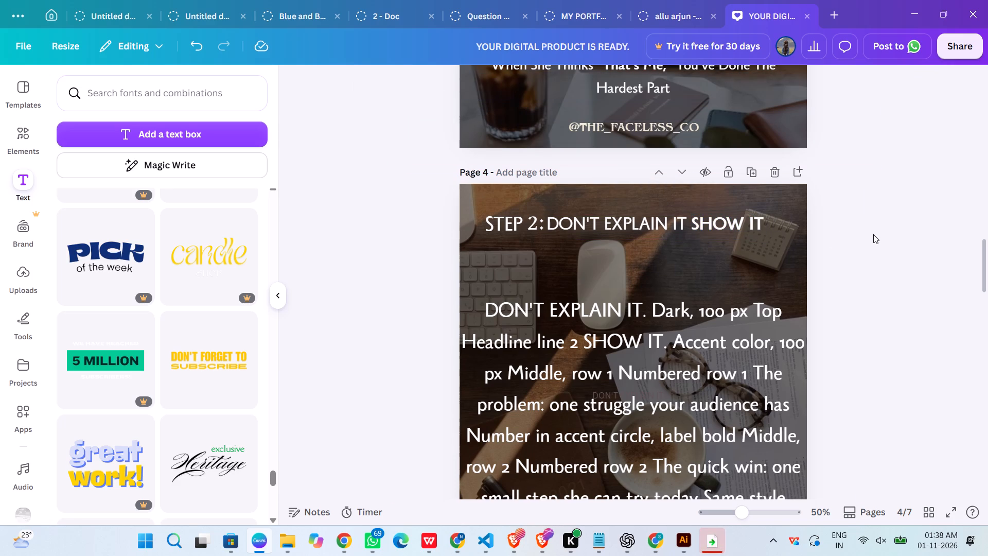
Group the "STEP 2:" label with the "DON'T EXPLAIN IT SHOW IT" headline on page 4.
{"action": "left_click", "coordinate": [680, 220]}
{"action": "left_click", "coordinate": [529, 217], "text": "shift"}
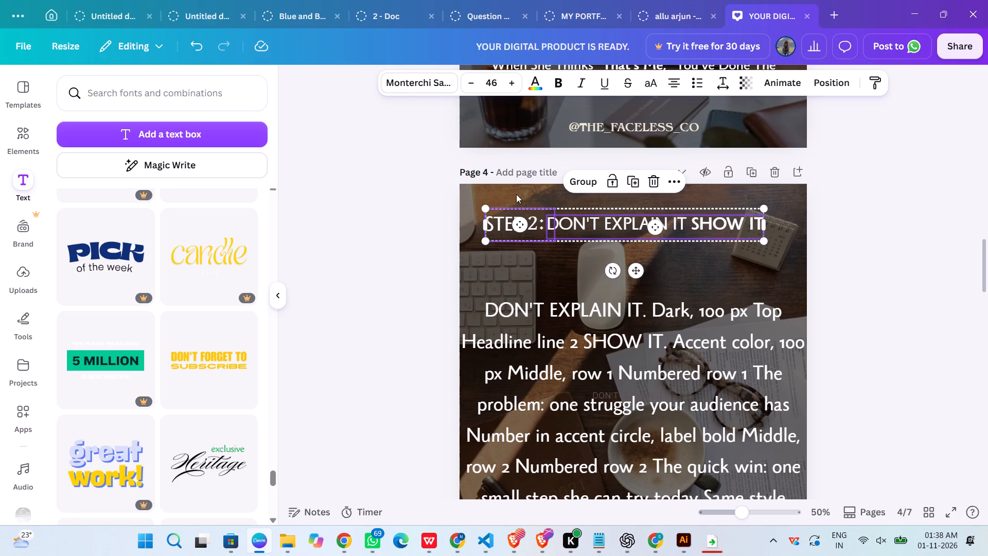
{"action": "left_click", "coordinate": [587, 182]}
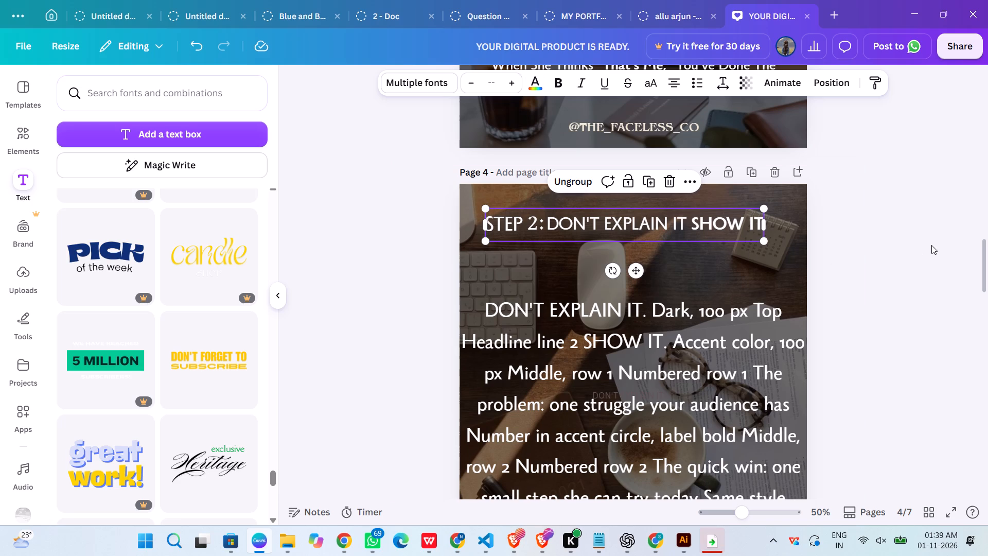
{"action": "left_click", "coordinate": [914, 247]}
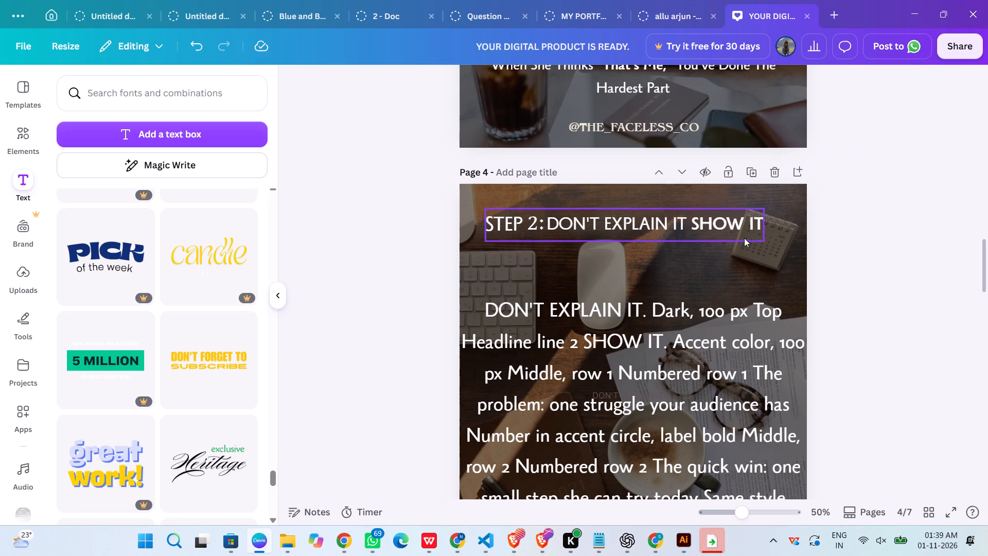
Move the pasted content block on page 4 slightly lower beneath the grouped headline.
{"action": "left_click_drag", "start_coordinate": [940, 318], "coordinate": [943, 283]}
{"action": "scroll", "coordinate": [941, 281], "scroll_direction": "down", "scroll_amount": 1}
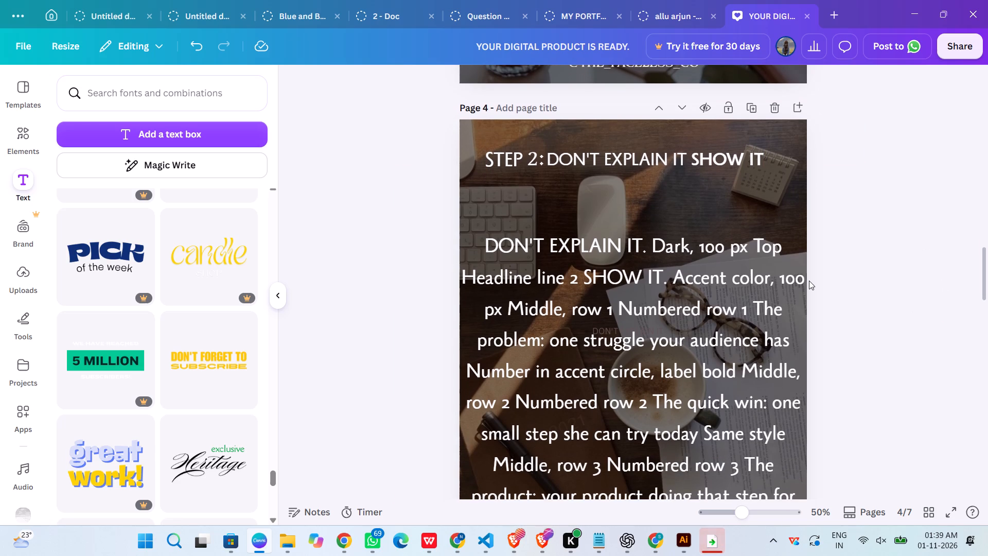
{"action": "scroll", "coordinate": [835, 269], "scroll_direction": "down", "scroll_amount": 1}
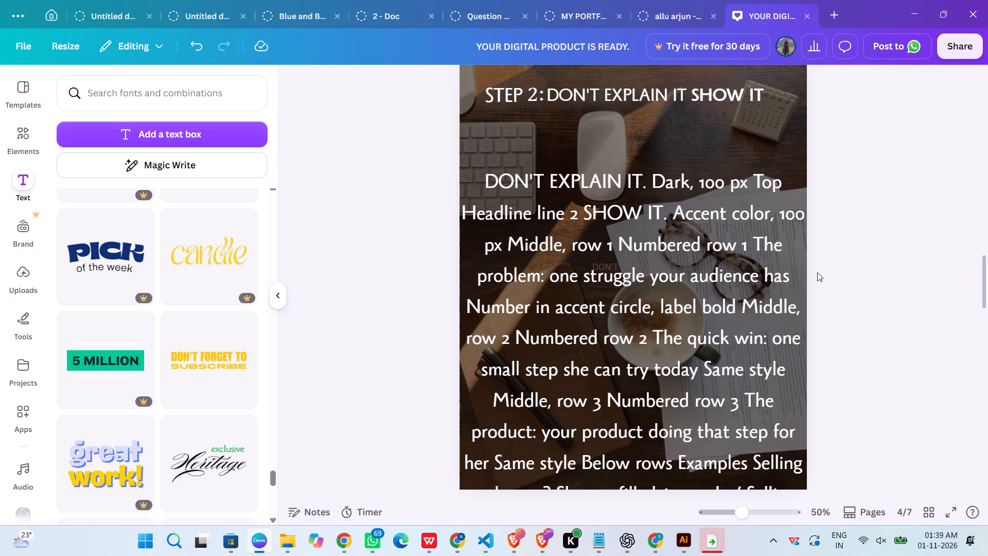
{"action": "left_click_drag", "start_coordinate": [754, 240], "coordinate": [769, 259]}
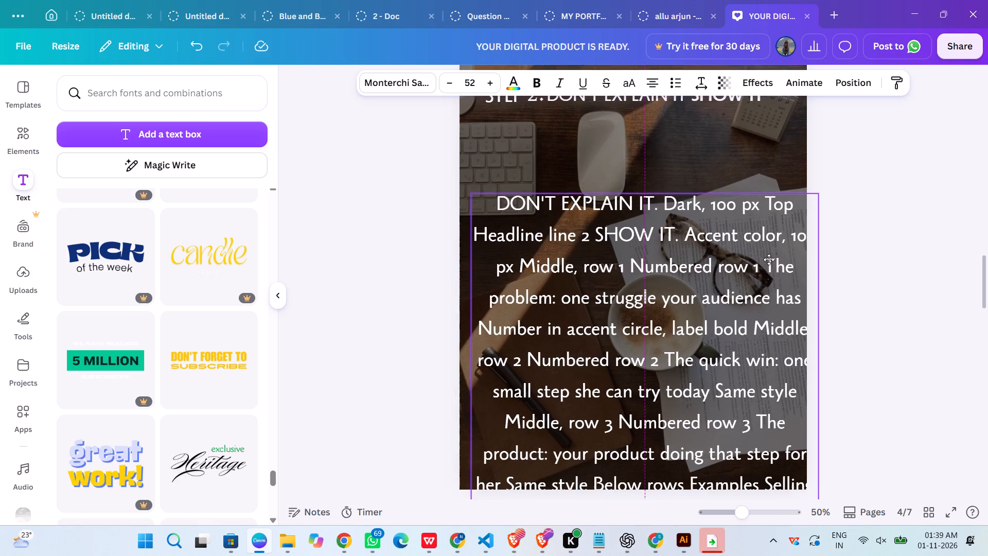
{"action": "left_click_drag", "start_coordinate": [769, 259], "coordinate": [761, 255]}
Select the passage "The problem: one struggle your audience has Number" inside page 4's pasted content block.
{"action": "left_click", "coordinate": [768, 257]}
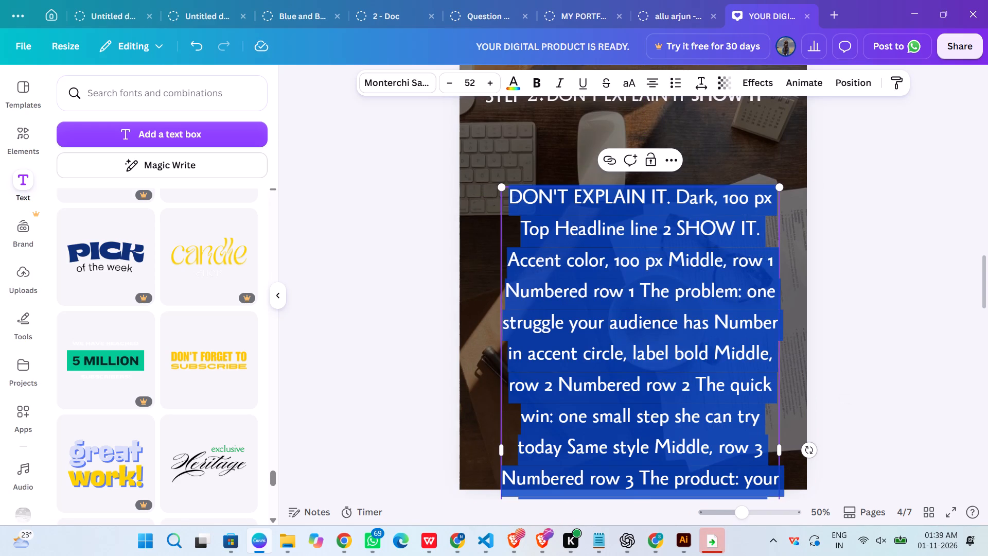
{"action": "left_click", "coordinate": [721, 303]}
{"action": "left_click_drag", "start_coordinate": [642, 292], "coordinate": [695, 312]}
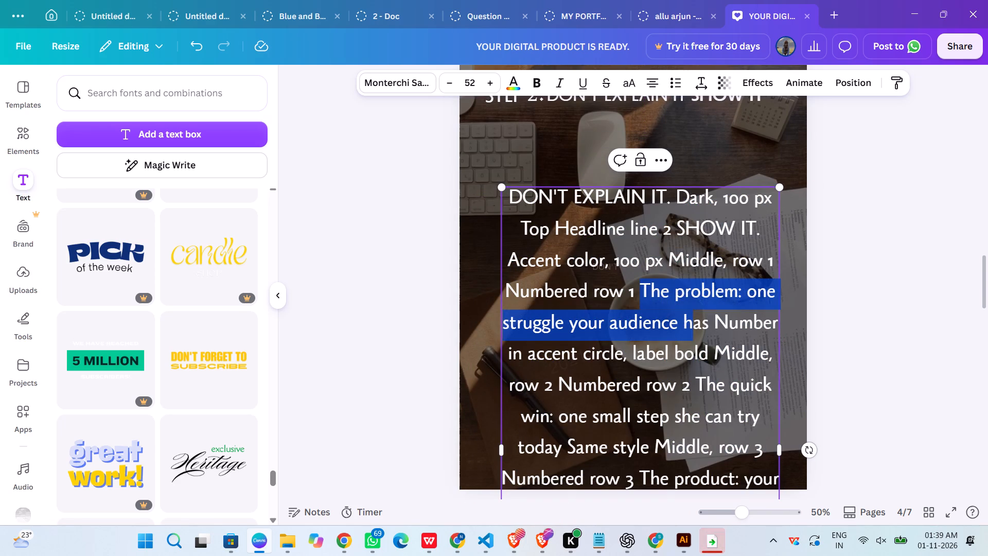
{"action": "left_click_drag", "start_coordinate": [695, 312], "coordinate": [776, 334]}
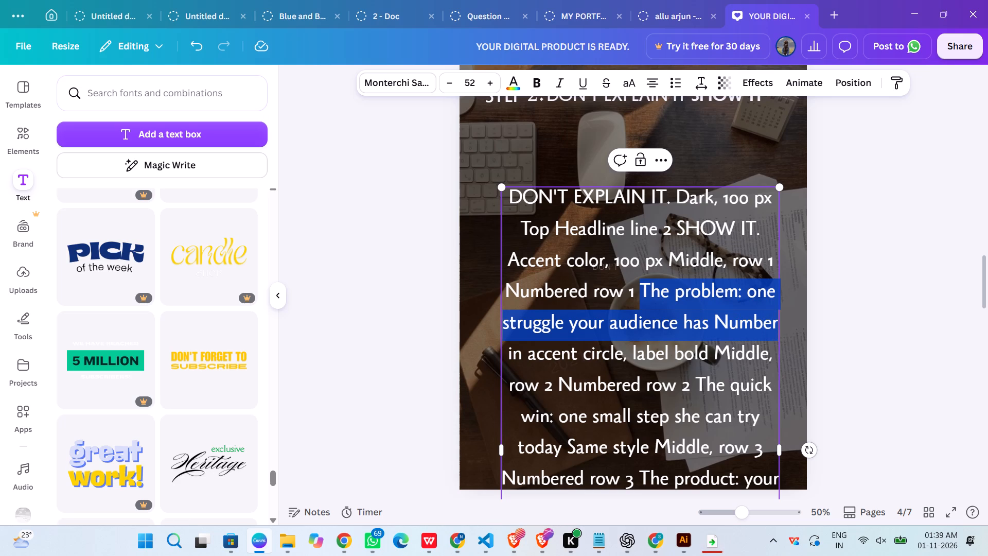
{"action": "left_click_drag", "start_coordinate": [776, 334], "coordinate": [776, 335]}
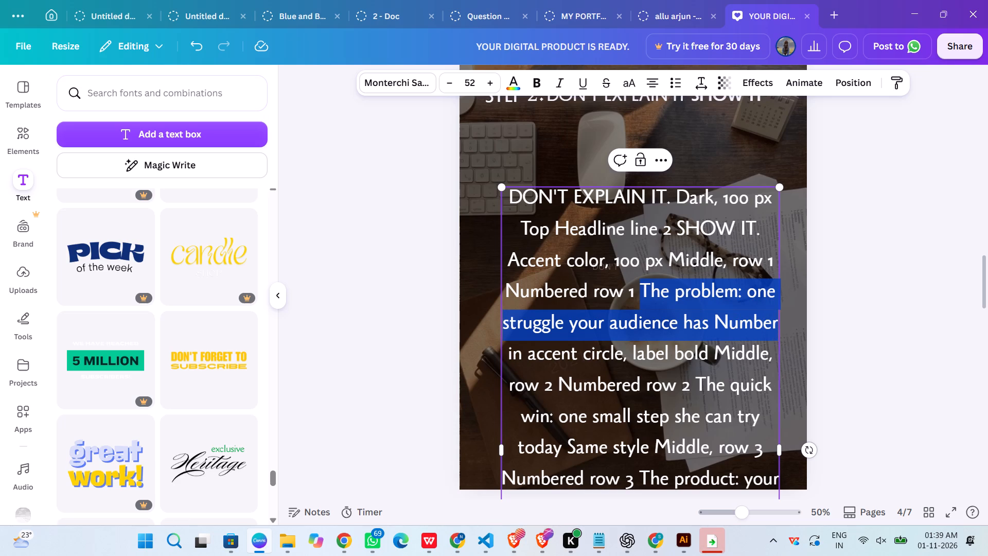
{"action": "left_click_drag", "start_coordinate": [776, 335], "coordinate": [776, 335]}
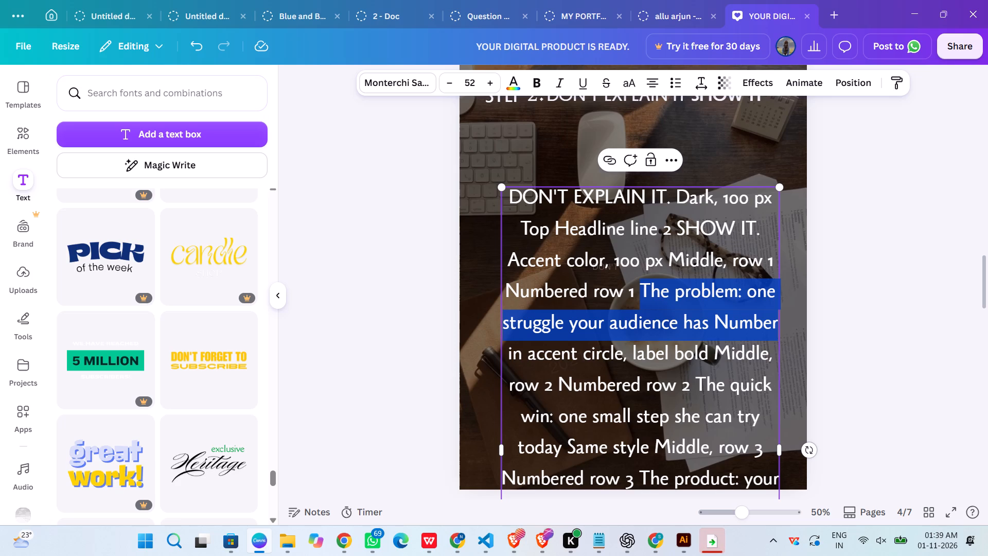
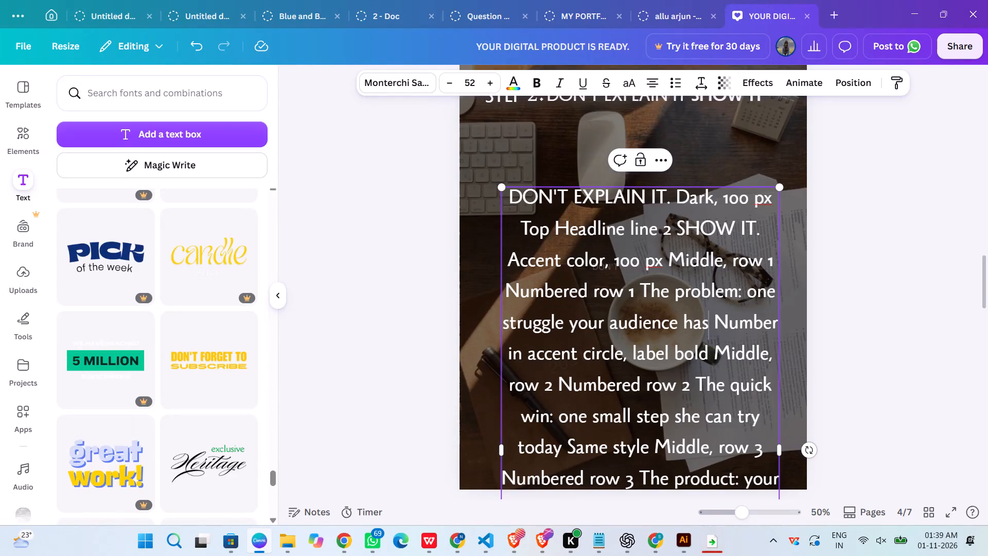
Copy the phrase "The problem: one struggle your audience has" from page 4's pasted content block.
{"action": "left_click_drag", "start_coordinate": [643, 288], "coordinate": [709, 323]}
{"action": "left_click", "coordinate": [624, 291]}
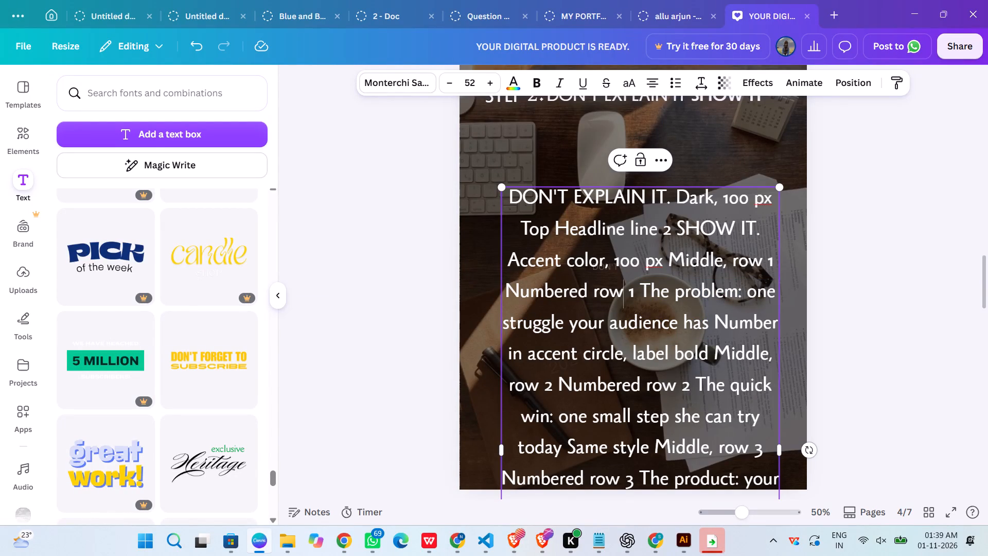
{"action": "left_click_drag", "start_coordinate": [643, 283], "coordinate": [705, 326]}
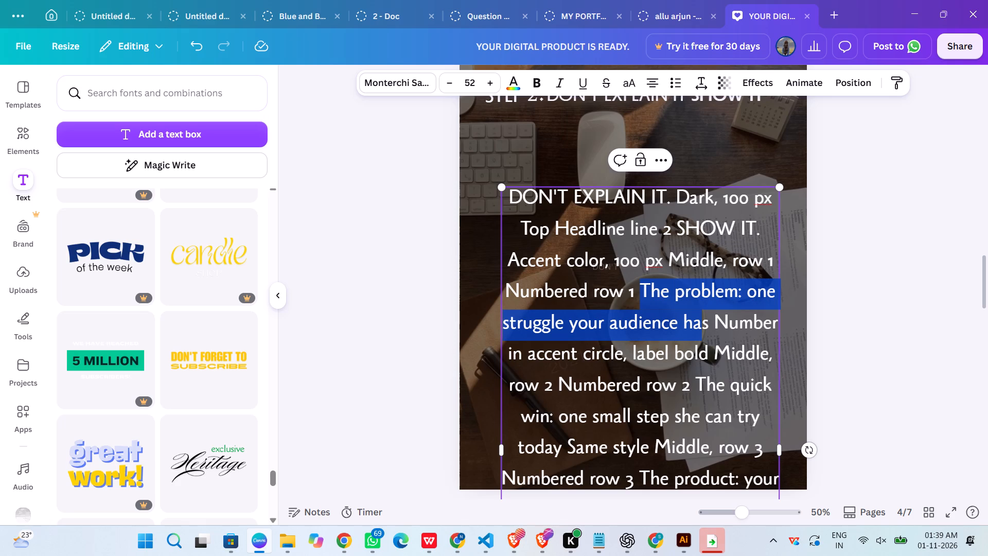
{"action": "left_click_drag", "start_coordinate": [705, 326], "coordinate": [710, 325]}
{"action": "key", "text": "ctrl+c"}
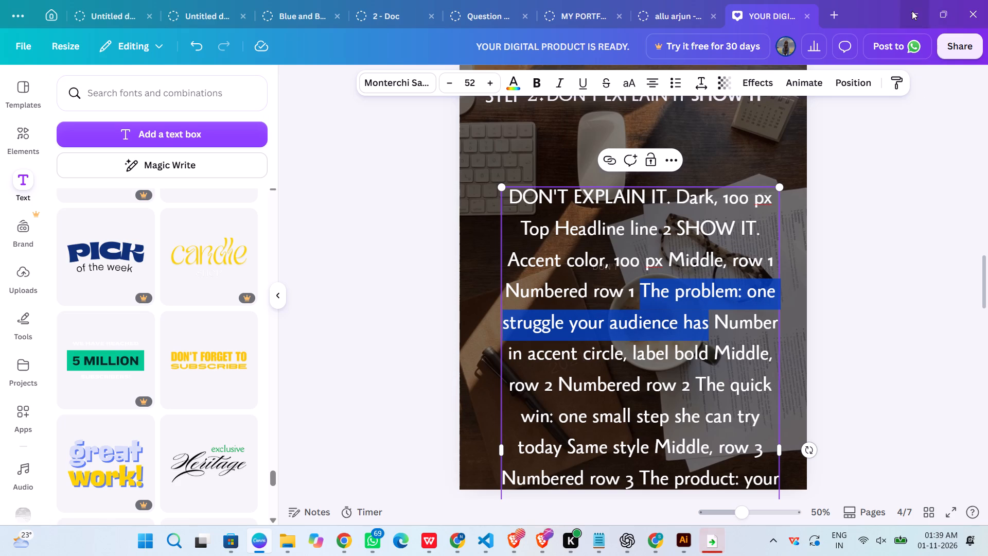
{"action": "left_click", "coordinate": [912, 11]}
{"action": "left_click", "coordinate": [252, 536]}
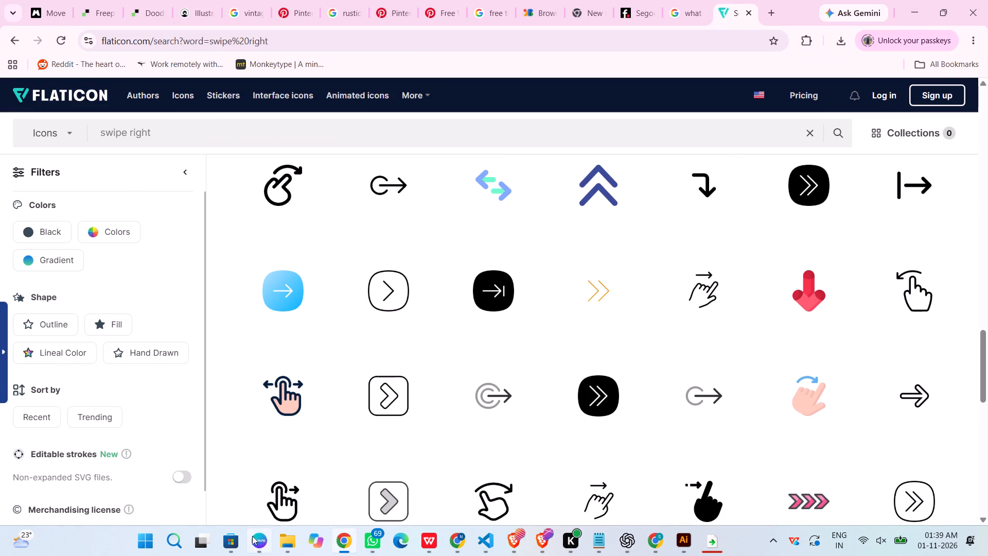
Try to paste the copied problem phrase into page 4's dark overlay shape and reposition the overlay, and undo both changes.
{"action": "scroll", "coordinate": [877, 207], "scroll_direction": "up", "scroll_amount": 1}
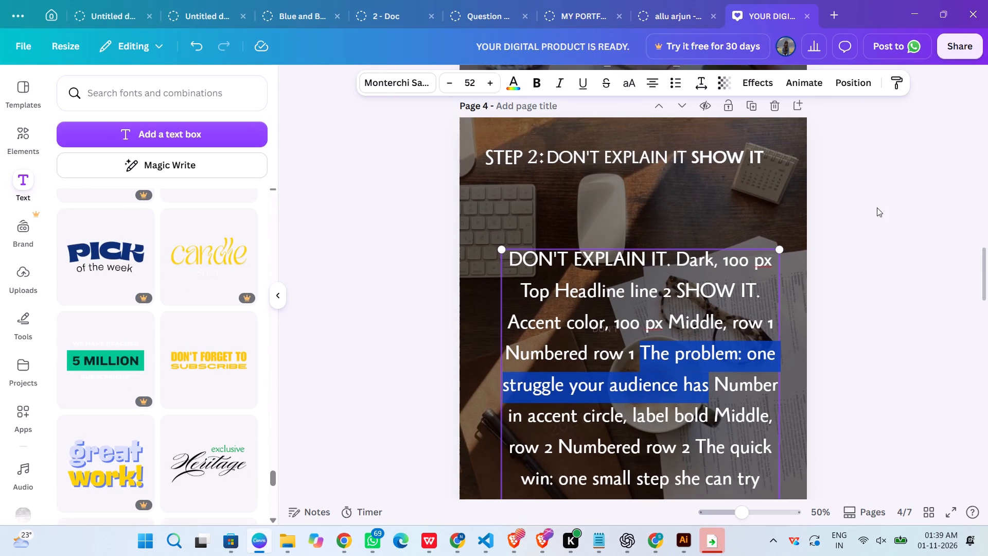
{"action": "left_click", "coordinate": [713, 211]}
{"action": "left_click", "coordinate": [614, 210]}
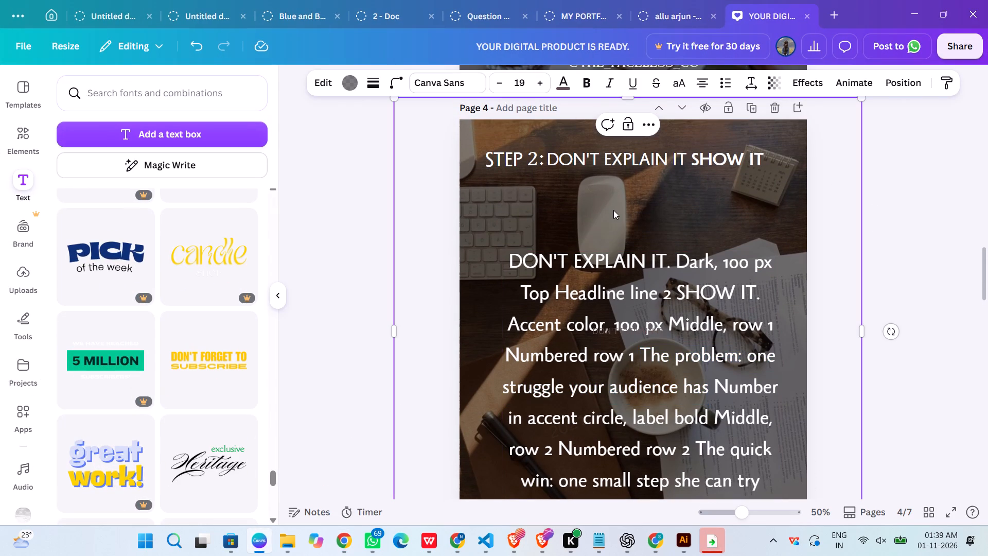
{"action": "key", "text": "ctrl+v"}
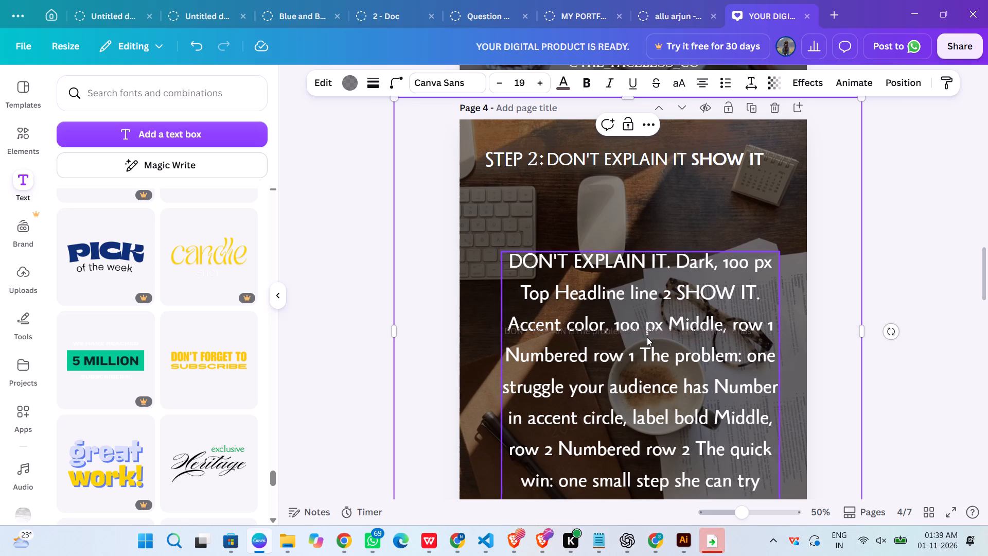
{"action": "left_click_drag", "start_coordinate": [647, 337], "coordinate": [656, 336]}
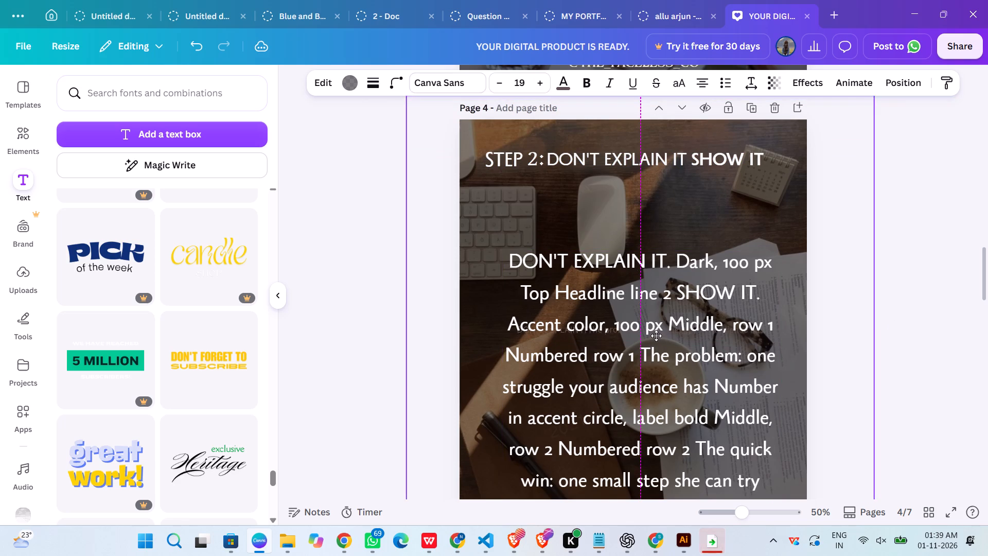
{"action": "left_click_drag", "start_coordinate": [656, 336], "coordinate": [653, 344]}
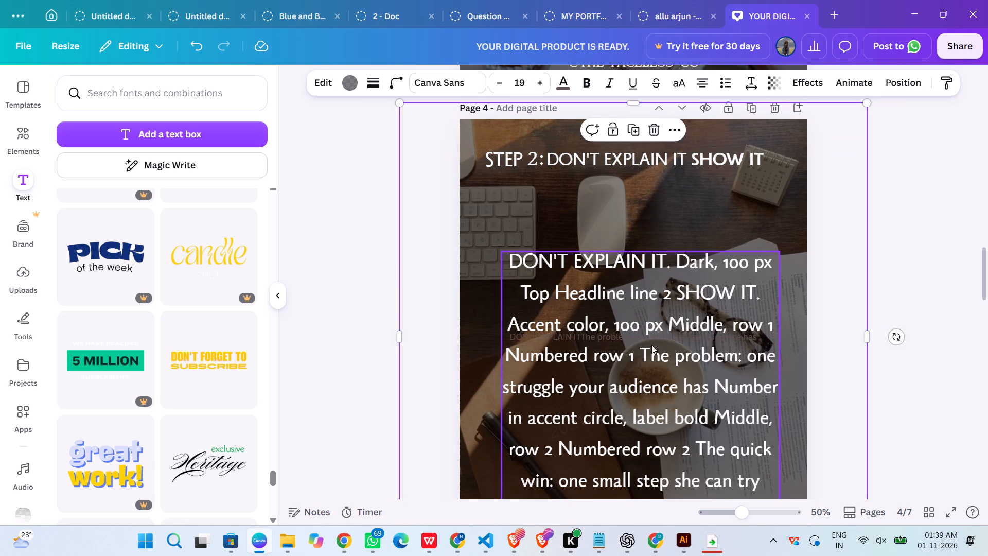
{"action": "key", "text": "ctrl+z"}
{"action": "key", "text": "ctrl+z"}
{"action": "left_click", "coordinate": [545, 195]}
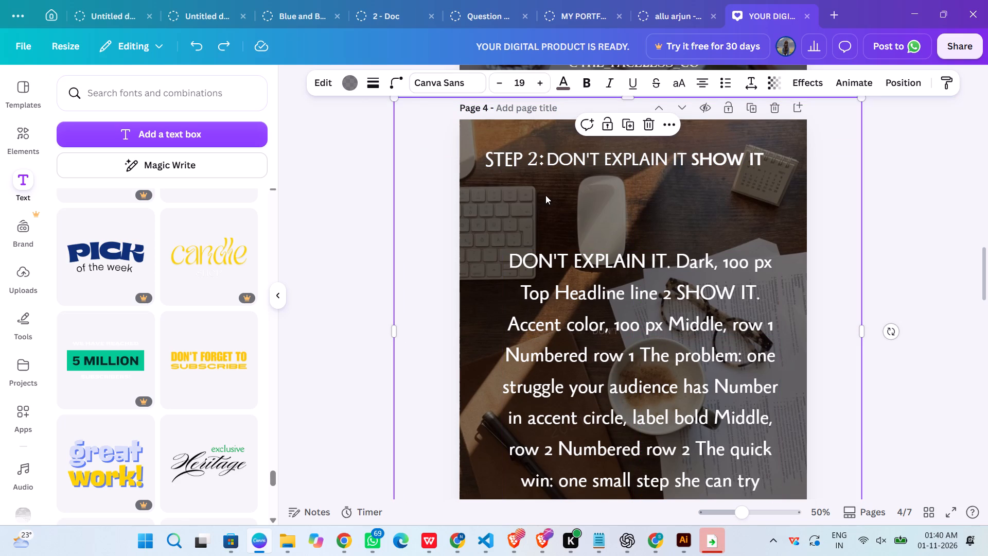
Paste "The problem: one struggle your audience has" as a separate text box on page 4, directly beneath the Step 2 headline.
{"action": "left_click", "coordinate": [941, 218]}
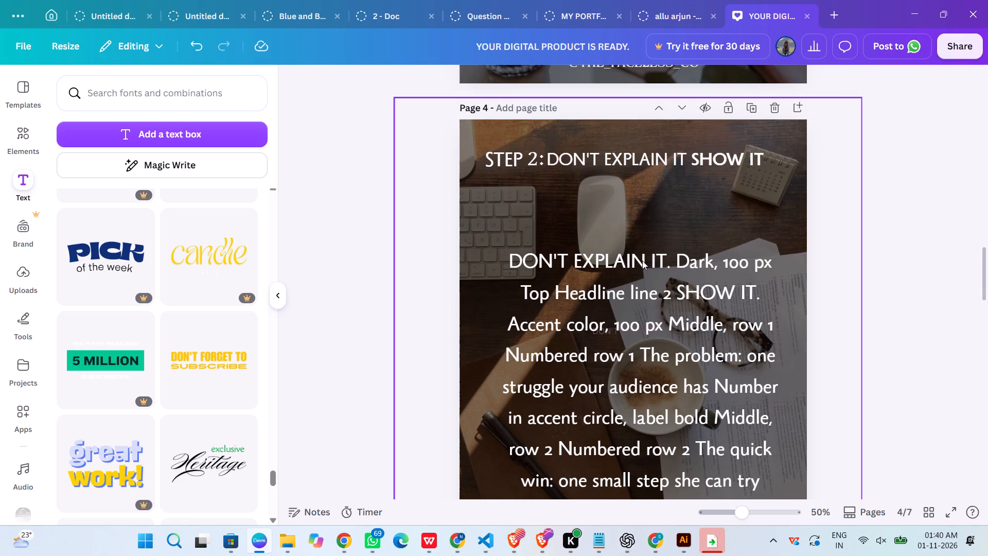
{"action": "key", "text": "ctrl+v"}
{"action": "left_click", "coordinate": [920, 274]}
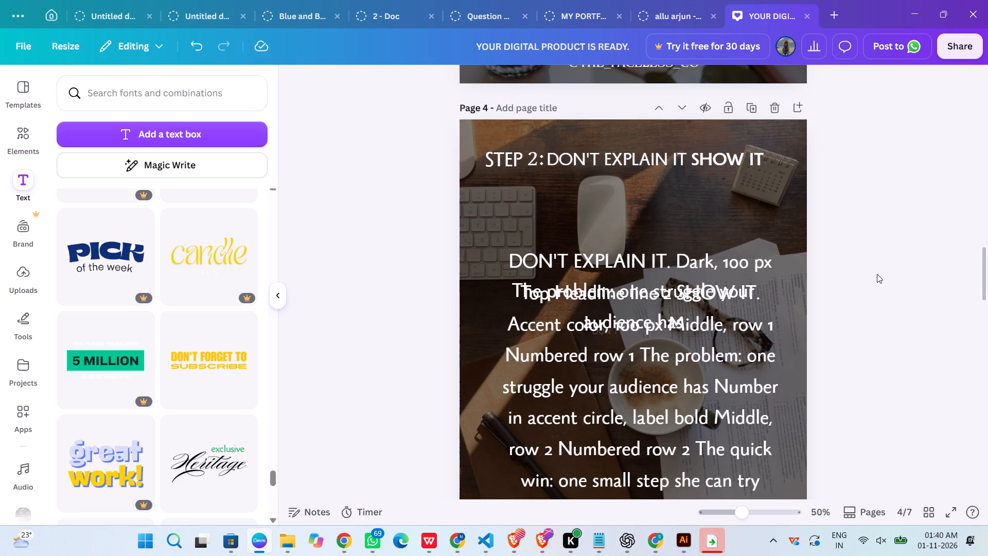
{"action": "left_click_drag", "start_coordinate": [679, 294], "coordinate": [679, 203]}
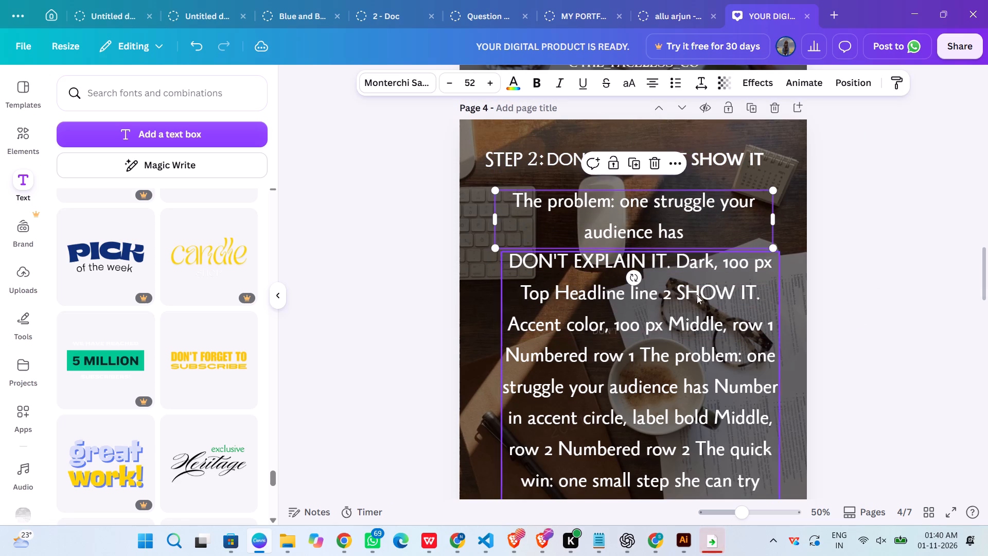
Move page 4's long pasted content block well down the page, clear of the new problem text box.
{"action": "left_click_drag", "start_coordinate": [700, 306], "coordinate": [697, 444]}
Move the problem text box slightly lower on page 4 to leave more space beneath the headline.
{"action": "left_click_drag", "start_coordinate": [672, 225], "coordinate": [669, 236]}
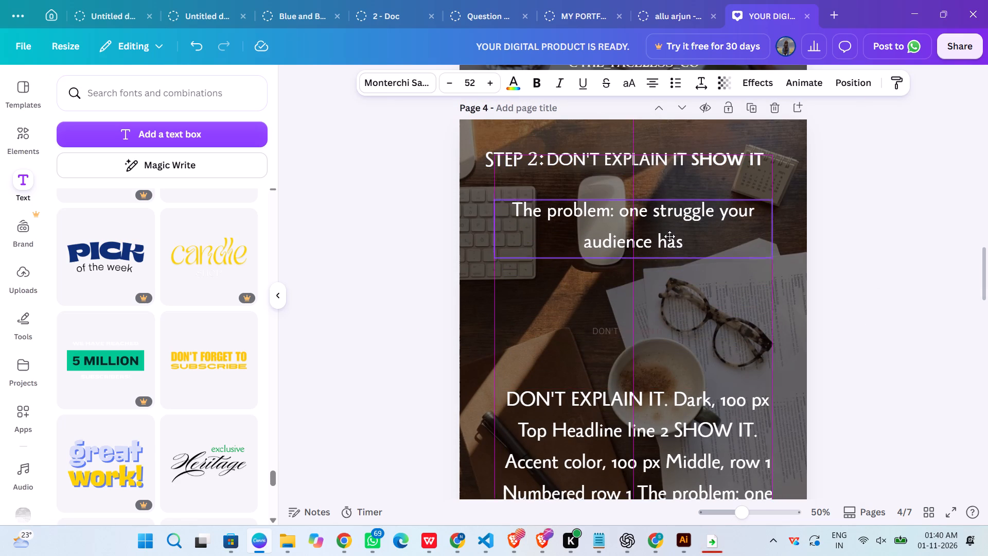
{"action": "left_click_drag", "start_coordinate": [669, 236], "coordinate": [678, 250]}
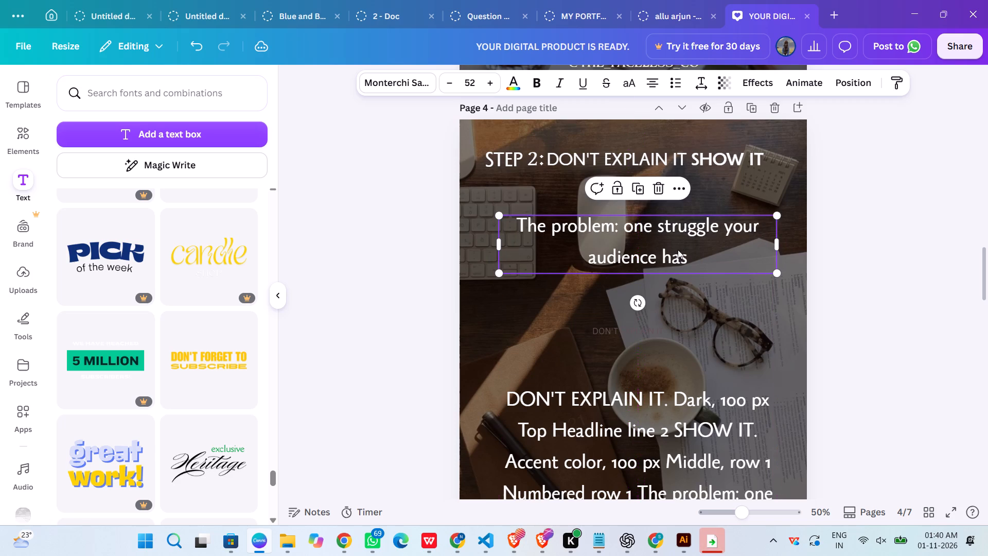
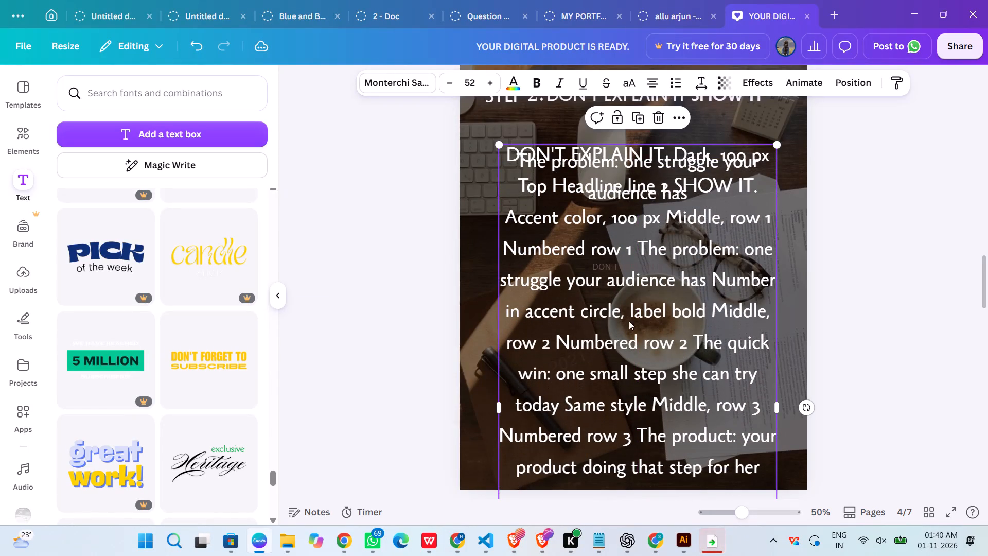
Copy "The quick win: one small step she can try today" from page 4's content block and paste it as a separate text box.
{"action": "double_click", "coordinate": [692, 339]}
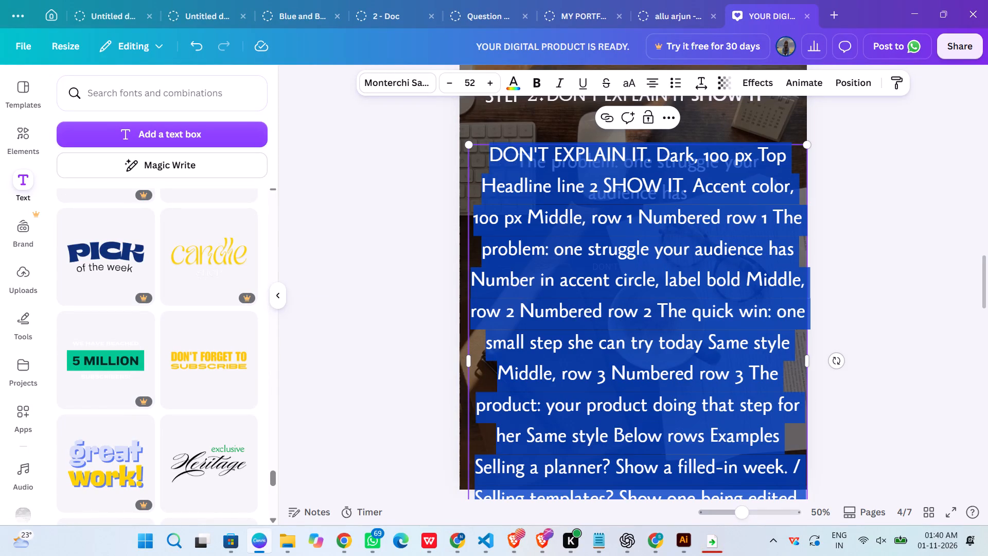
{"action": "left_click", "coordinate": [692, 339]}
{"action": "left_click_drag", "start_coordinate": [655, 304], "coordinate": [660, 305]}
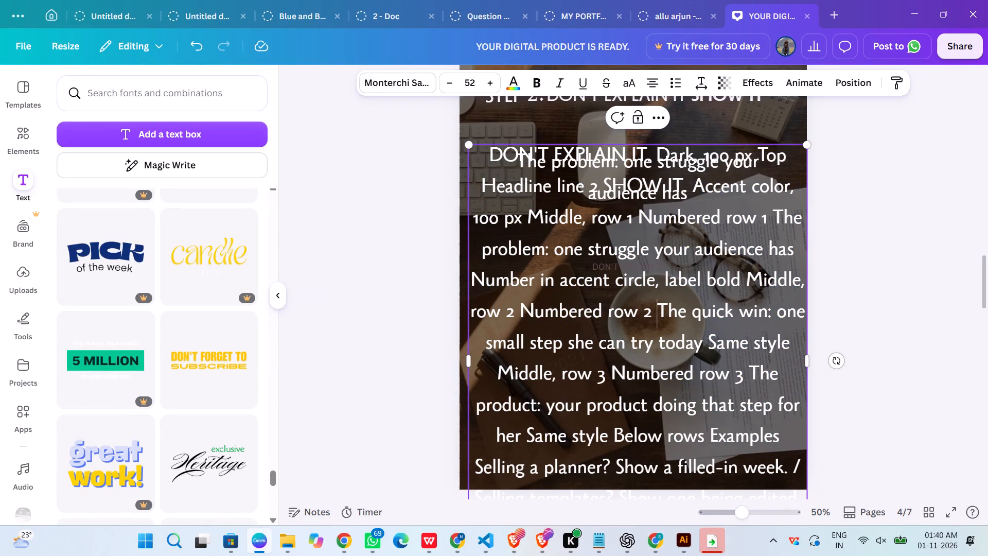
{"action": "left_click_drag", "start_coordinate": [660, 305], "coordinate": [705, 348]}
{"action": "key", "text": "ctrl+c"}
{"action": "left_click", "coordinate": [896, 181]}
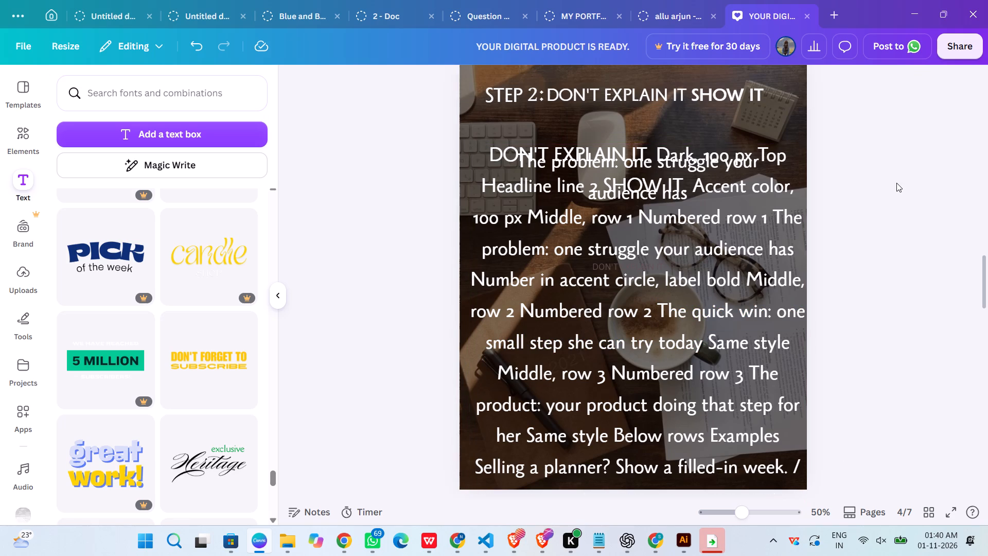
{"action": "key", "text": "ctrl+v"}
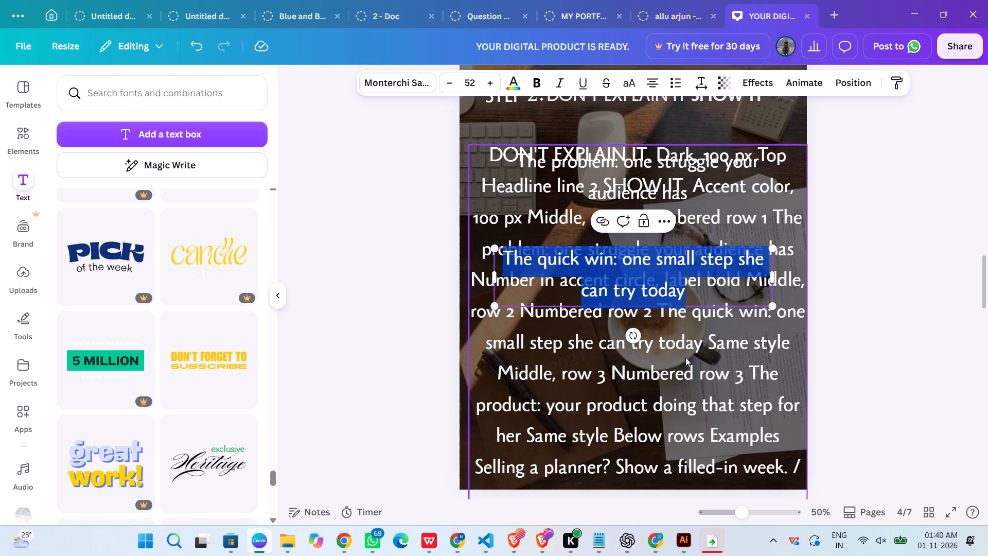
Copy the phrase "The product: your product doing that step for her" from page 4's pasted content block.
{"action": "left_click_drag", "start_coordinate": [685, 357], "coordinate": [681, 552]}
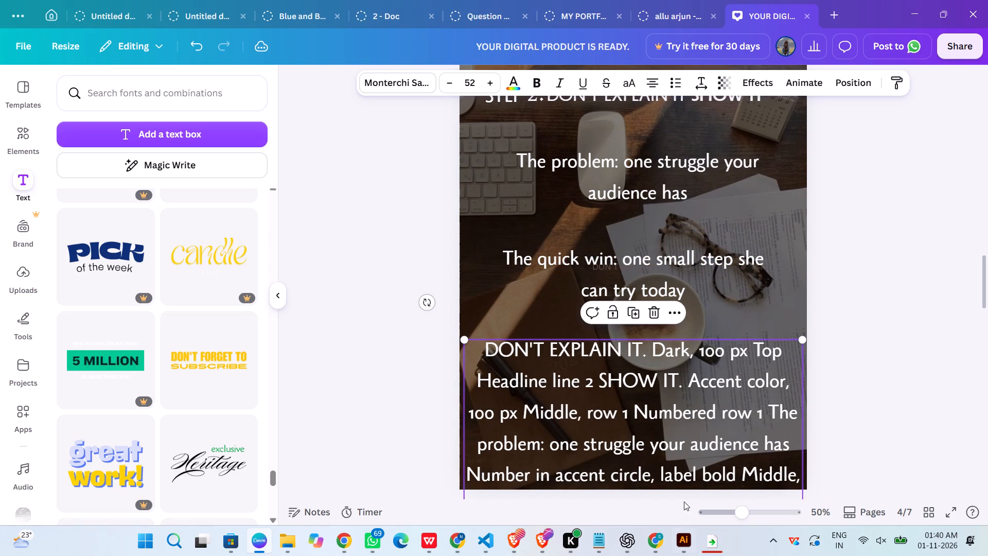
{"action": "left_click_drag", "start_coordinate": [718, 411], "coordinate": [756, 75]}
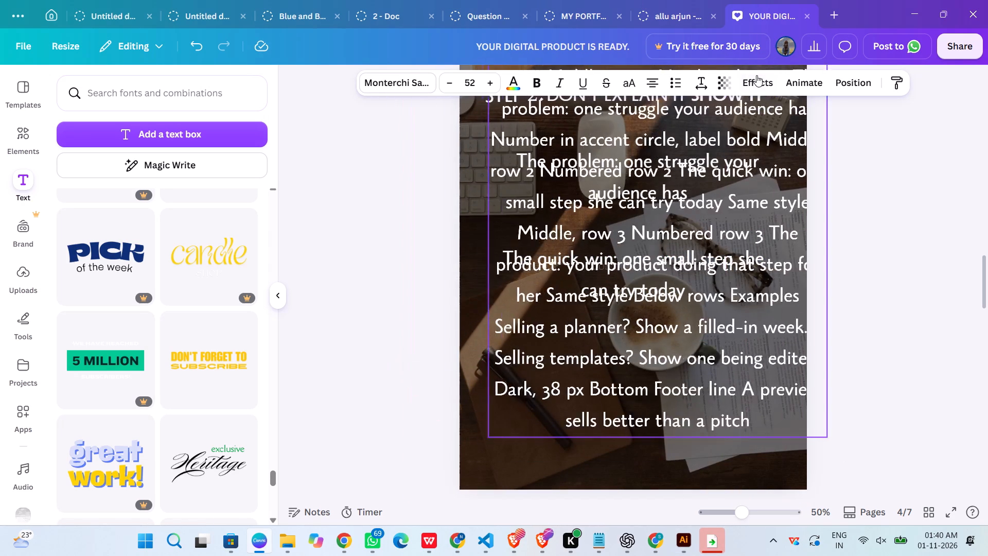
{"action": "left_click_drag", "start_coordinate": [756, 75], "coordinate": [708, 162]}
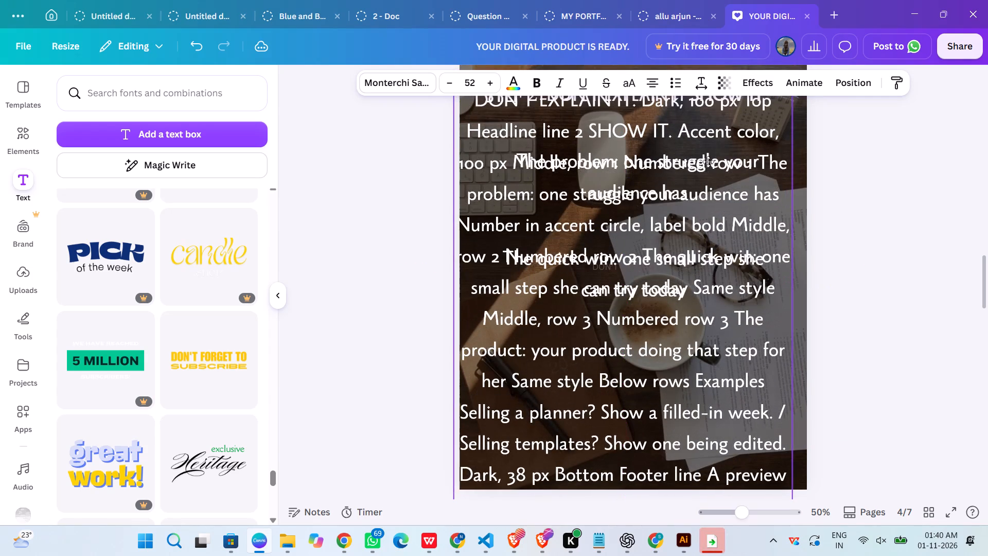
{"action": "left_click_drag", "start_coordinate": [708, 162], "coordinate": [710, 146]}
{"action": "left_click", "coordinate": [750, 309]}
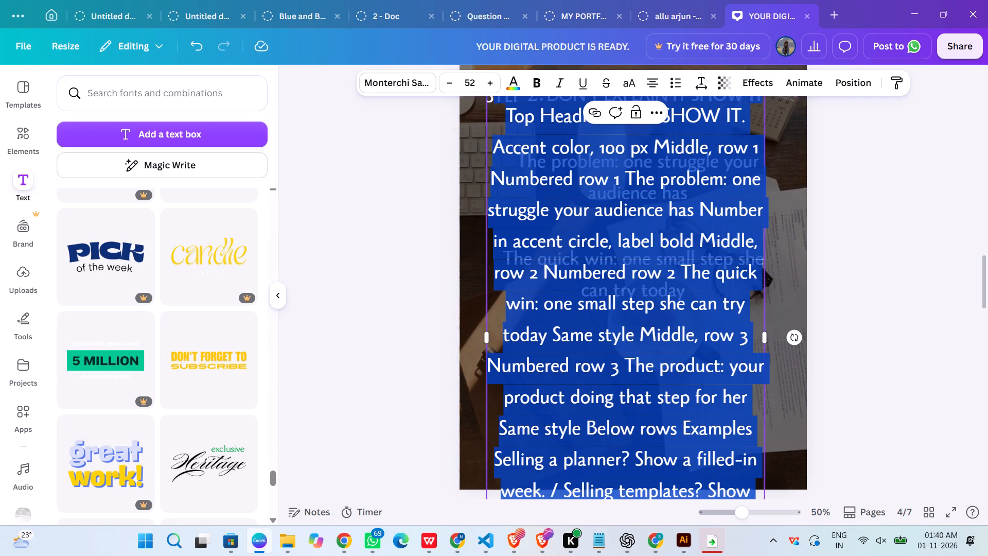
{"action": "scroll", "coordinate": [713, 297], "scroll_direction": "down", "scroll_amount": 1}
{"action": "left_click", "coordinate": [658, 305]}
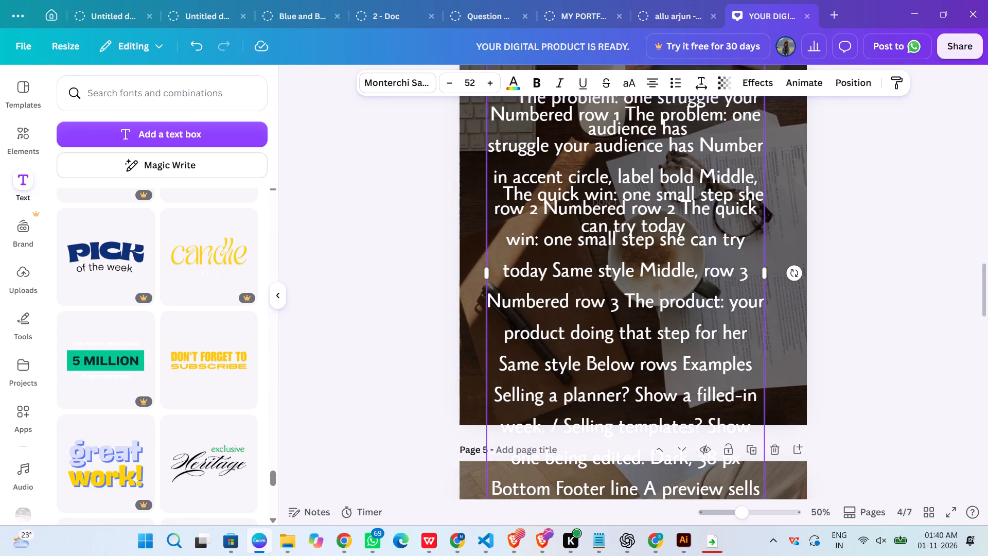
{"action": "left_click_drag", "start_coordinate": [620, 298], "coordinate": [685, 330]}
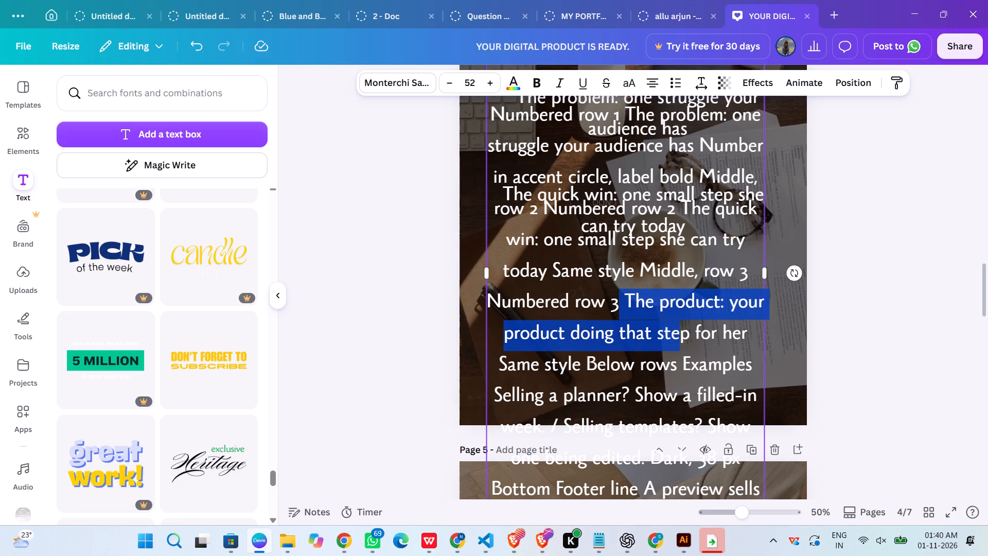
{"action": "left_click_drag", "start_coordinate": [685, 330], "coordinate": [724, 332]}
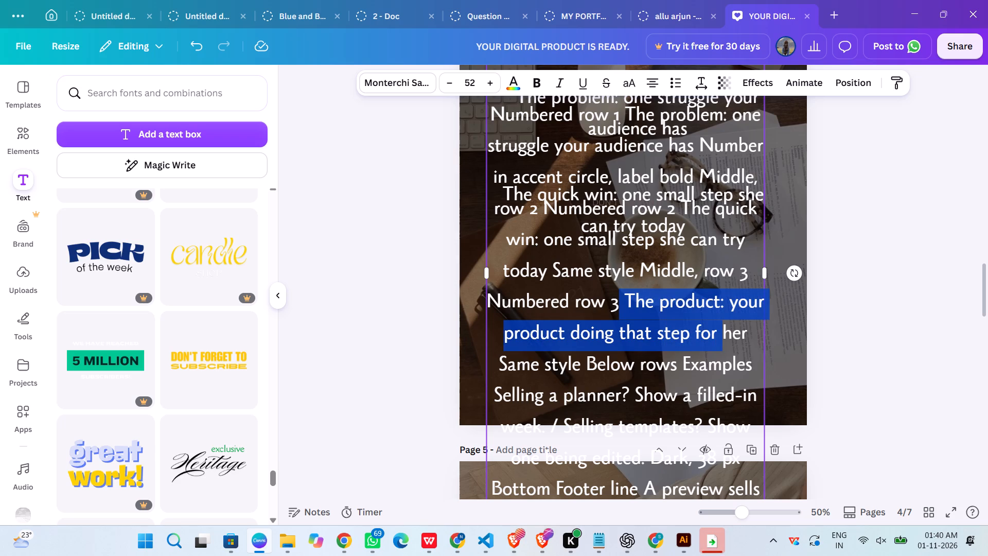
{"action": "left_click_drag", "start_coordinate": [724, 332], "coordinate": [735, 336]}
{"action": "left_click_drag", "start_coordinate": [735, 336], "coordinate": [760, 342]}
{"action": "key", "text": "ctrl+c"}
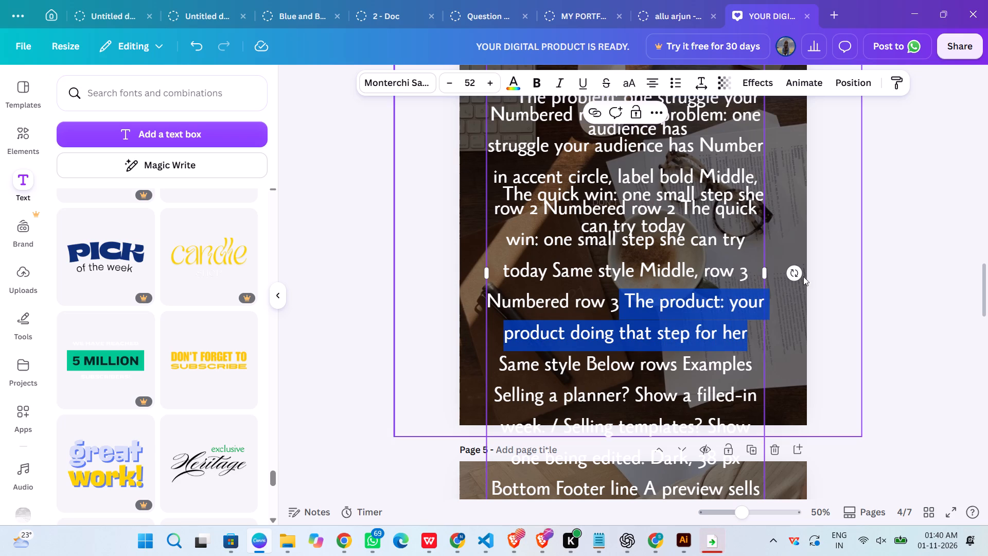
Move the content block aside and paste the copied product phrase as a separate text on page 4.
{"action": "left_click", "coordinate": [860, 309]}
{"action": "left_click_drag", "start_coordinate": [720, 354], "coordinate": [535, 510]}
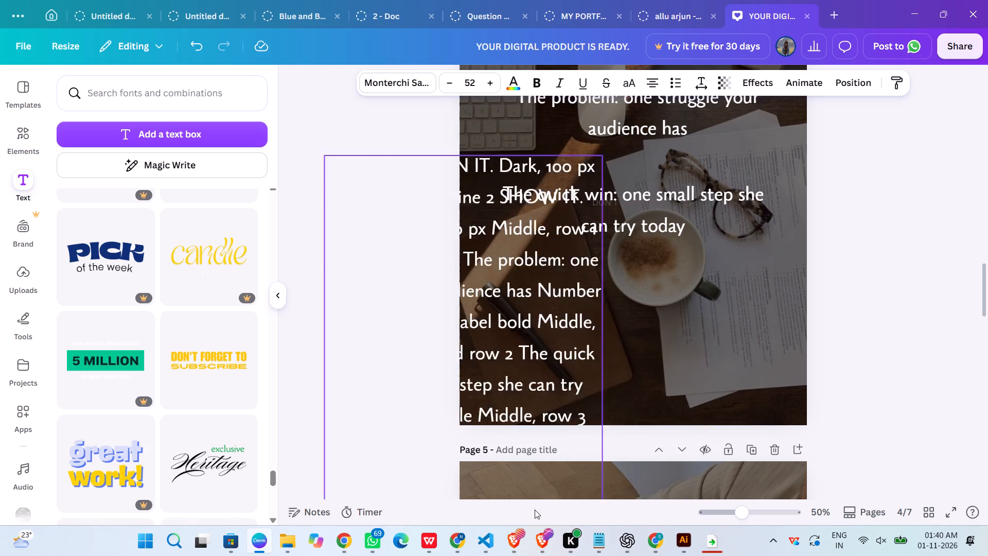
{"action": "left_click_drag", "start_coordinate": [535, 510], "coordinate": [518, 513]}
{"action": "left_click", "coordinate": [709, 291]}
{"action": "key", "text": "ctrl+v"}
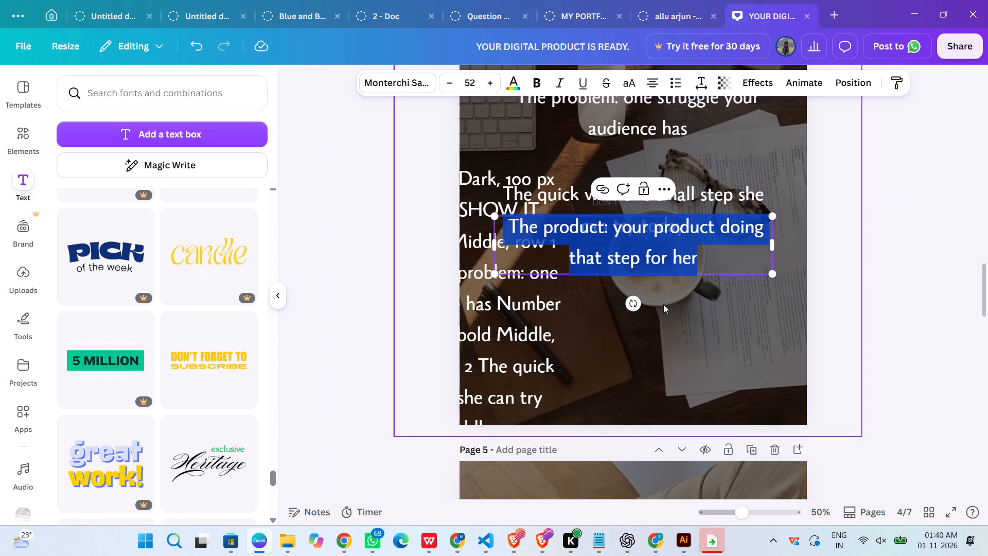
Move the pasted content block back over page 4 so its closing lines lie on the page.
{"action": "left_click", "coordinate": [508, 335]}
{"action": "left_click_drag", "start_coordinate": [505, 336], "coordinate": [711, 55]}
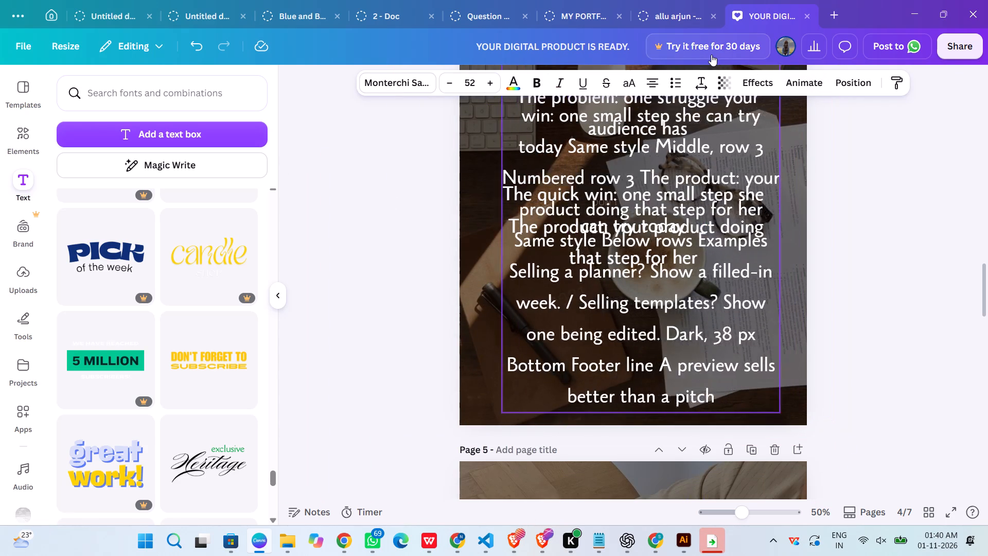
{"action": "left_click_drag", "start_coordinate": [711, 55], "coordinate": [709, 54]}
{"action": "left_click", "coordinate": [937, 181]}
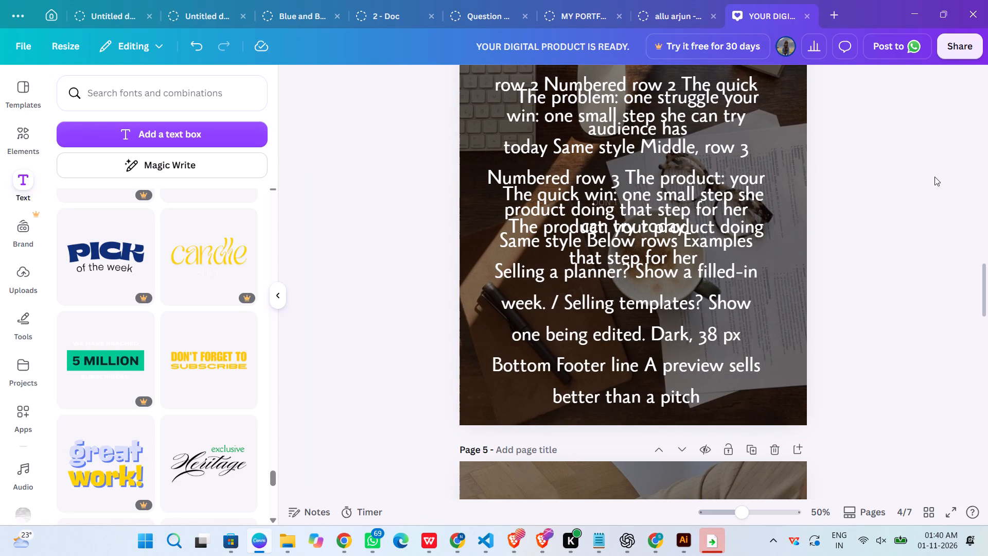
{"action": "left_click_drag", "start_coordinate": [580, 315], "coordinate": [583, 355]}
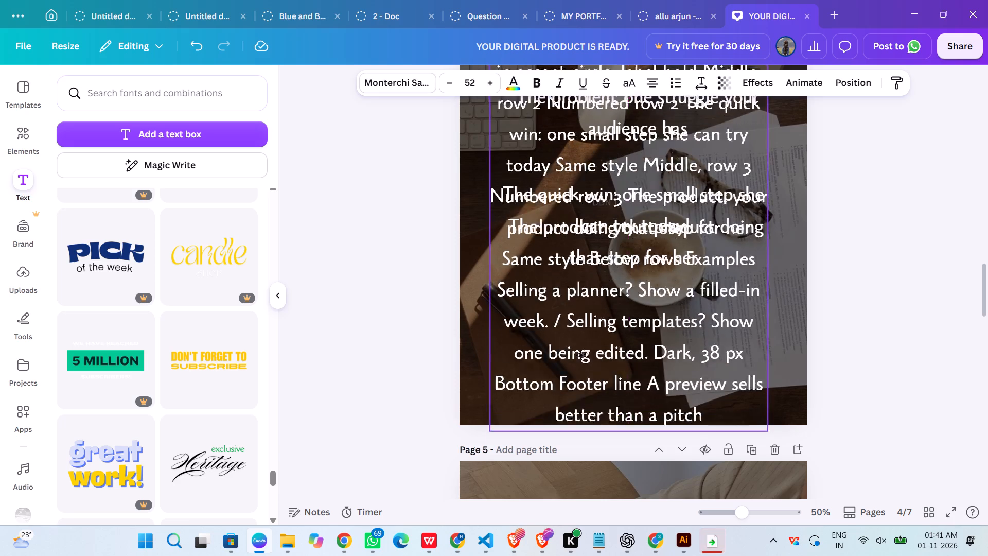
{"action": "left_click_drag", "start_coordinate": [583, 355], "coordinate": [577, 373]}
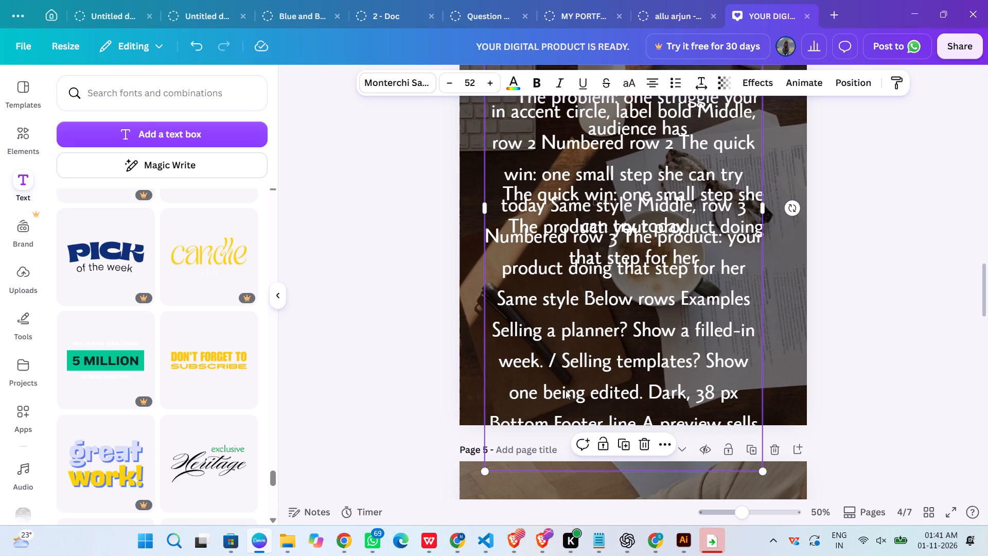
Switch to the design brief in WPS Office and check the Slide 4: Step 2 table, then return to Canva.
{"action": "left_click", "coordinate": [429, 540]}
{"action": "scroll", "coordinate": [470, 438], "scroll_direction": "down", "scroll_amount": 3}
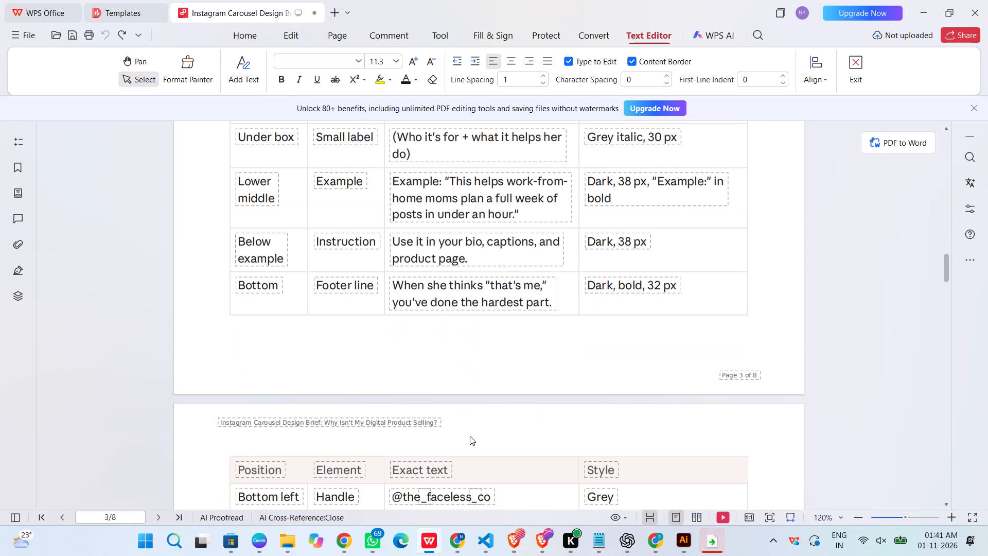
{"action": "scroll", "coordinate": [470, 436], "scroll_direction": "down", "scroll_amount": 2}
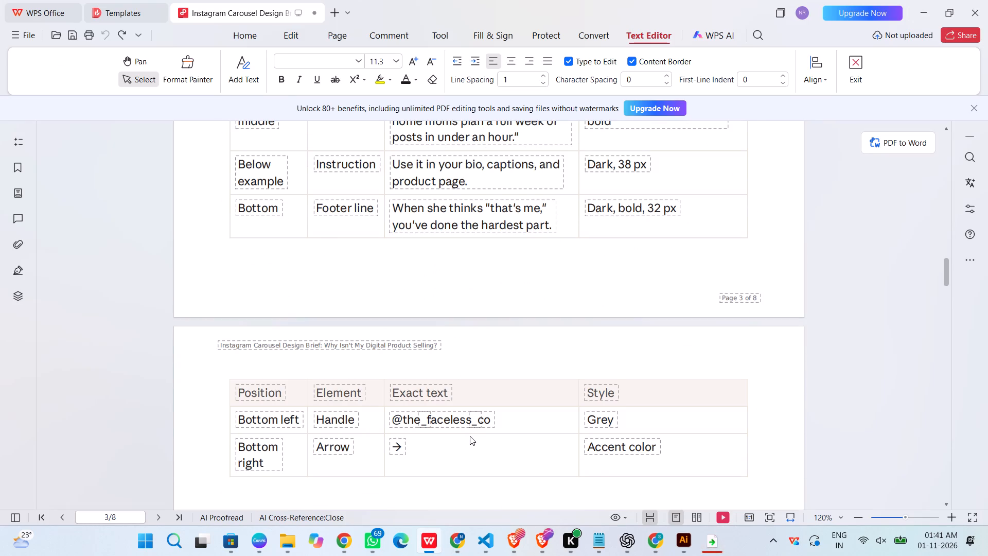
{"action": "scroll", "coordinate": [470, 436], "scroll_direction": "up", "scroll_amount": 3}
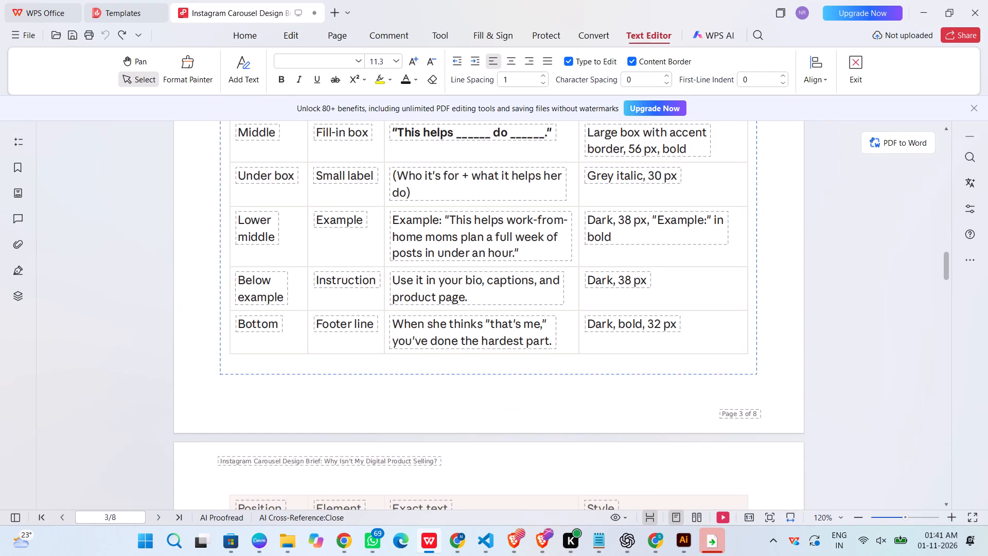
{"action": "scroll", "coordinate": [519, 320], "scroll_direction": "down", "scroll_amount": 8}
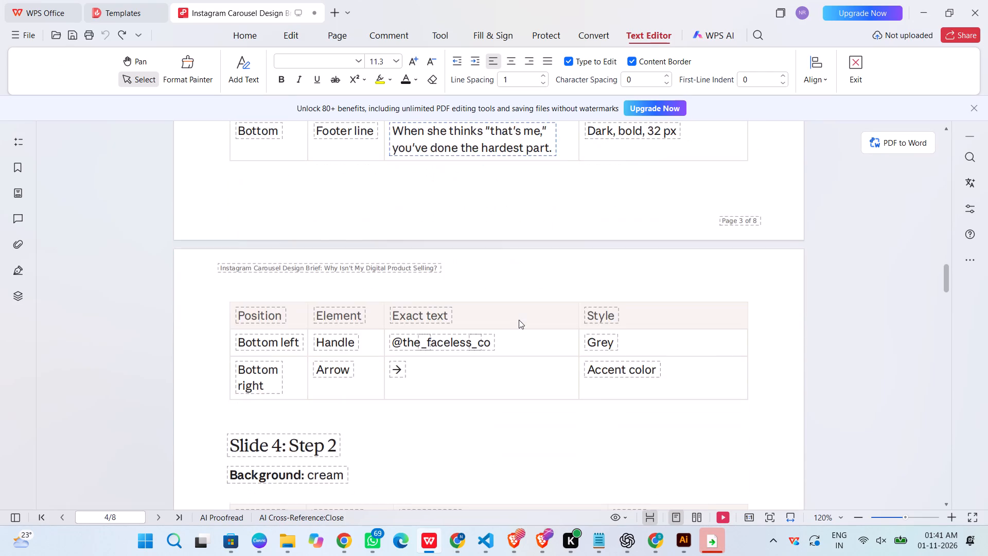
{"action": "scroll", "coordinate": [519, 320], "scroll_direction": "down", "scroll_amount": 10}
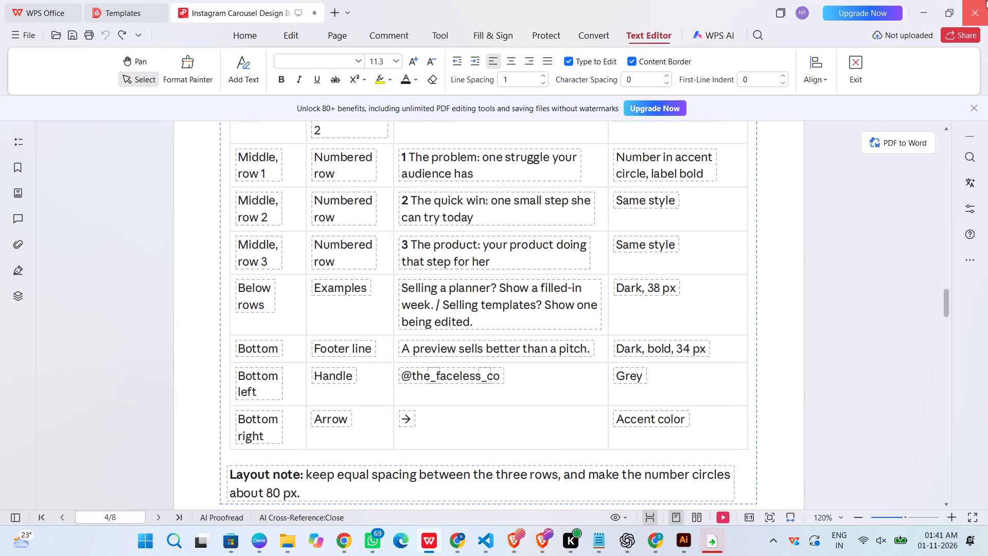
{"action": "left_click", "coordinate": [914, 4]}
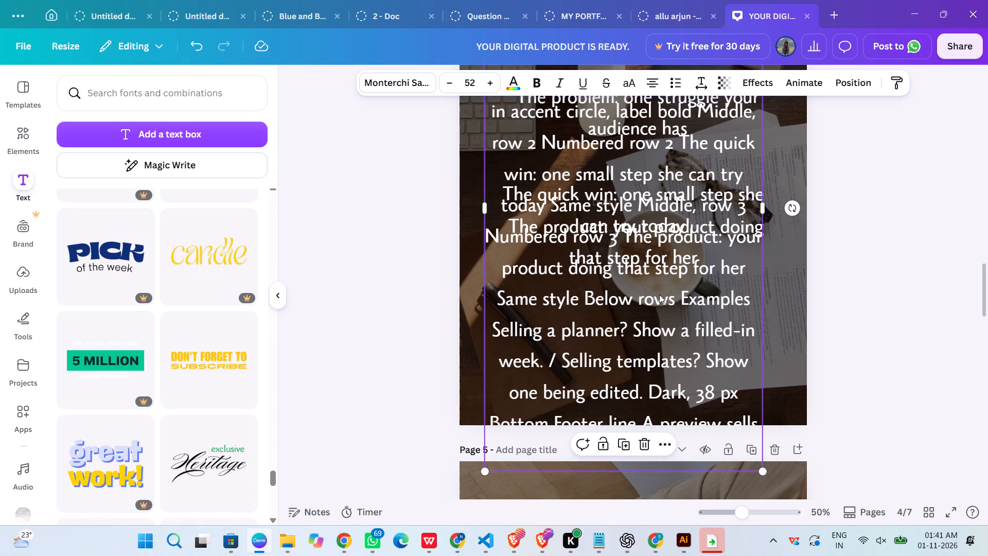
Copy "Selling a planner? Show a filled-in week. / Selling templates? Show one being edited" from page 4's content block.
{"action": "double_click", "coordinate": [491, 325]}
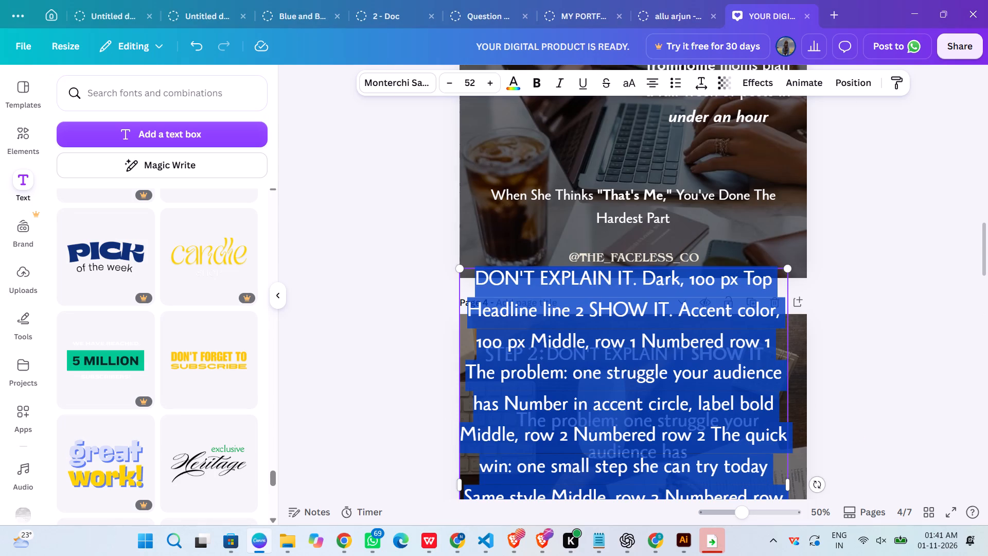
{"action": "scroll", "coordinate": [601, 343], "scroll_direction": "down", "scroll_amount": 6}
{"action": "left_click", "coordinate": [658, 277]}
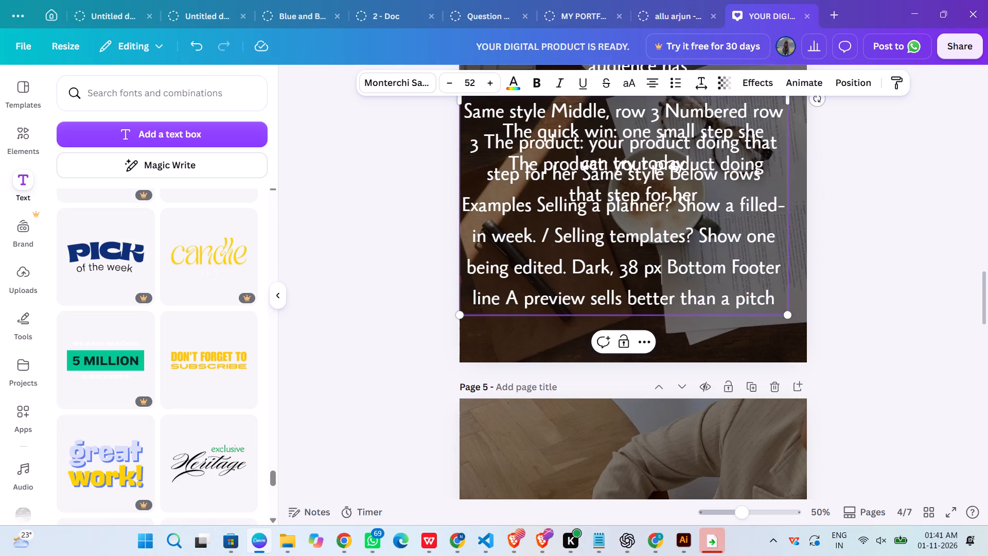
{"action": "scroll", "coordinate": [495, 197], "scroll_direction": "up", "scroll_amount": 1}
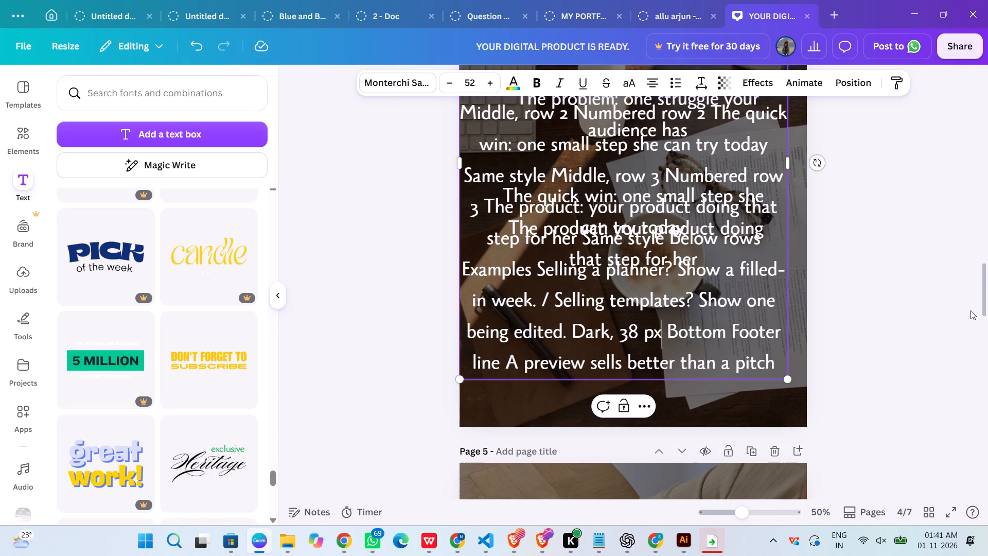
{"action": "left_click", "coordinate": [928, 328]}
{"action": "left_click_drag", "start_coordinate": [691, 327], "coordinate": [613, 369]}
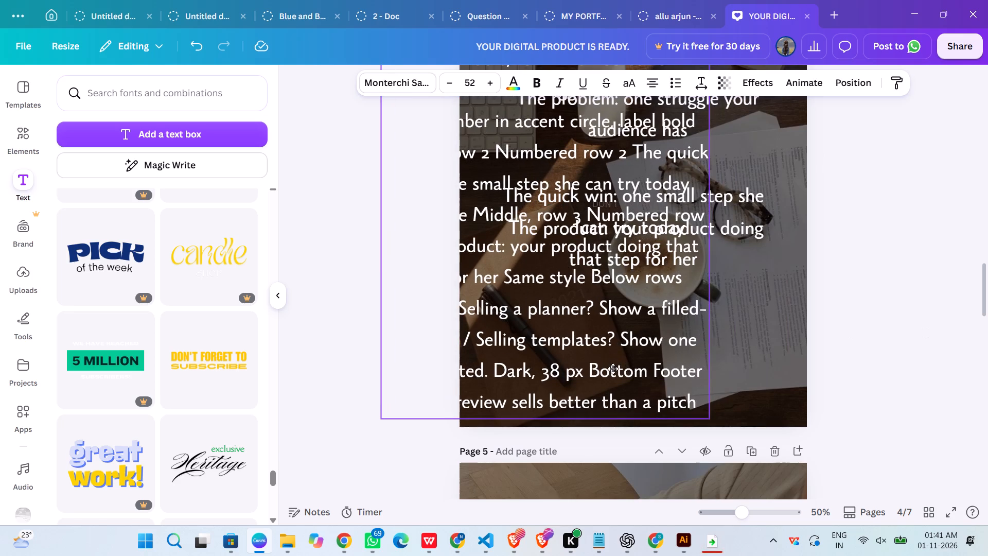
{"action": "left_click_drag", "start_coordinate": [613, 369], "coordinate": [707, 385]}
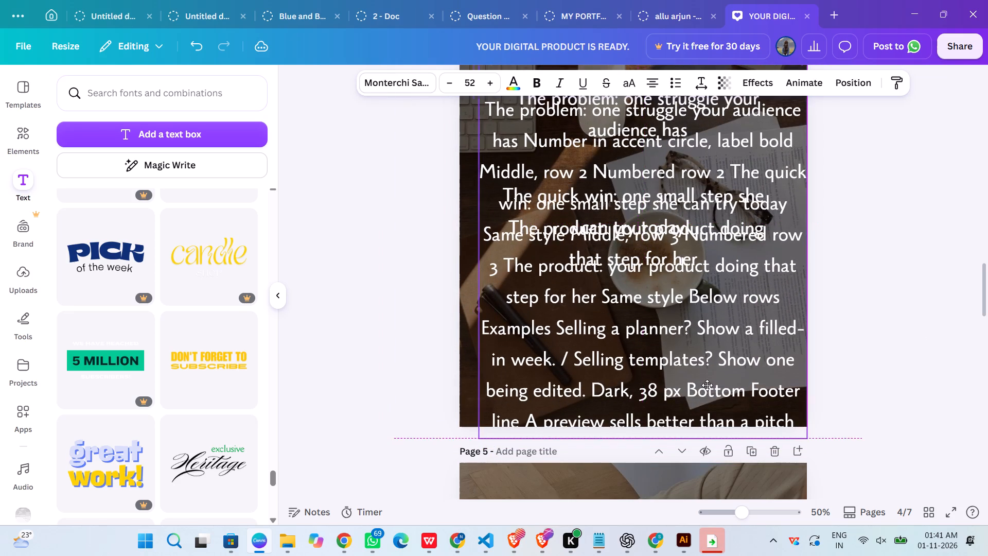
{"action": "left_click_drag", "start_coordinate": [707, 385], "coordinate": [707, 384]}
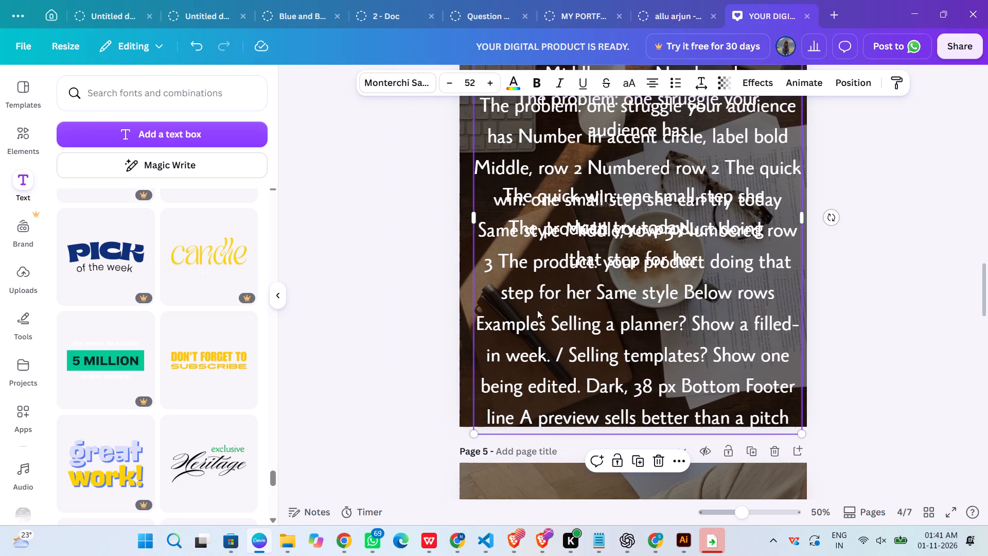
{"action": "double_click", "coordinate": [548, 321]}
{"action": "scroll", "coordinate": [562, 369], "scroll_direction": "down", "scroll_amount": 3}
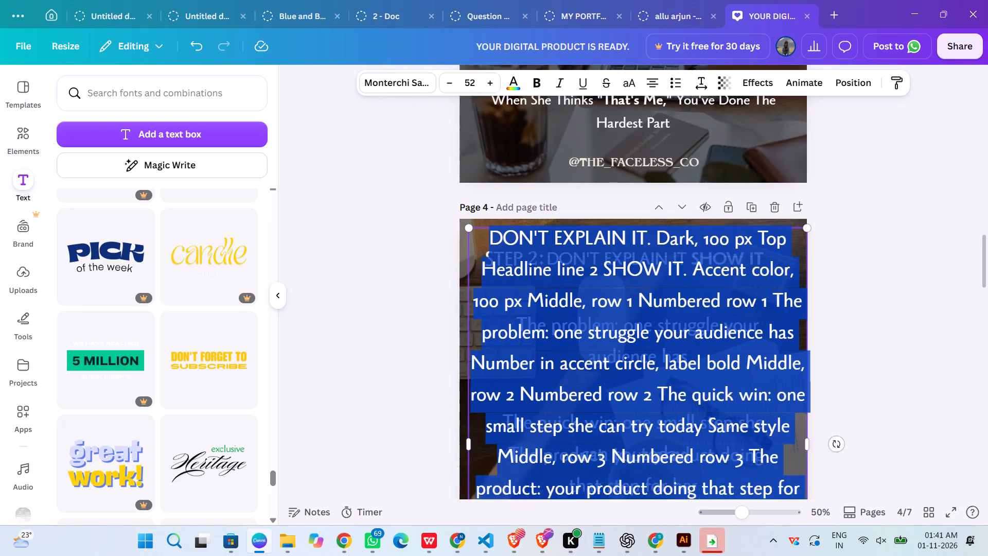
{"action": "scroll", "coordinate": [562, 369], "scroll_direction": "down", "scroll_amount": 1}
{"action": "left_click", "coordinate": [557, 349]}
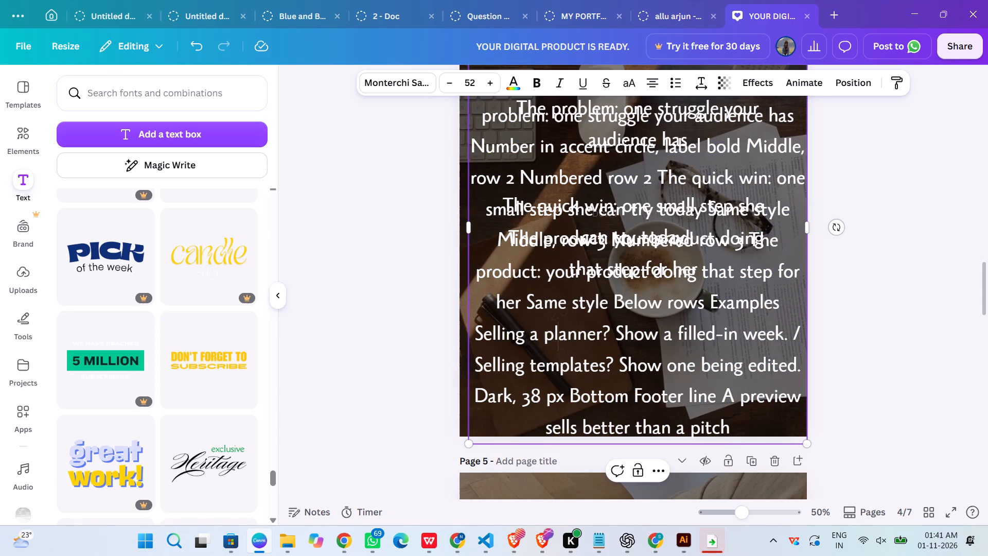
{"action": "left_click_drag", "start_coordinate": [475, 328], "coordinate": [776, 345]}
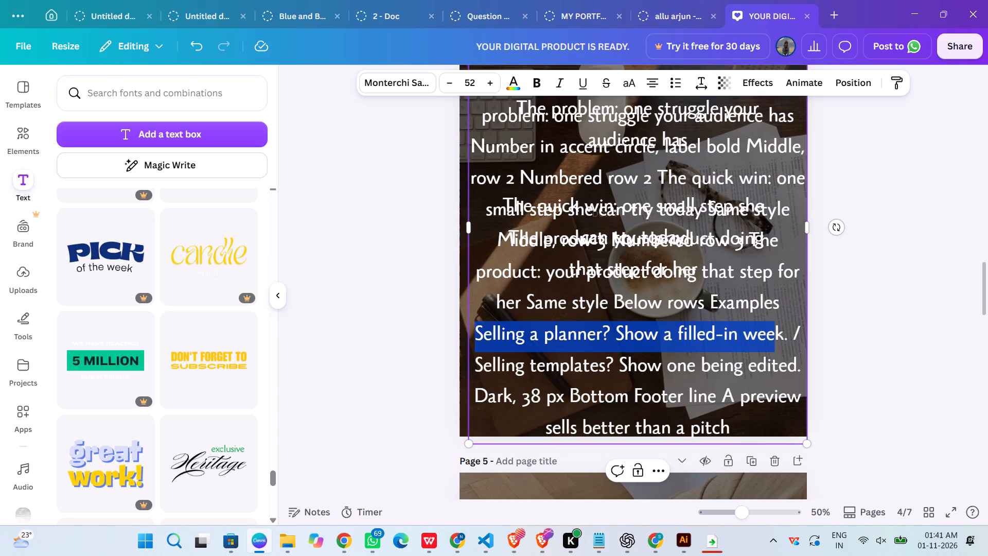
{"action": "left_click_drag", "start_coordinate": [776, 345], "coordinate": [796, 354]}
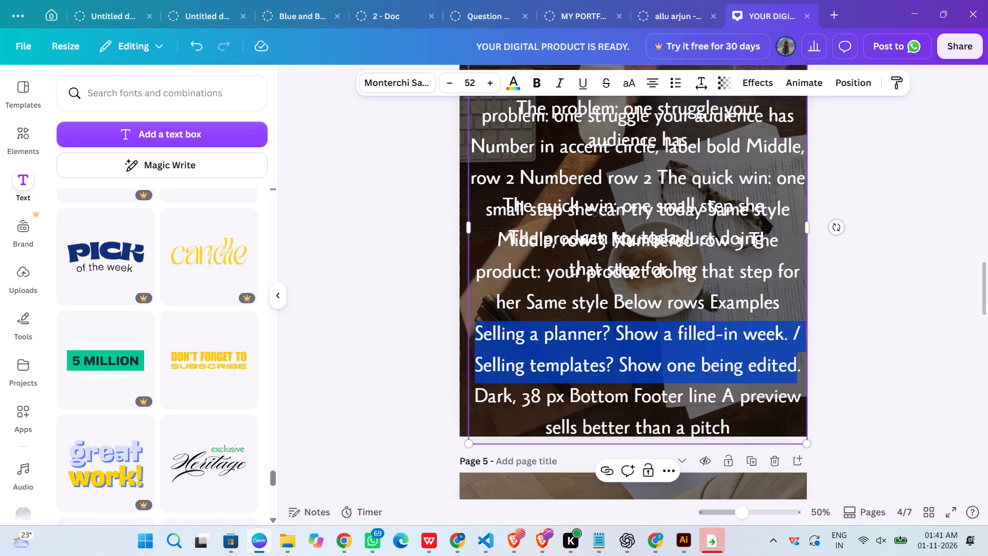
{"action": "key", "text": "ctrl+c"}
Move the content block aside, paste the copied examples as a separate text, and place it below the product phrase on page 4.
{"action": "left_click", "coordinate": [843, 358]}
{"action": "left_click_drag", "start_coordinate": [743, 358], "coordinate": [739, 362]}
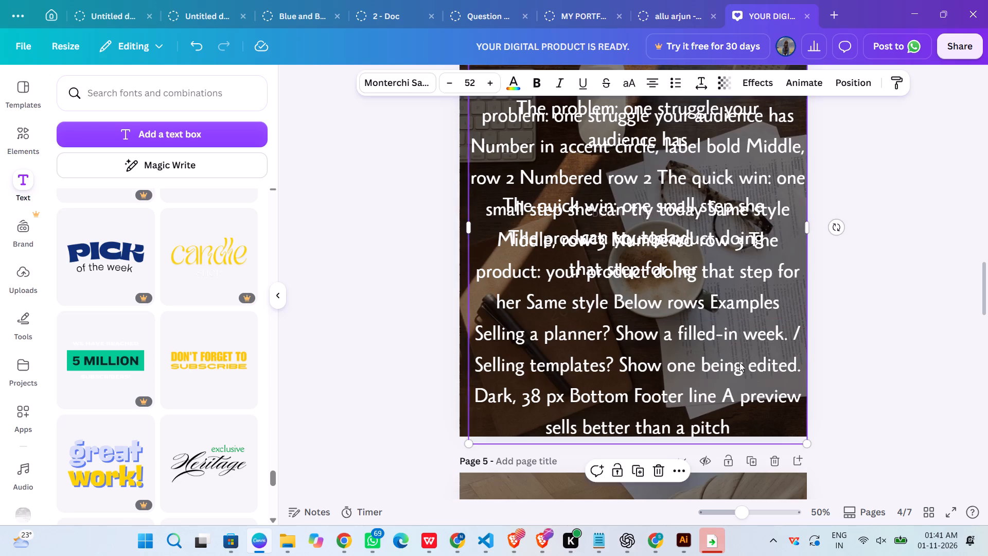
{"action": "left_click_drag", "start_coordinate": [739, 362], "coordinate": [440, 427]}
{"action": "left_click", "coordinate": [590, 352]}
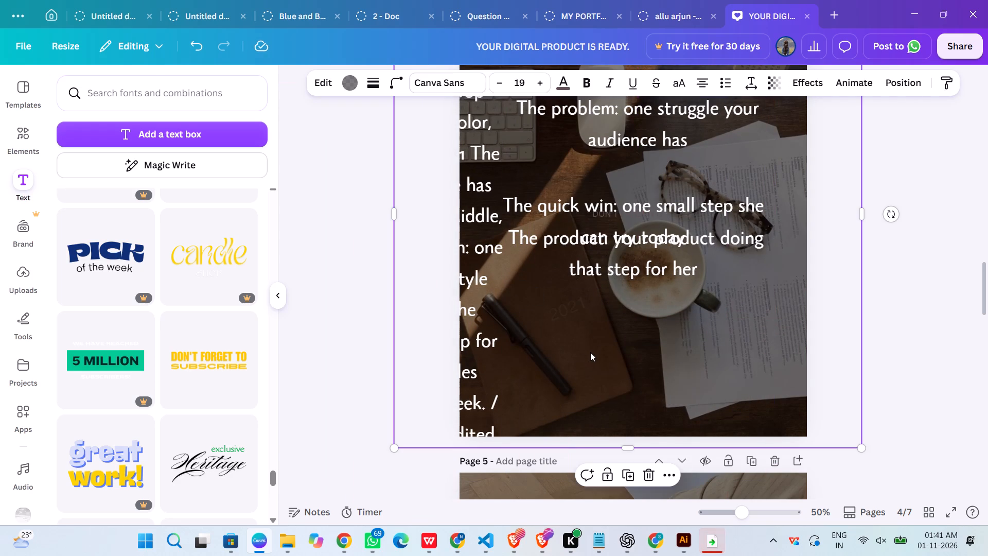
{"action": "key", "text": "ctrl+v"}
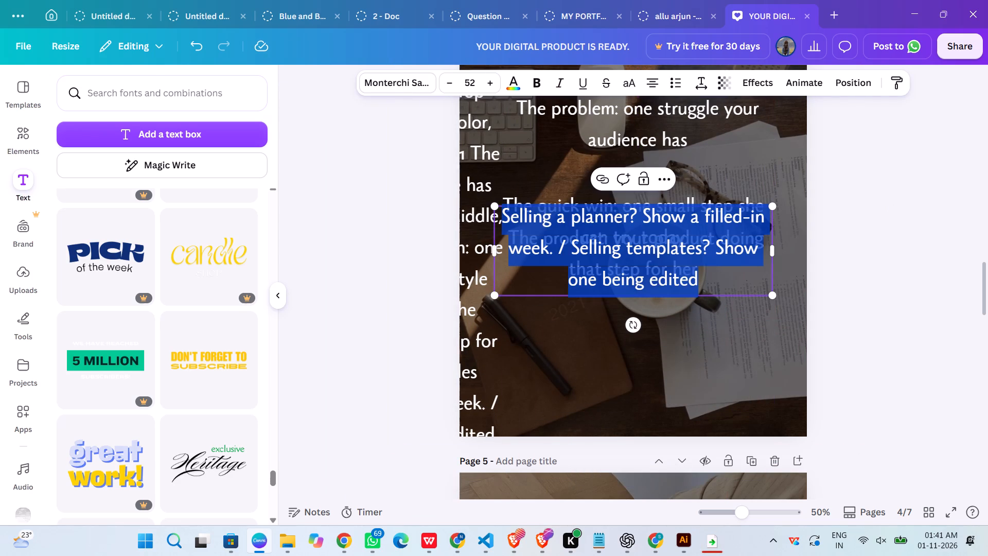
{"action": "left_click", "coordinate": [878, 315]}
{"action": "left_click_drag", "start_coordinate": [614, 230], "coordinate": [665, 314]}
Move the content block back over page 4 and copy its closing line "A preview sells better than a pitch".
{"action": "left_click_drag", "start_coordinate": [473, 280], "coordinate": [737, 176]}
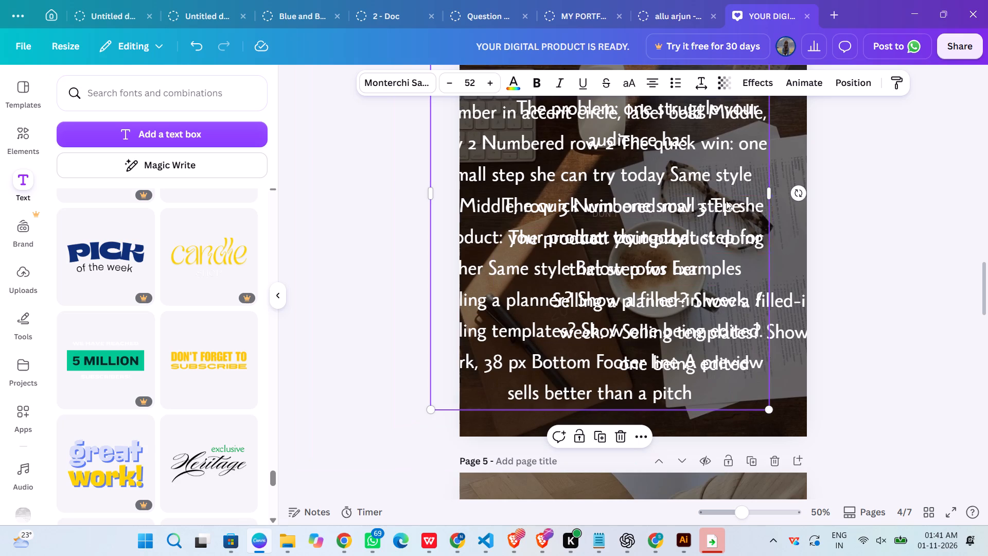
{"action": "double_click", "coordinate": [693, 309]}
{"action": "double_click", "coordinate": [659, 225]}
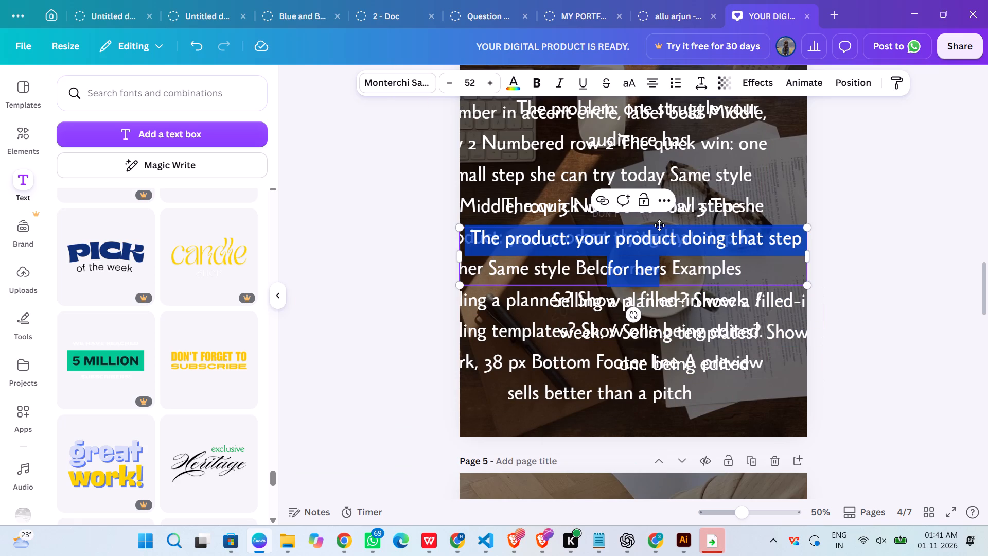
{"action": "double_click", "coordinate": [510, 385]}
{"action": "scroll", "coordinate": [583, 366], "scroll_direction": "down", "scroll_amount": 5}
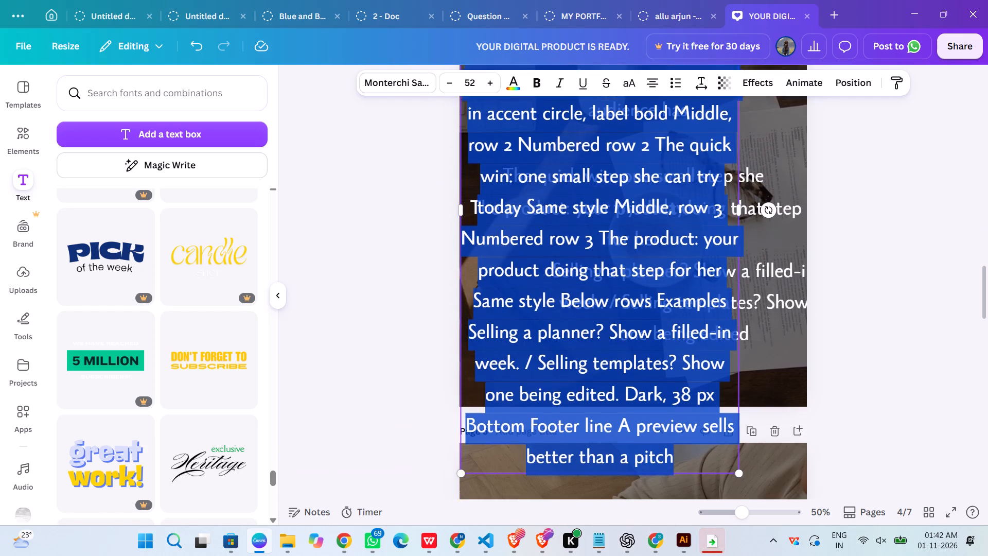
{"action": "scroll", "coordinate": [583, 364], "scroll_direction": "down", "scroll_amount": 1}
{"action": "left_click", "coordinate": [634, 342]}
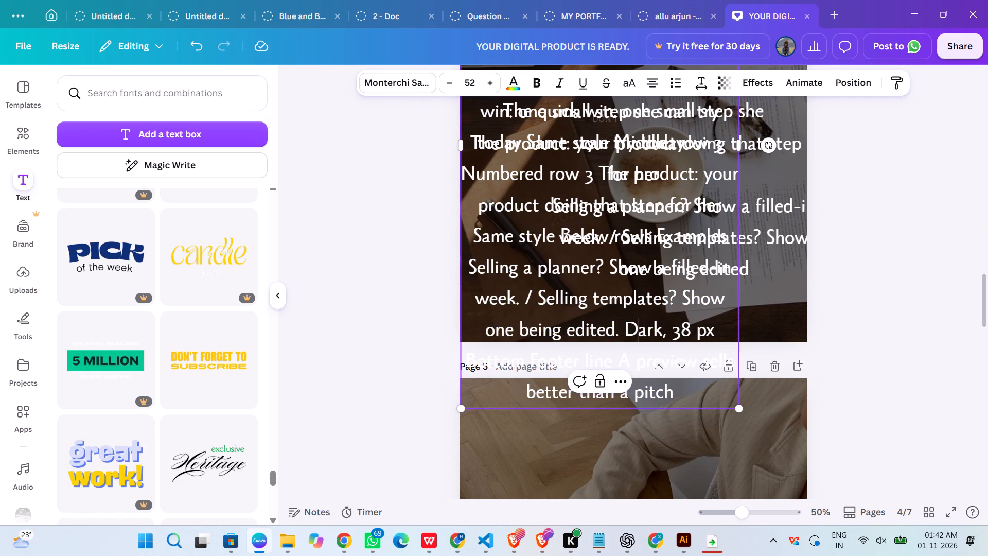
{"action": "left_click_drag", "start_coordinate": [617, 360], "coordinate": [625, 364]}
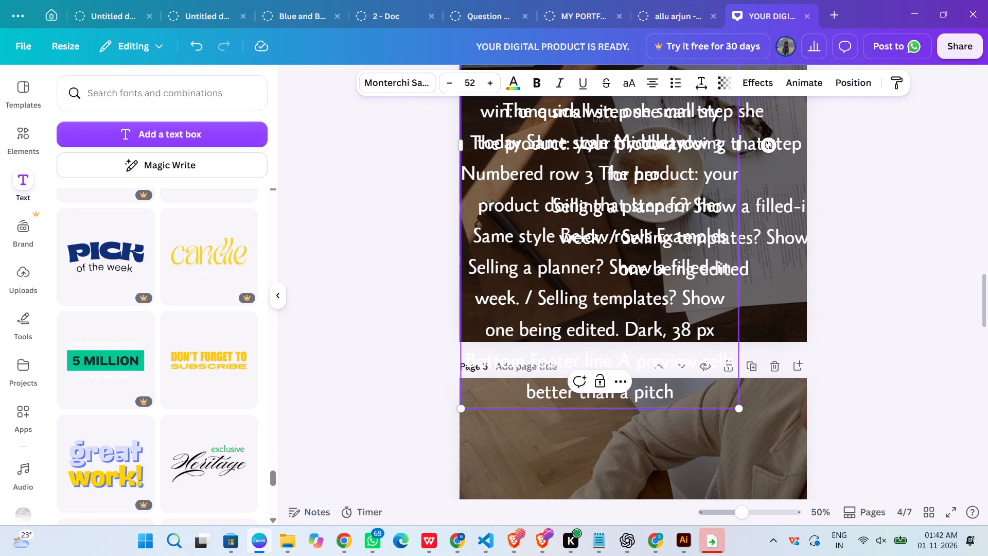
{"action": "left_click_drag", "start_coordinate": [625, 364], "coordinate": [714, 391]}
{"action": "key", "text": "ctrl+c"}
{"action": "key", "text": "ctrl+c"}
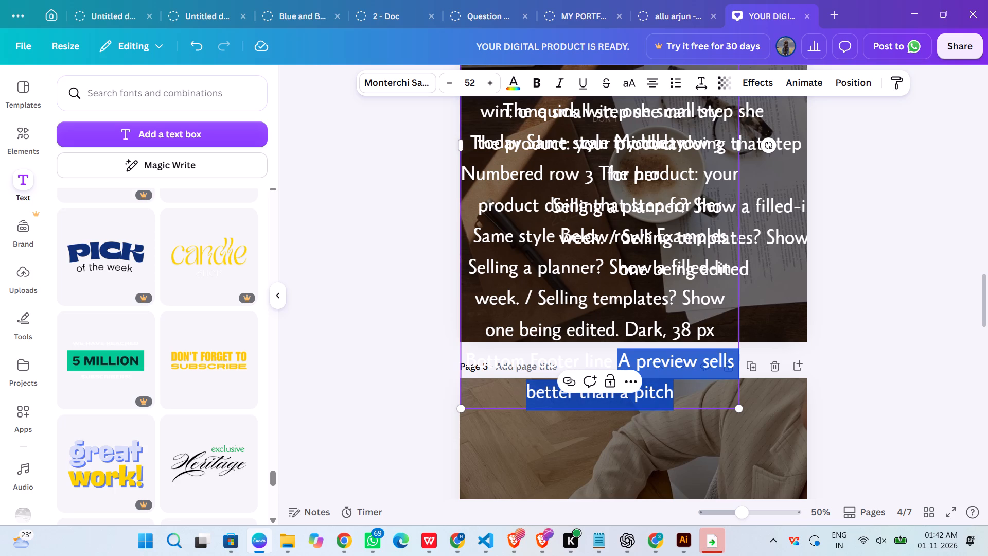
Paste the copied line as a separate text on page 4 and delete the large content block.
{"action": "left_click", "coordinate": [747, 327]}
{"action": "left_click", "coordinate": [767, 317]}
{"action": "key", "text": "ctrl+v"}
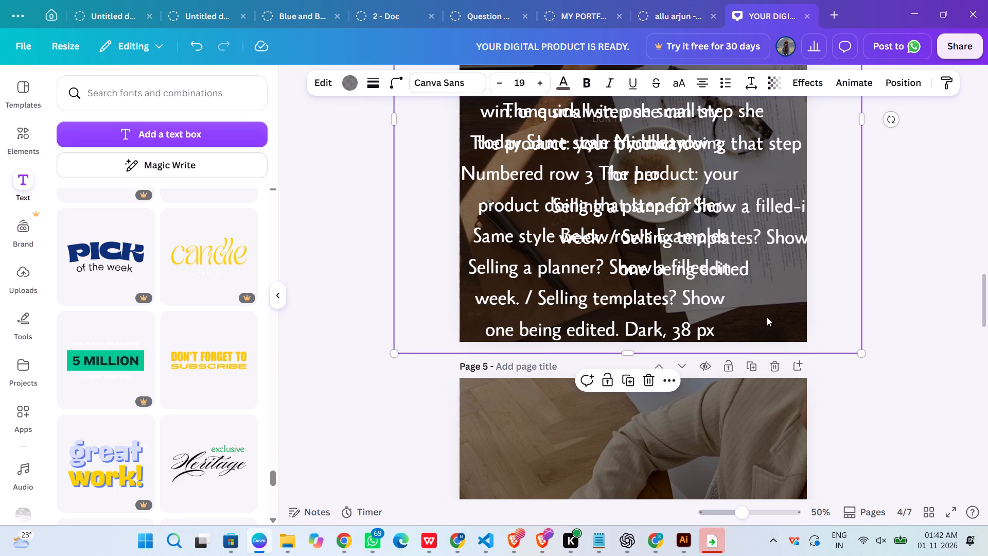
{"action": "left_click", "coordinate": [686, 321]}
{"action": "key", "text": "Delete"}
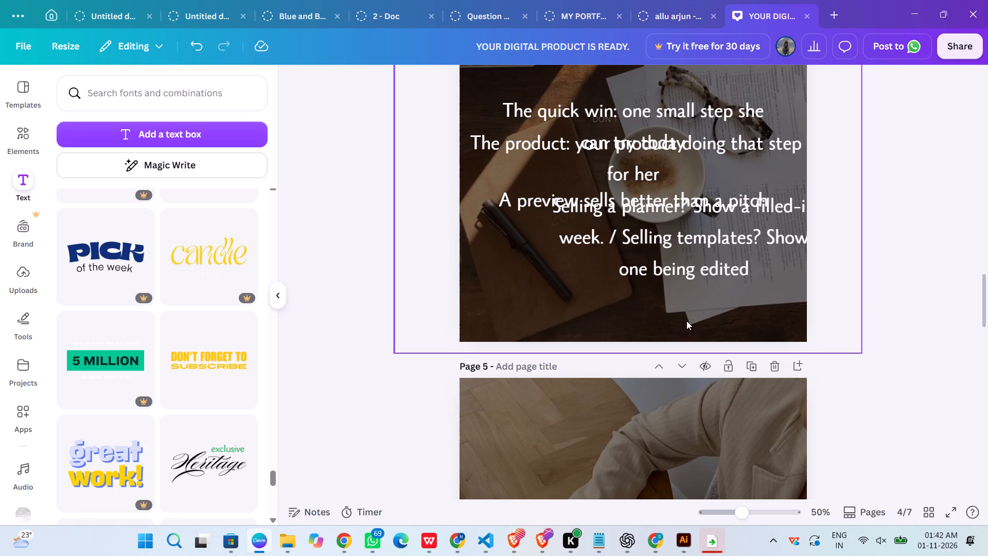
Move the "A preview sells better than a pitch" text directly below the examples on page 4.
{"action": "scroll", "coordinate": [686, 321], "scroll_direction": "up", "scroll_amount": 4}
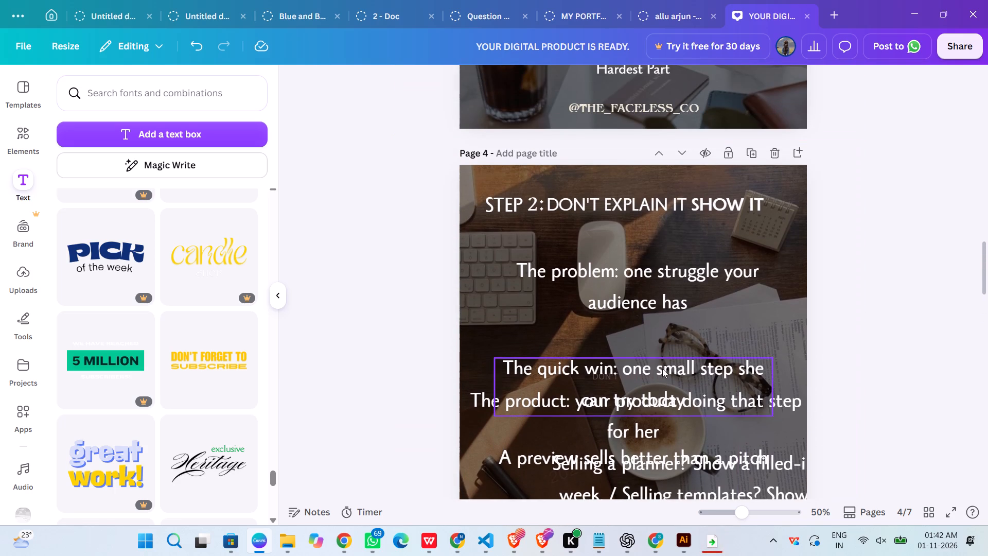
{"action": "scroll", "coordinate": [662, 369], "scroll_direction": "down", "scroll_amount": 2}
{"action": "left_click_drag", "start_coordinate": [580, 201], "coordinate": [579, 301]}
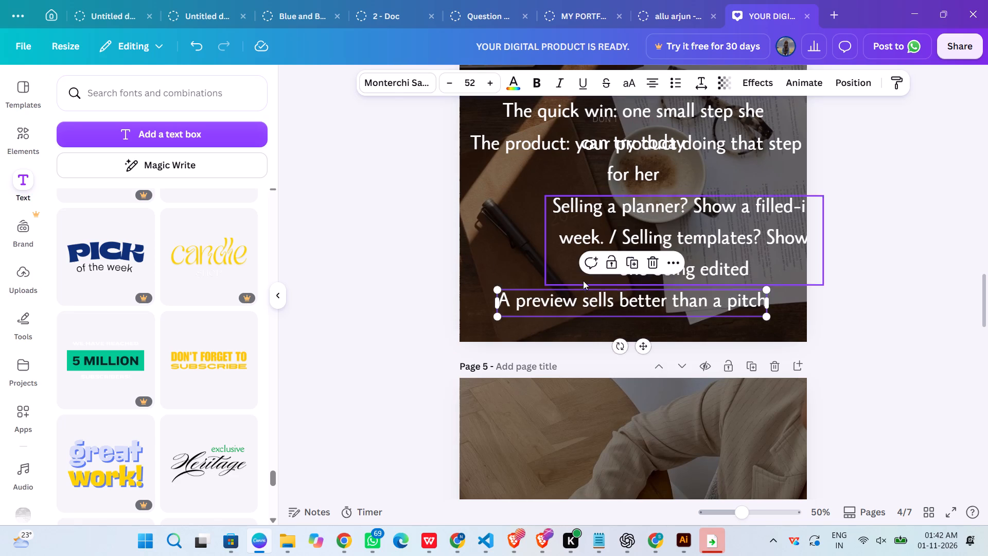
{"action": "scroll", "coordinate": [584, 279], "scroll_direction": "down", "scroll_amount": 4}
{"action": "scroll", "coordinate": [584, 279], "scroll_direction": "up", "scroll_amount": 8}
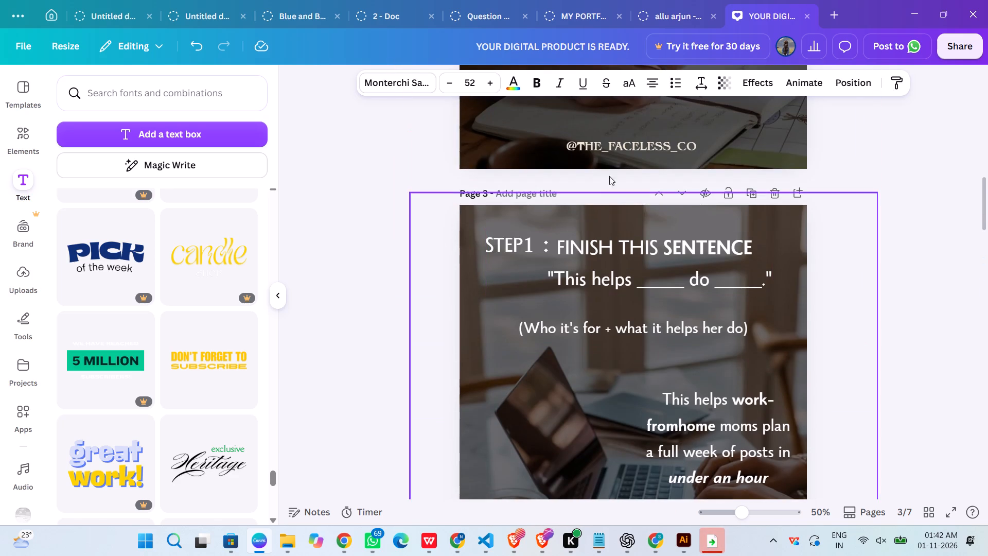
{"action": "left_click", "coordinate": [625, 143]}
{"action": "key", "text": "ctrl+c"}
{"action": "scroll", "coordinate": [625, 157], "scroll_direction": "down", "scroll_amount": 10}
{"action": "scroll", "coordinate": [624, 184], "scroll_direction": "up", "scroll_amount": 2}
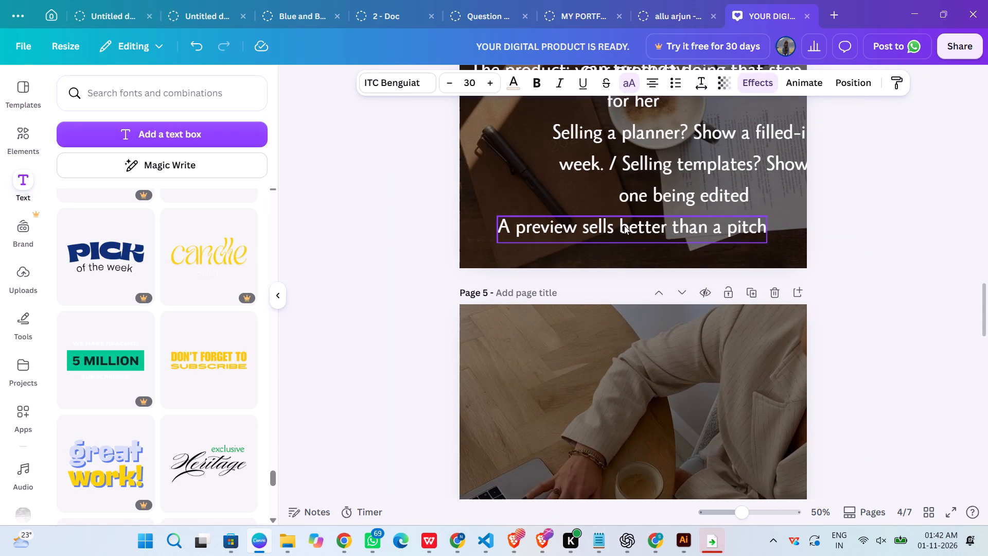
{"action": "left_click_drag", "start_coordinate": [624, 225], "coordinate": [624, 166]}
{"action": "left_click", "coordinate": [603, 245]}
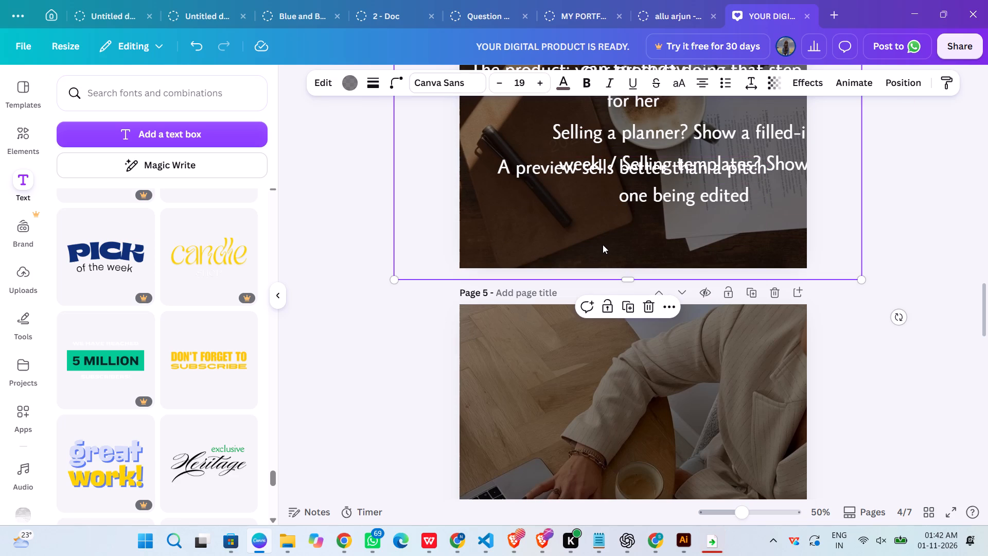
{"action": "key", "text": "ctrl+v"}
{"action": "left_click", "coordinate": [864, 275]}
Shift page 4's problem text and quick-win text upward so the quick win no longer overlaps the product text.
{"action": "scroll", "coordinate": [864, 275], "scroll_direction": "up", "scroll_amount": 3}
{"action": "scroll", "coordinate": [616, 175], "scroll_direction": "up", "scroll_amount": 1}
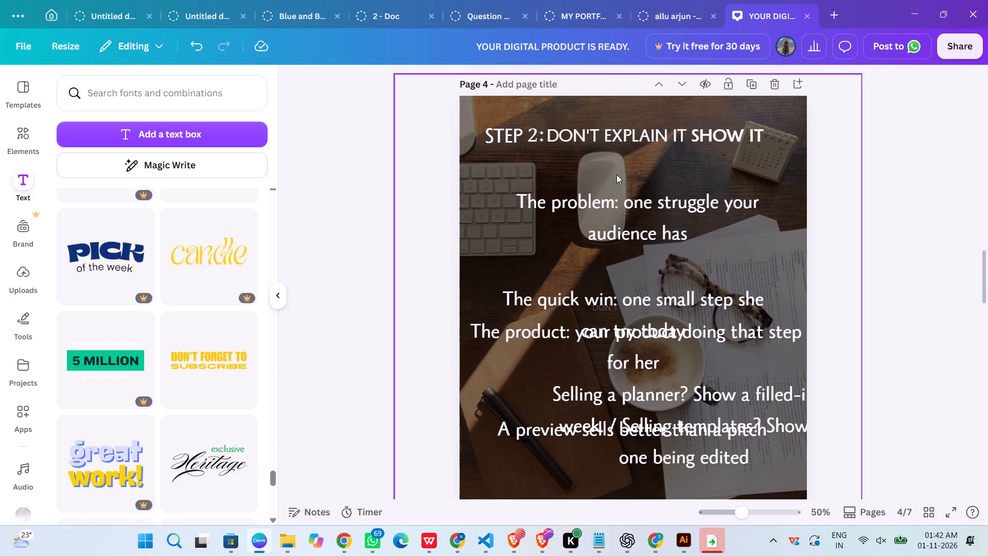
{"action": "left_click_drag", "start_coordinate": [619, 286], "coordinate": [611, 282]}
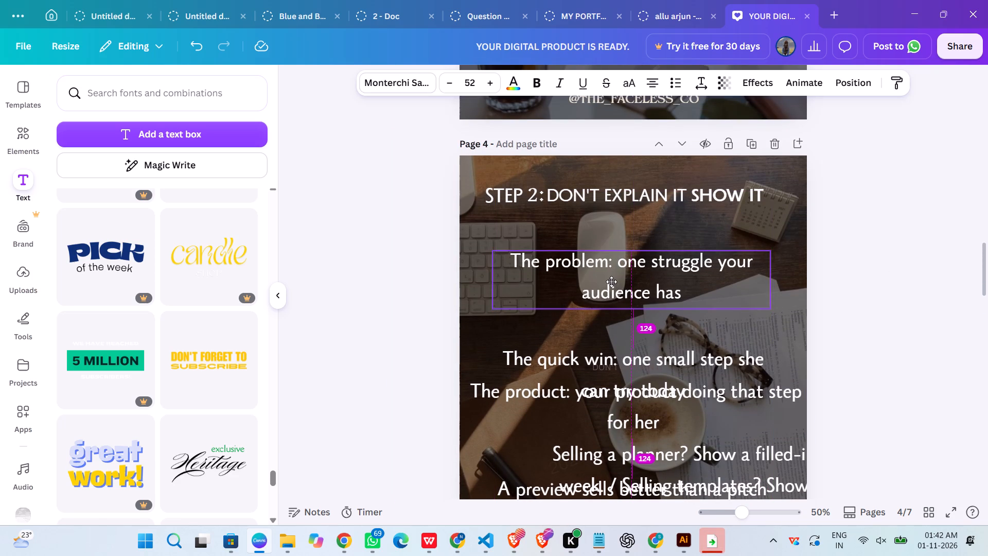
{"action": "left_click_drag", "start_coordinate": [611, 282], "coordinate": [610, 273]}
{"action": "left_click", "coordinate": [876, 310]}
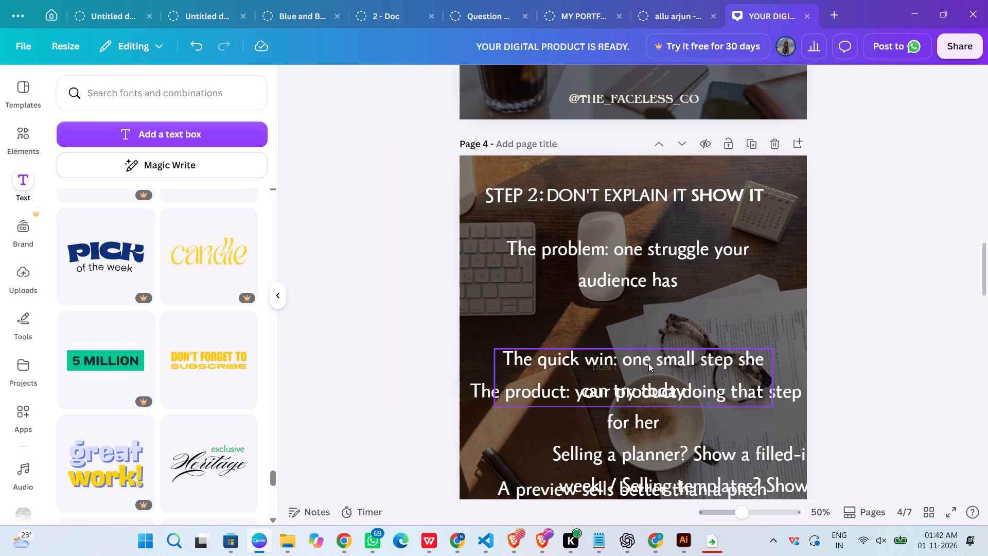
{"action": "left_click", "coordinate": [651, 348]}
{"action": "left_click_drag", "start_coordinate": [654, 375], "coordinate": [655, 345]}
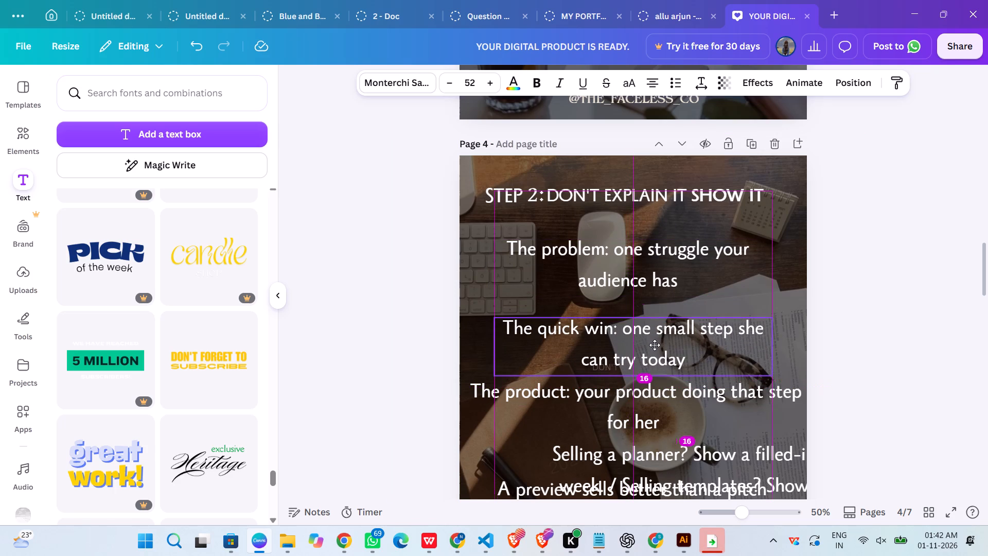
{"action": "left_click_drag", "start_coordinate": [655, 345], "coordinate": [655, 344]}
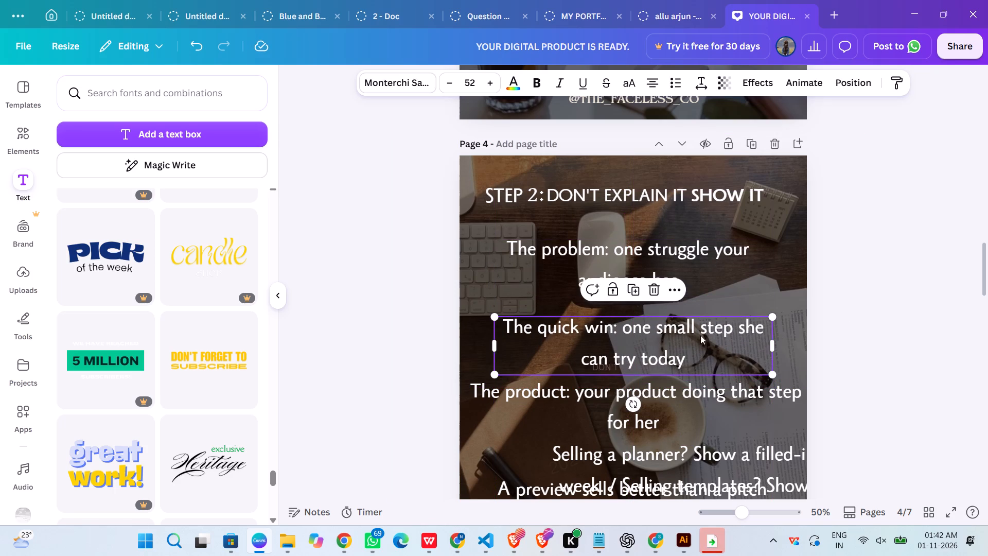
{"action": "left_click", "coordinate": [862, 336]}
Scale the product text on page 4 down to font size 45.5 and move it slightly below the quick-win text.
{"action": "scroll", "coordinate": [863, 336], "scroll_direction": "down", "scroll_amount": 1}
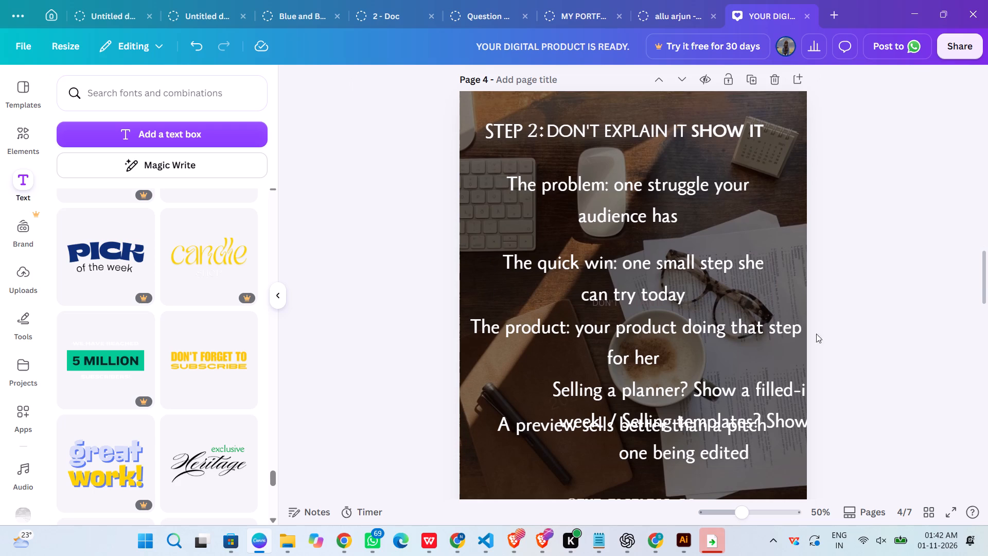
{"action": "left_click", "coordinate": [748, 337]}
{"action": "left_click", "coordinate": [672, 257]}
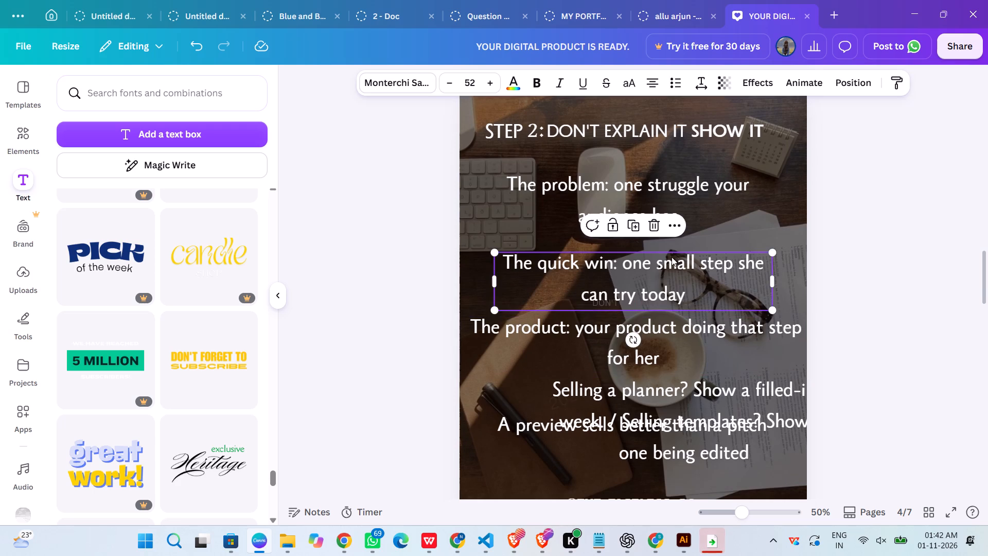
{"action": "left_click", "coordinate": [681, 334]}
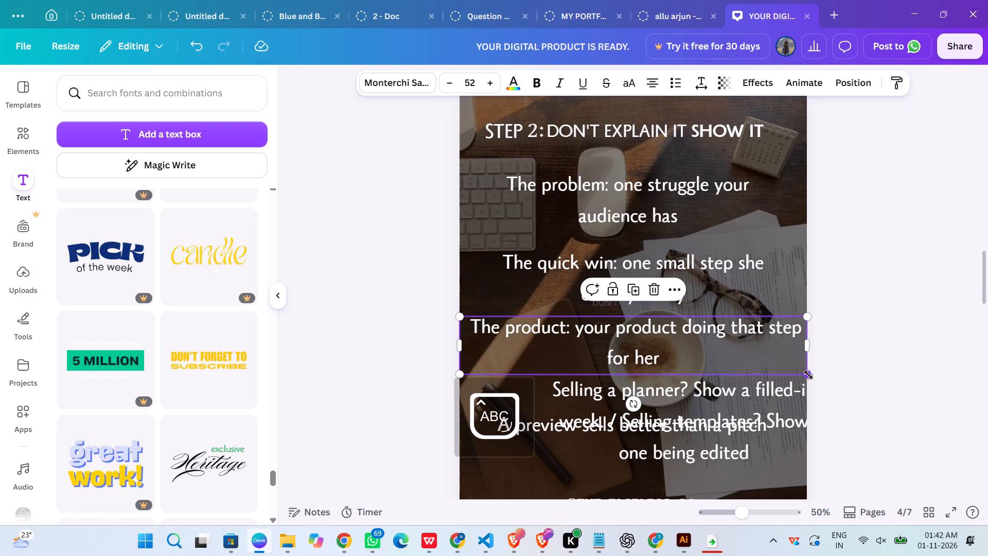
{"action": "left_click_drag", "start_coordinate": [695, 343], "coordinate": [709, 346]}
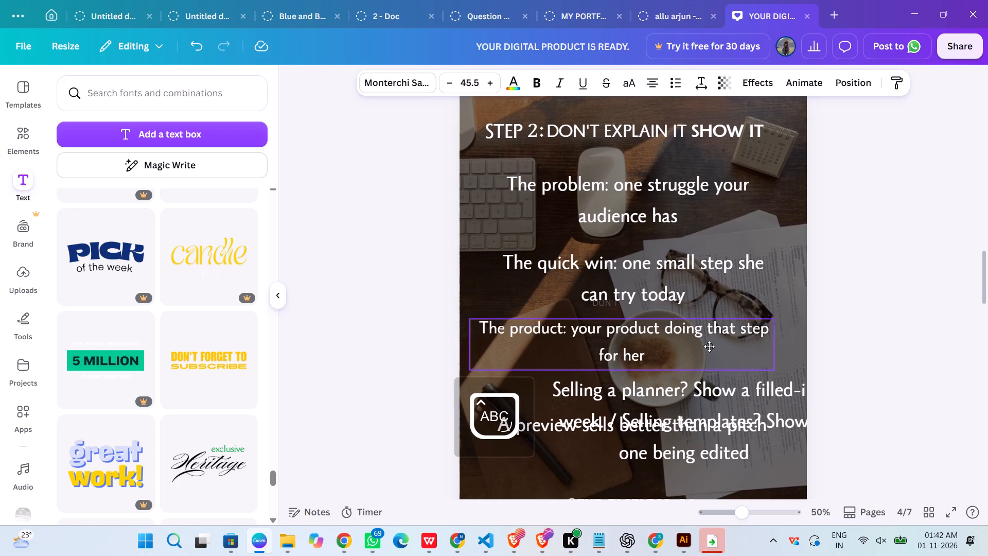
{"action": "left_click_drag", "start_coordinate": [709, 346], "coordinate": [723, 358]}
Break the product text so "The product: your product doing that" and "step for her" sit on separate lines.
{"action": "left_click", "coordinate": [763, 341]}
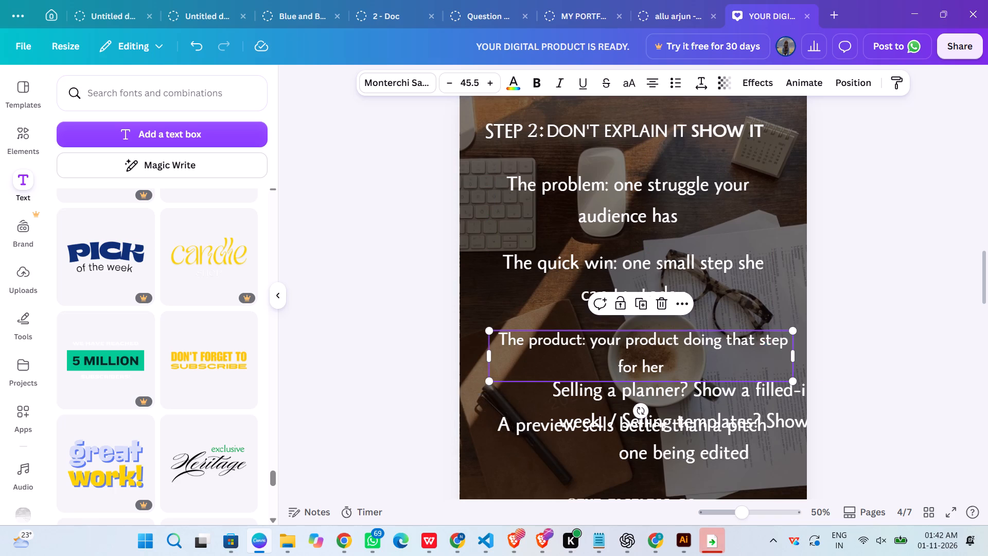
{"action": "left_click", "coordinate": [763, 341]}
{"action": "left_click", "coordinate": [744, 341]}
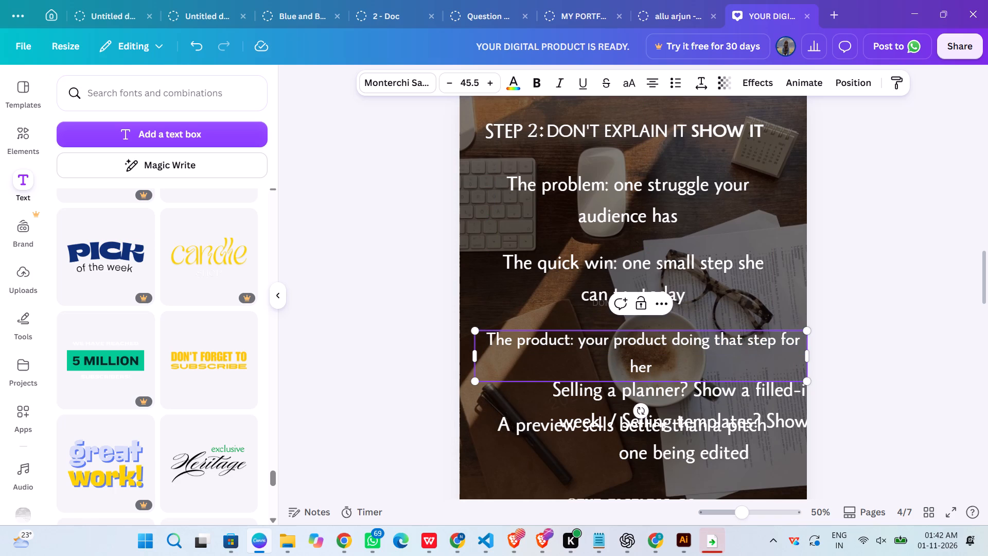
{"action": "key", "text": "Return"}
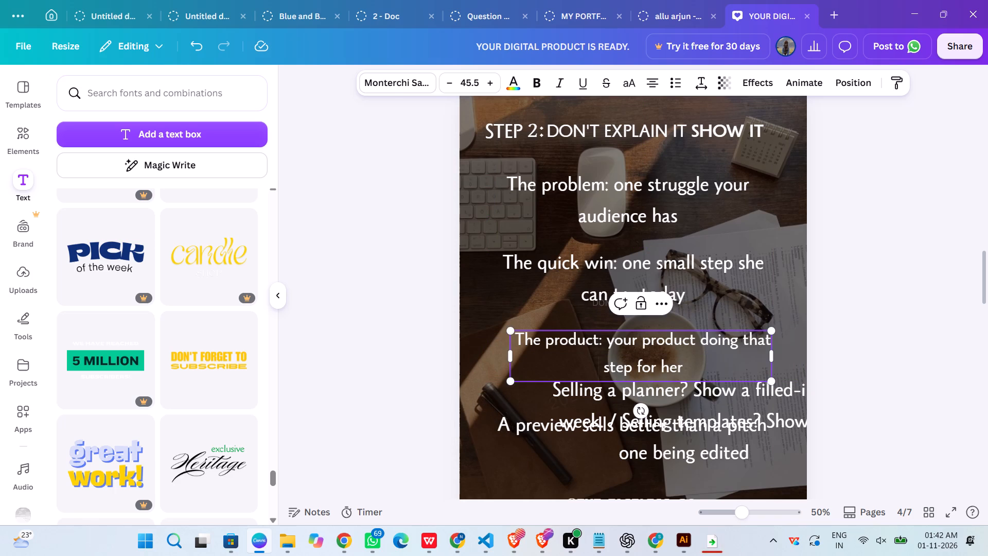
Increase the font size of the product text's second line, "step for her", to 52.5.
{"action": "triple_click", "coordinate": [484, 79]}
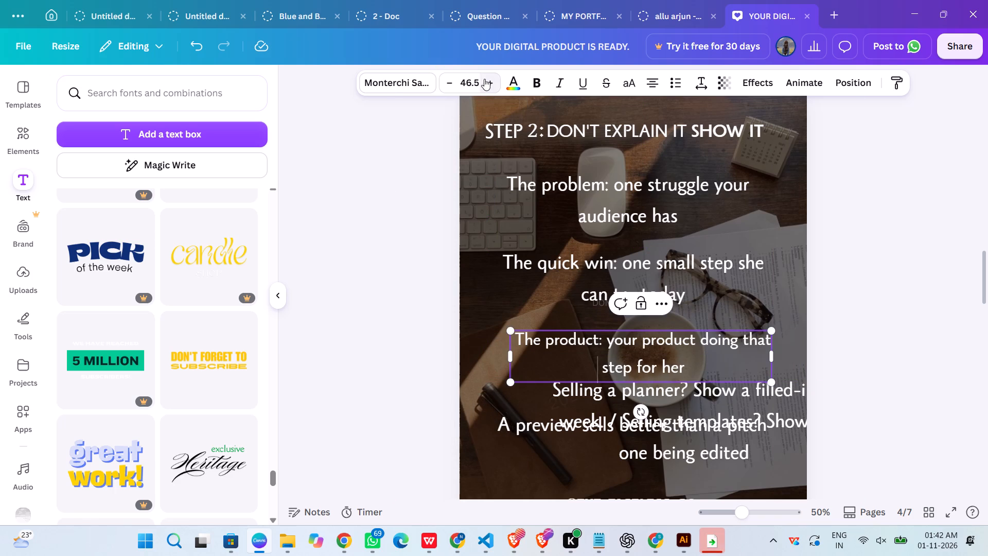
{"action": "triple_click", "coordinate": [484, 79]}
{"action": "left_click", "coordinate": [484, 79]}
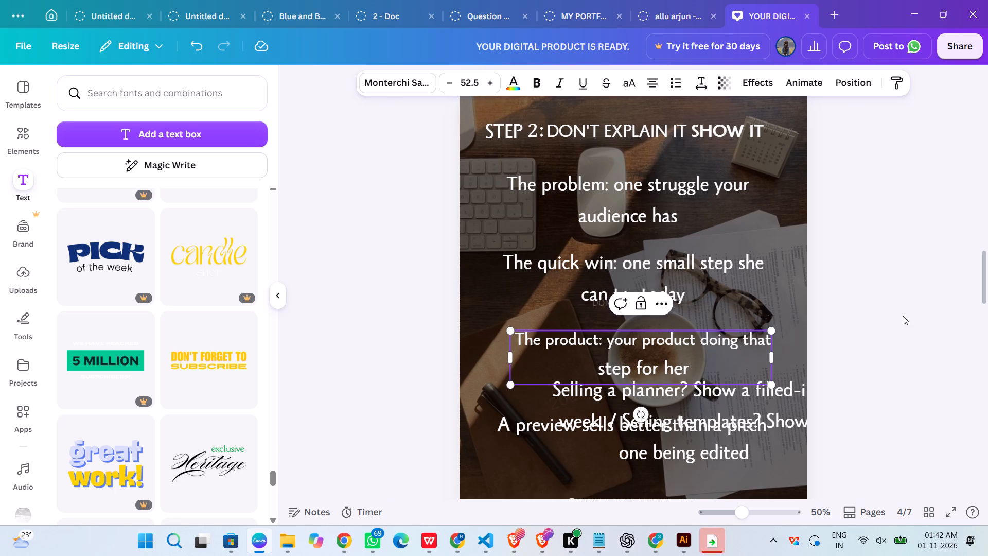
{"action": "left_click", "coordinate": [903, 316]}
Align the product text under the quick-win text and enlarge it slightly to about 825 wide by 171 high.
{"action": "left_click_drag", "start_coordinate": [676, 349], "coordinate": [668, 351]}
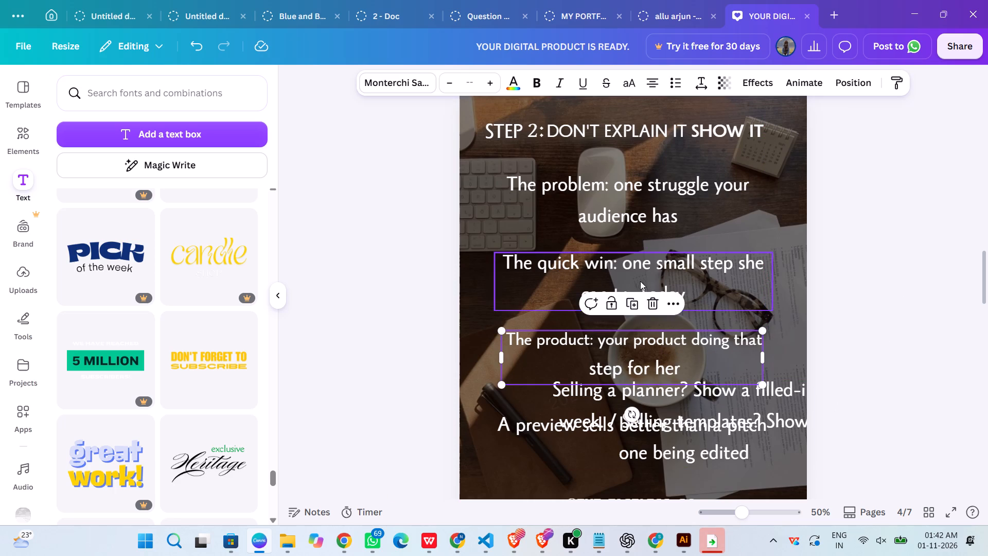
{"action": "left_click", "coordinate": [633, 271]}
{"action": "left_click", "coordinate": [636, 368]}
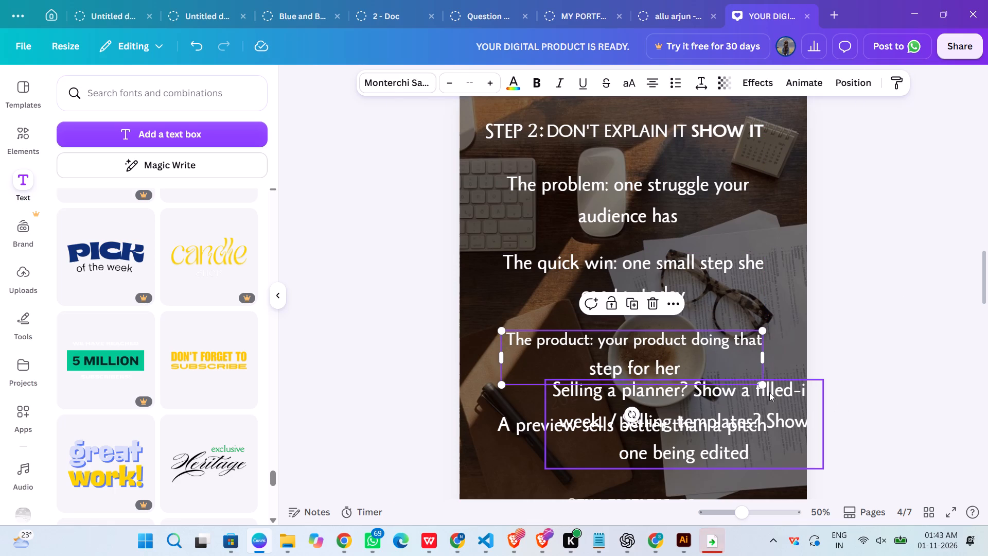
{"action": "left_click", "coordinate": [765, 384], "text": "shift"}
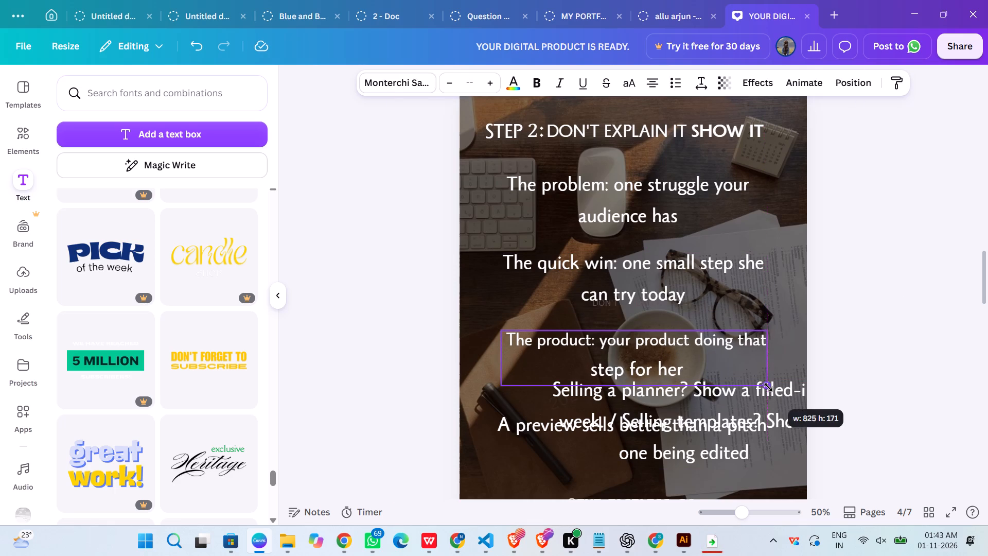
{"action": "left_click", "coordinate": [820, 355]}
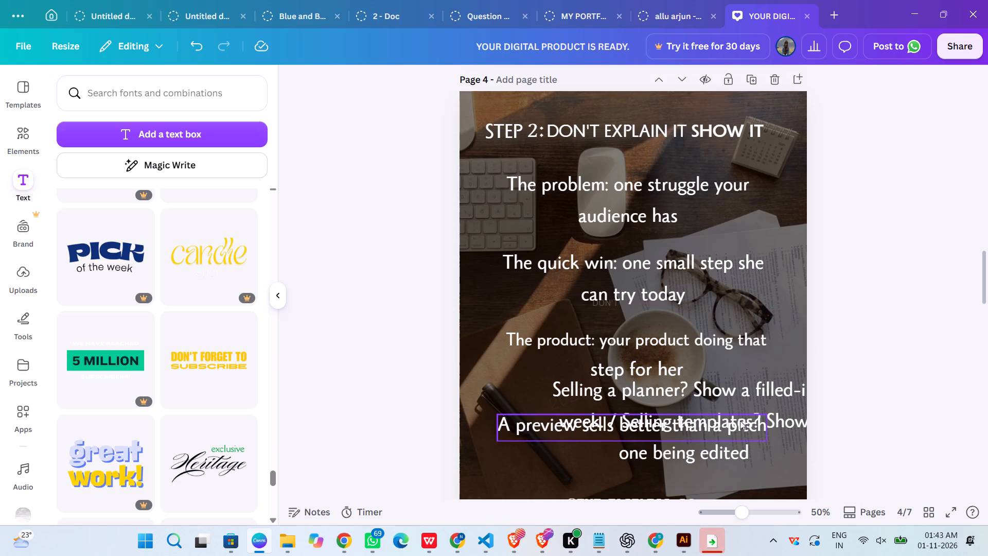
Nudge the "A preview sells better than a pitch" text slightly lower on page 4.
{"action": "left_click_drag", "start_coordinate": [738, 425], "coordinate": [741, 436]}
{"action": "scroll", "coordinate": [767, 349], "scroll_direction": "down", "scroll_amount": 3}
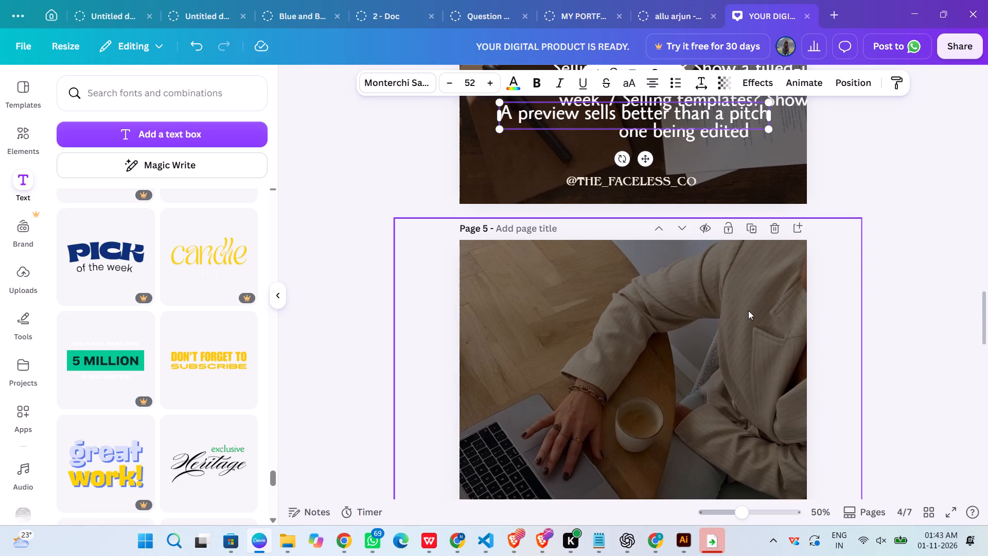
{"action": "scroll", "coordinate": [748, 310], "scroll_direction": "up", "scroll_amount": 5}
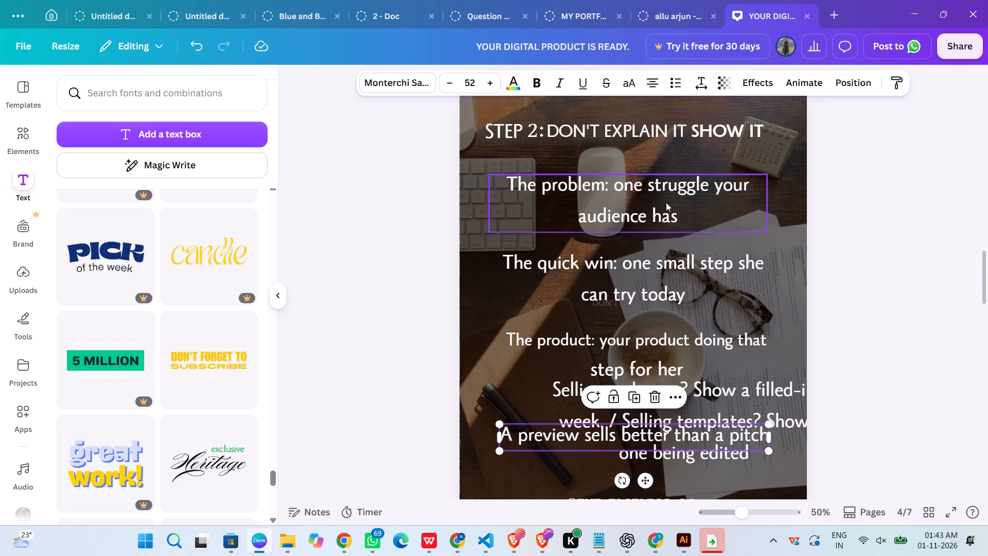
Reduce the font size of page 4's "The problem: one struggle your audience has" text to 41.
{"action": "scroll", "coordinate": [666, 202], "scroll_direction": "up", "scroll_amount": 2}
{"action": "scroll", "coordinate": [668, 364], "scroll_direction": "down", "scroll_amount": 2}
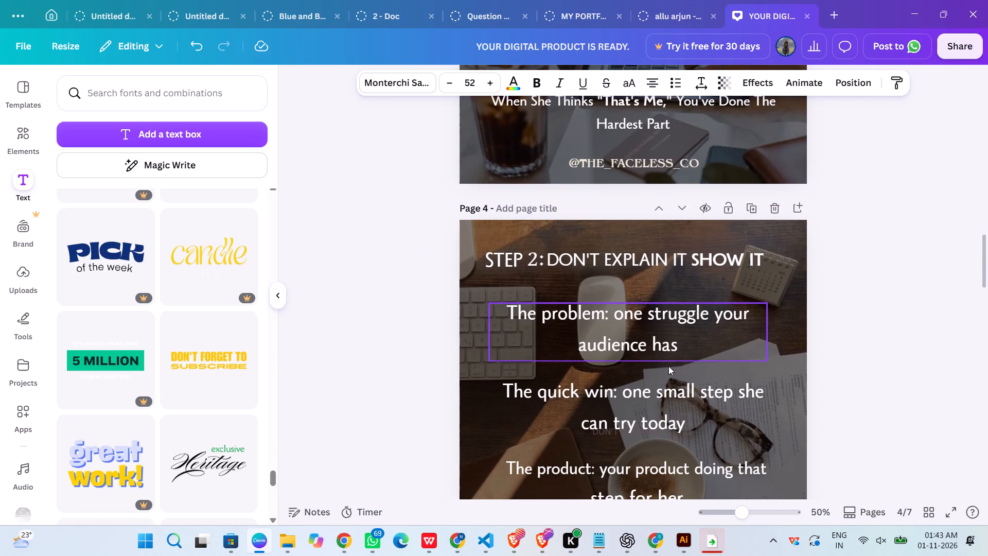
{"action": "left_click", "coordinate": [665, 338]}
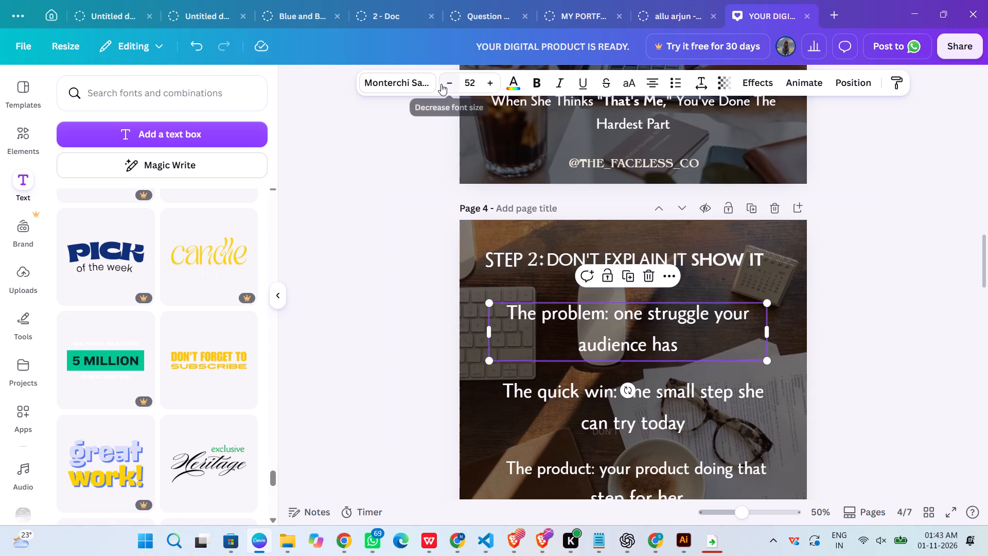
{"action": "triple_click", "coordinate": [444, 81]}
{"action": "triple_click", "coordinate": [444, 81]}
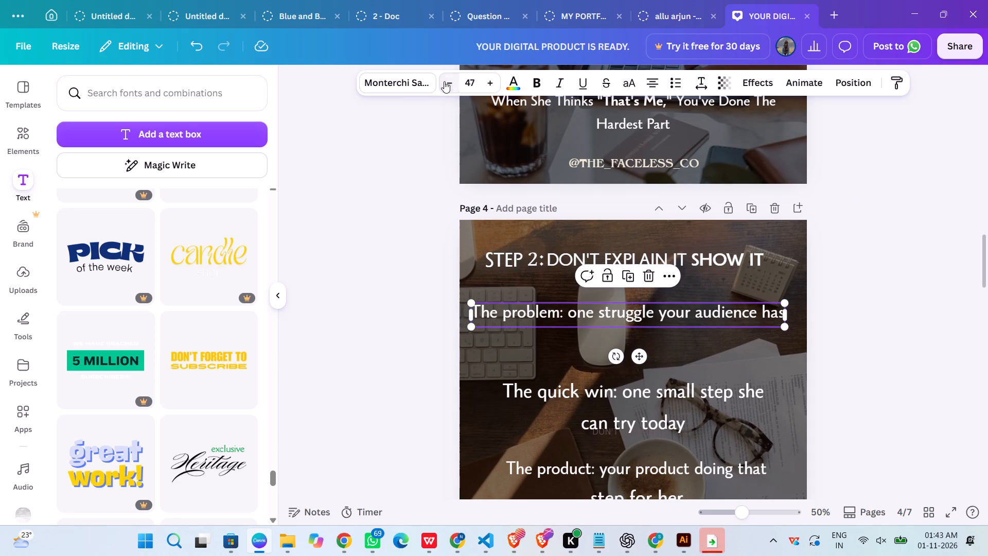
{"action": "triple_click", "coordinate": [444, 81]}
{"action": "double_click", "coordinate": [444, 81]}
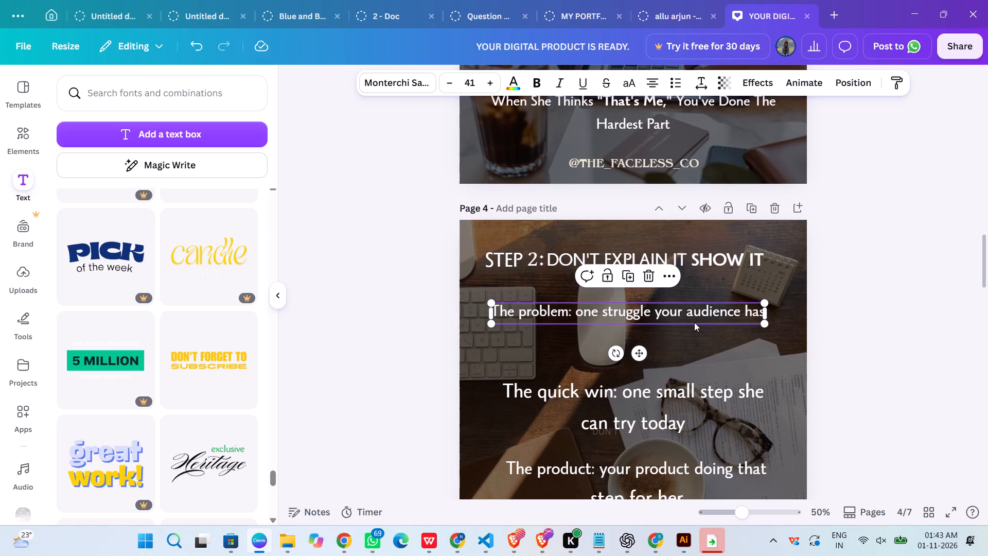
Break the problem text so "audience has" sits on its own second line.
{"action": "left_click", "coordinate": [691, 310]}
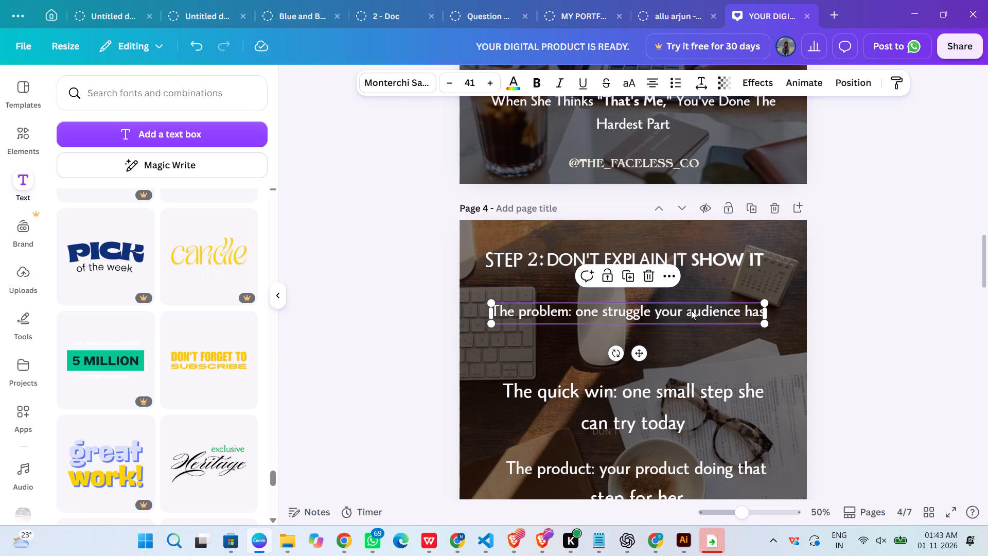
{"action": "left_click", "coordinate": [682, 315]}
{"action": "key", "text": "Return"}
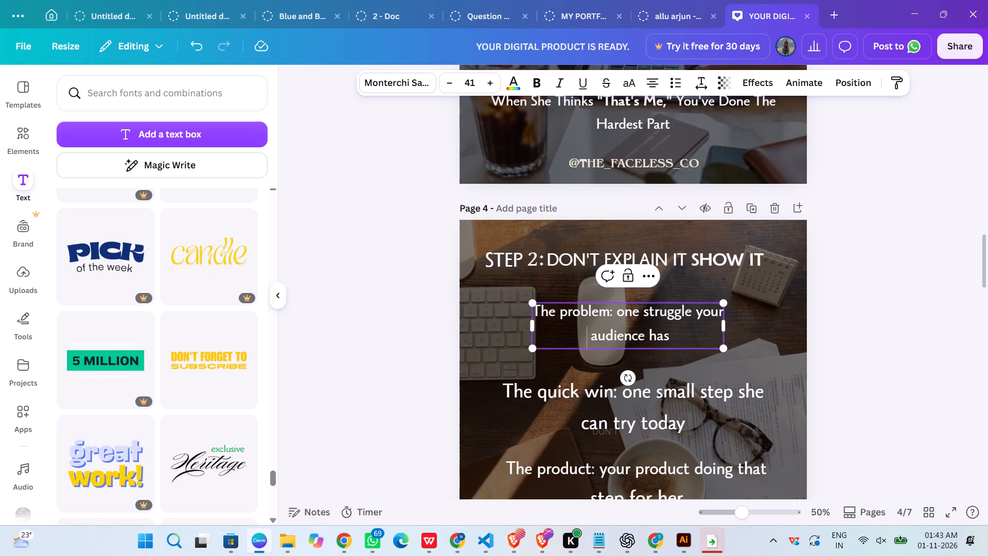
{"action": "left_click", "coordinate": [841, 292]}
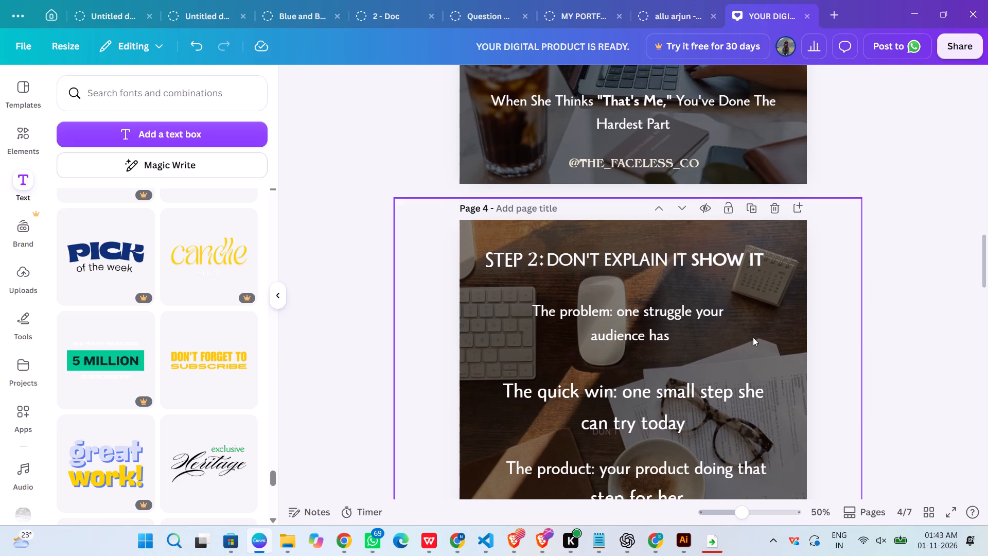
Move the problem text toward the page's left side, beneath the STEP 2 heading.
{"action": "left_click_drag", "start_coordinate": [672, 315], "coordinate": [615, 332]}
{"action": "left_click_drag", "start_coordinate": [614, 347], "coordinate": [615, 328]}
{"action": "left_click", "coordinate": [860, 331]}
Set the font size of "The quick win: one small step she can try today" to 41.
{"action": "scroll", "coordinate": [860, 331], "scroll_direction": "down", "scroll_amount": 2}
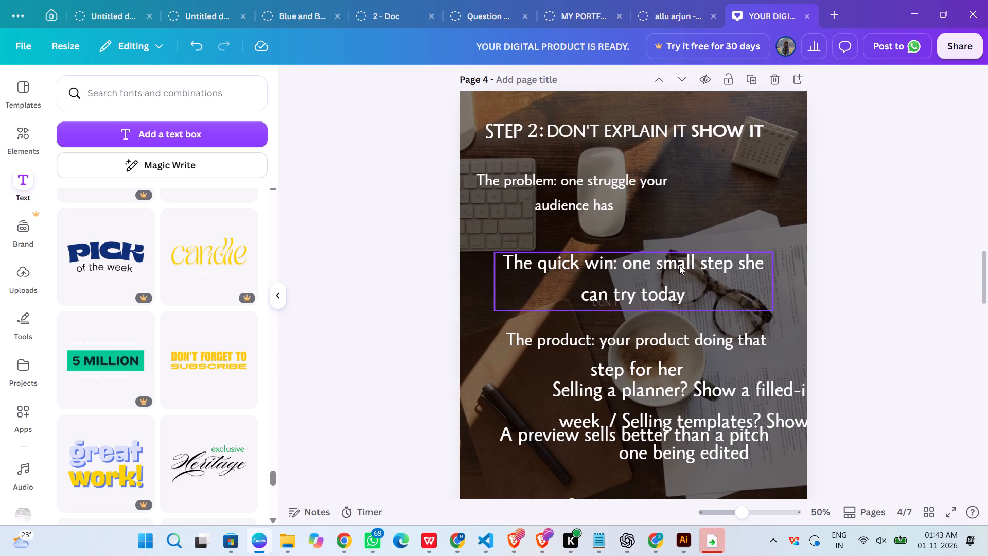
{"action": "left_click", "coordinate": [677, 267]}
{"action": "left_click", "coordinate": [544, 199]}
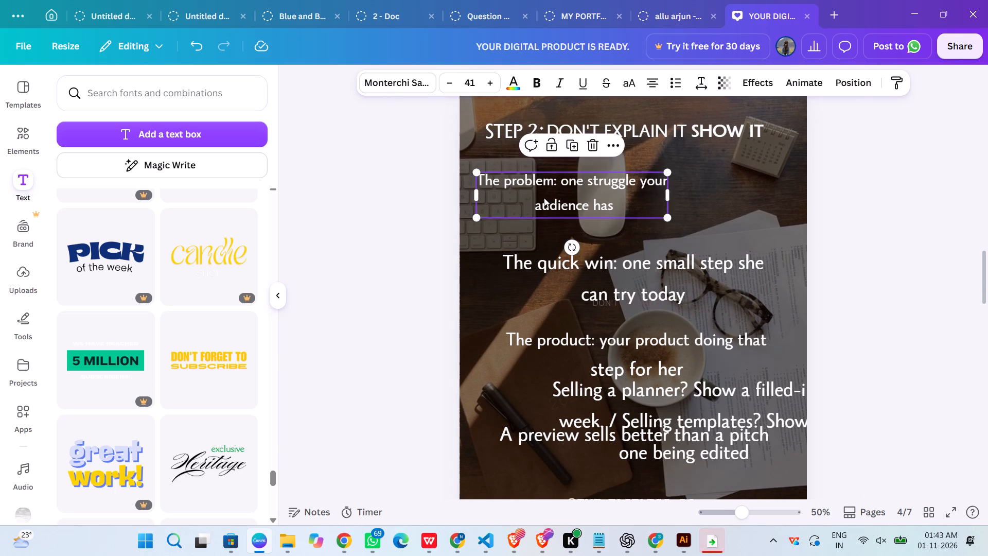
{"action": "left_click", "coordinate": [576, 279]}
{"action": "left_click", "coordinate": [477, 84]}
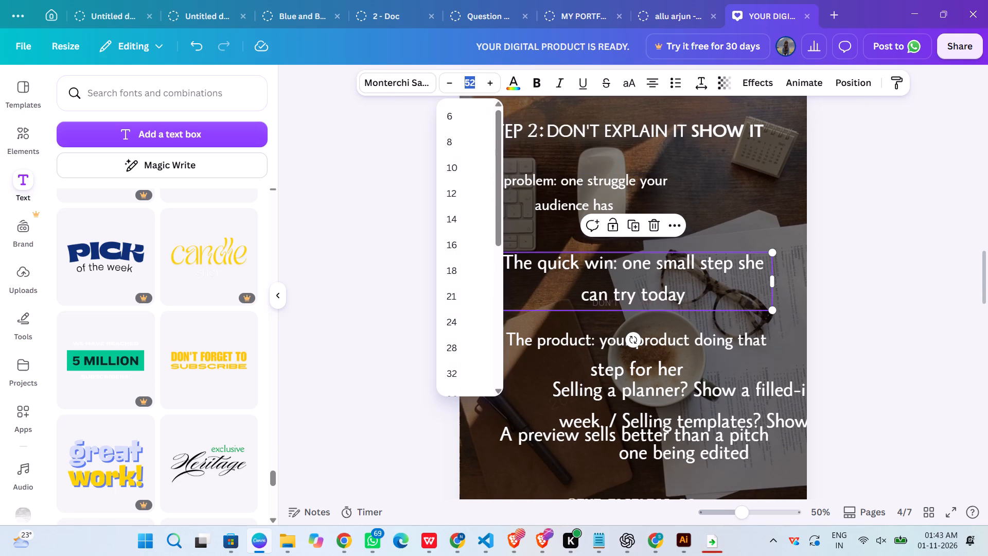
{"action": "type", "text": "41"}
{"action": "key", "text": "Return"}
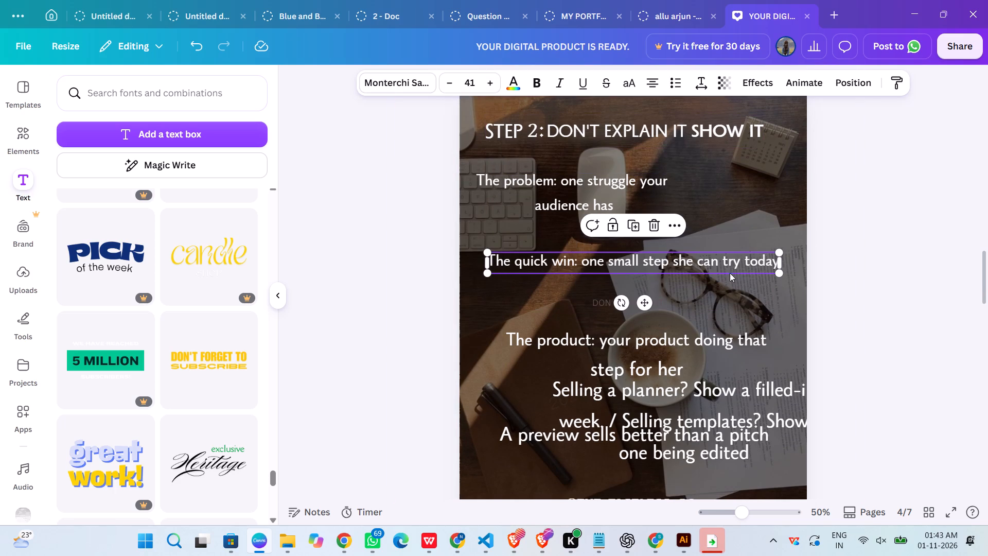
Break the quick-win text so "she can try today" sits on its own second line.
{"action": "left_click", "coordinate": [674, 266]}
{"action": "left_click", "coordinate": [673, 265]}
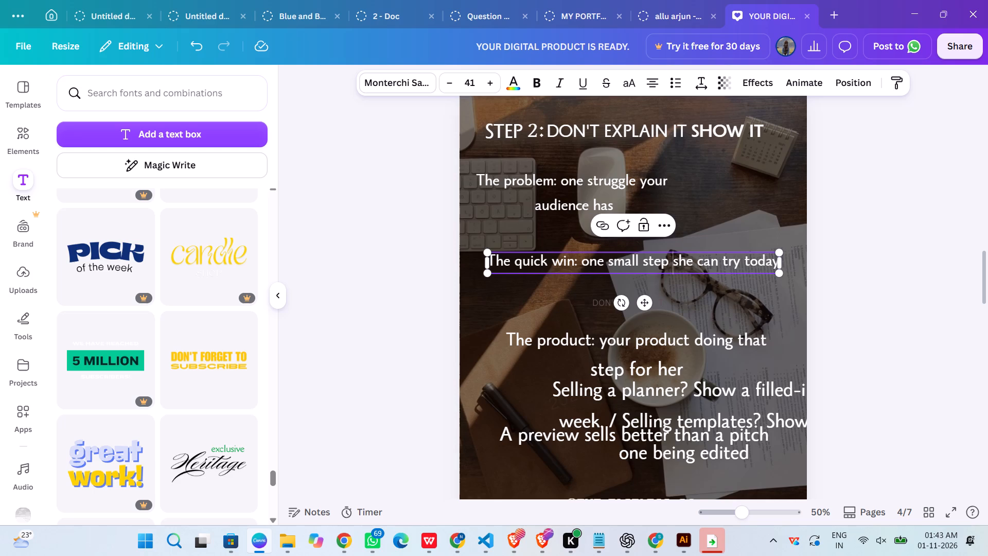
{"action": "key", "text": "Return"}
{"action": "left_click", "coordinate": [815, 265]}
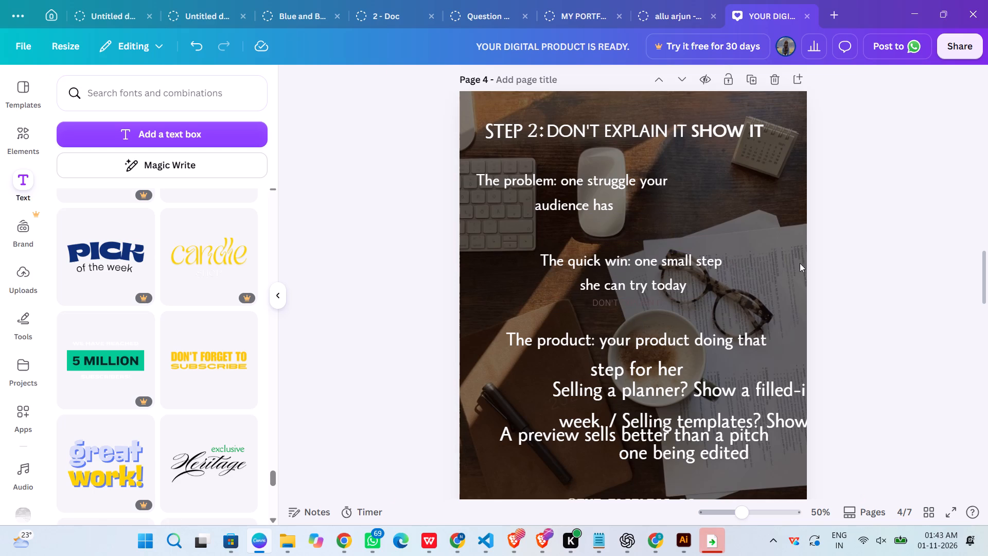
Move the quick-win text slightly higher, closer beneath the problem text and offset to its right.
{"action": "left_click_drag", "start_coordinate": [666, 282], "coordinate": [685, 276]}
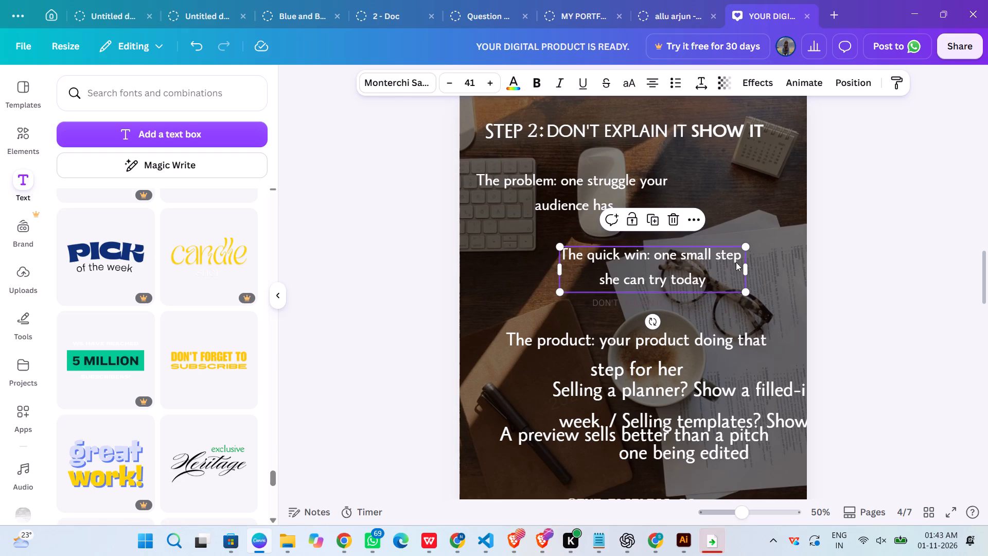
{"action": "left_click_drag", "start_coordinate": [624, 273], "coordinate": [606, 264]}
{"action": "left_click", "coordinate": [893, 300]}
Set the font size of "The product: your product doing that step for her" to 41 for both lines.
{"action": "left_click", "coordinate": [680, 339]}
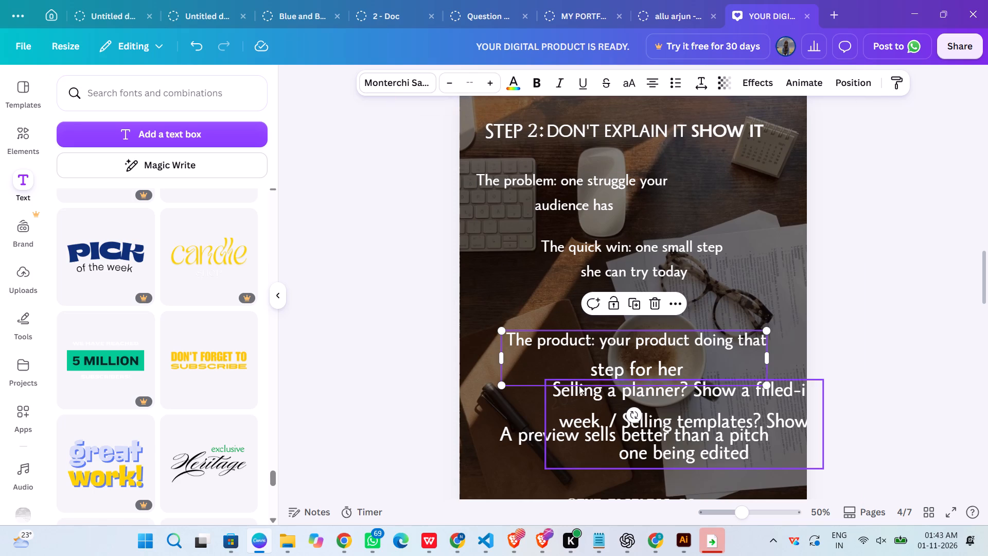
{"action": "left_click_drag", "start_coordinate": [498, 324], "coordinate": [500, 331]}
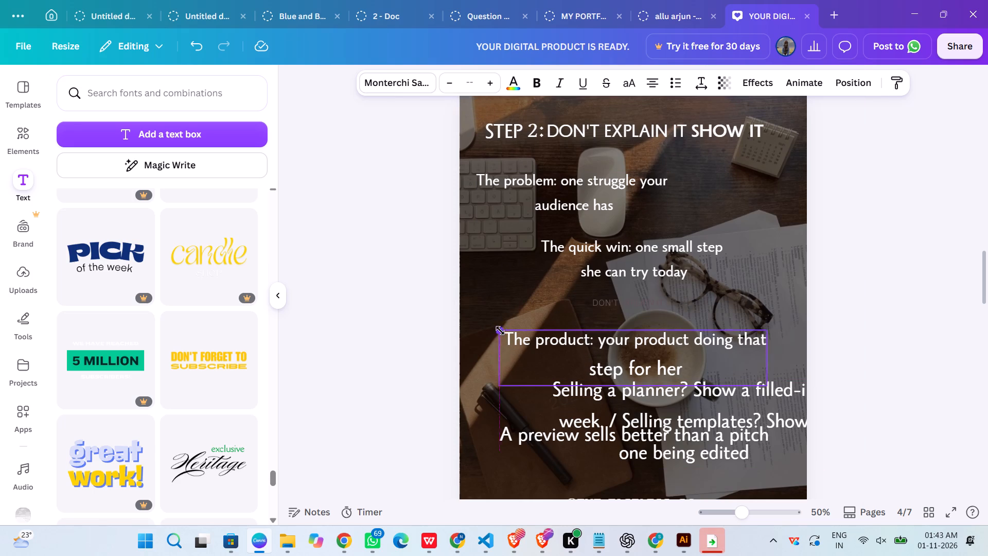
{"action": "left_click_drag", "start_coordinate": [500, 331], "coordinate": [503, 334]}
{"action": "left_click", "coordinate": [466, 88]}
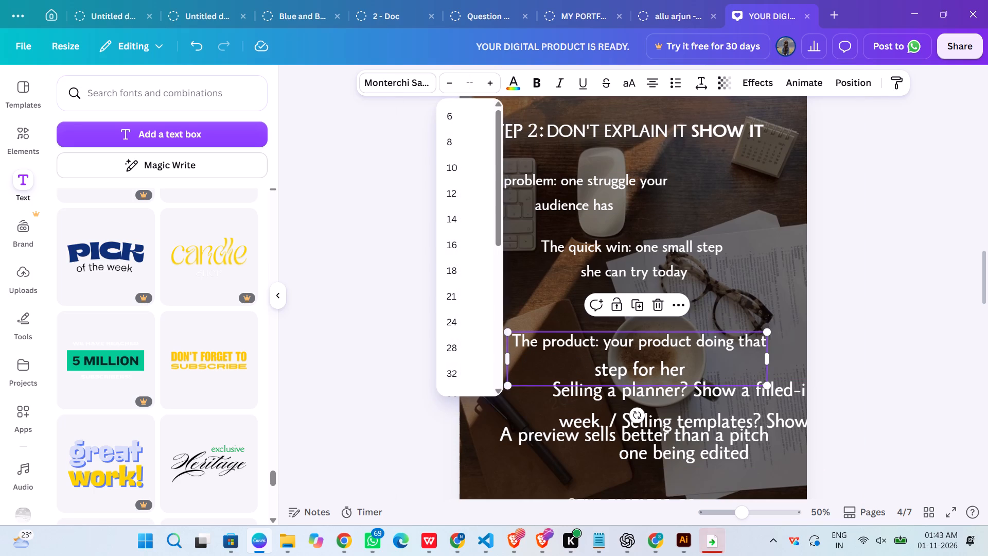
{"action": "type", "text": "41"}
{"action": "key", "text": "Return"}
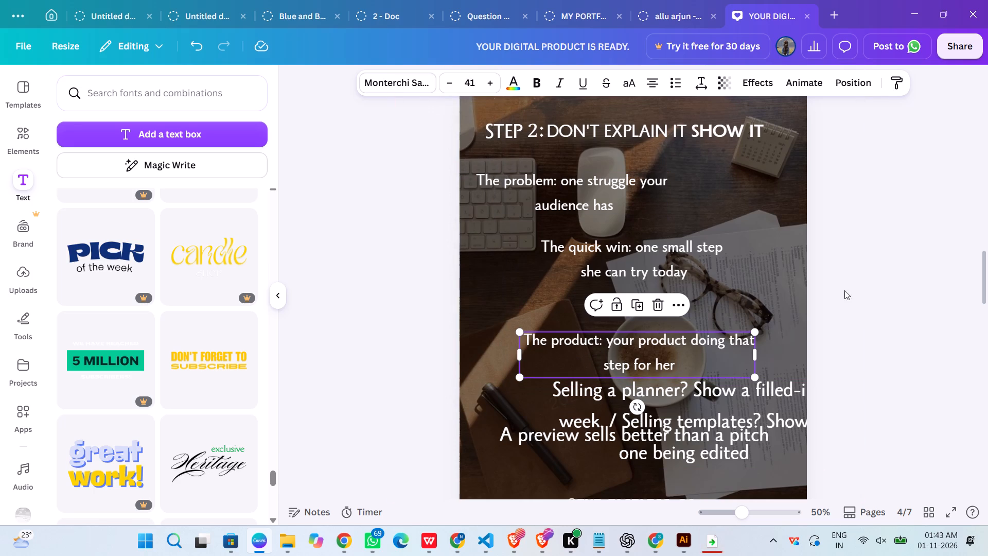
{"action": "left_click", "coordinate": [860, 280]}
Move the product text to the page's right edge beneath the quick-win text and scale it down to font size 36.9.
{"action": "left_click_drag", "start_coordinate": [632, 358], "coordinate": [694, 346]}
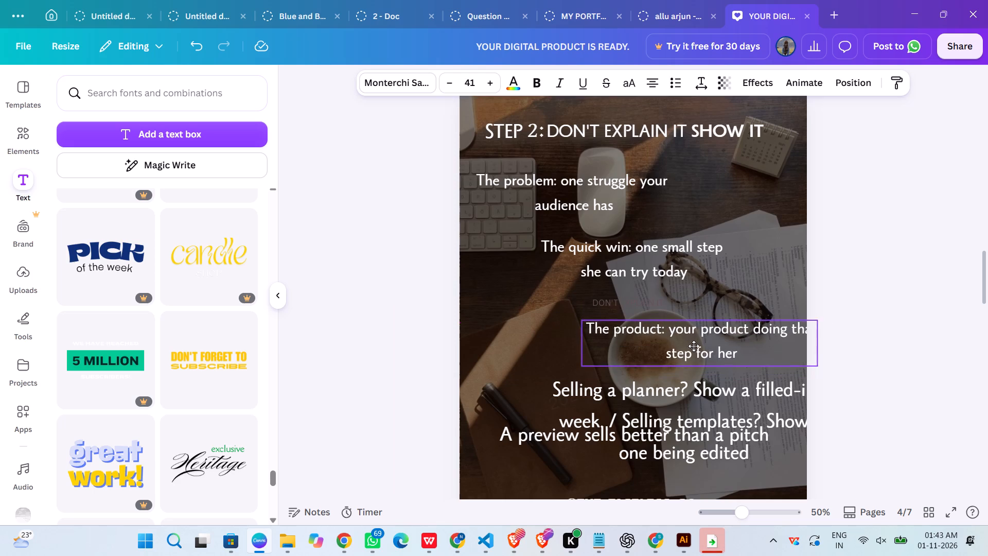
{"action": "left_click_drag", "start_coordinate": [694, 346], "coordinate": [682, 339]}
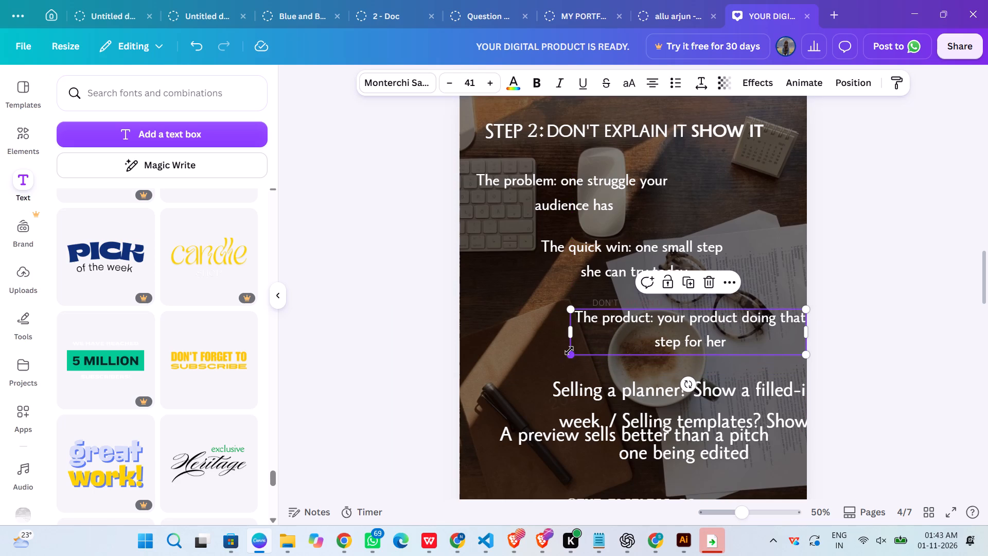
{"action": "left_click_drag", "start_coordinate": [568, 354], "coordinate": [592, 350]}
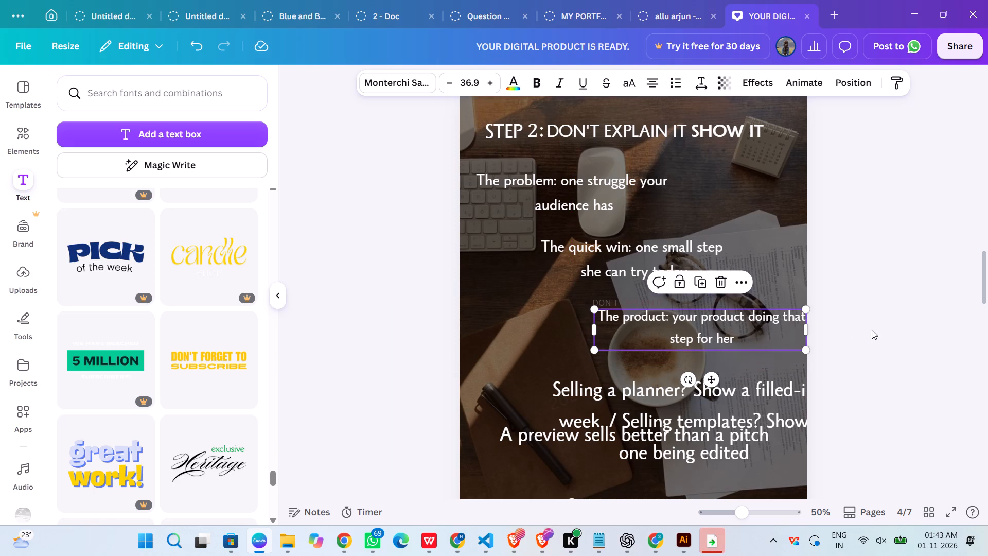
{"action": "left_click", "coordinate": [873, 335]}
Shift the problem, quick-win and product texts slightly lower, keeping them staggered diagonally down page 4.
{"action": "left_click_drag", "start_coordinate": [637, 203], "coordinate": [627, 215]}
{"action": "left_click_drag", "start_coordinate": [645, 256], "coordinate": [643, 268]}
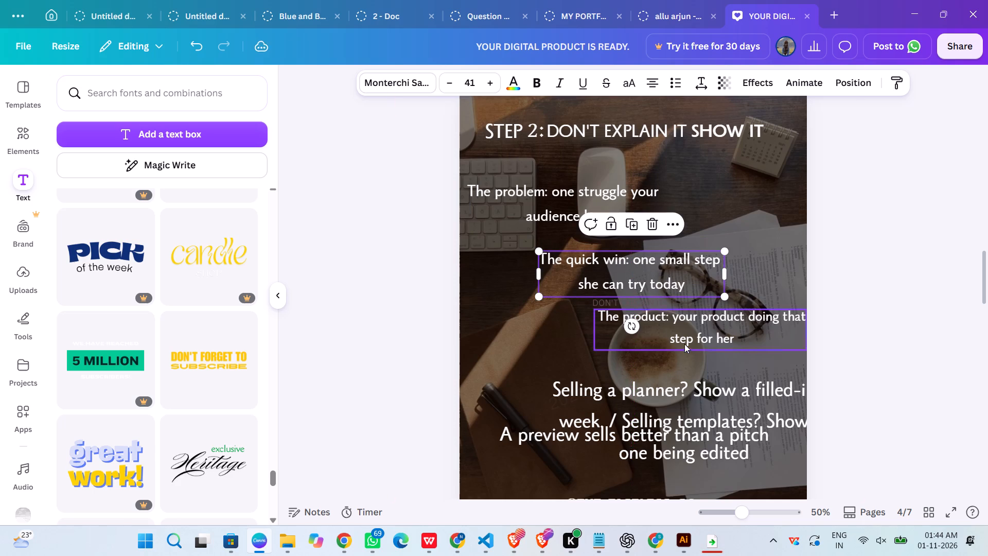
{"action": "left_click_drag", "start_coordinate": [702, 343], "coordinate": [706, 353]}
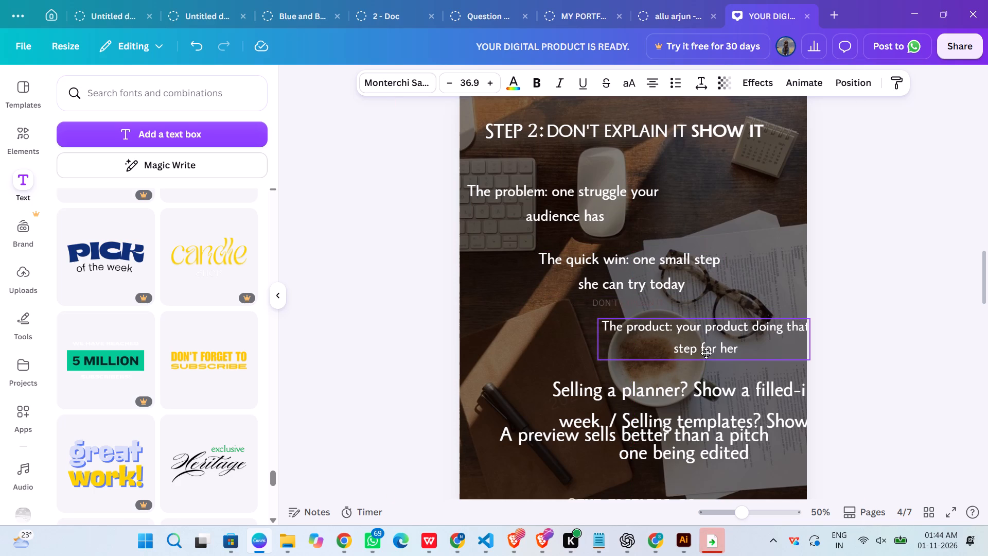
{"action": "left_click_drag", "start_coordinate": [706, 353], "coordinate": [702, 352]}
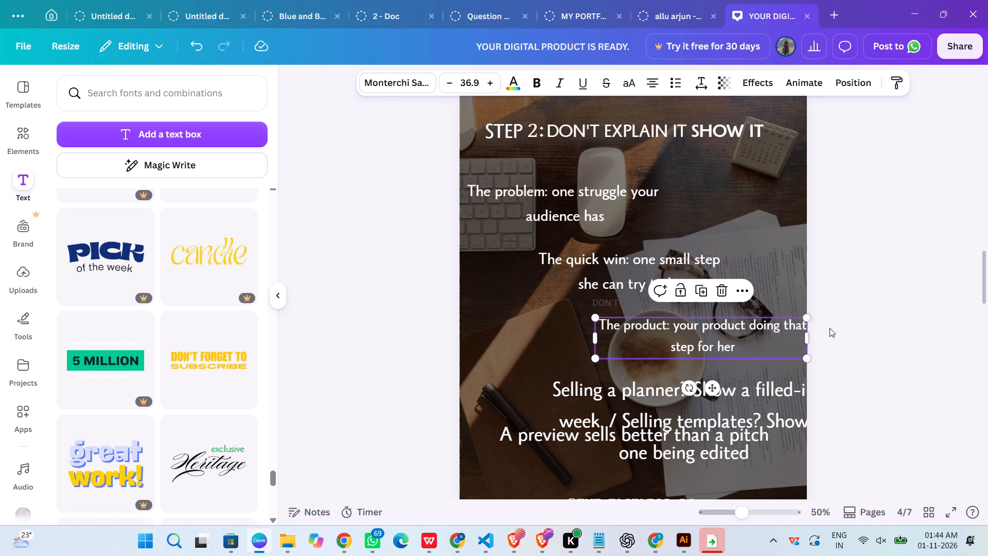
{"action": "left_click", "coordinate": [892, 293]}
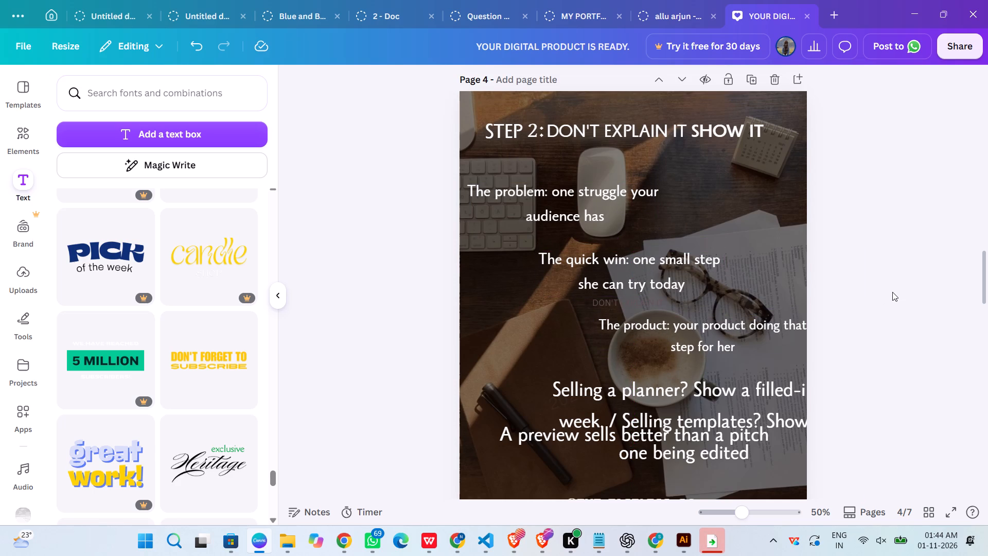
Nudge the product text slightly inward so it sits just inside the page's right edge.
{"action": "left_click_drag", "start_coordinate": [750, 337], "coordinate": [744, 339]}
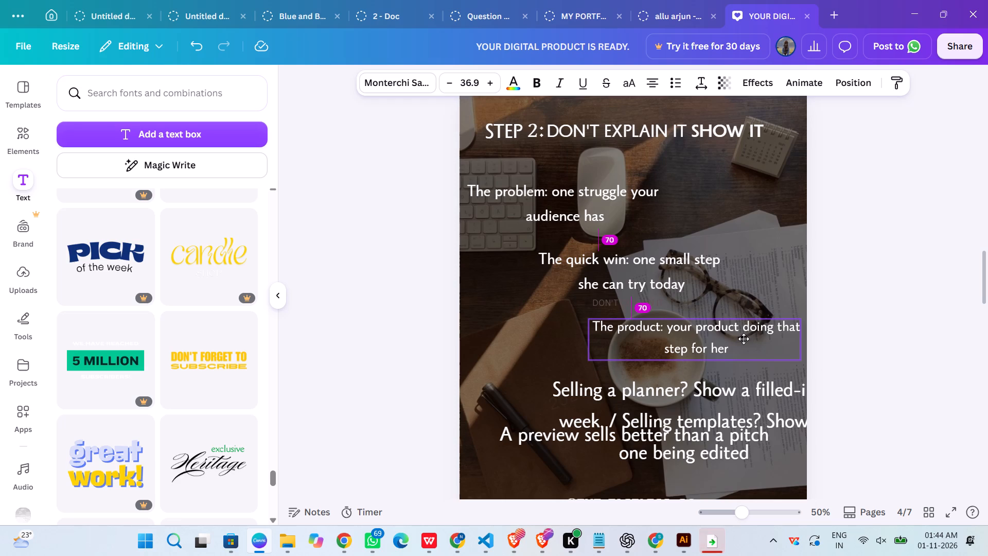
{"action": "left_click_drag", "start_coordinate": [744, 339], "coordinate": [746, 339]}
{"action": "left_click", "coordinate": [869, 364]}
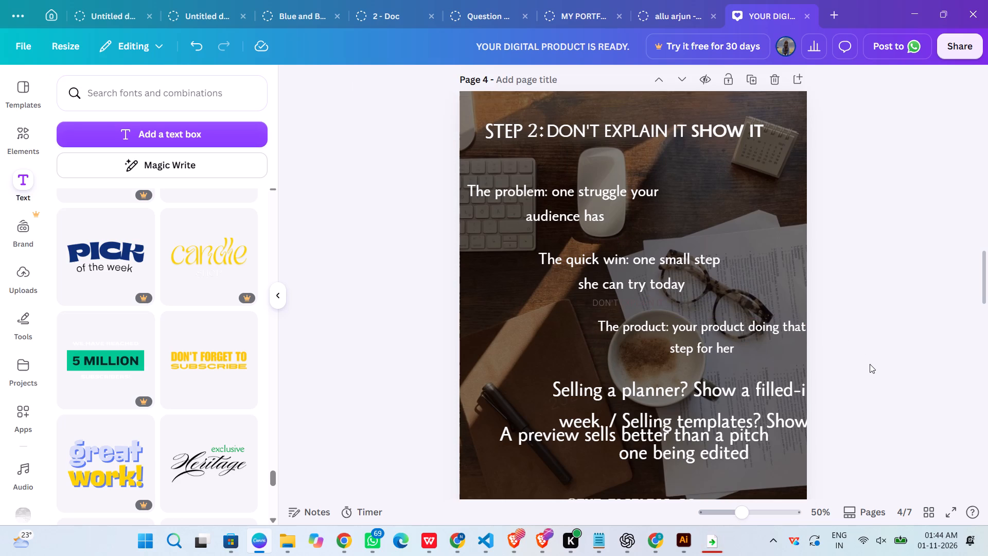
{"action": "left_click_drag", "start_coordinate": [718, 337], "coordinate": [715, 337]}
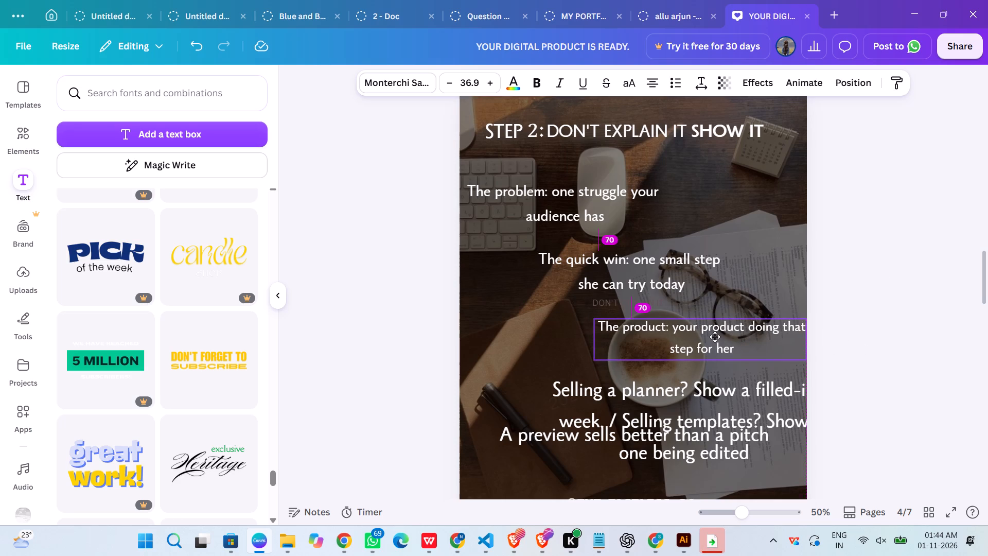
{"action": "left_click_drag", "start_coordinate": [715, 337], "coordinate": [712, 336]}
{"action": "left_click", "coordinate": [828, 349]}
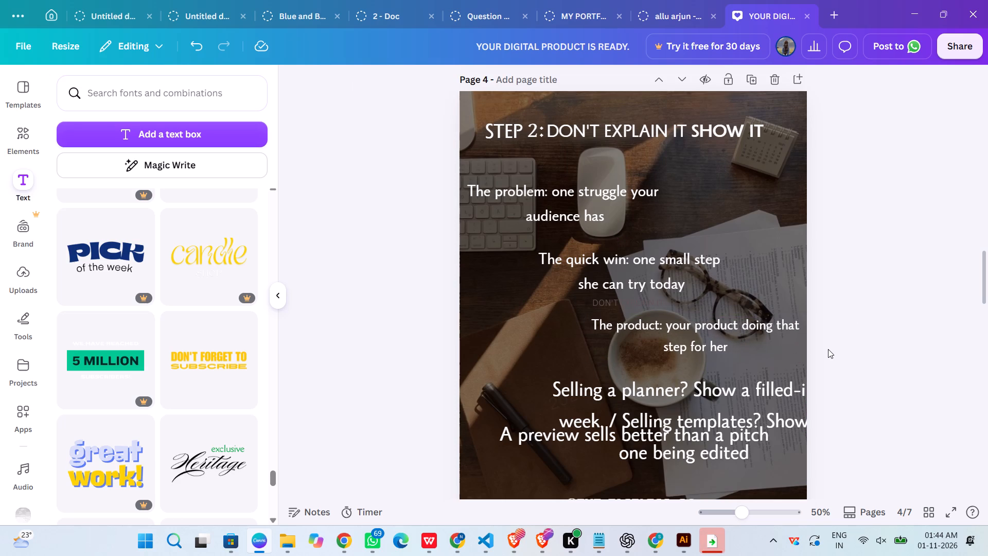
Lower "A preview sells better than a pitch" to just above the handle and center the "Selling a planner?" example text above it.
{"action": "scroll", "coordinate": [845, 391], "scroll_direction": "down", "scroll_amount": 2}
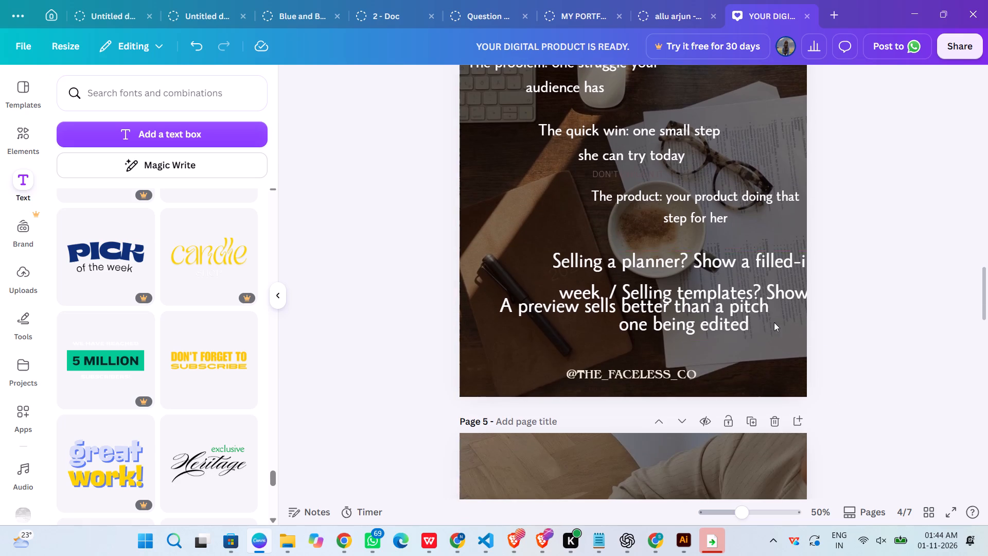
{"action": "left_click_drag", "start_coordinate": [705, 311], "coordinate": [698, 351]}
{"action": "left_click_drag", "start_coordinate": [698, 306], "coordinate": [646, 300]}
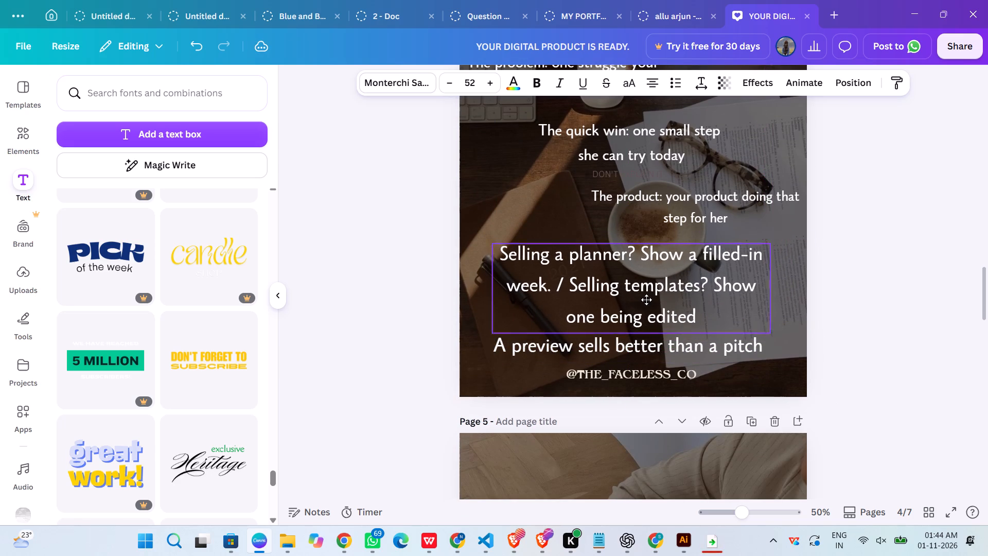
{"action": "left_click_drag", "start_coordinate": [646, 300], "coordinate": [650, 299]}
Set the font size of the "Selling a planner?" example text to 41.
{"action": "left_click", "coordinate": [479, 82]}
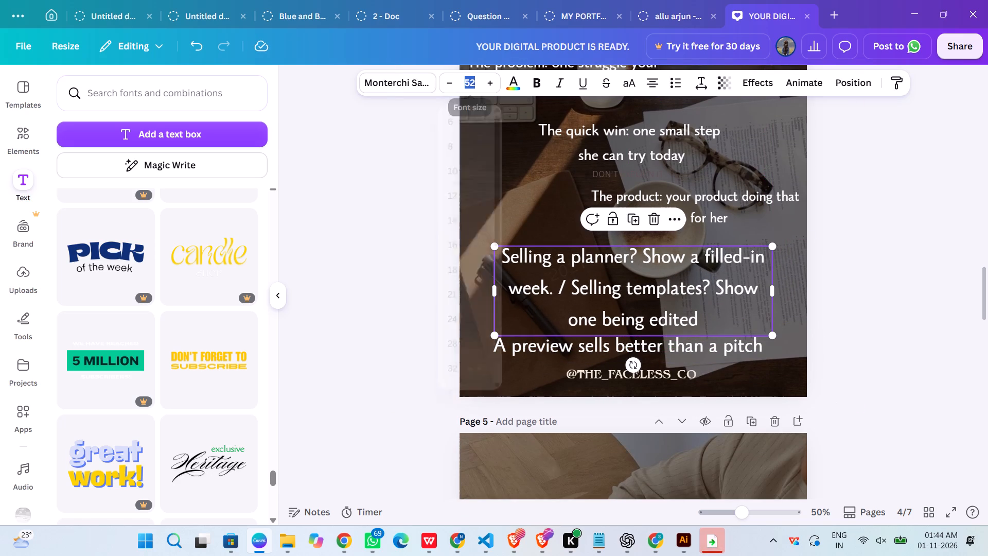
{"action": "type", "text": "41"}
{"action": "key", "text": "Return"}
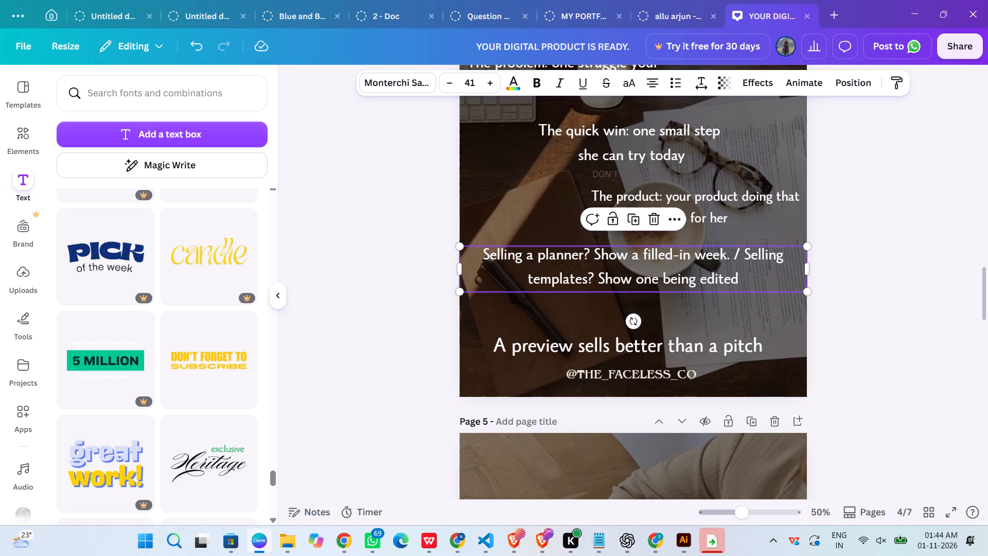
Lower the example text and raise the preview text slightly, leaving a small gap between them above the handle.
{"action": "left_click_drag", "start_coordinate": [633, 254], "coordinate": [636, 289]}
{"action": "left_click", "coordinate": [678, 350]}
{"action": "left_click_drag", "start_coordinate": [679, 352], "coordinate": [687, 351]}
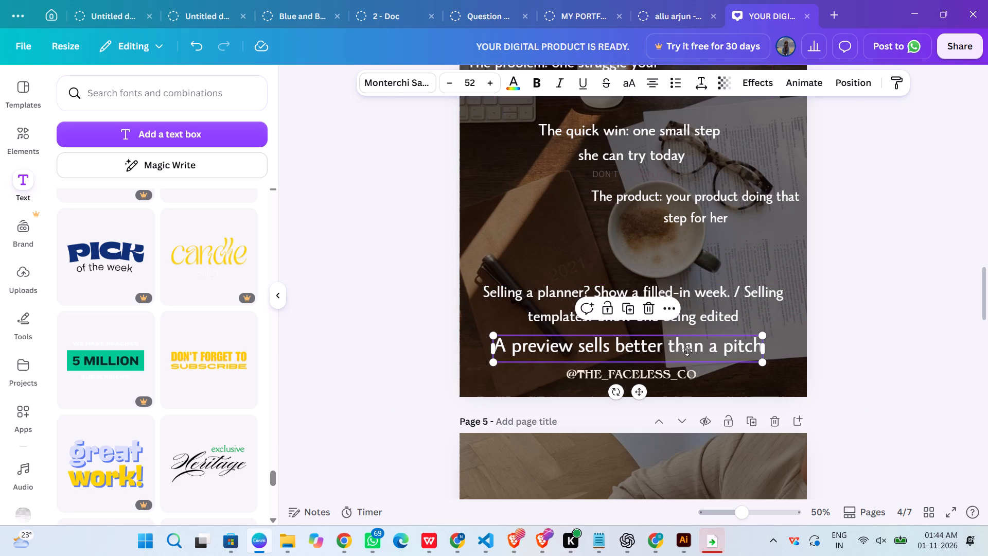
{"action": "left_click_drag", "start_coordinate": [687, 351], "coordinate": [692, 347]}
{"action": "left_click_drag", "start_coordinate": [693, 303], "coordinate": [693, 287]}
Set the font size of "A preview sells better than a pitch" on page 4 to 45.
{"action": "left_click", "coordinate": [689, 340]}
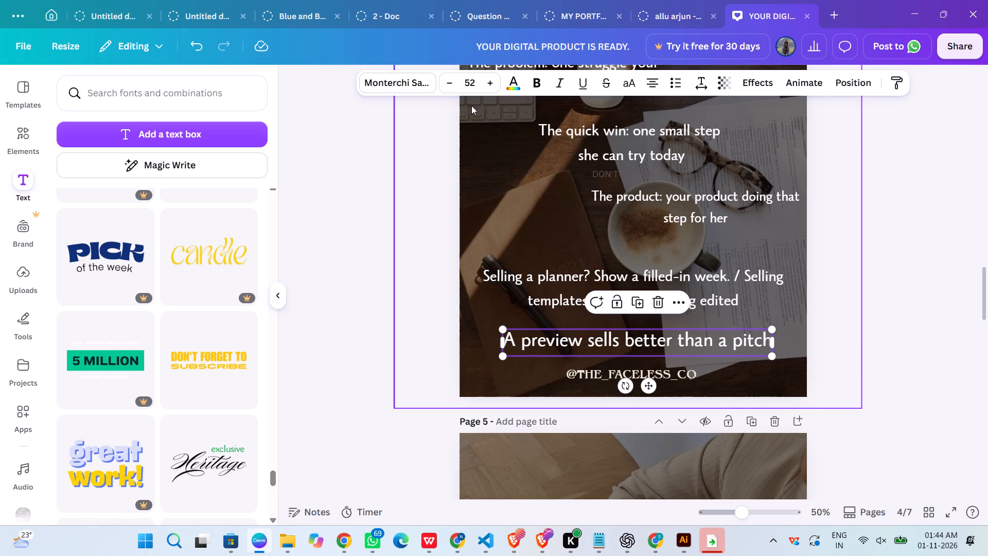
{"action": "left_click", "coordinate": [480, 85]}
{"action": "left_click", "coordinate": [479, 85]}
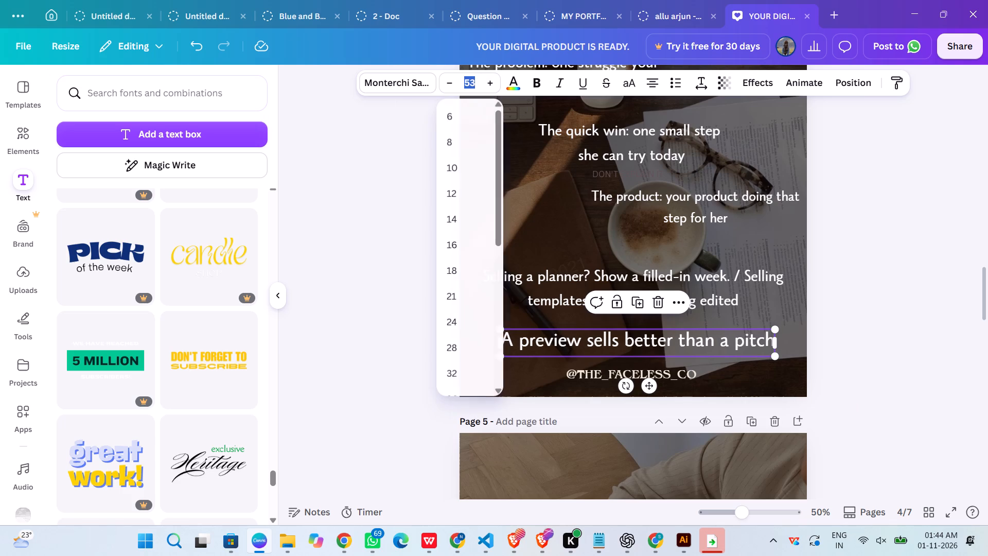
{"action": "type", "text": "45"}
{"action": "key", "text": "Return"}
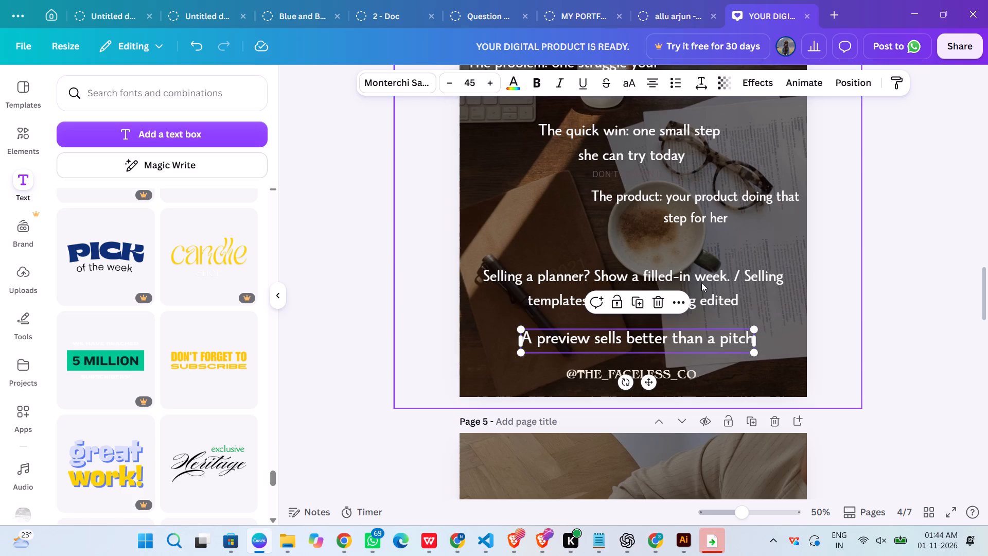
{"action": "left_click", "coordinate": [952, 310]}
Capitalize the last word of the preview text so it reads "Pitch".
{"action": "left_click", "coordinate": [641, 335]}
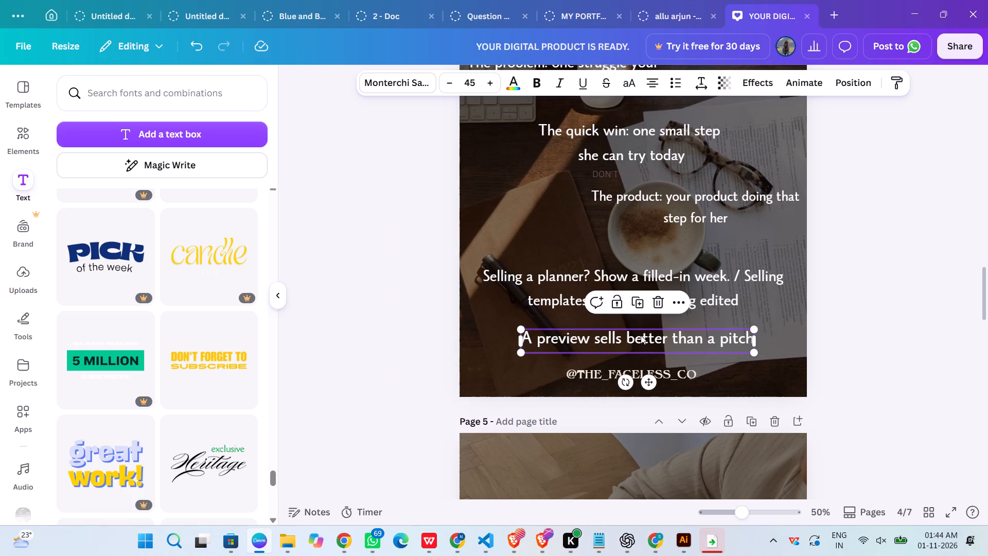
{"action": "left_click", "coordinate": [724, 339]}
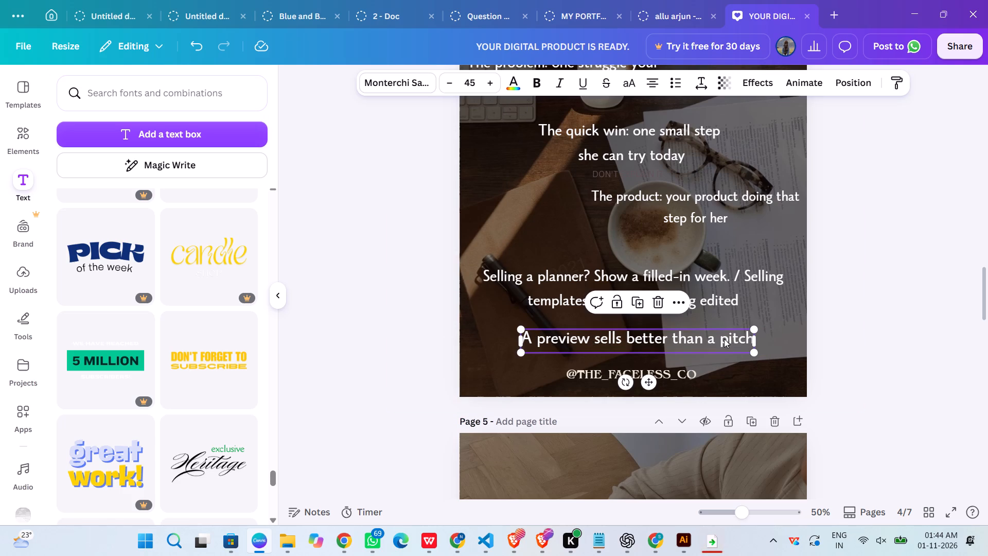
{"action": "left_click", "coordinate": [724, 339]}
{"action": "key", "text": "Delete"}
{"action": "key", "text": "shift+p"}
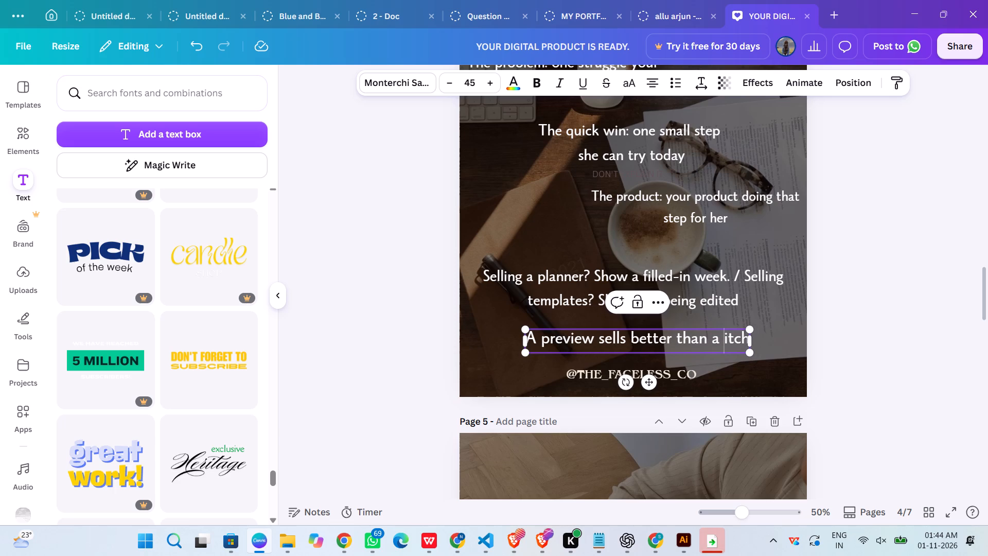
{"action": "key", "text": "Delete"}
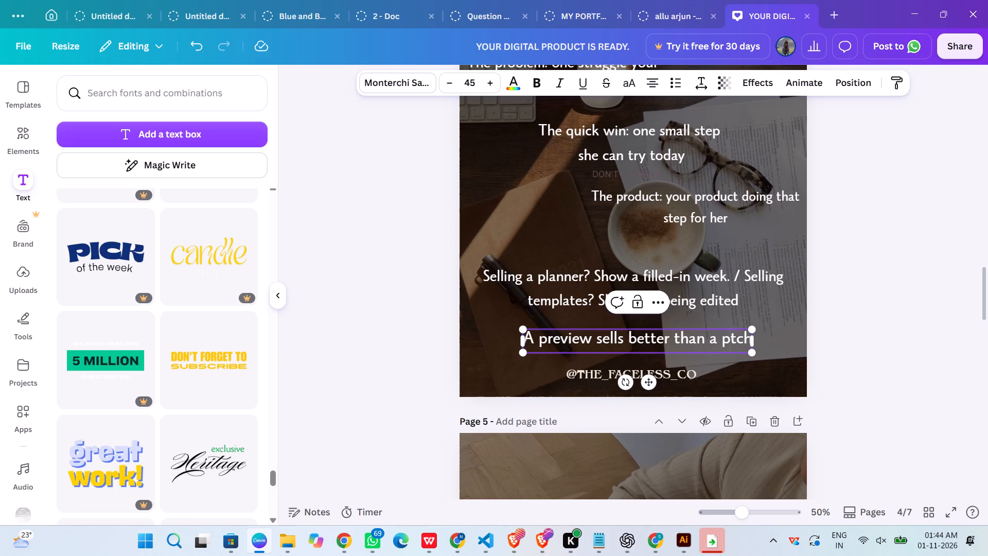
{"action": "key", "text": "BackSpace"}
{"action": "key", "text": "shift+p"}
{"action": "key", "text": "BackSpace"}
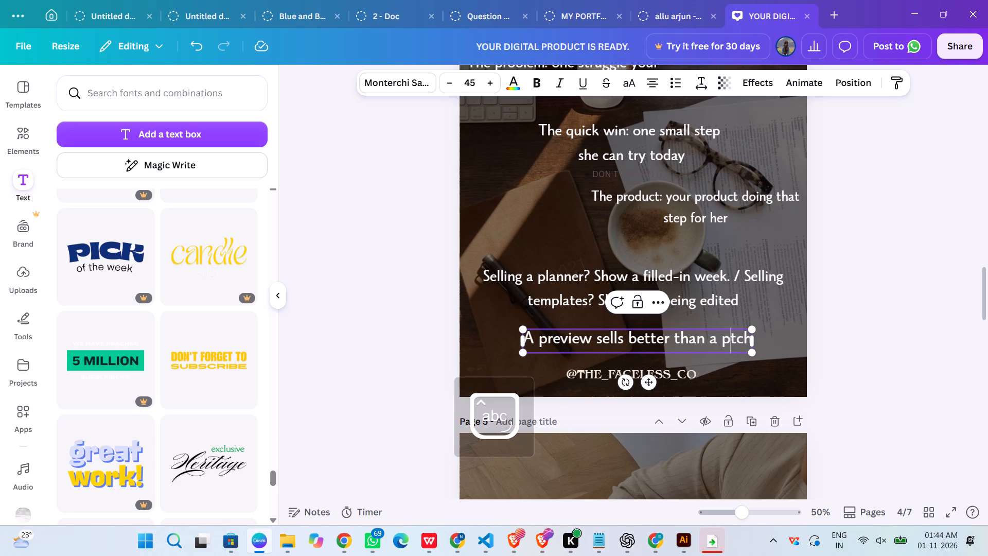
{"action": "key", "text": "BackSpace"}
{"action": "type", "text": "Pi"}
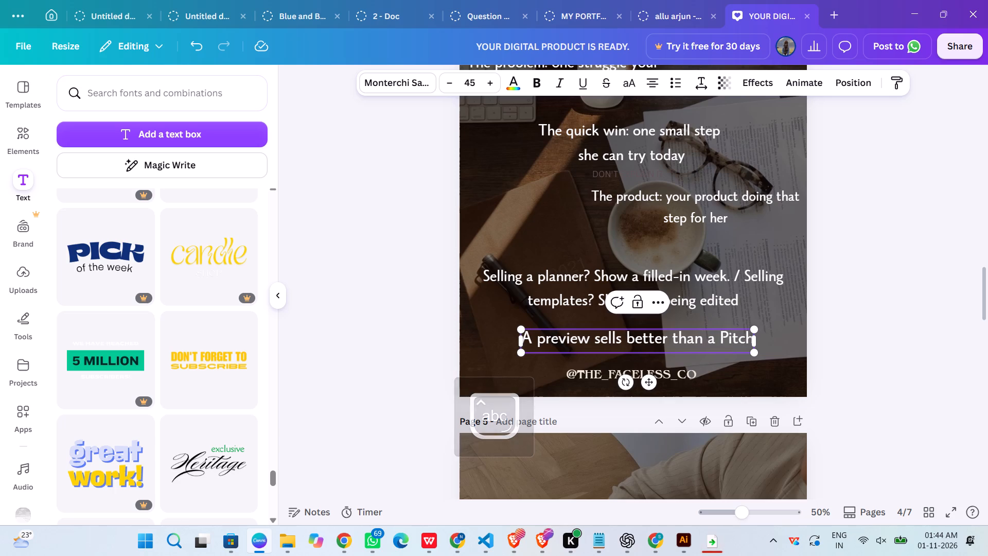
Capitalize "Than", "Better", "Sells" and "Preview" so the line reads "A Preview Sells Better Than a Pitch".
{"action": "key", "text": "ctrl+Left"}
{"action": "key", "text": "ctrl+Left"}
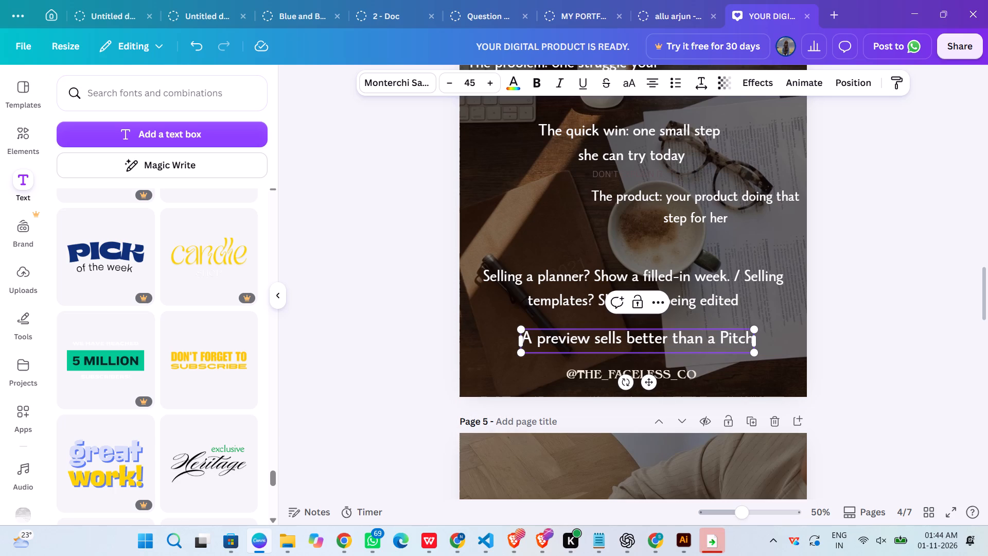
{"action": "key", "text": "ctrl+Left"}
{"action": "key", "text": "Delete"}
{"action": "key", "text": "shift+t"}
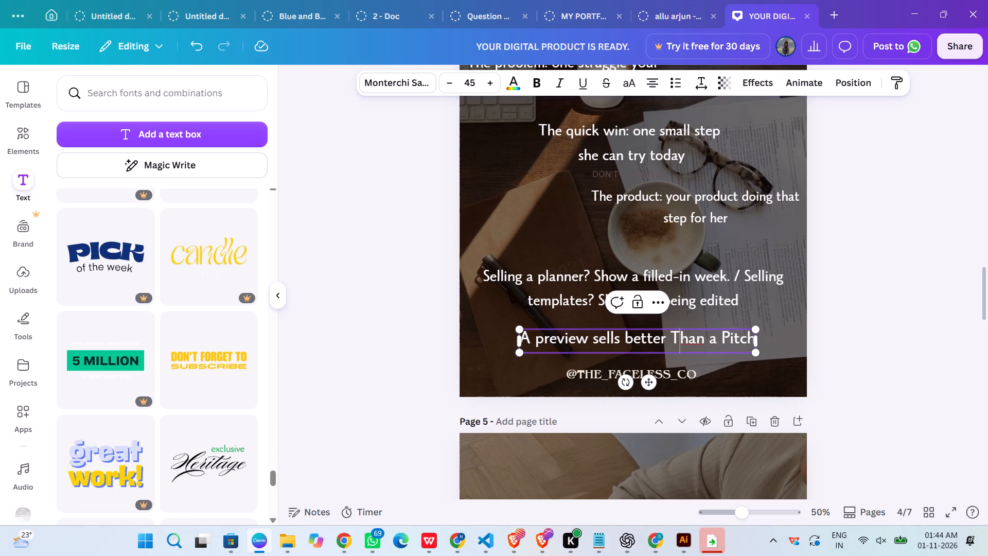
{"action": "key", "text": "ctrl+Left"}
{"action": "key", "text": "ctrl+Left"}
{"action": "key", "text": "Delete"}
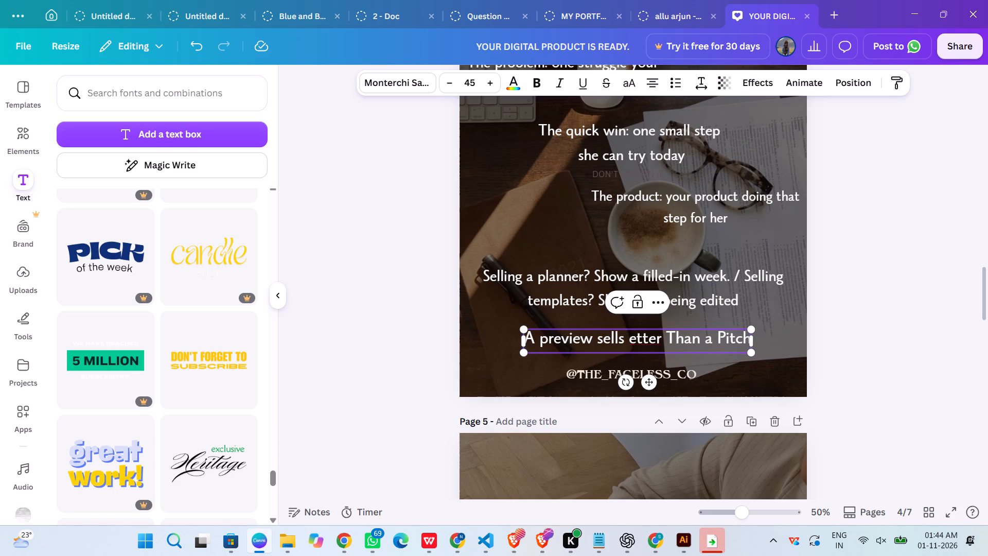
{"action": "key", "text": "shift+b"}
{"action": "key", "text": "ctrl+Left"}
{"action": "key", "text": "ctrl+Left"}
{"action": "key", "text": "Delete"}
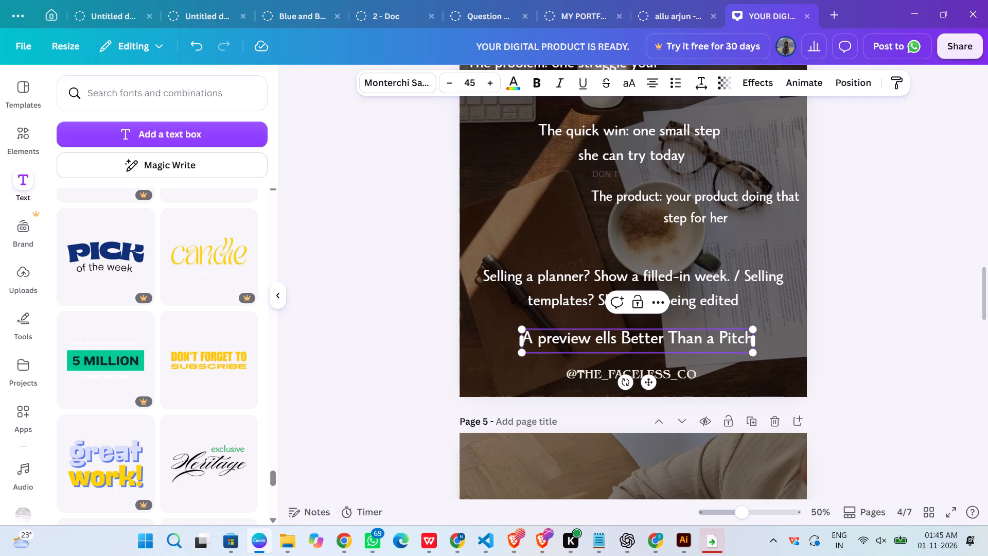
{"action": "key", "text": "shift+s"}
{"action": "key", "text": "ctrl+Left"}
{"action": "key", "text": "ctrl+Left"}
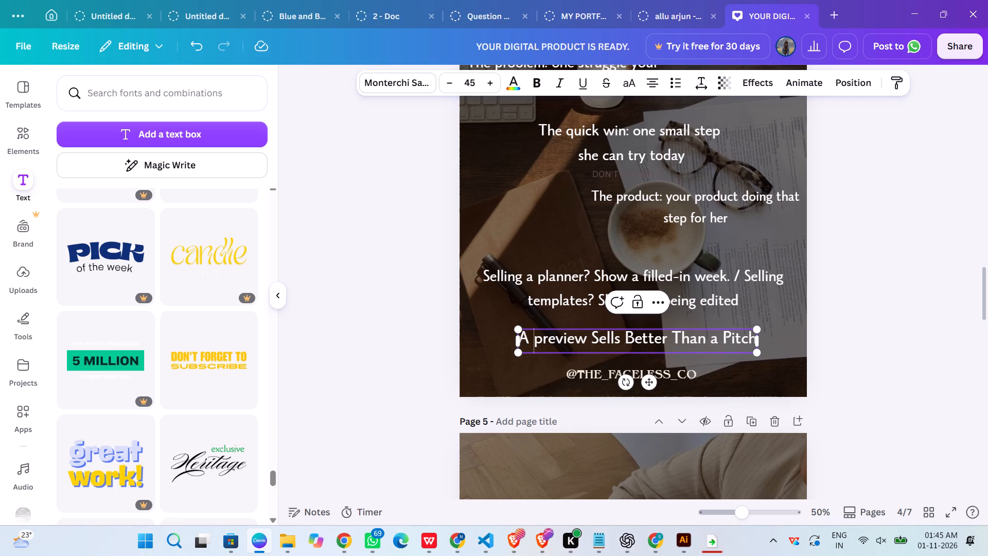
{"action": "key", "text": "Delete"}
{"action": "key", "text": "shift+p"}
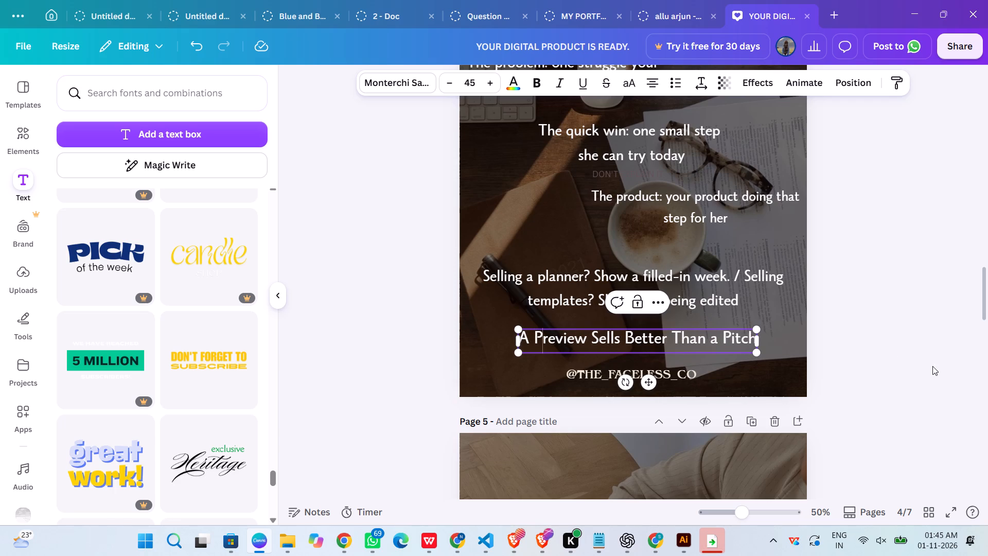
{"action": "left_click", "coordinate": [903, 379]}
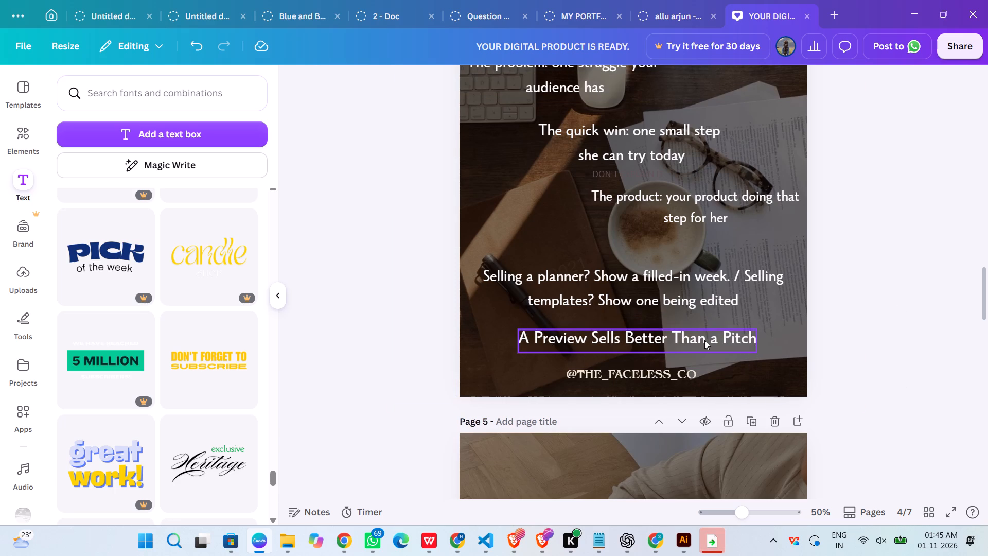
Lower the preview text slightly and center it horizontally just above the handle.
{"action": "left_click_drag", "start_coordinate": [704, 340], "coordinate": [700, 352]}
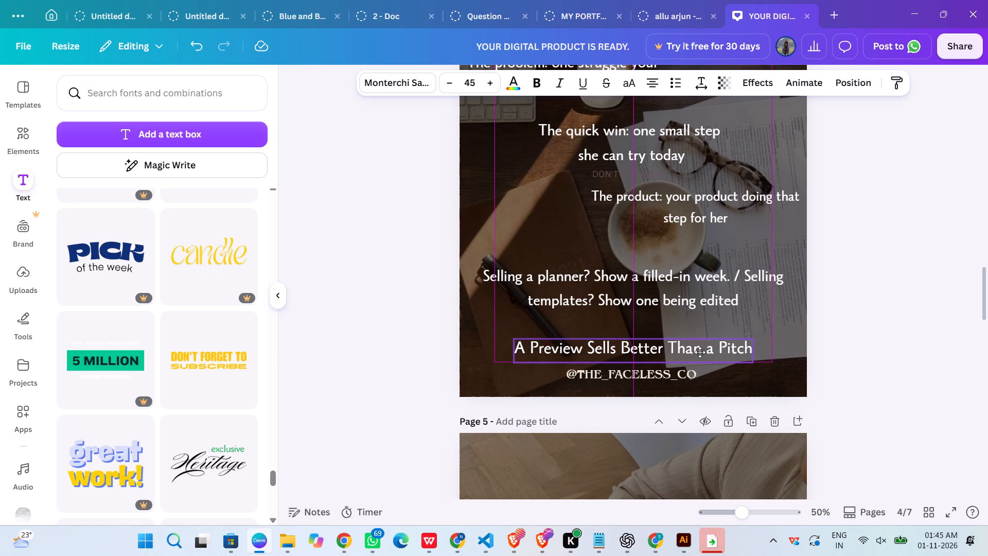
{"action": "left_click_drag", "start_coordinate": [700, 352], "coordinate": [699, 347]}
Make the whole "A Preview Sells Better Than a Pitch" text bold.
{"action": "left_click", "coordinate": [674, 352]}
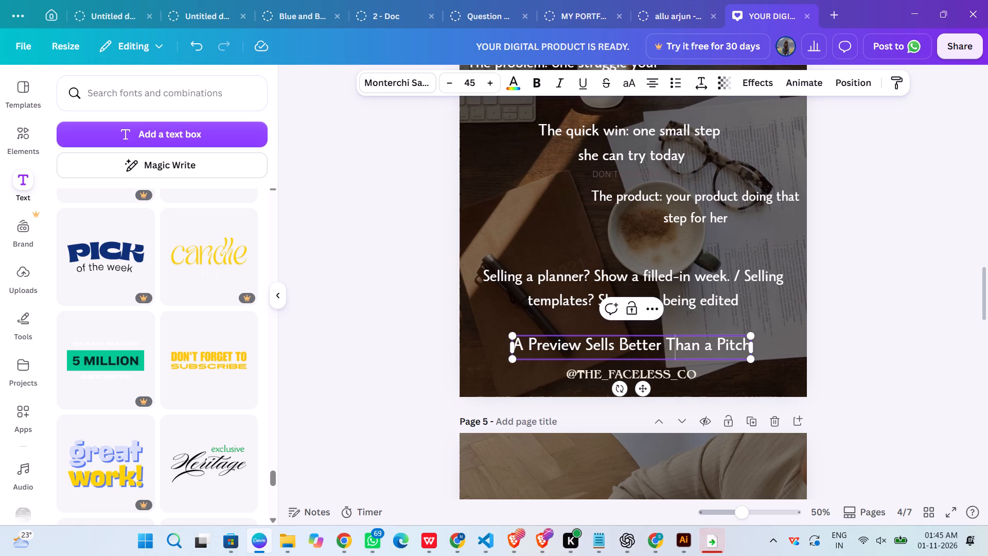
{"action": "left_click", "coordinate": [602, 351]}
{"action": "key", "text": "ctrl+a"}
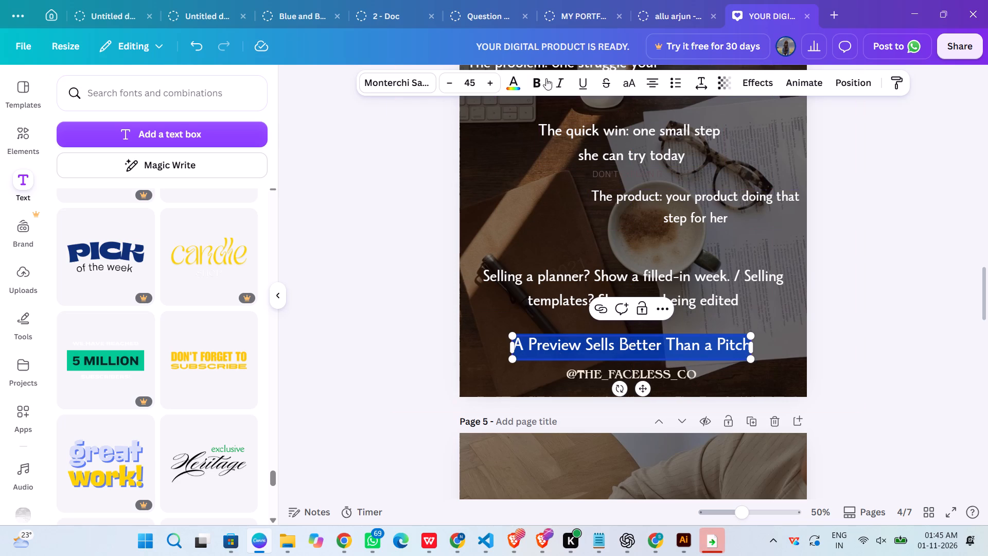
{"action": "left_click", "coordinate": [540, 78]}
{"action": "left_click", "coordinate": [893, 317]}
Remove the slash between the two sentences of the "Selling a planner?" example text.
{"action": "scroll", "coordinate": [894, 317], "scroll_direction": "up", "scroll_amount": 1}
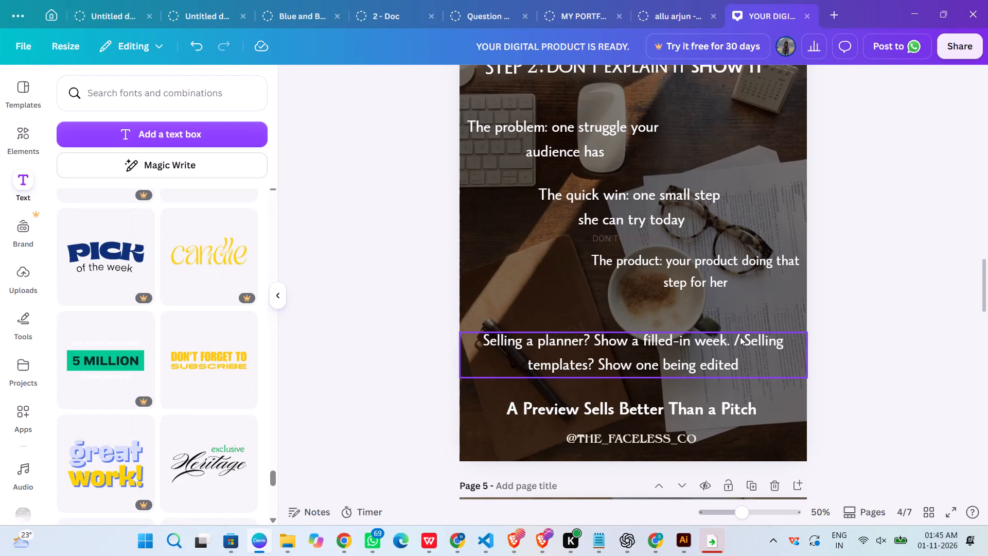
{"action": "left_click", "coordinate": [740, 337]}
{"action": "double_click", "coordinate": [740, 337]}
{"action": "left_click", "coordinate": [740, 337]}
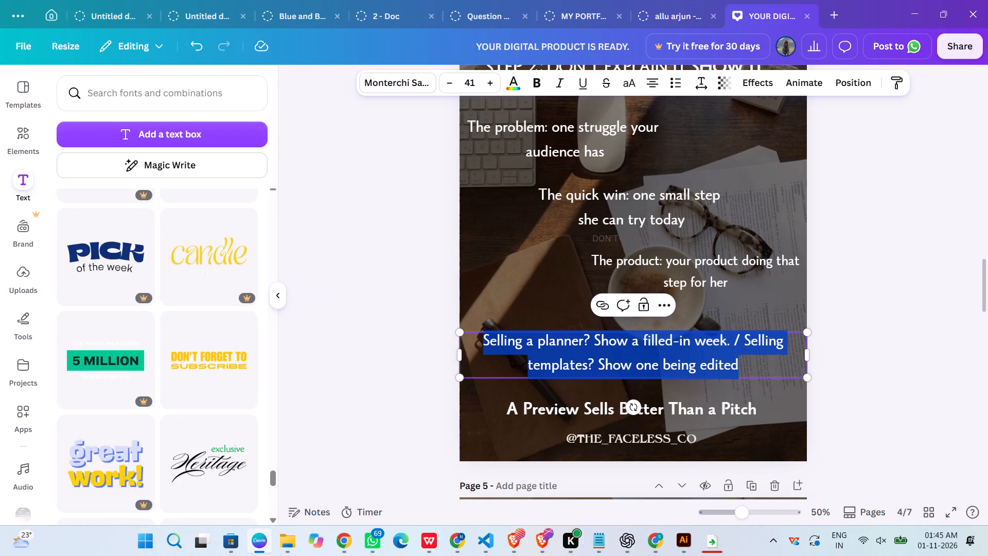
{"action": "left_click", "coordinate": [740, 337]}
{"action": "key", "text": "BackSpace"}
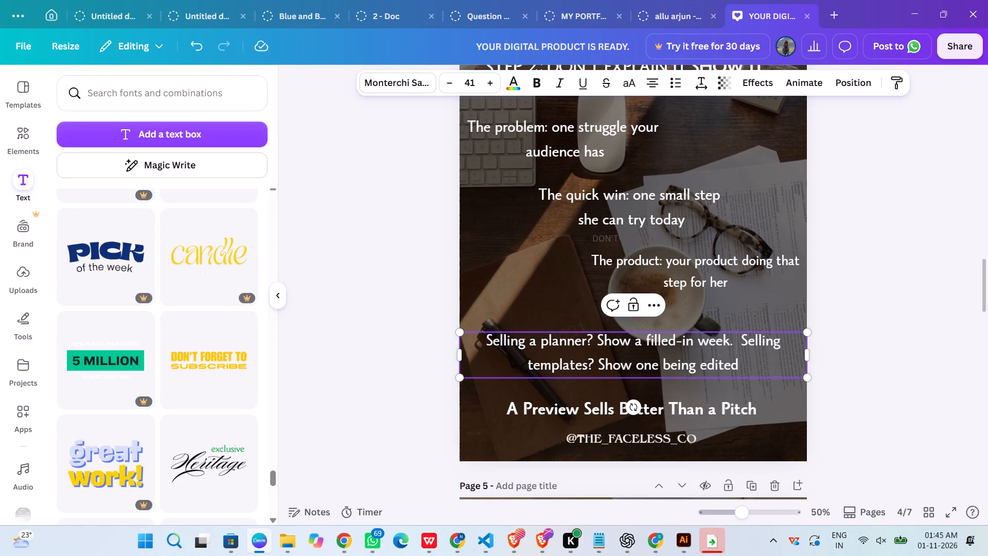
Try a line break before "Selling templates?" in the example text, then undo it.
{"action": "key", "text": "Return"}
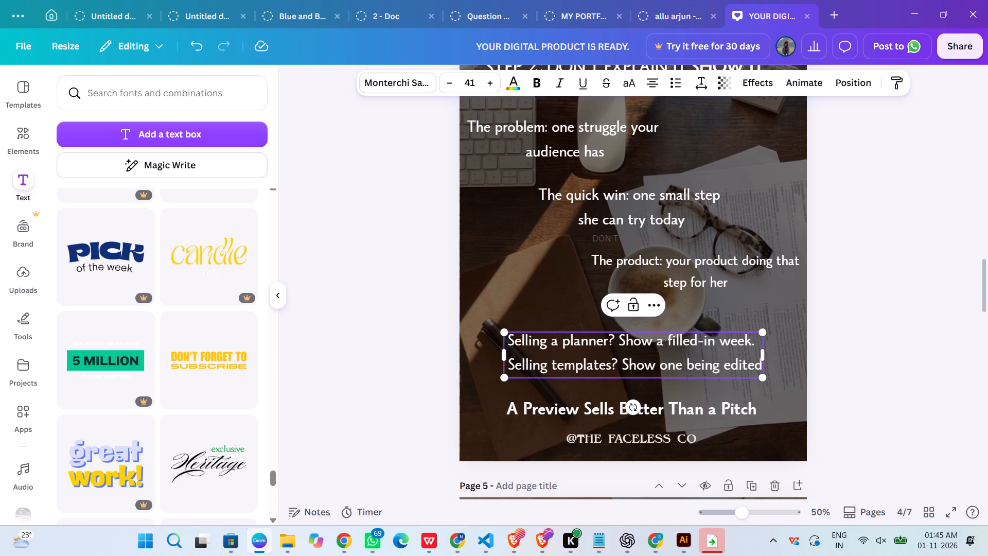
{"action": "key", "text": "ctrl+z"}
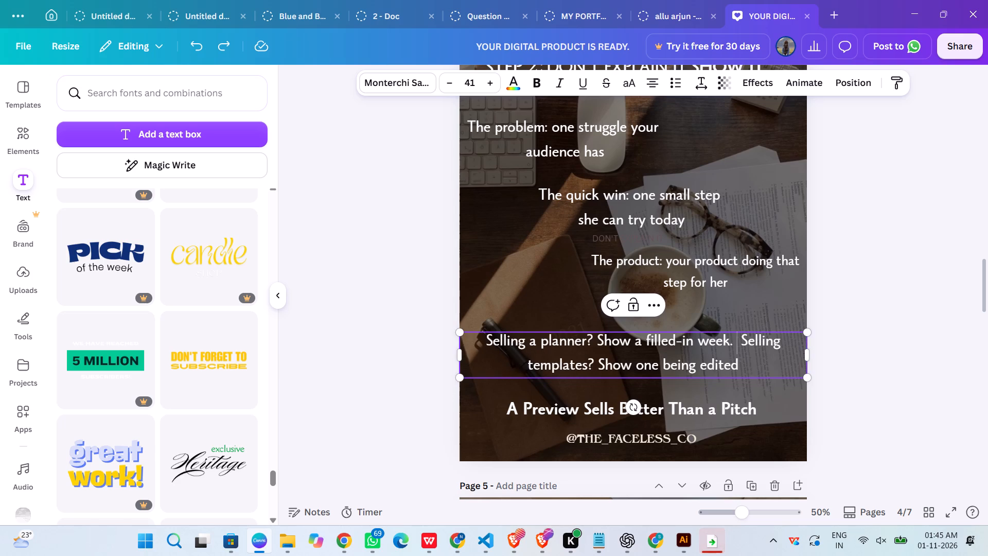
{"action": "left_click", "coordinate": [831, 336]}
Delete the stray small "DON'T EXPLAIN IT" text from the dark overlay shape on page 4.
{"action": "scroll", "coordinate": [835, 310], "scroll_direction": "up", "scroll_amount": 2}
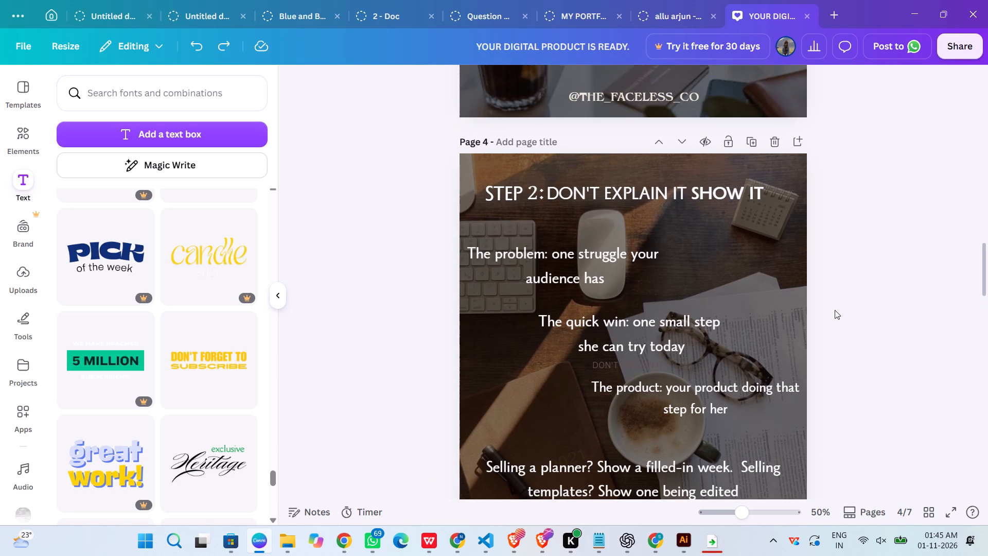
{"action": "scroll", "coordinate": [835, 310], "scroll_direction": "down", "scroll_amount": 1}
{"action": "left_click", "coordinate": [638, 304]}
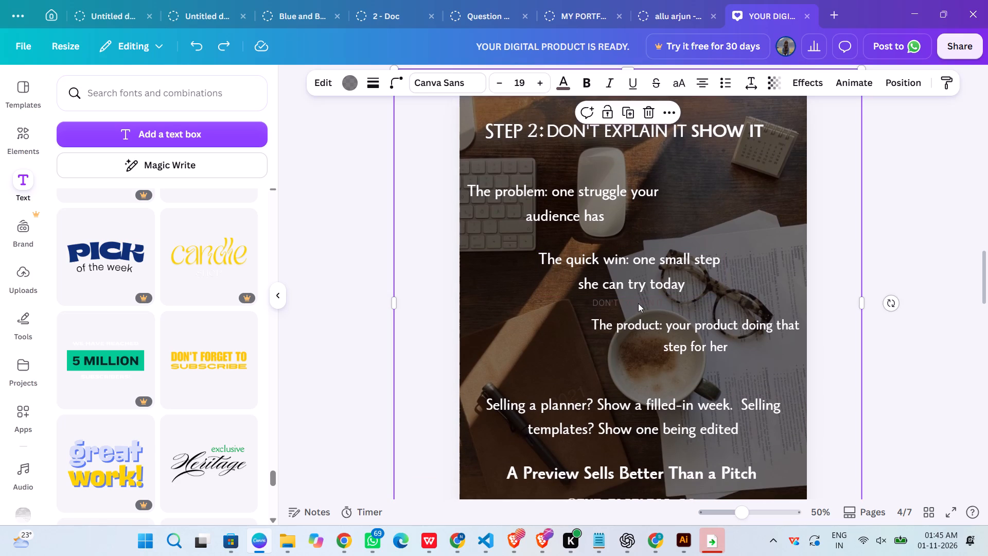
{"action": "left_click", "coordinate": [638, 303]}
{"action": "left_click", "coordinate": [633, 301]}
{"action": "triple_click", "coordinate": [659, 304]}
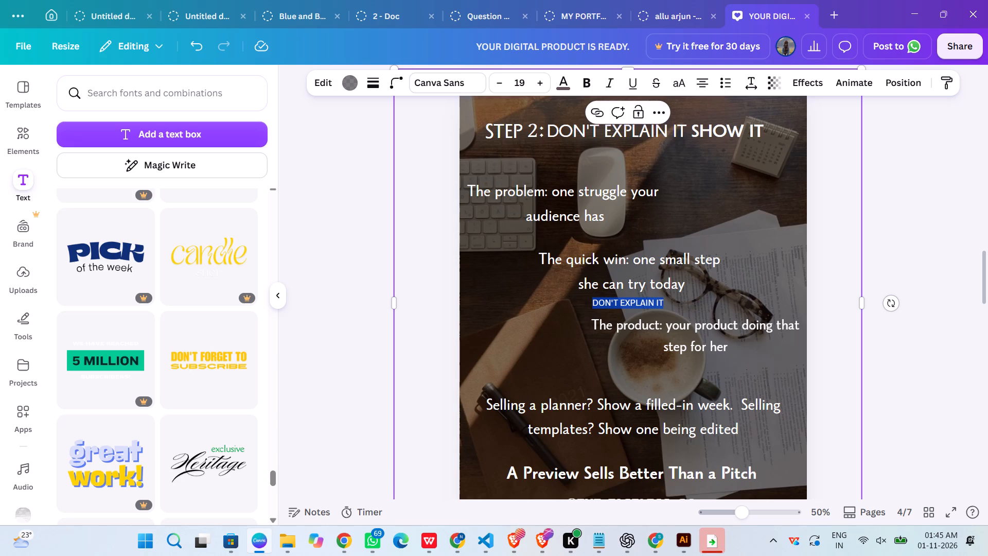
{"action": "key", "text": "Delete"}
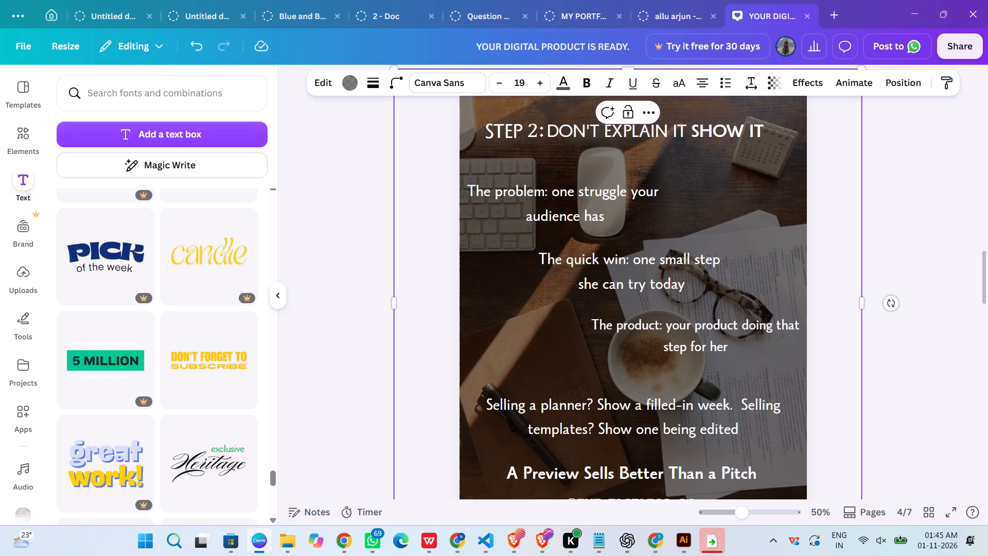
{"action": "left_click", "coordinate": [932, 236]}
Move "The problem: one struggle your audience has" inward to align with the left edge of the quick win text below.
{"action": "scroll", "coordinate": [931, 236], "scroll_direction": "down", "scroll_amount": 2}
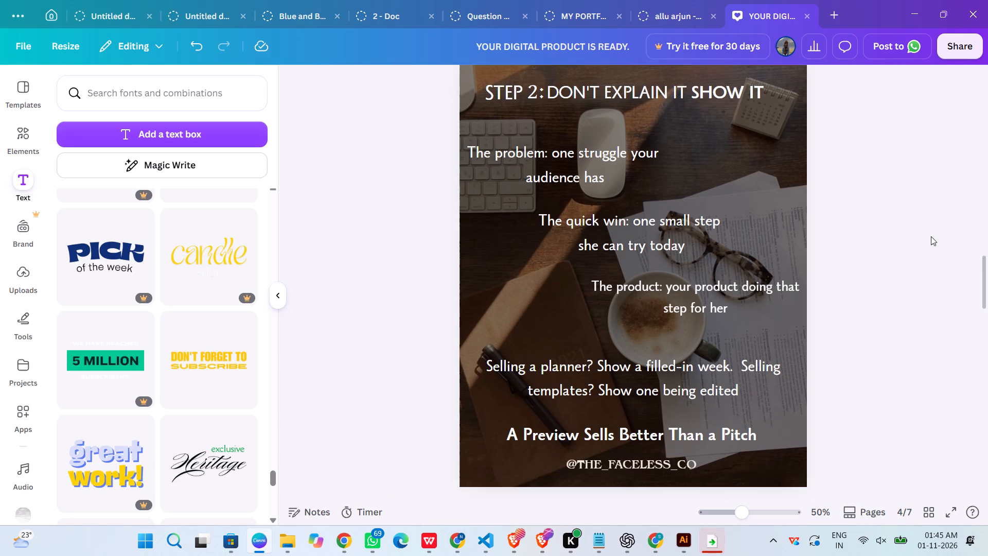
{"action": "key", "text": "ctrl+minus"}
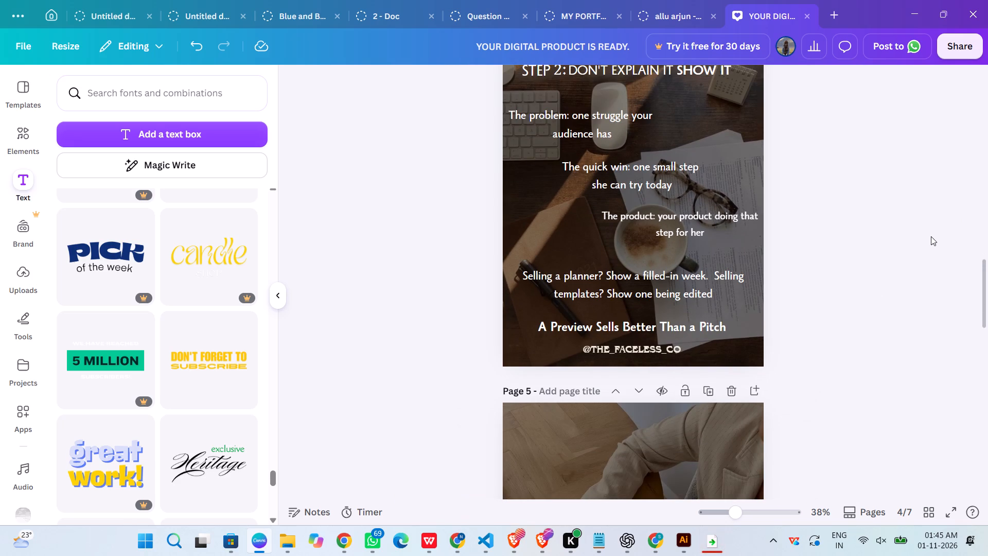
{"action": "key", "text": "ctrl+minus"}
{"action": "key", "text": "ctrl+plus"}
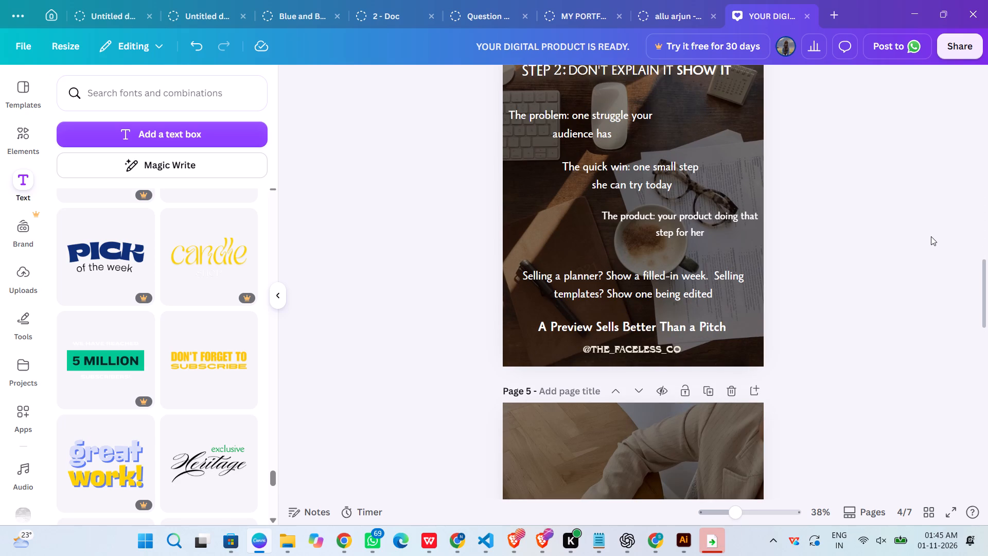
{"action": "scroll", "coordinate": [812, 209], "scroll_direction": "up", "scroll_amount": 2}
{"action": "left_click_drag", "start_coordinate": [580, 258], "coordinate": [623, 250]}
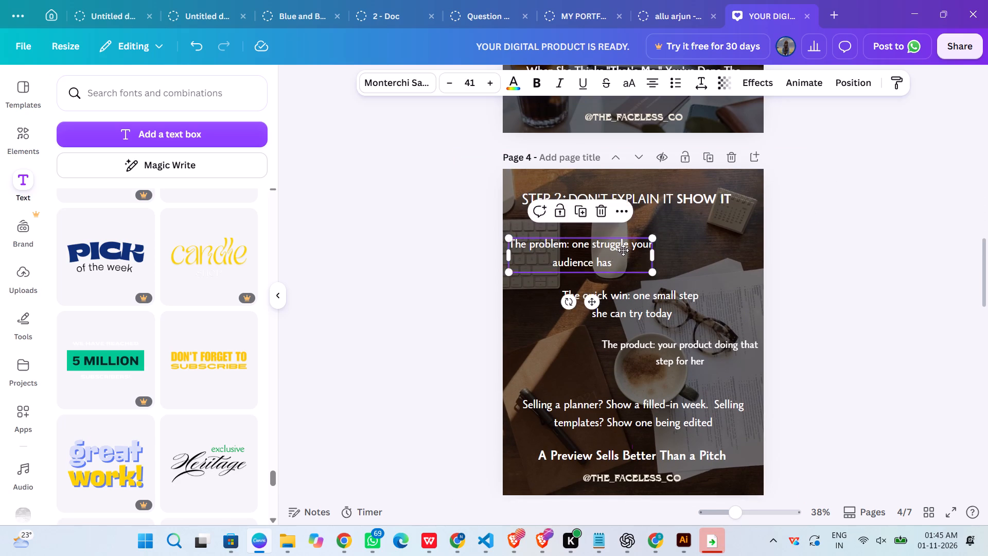
{"action": "left_click_drag", "start_coordinate": [623, 250], "coordinate": [634, 258]}
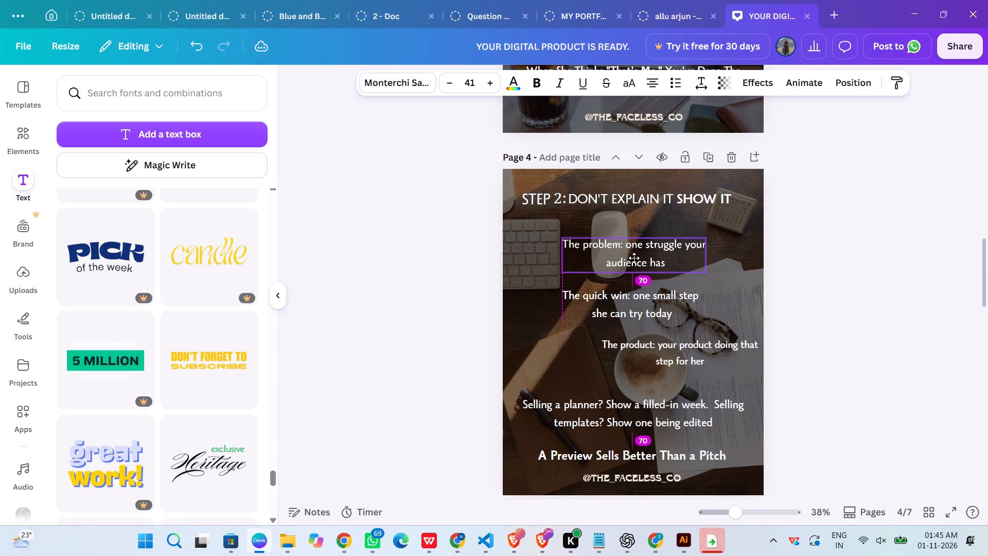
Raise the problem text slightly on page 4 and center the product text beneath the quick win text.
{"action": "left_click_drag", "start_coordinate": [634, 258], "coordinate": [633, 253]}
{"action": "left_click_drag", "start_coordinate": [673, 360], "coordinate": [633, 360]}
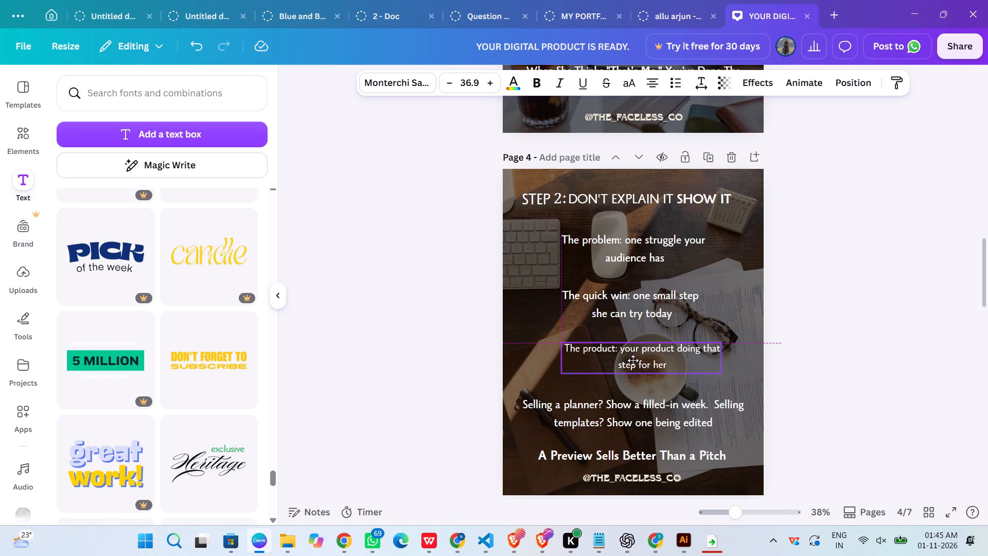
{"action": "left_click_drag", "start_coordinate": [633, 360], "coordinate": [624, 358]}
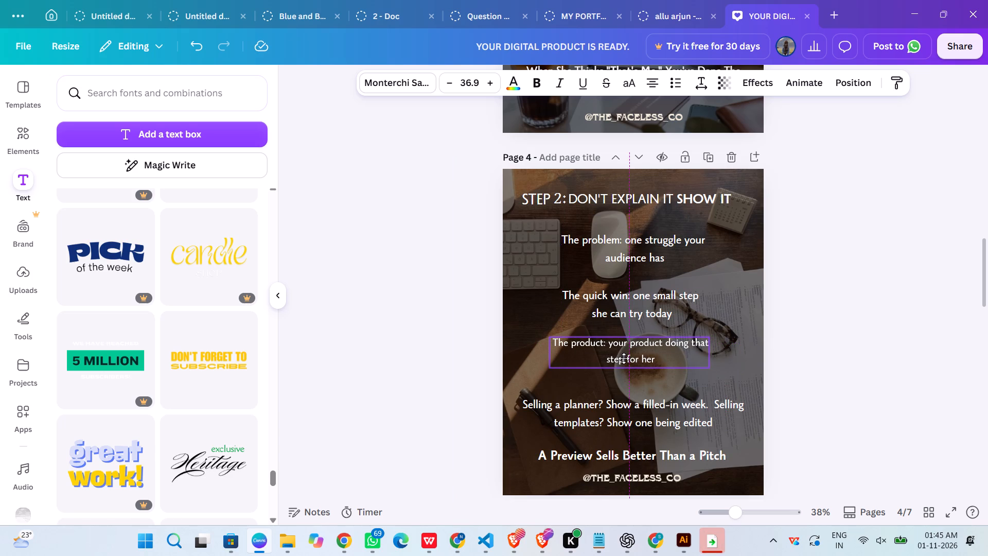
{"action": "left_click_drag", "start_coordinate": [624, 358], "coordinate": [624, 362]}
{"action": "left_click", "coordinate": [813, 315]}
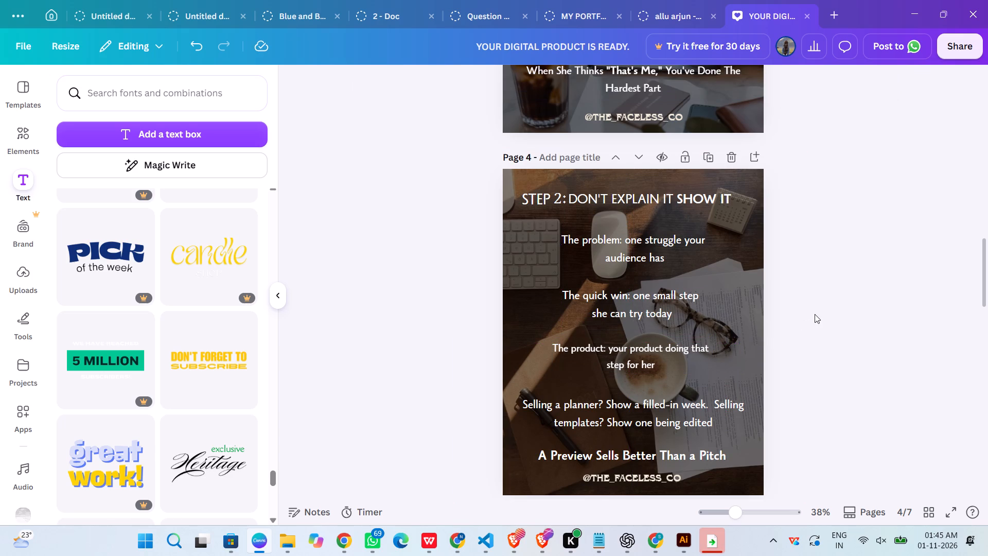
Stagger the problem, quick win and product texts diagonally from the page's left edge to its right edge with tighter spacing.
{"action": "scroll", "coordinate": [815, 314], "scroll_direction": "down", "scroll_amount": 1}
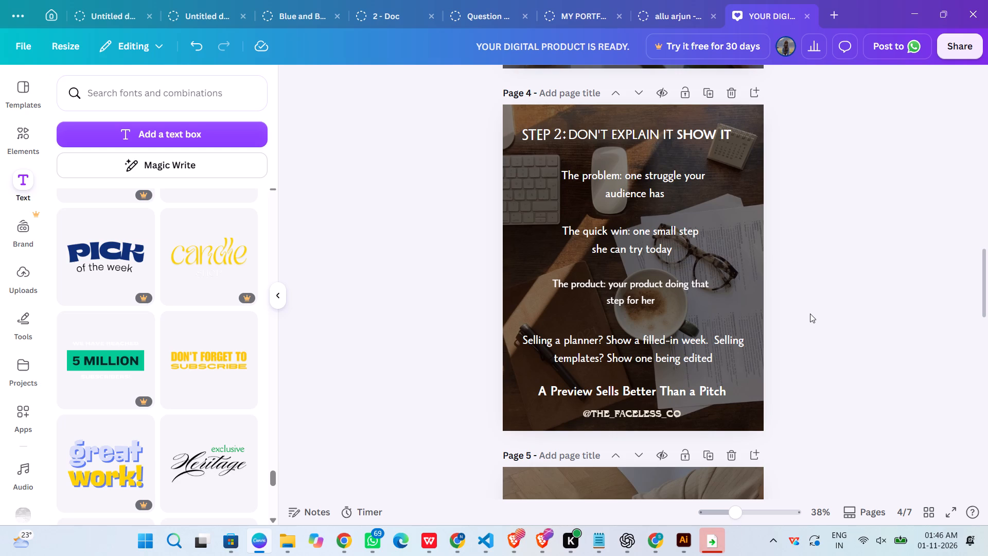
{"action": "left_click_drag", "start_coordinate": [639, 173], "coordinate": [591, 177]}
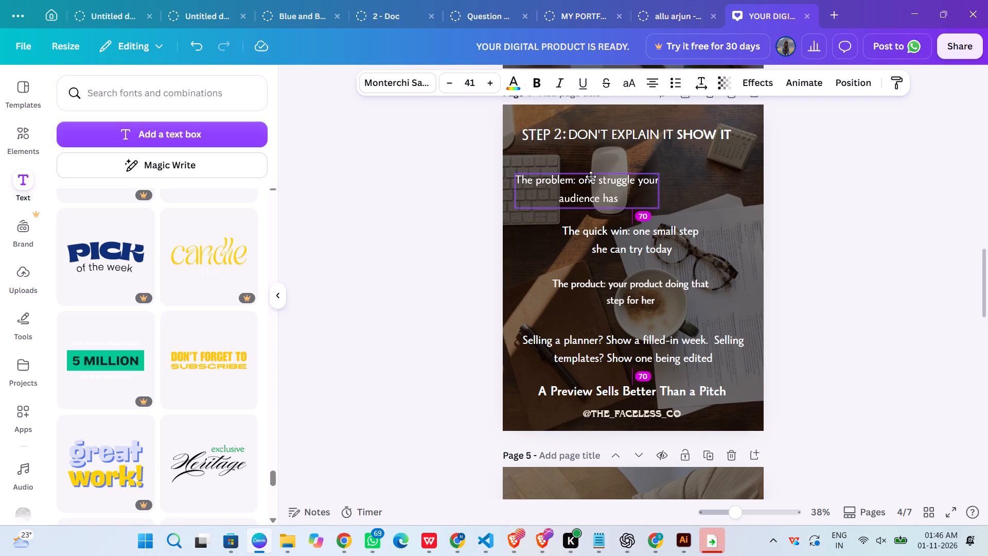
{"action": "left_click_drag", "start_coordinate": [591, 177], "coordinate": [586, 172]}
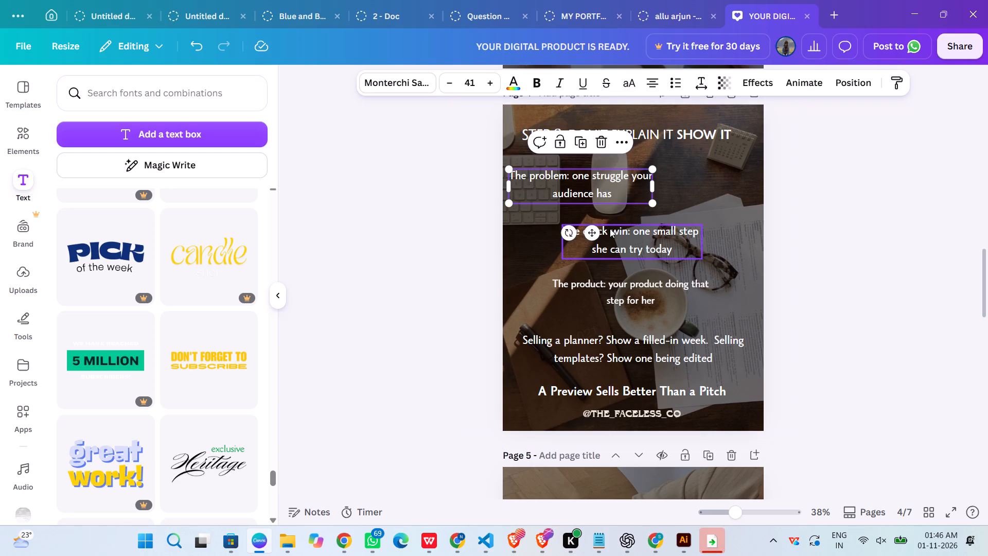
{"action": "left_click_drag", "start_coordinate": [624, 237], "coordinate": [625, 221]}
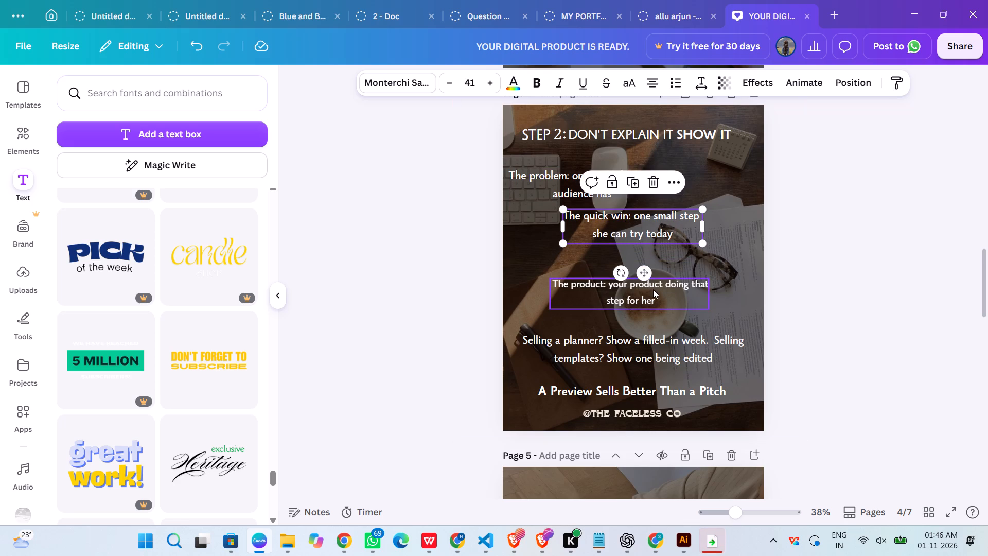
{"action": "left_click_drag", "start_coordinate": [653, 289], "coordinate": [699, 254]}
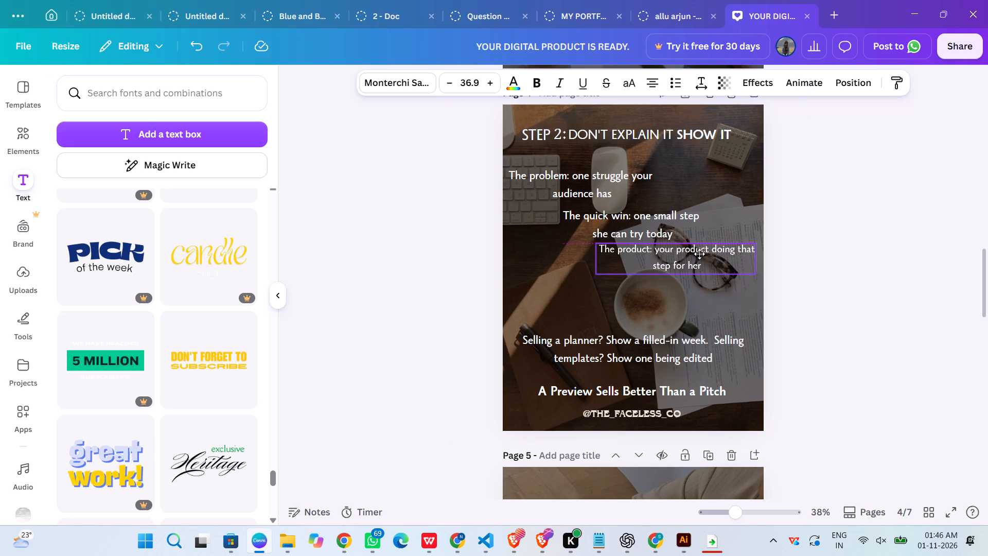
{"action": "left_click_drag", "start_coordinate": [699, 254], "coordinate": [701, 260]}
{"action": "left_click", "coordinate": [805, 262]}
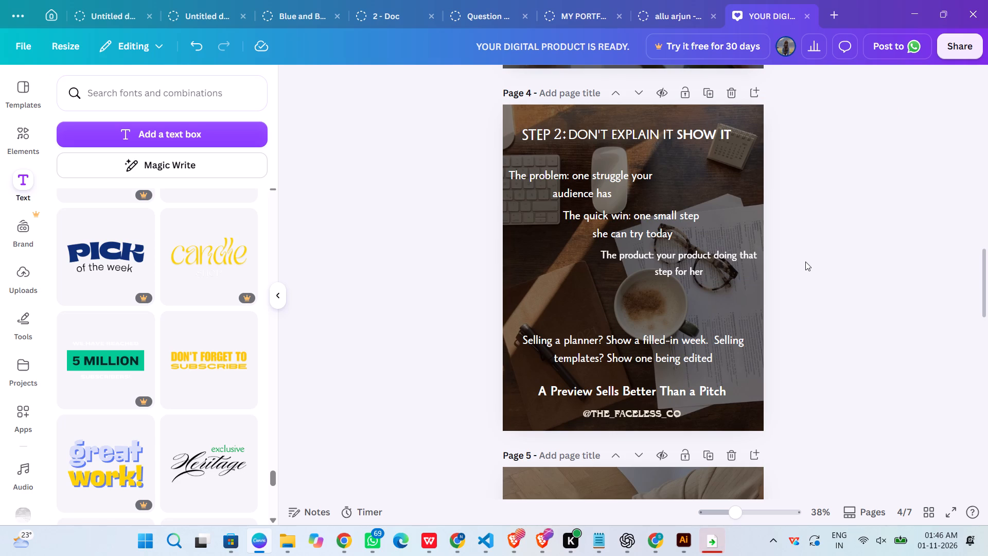
Rebreak the product text after "doing" so that its second line reads "that step for her".
{"action": "left_click", "coordinate": [735, 261]}
{"action": "double_click", "coordinate": [735, 254]}
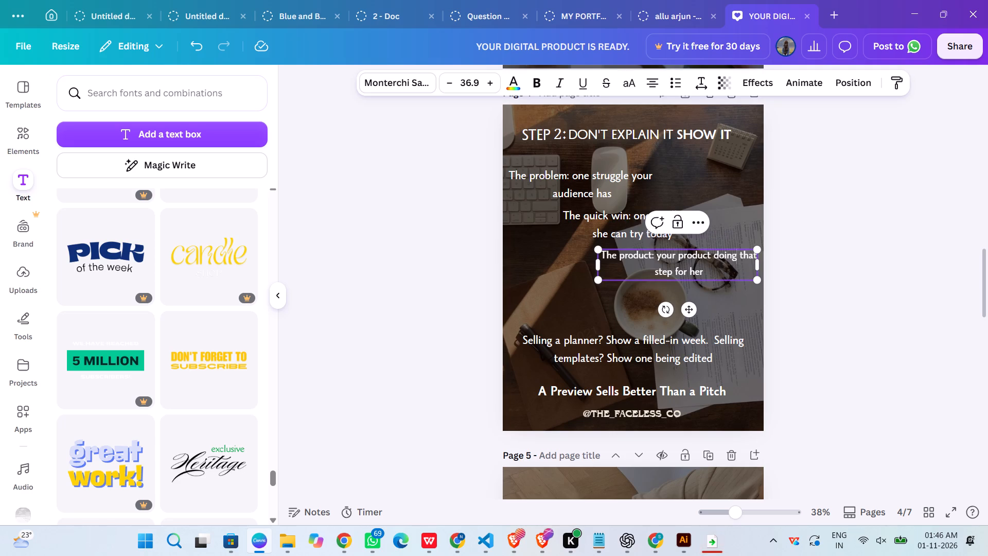
{"action": "left_click", "coordinate": [735, 254]}
{"action": "key", "text": "Return"}
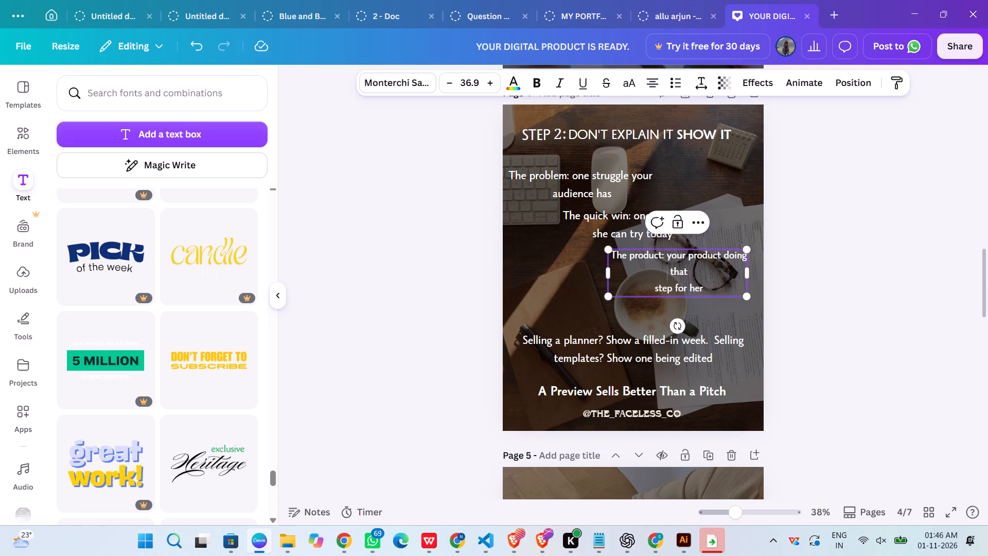
{"action": "key", "text": "Right"}
{"action": "key", "text": "Right"}
{"action": "key", "text": "Right"}
{"action": "key", "text": "Right"}
{"action": "key", "text": "Right"}
{"action": "key", "text": "Delete"}
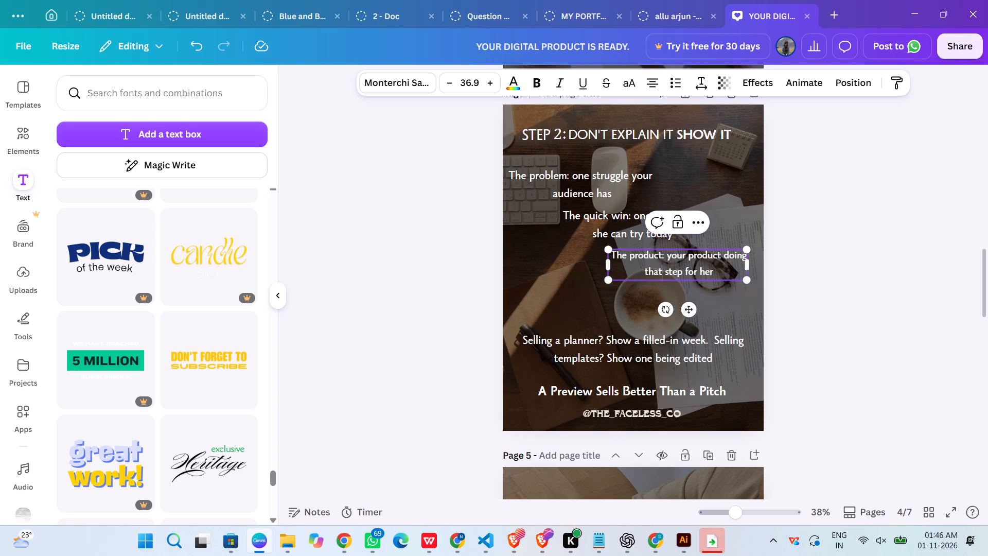
{"action": "left_click", "coordinate": [894, 287]}
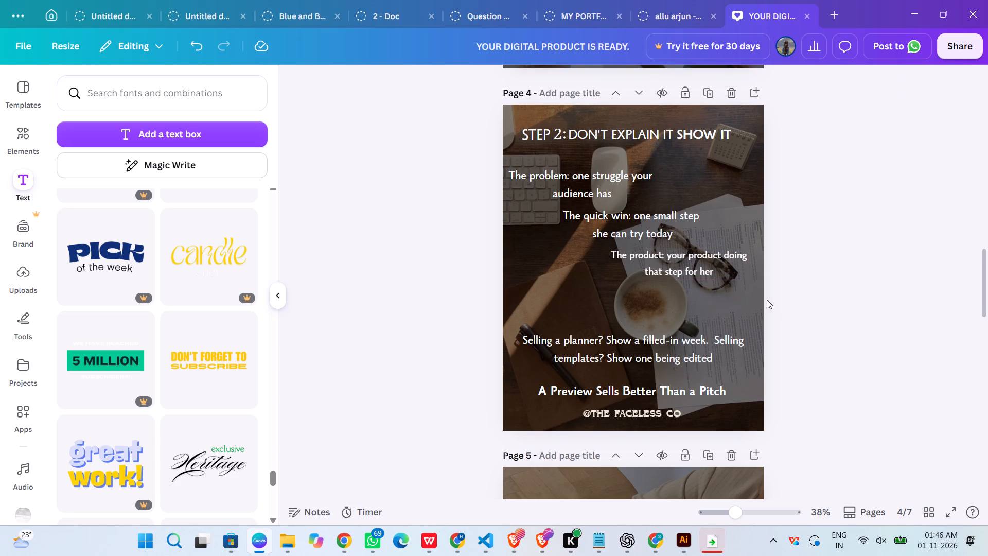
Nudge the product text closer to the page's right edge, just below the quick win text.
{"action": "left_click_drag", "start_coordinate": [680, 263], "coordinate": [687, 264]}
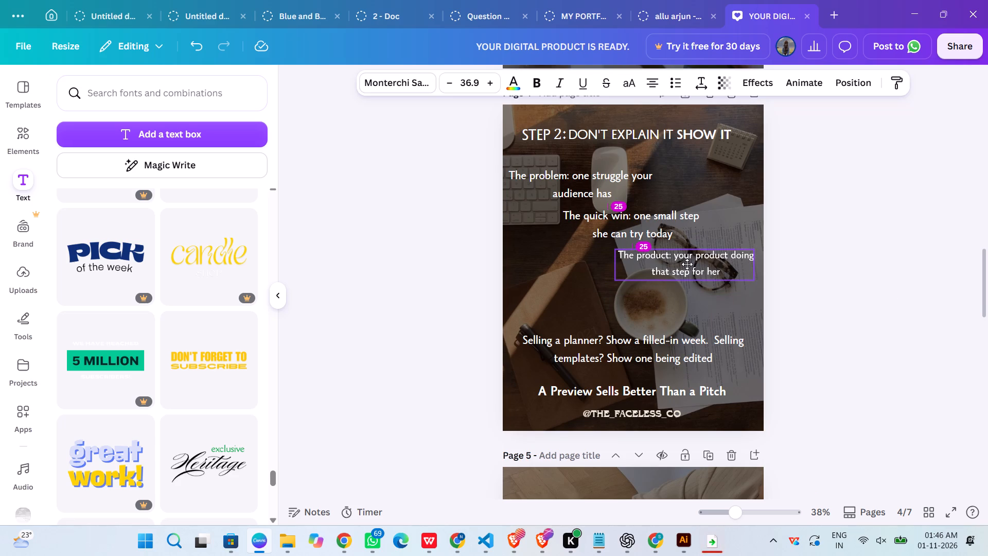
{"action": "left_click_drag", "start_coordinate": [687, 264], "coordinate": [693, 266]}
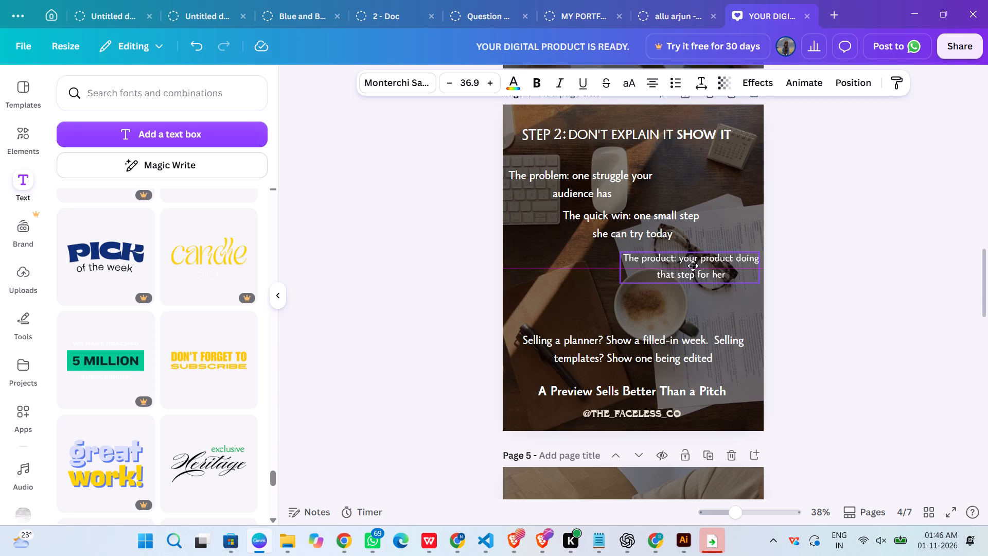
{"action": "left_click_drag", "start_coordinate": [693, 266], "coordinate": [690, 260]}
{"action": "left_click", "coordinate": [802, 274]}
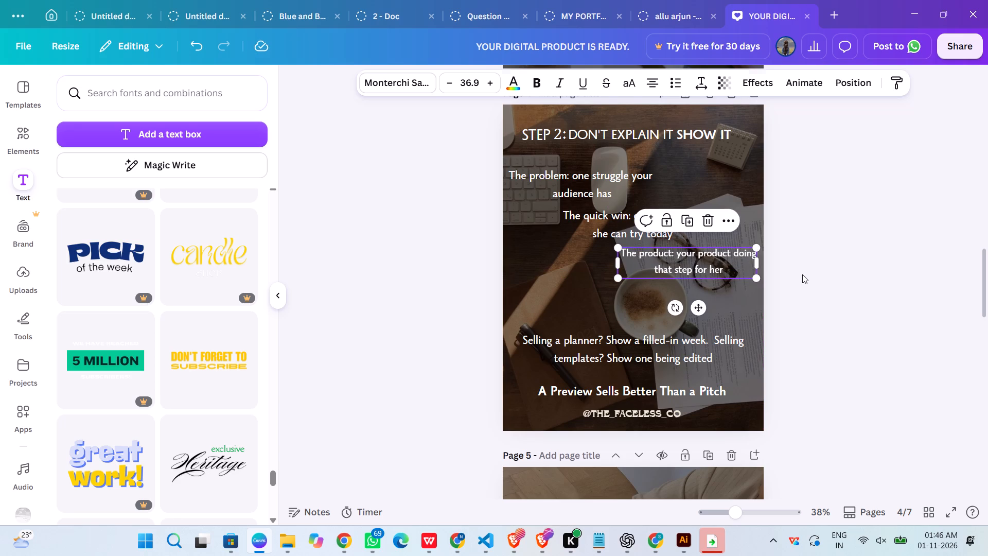
Move the "Selling a planner?" example text up on page 4 and reduce its font size to 34.
{"action": "left_click_drag", "start_coordinate": [698, 345], "coordinate": [699, 322]}
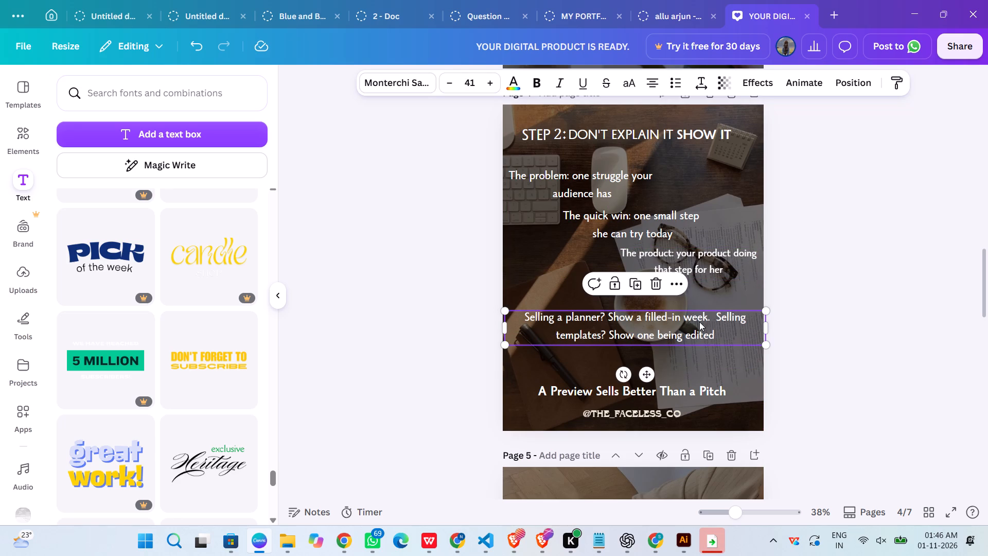
{"action": "triple_click", "coordinate": [448, 86]}
{"action": "left_click", "coordinate": [448, 86]}
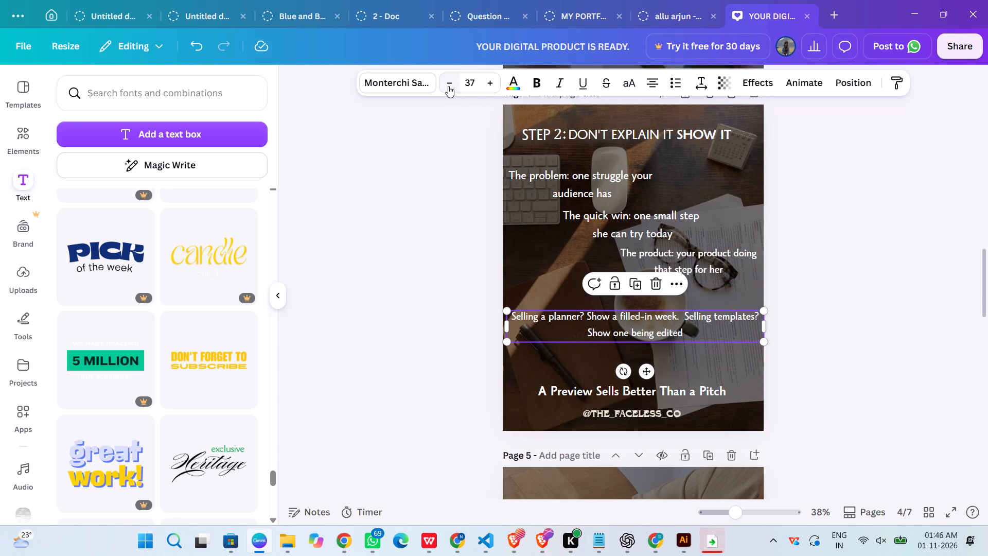
{"action": "triple_click", "coordinate": [448, 86]}
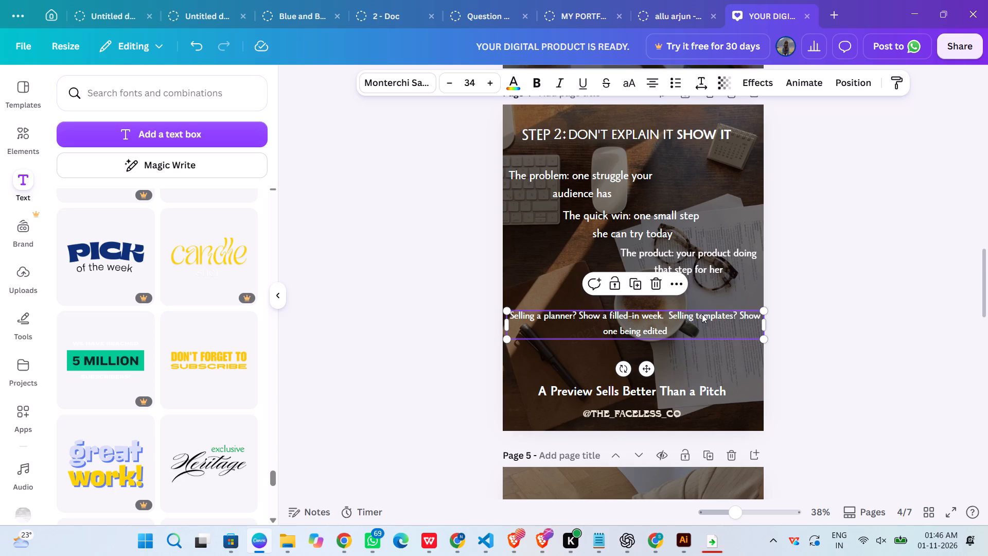
Insert a line break before "templates?" in the "Selling a planner?" example text.
{"action": "left_click", "coordinate": [702, 314]}
{"action": "left_click", "coordinate": [696, 319]}
{"action": "key", "text": "Return"}
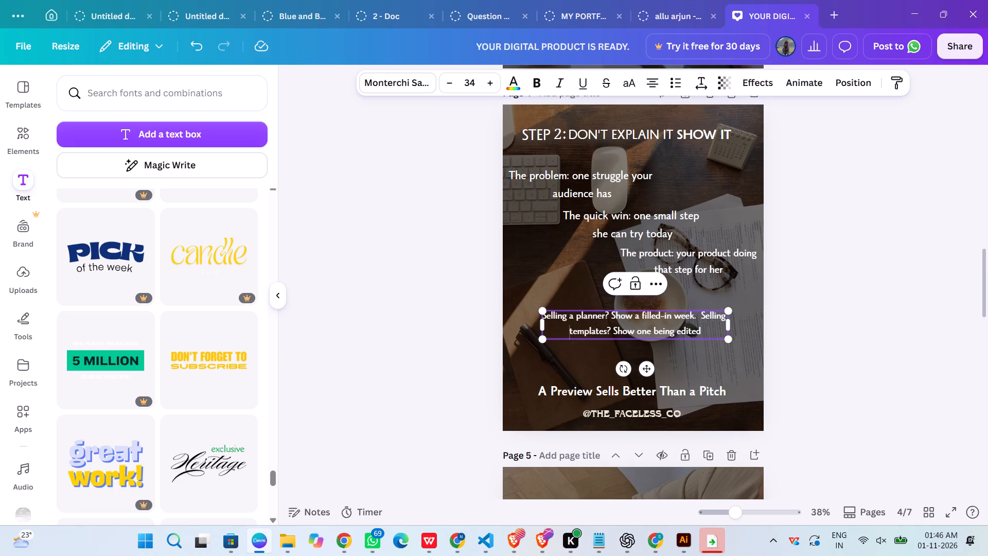
{"action": "left_click", "coordinate": [822, 326]}
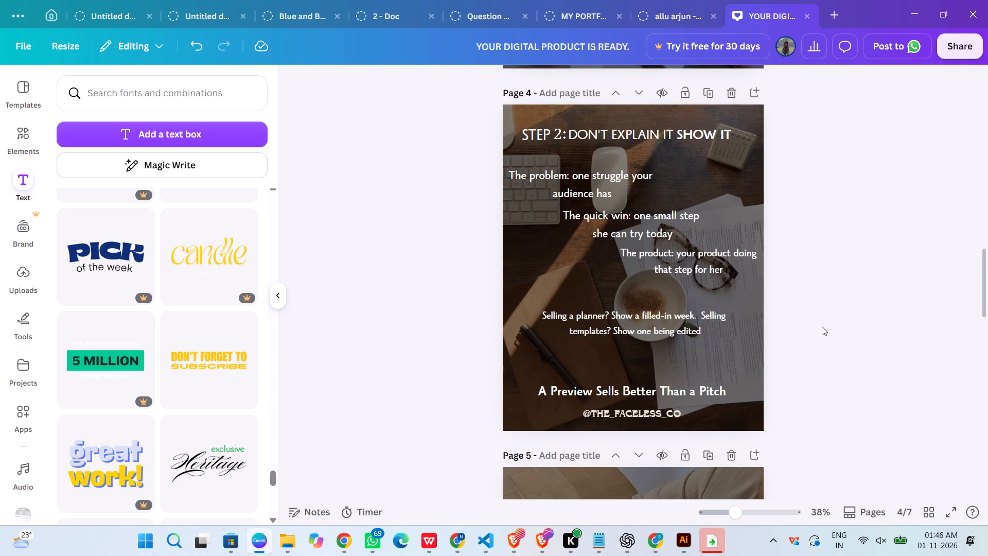
Stack the problem, quick win and product texts in one centered column between the heading and the example text.
{"action": "left_click_drag", "start_coordinate": [719, 266], "coordinate": [672, 278]}
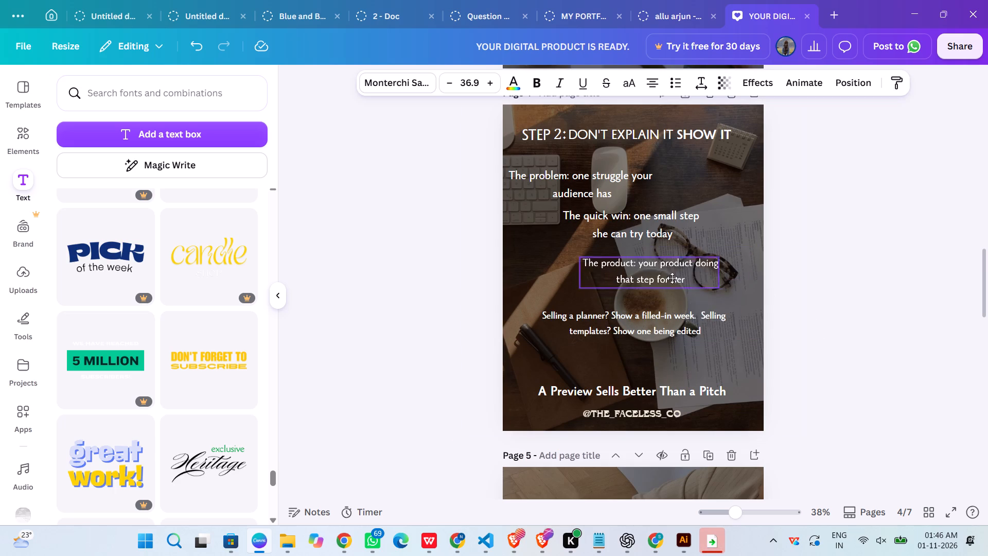
{"action": "left_click_drag", "start_coordinate": [672, 278], "coordinate": [662, 286]}
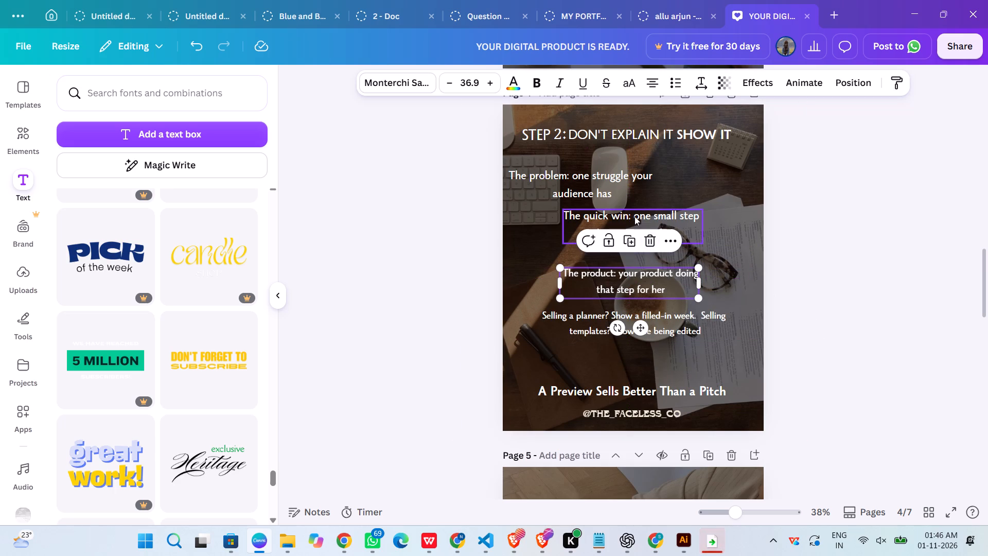
{"action": "left_click_drag", "start_coordinate": [634, 216], "coordinate": [628, 232]}
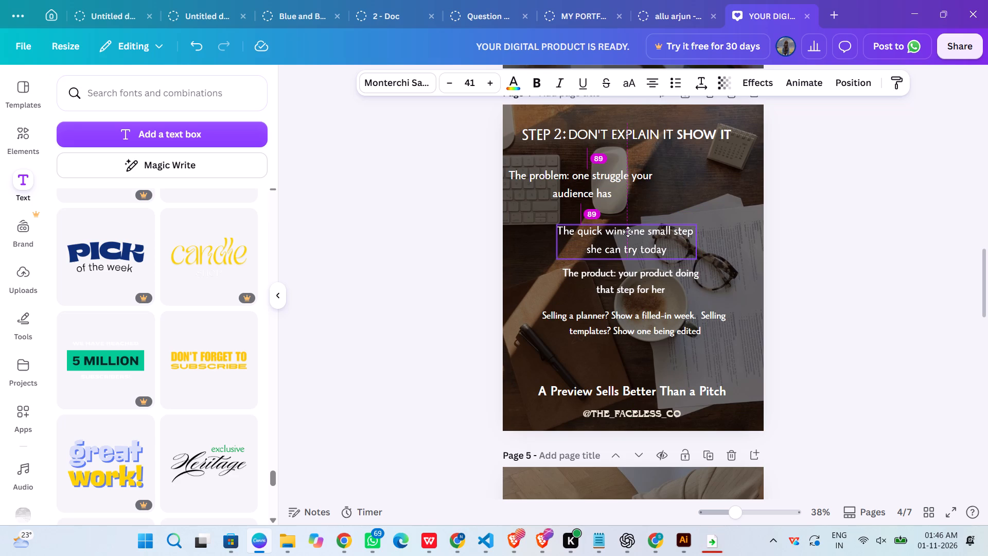
{"action": "left_click_drag", "start_coordinate": [628, 232], "coordinate": [630, 232]}
{"action": "left_click_drag", "start_coordinate": [584, 180], "coordinate": [615, 179]}
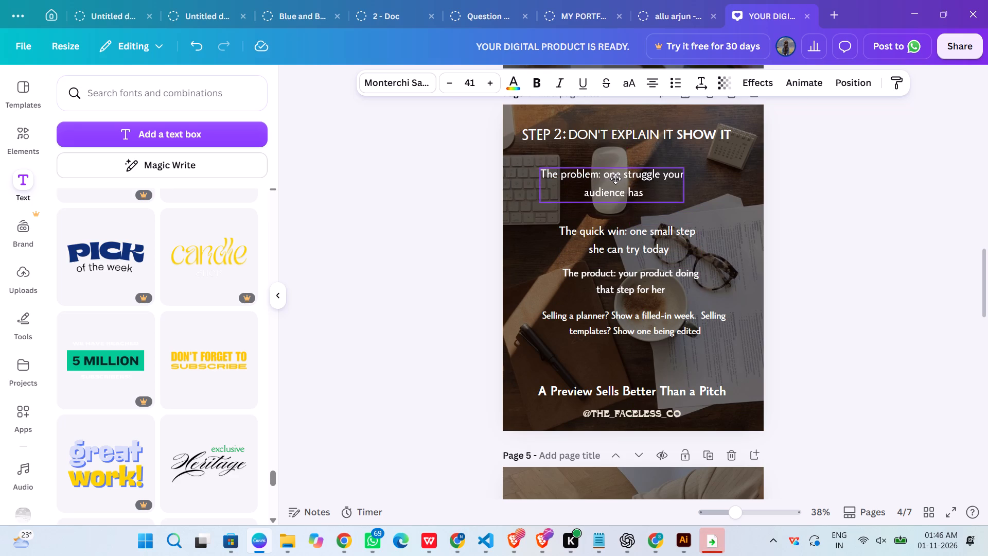
{"action": "left_click_drag", "start_coordinate": [615, 179], "coordinate": [637, 187]}
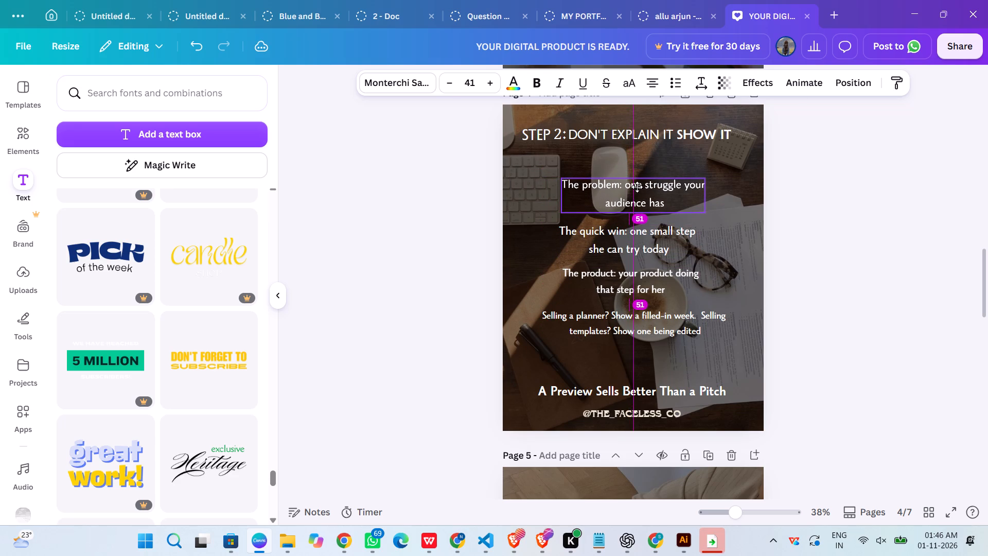
{"action": "left_click_drag", "start_coordinate": [637, 187], "coordinate": [635, 187]}
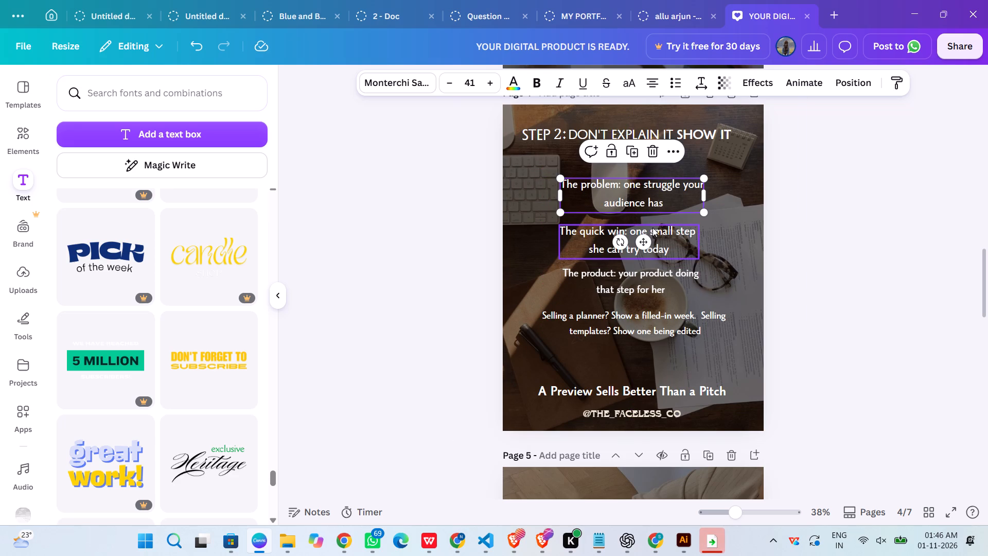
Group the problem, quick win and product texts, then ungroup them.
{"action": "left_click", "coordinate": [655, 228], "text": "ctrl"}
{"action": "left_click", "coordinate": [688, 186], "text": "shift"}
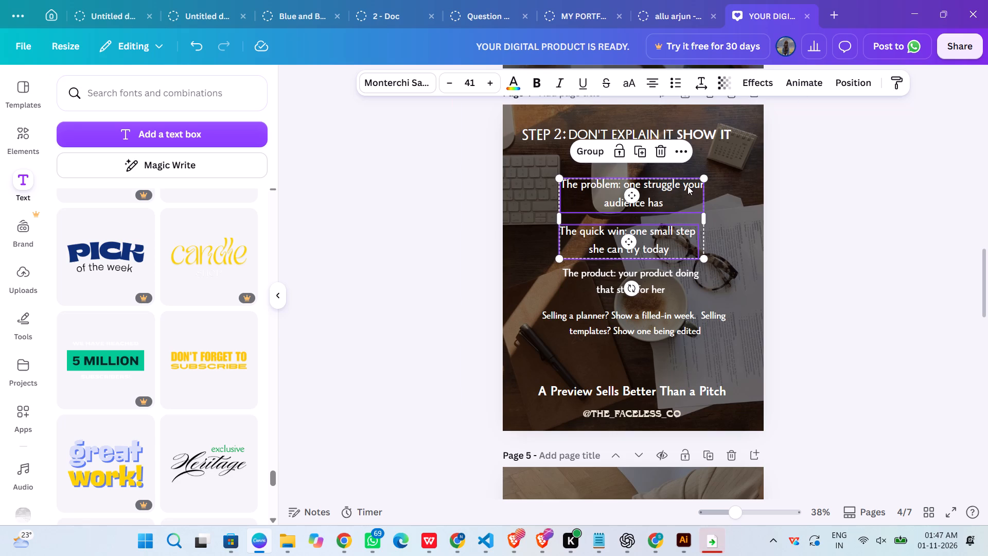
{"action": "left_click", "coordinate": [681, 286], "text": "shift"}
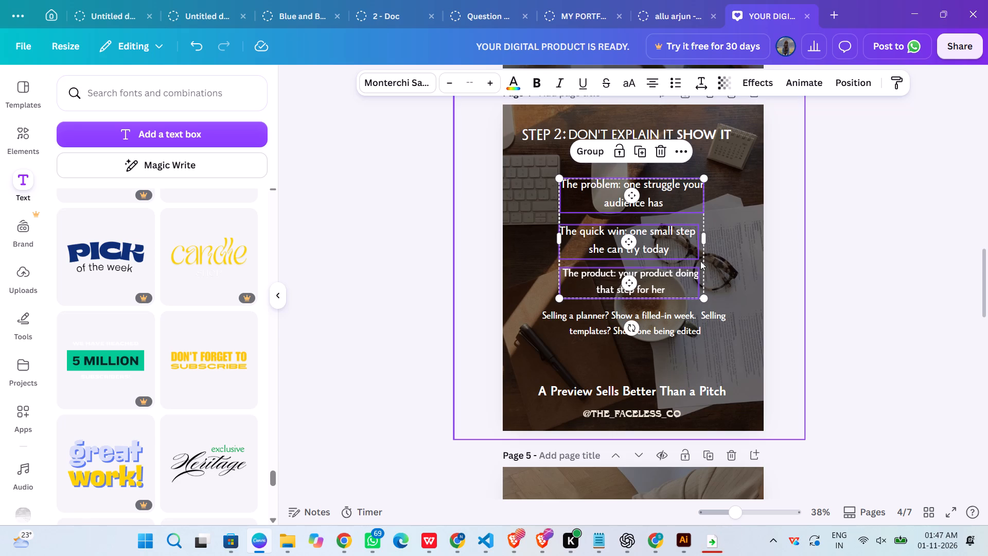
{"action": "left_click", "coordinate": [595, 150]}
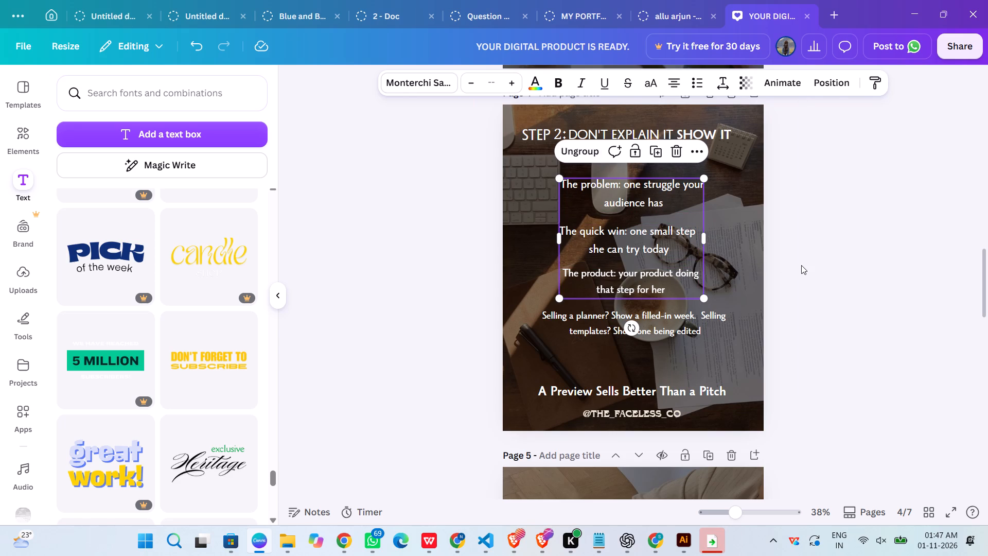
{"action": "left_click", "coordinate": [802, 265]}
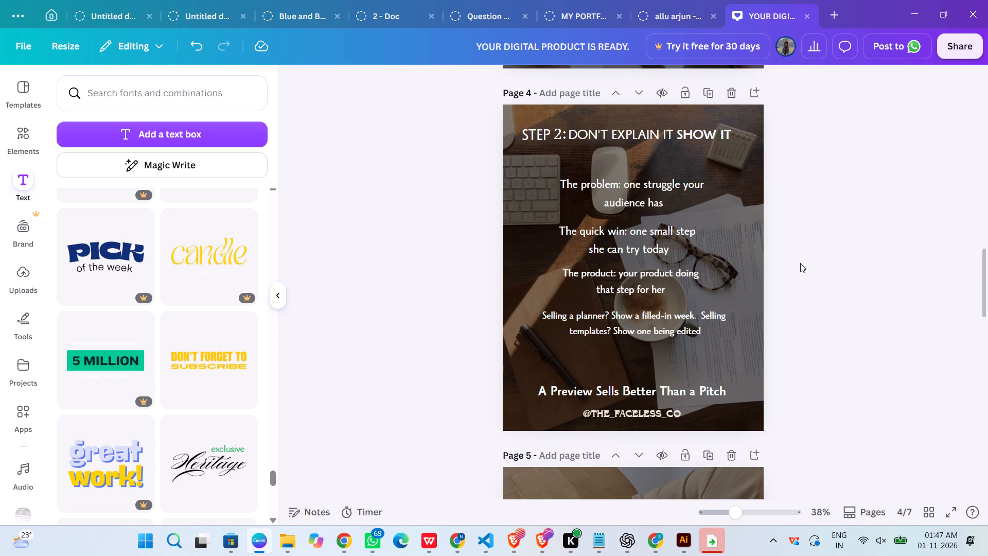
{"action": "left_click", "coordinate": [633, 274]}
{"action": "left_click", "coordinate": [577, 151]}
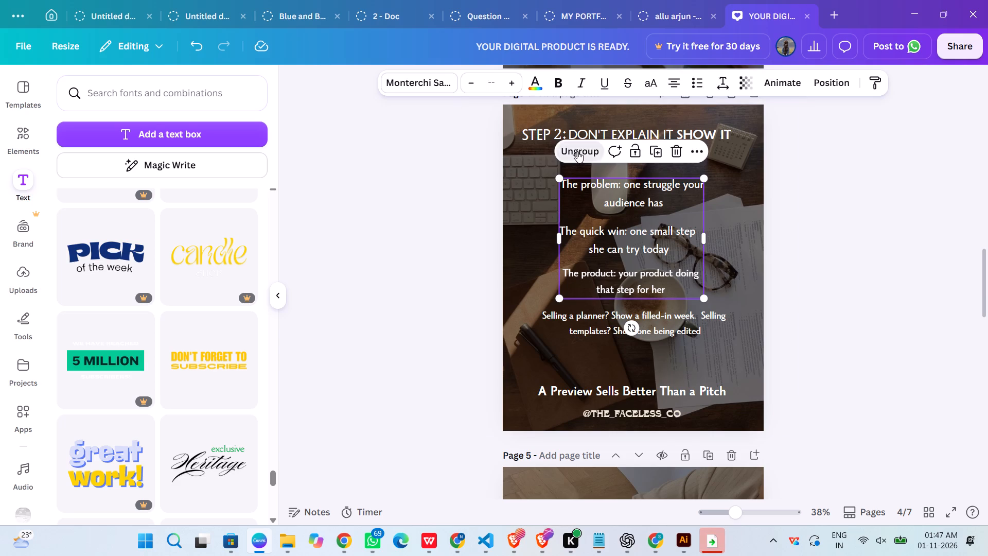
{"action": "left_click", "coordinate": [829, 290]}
Delete the leading space before "The product:" in the product text on page 4.
{"action": "left_click", "coordinate": [572, 287]}
{"action": "double_click", "coordinate": [567, 277]}
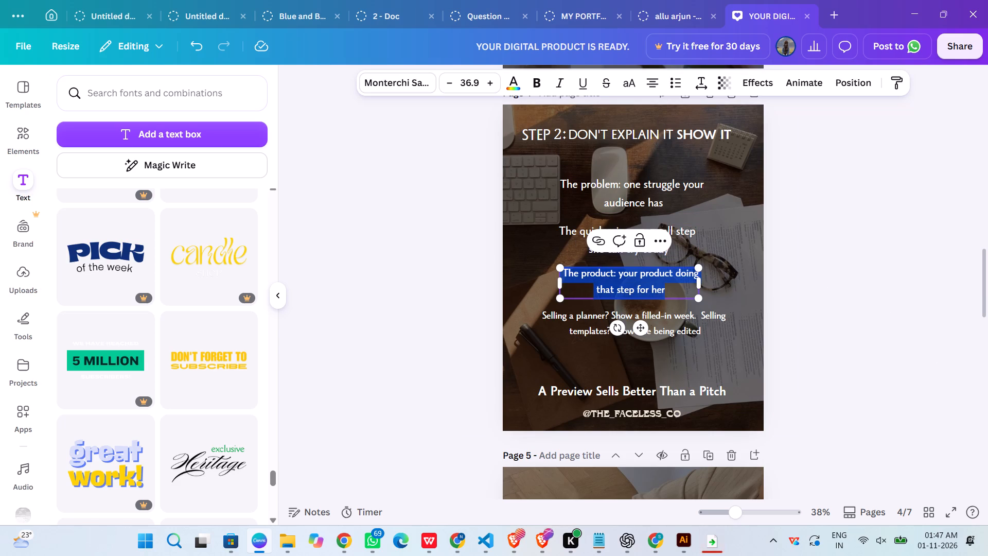
{"action": "left_click", "coordinate": [567, 277]}
{"action": "left_click", "coordinate": [567, 277]}
{"action": "left_click", "coordinate": [567, 274]}
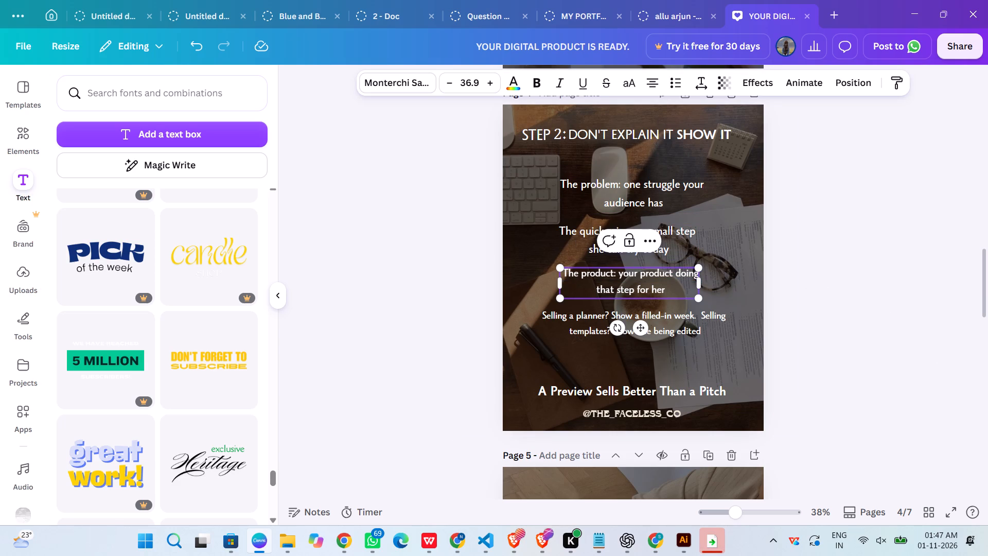
{"action": "key", "text": "Left"}
{"action": "key", "text": "BackSpace"}
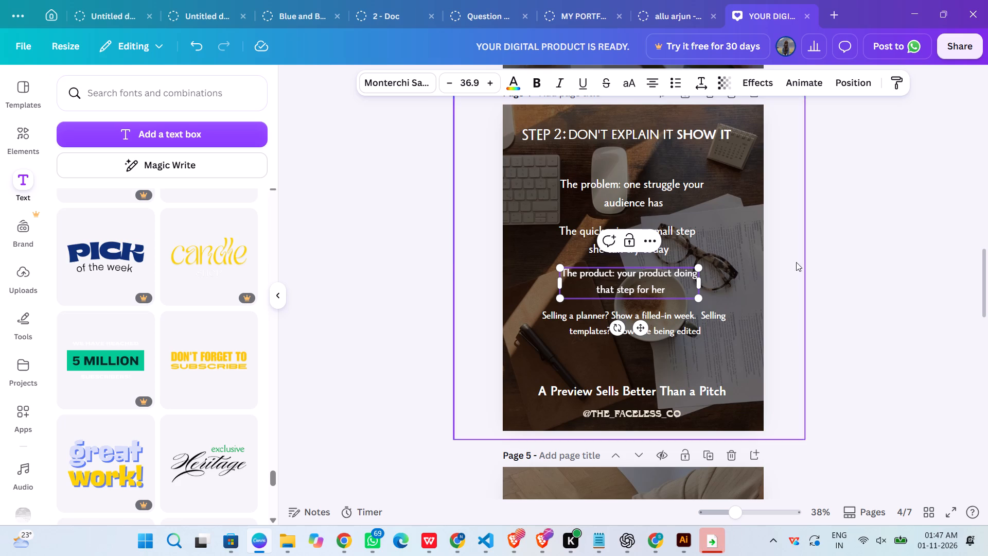
{"action": "left_click", "coordinate": [826, 271]}
Group the problem, quick win and product texts on page 4.
{"action": "left_click", "coordinate": [651, 273]}
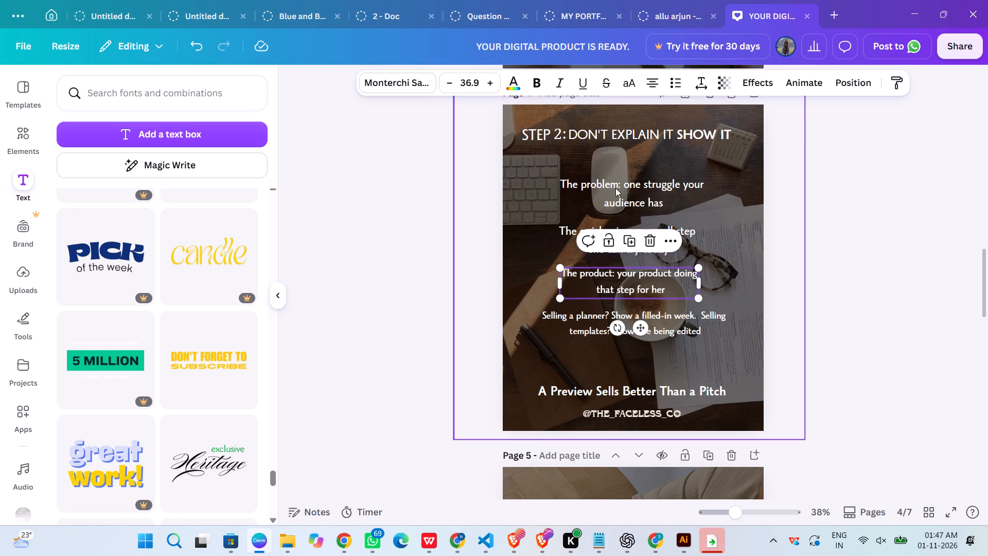
{"action": "left_click", "coordinate": [663, 203], "text": "ctrl"}
{"action": "left_click", "coordinate": [666, 235], "text": "ctrl"}
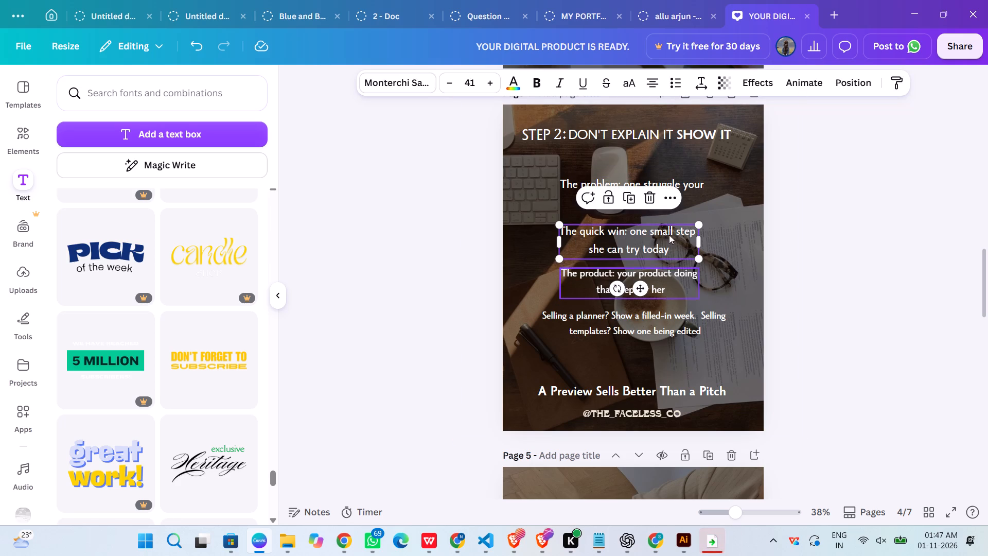
{"action": "left_click", "coordinate": [695, 194], "text": "shift"}
{"action": "left_click", "coordinate": [673, 285], "text": "shift"}
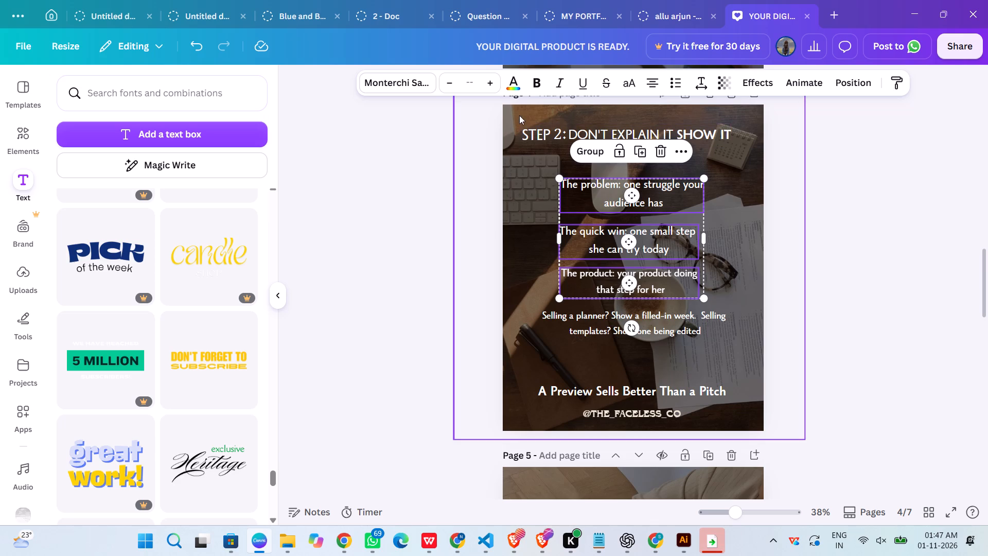
{"action": "left_click", "coordinate": [593, 148]}
{"action": "left_click", "coordinate": [839, 235]}
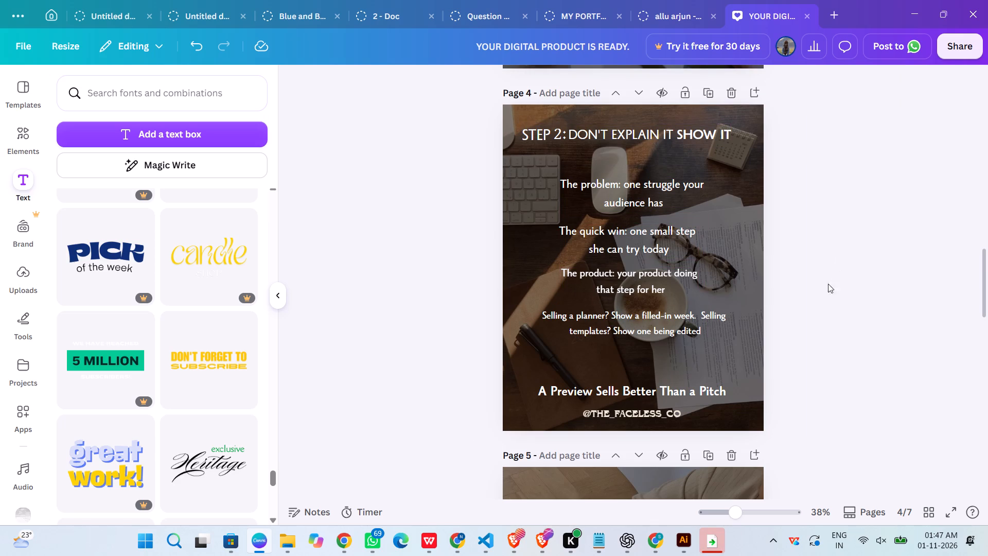
Move the "Selling a planner?" example text down, midway between the product text and closing line, and increase its font size to 37.
{"action": "left_click", "coordinate": [656, 323]}
{"action": "left_click_drag", "start_coordinate": [656, 323], "coordinate": [652, 344]}
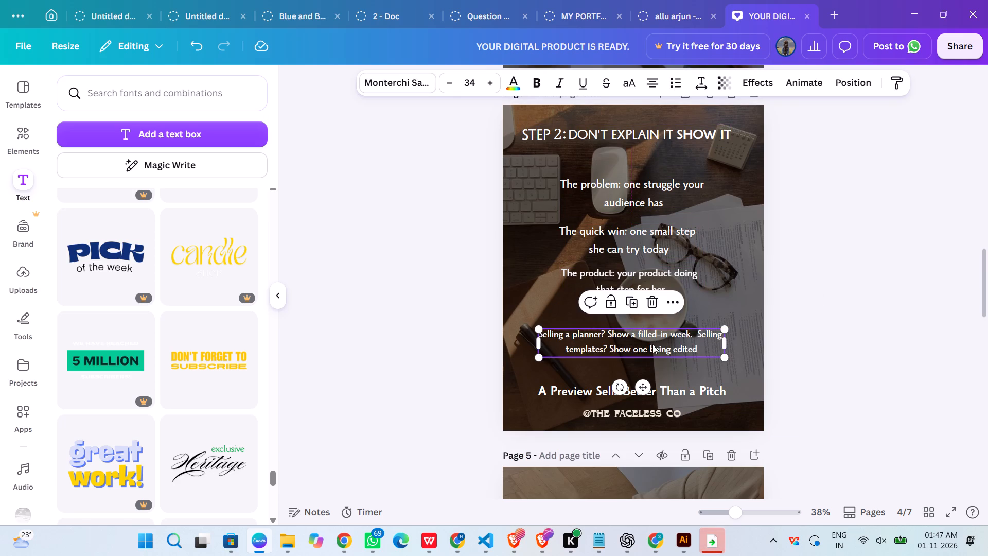
{"action": "triple_click", "coordinate": [486, 86]}
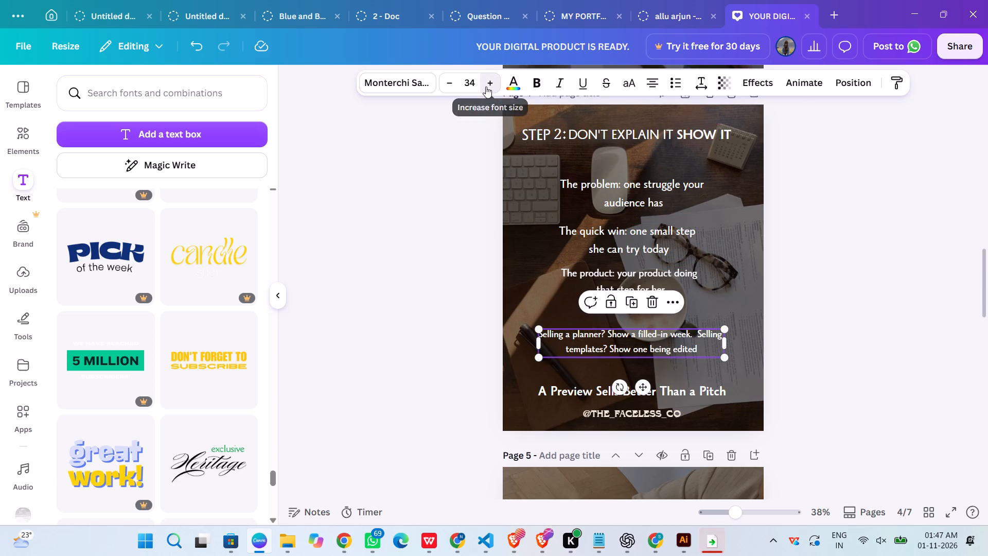
{"action": "left_click", "coordinate": [861, 213]}
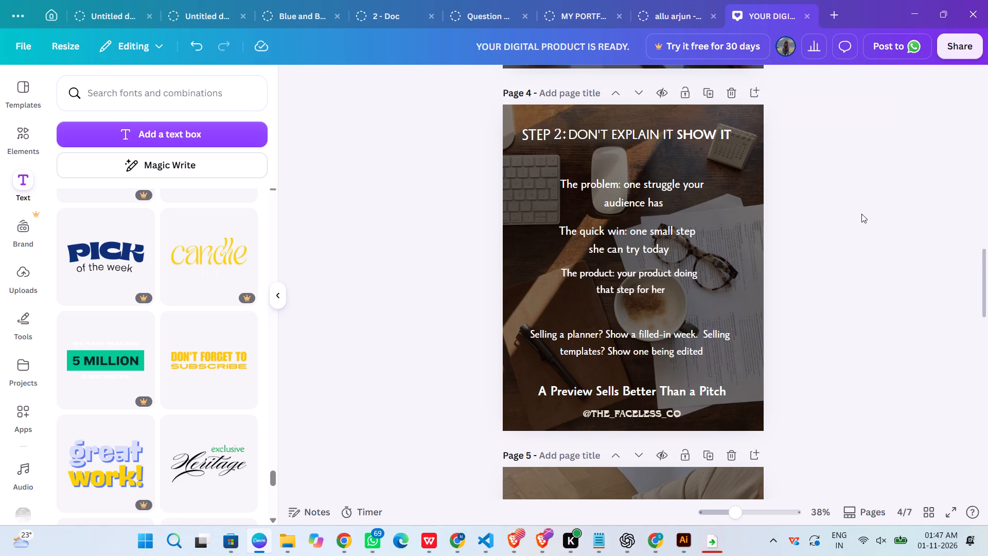
{"action": "left_click_drag", "start_coordinate": [704, 337], "coordinate": [711, 337]}
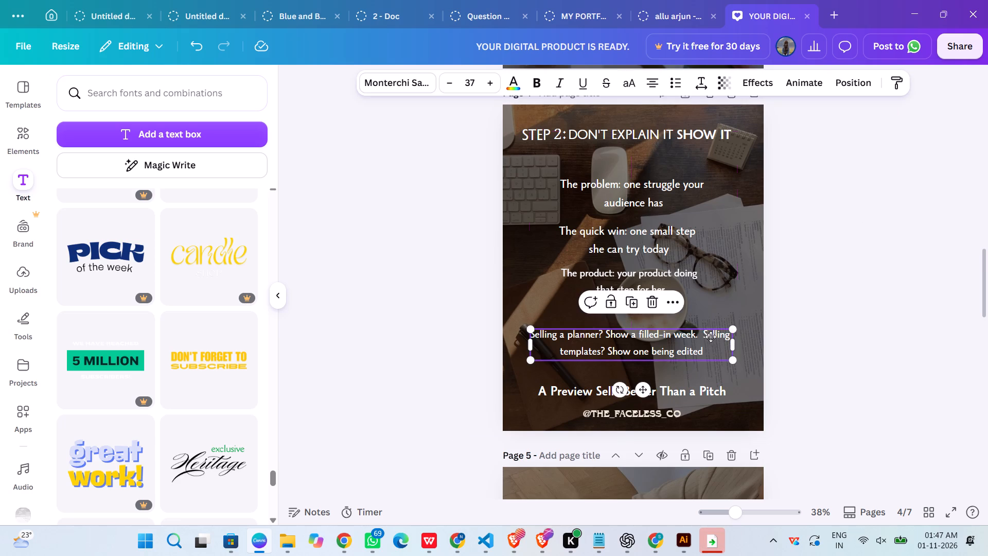
{"action": "left_click_drag", "start_coordinate": [711, 337], "coordinate": [707, 336]}
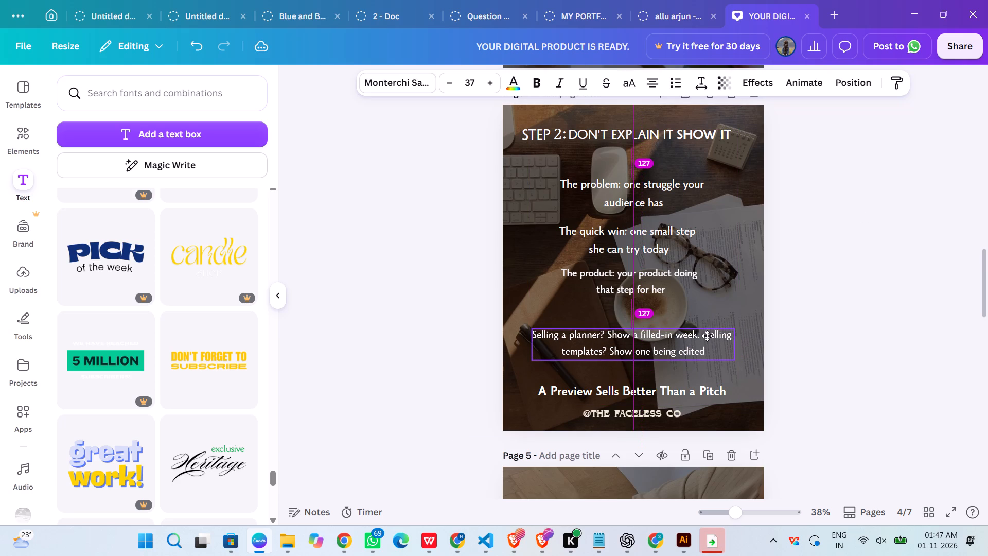
{"action": "left_click_drag", "start_coordinate": [707, 336], "coordinate": [708, 335]}
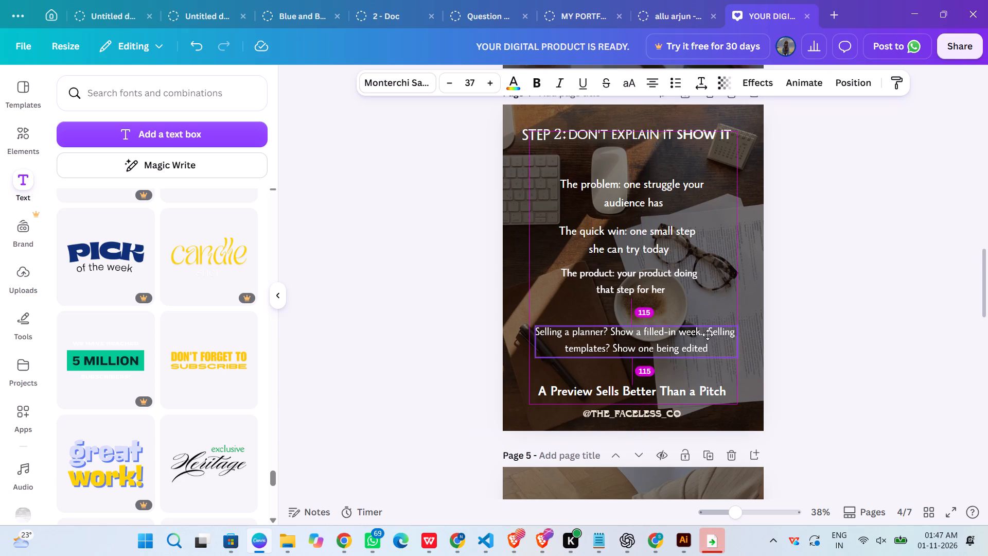
{"action": "left_click_drag", "start_coordinate": [708, 335], "coordinate": [704, 331]}
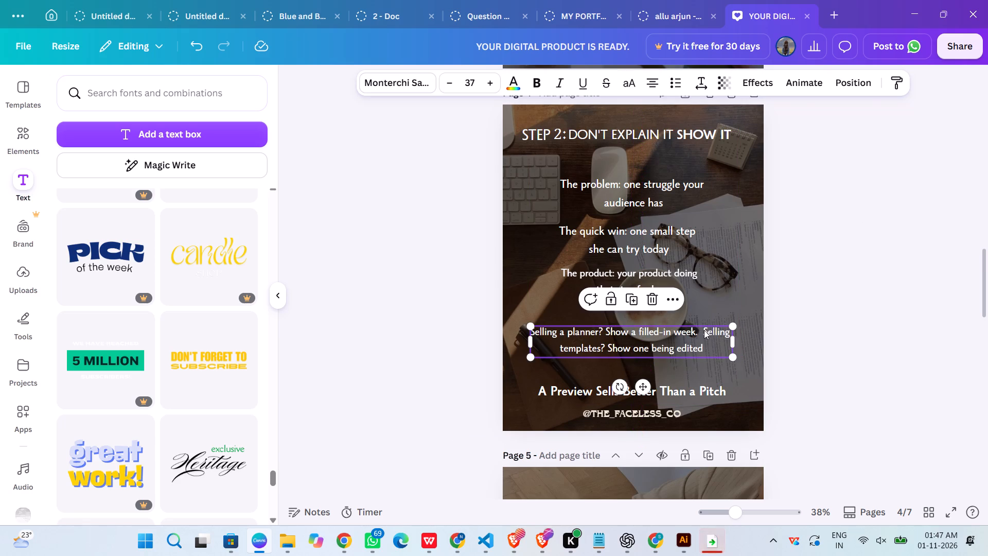
{"action": "left_click", "coordinate": [815, 338]}
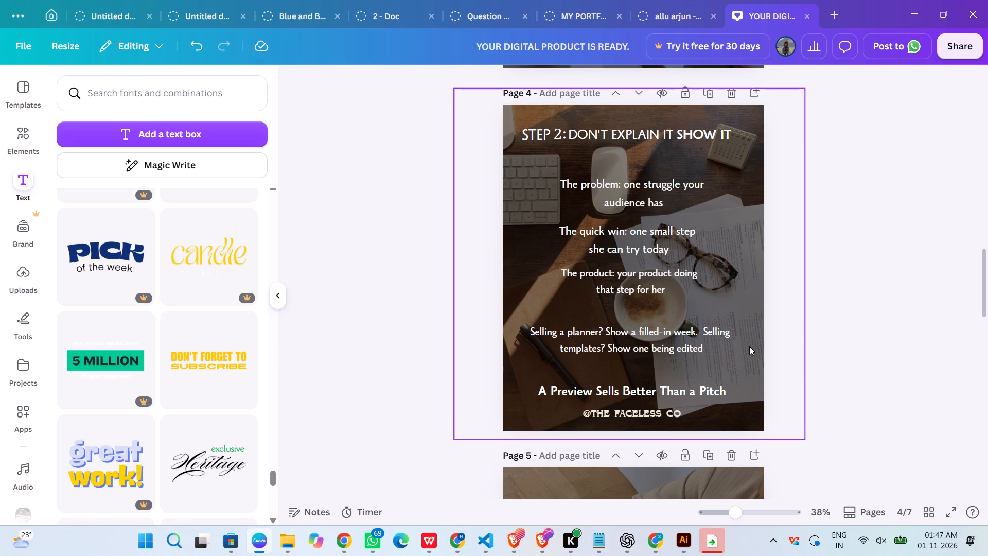
Move the closing line "A Preview Sells Better Than a Pitch" up, midway between the example text and the handle.
{"action": "scroll", "coordinate": [749, 346], "scroll_direction": "down", "scroll_amount": 1}
{"action": "left_click_drag", "start_coordinate": [701, 330], "coordinate": [701, 321]}
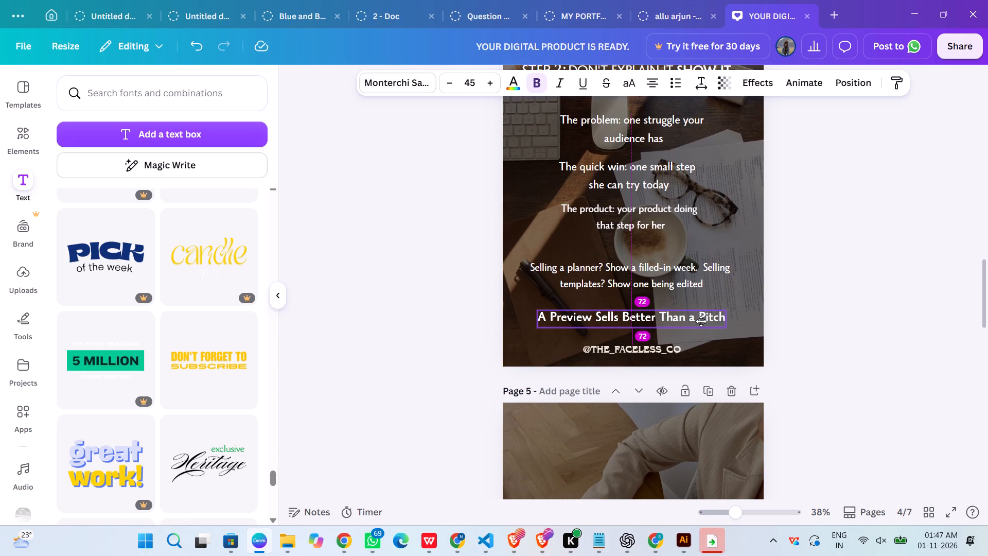
{"action": "left_click_drag", "start_coordinate": [701, 321], "coordinate": [701, 321]}
{"action": "left_click", "coordinate": [881, 320]}
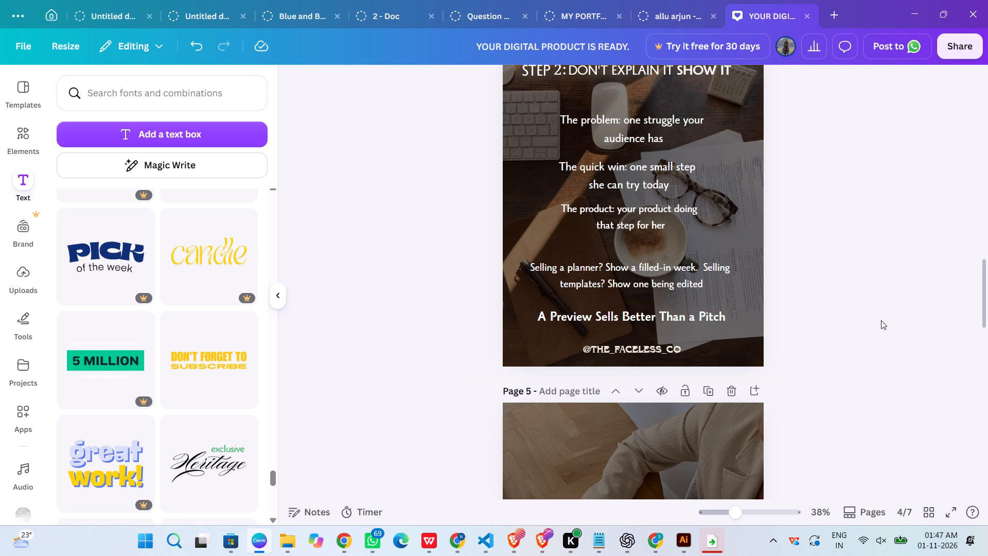
Remove the bold formatting from the "A Preview Sells Better Than a Pitch" line.
{"action": "left_click", "coordinate": [723, 317]}
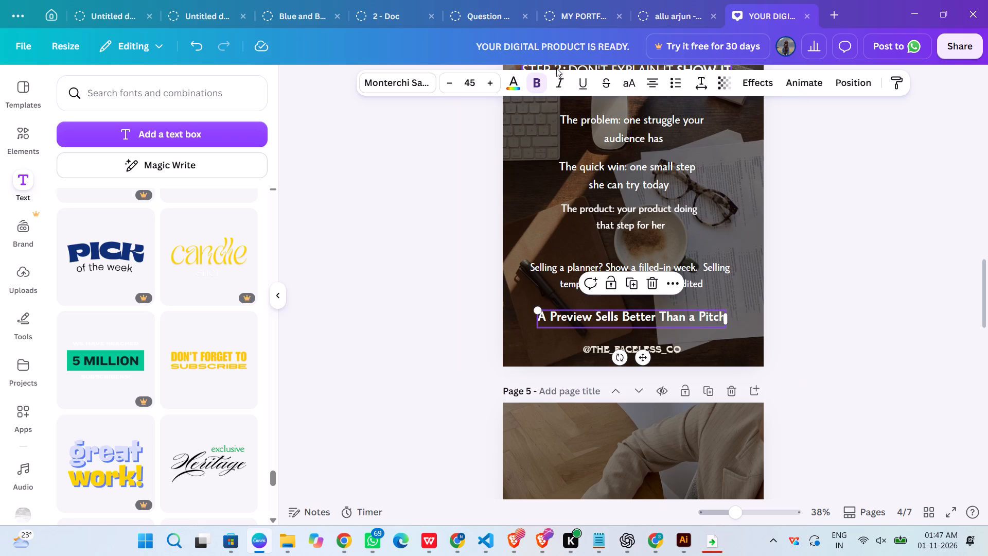
{"action": "left_click", "coordinate": [541, 80]}
{"action": "left_click", "coordinate": [918, 308]}
Review the carousel from page 1 to page 5, comparing page 4's text layout with the earlier pages.
{"action": "scroll", "coordinate": [918, 308], "scroll_direction": "up", "scroll_amount": 1}
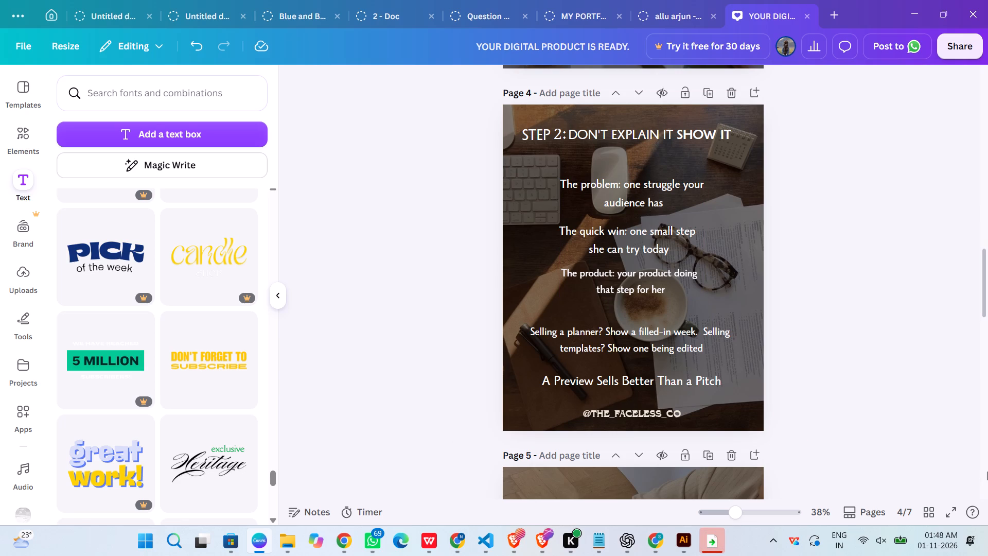
{"action": "scroll", "coordinate": [651, 392], "scroll_direction": "up", "scroll_amount": 13}
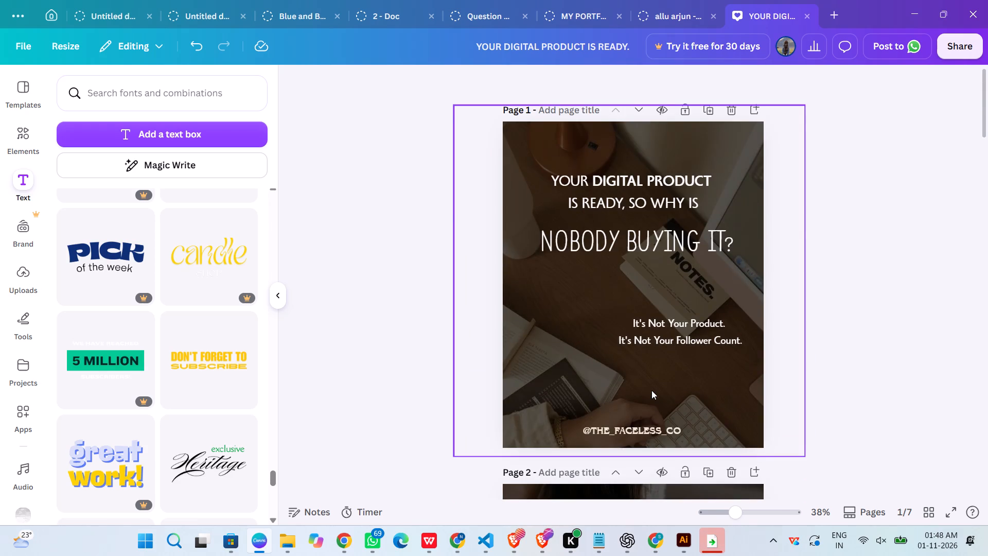
{"action": "scroll", "coordinate": [651, 390], "scroll_direction": "up", "scroll_amount": 1}
{"action": "scroll", "coordinate": [651, 390], "scroll_direction": "down", "scroll_amount": 17}
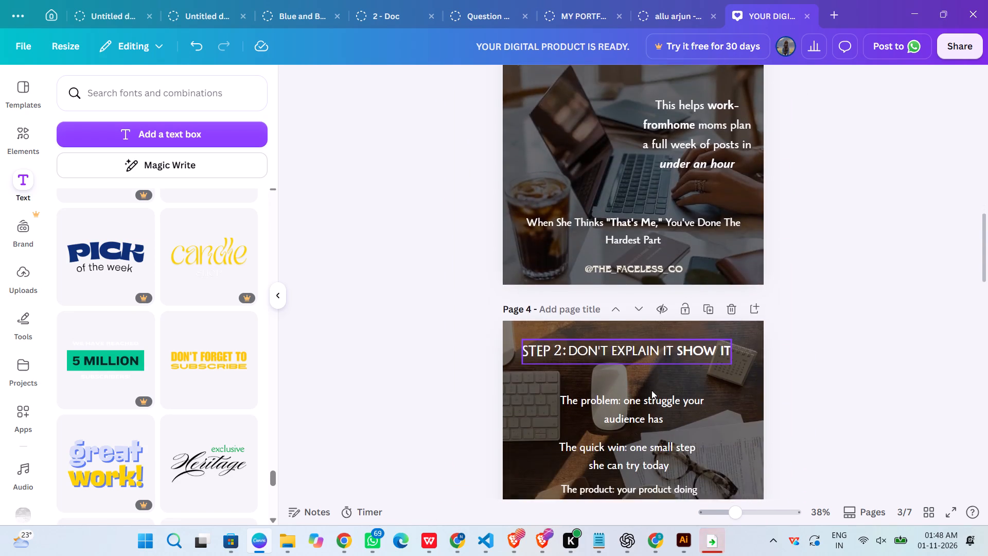
{"action": "scroll", "coordinate": [651, 390], "scroll_direction": "down", "scroll_amount": 3}
{"action": "scroll", "coordinate": [651, 390], "scroll_direction": "up", "scroll_amount": 6}
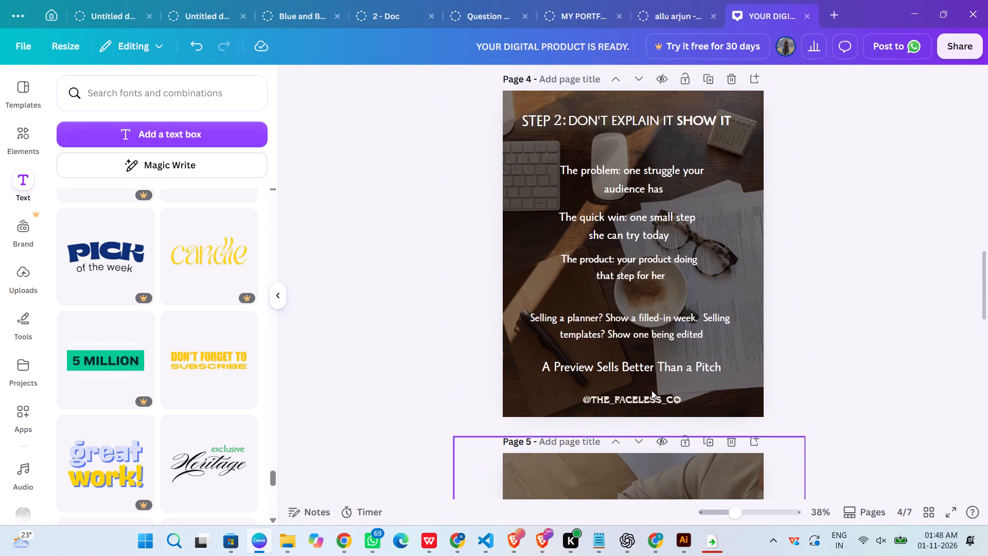
{"action": "scroll", "coordinate": [651, 390], "scroll_direction": "up", "scroll_amount": 1}
{"action": "scroll", "coordinate": [651, 390], "scroll_direction": "down", "scroll_amount": 1}
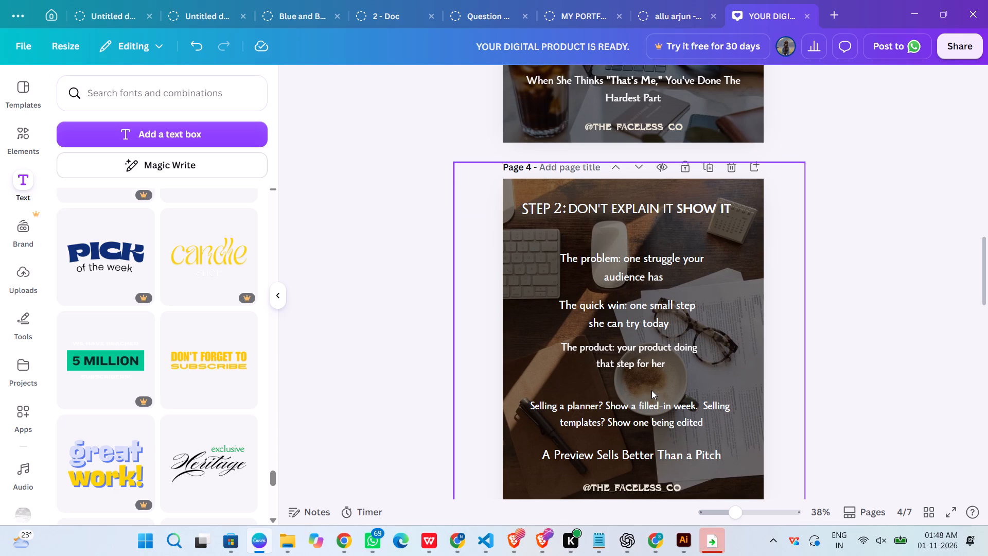
{"action": "scroll", "coordinate": [651, 390], "scroll_direction": "down", "scroll_amount": 2}
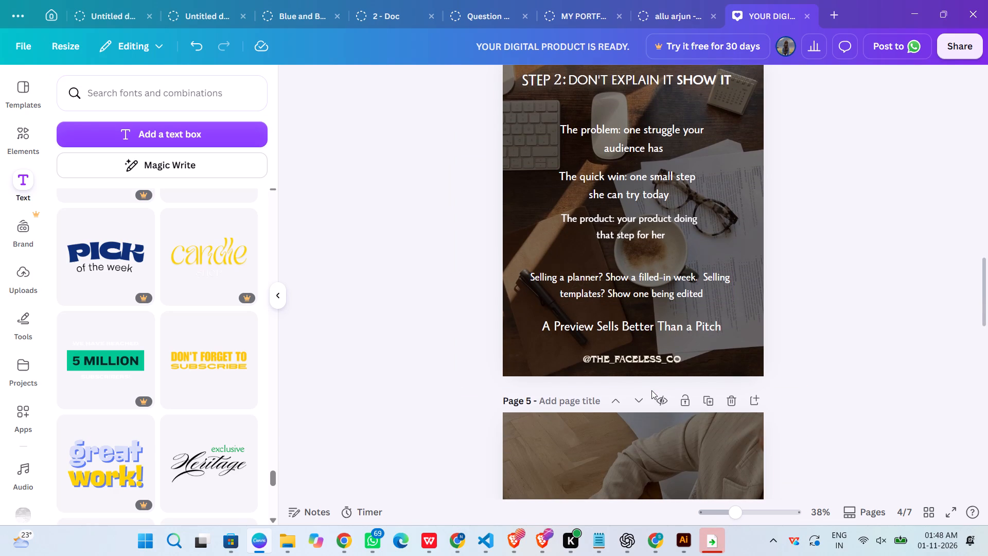
{"action": "left_click", "coordinate": [636, 306]}
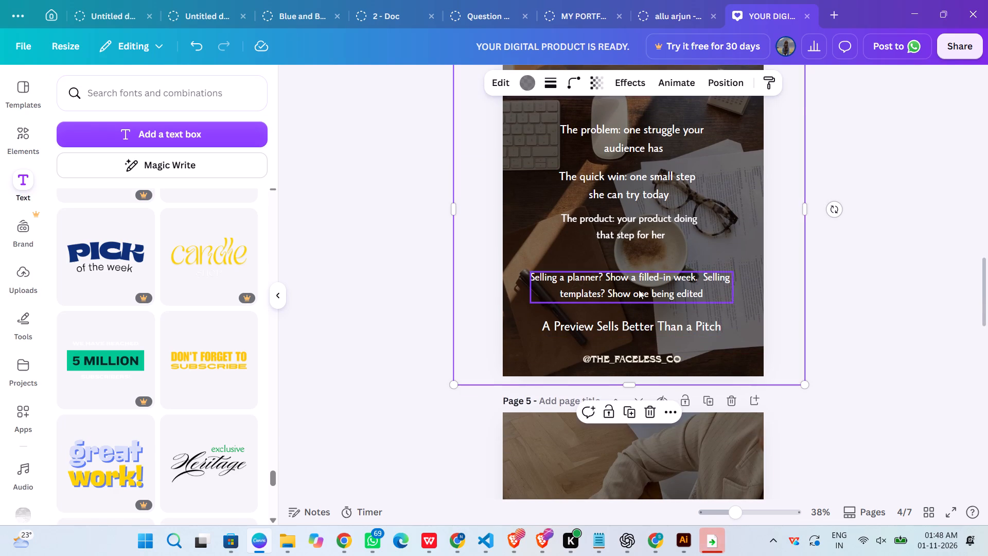
{"action": "left_click", "coordinate": [639, 290]}
{"action": "left_click", "coordinate": [921, 298]}
{"action": "scroll", "coordinate": [921, 298], "scroll_direction": "down", "scroll_amount": 2}
{"action": "scroll", "coordinate": [888, 326], "scroll_direction": "down", "scroll_amount": 4}
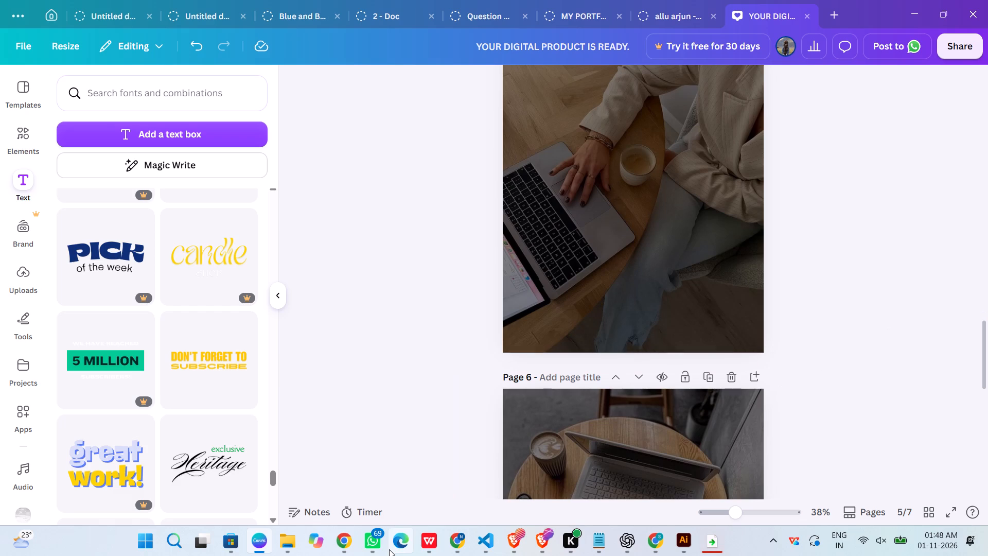
Switch to the Chrome browser.
{"action": "left_click", "coordinate": [337, 537]}
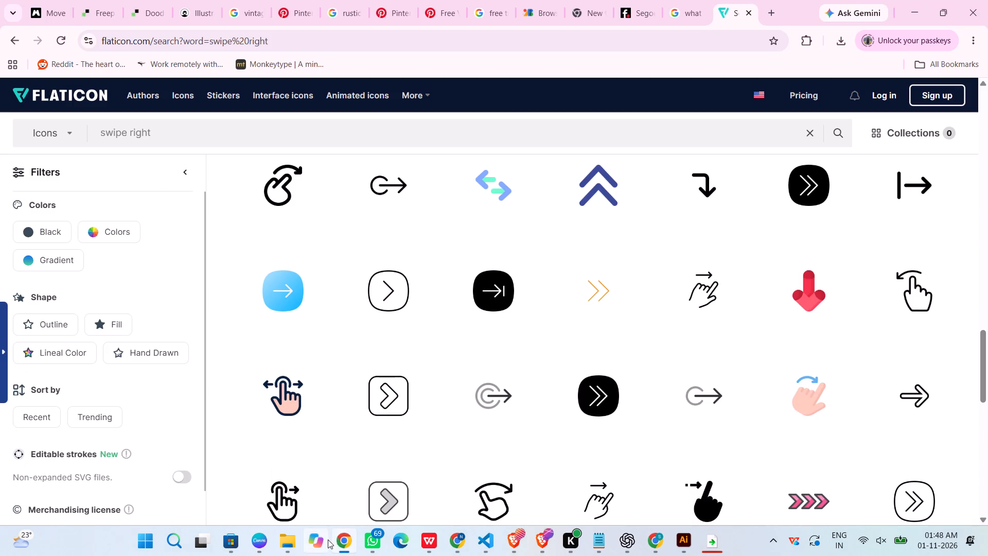
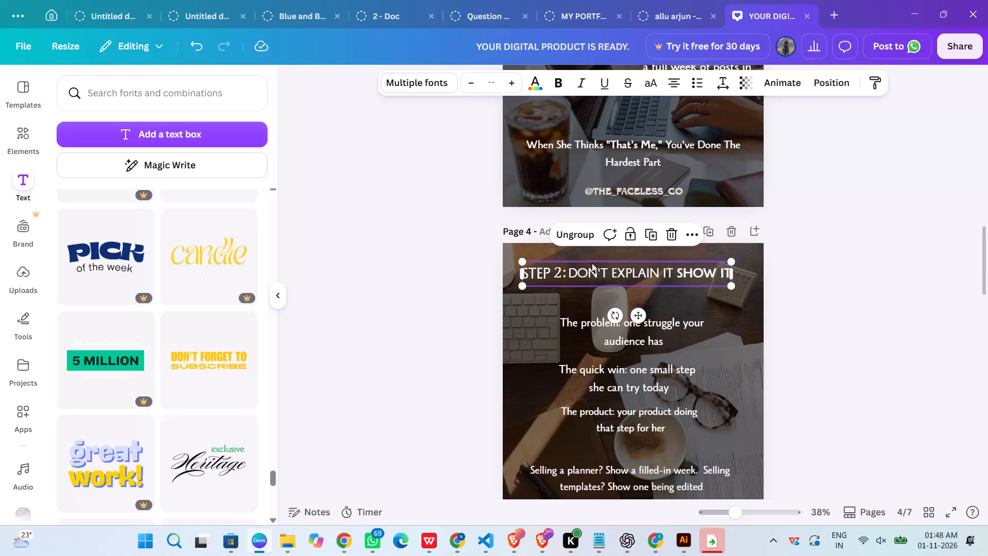
Duplicate page 4's "STEP 2: DON'T EXPLAIN IT SHOW IT" headline group and place the copy at the top of page 5.
{"action": "left_click", "coordinate": [648, 239]}
{"action": "left_click_drag", "start_coordinate": [650, 275], "coordinate": [650, 474]}
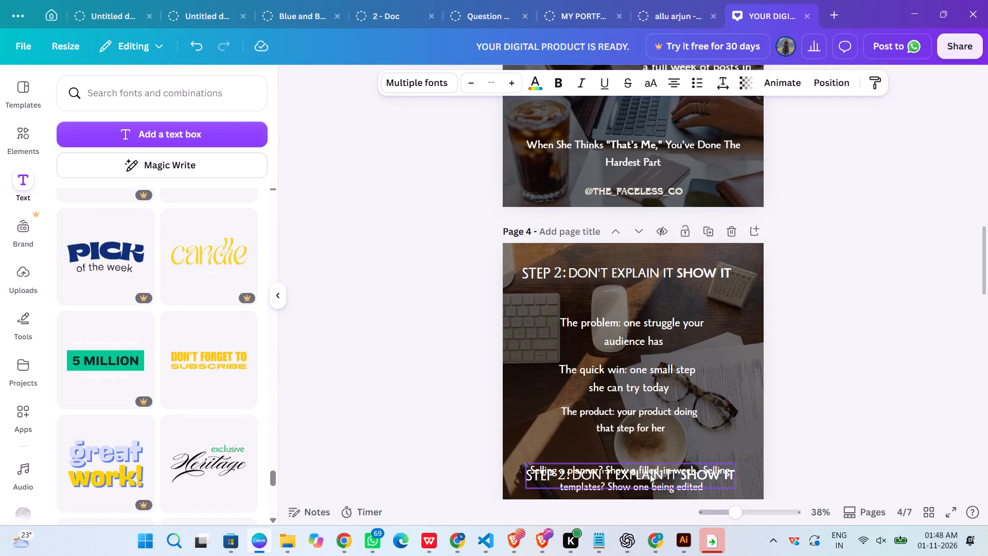
{"action": "scroll", "coordinate": [650, 474], "scroll_direction": "down", "scroll_amount": 4}
{"action": "scroll", "coordinate": [738, 208], "scroll_direction": "up", "scroll_amount": 3}
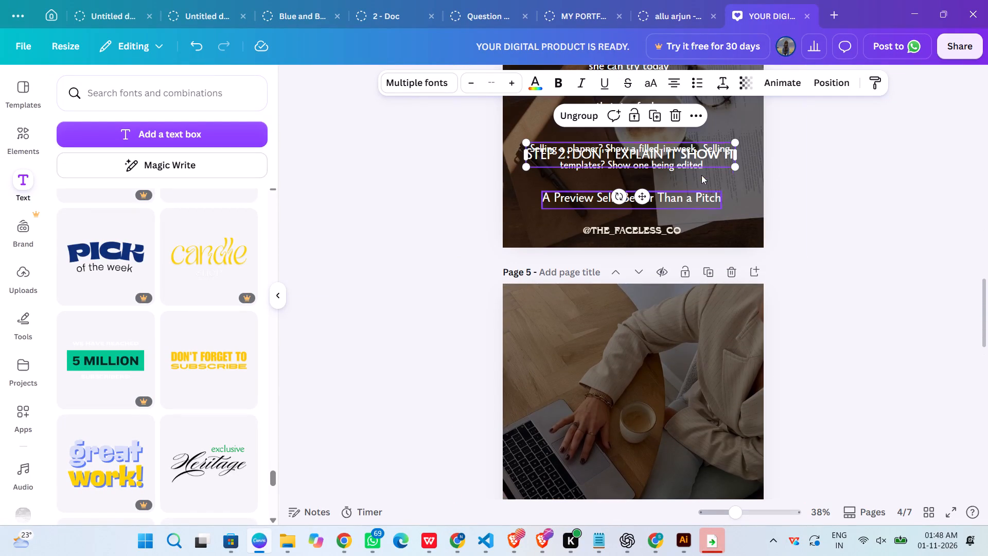
{"action": "left_click_drag", "start_coordinate": [699, 154], "coordinate": [694, 317]}
{"action": "right_click", "coordinate": [694, 317]}
{"action": "left_click", "coordinate": [640, 320]}
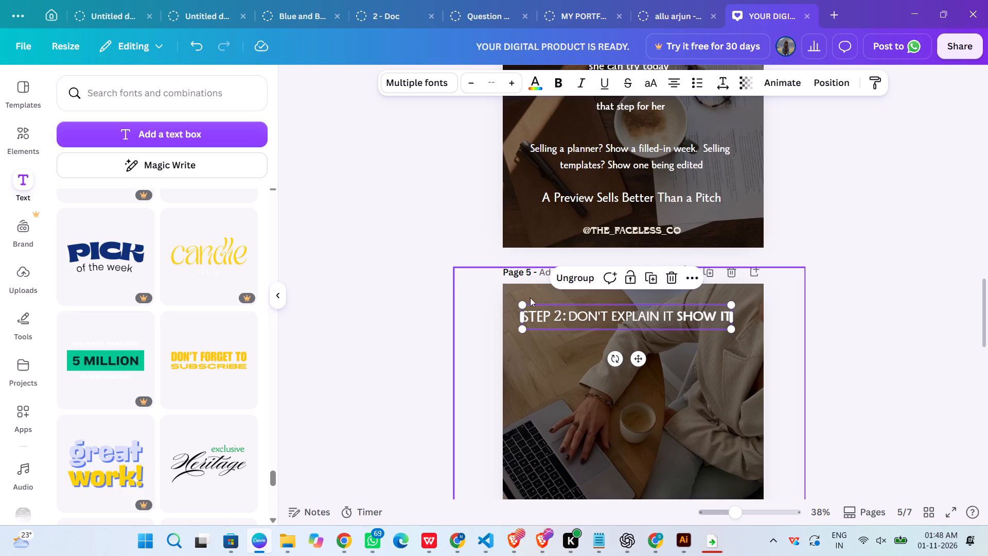
Ungroup the copied headline on page 5 and change its step number to 3.
{"action": "left_click", "coordinate": [550, 312]}
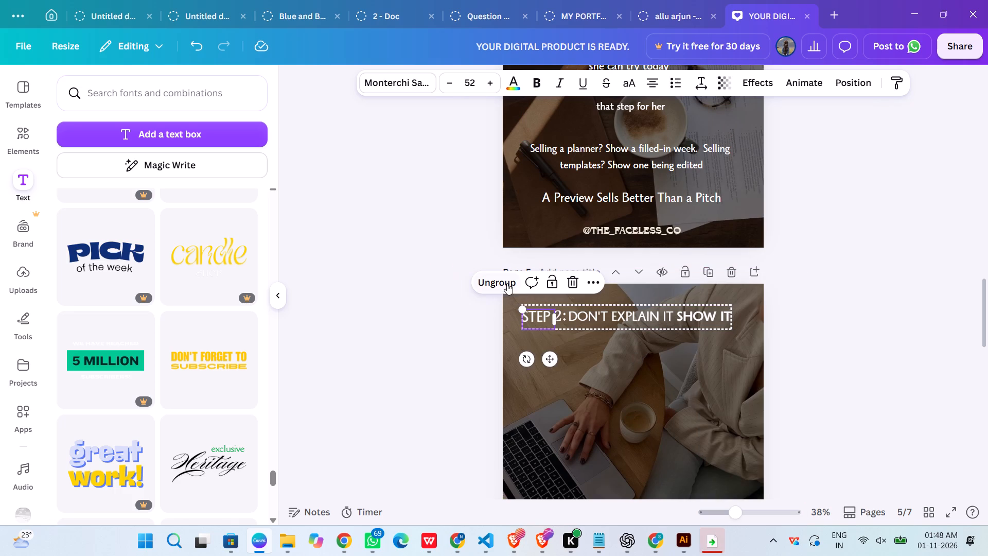
{"action": "left_click", "coordinate": [503, 283]}
{"action": "left_click", "coordinate": [558, 311]}
{"action": "left_click", "coordinate": [562, 315]}
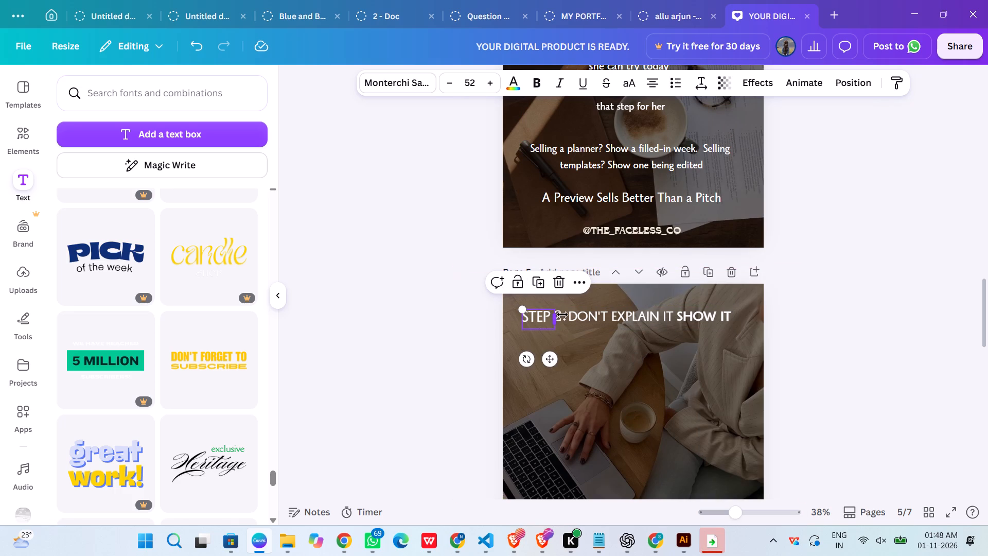
{"action": "left_click", "coordinate": [579, 315]}
{"action": "left_click", "coordinate": [595, 276]}
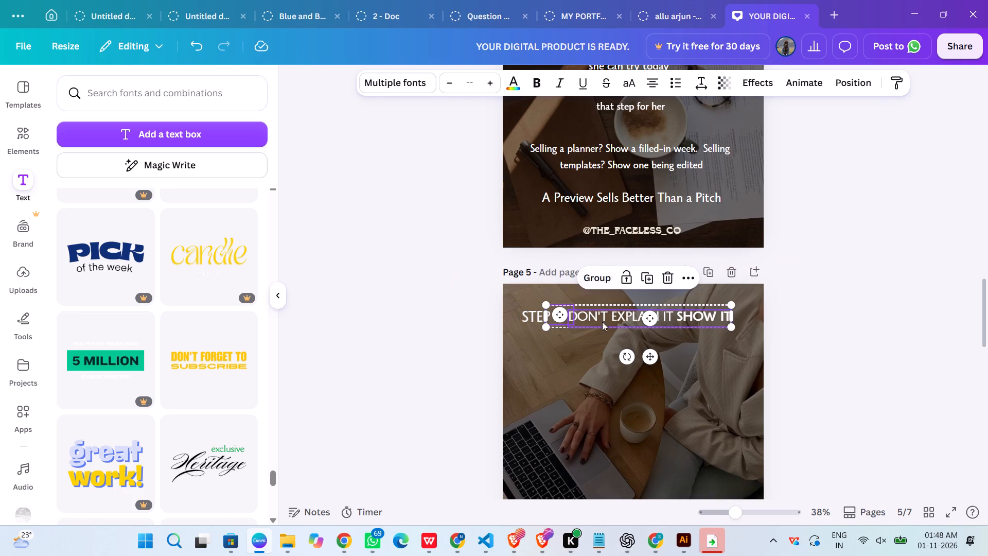
{"action": "left_click", "coordinate": [878, 327]}
{"action": "left_click", "coordinate": [561, 319]}
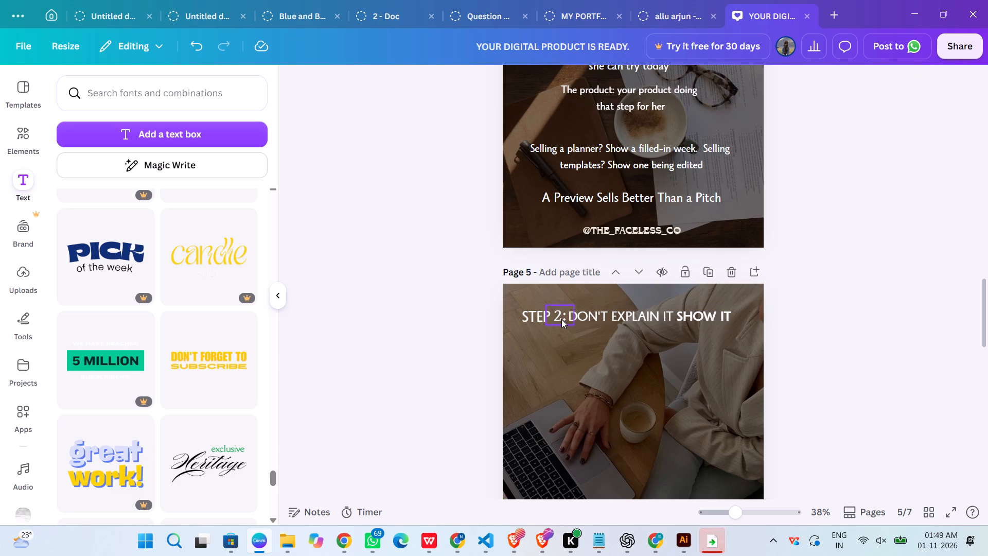
{"action": "double_click", "coordinate": [559, 319]}
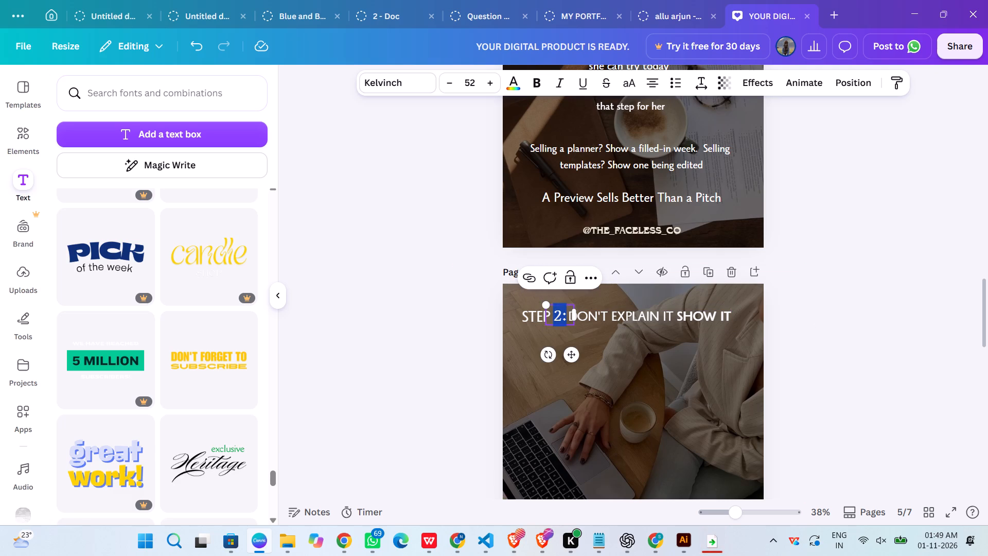
{"action": "key", "text": "Left"}
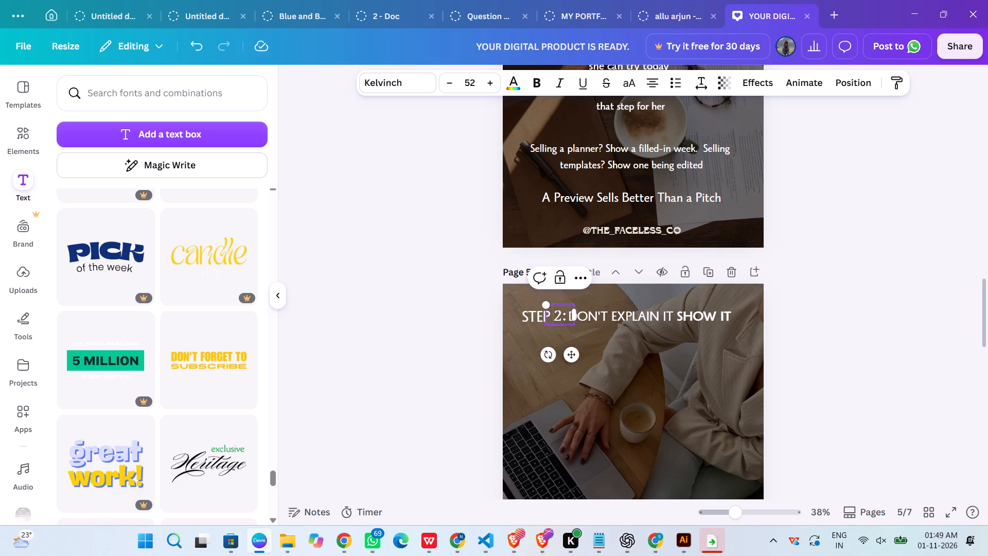
{"action": "key", "text": "Delete"}
{"action": "key", "text": "3"}
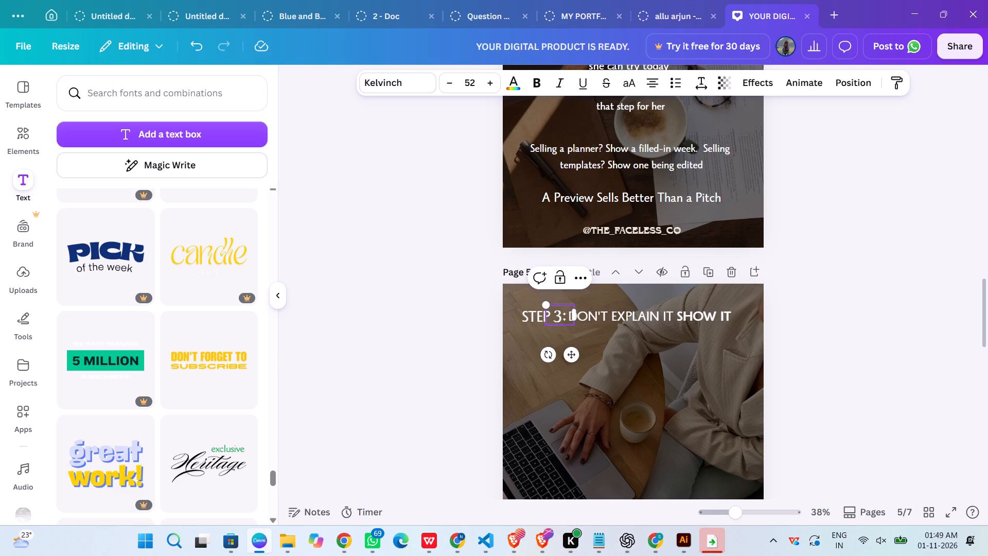
Group the "STEP" and "3:" text boxes on page 5.
{"action": "left_click", "coordinate": [710, 316]}
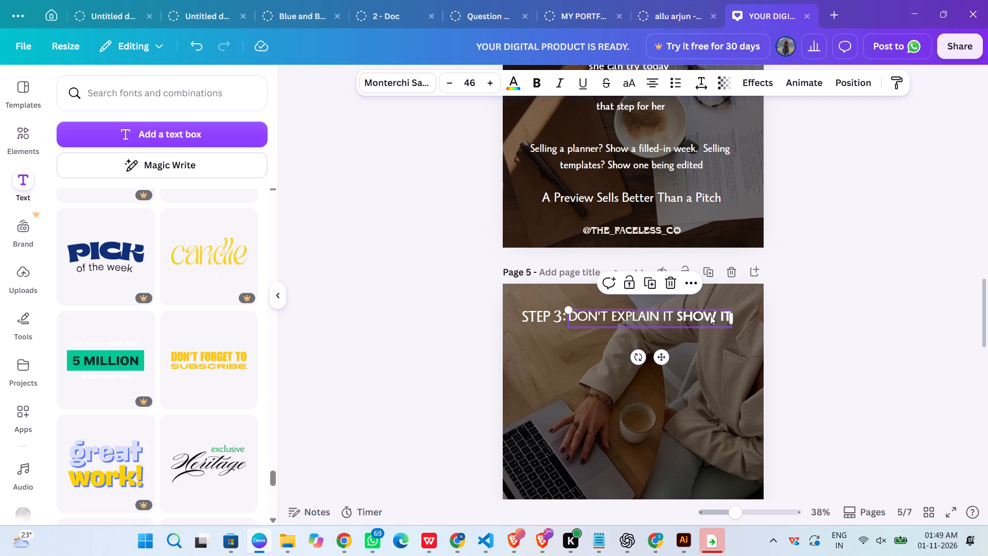
{"action": "left_click", "coordinate": [551, 312]}
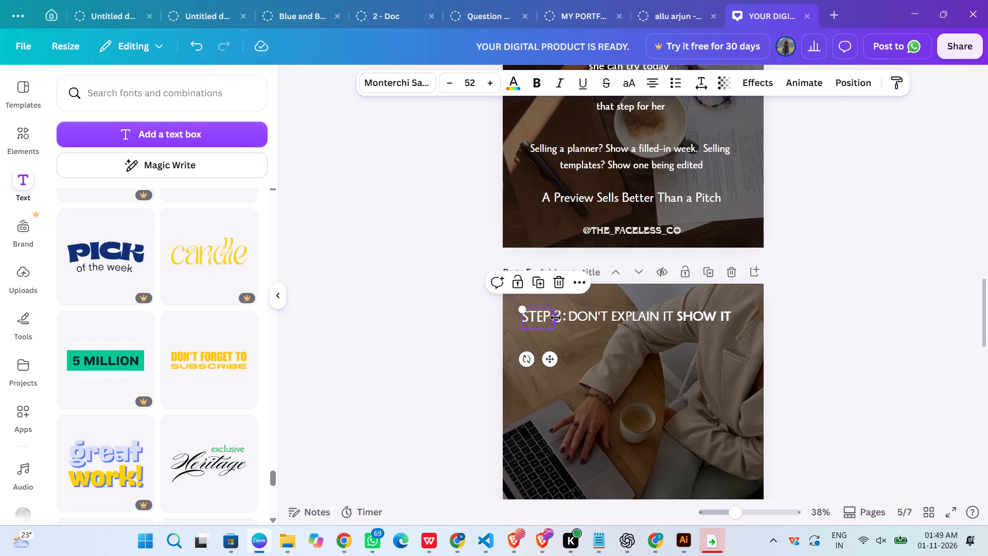
{"action": "left_click", "coordinate": [563, 319], "text": "shift"}
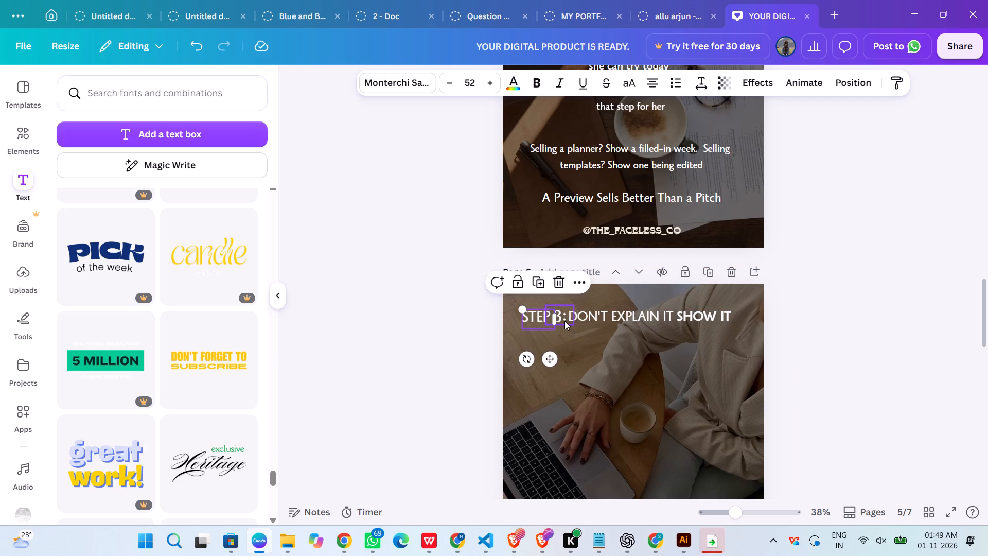
{"action": "left_click", "coordinate": [564, 321], "text": "shift"}
{"action": "left_click", "coordinate": [515, 280]}
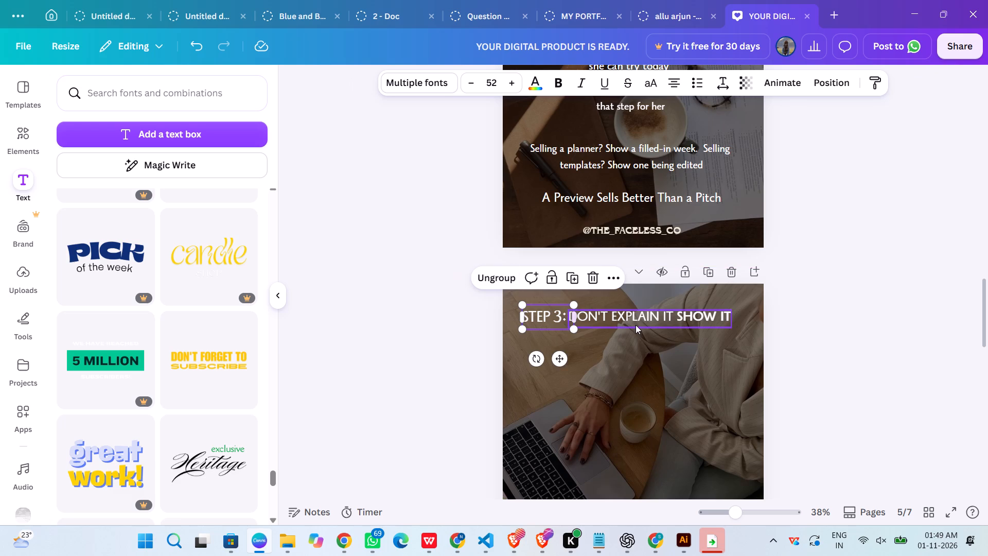
Delete the copied "DON'T EXPLAIN IT SHOW IT" text from page 5.
{"action": "left_click", "coordinate": [637, 325]}
{"action": "key", "text": "Delete"}
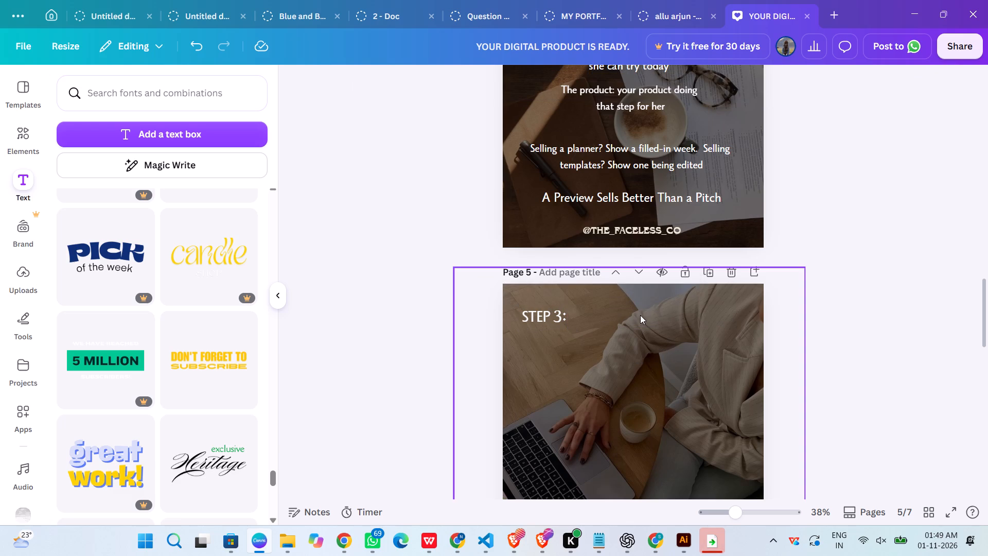
Check the Slide 5: Step 3 text and style specifications in the WPS Office design brief, and return to the Canva carousel.
{"action": "left_click", "coordinate": [428, 543]}
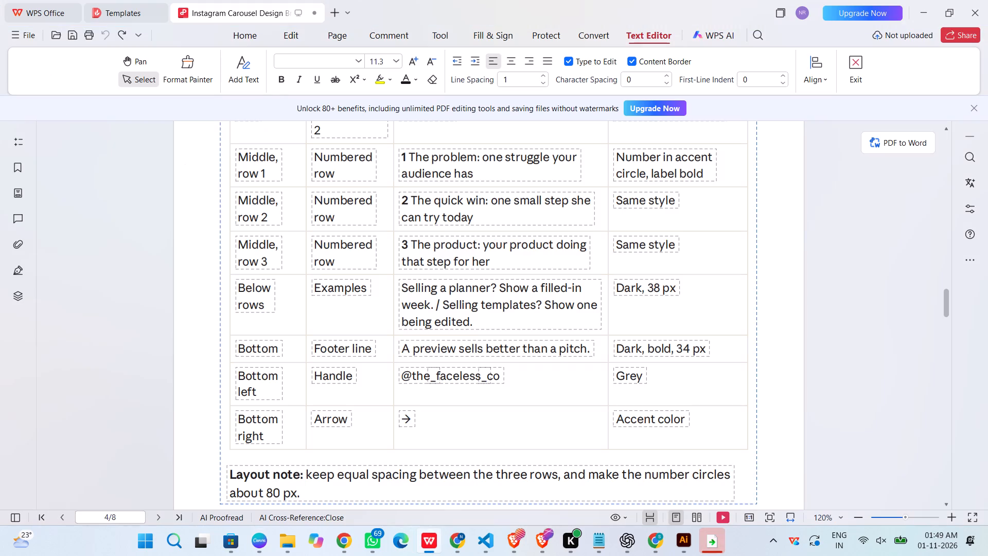
{"action": "scroll", "coordinate": [470, 372], "scroll_direction": "down", "scroll_amount": 8}
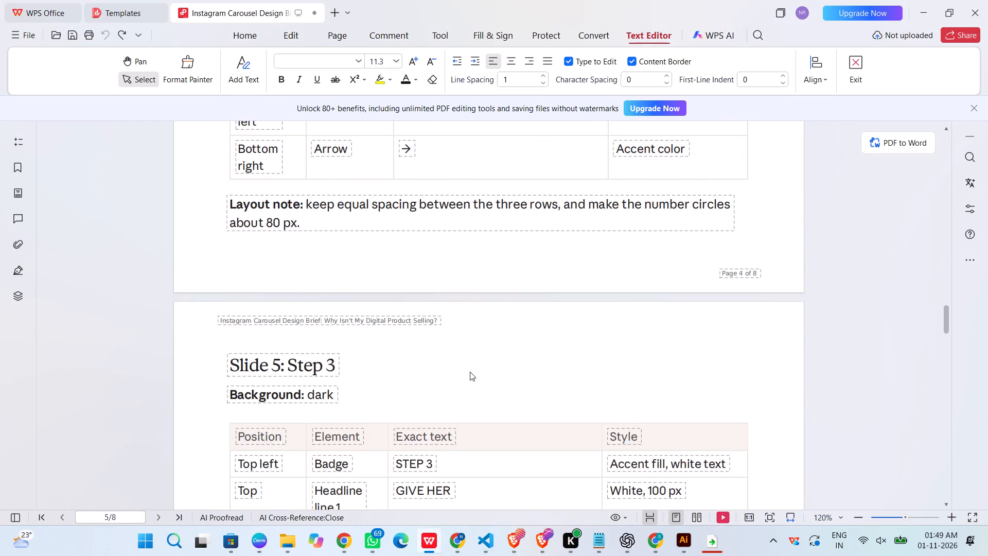
{"action": "scroll", "coordinate": [470, 372], "scroll_direction": "down", "scroll_amount": 5}
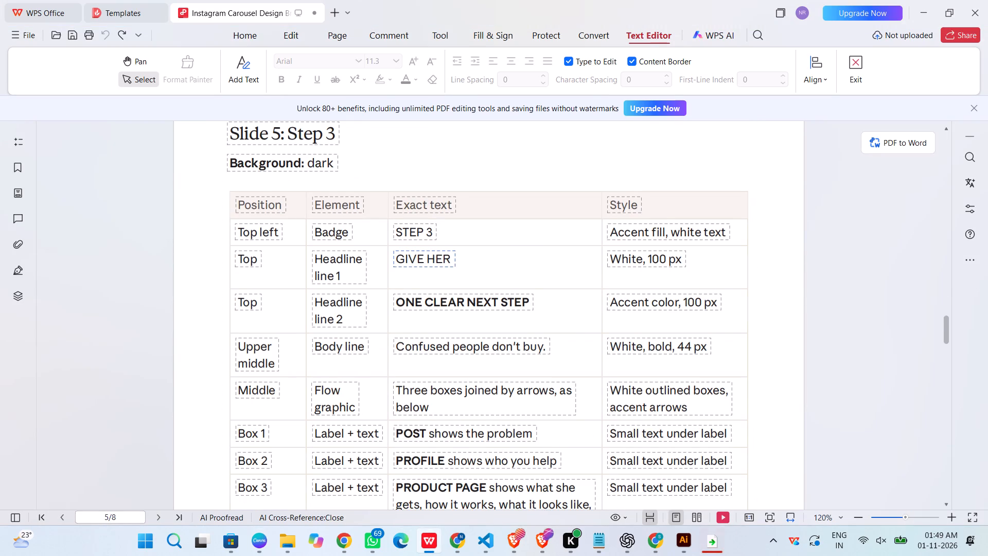
{"action": "left_click", "coordinate": [916, 12]}
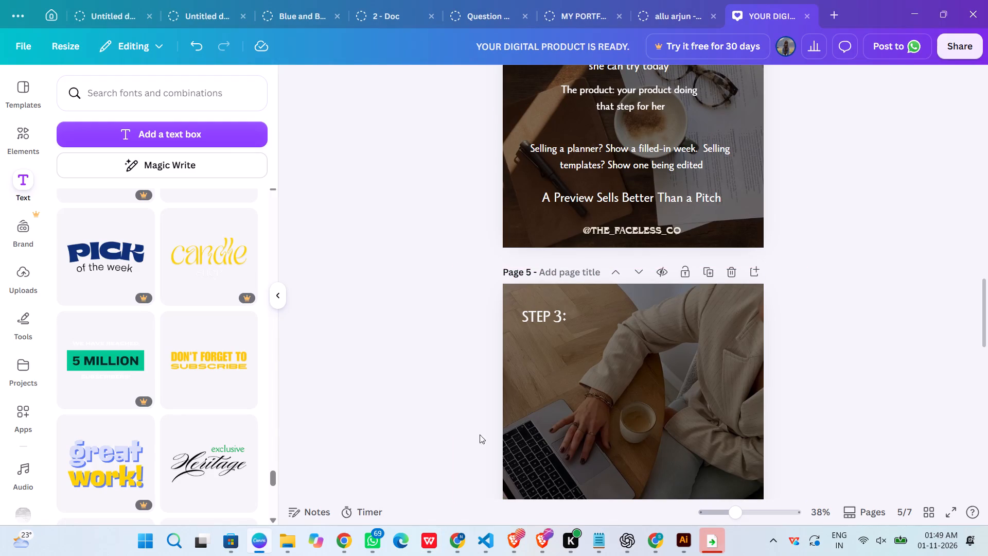
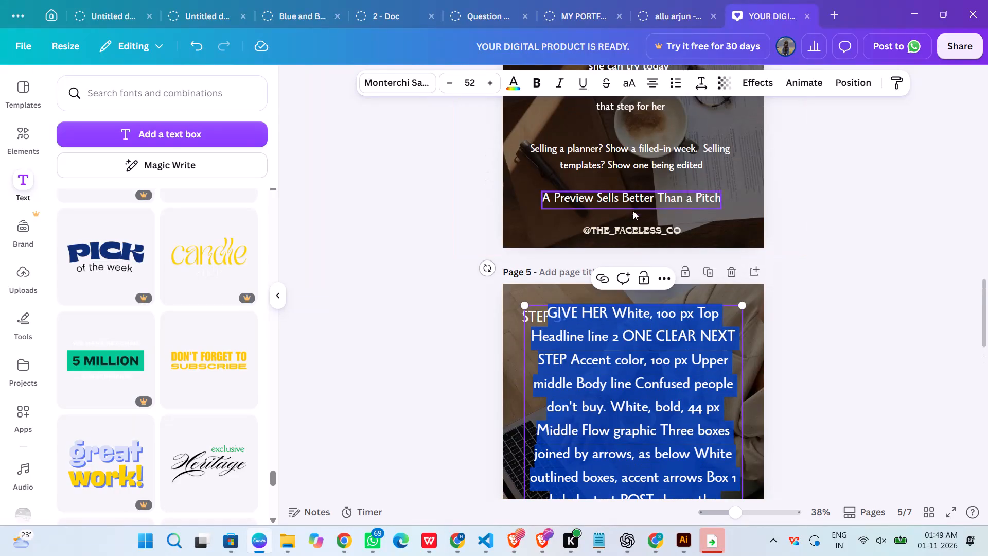
{"action": "left_click", "coordinate": [632, 222]}
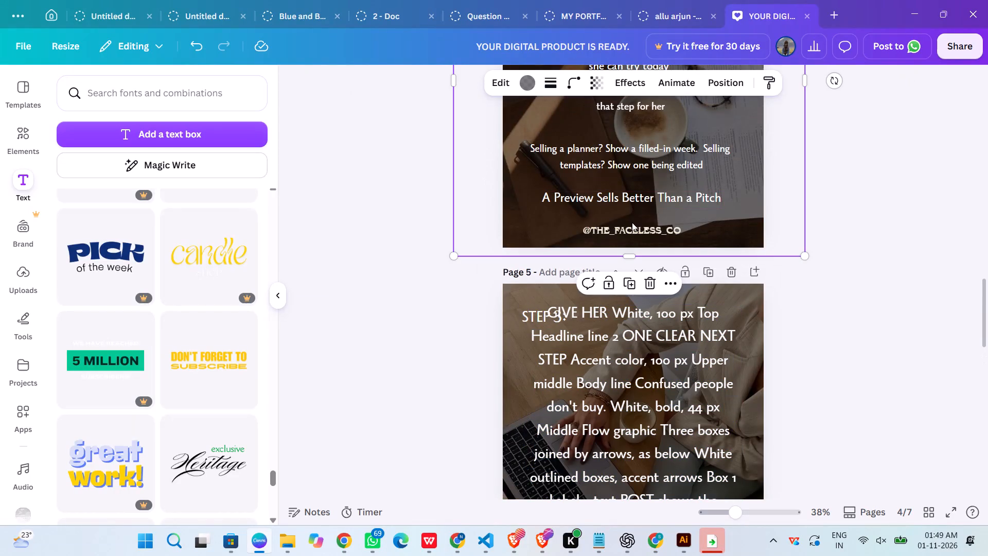
{"action": "left_click", "coordinate": [634, 229]}
{"action": "key", "text": "ctrl+c"}
{"action": "scroll", "coordinate": [634, 229], "scroll_direction": "down", "scroll_amount": 4}
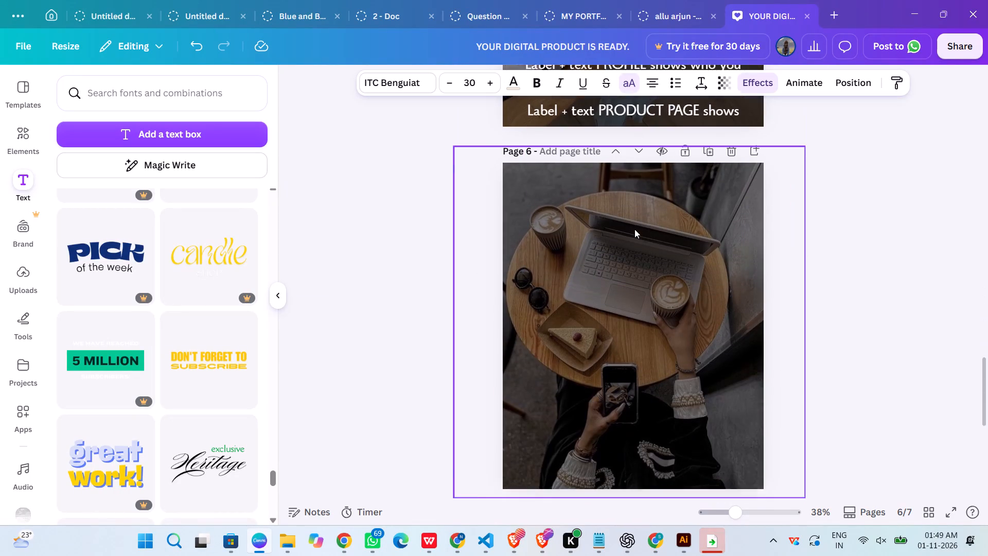
{"action": "scroll", "coordinate": [634, 229], "scroll_direction": "up", "scroll_amount": 3}
{"action": "left_click_drag", "start_coordinate": [634, 229], "coordinate": [539, 167]}
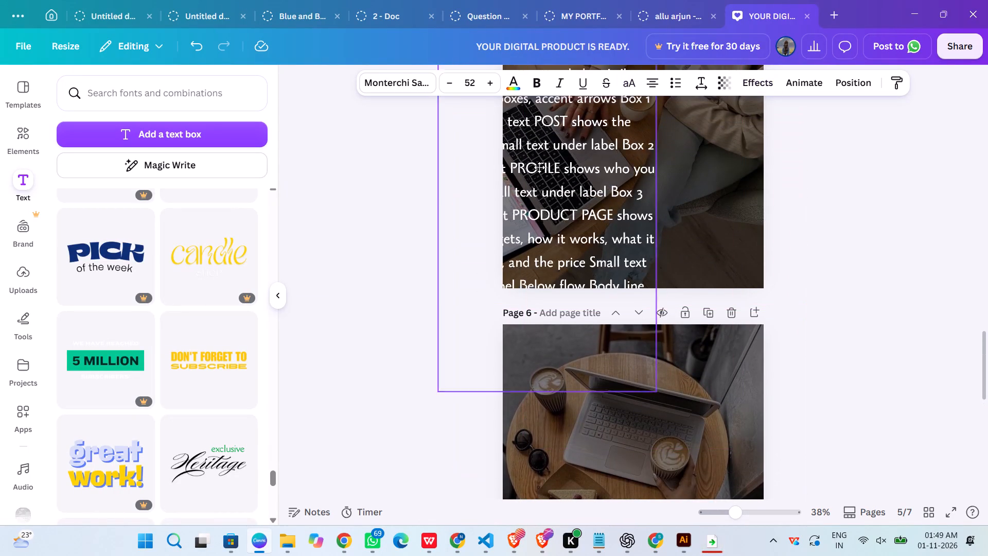
{"action": "left_click_drag", "start_coordinate": [539, 167], "coordinate": [444, 146]}
{"action": "left_click", "coordinate": [667, 254]}
{"action": "key", "text": "ctrl+v"}
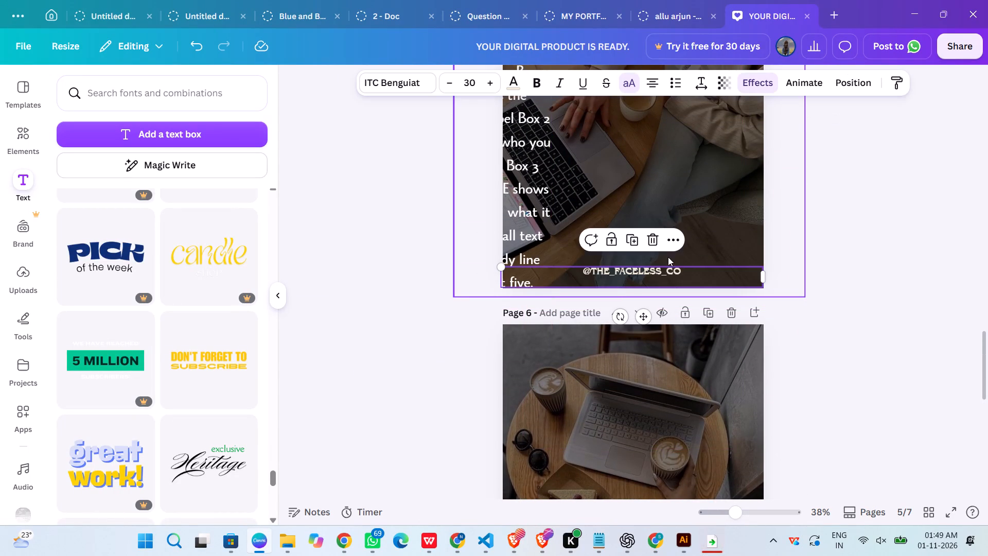
{"action": "left_click", "coordinate": [888, 244]}
Move the pasted brief text back over page 5, placing it below the "STEP 3:" label.
{"action": "scroll", "coordinate": [889, 244], "scroll_direction": "up", "scroll_amount": 3}
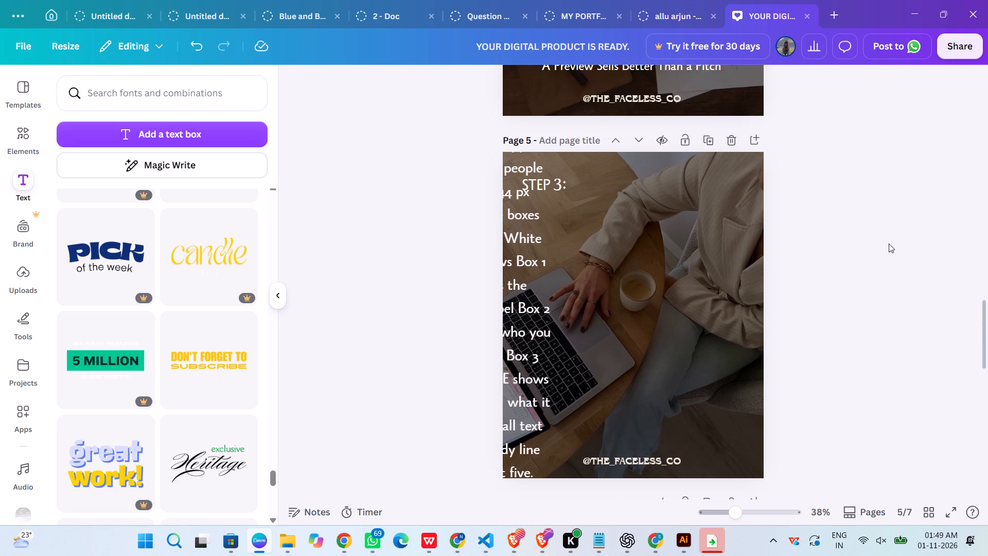
{"action": "left_click_drag", "start_coordinate": [524, 325], "coordinate": [746, 347]}
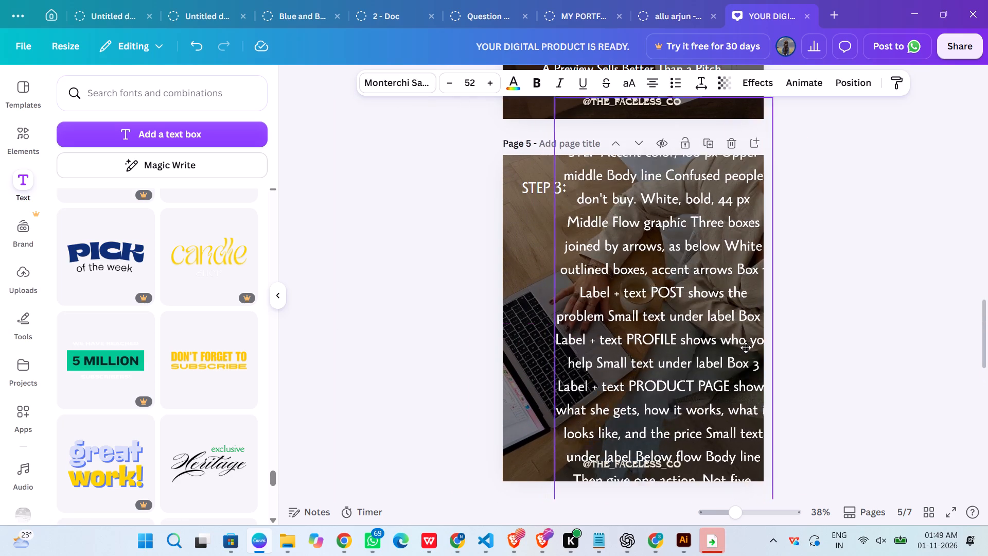
{"action": "left_click_drag", "start_coordinate": [746, 347], "coordinate": [713, 445]}
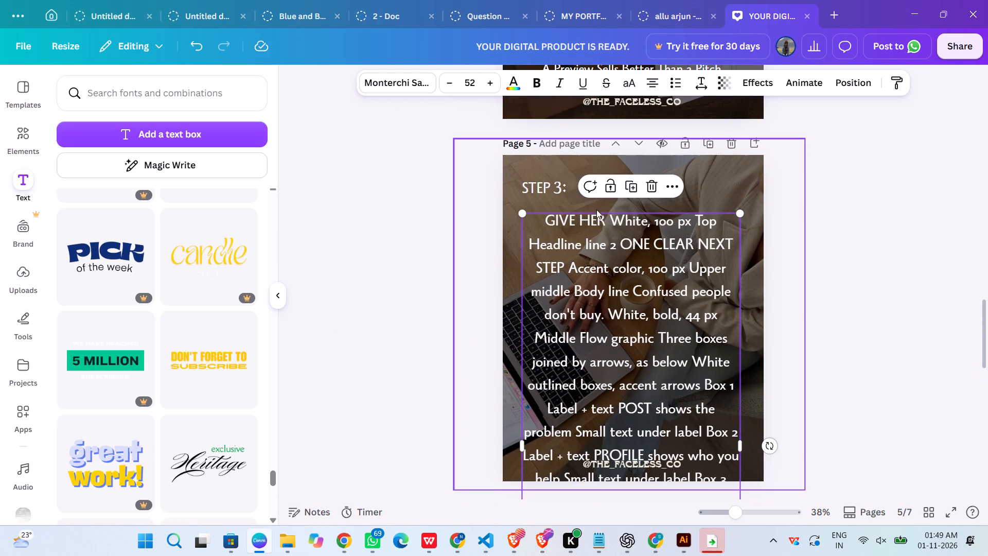
Copy "GIVE HER" from the brief text into its own text box and place it beside "STEP 3:" on page 5.
{"action": "left_click", "coordinate": [601, 216]}
{"action": "left_click", "coordinate": [569, 228]}
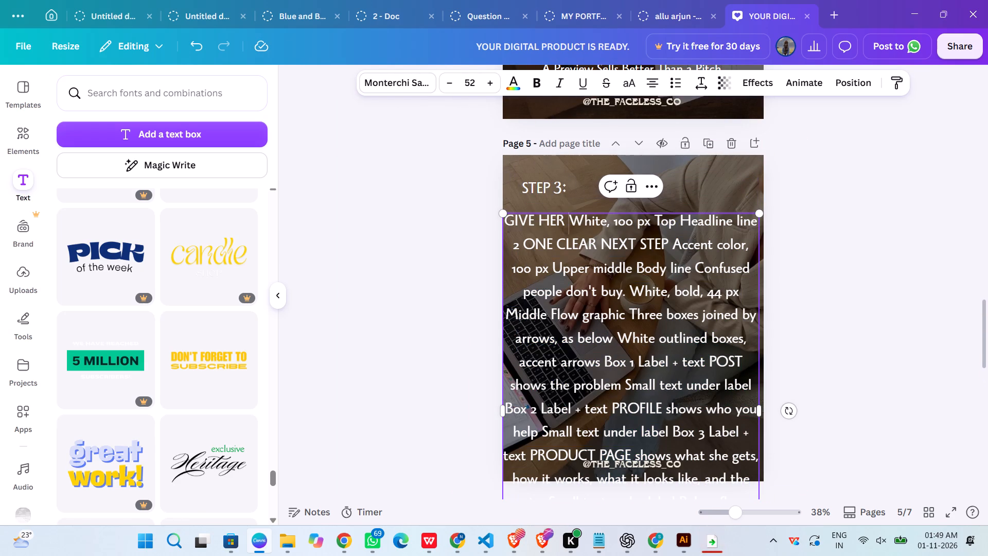
{"action": "left_click_drag", "start_coordinate": [567, 228], "coordinate": [504, 214]}
{"action": "key", "text": "ctrl+c"}
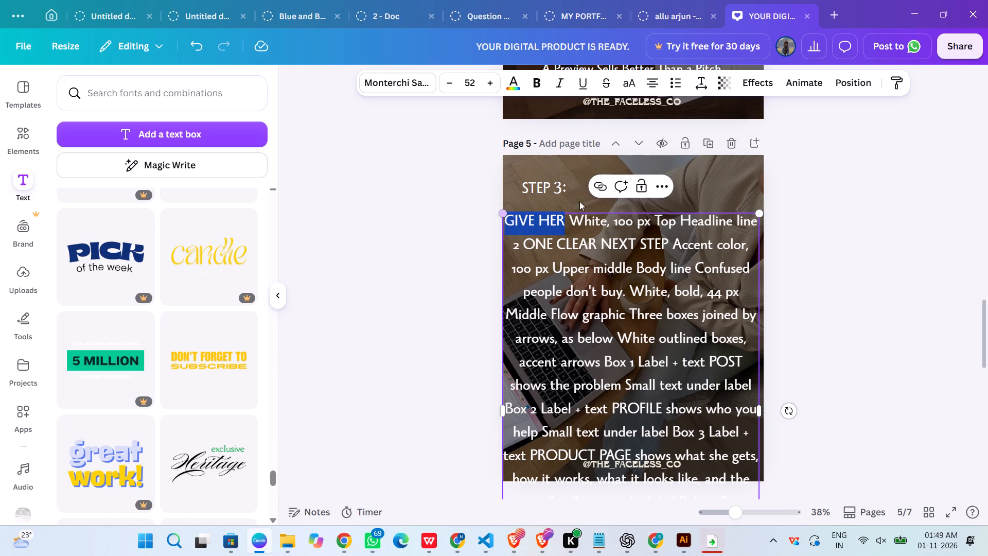
{"action": "left_click", "coordinate": [577, 183]}
{"action": "left_click", "coordinate": [576, 183]}
{"action": "left_click", "coordinate": [580, 193]}
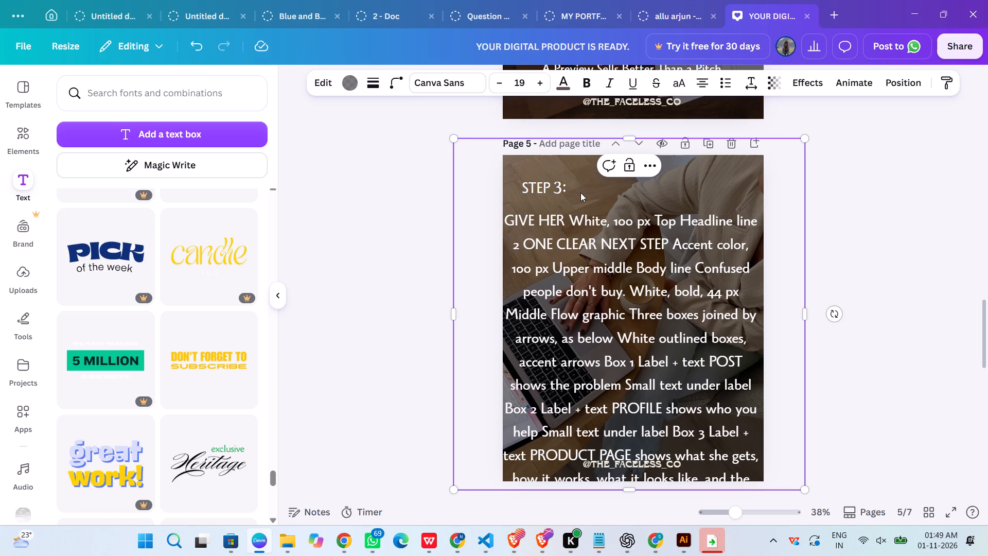
{"action": "key", "text": "ctrl+v"}
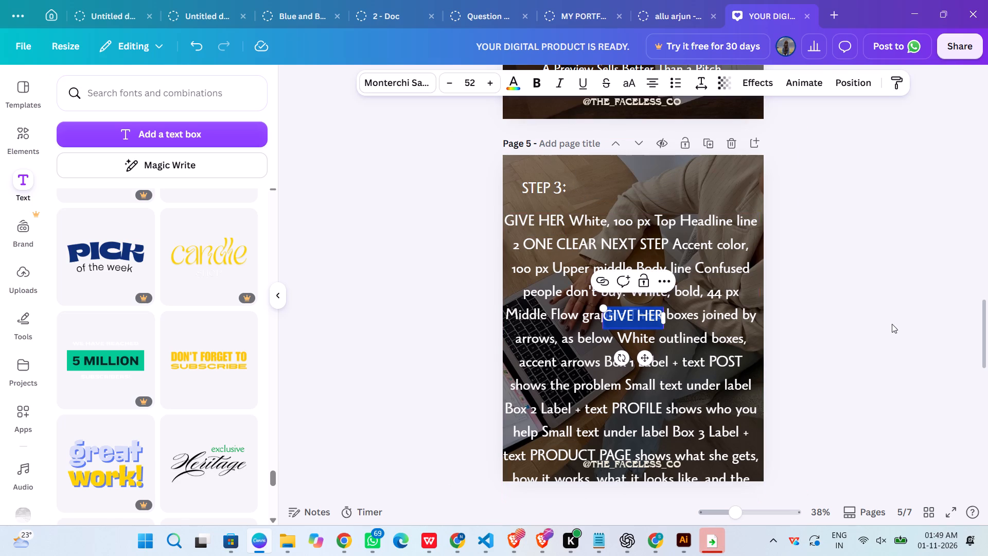
{"action": "left_click", "coordinate": [952, 325]}
{"action": "left_click_drag", "start_coordinate": [642, 322], "coordinate": [613, 177]}
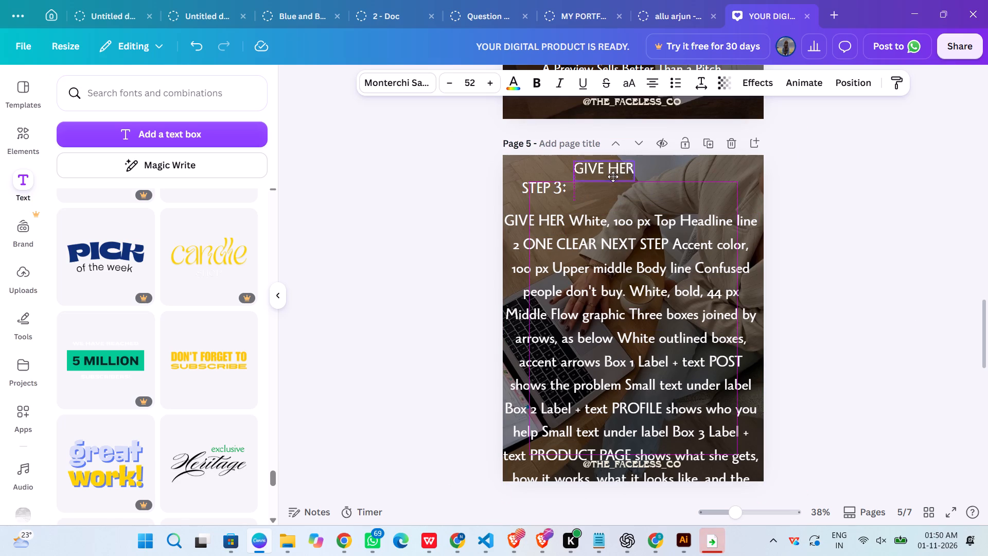
{"action": "left_click_drag", "start_coordinate": [613, 177], "coordinate": [607, 196]}
{"action": "left_click", "coordinate": [819, 246]}
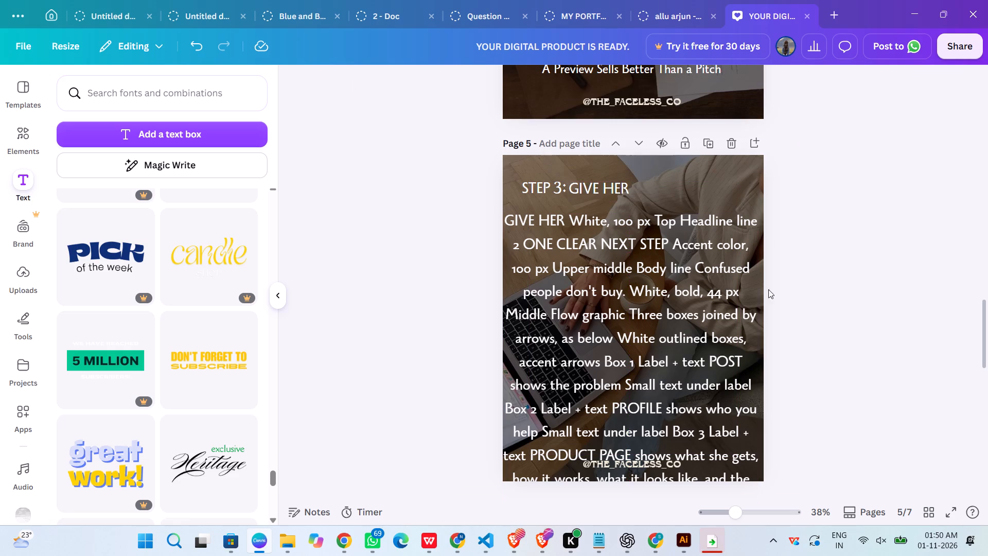
Copy "ONE CLEAR NEXT STEP" from the brief text and append it to the "GIVE HER" headline.
{"action": "triple_click", "coordinate": [526, 242]}
{"action": "left_click", "coordinate": [526, 242]}
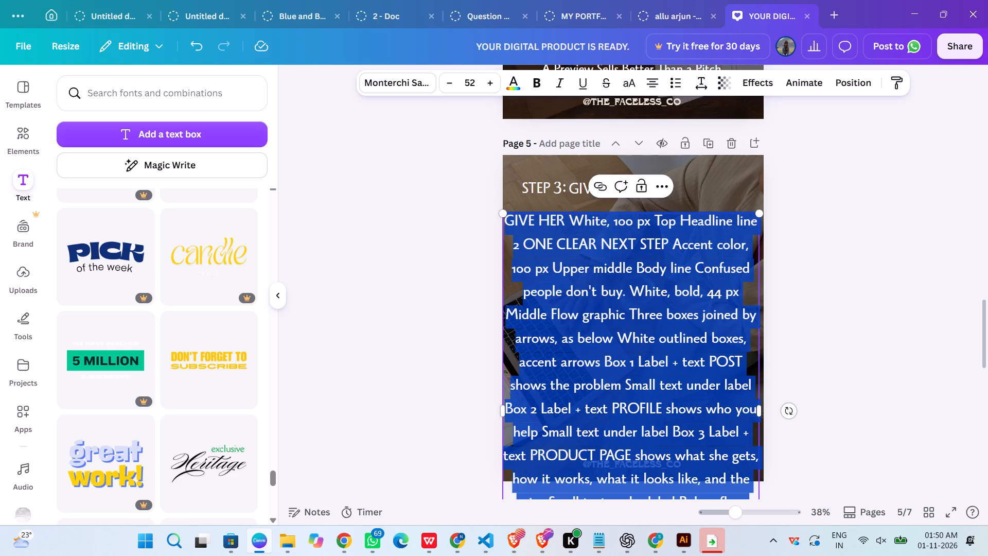
{"action": "left_click_drag", "start_coordinate": [526, 242], "coordinate": [659, 249]}
{"action": "left_click", "coordinate": [662, 248]}
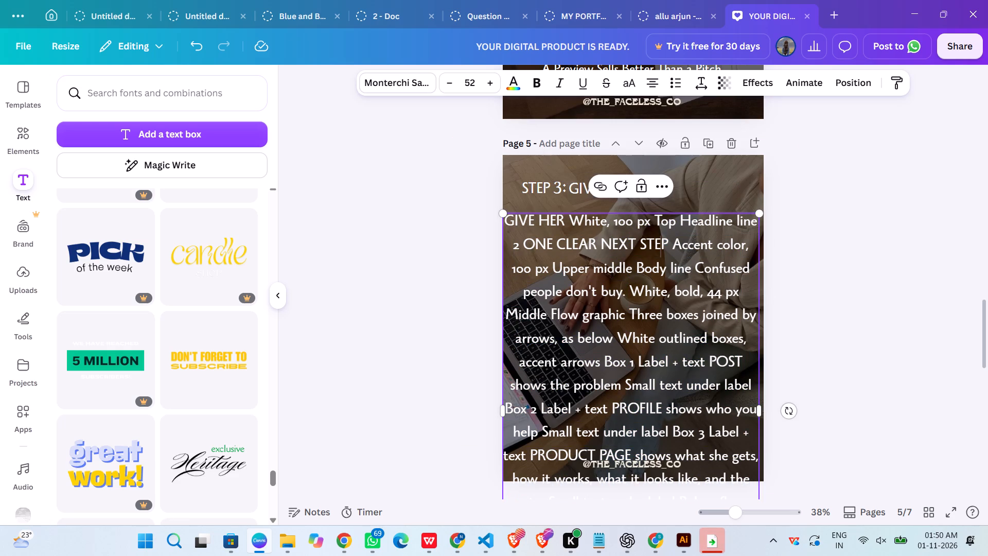
{"action": "left_click_drag", "start_coordinate": [668, 245], "coordinate": [525, 237]}
{"action": "key", "text": "ctrl+c"}
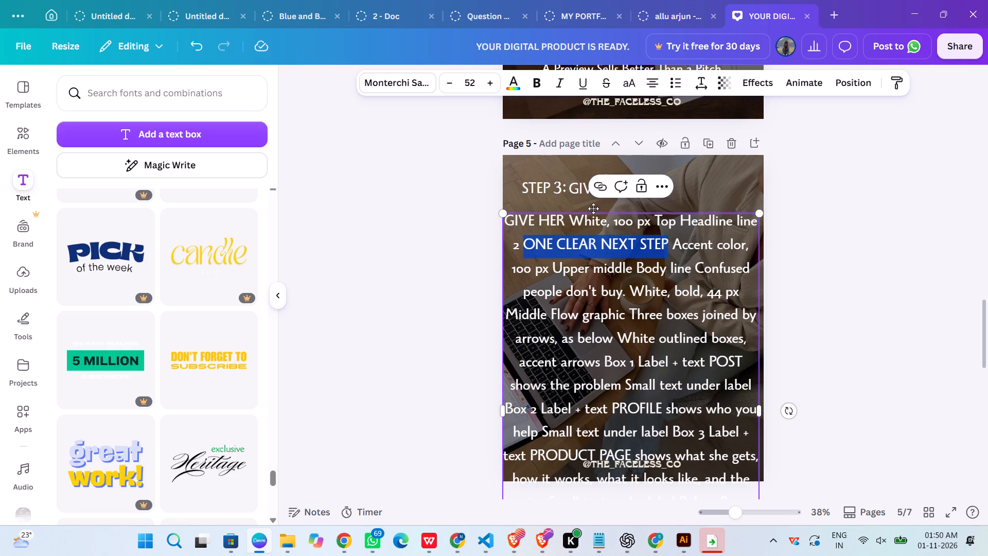
{"action": "left_click", "coordinate": [686, 194]}
{"action": "left_click", "coordinate": [647, 187]}
{"action": "double_click", "coordinate": [635, 189]}
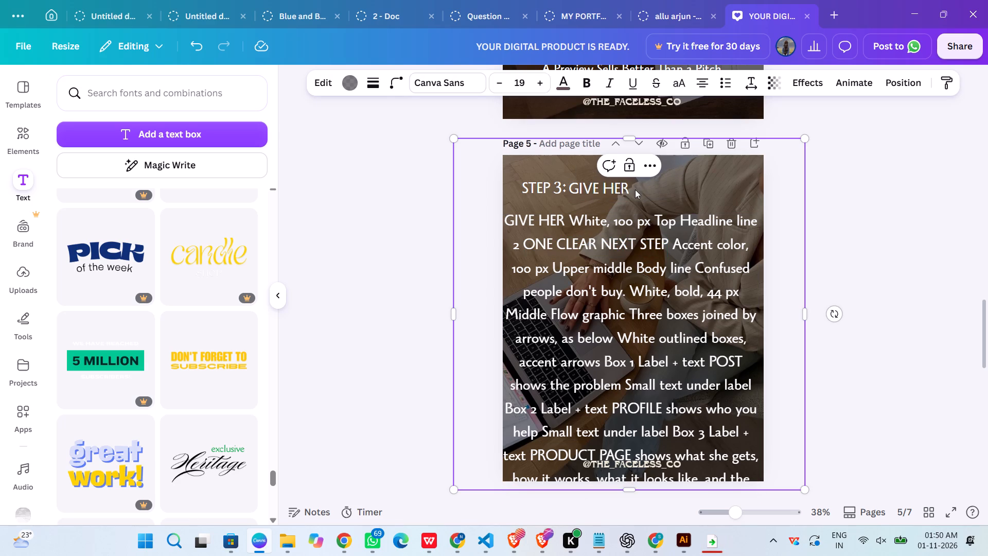
{"action": "left_click", "coordinate": [636, 190]}
{"action": "left_click", "coordinate": [625, 185]}
{"action": "left_click", "coordinate": [640, 188]}
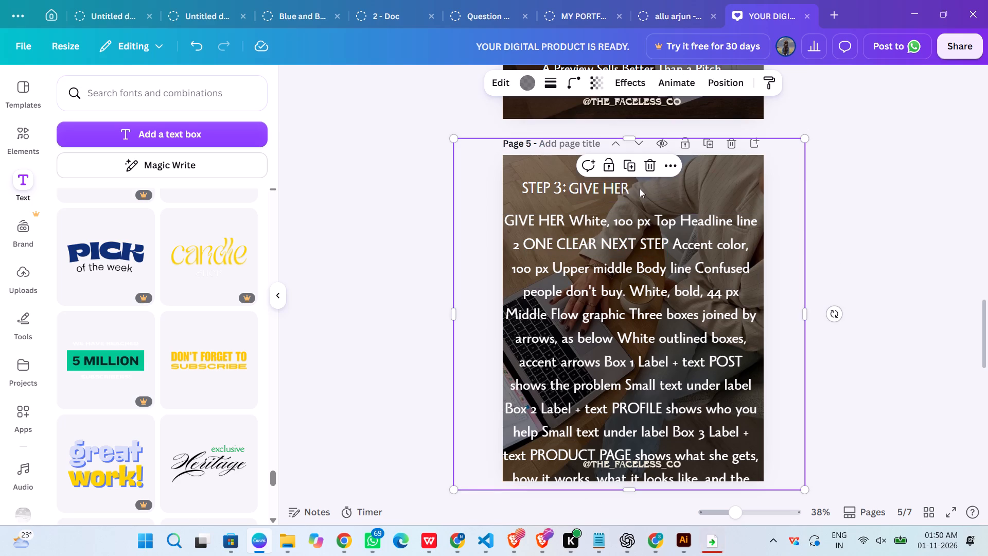
{"action": "double_click", "coordinate": [621, 185]}
{"action": "left_click", "coordinate": [621, 185]}
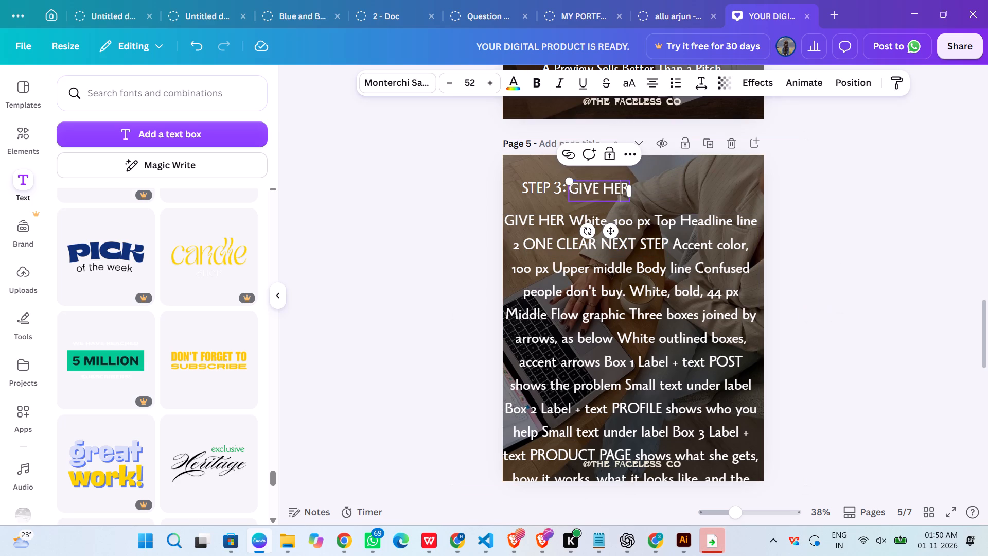
{"action": "key", "text": "0"}
{"action": "key", "text": "Right"}
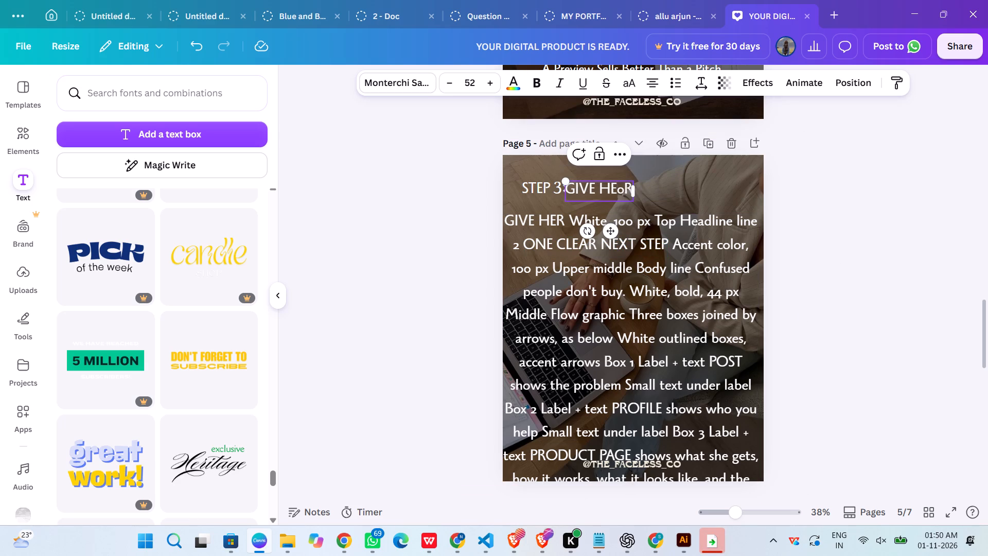
{"action": "key", "text": "BackSpace"}
{"action": "key", "text": "BackSpace"}
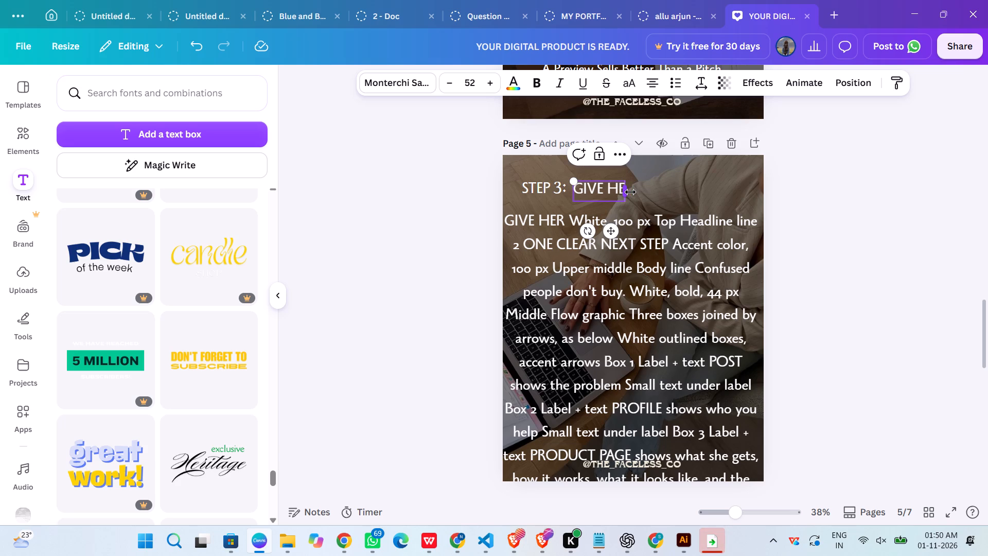
{"action": "type", "text": "R"}
{"action": "key", "text": "space"}
{"action": "key", "text": "ctrl+v"}
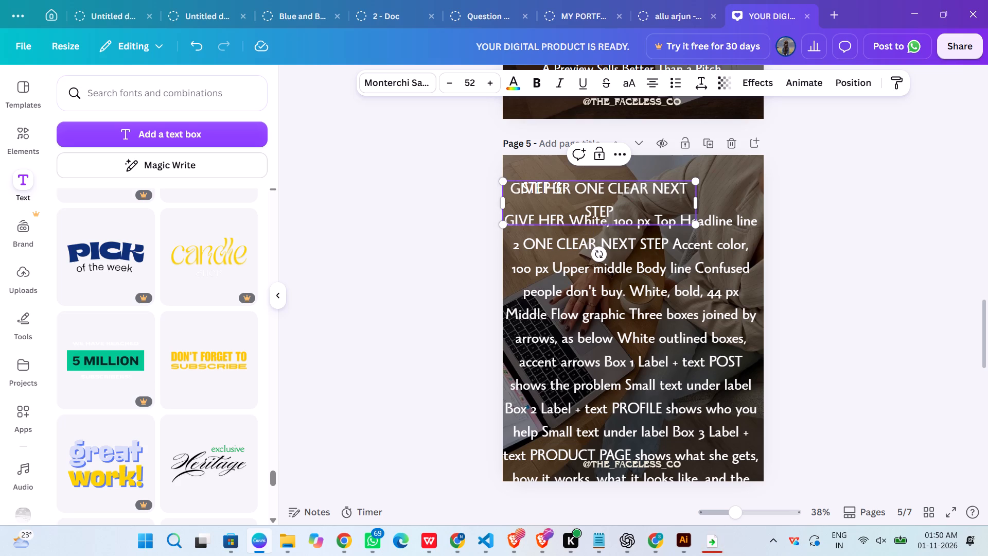
{"action": "left_click", "coordinate": [804, 216]}
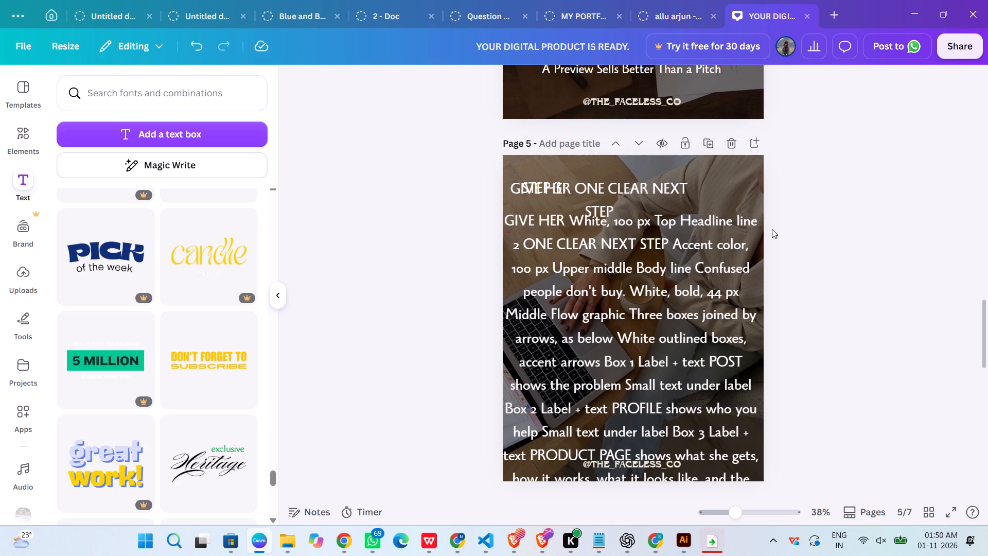
Move the brief text lower on page 5 and place the "GIVE HER ONE CLEAR NEXT STEP" headline just after "STEP 3:".
{"action": "left_click_drag", "start_coordinate": [692, 289], "coordinate": [692, 362]}
{"action": "left_click_drag", "start_coordinate": [624, 195], "coordinate": [704, 194]}
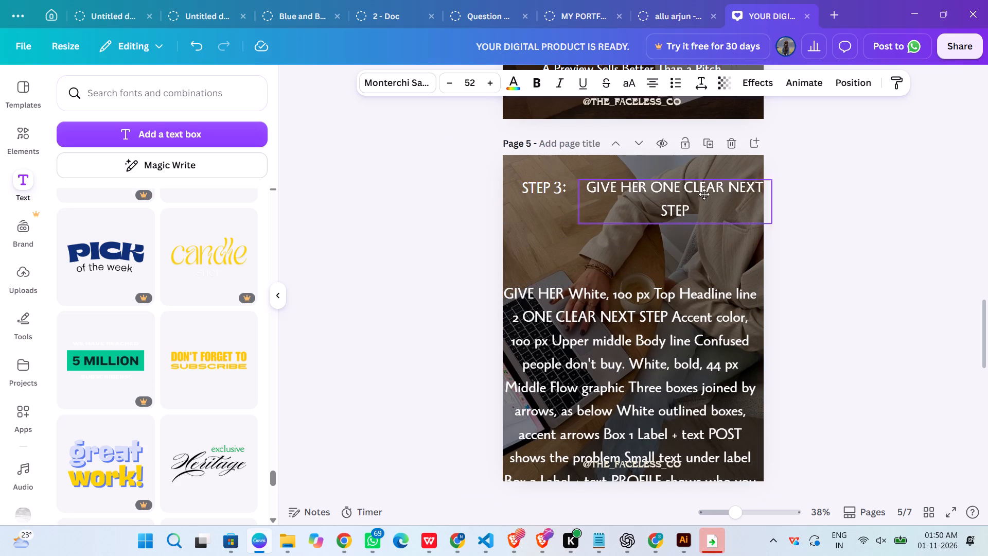
{"action": "left_click_drag", "start_coordinate": [704, 194], "coordinate": [682, 197]}
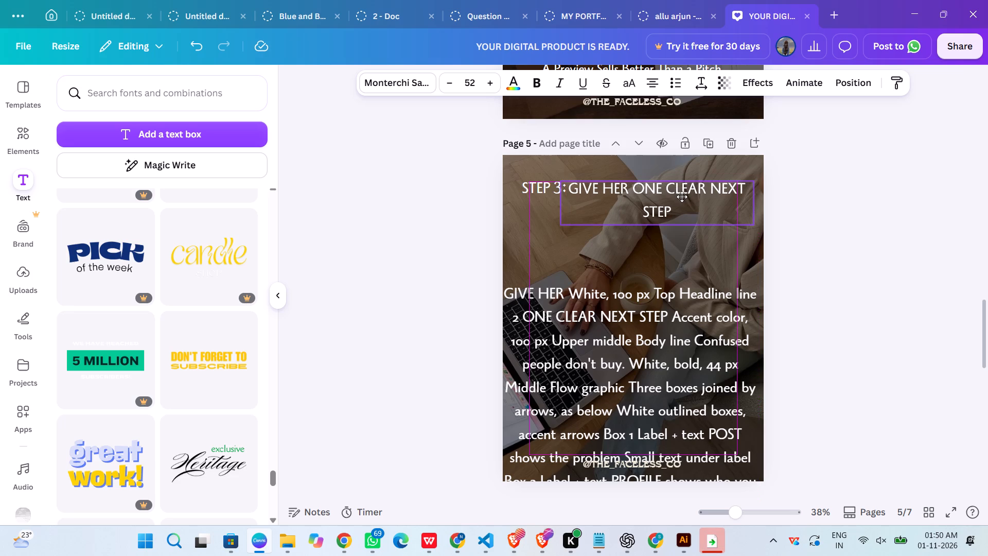
{"action": "left_click_drag", "start_coordinate": [682, 197], "coordinate": [682, 197]}
Set the "GIVE HER ONE CLEAR NEXT STEP" headline's font size to 50.
{"action": "left_click", "coordinate": [445, 83]}
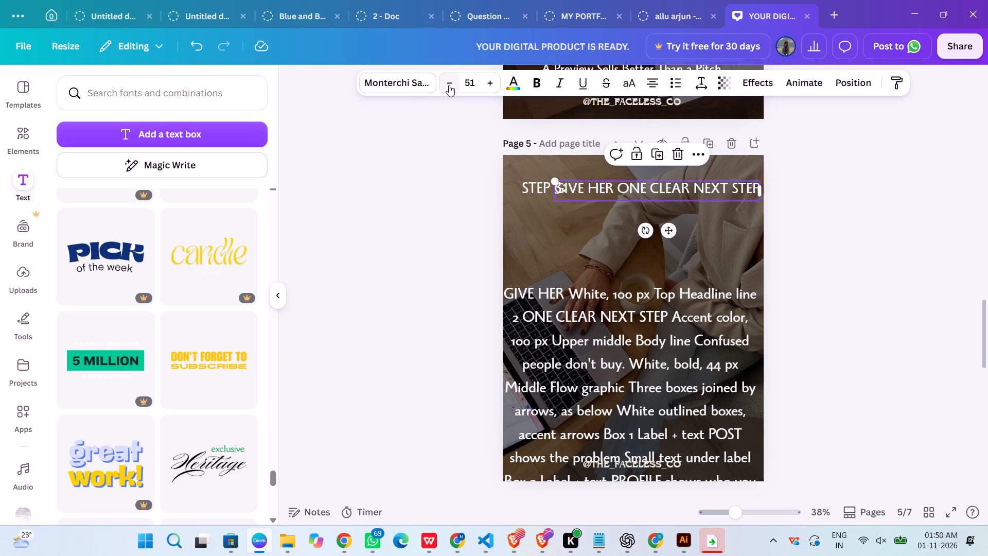
{"action": "left_click", "coordinate": [449, 85]}
{"action": "left_click", "coordinate": [920, 282]}
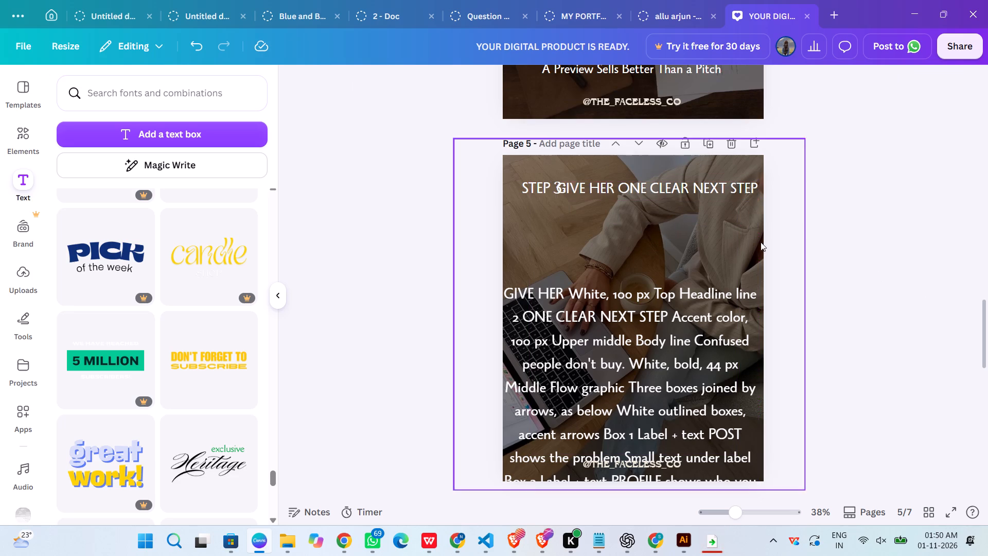
Shift "STEP 3:" and "GIVE HER ONE CLEAR NEXT STEP" so they sit side by side on one line within page 5.
{"action": "left_click_drag", "start_coordinate": [686, 187], "coordinate": [699, 186]}
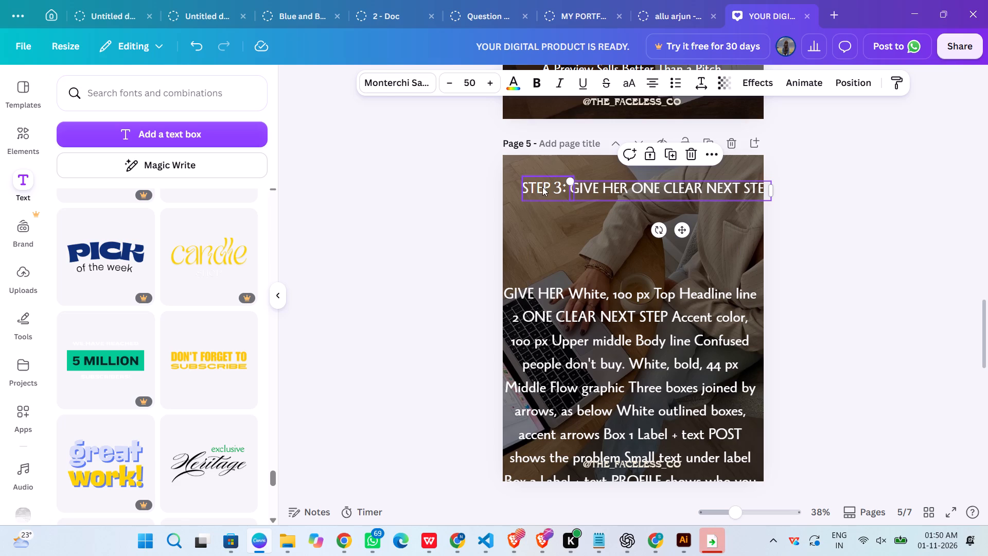
{"action": "left_click", "coordinate": [542, 187]}
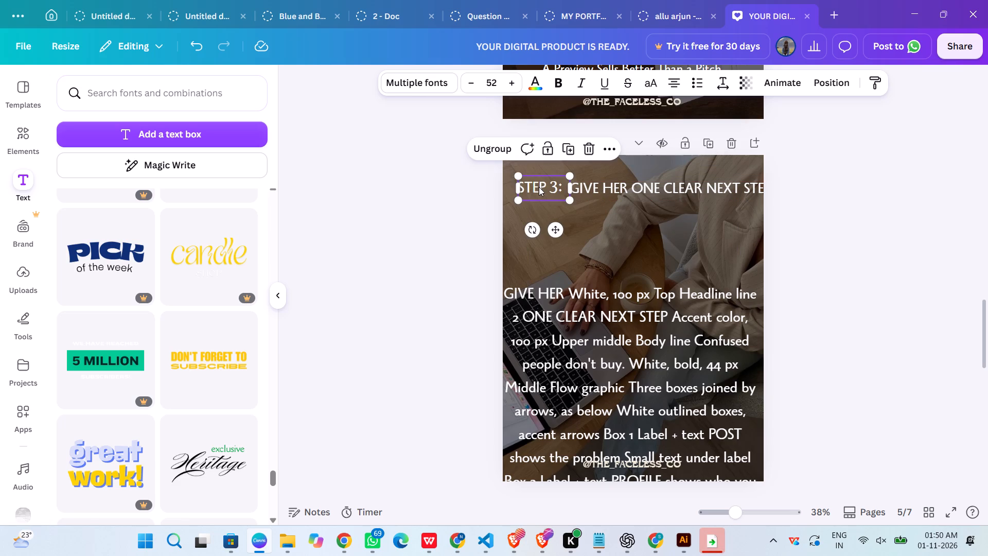
{"action": "left_click_drag", "start_coordinate": [538, 187], "coordinate": [532, 184]}
{"action": "left_click_drag", "start_coordinate": [629, 190], "coordinate": [626, 189]}
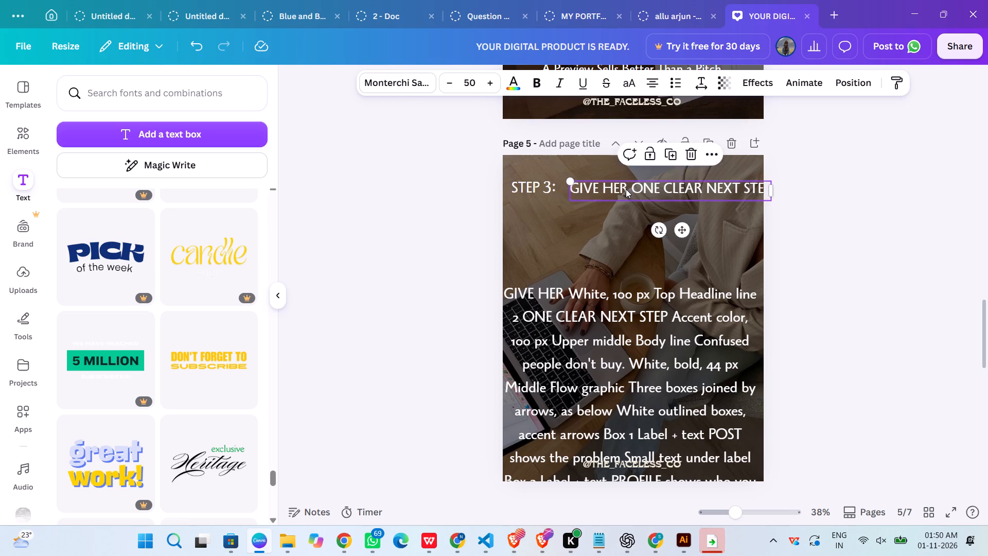
{"action": "left_click_drag", "start_coordinate": [626, 189], "coordinate": [615, 190]}
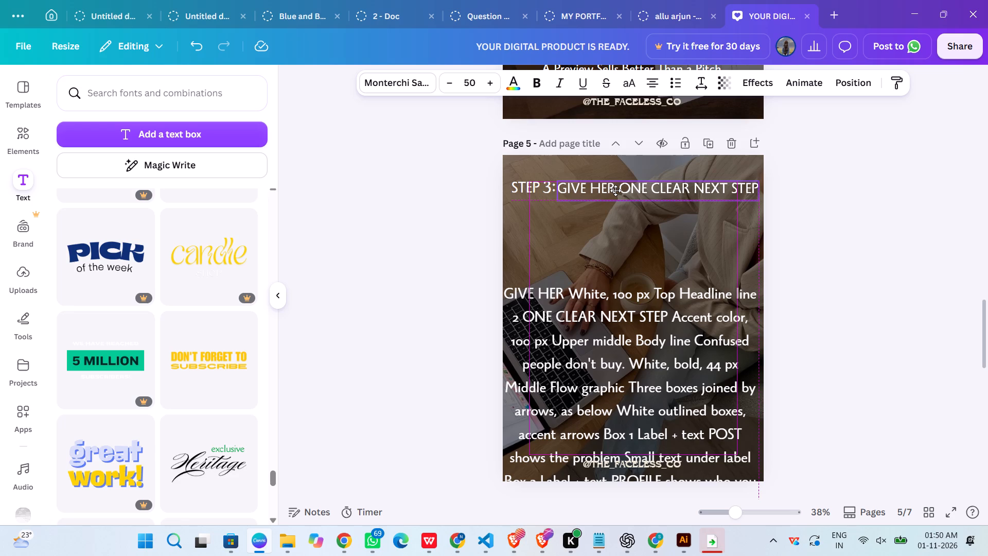
{"action": "left_click_drag", "start_coordinate": [615, 190], "coordinate": [615, 191]}
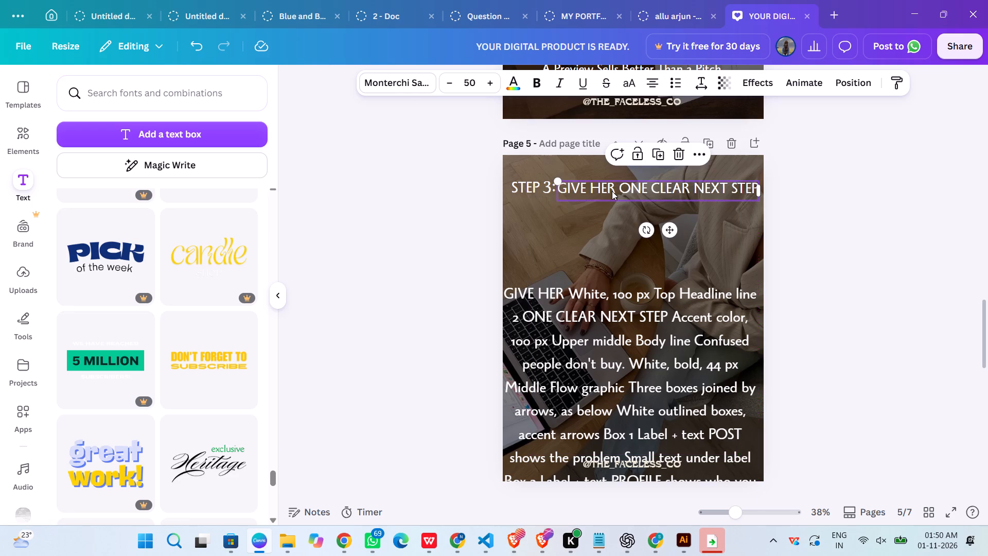
{"action": "key", "text": "ctrl+plus"}
{"action": "key", "text": "ctrl+plus"}
{"action": "scroll", "coordinate": [612, 191], "scroll_direction": "up", "scroll_amount": 2}
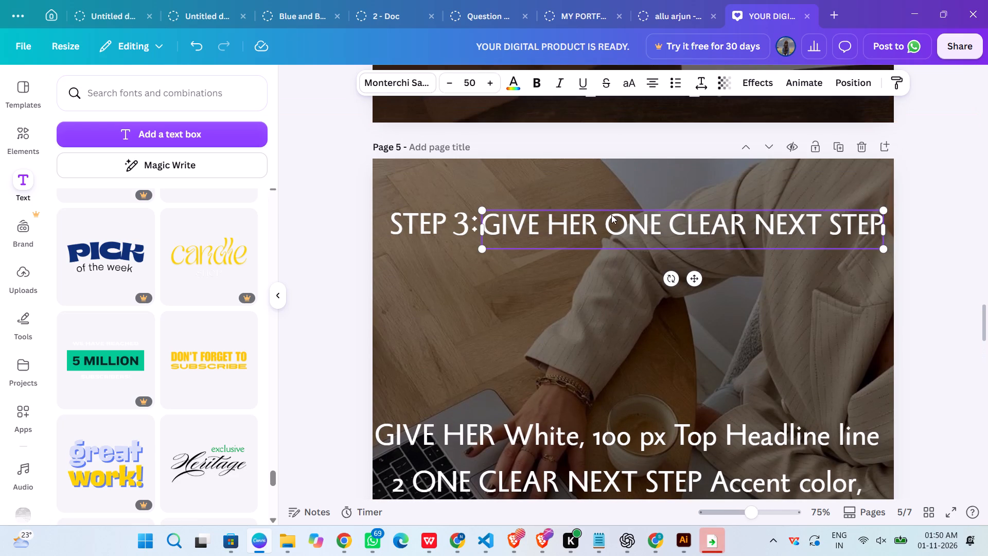
{"action": "left_click", "coordinate": [618, 219], "text": "shift"}
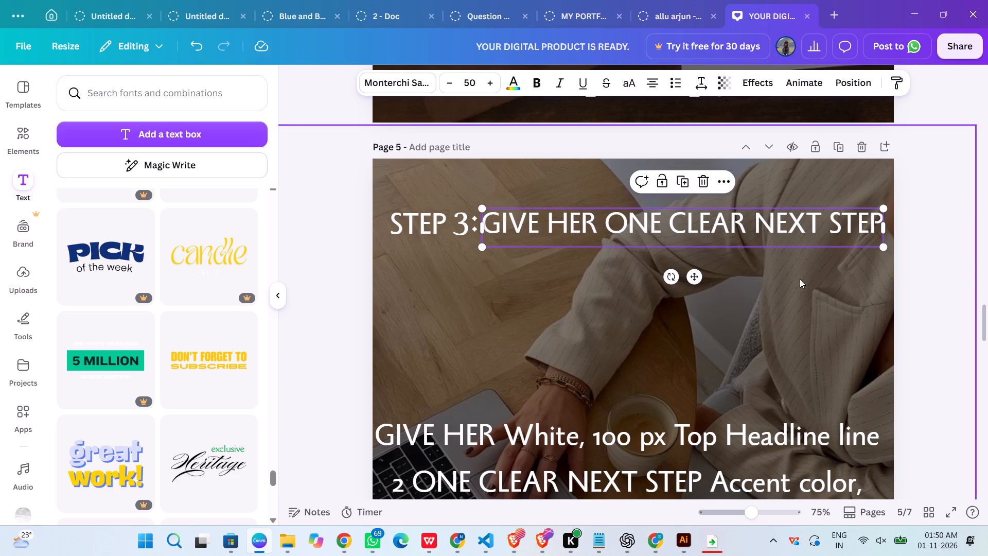
Group the "STEP 3:" text with the "GIVE HER ONE CLEAR NEXT STEP" headline.
{"action": "left_click", "coordinate": [448, 229], "text": "ctrl"}
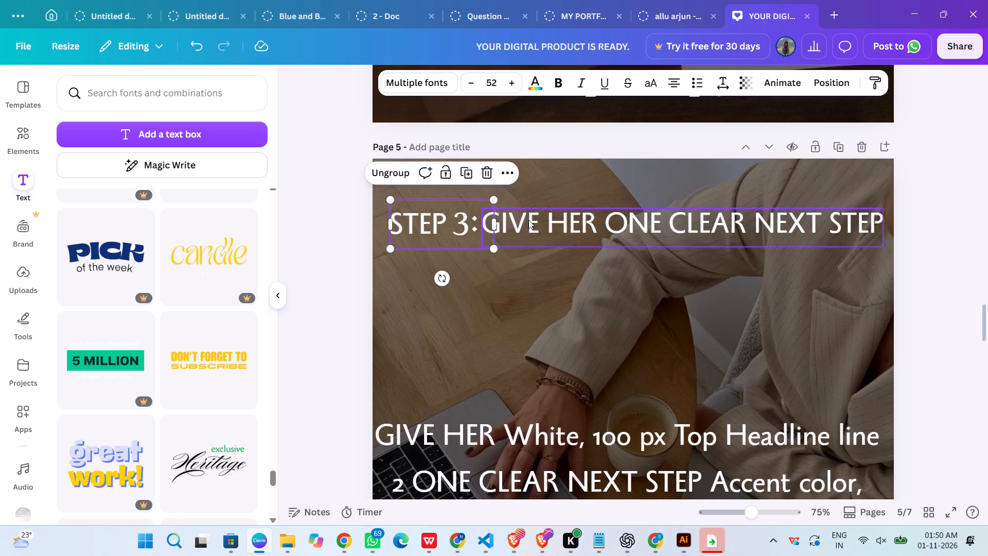
{"action": "left_click", "coordinate": [535, 232], "text": "shift"}
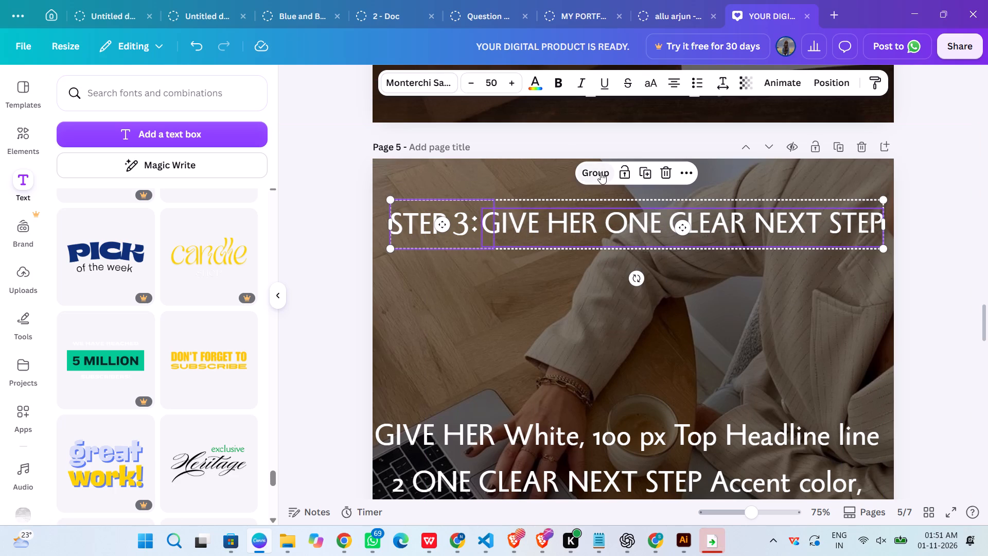
{"action": "left_click", "coordinate": [601, 172]}
Make "ONE CLEAR NEXT STEP" bold and reduce its font size until the headline fits on one line.
{"action": "left_click", "coordinate": [744, 236]}
{"action": "triple_click", "coordinate": [692, 221]}
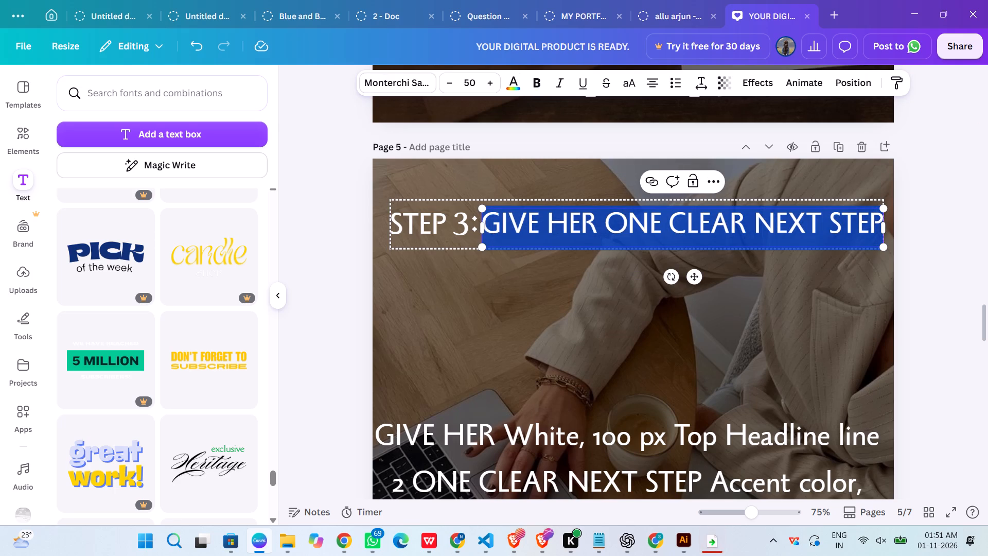
{"action": "left_click", "coordinate": [692, 221]}
{"action": "left_click", "coordinate": [674, 233]}
{"action": "left_click_drag", "start_coordinate": [671, 224], "coordinate": [728, 223]}
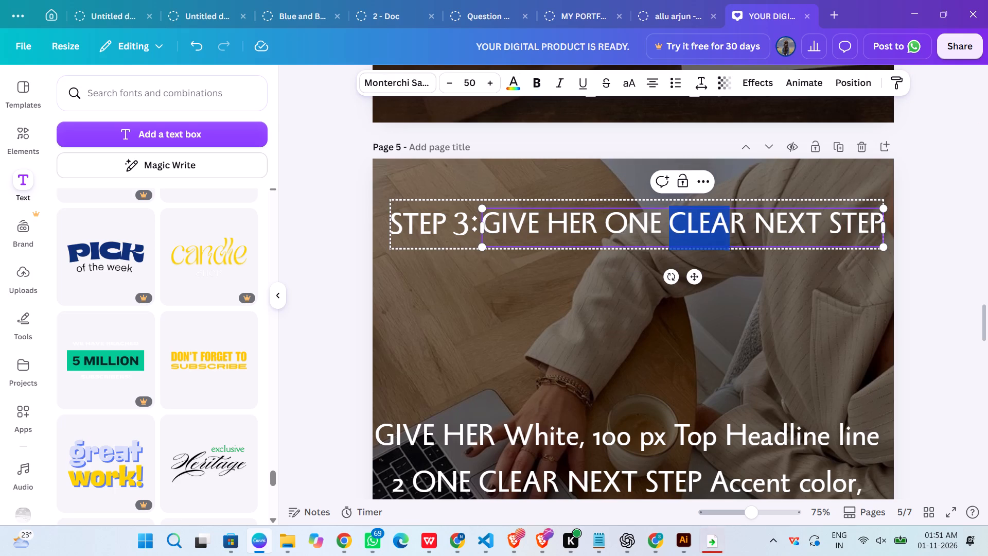
{"action": "left_click_drag", "start_coordinate": [728, 223], "coordinate": [808, 223]}
{"action": "left_click", "coordinate": [607, 224]}
{"action": "left_click_drag", "start_coordinate": [606, 224], "coordinate": [654, 225]}
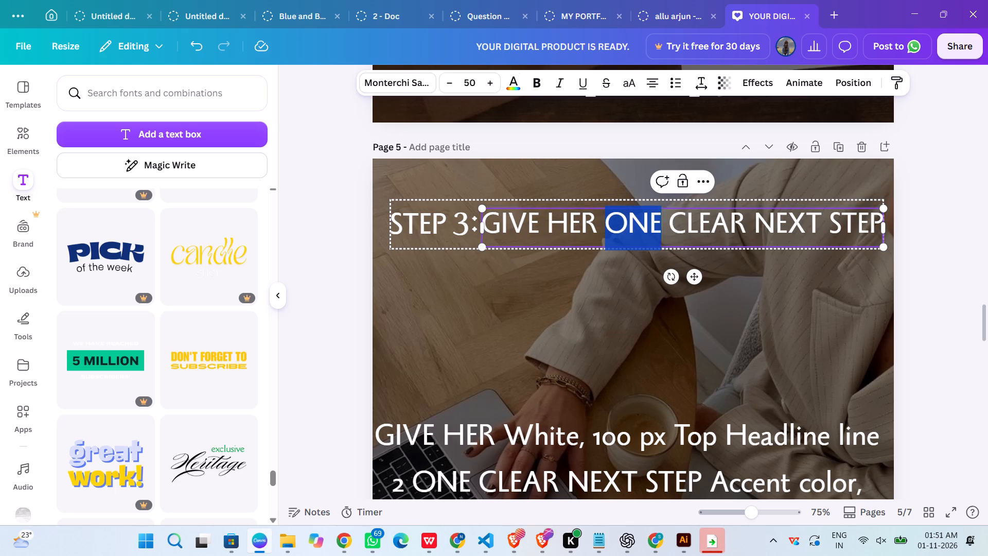
{"action": "left_click_drag", "start_coordinate": [654, 225], "coordinate": [860, 233]}
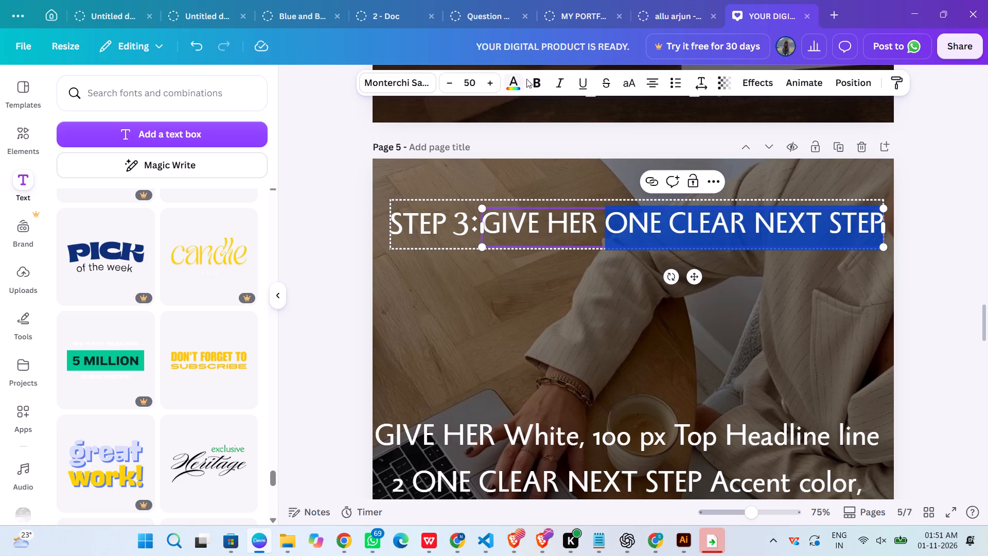
{"action": "left_click", "coordinate": [535, 79]}
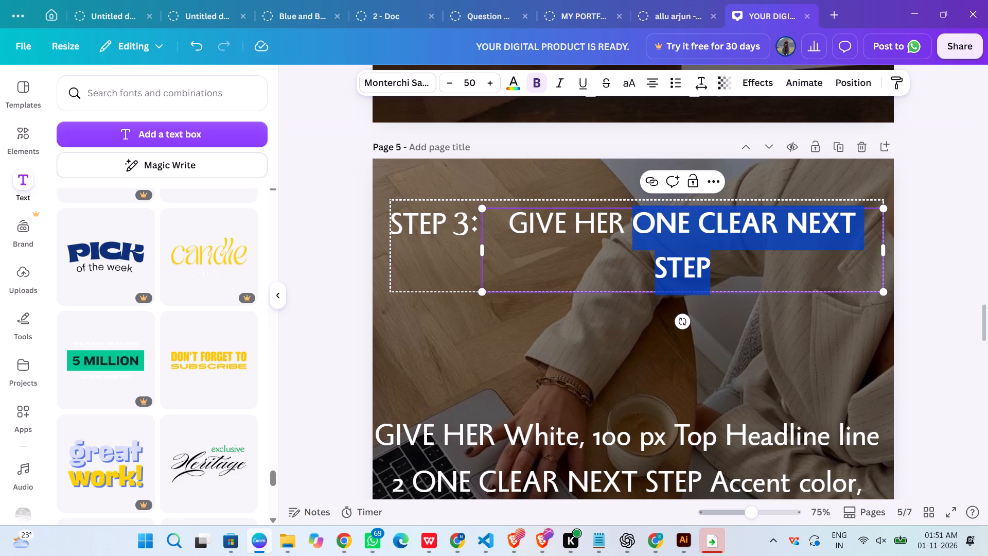
{"action": "left_click", "coordinate": [452, 87]}
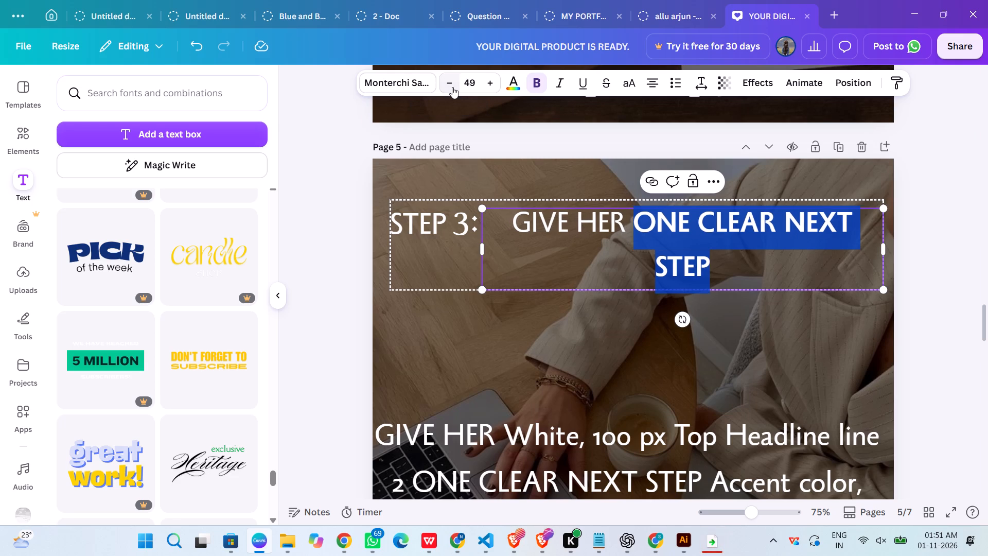
{"action": "double_click", "coordinate": [452, 87]}
{"action": "left_click", "coordinate": [940, 201]}
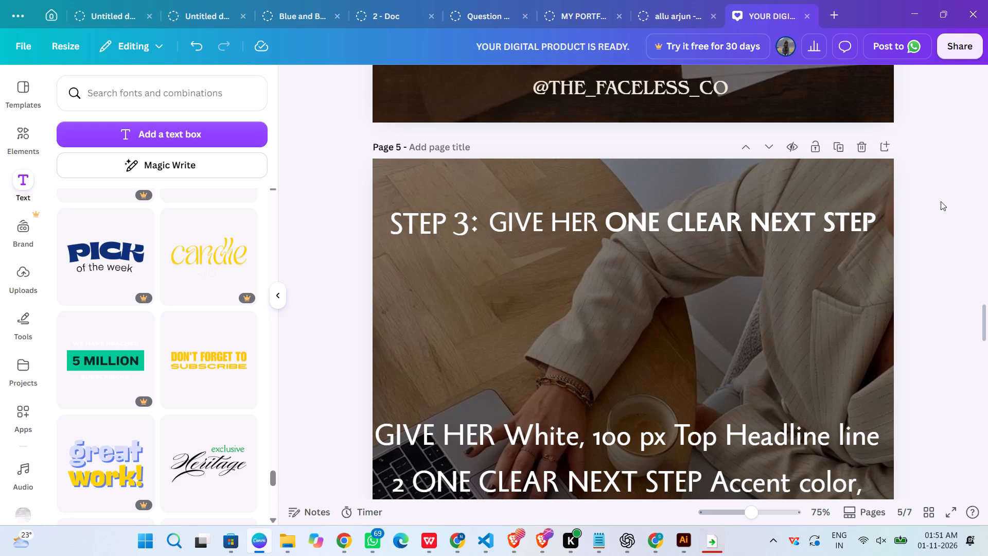
{"action": "key", "text": "ctrl+minus"}
{"action": "key", "text": "ctrl+minus"}
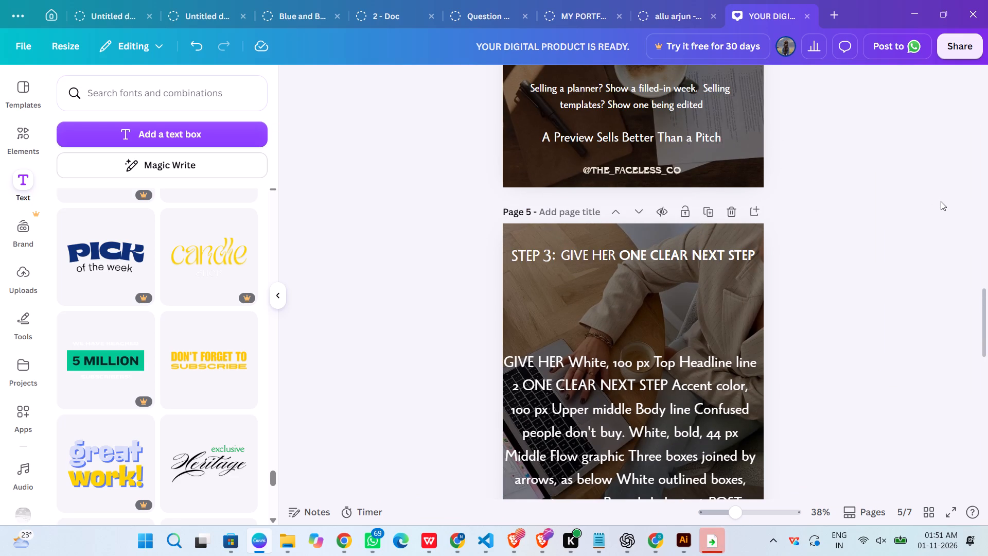
Move the pasted Step 3 brief text block higher on page 5, keeping it horizontally within the page width.
{"action": "scroll", "coordinate": [941, 201], "scroll_direction": "down", "scroll_amount": 2}
{"action": "left_click_drag", "start_coordinate": [691, 340], "coordinate": [693, 306]}
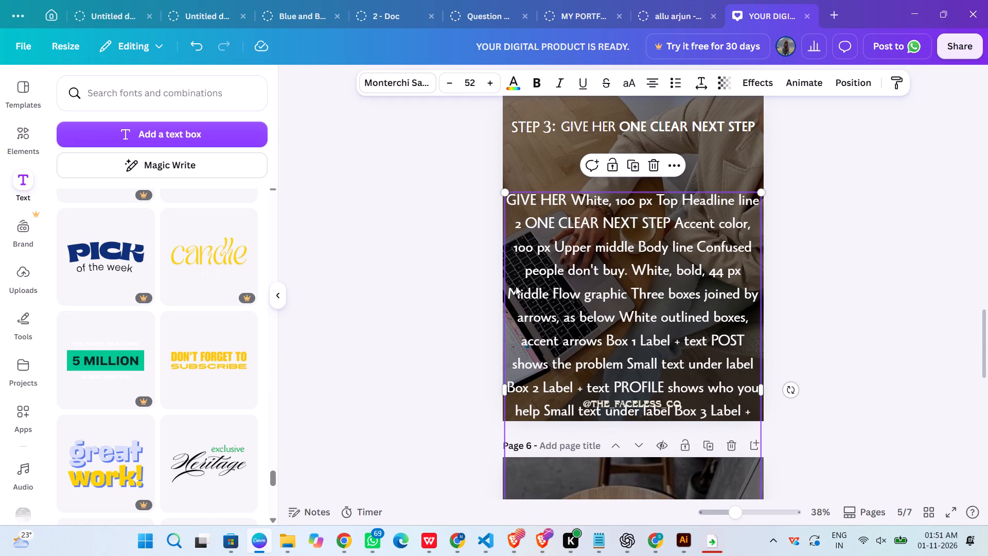
{"action": "scroll", "coordinate": [628, 280], "scroll_direction": "down", "scroll_amount": 1}
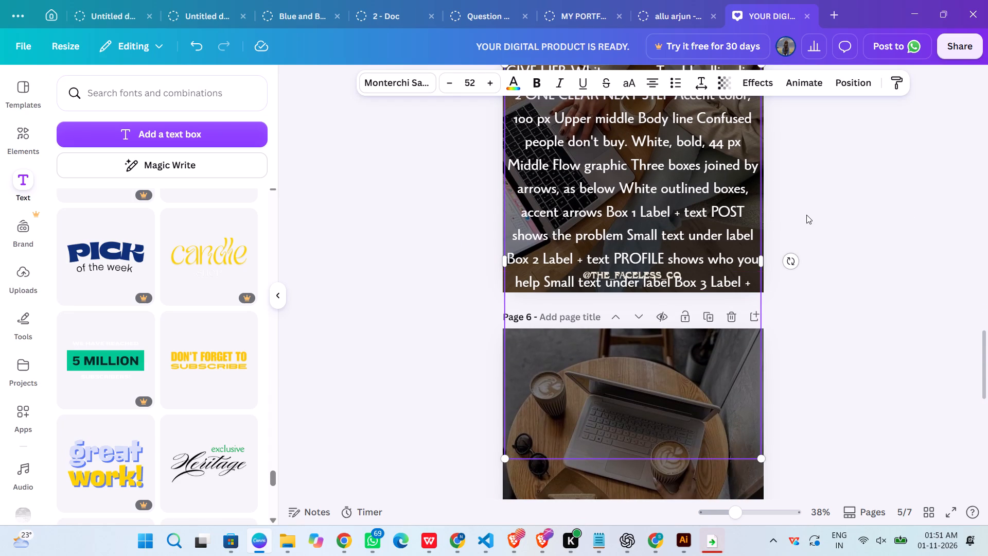
{"action": "scroll", "coordinate": [806, 213], "scroll_direction": "down", "scroll_amount": 1}
{"action": "scroll", "coordinate": [806, 213], "scroll_direction": "up", "scroll_amount": 2}
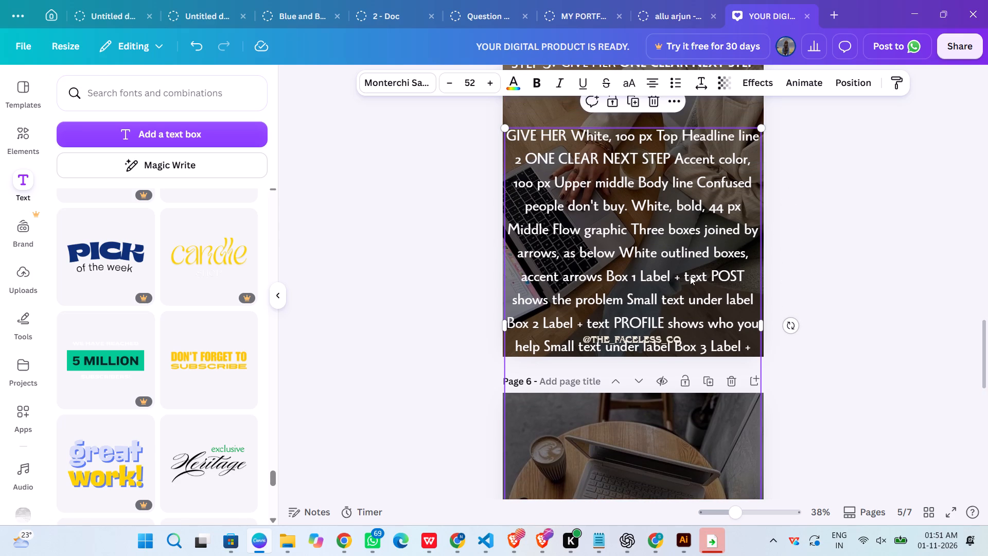
{"action": "left_click_drag", "start_coordinate": [686, 283], "coordinate": [676, 223]}
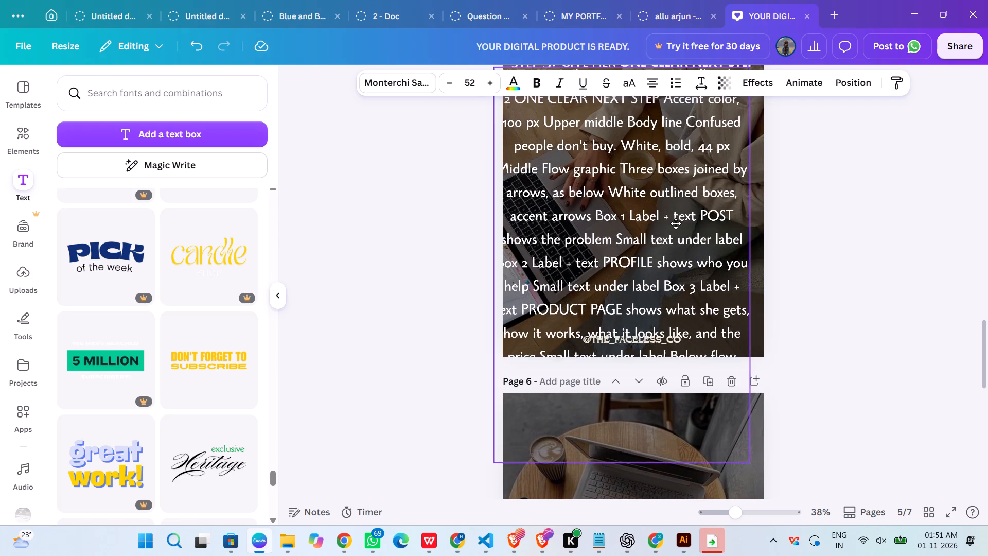
{"action": "left_click_drag", "start_coordinate": [676, 223], "coordinate": [681, 228]}
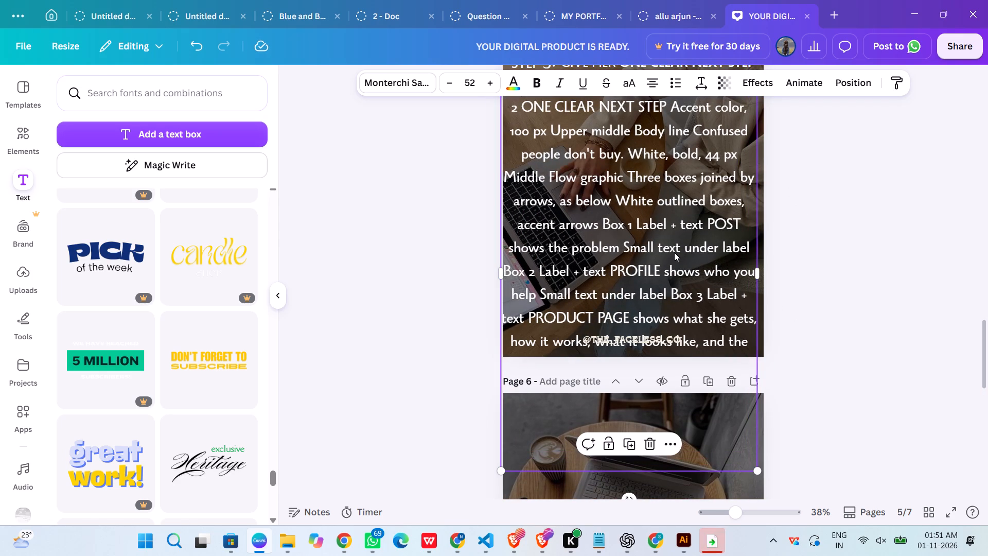
{"action": "scroll", "coordinate": [674, 252], "scroll_direction": "down", "scroll_amount": 1}
{"action": "scroll", "coordinate": [674, 252], "scroll_direction": "up", "scroll_amount": 1}
{"action": "left_click_drag", "start_coordinate": [674, 252], "coordinate": [673, 252]}
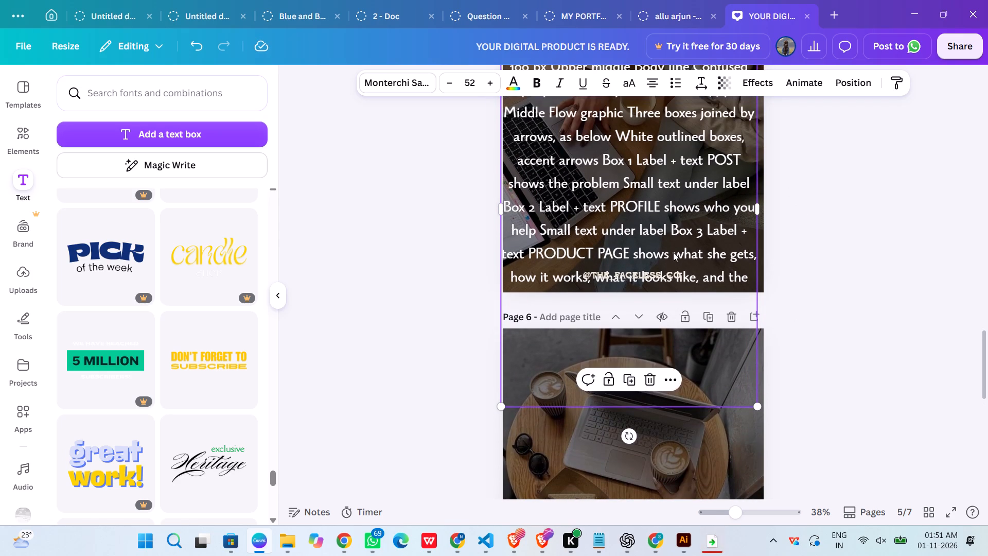
{"action": "left_click_drag", "start_coordinate": [673, 252], "coordinate": [676, 257]}
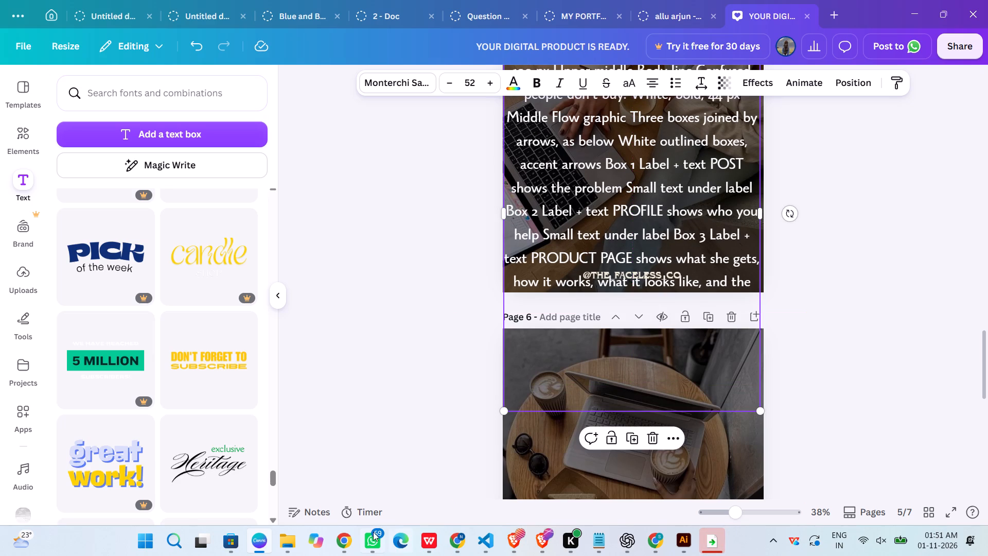
Switch to the design brief PDF in WPS Office and review the Slide 5: Step 3 table's text and styles, then return to Canva.
{"action": "left_click", "coordinate": [431, 531]}
{"action": "scroll", "coordinate": [519, 352], "scroll_direction": "down", "scroll_amount": 2}
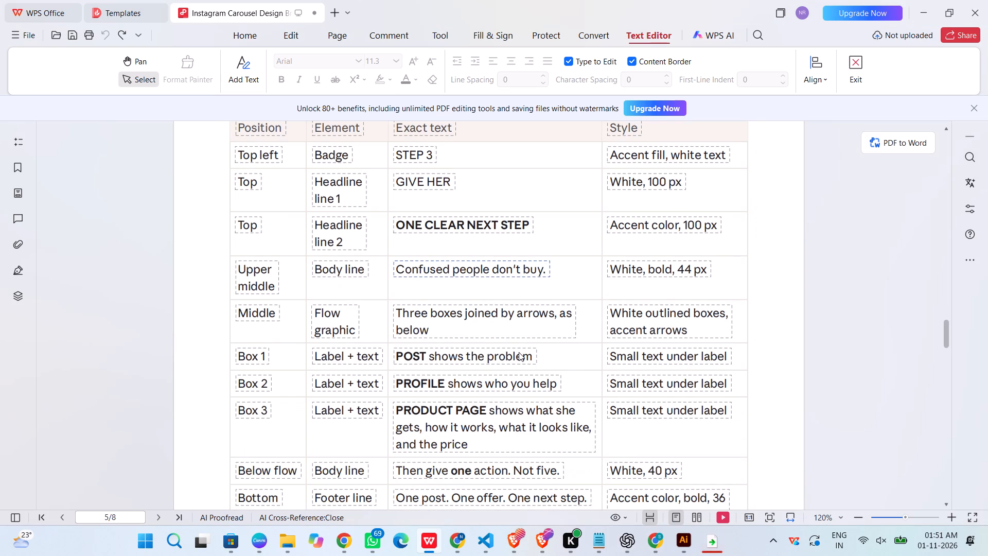
{"action": "scroll", "coordinate": [519, 352], "scroll_direction": "down", "scroll_amount": 3}
{"action": "scroll", "coordinate": [519, 352], "scroll_direction": "up", "scroll_amount": 2}
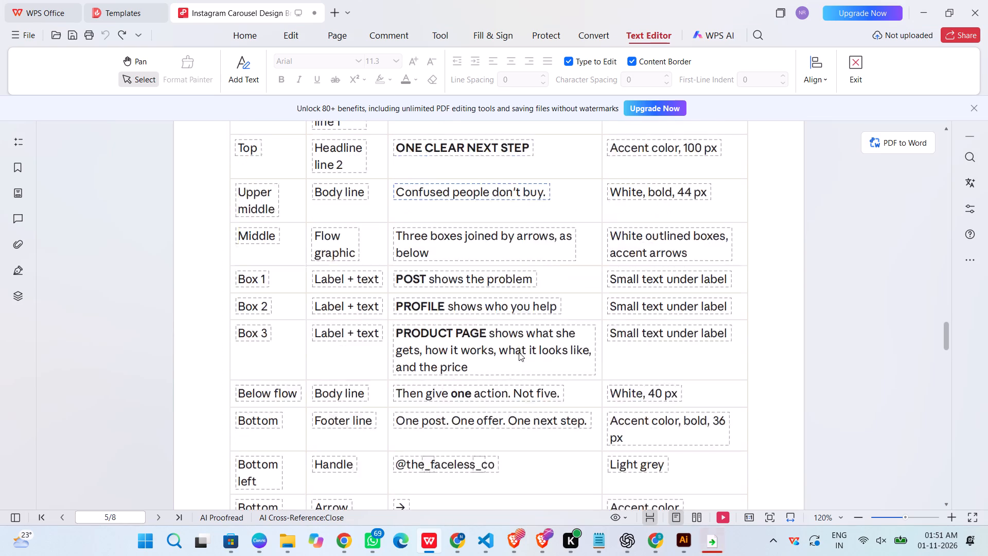
{"action": "scroll", "coordinate": [519, 351], "scroll_direction": "up", "scroll_amount": 4}
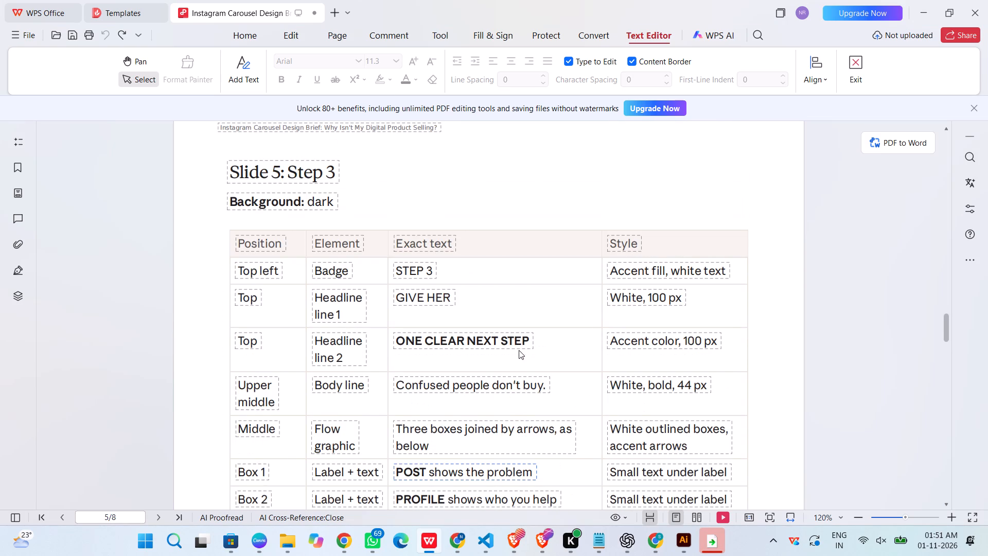
{"action": "scroll", "coordinate": [519, 350], "scroll_direction": "down", "scroll_amount": 2}
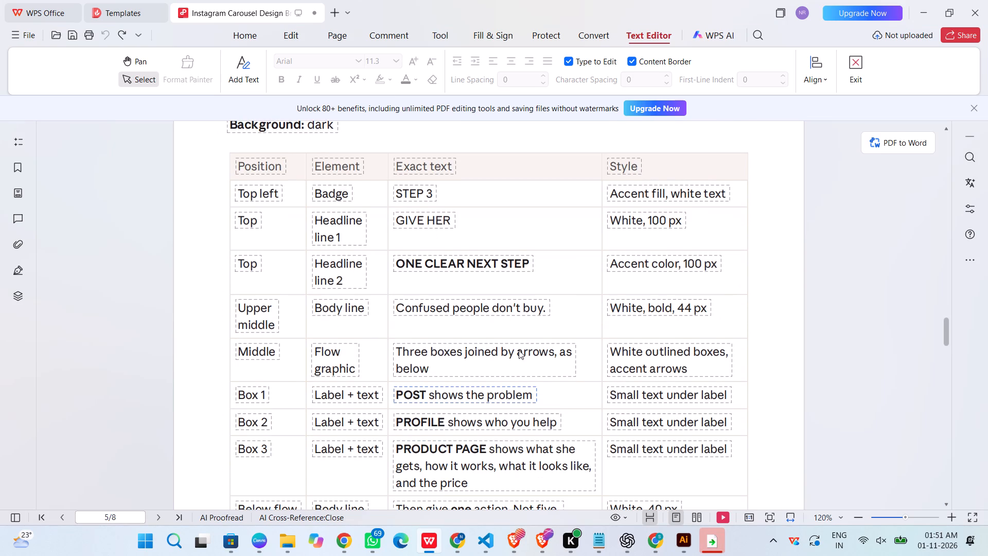
{"action": "scroll", "coordinate": [519, 349], "scroll_direction": "down", "scroll_amount": 2}
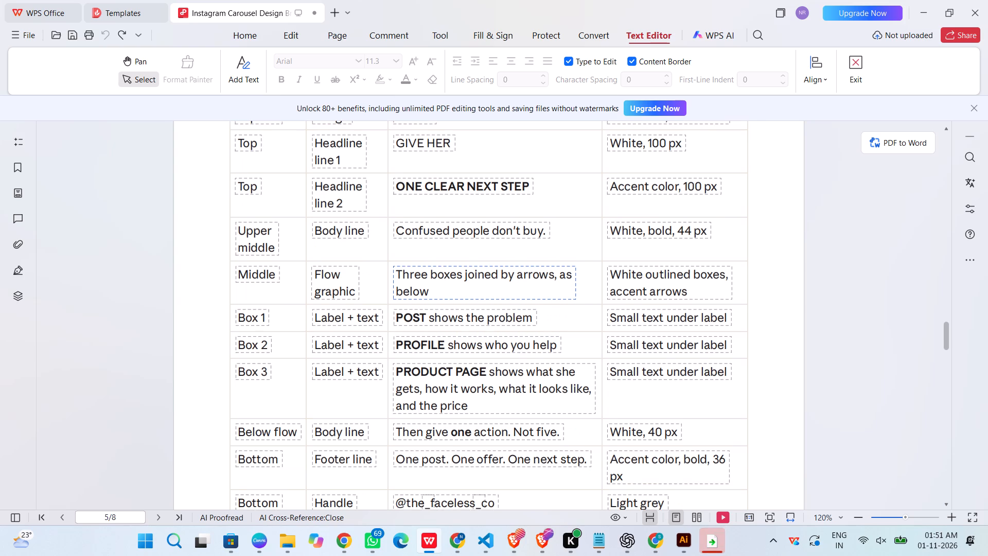
{"action": "left_click", "coordinate": [918, 11]}
{"action": "scroll", "coordinate": [726, 209], "scroll_direction": "down", "scroll_amount": 1}
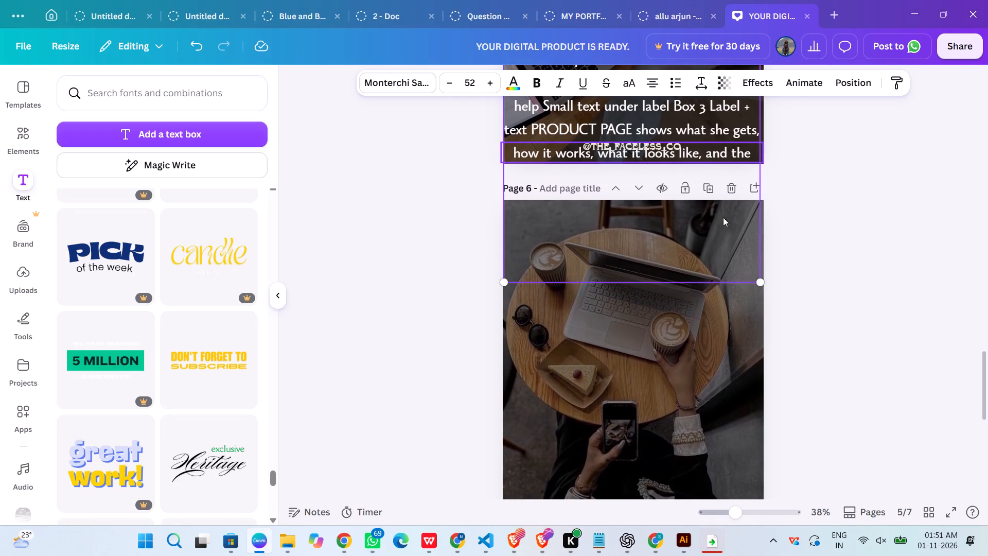
Search the elements for "white box" and add the rounded rectangle shape to page 5.
{"action": "scroll", "coordinate": [743, 245], "scroll_direction": "up", "scroll_amount": 2}
{"action": "left_click", "coordinate": [22, 138]}
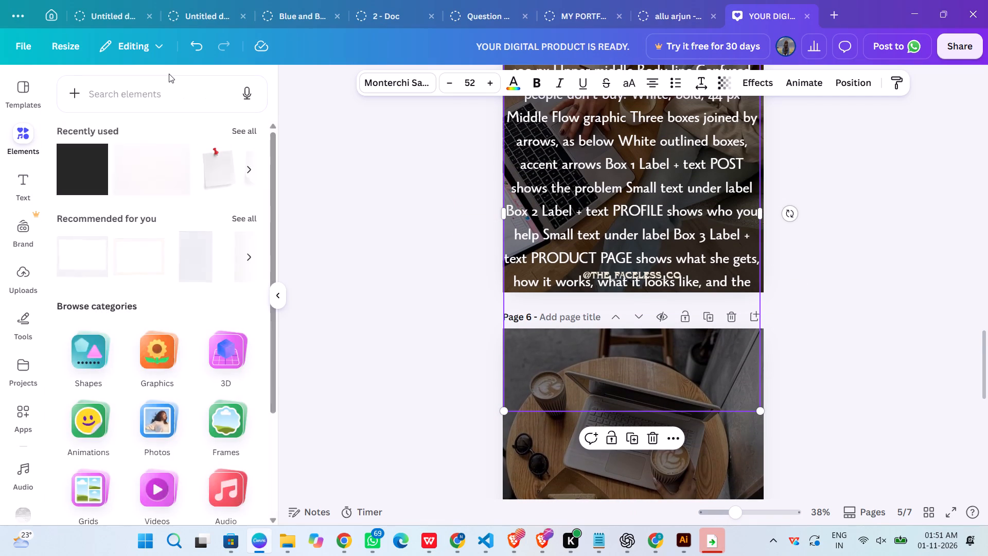
{"action": "left_click", "coordinate": [156, 88]}
{"action": "type", "text": "wi"}
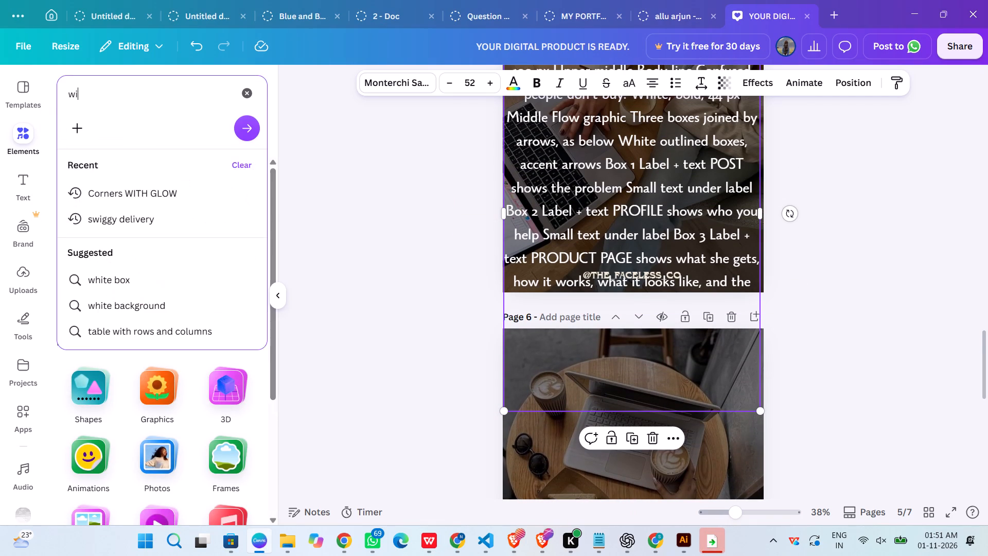
{"action": "key", "text": "BackSpace"}
{"action": "type", "text": "hite box"}
{"action": "key", "text": "Return"}
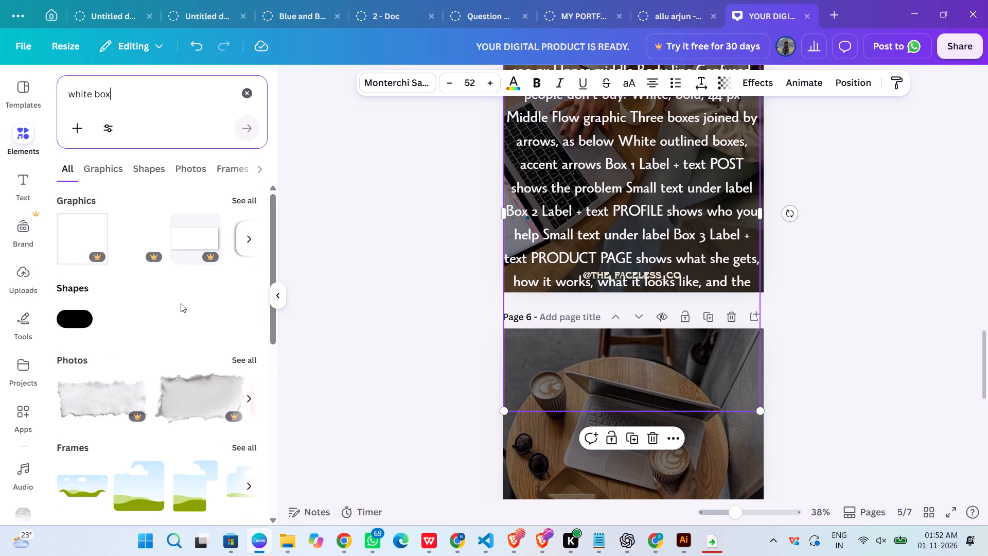
{"action": "scroll", "coordinate": [188, 271], "scroll_direction": "down", "scroll_amount": 2}
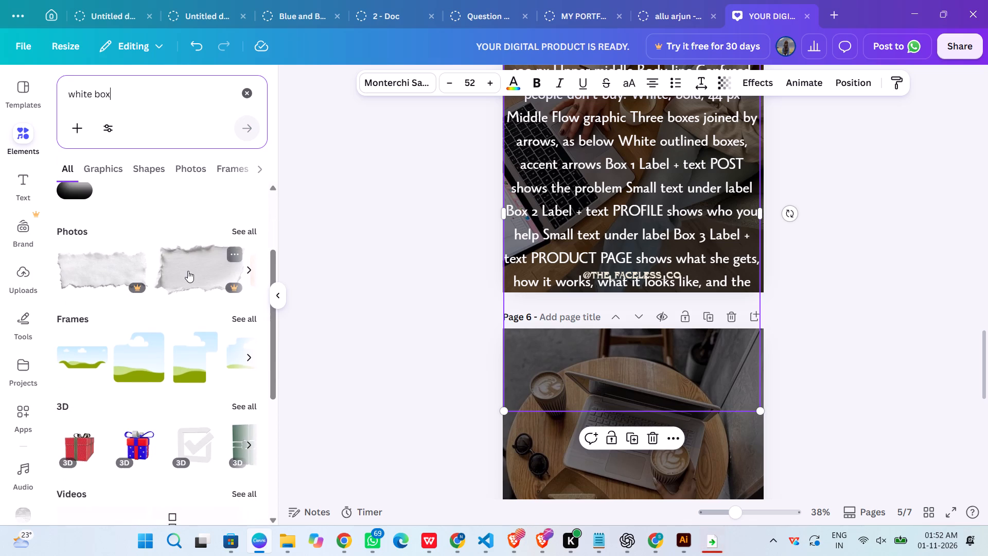
{"action": "scroll", "coordinate": [188, 271], "scroll_direction": "down", "scroll_amount": 8}
{"action": "scroll", "coordinate": [188, 271], "scroll_direction": "up", "scroll_amount": 7}
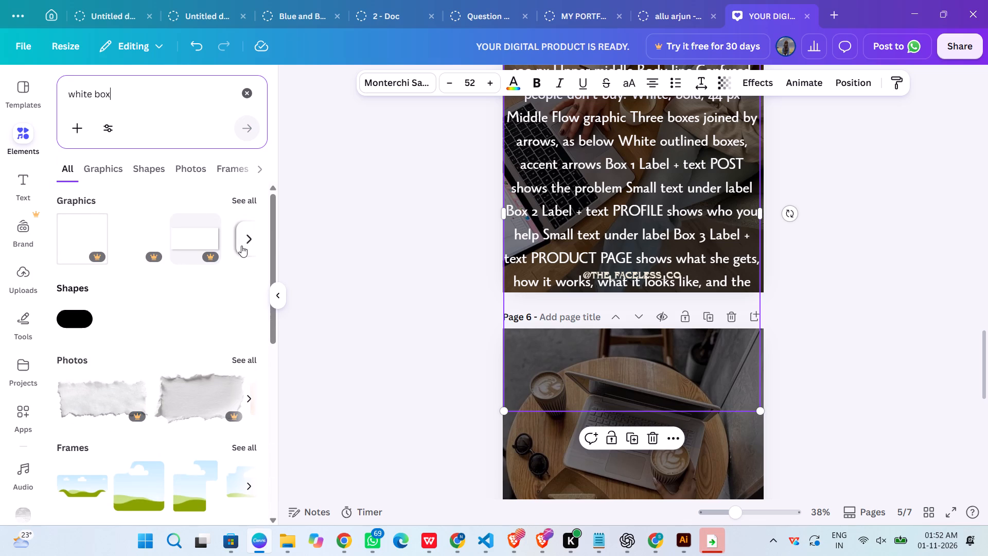
{"action": "left_click", "coordinate": [241, 246]}
{"action": "left_click", "coordinate": [241, 246]}
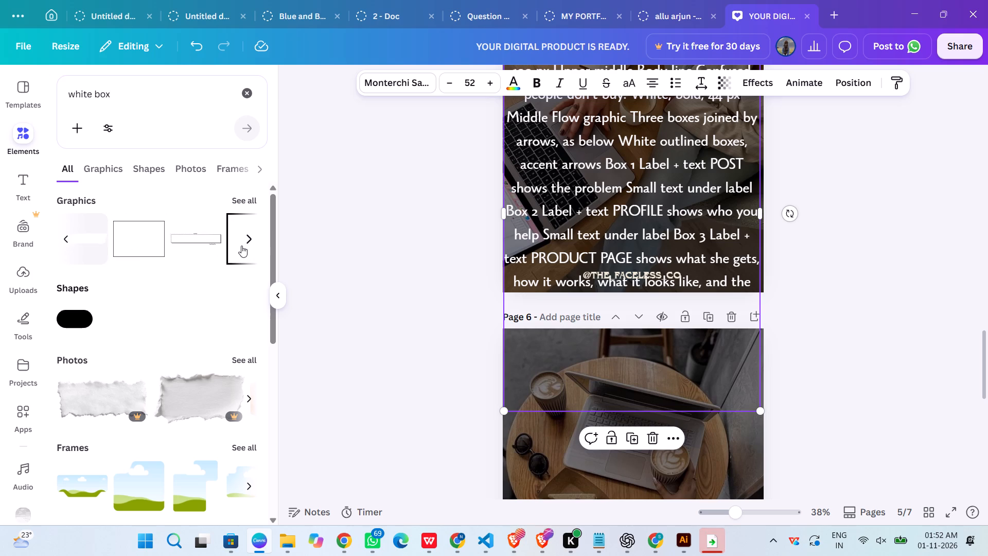
{"action": "left_click", "coordinate": [241, 246]}
{"action": "left_click", "coordinate": [241, 246]}
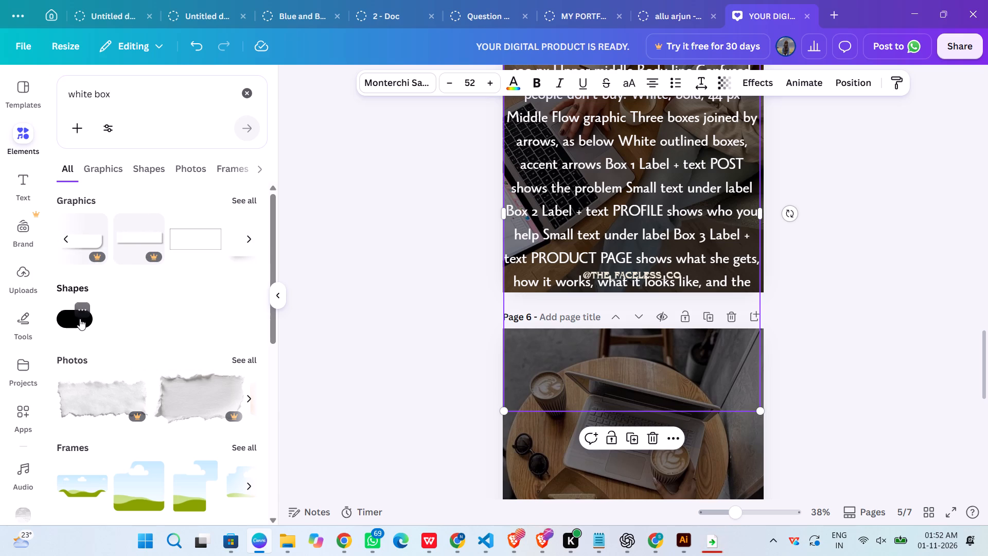
{"action": "left_click", "coordinate": [80, 321]}
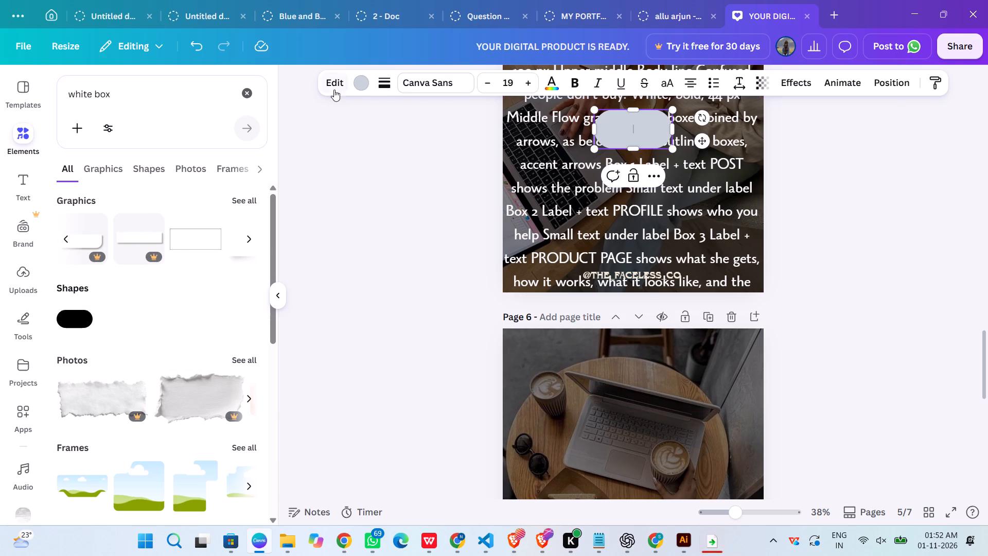
Fill the rounded rectangle on page 5 with white.
{"action": "left_click", "coordinate": [361, 82]}
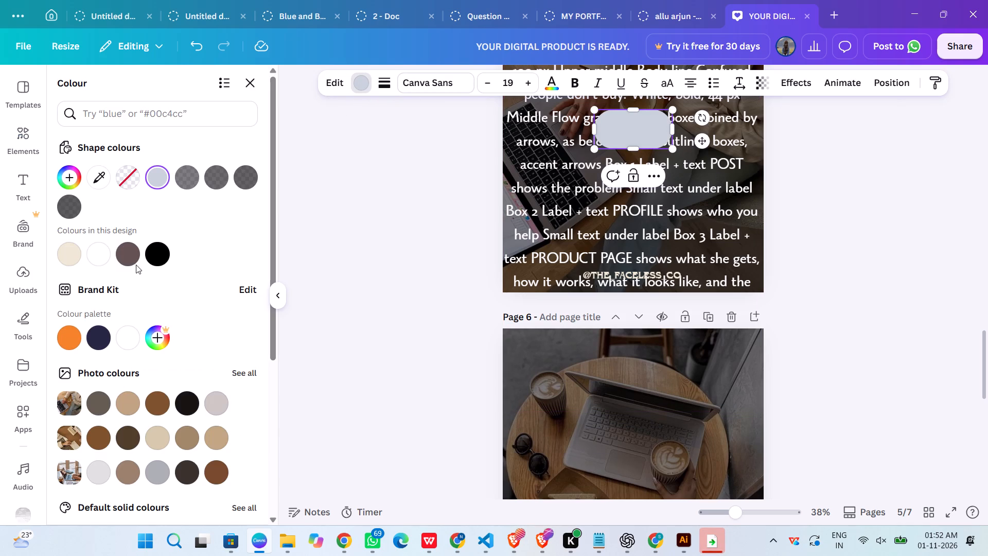
{"action": "left_click", "coordinate": [99, 260]}
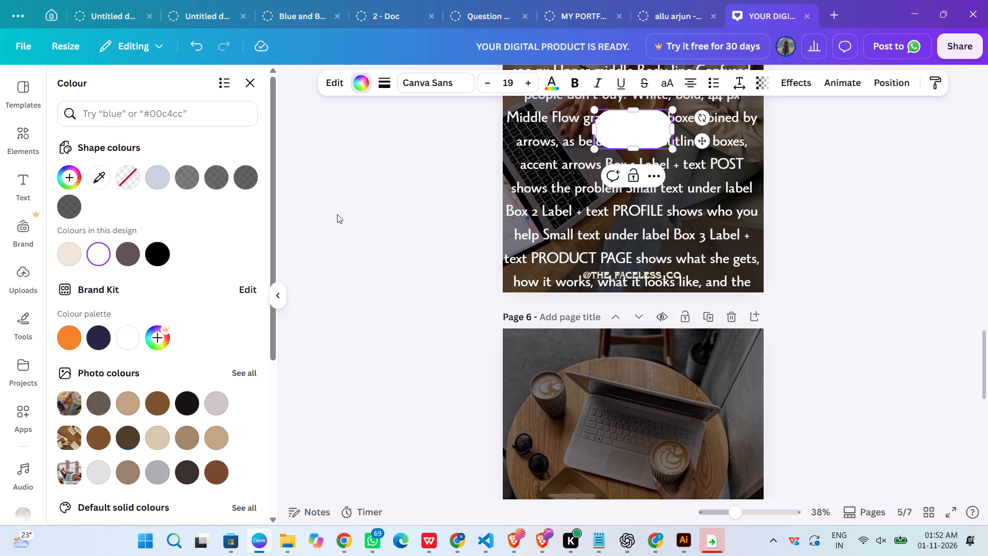
{"action": "left_click_drag", "start_coordinate": [337, 215], "coordinate": [335, 350]}
Move the brief text aside, widen the white rounded rectangle and place it centred a little below the Step 3 headline.
{"action": "scroll", "coordinate": [436, 270], "scroll_direction": "up", "scroll_amount": 4}
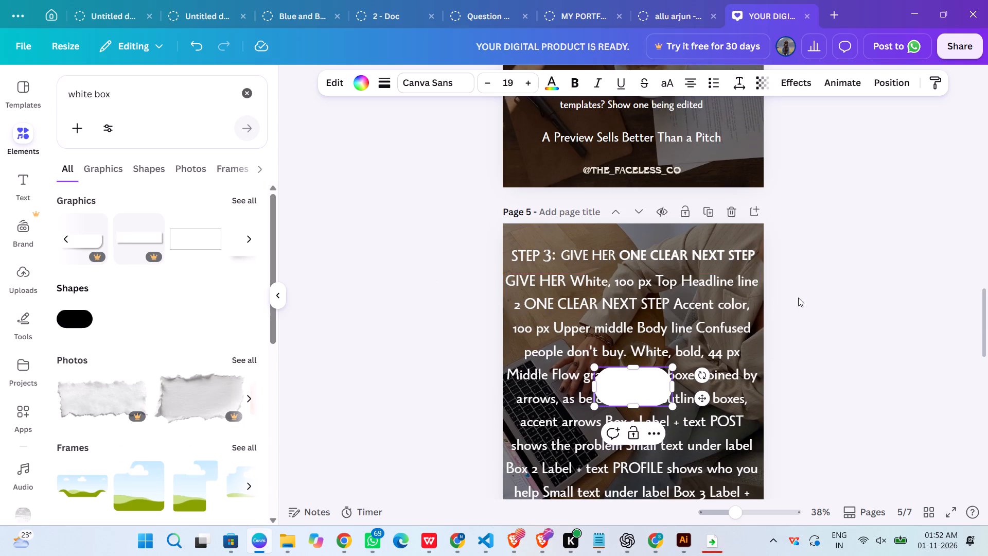
{"action": "left_click", "coordinate": [849, 323]}
{"action": "left_click_drag", "start_coordinate": [627, 391], "coordinate": [642, 349]}
{"action": "left_click_drag", "start_coordinate": [689, 383], "coordinate": [521, 375]}
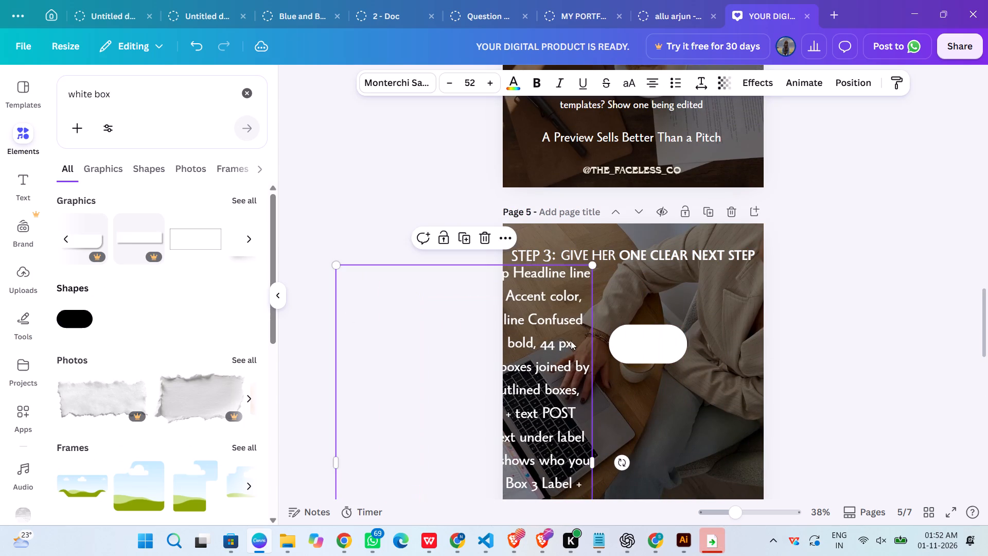
{"action": "left_click", "coordinate": [665, 344]}
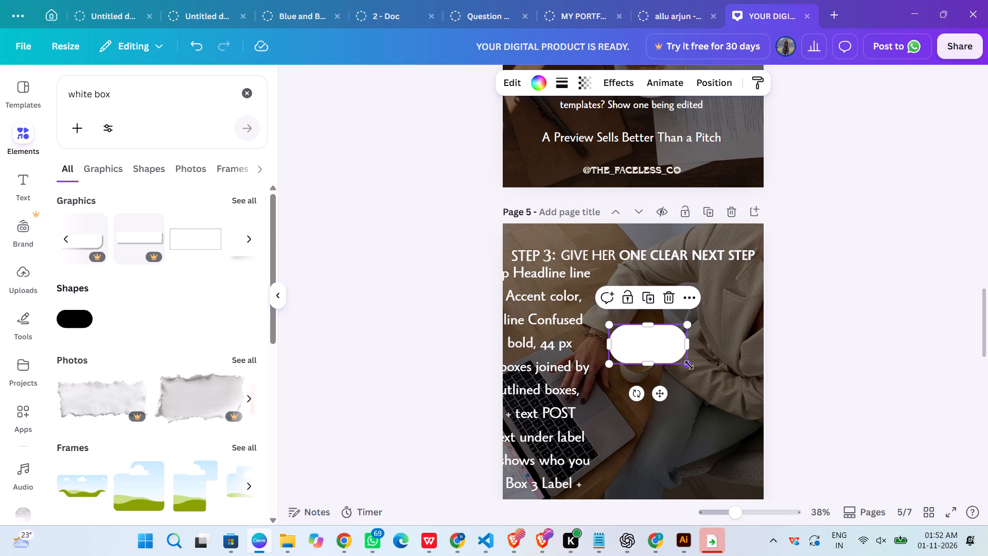
{"action": "left_click_drag", "start_coordinate": [689, 365], "coordinate": [747, 366], "text": "shift"}
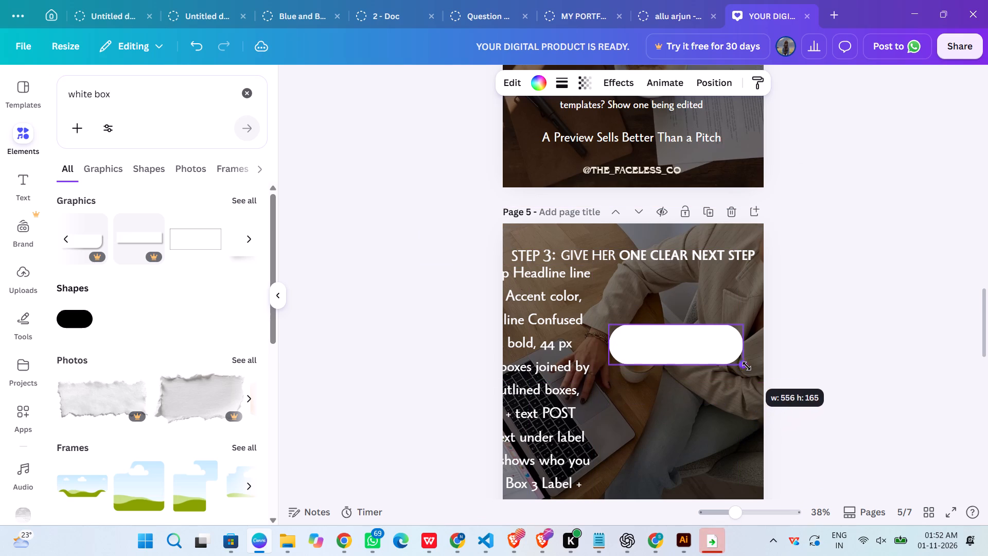
{"action": "left_click_drag", "start_coordinate": [747, 366], "coordinate": [754, 372], "text": "shift"}
{"action": "left_click_drag", "start_coordinate": [702, 353], "coordinate": [671, 312]}
Move the brief text back across page 5 with its first line at the page's top edge.
{"action": "left_click_drag", "start_coordinate": [545, 394], "coordinate": [708, 360]}
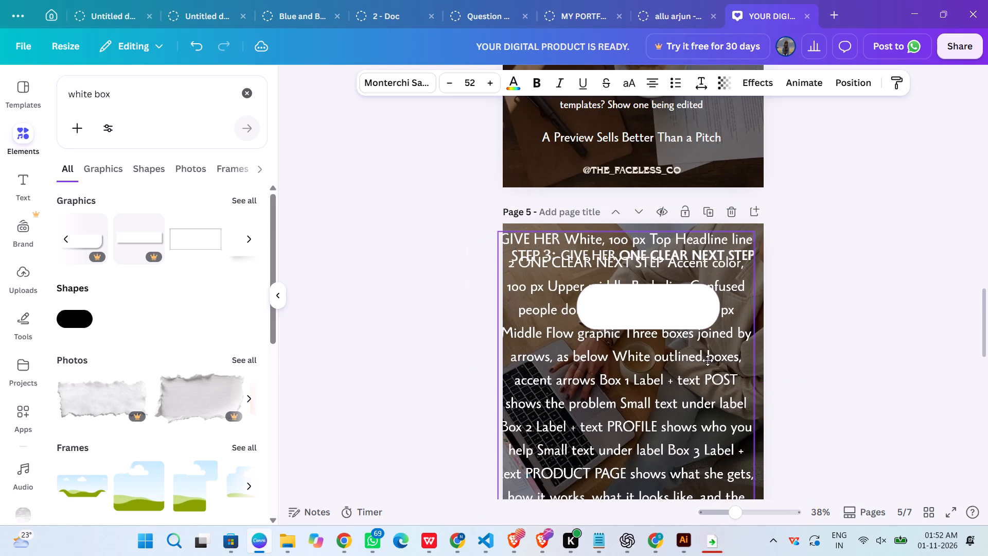
{"action": "left_click_drag", "start_coordinate": [708, 360], "coordinate": [708, 351]}
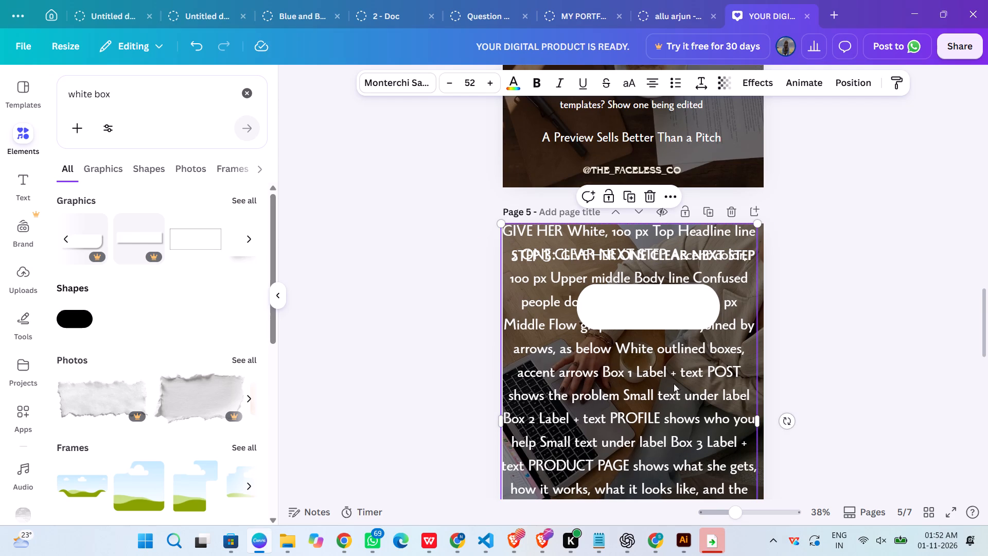
{"action": "scroll", "coordinate": [639, 384], "scroll_direction": "down", "scroll_amount": 1}
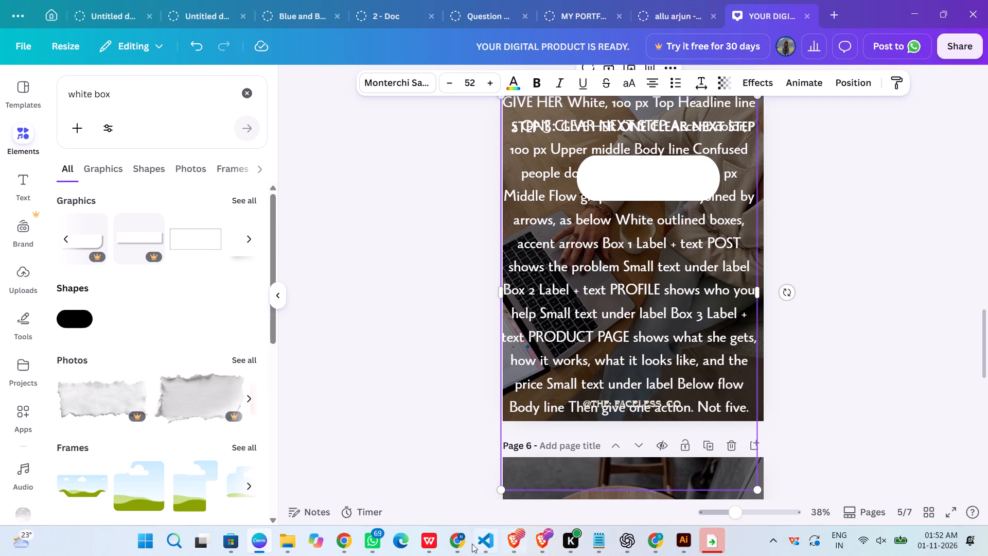
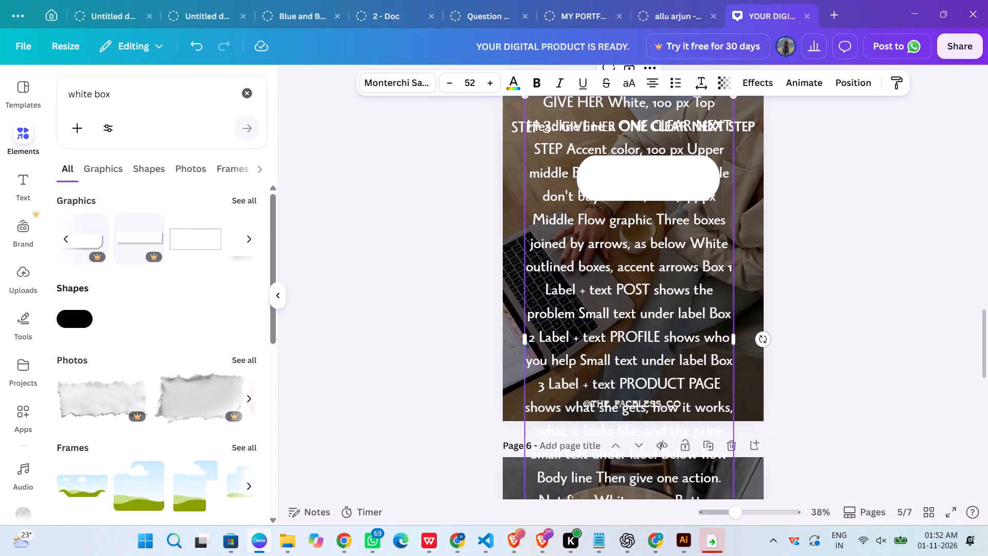
Copy the phrase "POST shows the problem" from the brief text on page 5.
{"action": "left_click_drag", "start_coordinate": [619, 287], "coordinate": [669, 303]}
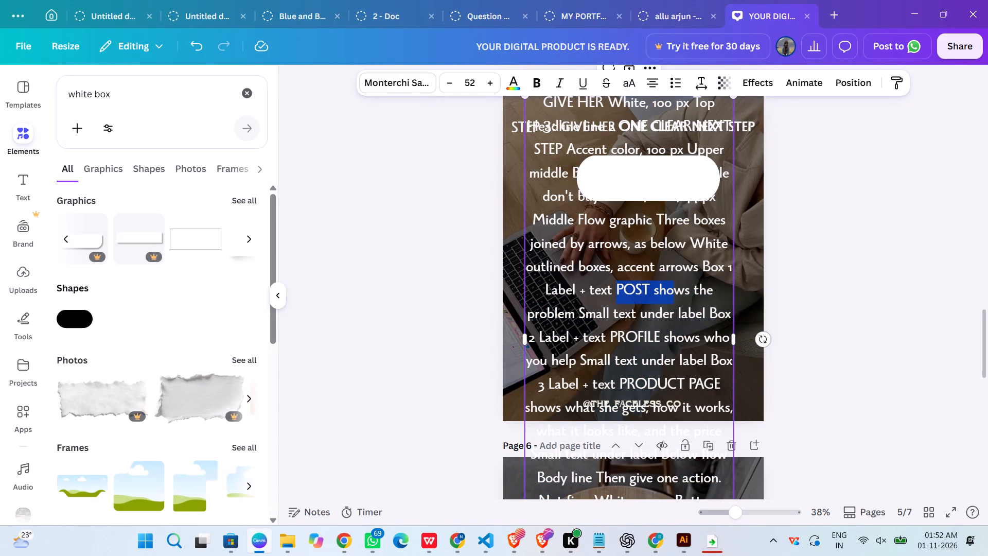
{"action": "left_click_drag", "start_coordinate": [669, 303], "coordinate": [573, 319]}
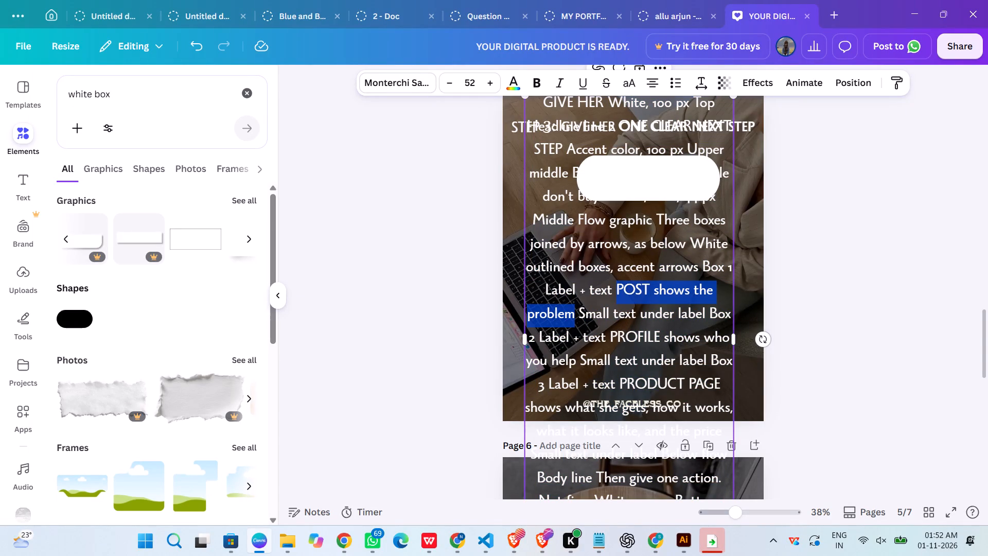
{"action": "key", "text": "ctrl+c"}
{"action": "key", "text": "ctrl+c"}
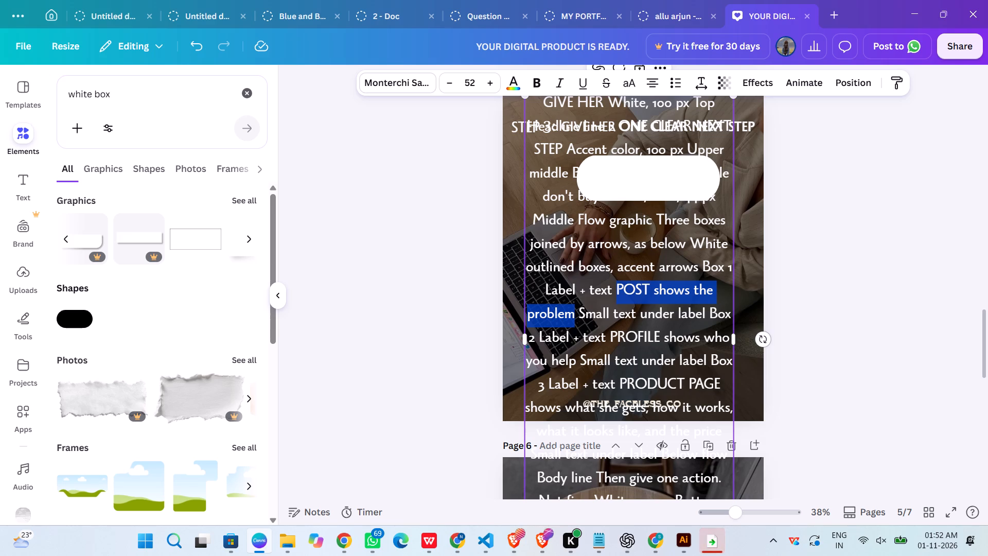
Move the brief text towards page 5's left edge, clear of most of the white rounded rectangle.
{"action": "left_click", "coordinate": [673, 177]}
{"action": "left_click", "coordinate": [673, 176]}
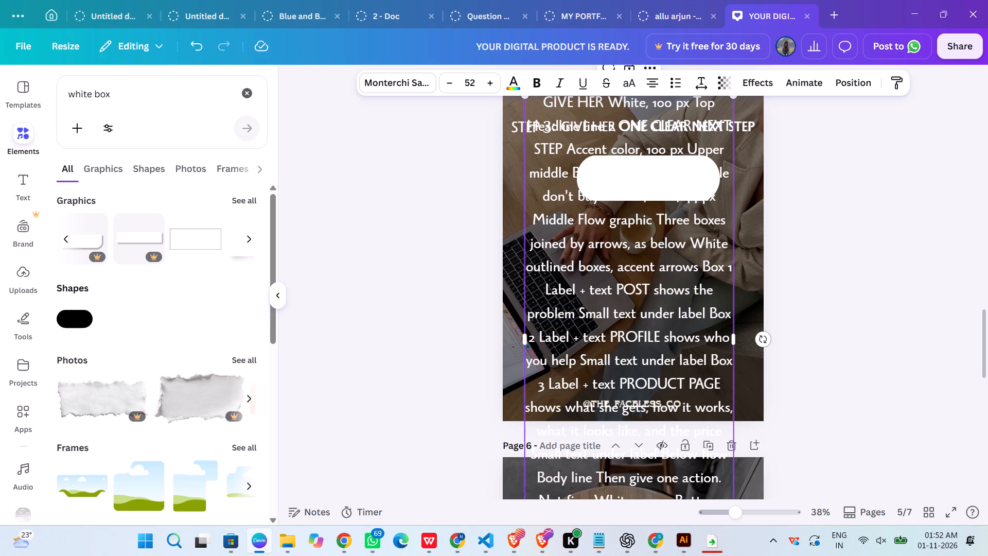
{"action": "left_click", "coordinate": [639, 179]}
{"action": "left_click", "coordinate": [784, 302]}
{"action": "left_click_drag", "start_coordinate": [674, 306], "coordinate": [661, 306]}
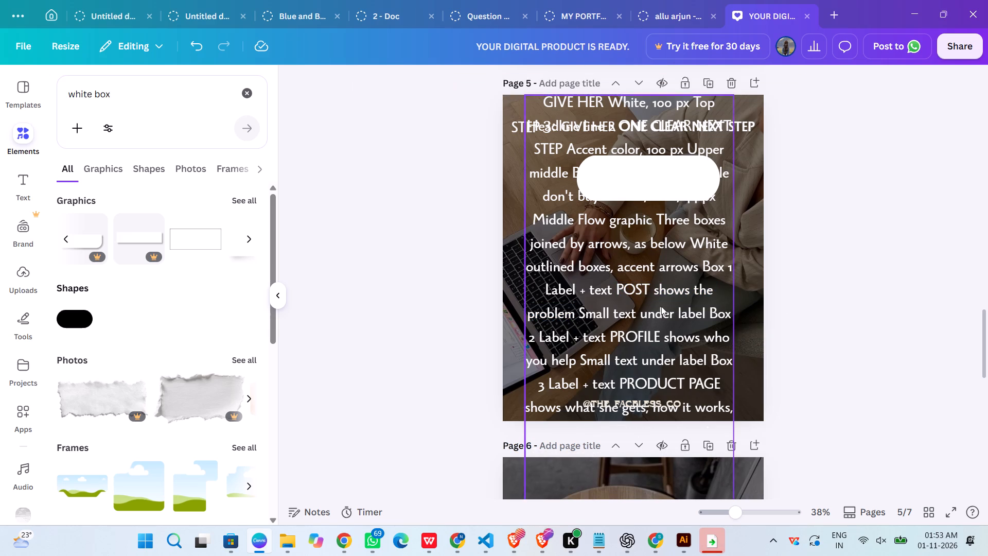
{"action": "left_click_drag", "start_coordinate": [661, 306], "coordinate": [430, 306]}
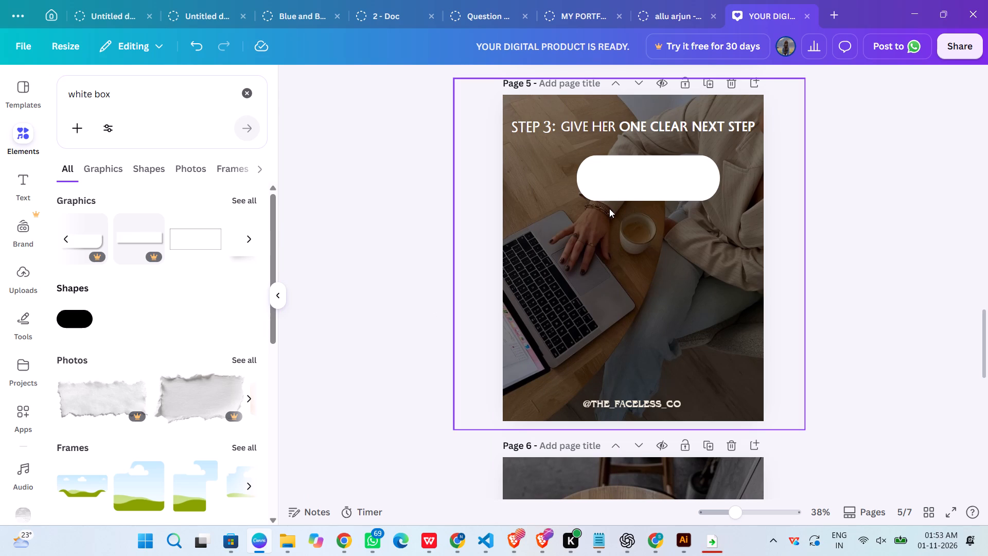
{"action": "left_click_drag", "start_coordinate": [393, 386], "coordinate": [490, 378]}
{"action": "key", "text": "ctrl+z"}
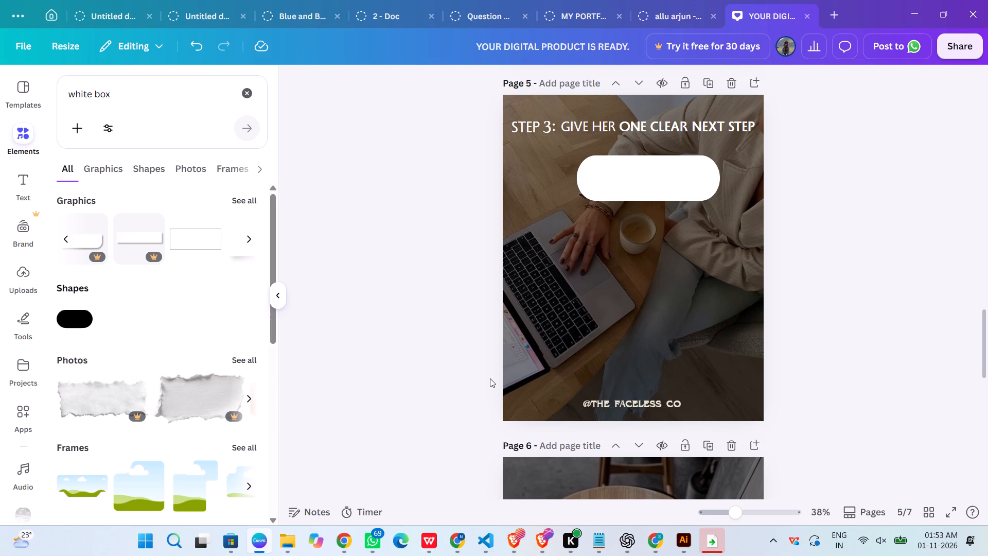
{"action": "left_click_drag", "start_coordinate": [641, 320], "coordinate": [485, 372]}
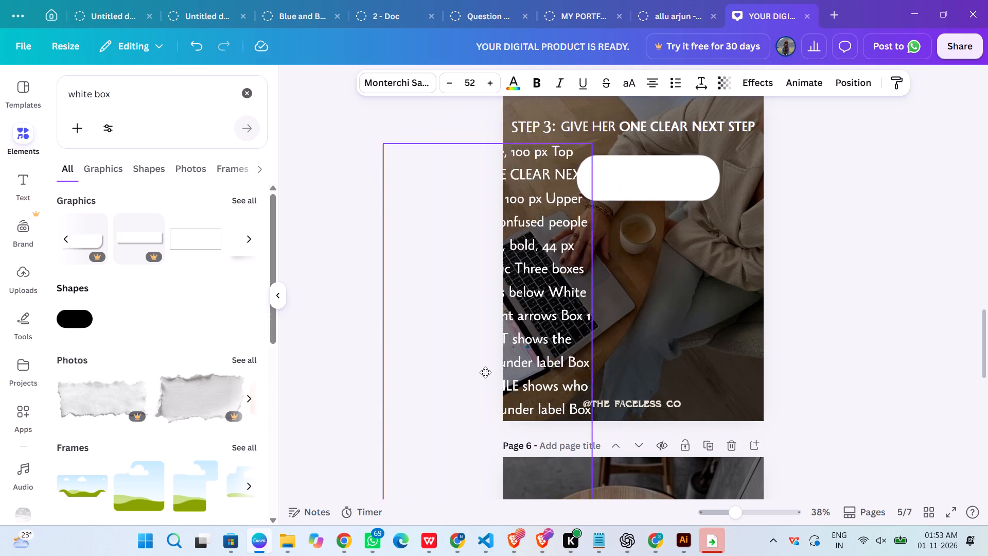
{"action": "left_click_drag", "start_coordinate": [485, 372], "coordinate": [483, 369]}
Paste the copied phrase "POST shows the problem" onto page 5 as separate text and colour it black.
{"action": "left_click", "coordinate": [660, 187]}
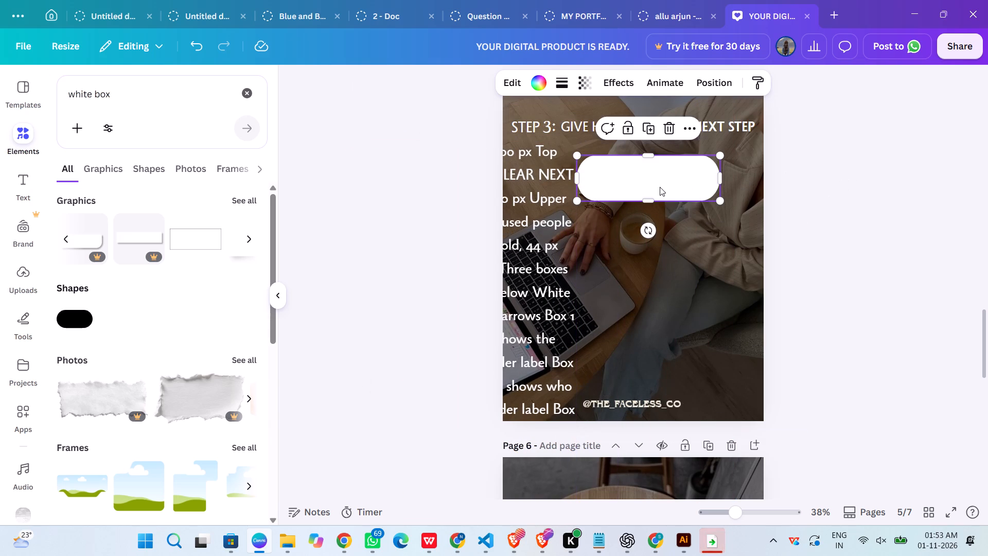
{"action": "key", "text": "ctrl+v"}
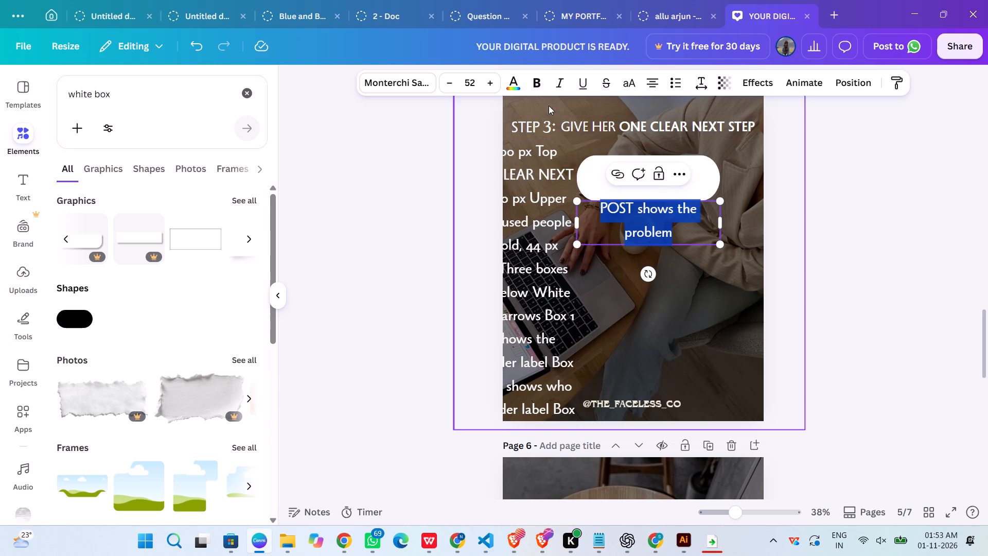
{"action": "left_click", "coordinate": [518, 81]}
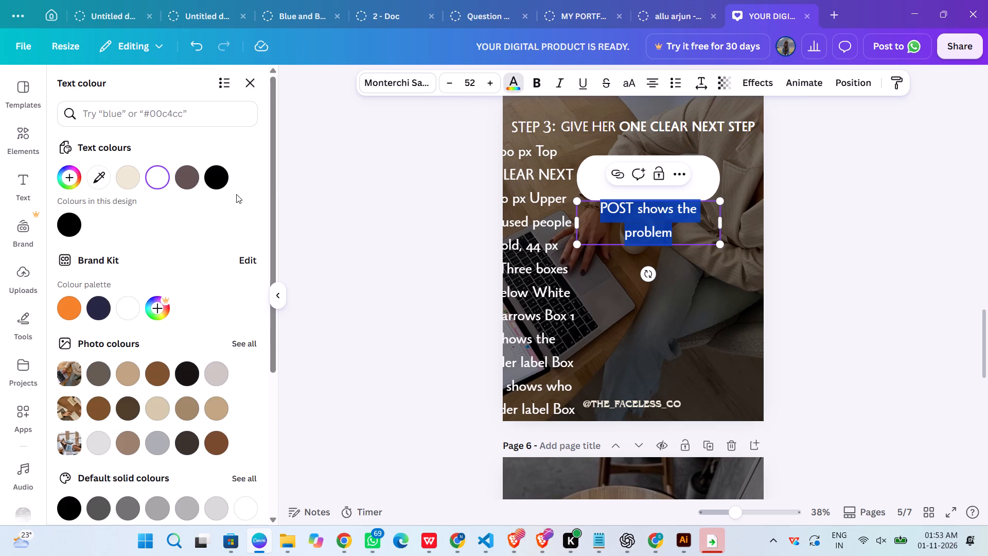
{"action": "left_click", "coordinate": [220, 184]}
{"action": "left_click", "coordinate": [393, 183]}
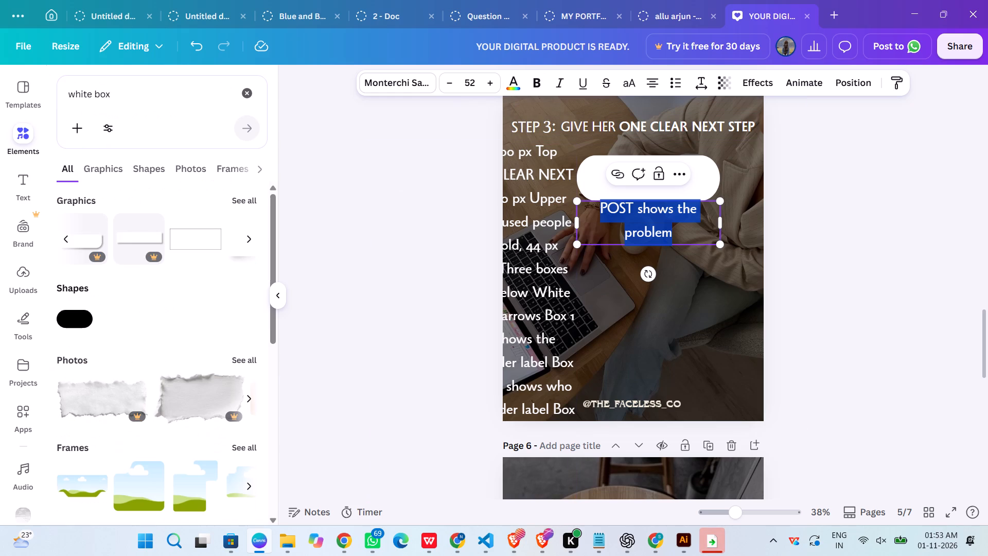
{"action": "left_click", "coordinate": [889, 210]}
Place the black "POST shows the problem" text over the white rounded rectangle.
{"action": "left_click_drag", "start_coordinate": [639, 218], "coordinate": [630, 176]}
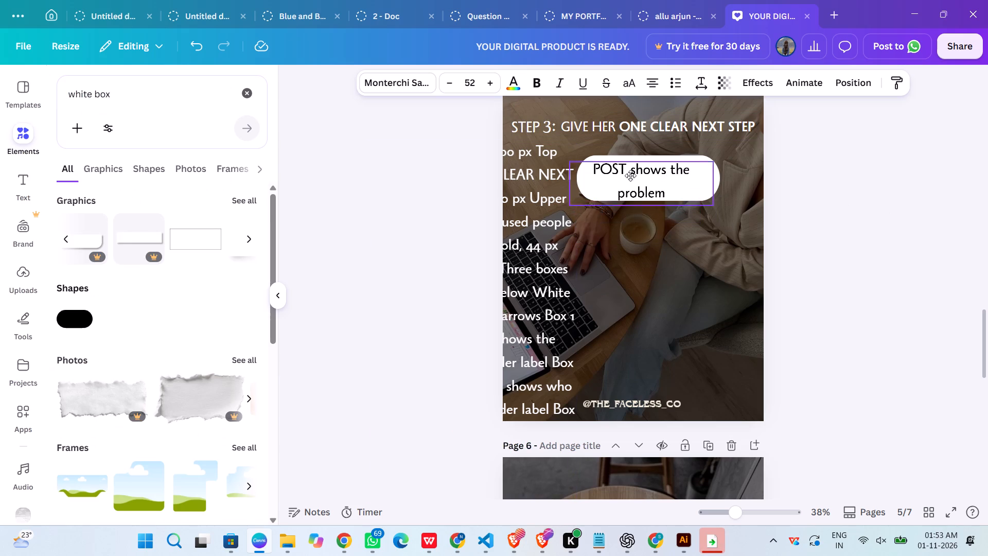
{"action": "left_click_drag", "start_coordinate": [630, 176], "coordinate": [636, 179]}
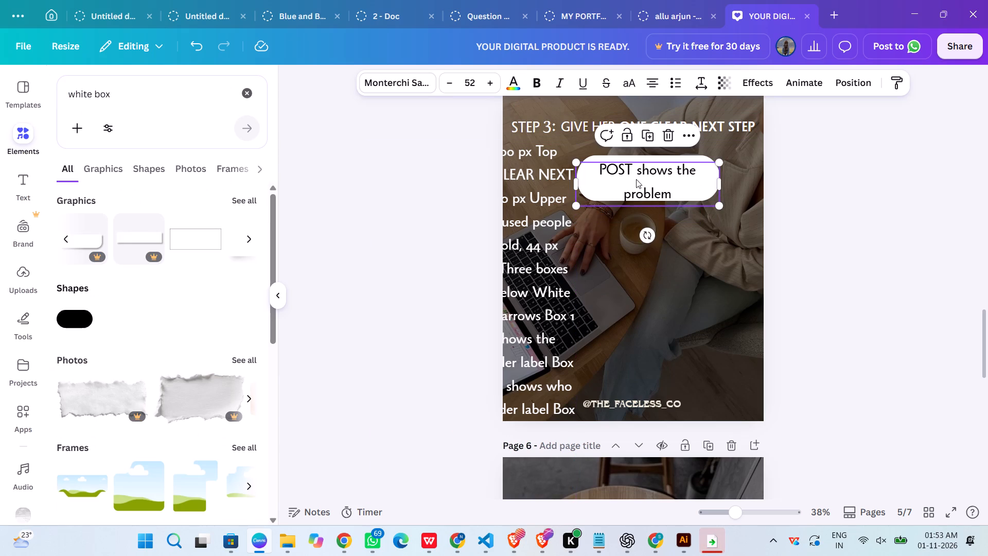
Make the word "POST" bold in the black text on the white rounded rectangle.
{"action": "double_click", "coordinate": [632, 172]}
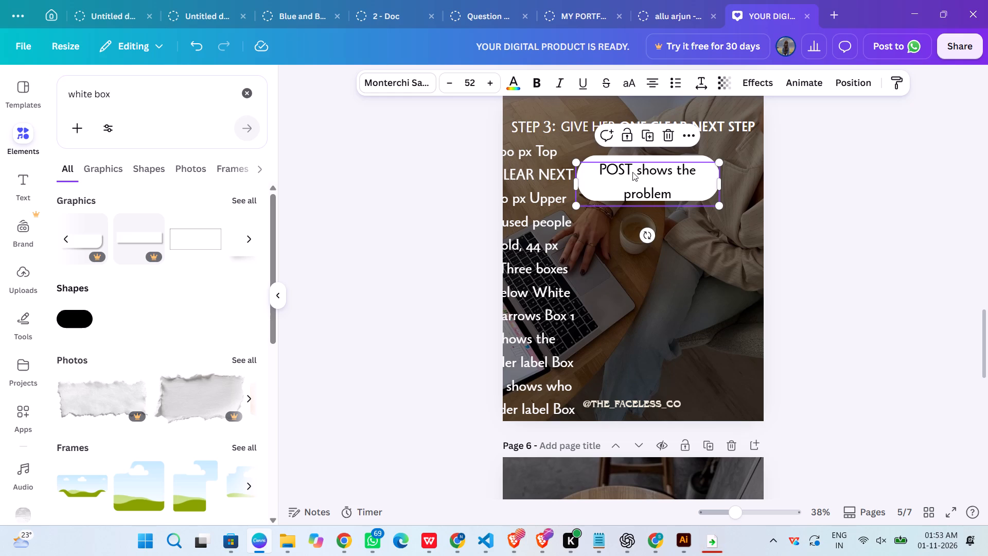
{"action": "left_click", "coordinate": [632, 172]}
{"action": "left_click", "coordinate": [632, 171]}
{"action": "left_click_drag", "start_coordinate": [631, 171], "coordinate": [611, 168]}
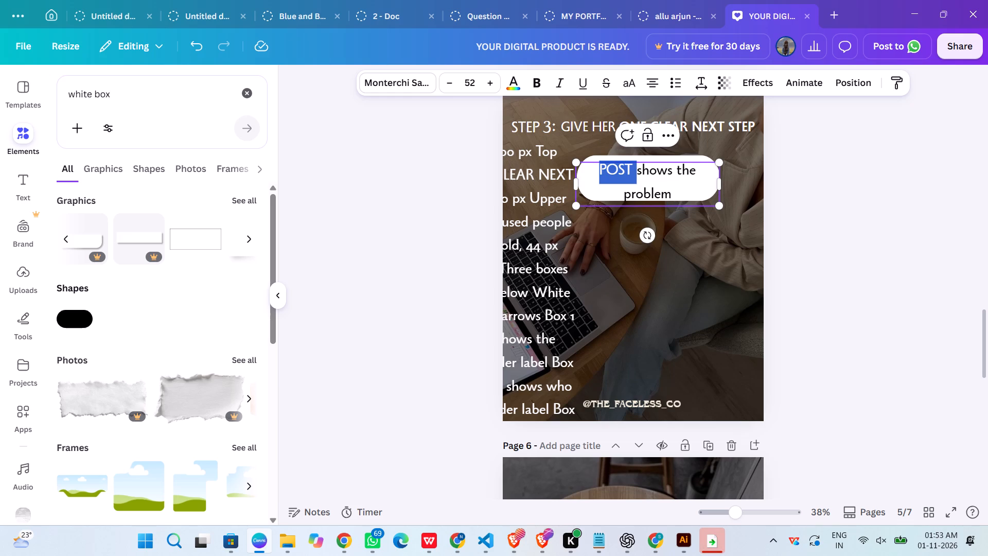
{"action": "left_click_drag", "start_coordinate": [611, 168], "coordinate": [611, 168]}
{"action": "left_click", "coordinate": [536, 76]}
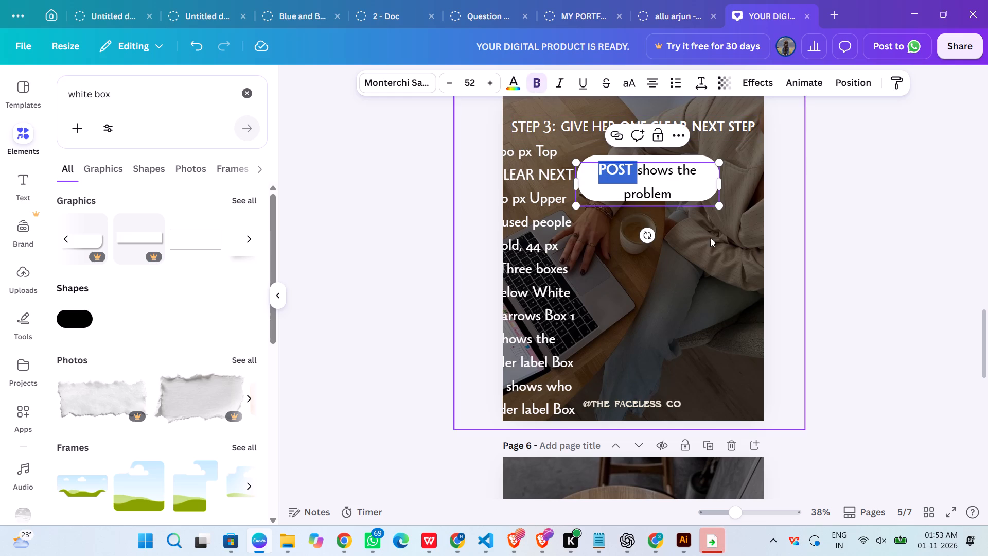
{"action": "left_click", "coordinate": [884, 262]}
Move the brief text to the lower part of page 5, roughly centred below the white rounded rectangle.
{"action": "left_click_drag", "start_coordinate": [523, 256], "coordinate": [633, 361]}
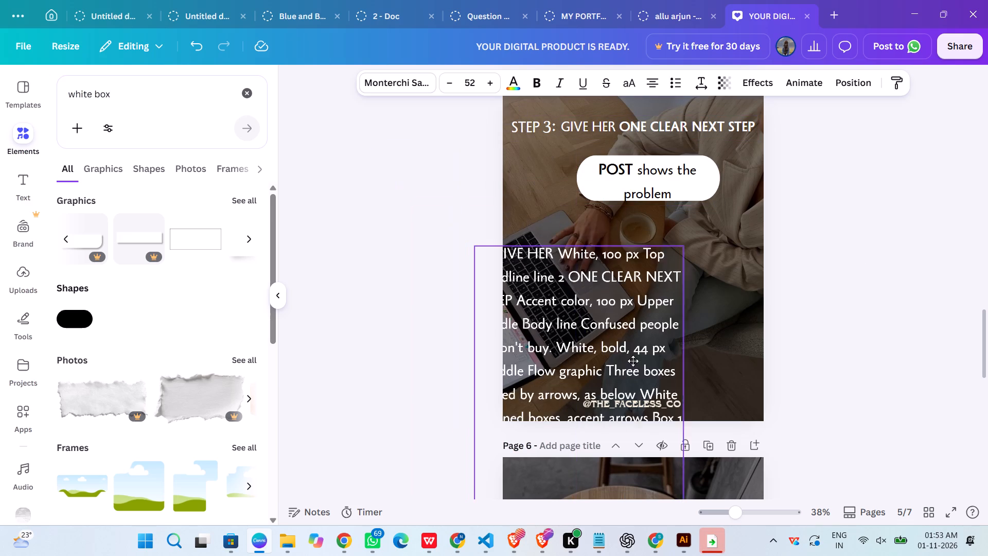
{"action": "left_click_drag", "start_coordinate": [633, 361], "coordinate": [687, 357]}
Insert a colon after "POST" so the box text reads "POST: shows the problem".
{"action": "left_click", "coordinate": [661, 168]}
{"action": "left_click", "coordinate": [641, 176]}
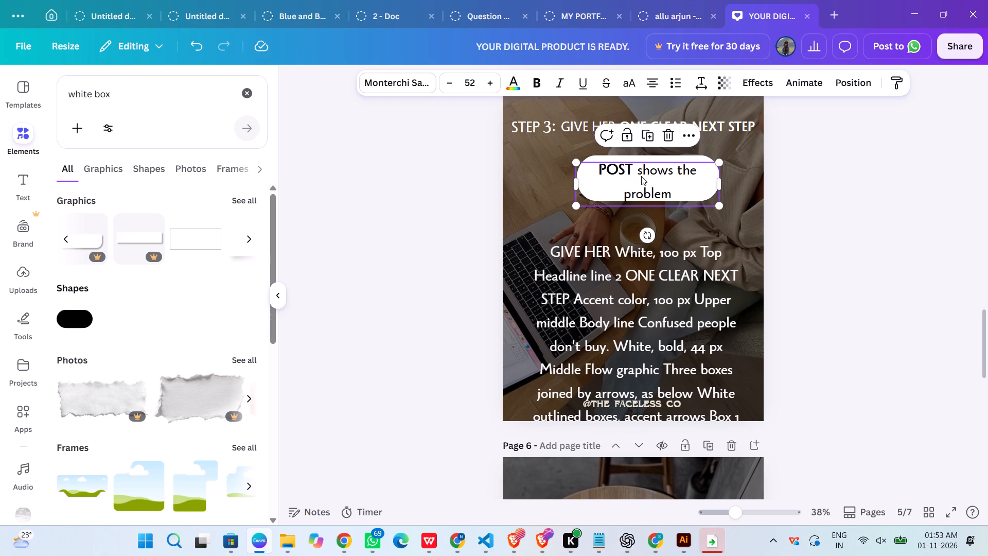
{"action": "left_click", "coordinate": [641, 176]}
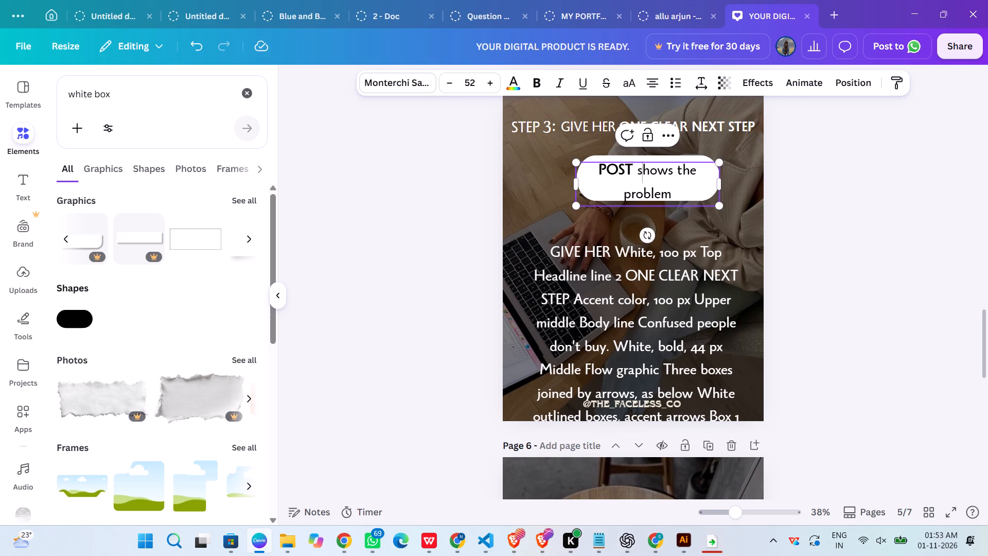
{"action": "left_click", "coordinate": [634, 172]}
{"action": "key", "text": "shift+colon"}
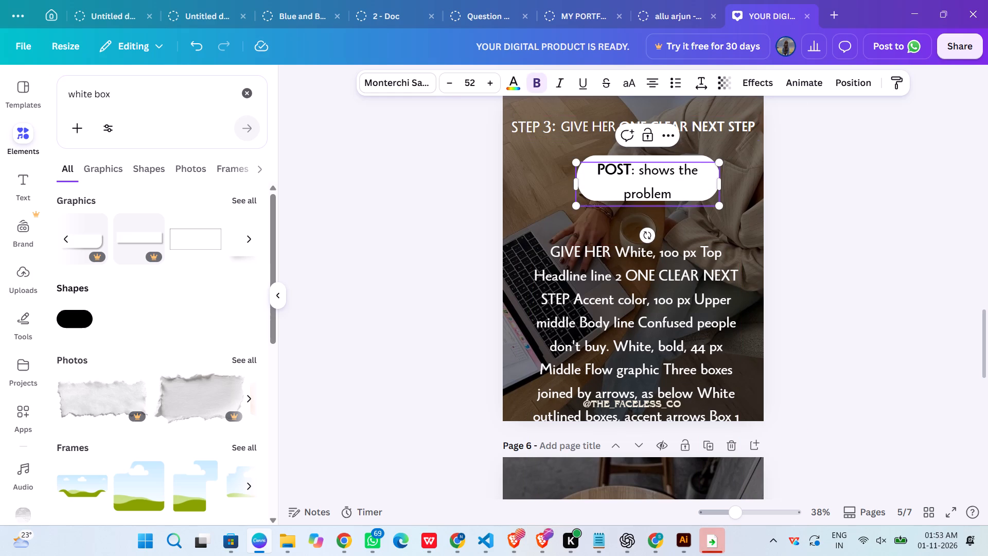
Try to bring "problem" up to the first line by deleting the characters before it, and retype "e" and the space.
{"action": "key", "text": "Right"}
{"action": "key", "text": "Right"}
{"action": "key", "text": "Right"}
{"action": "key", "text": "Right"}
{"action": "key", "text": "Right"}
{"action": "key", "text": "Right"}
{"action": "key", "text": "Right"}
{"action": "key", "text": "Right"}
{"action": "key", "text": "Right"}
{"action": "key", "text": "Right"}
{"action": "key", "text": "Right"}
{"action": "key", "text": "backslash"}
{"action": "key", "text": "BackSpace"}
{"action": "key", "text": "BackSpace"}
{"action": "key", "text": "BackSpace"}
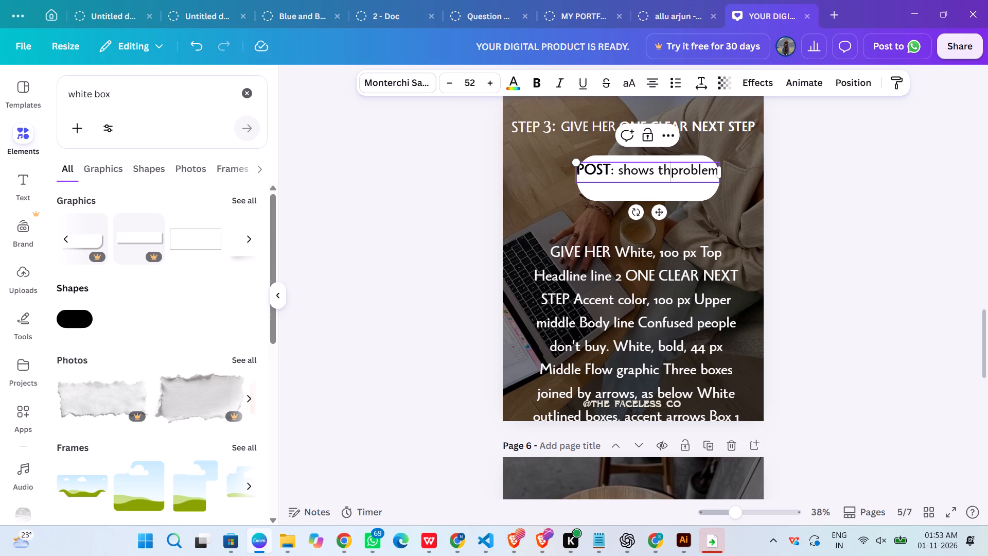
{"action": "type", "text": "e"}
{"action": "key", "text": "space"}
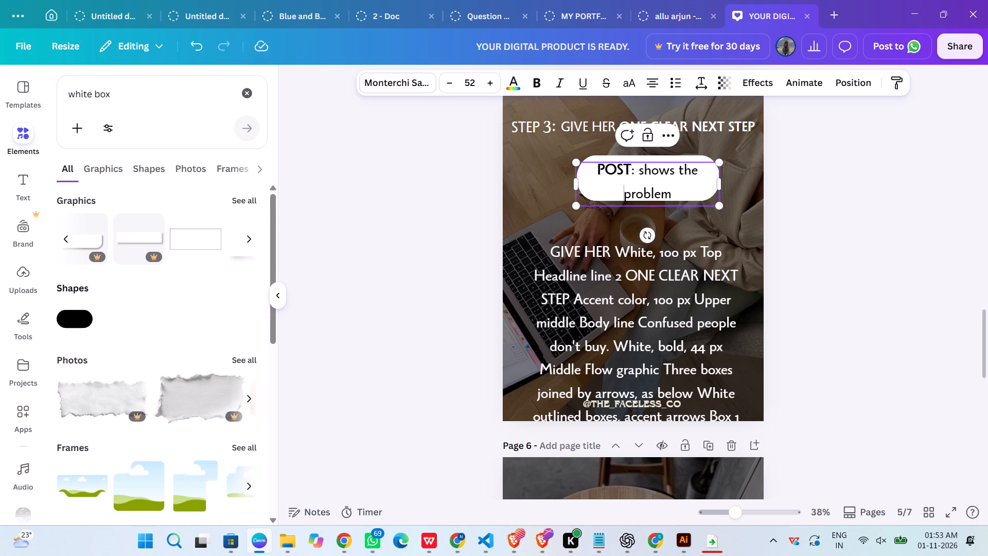
Widen the text frame so "POST: shows the problem" fits on a single line.
{"action": "left_click_drag", "start_coordinate": [719, 186], "coordinate": [734, 186]}
{"action": "left_click", "coordinate": [804, 181]}
Set the text aside, move the white rounded rectangle slightly lower, and resize it wider and a little shallower, about centred on page 5.
{"action": "left_click_drag", "start_coordinate": [668, 169], "coordinate": [656, 217]}
{"action": "left_click", "coordinate": [675, 164]}
{"action": "left_click_drag", "start_coordinate": [675, 164], "coordinate": [671, 163]}
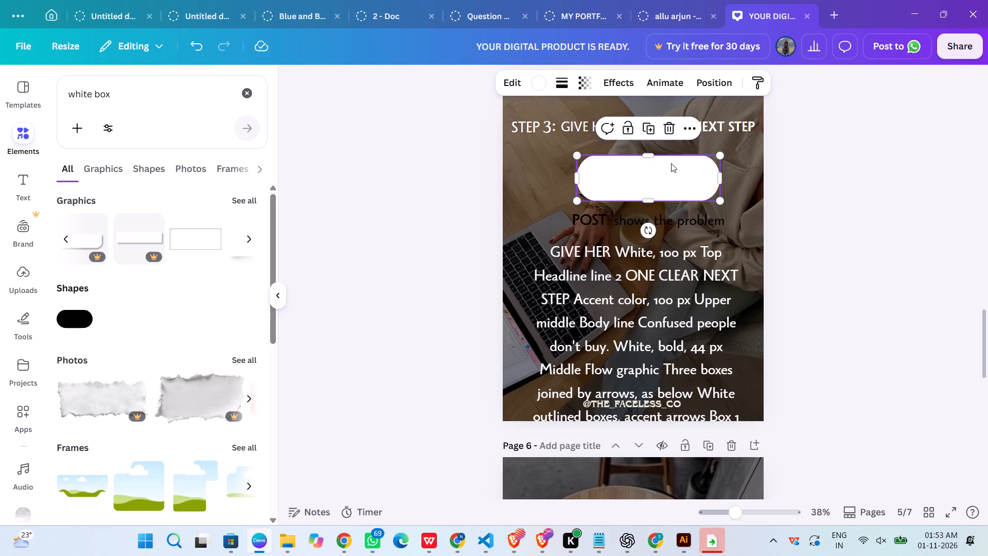
{"action": "left_click_drag", "start_coordinate": [671, 163], "coordinate": [660, 179]}
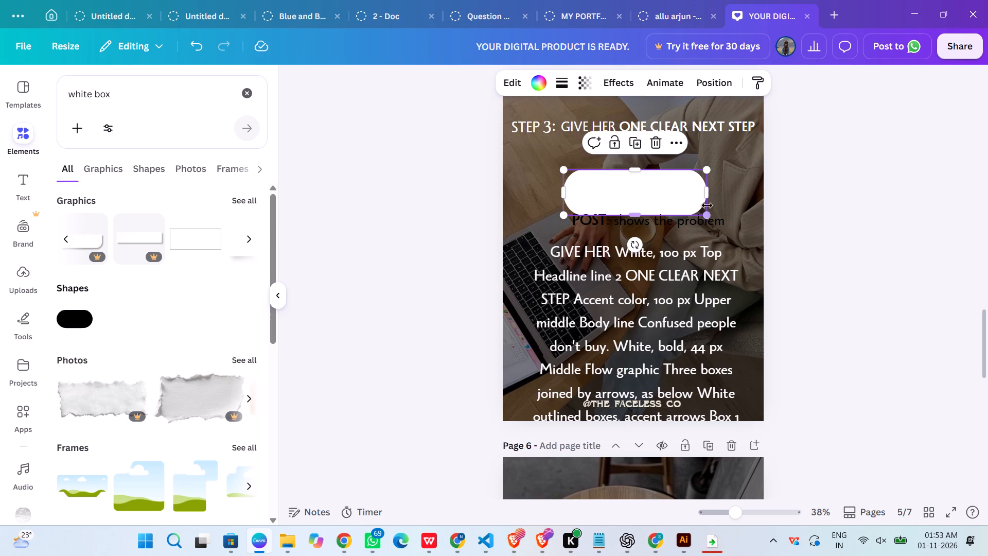
{"action": "left_click_drag", "start_coordinate": [636, 214], "coordinate": [632, 196]}
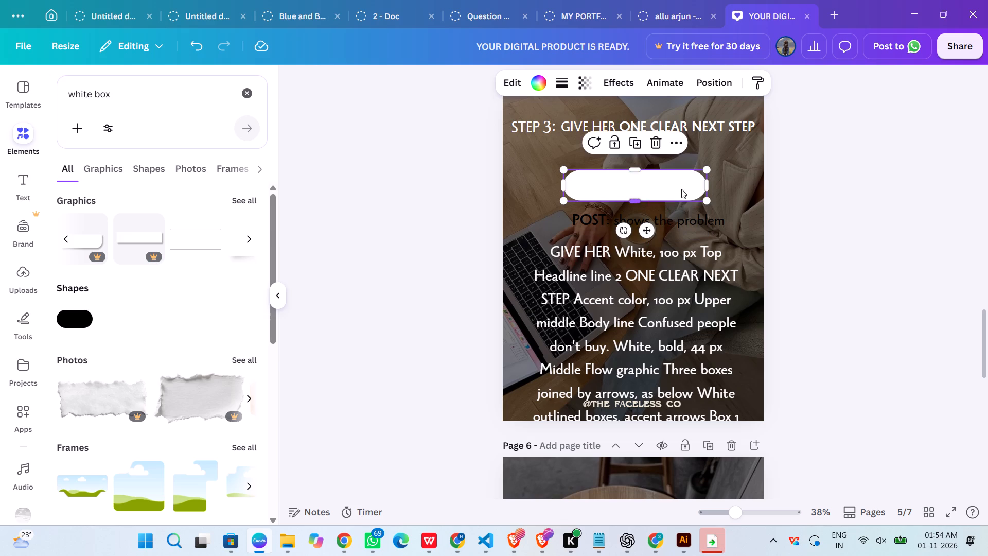
{"action": "left_click_drag", "start_coordinate": [705, 184], "coordinate": [728, 184]}
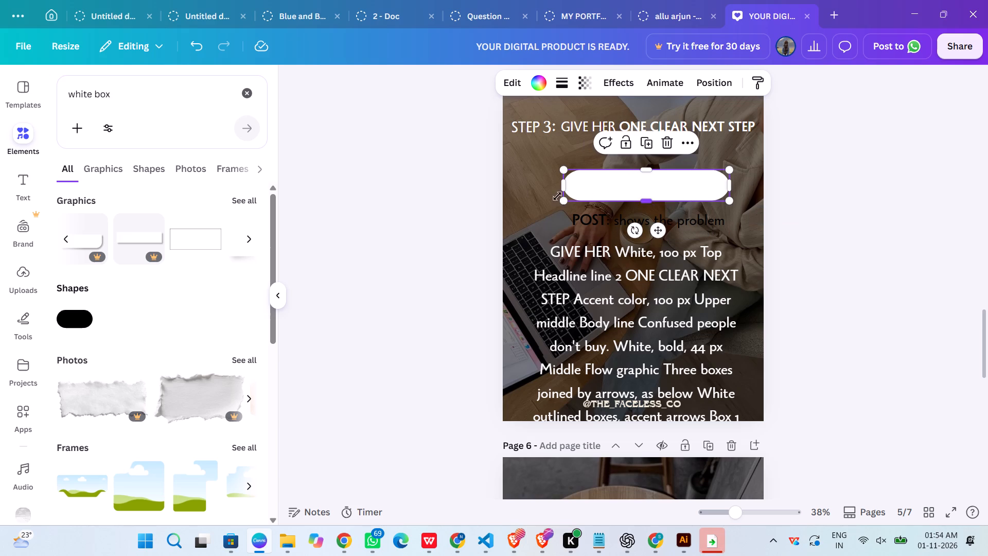
{"action": "left_click_drag", "start_coordinate": [568, 185], "coordinate": [550, 181]}
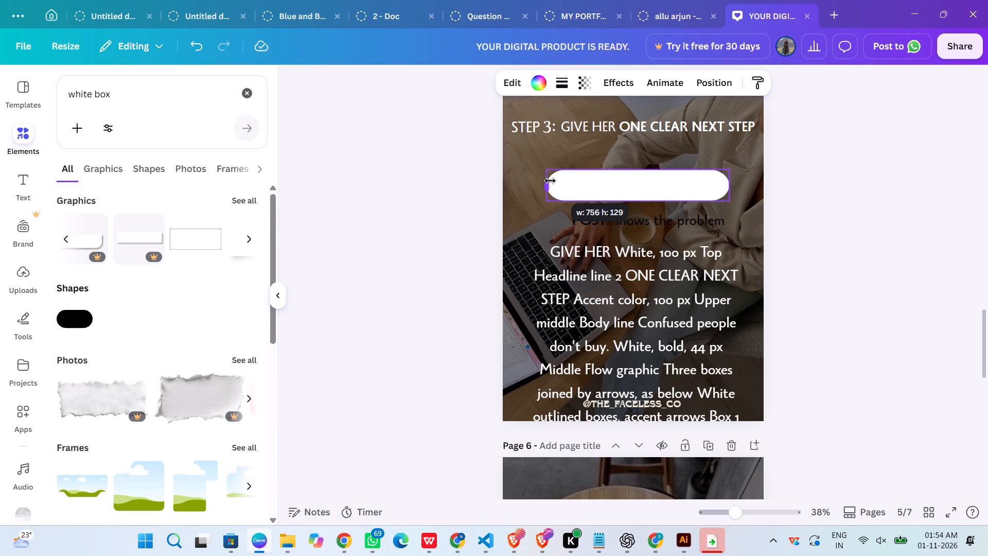
{"action": "left_click_drag", "start_coordinate": [550, 181], "coordinate": [549, 181]}
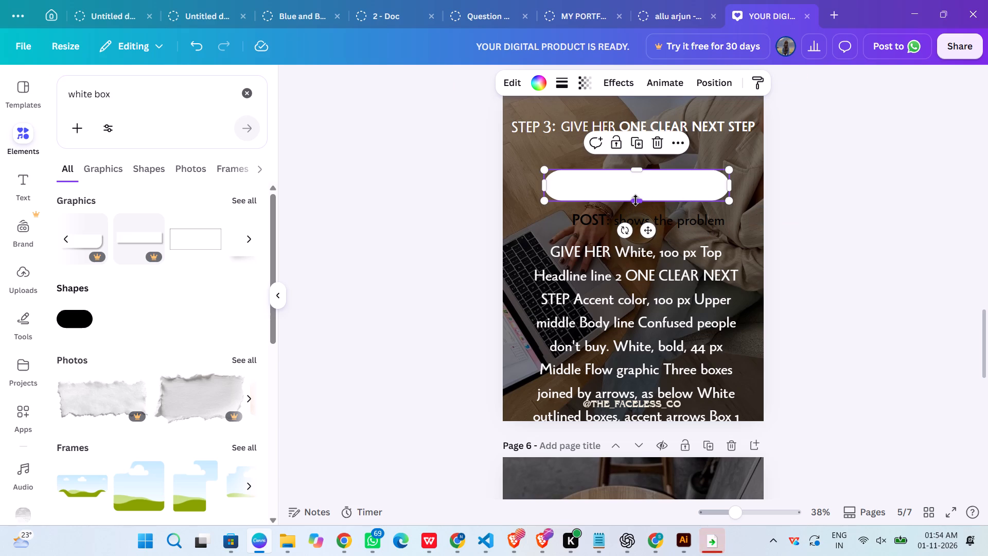
{"action": "left_click_drag", "start_coordinate": [636, 200], "coordinate": [634, 210]}
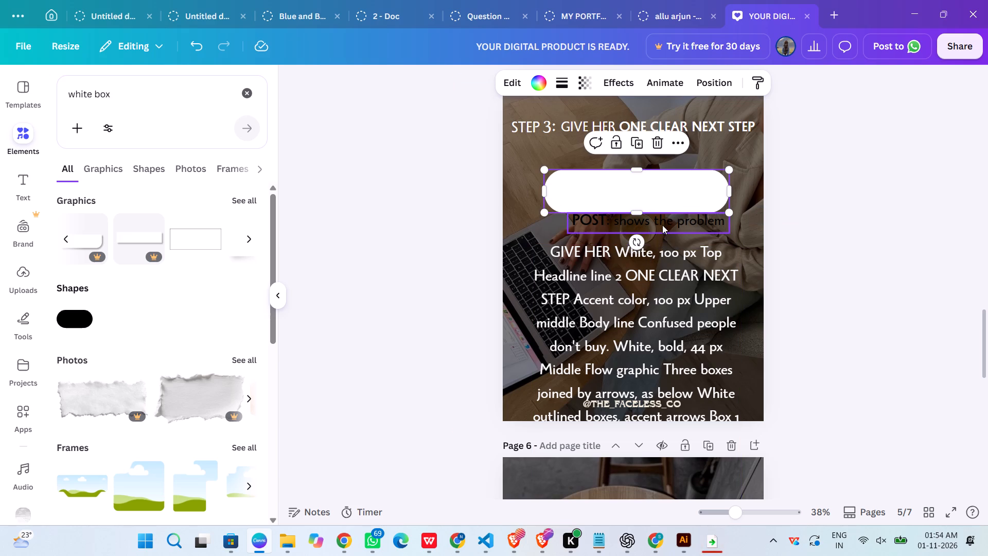
Centre the "POST: shows the problem" text inside the resized white rounded rectangle.
{"action": "left_click_drag", "start_coordinate": [662, 224], "coordinate": [646, 192]}
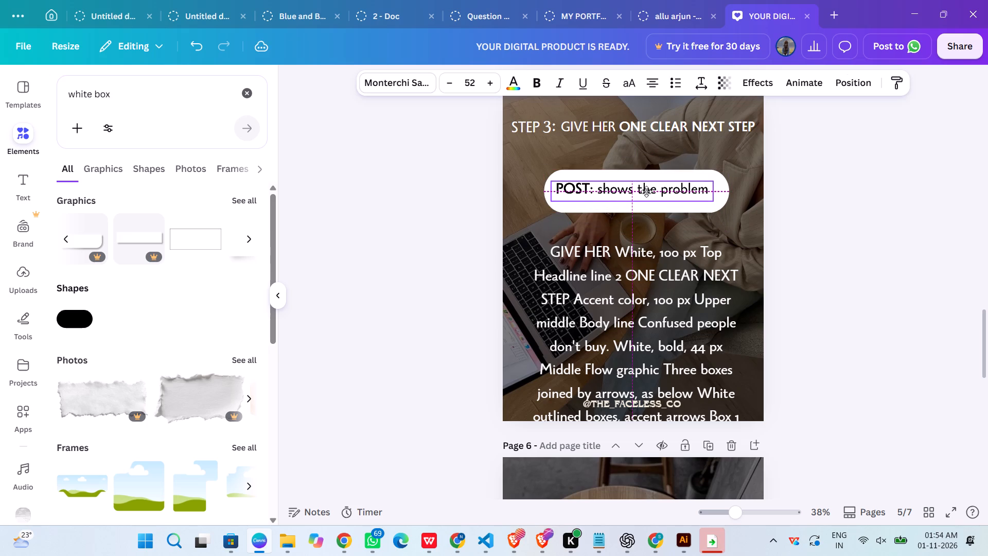
{"action": "left_click_drag", "start_coordinate": [646, 192], "coordinate": [648, 190]}
Search the elements library for "arrows down" in place of the white box search.
{"action": "left_click", "coordinate": [204, 111]}
{"action": "left_click_drag", "start_coordinate": [204, 111], "coordinate": [66, 73]}
{"action": "left_click", "coordinate": [118, 178]}
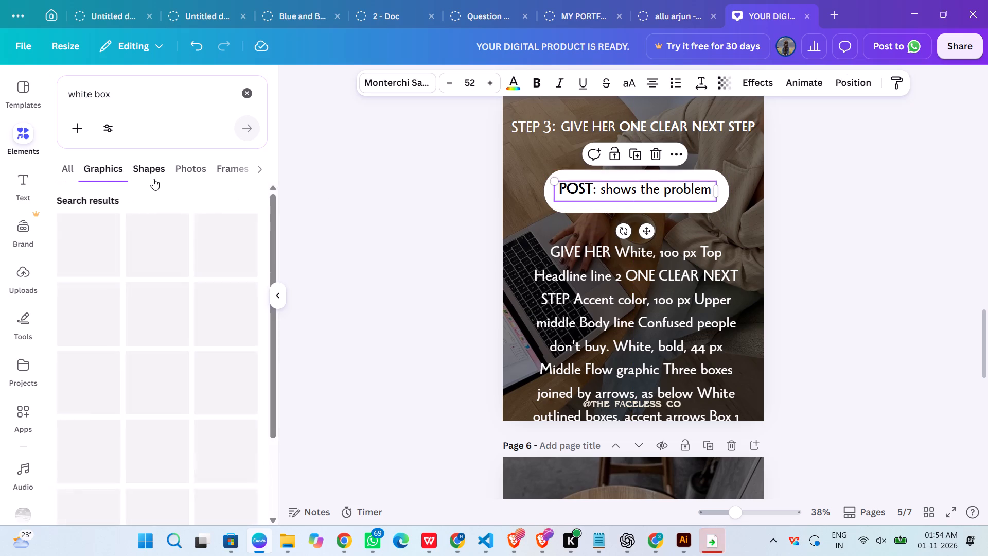
{"action": "left_click", "coordinate": [154, 177]}
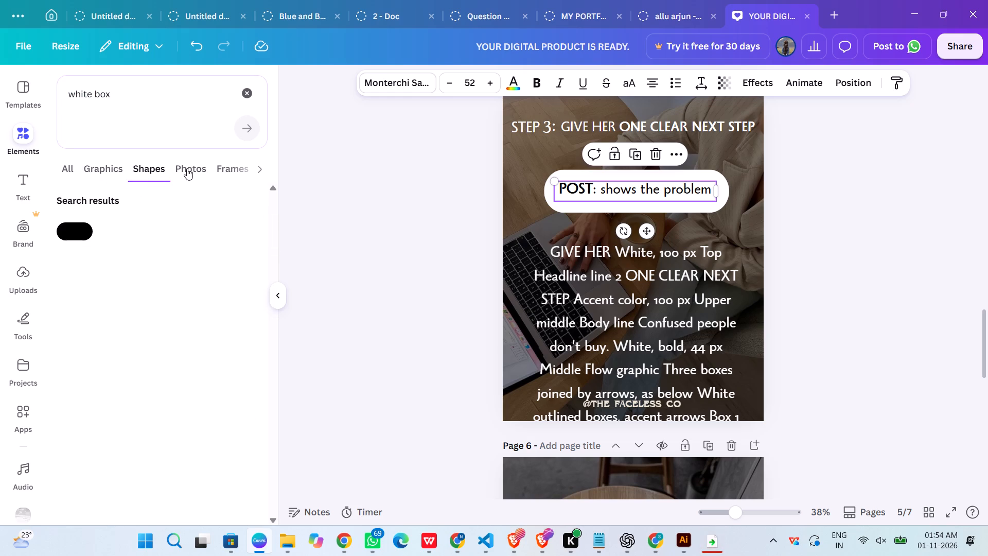
{"action": "left_click", "coordinate": [187, 168]}
{"action": "left_click_drag", "start_coordinate": [179, 89], "coordinate": [39, 90]}
{"action": "type", "text": "arrows"}
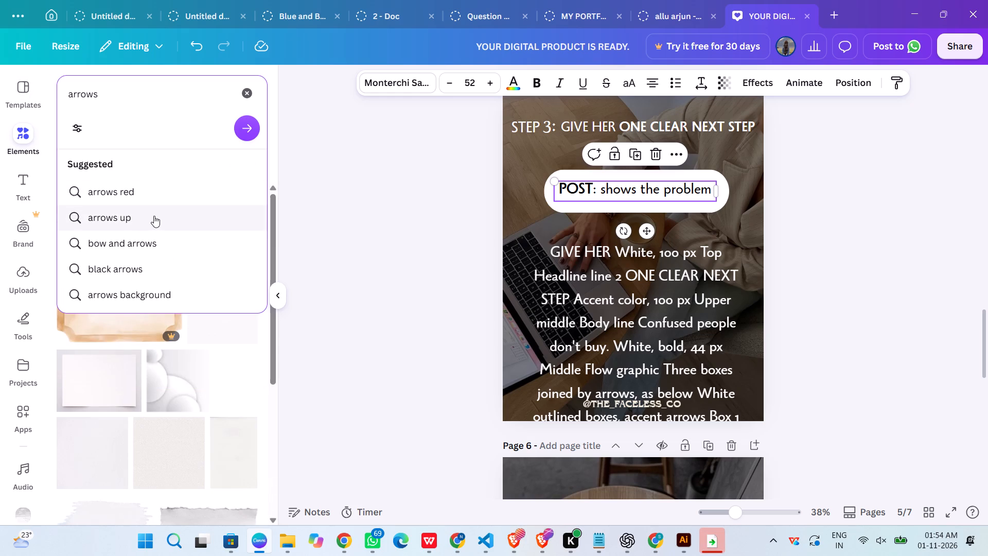
{"action": "key", "text": "space"}
{"action": "type", "text": "down"}
{"action": "key", "text": "Return"}
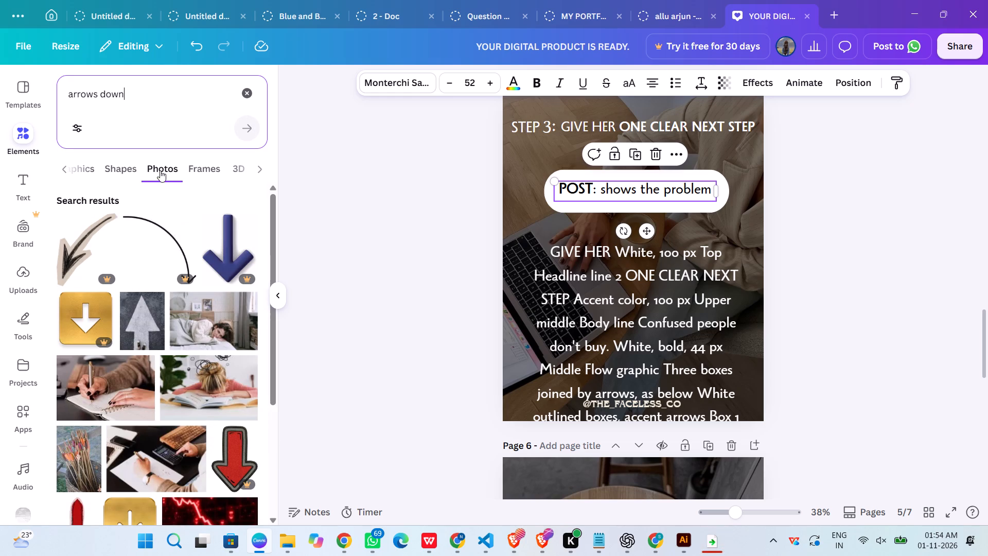
Look through the "arrows down" photos, mixed results and shapes for a downward arrow that suits the flow graphic.
{"action": "scroll", "coordinate": [215, 354], "scroll_direction": "down", "scroll_amount": 2}
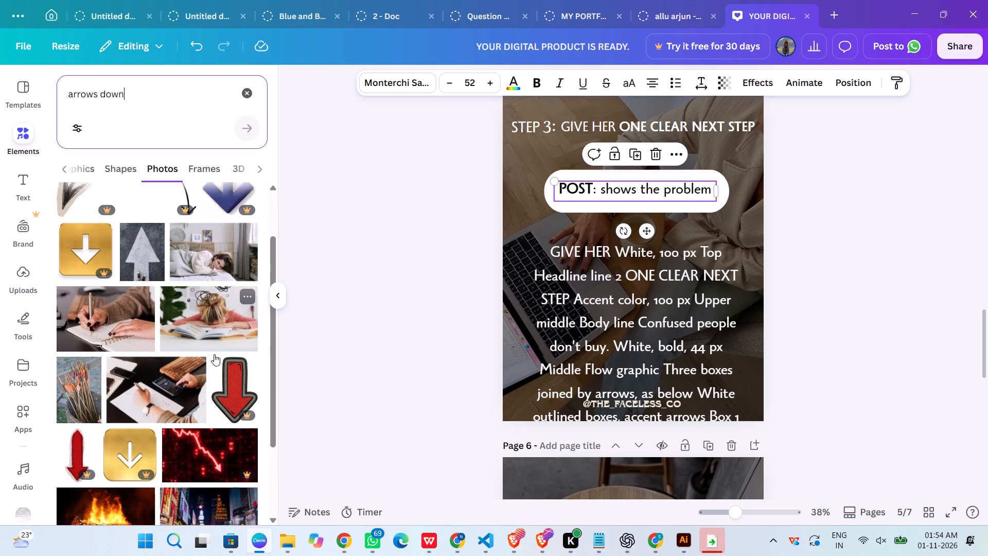
{"action": "scroll", "coordinate": [198, 337], "scroll_direction": "down", "scroll_amount": 5}
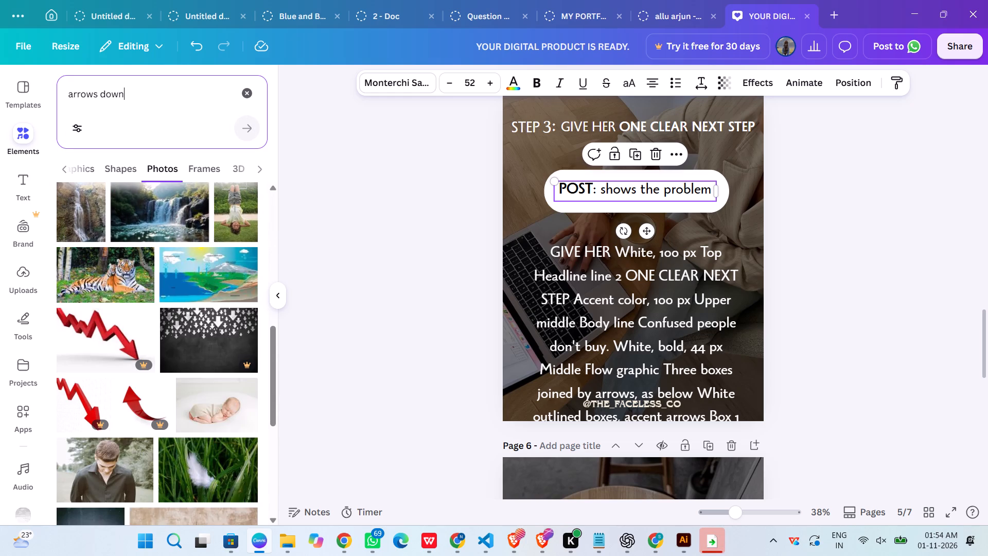
{"action": "left_click", "coordinate": [84, 174]}
{"action": "left_click", "coordinate": [74, 170]}
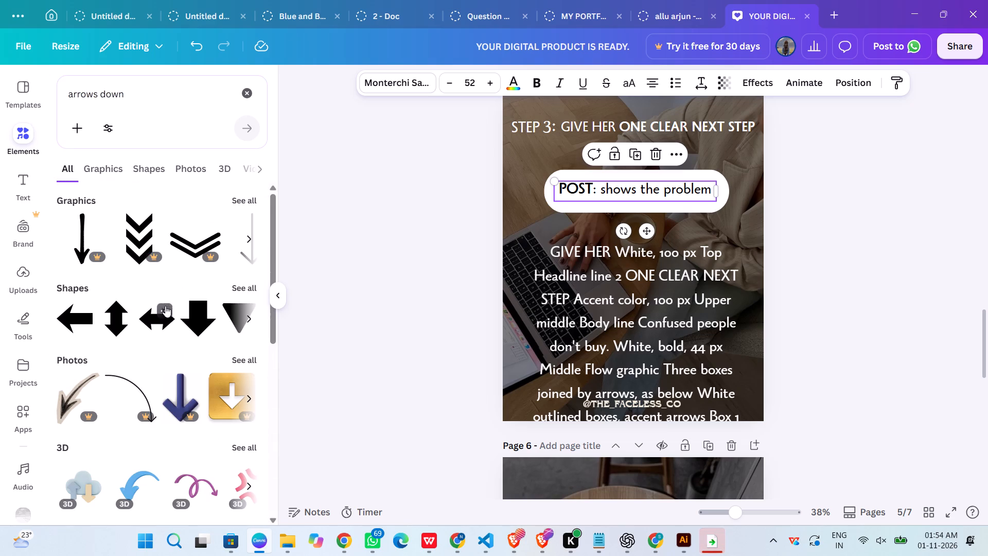
{"action": "scroll", "coordinate": [165, 284], "scroll_direction": "down", "scroll_amount": 4}
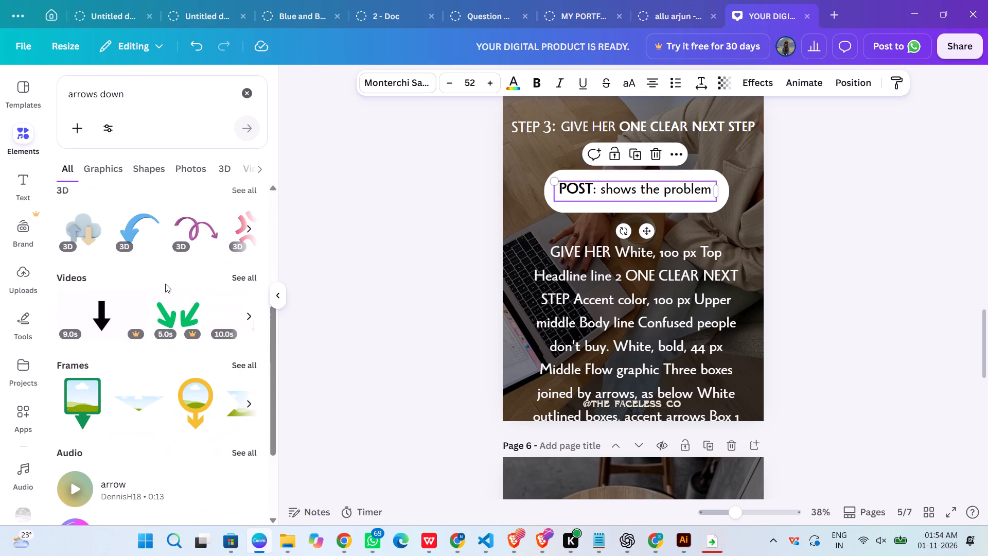
{"action": "scroll", "coordinate": [165, 284], "scroll_direction": "down", "scroll_amount": 10}
{"action": "scroll", "coordinate": [165, 284], "scroll_direction": "up", "scroll_amount": 4}
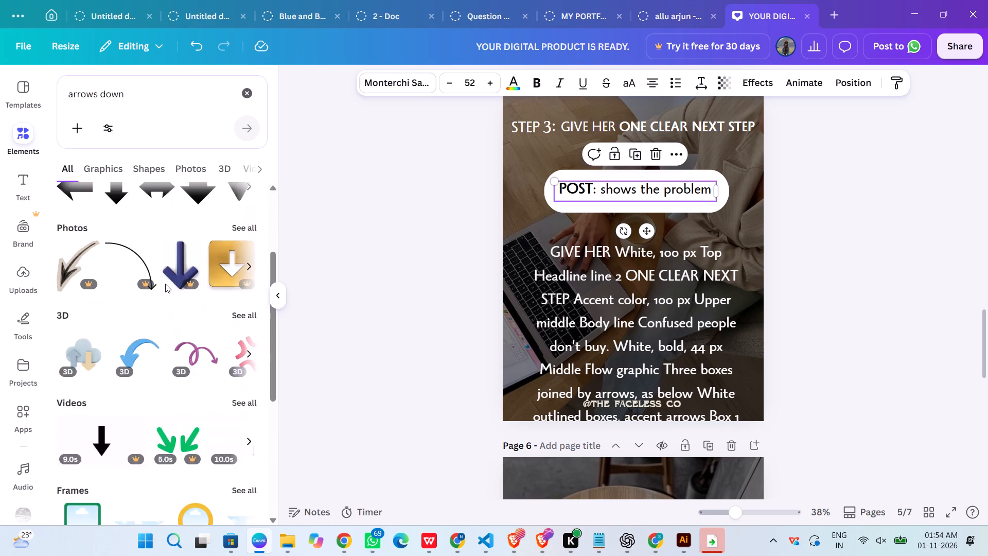
{"action": "scroll", "coordinate": [165, 284], "scroll_direction": "up", "scroll_amount": 3}
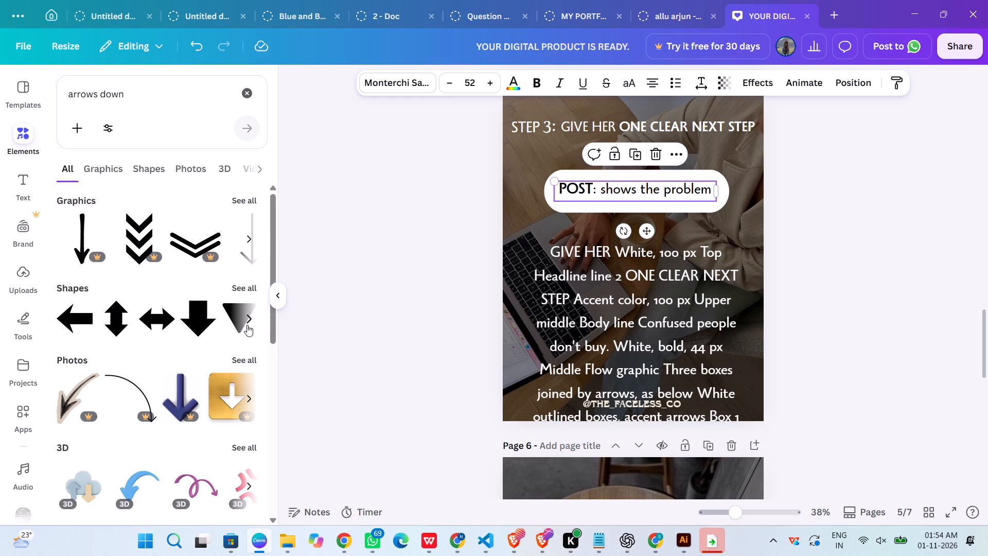
{"action": "left_click", "coordinate": [248, 325]}
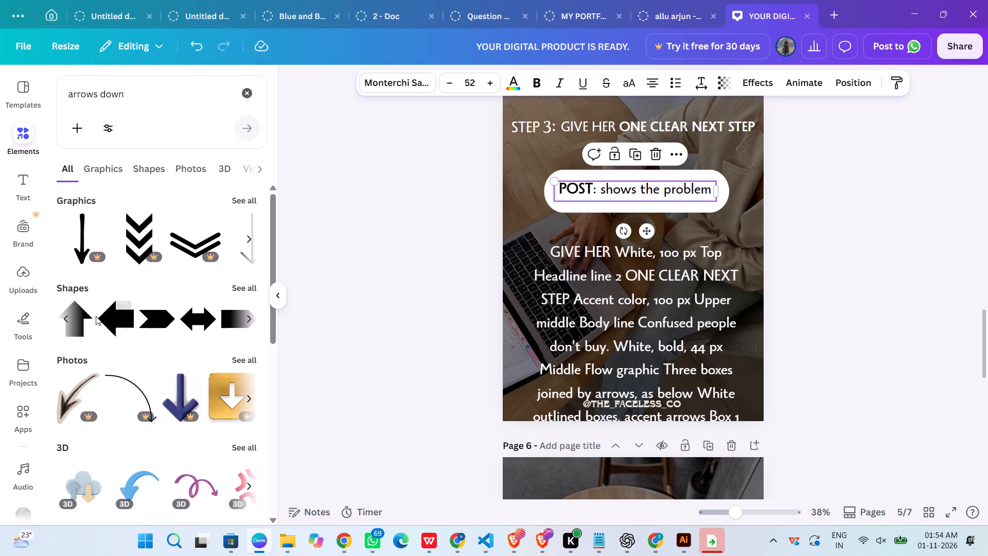
{"action": "left_click", "coordinate": [241, 318]}
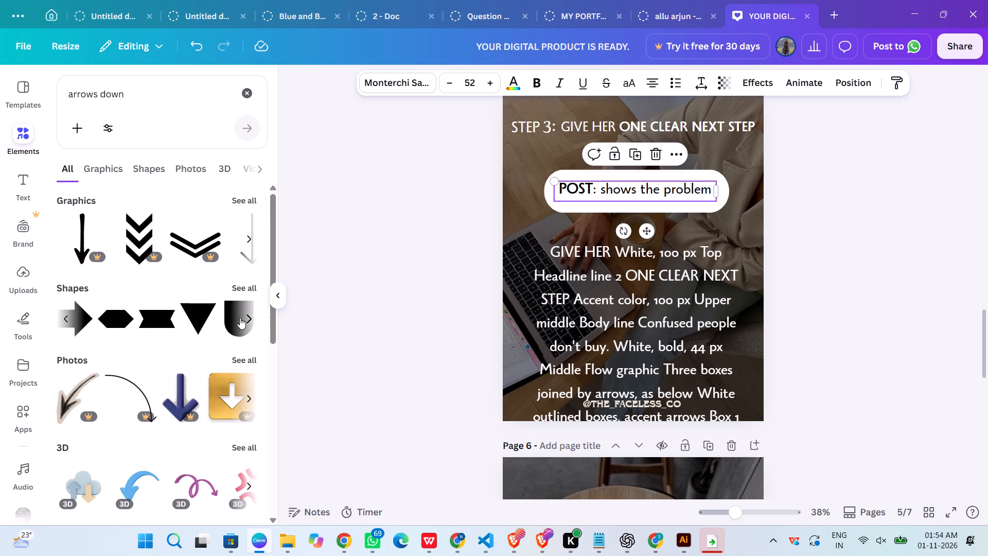
{"action": "left_click", "coordinate": [240, 318]}
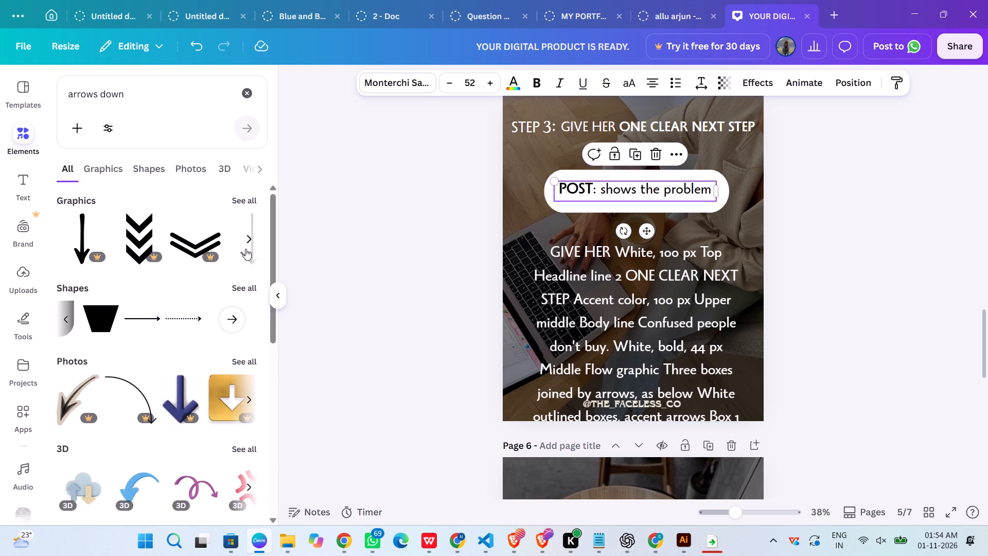
Add the blue hand-drawn down arrow with a black outline to page 5 and recolour its fill white.
{"action": "left_click", "coordinate": [248, 238]}
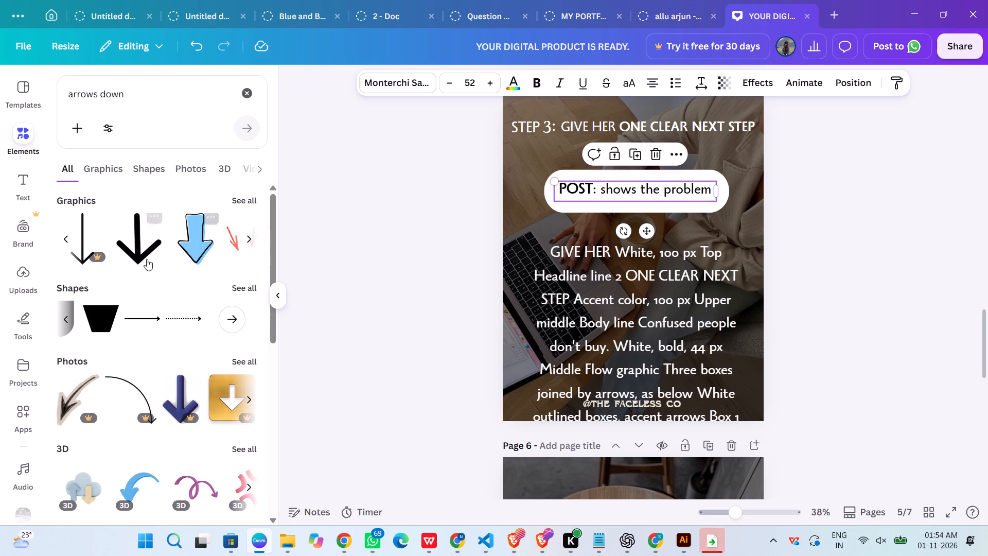
{"action": "left_click", "coordinate": [191, 255]}
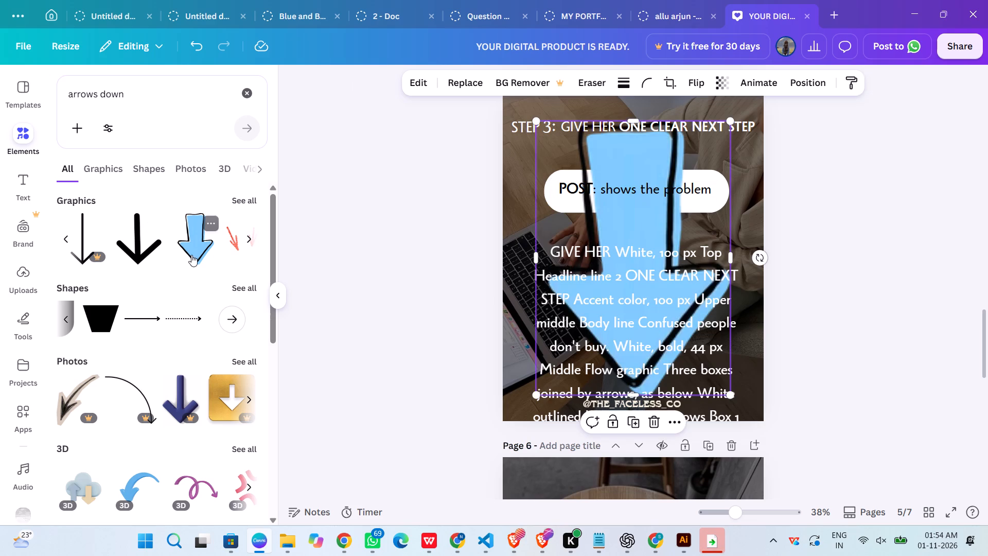
{"action": "left_click", "coordinate": [602, 81]}
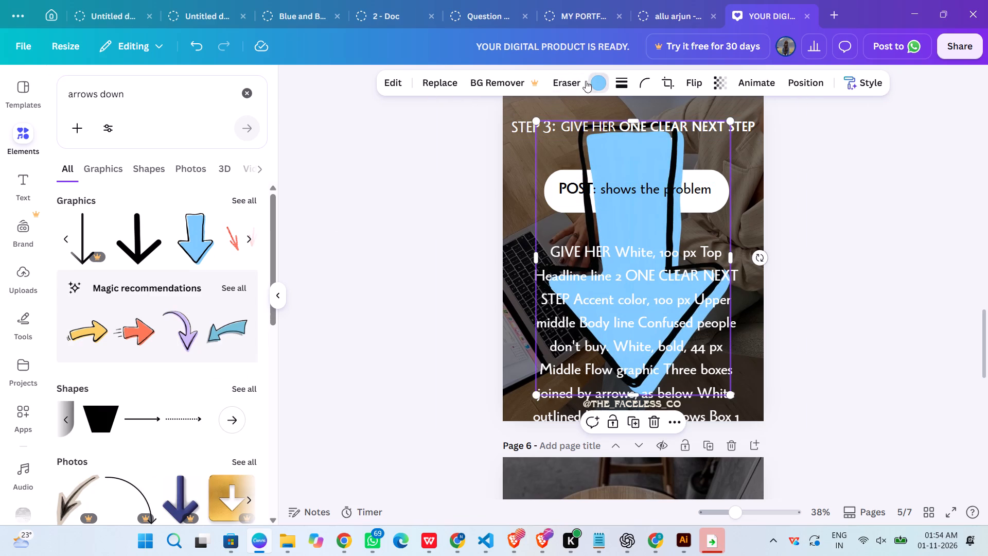
{"action": "left_click", "coordinate": [151, 184]}
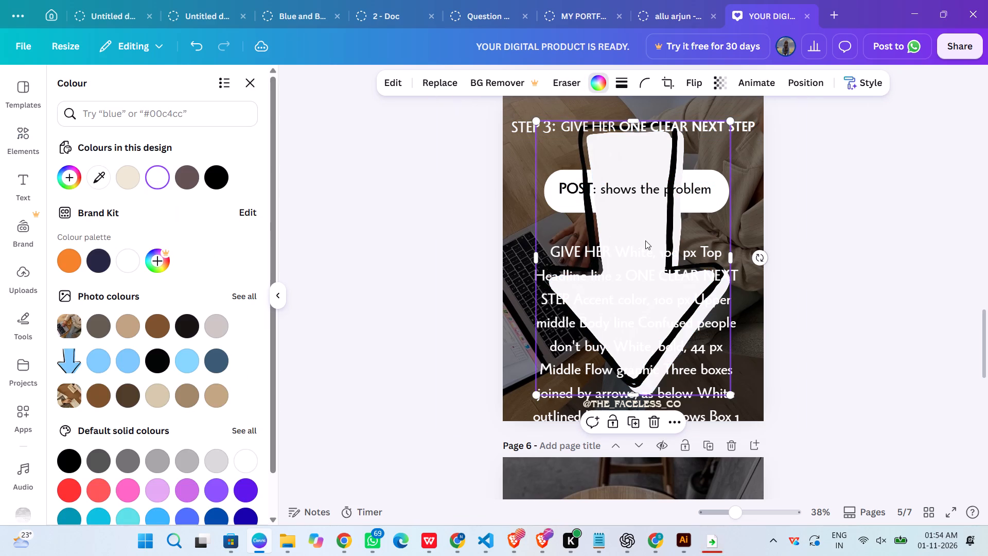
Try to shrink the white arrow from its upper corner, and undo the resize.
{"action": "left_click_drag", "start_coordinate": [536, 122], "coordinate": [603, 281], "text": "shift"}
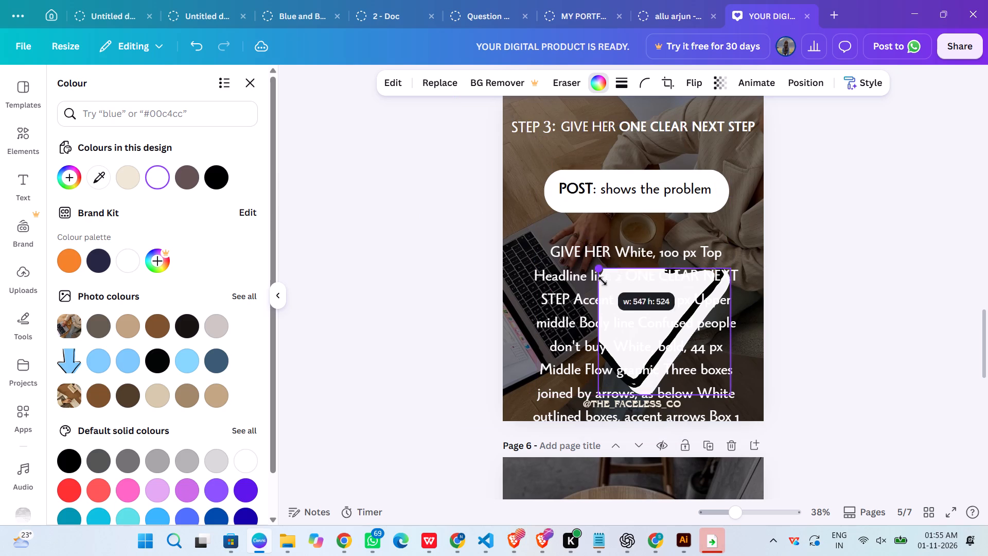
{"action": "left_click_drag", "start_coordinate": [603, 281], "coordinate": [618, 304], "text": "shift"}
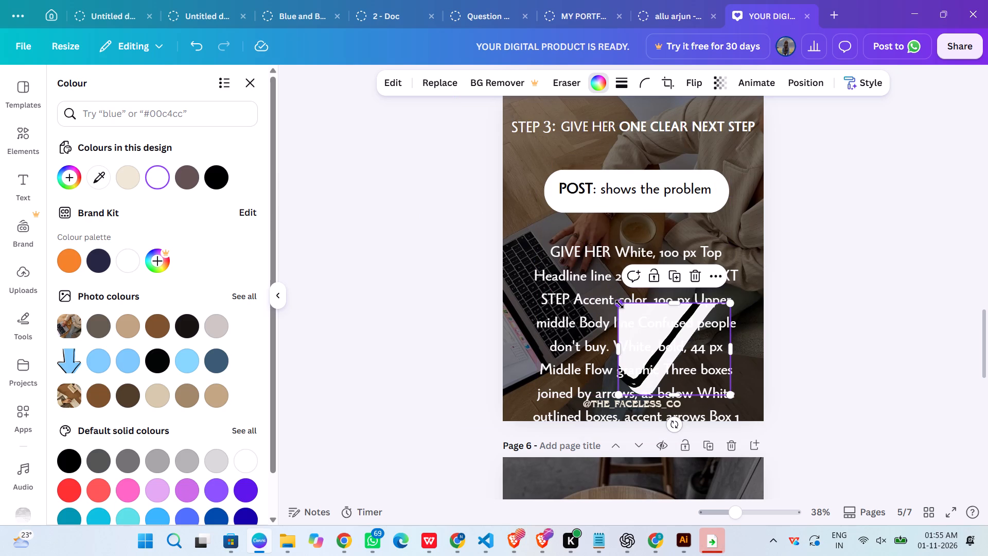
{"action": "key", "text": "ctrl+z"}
Scale the white arrow down to a small size and place it directly beneath the "POST: shows the problem" box.
{"action": "left_click_drag", "start_coordinate": [654, 211], "coordinate": [577, 188]}
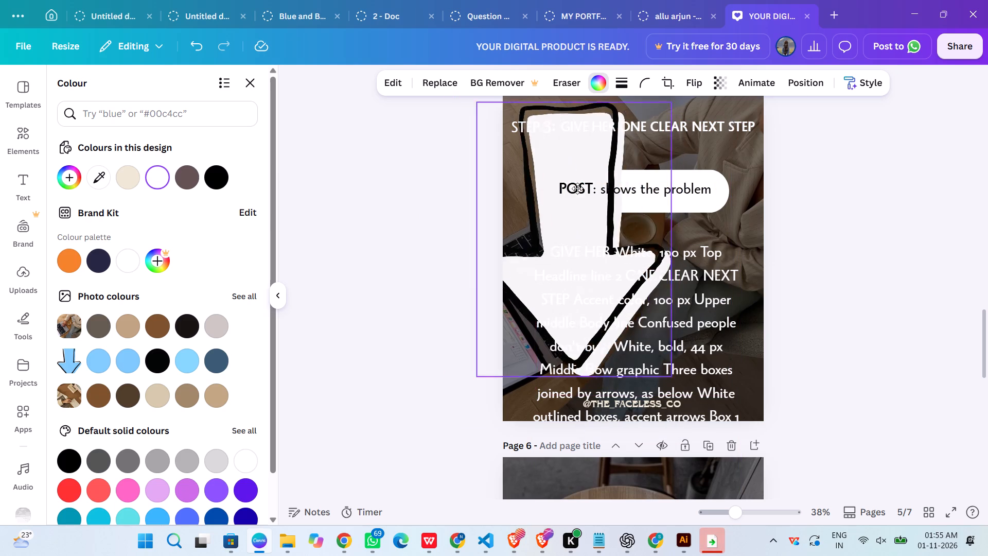
{"action": "left_click_drag", "start_coordinate": [577, 188], "coordinate": [637, 219]}
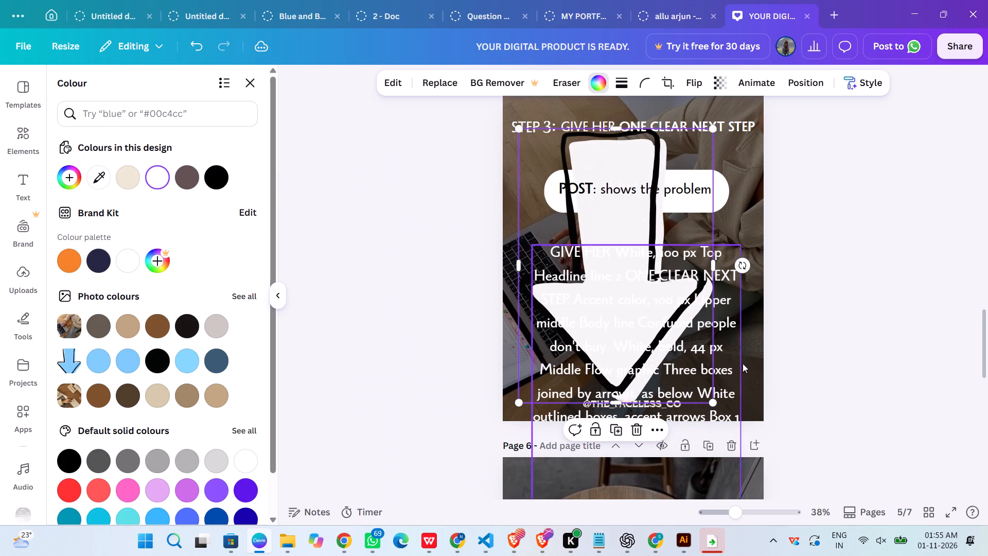
{"action": "left_click_drag", "start_coordinate": [712, 402], "coordinate": [712, 399]}
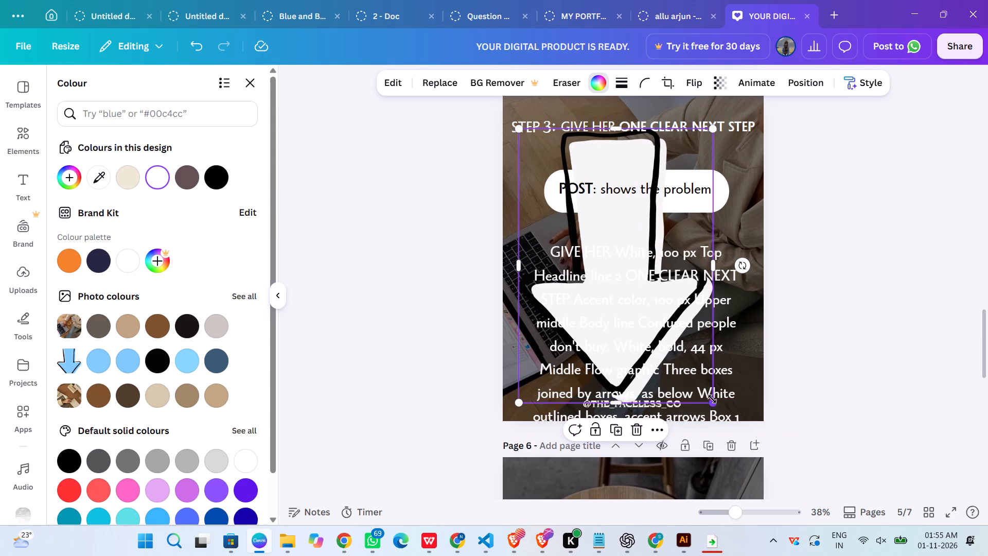
{"action": "left_click_drag", "start_coordinate": [712, 399], "coordinate": [554, 178]}
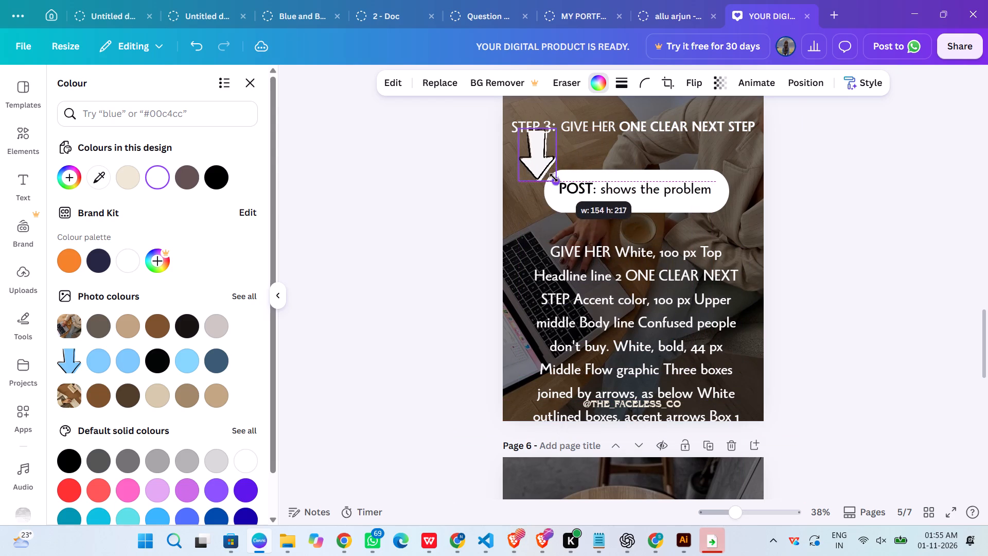
{"action": "left_click_drag", "start_coordinate": [554, 178], "coordinate": [533, 163]}
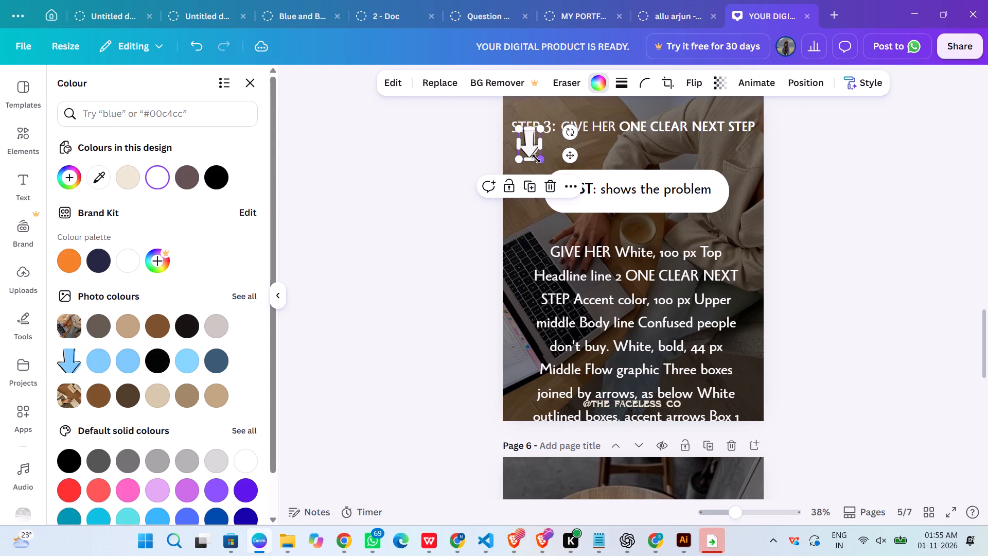
{"action": "left_click_drag", "start_coordinate": [528, 143], "coordinate": [635, 236]}
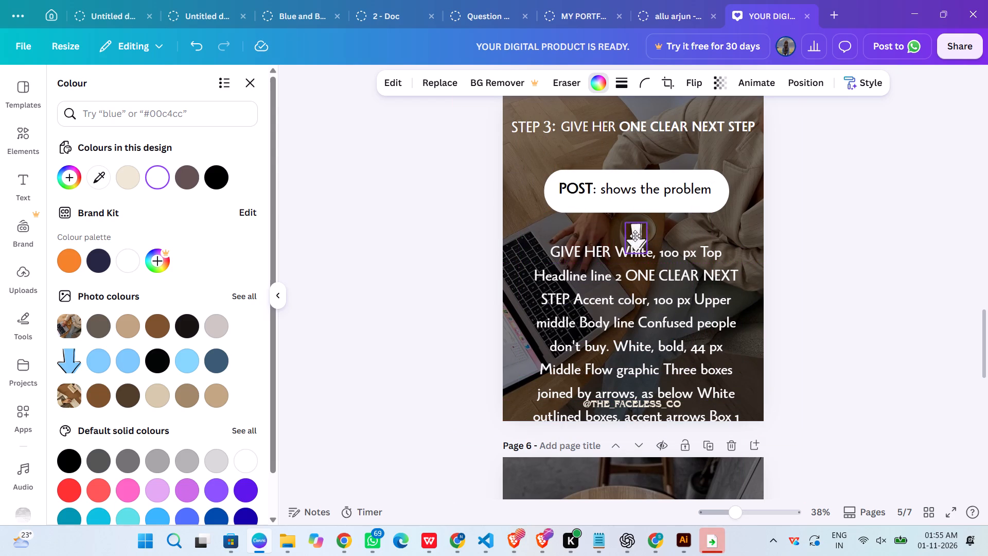
{"action": "left_click_drag", "start_coordinate": [635, 236], "coordinate": [629, 227]}
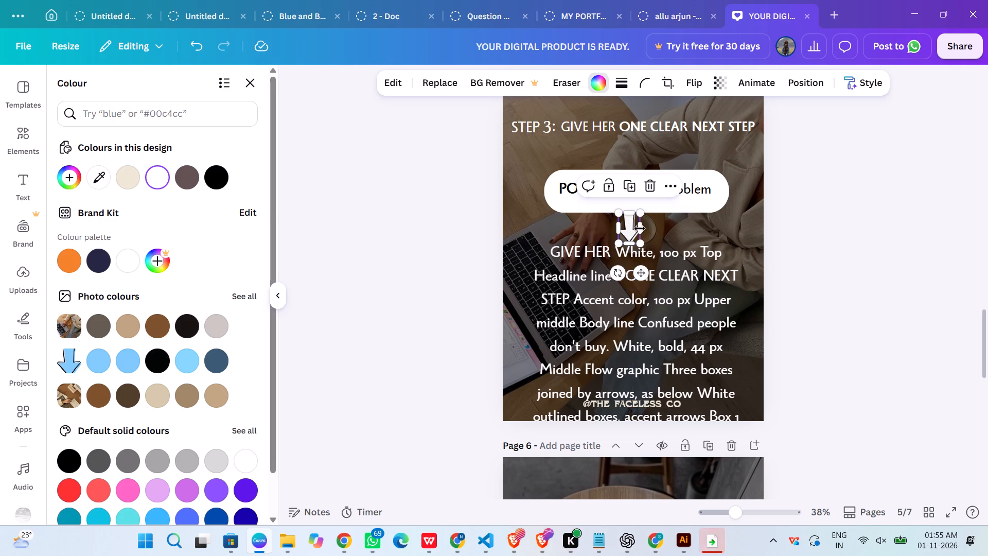
{"action": "left_click", "coordinate": [851, 274]}
{"action": "left_click", "coordinate": [828, 281]}
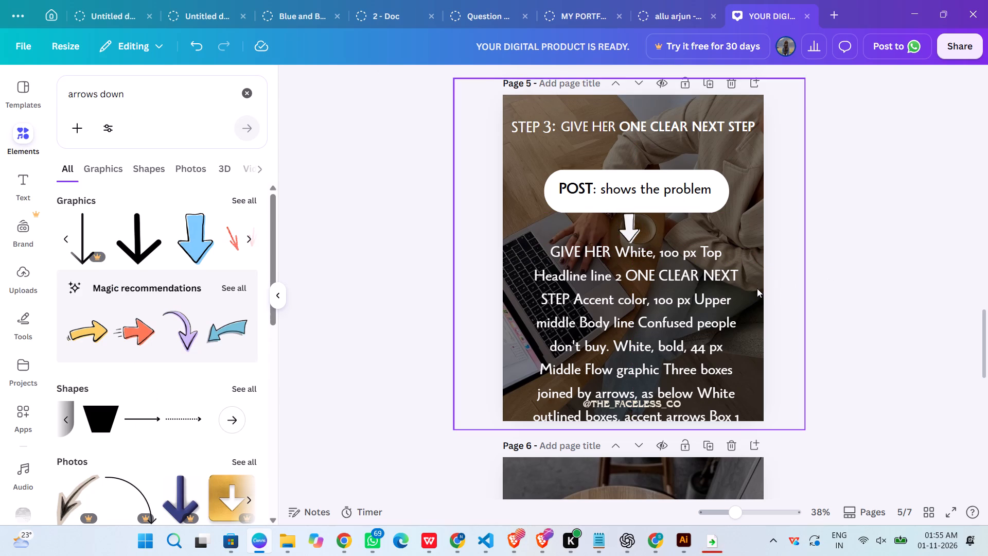
Duplicate the white rounded rectangle and place the copy just below the arrow, with the long brief text moved aside.
{"action": "left_click_drag", "start_coordinate": [673, 322], "coordinate": [499, 295]}
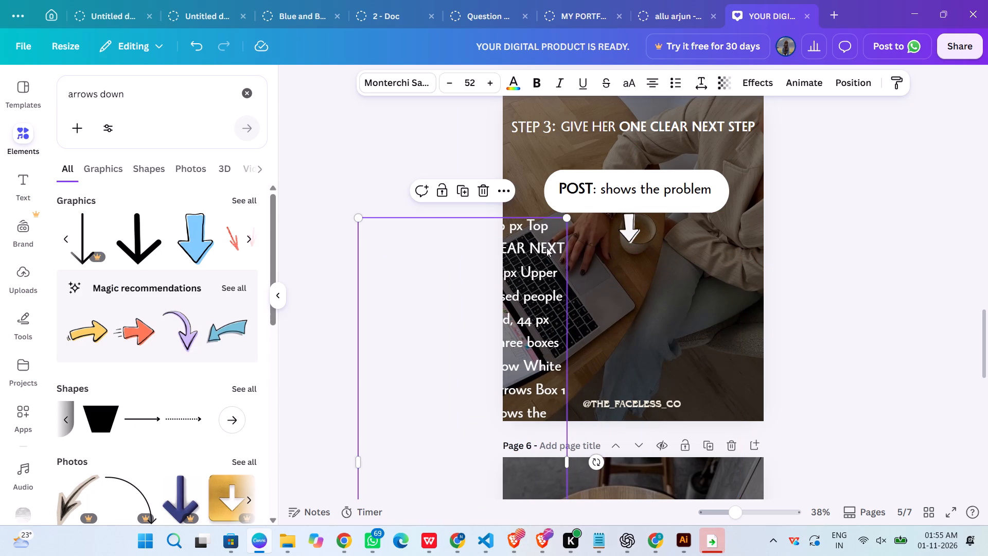
{"action": "left_click", "coordinate": [674, 178]}
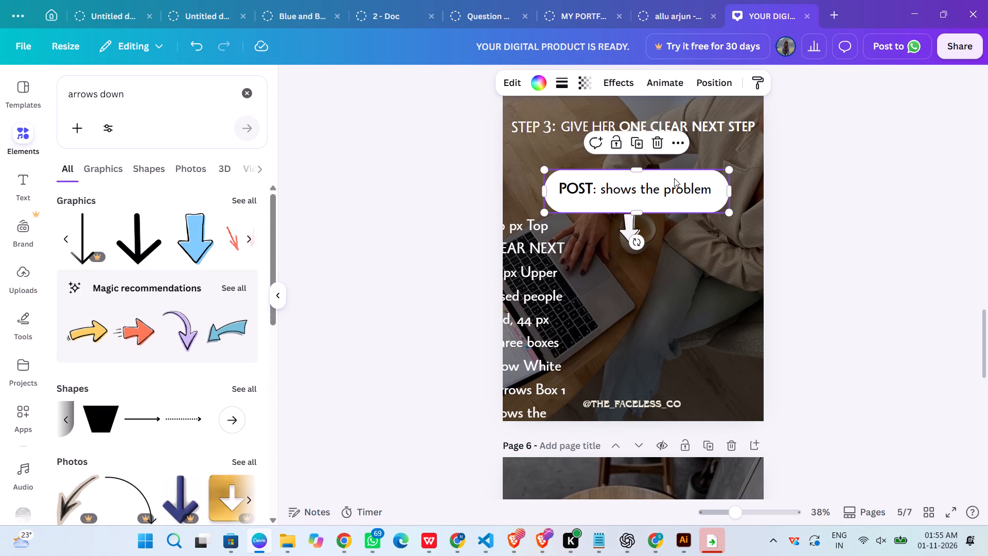
{"action": "left_click", "coordinate": [639, 150]}
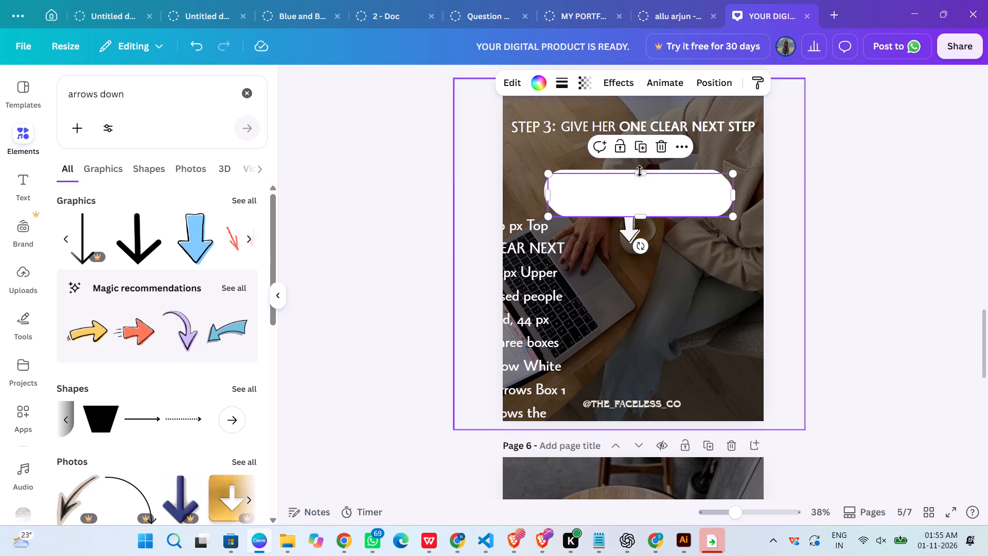
{"action": "left_click_drag", "start_coordinate": [652, 197], "coordinate": [645, 279]}
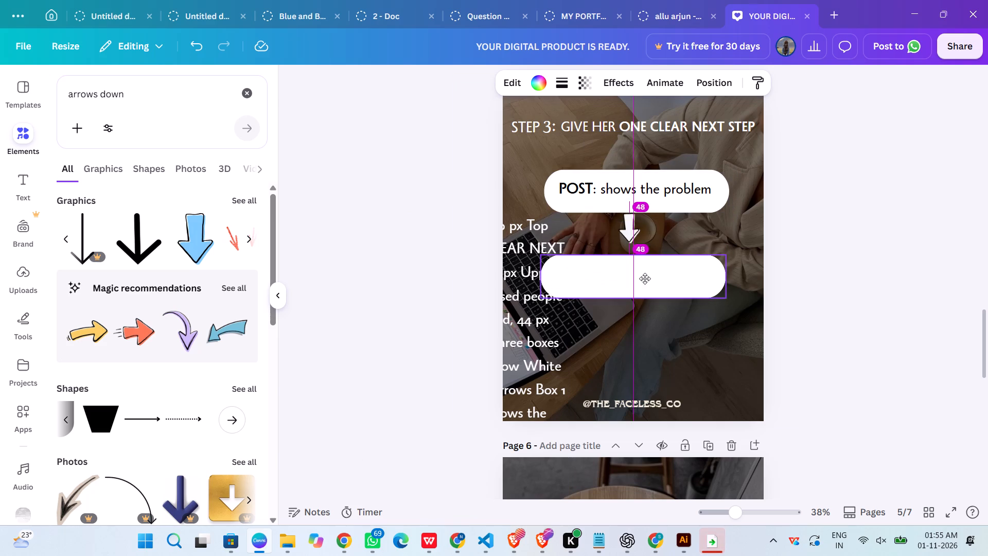
{"action": "left_click_drag", "start_coordinate": [645, 279], "coordinate": [647, 273]}
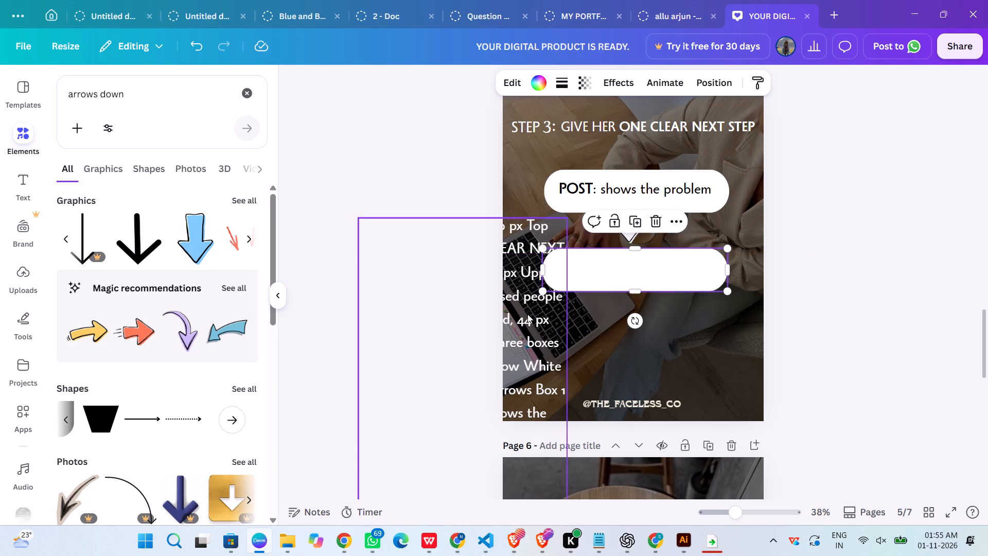
Move the long brief text back over page 5 and upward so its Box 2 wording can be read.
{"action": "left_click_drag", "start_coordinate": [526, 316], "coordinate": [646, 326]}
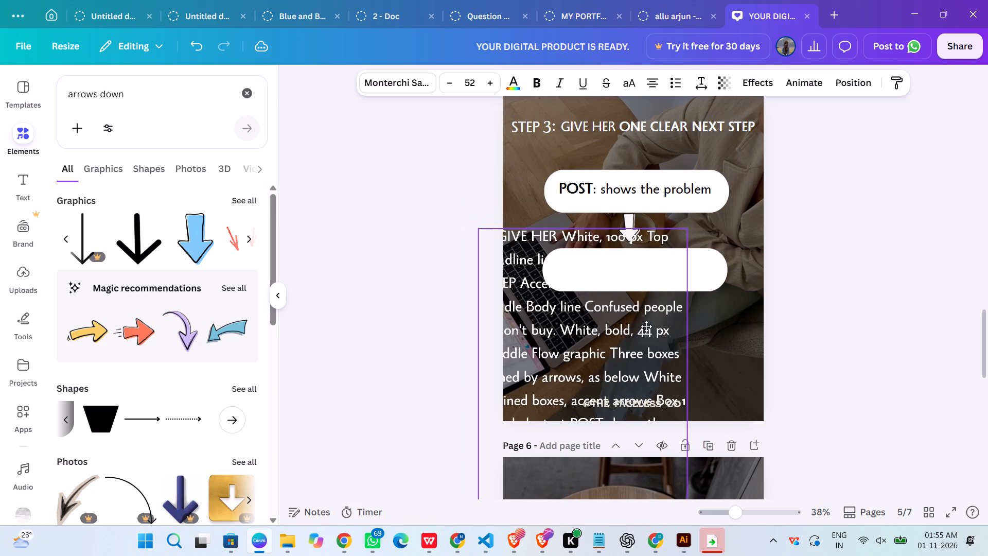
{"action": "left_click_drag", "start_coordinate": [646, 326], "coordinate": [682, 273]}
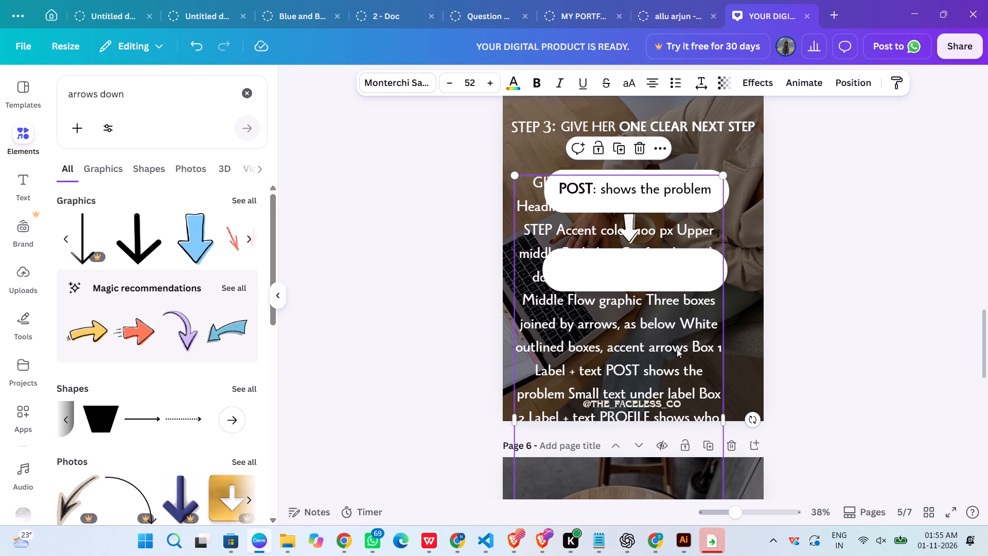
{"action": "left_click_drag", "start_coordinate": [657, 350], "coordinate": [663, 303]}
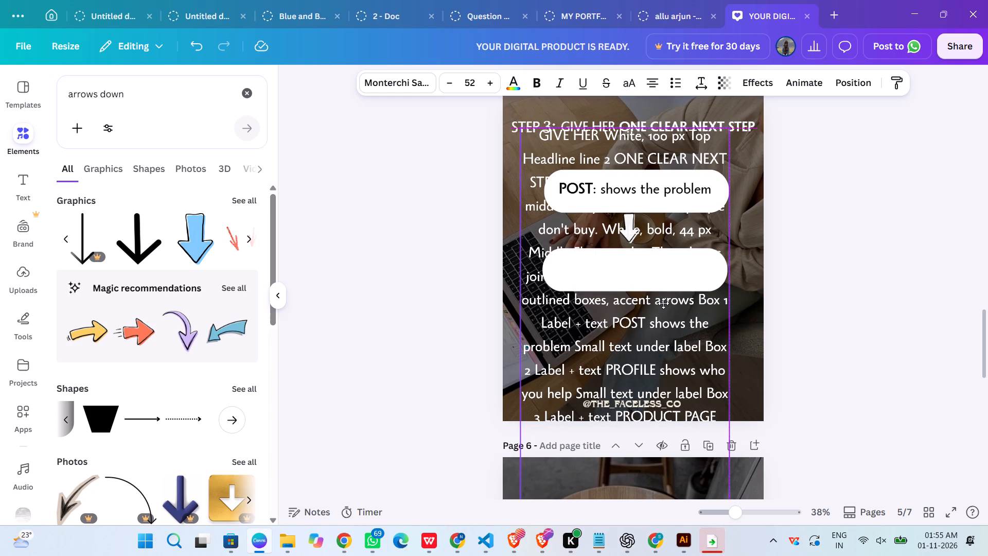
{"action": "left_click_drag", "start_coordinate": [663, 303], "coordinate": [645, 270]}
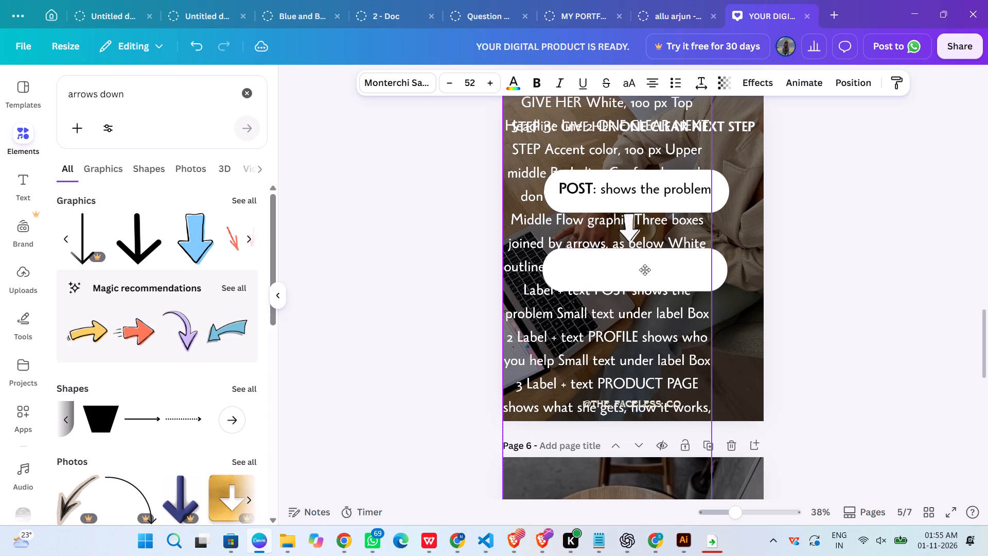
{"action": "left_click_drag", "start_coordinate": [645, 270], "coordinate": [646, 269]}
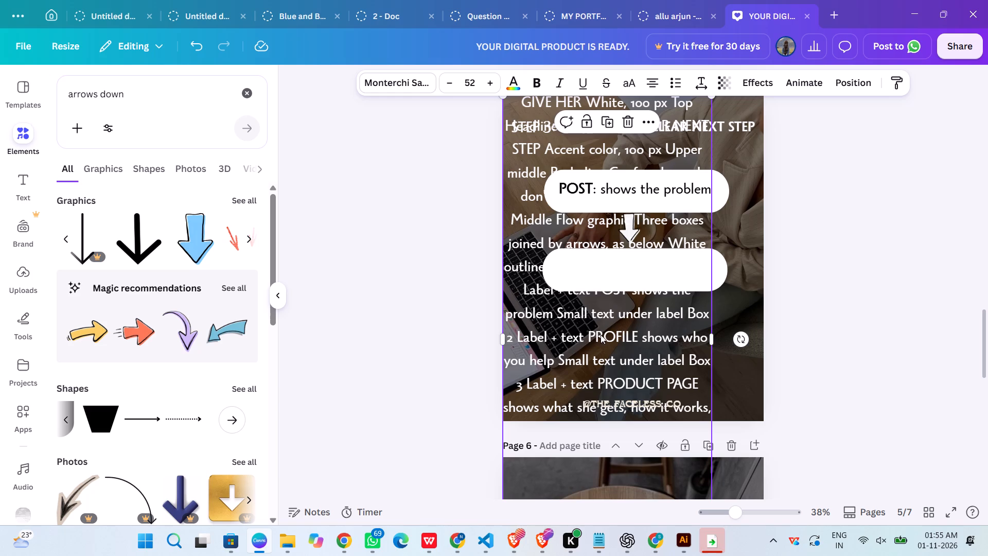
Copy the phrase "PROFILE shows who you help" from the long brief text on page 5.
{"action": "left_click", "coordinate": [601, 335]}
{"action": "left_click", "coordinate": [587, 334]}
{"action": "left_click_drag", "start_coordinate": [587, 334], "coordinate": [684, 337]}
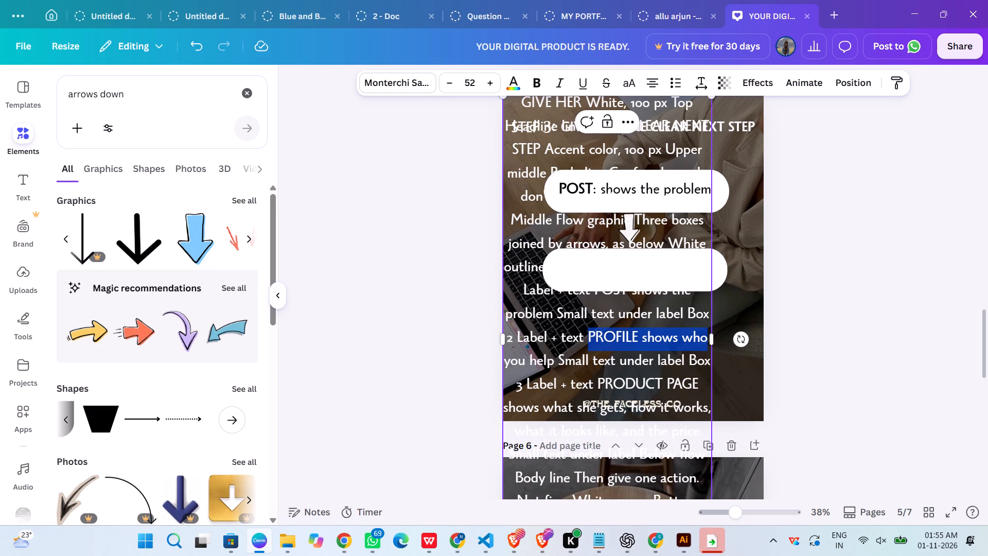
{"action": "left_click_drag", "start_coordinate": [684, 337], "coordinate": [678, 352]}
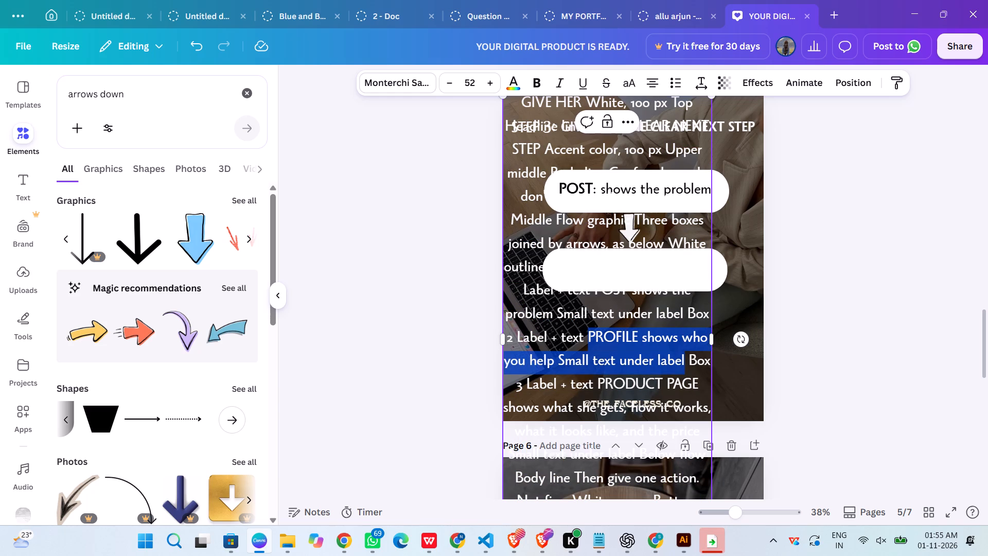
{"action": "left_click_drag", "start_coordinate": [678, 352], "coordinate": [662, 352]}
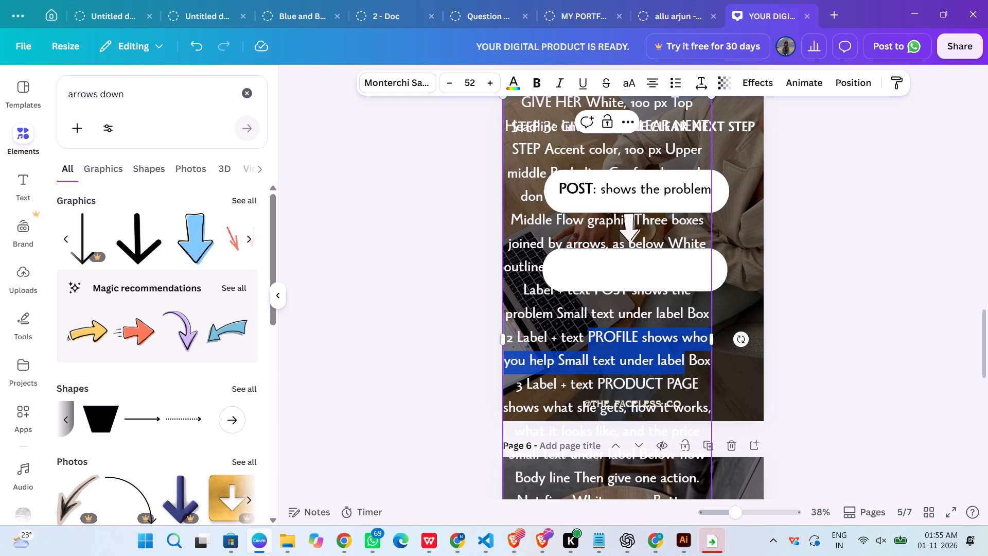
{"action": "left_click_drag", "start_coordinate": [662, 352], "coordinate": [569, 360]}
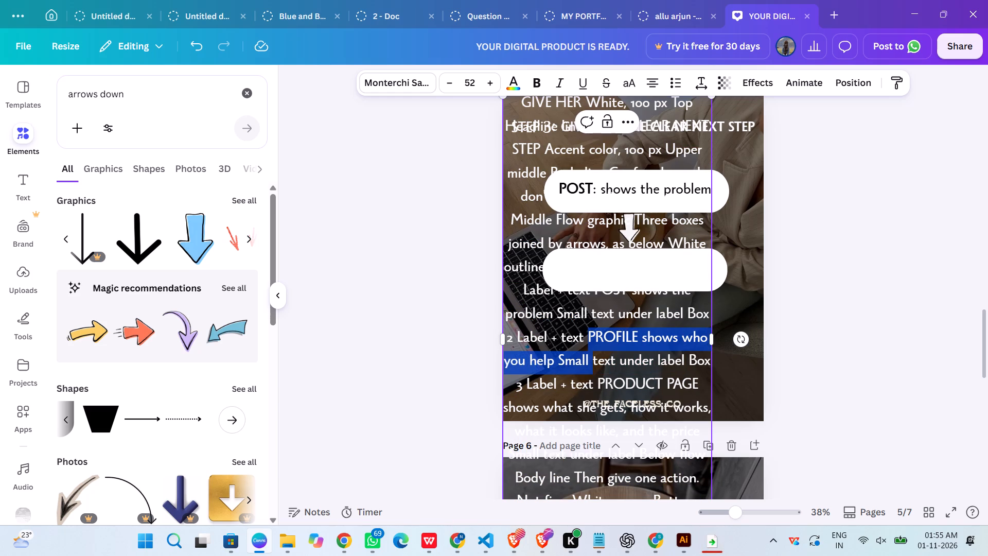
{"action": "left_click_drag", "start_coordinate": [569, 360], "coordinate": [551, 360]}
{"action": "key", "text": "ctrl+c"}
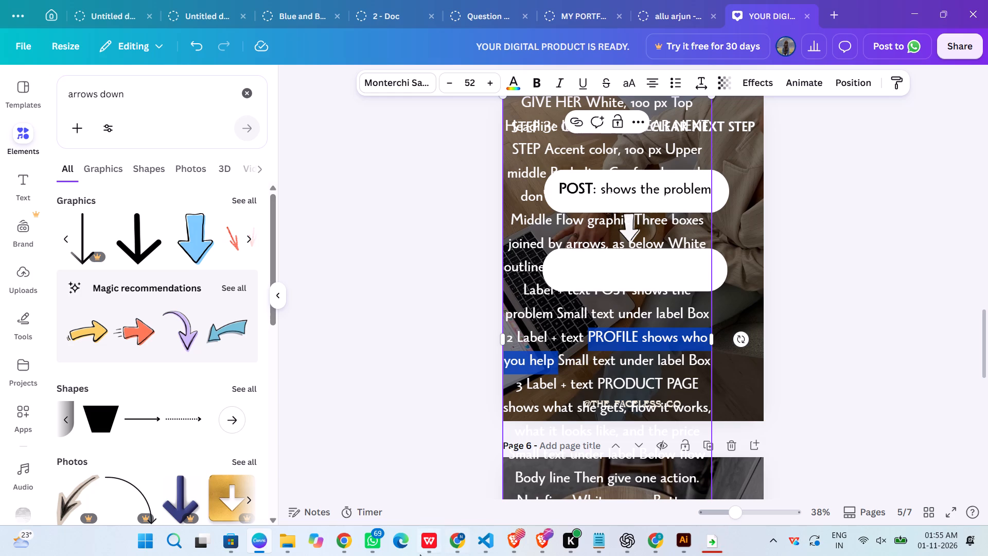
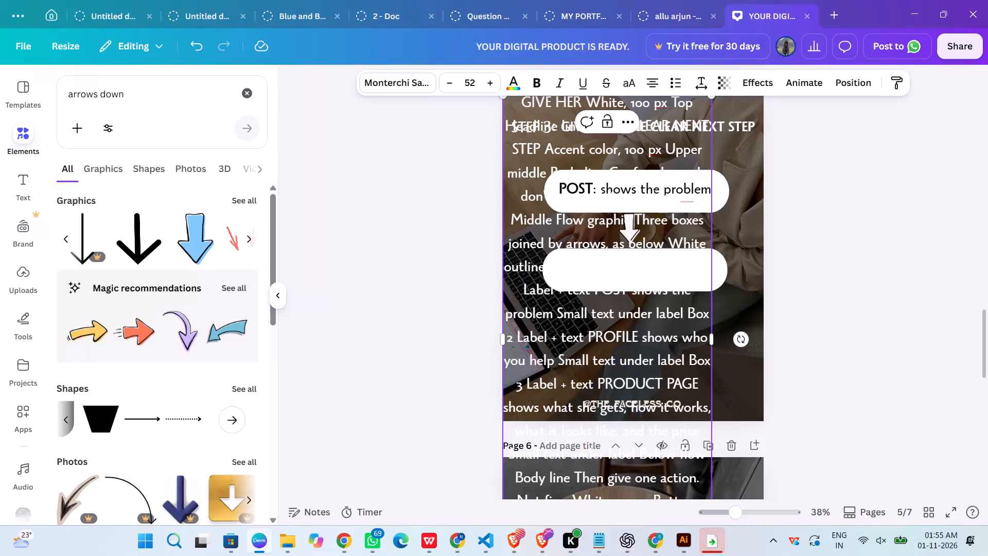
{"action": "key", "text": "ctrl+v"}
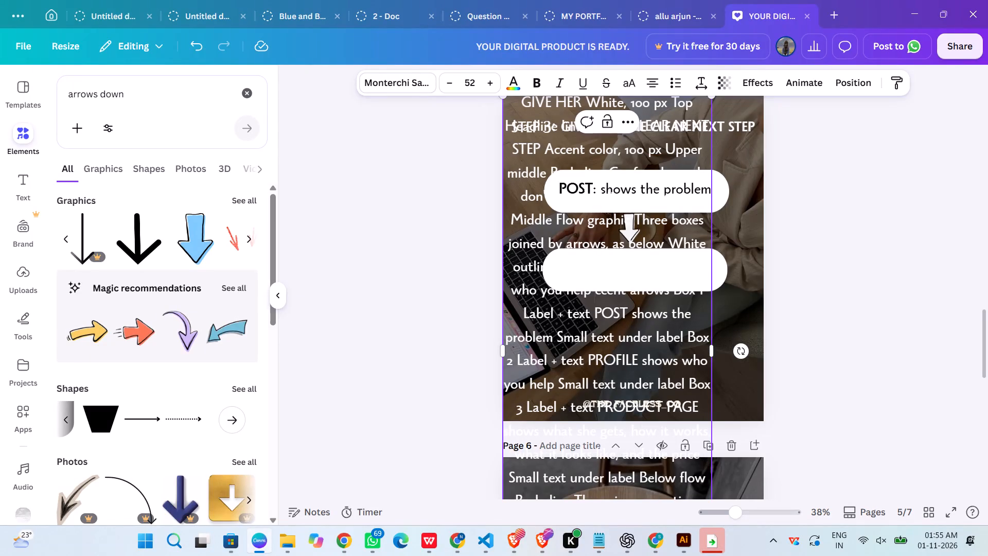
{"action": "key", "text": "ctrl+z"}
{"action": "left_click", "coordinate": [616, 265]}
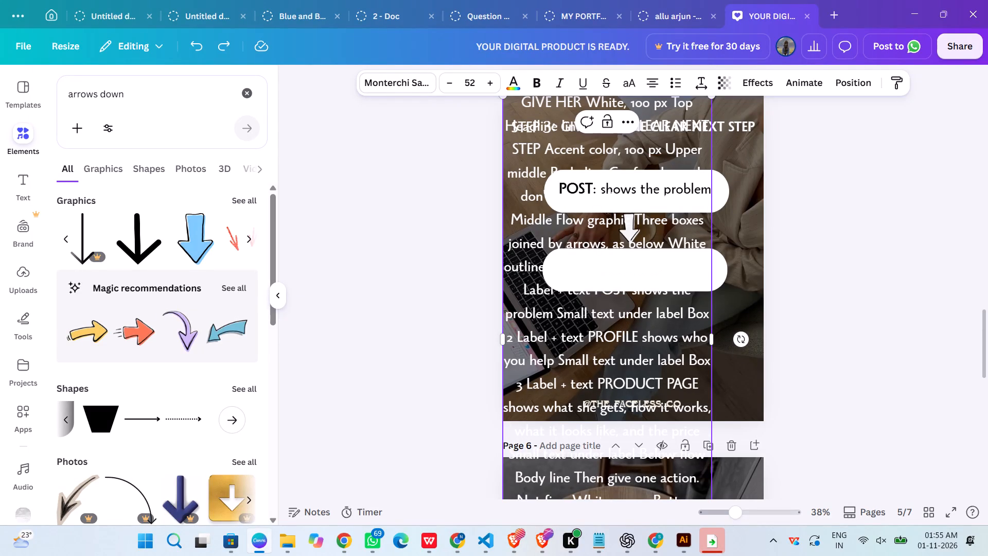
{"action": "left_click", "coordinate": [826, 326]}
Move the long brief text aside on page 5 and paste "PROFILE shows who you help" as a separate text.
{"action": "left_click_drag", "start_coordinate": [681, 364], "coordinate": [542, 336]}
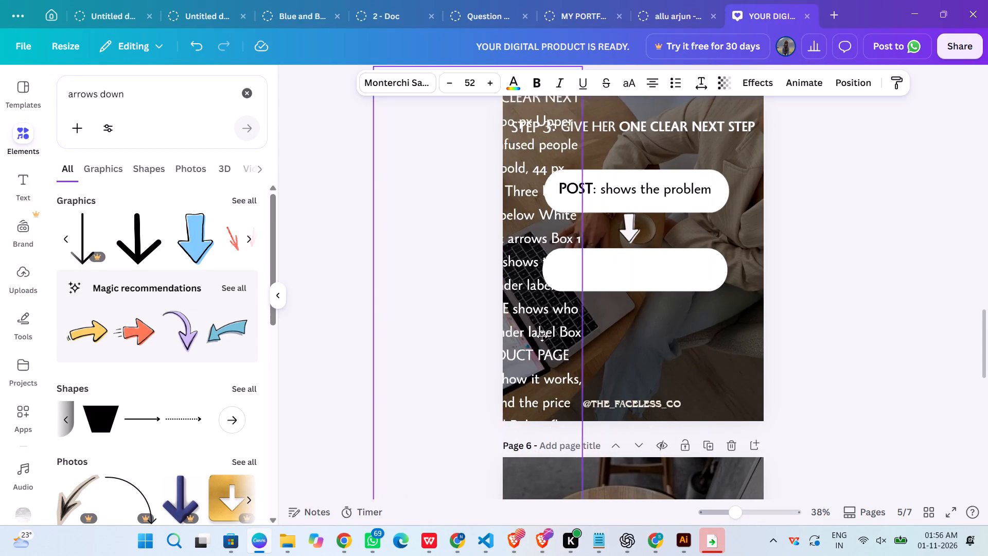
{"action": "left_click_drag", "start_coordinate": [542, 336], "coordinate": [537, 336]}
{"action": "left_click", "coordinate": [633, 273]}
{"action": "key", "text": "ctrl+v"}
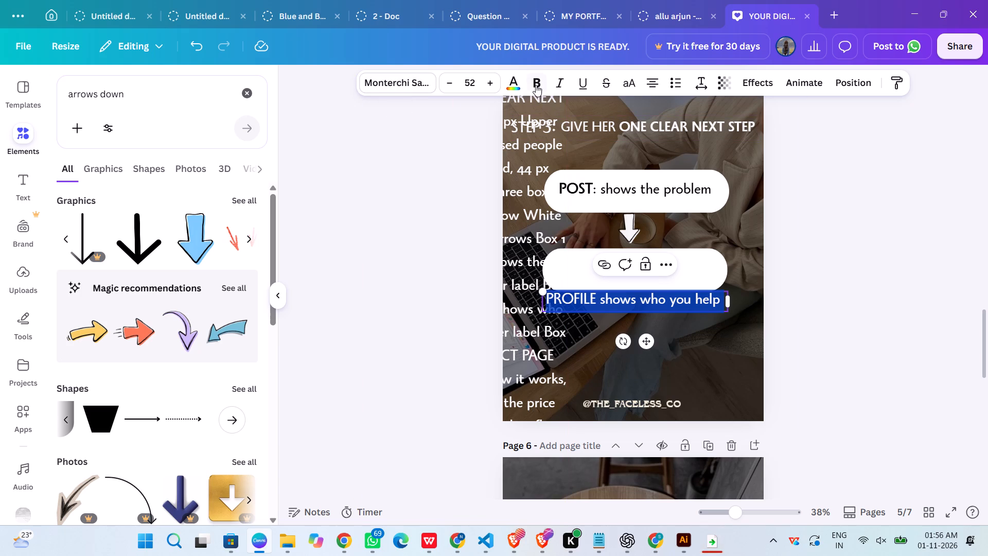
Colour the "PROFILE shows who you help" text black and place it inside the second white rounded box.
{"action": "left_click", "coordinate": [513, 82]}
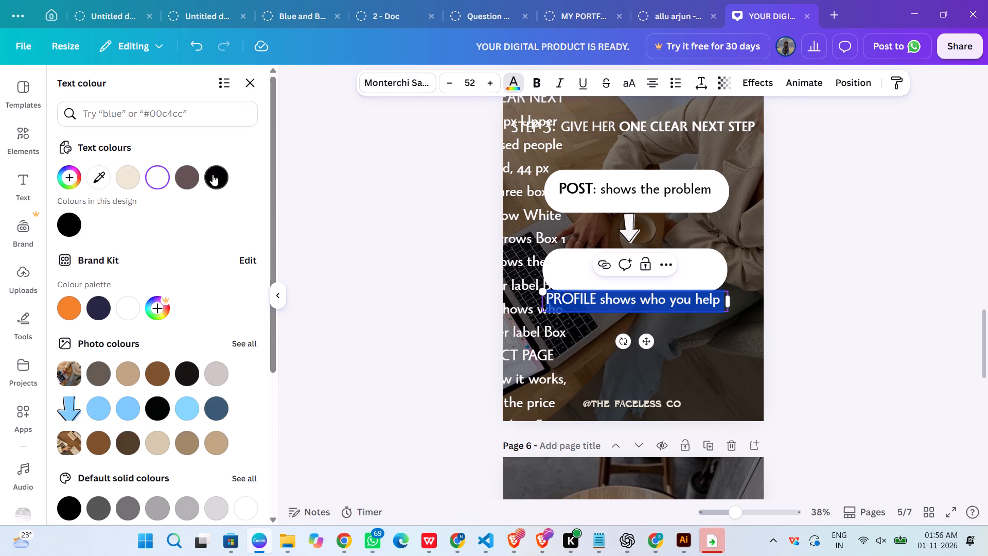
{"action": "left_click", "coordinate": [213, 175]}
{"action": "left_click", "coordinate": [374, 227]}
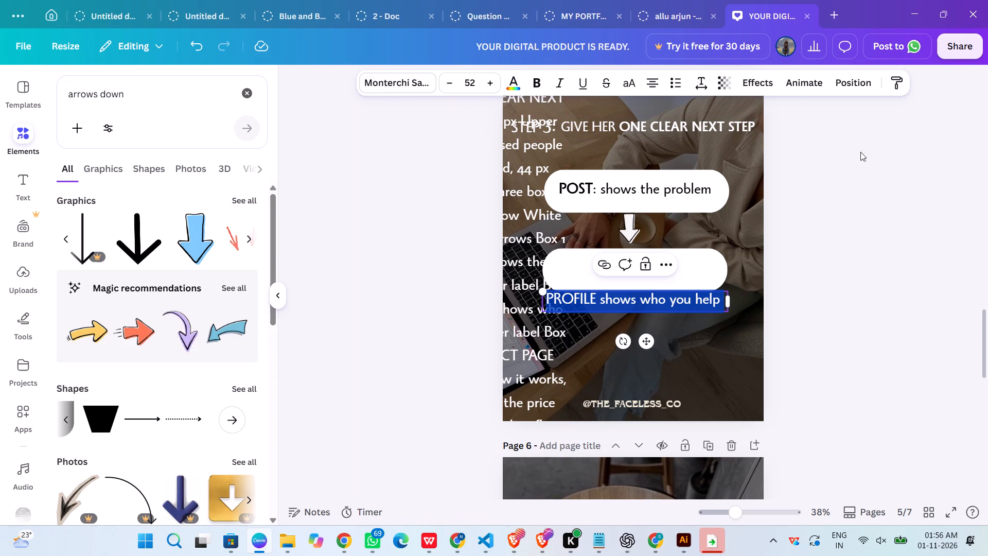
{"action": "left_click", "coordinate": [856, 217]}
{"action": "left_click_drag", "start_coordinate": [657, 304], "coordinate": [657, 284]}
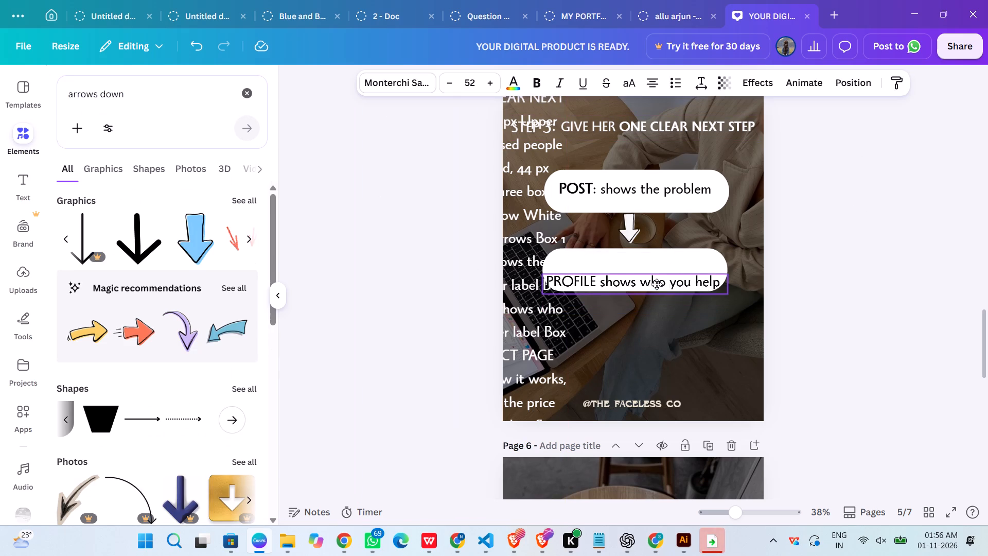
{"action": "left_click_drag", "start_coordinate": [657, 284], "coordinate": [657, 273]}
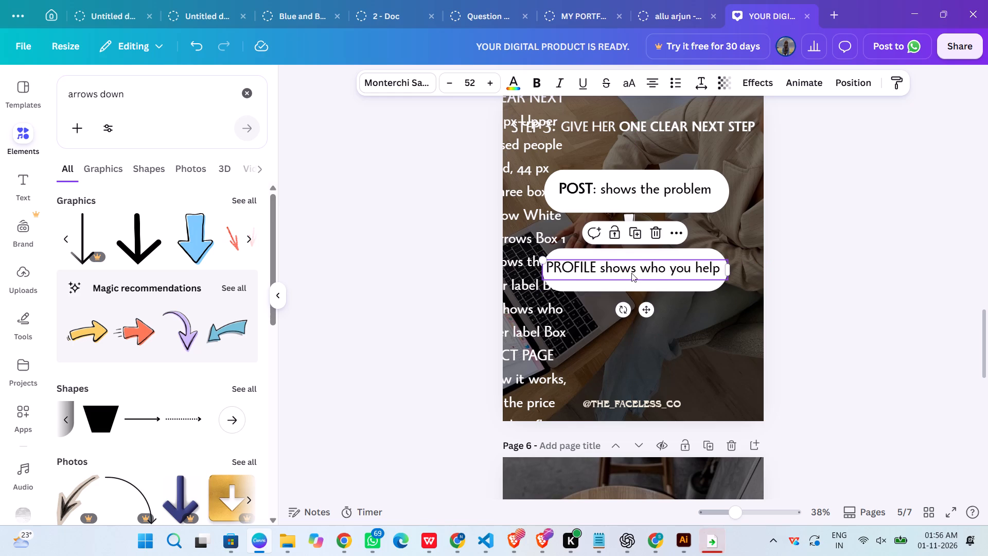
Make the word PROFILE bold and add a space and colon after it so the line reads "PROFILE : shows who you help".
{"action": "triple_click", "coordinate": [596, 267]}
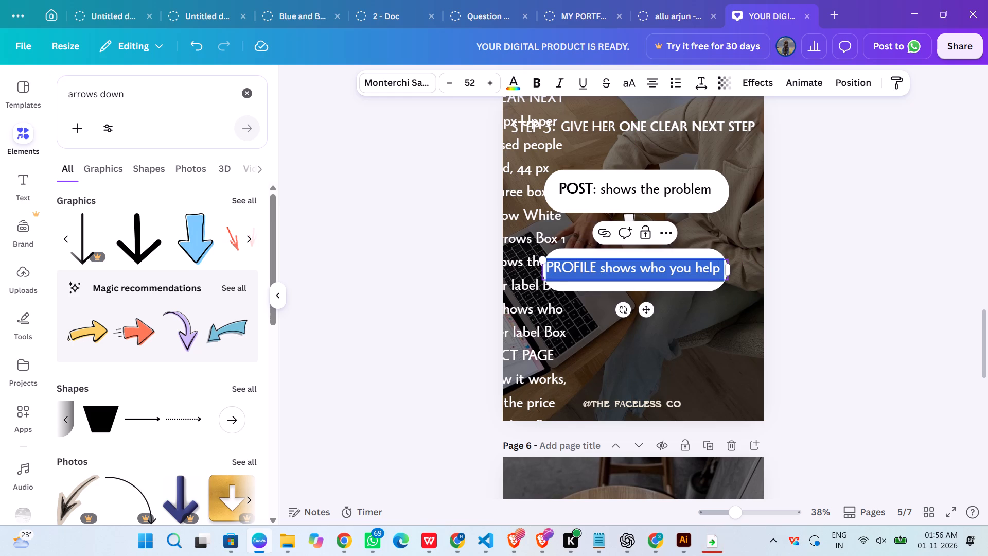
{"action": "left_click", "coordinate": [596, 267]}
{"action": "left_click_drag", "start_coordinate": [596, 267], "coordinate": [546, 265]}
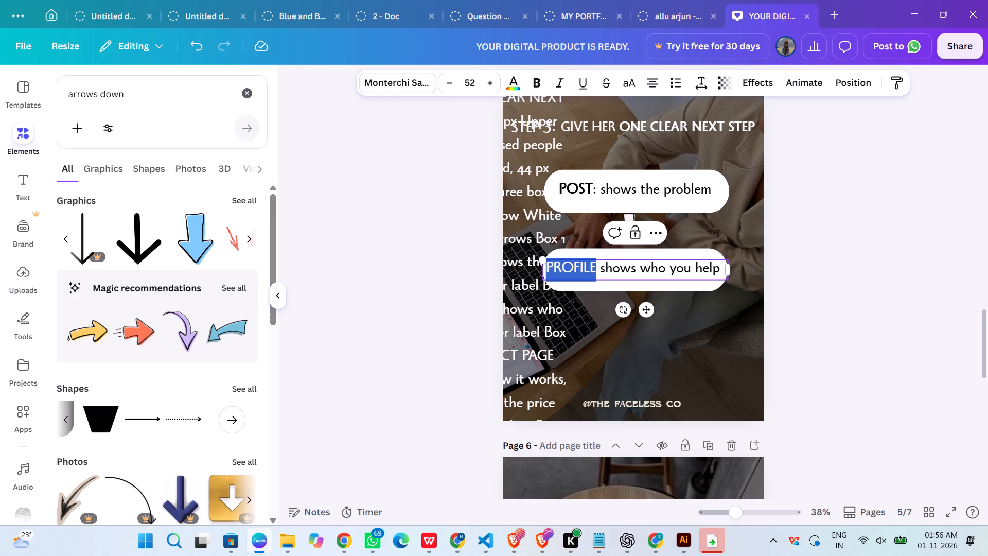
{"action": "left_click", "coordinate": [534, 76]}
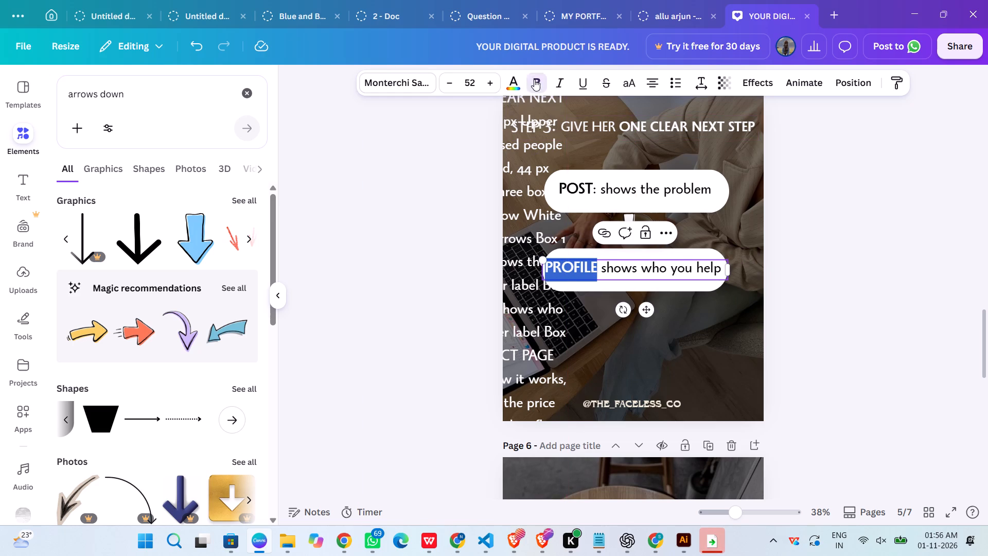
{"action": "left_click", "coordinate": [597, 271]}
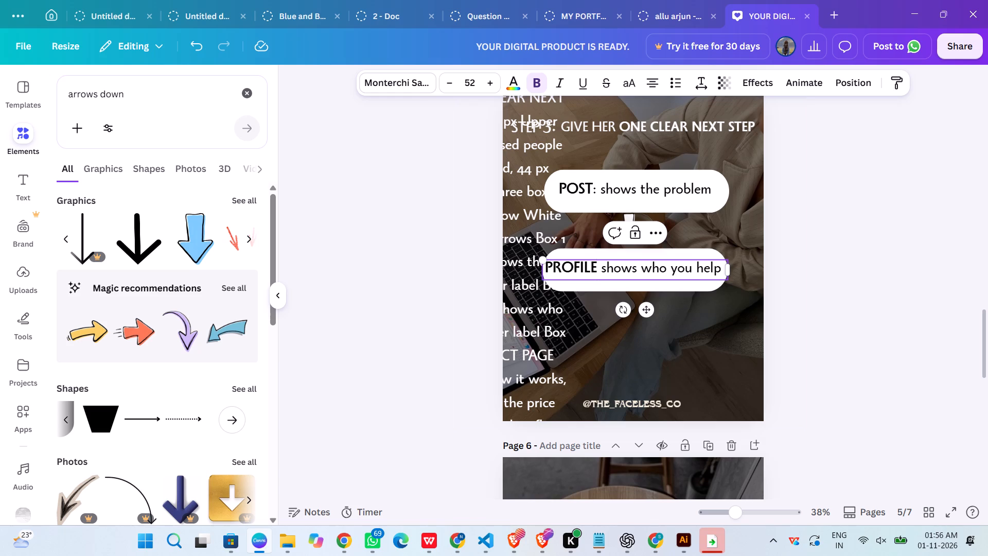
{"action": "key", "text": "space"}
{"action": "type", "text": ":"}
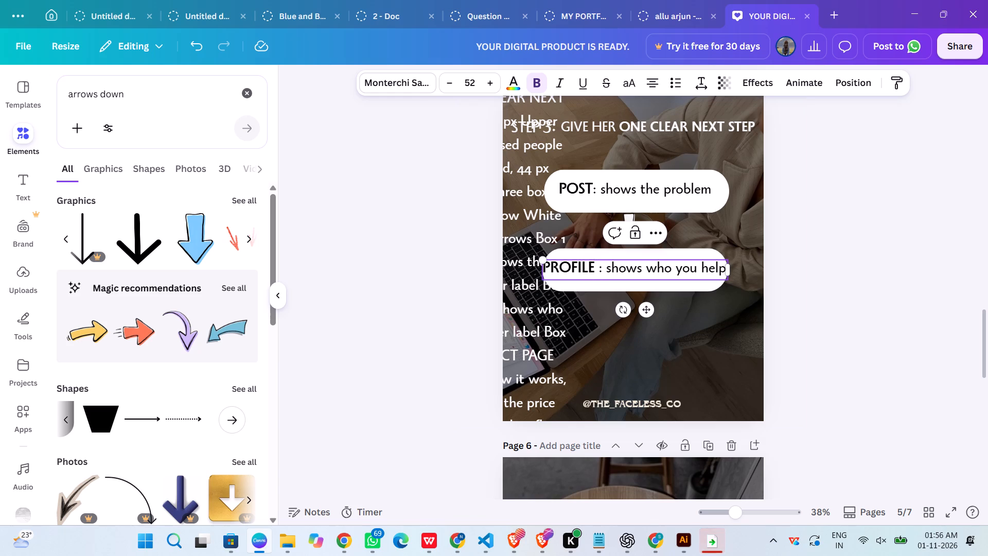
{"action": "left_click", "coordinate": [886, 272]}
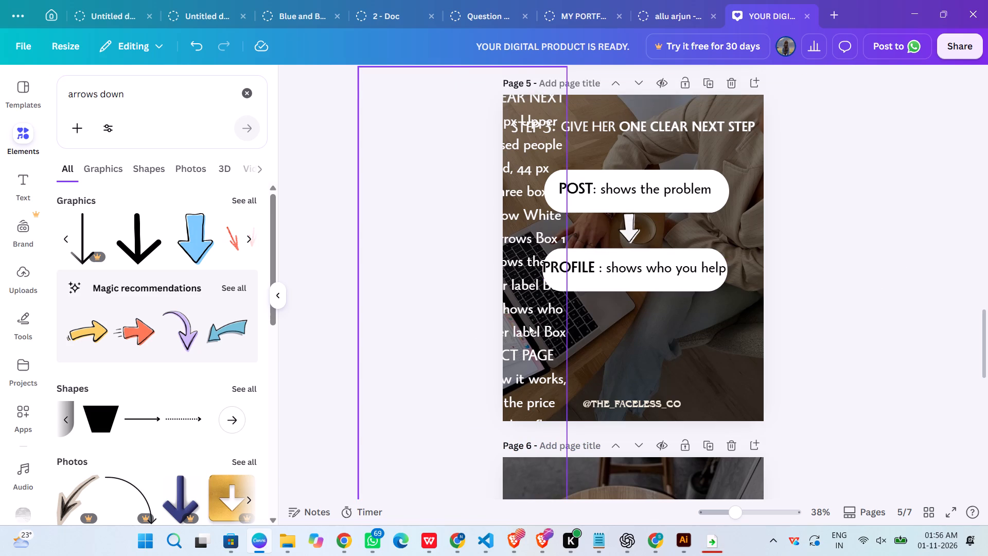
Move the long brief text further off the flow graphic, then shift the PROFILE line slightly and scale it down to size 50.1.
{"action": "left_click_drag", "start_coordinate": [527, 331], "coordinate": [504, 389]}
{"action": "left_click_drag", "start_coordinate": [622, 266], "coordinate": [623, 266]}
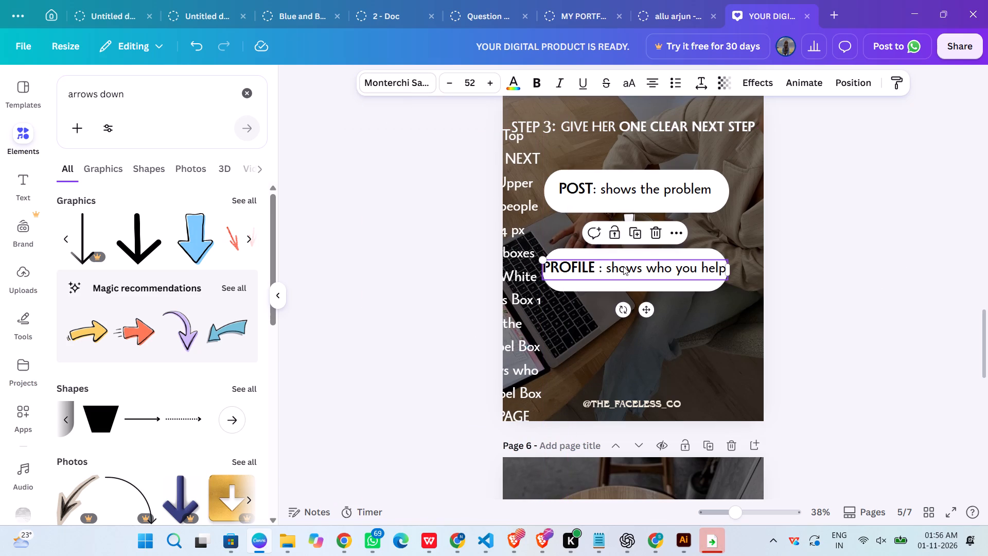
{"action": "left_click_drag", "start_coordinate": [623, 266], "coordinate": [626, 266]}
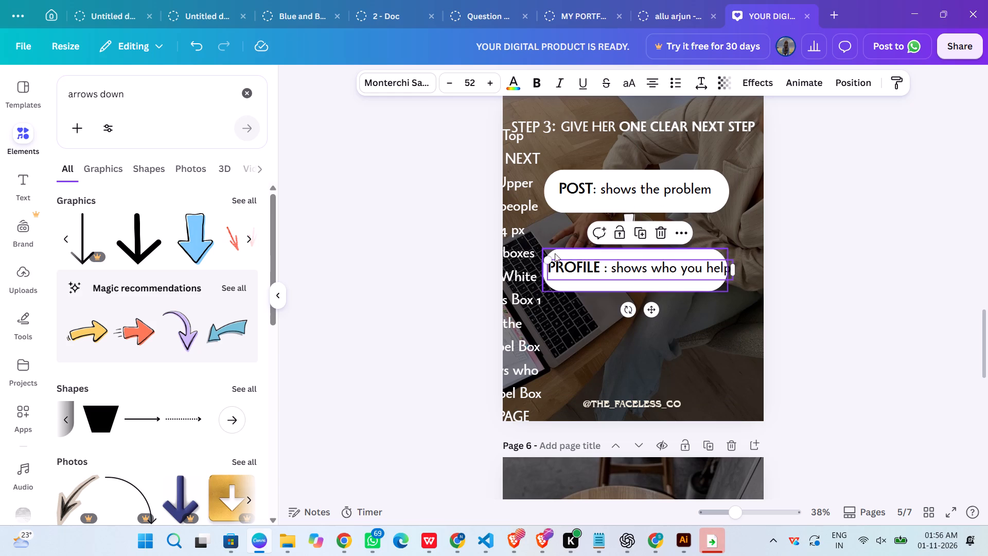
{"action": "left_click_drag", "start_coordinate": [547, 256], "coordinate": [554, 263]}
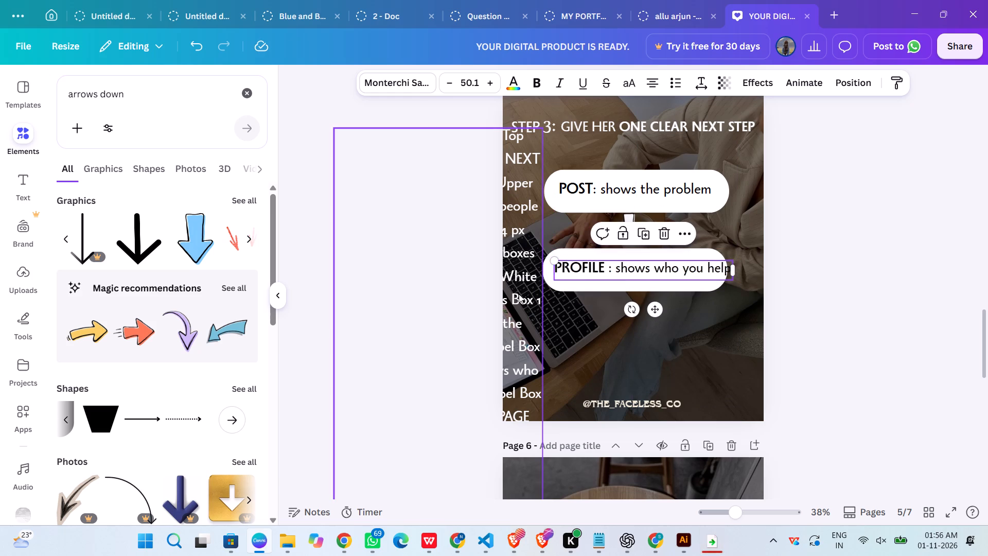
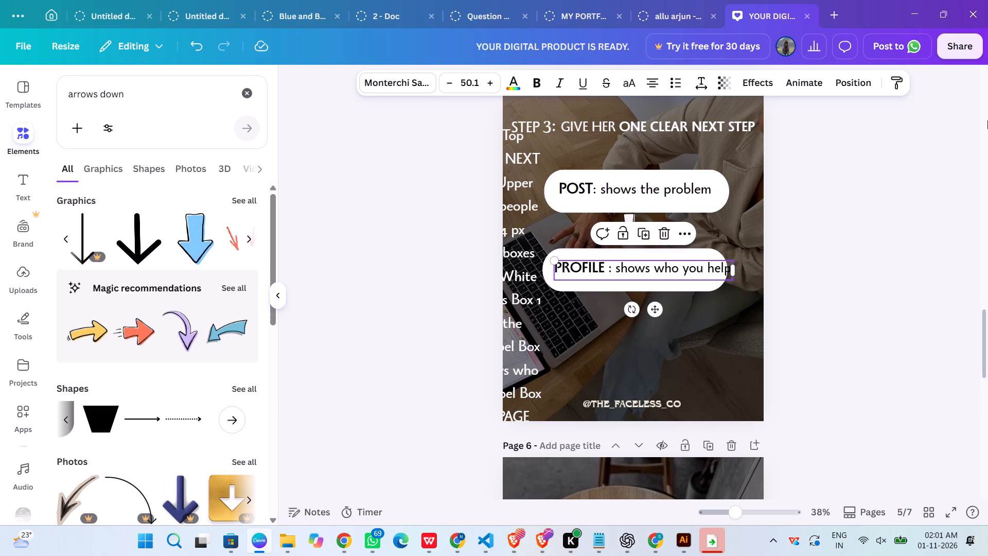
Centre the PROFILE line inside the second white rounded box on page 5 and reduce its font size to 49.1.
{"action": "left_click", "coordinate": [909, 253]}
{"action": "left_click_drag", "start_coordinate": [714, 273], "coordinate": [707, 271]}
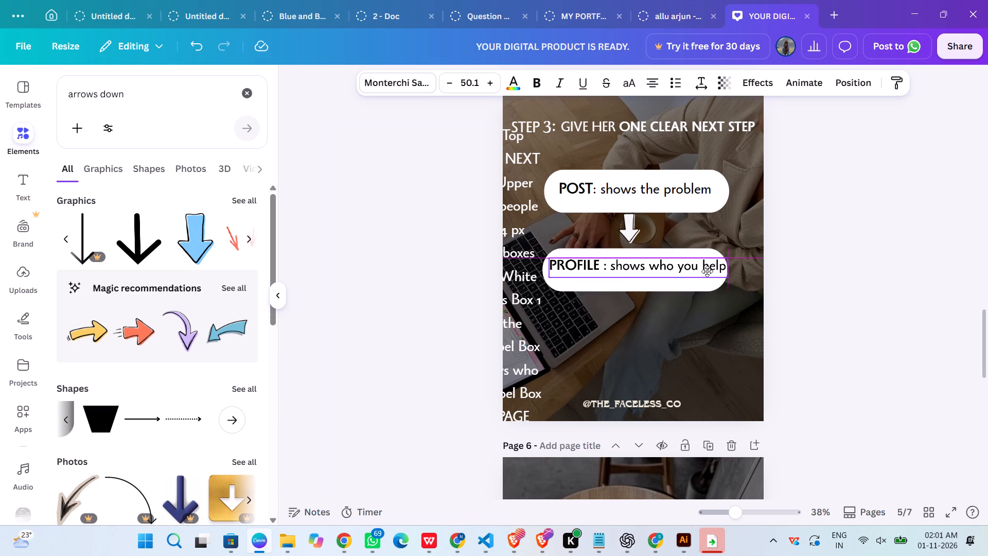
{"action": "left_click_drag", "start_coordinate": [707, 271], "coordinate": [702, 273]}
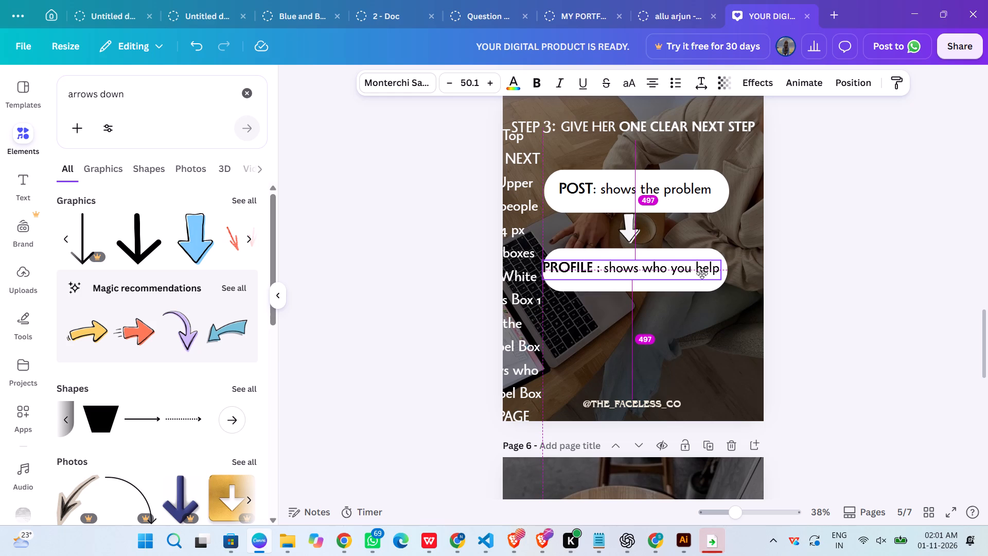
{"action": "left_click_drag", "start_coordinate": [702, 273], "coordinate": [705, 273]}
{"action": "left_click", "coordinate": [842, 271]}
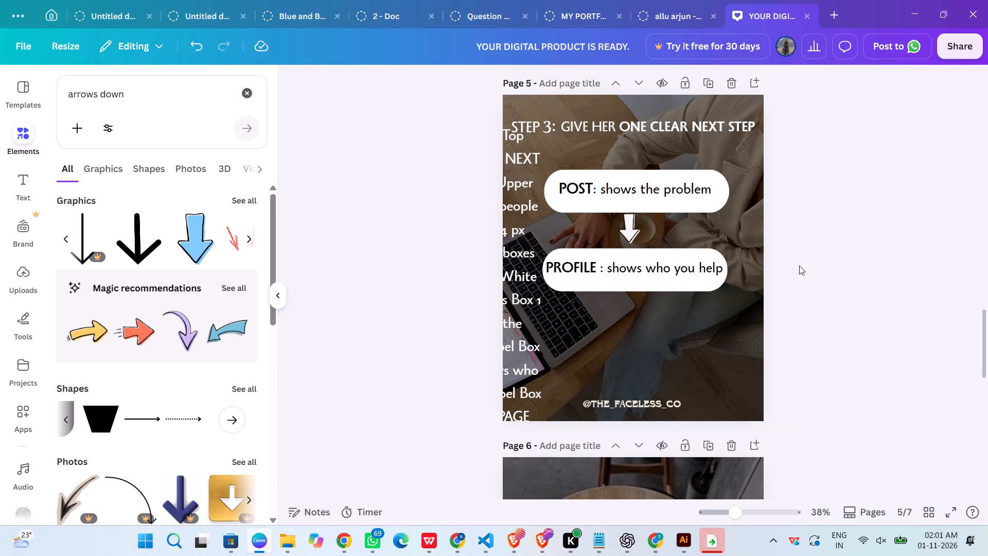
{"action": "left_click", "coordinate": [630, 231]}
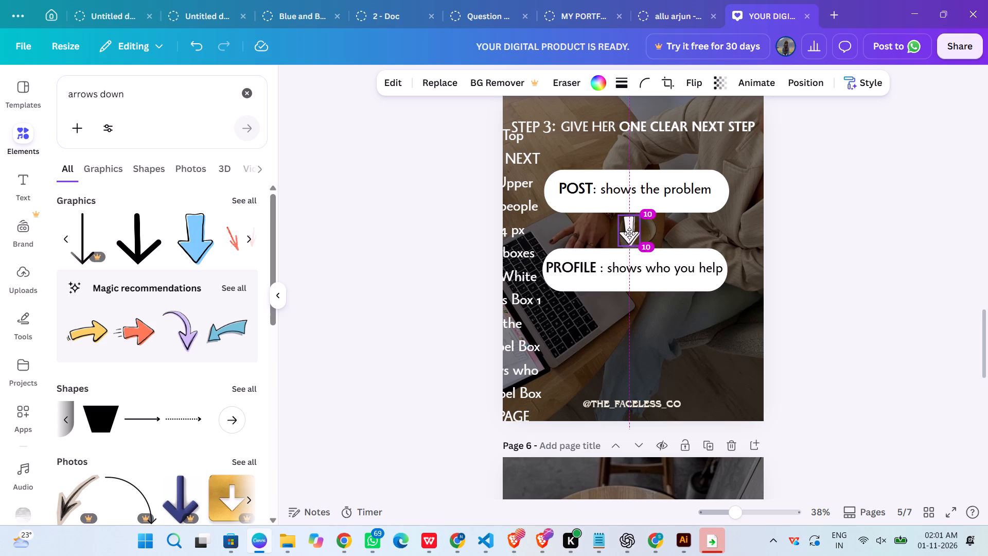
{"action": "left_click", "coordinate": [841, 284]}
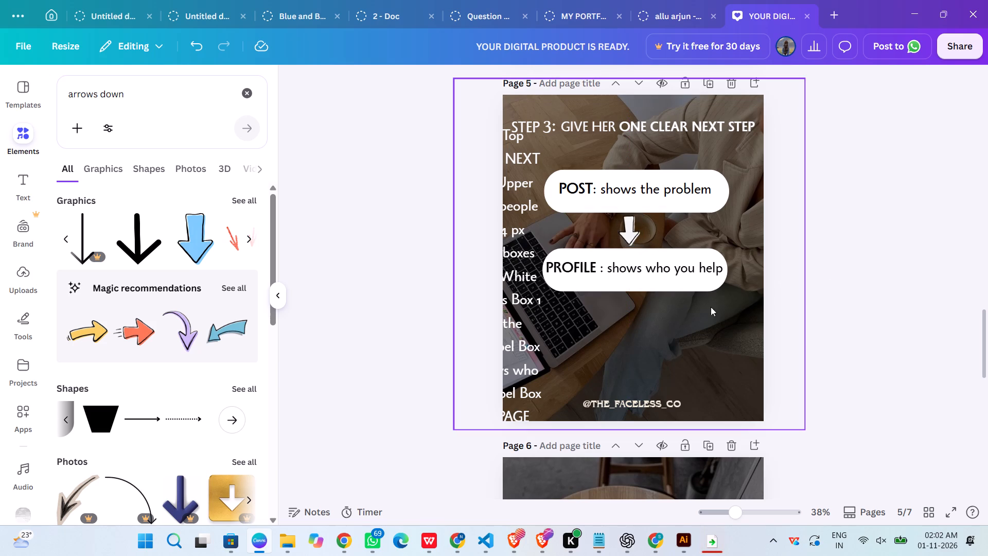
{"action": "left_click", "coordinate": [630, 274]}
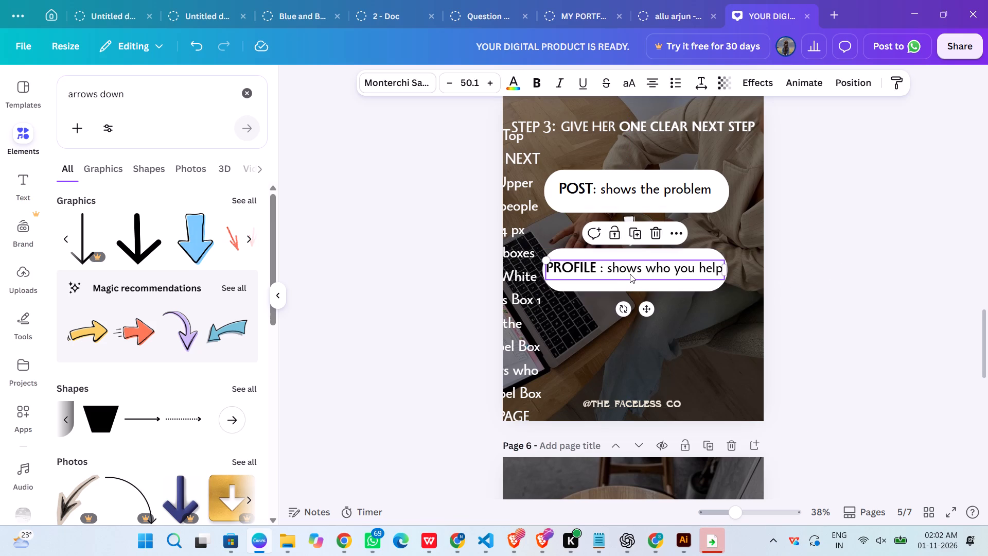
{"action": "left_click", "coordinate": [449, 79]}
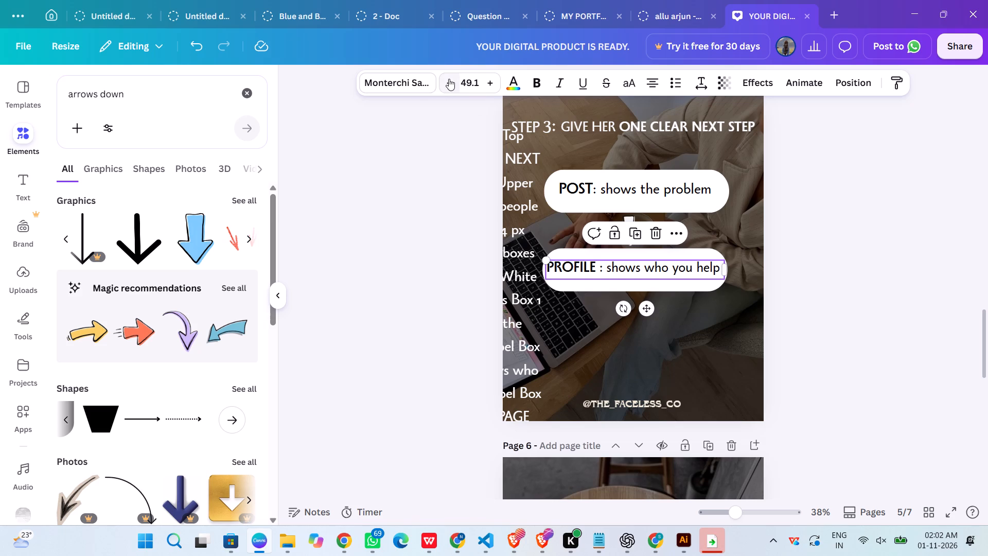
{"action": "left_click", "coordinate": [865, 255]}
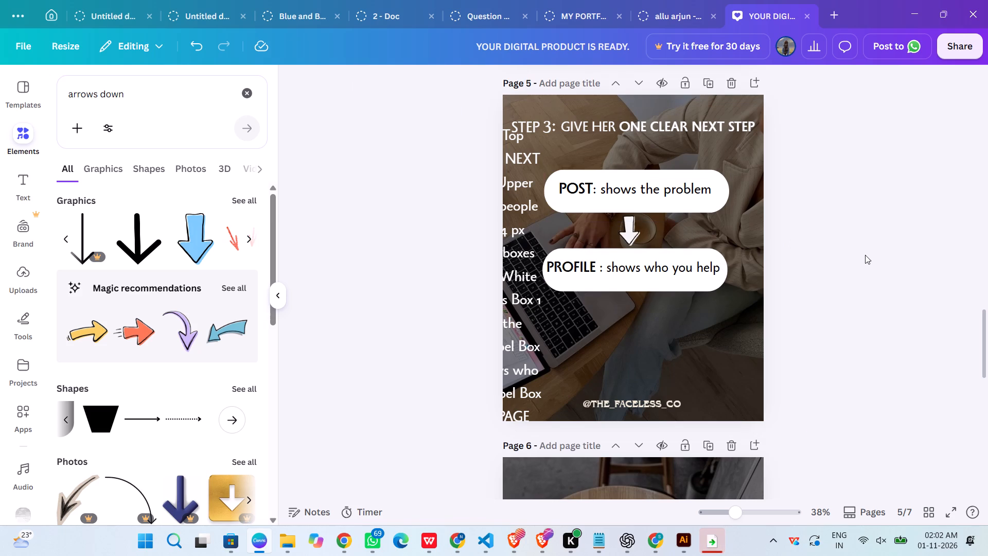
Duplicate the second white rounded box to create a third box below it.
{"action": "left_click", "coordinate": [649, 289]}
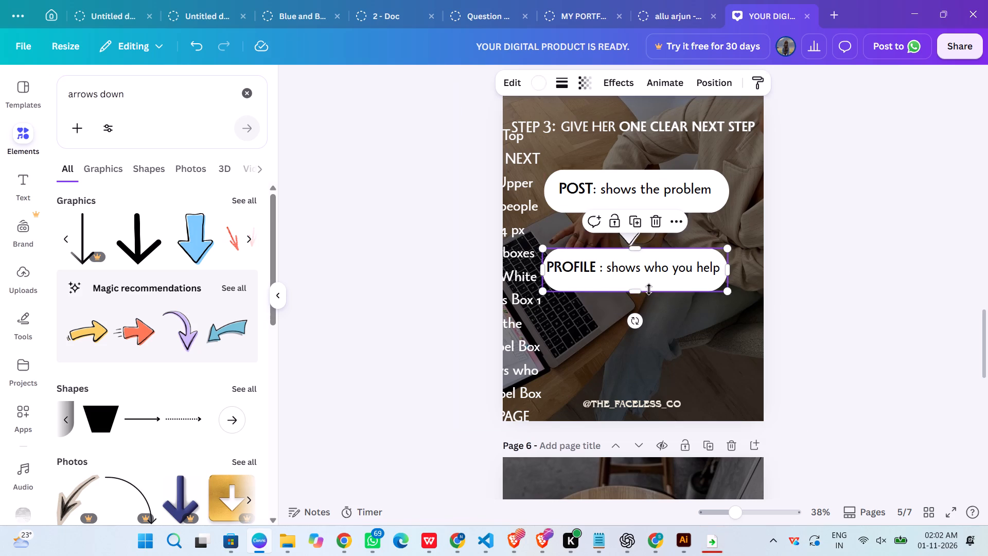
{"action": "left_click", "coordinate": [637, 219]}
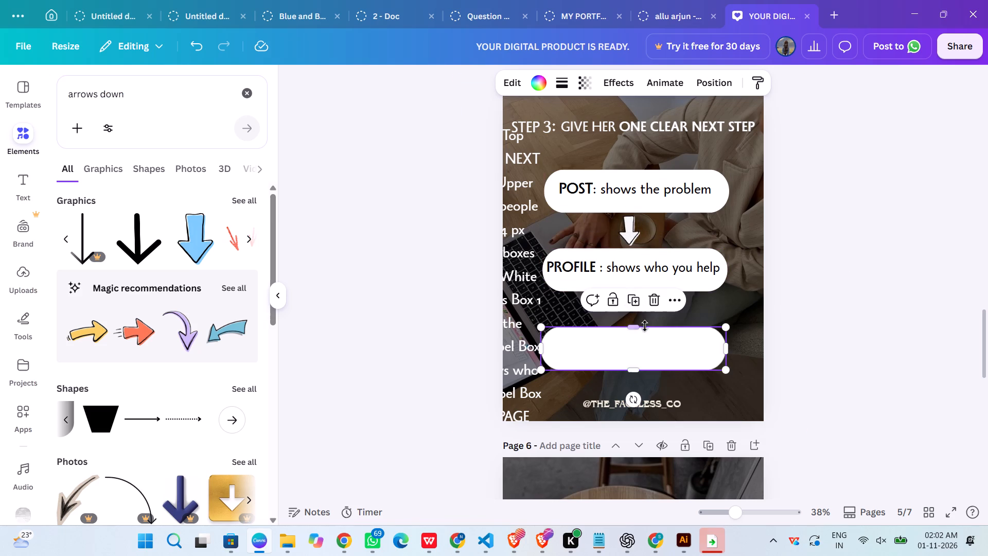
Duplicate the white down arrow and place the copy between the second and third boxes, aligned with the first arrow.
{"action": "left_click", "coordinate": [627, 230]}
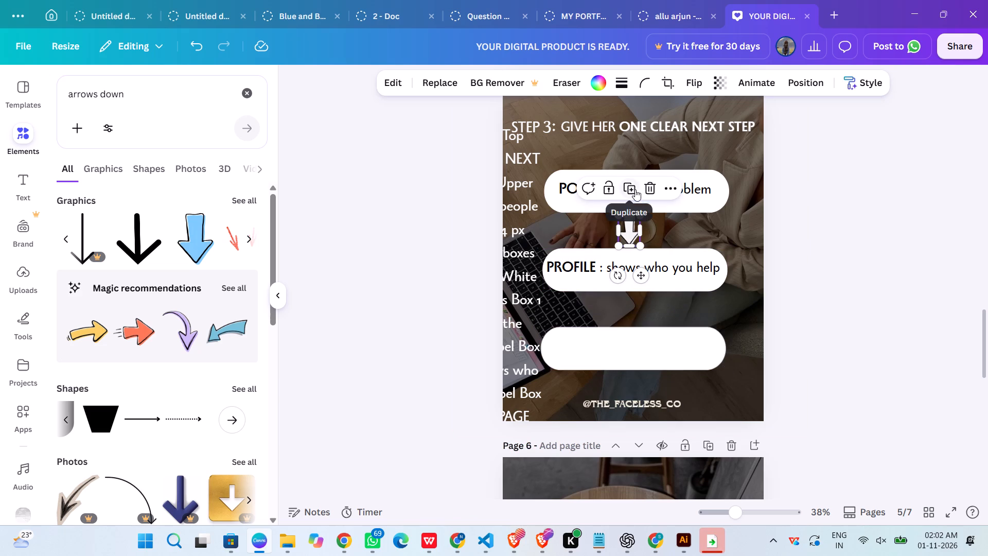
{"action": "left_click", "coordinate": [635, 189]}
{"action": "left_click_drag", "start_coordinate": [633, 233], "coordinate": [633, 307]}
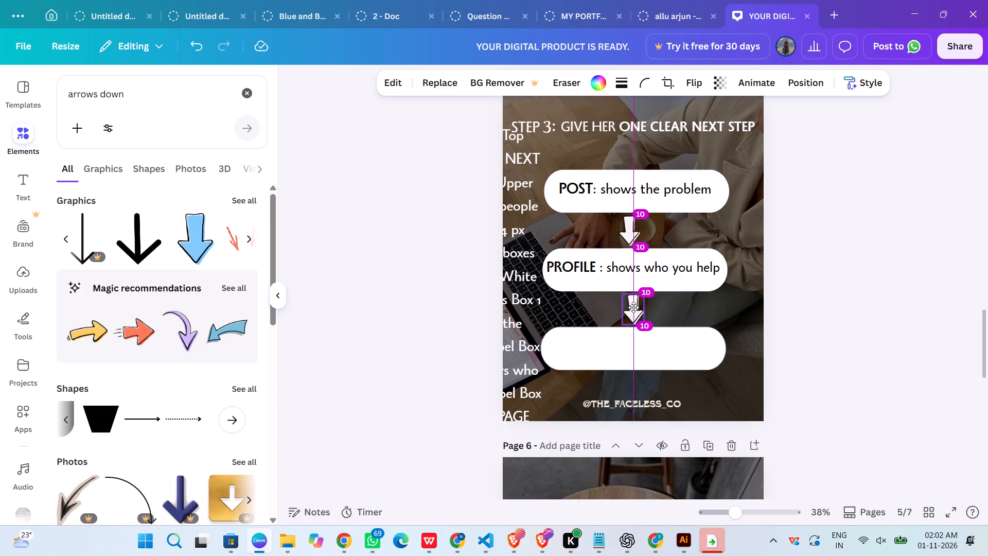
{"action": "left_click_drag", "start_coordinate": [633, 307], "coordinate": [629, 308]}
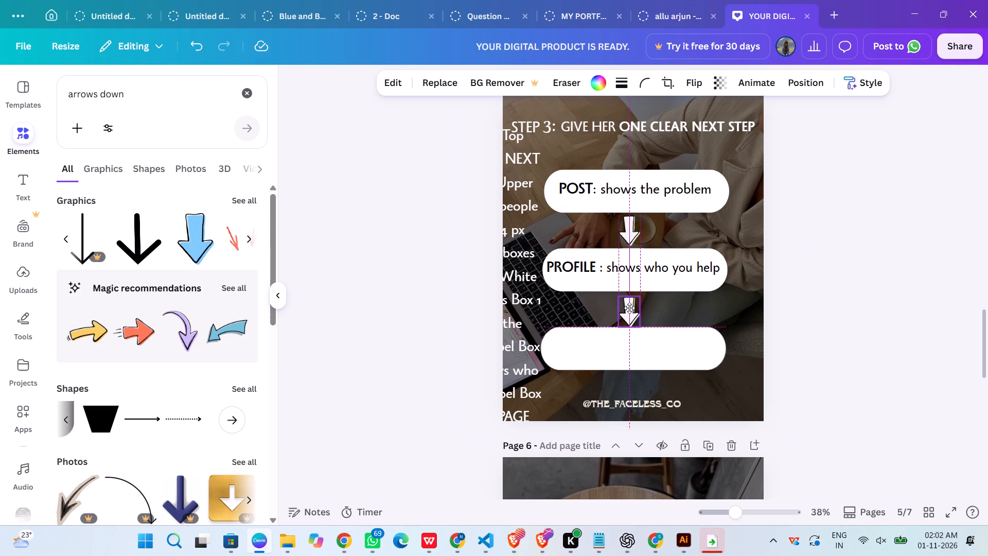
{"action": "left_click_drag", "start_coordinate": [629, 308], "coordinate": [628, 307]}
{"action": "left_click", "coordinate": [842, 302]}
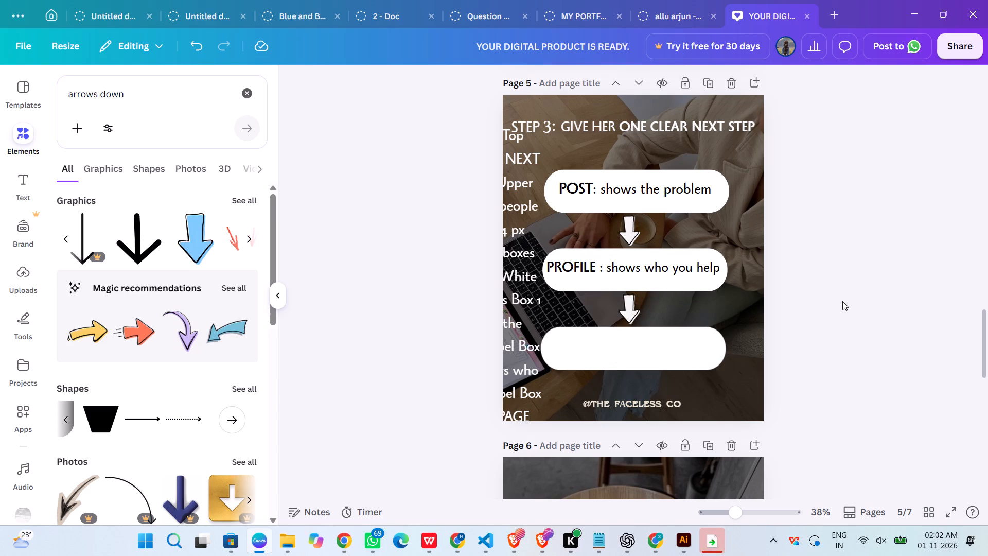
Move the long brief text back over page 5 so that its PRODUCT PAGE passage is readable.
{"action": "left_click", "coordinate": [514, 290]}
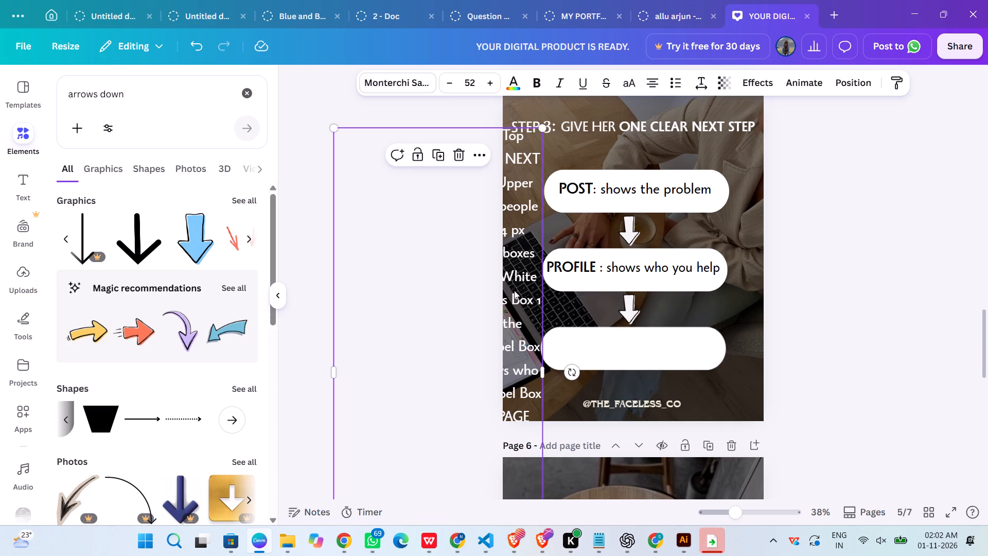
{"action": "left_click_drag", "start_coordinate": [515, 296], "coordinate": [689, 151]}
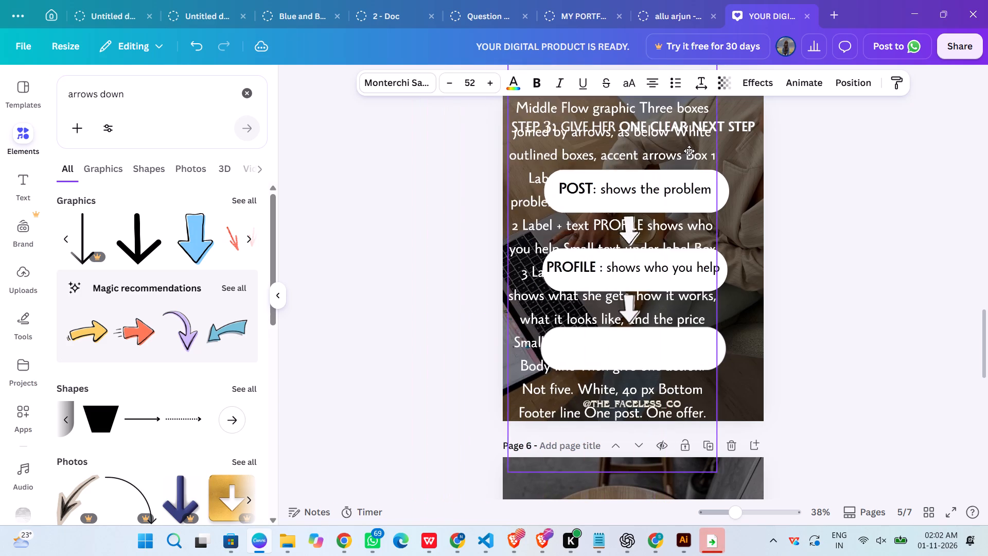
{"action": "left_click_drag", "start_coordinate": [689, 151], "coordinate": [684, 220]}
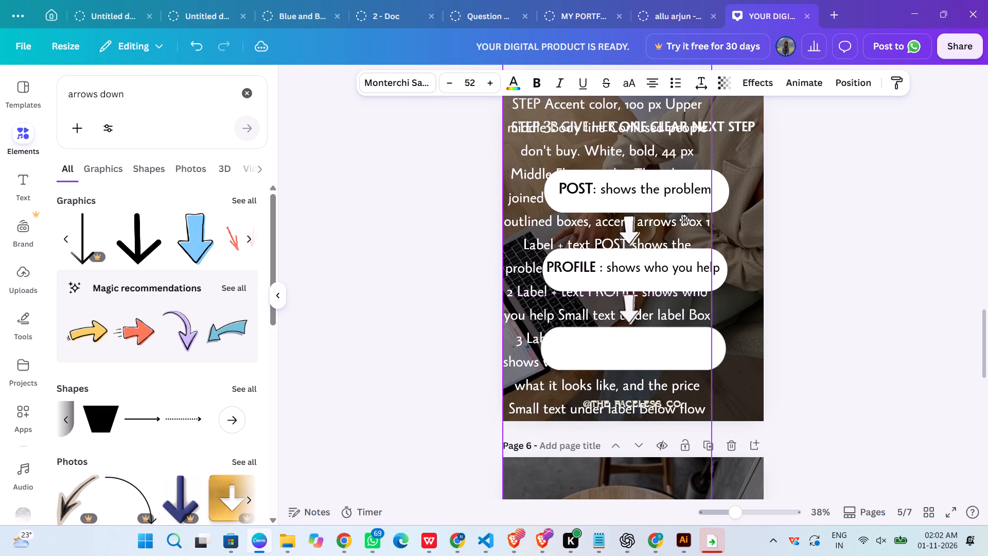
{"action": "left_click_drag", "start_coordinate": [684, 220], "coordinate": [774, 259]}
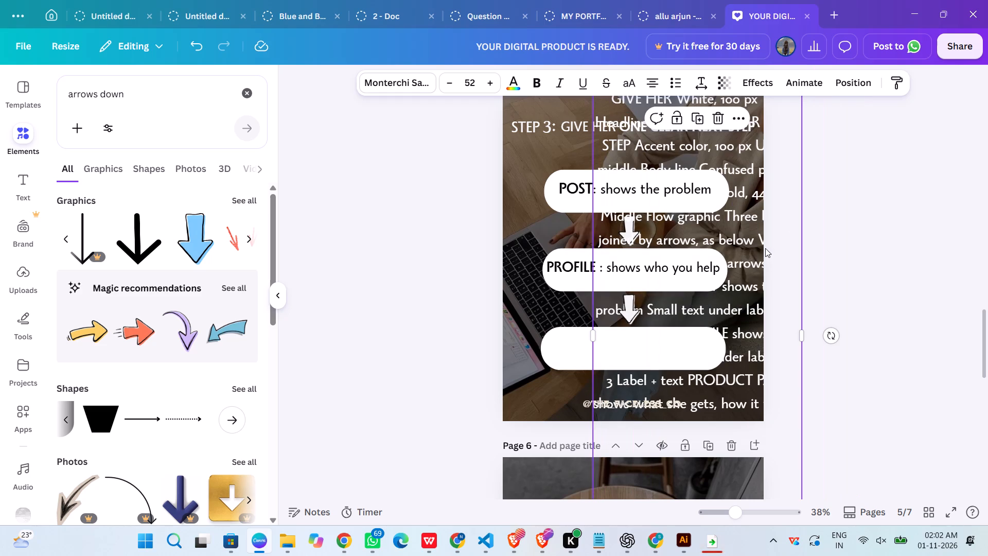
{"action": "left_click_drag", "start_coordinate": [717, 307], "coordinate": [676, 278]}
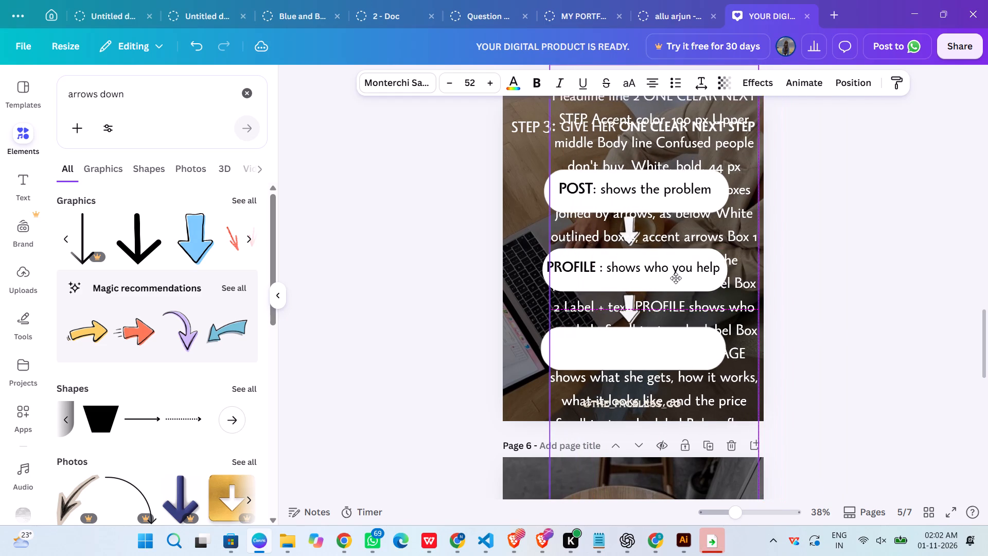
{"action": "left_click_drag", "start_coordinate": [676, 278], "coordinate": [678, 241]}
{"action": "left_click_drag", "start_coordinate": [681, 315], "coordinate": [681, 298]}
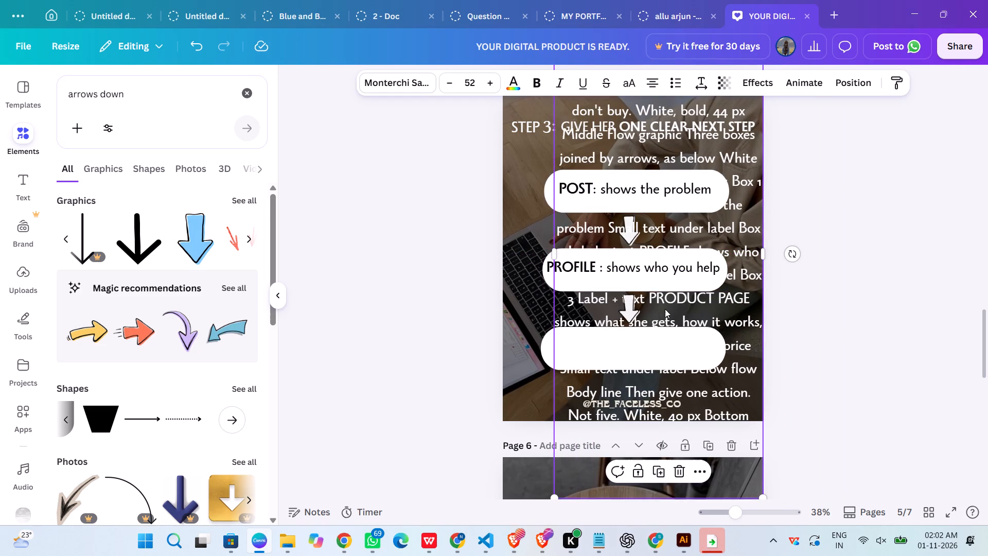
Copy "PRODUCT PAGE shows what she gets, how it works, what it looks like, and the price" from the brief and paste it as separate text.
{"action": "double_click", "coordinate": [662, 305]}
{"action": "scroll", "coordinate": [682, 331], "scroll_direction": "down", "scroll_amount": 3}
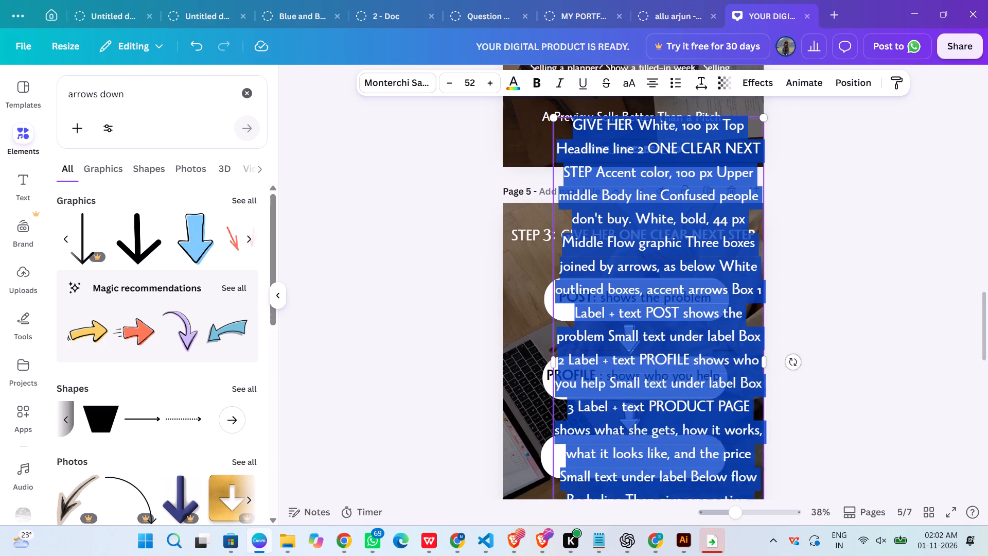
{"action": "left_click", "coordinate": [677, 360]}
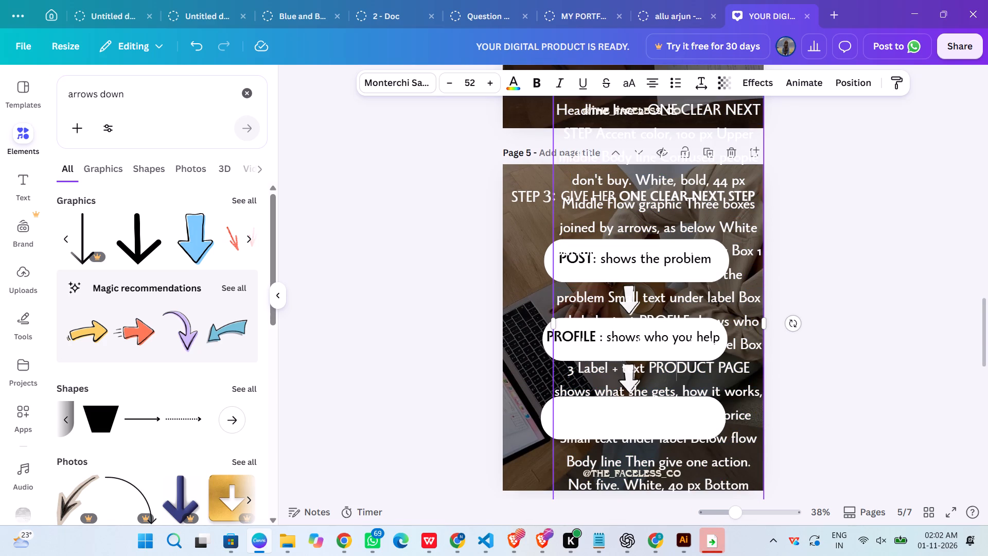
{"action": "left_click_drag", "start_coordinate": [648, 364], "coordinate": [678, 382]}
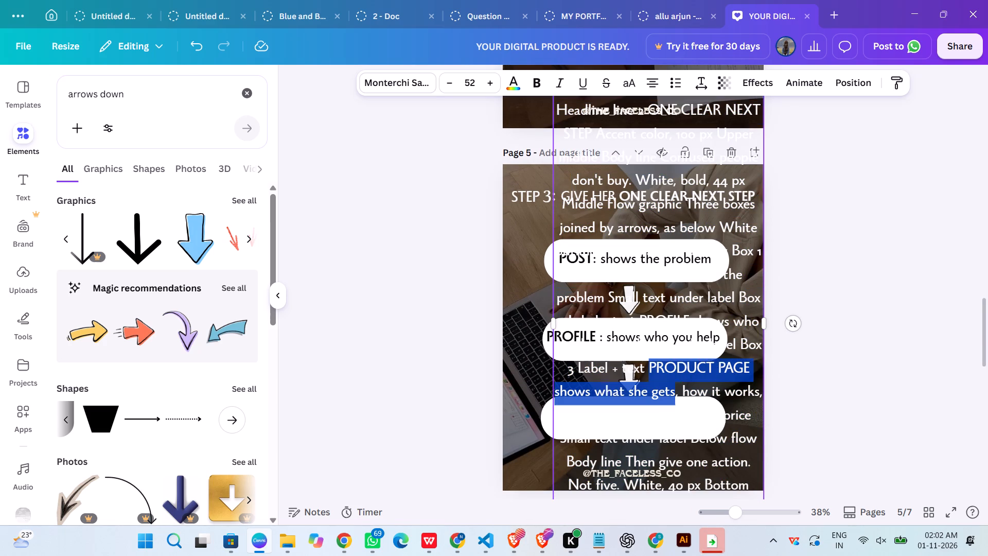
{"action": "left_click_drag", "start_coordinate": [678, 382], "coordinate": [726, 385]}
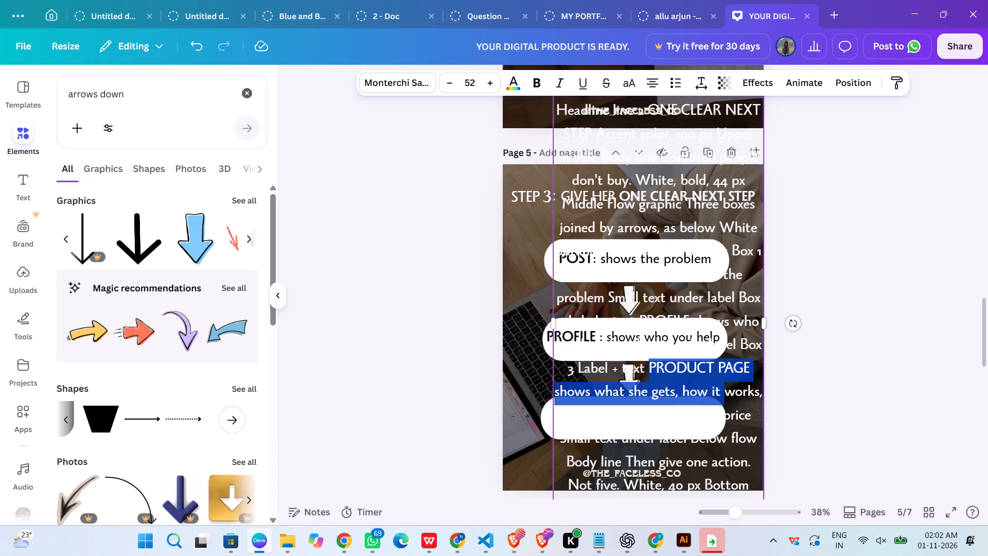
{"action": "left_click_drag", "start_coordinate": [726, 385], "coordinate": [749, 399]}
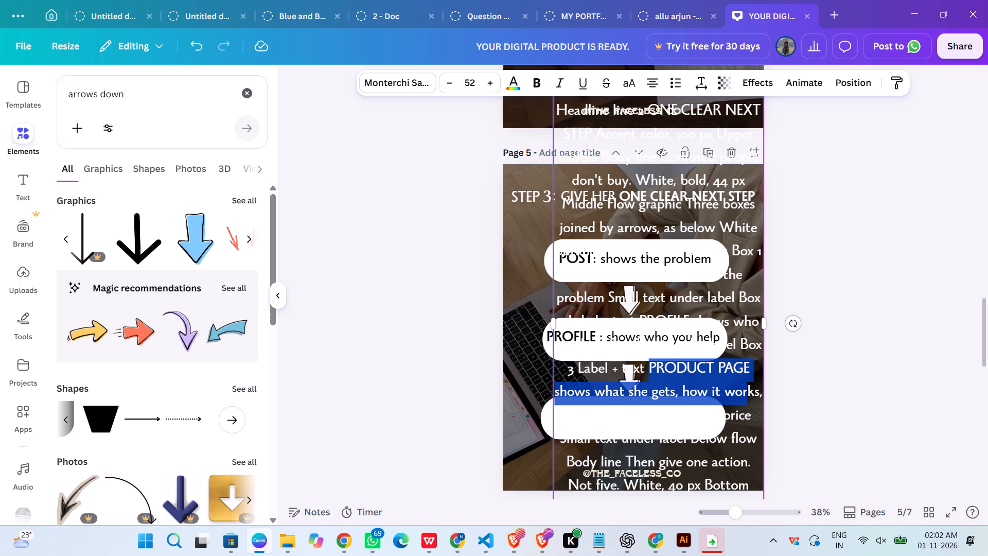
{"action": "left_click_drag", "start_coordinate": [749, 399], "coordinate": [754, 407]}
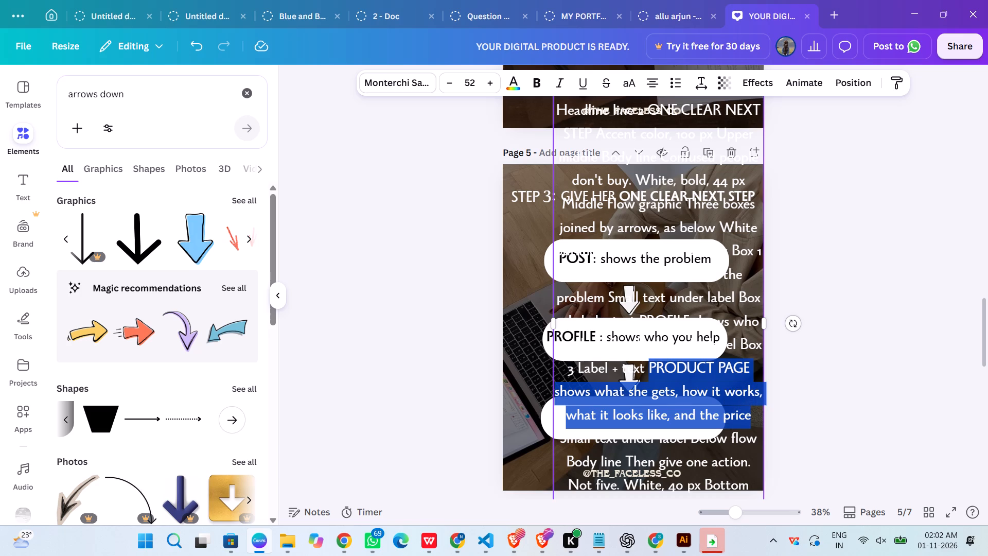
{"action": "left_click_drag", "start_coordinate": [754, 407], "coordinate": [746, 422]}
{"action": "left_click_drag", "start_coordinate": [746, 422], "coordinate": [752, 416]}
{"action": "key", "text": "ctrl+c"}
{"action": "key", "text": "ctrl+c"}
{"action": "left_click", "coordinate": [837, 371]}
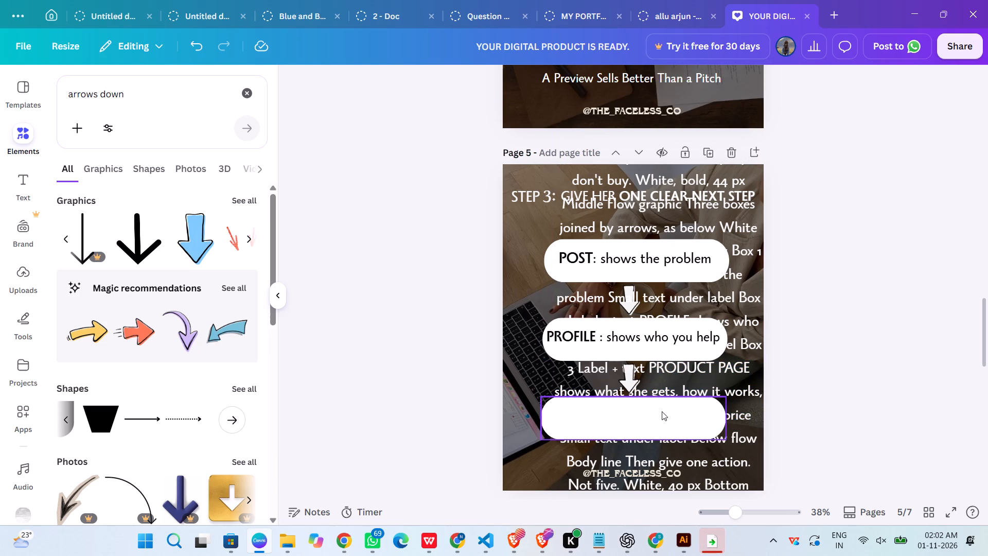
{"action": "left_click", "coordinate": [659, 415]}
{"action": "key", "text": "ctrl+v"}
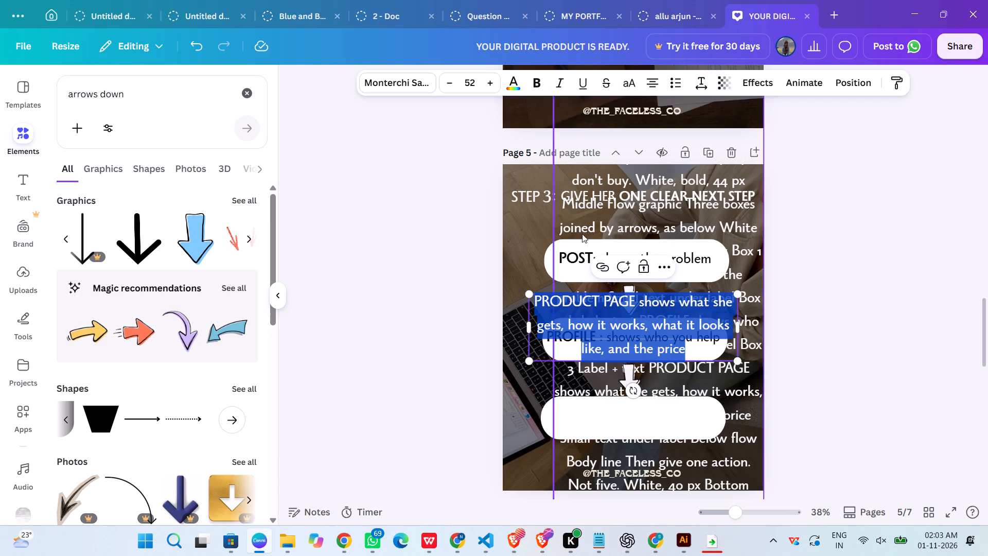
Colour the pasted PRODUCT PAGE text black and move it down over the third white rounded box.
{"action": "left_click", "coordinate": [514, 85]}
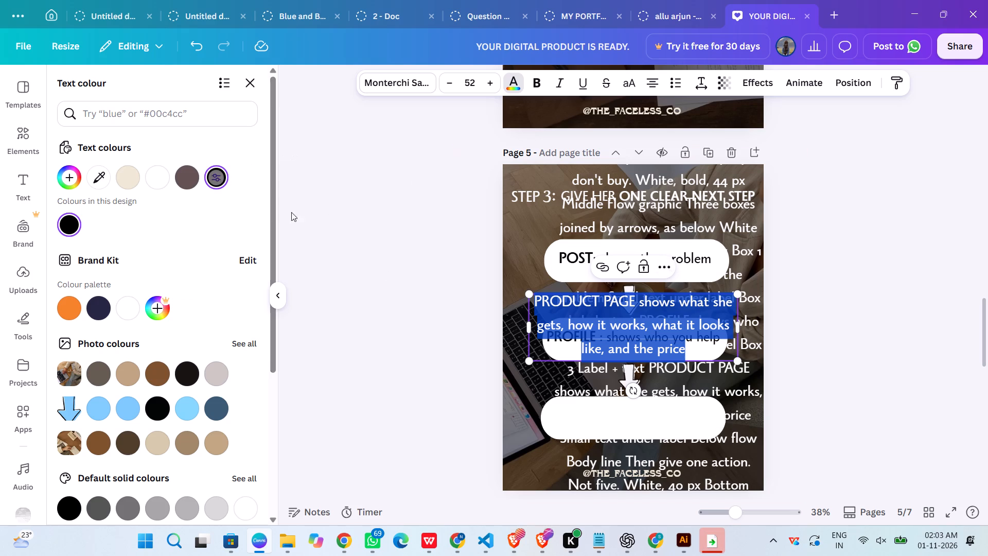
{"action": "left_click", "coordinate": [306, 213]}
{"action": "left_click", "coordinate": [367, 314]}
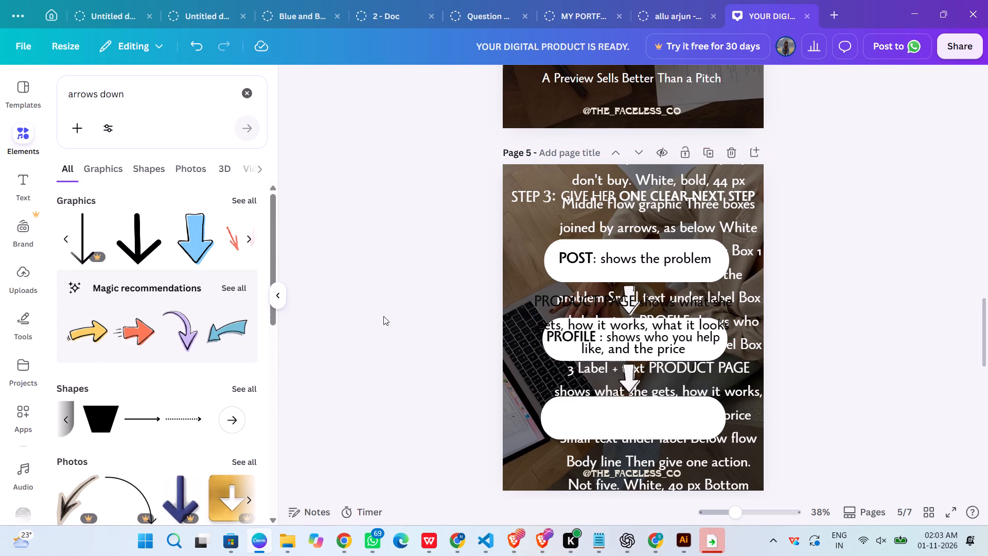
{"action": "left_click_drag", "start_coordinate": [662, 300], "coordinate": [676, 427]}
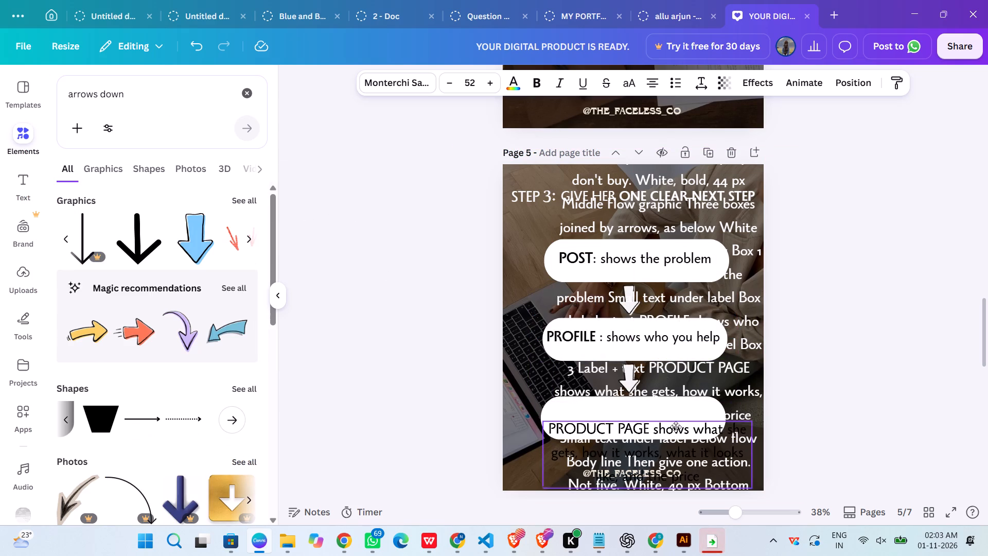
{"action": "left_click_drag", "start_coordinate": [676, 427], "coordinate": [676, 419]}
Make only the words PRODUCT PAGE bold in the black text over page 5's third box.
{"action": "double_click", "coordinate": [644, 421]}
{"action": "left_click", "coordinate": [644, 421]}
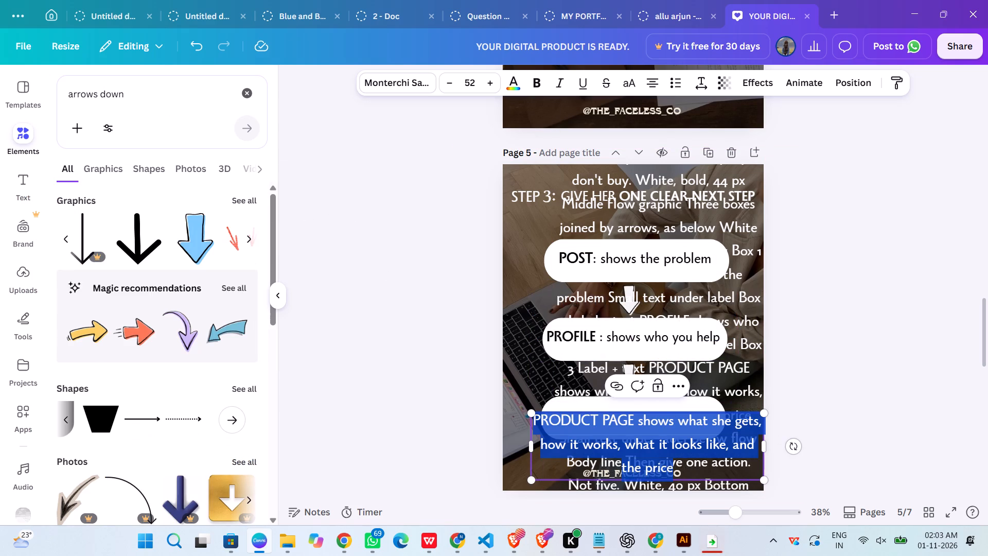
{"action": "left_click", "coordinate": [622, 428]}
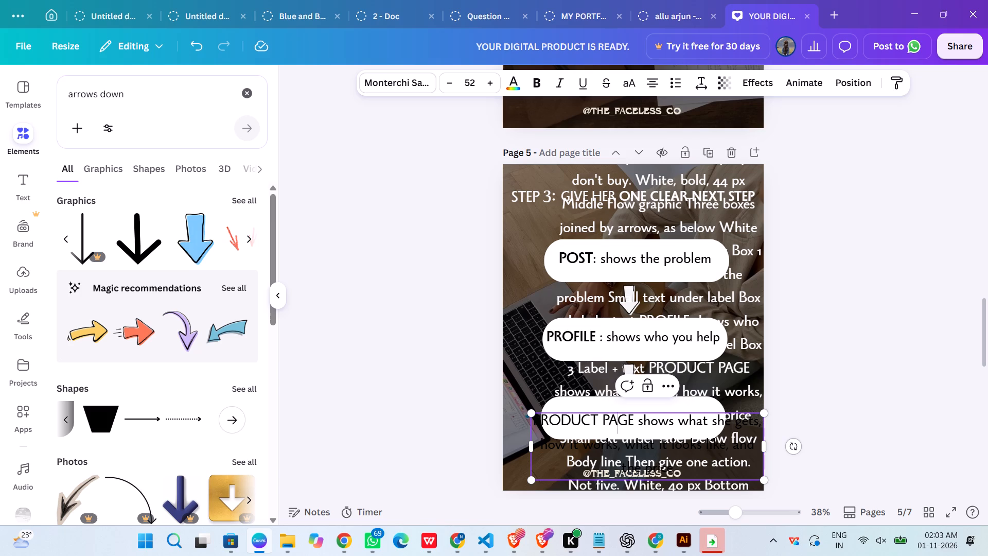
{"action": "left_click_drag", "start_coordinate": [633, 419], "coordinate": [550, 422]}
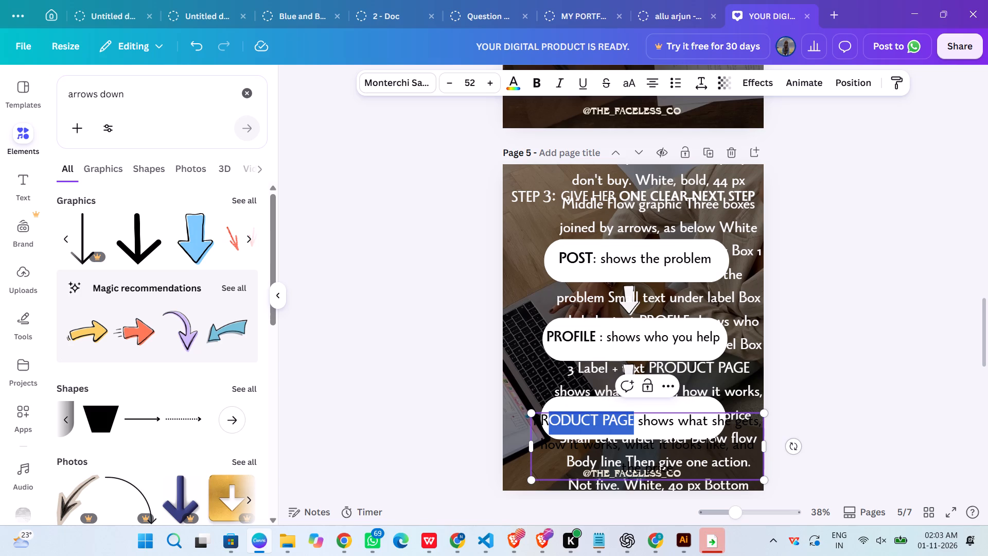
{"action": "left_click_drag", "start_coordinate": [550, 422], "coordinate": [529, 422]}
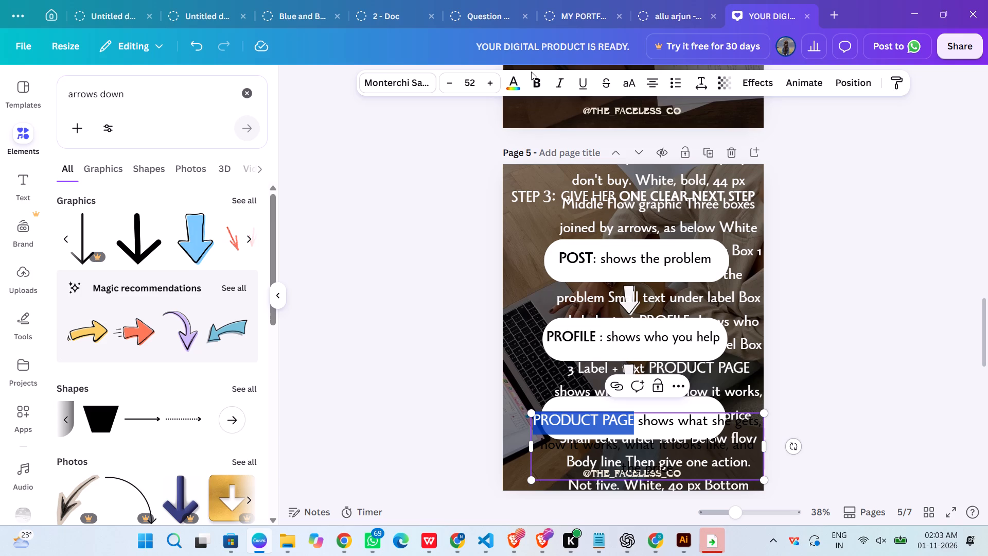
{"action": "left_click", "coordinate": [531, 85]}
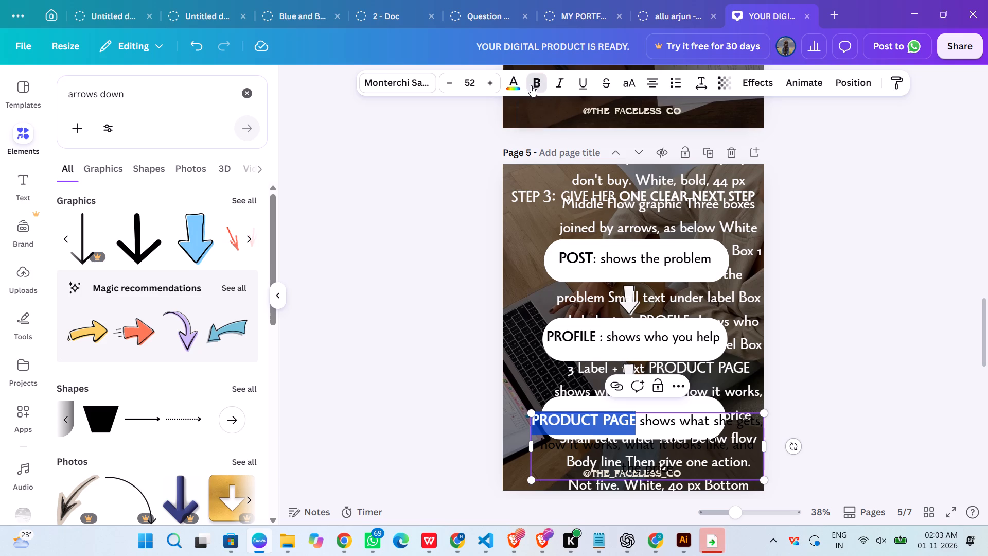
{"action": "left_click", "coordinate": [841, 393]}
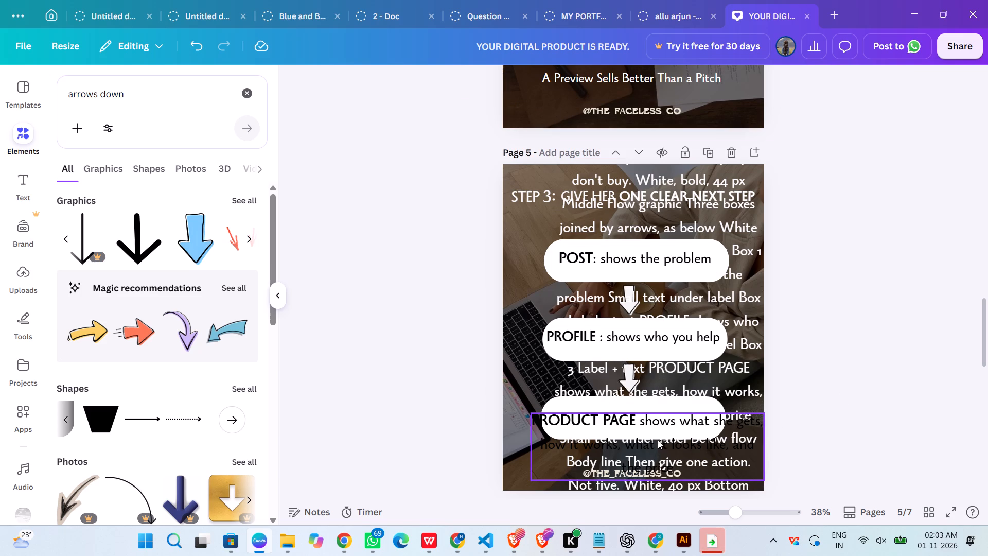
Reduce the whole PRODUCT PAGE text to font size 38 and place it over the third white rounded box.
{"action": "left_click_drag", "start_coordinate": [652, 430], "coordinate": [611, 395]}
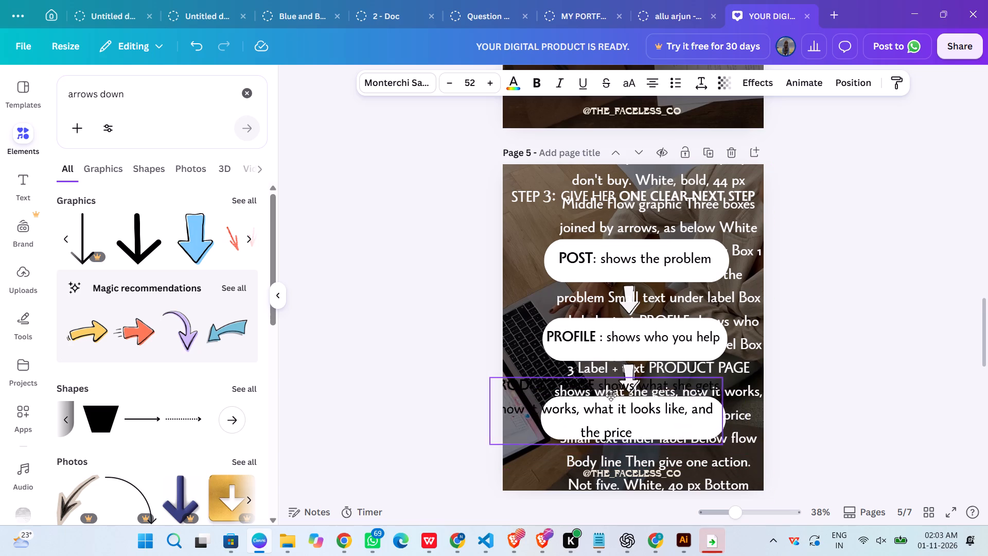
{"action": "left_click_drag", "start_coordinate": [611, 395], "coordinate": [675, 427]}
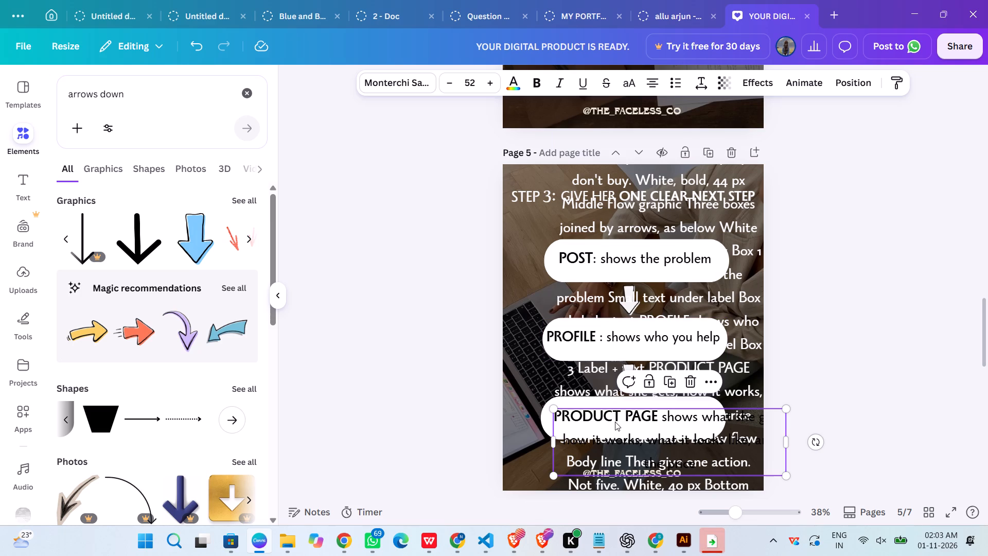
{"action": "left_click", "coordinate": [655, 418]}
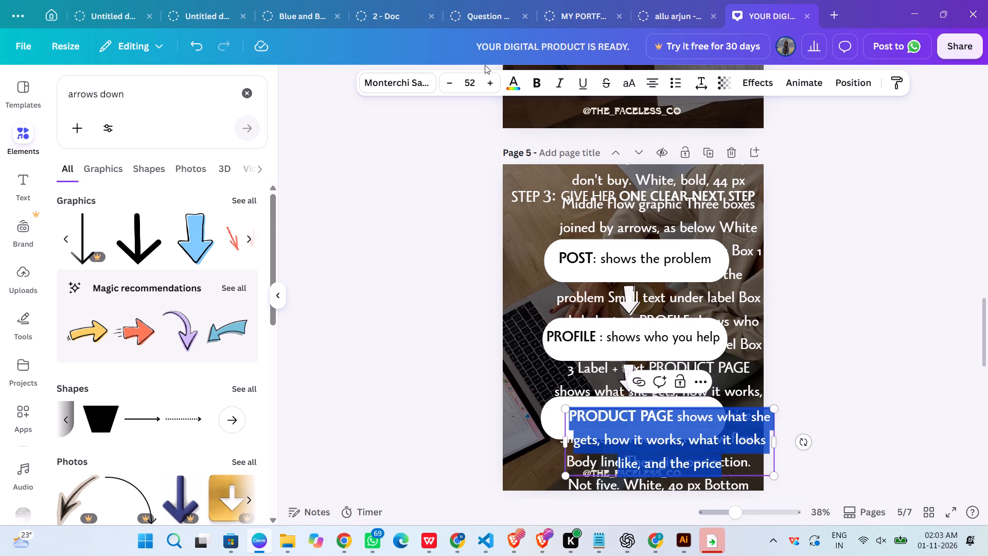
{"action": "triple_click", "coordinate": [443, 86]}
{"action": "triple_click", "coordinate": [443, 86]}
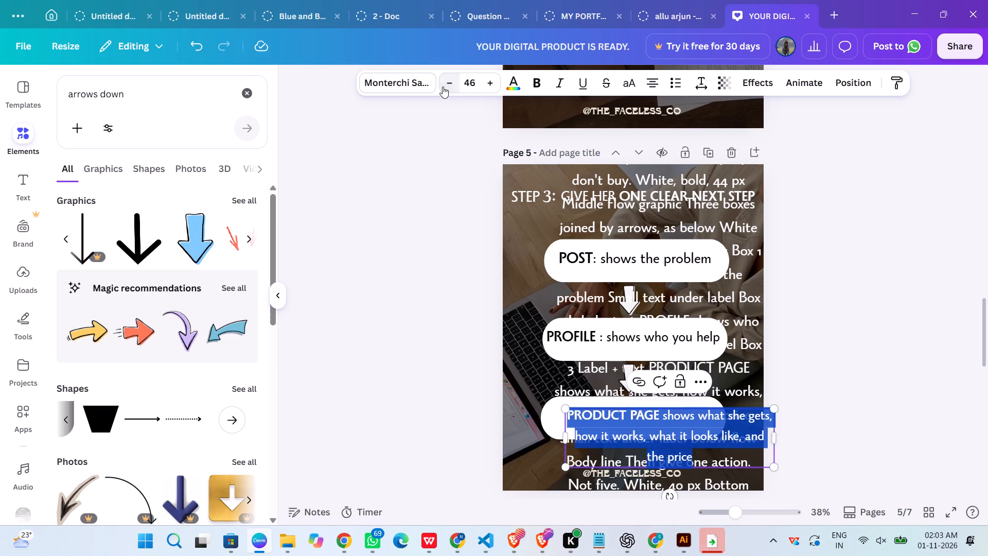
{"action": "triple_click", "coordinate": [443, 86]}
{"action": "triple_click", "coordinate": [443, 86]}
{"action": "triple_click", "coordinate": [443, 86]}
{"action": "triple_click", "coordinate": [443, 86]}
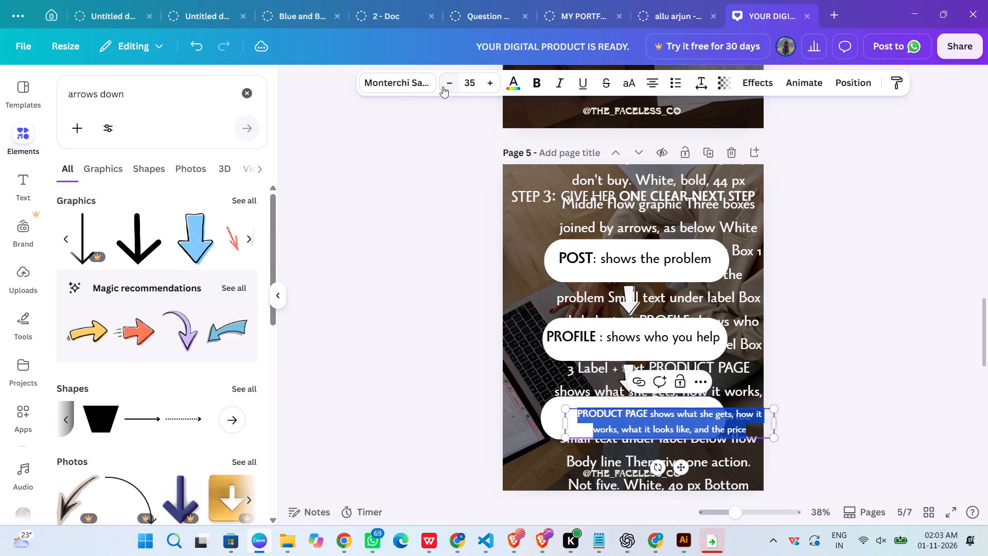
{"action": "triple_click", "coordinate": [443, 86]}
{"action": "triple_click", "coordinate": [496, 82]}
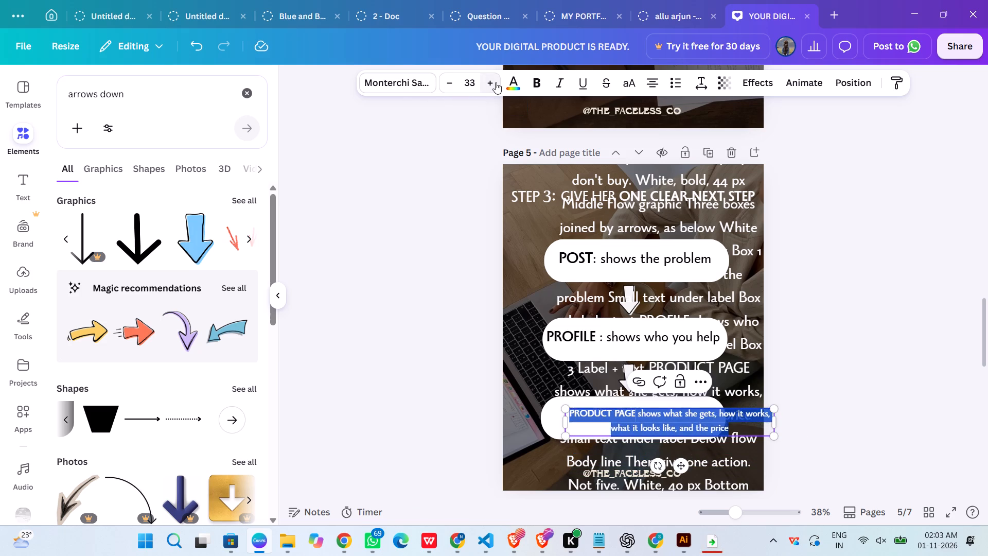
{"action": "triple_click", "coordinate": [496, 82]}
{"action": "left_click", "coordinate": [496, 82]}
{"action": "left_click", "coordinate": [839, 338]}
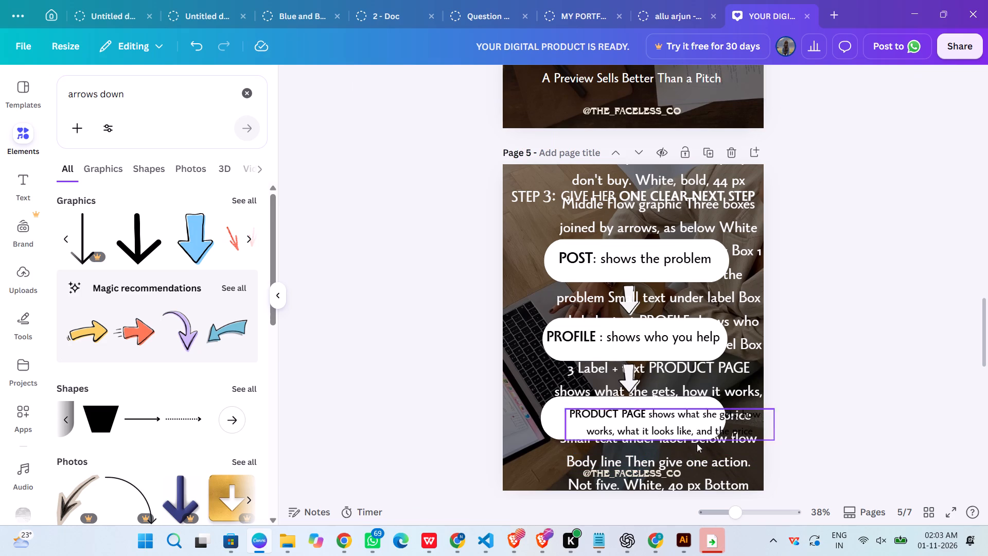
{"action": "left_click_drag", "start_coordinate": [665, 429], "coordinate": [643, 426]}
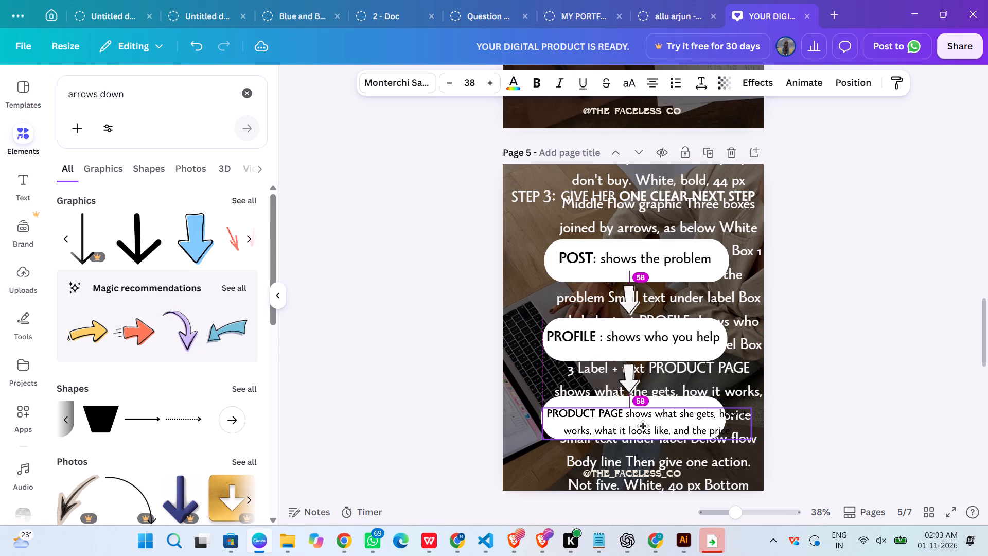
{"action": "left_click_drag", "start_coordinate": [643, 426], "coordinate": [666, 427]}
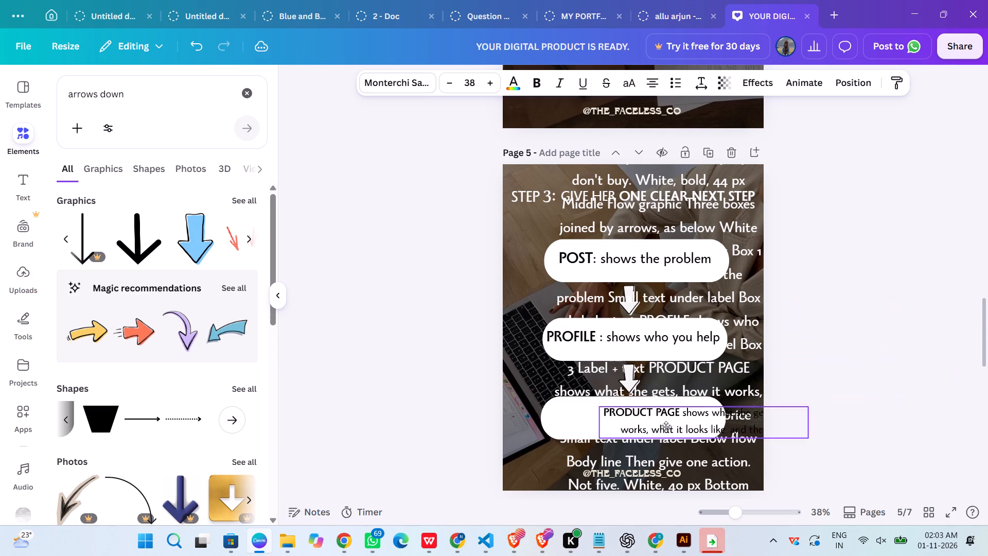
{"action": "left_click_drag", "start_coordinate": [666, 427], "coordinate": [643, 427]}
Move the long white brief text off to the side and up so the third flow box is clear.
{"action": "left_click", "coordinate": [739, 379]}
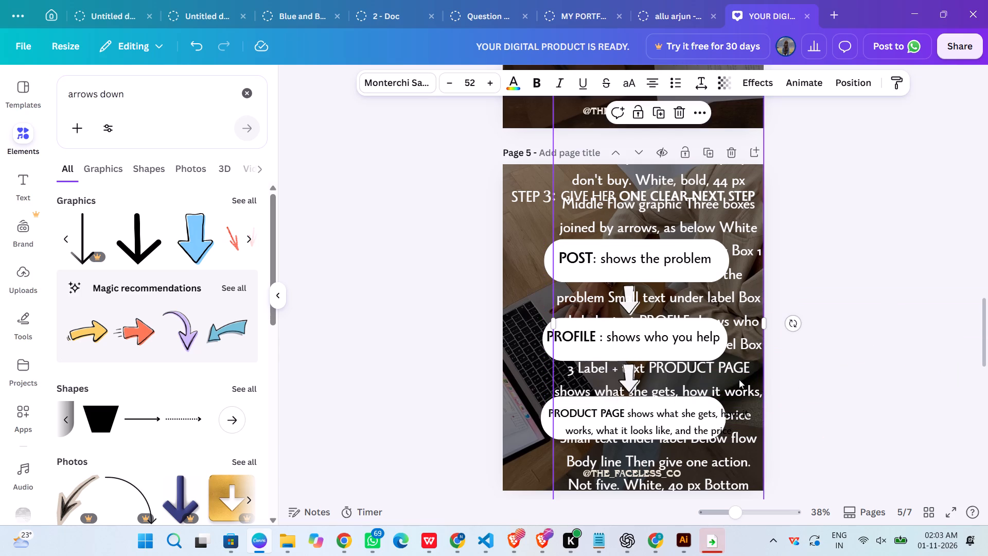
{"action": "left_click_drag", "start_coordinate": [726, 372], "coordinate": [898, 230]}
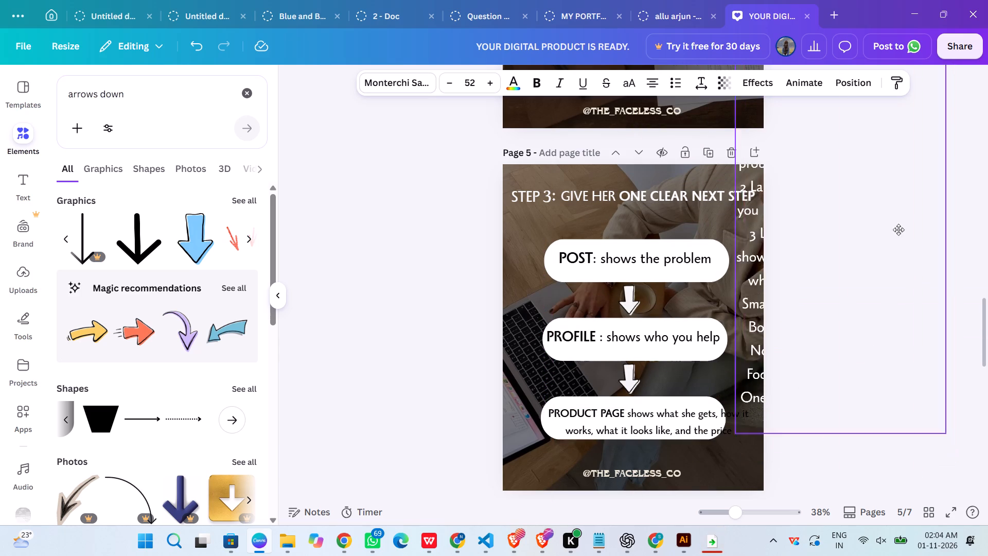
{"action": "left_click_drag", "start_coordinate": [898, 230], "coordinate": [870, 233]}
{"action": "left_click", "coordinate": [641, 439]}
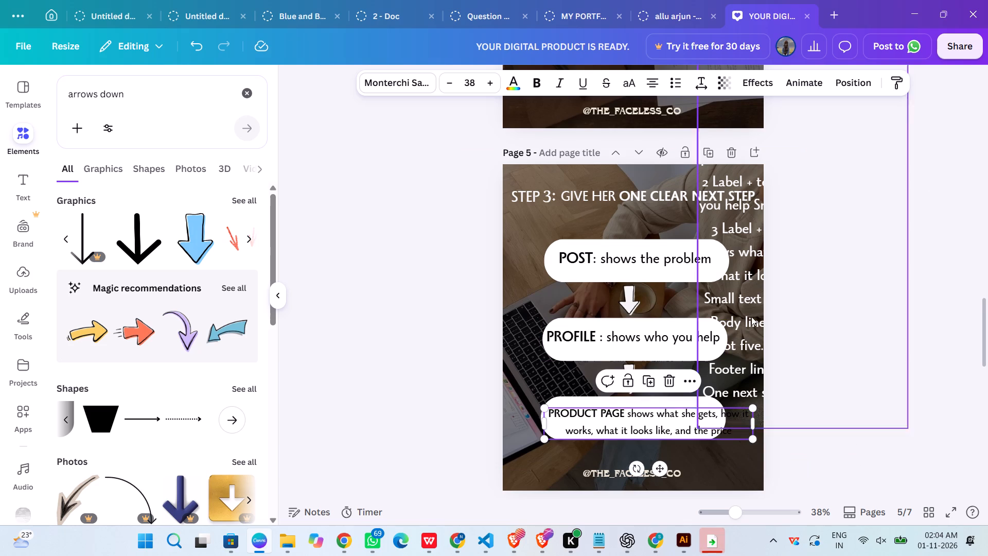
{"action": "left_click_drag", "start_coordinate": [744, 307], "coordinate": [746, 248]}
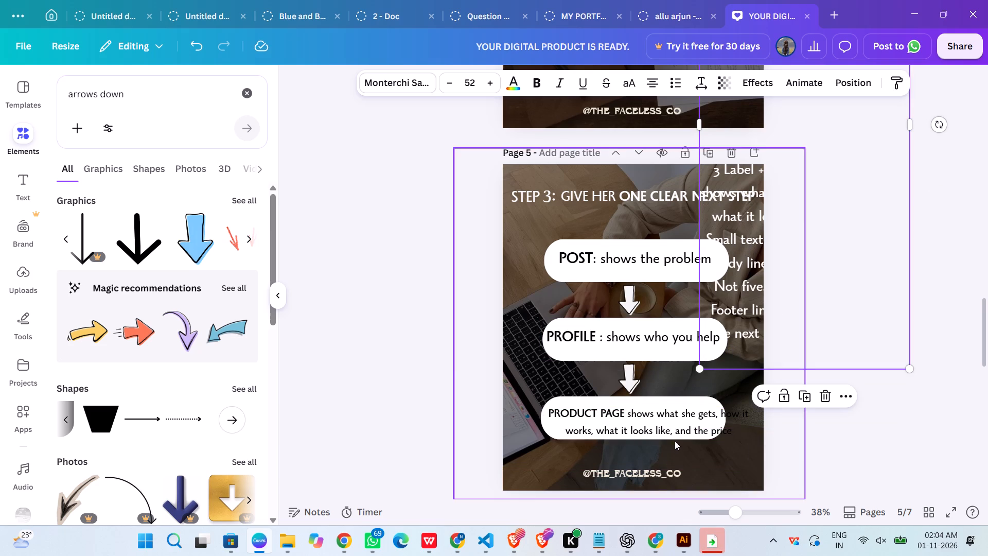
Scale the PRODUCT PAGE text down to size 33.2 and centre its two lines inside the third white box.
{"action": "left_click_drag", "start_coordinate": [675, 421], "coordinate": [676, 414]}
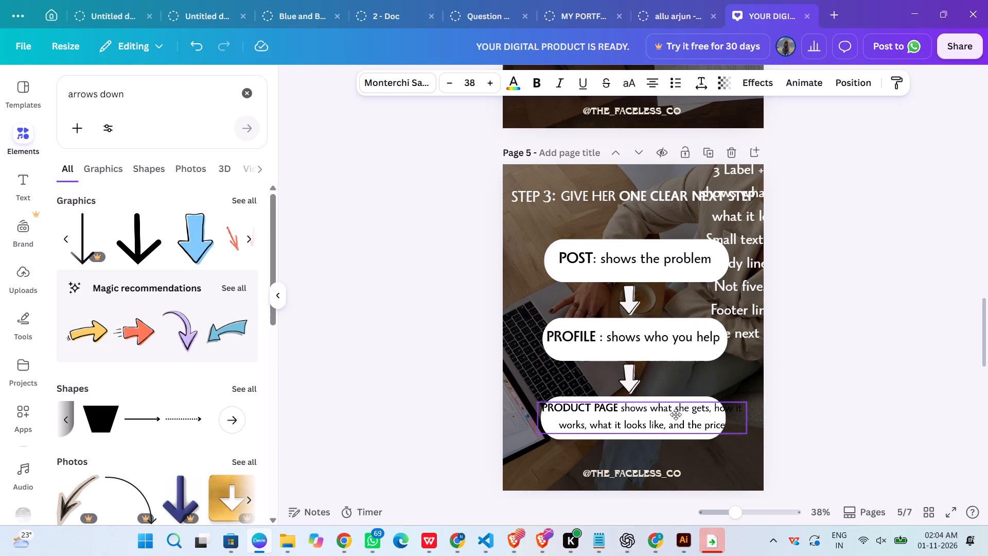
{"action": "left_click_drag", "start_coordinate": [676, 414], "coordinate": [678, 414]}
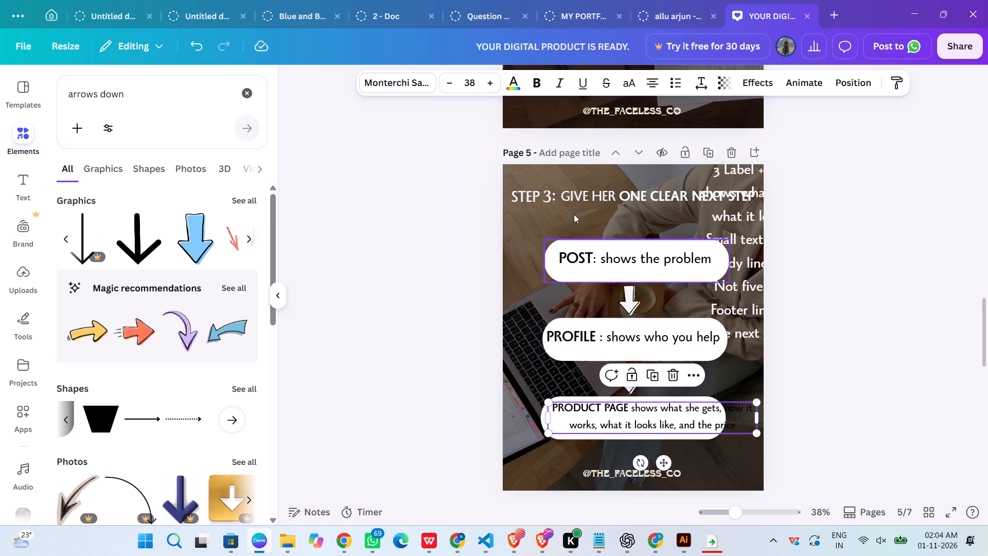
{"action": "left_click_drag", "start_coordinate": [546, 401], "coordinate": [549, 402]}
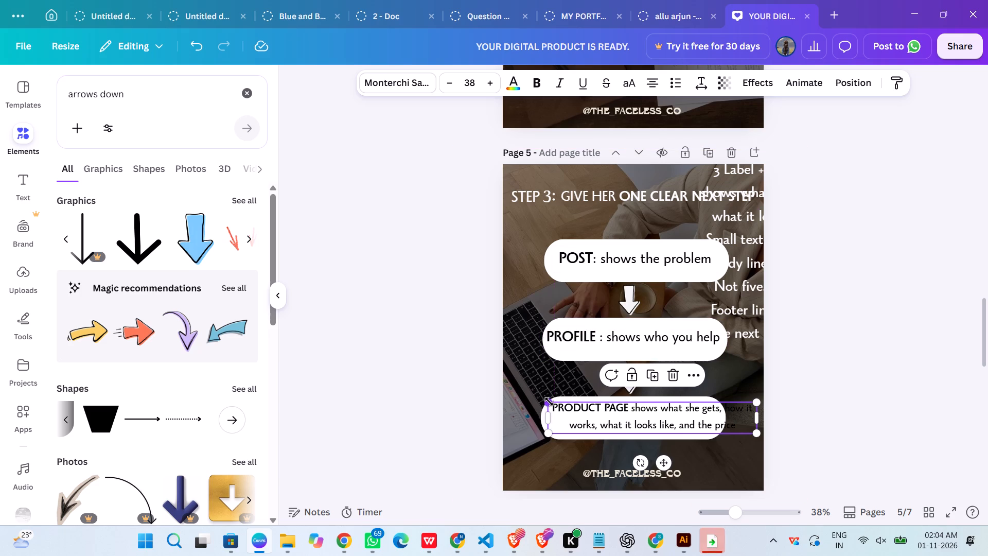
{"action": "left_click_drag", "start_coordinate": [549, 402], "coordinate": [573, 403]}
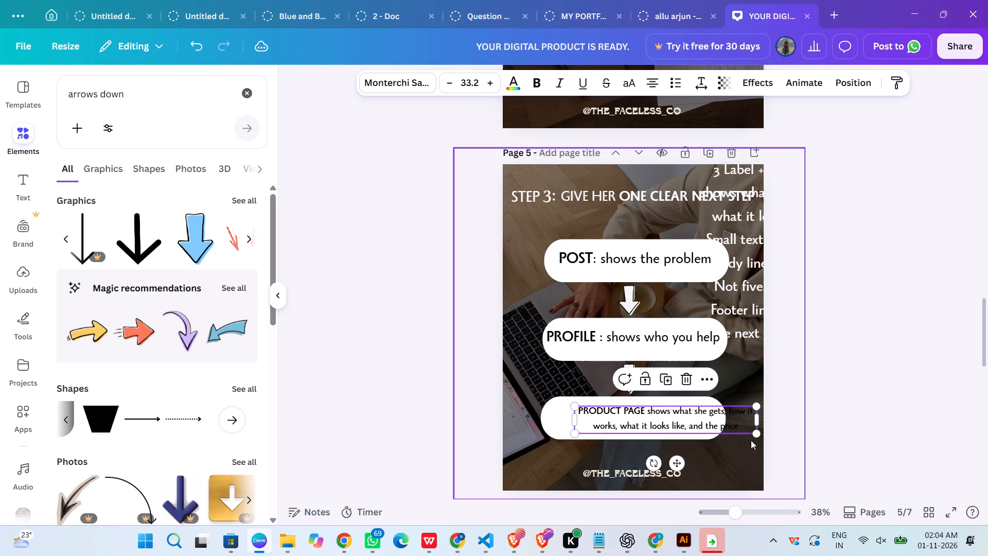
{"action": "left_click_drag", "start_coordinate": [699, 419], "coordinate": [661, 416]}
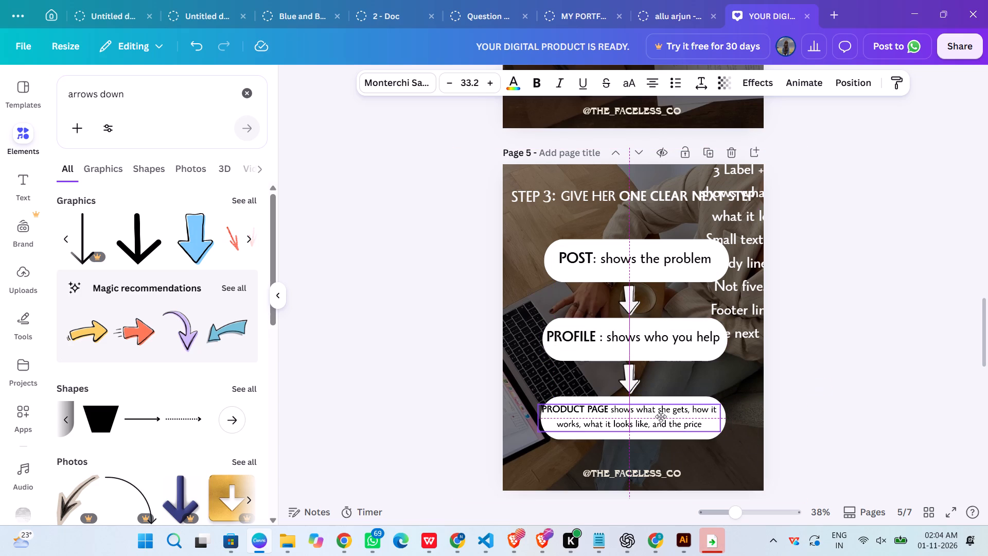
{"action": "left_click_drag", "start_coordinate": [661, 416], "coordinate": [665, 419]}
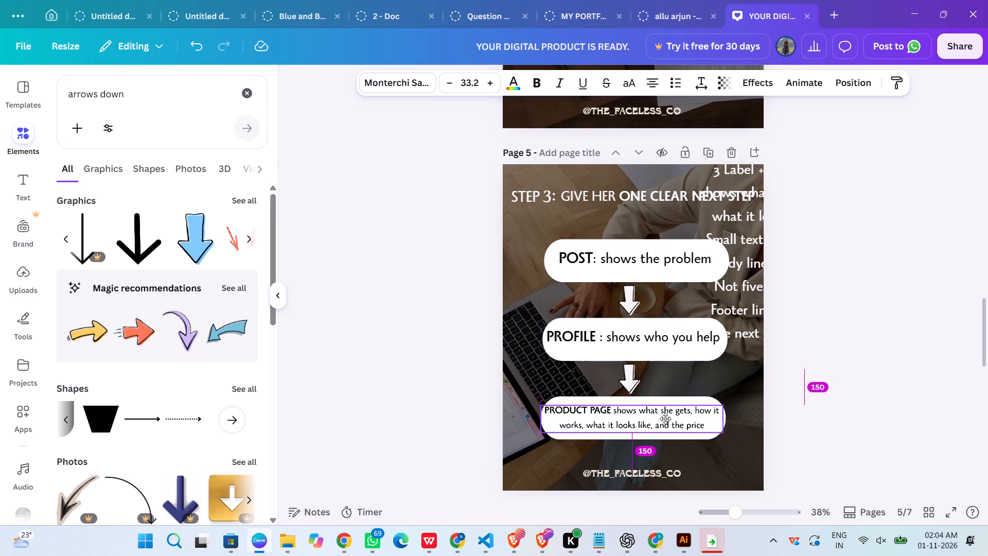
{"action": "left_click_drag", "start_coordinate": [665, 419], "coordinate": [666, 420]}
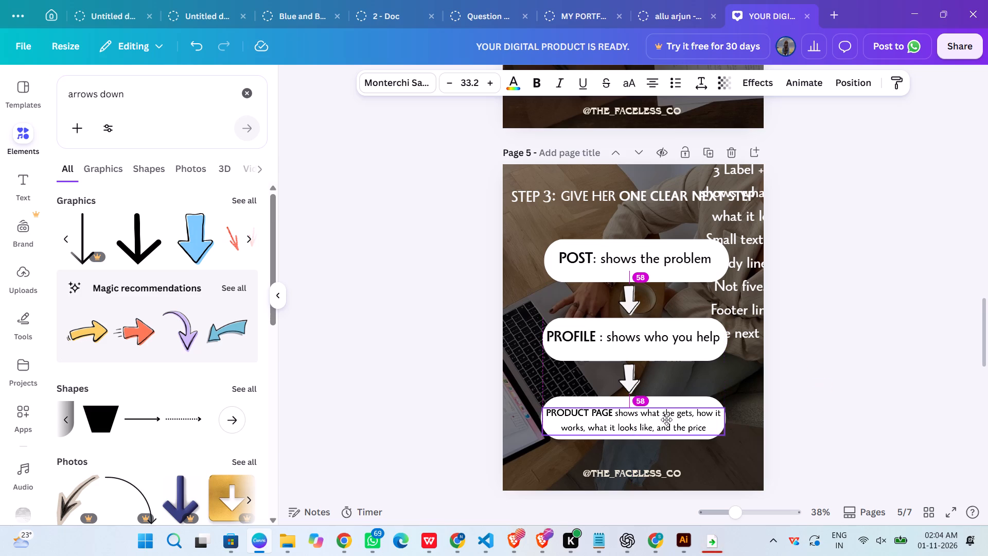
{"action": "left_click_drag", "start_coordinate": [666, 420], "coordinate": [666, 419]}
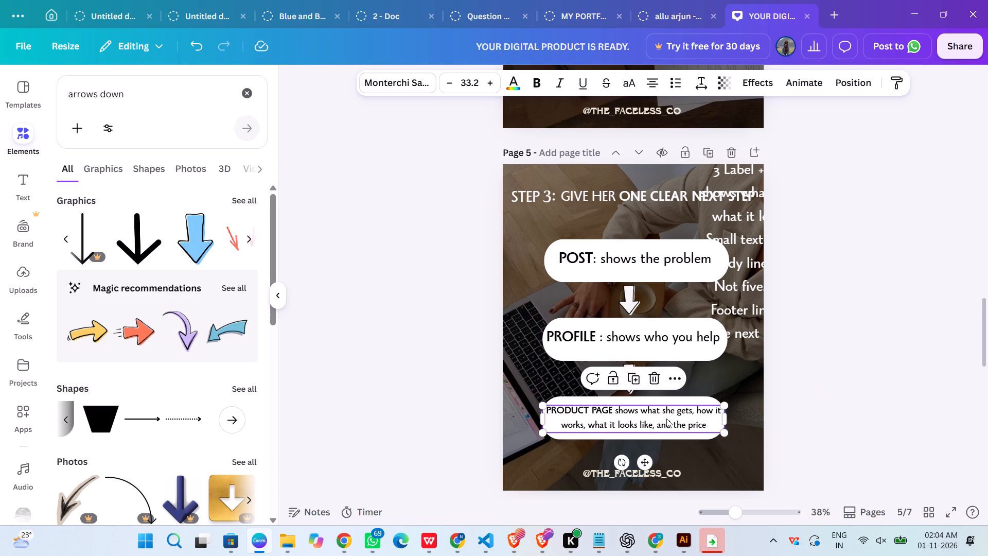
Reduce the "PROFILE : shows who you help" text in the second box to font size 42.1.
{"action": "left_click", "coordinate": [639, 340]}
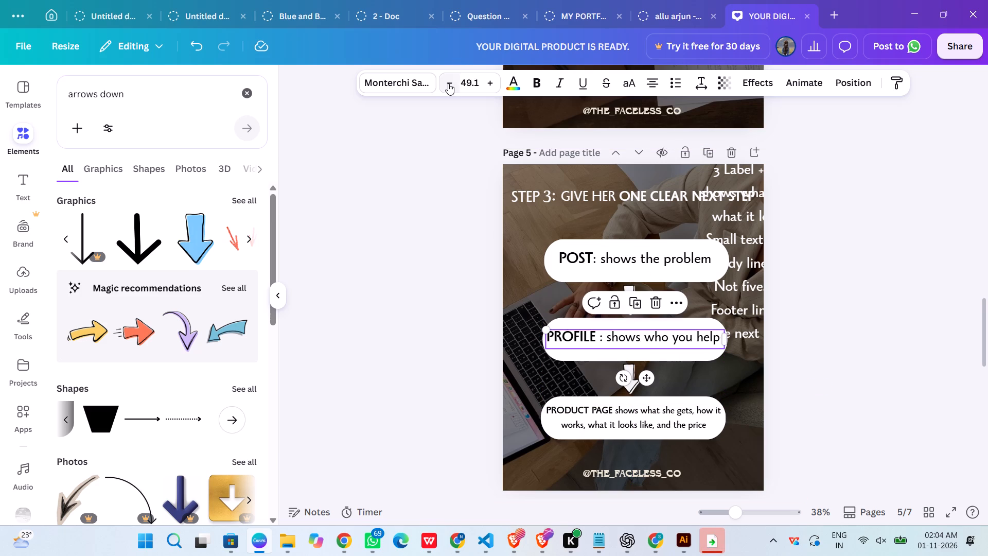
{"action": "triple_click", "coordinate": [448, 83]}
{"action": "triple_click", "coordinate": [448, 83]}
{"action": "left_click", "coordinate": [448, 83]}
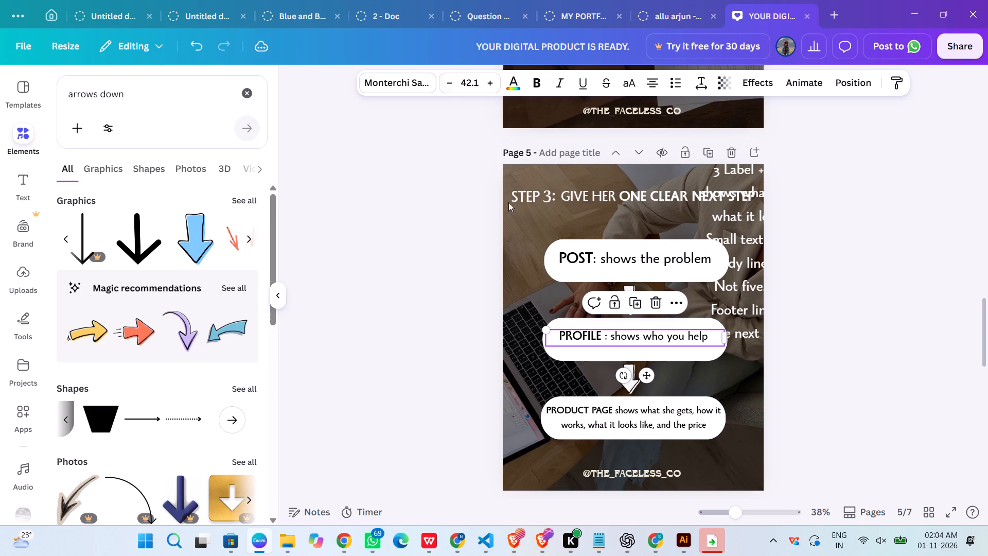
{"action": "left_click", "coordinate": [981, 379]}
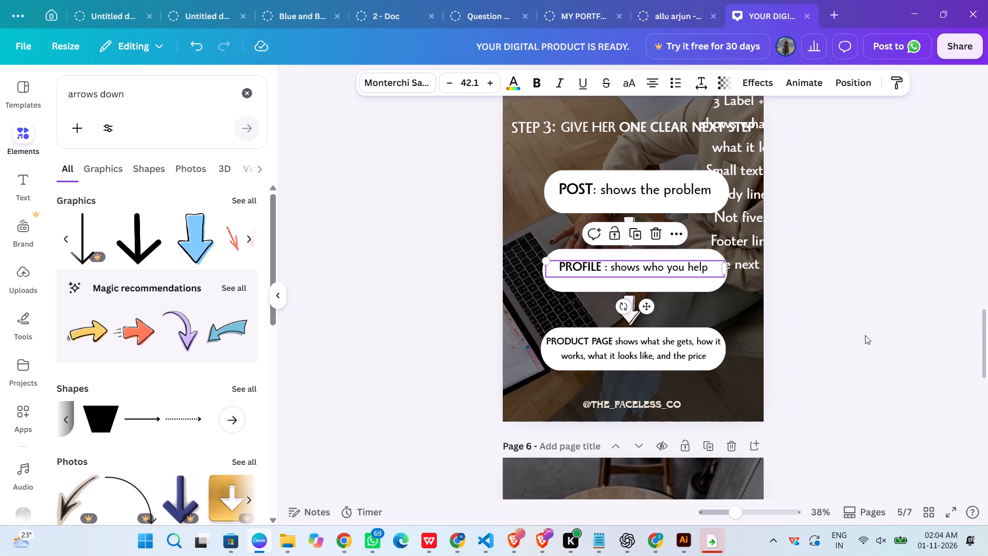
{"action": "scroll", "coordinate": [865, 335], "scroll_direction": "up", "scroll_amount": 1}
{"action": "left_click", "coordinate": [788, 390]}
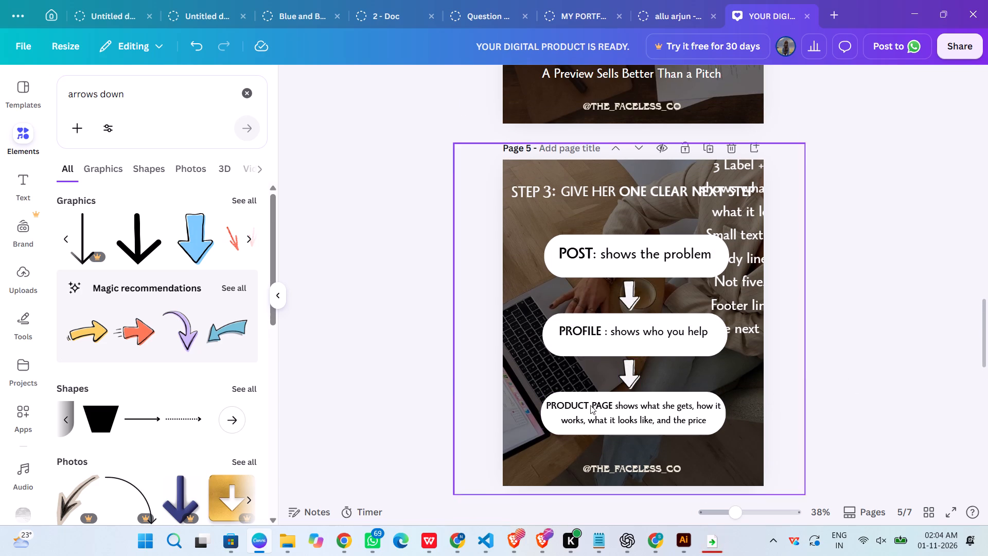
Select the words PRODUCT PAGE in the third box's text and toggle bold on them.
{"action": "left_click", "coordinate": [568, 412]}
{"action": "double_click", "coordinate": [583, 405]}
{"action": "left_click", "coordinate": [583, 405]}
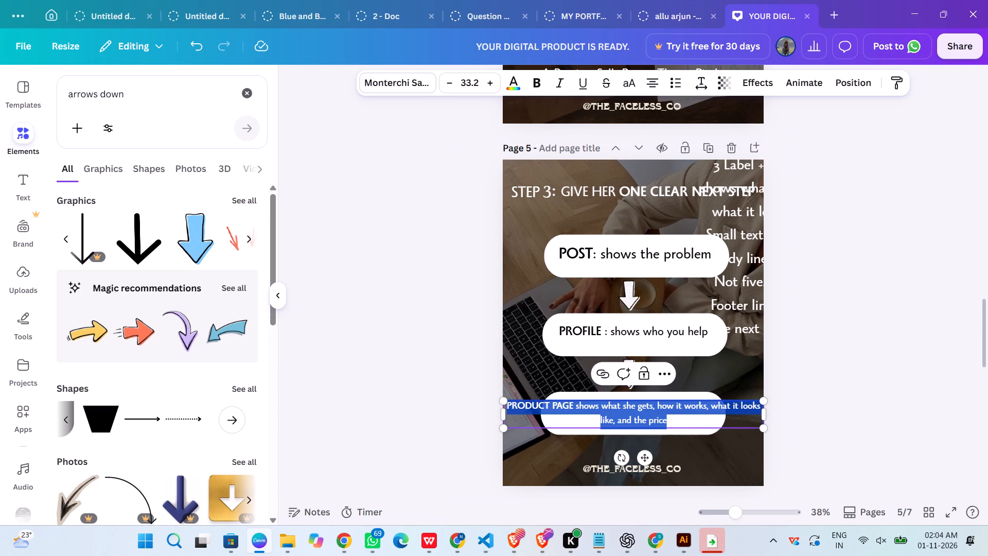
{"action": "left_click_drag", "start_coordinate": [570, 405], "coordinate": [532, 409]}
{"action": "left_click_drag", "start_coordinate": [509, 406], "coordinate": [560, 406]}
{"action": "left_click", "coordinate": [573, 407]}
{"action": "left_click_drag", "start_coordinate": [573, 407], "coordinate": [519, 407]}
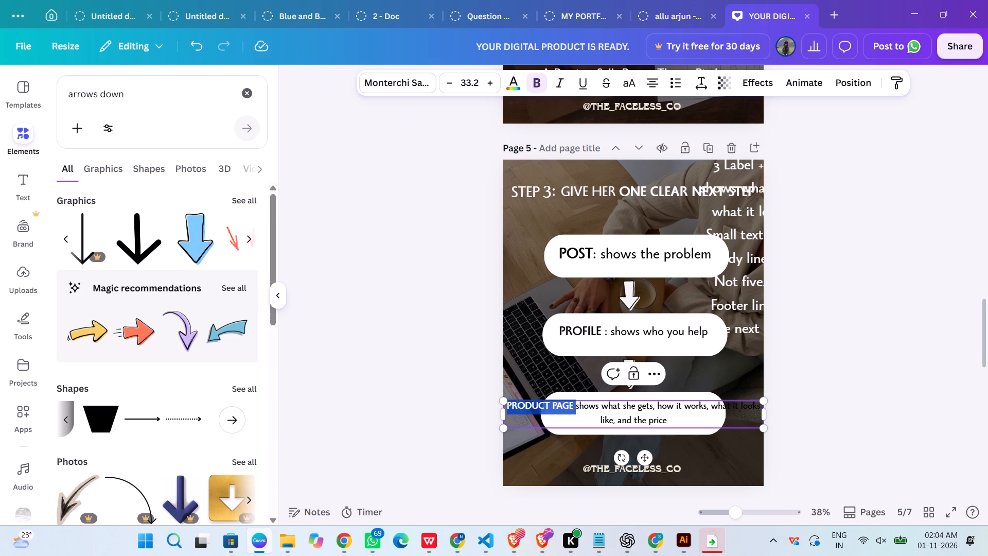
{"action": "left_click_drag", "start_coordinate": [519, 407], "coordinate": [519, 407]}
{"action": "left_click", "coordinate": [541, 83]}
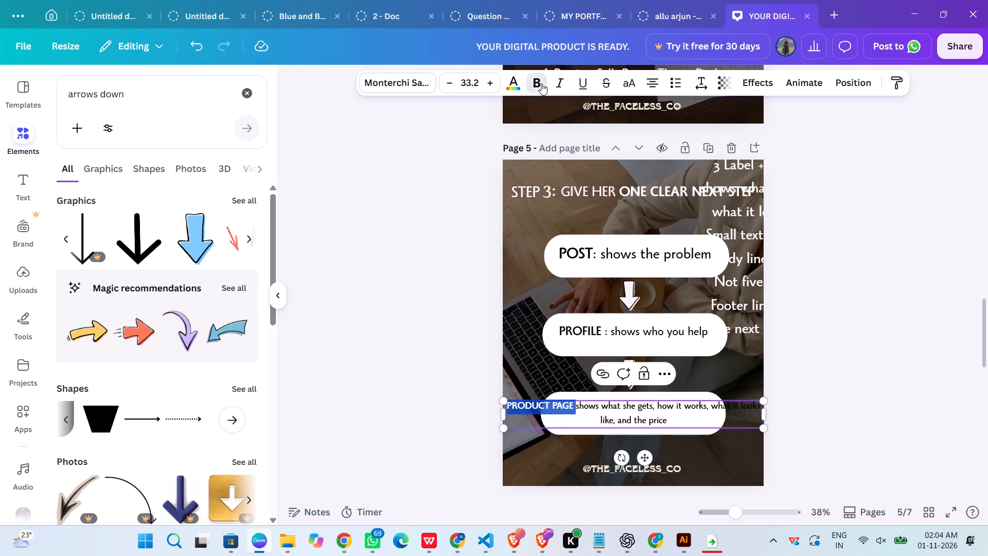
{"action": "left_click", "coordinate": [929, 369]}
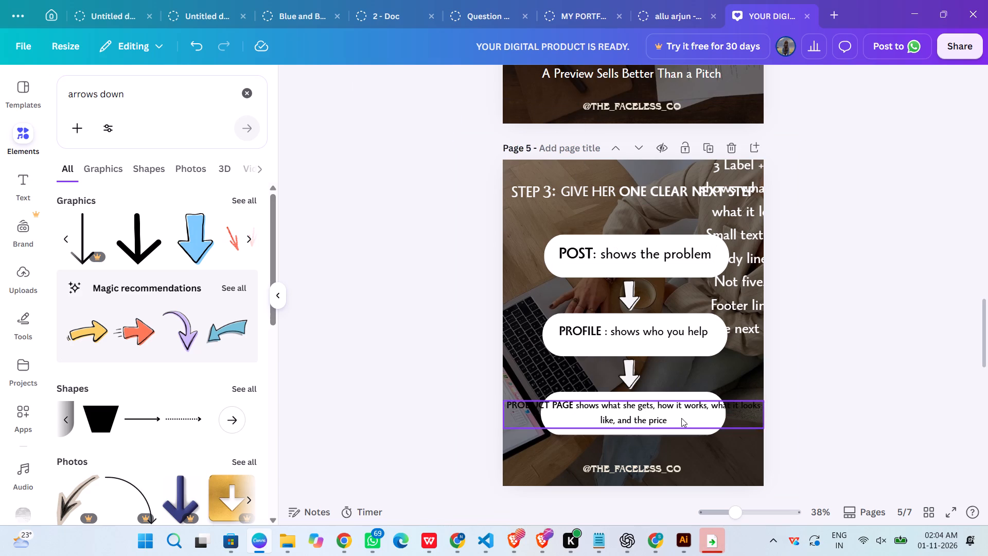
Narrow the PRODUCT PAGE text frame so its two lines fit within the third white box, and centre it there.
{"action": "left_click", "coordinate": [681, 418]}
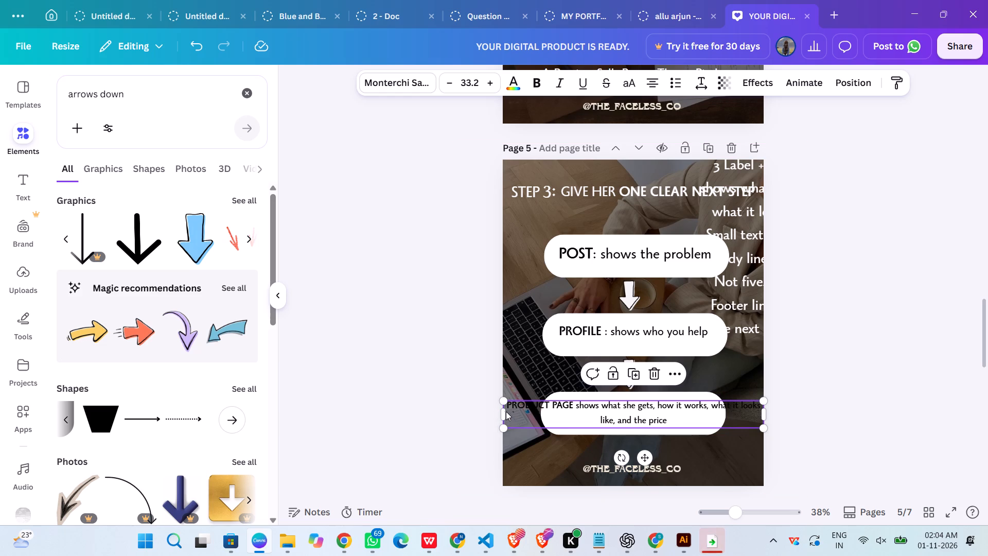
{"action": "left_click_drag", "start_coordinate": [500, 412], "coordinate": [549, 419]}
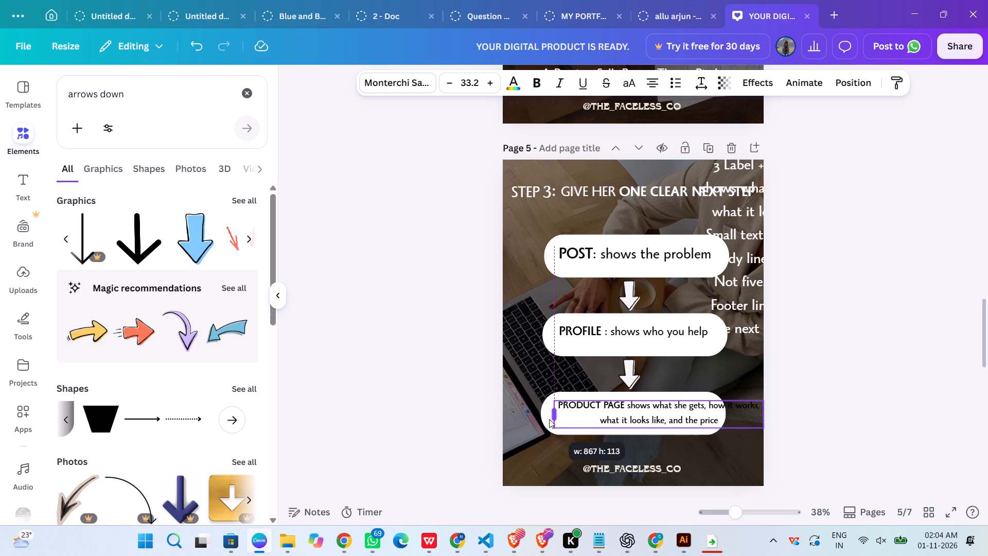
{"action": "left_click_drag", "start_coordinate": [549, 419], "coordinate": [550, 419]}
{"action": "left_click_drag", "start_coordinate": [700, 415], "coordinate": [676, 419]}
{"action": "left_click_drag", "start_coordinate": [528, 420], "coordinate": [559, 420]}
{"action": "left_click_drag", "start_coordinate": [639, 419], "coordinate": [616, 423]}
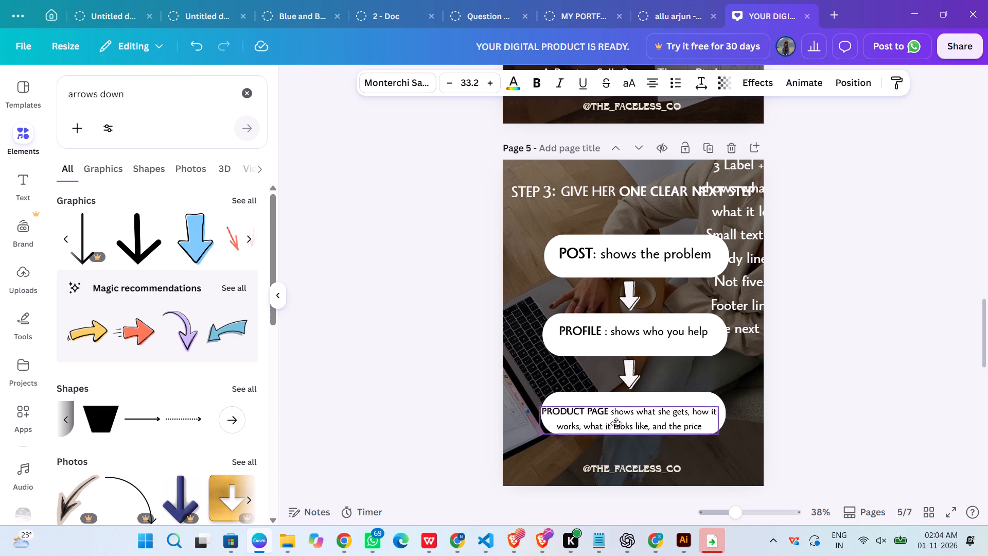
{"action": "left_click_drag", "start_coordinate": [616, 423], "coordinate": [623, 416]}
{"action": "left_click", "coordinate": [951, 352]}
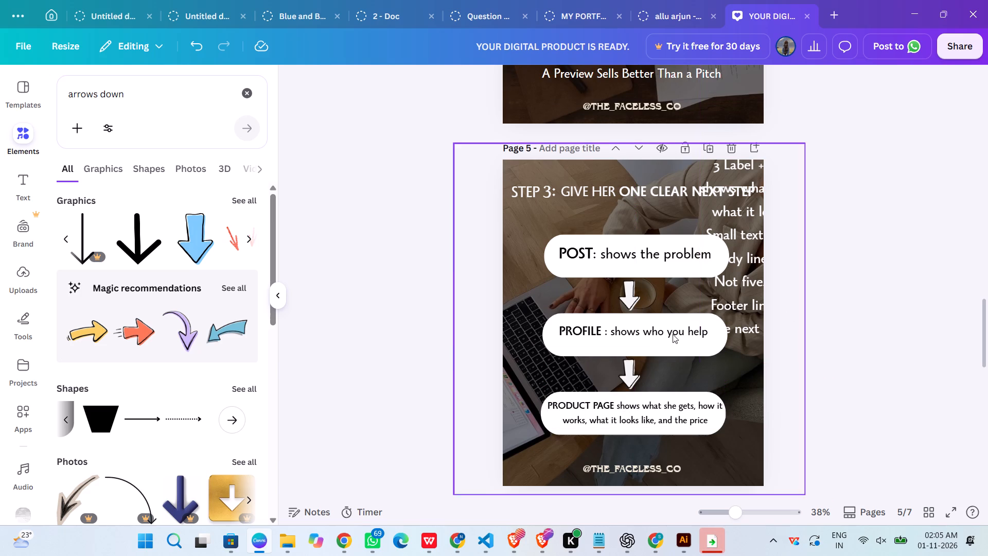
Shorten the white PROFILE box from its lower edge and move the arrow below it up to close the gap.
{"action": "left_click", "coordinate": [652, 343]}
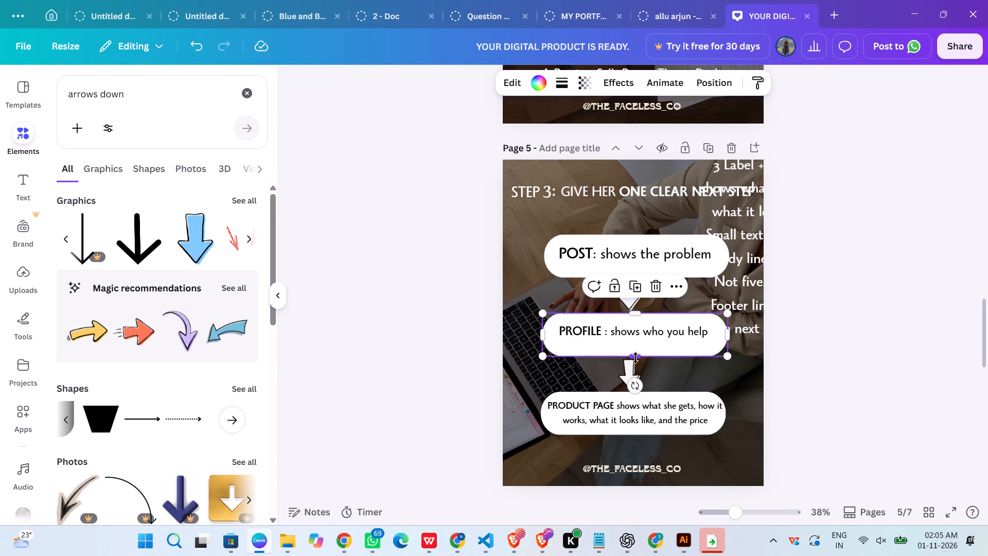
{"action": "left_click_drag", "start_coordinate": [636, 356], "coordinate": [636, 344]}
{"action": "left_click", "coordinate": [843, 364]}
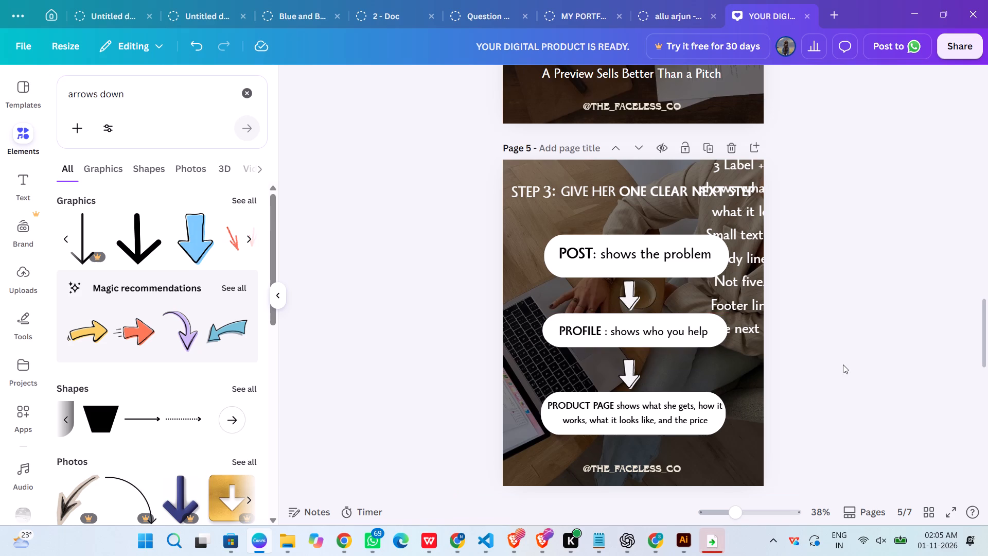
{"action": "left_click_drag", "start_coordinate": [631, 368], "coordinate": [630, 359]}
Group the PRODUCT PAGE text with its white box and move the group up to sit just below the second arrow.
{"action": "left_click", "coordinate": [668, 409]}
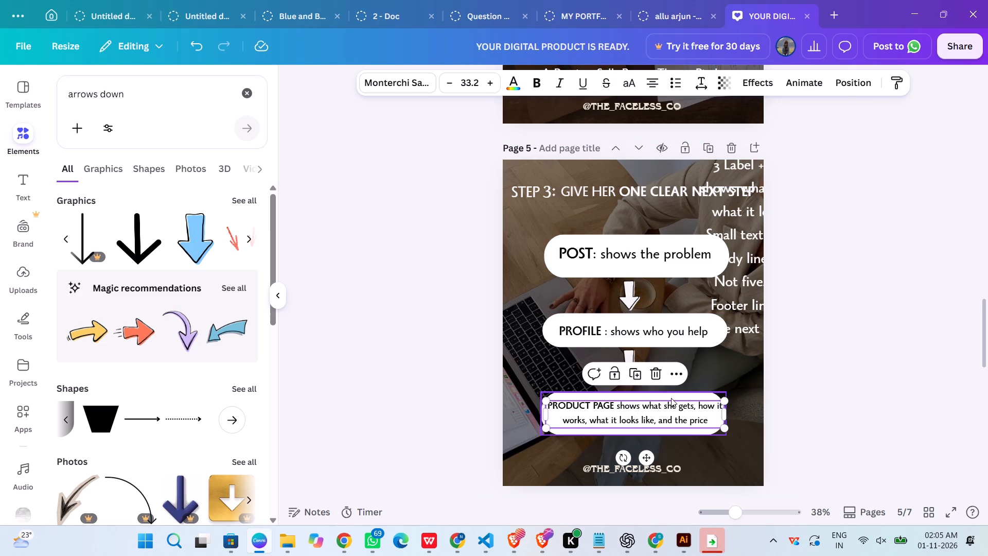
{"action": "left_click", "coordinate": [606, 394], "text": "ctrl"}
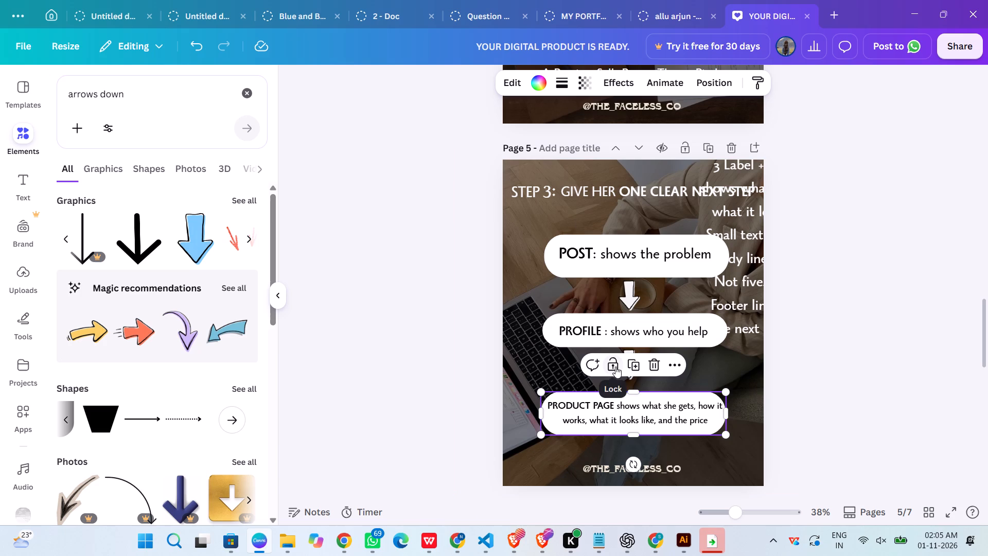
{"action": "left_click", "coordinate": [654, 420], "text": "shift"}
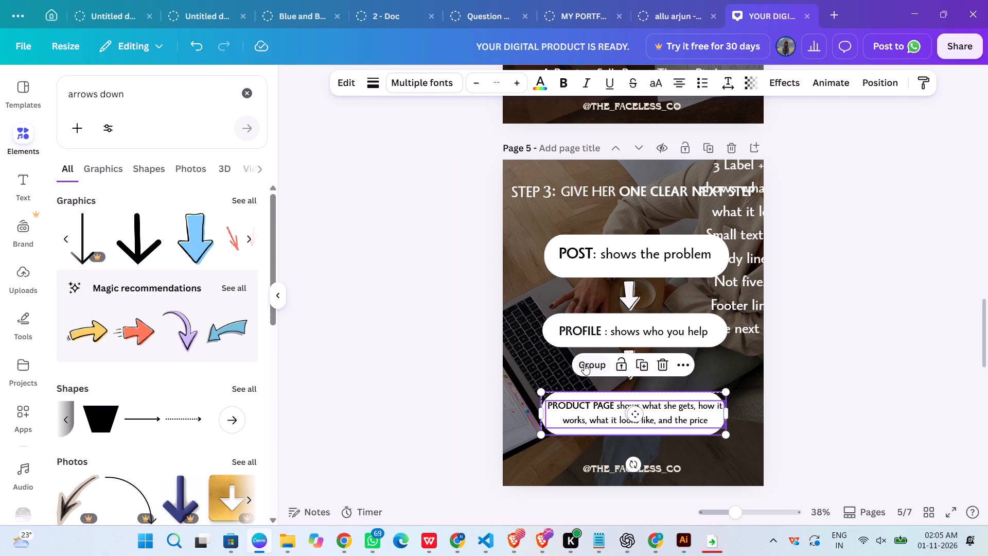
{"action": "left_click", "coordinate": [584, 363]}
{"action": "left_click", "coordinate": [845, 426]}
{"action": "left_click_drag", "start_coordinate": [663, 417], "coordinate": [663, 410]}
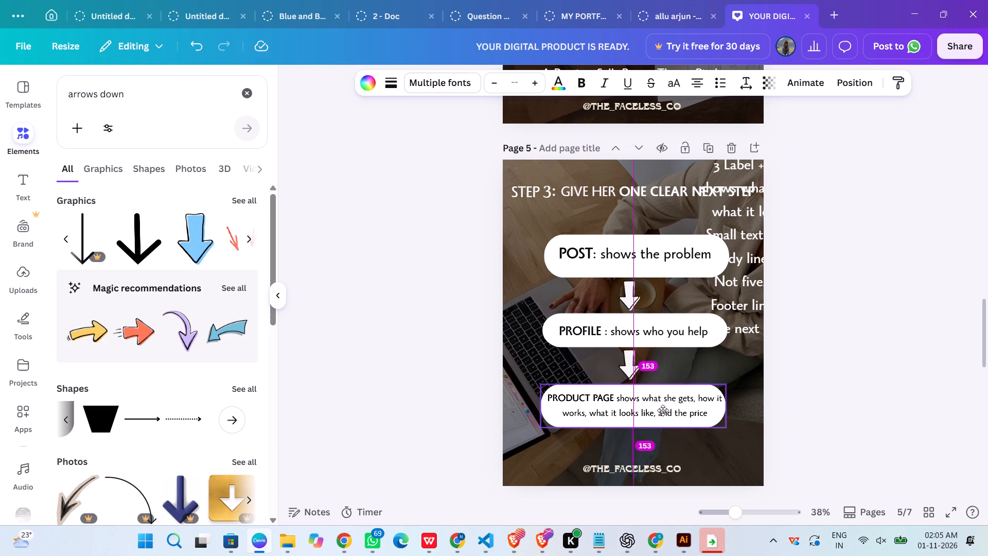
{"action": "left_click_drag", "start_coordinate": [663, 410], "coordinate": [664, 410]}
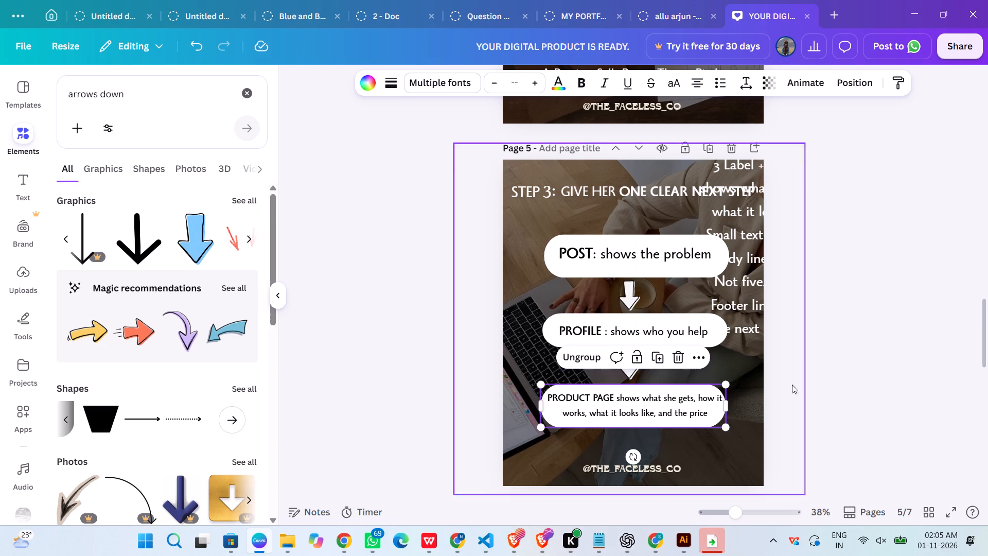
{"action": "left_click", "coordinate": [824, 385]}
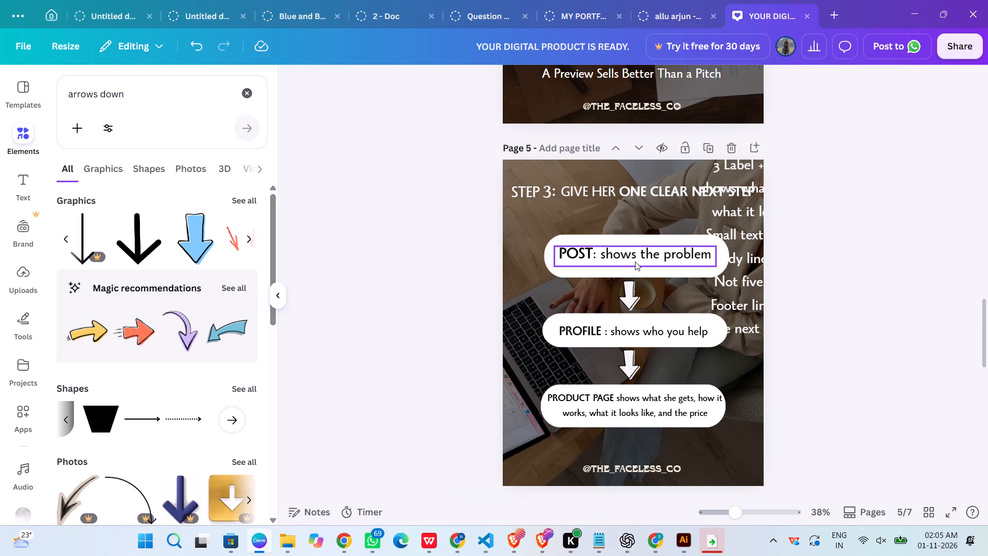
Insert a colon after the words PRODUCT PAGE in the third box's text.
{"action": "left_click", "coordinate": [635, 262]}
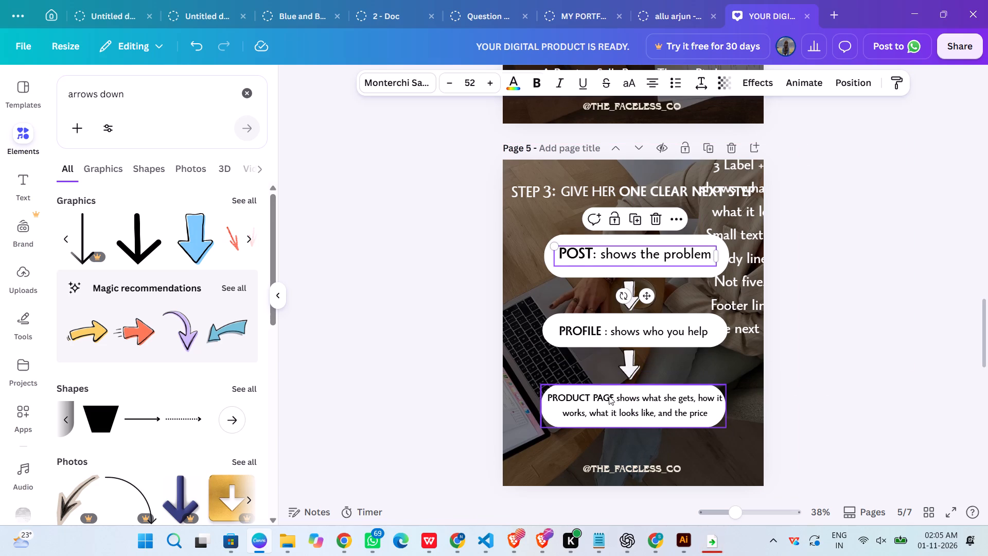
{"action": "left_click", "coordinate": [609, 396]}
{"action": "double_click", "coordinate": [609, 396]}
{"action": "left_click", "coordinate": [592, 406]}
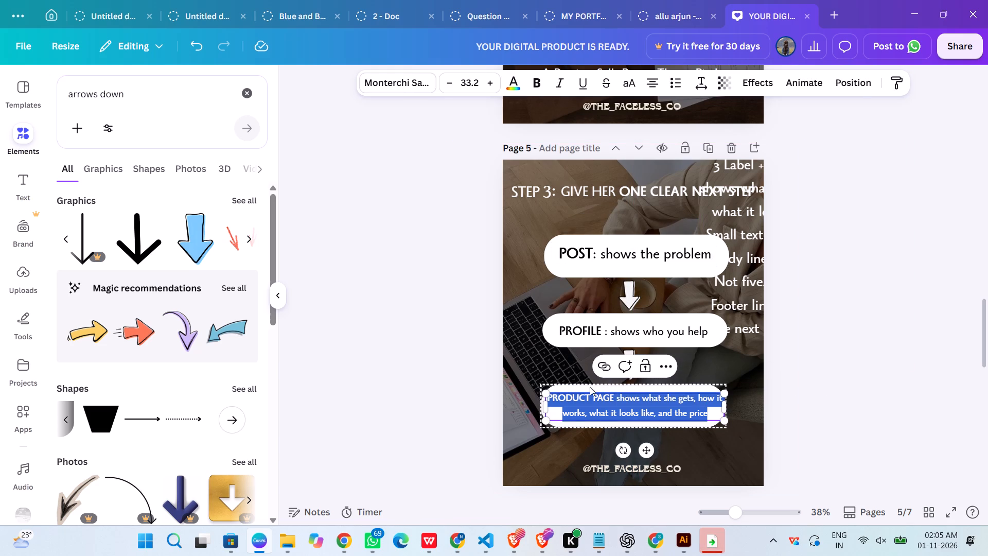
{"action": "left_click", "coordinate": [611, 422]}
{"action": "left_click", "coordinate": [619, 411]}
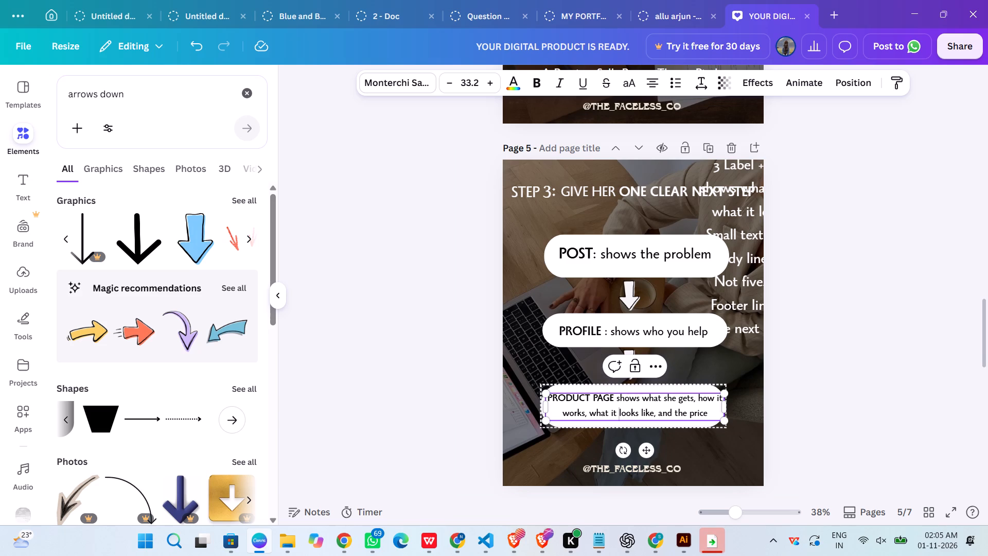
{"action": "left_click_drag", "start_coordinate": [612, 397], "coordinate": [548, 393]}
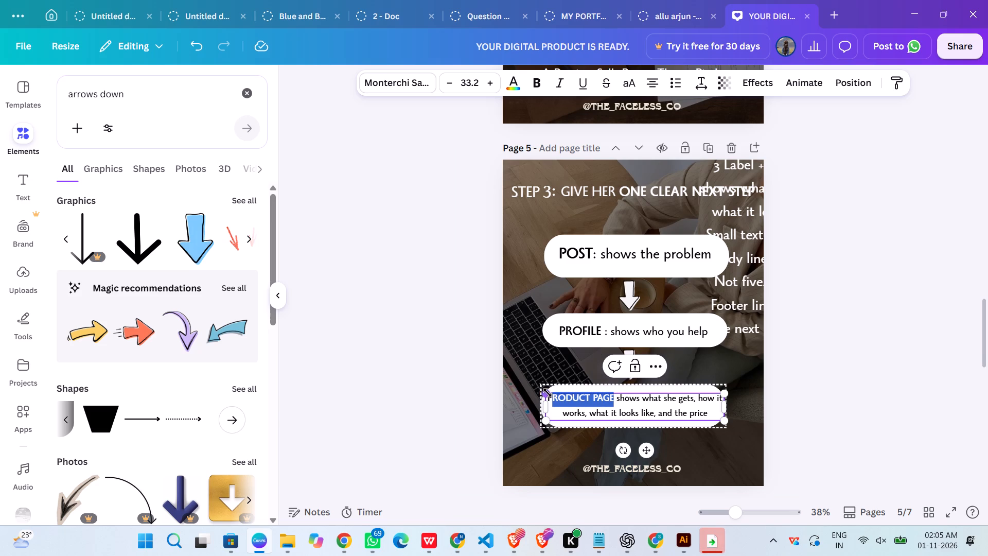
{"action": "left_click_drag", "start_coordinate": [548, 393], "coordinate": [547, 393]}
{"action": "left_click", "coordinate": [650, 421]}
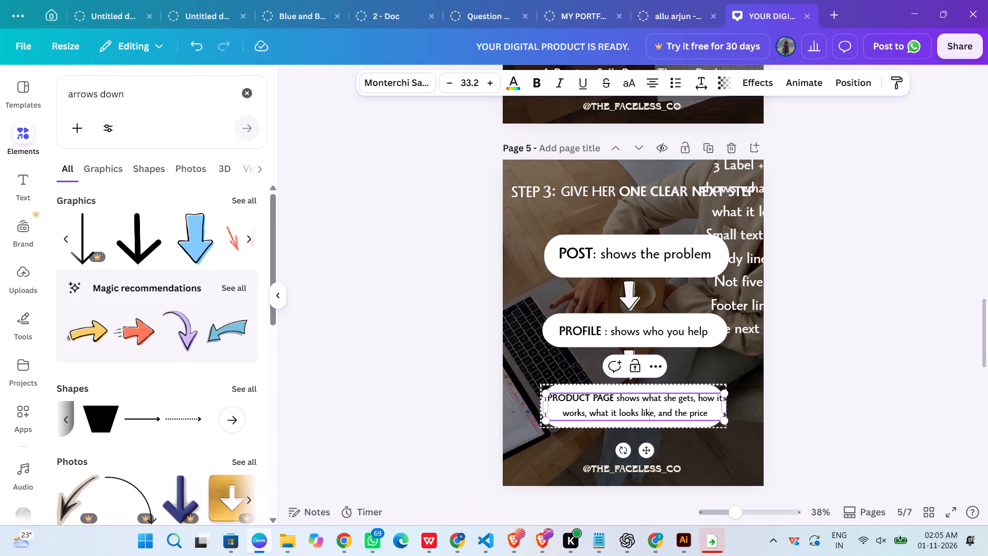
{"action": "left_click", "coordinate": [610, 397]}
{"action": "key", "text": "Right"}
{"action": "key", "text": "shift+colon"}
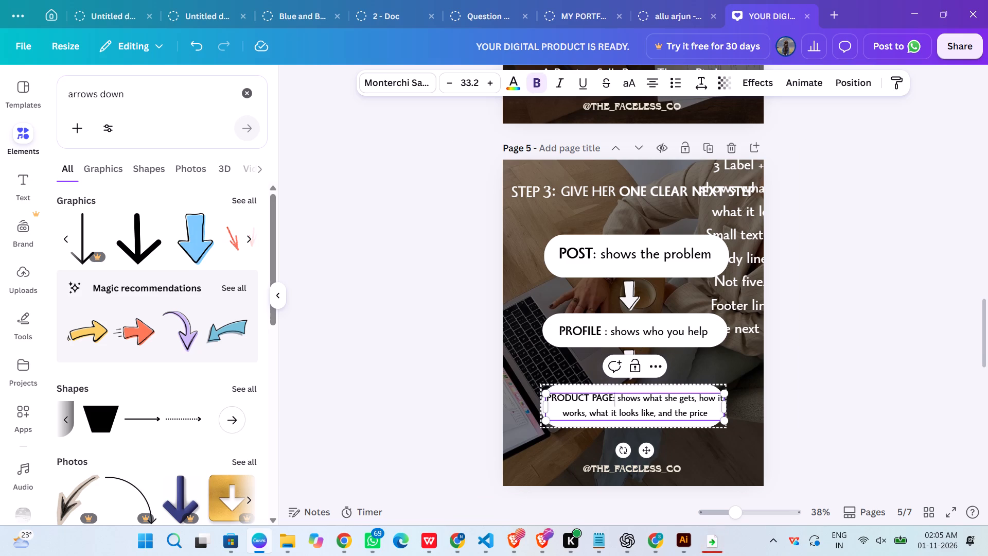
{"action": "left_click", "coordinate": [818, 386]}
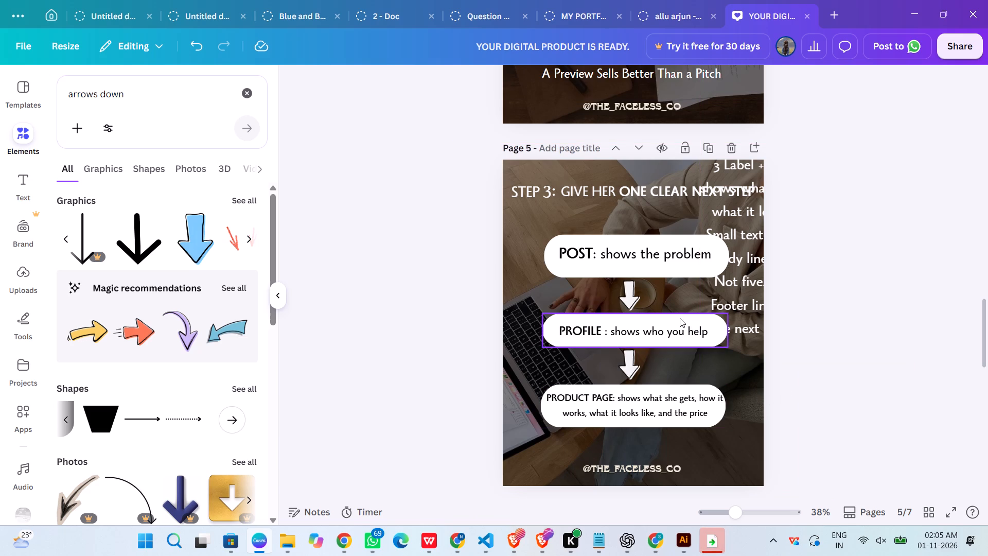
Reposition the "PROFILE : shows who you help" text to sit vertically centred in its shortened white box.
{"action": "left_click_drag", "start_coordinate": [672, 334], "coordinate": [669, 329]}
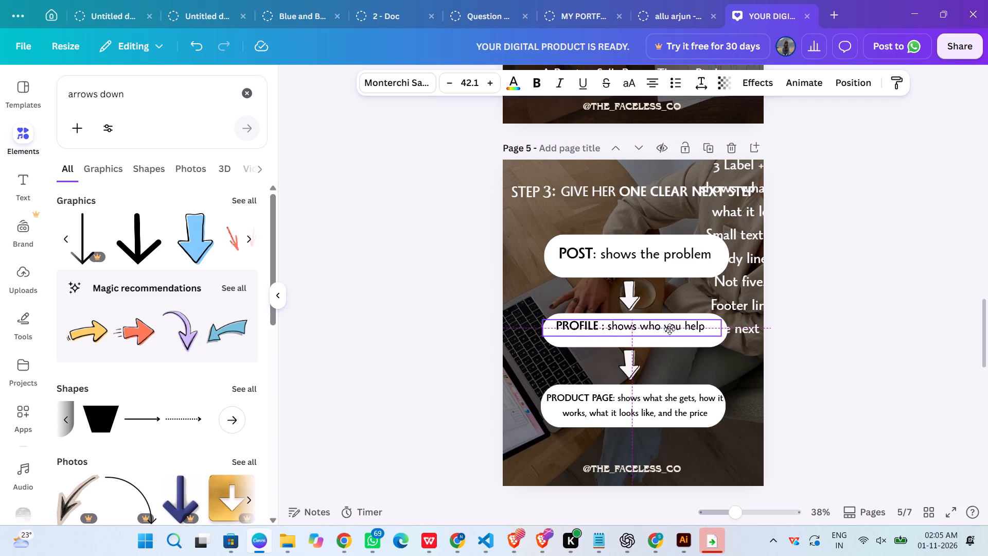
{"action": "left_click_drag", "start_coordinate": [669, 329], "coordinate": [669, 332]}
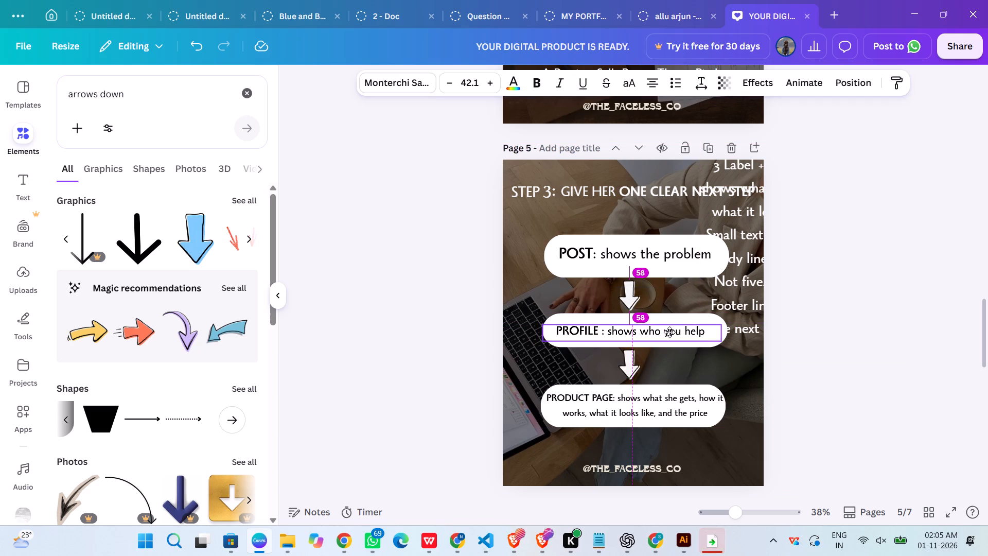
{"action": "left_click_drag", "start_coordinate": [669, 332], "coordinate": [671, 329]}
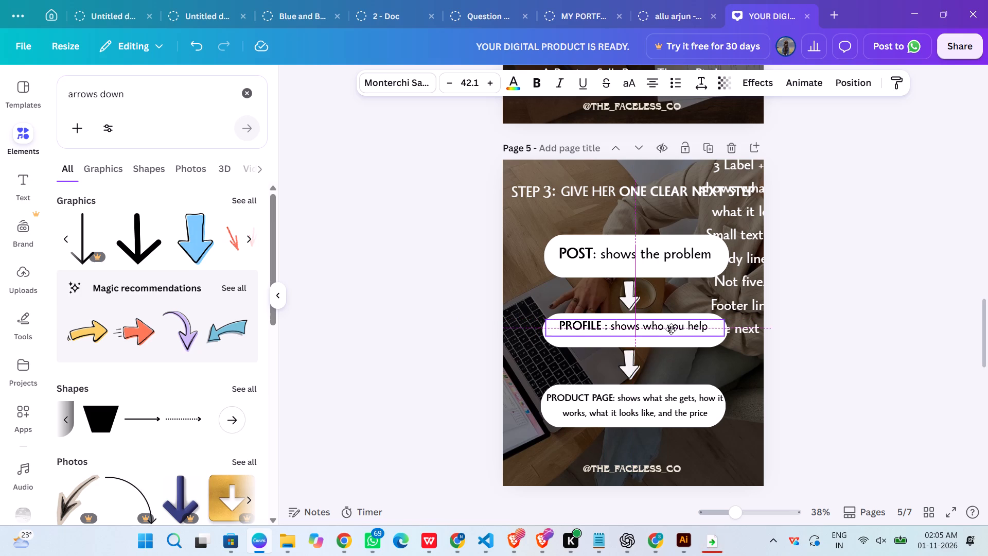
{"action": "left_click_drag", "start_coordinate": [671, 329], "coordinate": [669, 332]}
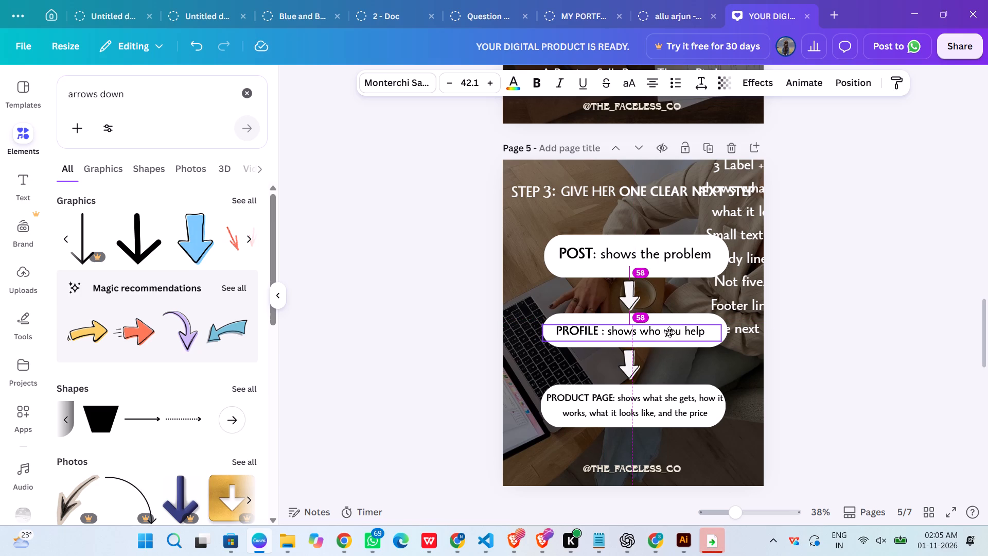
{"action": "left_click_drag", "start_coordinate": [669, 332], "coordinate": [669, 328]}
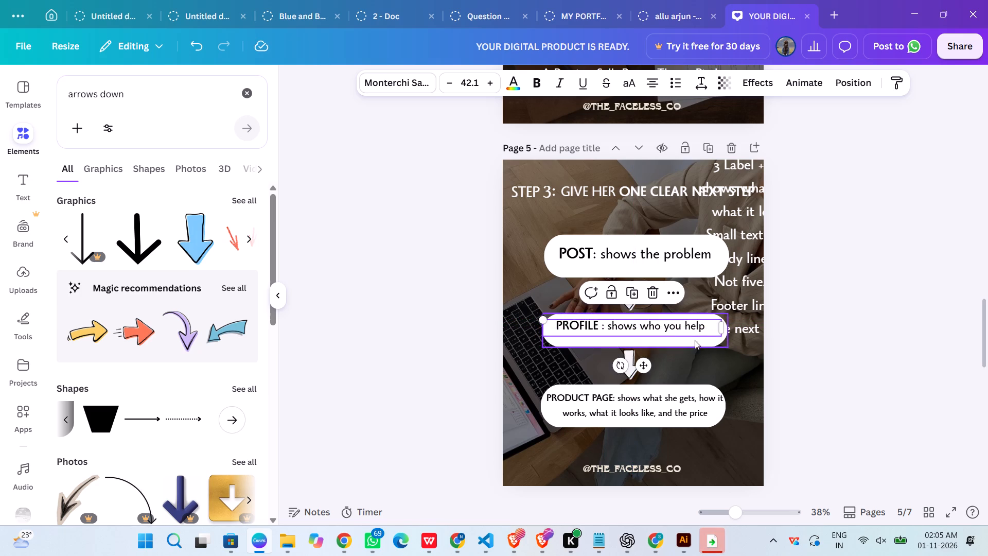
{"action": "left_click", "coordinate": [848, 350]}
{"action": "left_click", "coordinate": [687, 332]}
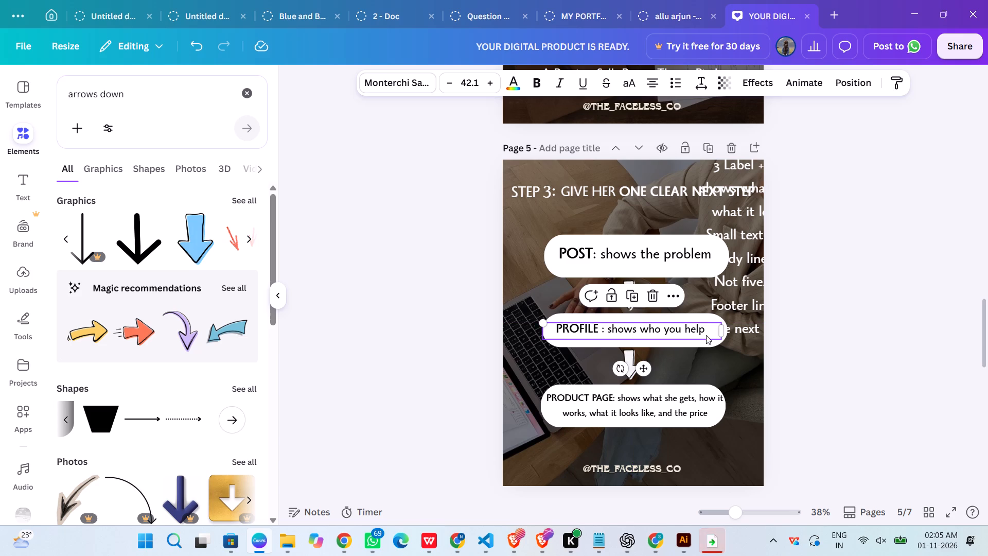
{"action": "left_click", "coordinate": [844, 356]}
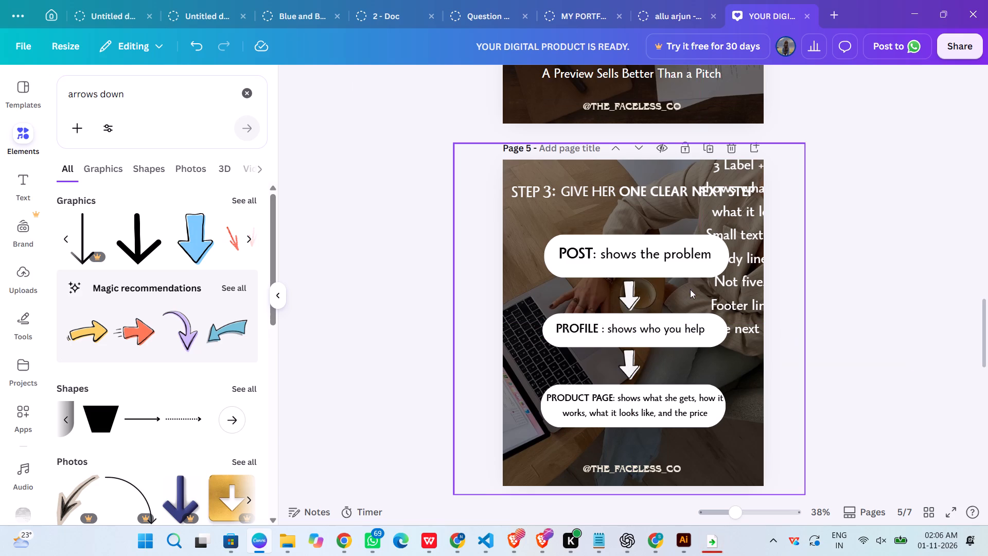
Shorten the white POST box by lowering its upper edge.
{"action": "left_click", "coordinate": [629, 253]}
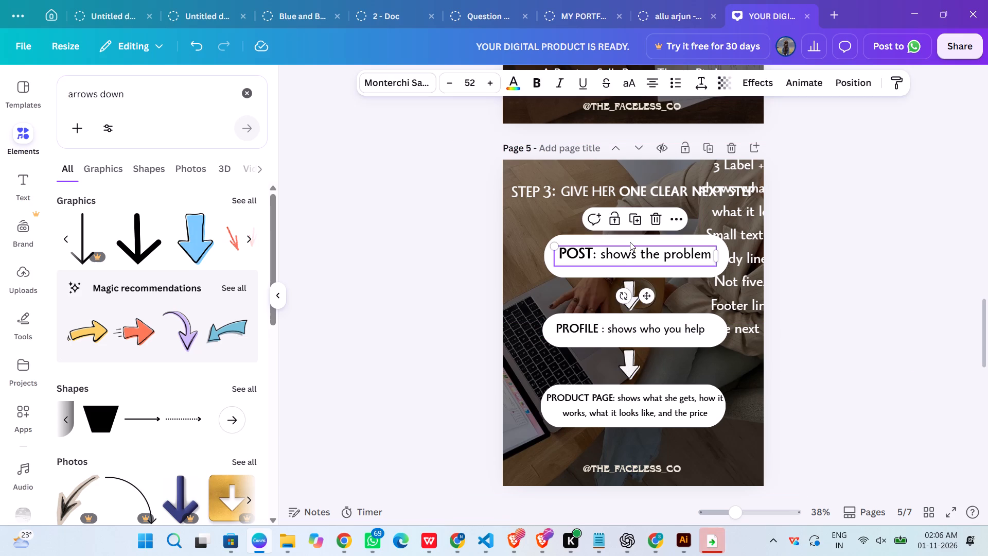
{"action": "left_click", "coordinate": [630, 239]}
{"action": "left_click_drag", "start_coordinate": [633, 235], "coordinate": [634, 243]}
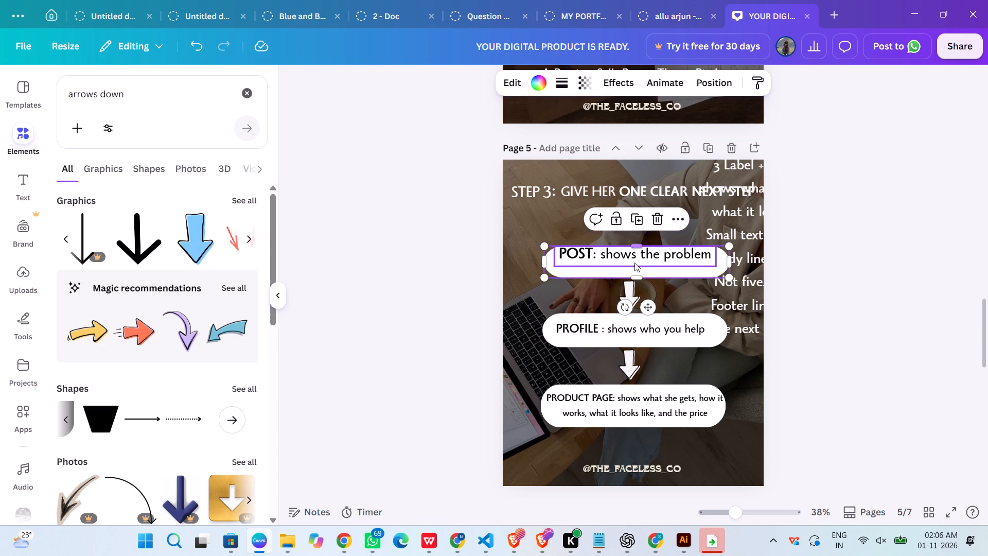
Reduce the "POST: shows the problem" text to font size 44 and centre it within its shortened white box.
{"action": "left_click_drag", "start_coordinate": [638, 258], "coordinate": [641, 265]}
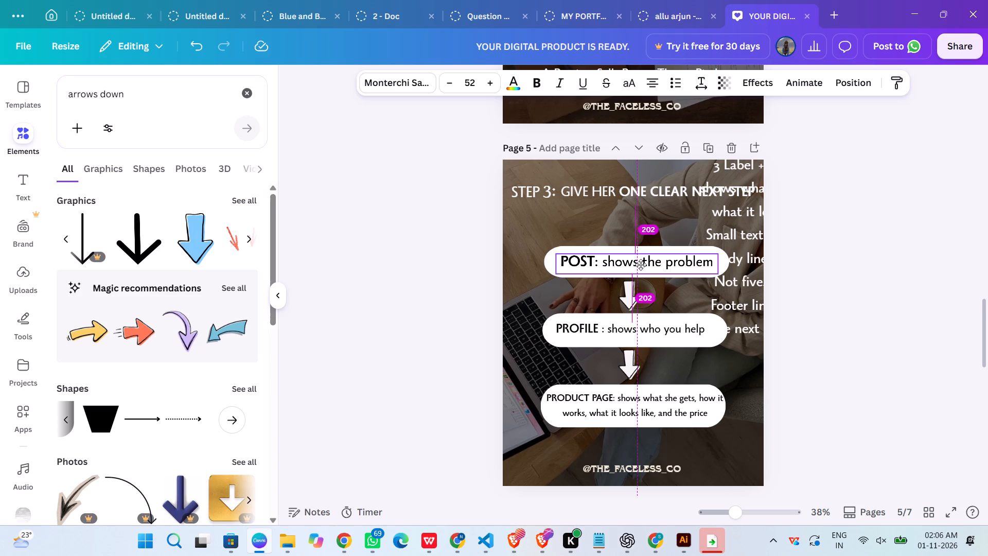
{"action": "left_click_drag", "start_coordinate": [641, 265], "coordinate": [635, 266]}
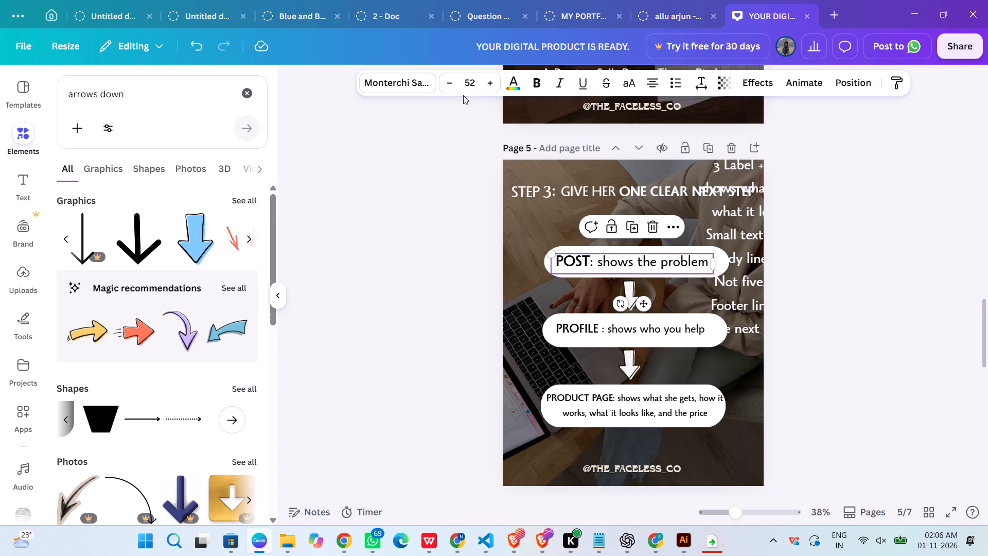
{"action": "triple_click", "coordinate": [445, 85]}
{"action": "triple_click", "coordinate": [445, 85]}
{"action": "double_click", "coordinate": [445, 85]}
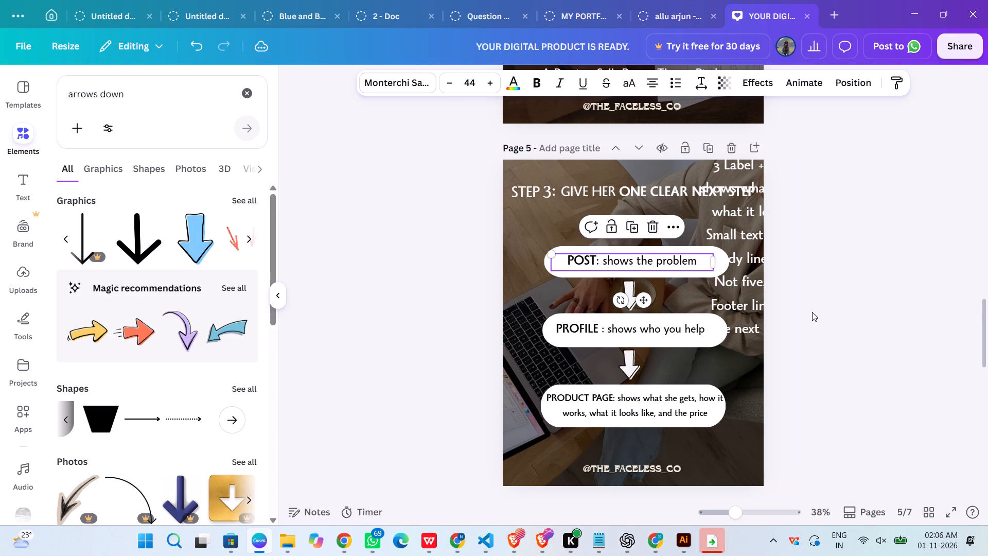
{"action": "left_click", "coordinate": [898, 341]}
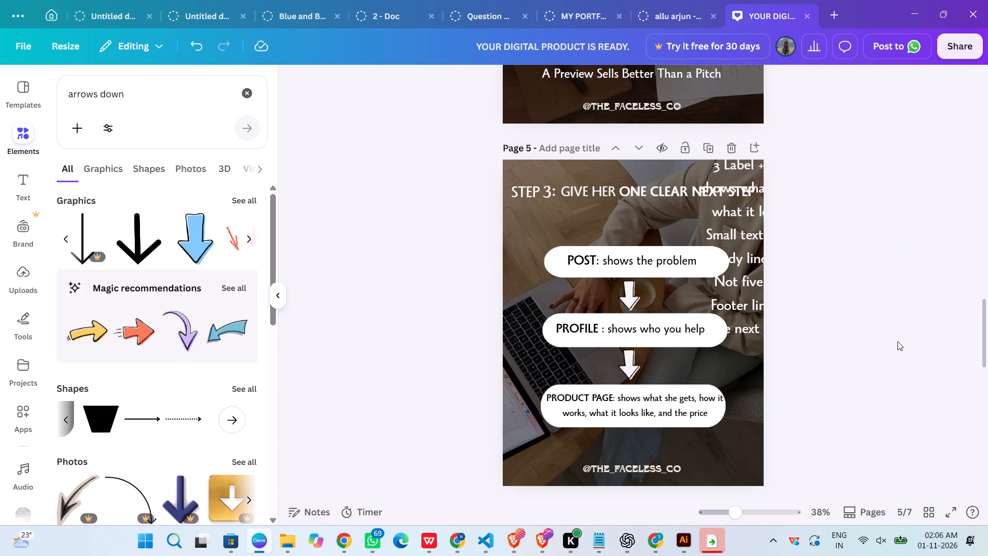
{"action": "left_click", "coordinate": [639, 269]}
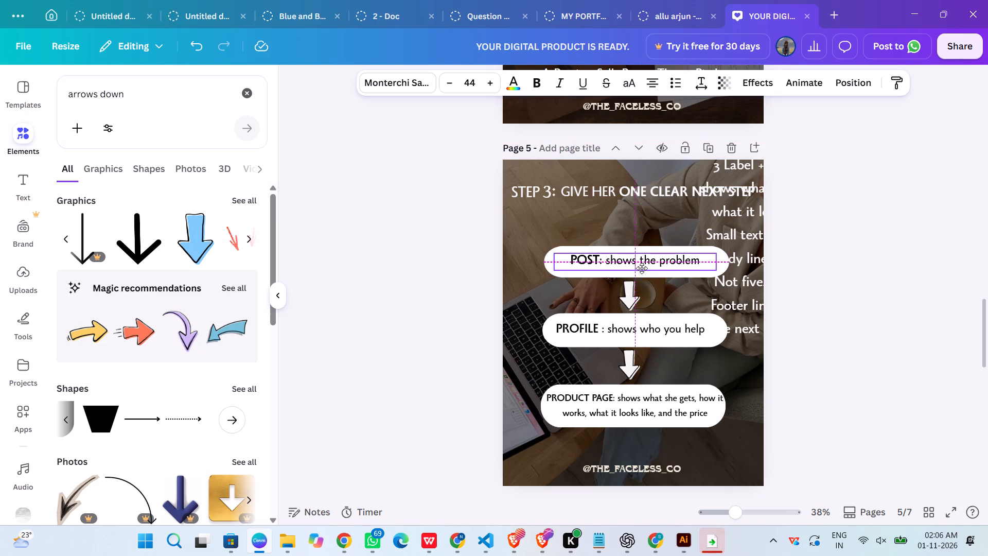
{"action": "left_click", "coordinate": [892, 321]}
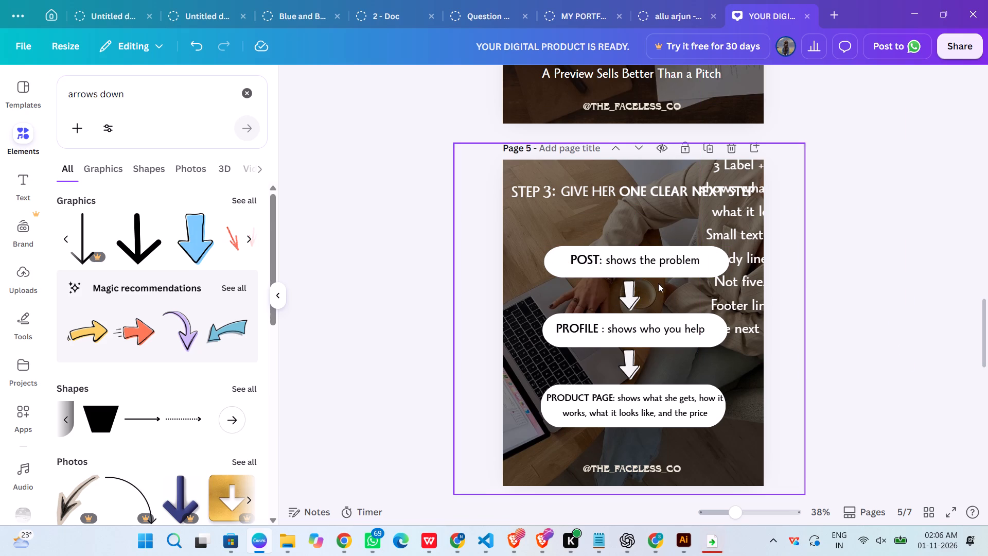
Shift the "PROFILE : shows who you help" text slightly to the right within its white box.
{"action": "left_click_drag", "start_coordinate": [647, 334], "coordinate": [654, 334]}
{"action": "left_click", "coordinate": [861, 331]}
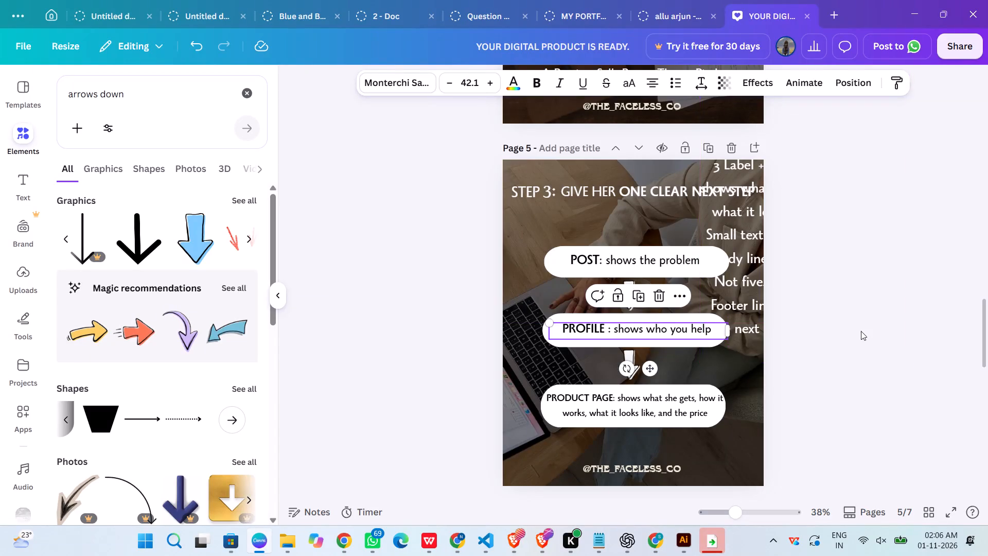
Shift the "POST: shows the problem" text slightly to the left within its white box.
{"action": "left_click", "coordinate": [666, 268]}
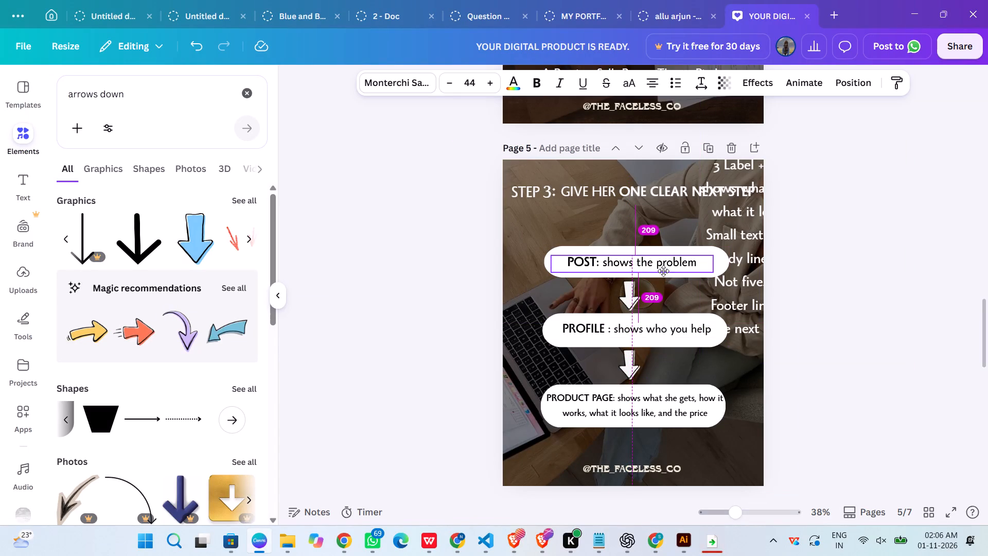
{"action": "left_click", "coordinate": [917, 361]}
Shorten the white PROFILE box slightly by raising its lower edge.
{"action": "left_click", "coordinate": [657, 342]}
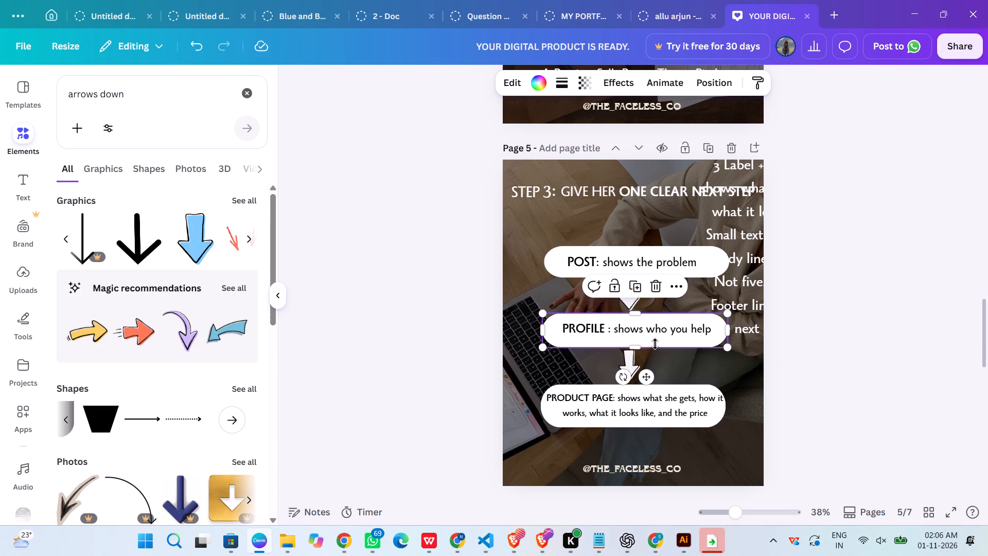
{"action": "left_click_drag", "start_coordinate": [639, 346], "coordinate": [638, 341]}
{"action": "left_click", "coordinate": [875, 376]}
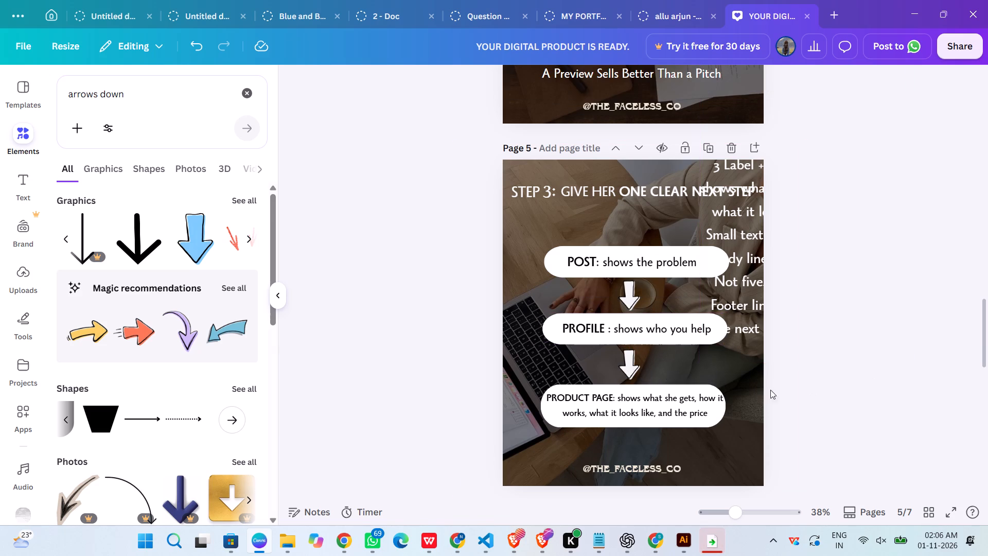
Move the lower arrow and the PRODUCT PAGE box up so the flow items are evenly spaced 10 apart.
{"action": "left_click", "coordinate": [633, 374]}
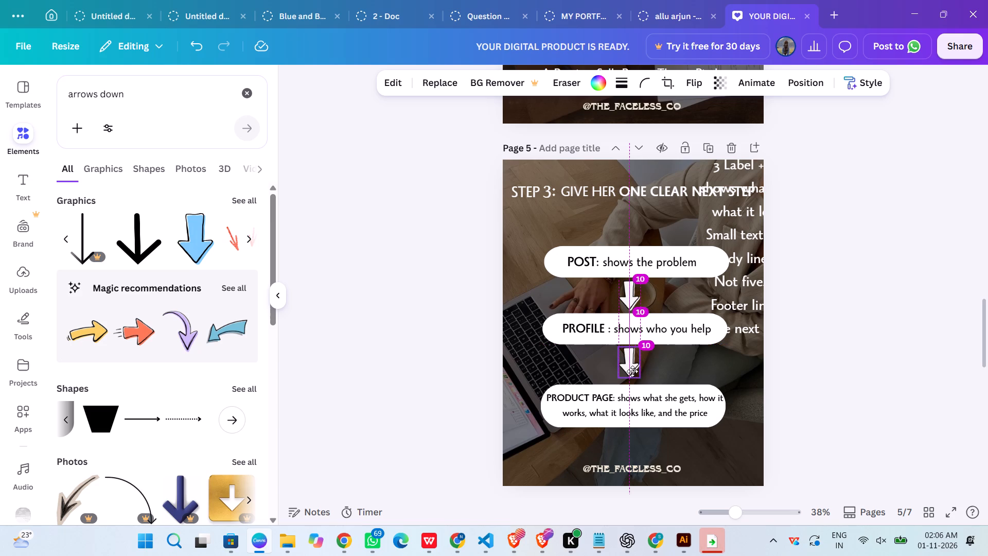
{"action": "left_click", "coordinate": [815, 390]}
{"action": "left_click", "coordinate": [695, 414]}
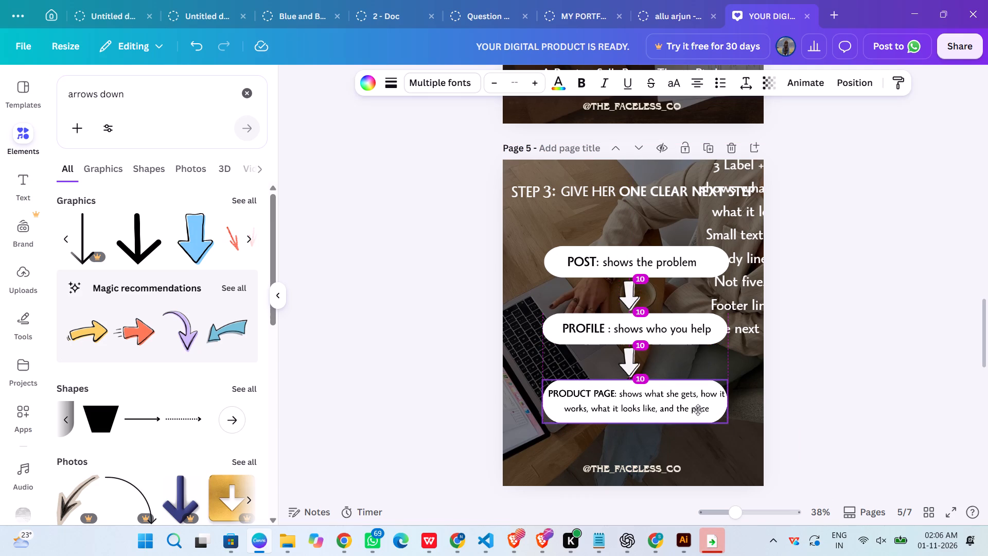
{"action": "left_click", "coordinate": [810, 410]}
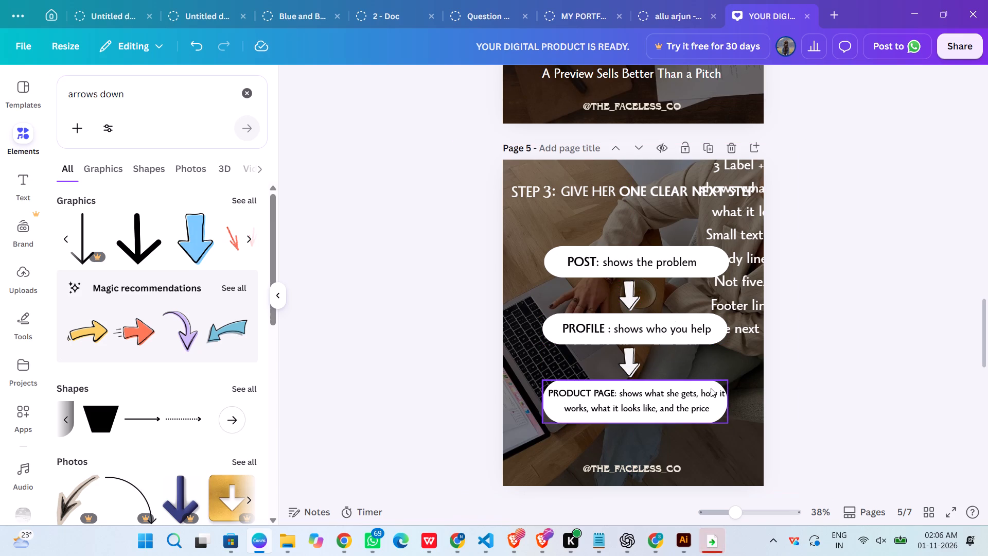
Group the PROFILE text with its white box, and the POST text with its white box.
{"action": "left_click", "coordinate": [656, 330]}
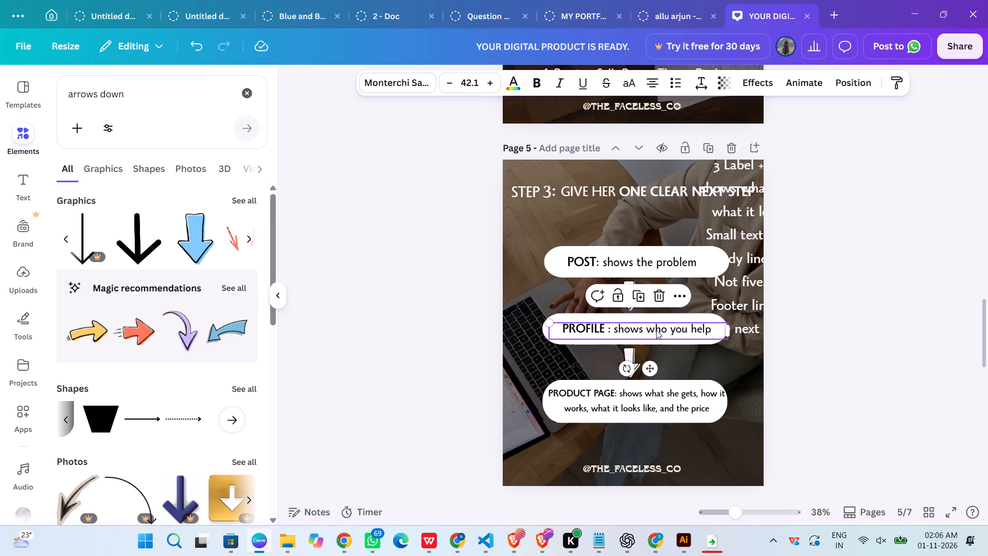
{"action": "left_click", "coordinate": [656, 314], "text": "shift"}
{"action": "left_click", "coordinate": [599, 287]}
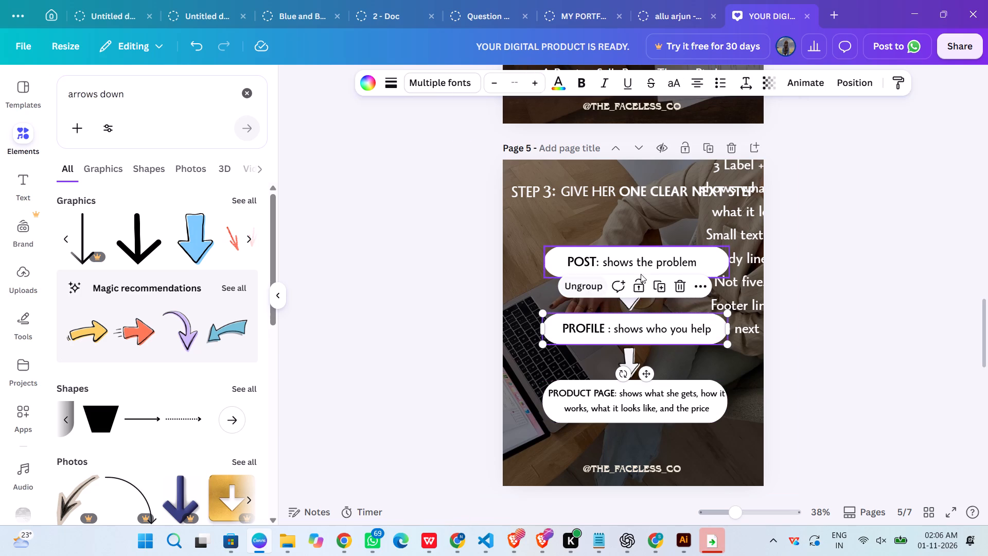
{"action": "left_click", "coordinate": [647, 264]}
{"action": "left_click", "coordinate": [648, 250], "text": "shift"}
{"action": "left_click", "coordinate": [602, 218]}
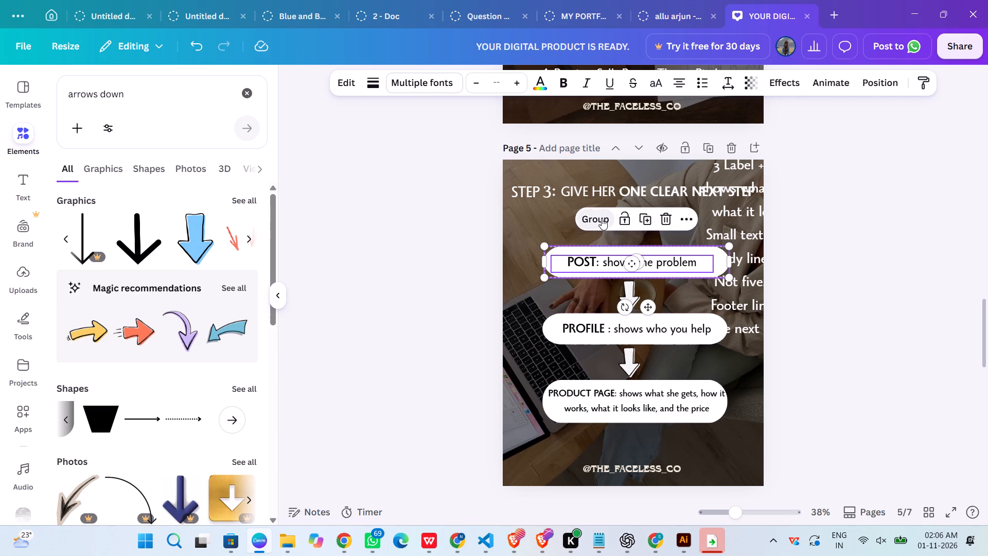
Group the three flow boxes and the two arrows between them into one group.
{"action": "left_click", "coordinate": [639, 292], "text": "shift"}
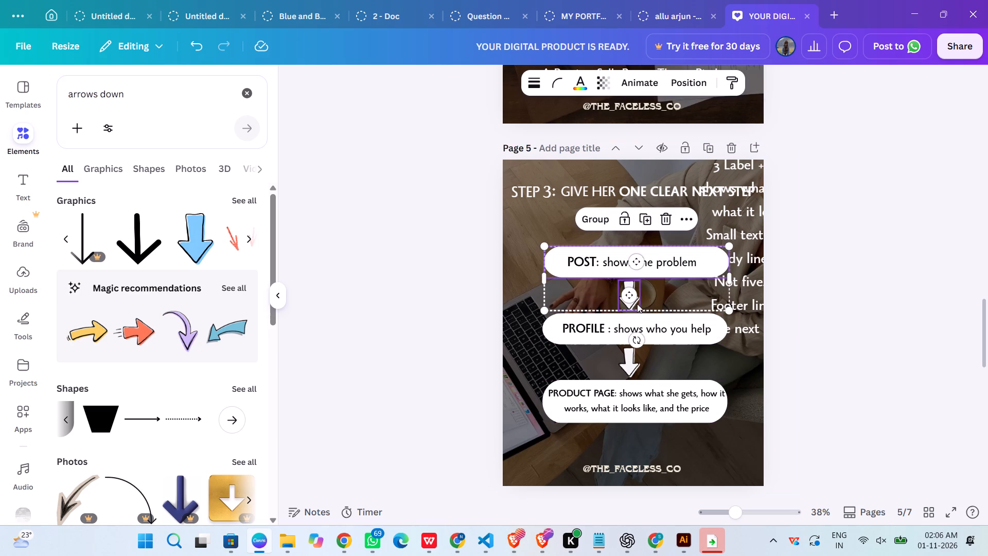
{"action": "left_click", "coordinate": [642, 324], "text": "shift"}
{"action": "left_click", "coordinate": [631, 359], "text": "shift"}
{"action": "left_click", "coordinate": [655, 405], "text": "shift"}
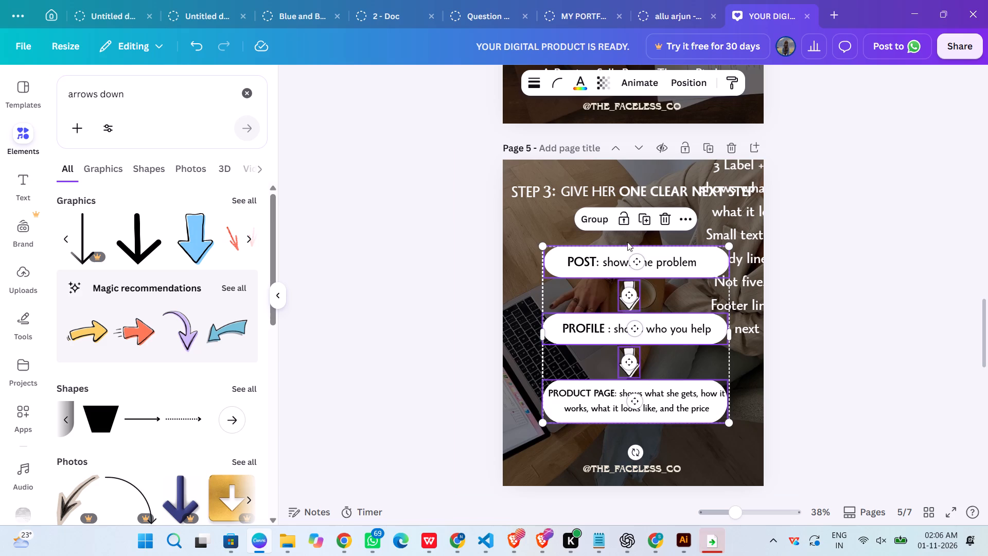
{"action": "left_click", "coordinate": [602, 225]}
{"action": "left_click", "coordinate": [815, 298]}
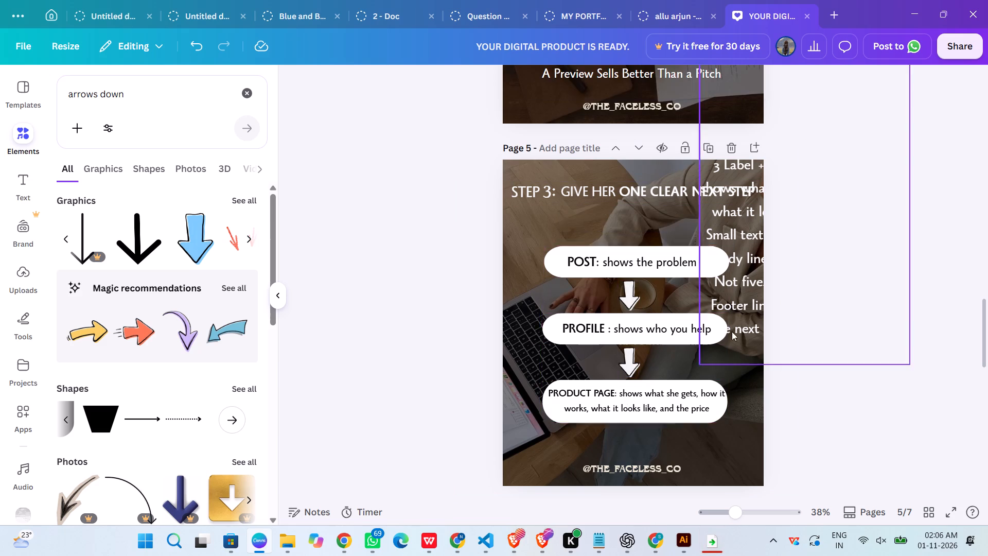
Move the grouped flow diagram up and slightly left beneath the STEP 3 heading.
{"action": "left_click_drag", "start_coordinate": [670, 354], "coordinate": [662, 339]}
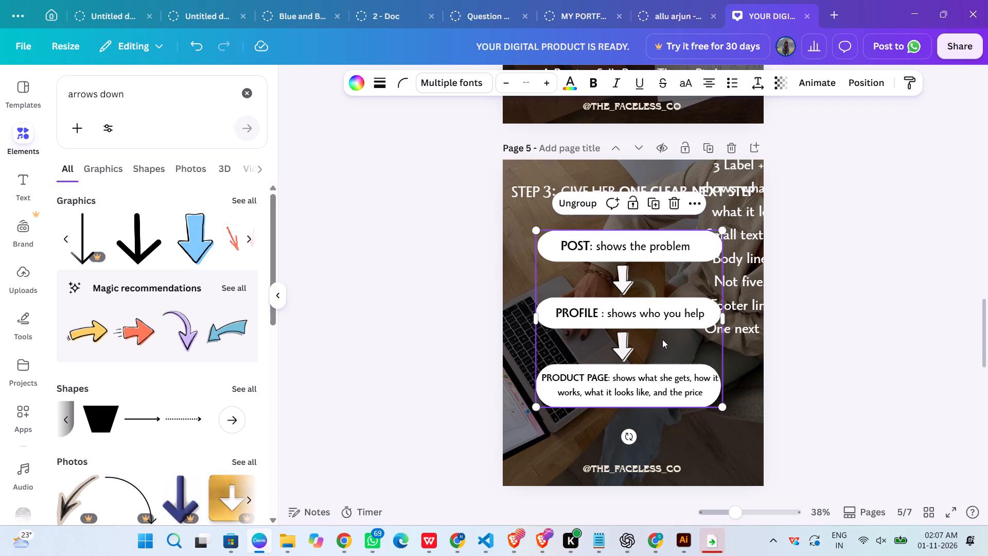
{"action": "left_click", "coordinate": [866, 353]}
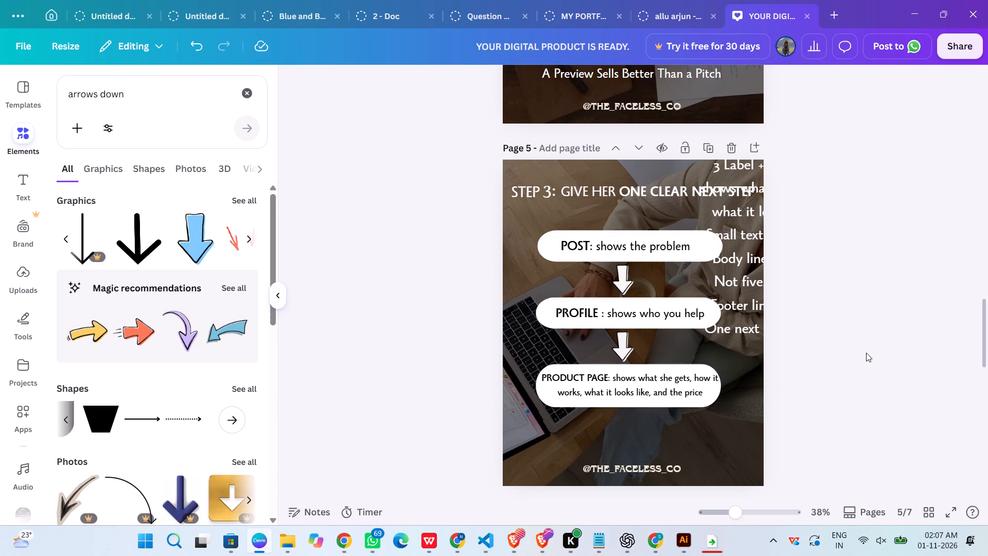
Ungroup the flow diagram and shift both arrows slightly right so they are centred between the white boxes.
{"action": "left_click", "coordinate": [629, 352]}
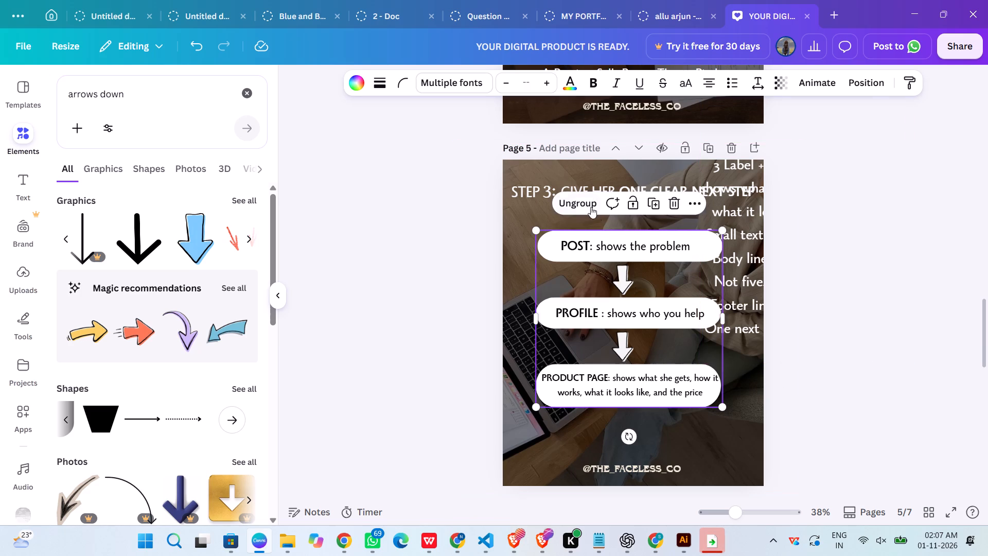
{"action": "left_click", "coordinate": [576, 196]}
{"action": "left_click", "coordinate": [904, 266]}
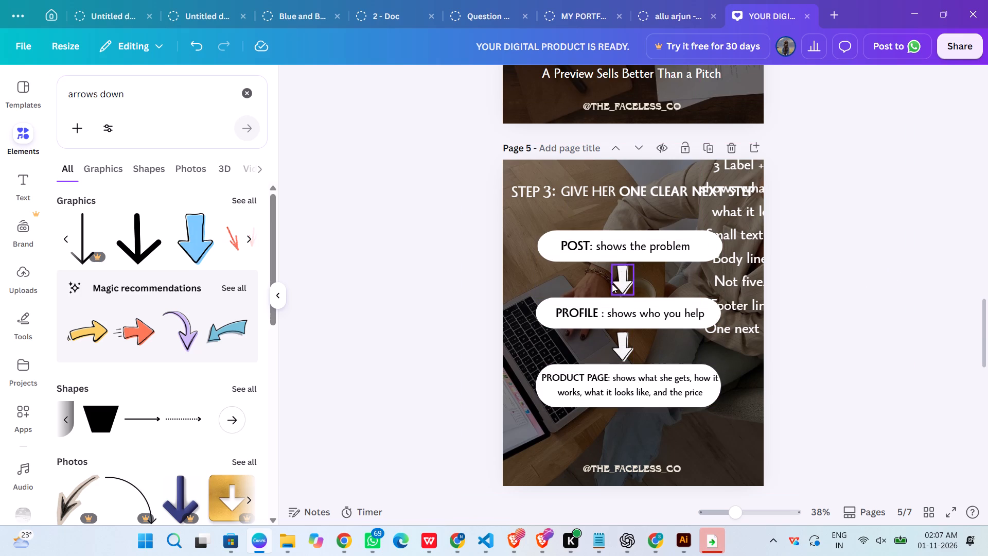
{"action": "left_click_drag", "start_coordinate": [612, 284], "coordinate": [614, 280]}
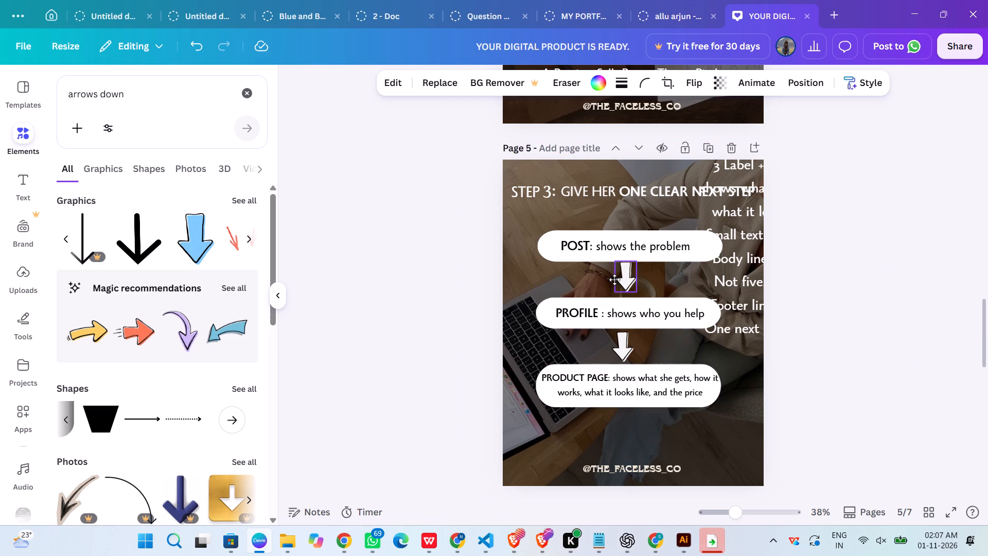
{"action": "left_click_drag", "start_coordinate": [614, 280], "coordinate": [619, 284]}
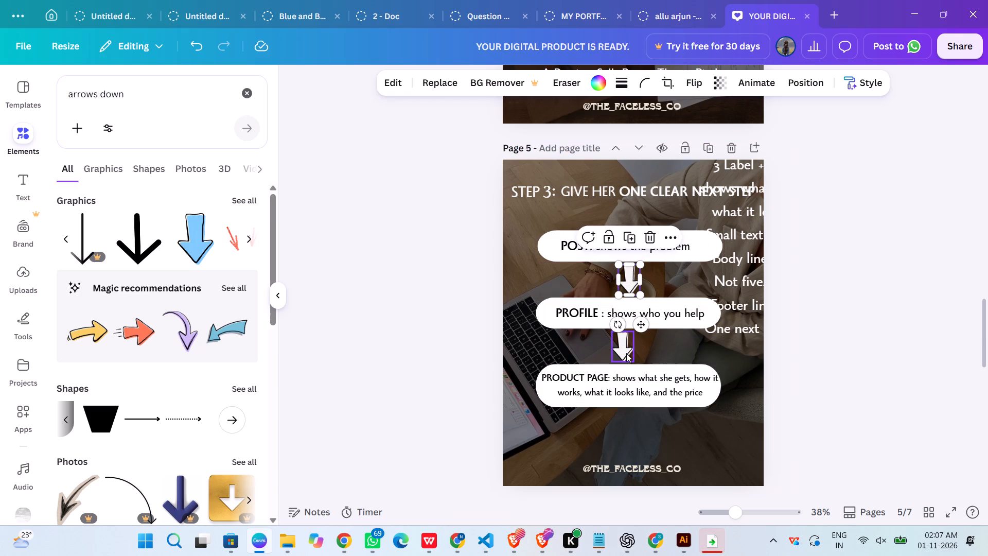
{"action": "left_click_drag", "start_coordinate": [626, 353], "coordinate": [633, 355]}
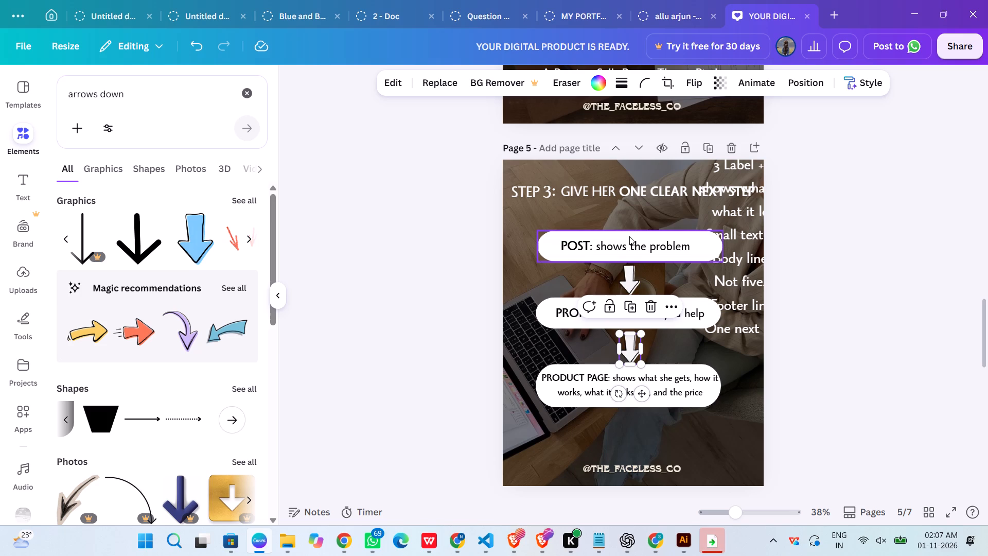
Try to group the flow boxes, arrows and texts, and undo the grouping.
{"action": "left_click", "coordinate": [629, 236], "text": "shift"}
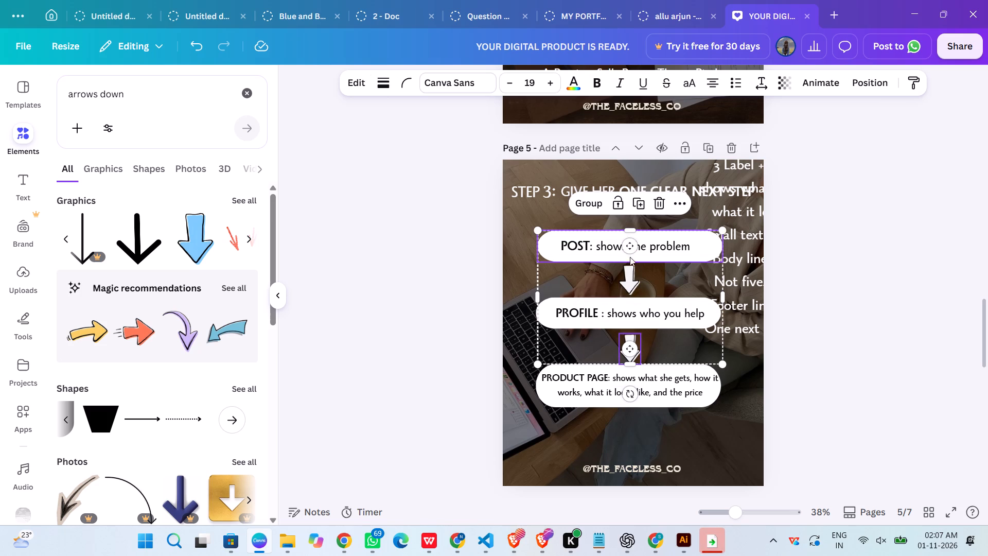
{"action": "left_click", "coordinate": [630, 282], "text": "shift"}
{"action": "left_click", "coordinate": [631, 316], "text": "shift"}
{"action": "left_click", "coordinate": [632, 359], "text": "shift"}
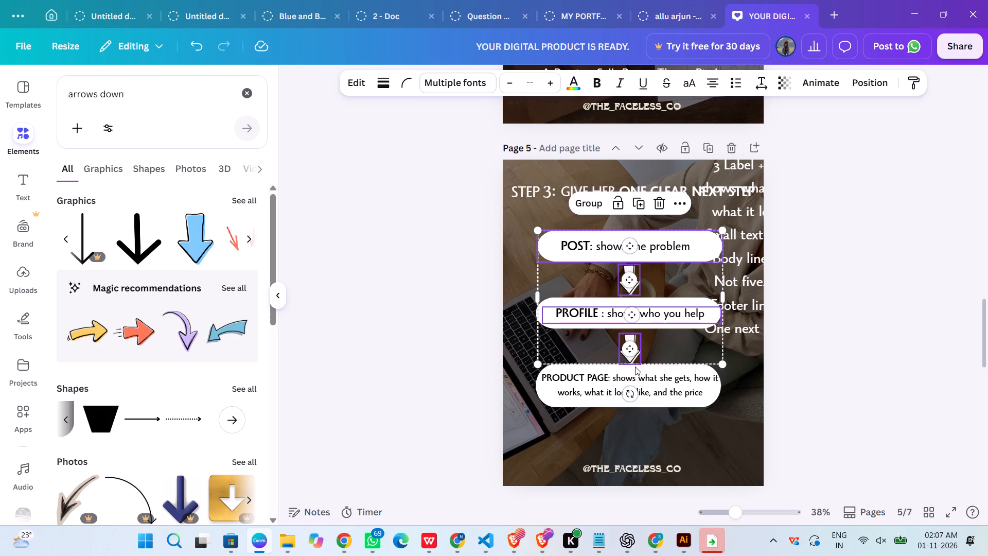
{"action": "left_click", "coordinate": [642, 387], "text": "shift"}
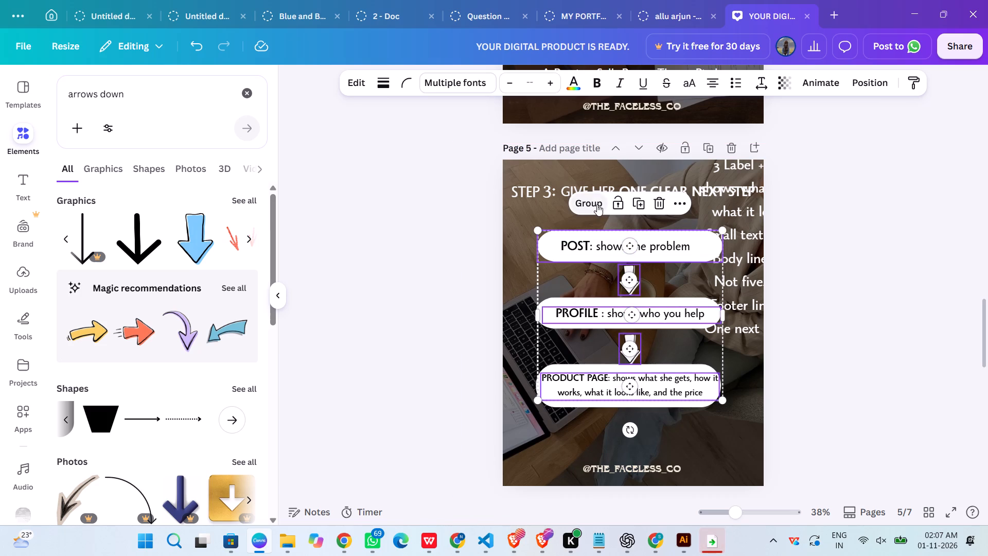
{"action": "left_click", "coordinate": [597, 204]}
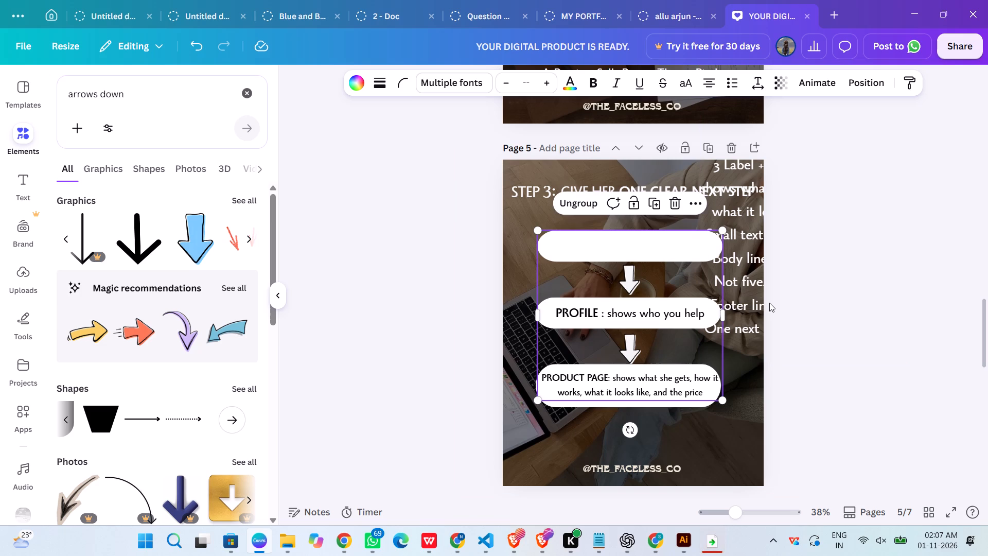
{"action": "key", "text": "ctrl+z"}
Group all three white boxes, their texts and both arrows into one flow diagram.
{"action": "left_click", "coordinate": [694, 393]}
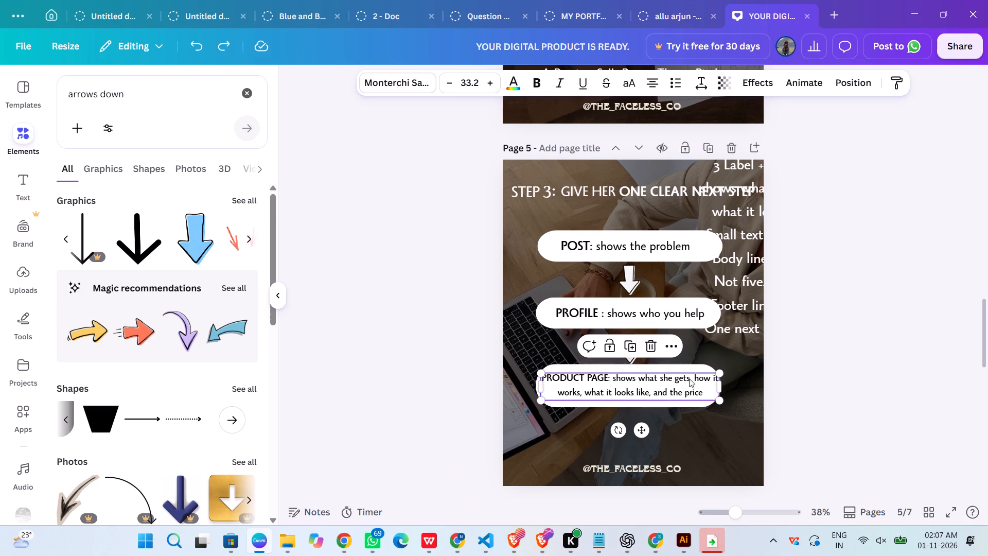
{"action": "left_click", "coordinate": [682, 366], "text": "shift"}
{"action": "left_click", "coordinate": [634, 353], "text": "shift"}
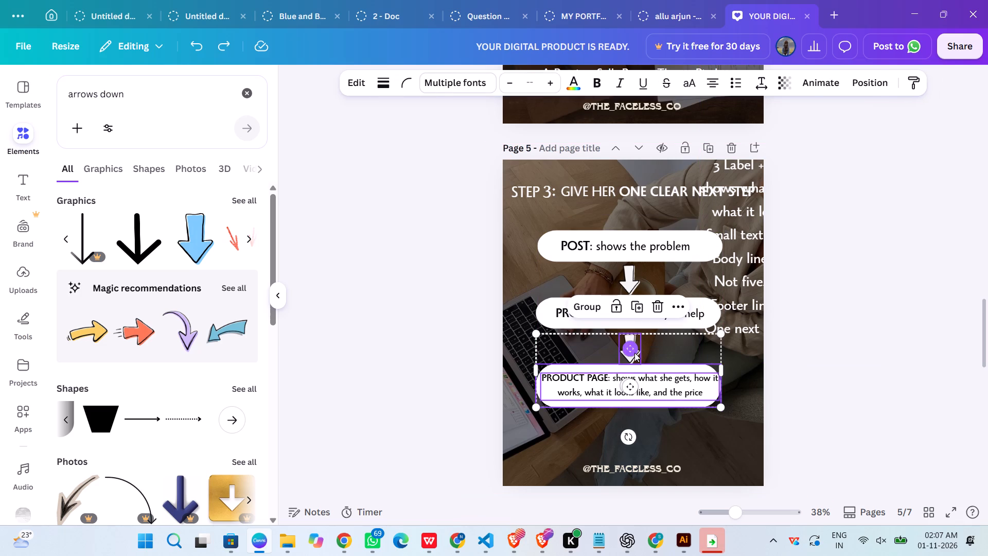
{"action": "left_click", "coordinate": [668, 321], "text": "shift"}
{"action": "left_click", "coordinate": [669, 300], "text": "shift"}
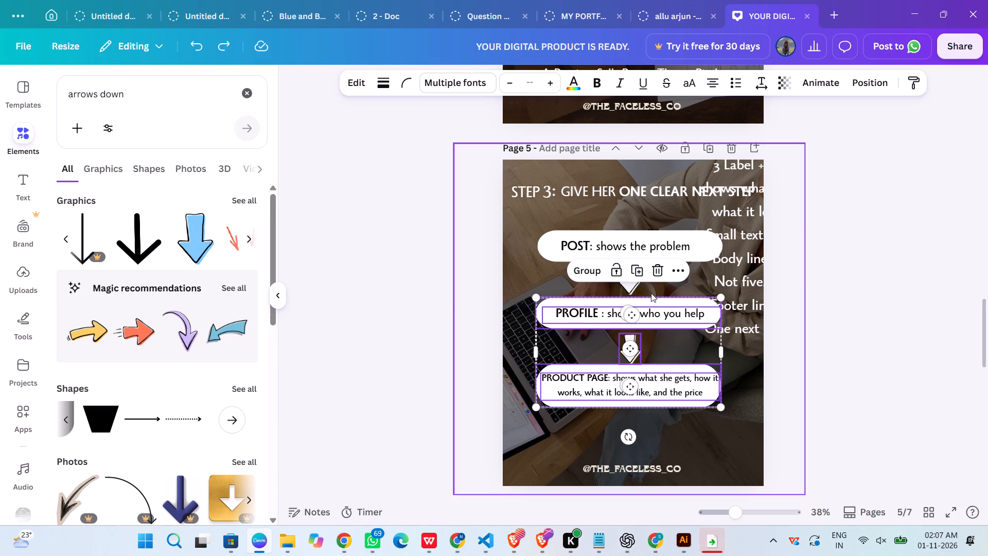
{"action": "left_click", "coordinate": [636, 288], "text": "shift"}
{"action": "left_click", "coordinate": [634, 256], "text": "shift"}
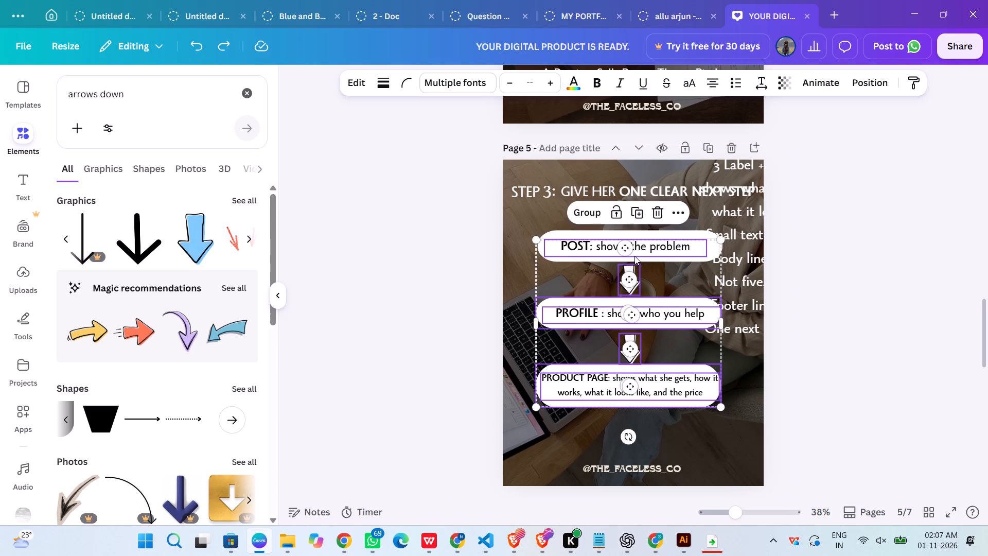
{"action": "left_click", "coordinate": [673, 235], "text": "shift"}
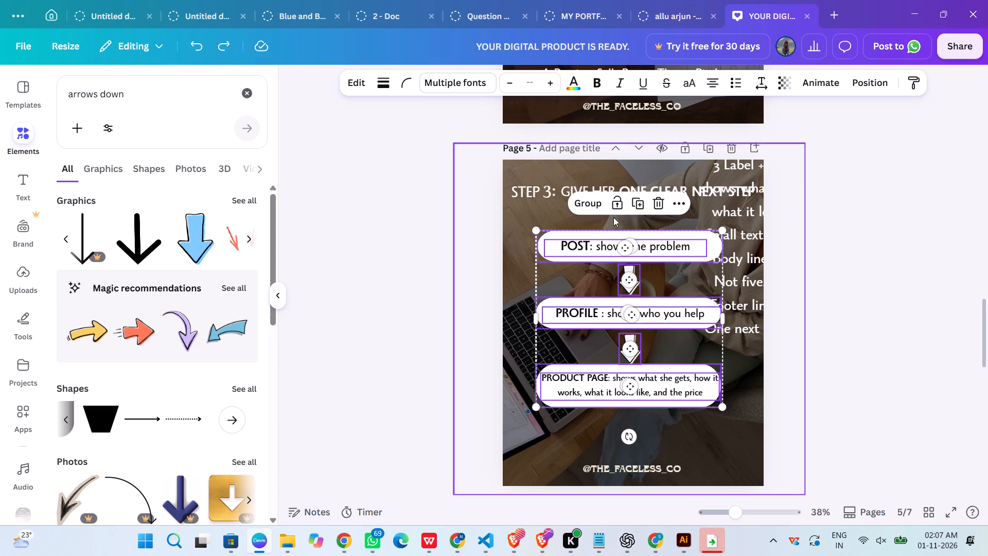
{"action": "left_click", "coordinate": [592, 210]}
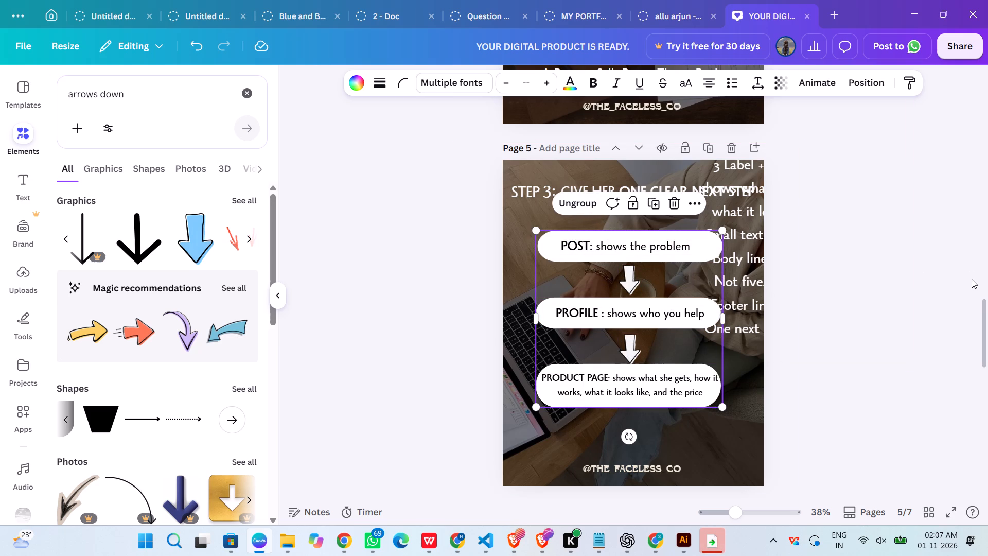
{"action": "left_click", "coordinate": [886, 314]}
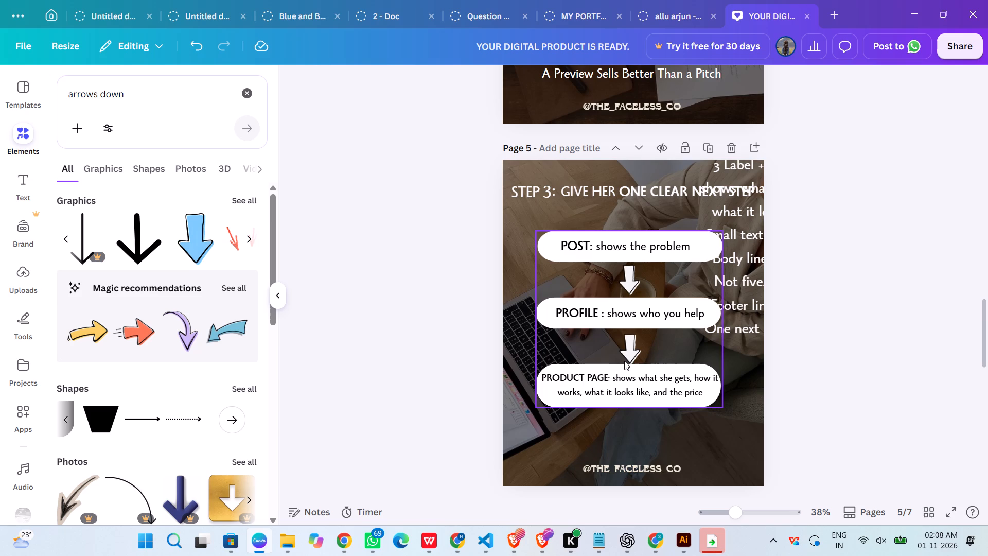
Move the grouped flow diagram up beneath the STEP 3 heading and centre it horizontally in line with the page.
{"action": "left_click_drag", "start_coordinate": [628, 326], "coordinate": [632, 305]}
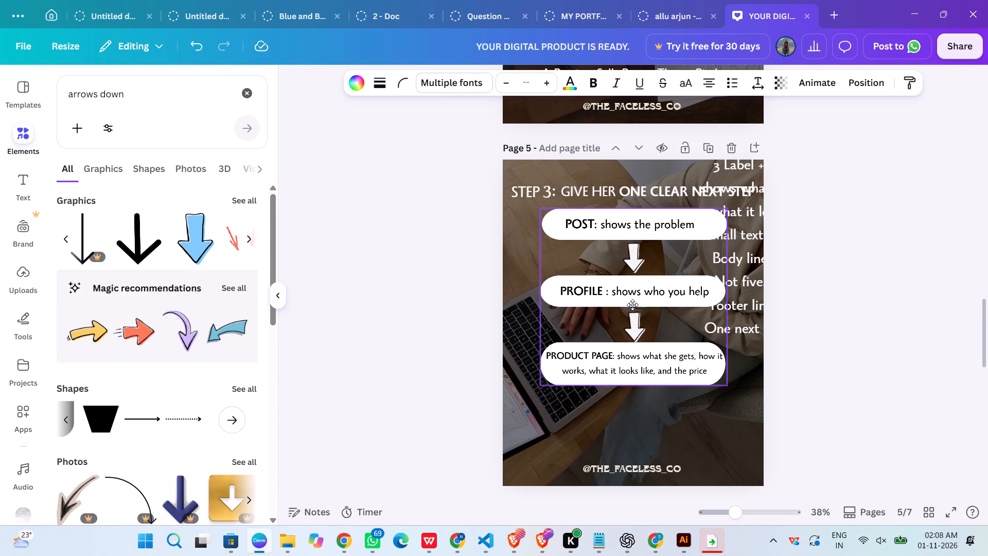
{"action": "left_click_drag", "start_coordinate": [632, 305], "coordinate": [634, 314]}
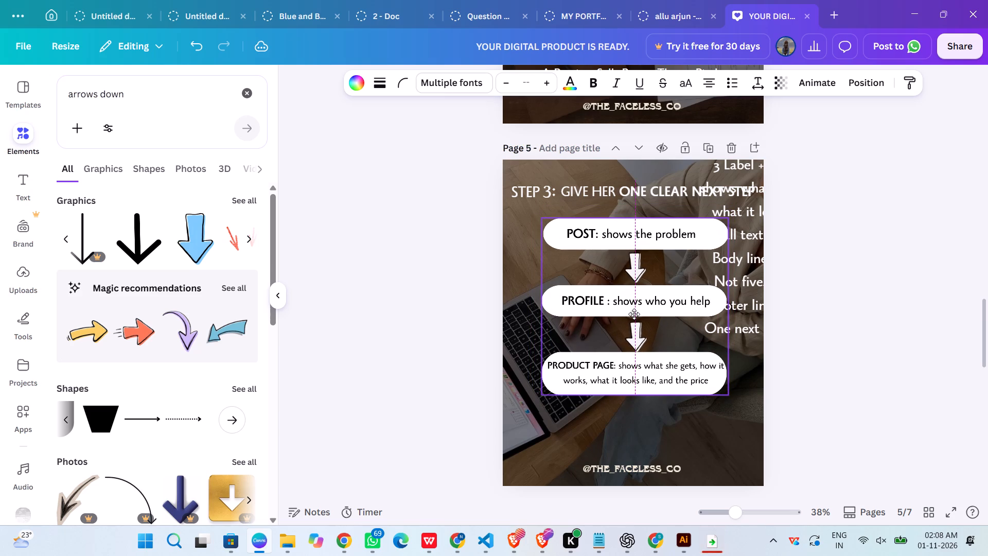
{"action": "left_click_drag", "start_coordinate": [634, 314], "coordinate": [634, 315]}
Reposition the leftover brief text block over page 5 so that its closing lines lie within the page.
{"action": "left_click_drag", "start_coordinate": [749, 273], "coordinate": [770, 421]}
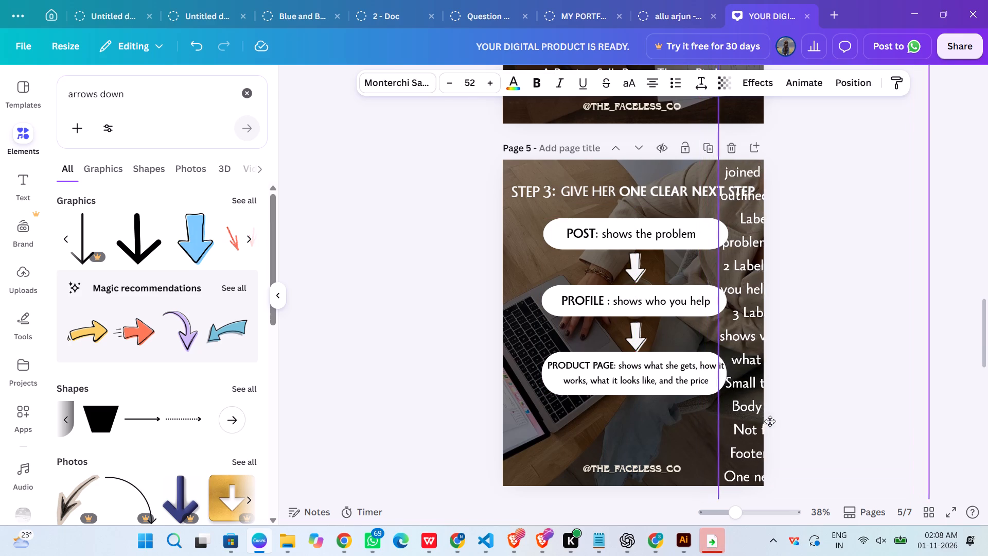
{"action": "left_click_drag", "start_coordinate": [770, 421], "coordinate": [276, 394]}
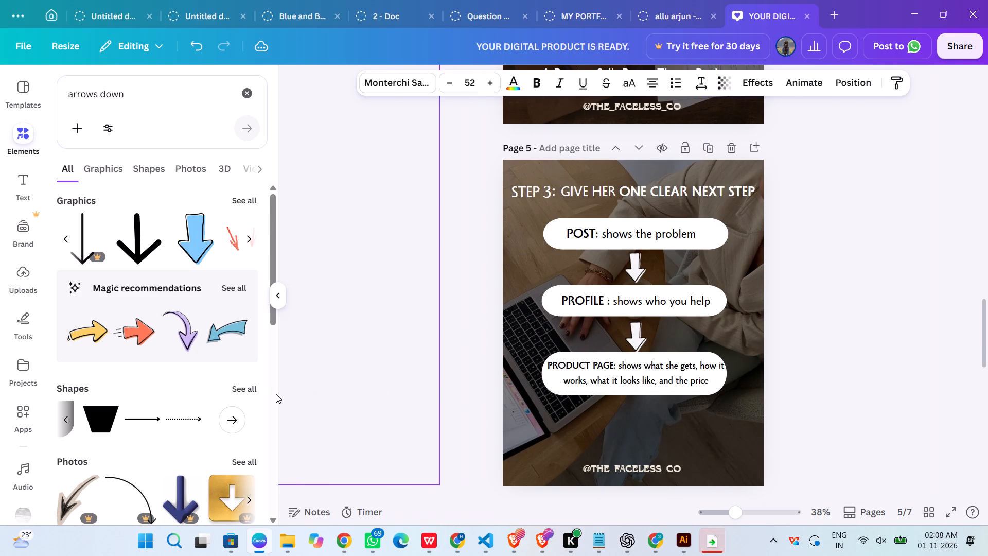
{"action": "left_click_drag", "start_coordinate": [276, 394], "coordinate": [440, 425]}
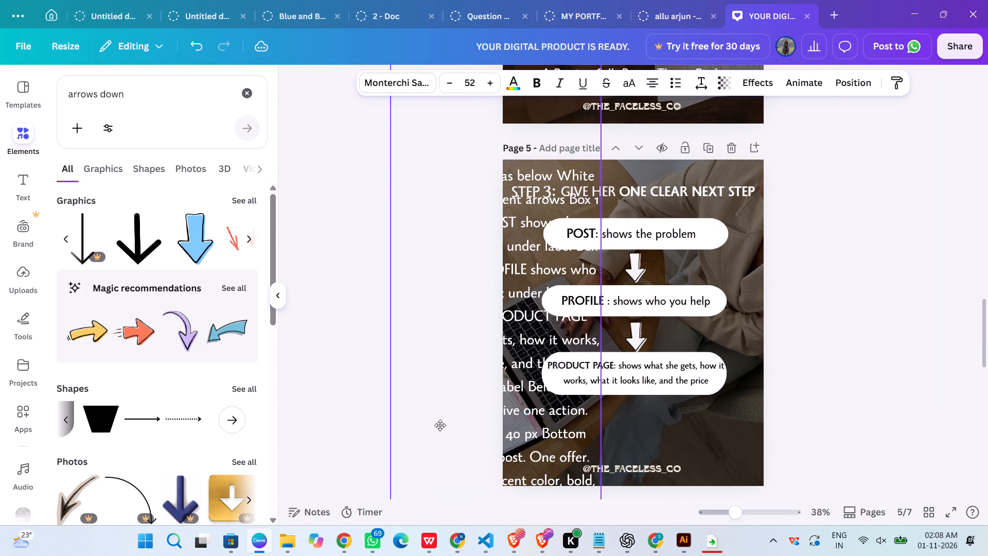
{"action": "left_click_drag", "start_coordinate": [440, 425], "coordinate": [589, 384]}
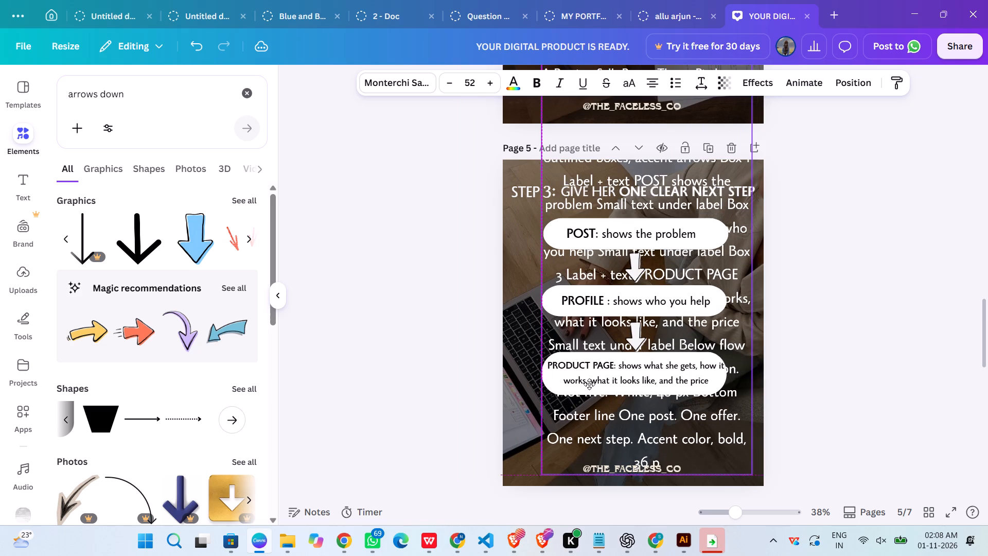
{"action": "left_click_drag", "start_coordinate": [589, 384], "coordinate": [573, 392]}
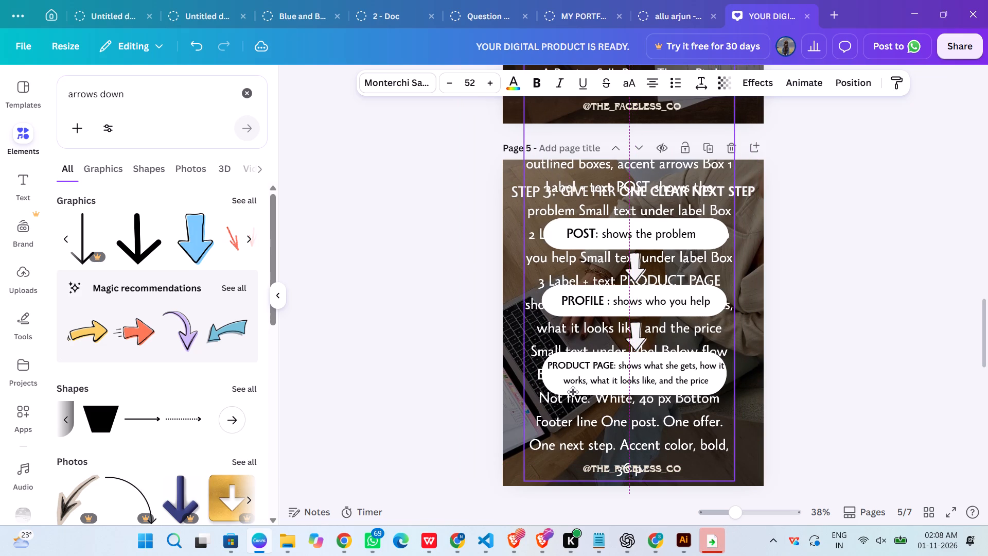
{"action": "left_click_drag", "start_coordinate": [573, 392], "coordinate": [573, 392]}
{"action": "left_click", "coordinate": [615, 427]}
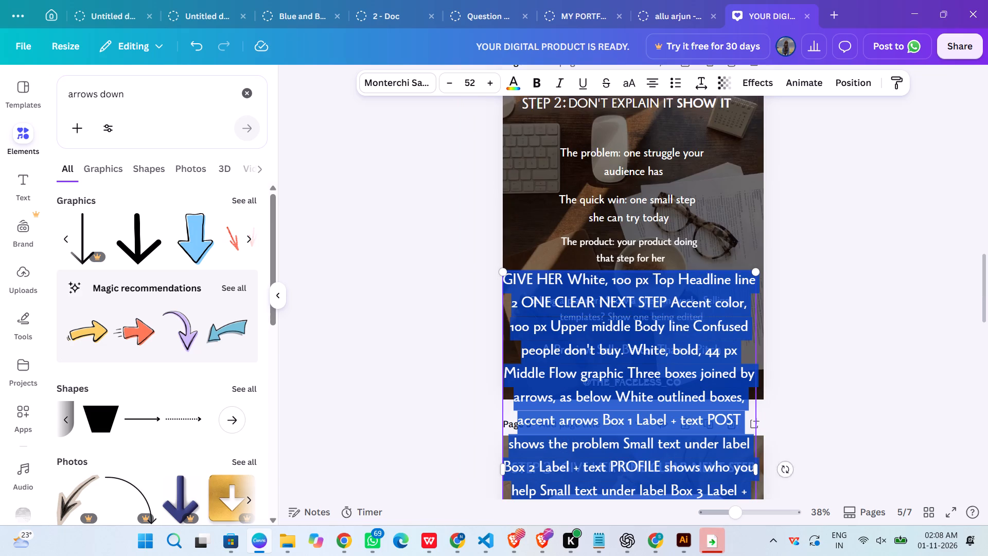
{"action": "scroll", "coordinate": [604, 427], "scroll_direction": "down", "scroll_amount": 3}
{"action": "left_click", "coordinate": [638, 398]}
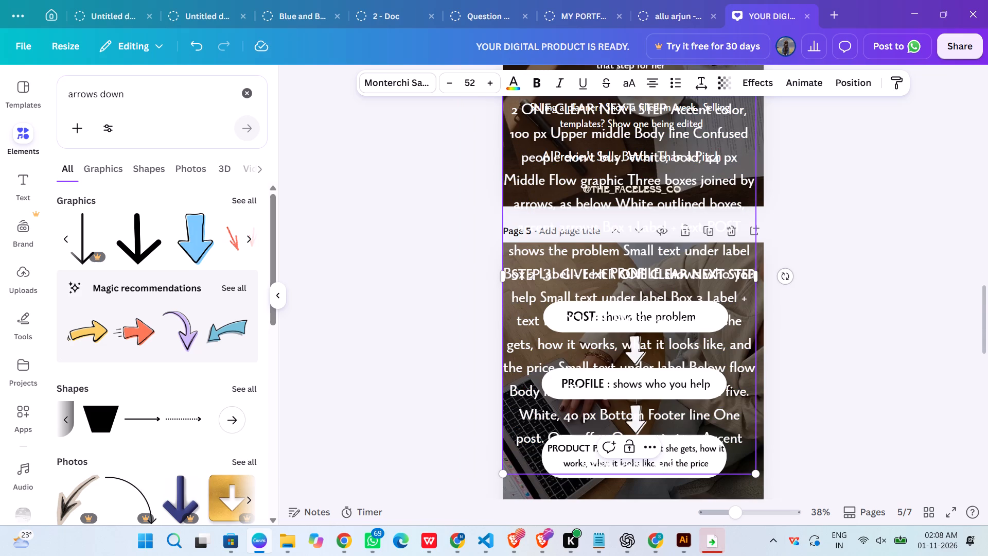
{"action": "left_click", "coordinate": [846, 388]}
Move the flow diagram aside and copy "One post. One offer. One next step" from the brief text block on page 5.
{"action": "left_click_drag", "start_coordinate": [726, 420], "coordinate": [691, 367]}
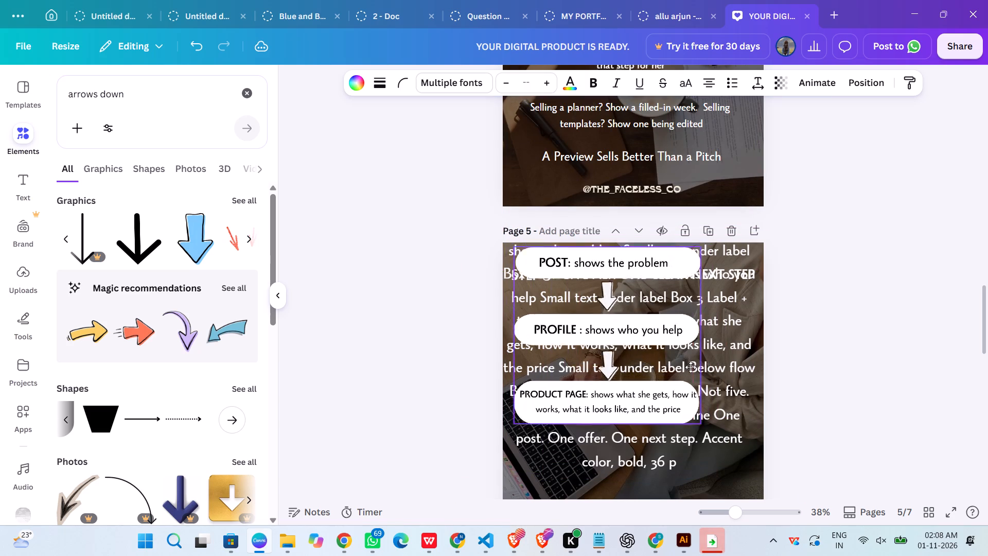
{"action": "left_click_drag", "start_coordinate": [691, 367], "coordinate": [584, 304]}
{"action": "left_click", "coordinate": [745, 391]}
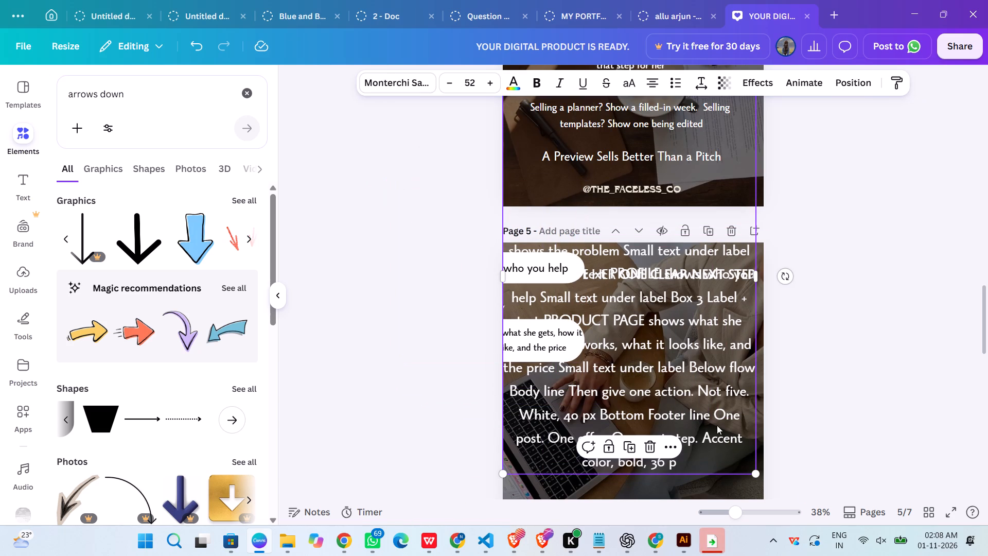
{"action": "left_click", "coordinate": [711, 448]}
{"action": "left_click", "coordinate": [717, 422]}
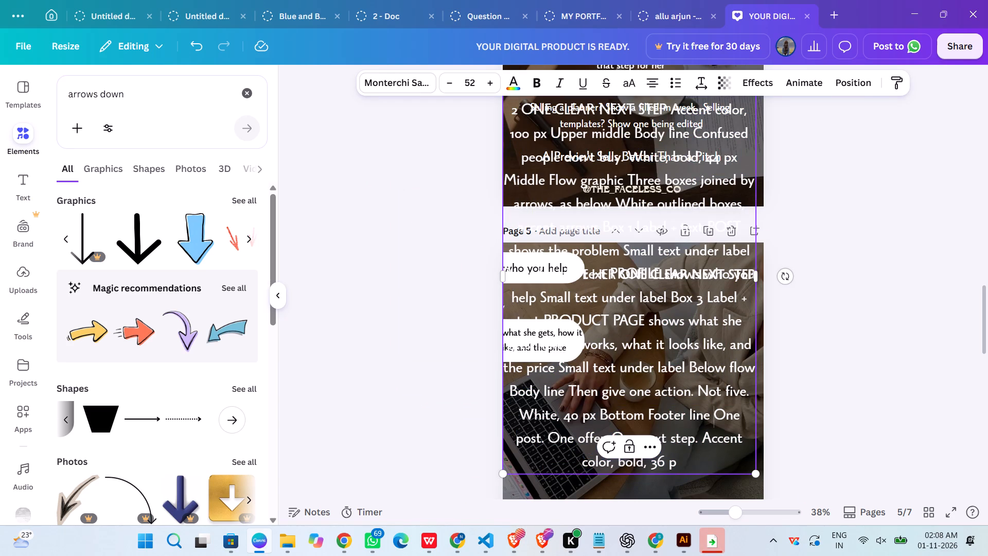
{"action": "left_click_drag", "start_coordinate": [715, 419], "coordinate": [704, 442]}
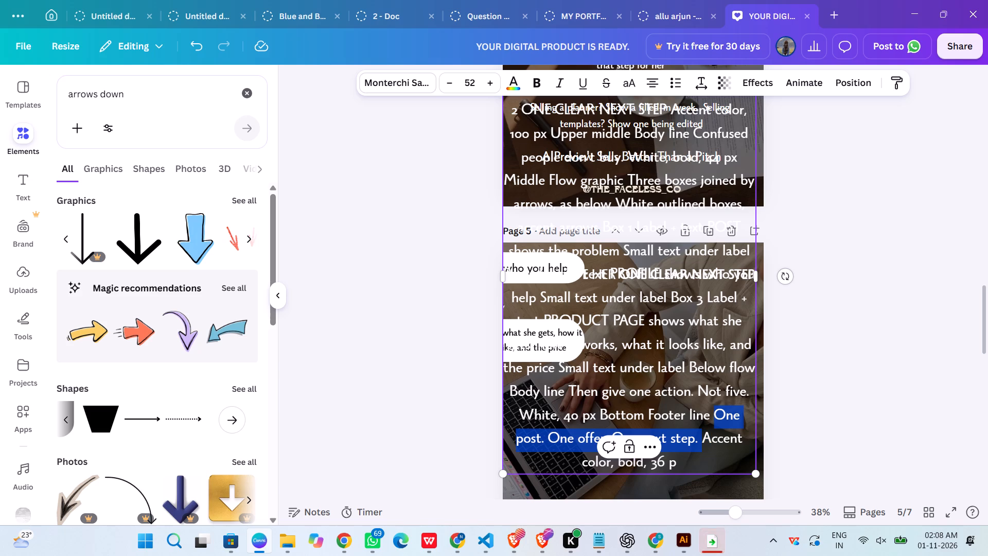
{"action": "left_click_drag", "start_coordinate": [704, 442], "coordinate": [695, 443]}
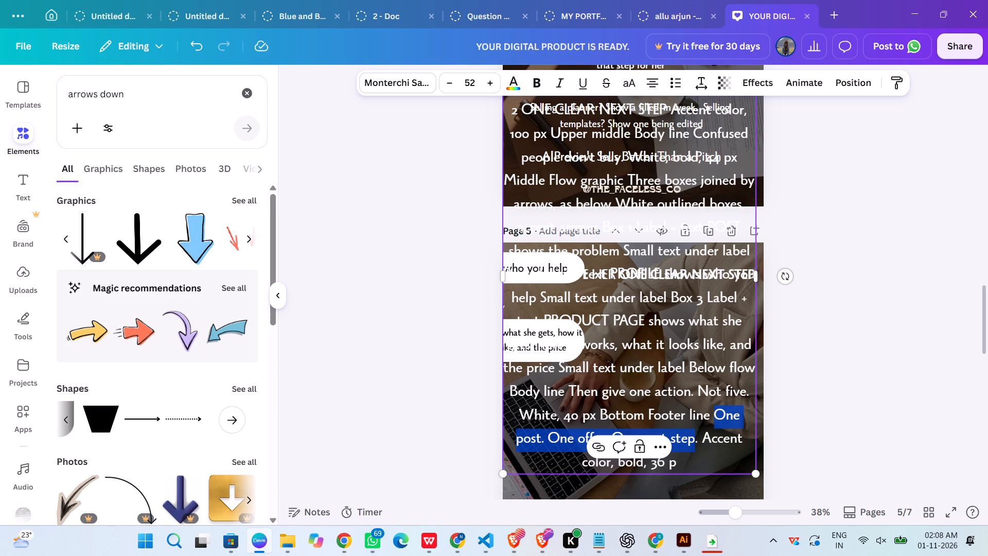
{"action": "key", "text": "ctrl+c"}
{"action": "key", "text": "ctrl+c"}
Delete the leftover brief text block from page 5.
{"action": "left_click", "coordinate": [872, 427]}
{"action": "left_click", "coordinate": [660, 304]}
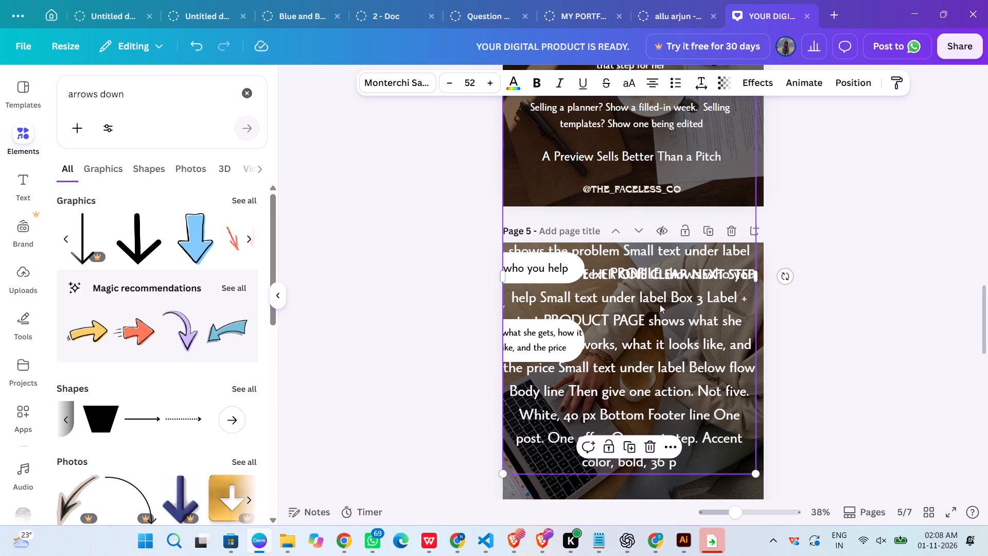
{"action": "key", "text": "Delete"}
Move the grouped flow diagram back beneath the STEP 3 heading, centred horizontally on page 5.
{"action": "left_click_drag", "start_coordinate": [543, 349], "coordinate": [682, 466]}
{"action": "scroll", "coordinate": [744, 385], "scroll_direction": "down", "scroll_amount": 2}
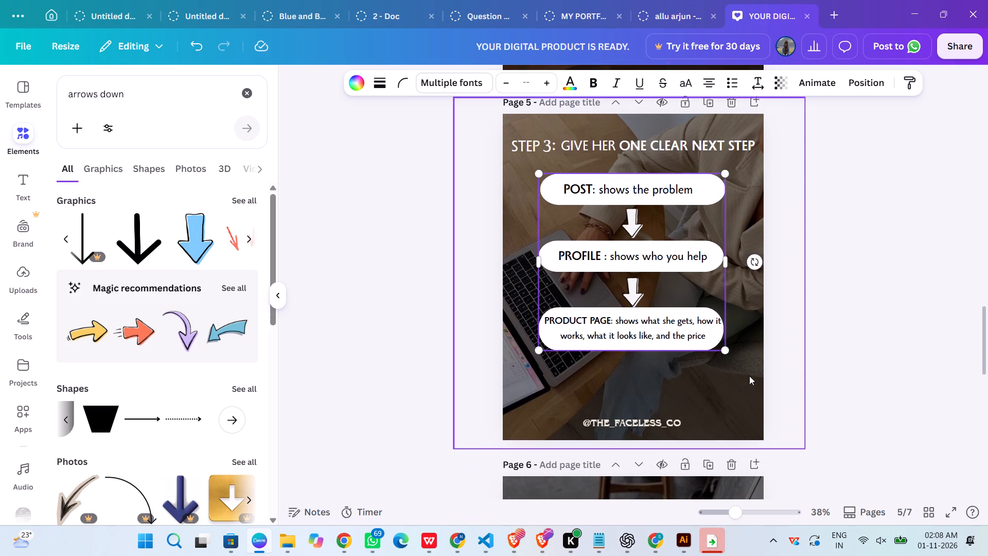
{"action": "left_click", "coordinate": [840, 308]}
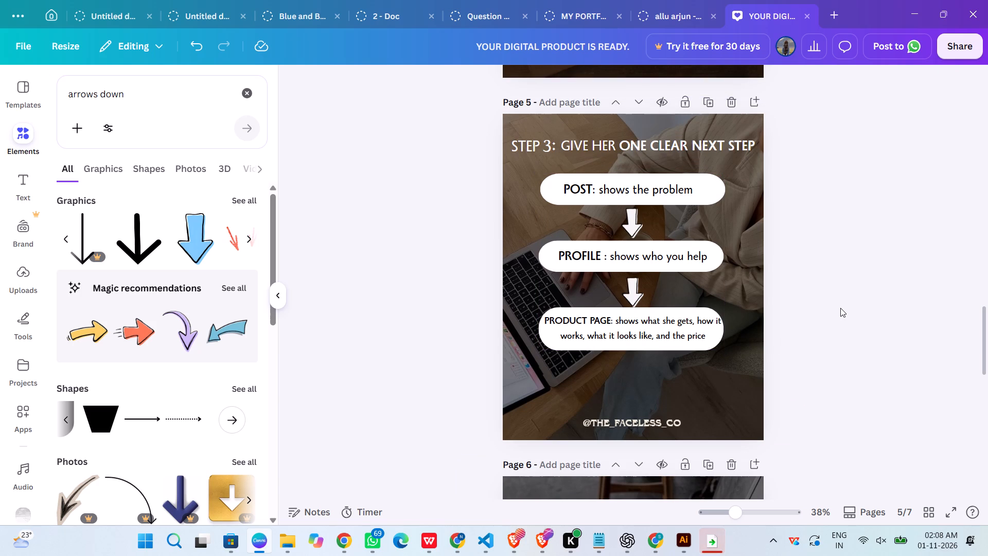
Paste the copied footer line onto page 5 and remove the space before "step" to bring it onto one line.
{"action": "left_click", "coordinate": [598, 385]}
{"action": "key", "text": "ctrl+v"}
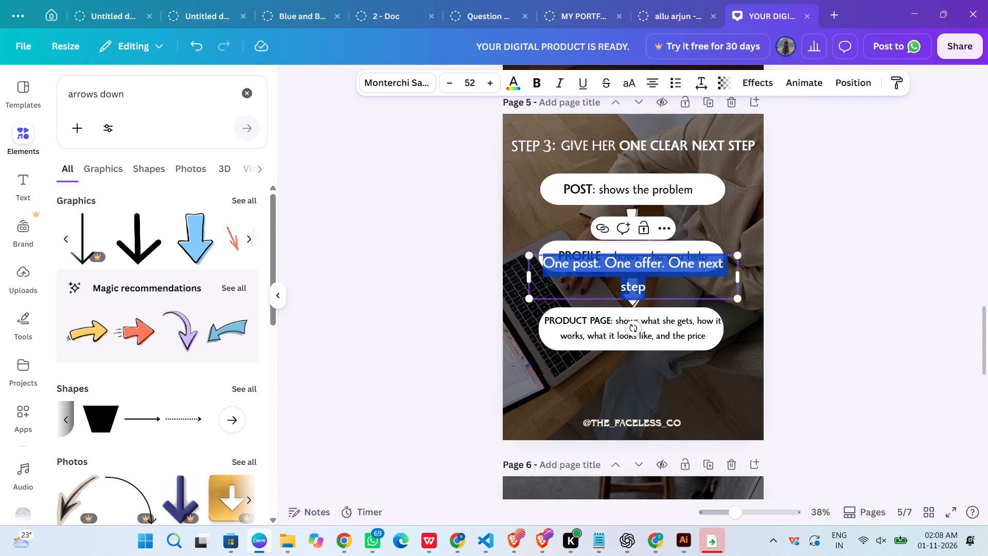
{"action": "left_click", "coordinate": [632, 285]}
{"action": "left_click", "coordinate": [617, 288]}
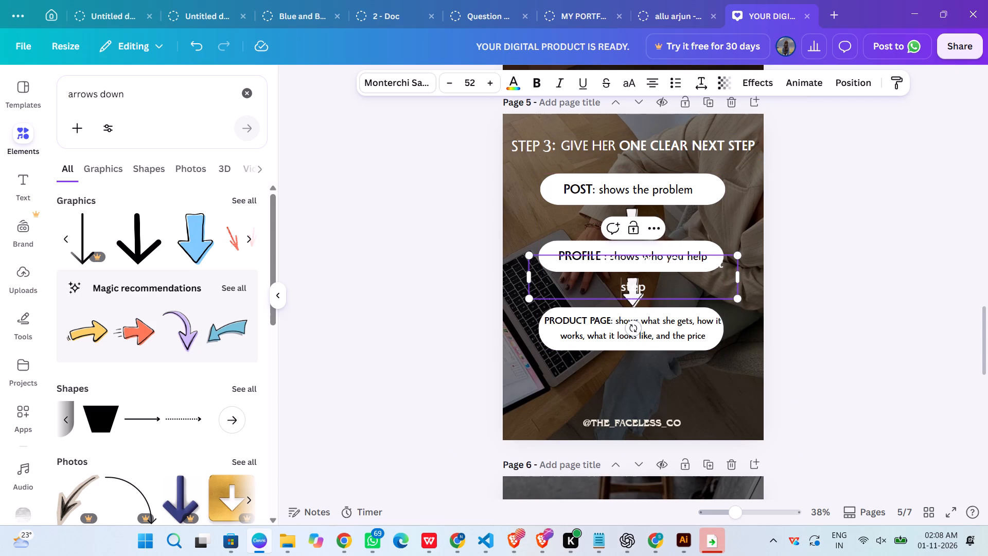
{"action": "key", "text": "BackSpace"}
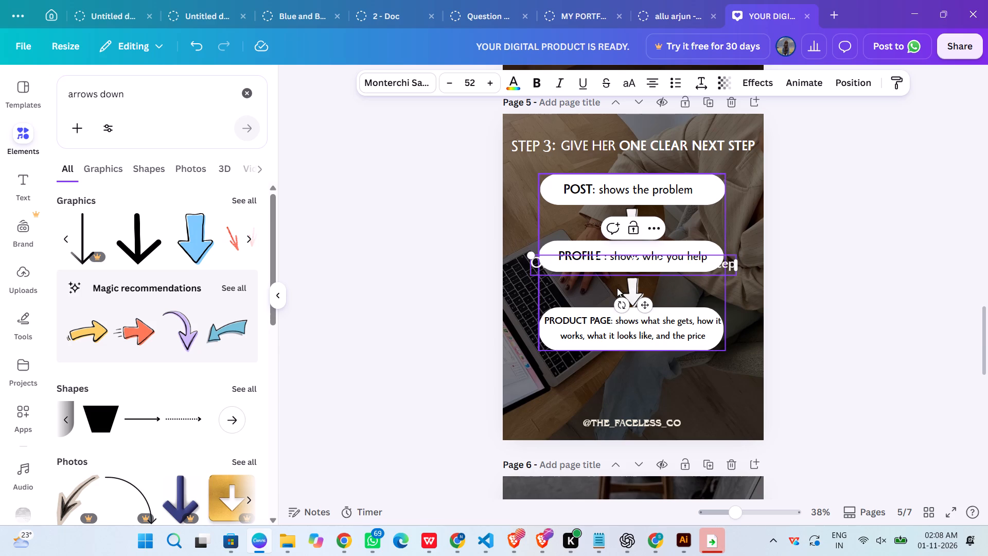
{"action": "left_click", "coordinate": [887, 309]}
{"action": "left_click_drag", "start_coordinate": [725, 267], "coordinate": [723, 397]}
{"action": "left_click", "coordinate": [835, 379]}
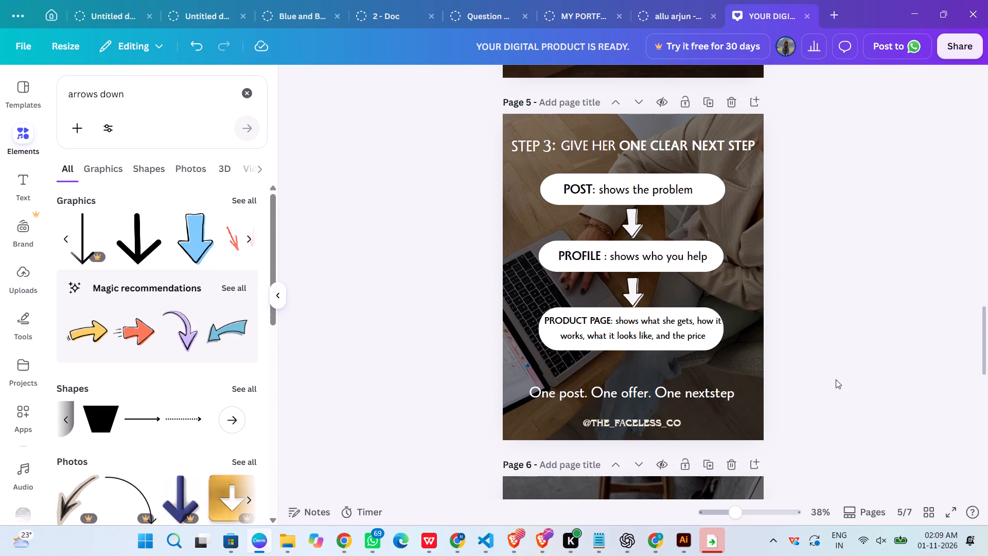
Capitalise the footer line's words so that it reads "One Post. One Offer. One Nextstep".
{"action": "left_click", "coordinate": [568, 395]}
{"action": "left_click", "coordinate": [568, 395]}
{"action": "key", "text": "BackSpace"}
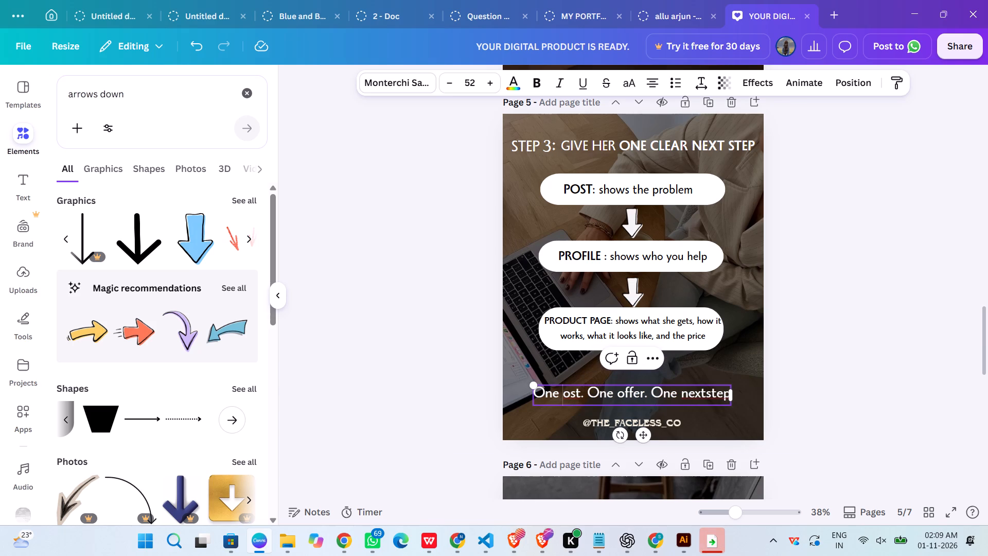
{"action": "key", "text": "shift+p"}
{"action": "key", "text": "Right"}
{"action": "key", "text": "Right"}
{"action": "key", "text": "Right"}
{"action": "key", "text": "Right"}
{"action": "key", "text": "Right"}
{"action": "key", "text": "Right"}
{"action": "key", "text": "Right"}
{"action": "key", "text": "Right"}
{"action": "key", "text": "Right"}
{"action": "key", "text": "Right"}
{"action": "key", "text": "Right"}
{"action": "key", "text": "Right"}
{"action": "key", "text": "Right"}
{"action": "key", "text": "Left"}
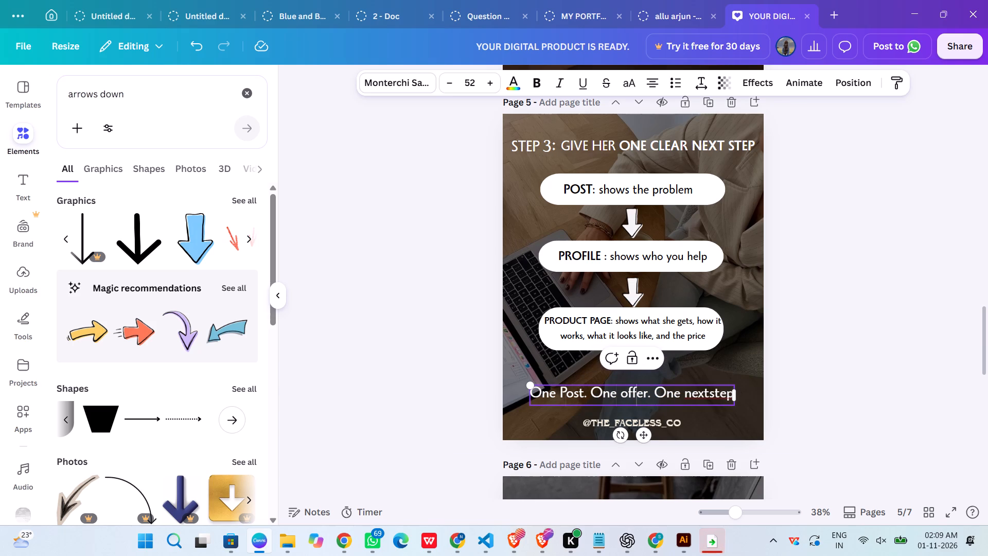
{"action": "key", "text": "Left"}
{"action": "key", "text": "Left"}
{"action": "key", "text": "BackSpace"}
{"action": "key", "text": "shift+o"}
{"action": "key", "text": "Right"}
{"action": "key", "text": "Right"}
{"action": "key", "text": "Right"}
{"action": "key", "text": "Right"}
{"action": "key", "text": "Right"}
{"action": "key", "text": "Right"}
{"action": "key", "text": "Right"}
{"action": "key", "text": "Right"}
{"action": "key", "text": "Right"}
{"action": "key", "text": "Right"}
{"action": "key", "text": "Right"}
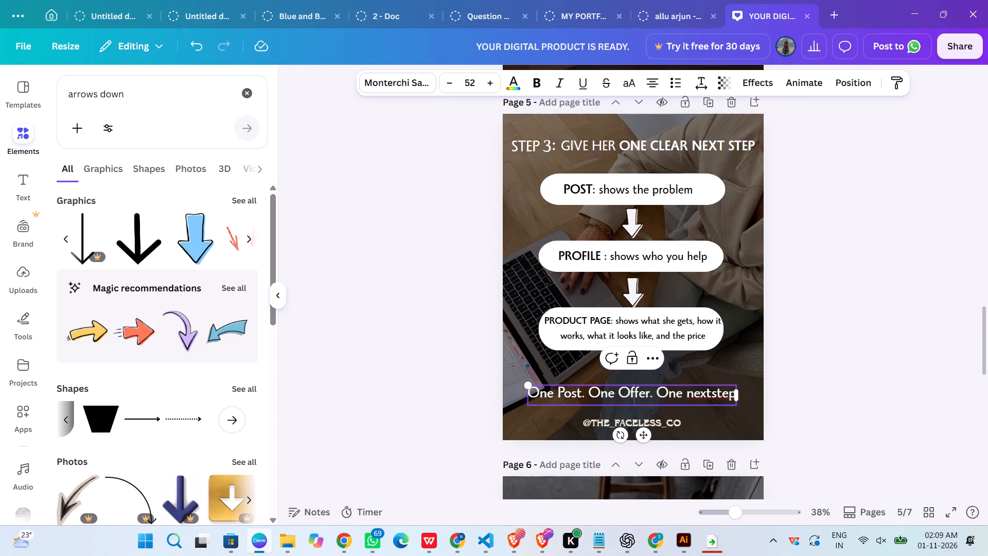
{"action": "key", "text": "Right"}
{"action": "key", "text": "Left"}
{"action": "key", "text": "BackSpace"}
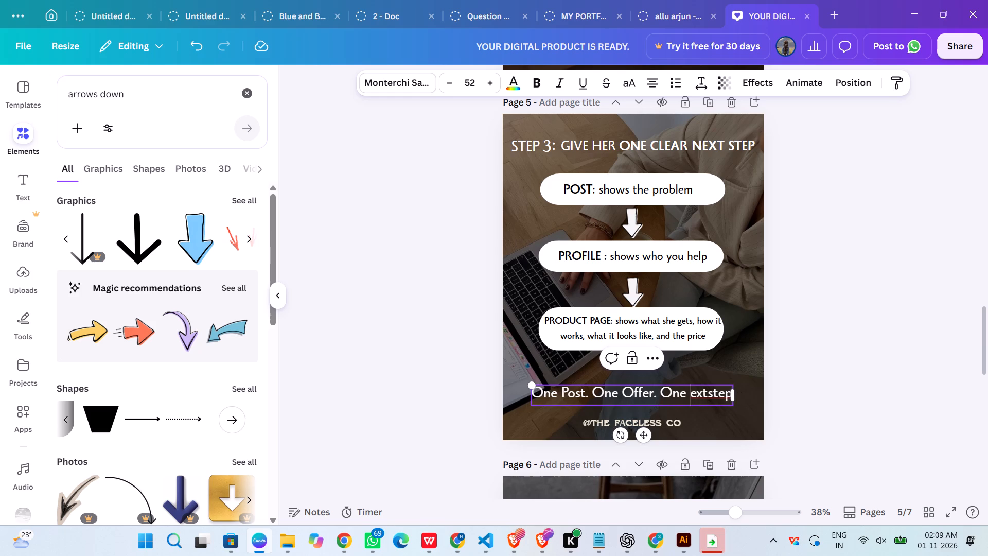
{"action": "key", "text": "shift+n"}
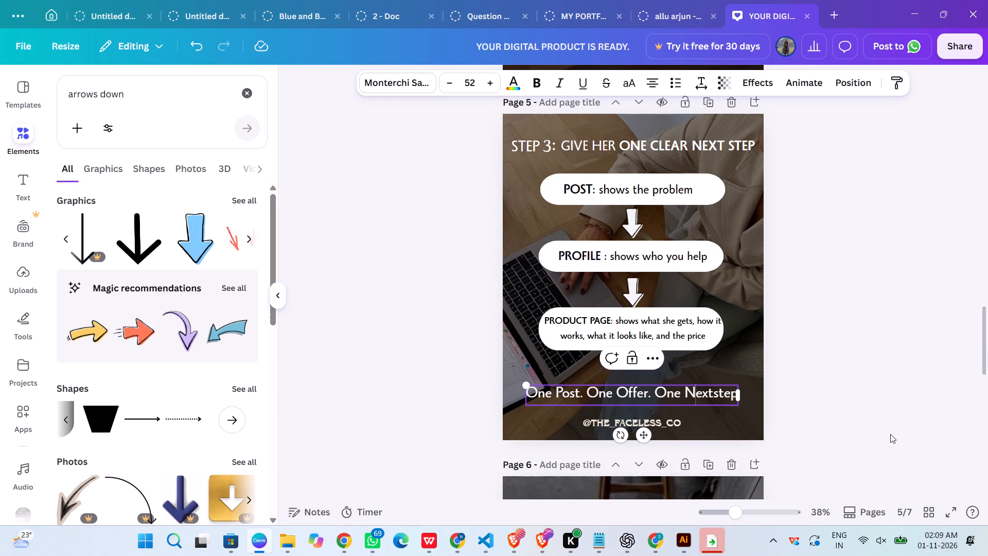
{"action": "left_click", "coordinate": [890, 434]}
Shift the flow diagram slightly down so it is evenly spaced between the STEP 3 heading and the footer line, centred horizontally.
{"action": "left_click_drag", "start_coordinate": [668, 306], "coordinate": [666, 316]}
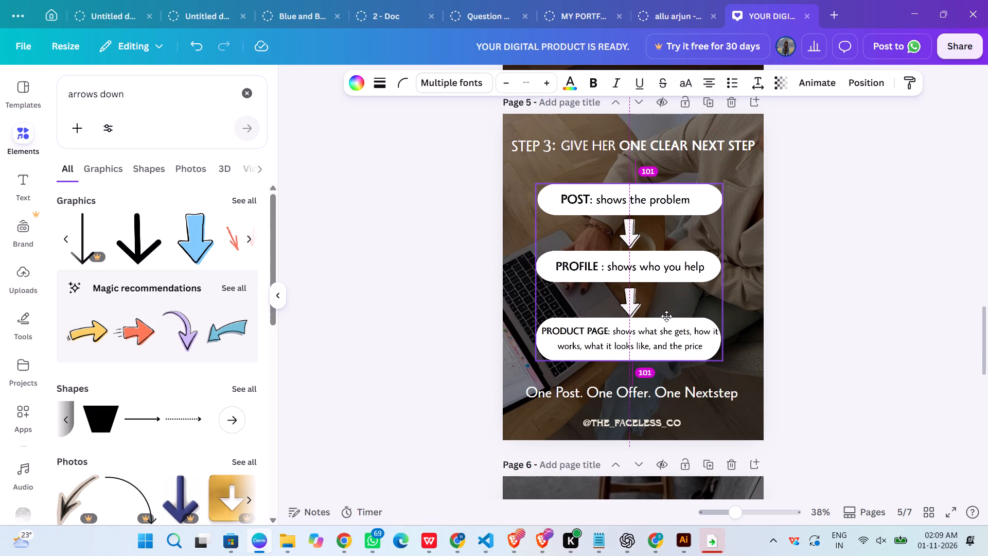
{"action": "left_click_drag", "start_coordinate": [666, 316], "coordinate": [666, 317]}
{"action": "left_click_drag", "start_coordinate": [666, 317], "coordinate": [668, 317]}
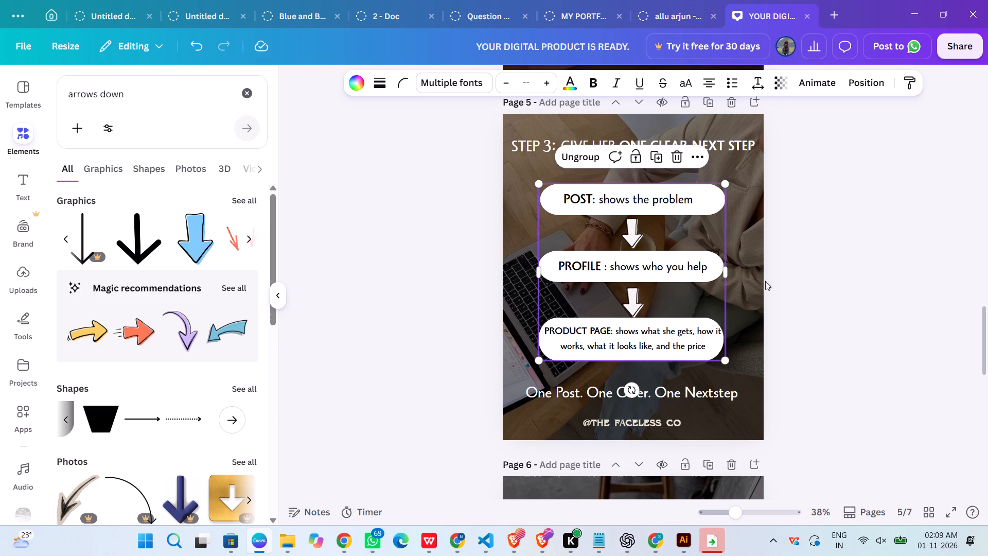
{"action": "left_click", "coordinate": [840, 272]}
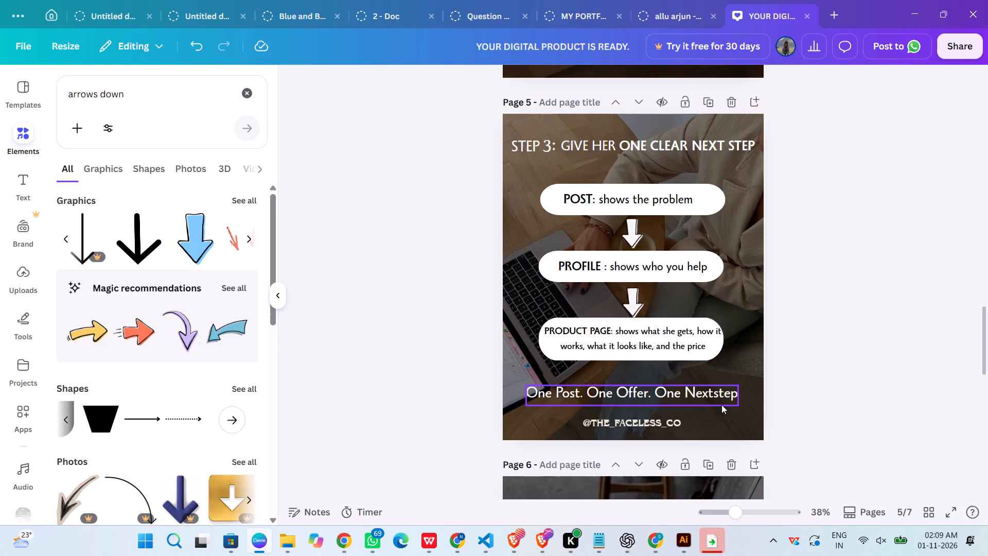
{"action": "left_click", "coordinate": [715, 400]}
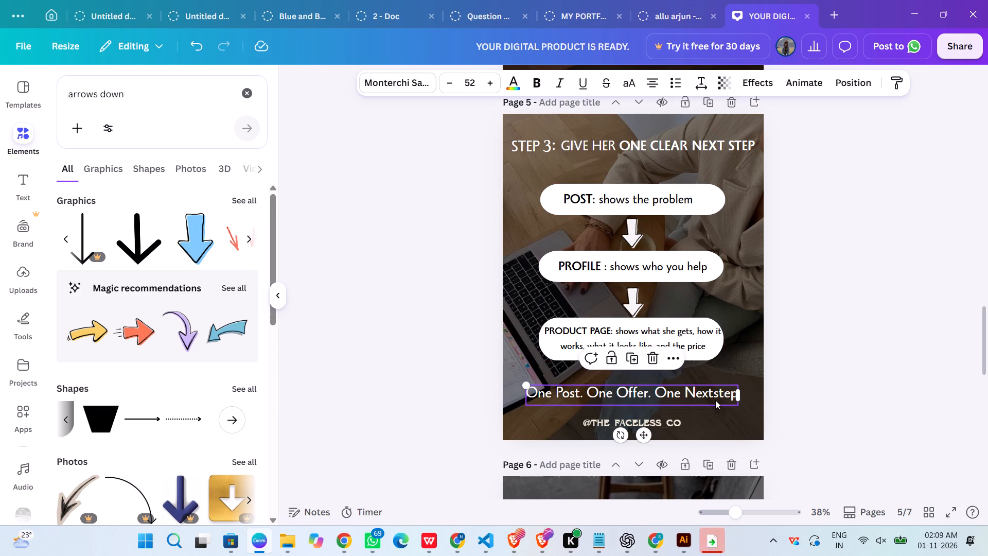
{"action": "left_click", "coordinate": [871, 351]}
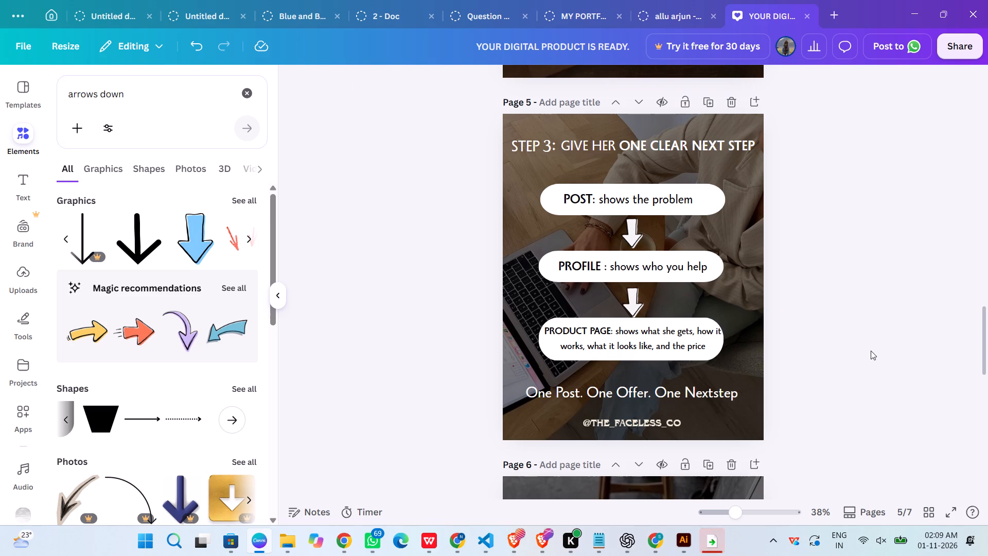
Go on to page 6, then switch to the WPS Office brief and read the "Slide 6: The Product" table.
{"action": "scroll", "coordinate": [871, 351], "scroll_direction": "down", "scroll_amount": 1}
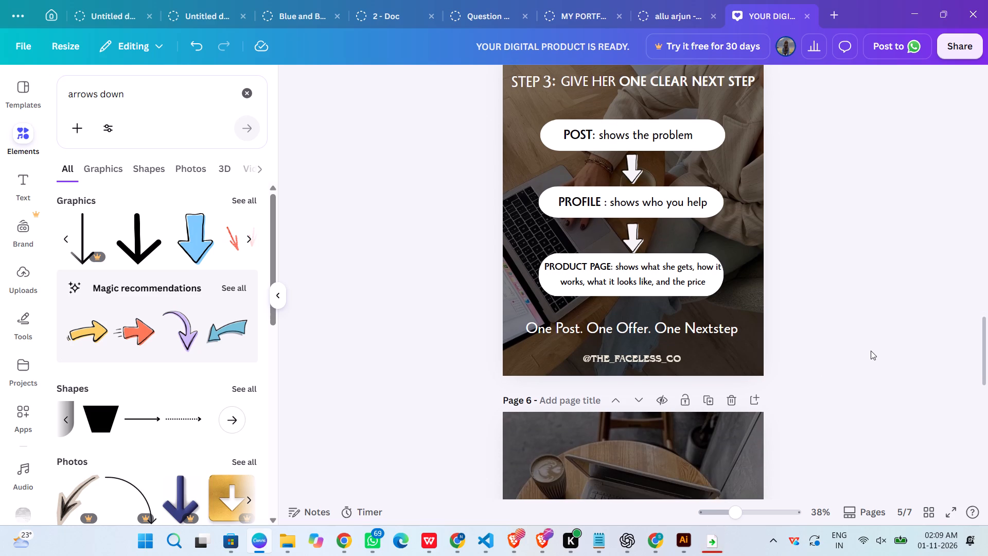
{"action": "scroll", "coordinate": [871, 351], "scroll_direction": "down", "scroll_amount": 1}
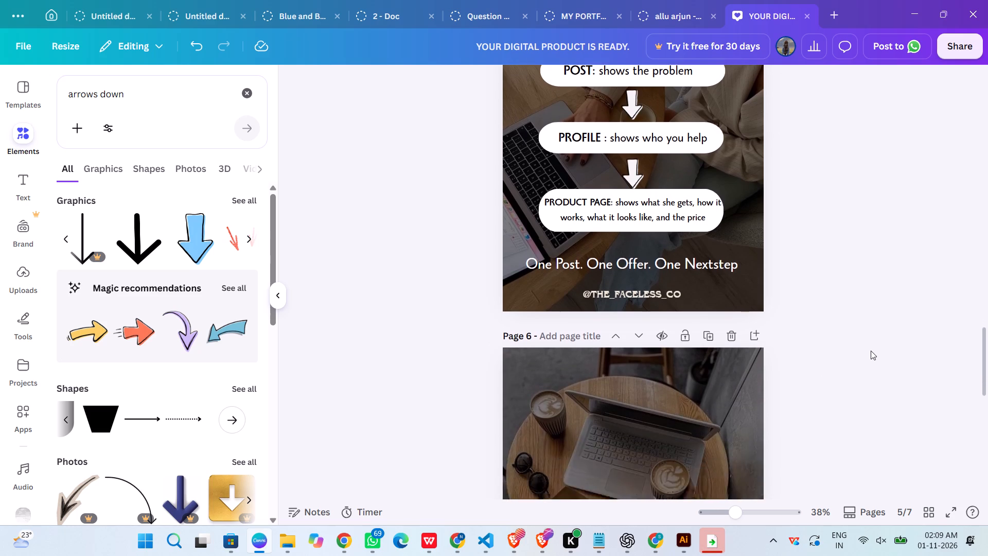
{"action": "scroll", "coordinate": [871, 351], "scroll_direction": "up", "scroll_amount": 3}
{"action": "scroll", "coordinate": [871, 351], "scroll_direction": "down", "scroll_amount": 6}
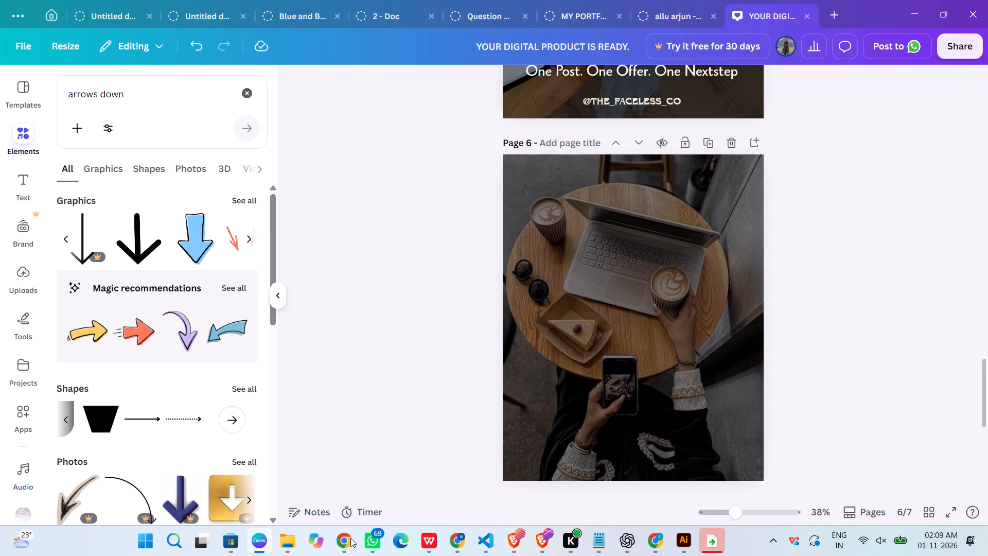
{"action": "left_click", "coordinate": [424, 535]}
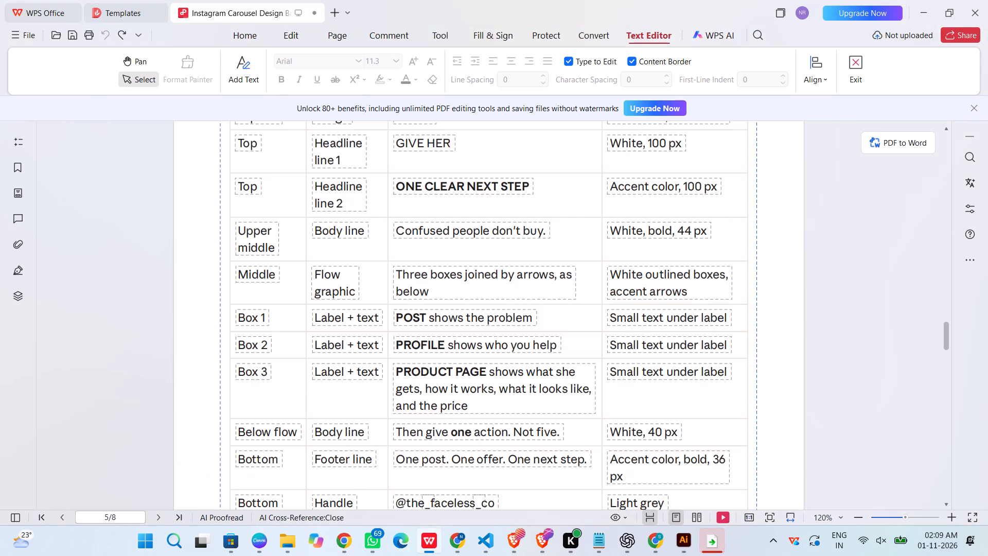
{"action": "scroll", "coordinate": [463, 395], "scroll_direction": "down", "scroll_amount": 10}
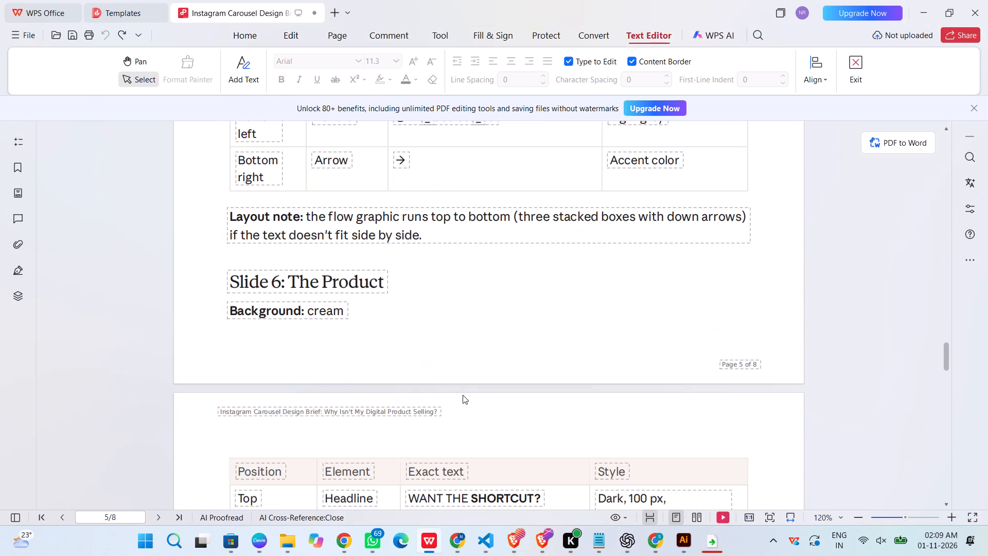
{"action": "scroll", "coordinate": [463, 395], "scroll_direction": "down", "scroll_amount": 8}
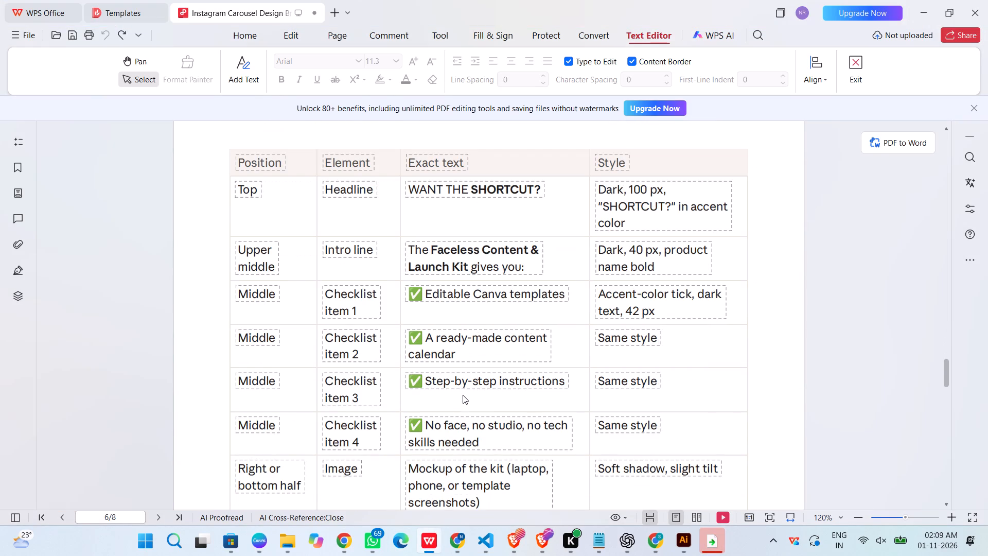
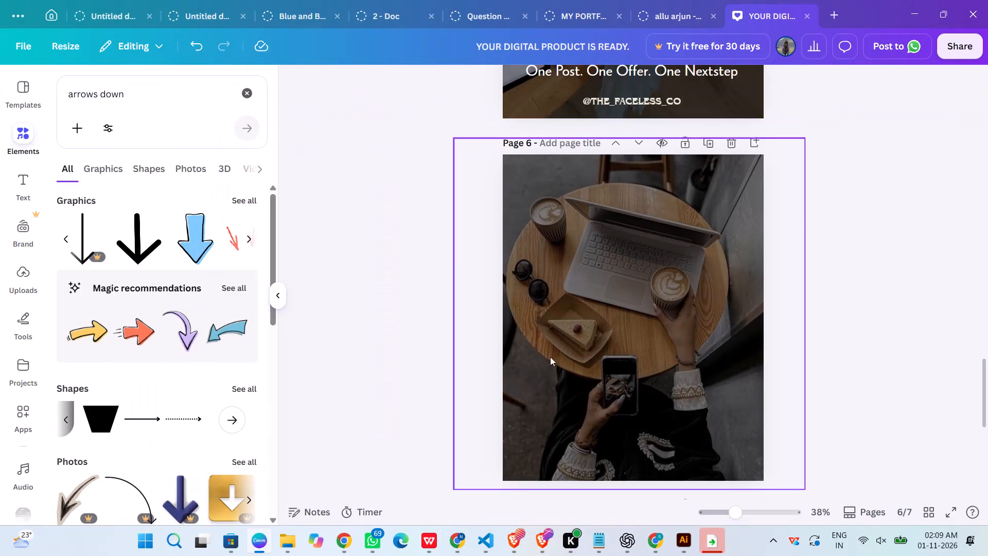
Paste the copied "WANT THE SHORTCUT?" text onto page 6.
{"action": "left_click", "coordinate": [563, 348]}
{"action": "key", "text": "ctrl+v"}
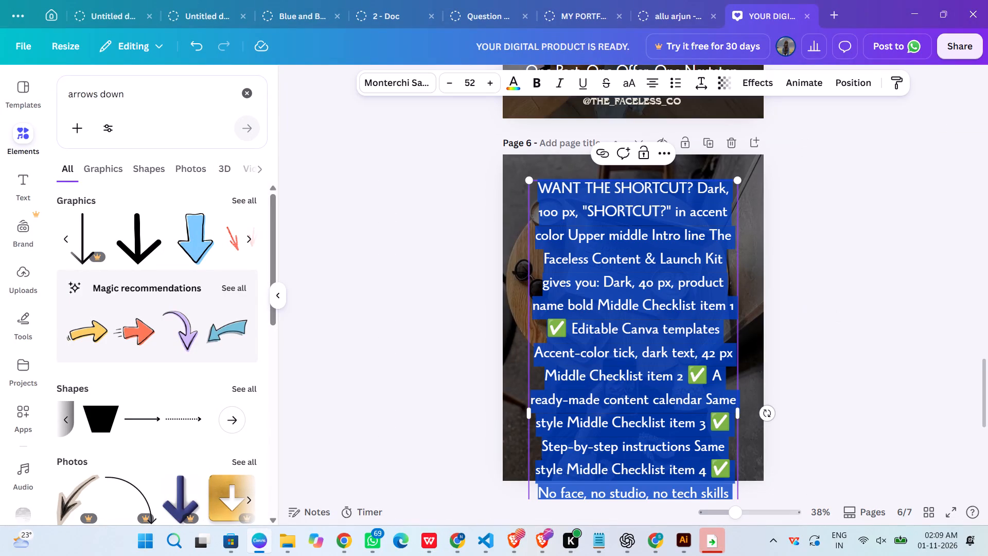
Change all of the pasted text on page 6 to white.
{"action": "left_click", "coordinate": [606, 251]}
{"action": "left_click", "coordinate": [598, 205]}
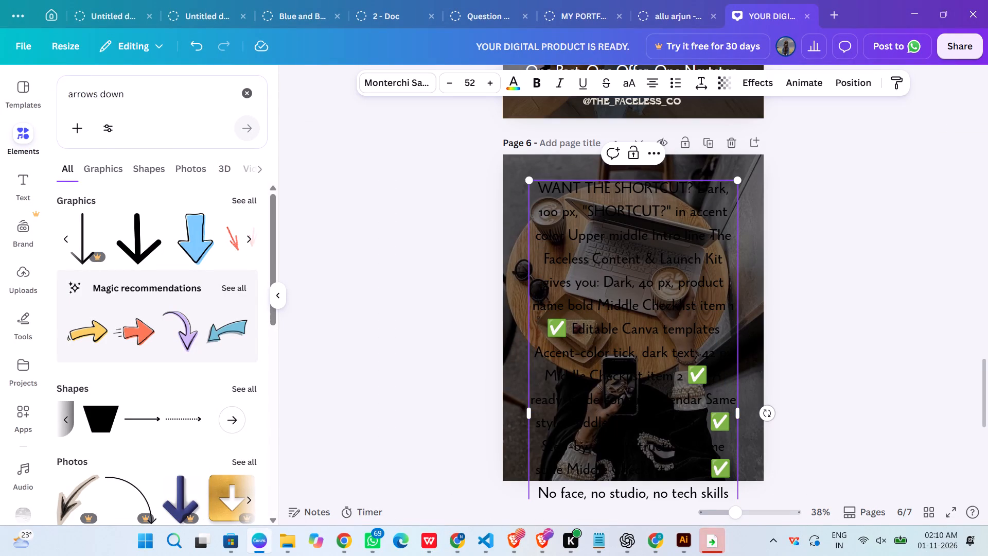
{"action": "left_click", "coordinate": [602, 225]}
{"action": "key", "text": "ctrl+a"}
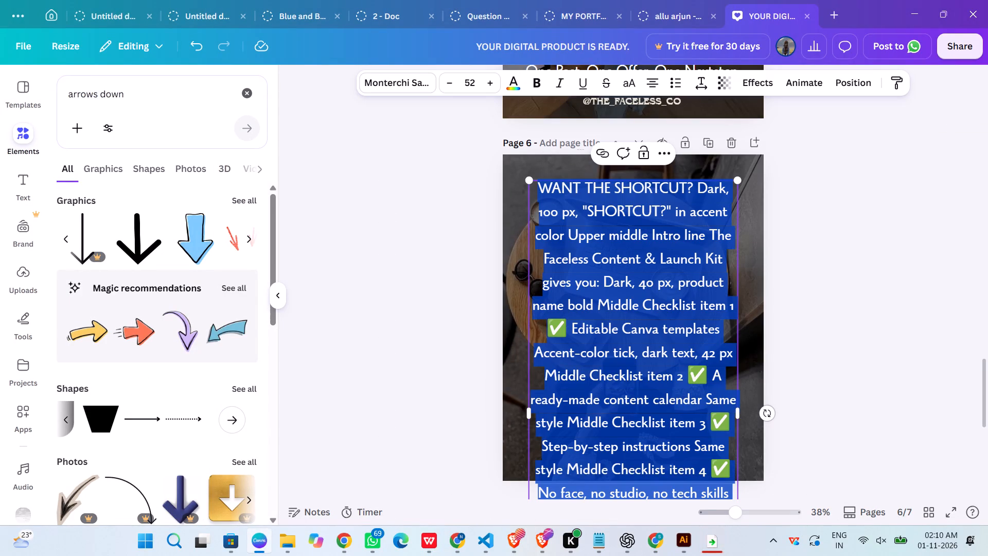
{"action": "left_click", "coordinate": [534, 79]}
{"action": "left_click", "coordinate": [537, 77]}
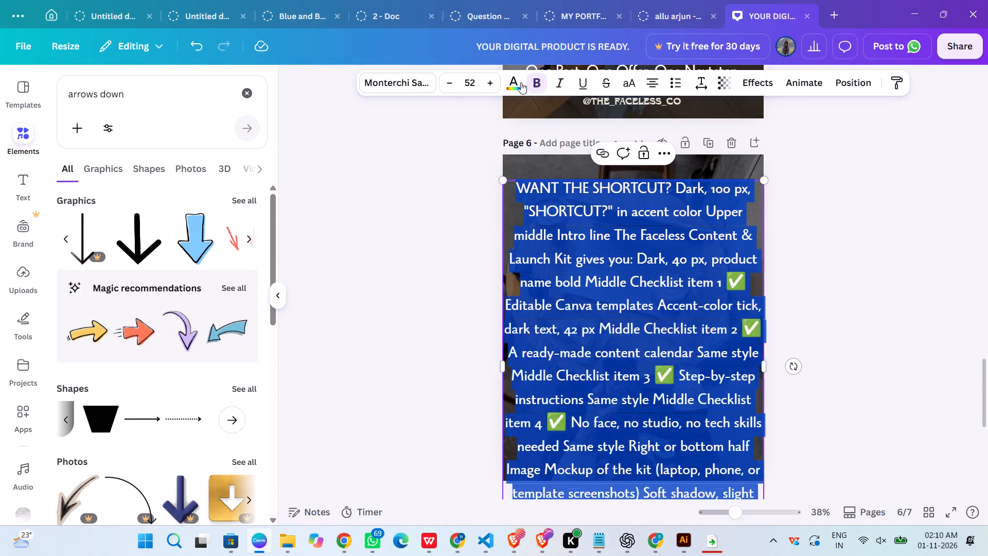
{"action": "left_click", "coordinate": [520, 82]}
{"action": "left_click", "coordinate": [147, 179]}
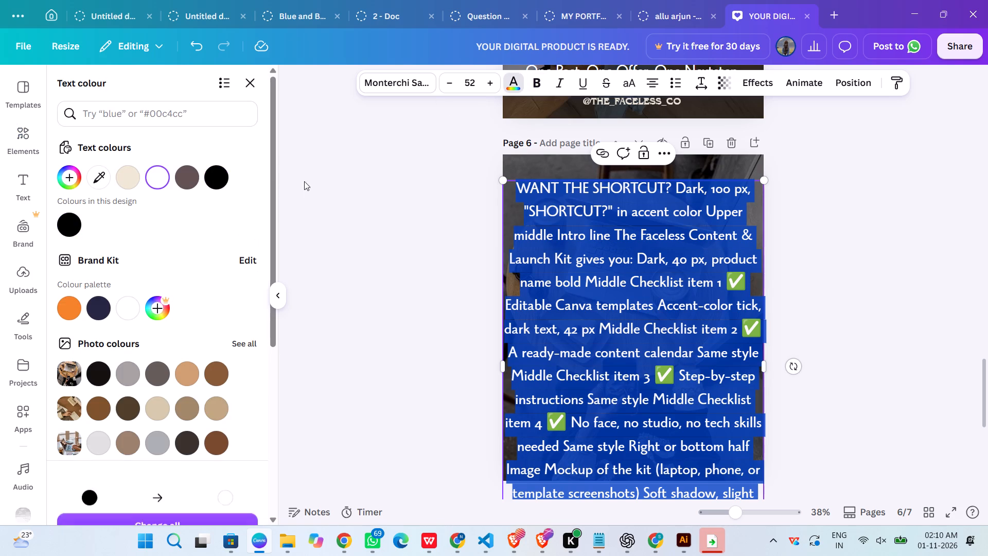
{"action": "left_click", "coordinate": [320, 187]}
Ungroup the POST, PROFILE and PRODUCT PAGE flowchart on page 5.
{"action": "scroll", "coordinate": [552, 229], "scroll_direction": "up", "scroll_amount": 6}
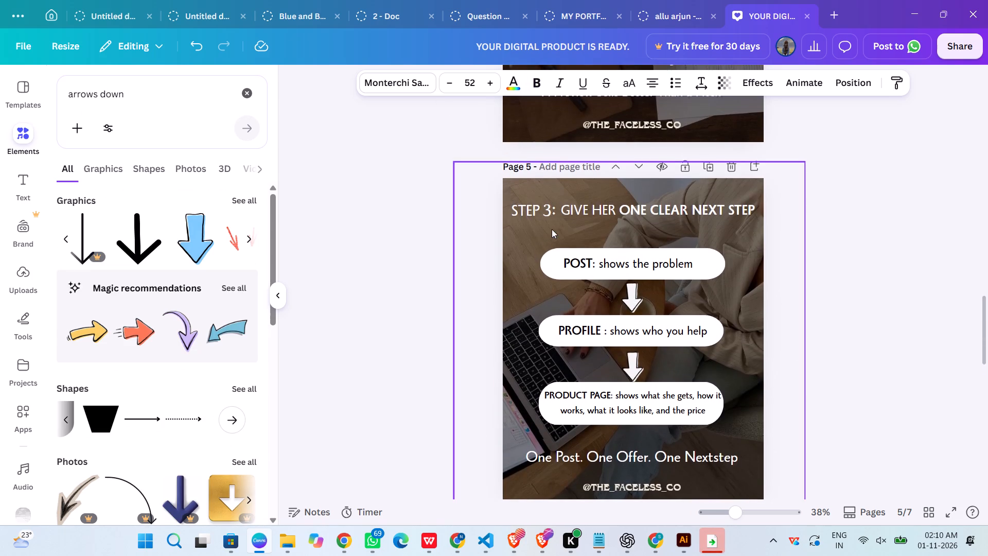
{"action": "scroll", "coordinate": [552, 229], "scroll_direction": "down", "scroll_amount": 2}
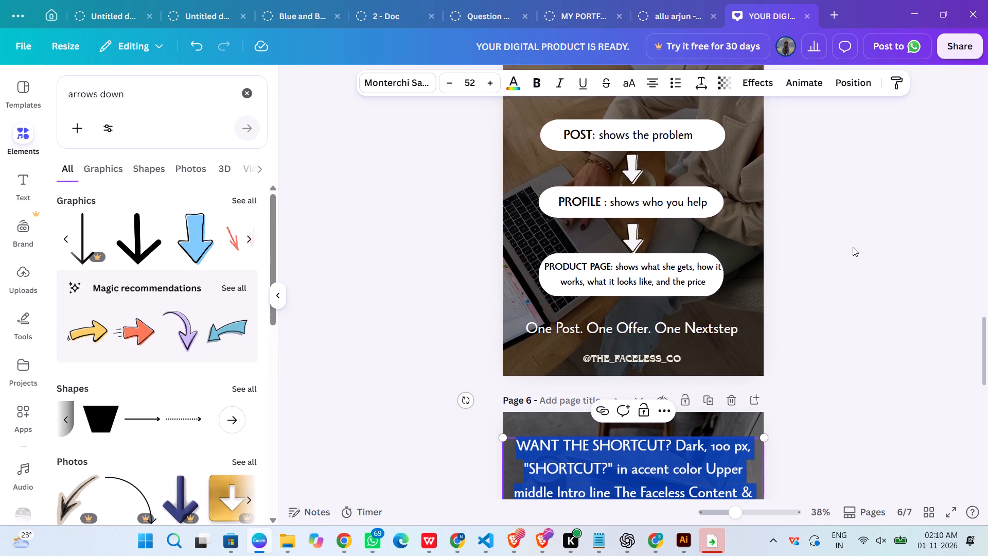
{"action": "scroll", "coordinate": [853, 247], "scroll_direction": "down", "scroll_amount": 1}
{"action": "left_click", "coordinate": [719, 219]}
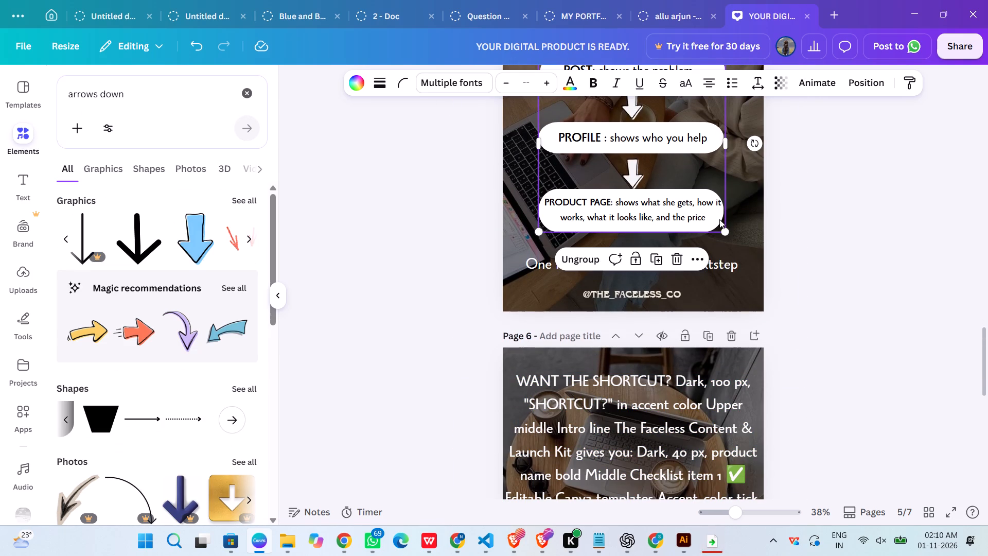
{"action": "scroll", "coordinate": [719, 219], "scroll_direction": "up", "scroll_amount": 1}
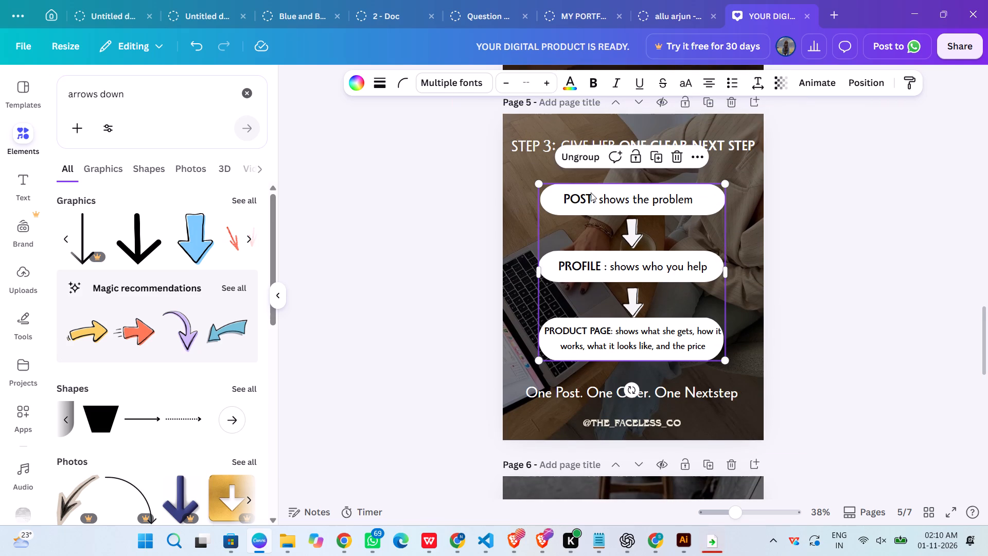
{"action": "left_click", "coordinate": [581, 158]}
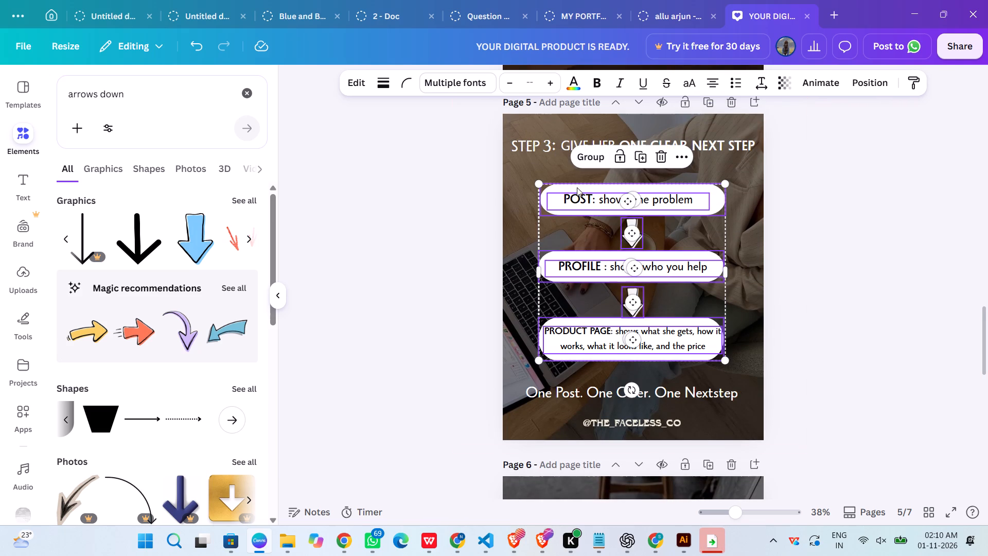
{"action": "left_click", "coordinate": [866, 244]}
Make the POST pill's white fill semi-transparent on page 5, at about 68% opacity.
{"action": "left_click", "coordinate": [666, 199]}
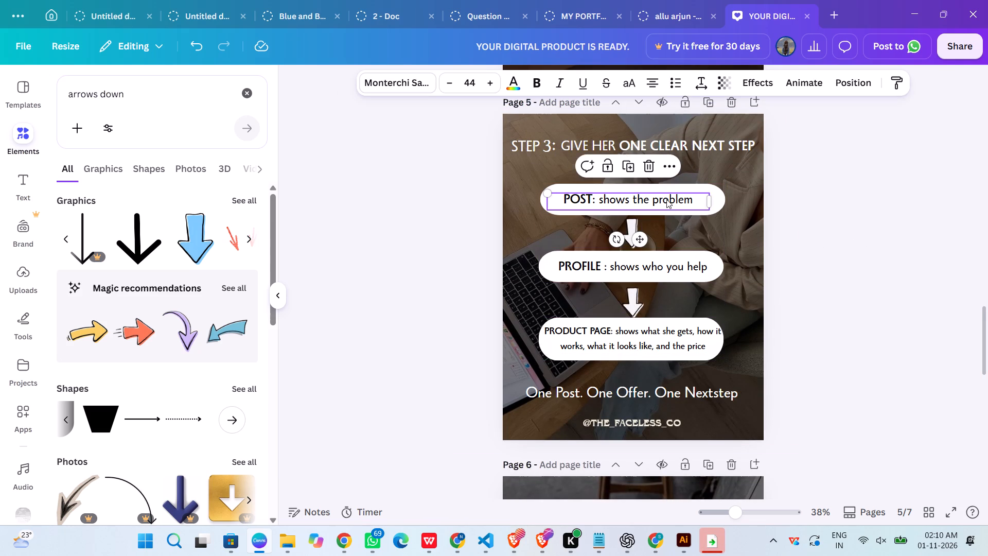
{"action": "left_click", "coordinate": [638, 187]}
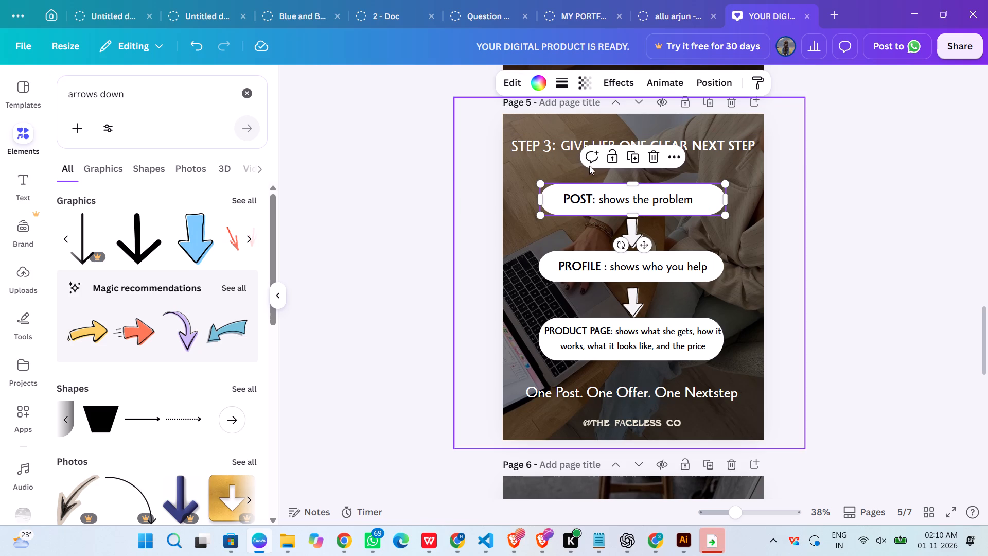
{"action": "left_click", "coordinate": [540, 83]}
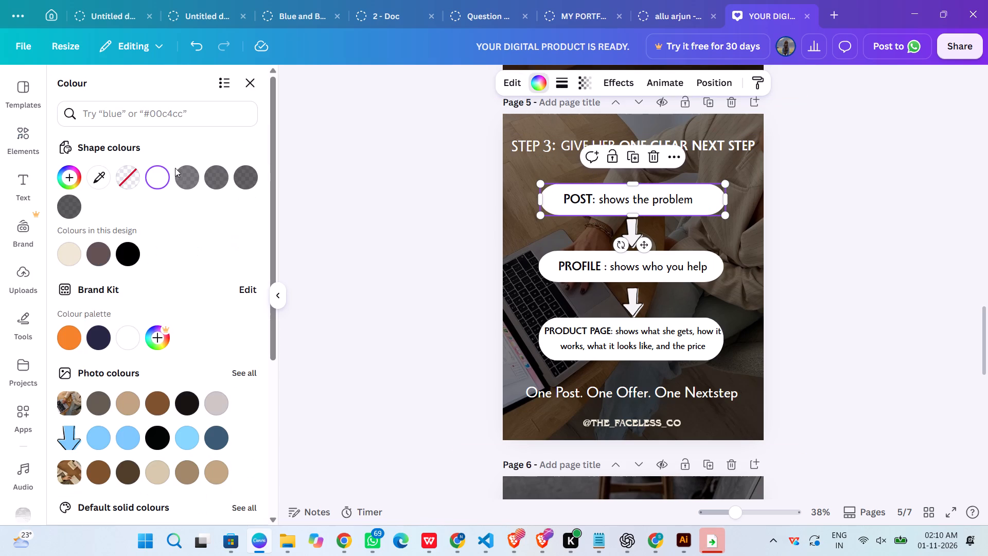
{"action": "left_click", "coordinate": [151, 168]}
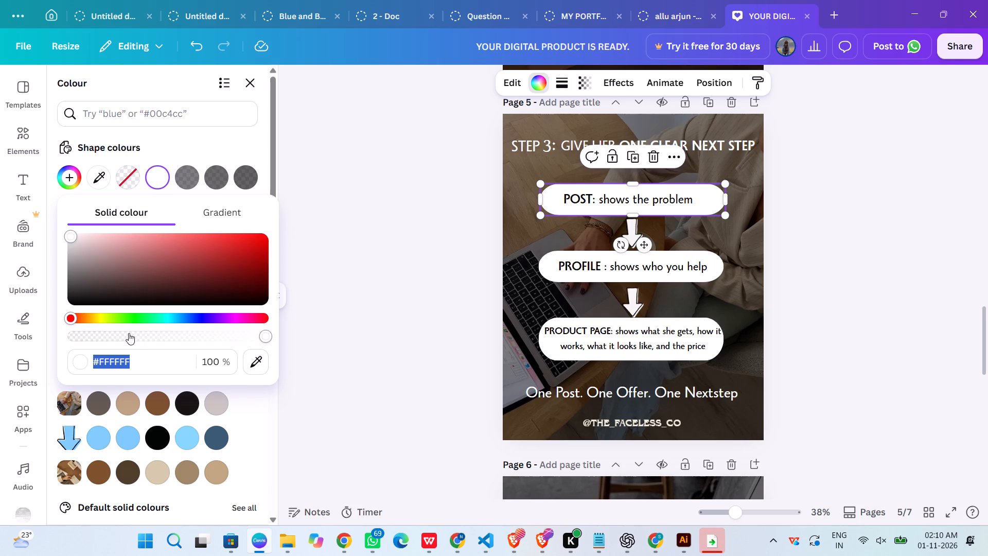
{"action": "left_click_drag", "start_coordinate": [129, 333], "coordinate": [154, 333]}
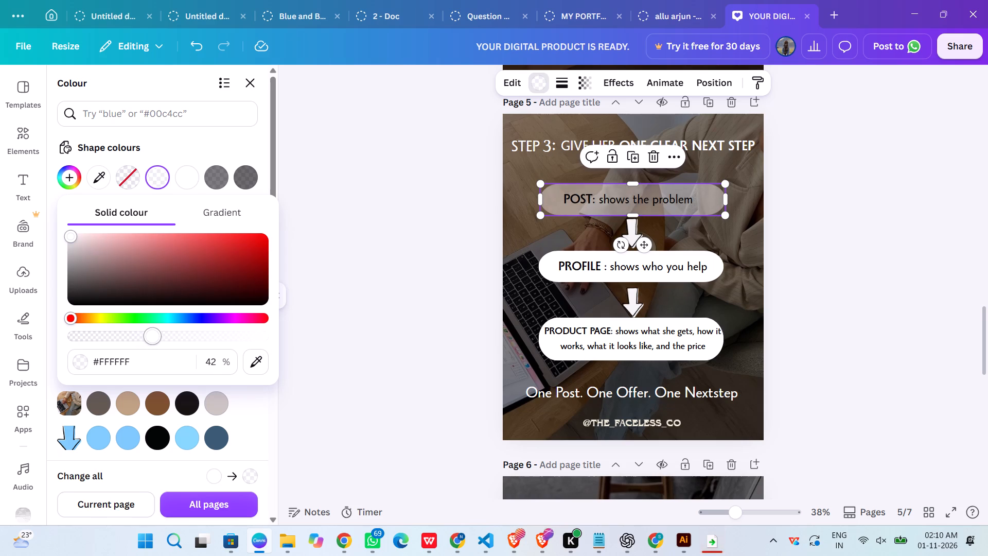
{"action": "left_click_drag", "start_coordinate": [154, 333], "coordinate": [188, 333]}
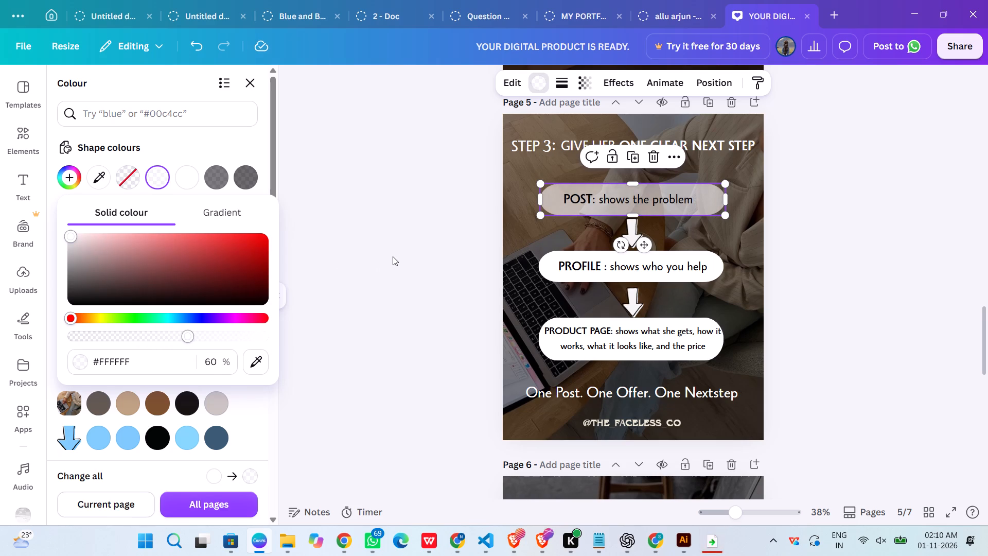
{"action": "left_click", "coordinate": [398, 256]}
{"action": "left_click", "coordinate": [398, 256]}
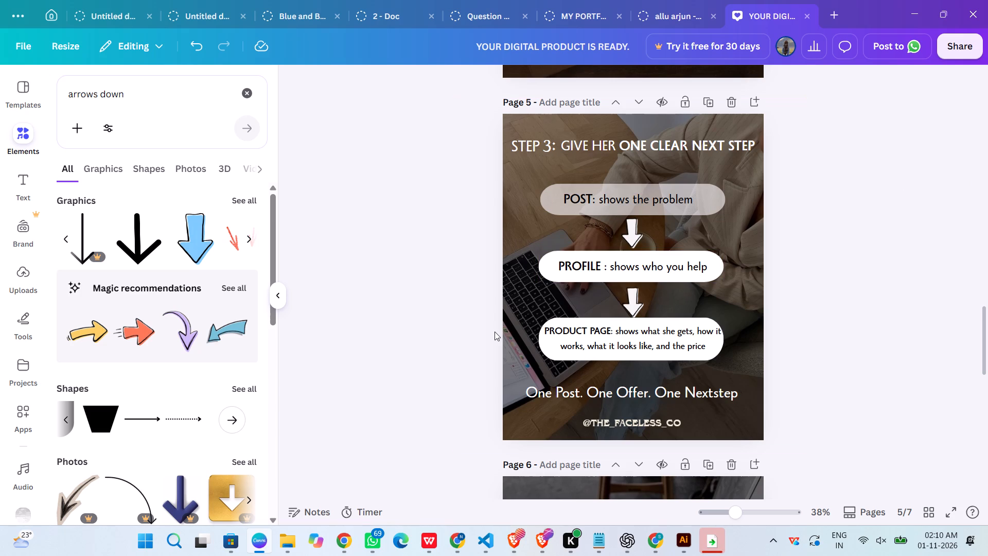
{"action": "left_click", "coordinate": [570, 214]}
{"action": "left_click", "coordinate": [549, 85]}
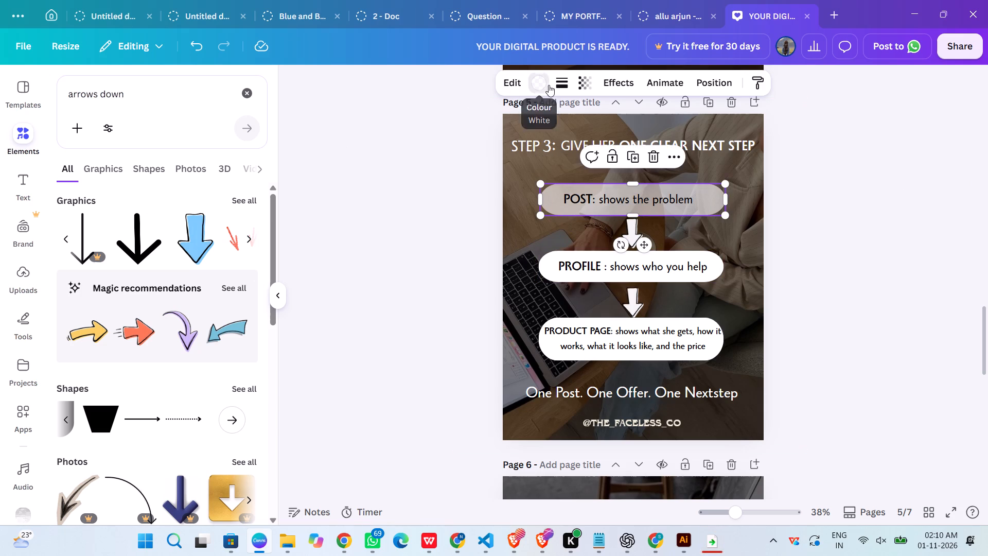
{"action": "left_click", "coordinate": [153, 173]}
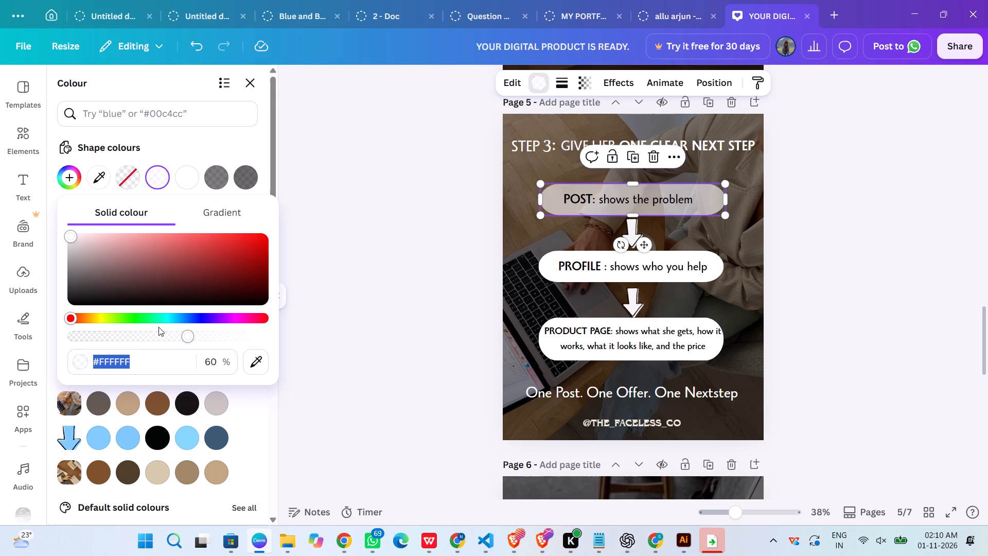
{"action": "left_click_drag", "start_coordinate": [187, 336], "coordinate": [204, 336]}
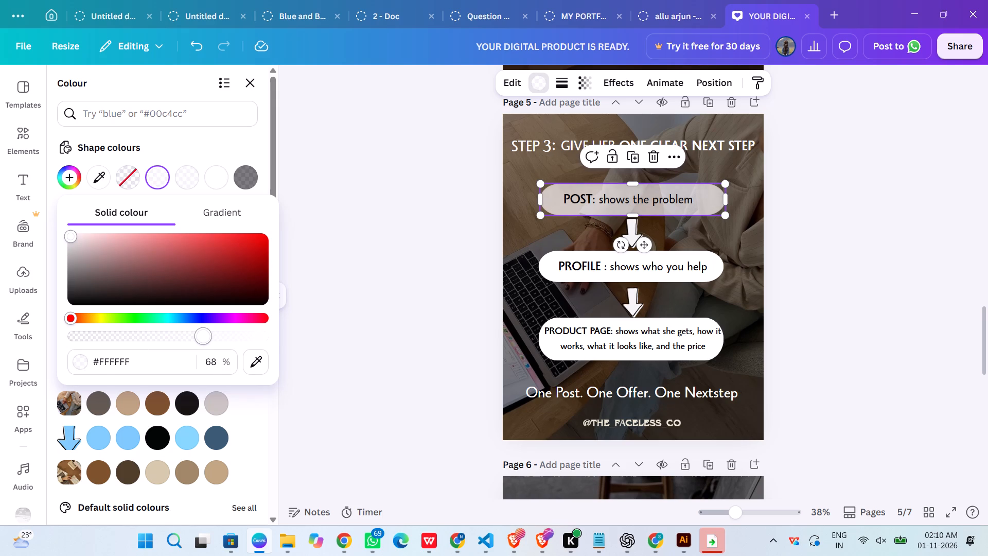
{"action": "left_click_drag", "start_coordinate": [204, 336], "coordinate": [207, 336]}
{"action": "double_click", "coordinate": [370, 306]}
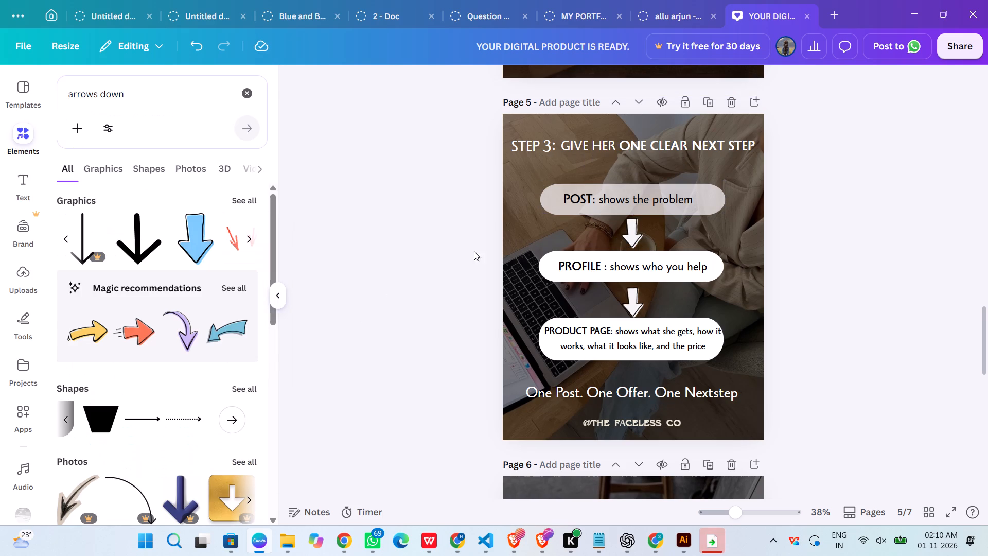
Review the styling of the earlier carousel pages, from page 1 back to page 5.
{"action": "left_click", "coordinate": [702, 263]}
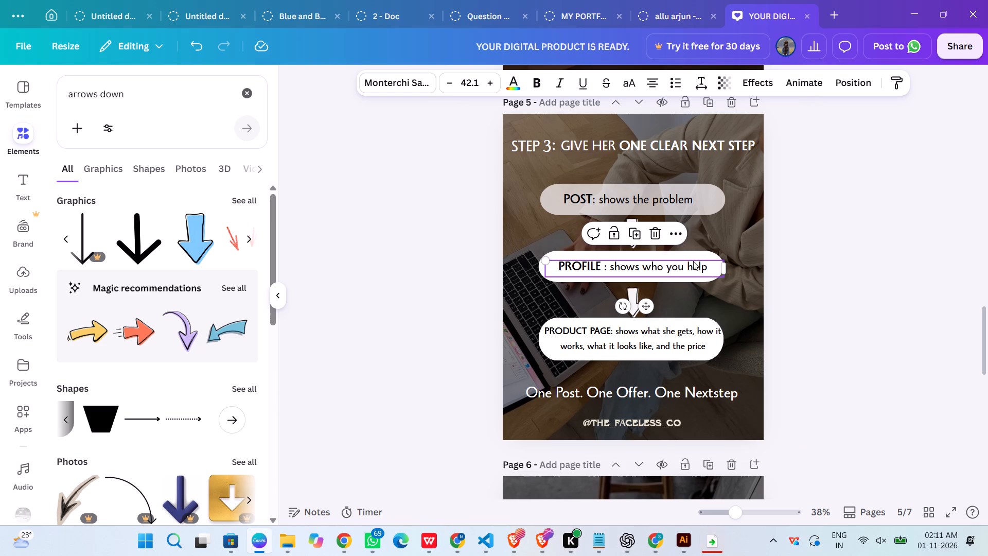
{"action": "left_click", "coordinate": [696, 252]}
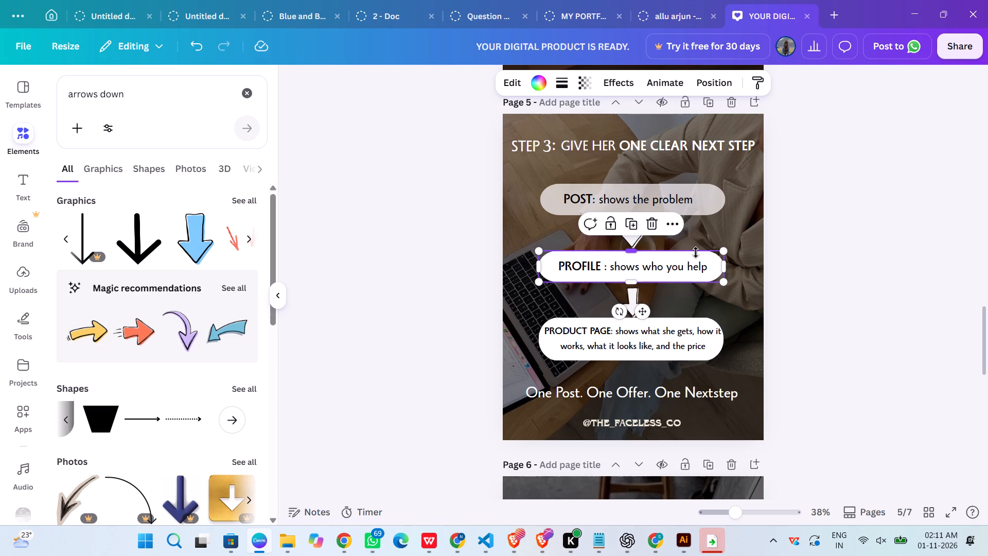
{"action": "scroll", "coordinate": [696, 252], "scroll_direction": "up", "scroll_amount": 2}
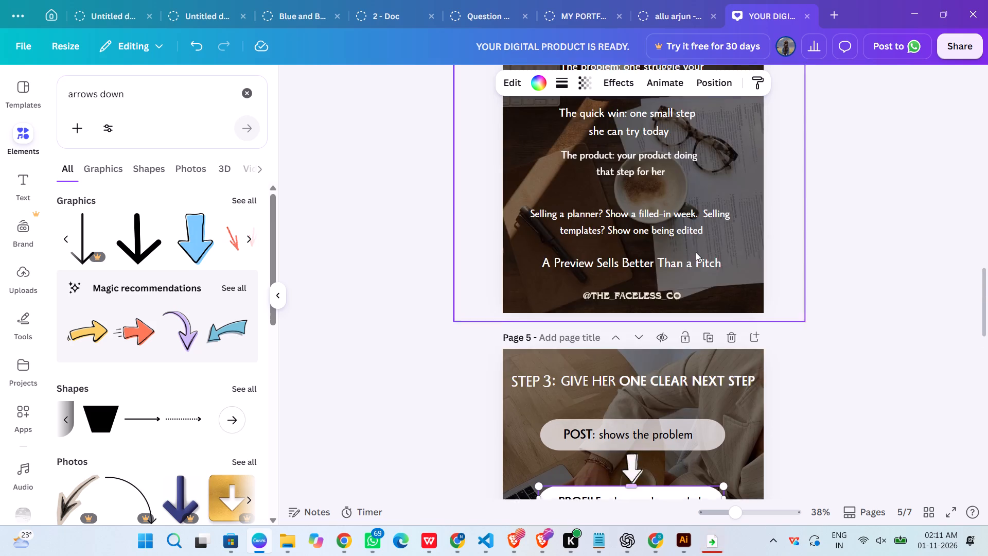
{"action": "scroll", "coordinate": [696, 252], "scroll_direction": "up", "scroll_amount": 7}
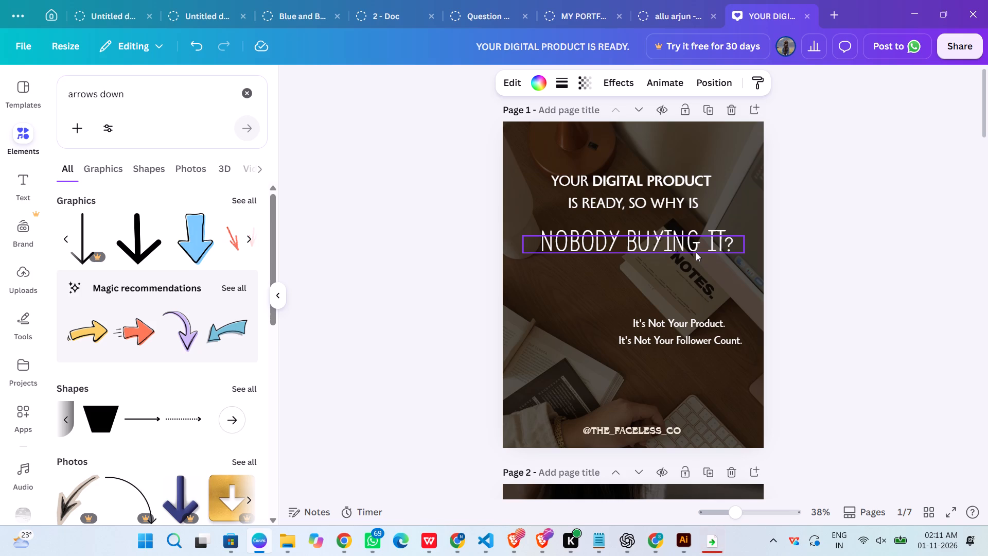
{"action": "scroll", "coordinate": [704, 323], "scroll_direction": "down", "scroll_amount": 7}
{"action": "scroll", "coordinate": [704, 272], "scroll_direction": "down", "scroll_amount": 1}
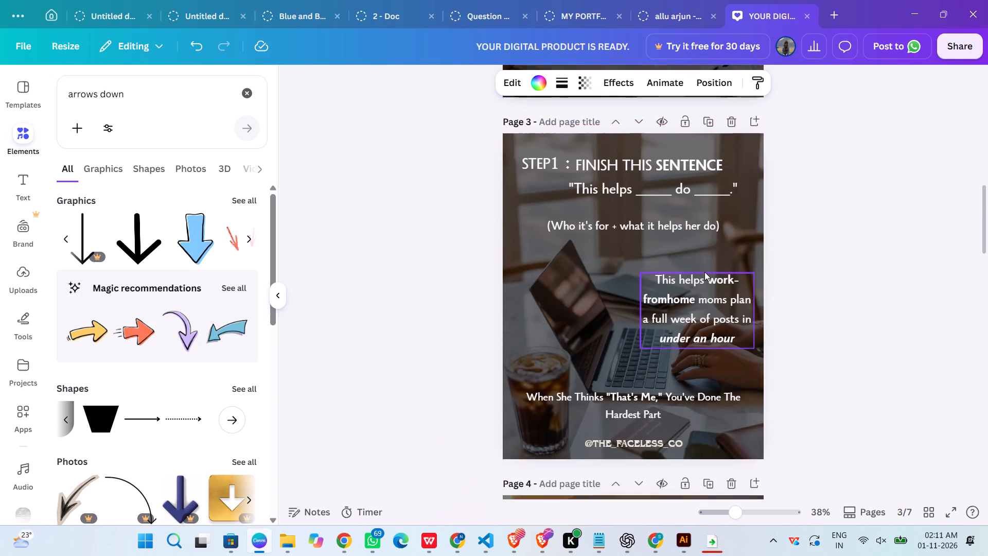
{"action": "scroll", "coordinate": [704, 272], "scroll_direction": "down", "scroll_amount": 7}
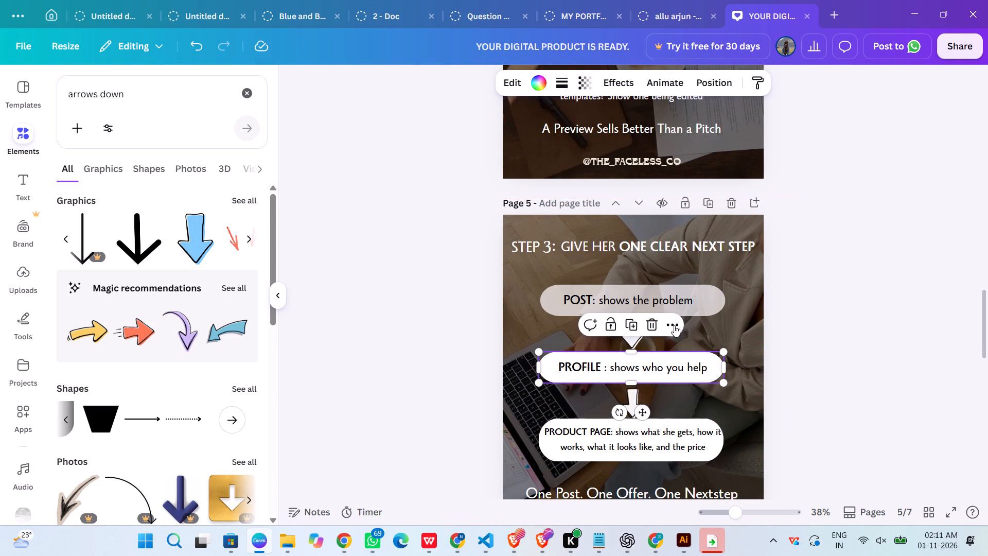
Apply the POST pill's semi-transparent white to the PROFILE pill on page 5.
{"action": "left_click", "coordinate": [685, 374]}
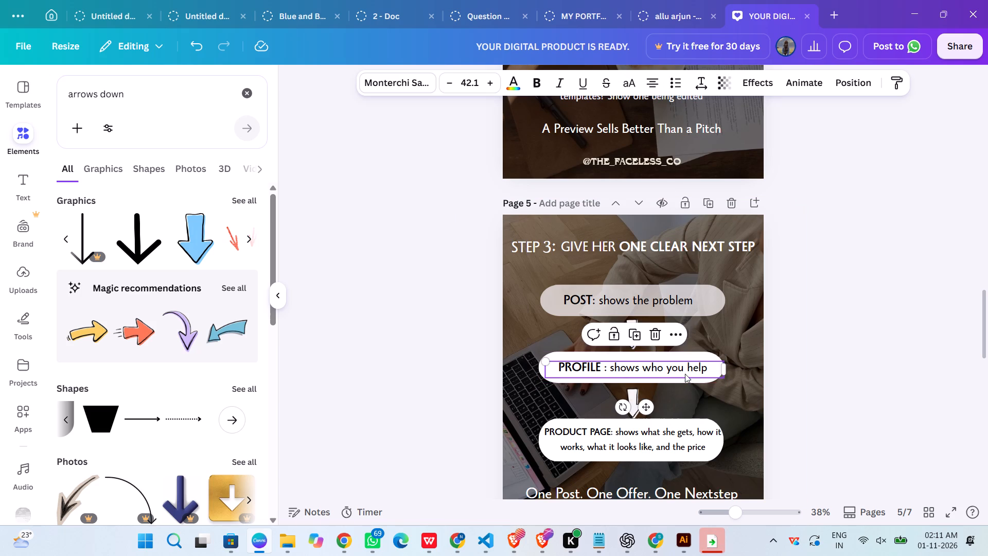
{"action": "left_click", "coordinate": [682, 359]}
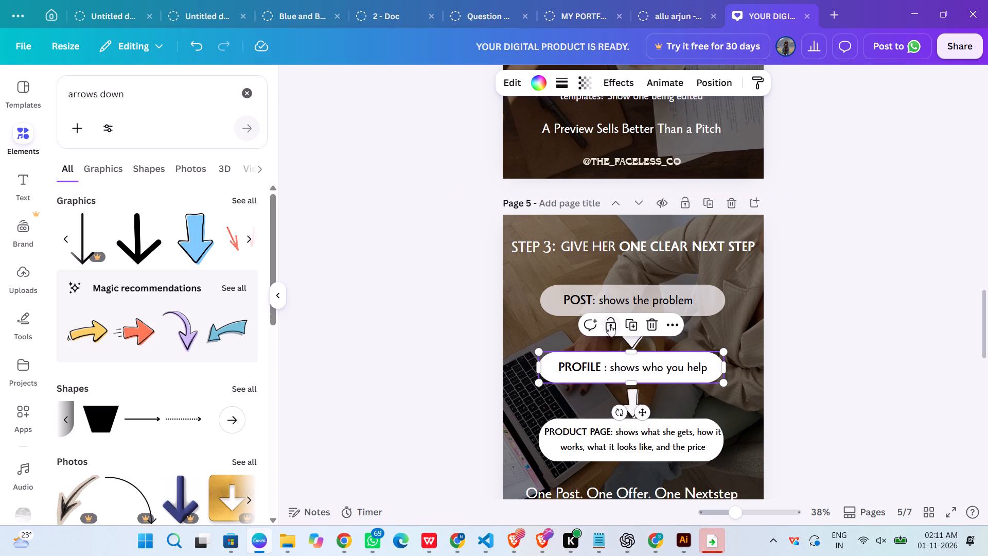
{"action": "left_click", "coordinate": [535, 78]}
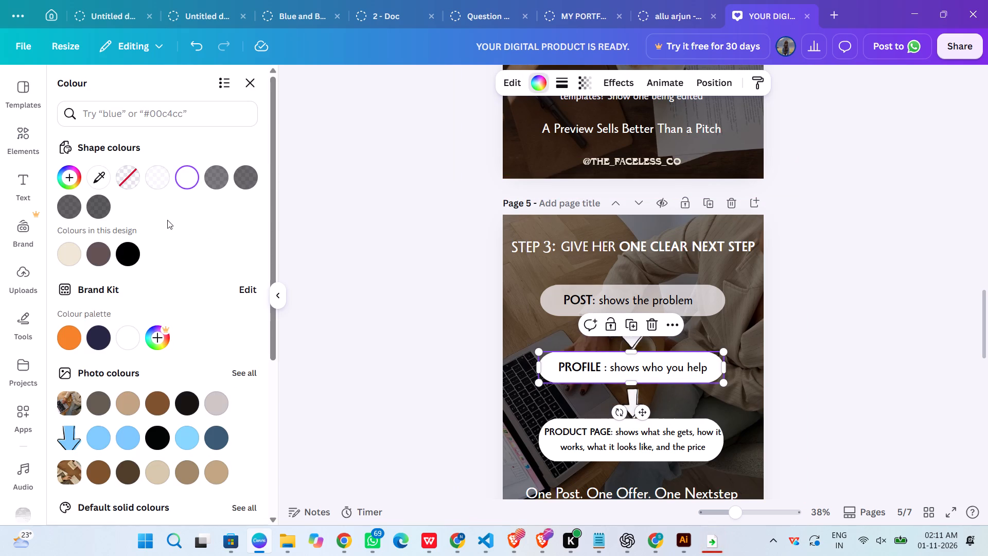
{"action": "left_click", "coordinate": [153, 172]}
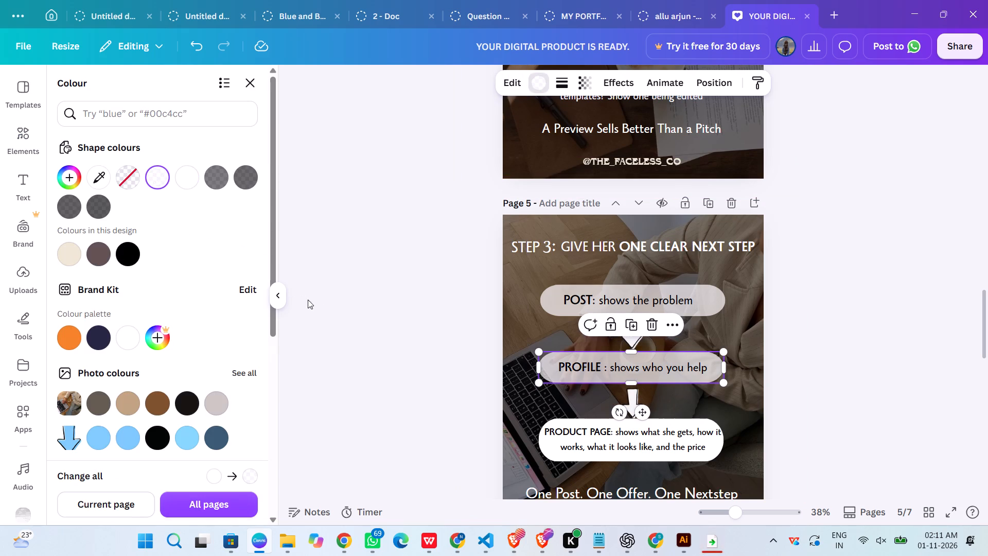
{"action": "scroll", "coordinate": [435, 290], "scroll_direction": "down", "scroll_amount": 2}
{"action": "left_click", "coordinate": [436, 290]}
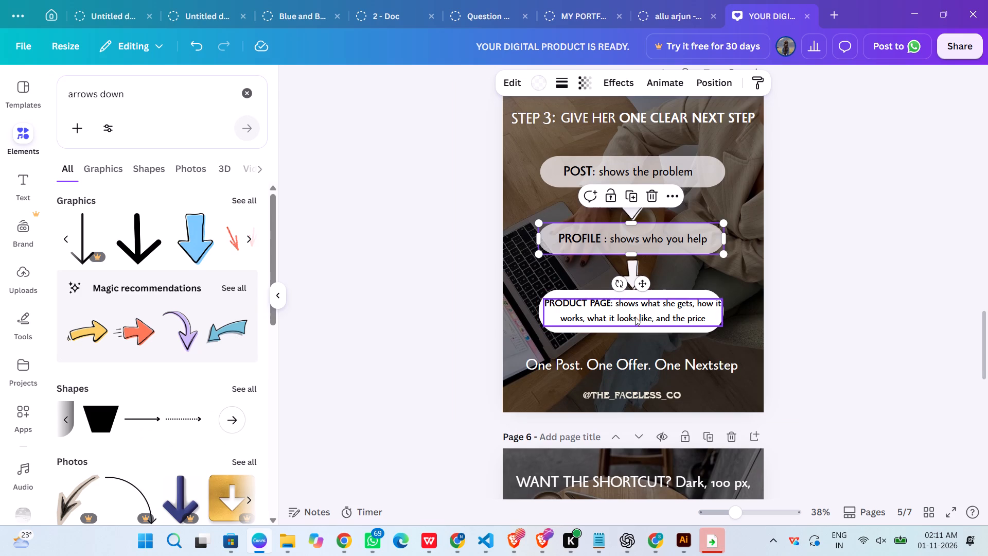
Apply the same semi-transparent white fill to the PRODUCT PAGE pill on page 5.
{"action": "left_click", "coordinate": [638, 311]}
{"action": "left_click", "coordinate": [664, 292]}
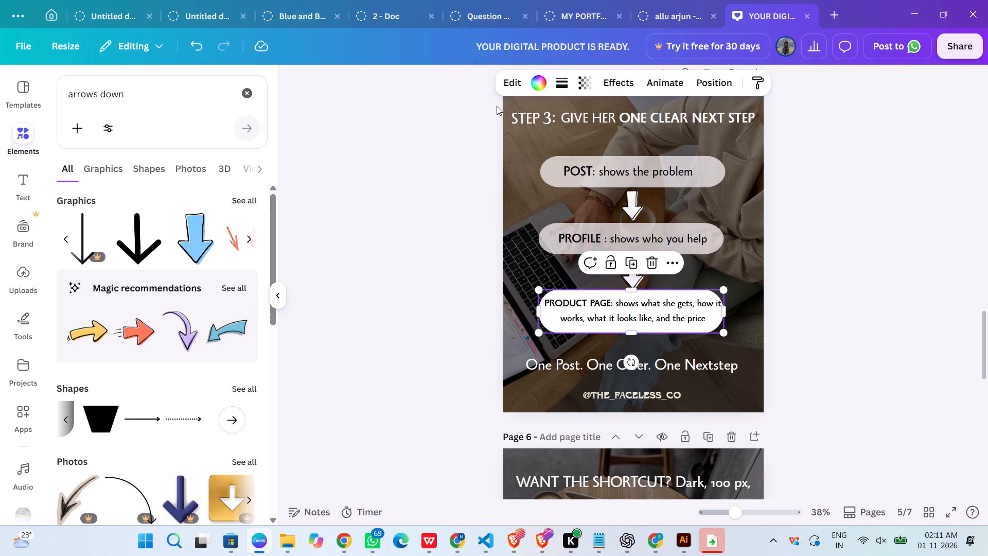
{"action": "left_click", "coordinate": [533, 81]}
{"action": "left_click", "coordinate": [168, 180]}
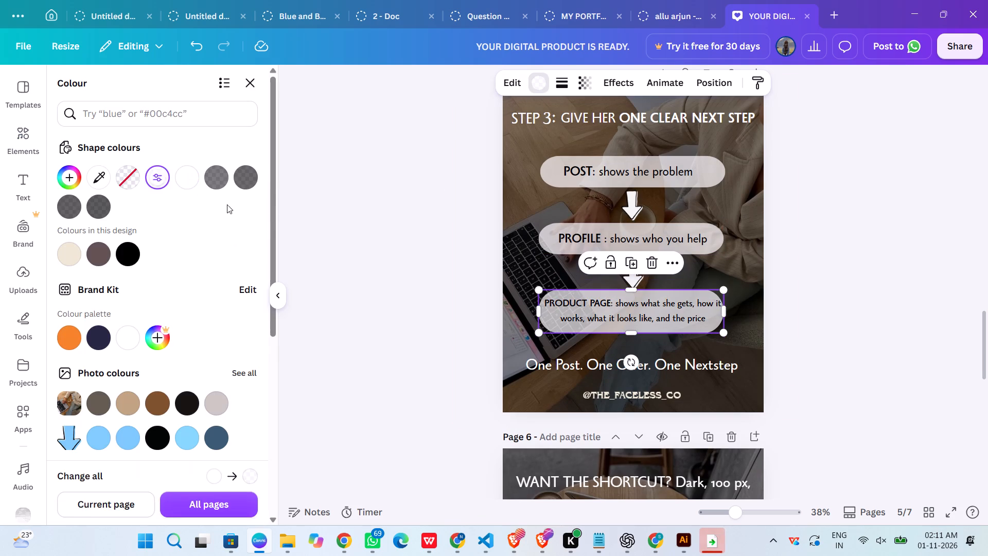
{"action": "left_click", "coordinate": [326, 218]}
{"action": "left_click", "coordinate": [872, 241]}
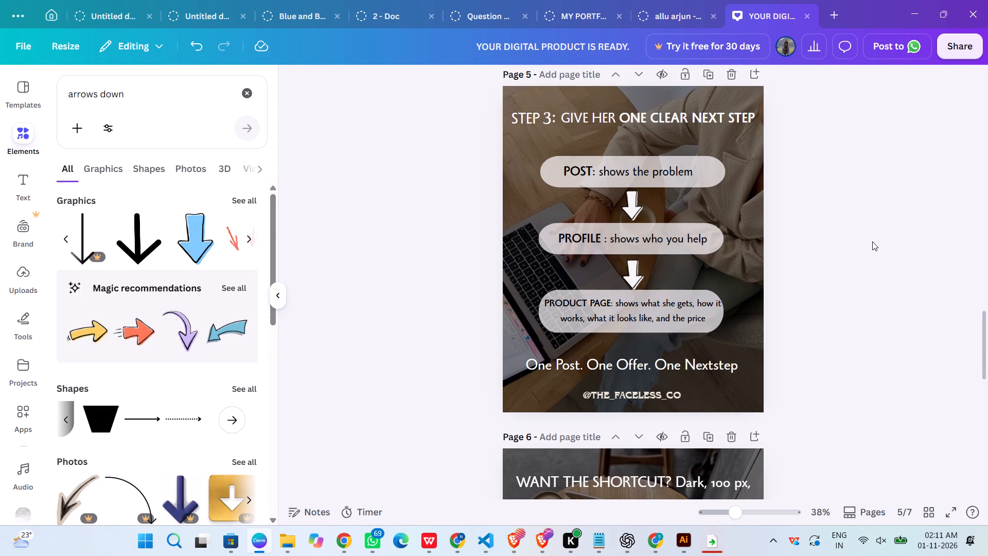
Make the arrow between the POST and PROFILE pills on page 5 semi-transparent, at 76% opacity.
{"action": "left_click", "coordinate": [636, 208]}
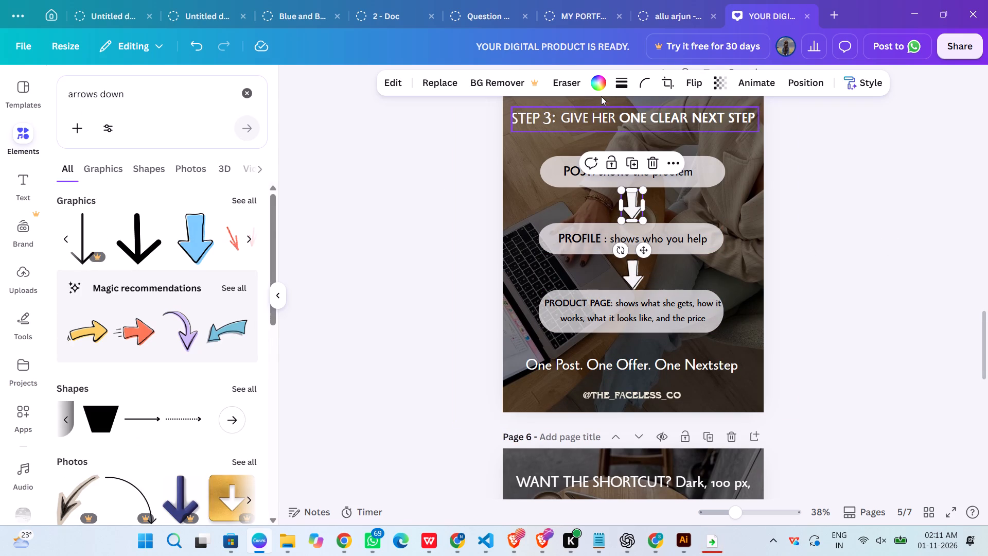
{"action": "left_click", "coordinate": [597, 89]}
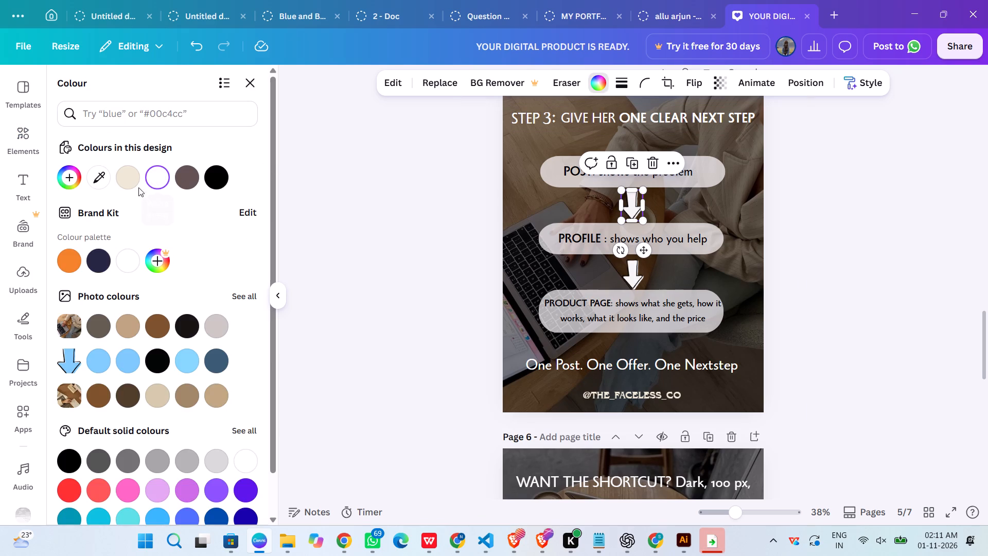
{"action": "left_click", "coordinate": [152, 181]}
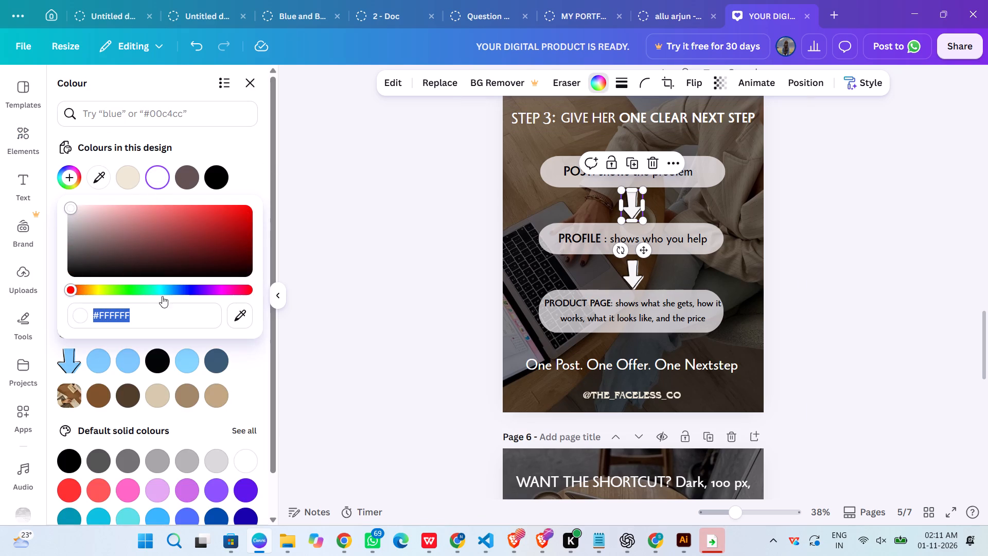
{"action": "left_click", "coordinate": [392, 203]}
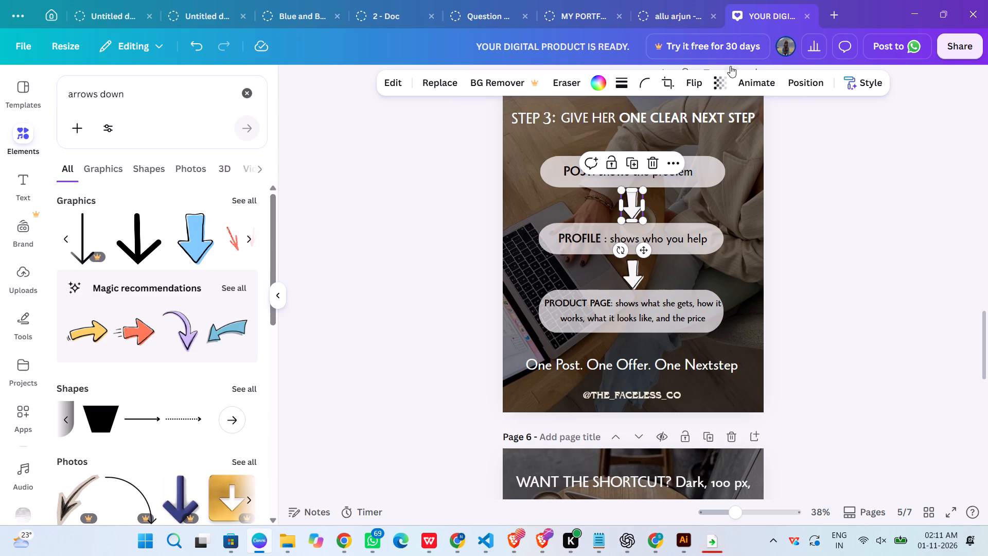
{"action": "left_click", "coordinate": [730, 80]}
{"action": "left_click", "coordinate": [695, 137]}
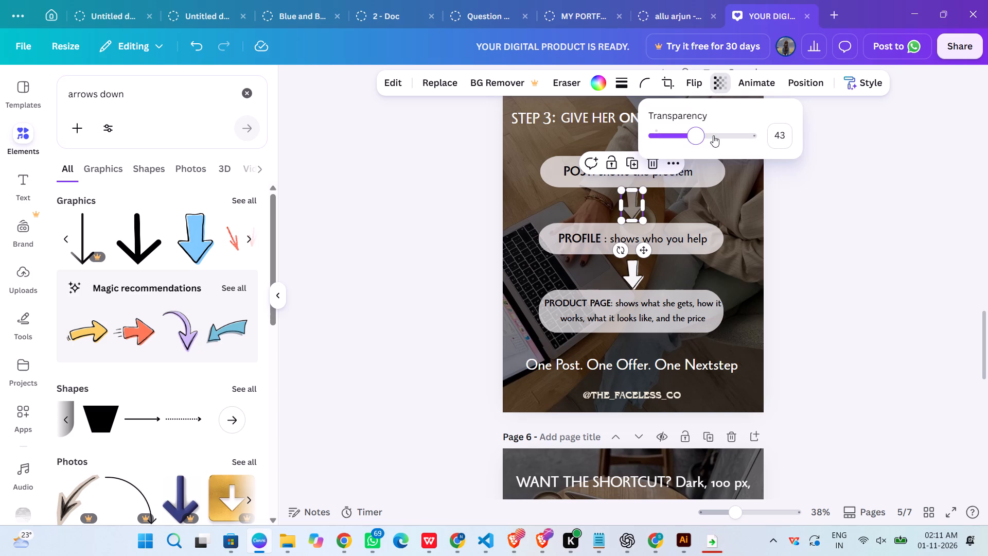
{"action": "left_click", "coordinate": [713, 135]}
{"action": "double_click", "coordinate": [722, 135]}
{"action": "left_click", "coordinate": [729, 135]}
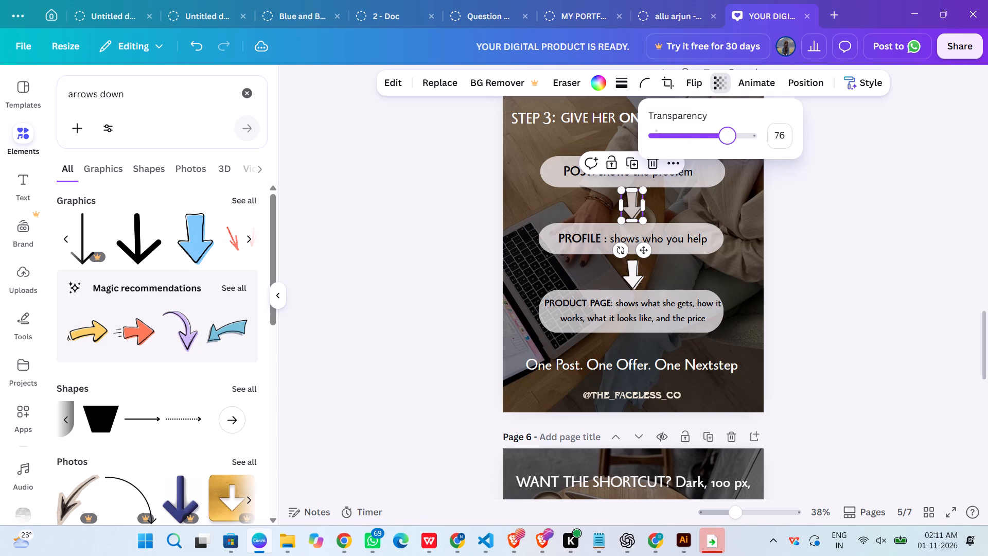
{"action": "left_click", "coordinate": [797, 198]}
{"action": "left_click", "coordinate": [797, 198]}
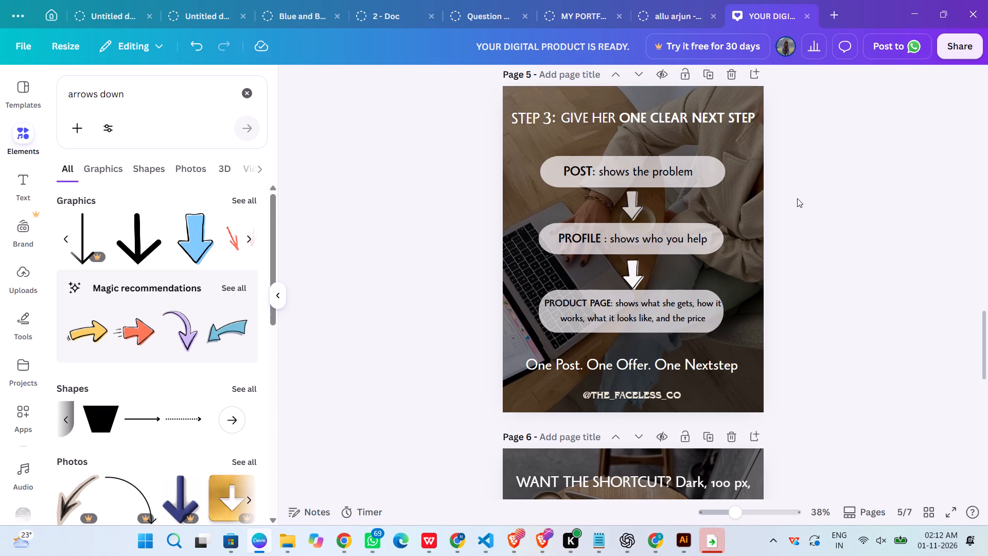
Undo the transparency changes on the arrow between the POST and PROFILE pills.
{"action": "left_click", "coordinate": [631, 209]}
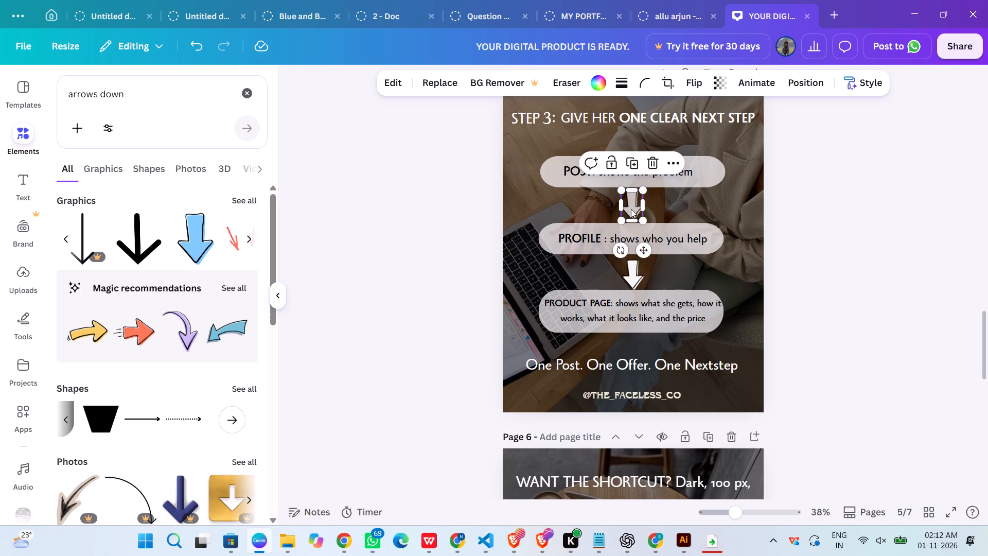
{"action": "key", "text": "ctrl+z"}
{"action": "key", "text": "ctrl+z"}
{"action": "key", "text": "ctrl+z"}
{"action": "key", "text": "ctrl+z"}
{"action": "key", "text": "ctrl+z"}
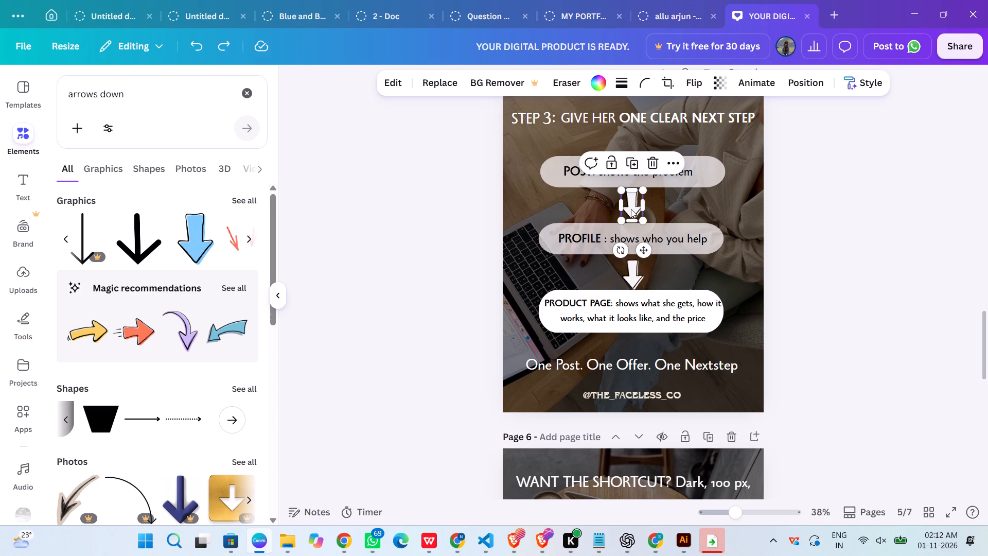
Reapply the semi-transparent white fill to the PRODUCT PAGE pill on page 5.
{"action": "left_click", "coordinate": [686, 291]}
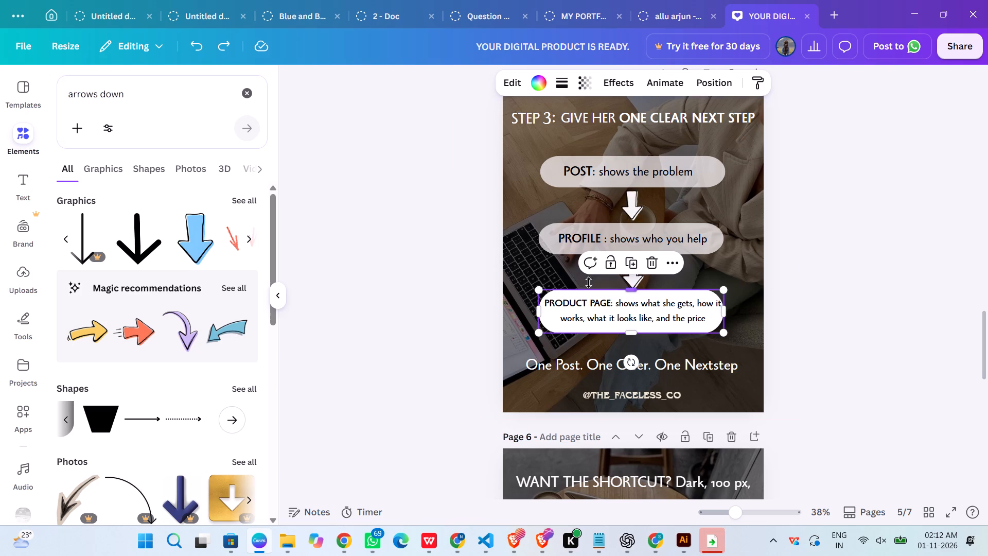
{"action": "left_click", "coordinate": [542, 73]}
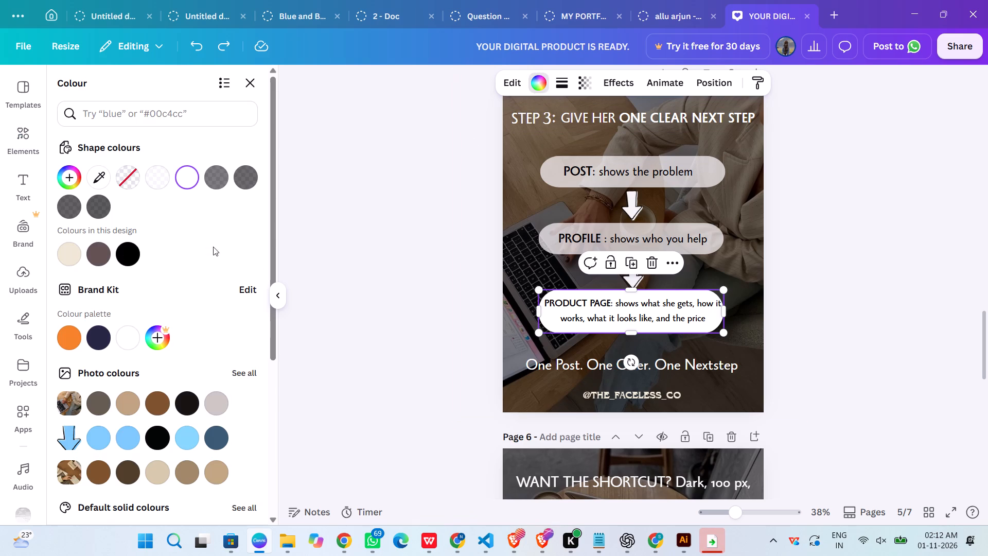
{"action": "left_click", "coordinate": [160, 173]}
{"action": "left_click", "coordinate": [344, 188]}
{"action": "left_click", "coordinate": [987, 315]}
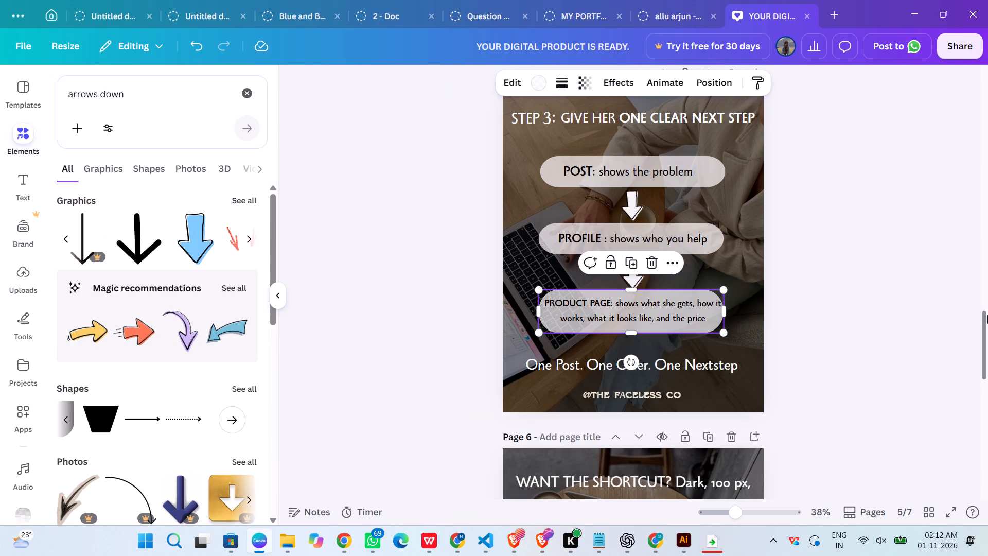
{"action": "left_click", "coordinate": [902, 281]}
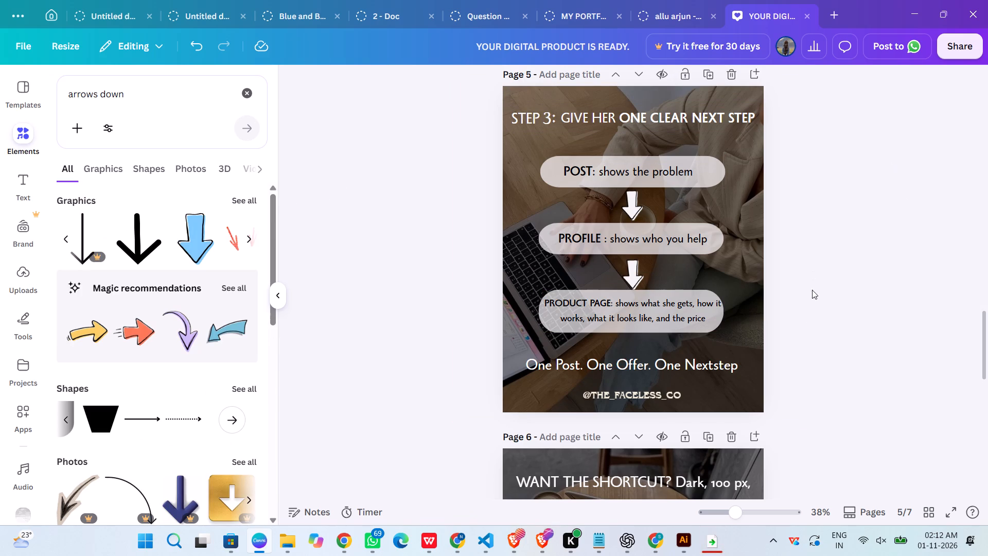
{"action": "scroll", "coordinate": [807, 315], "scroll_direction": "up", "scroll_amount": 1}
{"action": "scroll", "coordinate": [807, 315], "scroll_direction": "down", "scroll_amount": 1}
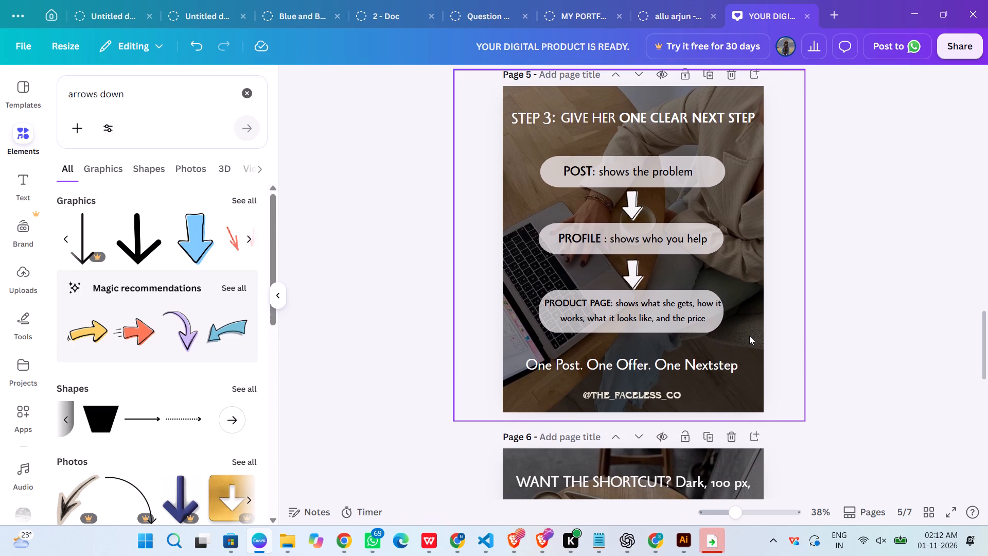
Group the three pills, their text labels and the two arrows of page 5's flowchart into one object.
{"action": "left_click", "coordinate": [676, 323]}
{"action": "left_click", "coordinate": [679, 289], "text": "shift"}
{"action": "left_click", "coordinate": [637, 279], "text": "shift"}
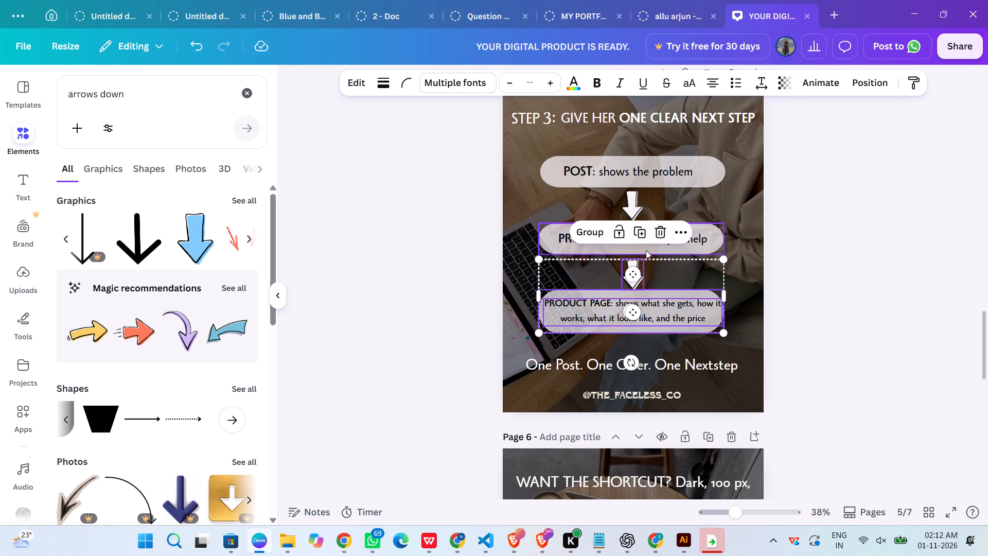
{"action": "left_click", "coordinate": [646, 250], "text": "shift"}
{"action": "left_click", "coordinate": [674, 242], "text": "shift"}
{"action": "left_click", "coordinate": [635, 219], "text": "shift"}
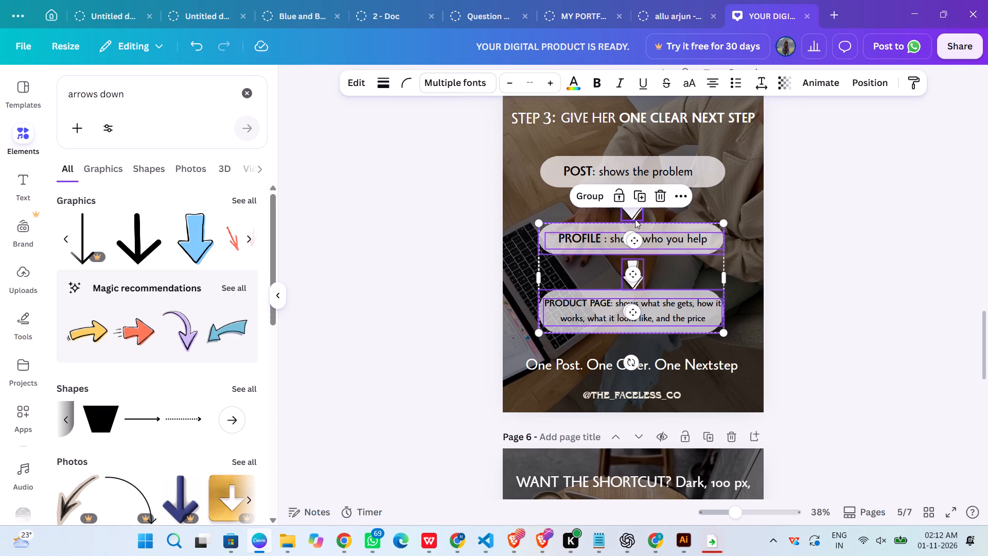
{"action": "left_click", "coordinate": [637, 177], "text": "shift"}
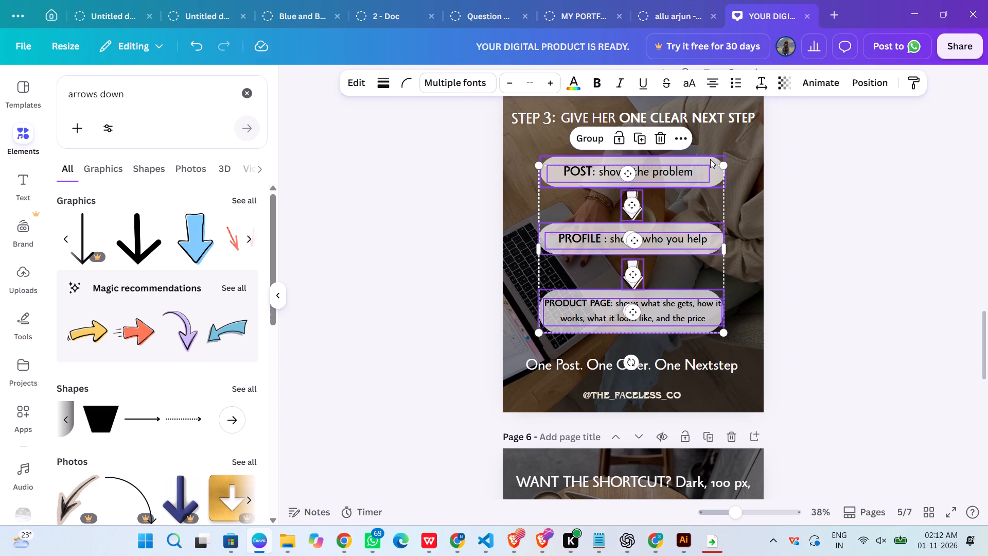
{"action": "left_click", "coordinate": [710, 159], "text": "shift"}
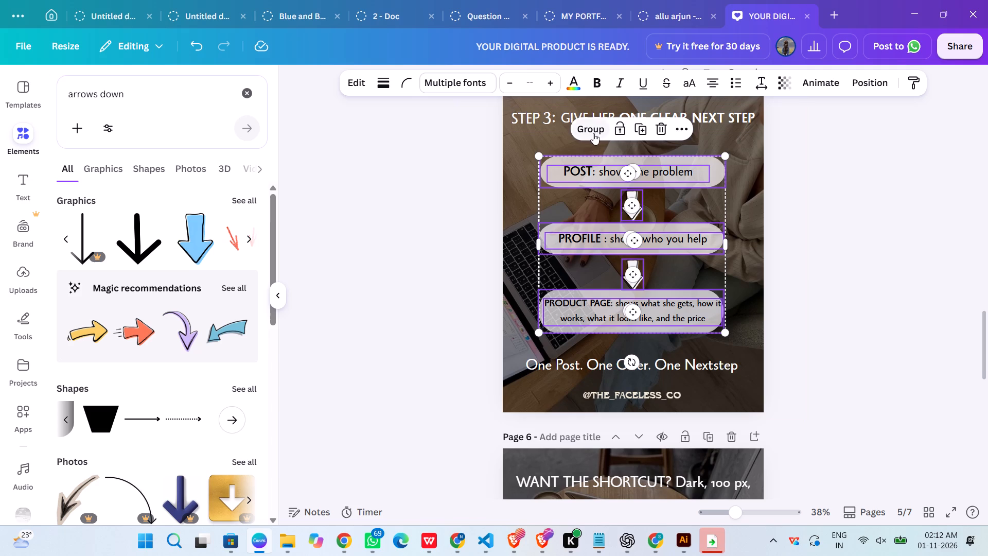
{"action": "left_click", "coordinate": [593, 133]}
{"action": "left_click", "coordinate": [833, 266]}
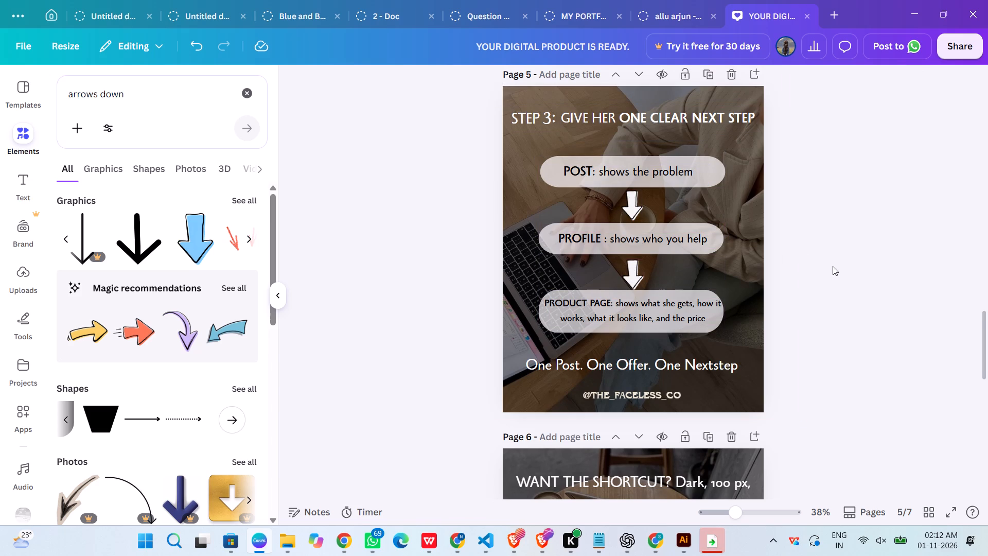
Lighten the black overlay covering page 5's background photo by setting its colour opacity to 43%.
{"action": "scroll", "coordinate": [833, 266], "scroll_direction": "down", "scroll_amount": 1}
{"action": "left_click", "coordinate": [734, 216]}
{"action": "scroll", "coordinate": [650, 201], "scroll_direction": "up", "scroll_amount": 1}
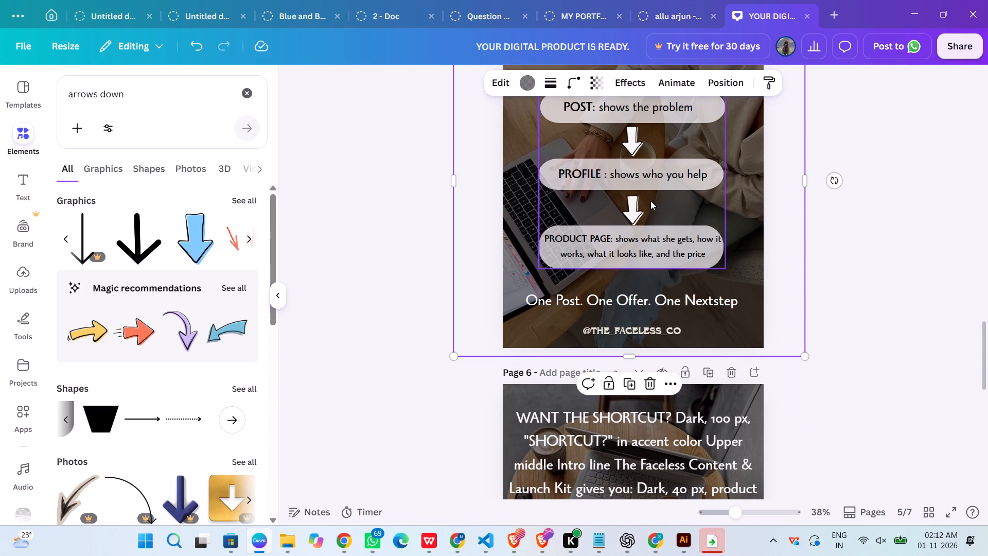
{"action": "scroll", "coordinate": [650, 201], "scroll_direction": "up", "scroll_amount": 1}
{"action": "left_click", "coordinate": [526, 80]}
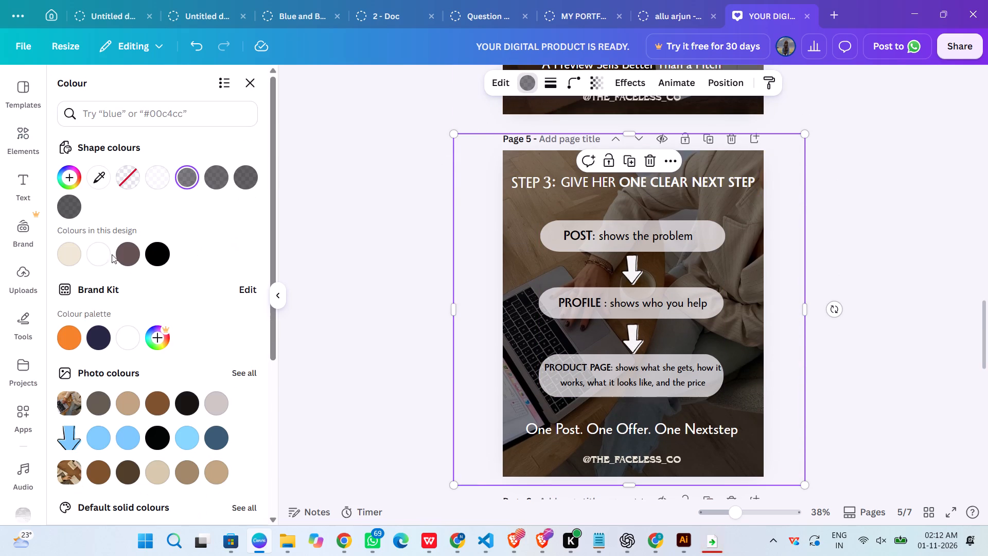
{"action": "left_click", "coordinate": [190, 176]}
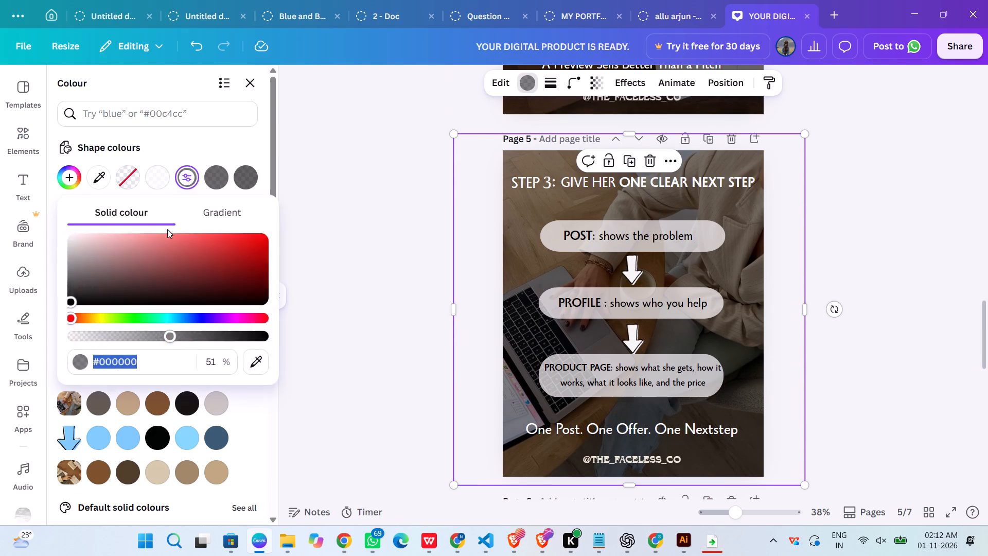
{"action": "left_click_drag", "start_coordinate": [168, 337], "coordinate": [154, 332]}
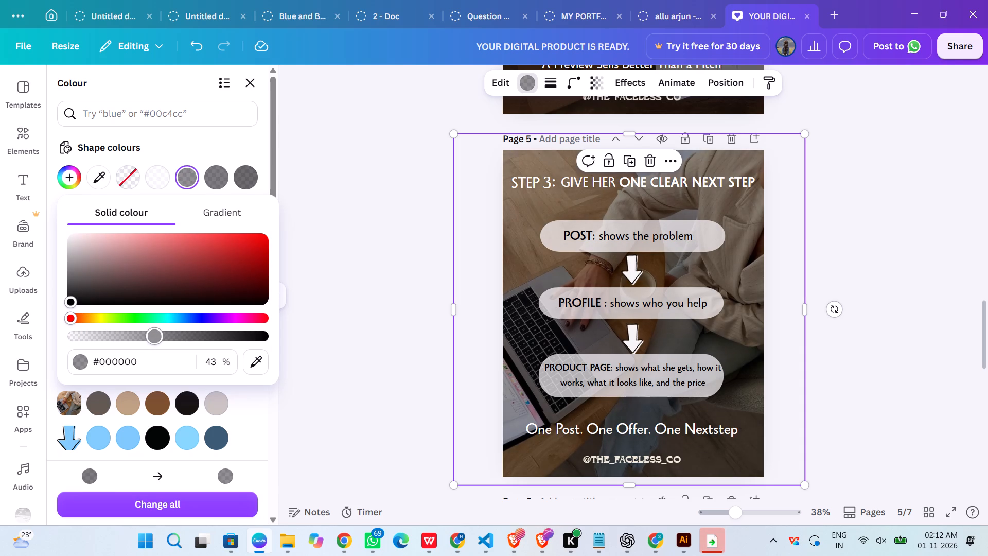
{"action": "left_click_drag", "start_coordinate": [154, 332], "coordinate": [153, 332]}
{"action": "left_click", "coordinate": [344, 311]}
{"action": "scroll", "coordinate": [987, 310], "scroll_direction": "down", "scroll_amount": 2}
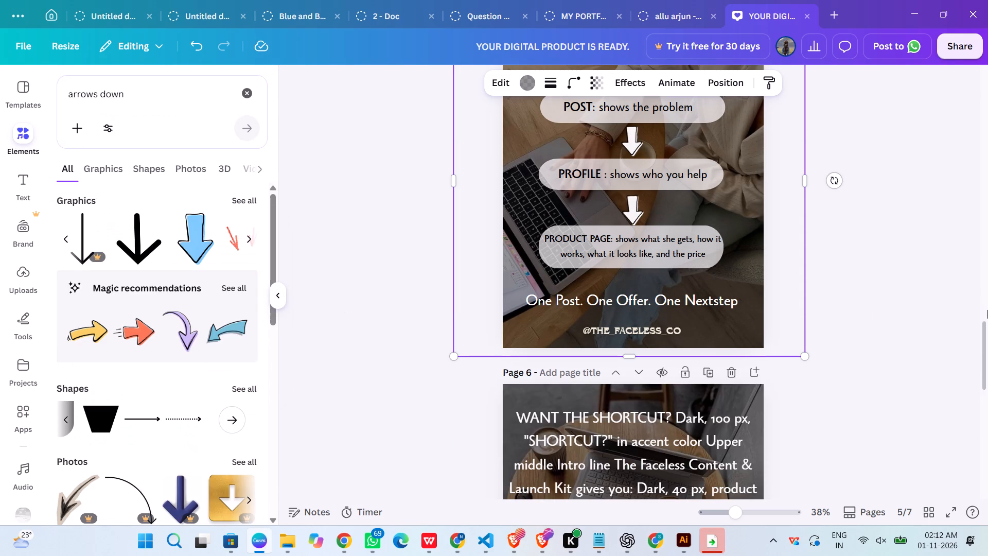
{"action": "scroll", "coordinate": [987, 310], "scroll_direction": "up", "scroll_amount": 2}
{"action": "left_click", "coordinate": [987, 310]}
{"action": "scroll", "coordinate": [861, 274], "scroll_direction": "down", "scroll_amount": 1}
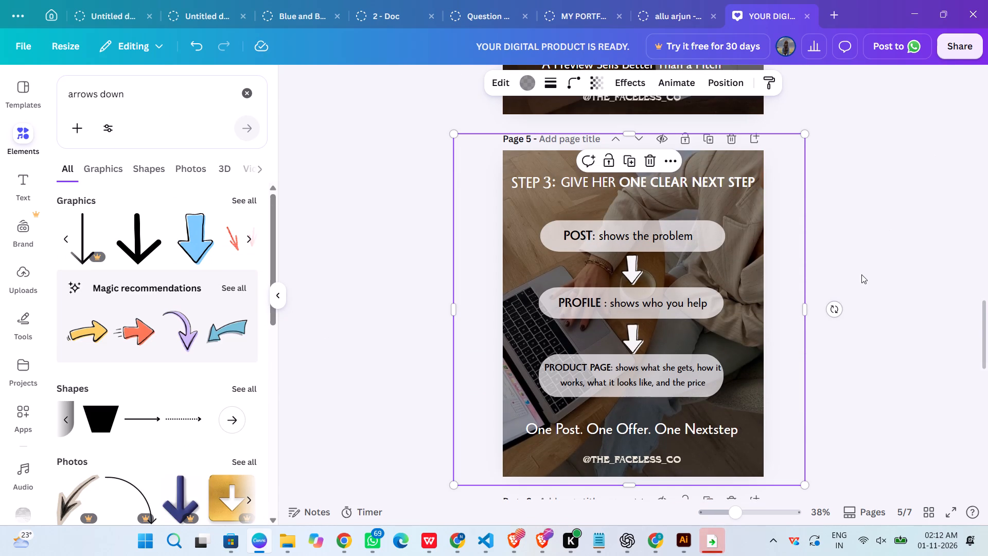
Copy "WANT THE SHORTCUT?" from page 6's text block, move that block lower, and paste the phrase as a separate text box.
{"action": "scroll", "coordinate": [861, 274], "scroll_direction": "down", "scroll_amount": 5}
{"action": "left_click", "coordinate": [631, 259]}
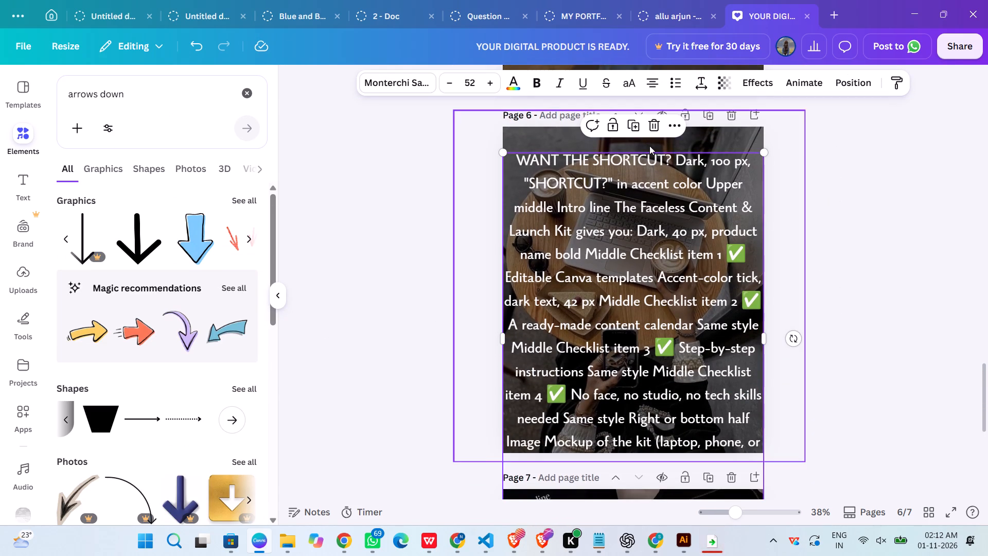
{"action": "double_click", "coordinate": [666, 162]}
{"action": "left_click", "coordinate": [667, 163]}
{"action": "left_click", "coordinate": [671, 163]}
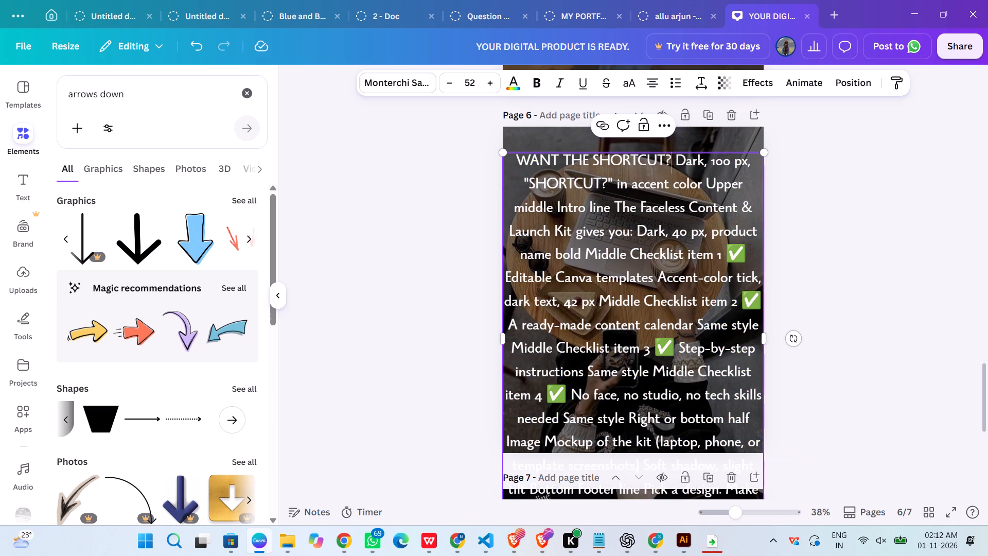
{"action": "left_click_drag", "start_coordinate": [671, 163], "coordinate": [526, 155]}
{"action": "key", "text": "ctrl+c"}
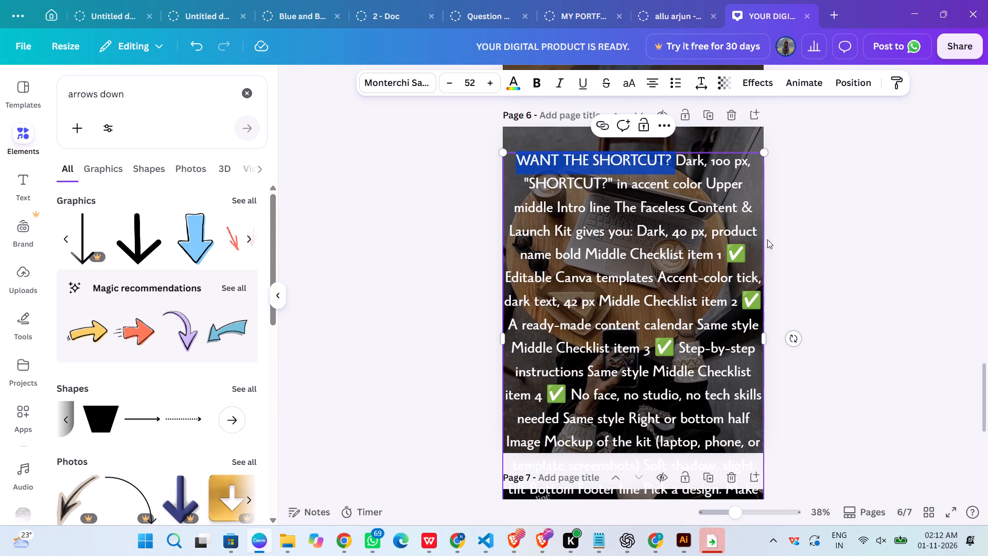
{"action": "scroll", "coordinate": [771, 240], "scroll_direction": "up", "scroll_amount": 1}
{"action": "left_click", "coordinate": [830, 216]}
{"action": "left_click_drag", "start_coordinate": [618, 271], "coordinate": [626, 330]}
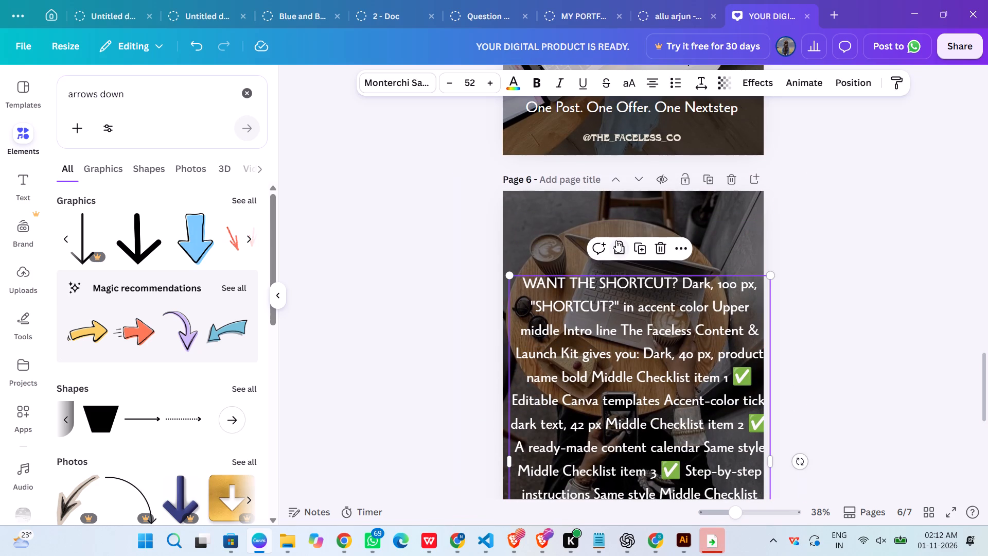
{"action": "left_click", "coordinate": [616, 209]}
{"action": "key", "text": "ctrl+v"}
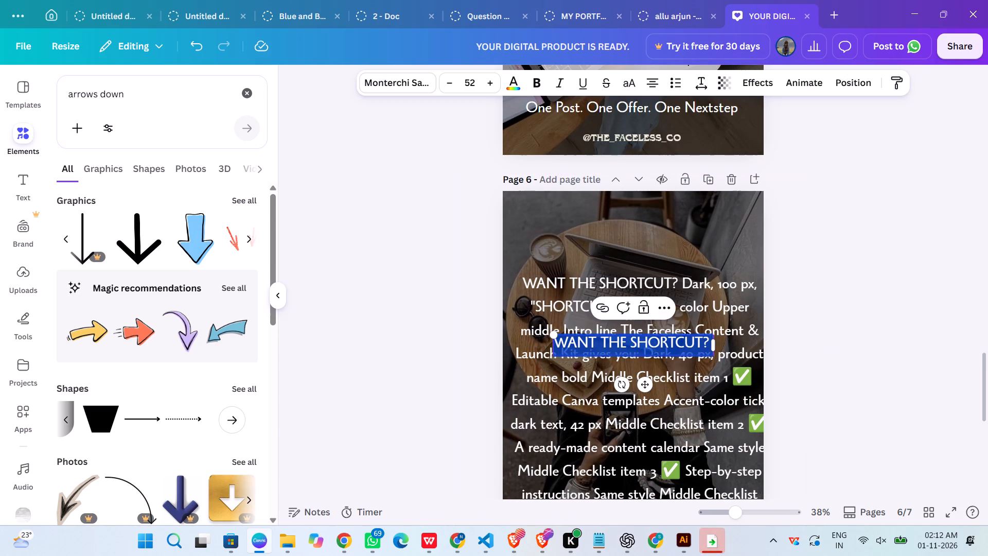
{"action": "left_click", "coordinate": [685, 353]}
{"action": "left_click", "coordinate": [878, 303]}
Enlarge the separate "WANT THE SHORTCUT?" heading to size 58.7 and centre it near the top of page 6.
{"action": "left_click_drag", "start_coordinate": [674, 340], "coordinate": [665, 216]}
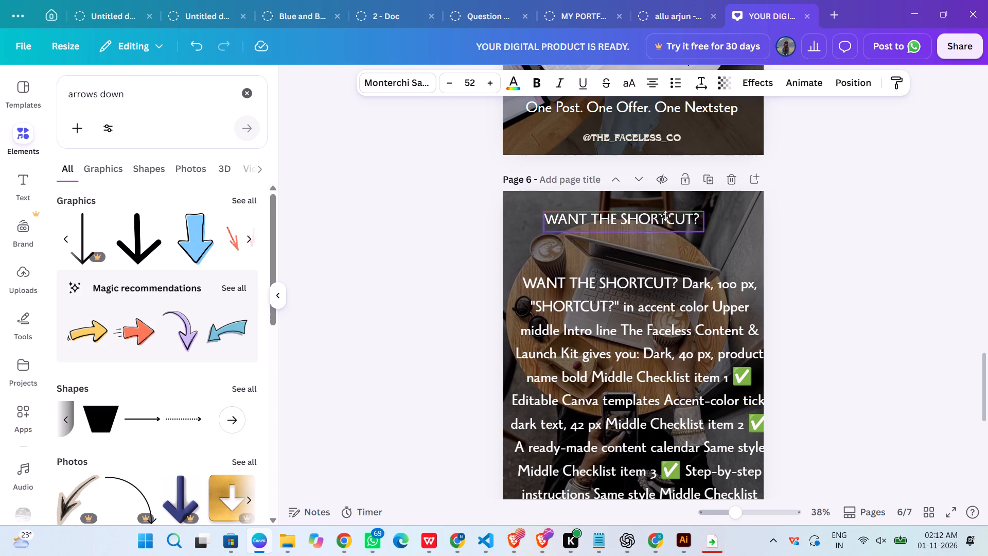
{"action": "left_click_drag", "start_coordinate": [665, 216], "coordinate": [666, 221]}
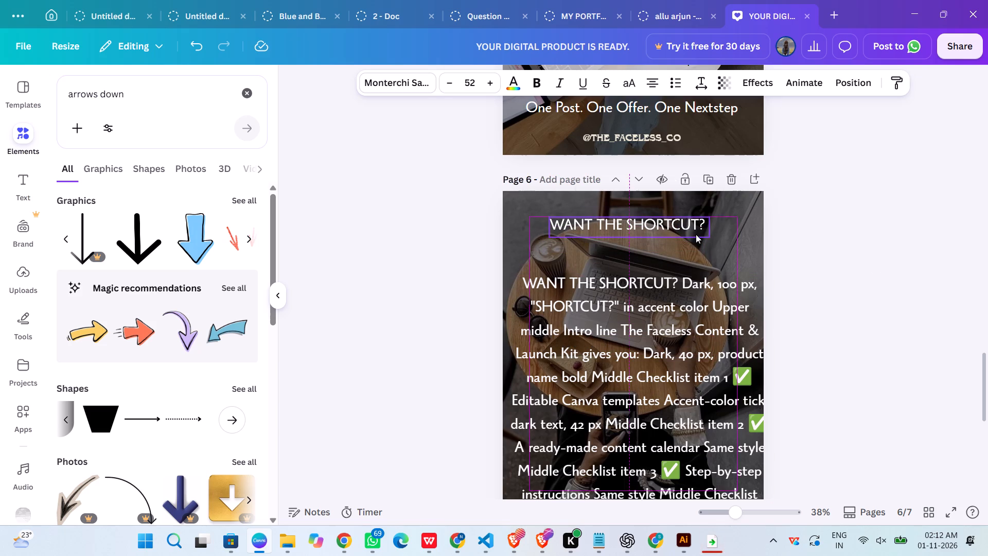
{"action": "left_click_drag", "start_coordinate": [549, 216], "coordinate": [525, 206], "text": "shift"}
{"action": "left_click_drag", "start_coordinate": [654, 229], "coordinate": [681, 225]}
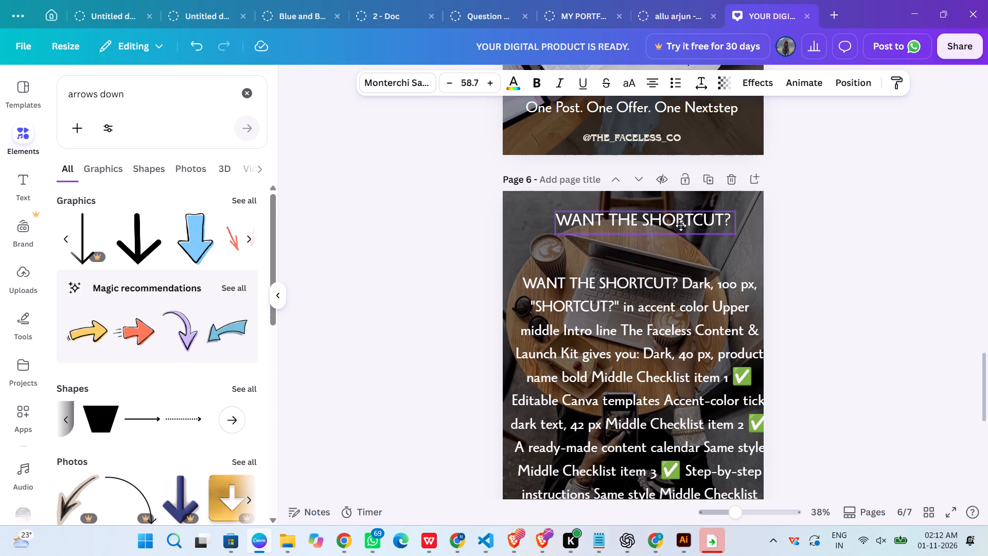
{"action": "left_click_drag", "start_coordinate": [681, 225], "coordinate": [672, 234]}
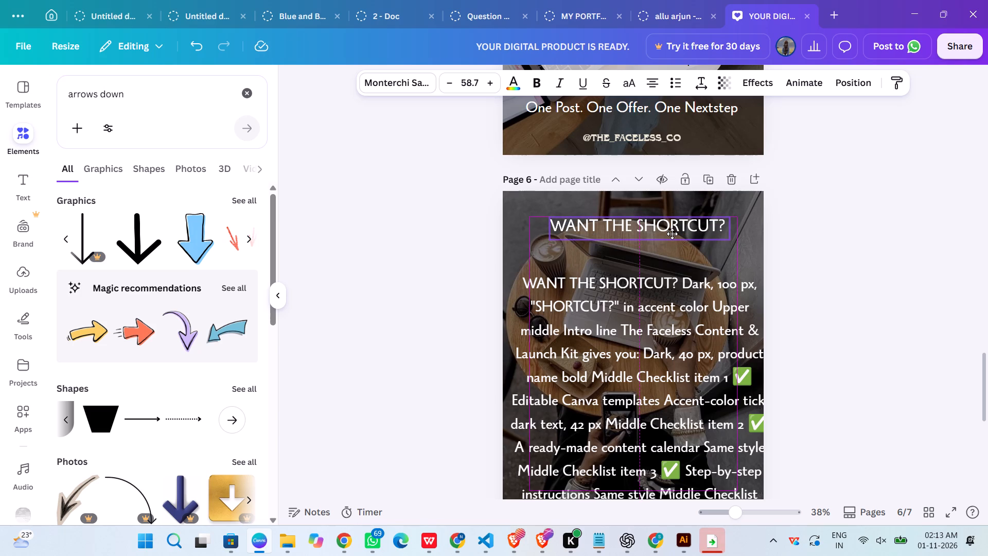
{"action": "left_click_drag", "start_coordinate": [672, 234], "coordinate": [670, 232]}
{"action": "left_click", "coordinate": [841, 250]}
{"action": "scroll", "coordinate": [701, 333], "scroll_direction": "down", "scroll_amount": 1}
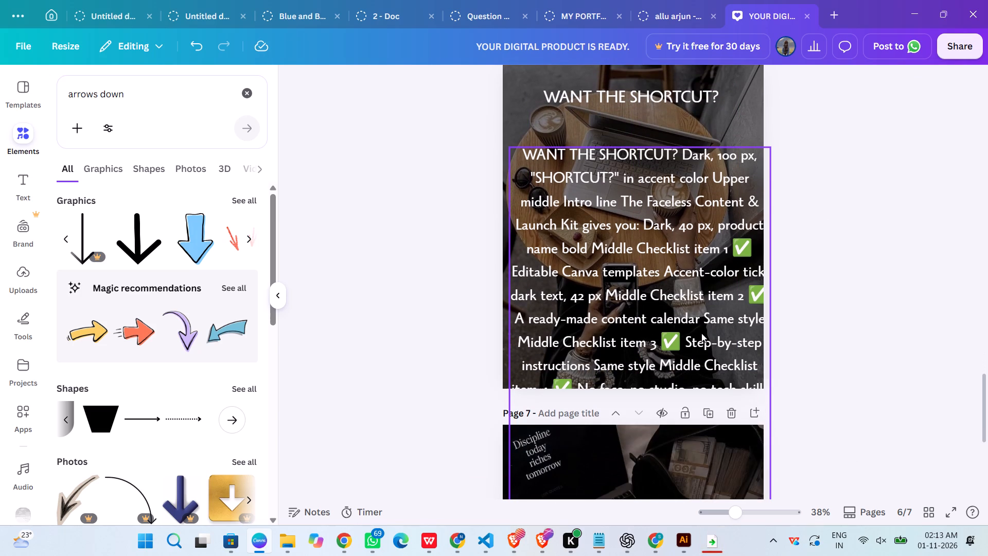
Make the word "SHORTCUT" bold in page 6's "WANT THE SHORTCUT?" heading, leaving "WANT THE" in regular weight.
{"action": "scroll", "coordinate": [675, 199], "scroll_direction": "up", "scroll_amount": 1}
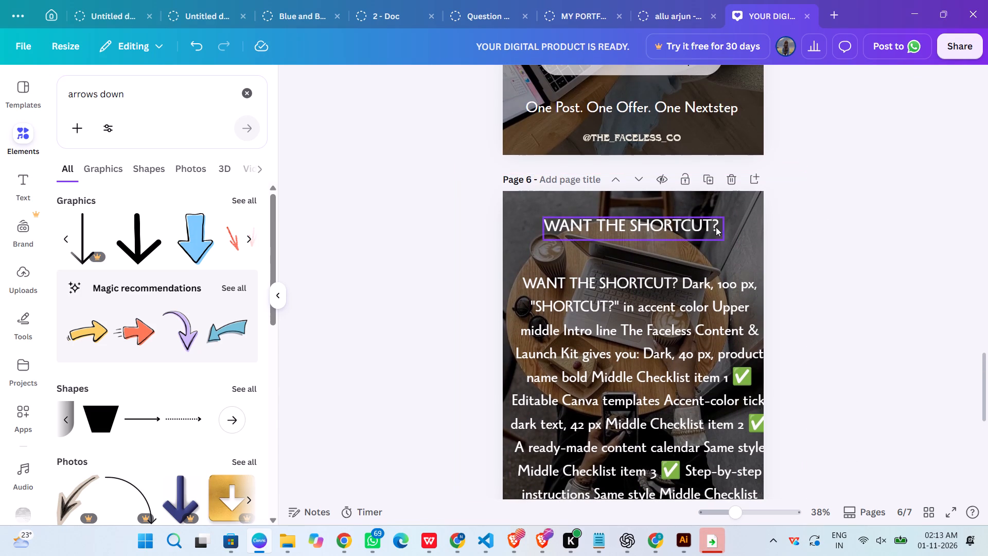
{"action": "left_click", "coordinate": [718, 228]}
{"action": "double_click", "coordinate": [715, 228]}
{"action": "left_click", "coordinate": [715, 228]}
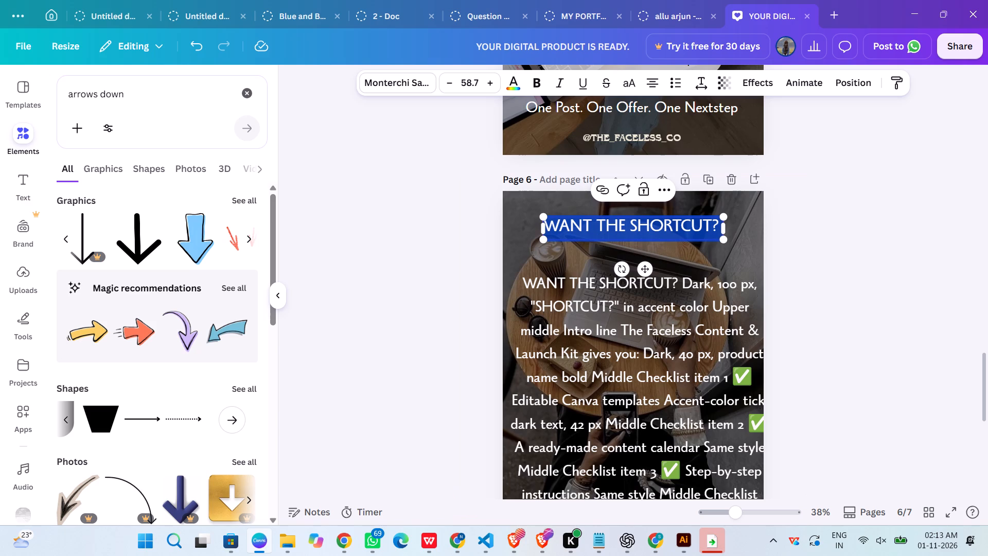
{"action": "left_click", "coordinate": [710, 227]}
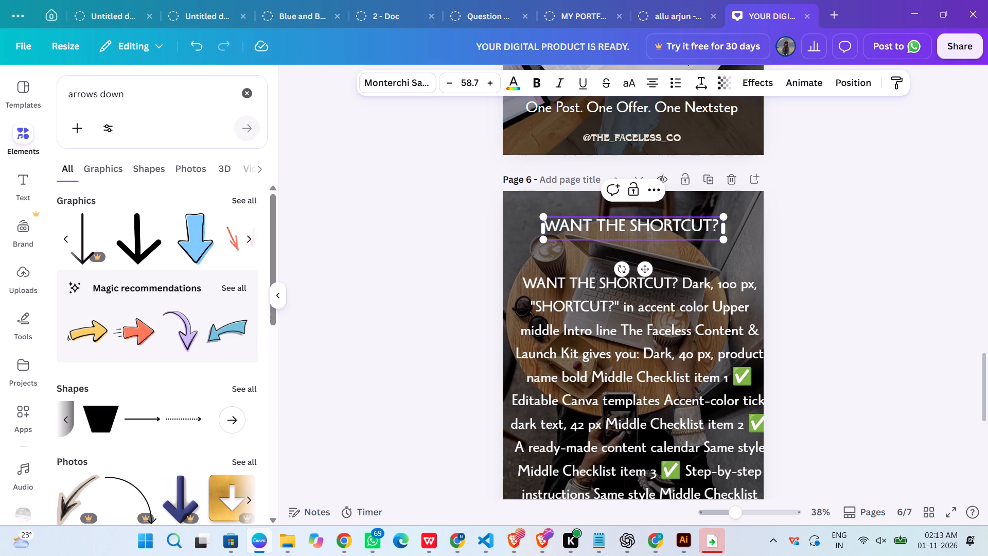
{"action": "left_click_drag", "start_coordinate": [718, 225], "coordinate": [630, 223]}
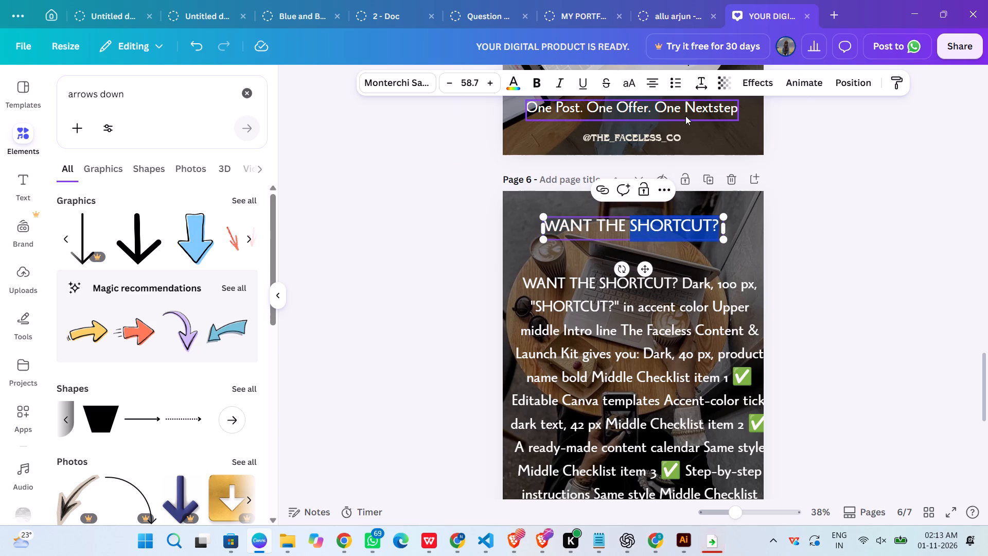
{"action": "left_click", "coordinate": [532, 78]}
{"action": "left_click", "coordinate": [887, 260]}
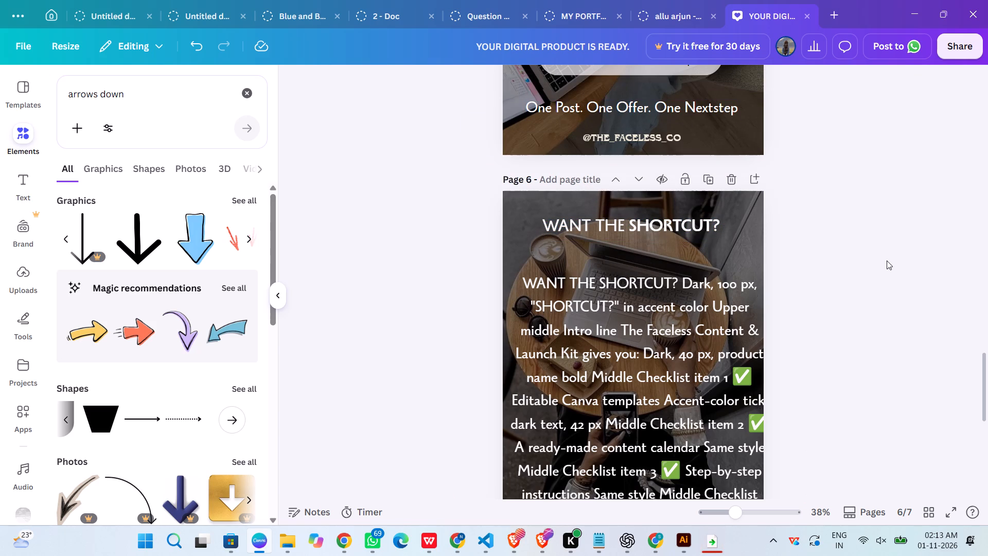
{"action": "scroll", "coordinate": [887, 260], "scroll_direction": "down", "scroll_amount": 1}
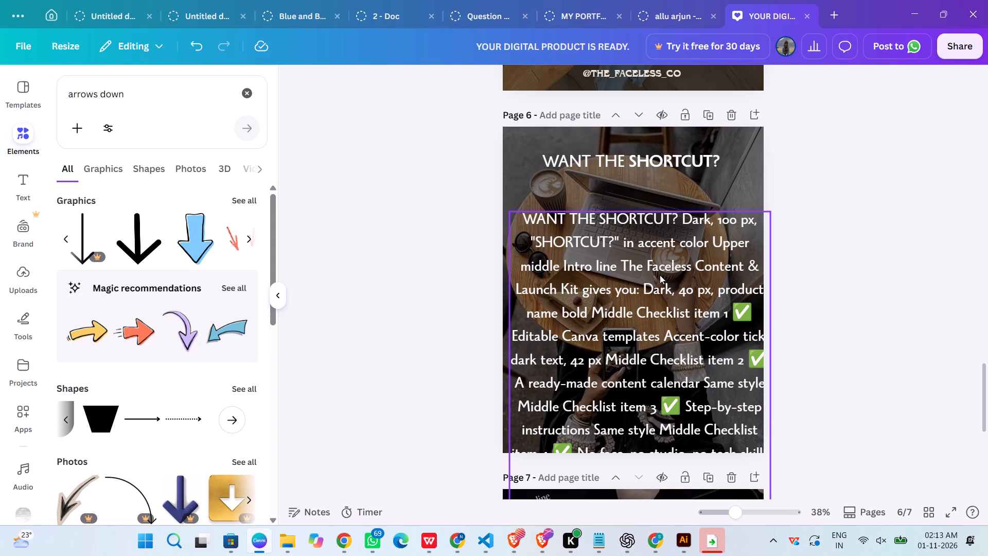
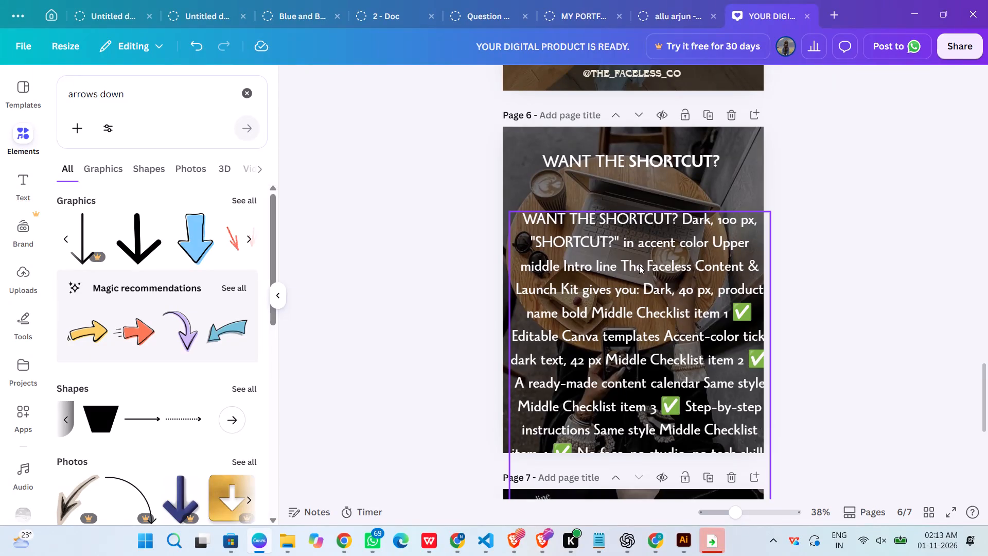
Copy "The Faceless Content & Launch Kit gives you:" from page 6's text block into a separate text box, and move the source block lower.
{"action": "double_click", "coordinate": [626, 260]}
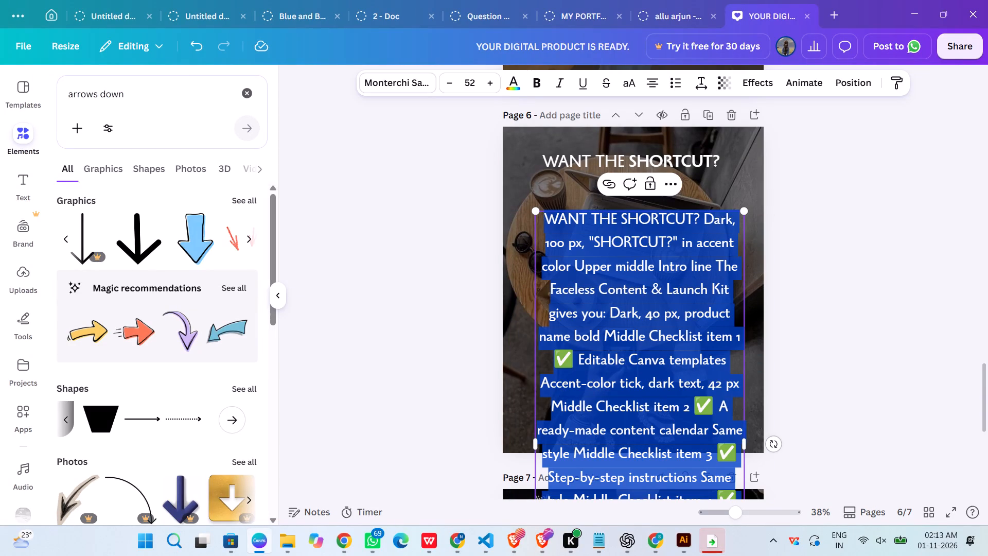
{"action": "left_click_drag", "start_coordinate": [720, 265], "coordinate": [631, 308]}
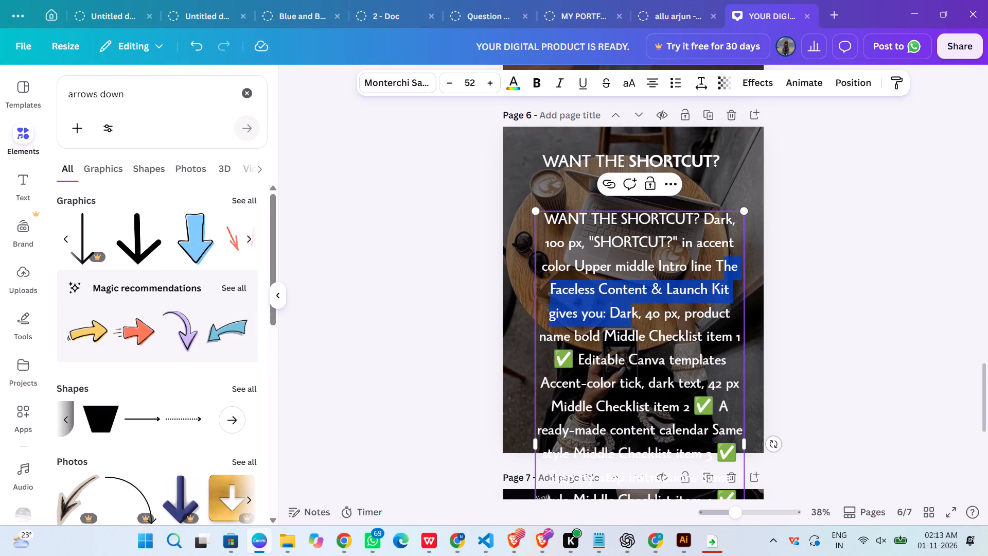
{"action": "left_click_drag", "start_coordinate": [631, 308], "coordinate": [605, 309]}
{"action": "key", "text": "ctrl+c"}
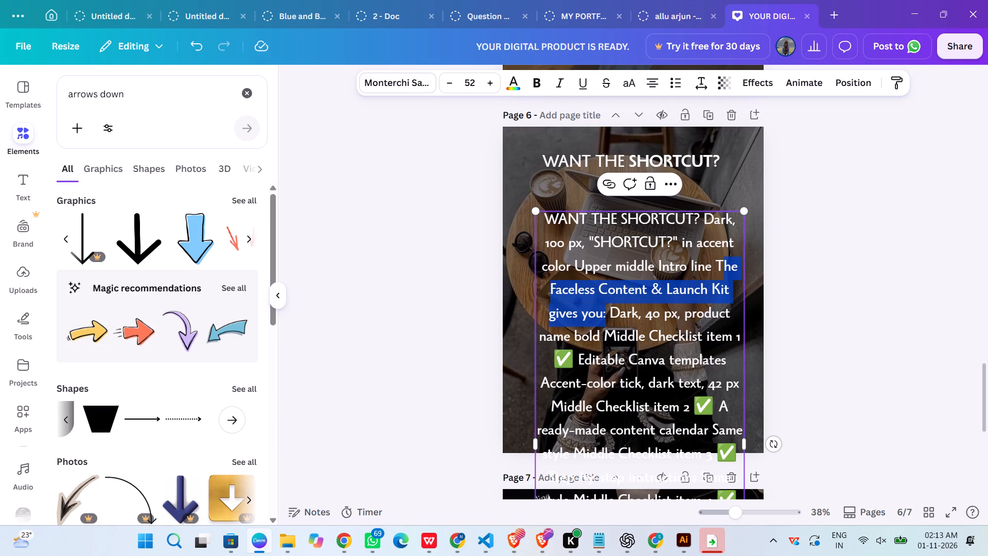
{"action": "key", "text": "ctrl+c"}
{"action": "left_click", "coordinate": [831, 286]}
{"action": "left_click", "coordinate": [591, 189]}
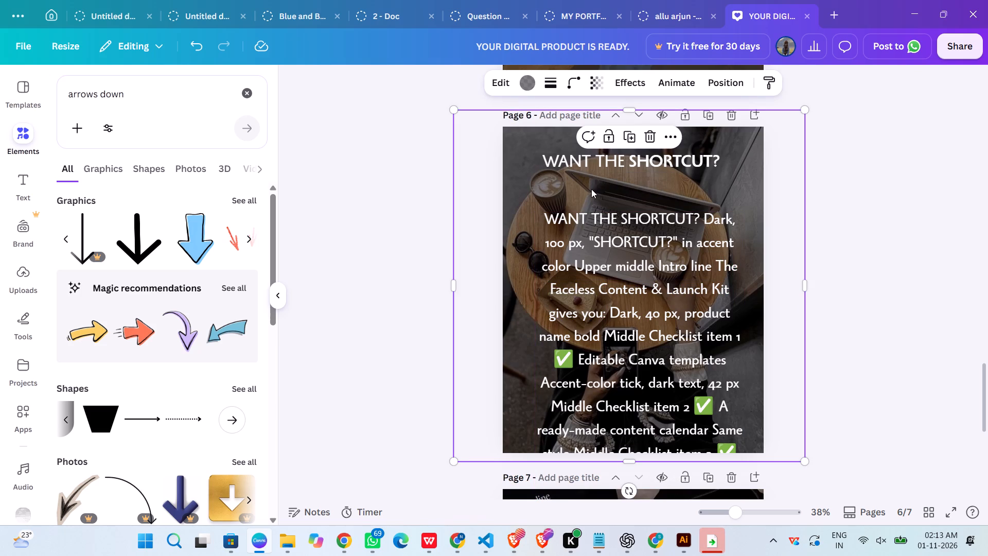
{"action": "key", "text": "ctrl+v"}
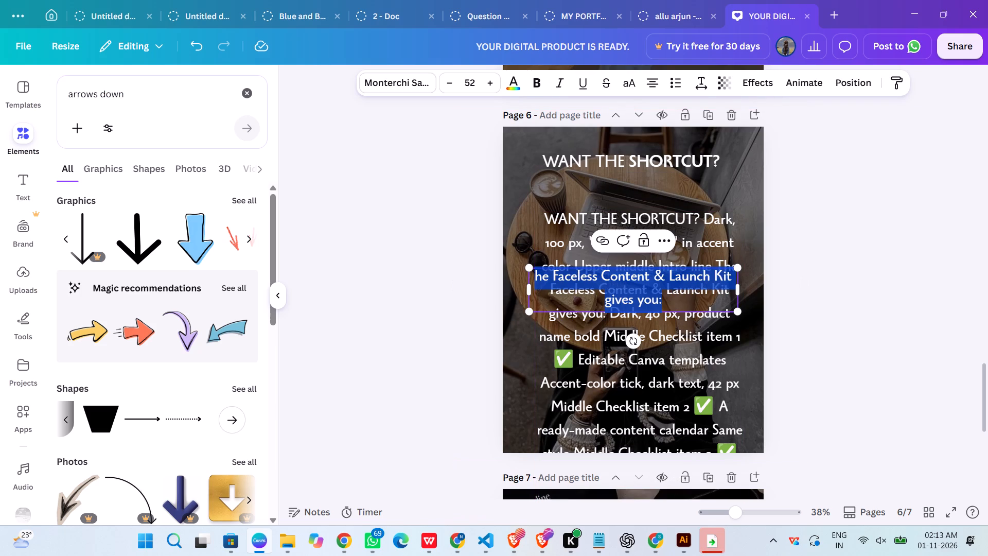
{"action": "left_click", "coordinate": [533, 279]}
{"action": "key", "text": "shift+t"}
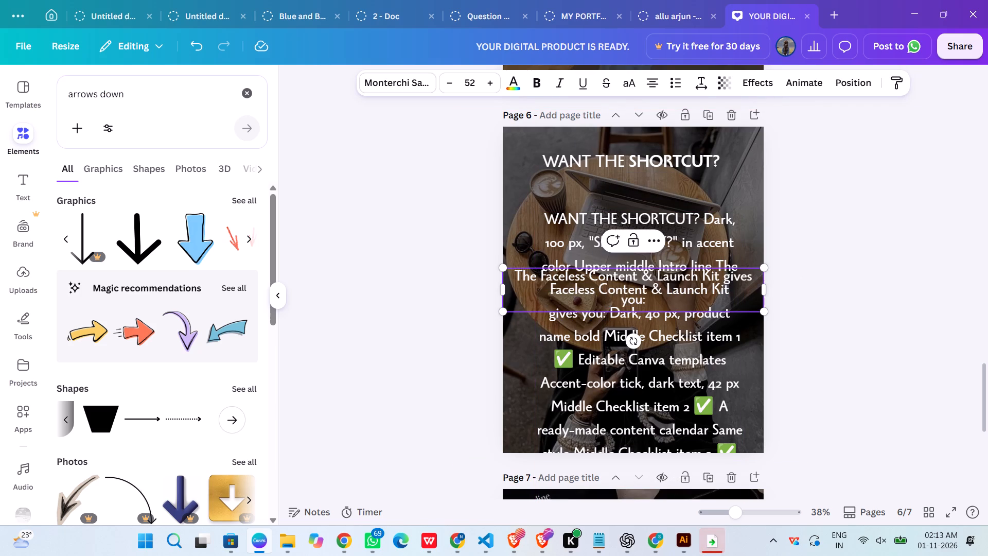
{"action": "left_click", "coordinate": [908, 283]}
{"action": "left_click_drag", "start_coordinate": [653, 367], "coordinate": [666, 491]}
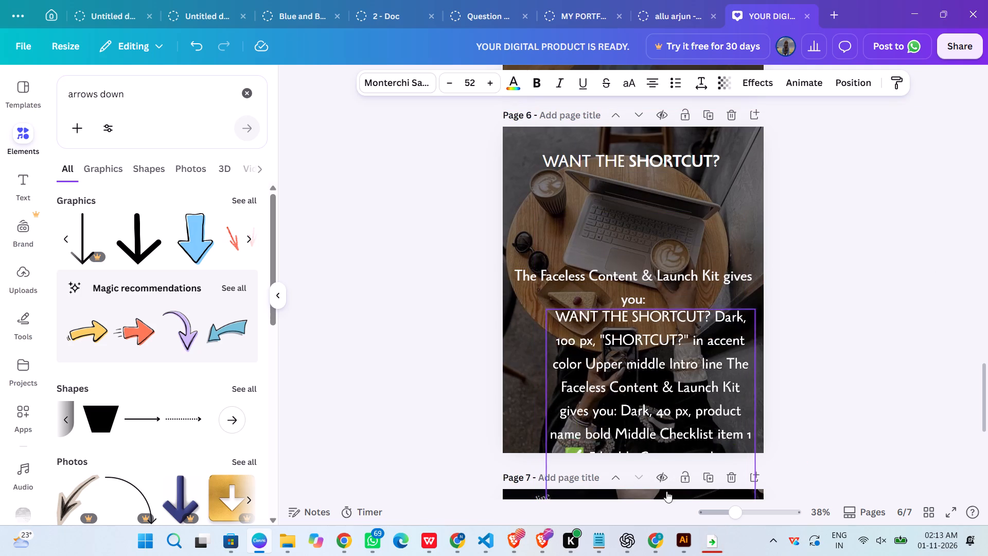
{"action": "left_click_drag", "start_coordinate": [666, 491], "coordinate": [669, 505]}
Add a line break before "gives you:" in page 6's separate intro line.
{"action": "left_click", "coordinate": [666, 279]}
{"action": "left_click", "coordinate": [728, 271]}
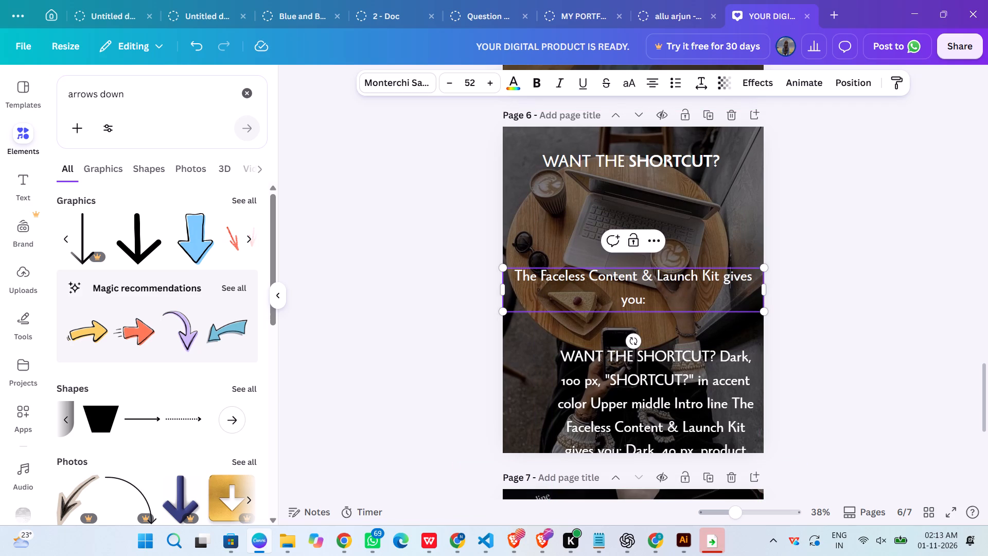
{"action": "left_click", "coordinate": [749, 282]}
{"action": "left_click", "coordinate": [725, 278]}
{"action": "key", "text": "Return"}
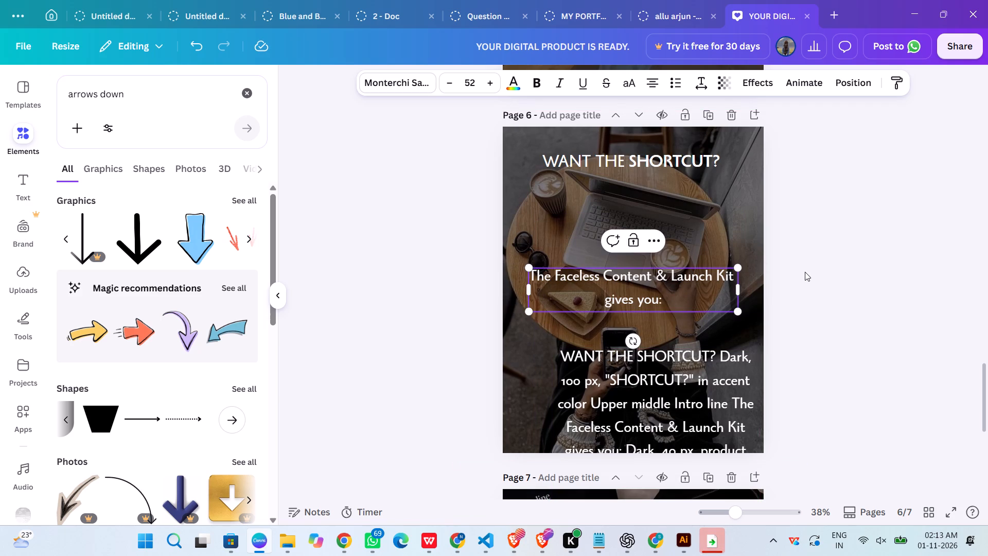
{"action": "left_click", "coordinate": [807, 272]}
Move the "The Faceless Content & Launch Kit gives you:" intro line up to just beneath the "WANT THE SHORTCUT?" heading.
{"action": "left_click_drag", "start_coordinate": [681, 283], "coordinate": [681, 243]}
{"action": "left_click_drag", "start_coordinate": [681, 237], "coordinate": [681, 219]}
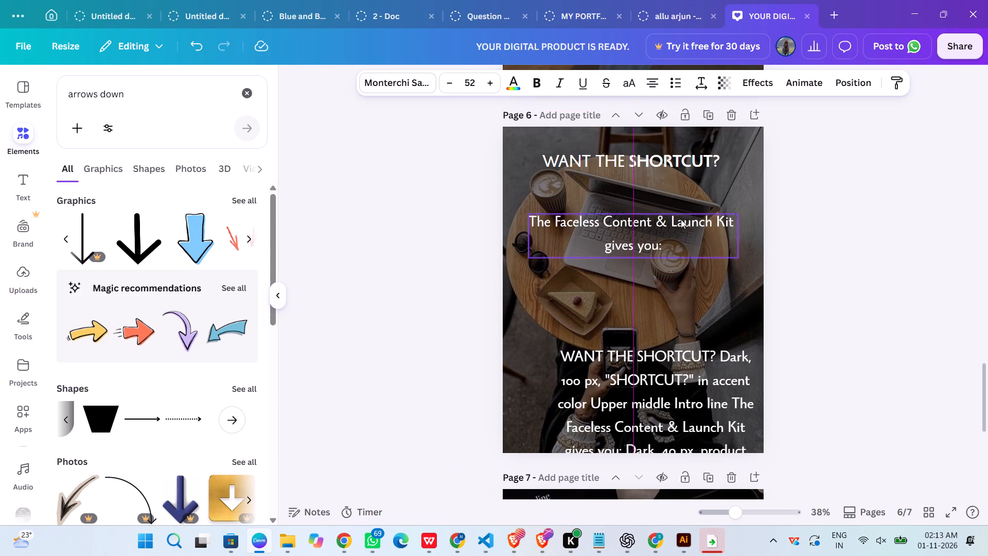
{"action": "left_click_drag", "start_coordinate": [681, 219], "coordinate": [681, 220]}
{"action": "left_click_drag", "start_coordinate": [681, 208], "coordinate": [681, 219]}
{"action": "left_click_drag", "start_coordinate": [655, 230], "coordinate": [659, 206]}
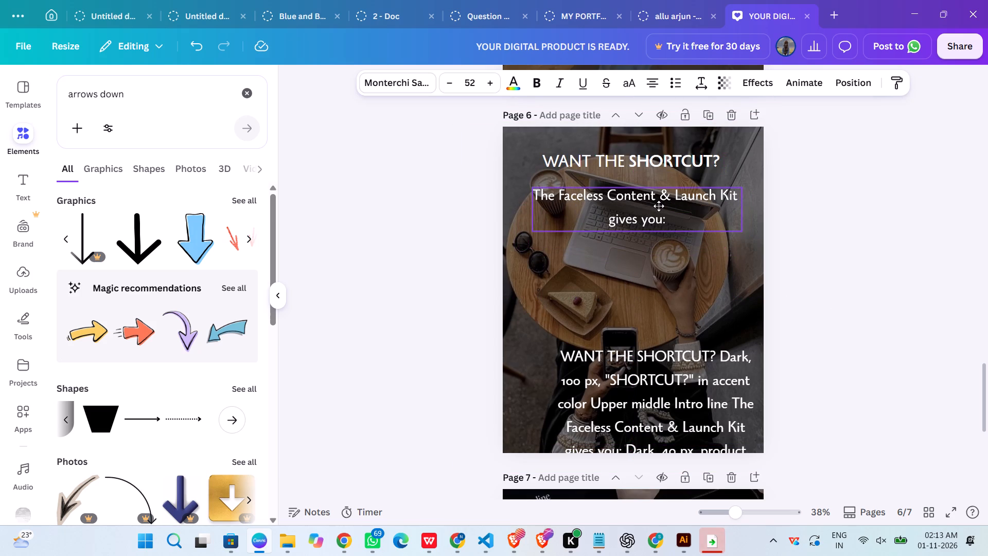
{"action": "left_click_drag", "start_coordinate": [659, 206], "coordinate": [662, 202]}
{"action": "left_click", "coordinate": [882, 263]}
{"action": "left_click", "coordinate": [636, 162]}
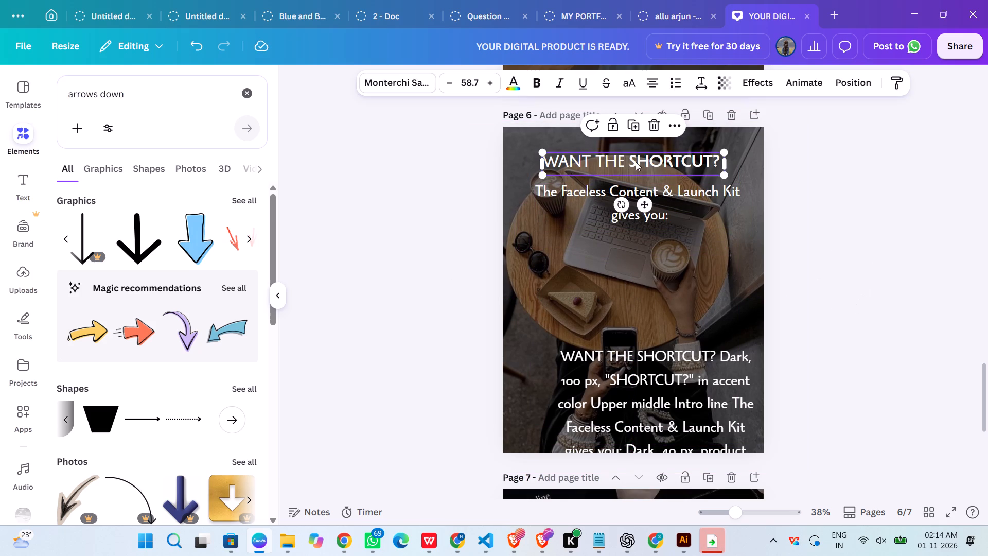
{"action": "left_click", "coordinate": [723, 197]}
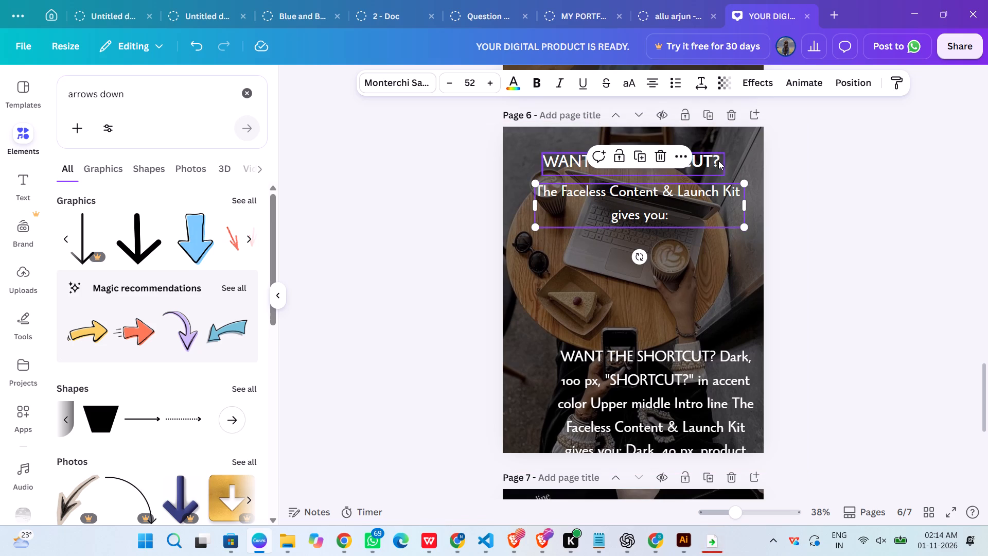
Raise page 6's source text block, copy "✅ Editable Canva templates" from it, and paste the phrase as a separate text box.
{"action": "left_click_drag", "start_coordinate": [676, 385], "coordinate": [653, 290]}
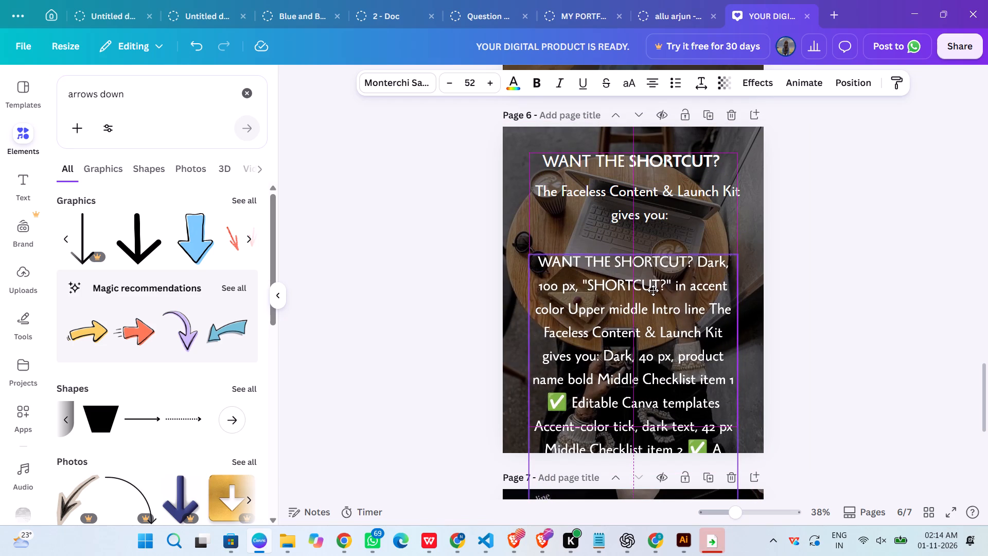
{"action": "left_click_drag", "start_coordinate": [653, 290], "coordinate": [647, 225]}
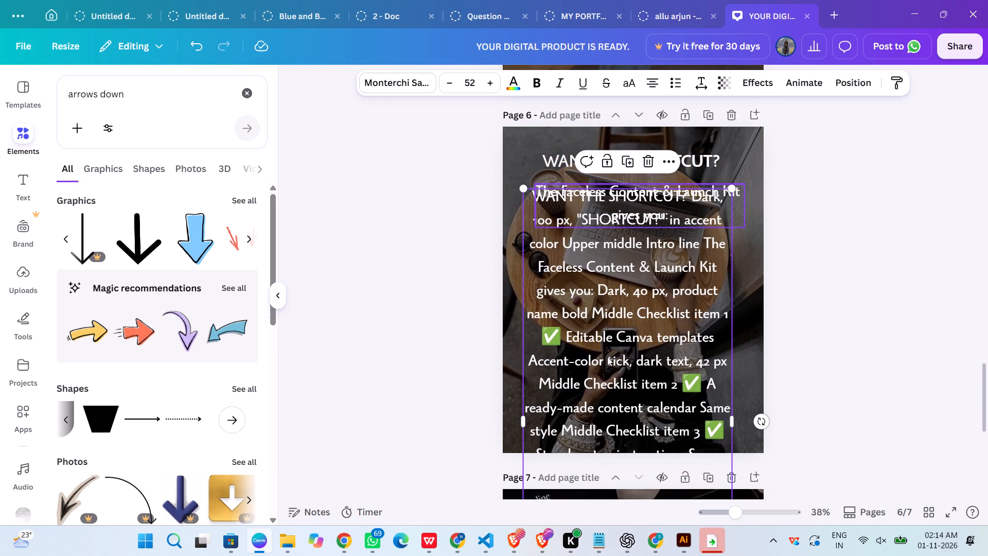
{"action": "left_click", "coordinate": [538, 337]}
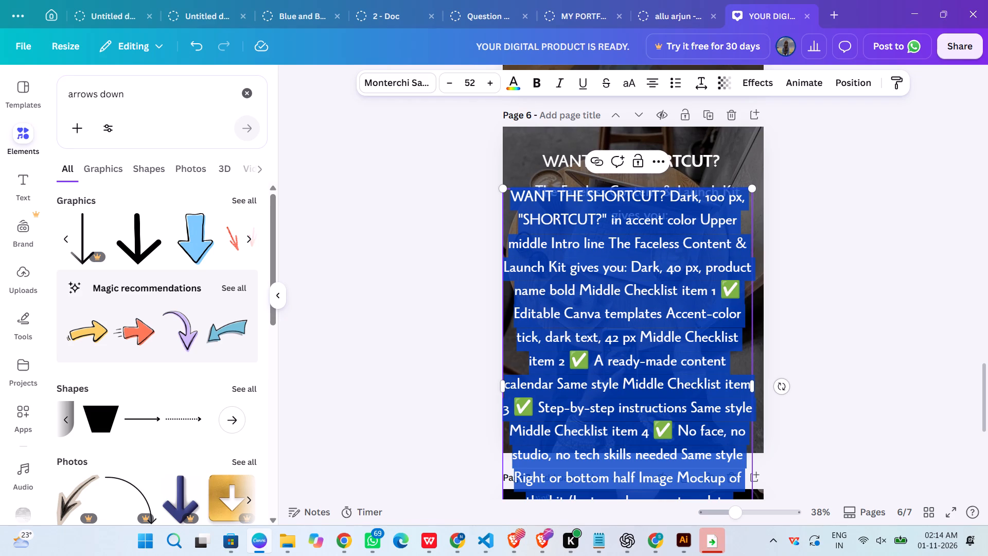
{"action": "left_click", "coordinate": [574, 360]}
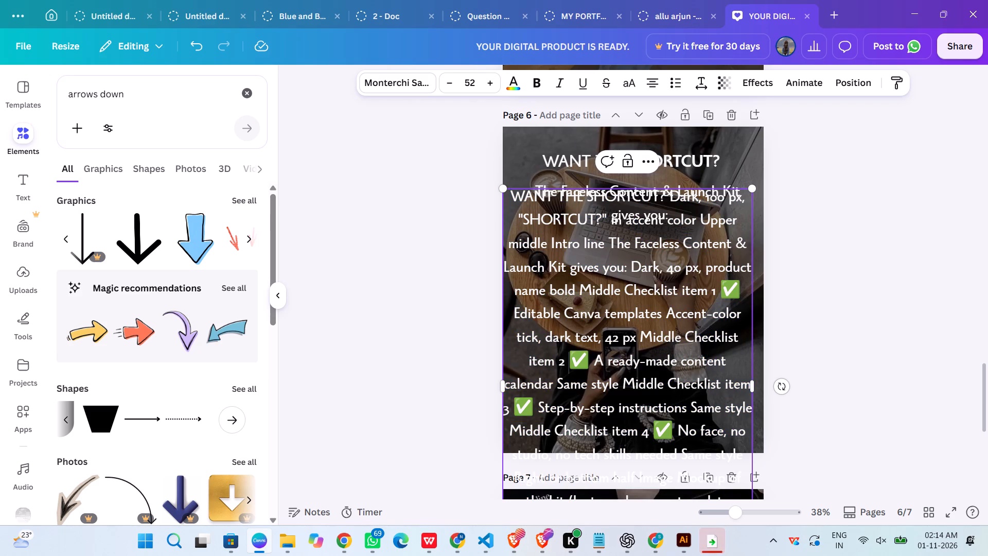
{"action": "left_click_drag", "start_coordinate": [718, 292], "coordinate": [726, 303]}
{"action": "left_click_drag", "start_coordinate": [726, 303], "coordinate": [662, 319]}
{"action": "key", "text": "ctrl+c"}
{"action": "left_click", "coordinate": [812, 297]}
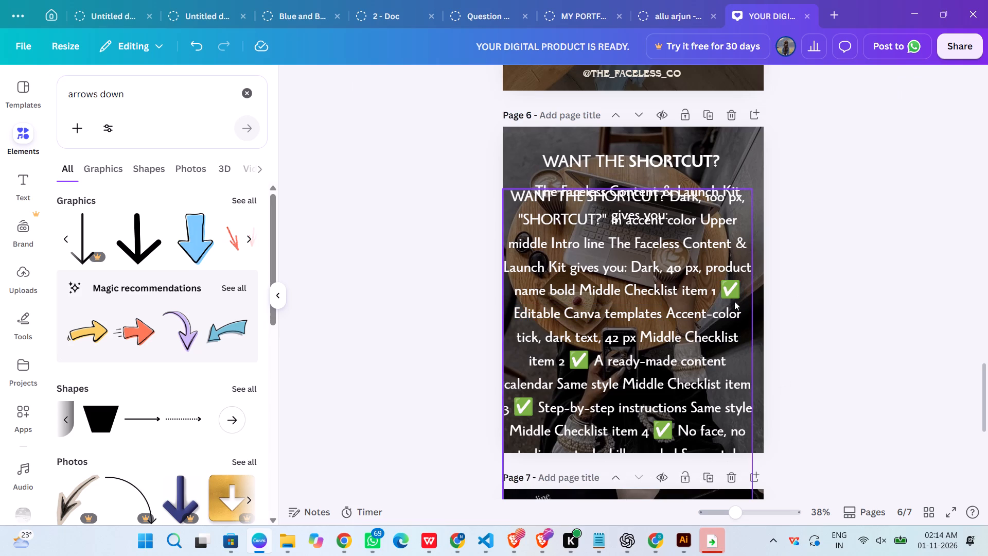
{"action": "key", "text": "ctrl+v"}
Copy "✅ A ready-made content calendar" from page 6's source text block and paste it as a separate text box.
{"action": "left_click", "coordinate": [653, 346]}
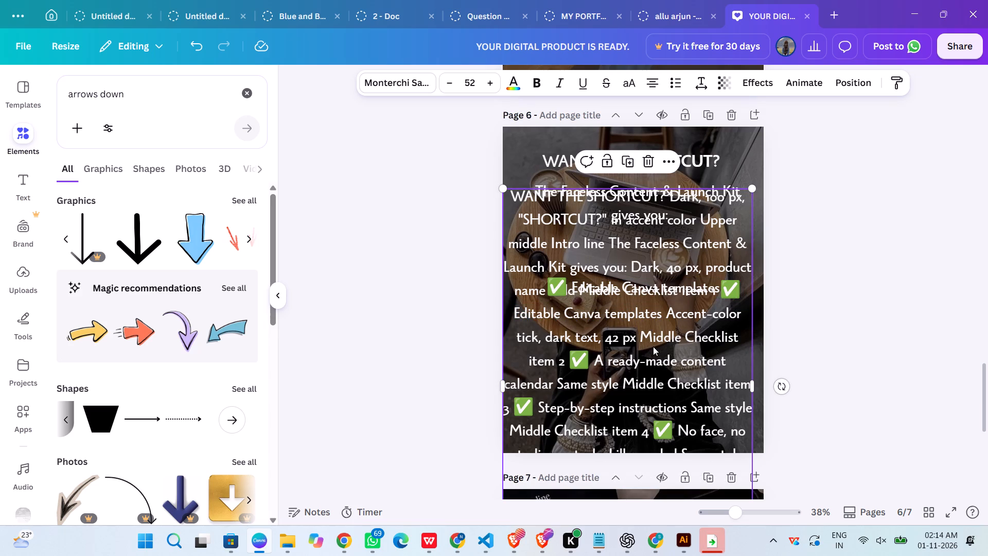
{"action": "double_click", "coordinate": [572, 356]}
{"action": "left_click", "coordinate": [569, 362]}
{"action": "left_click_drag", "start_coordinate": [569, 363], "coordinate": [683, 366]}
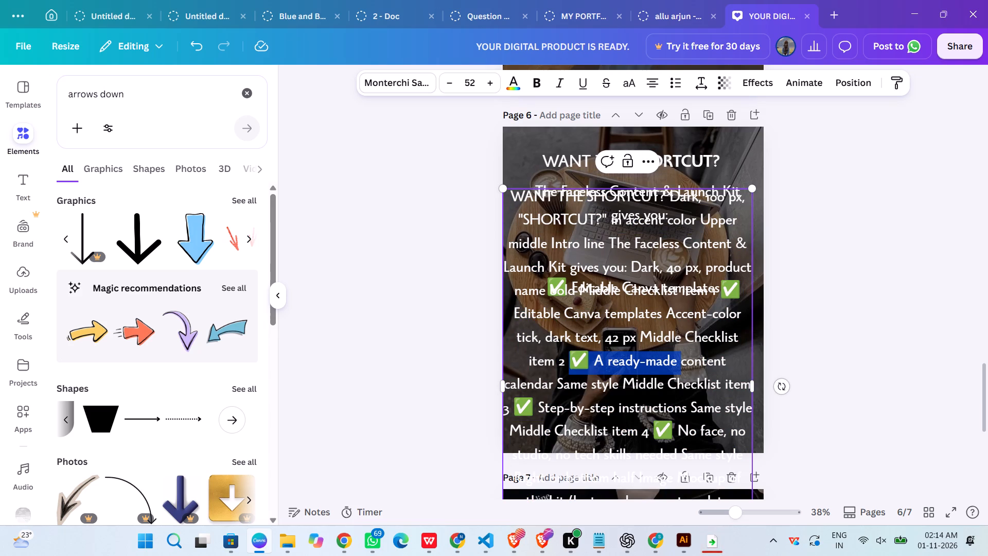
{"action": "left_click_drag", "start_coordinate": [683, 366], "coordinate": [705, 379]}
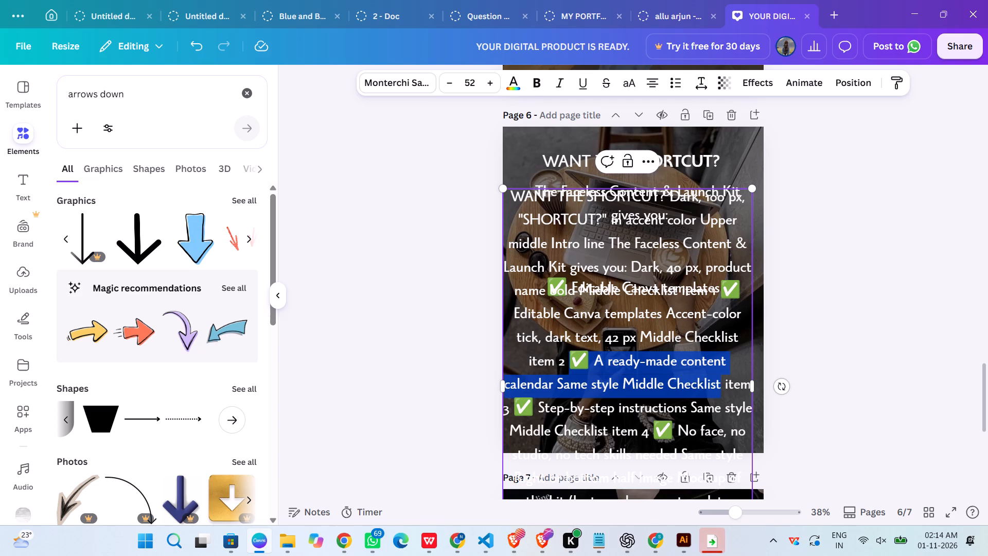
{"action": "left_click_drag", "start_coordinate": [705, 379], "coordinate": [551, 384]}
{"action": "key", "text": "ctrl+c"}
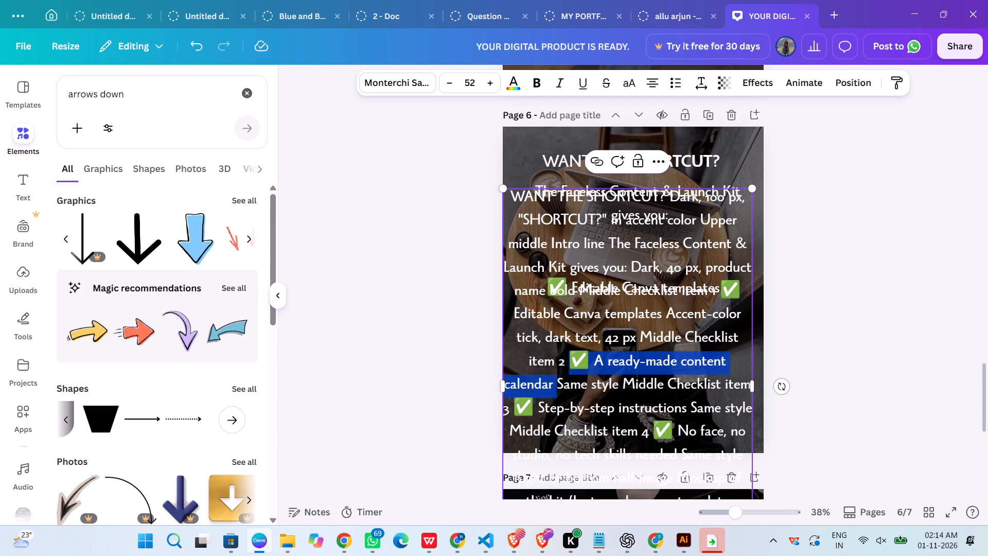
{"action": "left_click", "coordinate": [615, 316]}
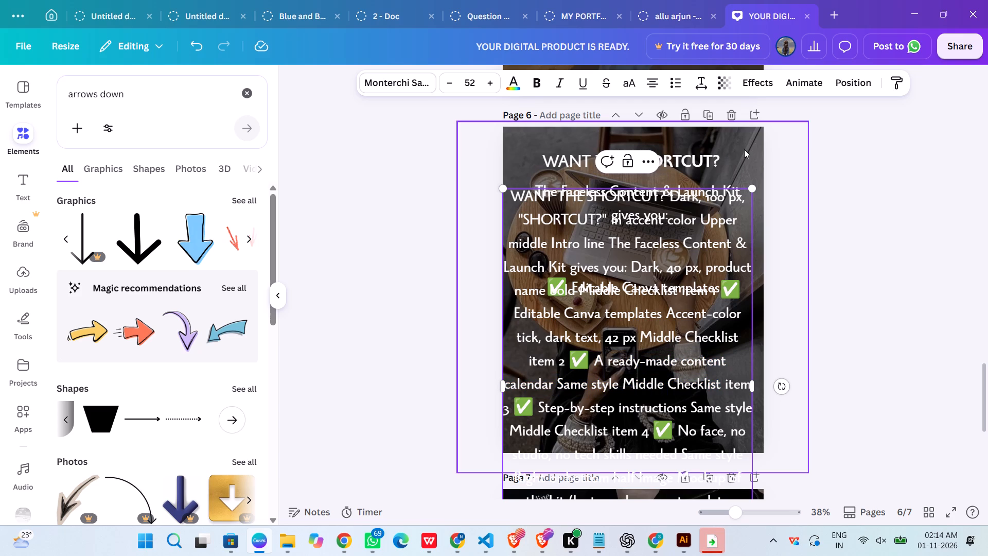
{"action": "left_click", "coordinate": [869, 154]}
{"action": "key", "text": "ctrl+v"}
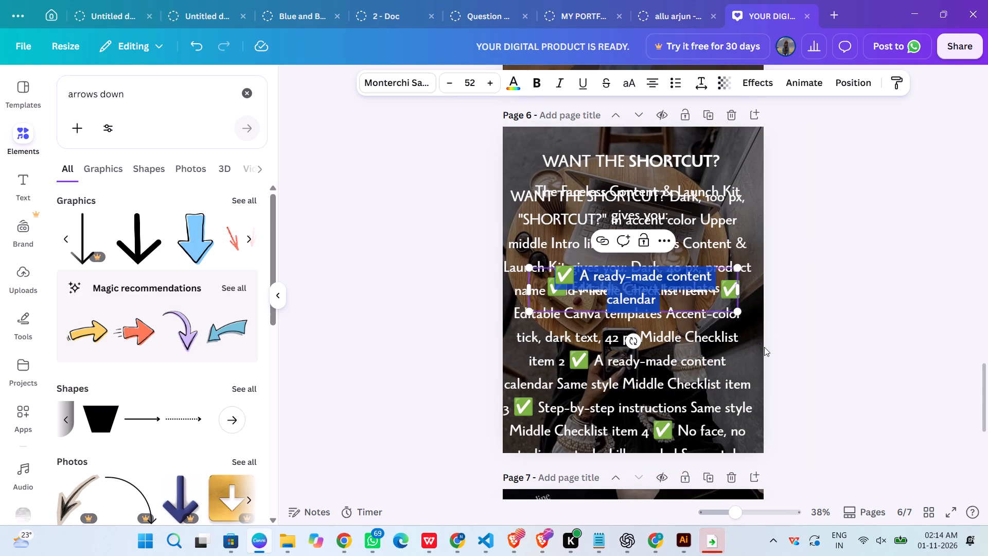
{"action": "left_click", "coordinate": [810, 356]}
Move the source text block mostly off page 6, past the page's right edge.
{"action": "left_click", "coordinate": [678, 399]}
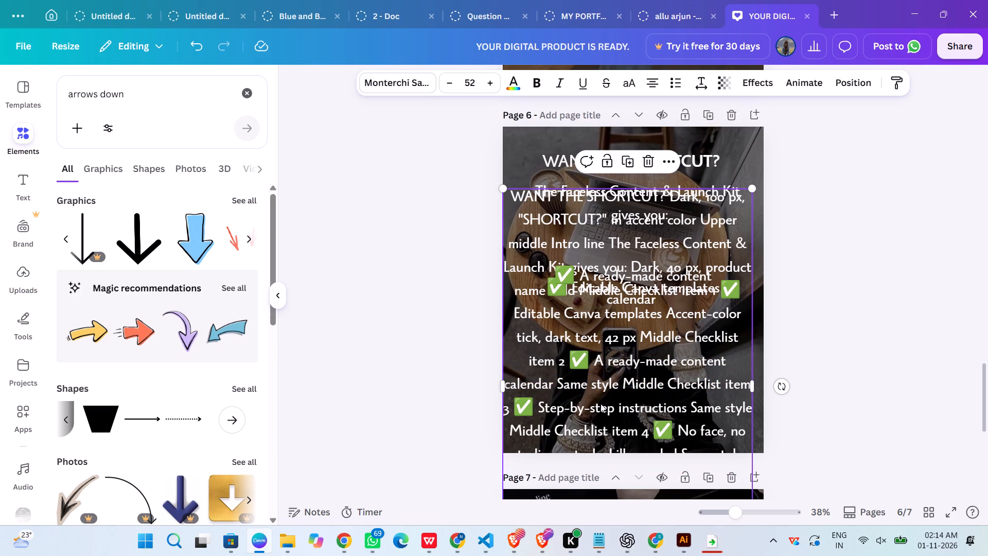
{"action": "left_click_drag", "start_coordinate": [617, 388], "coordinate": [714, 349]}
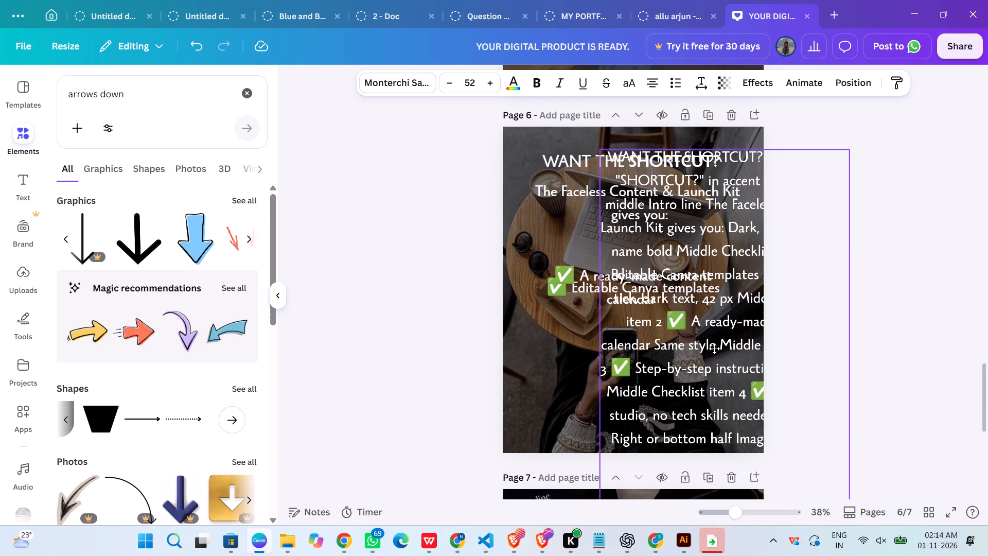
{"action": "left_click_drag", "start_coordinate": [714, 349], "coordinate": [871, 339]}
Stack the "Editable Canva templates" and "A ready-made content calendar" checklist items in that order beneath page 6's intro line.
{"action": "left_click_drag", "start_coordinate": [688, 280], "coordinate": [686, 259]}
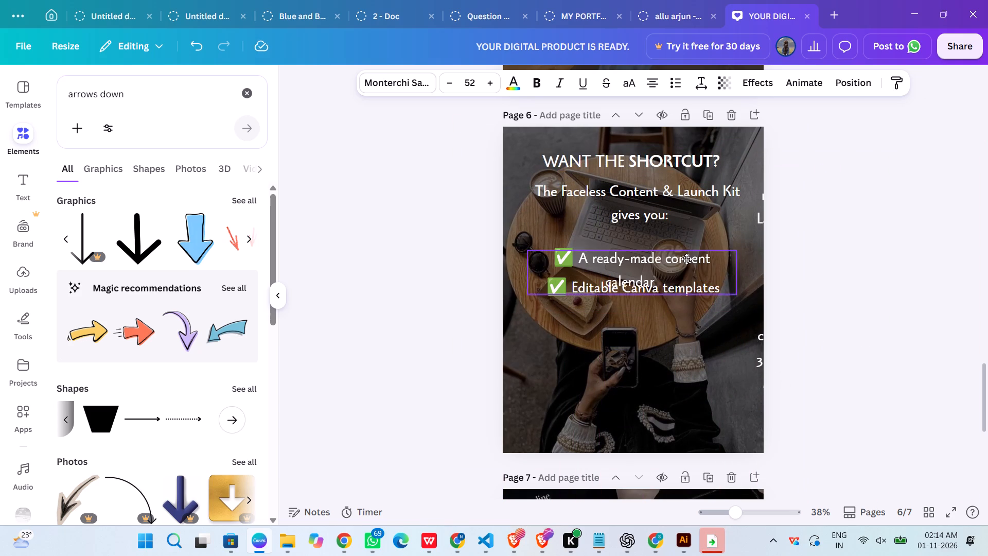
{"action": "left_click_drag", "start_coordinate": [686, 259], "coordinate": [668, 319]}
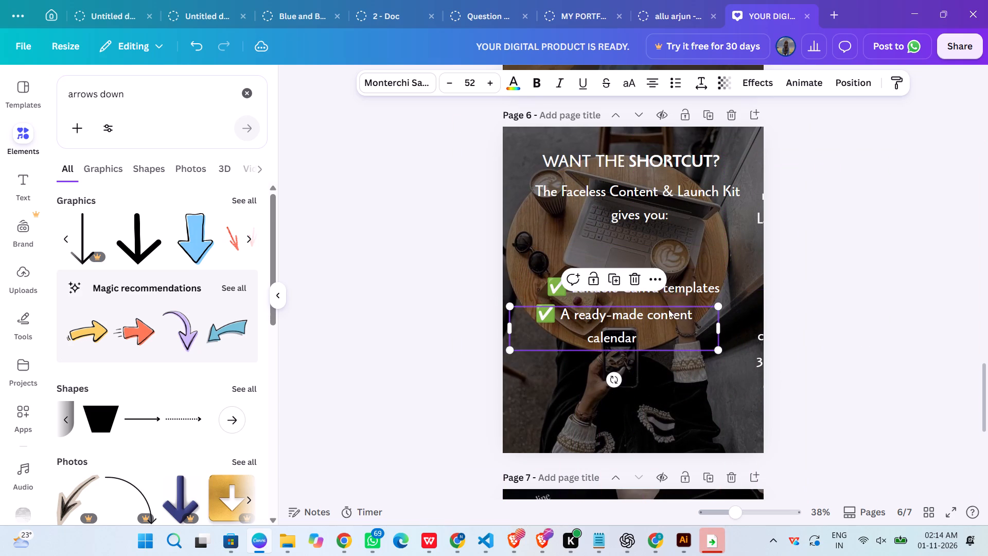
{"action": "left_click_drag", "start_coordinate": [692, 292], "coordinate": [694, 255]}
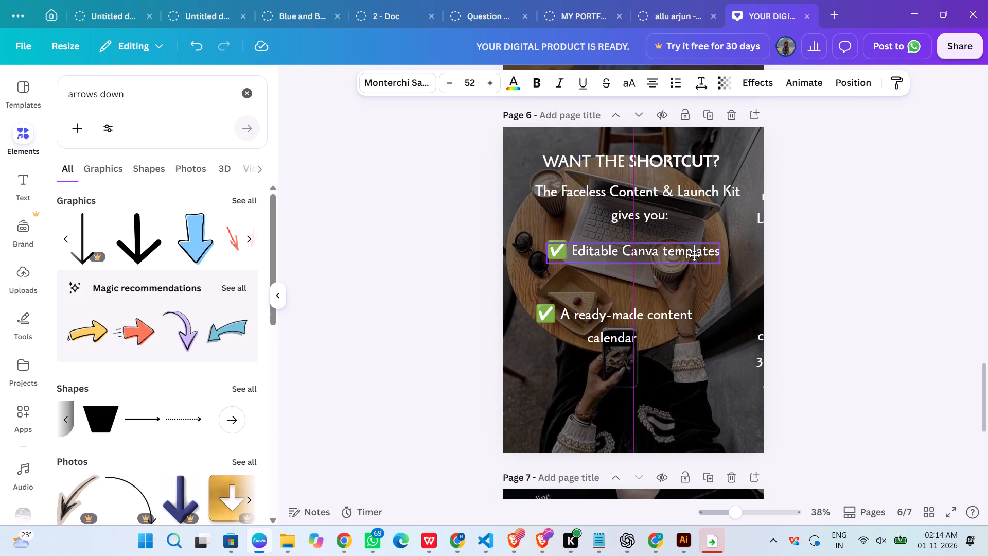
{"action": "left_click_drag", "start_coordinate": [694, 255], "coordinate": [699, 253]}
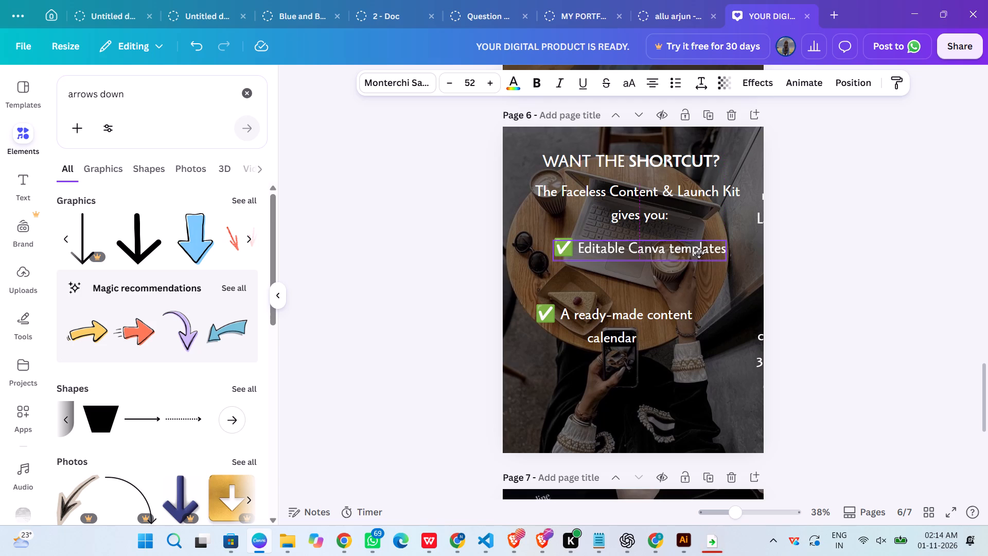
{"action": "left_click_drag", "start_coordinate": [699, 253], "coordinate": [697, 252]}
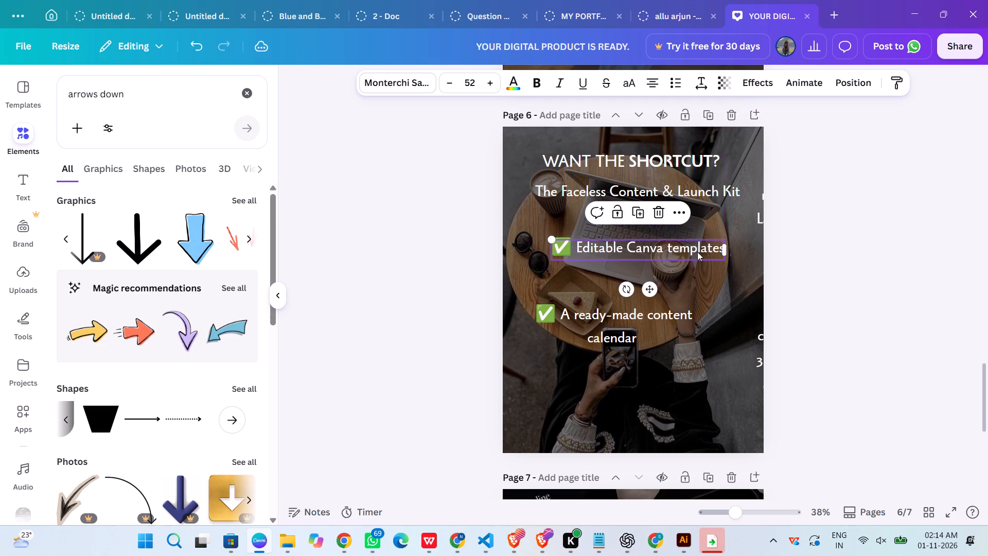
{"action": "left_click_drag", "start_coordinate": [667, 312], "coordinate": [694, 283]}
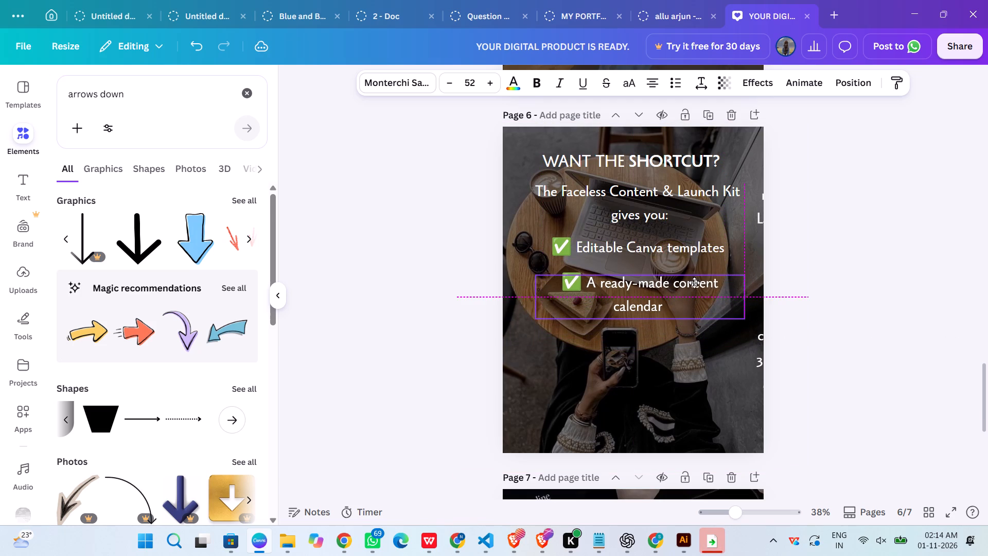
{"action": "left_click_drag", "start_coordinate": [694, 283], "coordinate": [688, 280]}
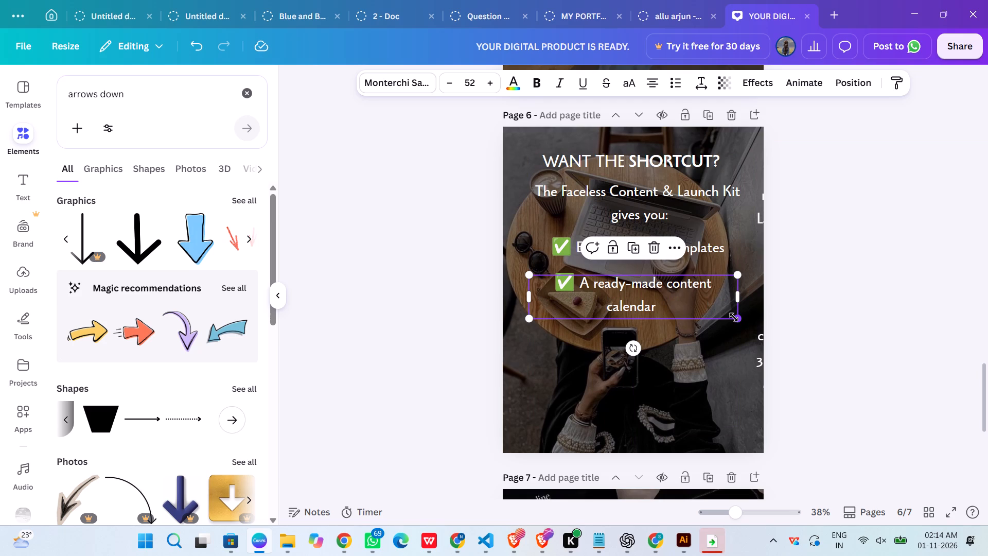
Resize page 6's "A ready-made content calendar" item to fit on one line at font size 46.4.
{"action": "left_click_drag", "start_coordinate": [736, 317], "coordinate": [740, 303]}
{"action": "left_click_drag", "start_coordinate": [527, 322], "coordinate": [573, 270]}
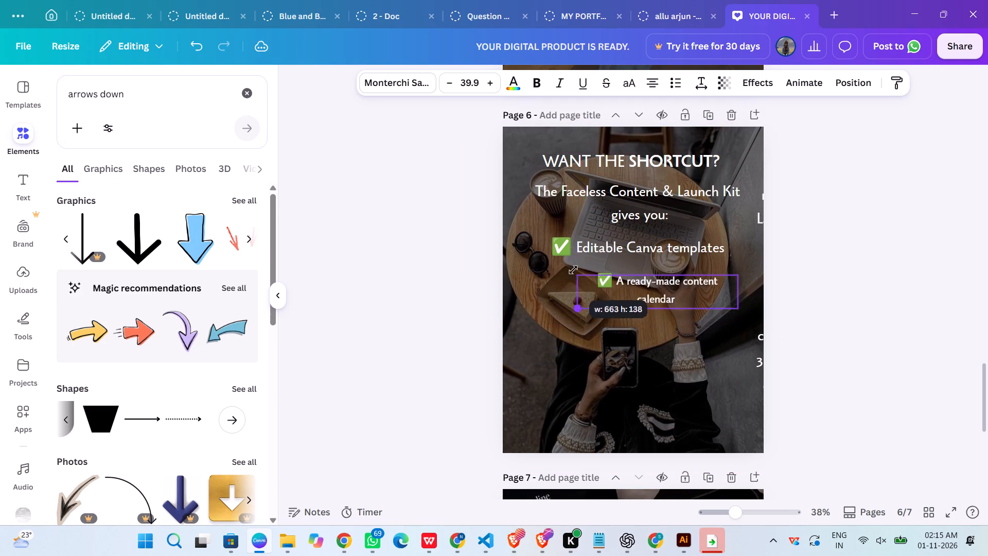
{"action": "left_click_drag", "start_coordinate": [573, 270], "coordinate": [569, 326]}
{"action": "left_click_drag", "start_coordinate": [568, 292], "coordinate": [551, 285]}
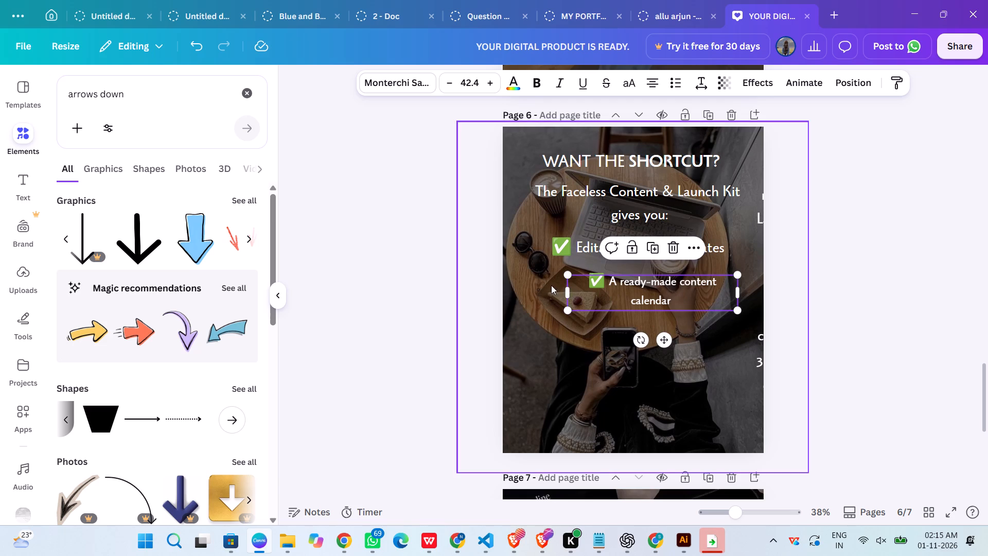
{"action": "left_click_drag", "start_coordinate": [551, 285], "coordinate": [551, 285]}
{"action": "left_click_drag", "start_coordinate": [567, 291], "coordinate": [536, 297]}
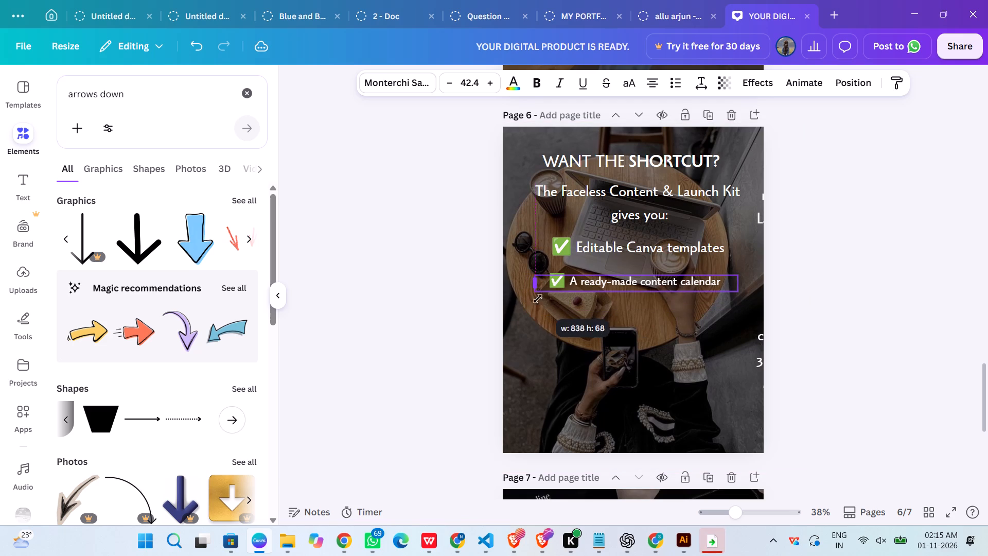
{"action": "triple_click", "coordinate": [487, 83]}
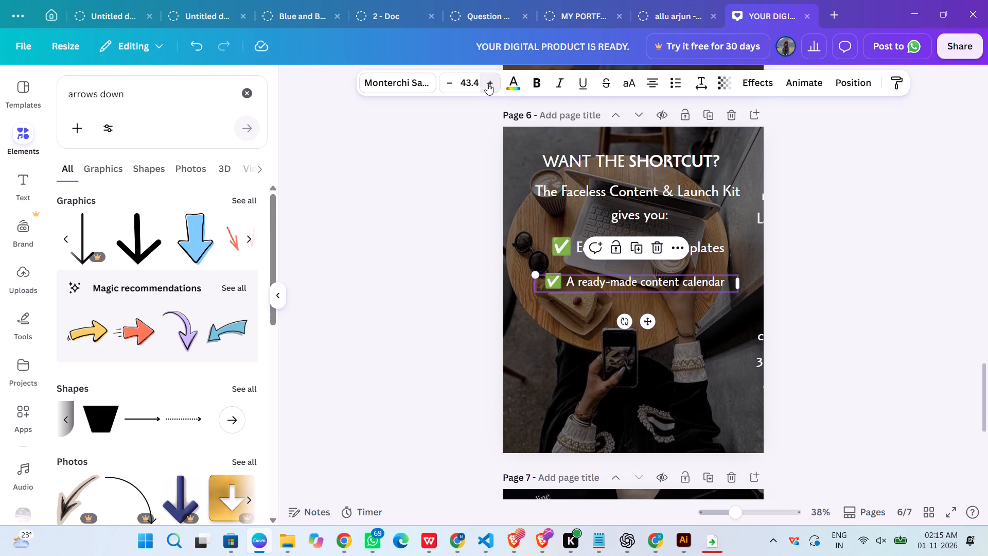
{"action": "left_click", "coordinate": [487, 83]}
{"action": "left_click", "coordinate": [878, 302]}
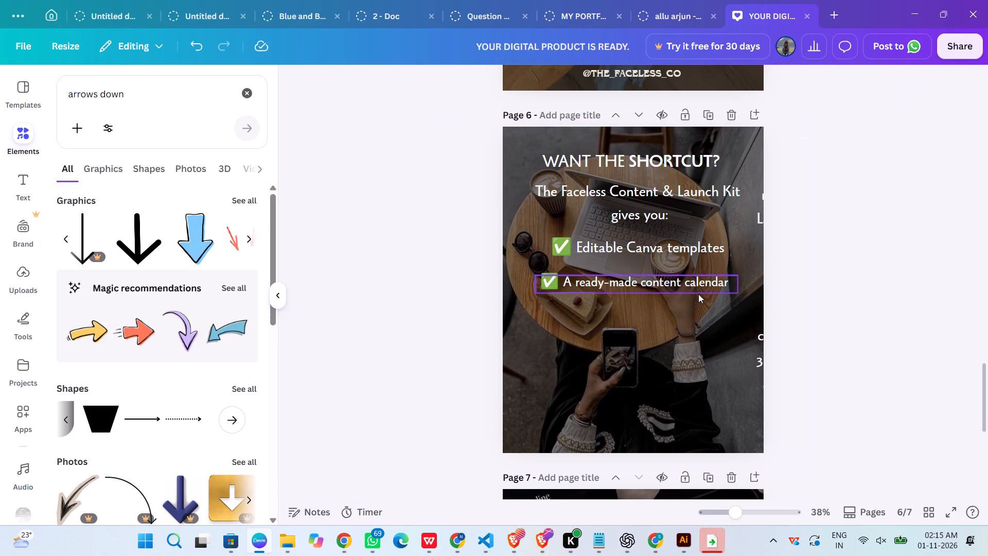
Align the "A ready-made content calendar" item beneath "Editable Canva templates" and narrow its box to match that item's right edge.
{"action": "left_click_drag", "start_coordinate": [696, 289], "coordinate": [708, 286]}
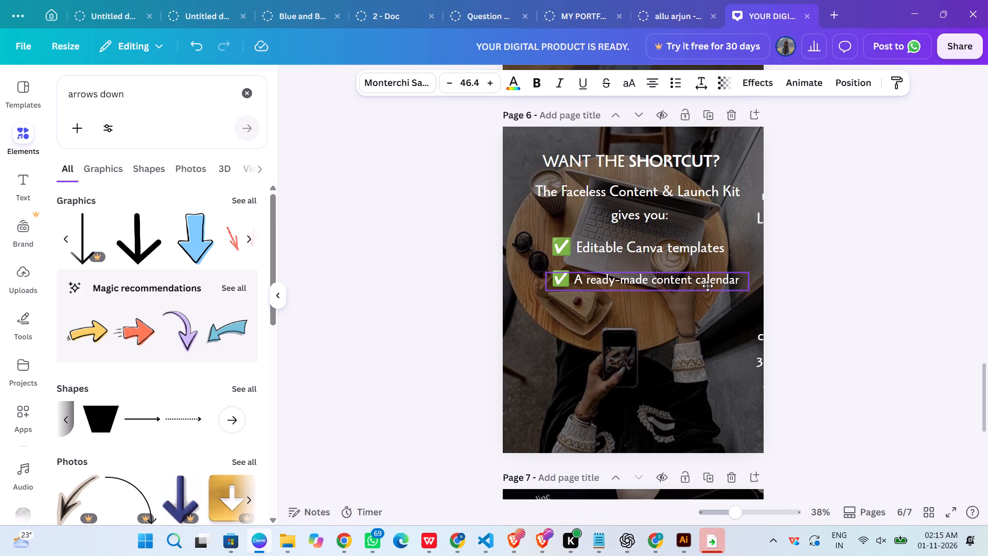
{"action": "left_click_drag", "start_coordinate": [708, 286], "coordinate": [709, 287]}
{"action": "left_click_drag", "start_coordinate": [753, 281], "coordinate": [736, 283]}
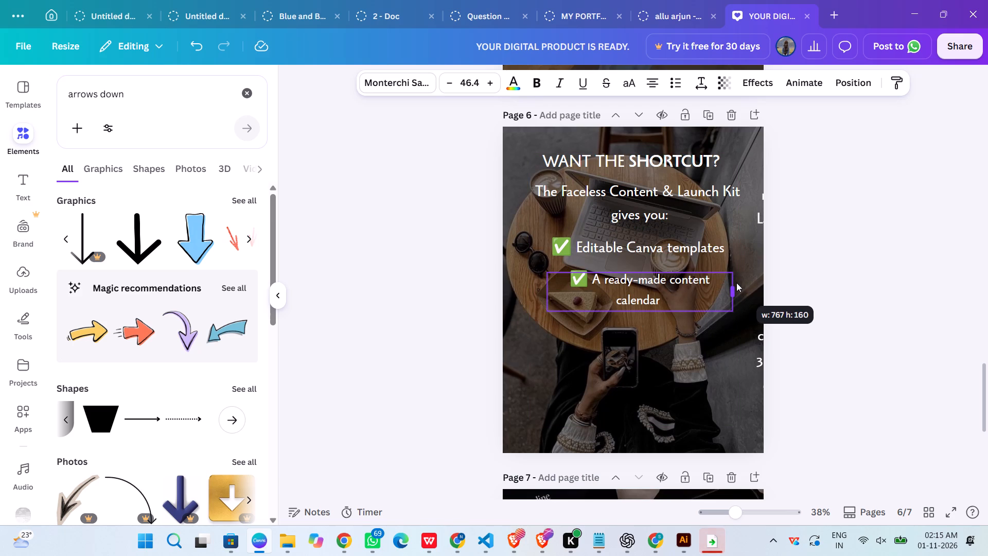
{"action": "left_click_drag", "start_coordinate": [736, 283], "coordinate": [729, 281]}
Set the "A ready-made content calendar" item's font size to 52, matching the "Editable Canva templates" item.
{"action": "left_click", "coordinate": [699, 256]}
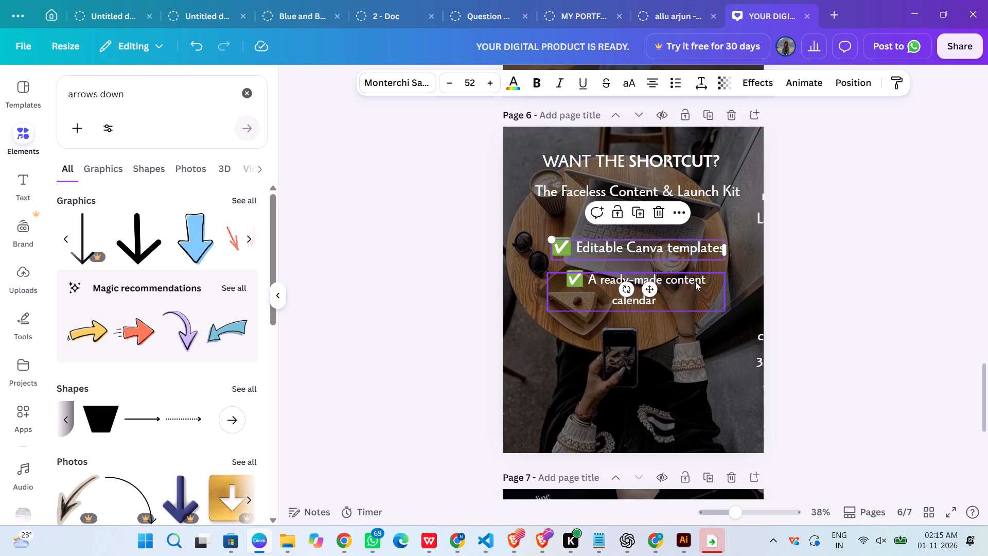
{"action": "left_click", "coordinate": [694, 295]}
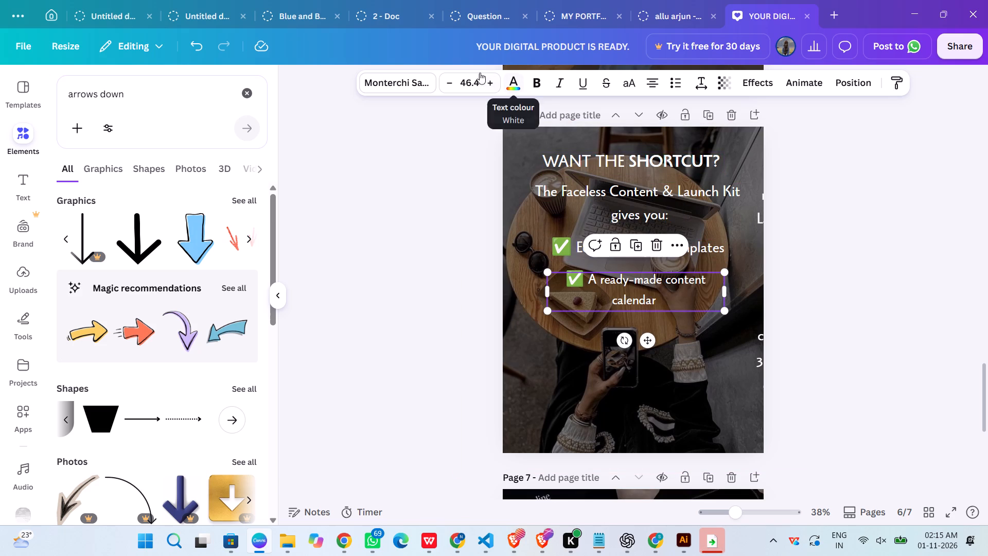
{"action": "left_click", "coordinate": [462, 83]}
{"action": "type", "text": "52"}
{"action": "key", "text": "Return"}
{"action": "left_click", "coordinate": [810, 280]}
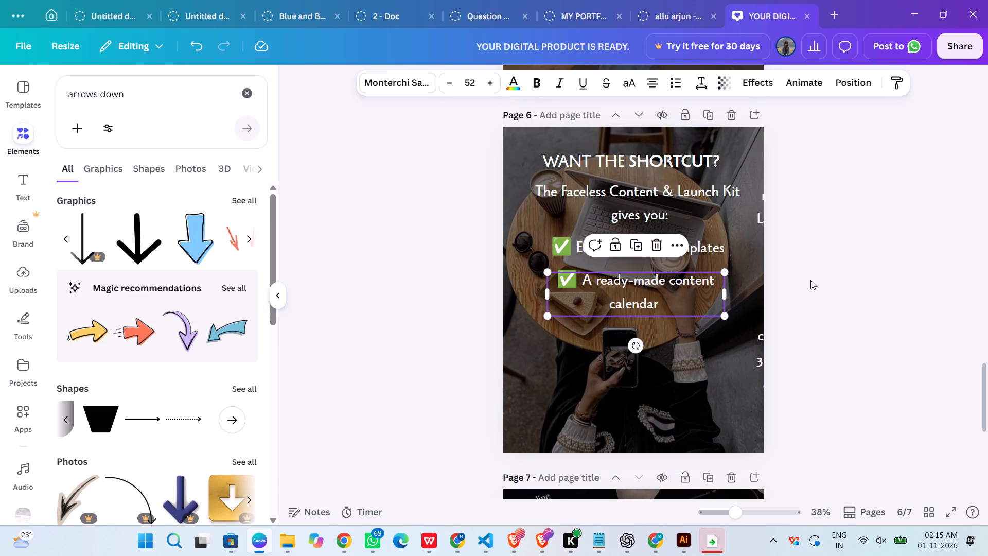
Bring the source text block back over page 6, copy "Same style Middle Checklist item 3 ✅ Step-by-step instructions", and paste it as a separate text box.
{"action": "left_click", "coordinate": [758, 216]}
{"action": "left_click_drag", "start_coordinate": [768, 216], "coordinate": [486, 188]}
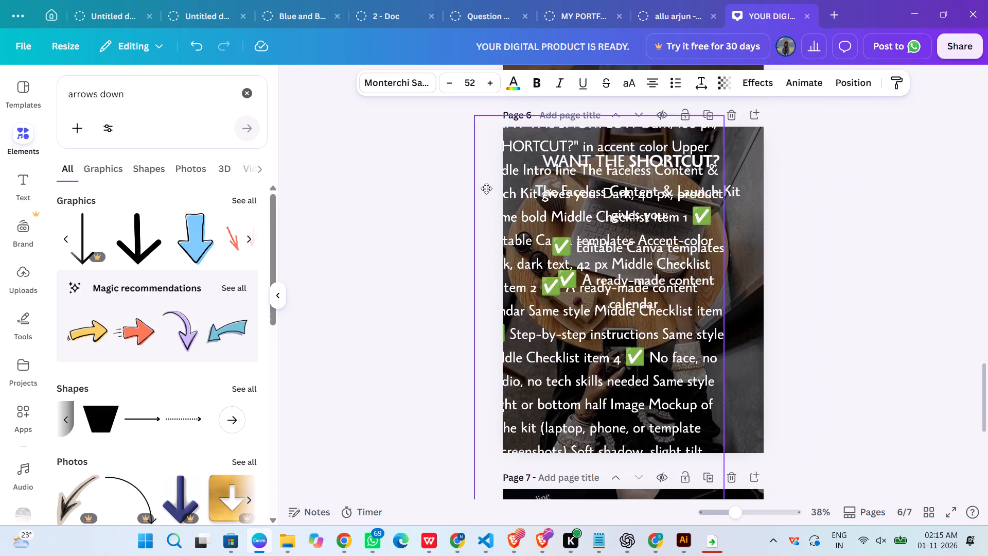
{"action": "left_click_drag", "start_coordinate": [486, 188], "coordinate": [542, 184]}
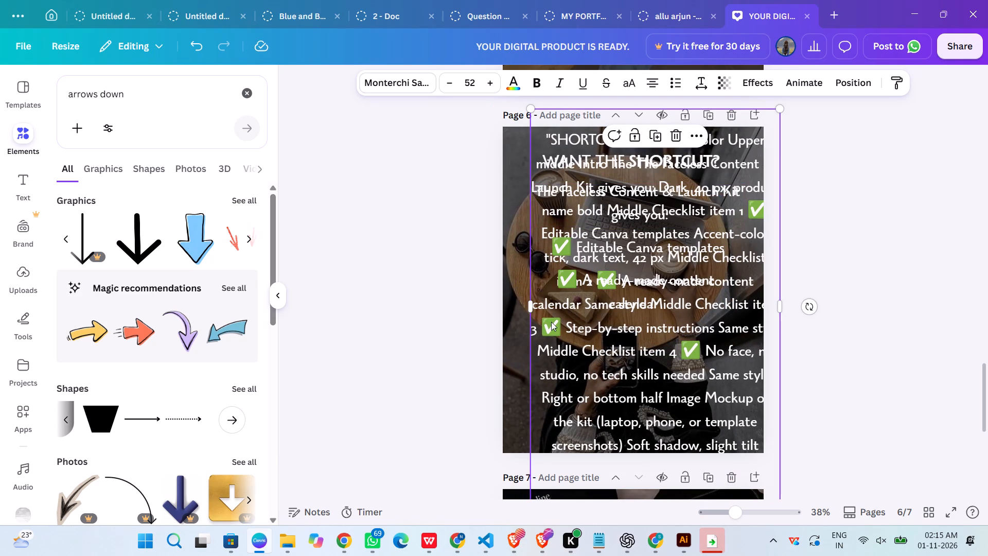
{"action": "left_click", "coordinate": [551, 322]}
{"action": "left_click", "coordinate": [608, 375]}
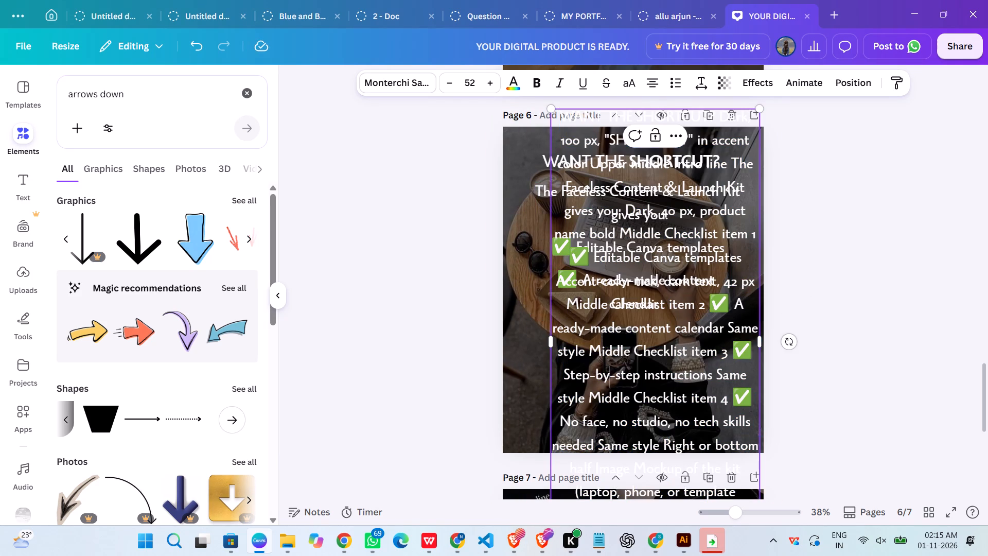
{"action": "left_click_drag", "start_coordinate": [728, 341], "coordinate": [719, 377]}
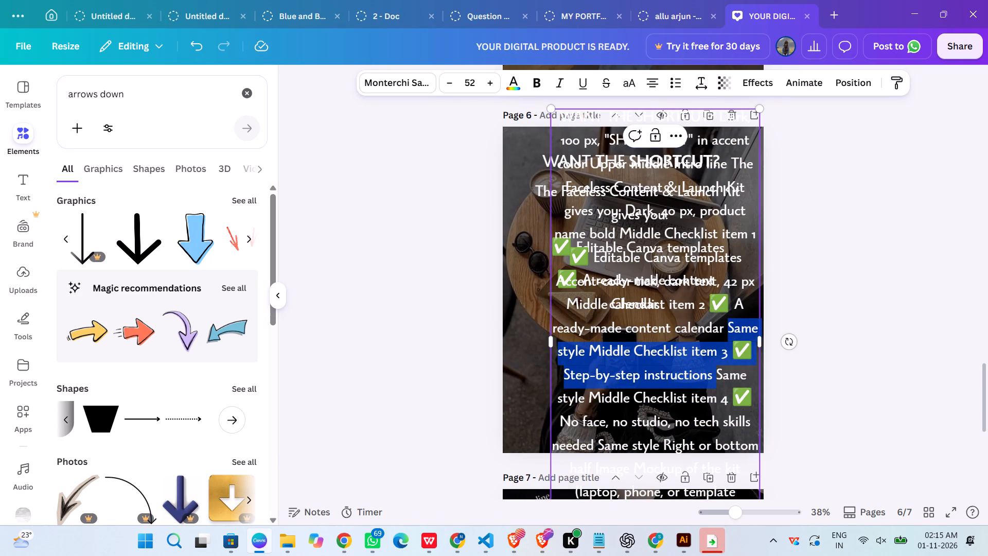
{"action": "left_click_drag", "start_coordinate": [719, 377], "coordinate": [716, 377]}
{"action": "key", "text": "ctrl+c"}
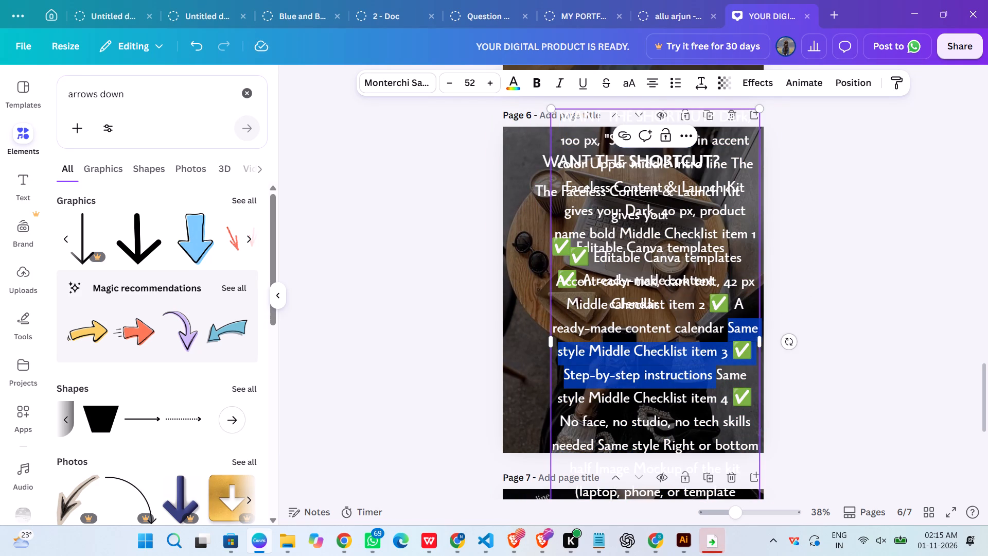
{"action": "left_click", "coordinate": [525, 370]}
{"action": "key", "text": "ctrl+v"}
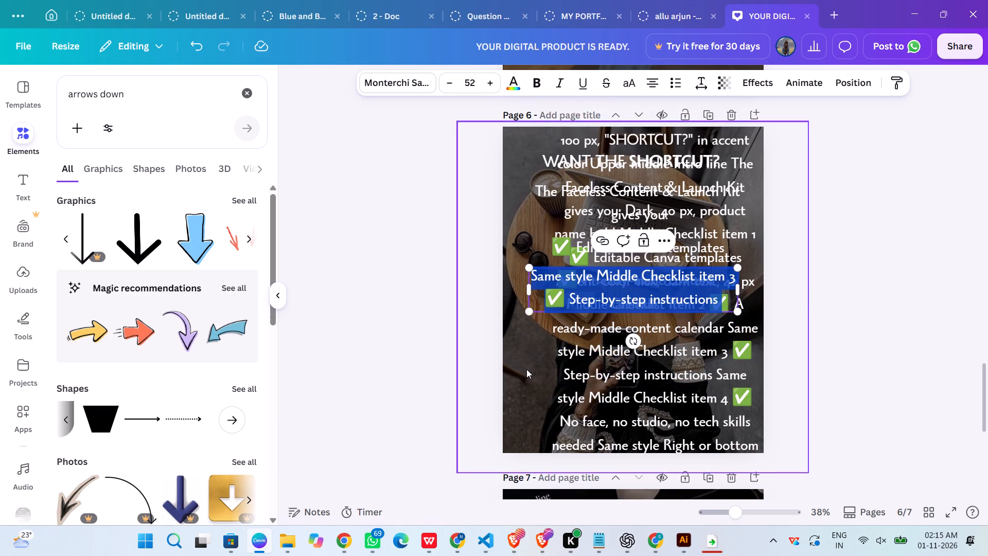
Shift the source text block up and toward page 6's left edge.
{"action": "left_click", "coordinate": [707, 398]}
{"action": "scroll", "coordinate": [707, 398], "scroll_direction": "down", "scroll_amount": 1}
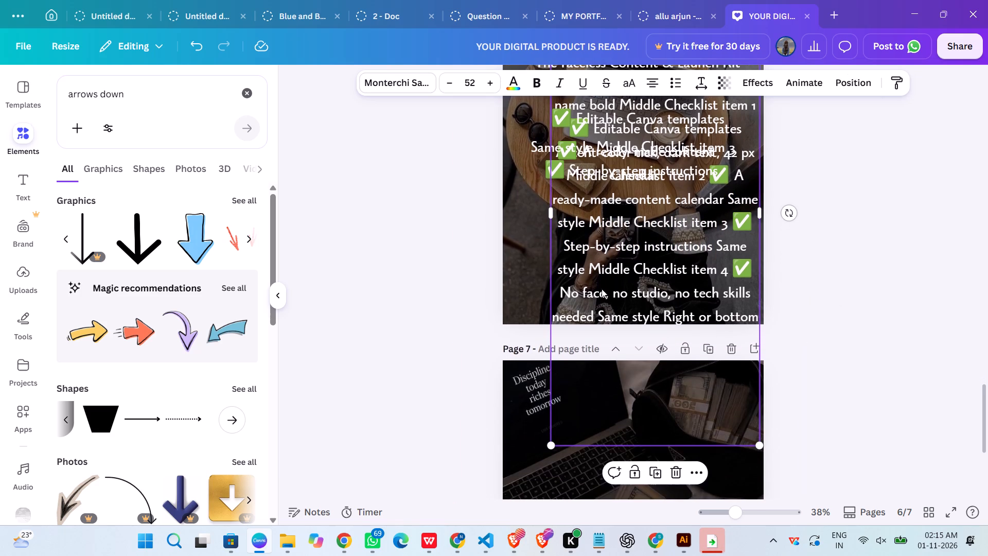
{"action": "left_click", "coordinate": [554, 293]}
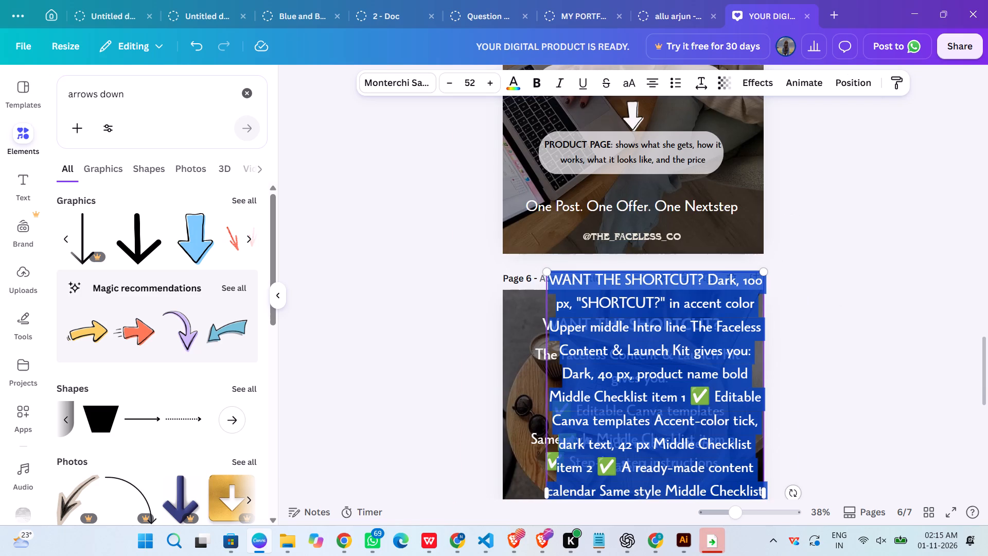
{"action": "left_click_drag", "start_coordinate": [630, 347], "coordinate": [592, 235]}
{"action": "left_click", "coordinate": [910, 326]}
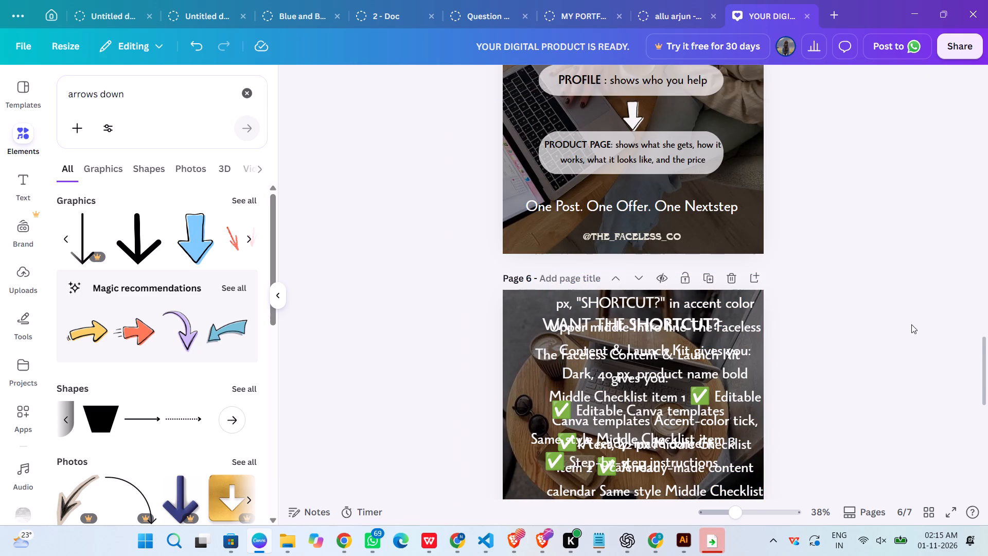
{"action": "scroll", "coordinate": [911, 324], "scroll_direction": "down", "scroll_amount": 1}
{"action": "left_click", "coordinate": [742, 320]}
{"action": "scroll", "coordinate": [742, 320], "scroll_direction": "down", "scroll_amount": 2}
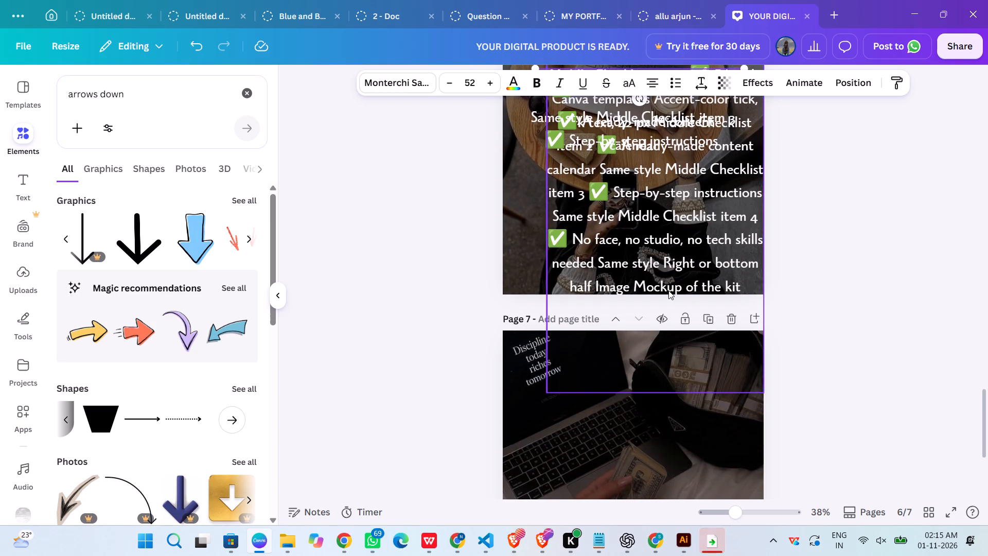
{"action": "left_click_drag", "start_coordinate": [668, 290], "coordinate": [634, 262]}
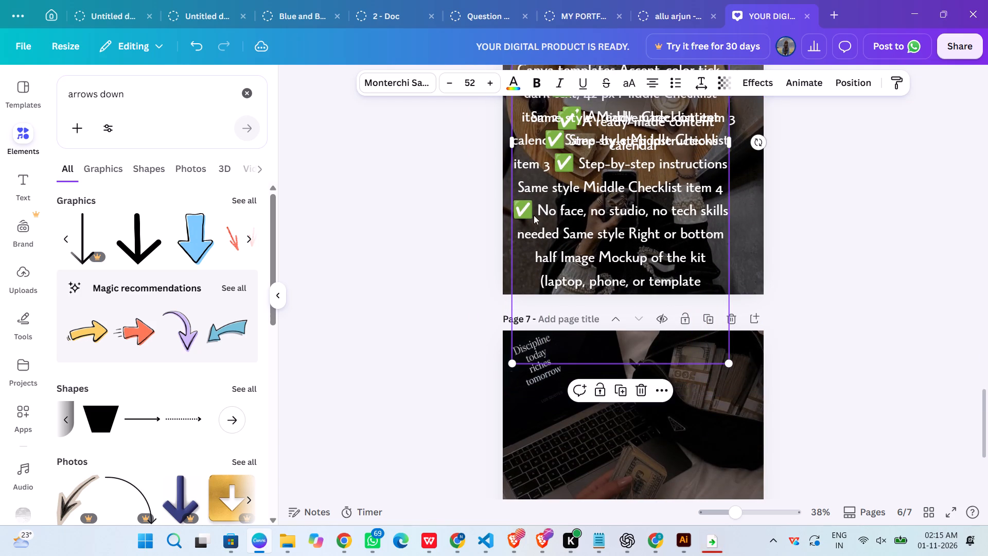
Copy "✅ No face, no studio, no tech skills needed" from page 6's source text block.
{"action": "left_click", "coordinate": [524, 202]}
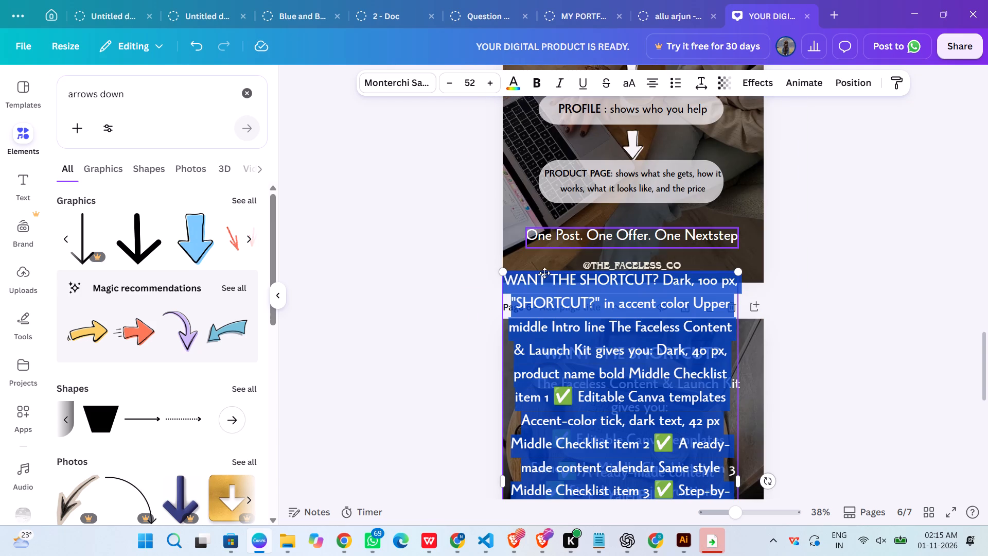
{"action": "scroll", "coordinate": [595, 354], "scroll_direction": "down", "scroll_amount": 5}
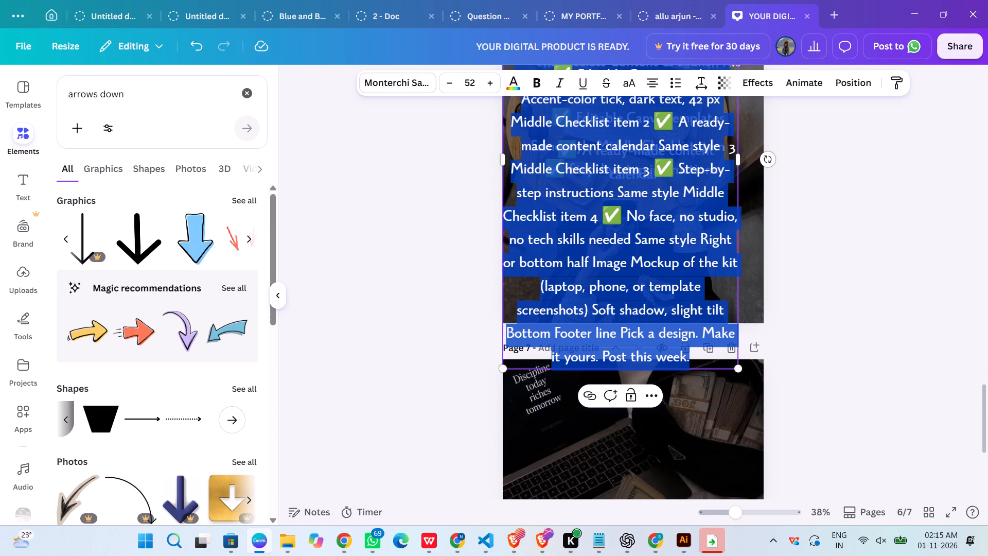
{"action": "left_click_drag", "start_coordinate": [604, 211], "coordinate": [660, 222]}
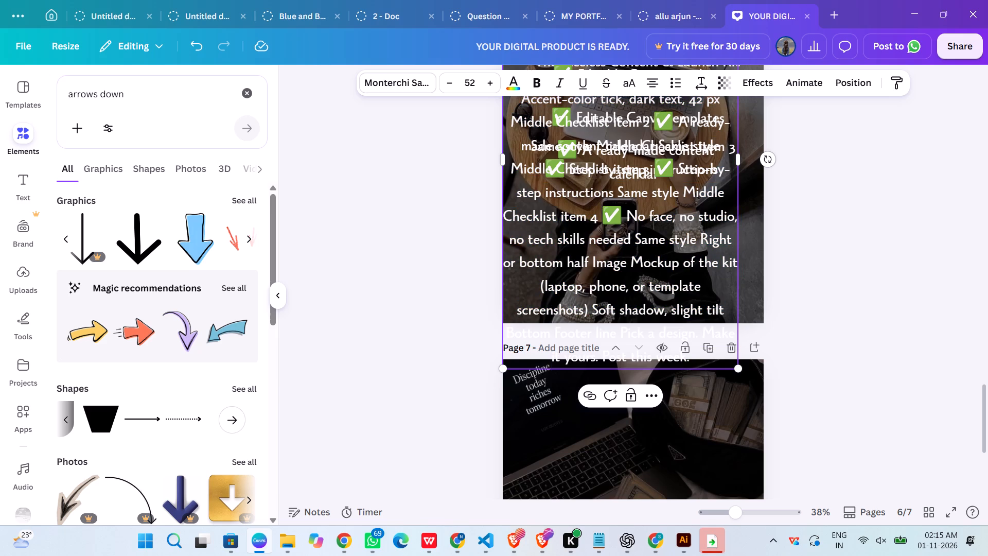
{"action": "left_click_drag", "start_coordinate": [660, 222], "coordinate": [687, 222]}
{"action": "left_click_drag", "start_coordinate": [598, 217], "coordinate": [671, 221]}
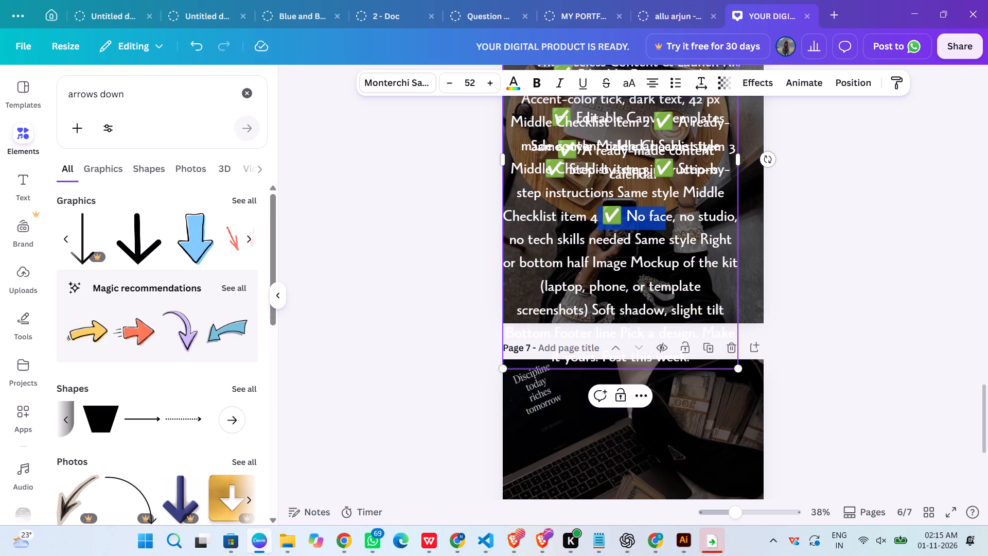
{"action": "left_click_drag", "start_coordinate": [671, 221], "coordinate": [640, 242]}
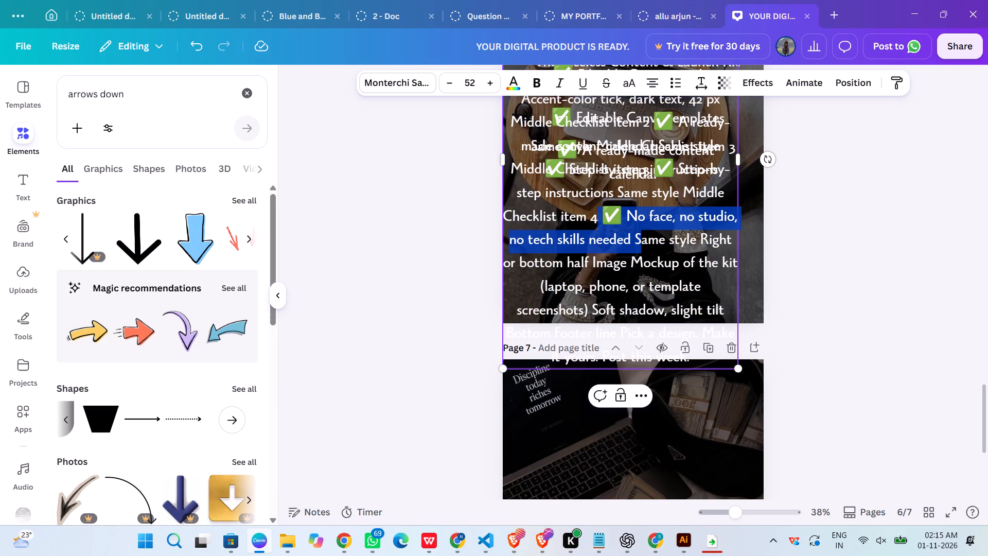
{"action": "left_click_drag", "start_coordinate": [640, 242], "coordinate": [629, 242]}
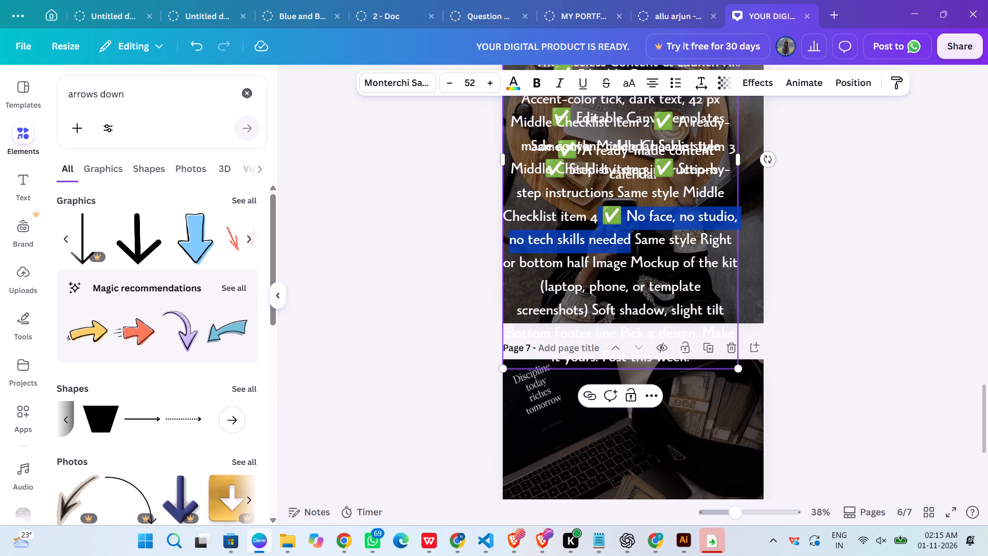
{"action": "key", "text": "ctrl+c"}
{"action": "key", "text": "ctrl+c"}
{"action": "key", "text": "ctrl+c"}
Move the source text block mostly off page 6, past the page's left edge.
{"action": "left_click", "coordinate": [767, 286]}
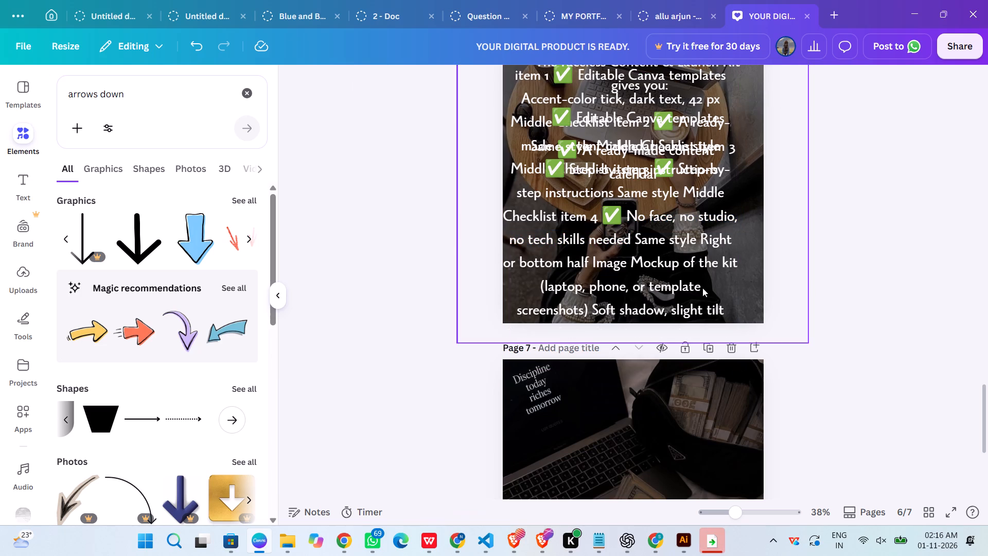
{"action": "left_click_drag", "start_coordinate": [701, 288], "coordinate": [471, 300]}
Paste the copied "✅ No face, no studio, no tech skills needed" phrase onto page 6 as a separate text box.
{"action": "left_click", "coordinate": [615, 235]}
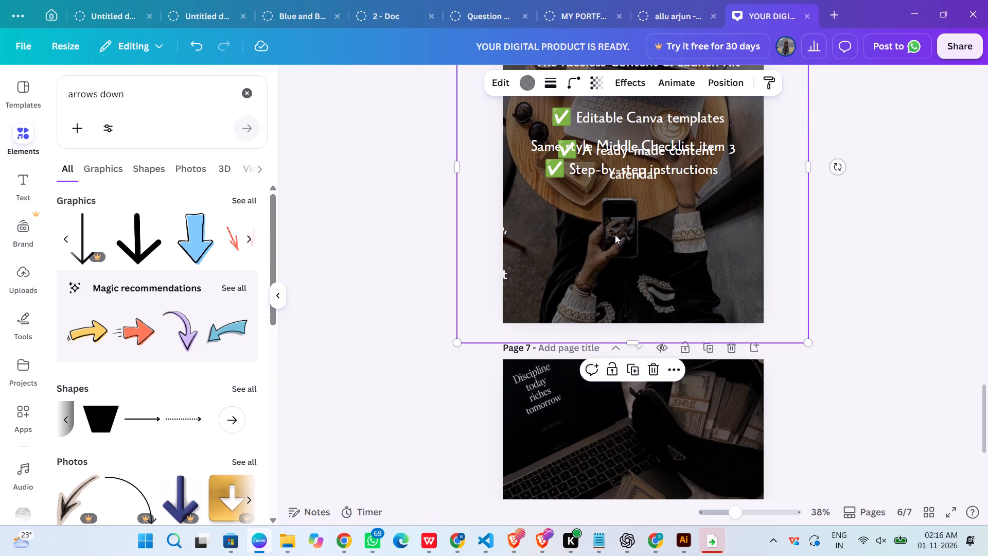
{"action": "key", "text": "ctrl+v"}
{"action": "scroll", "coordinate": [615, 235], "scroll_direction": "down", "scroll_amount": 1}
{"action": "scroll", "coordinate": [615, 235], "scroll_direction": "up", "scroll_amount": 2}
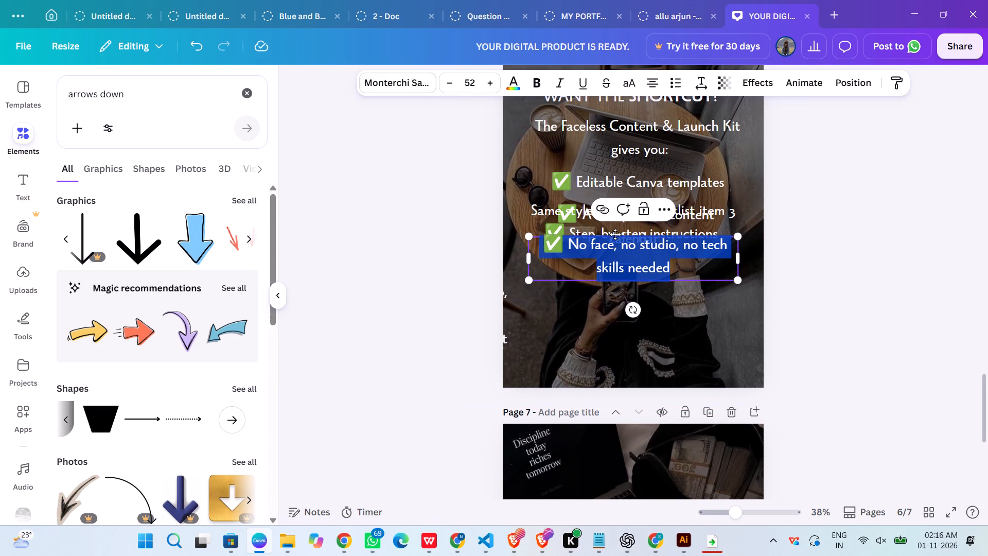
Stack the "Step-by-step instructions" and "No face, no studio, no tech skills needed" boxes in that order beneath the content calendar item.
{"action": "left_click_drag", "start_coordinate": [615, 253], "coordinate": [609, 304]}
{"action": "left_click", "coordinate": [650, 300]}
{"action": "left_click", "coordinate": [876, 311]}
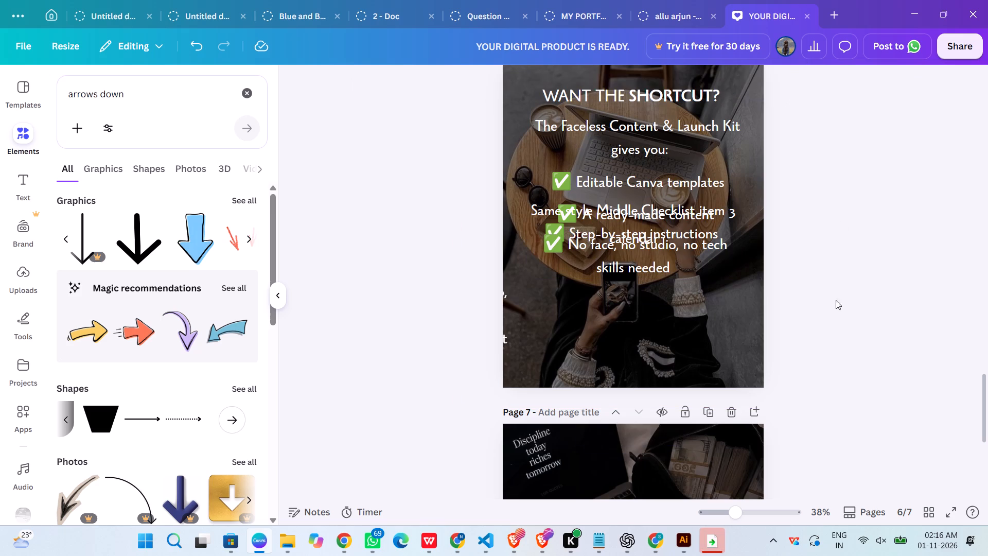
{"action": "left_click_drag", "start_coordinate": [681, 258], "coordinate": [667, 332]}
{"action": "left_click_drag", "start_coordinate": [667, 210], "coordinate": [658, 278]}
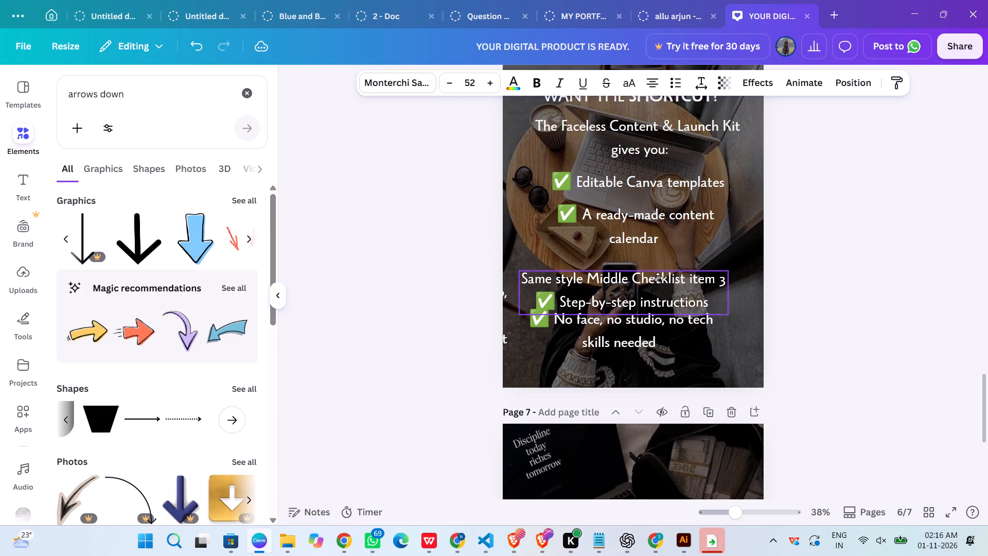
{"action": "left_click_drag", "start_coordinate": [658, 278], "coordinate": [657, 266]}
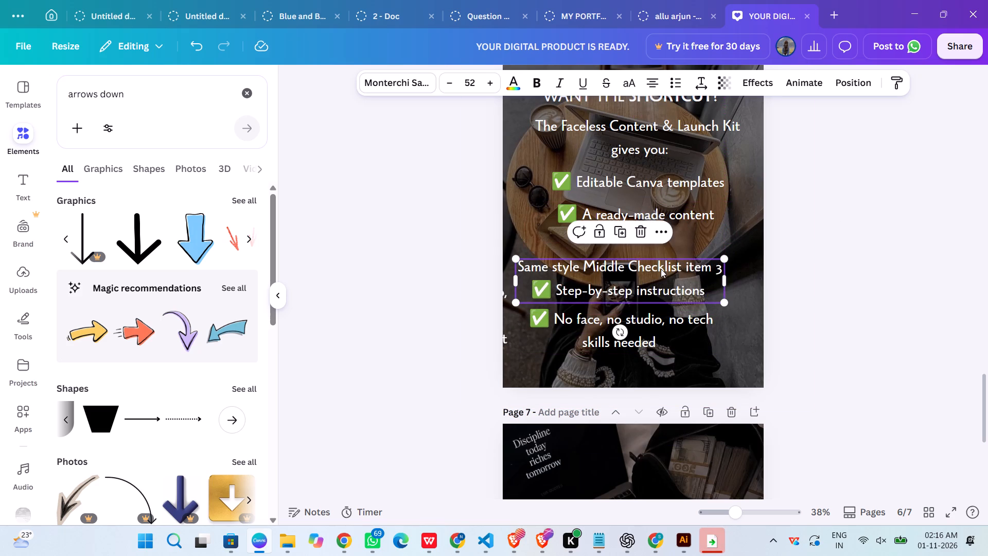
Delete the stray "Same style Middle Checklist item 3" wording from page 6's "Step-by-step instructions" box, keeping its ✅.
{"action": "double_click", "coordinate": [676, 269]}
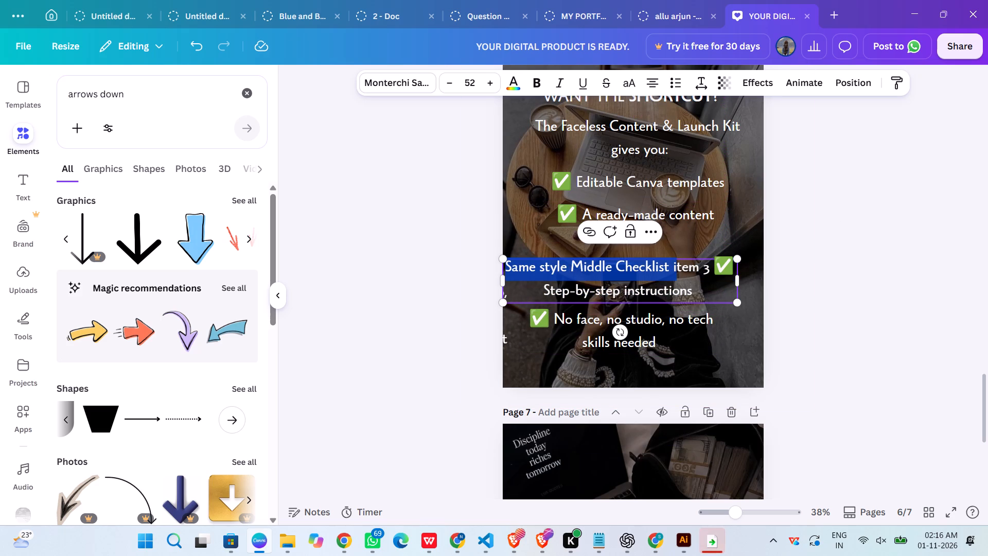
{"action": "key", "text": "BackSpace"}
{"action": "key", "text": "Delete"}
{"action": "key", "text": "Delete"}
{"action": "key", "text": "Delete"}
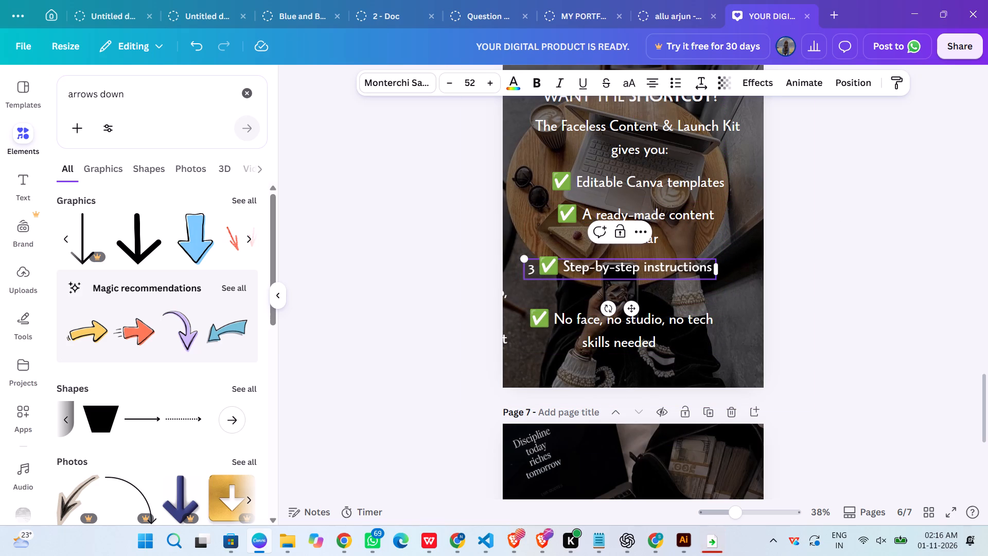
{"action": "key", "text": "Delete"}
{"action": "key", "text": "Delete"}
{"action": "left_click", "coordinate": [859, 248]}
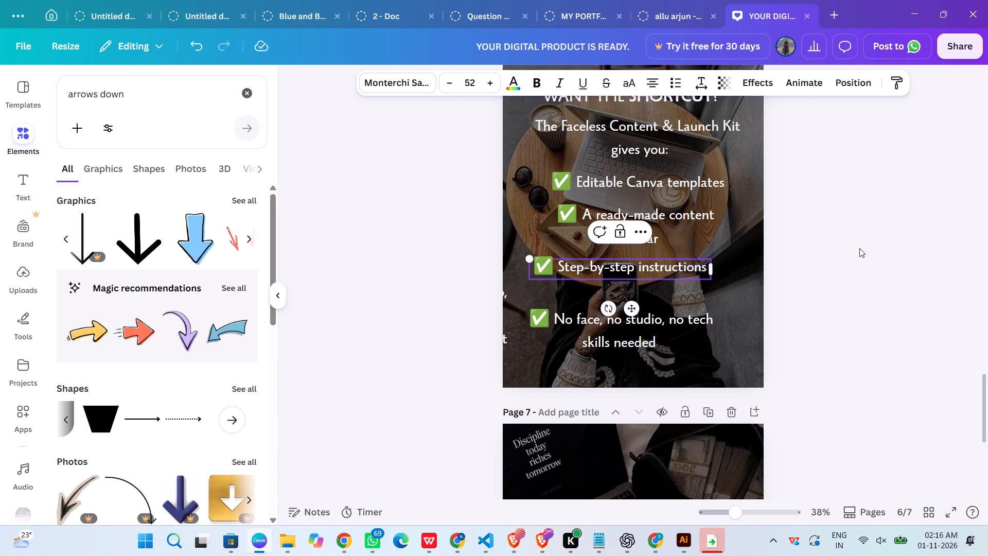
Reposition page 6's "A ready-made content calendar" and "Step-by-step instructions" items to line up their checkmarks beneath "Editable Canva templates".
{"action": "left_click_drag", "start_coordinate": [669, 265], "coordinate": [683, 261]}
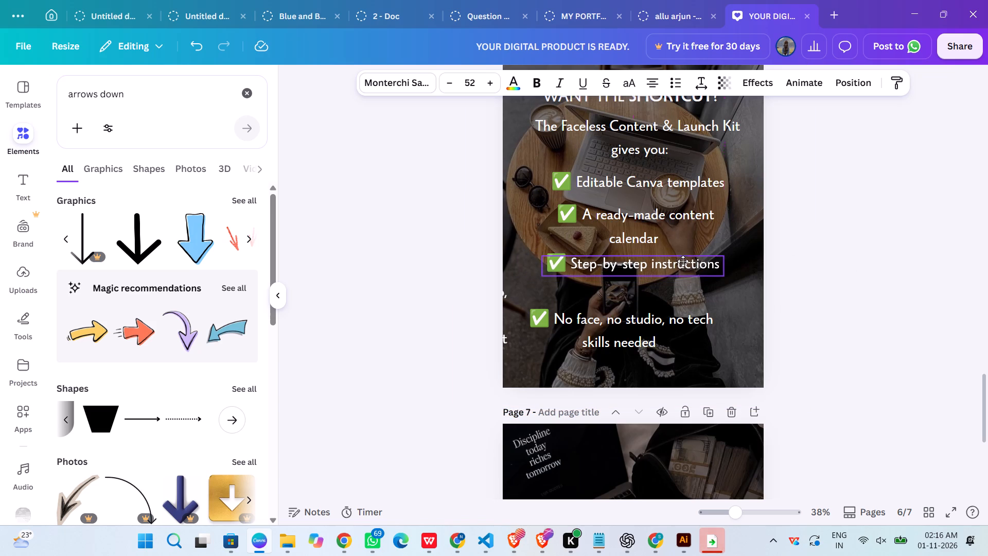
{"action": "left_click_drag", "start_coordinate": [683, 261], "coordinate": [684, 261]}
{"action": "left_click_drag", "start_coordinate": [666, 210], "coordinate": [659, 206]}
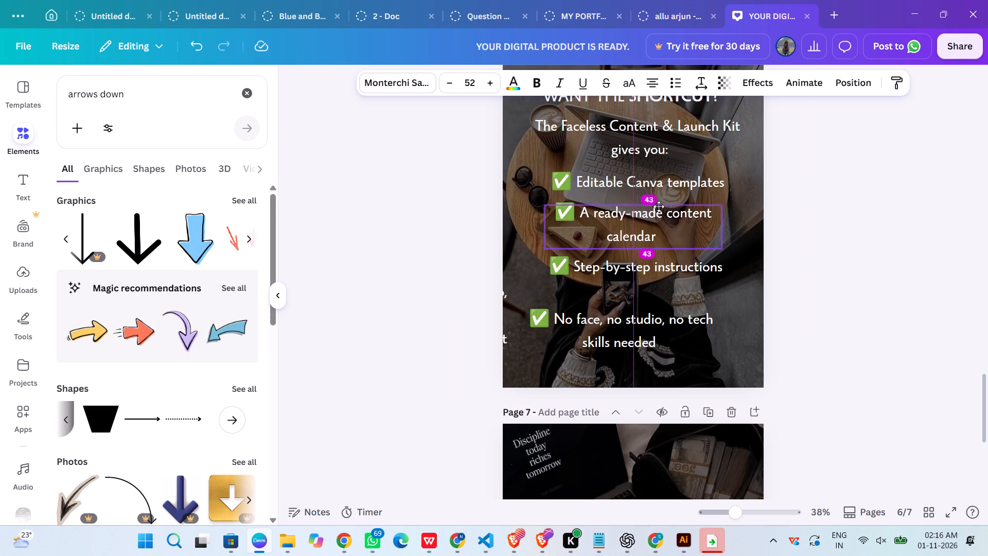
{"action": "left_click_drag", "start_coordinate": [659, 206], "coordinate": [656, 209]}
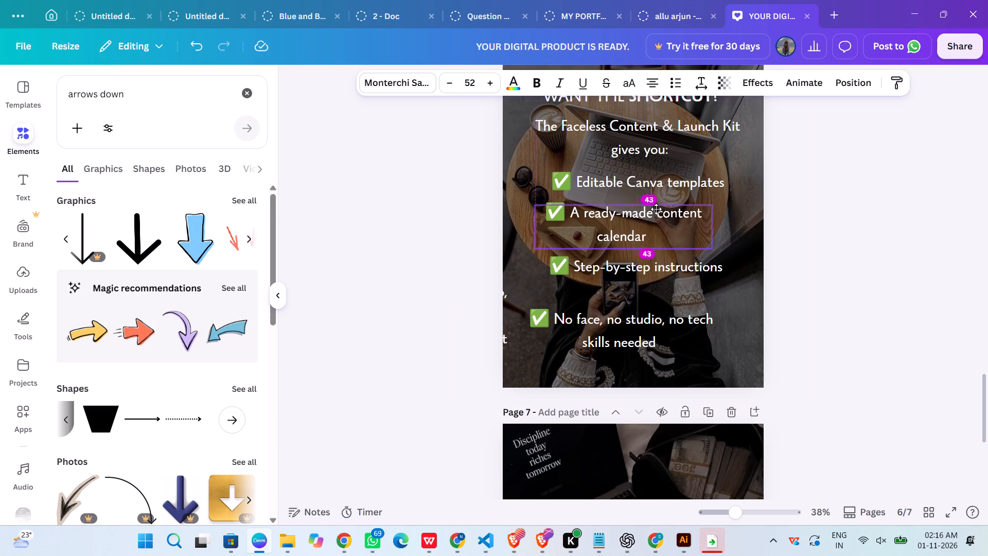
{"action": "left_click_drag", "start_coordinate": [656, 209], "coordinate": [659, 210]}
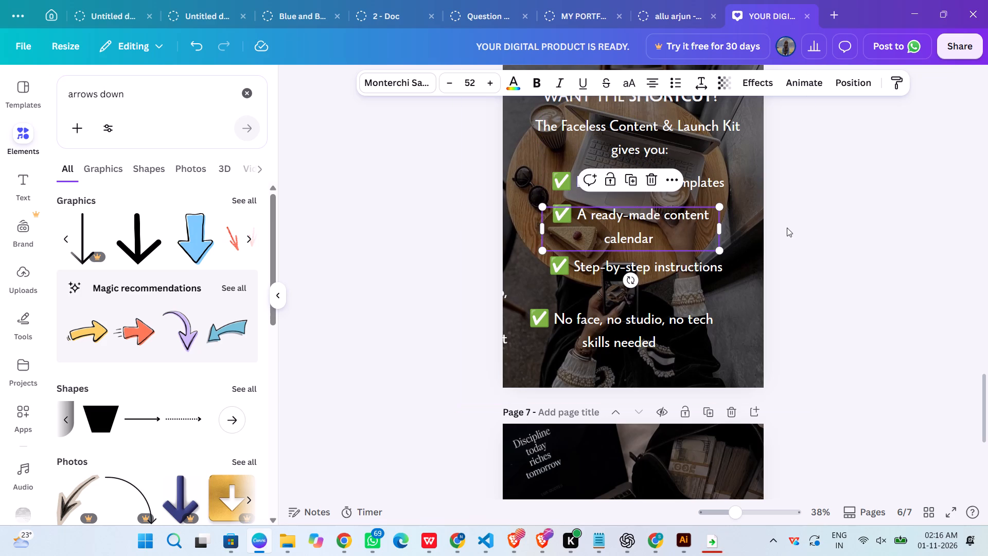
{"action": "left_click", "coordinate": [821, 228]}
{"action": "left_click_drag", "start_coordinate": [673, 267], "coordinate": [678, 260]}
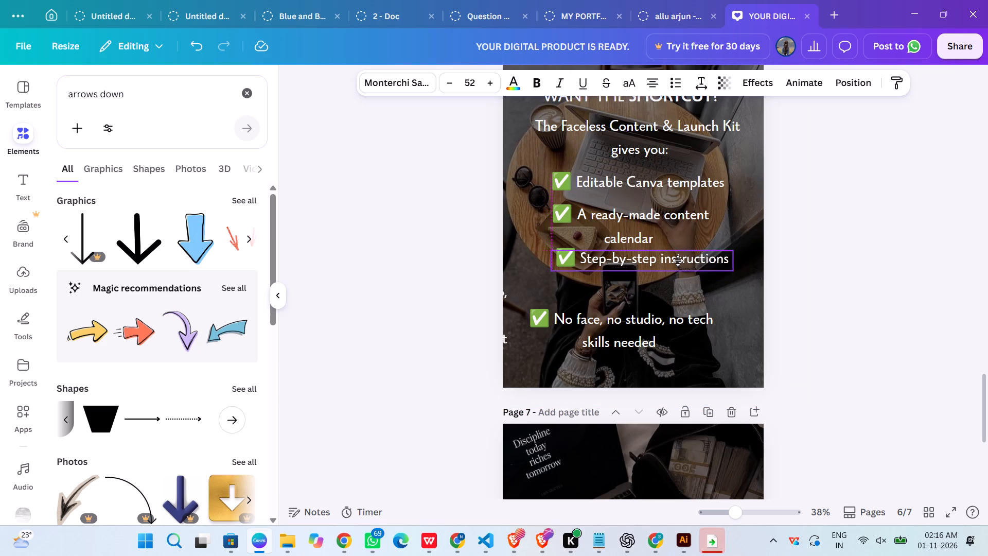
{"action": "left_click_drag", "start_coordinate": [678, 260], "coordinate": [677, 257]}
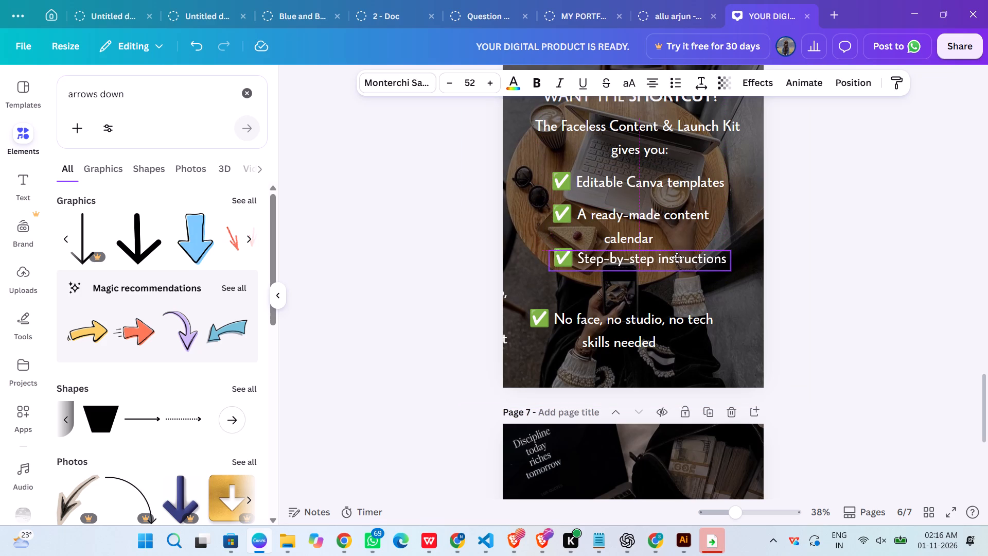
{"action": "left_click_drag", "start_coordinate": [677, 257], "coordinate": [679, 257]}
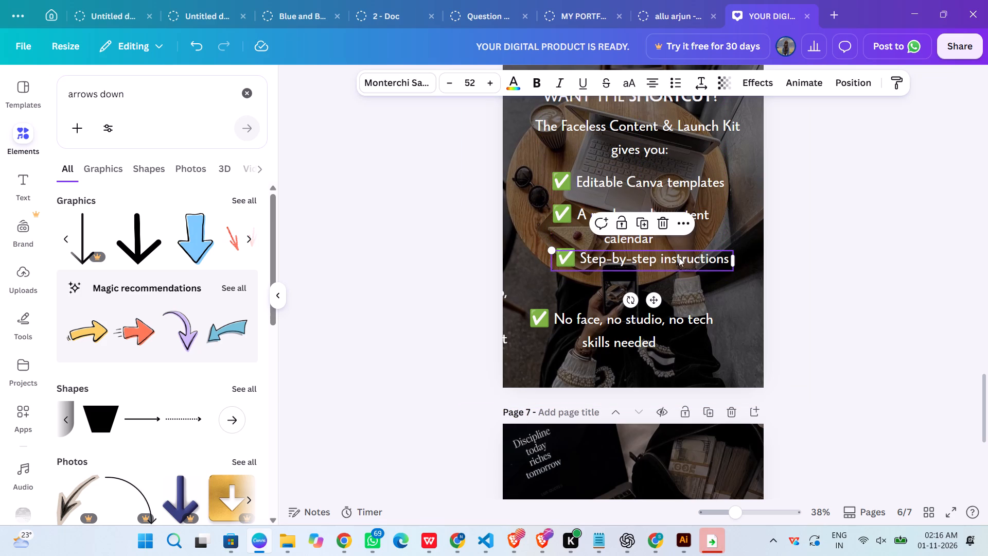
Remove the extra space before the ✅ in the "Step-by-step instructions" item.
{"action": "left_click", "coordinate": [559, 263]}
{"action": "left_click", "coordinate": [559, 263]}
{"action": "left_click", "coordinate": [559, 263]}
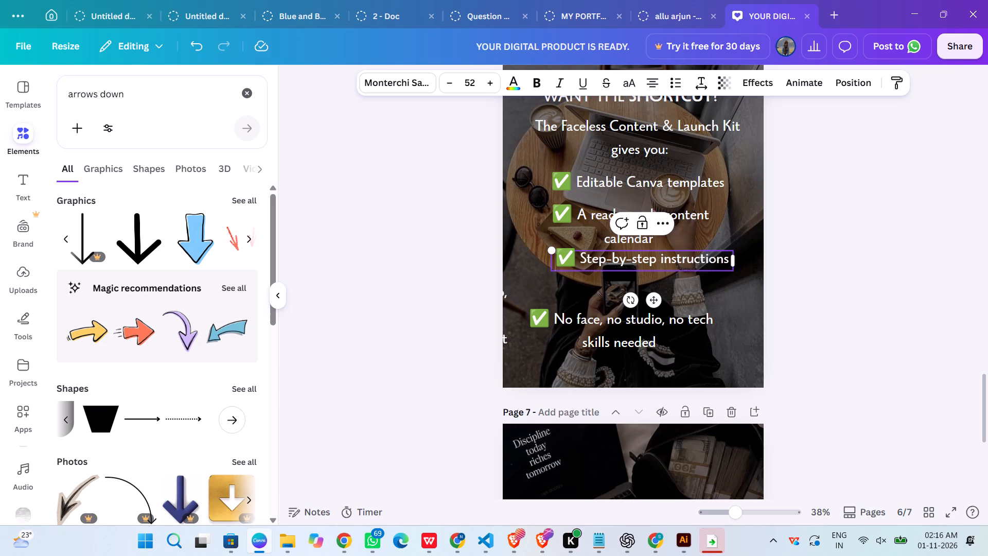
{"action": "key", "text": "BackSpace"}
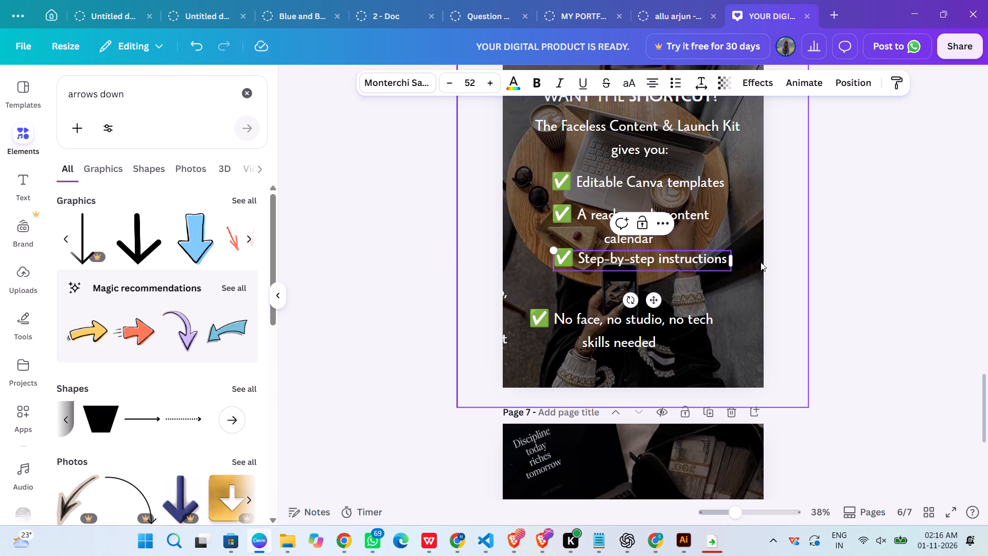
{"action": "left_click", "coordinate": [855, 263]}
Move the "No face, no studio, no tech skills needed" box up and across to line up beneath "Step-by-step instructions".
{"action": "left_click_drag", "start_coordinate": [577, 329], "coordinate": [601, 330]}
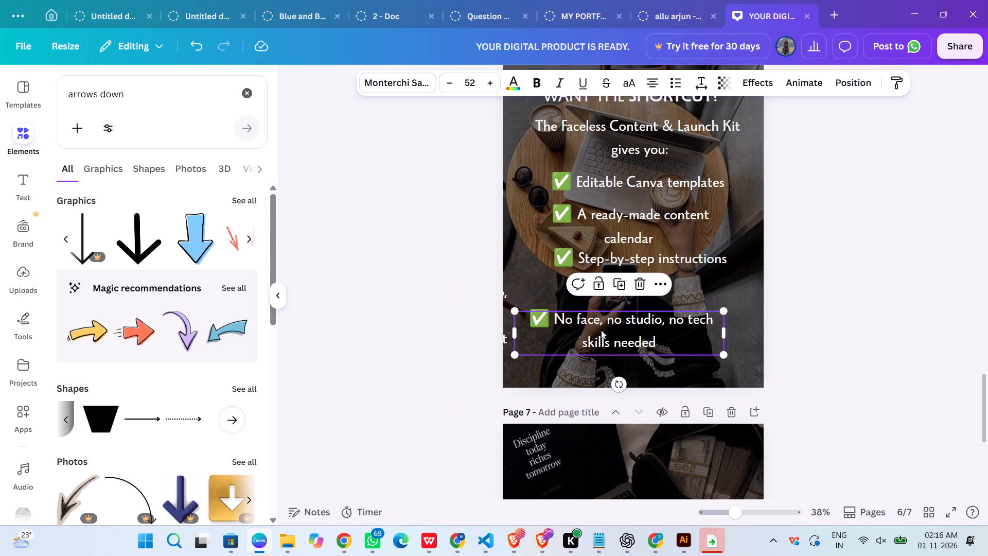
{"action": "left_click_drag", "start_coordinate": [601, 330], "coordinate": [602, 287]}
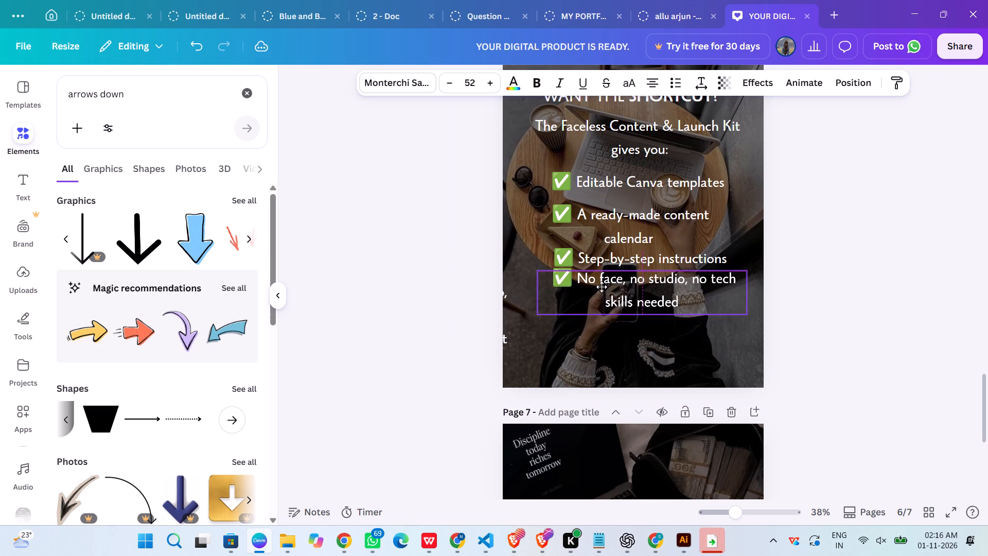
{"action": "left_click_drag", "start_coordinate": [602, 287], "coordinate": [596, 248]}
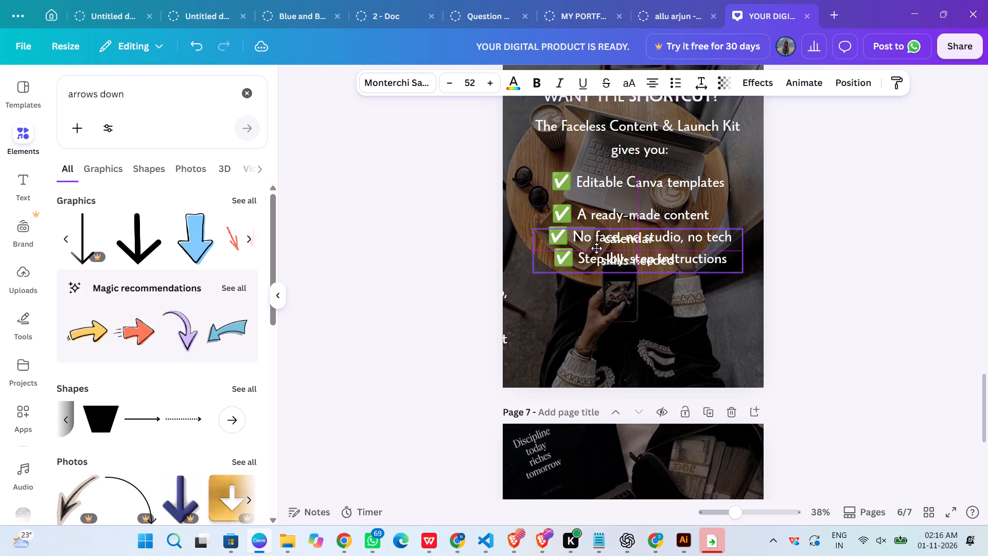
{"action": "left_click_drag", "start_coordinate": [596, 248], "coordinate": [597, 305]}
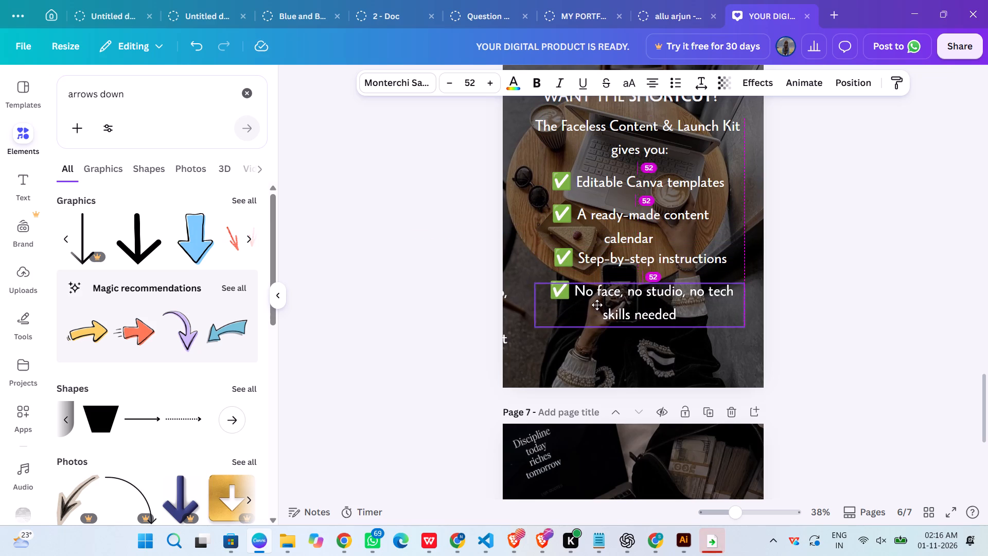
{"action": "left_click_drag", "start_coordinate": [597, 305], "coordinate": [599, 311]}
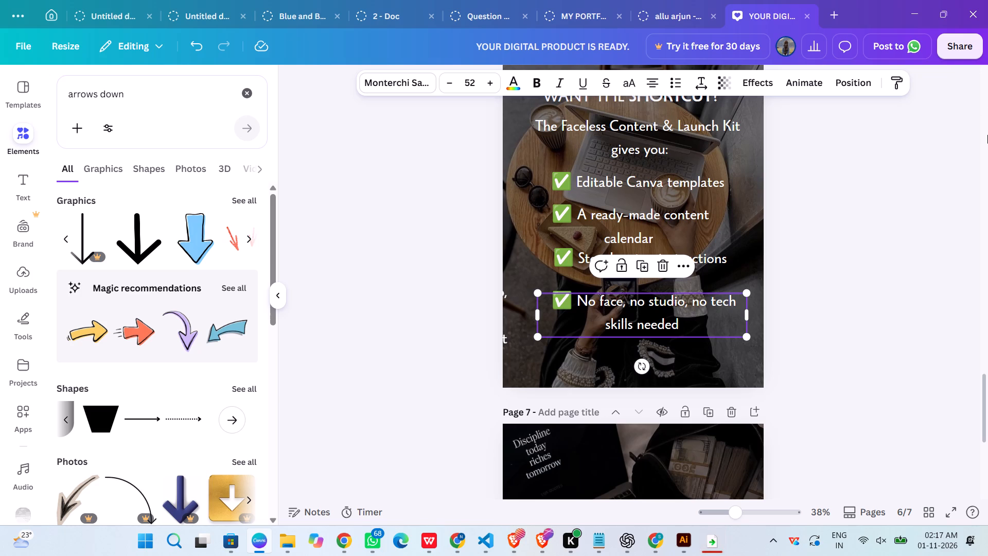
{"action": "left_click", "coordinate": [821, 312]}
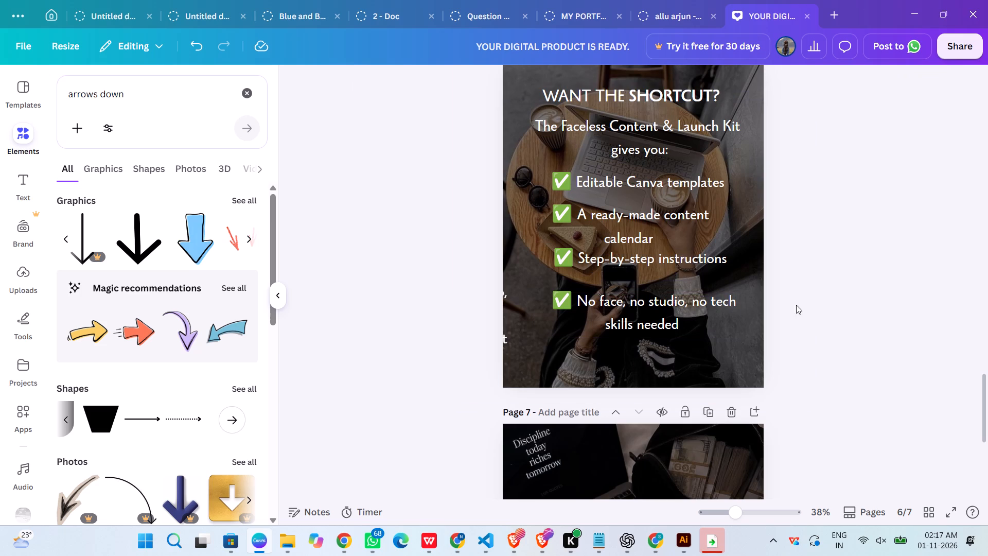
Fine-tune the spacing and alignment of page 6's "Step-by-step instructions" and "No face, no studio, no tech skills needed" items.
{"action": "left_click_drag", "start_coordinate": [633, 265], "coordinate": [628, 265]}
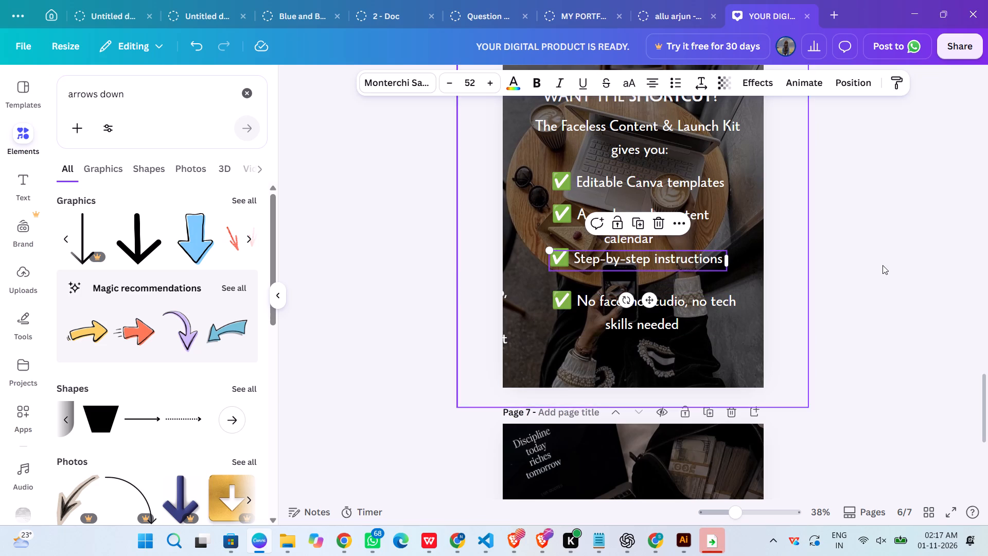
{"action": "left_click", "coordinate": [883, 265]}
{"action": "left_click_drag", "start_coordinate": [733, 305], "coordinate": [729, 298]}
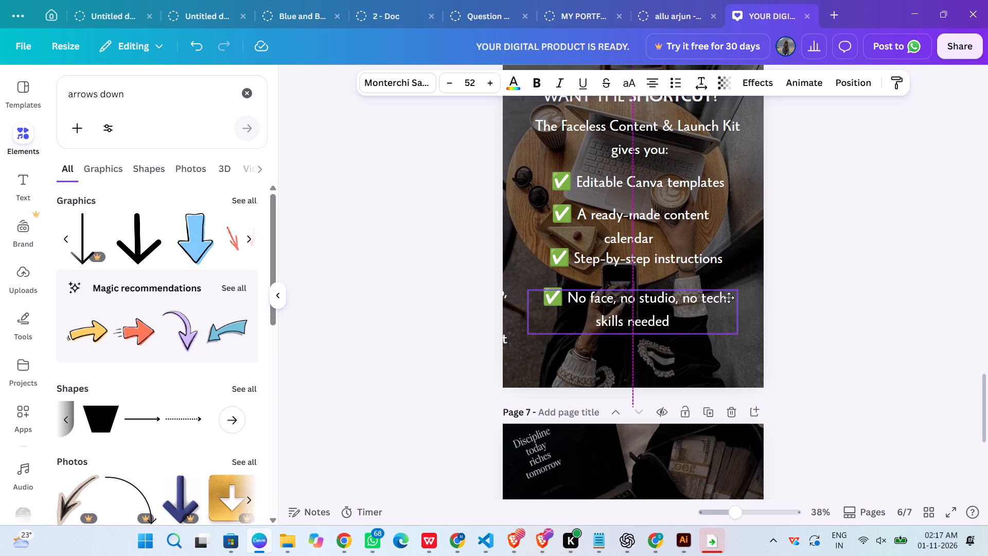
{"action": "left_click_drag", "start_coordinate": [729, 298], "coordinate": [729, 297]}
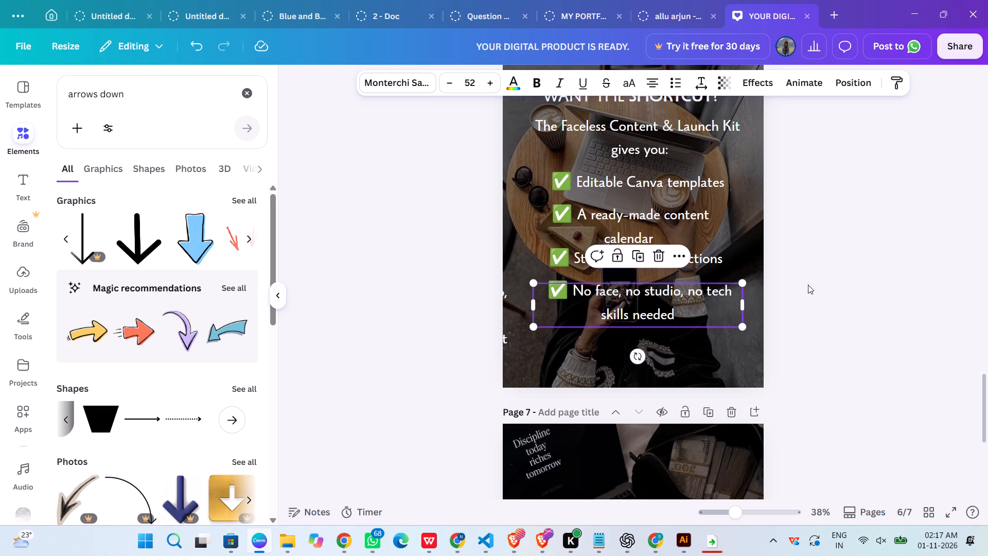
{"action": "left_click", "coordinate": [843, 280]}
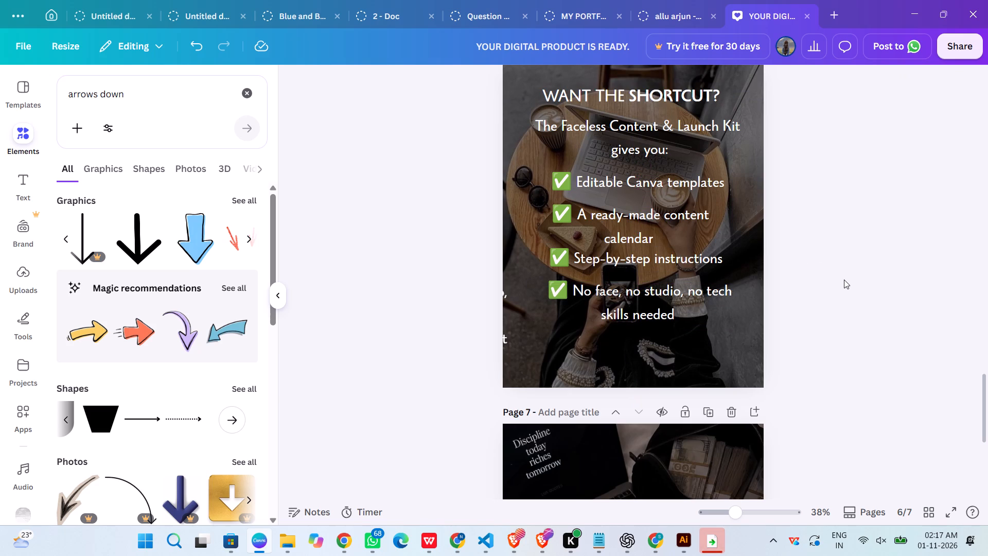
{"action": "left_click", "coordinate": [674, 259]}
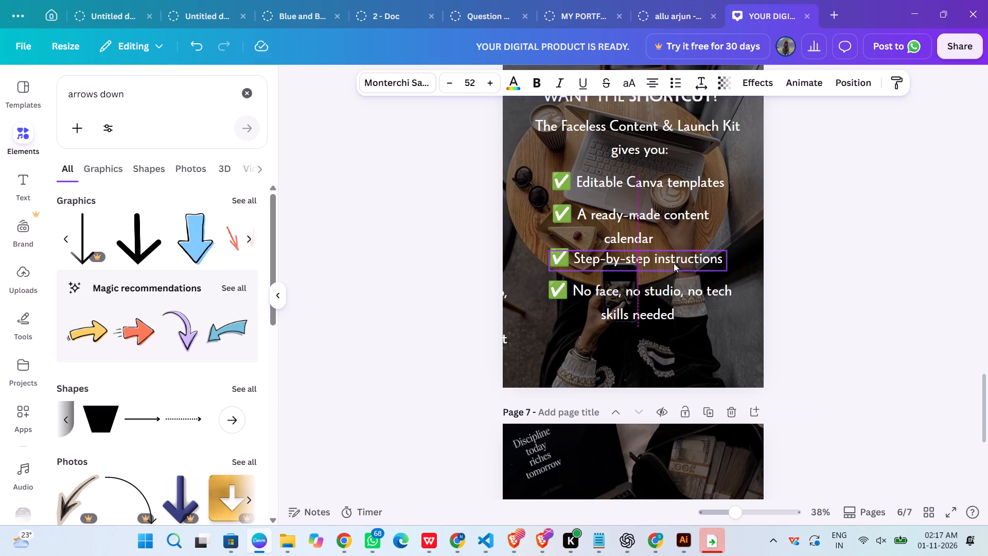
{"action": "left_click", "coordinate": [863, 266]}
{"action": "left_click_drag", "start_coordinate": [669, 296], "coordinate": [666, 297]}
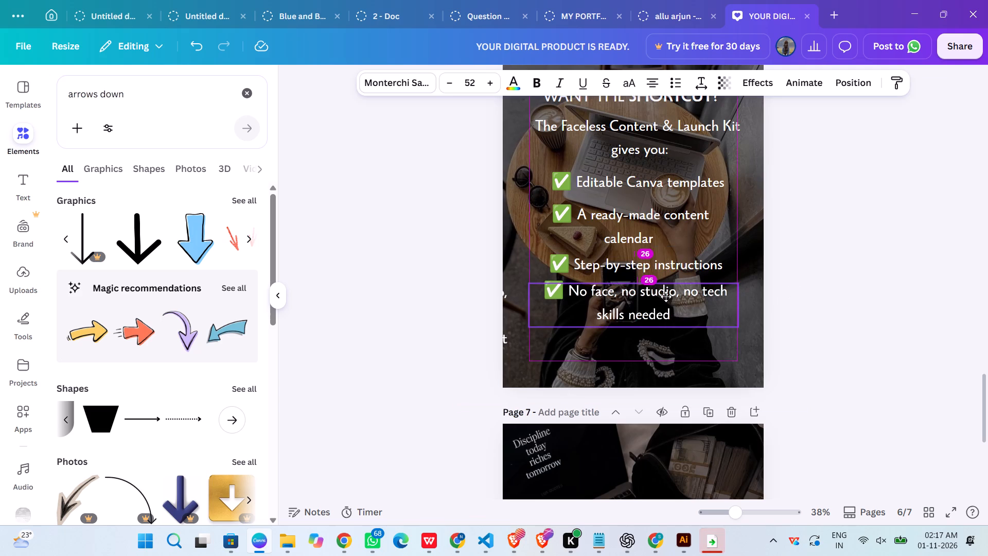
{"action": "left_click_drag", "start_coordinate": [666, 297], "coordinate": [666, 302]}
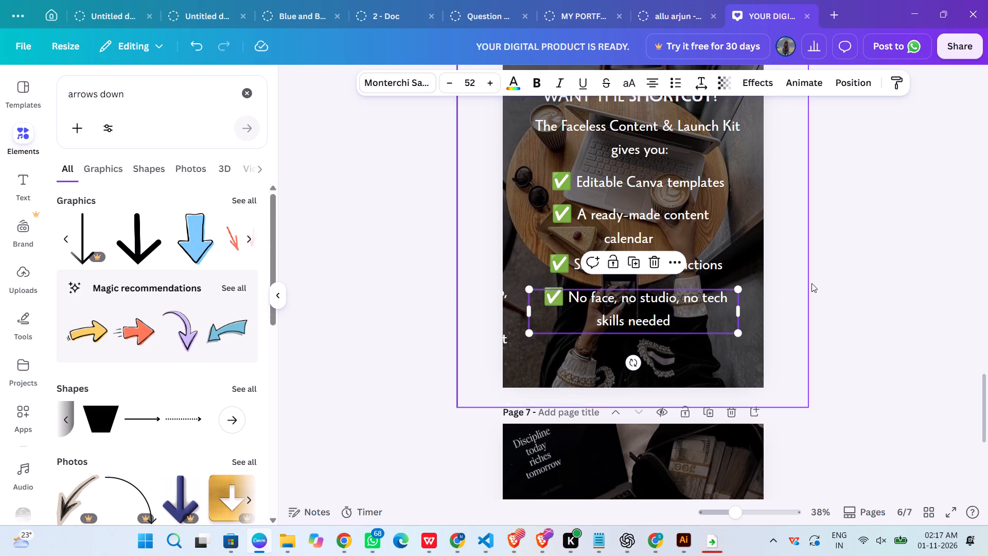
{"action": "left_click", "coordinate": [837, 281]}
{"action": "scroll", "coordinate": [837, 281], "scroll_direction": "up", "scroll_amount": 4}
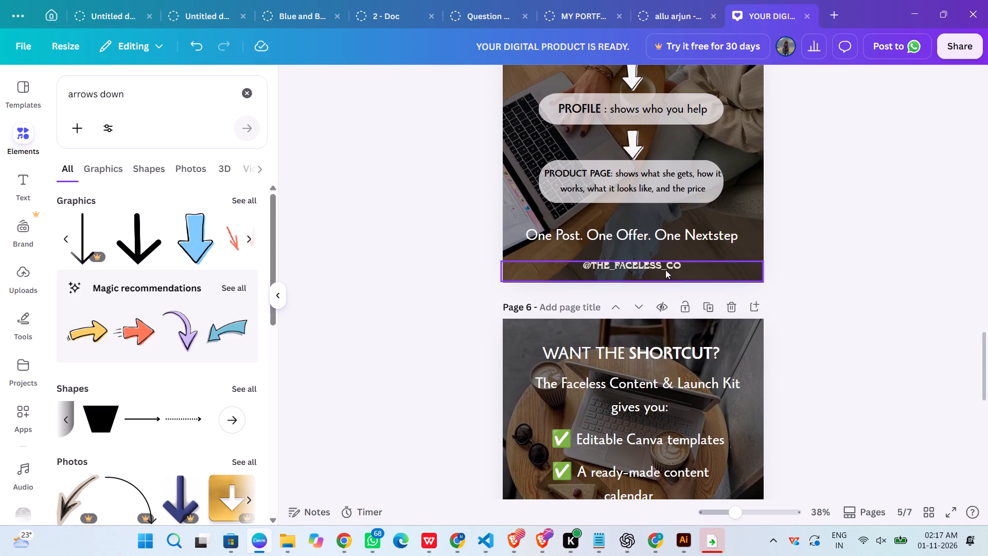
{"action": "left_click", "coordinate": [665, 266]}
{"action": "key", "text": "ctrl+c"}
{"action": "scroll", "coordinate": [665, 271], "scroll_direction": "down", "scroll_amount": 3}
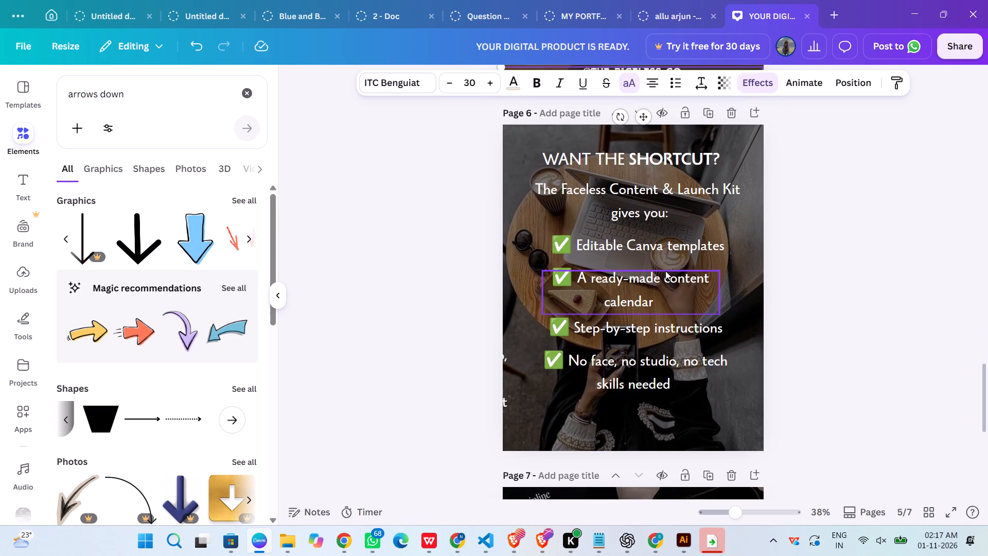
{"action": "left_click", "coordinate": [666, 413]}
{"action": "key", "text": "ctrl+v"}
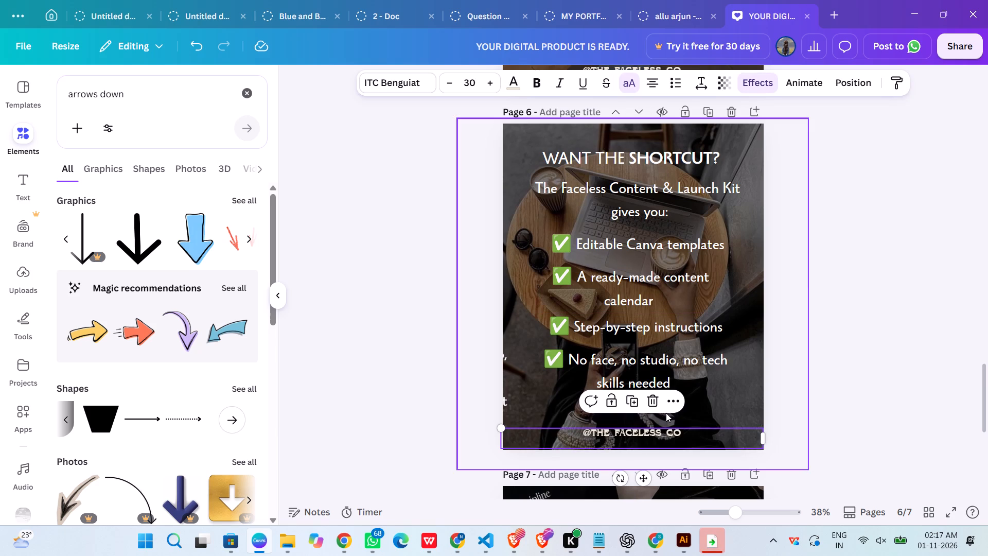
{"action": "left_click", "coordinate": [891, 399]}
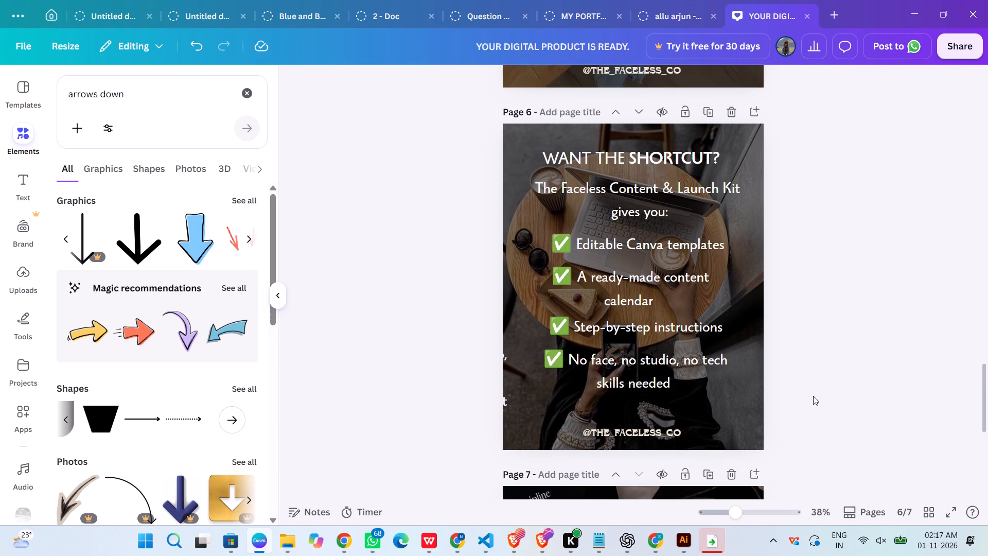
Set the font size of page 6's "Editable Canva templates" and "A ready-made content calendar" items to 45.
{"action": "left_click", "coordinate": [673, 250]}
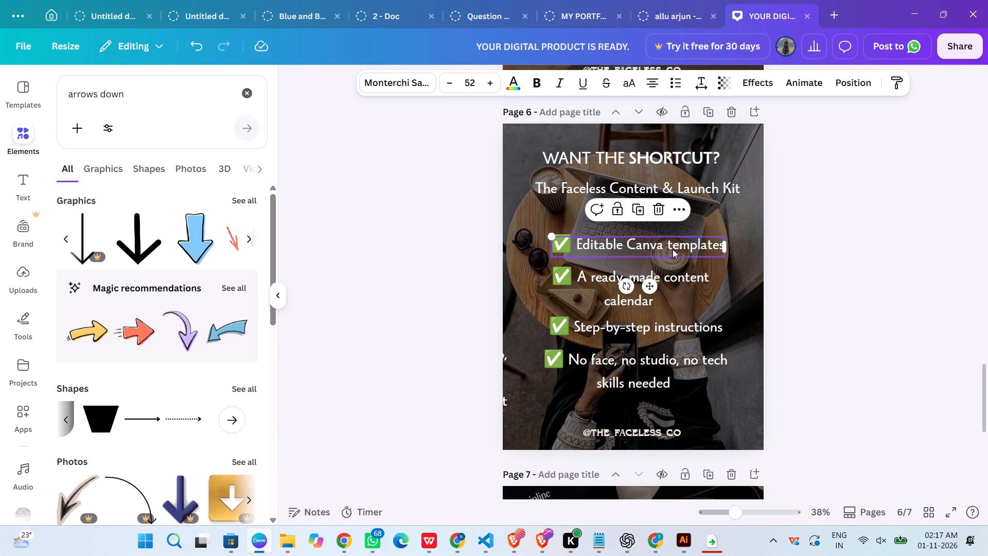
{"action": "left_click", "coordinate": [467, 88]}
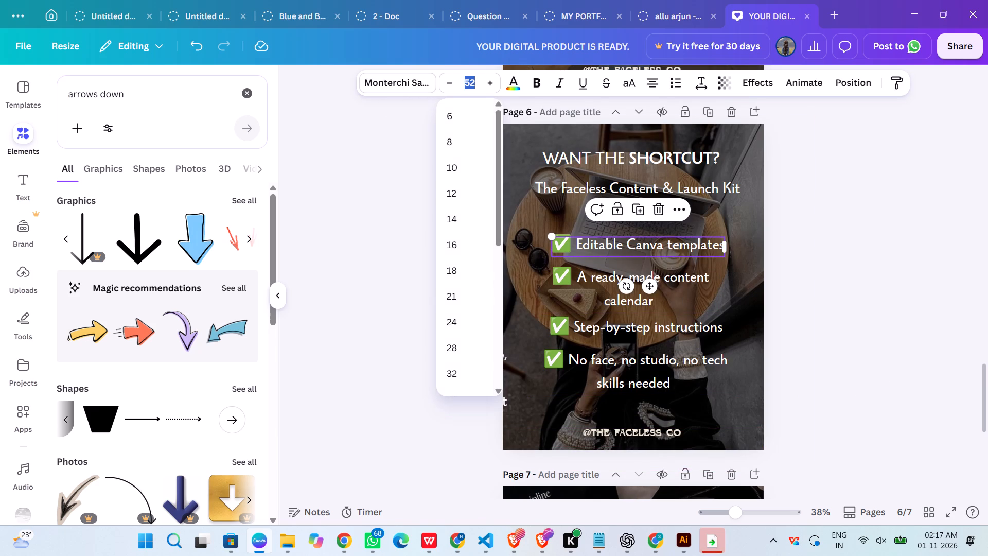
{"action": "type", "text": "45"}
{"action": "key", "text": "Return"}
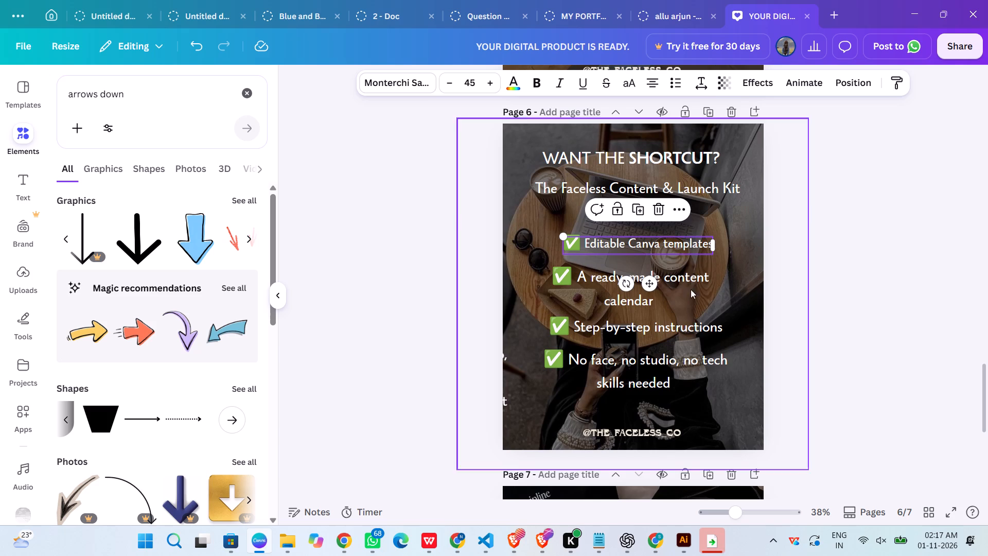
{"action": "left_click", "coordinate": [691, 298]}
{"action": "left_click", "coordinate": [474, 88]}
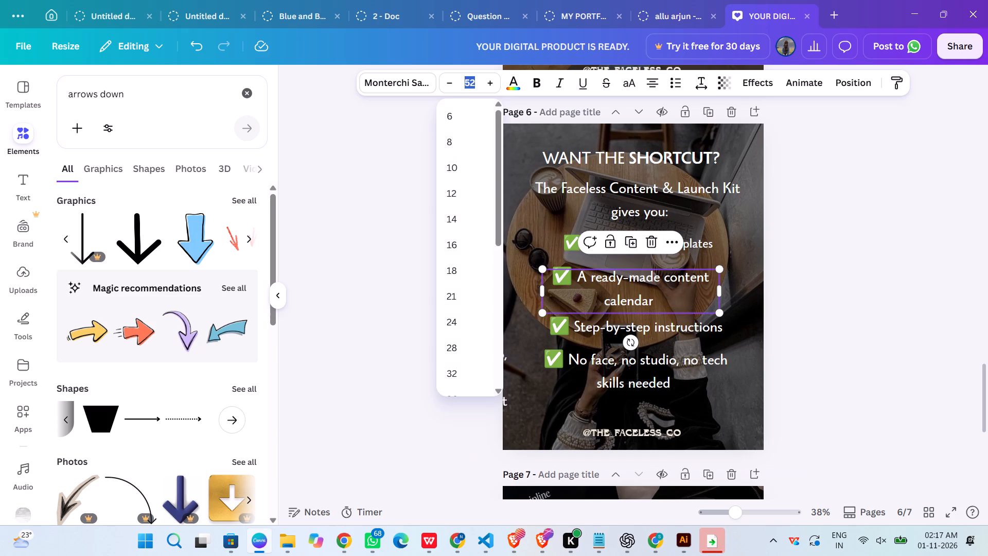
{"action": "type", "text": "45"}
{"action": "key", "text": "Return"}
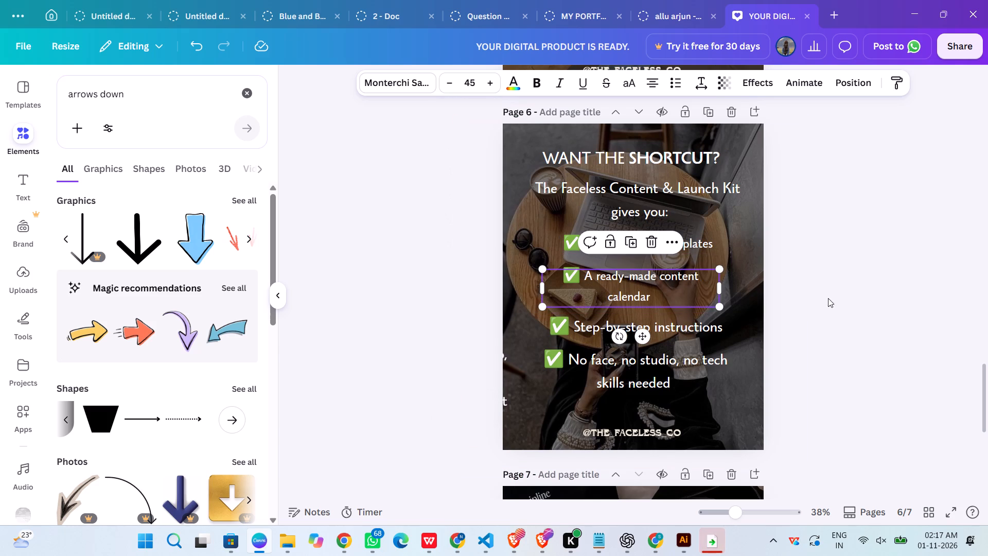
{"action": "left_click", "coordinate": [807, 313]}
Set the font size of page 6's "Step-by-step instructions" and "No face, no studio, no tech skills needed" items to 45.
{"action": "left_click", "coordinate": [671, 327]}
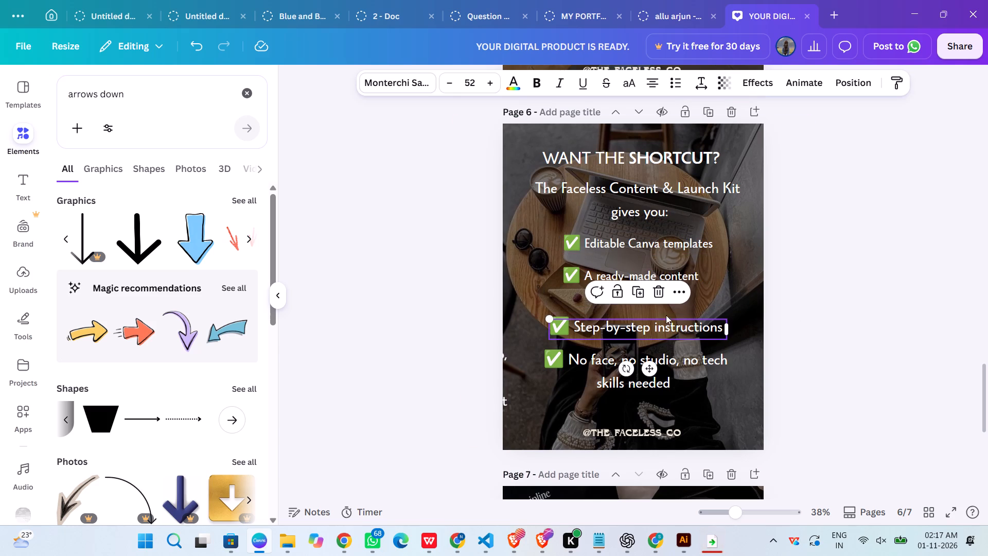
{"action": "left_click", "coordinate": [473, 90]}
{"action": "key", "text": "4"}
{"action": "key", "text": "5"}
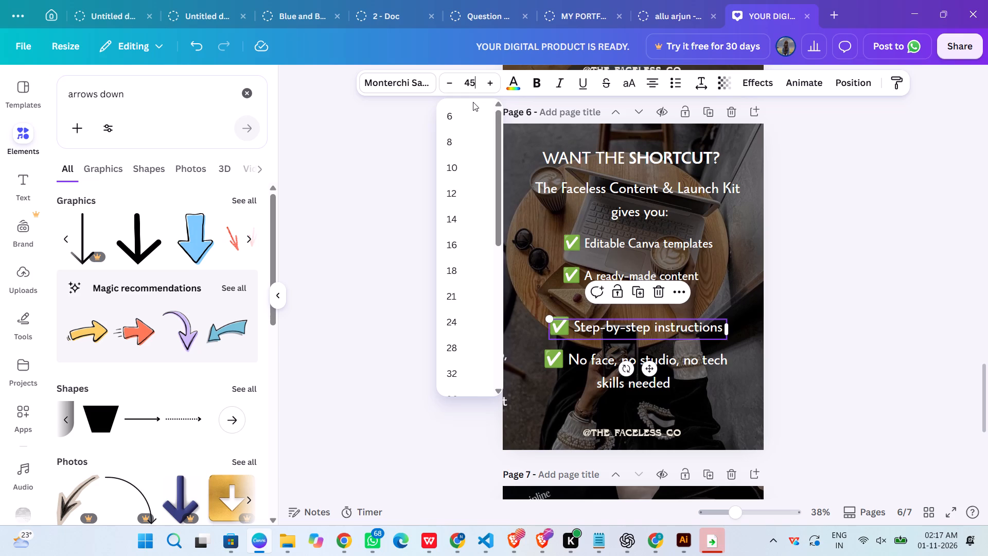
{"action": "key", "text": "Return"}
{"action": "left_click", "coordinate": [677, 367]}
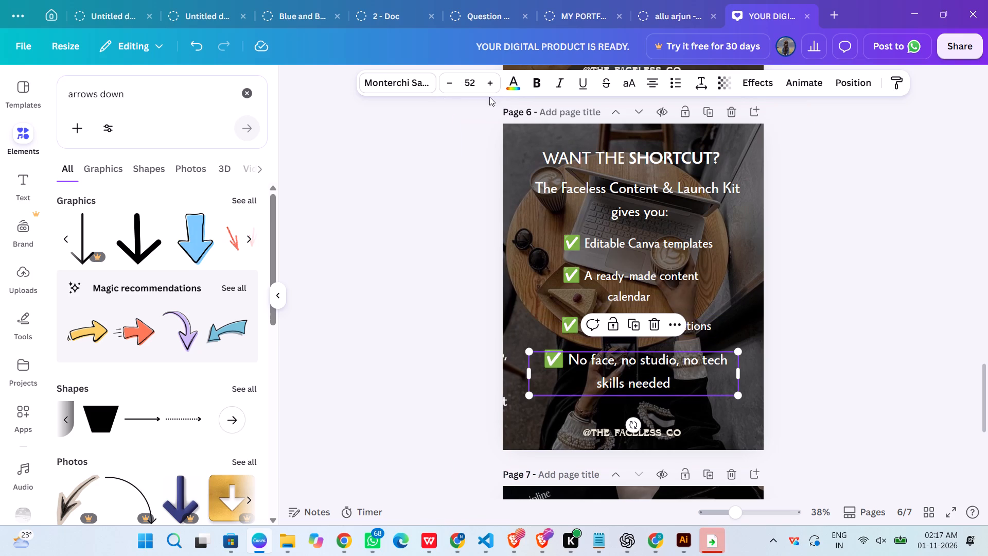
{"action": "left_click", "coordinate": [475, 91]}
{"action": "key", "text": "Return"}
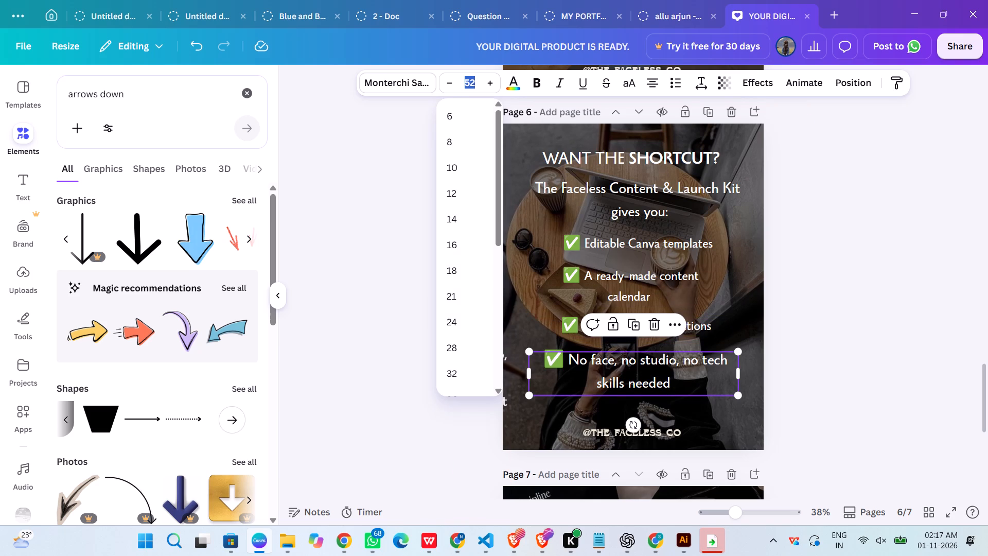
{"action": "type", "text": "45"}
{"action": "key", "text": "Return"}
{"action": "left_click", "coordinate": [944, 304]}
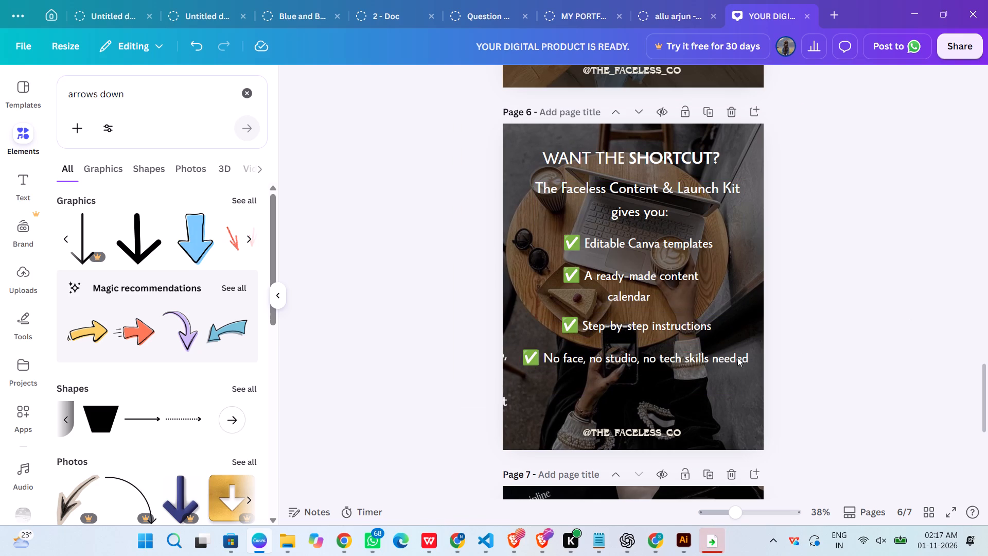
Break the "No face, no studio, no tech skills needed" item so that "skills needed" sits on a second line.
{"action": "left_click", "coordinate": [671, 358]}
{"action": "left_click", "coordinate": [698, 358]}
{"action": "left_click", "coordinate": [686, 361]}
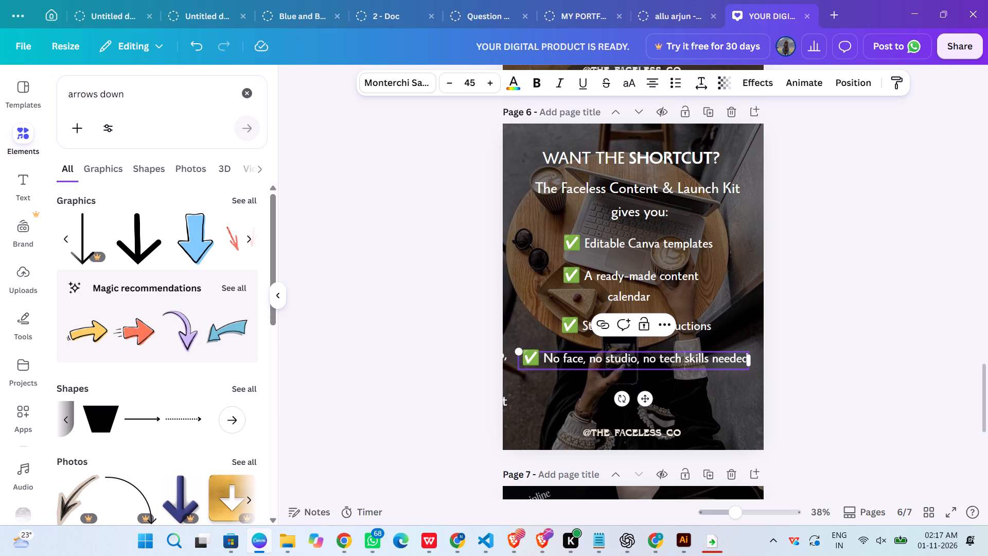
{"action": "key", "text": "Return"}
{"action": "left_click", "coordinate": [831, 336]}
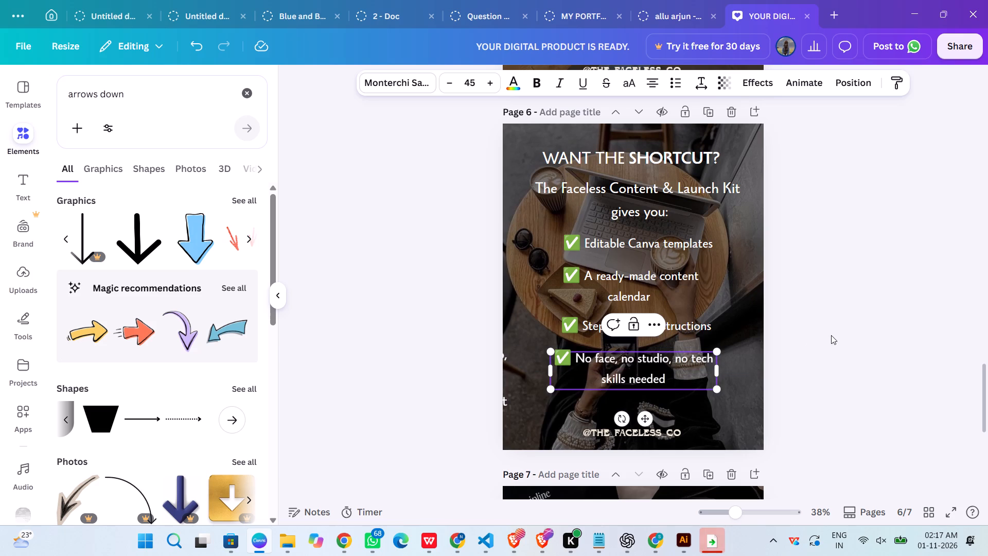
Nudge "Step-by-step instructions" slightly up and shift the "No face, no studio, no tech skills needed" item so their ✅ marks line up.
{"action": "left_click_drag", "start_coordinate": [624, 328], "coordinate": [625, 318]}
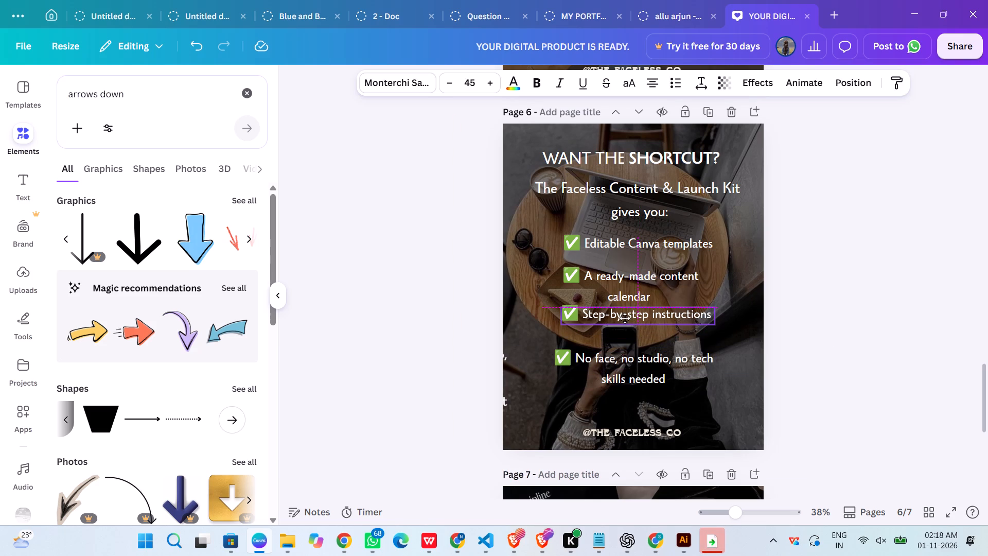
{"action": "left_click_drag", "start_coordinate": [625, 318], "coordinate": [624, 321]}
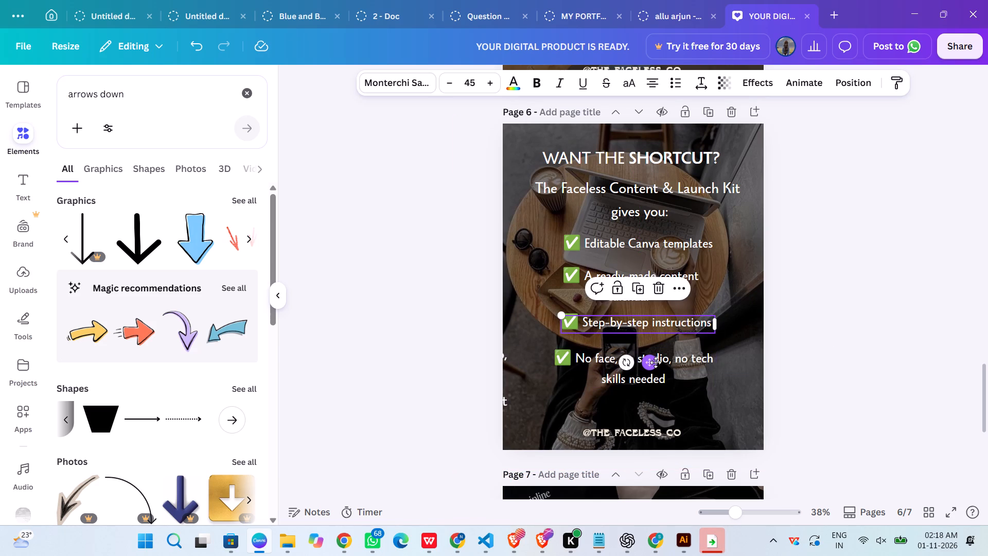
{"action": "left_click", "coordinate": [960, 339]}
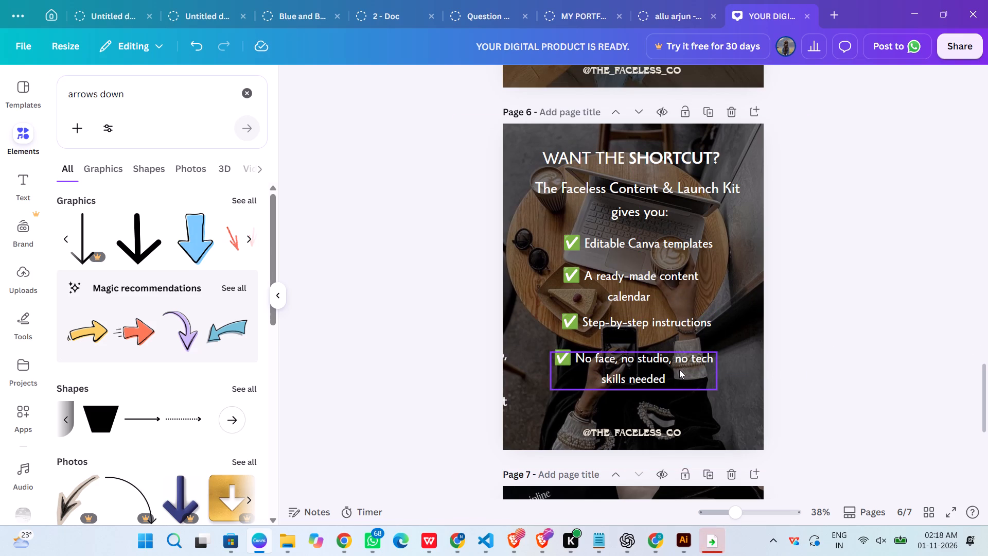
{"action": "left_click_drag", "start_coordinate": [679, 370], "coordinate": [686, 370]}
{"action": "left_click", "coordinate": [916, 339]}
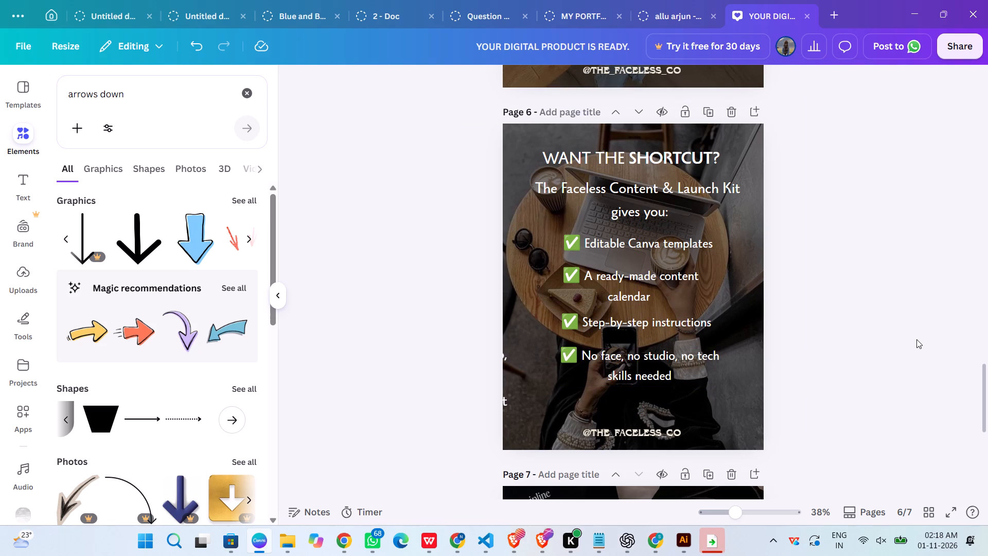
Space page 6's four checklist items evenly in the vertical direction and group them.
{"action": "left_click", "coordinate": [645, 365], "text": "shift"}
{"action": "left_click", "coordinate": [712, 329], "text": "shift"}
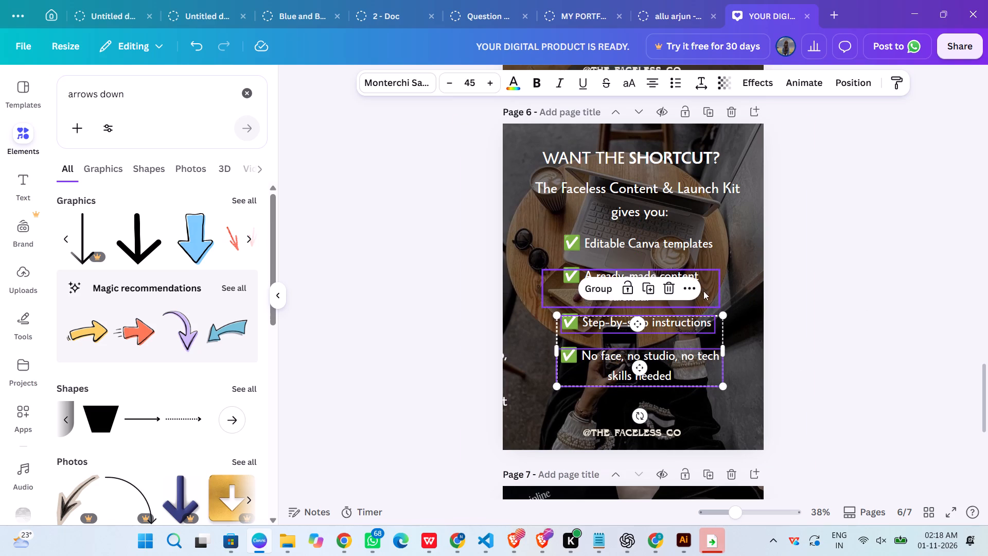
{"action": "left_click", "coordinate": [696, 272], "text": "shift"}
{"action": "left_click", "coordinate": [691, 248], "text": "shift"}
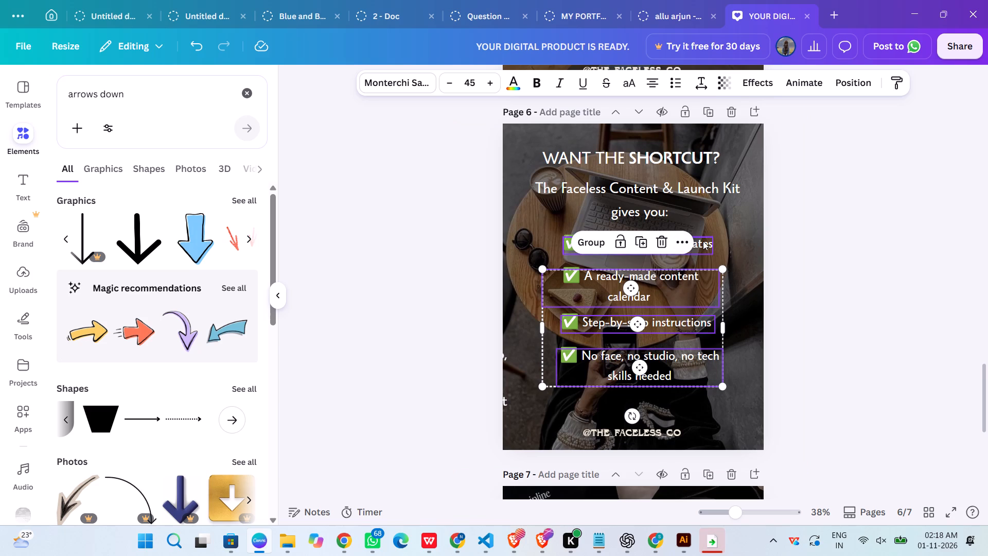
{"action": "left_click", "coordinate": [703, 241], "text": "shift"}
{"action": "right_click", "coordinate": [703, 240]}
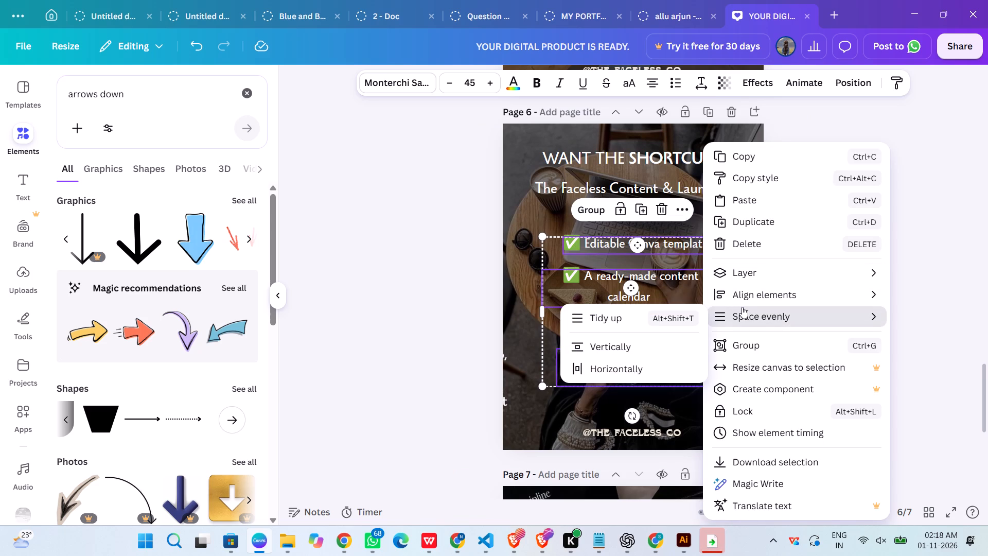
{"action": "left_click", "coordinate": [670, 344]}
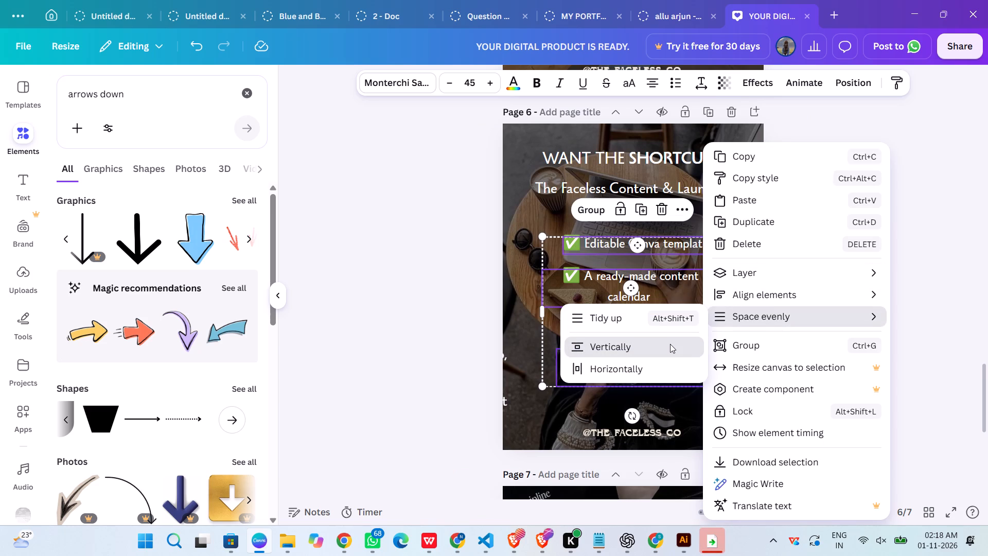
{"action": "left_click", "coordinate": [595, 210]}
{"action": "left_click", "coordinate": [861, 308]}
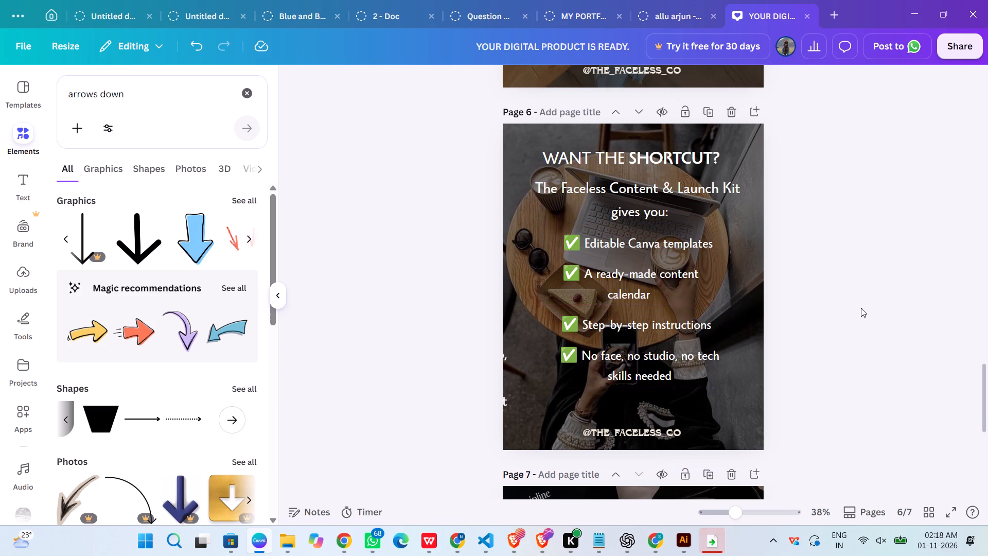
Darken page 6's background overlay by setting its #000000 fill opacity to 58%.
{"action": "left_click", "coordinate": [735, 335]}
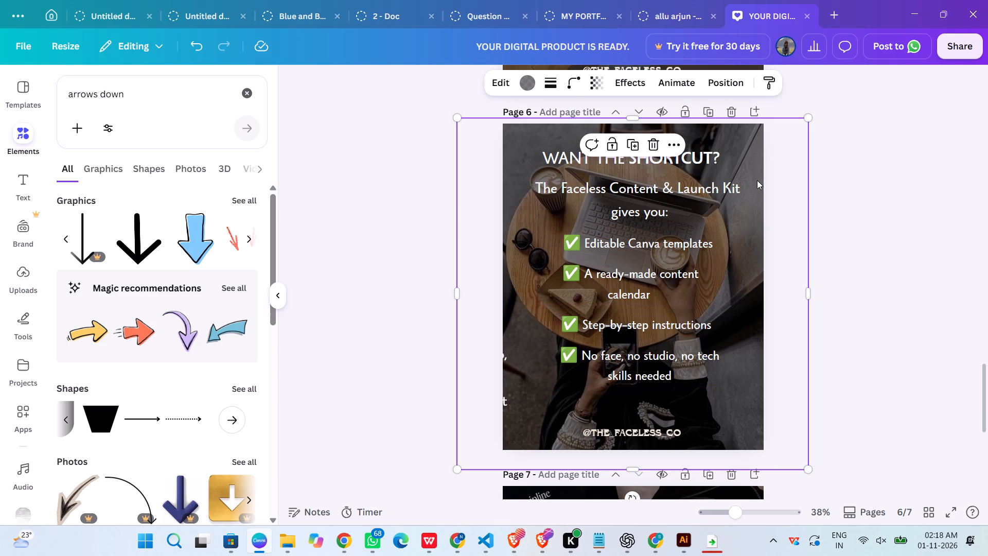
{"action": "left_click", "coordinate": [522, 83]}
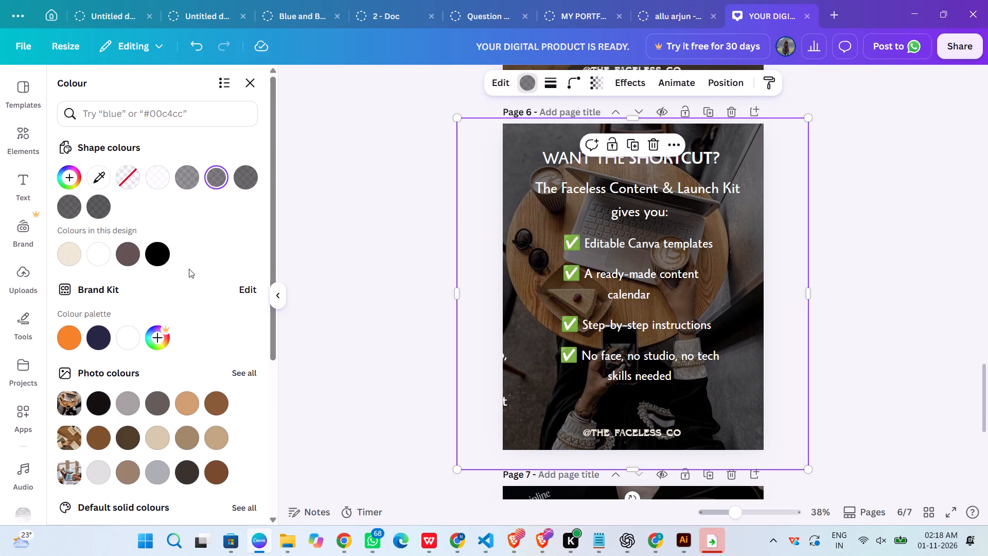
{"action": "left_click", "coordinate": [215, 180]}
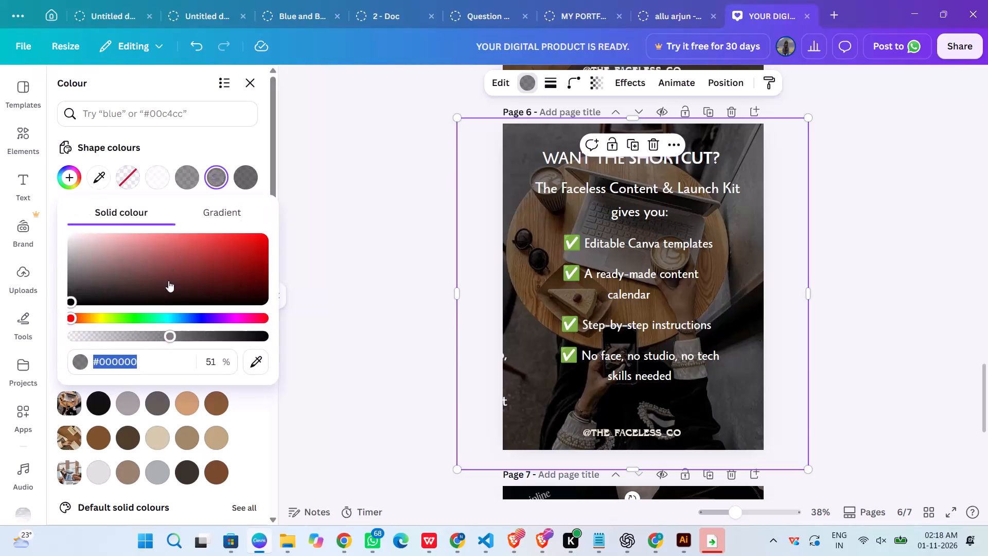
{"action": "left_click", "coordinate": [184, 338]}
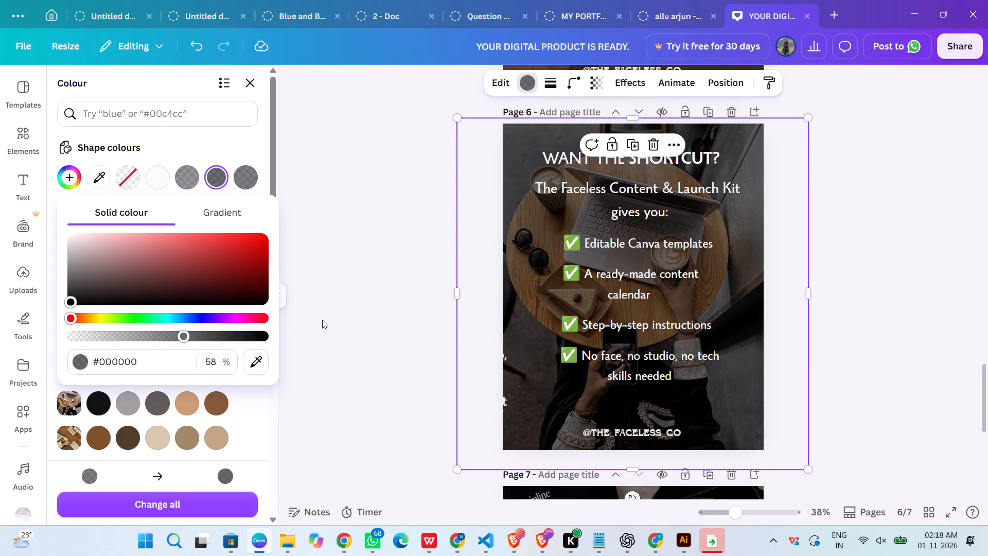
{"action": "left_click", "coordinate": [322, 320]}
{"action": "left_click", "coordinate": [359, 320]}
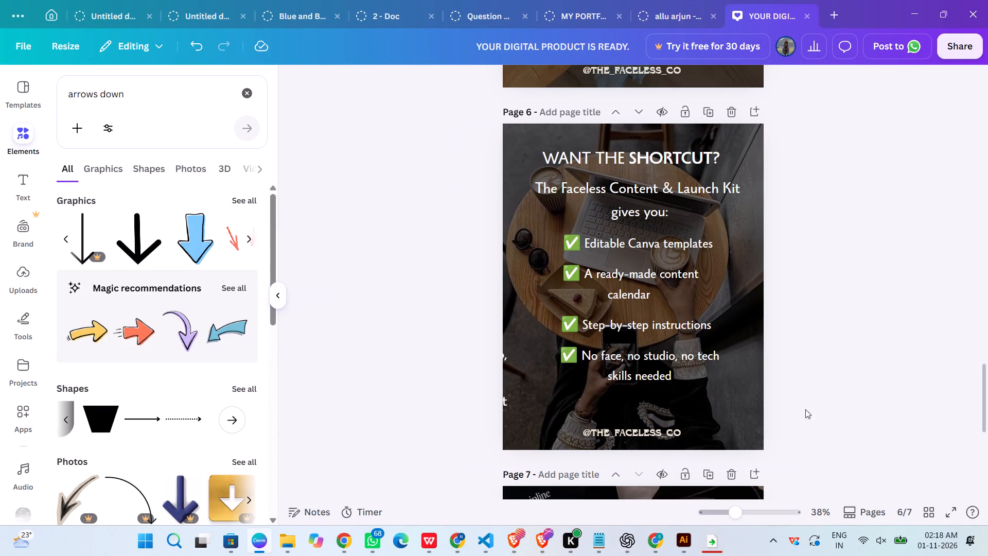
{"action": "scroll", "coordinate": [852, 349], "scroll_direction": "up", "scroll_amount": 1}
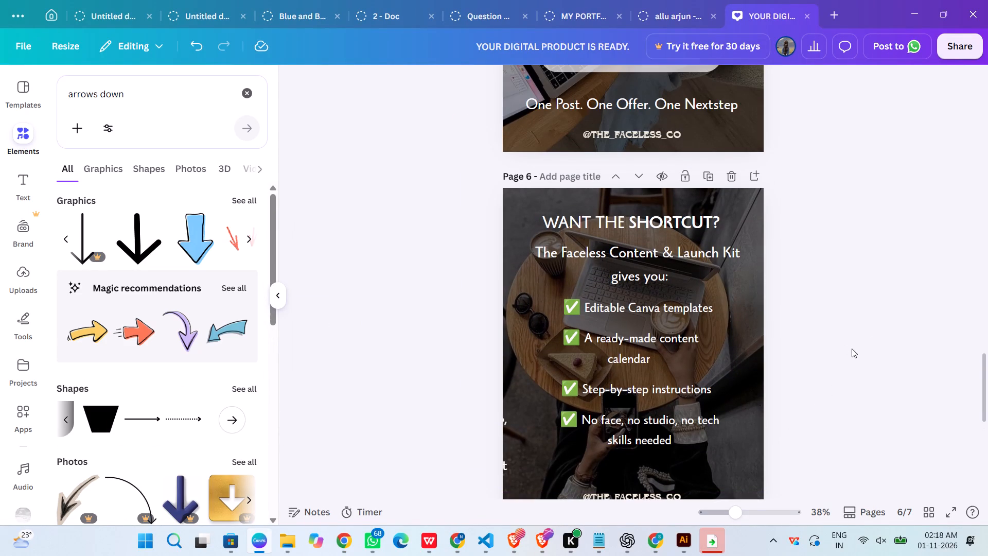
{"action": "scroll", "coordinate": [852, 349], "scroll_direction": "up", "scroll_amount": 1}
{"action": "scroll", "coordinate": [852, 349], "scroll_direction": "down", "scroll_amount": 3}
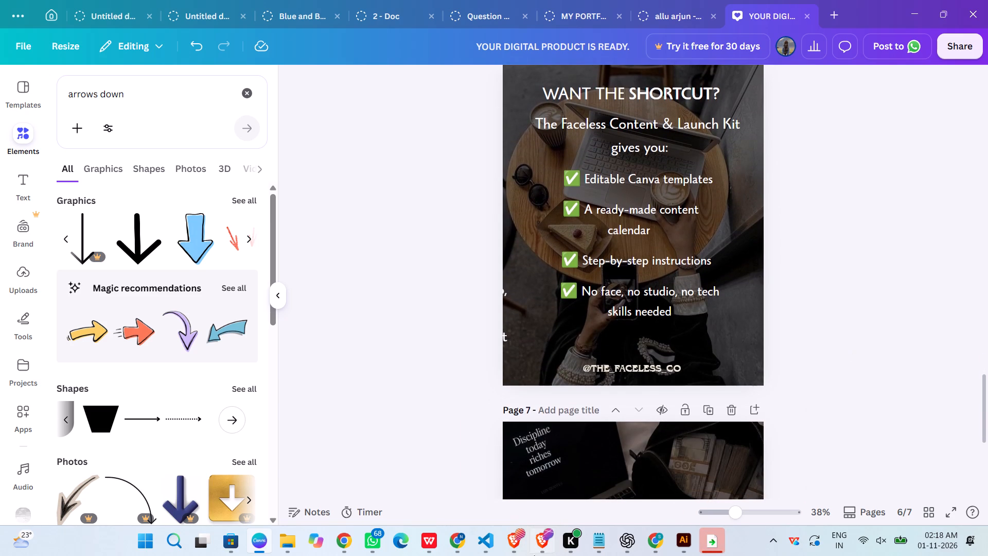
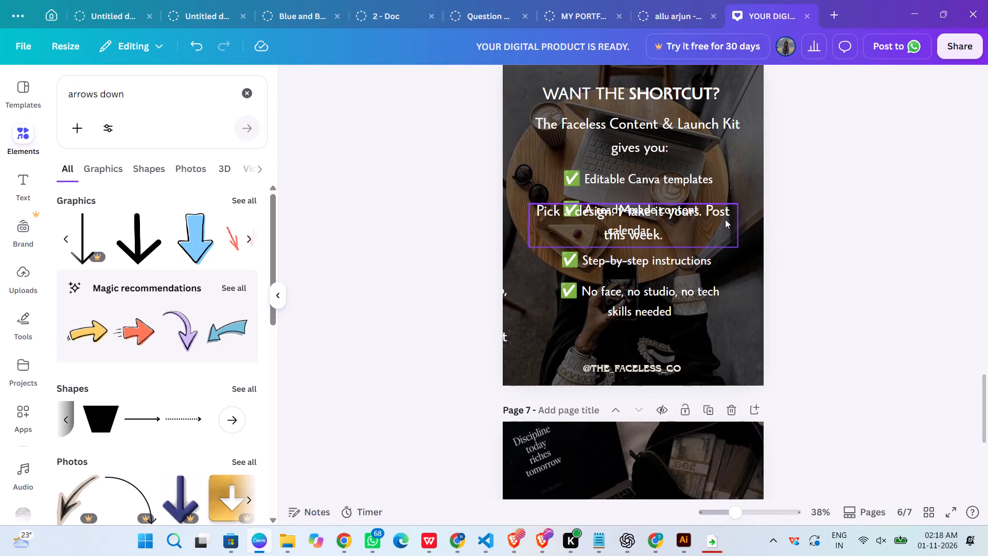
Place "Pick a design. Make it yours. Post this week." between page 6's checklist and the handle, in bold at font size 42.
{"action": "left_click_drag", "start_coordinate": [724, 219], "coordinate": [719, 334]}
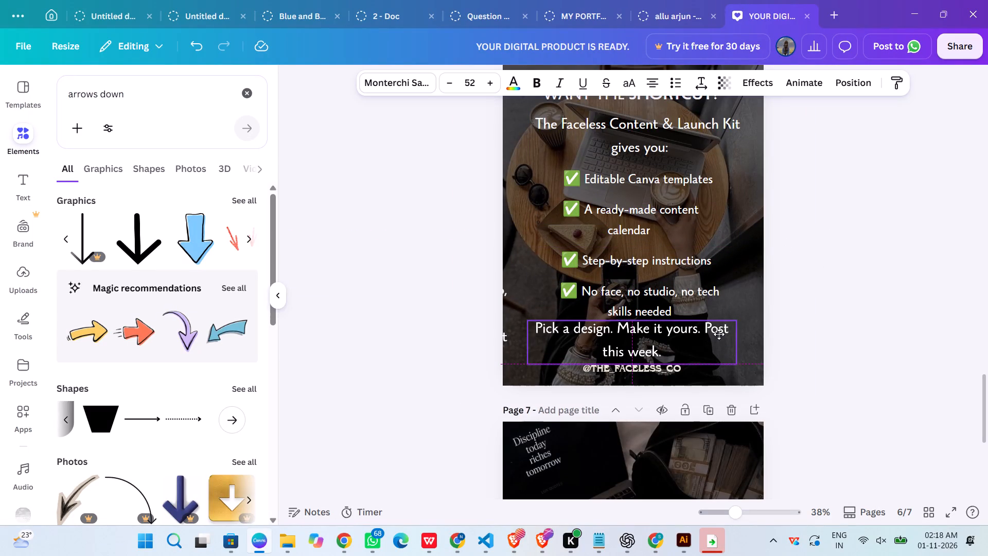
{"action": "left_click_drag", "start_coordinate": [719, 334], "coordinate": [719, 337]}
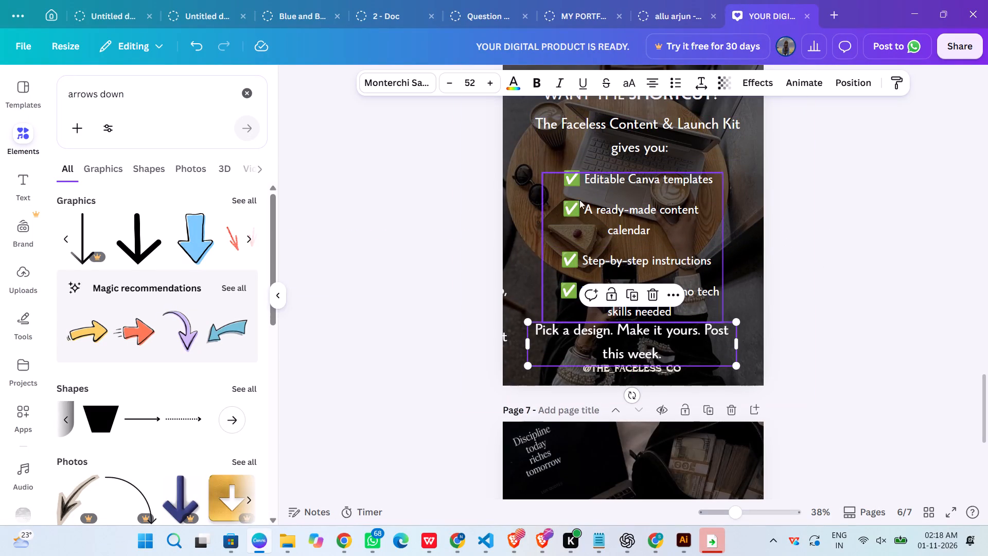
{"action": "triple_click", "coordinate": [457, 85]}
{"action": "triple_click", "coordinate": [457, 85]}
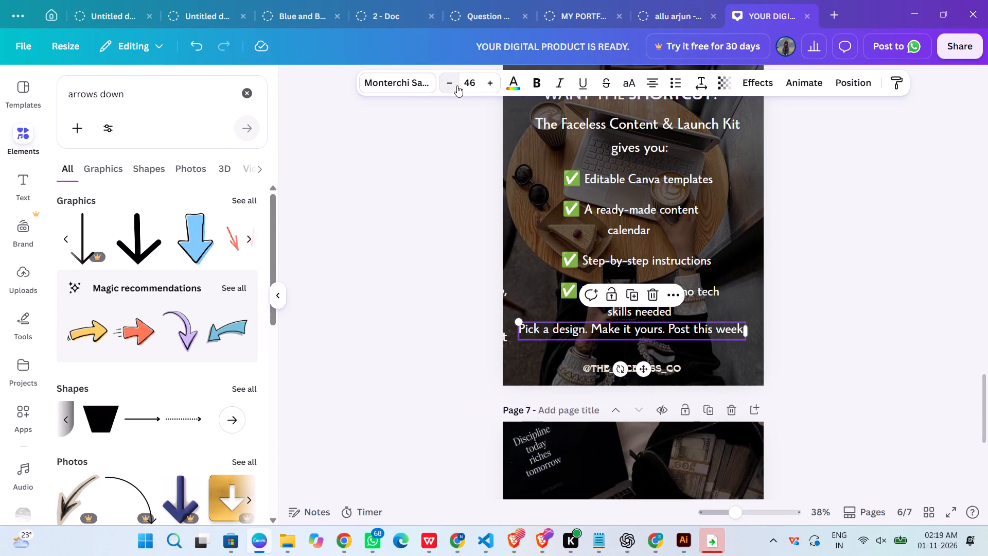
{"action": "triple_click", "coordinate": [457, 85]}
{"action": "left_click", "coordinate": [457, 85]}
{"action": "left_click", "coordinate": [533, 77]}
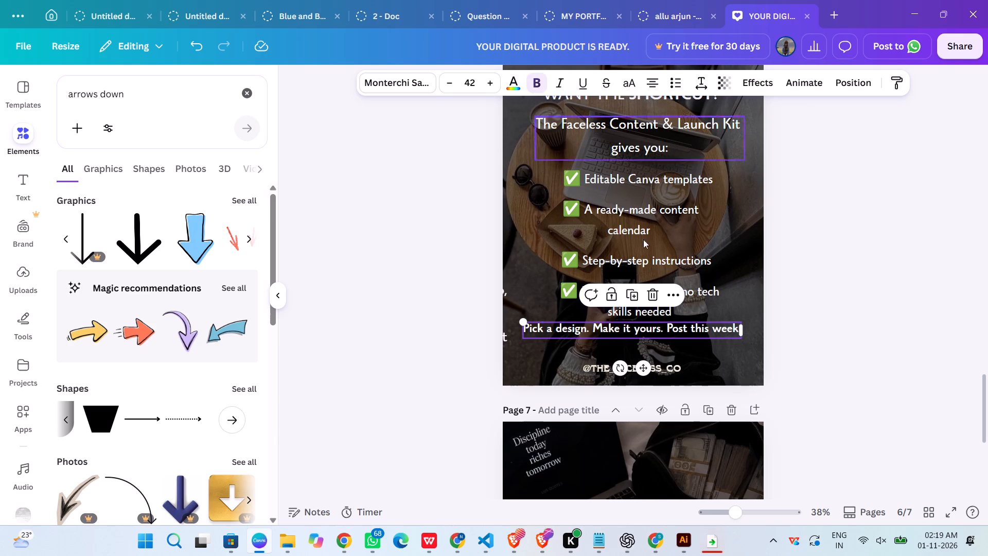
{"action": "left_click_drag", "start_coordinate": [712, 325], "coordinate": [715, 341]}
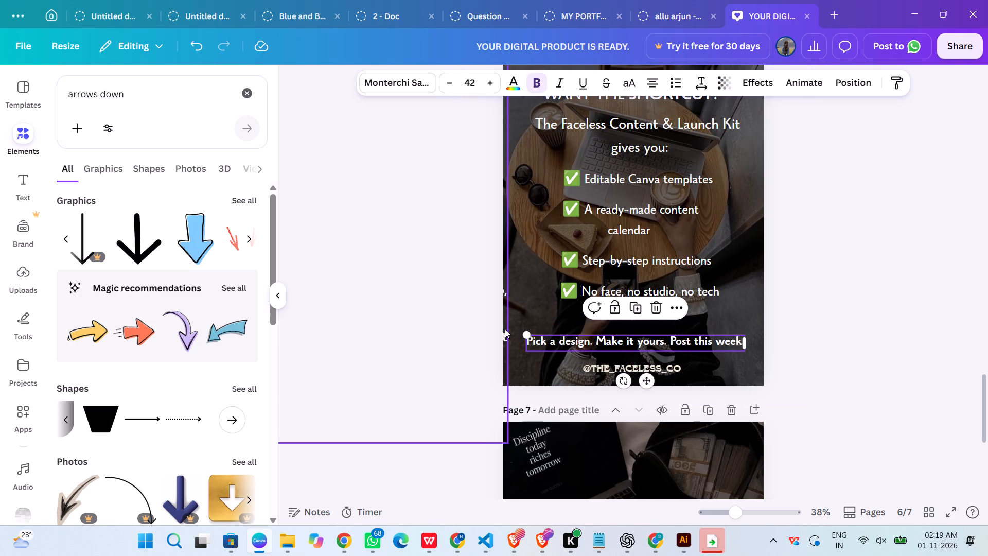
Delete the leftover text box overhanging page 6's left edge.
{"action": "left_click", "coordinate": [505, 331]}
{"action": "key", "text": "Delete"}
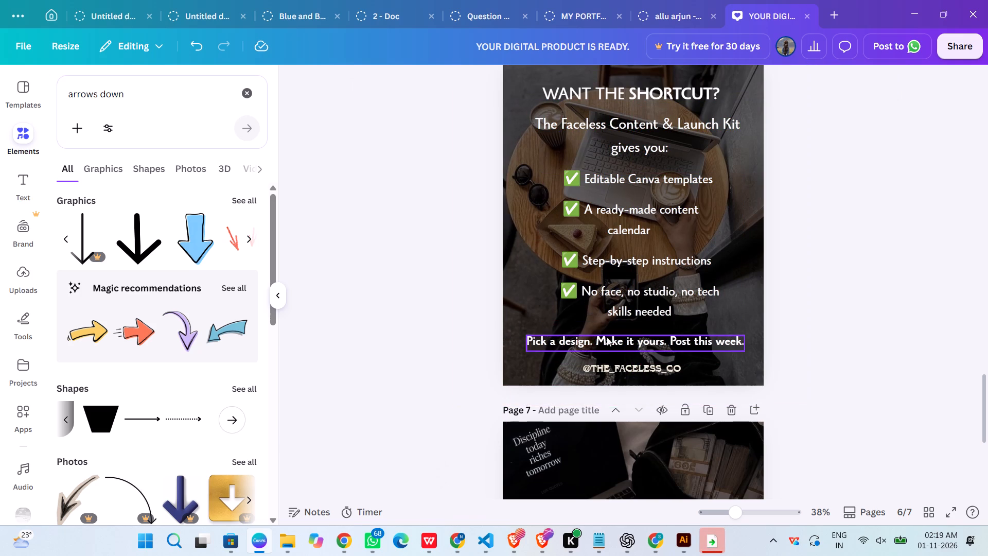
{"action": "left_click", "coordinate": [861, 344]}
Darken page 6's background overlay further by raising its #000000 fill opacity to 73%.
{"action": "scroll", "coordinate": [871, 344], "scroll_direction": "up", "scroll_amount": 1}
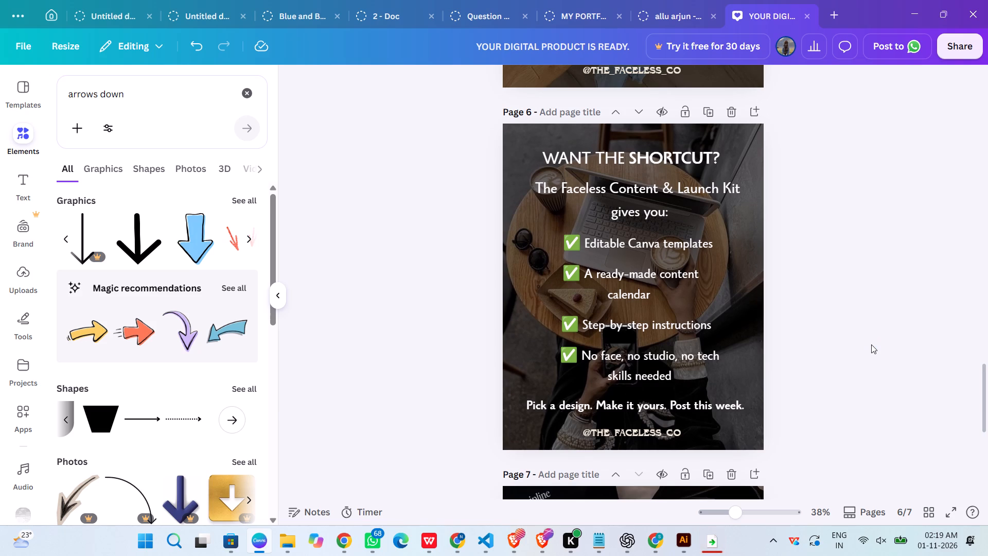
{"action": "left_click", "coordinate": [741, 355]}
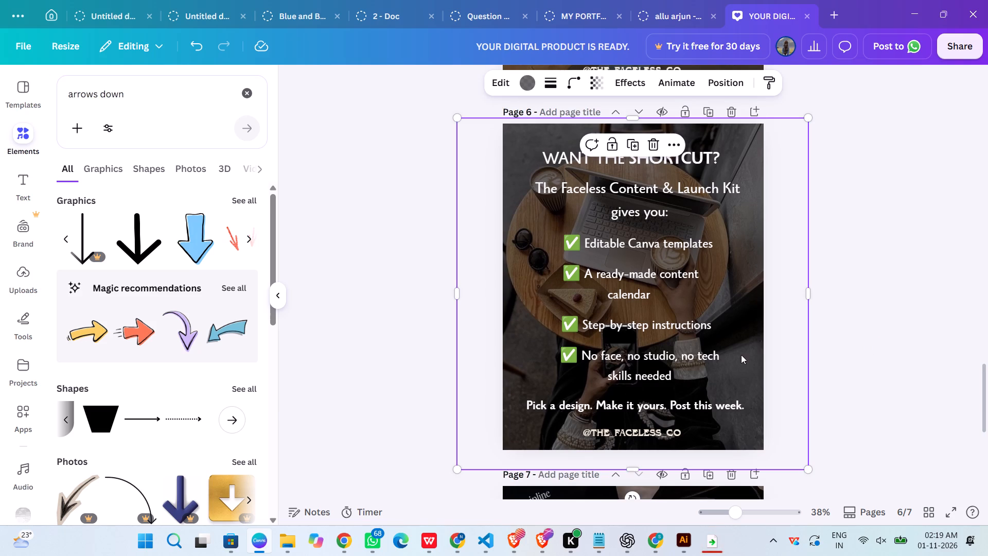
{"action": "left_click", "coordinate": [535, 78]}
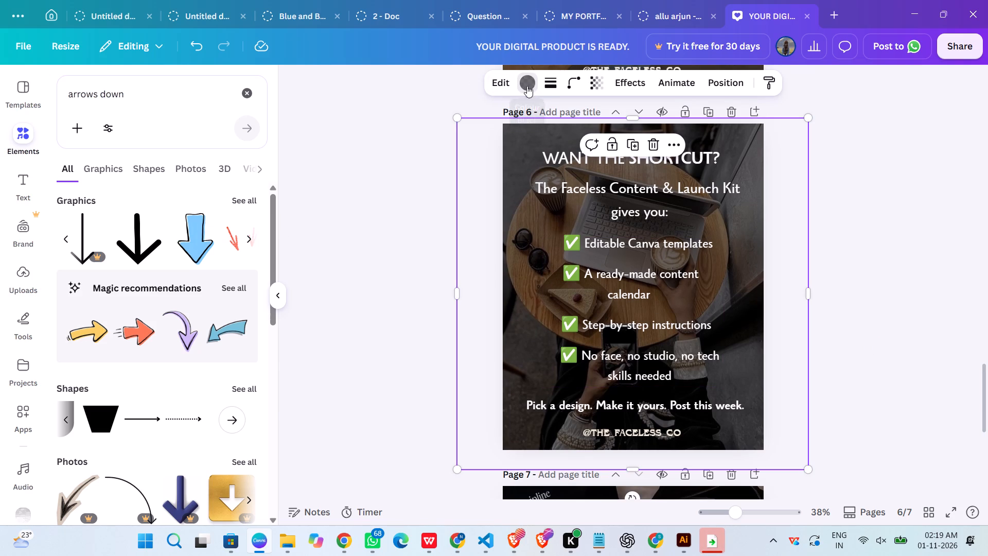
{"action": "left_click", "coordinate": [69, 207]}
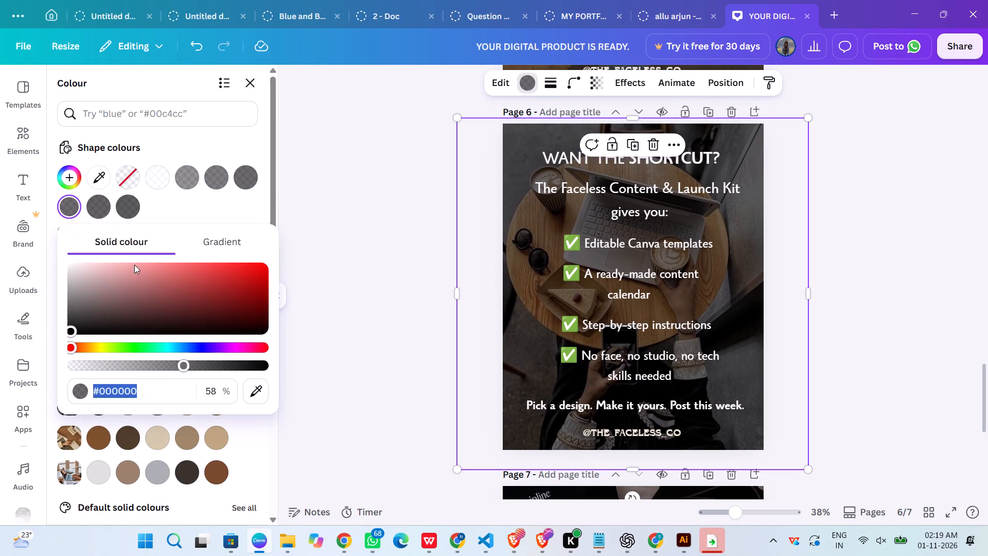
{"action": "left_click", "coordinate": [213, 366]}
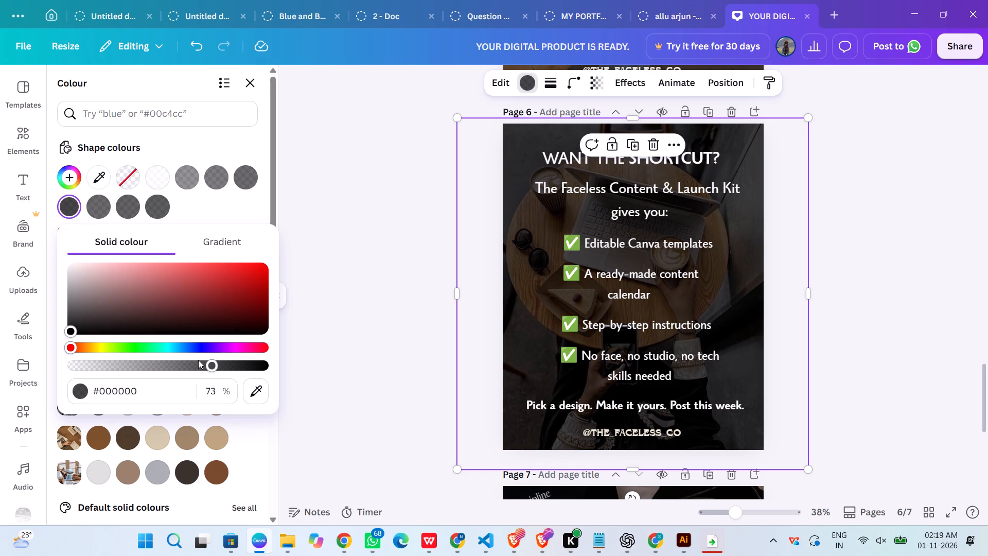
Review the carousel pages from the first through page 7, checking text layout, background overlays and consistency across the slides.
{"action": "left_click", "coordinate": [198, 360]}
{"action": "left_click", "coordinate": [328, 315]}
{"action": "scroll", "coordinate": [565, 314], "scroll_direction": "up", "scroll_amount": 3}
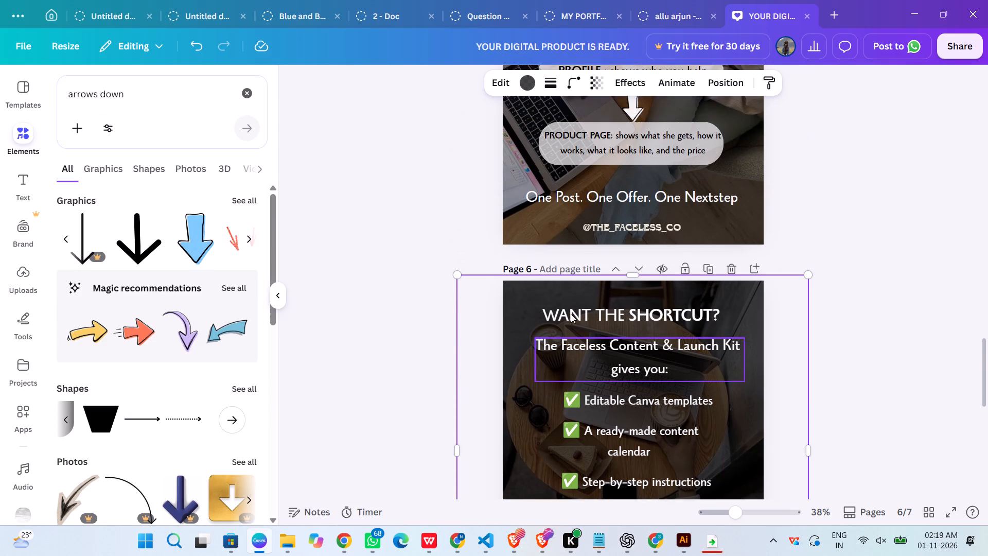
{"action": "scroll", "coordinate": [571, 314], "scroll_direction": "up", "scroll_amount": 2}
{"action": "scroll", "coordinate": [846, 288], "scroll_direction": "down", "scroll_amount": 5}
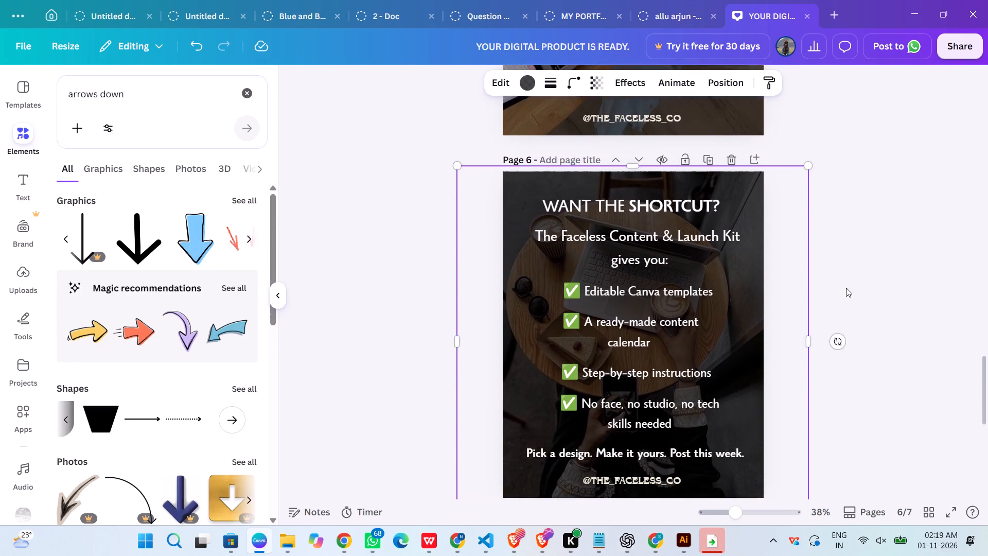
{"action": "scroll", "coordinate": [846, 288], "scroll_direction": "down", "scroll_amount": 2}
{"action": "scroll", "coordinate": [846, 288], "scroll_direction": "up", "scroll_amount": 7}
{"action": "left_click", "coordinate": [846, 288]}
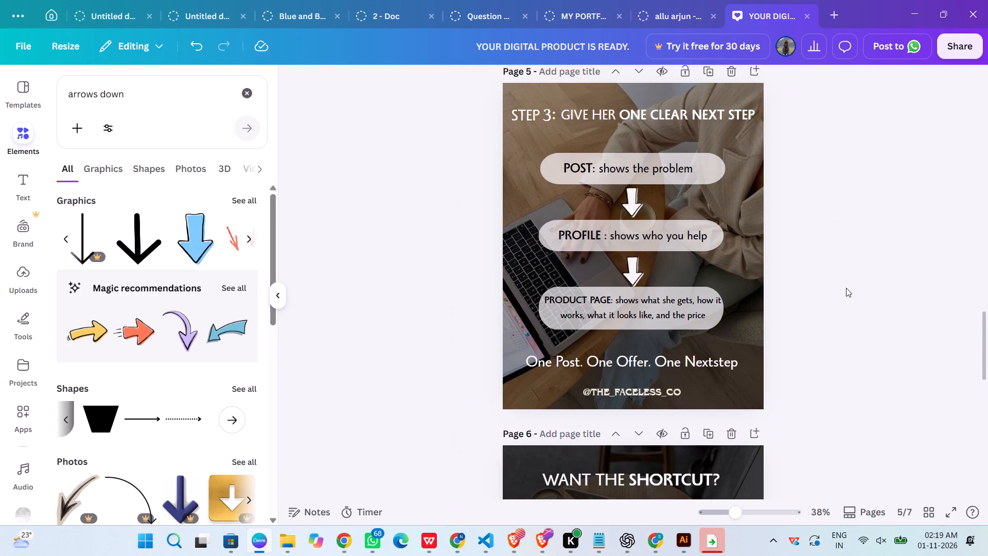
{"action": "scroll", "coordinate": [846, 288], "scroll_direction": "up", "scroll_amount": 2}
{"action": "scroll", "coordinate": [846, 288], "scroll_direction": "down", "scroll_amount": 1}
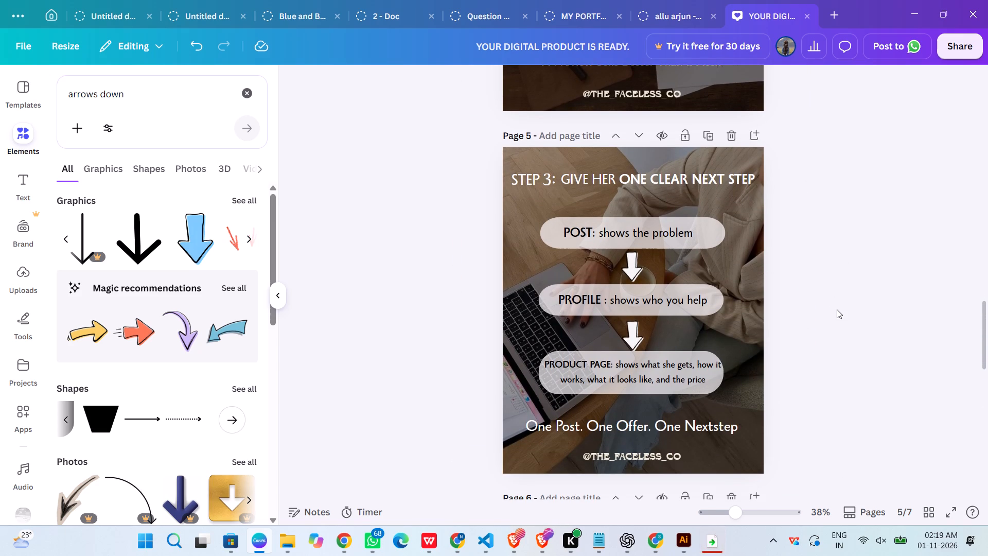
{"action": "scroll", "coordinate": [837, 309], "scroll_direction": "down", "scroll_amount": 1}
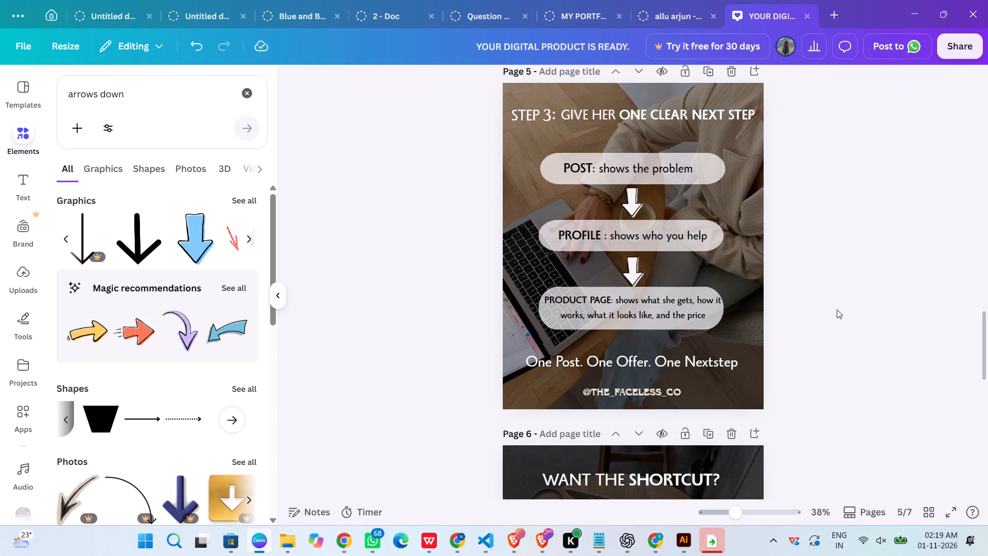
{"action": "scroll", "coordinate": [836, 311], "scroll_direction": "down", "scroll_amount": 1}
{"action": "scroll", "coordinate": [835, 318], "scroll_direction": "up", "scroll_amount": 1}
{"action": "scroll", "coordinate": [835, 320], "scroll_direction": "down", "scroll_amount": 1}
{"action": "scroll", "coordinate": [835, 320], "scroll_direction": "up", "scroll_amount": 2}
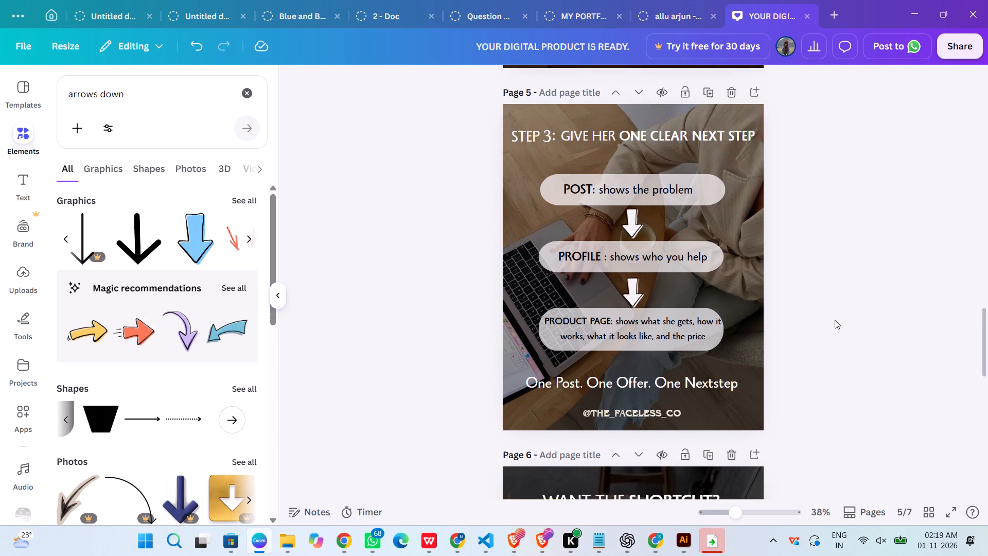
{"action": "scroll", "coordinate": [835, 320], "scroll_direction": "up", "scroll_amount": 7}
{"action": "scroll", "coordinate": [835, 320], "scroll_direction": "down", "scroll_amount": 3}
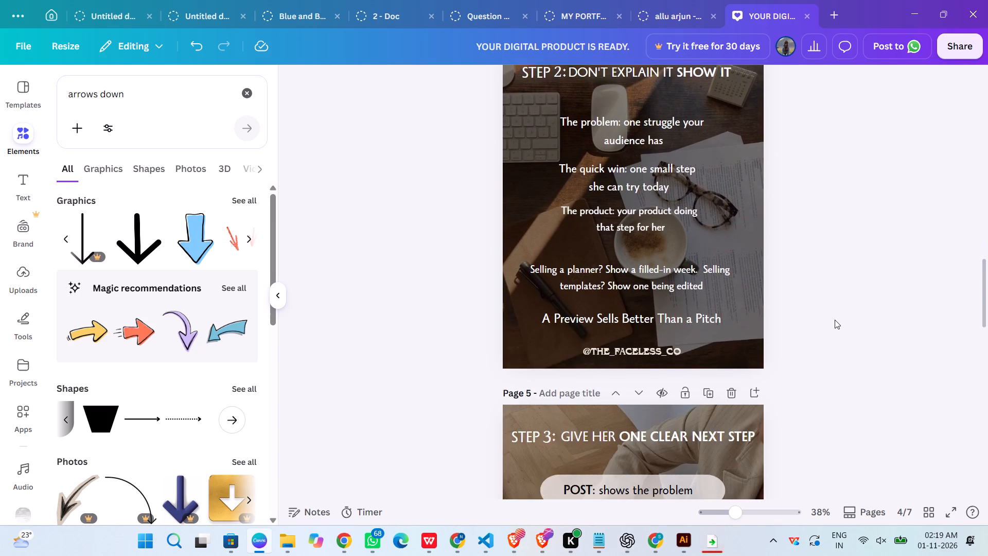
{"action": "scroll", "coordinate": [835, 320], "scroll_direction": "down", "scroll_amount": 3}
{"action": "scroll", "coordinate": [748, 349], "scroll_direction": "down", "scroll_amount": 2}
{"action": "scroll", "coordinate": [748, 349], "scroll_direction": "up", "scroll_amount": 5}
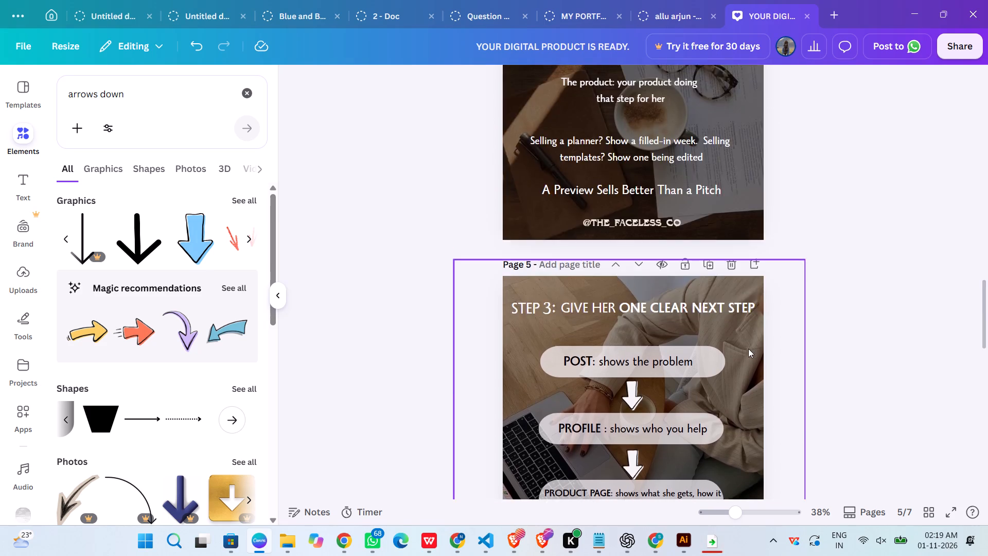
{"action": "scroll", "coordinate": [748, 349], "scroll_direction": "up", "scroll_amount": 11}
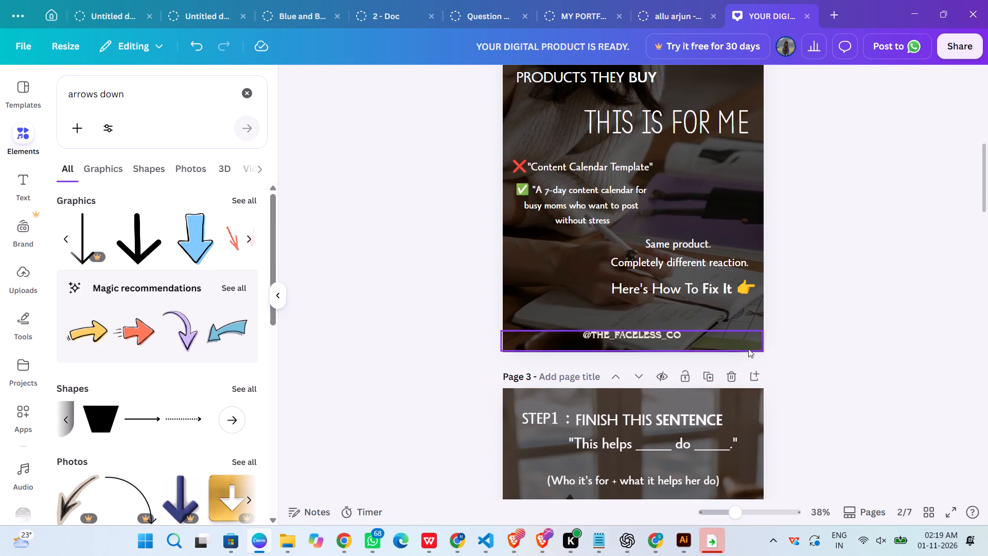
{"action": "scroll", "coordinate": [748, 349], "scroll_direction": "up", "scroll_amount": 7}
{"action": "scroll", "coordinate": [748, 349], "scroll_direction": "down", "scroll_amount": 9}
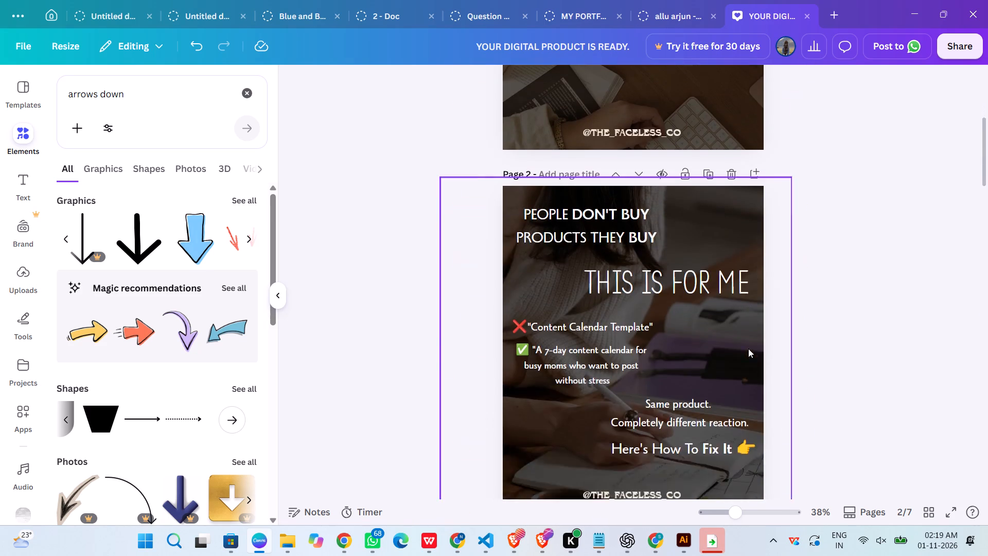
{"action": "scroll", "coordinate": [748, 349], "scroll_direction": "down", "scroll_amount": 20}
{"action": "scroll", "coordinate": [748, 349], "scroll_direction": "down", "scroll_amount": 8}
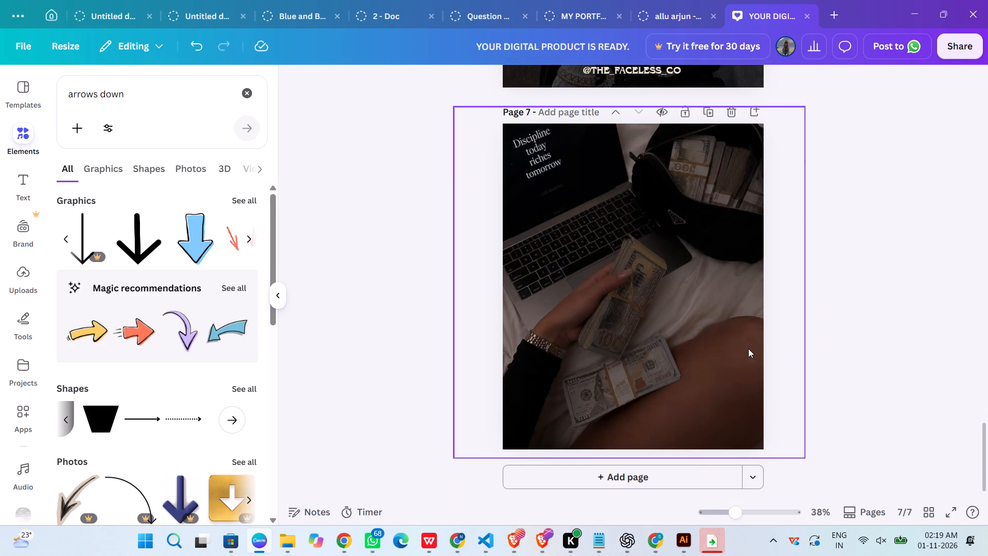
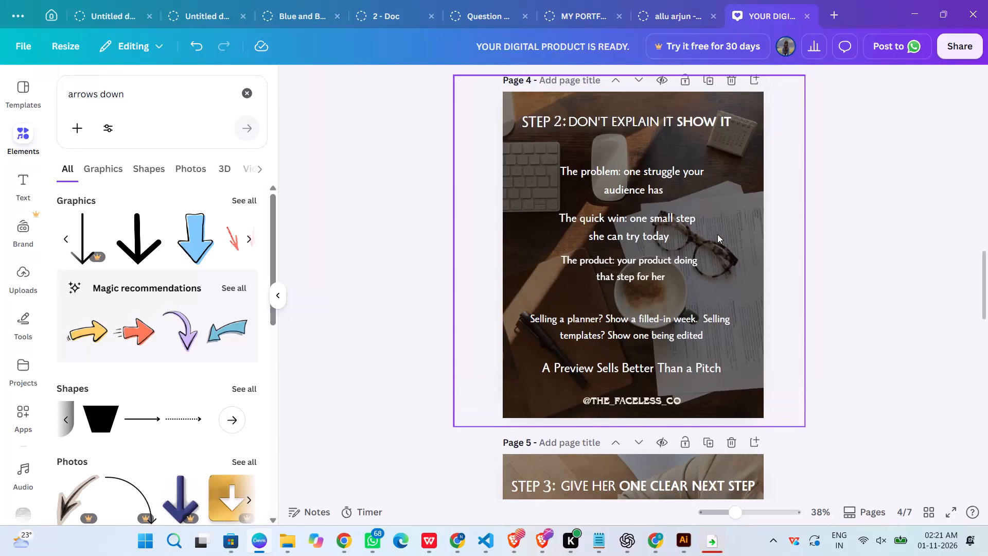
Review the carousel pages from the bare page 7 back to page 1, examining the cover's text and layout up close.
{"action": "scroll", "coordinate": [717, 234], "scroll_direction": "up", "scroll_amount": 10}
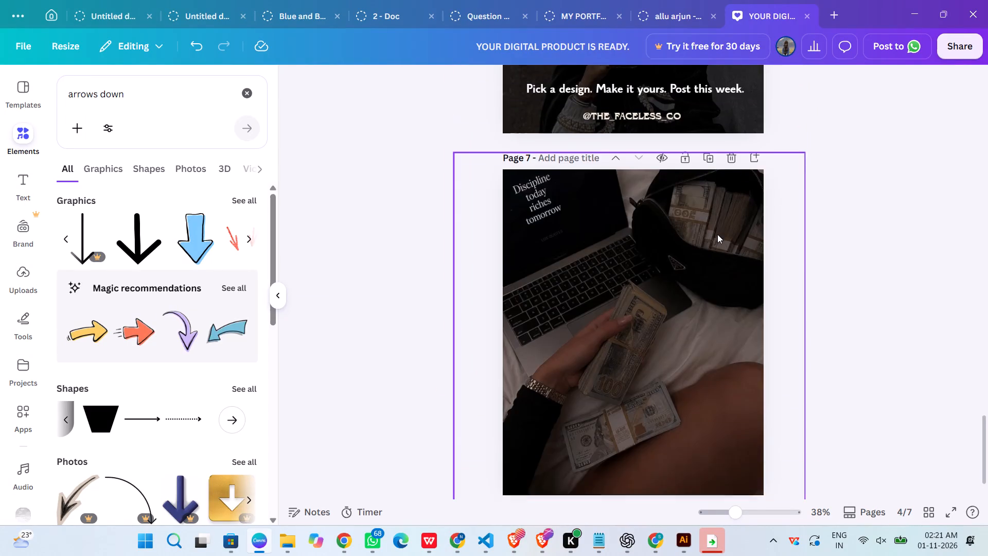
{"action": "scroll", "coordinate": [717, 234], "scroll_direction": "up", "scroll_amount": 8}
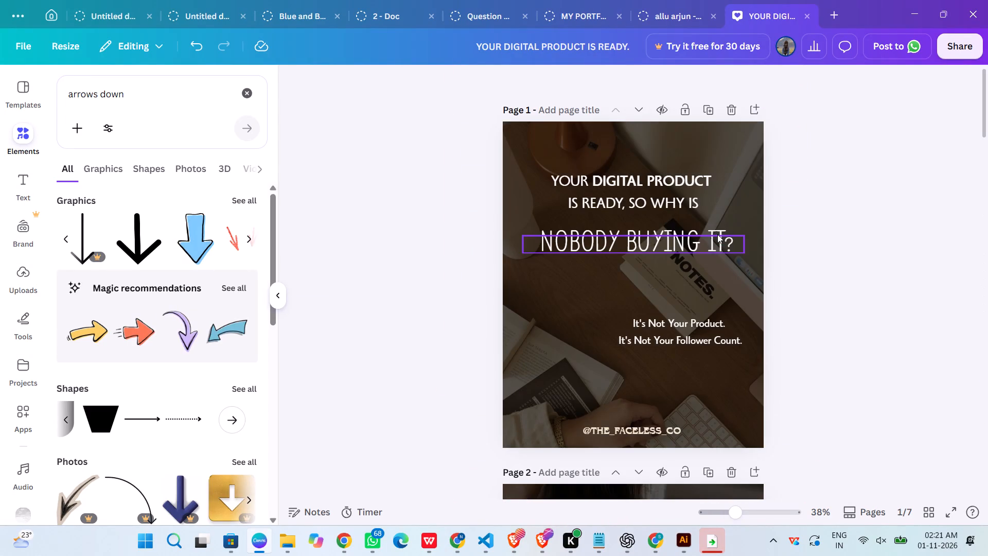
{"action": "key", "text": "ctrl+f"}
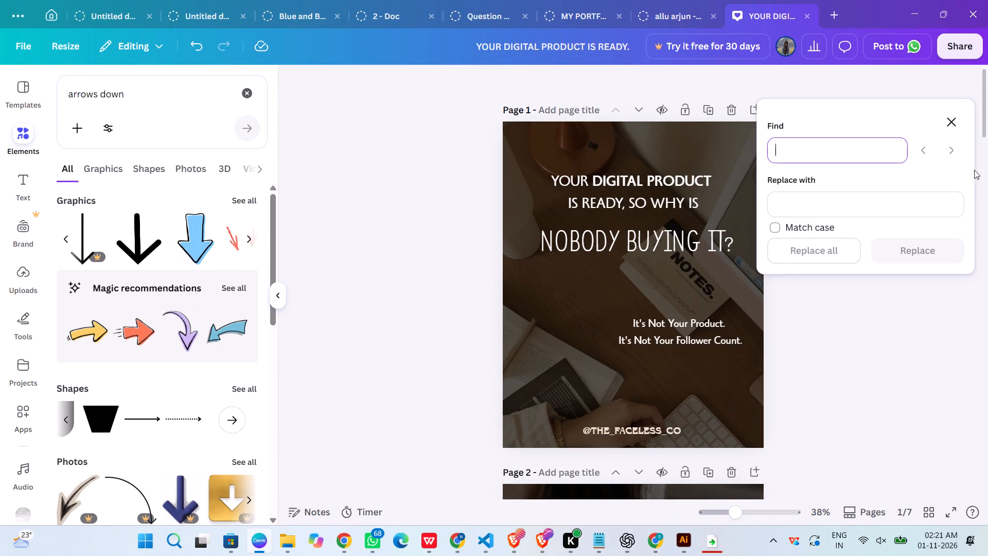
{"action": "left_click", "coordinate": [954, 126]}
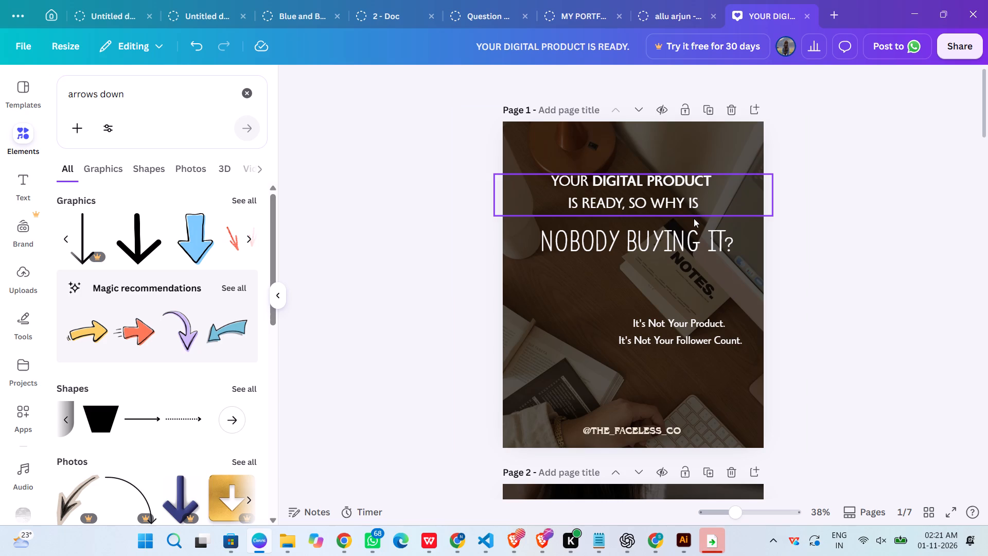
{"action": "key", "text": "ctrl+plus"}
{"action": "key", "text": "Down"}
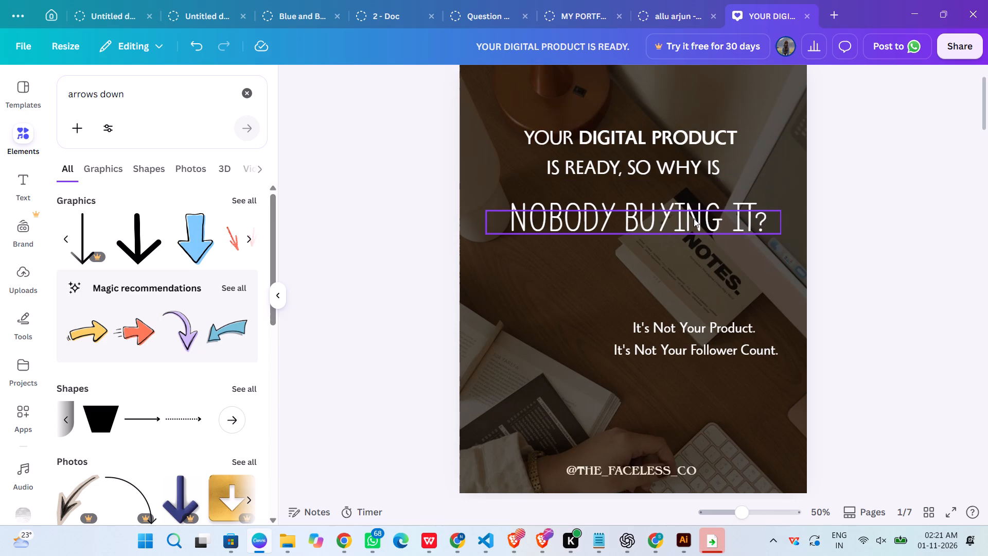
Review the text and layout of carousel pages 1 to 3, starting from the cover page.
{"action": "key", "text": "Down"}
{"action": "key", "text": "Down"}
{"action": "left_click", "coordinate": [881, 260]}
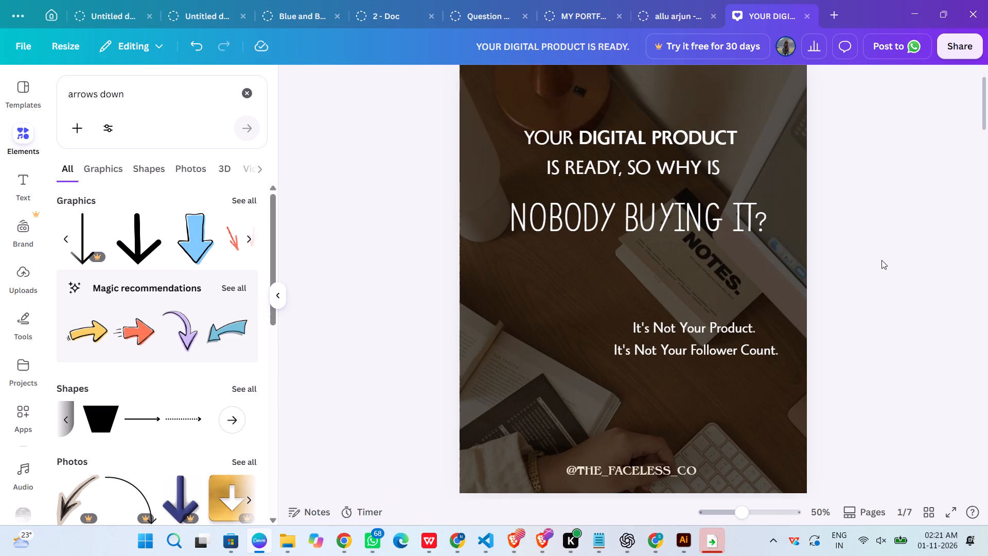
{"action": "scroll", "coordinate": [881, 260], "scroll_direction": "down", "scroll_amount": 7}
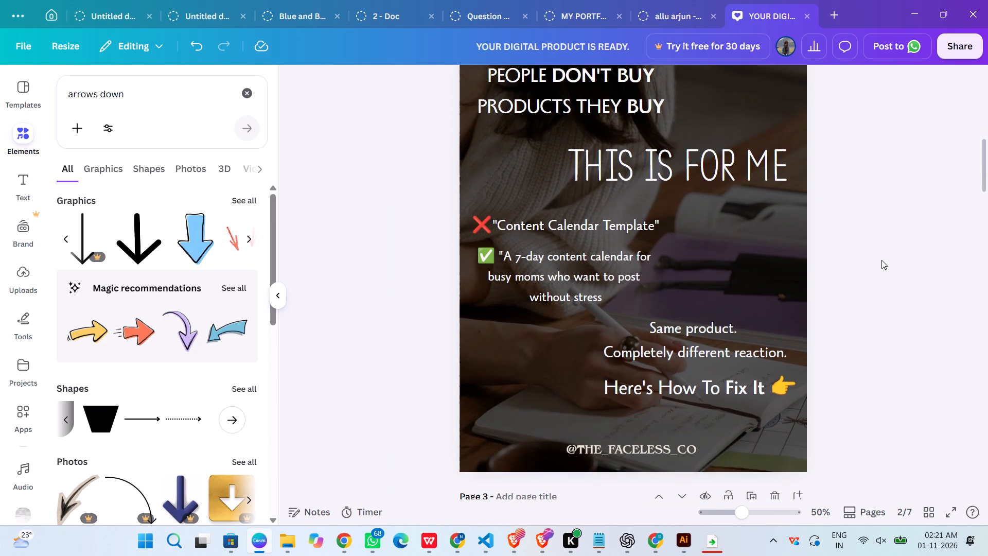
{"action": "scroll", "coordinate": [881, 260], "scroll_direction": "down", "scroll_amount": 8}
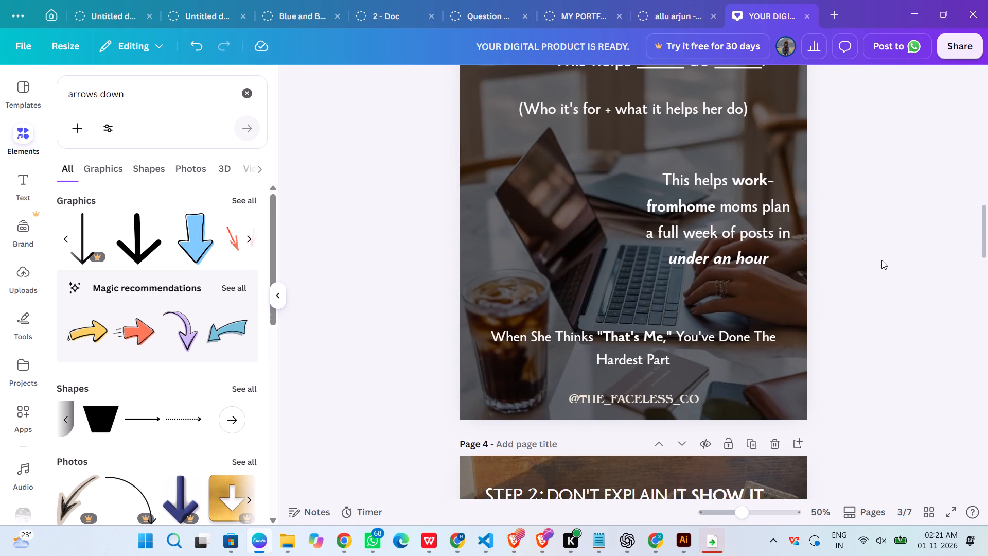
{"action": "scroll", "coordinate": [881, 260], "scroll_direction": "down", "scroll_amount": 1}
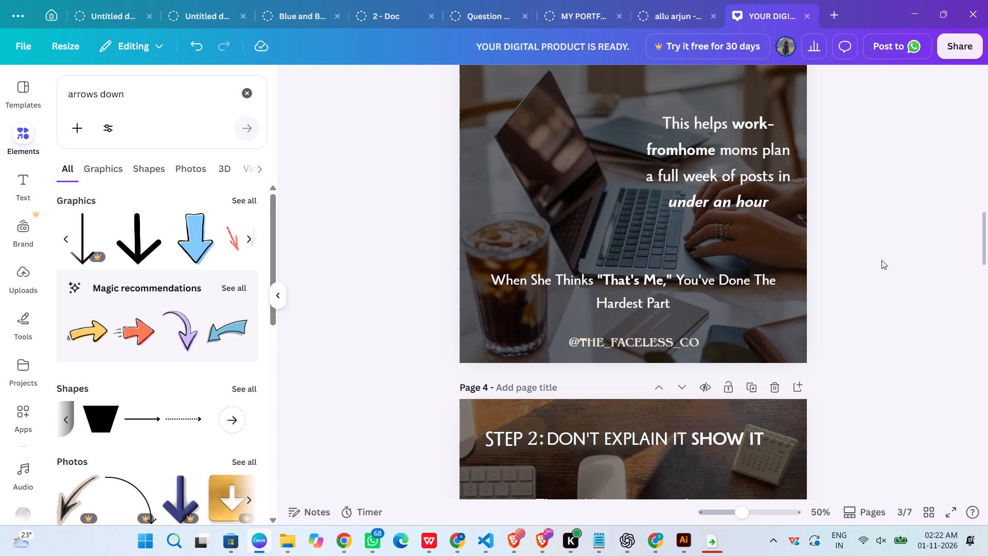
Return to page 1 and look through the whole carousel in order, ending at page 7's background photo.
{"action": "scroll", "coordinate": [881, 260], "scroll_direction": "up", "scroll_amount": 2}
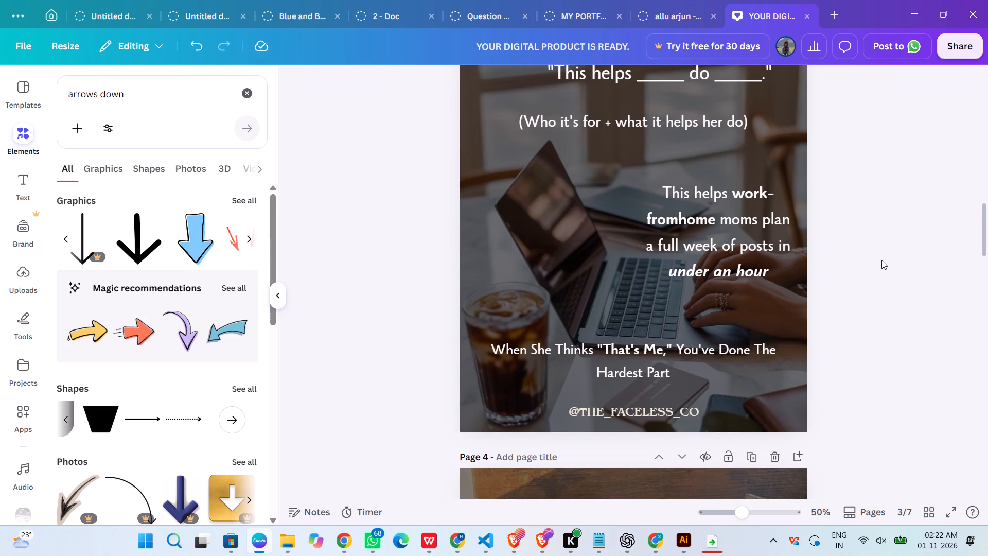
{"action": "scroll", "coordinate": [881, 260], "scroll_direction": "up", "scroll_amount": 10}
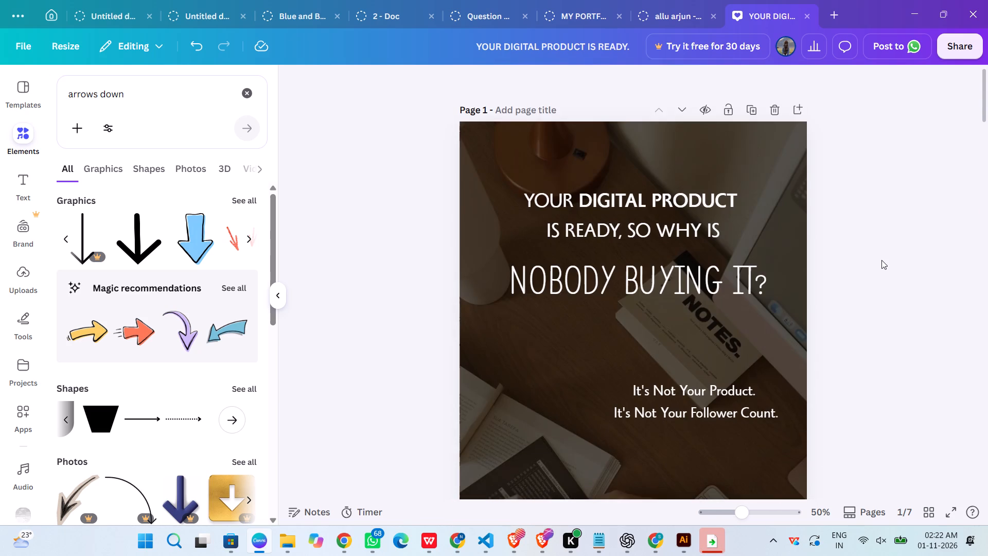
{"action": "scroll", "coordinate": [881, 260], "scroll_direction": "up", "scroll_amount": 1}
{"action": "scroll", "coordinate": [881, 260], "scroll_direction": "down", "scroll_amount": 5}
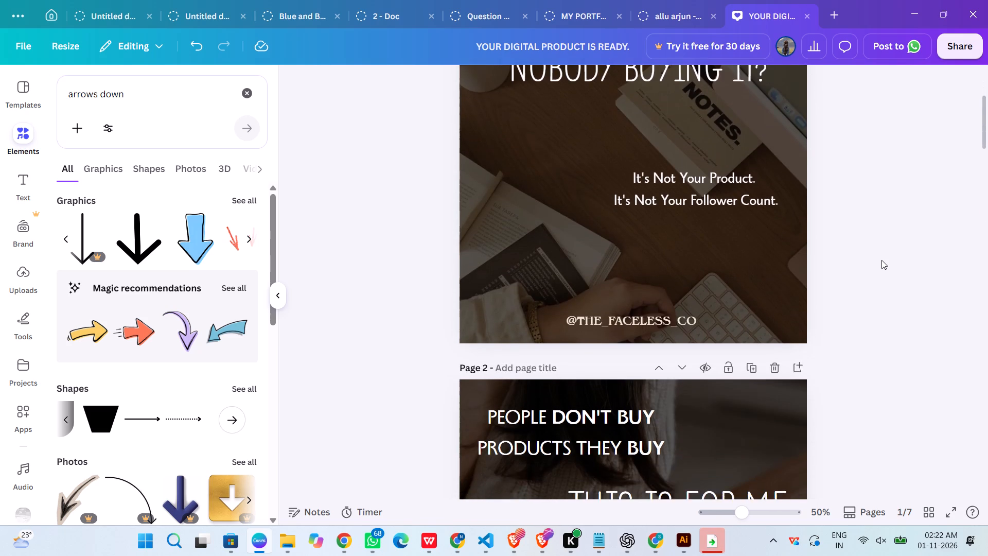
{"action": "scroll", "coordinate": [881, 260], "scroll_direction": "down", "scroll_amount": 11}
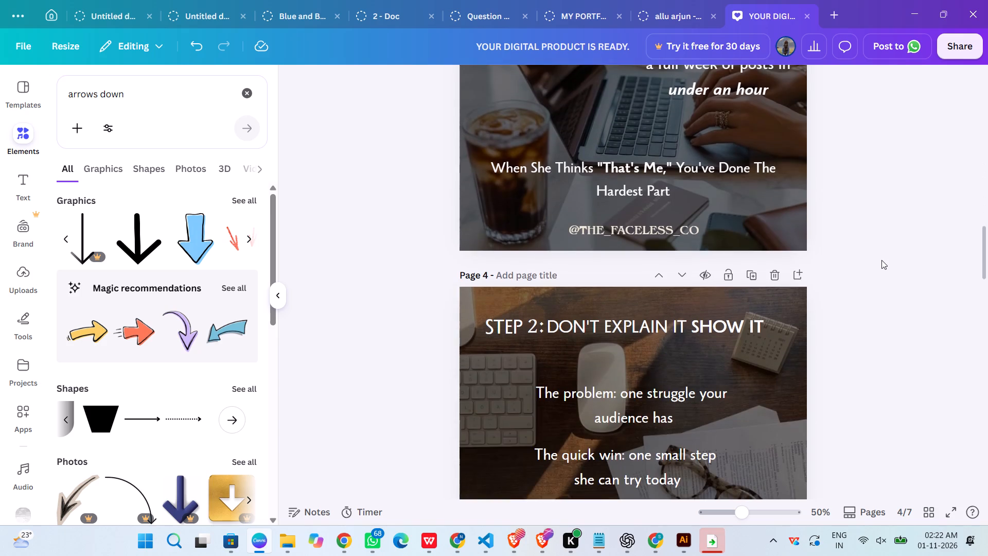
{"action": "scroll", "coordinate": [881, 260], "scroll_direction": "down", "scroll_amount": 9}
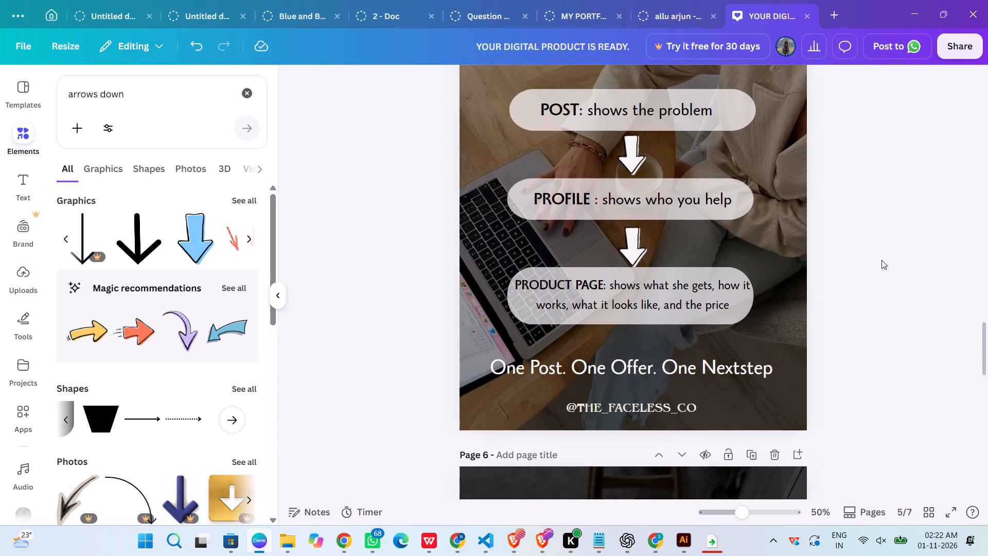
{"action": "scroll", "coordinate": [881, 260], "scroll_direction": "down", "scroll_amount": 3}
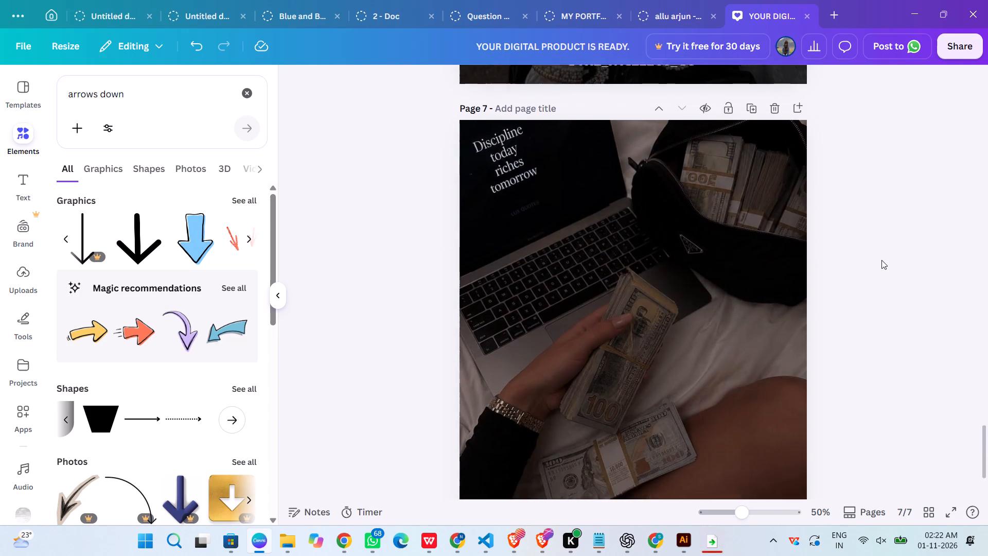
{"action": "scroll", "coordinate": [881, 260], "scroll_direction": "down", "scroll_amount": 2}
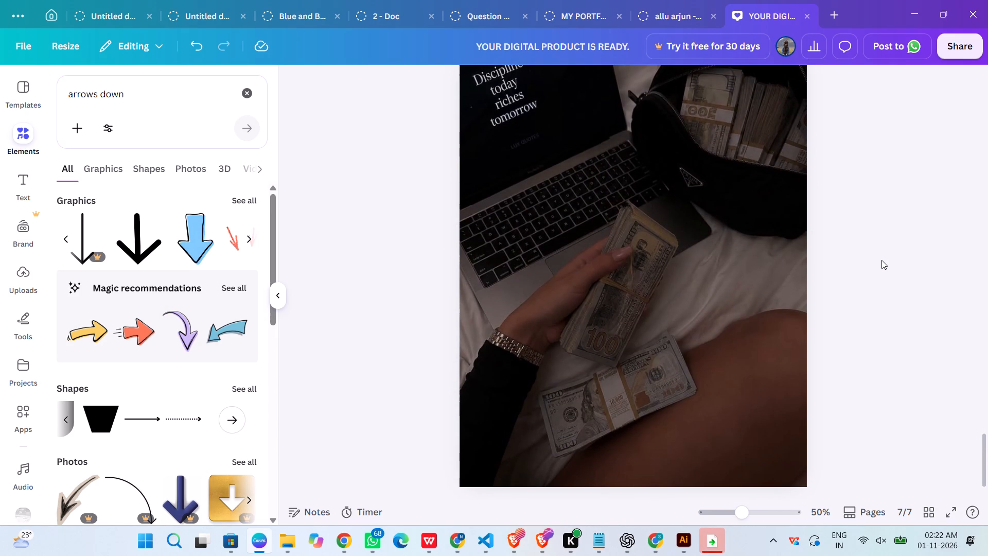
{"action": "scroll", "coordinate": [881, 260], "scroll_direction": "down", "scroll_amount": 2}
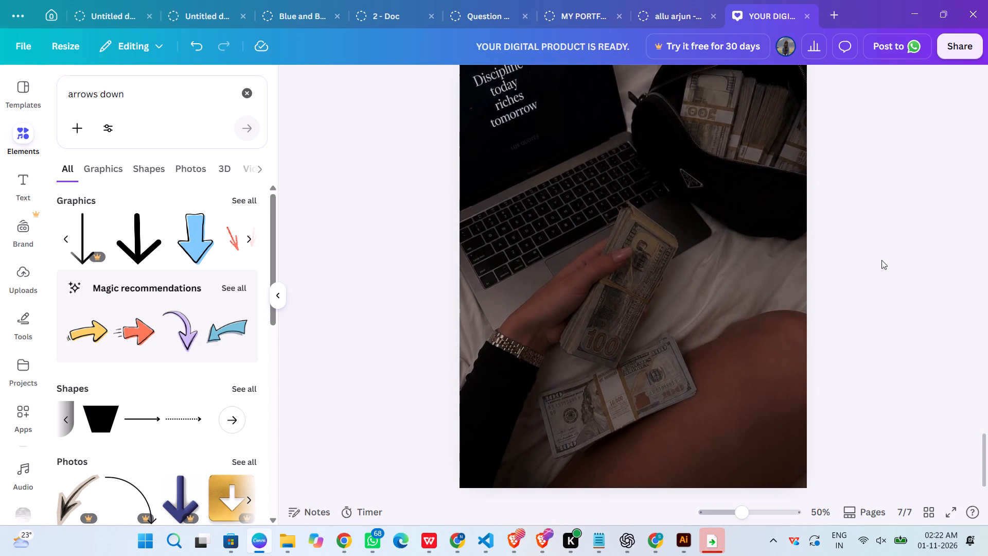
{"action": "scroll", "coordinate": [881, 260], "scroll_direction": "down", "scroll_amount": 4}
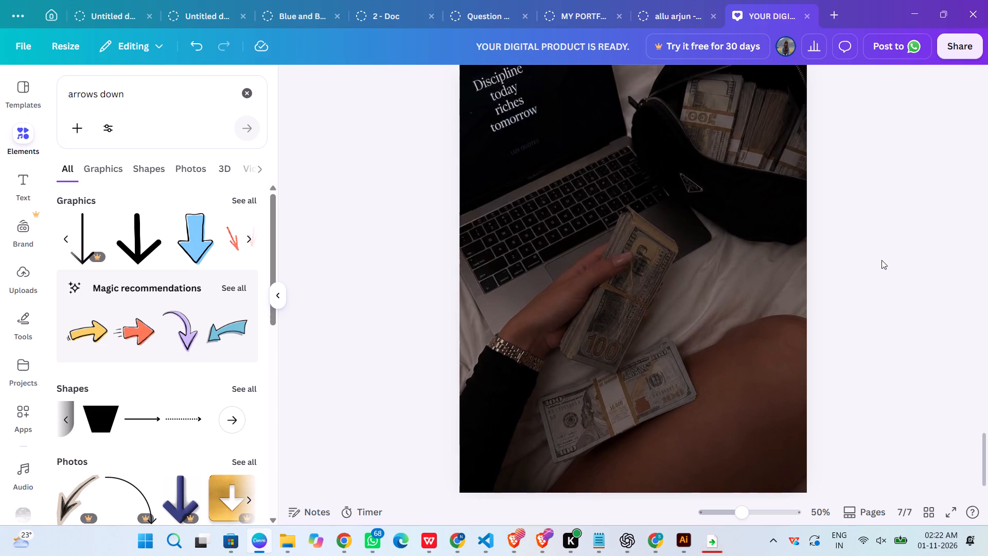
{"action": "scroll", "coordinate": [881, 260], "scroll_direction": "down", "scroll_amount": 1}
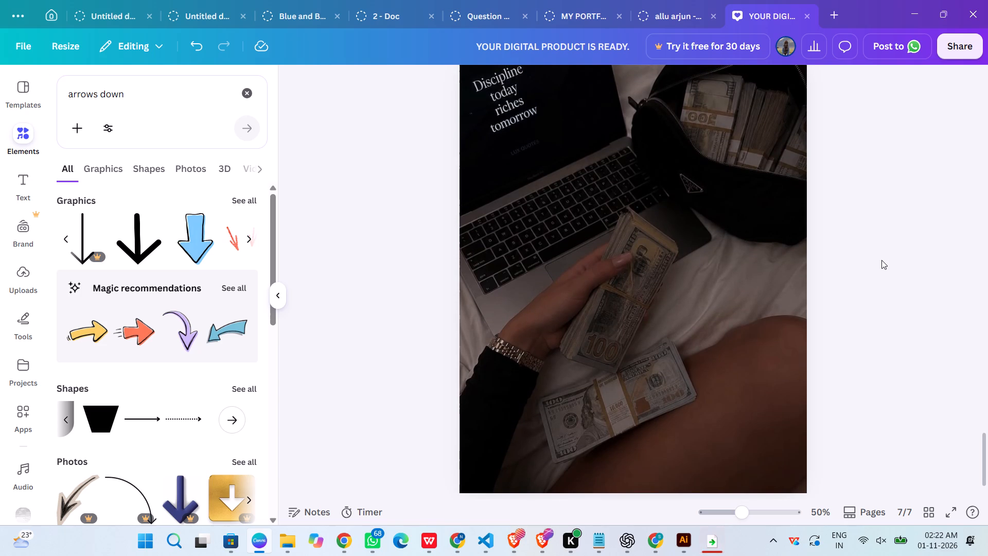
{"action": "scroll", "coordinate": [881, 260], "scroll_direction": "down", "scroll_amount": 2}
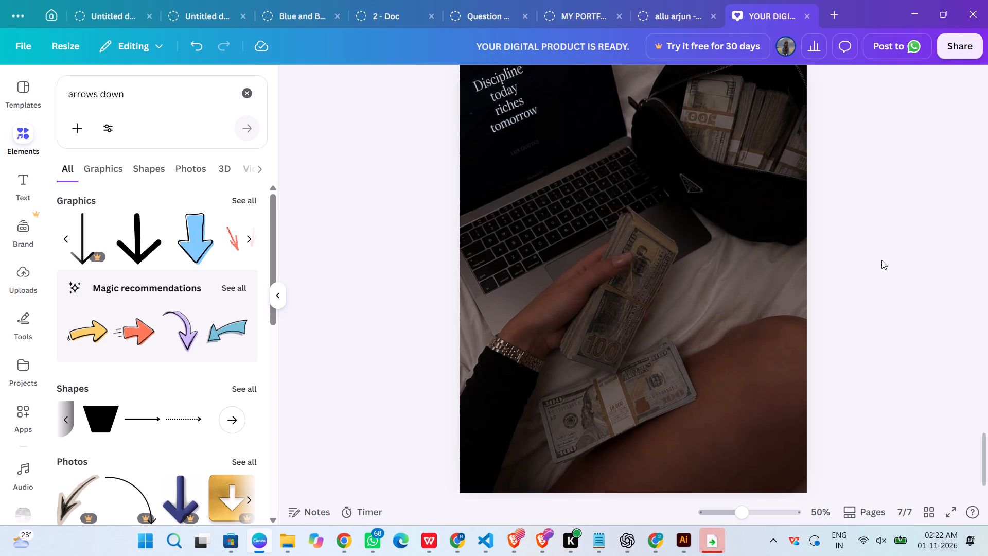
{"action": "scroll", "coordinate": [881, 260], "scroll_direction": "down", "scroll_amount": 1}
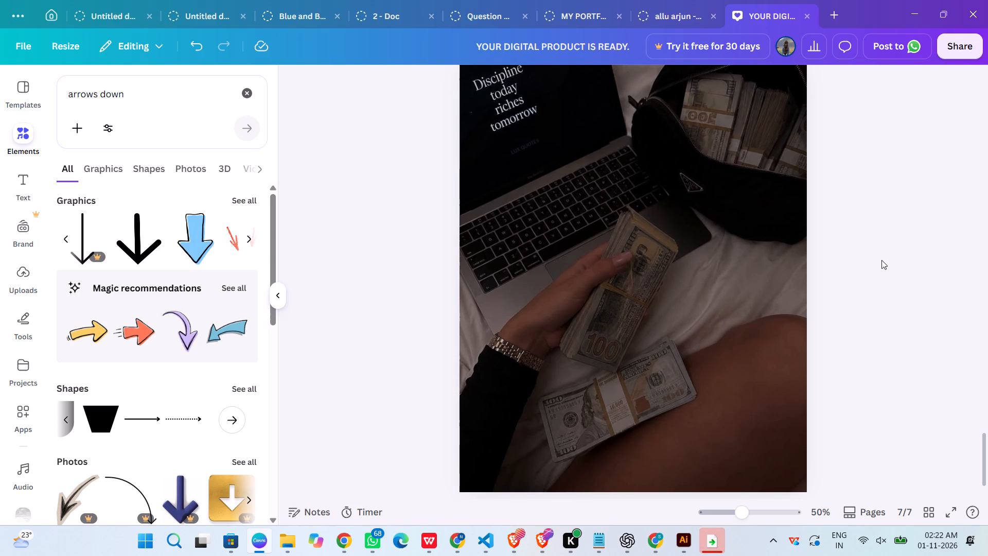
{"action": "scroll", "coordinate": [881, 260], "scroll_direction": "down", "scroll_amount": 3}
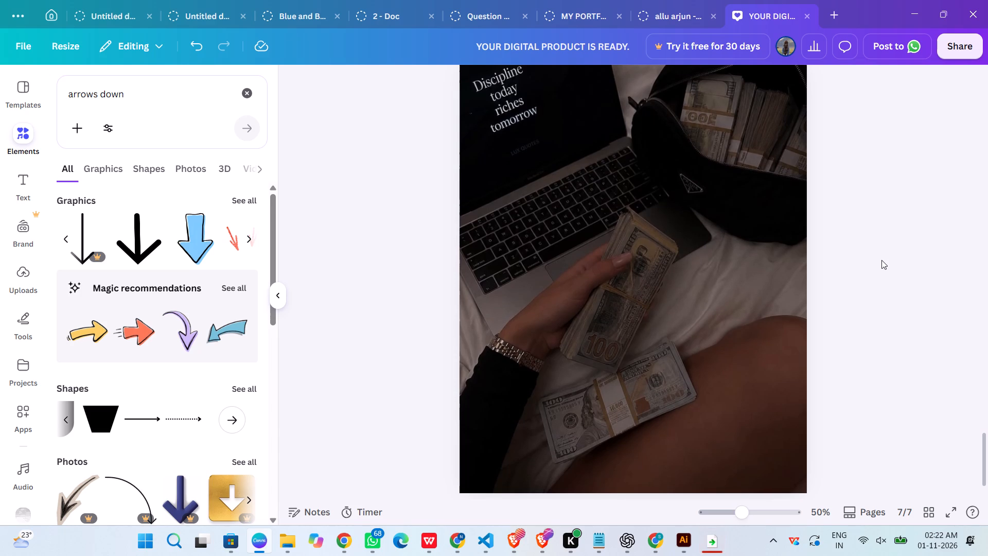